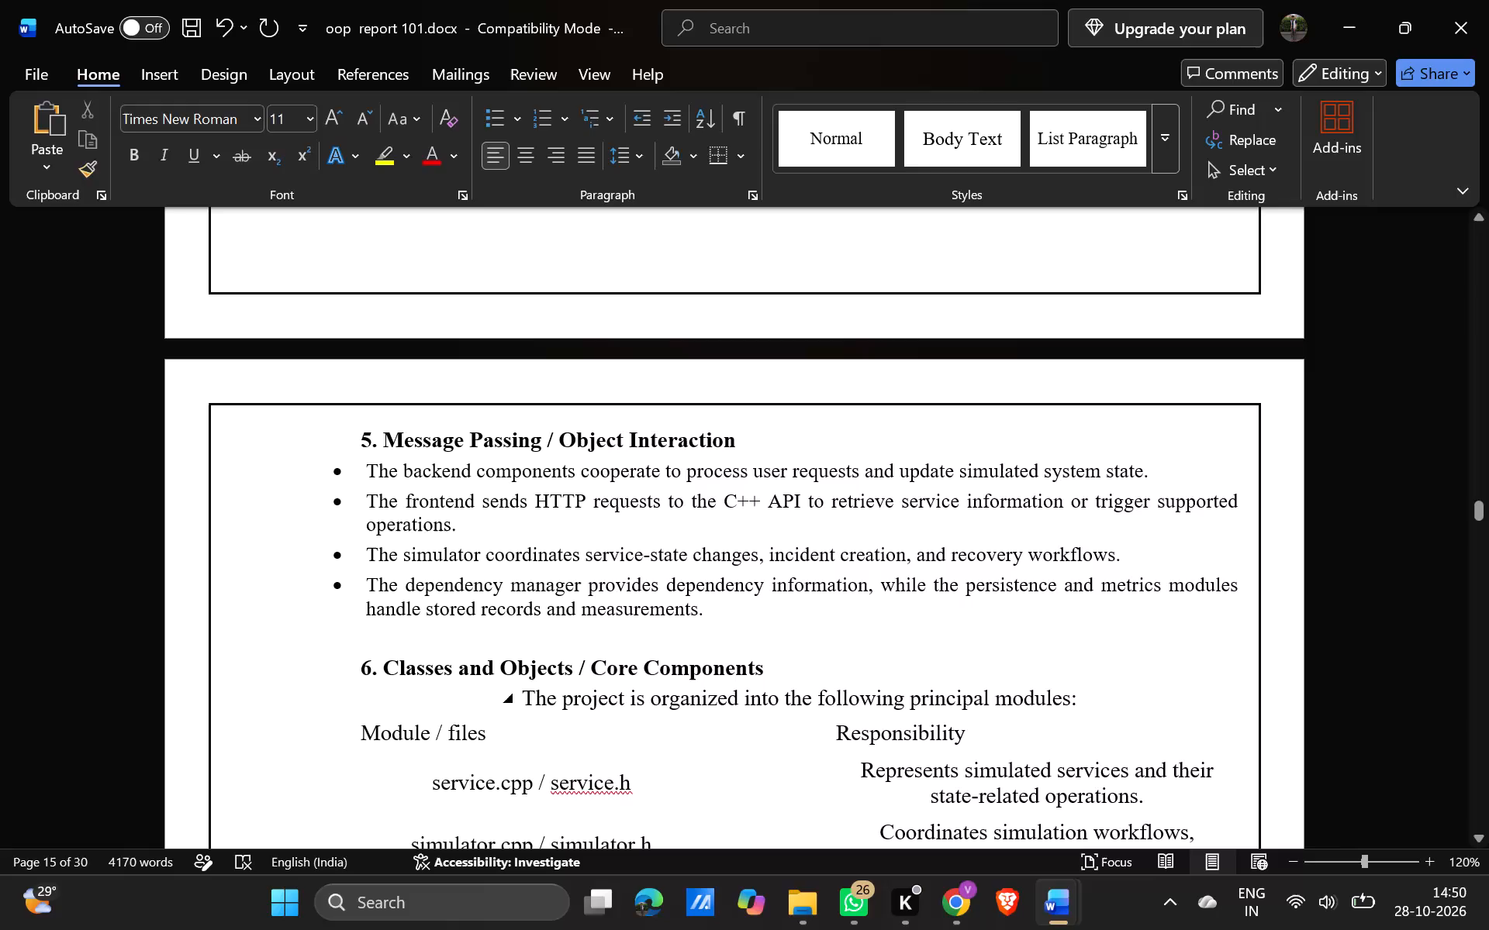
# Remove the bullet from the line "The project is organized into the following principal modules:" so it starts flush under heading 6.
pyautogui.click(525, 695)
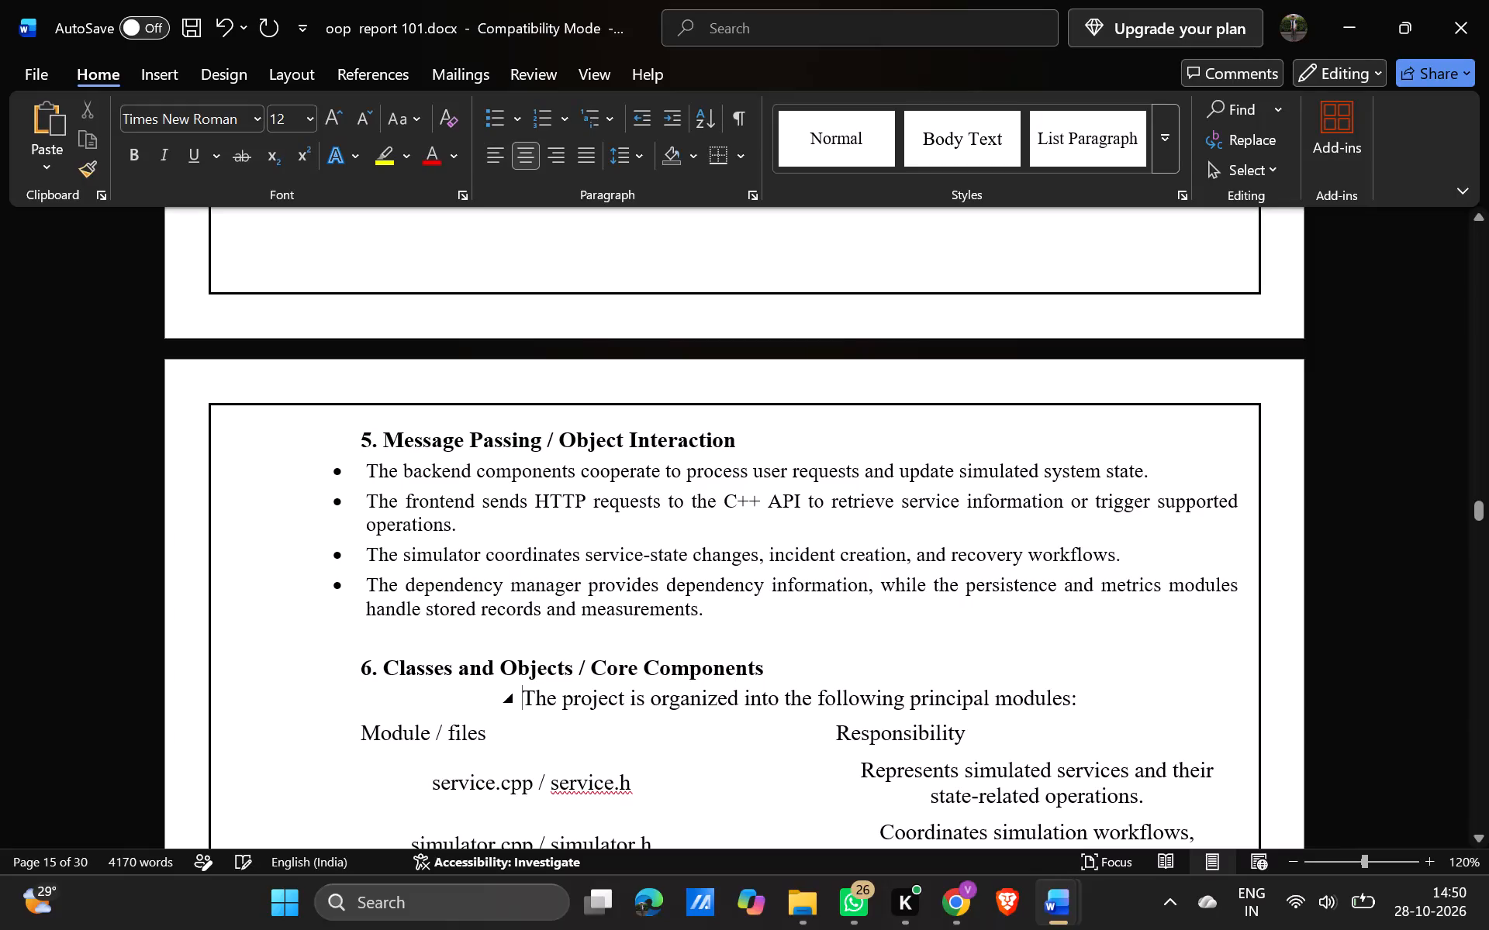
pyautogui.press('BackSpace')
# Indent the "Module / files" column heading in the section 6 table with nine leading spaces.
pyautogui.scroll(-1, 525, 695)
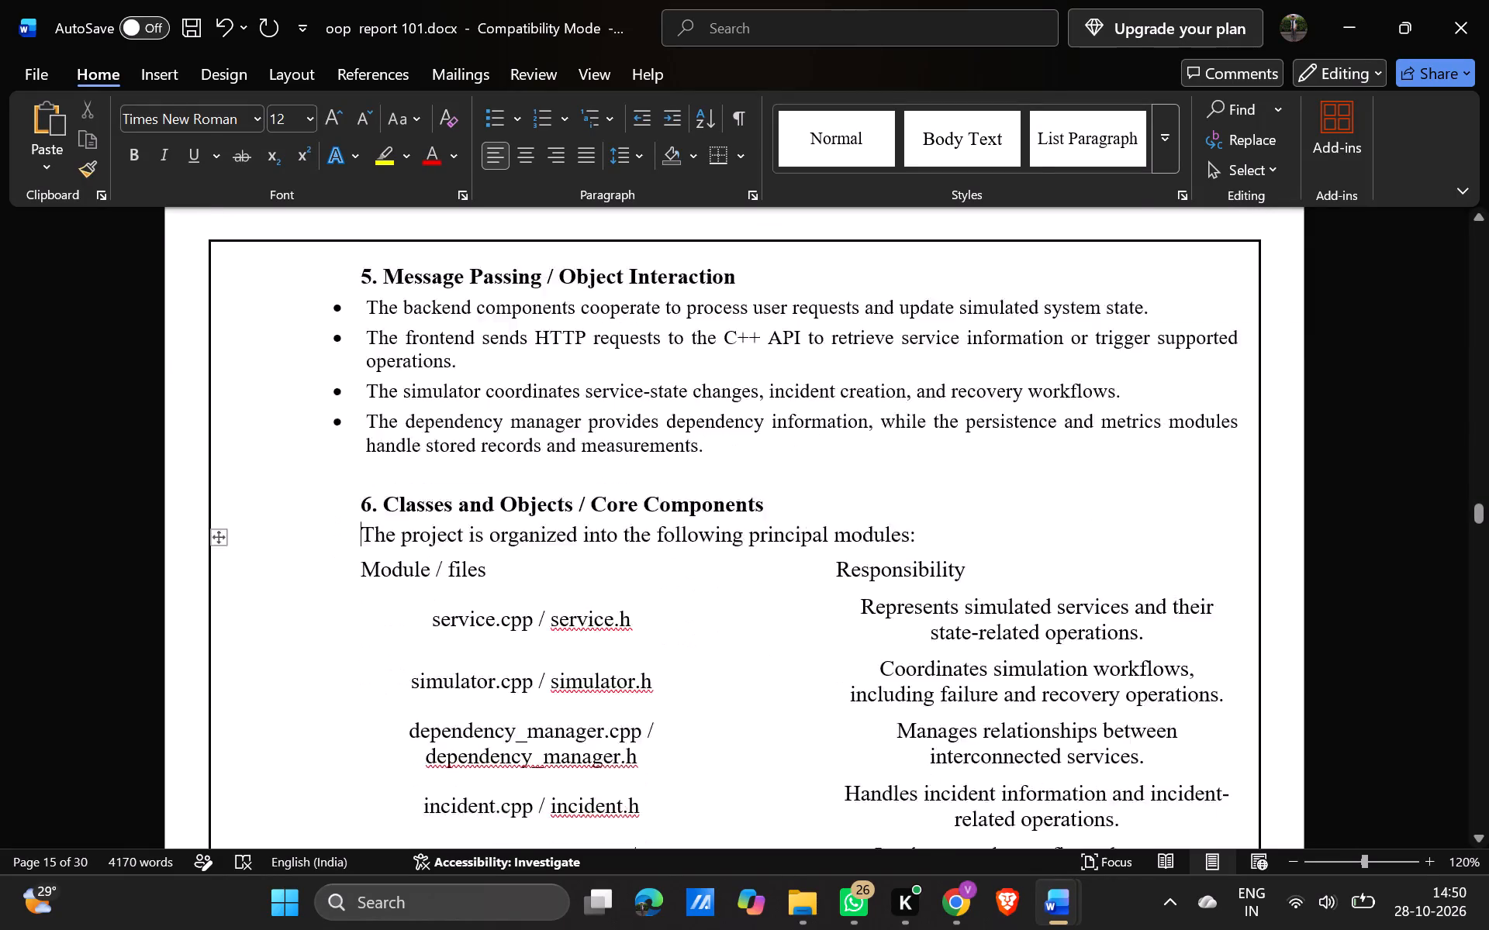
pyautogui.scroll(-1, 525, 695)
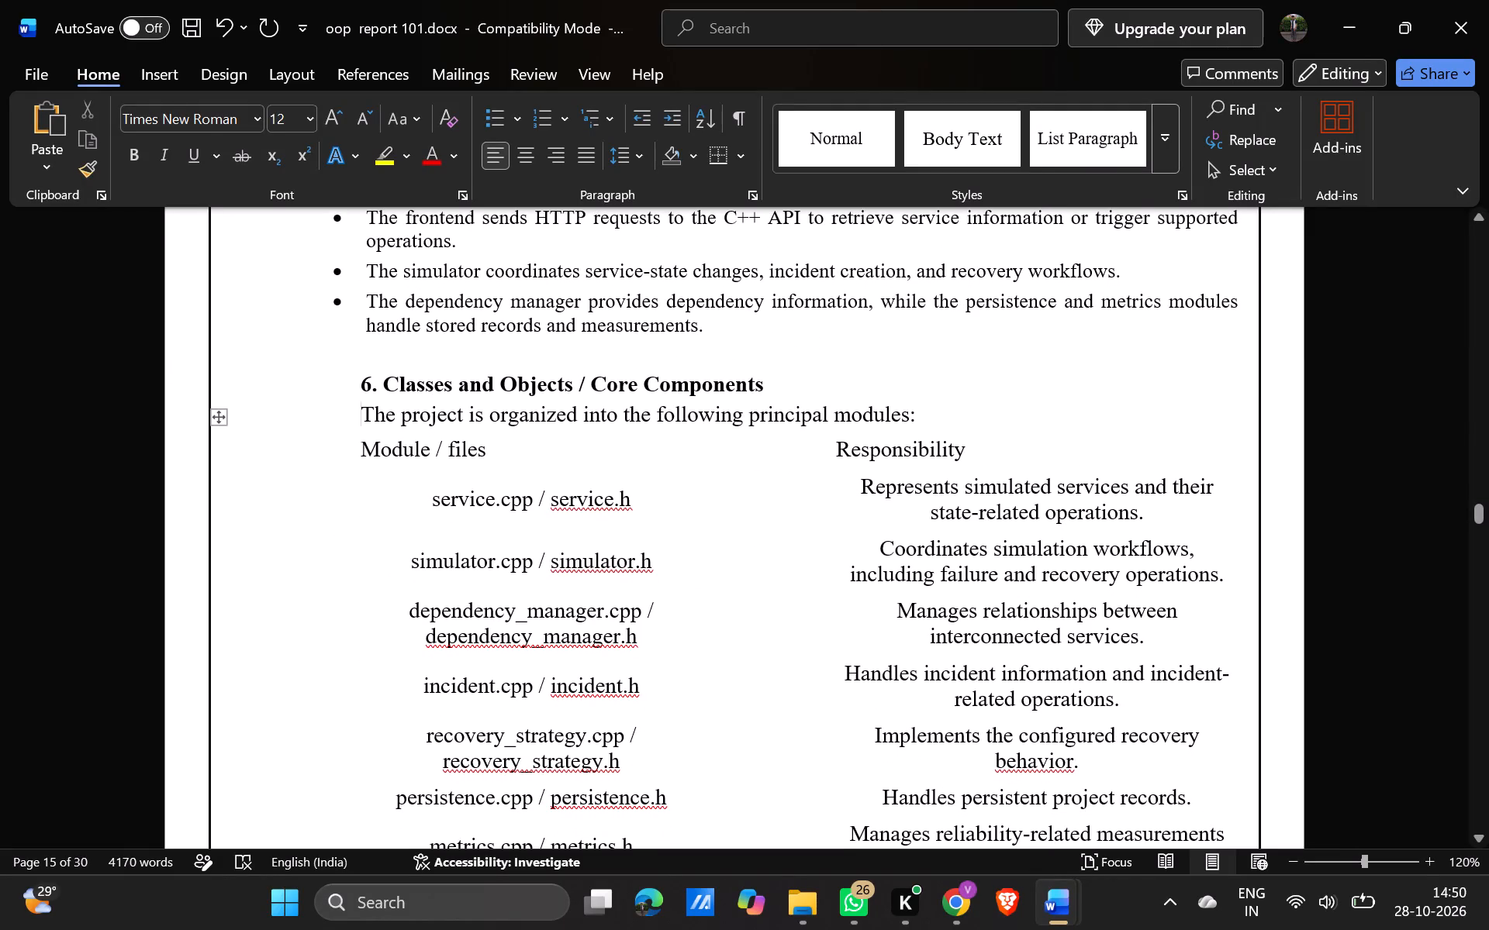
pyautogui.click(362, 447)
pyautogui.press('space')
pyautogui.press('space')
pyautogui.press('space')
pyautogui.press('space')
pyautogui.press('space')
pyautogui.press('space')
pyautogui.press('space')
pyautogui.press('space')
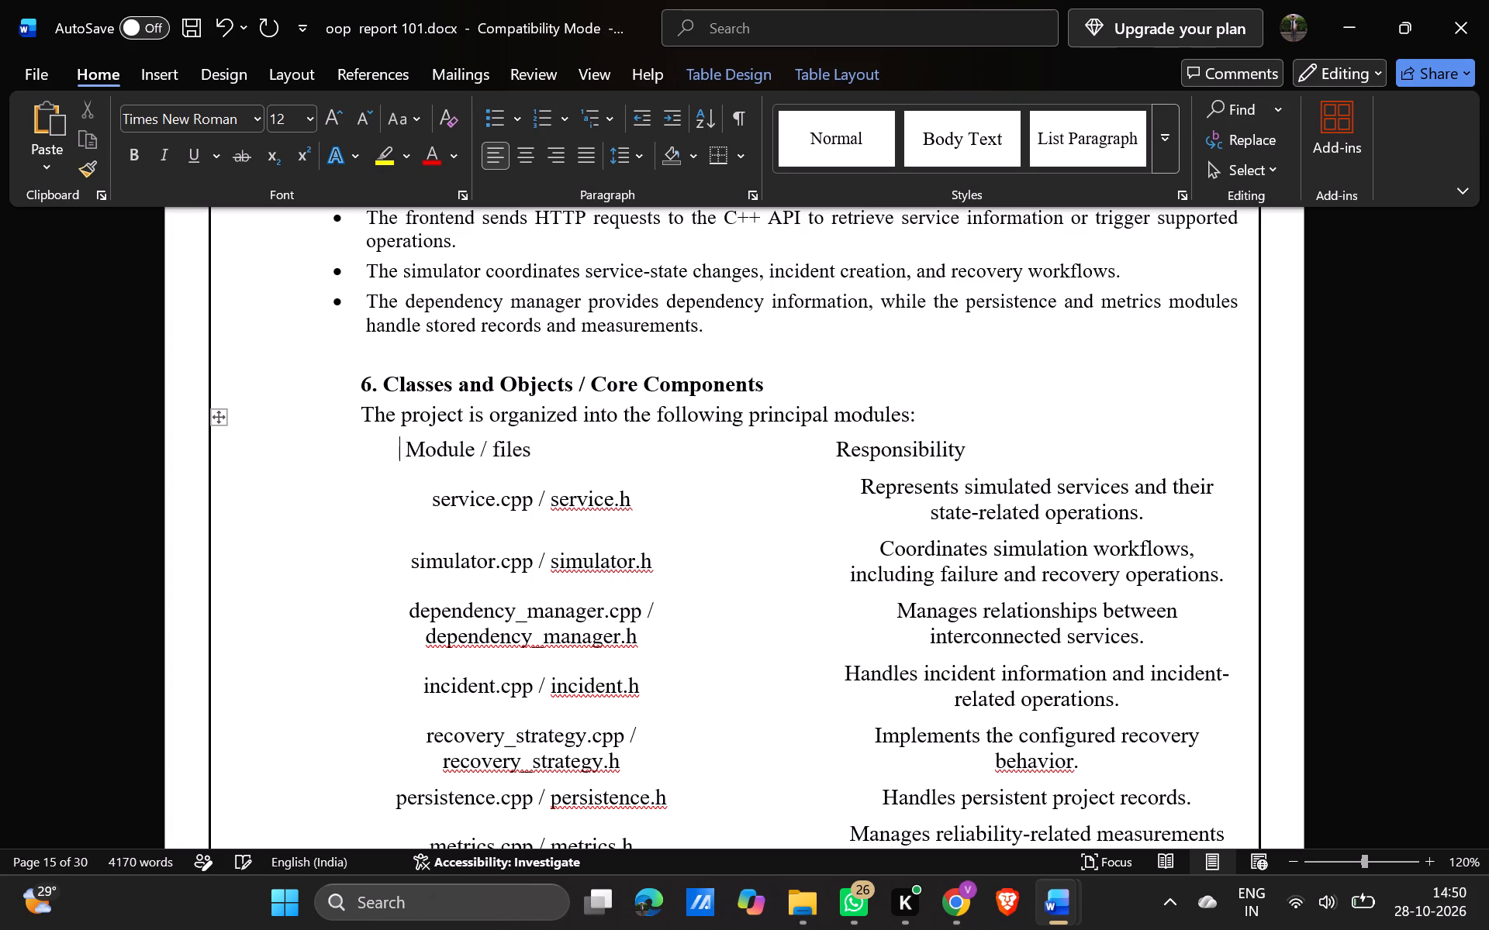
pyautogui.press('space')
# Apply All Borders to the whole modules table, from the header row through the api_server row.
pyautogui.scroll(-1, 454, 465)
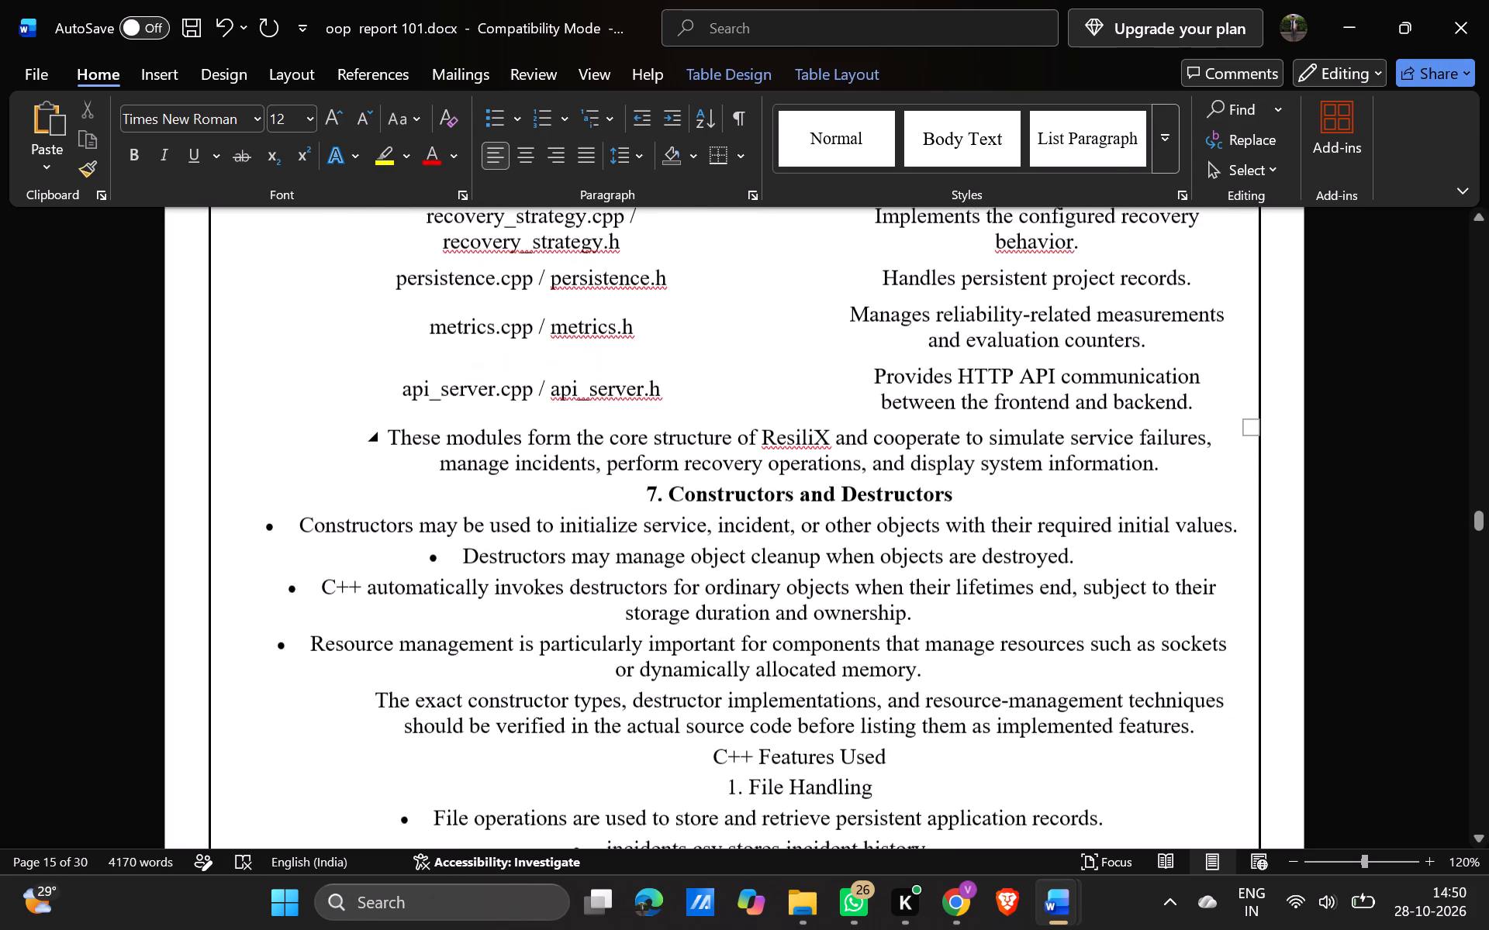
pyautogui.scroll(2, 454, 465)
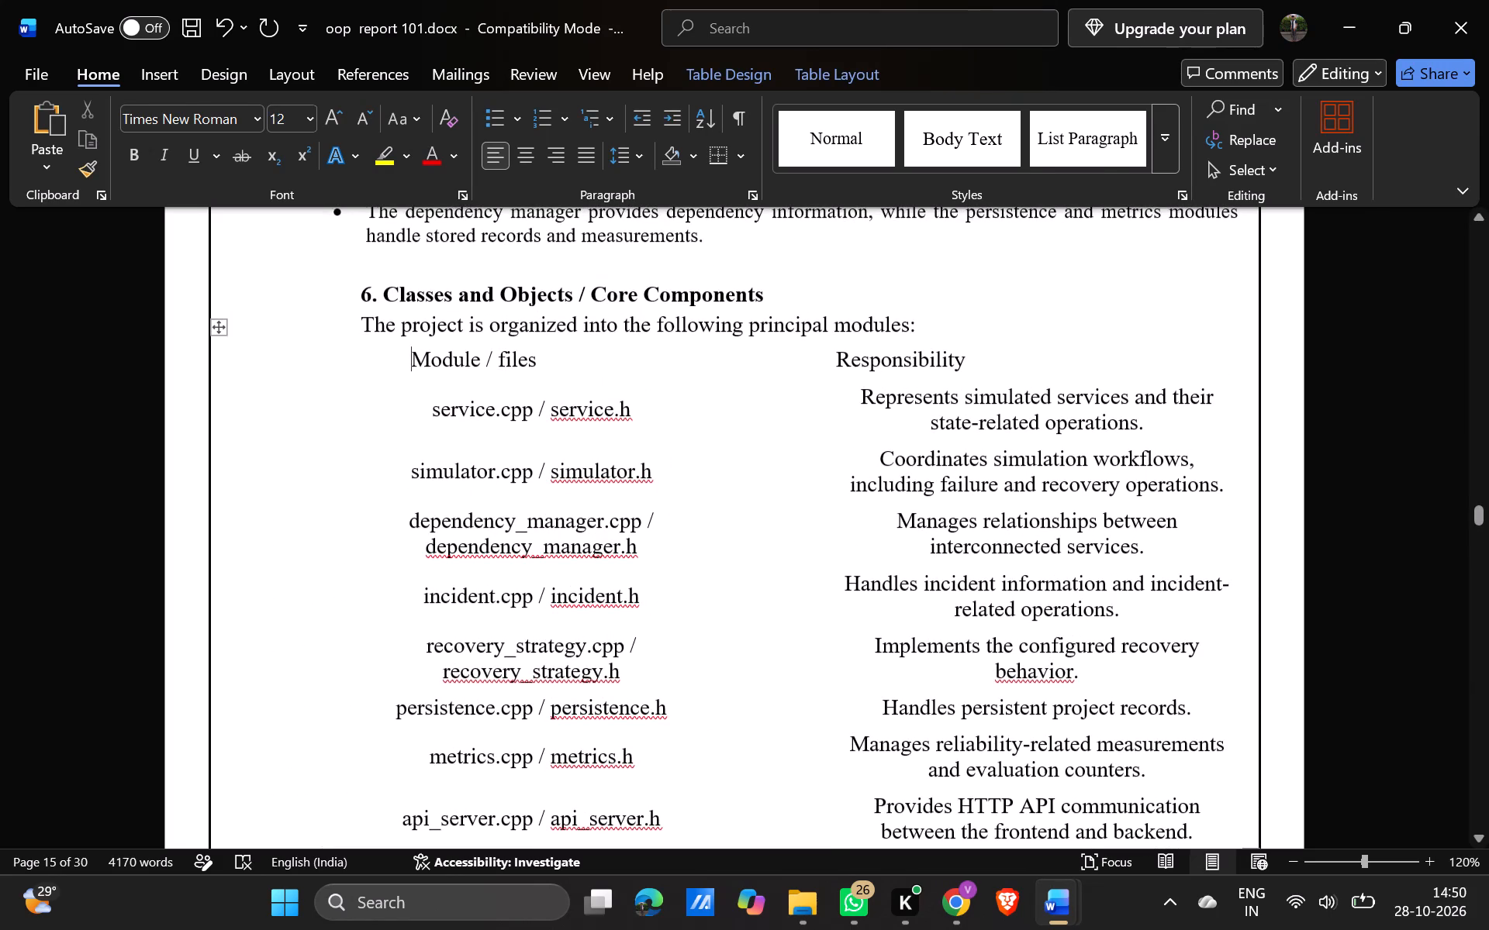
pyautogui.moveTo(410, 357); pyautogui.dragTo(1075, 870)
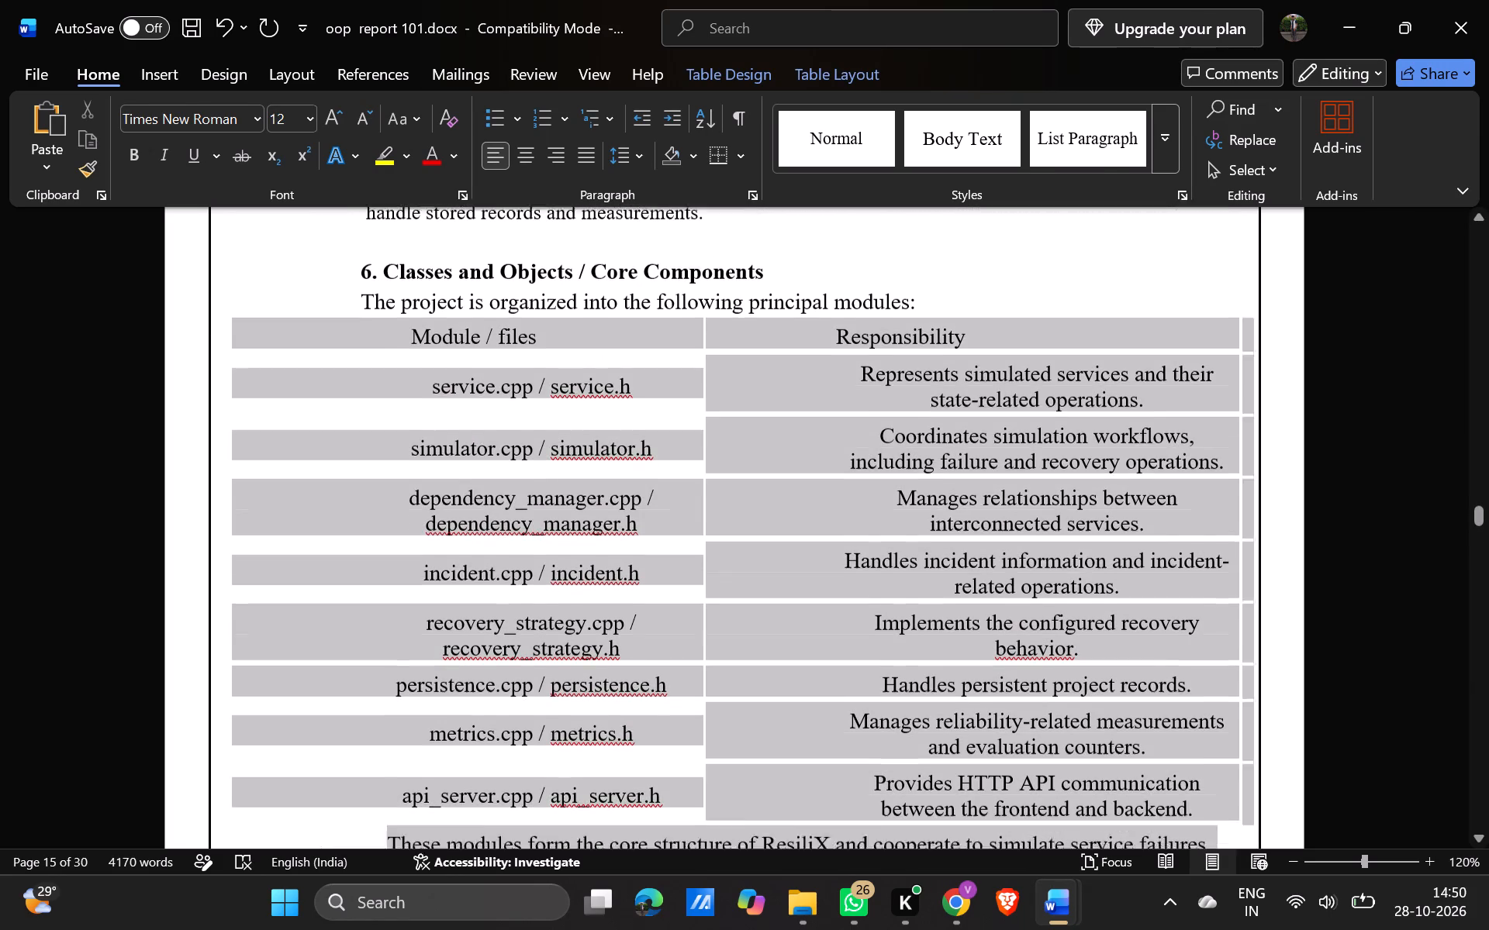
pyautogui.moveTo(1075, 870); pyautogui.dragTo(1173, 424)
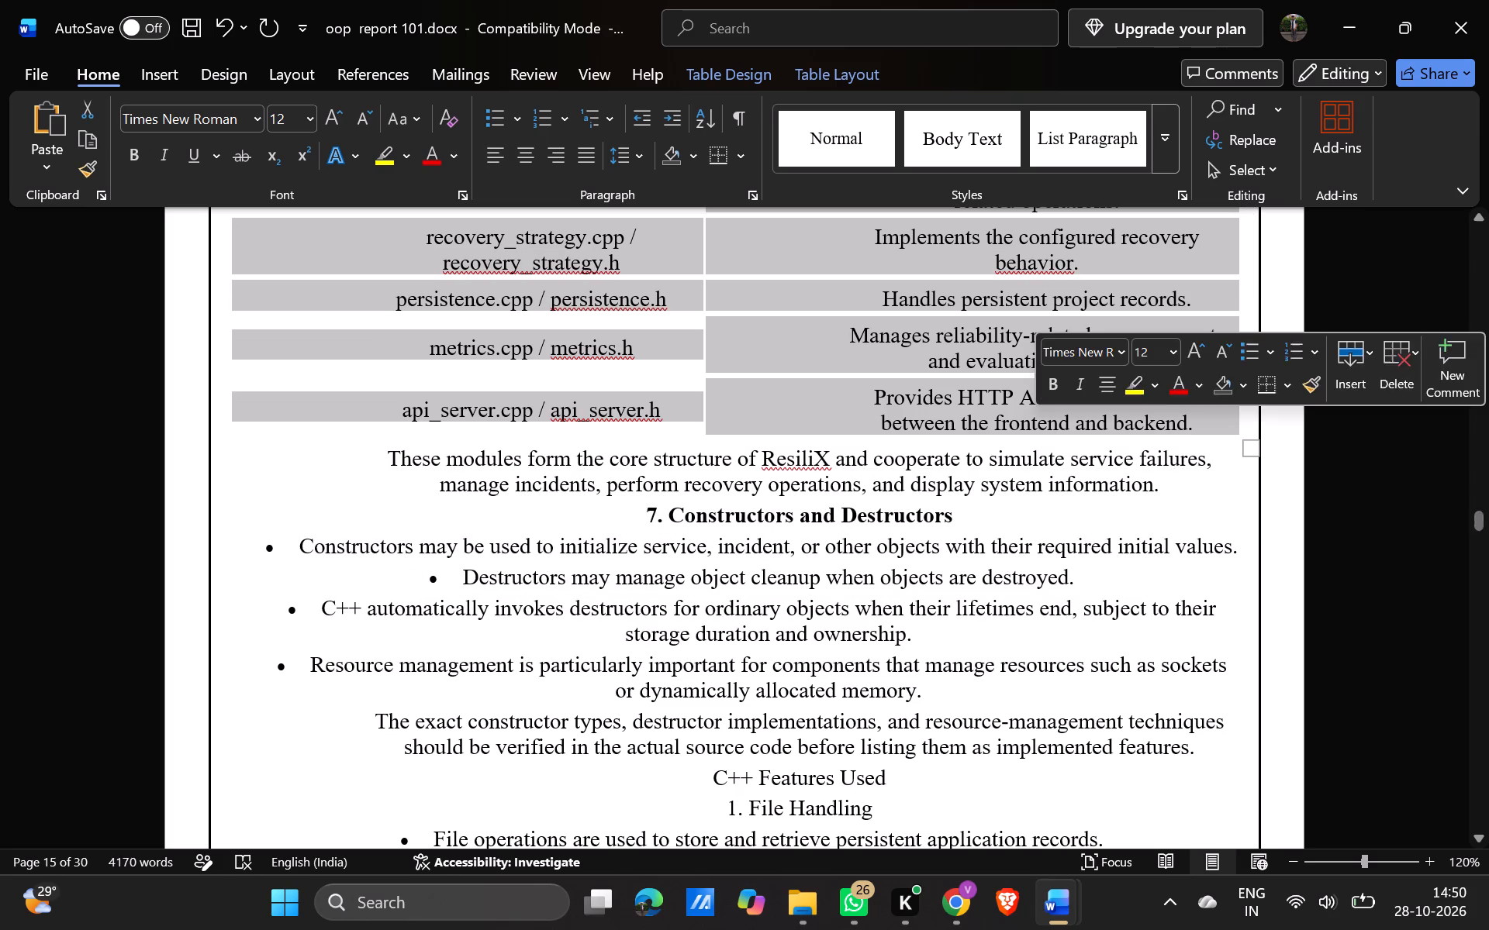
pyautogui.click(710, 155)
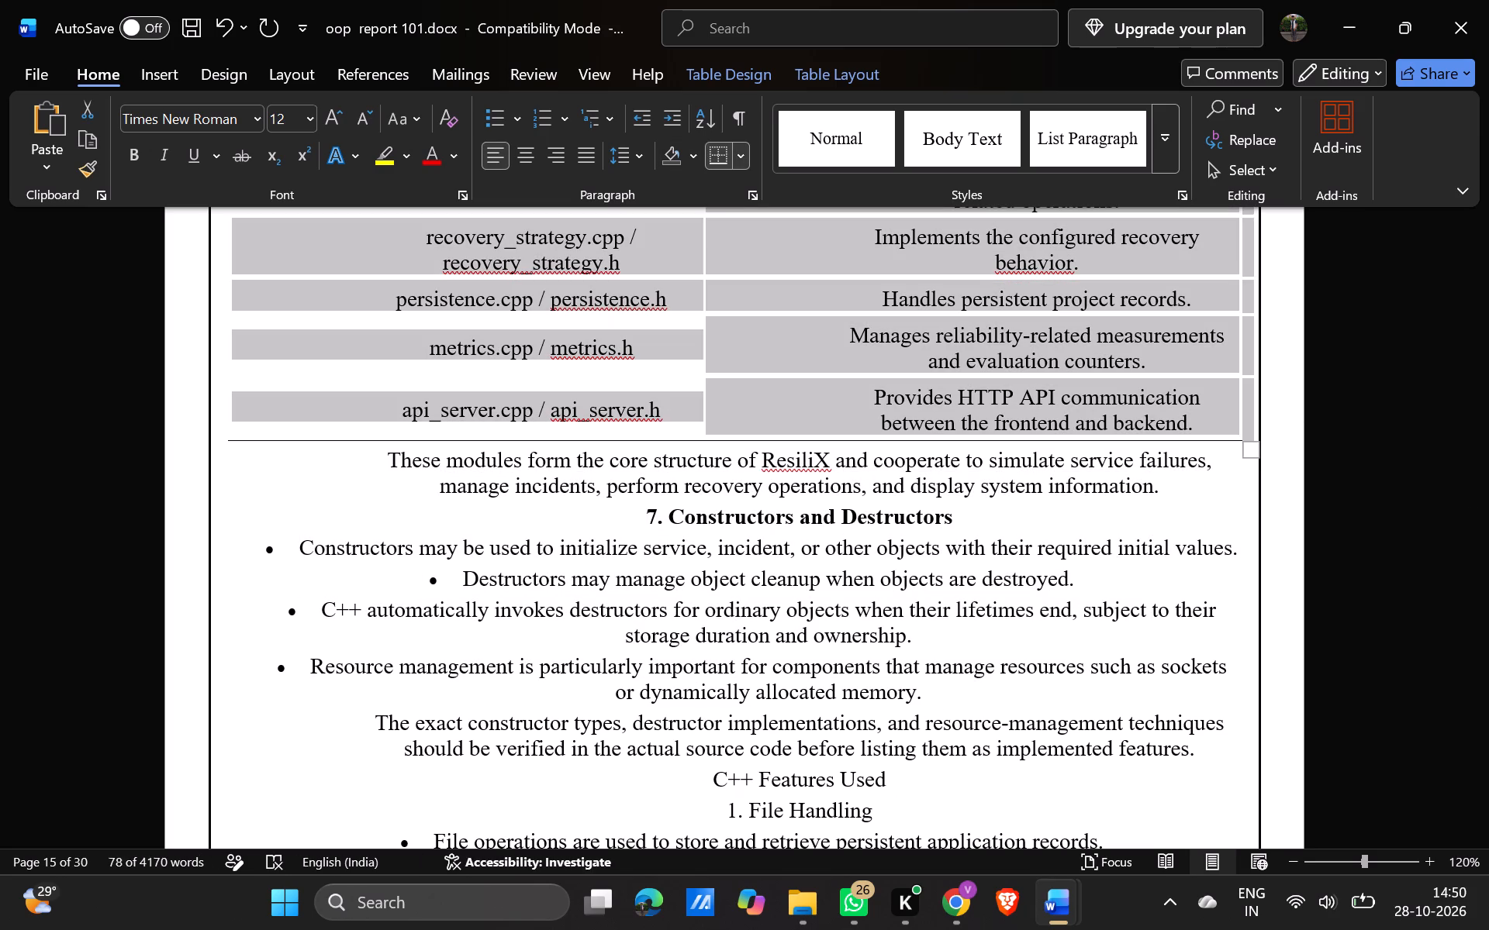
pyautogui.click(743, 157)
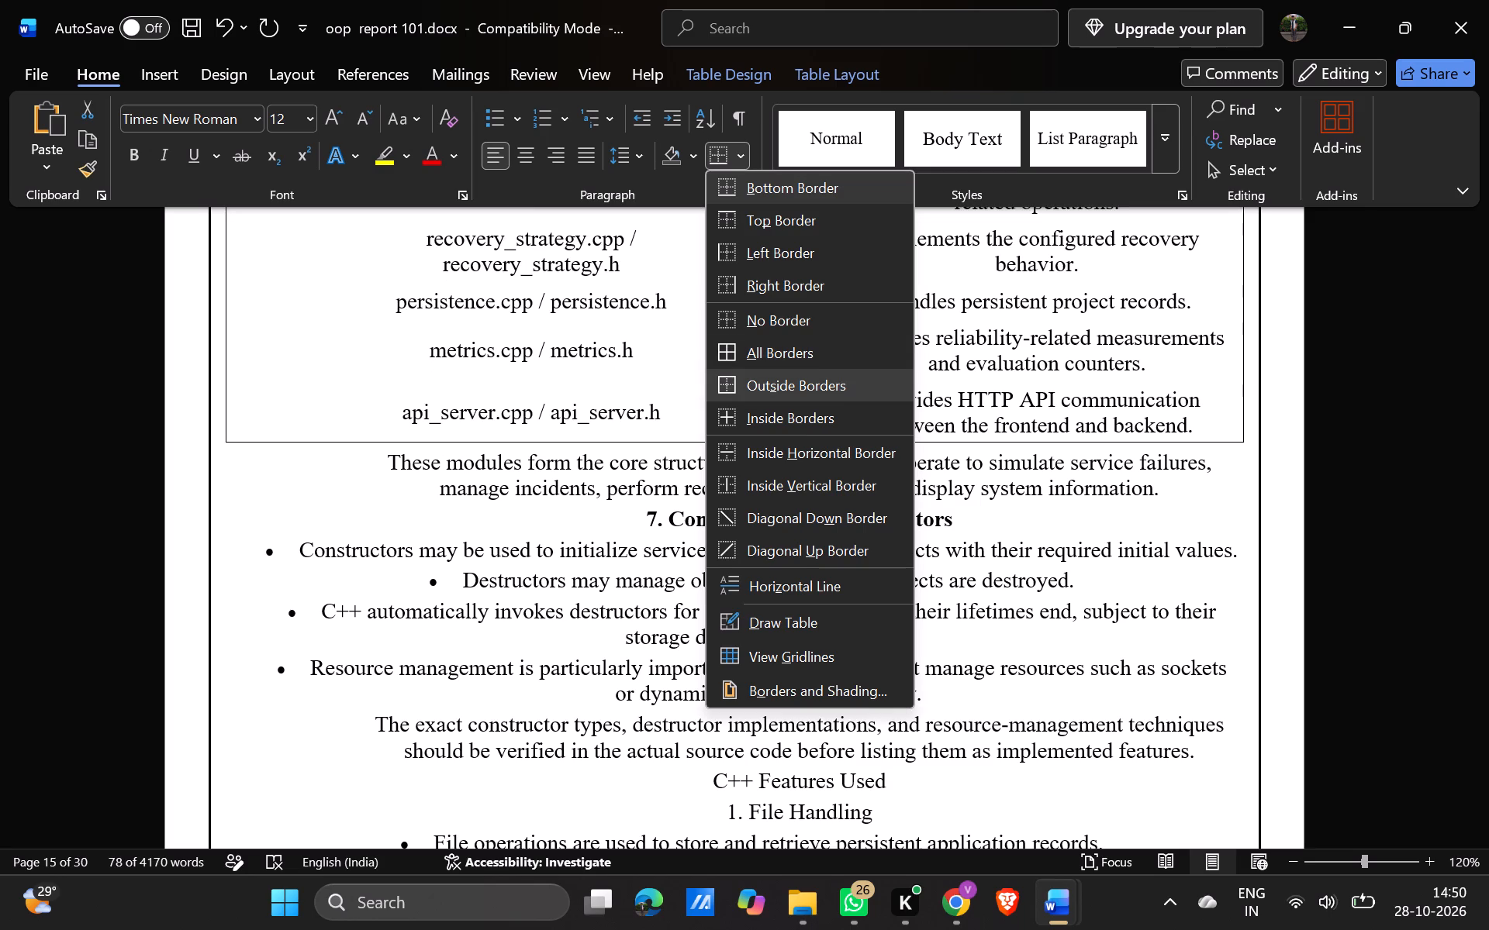
pyautogui.click(782, 352)
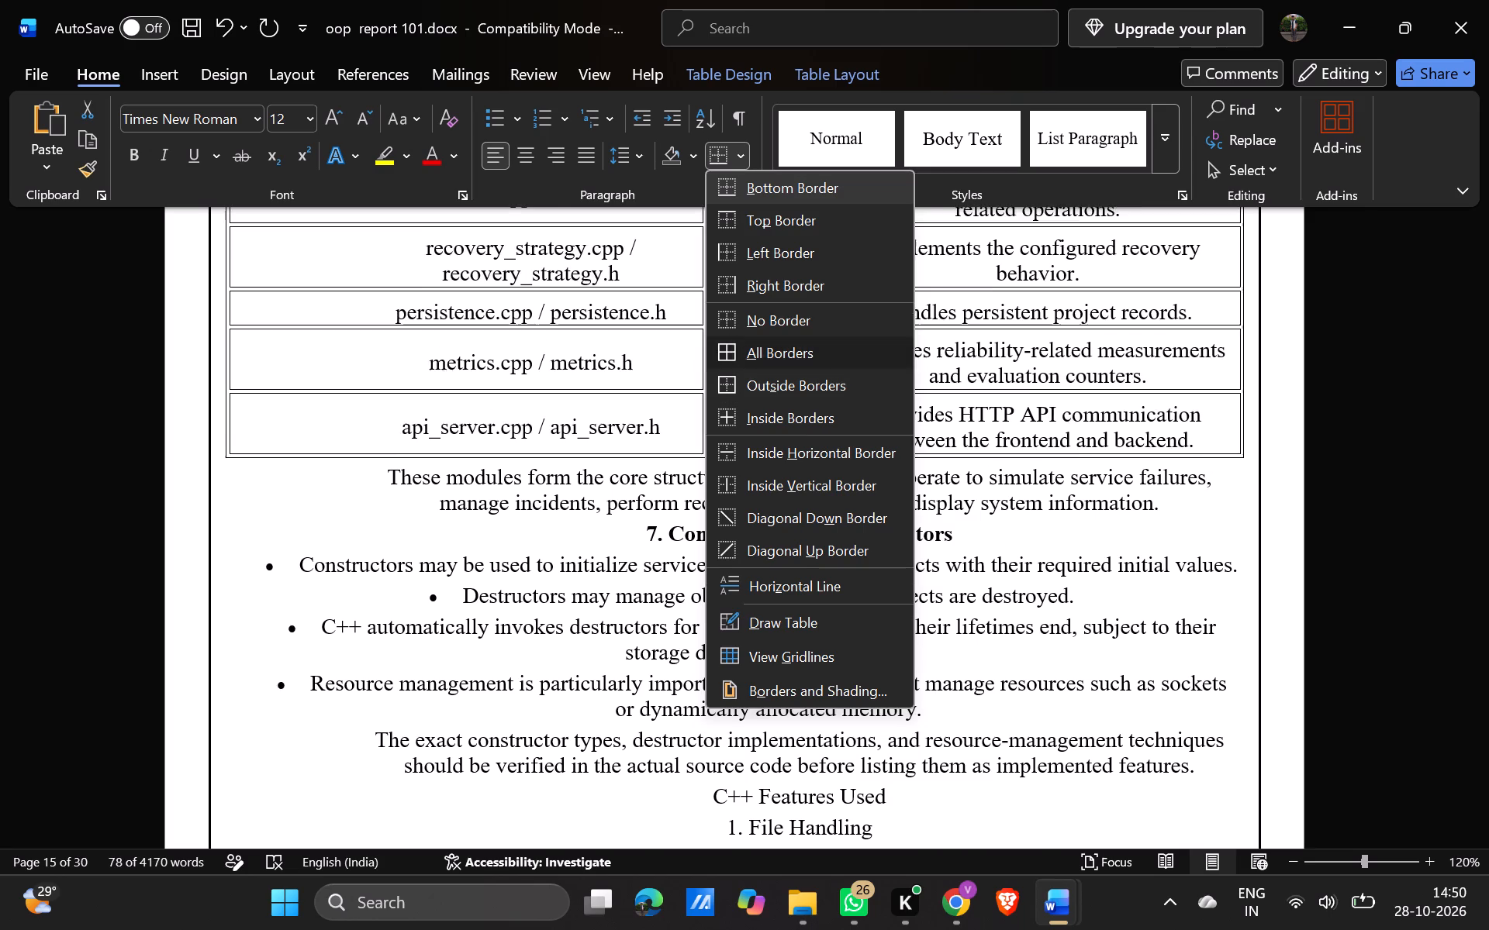
pyautogui.scroll(3, 739, 435)
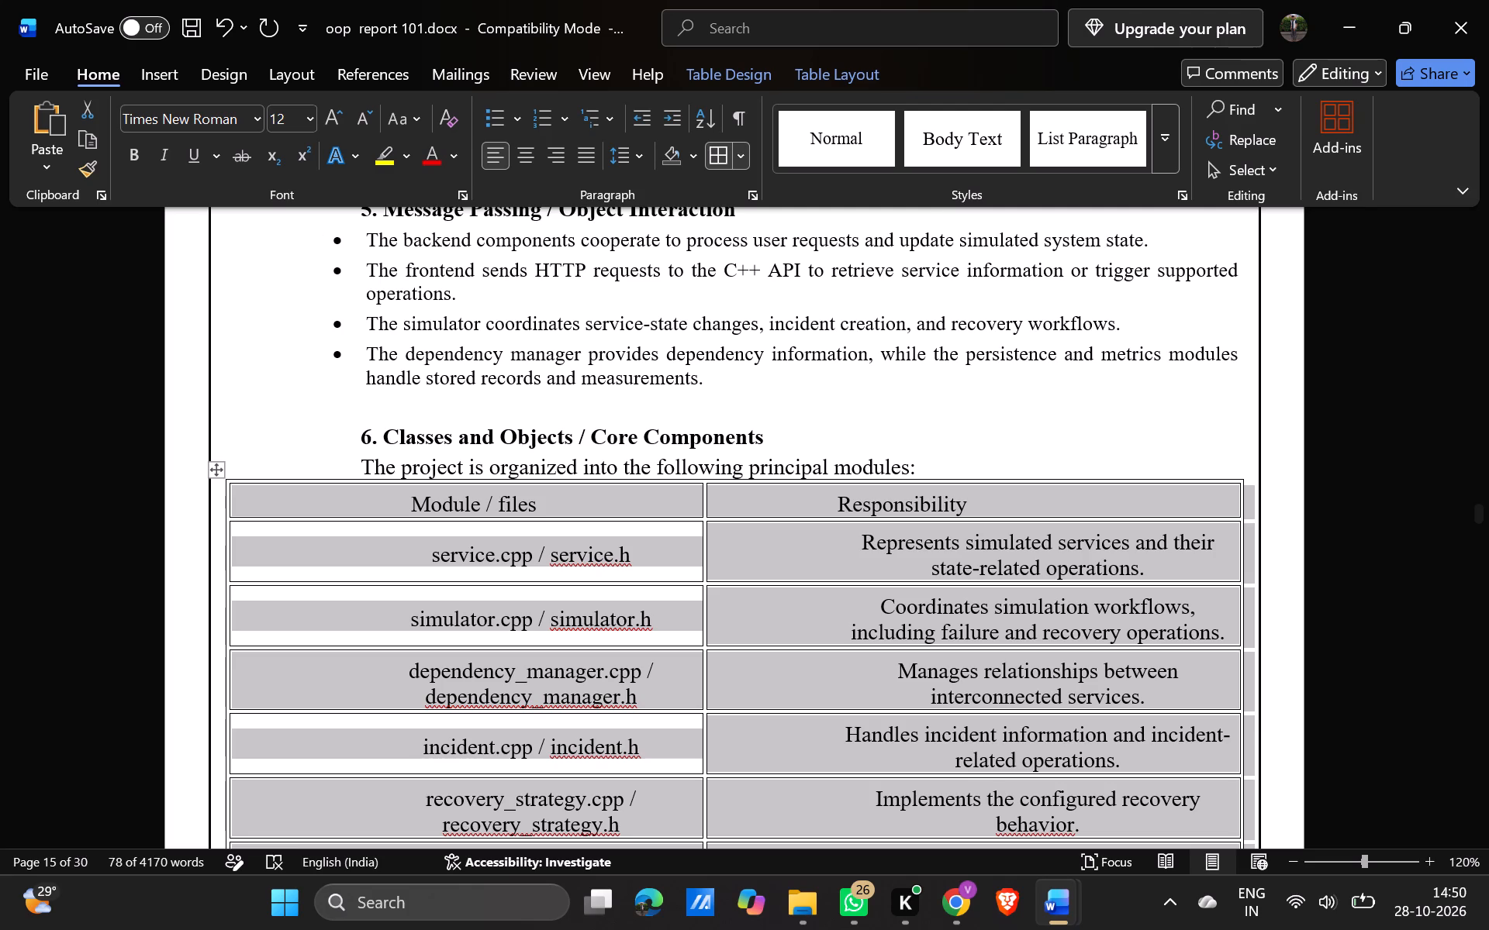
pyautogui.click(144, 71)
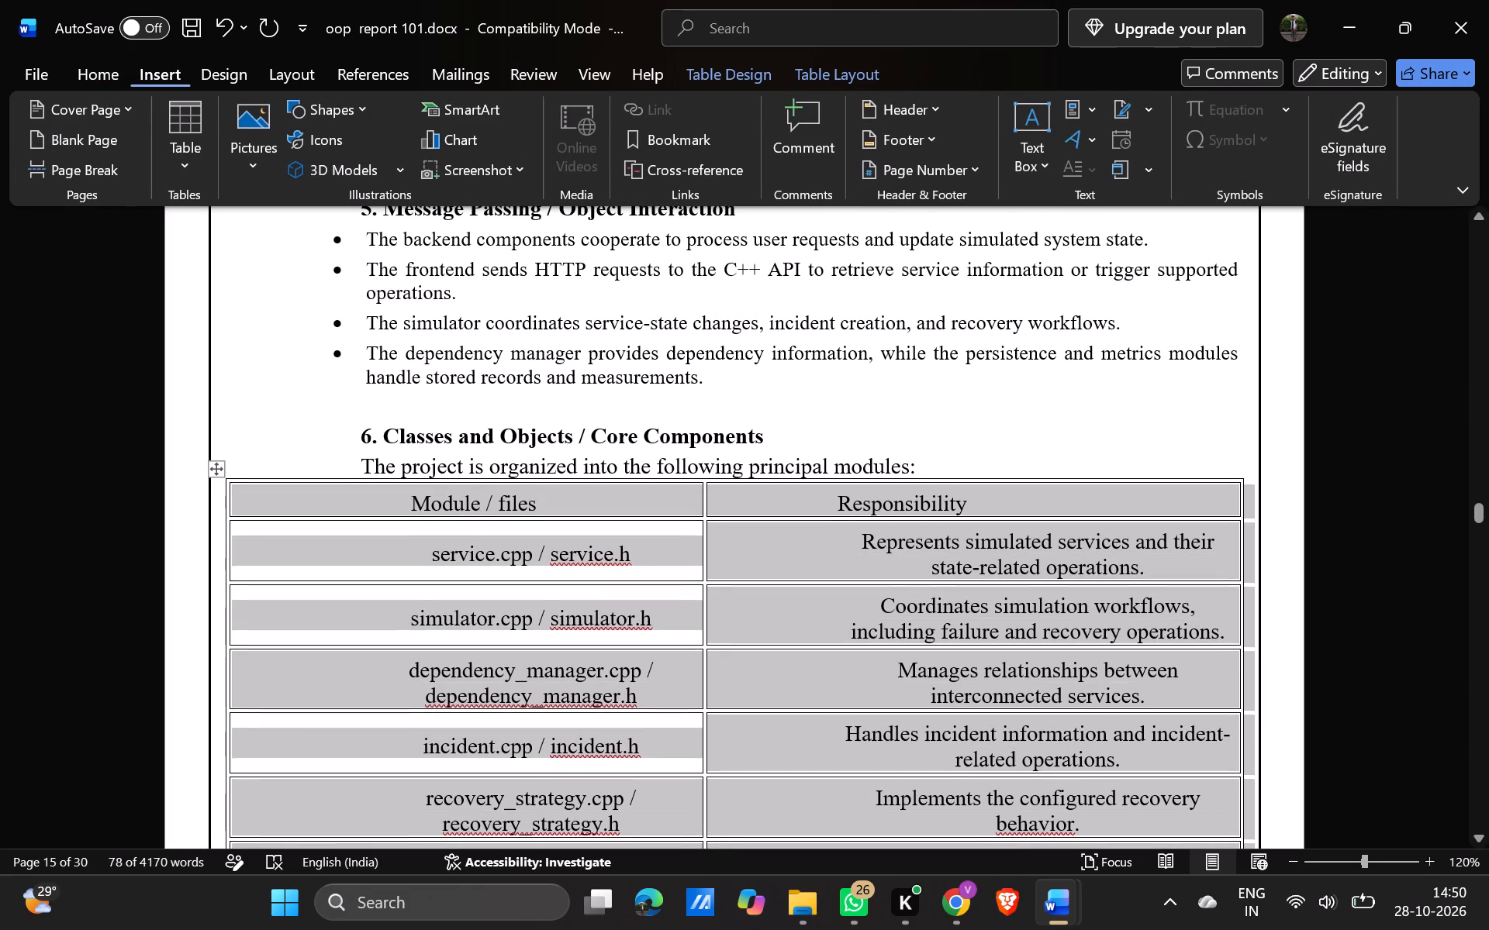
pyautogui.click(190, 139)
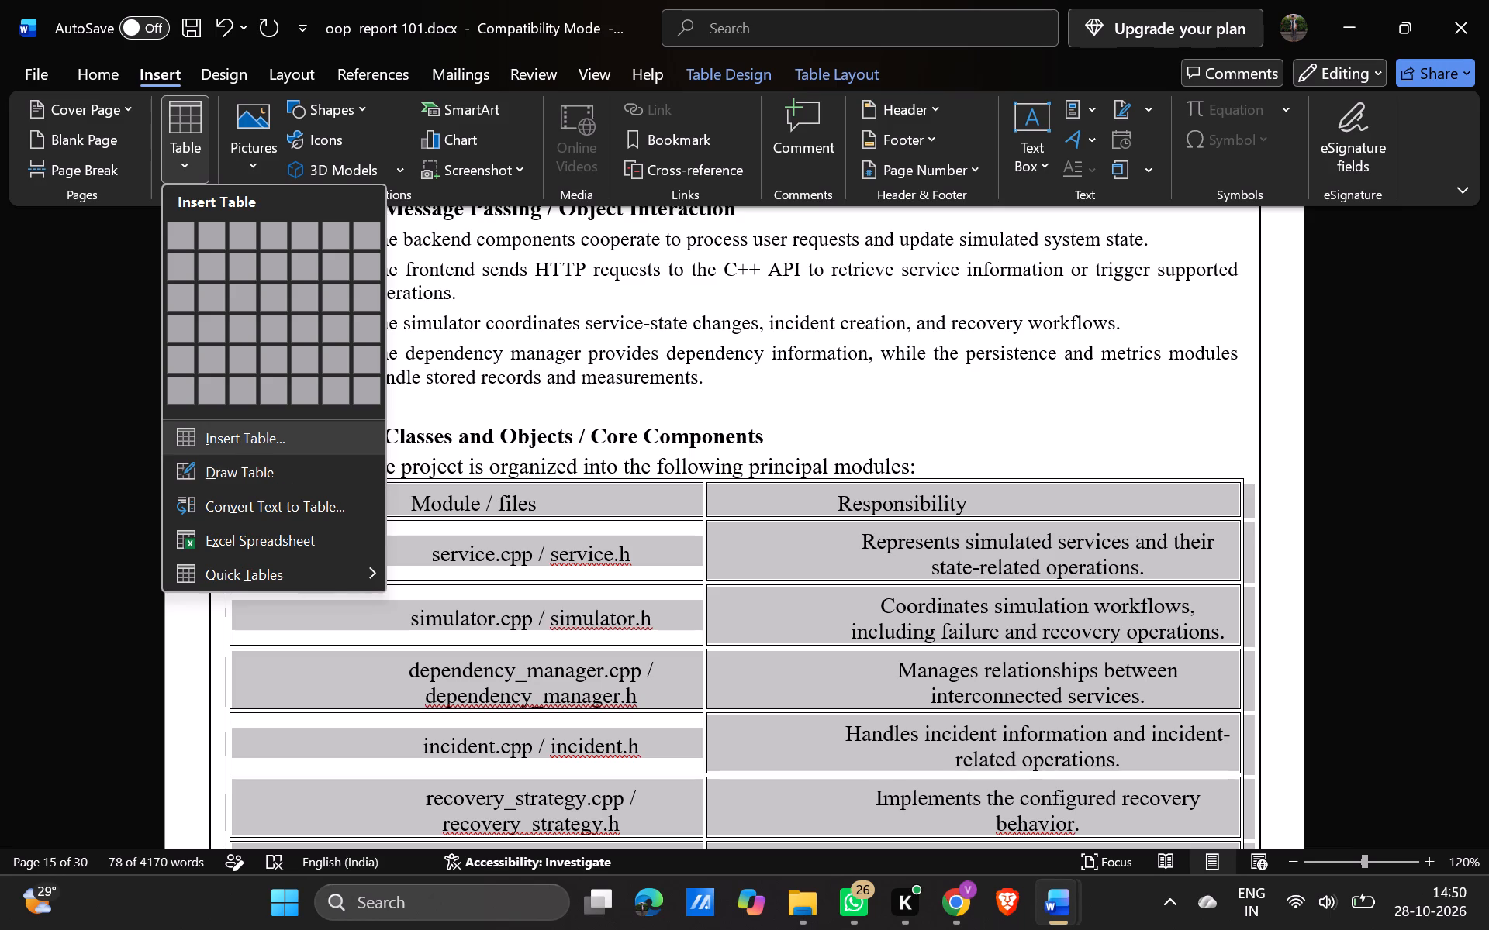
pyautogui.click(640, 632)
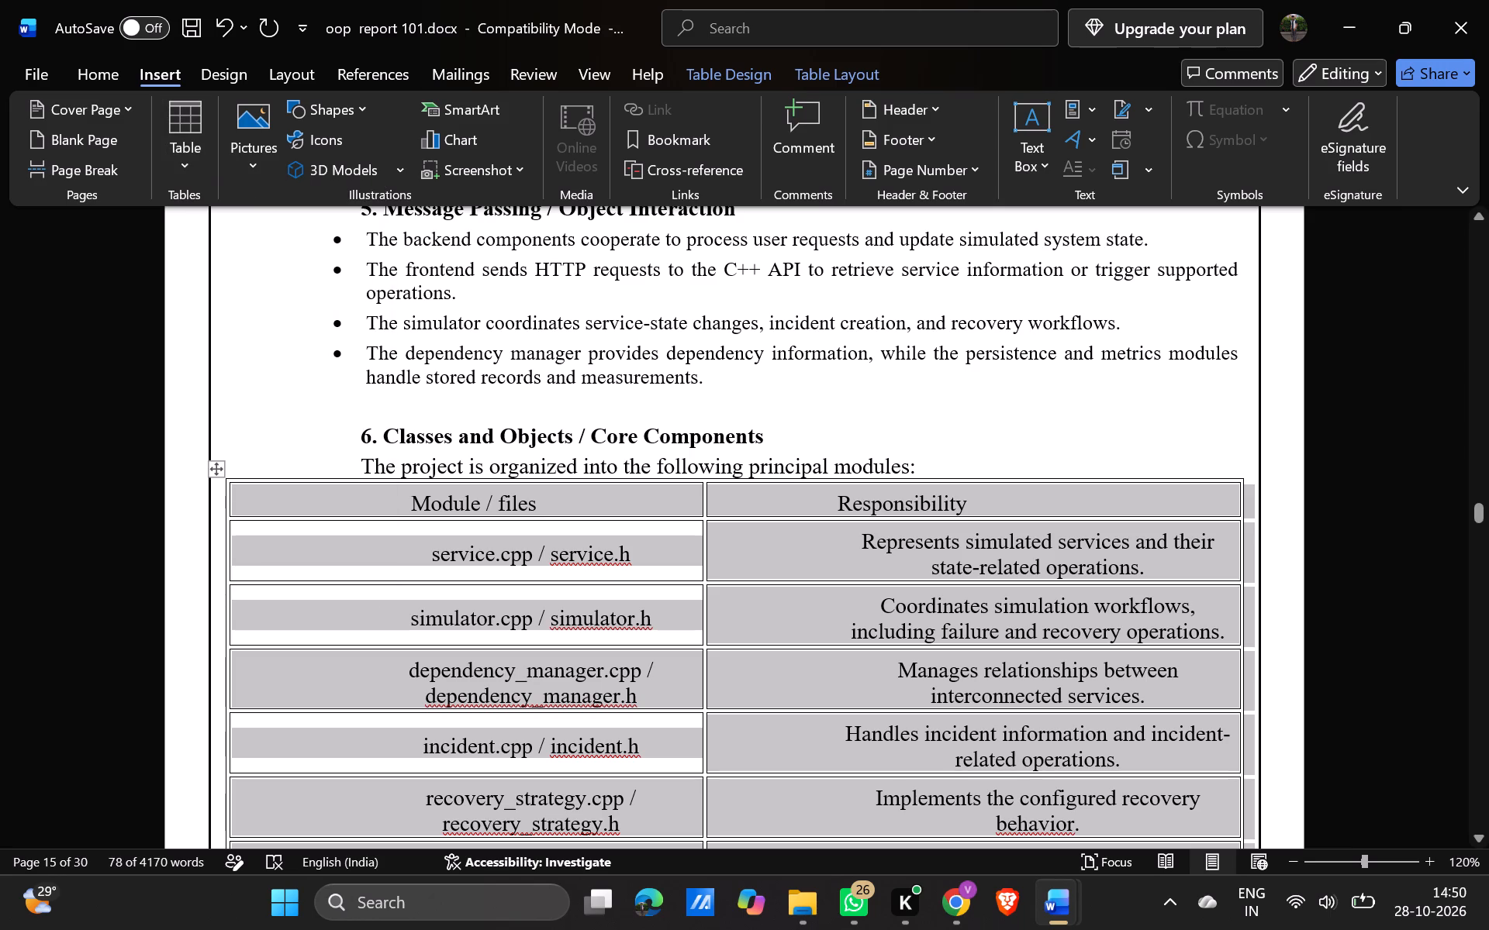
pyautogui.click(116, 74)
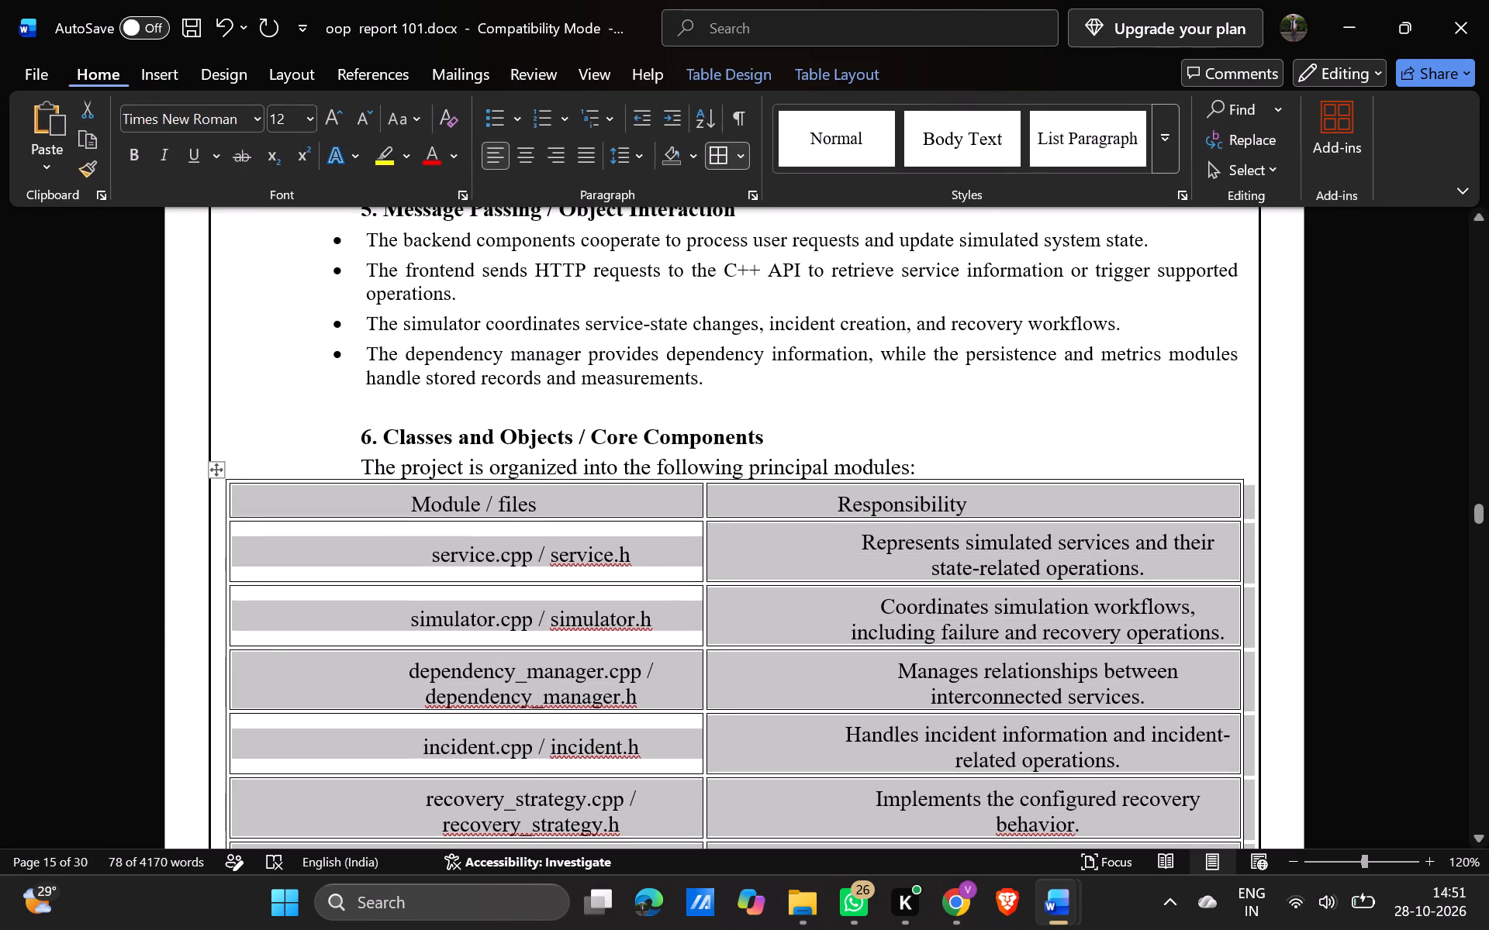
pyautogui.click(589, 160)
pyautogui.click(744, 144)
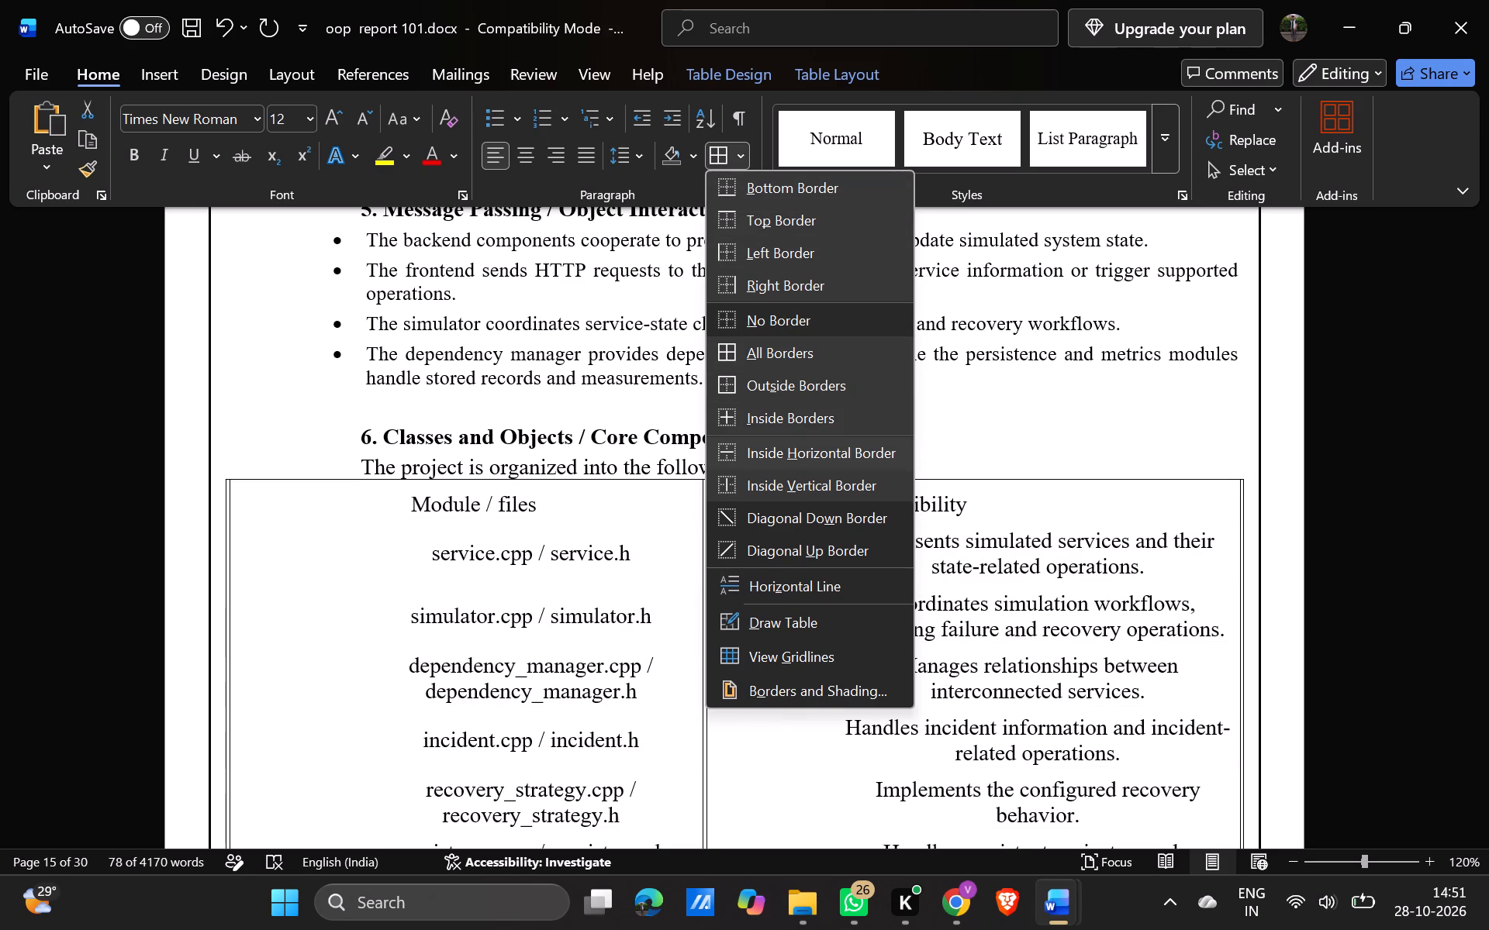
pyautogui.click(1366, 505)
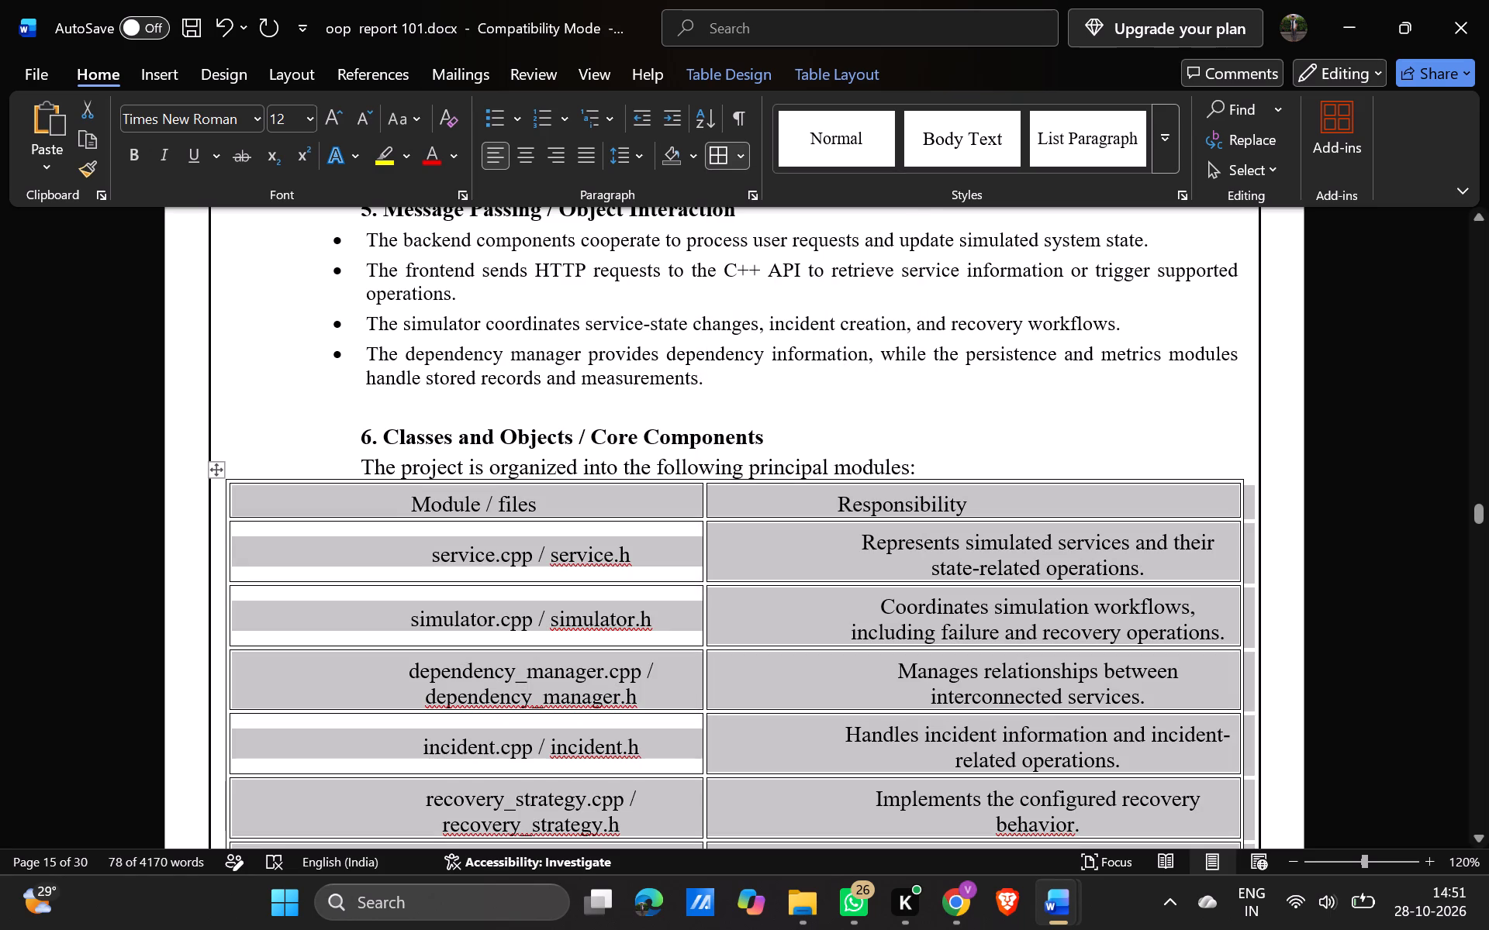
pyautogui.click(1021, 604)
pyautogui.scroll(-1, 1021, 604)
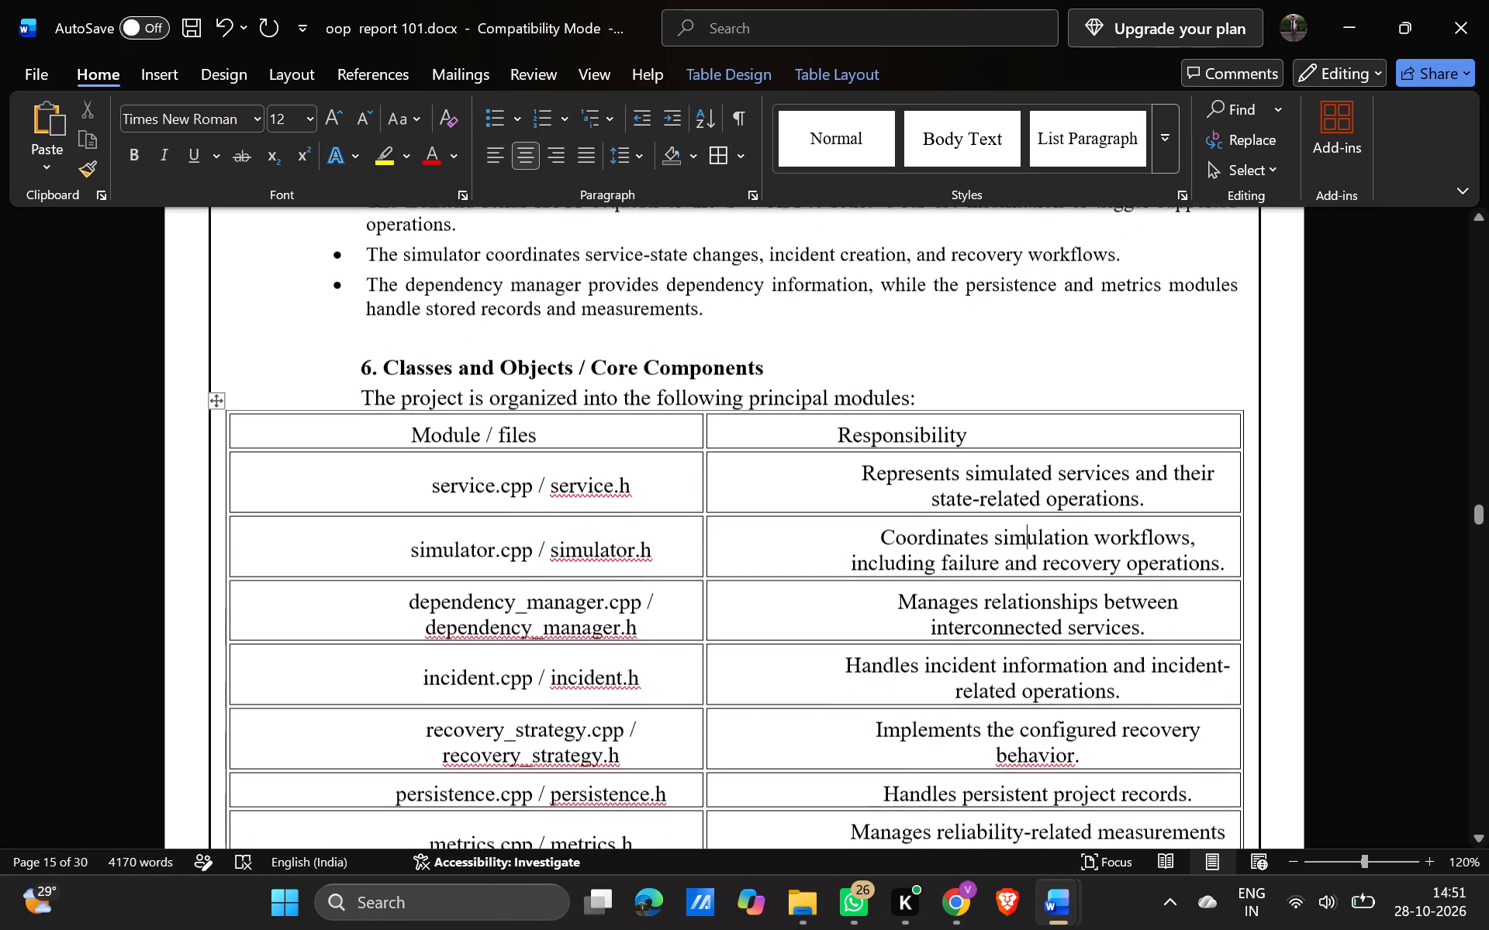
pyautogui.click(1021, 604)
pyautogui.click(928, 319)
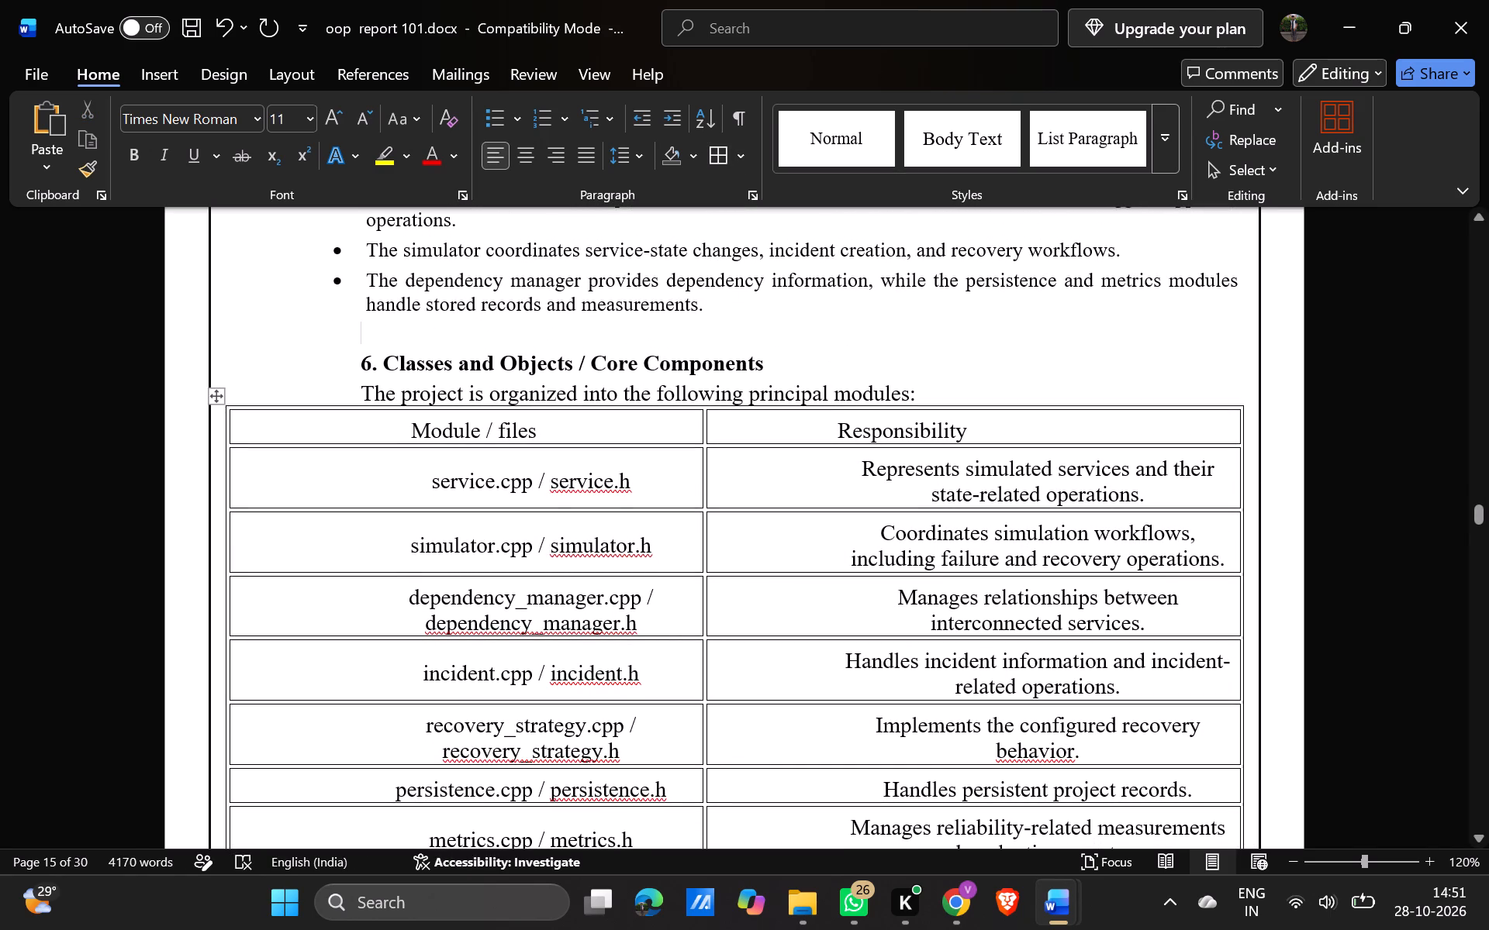
# Make the table's column headings "Module / files" and "Responsibility" bold.
pyautogui.moveTo(410, 436); pyautogui.dragTo(529, 427)
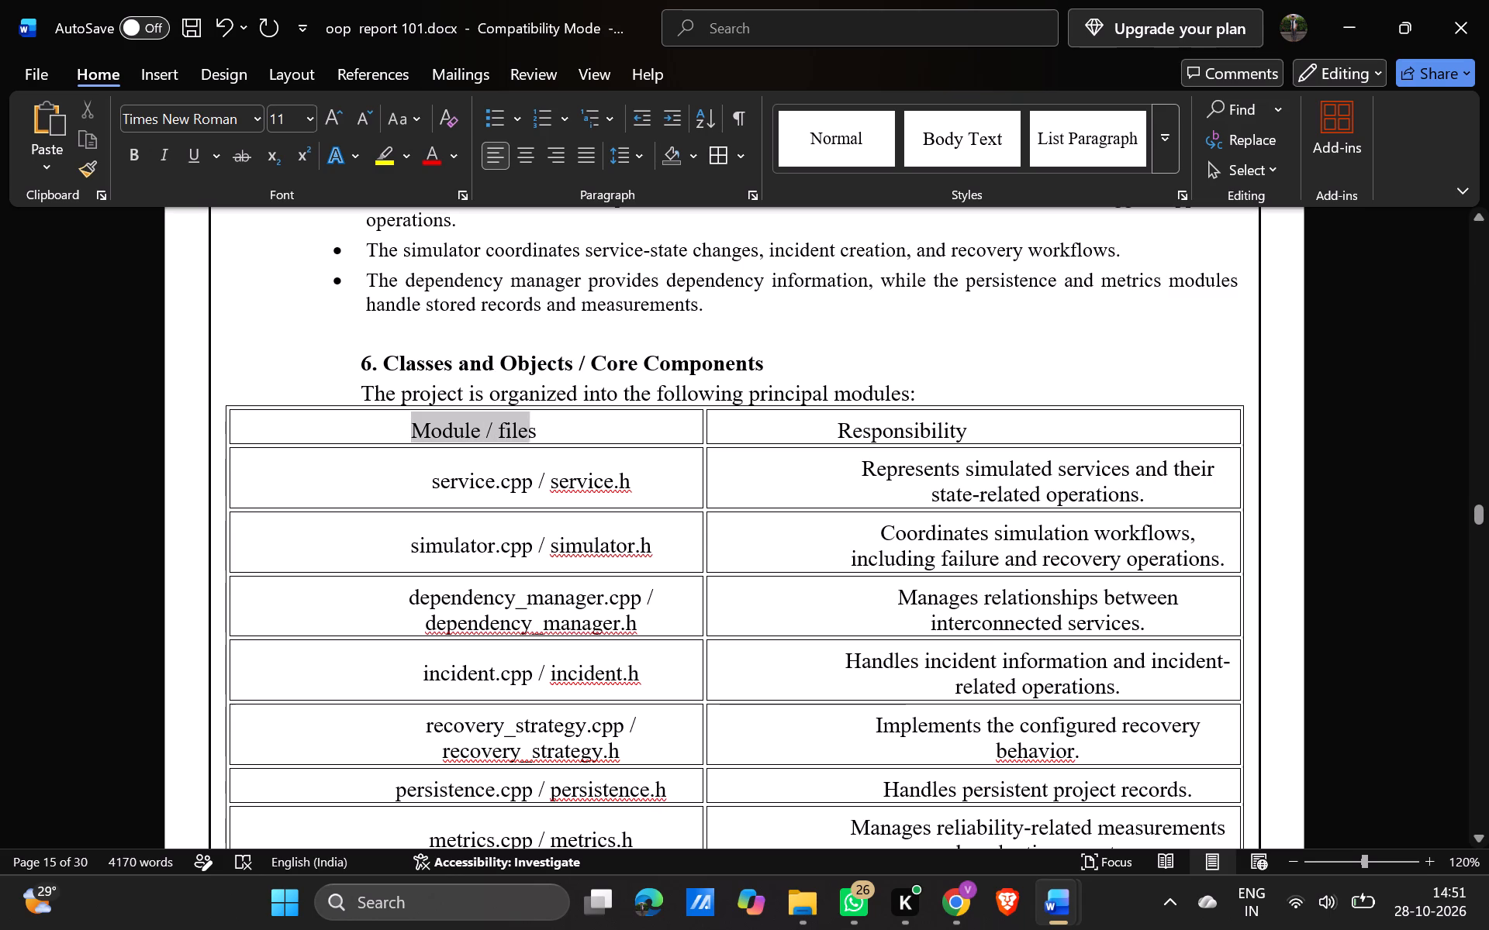
pyautogui.moveTo(529, 427); pyautogui.dragTo(540, 427)
pyautogui.click(562, 487)
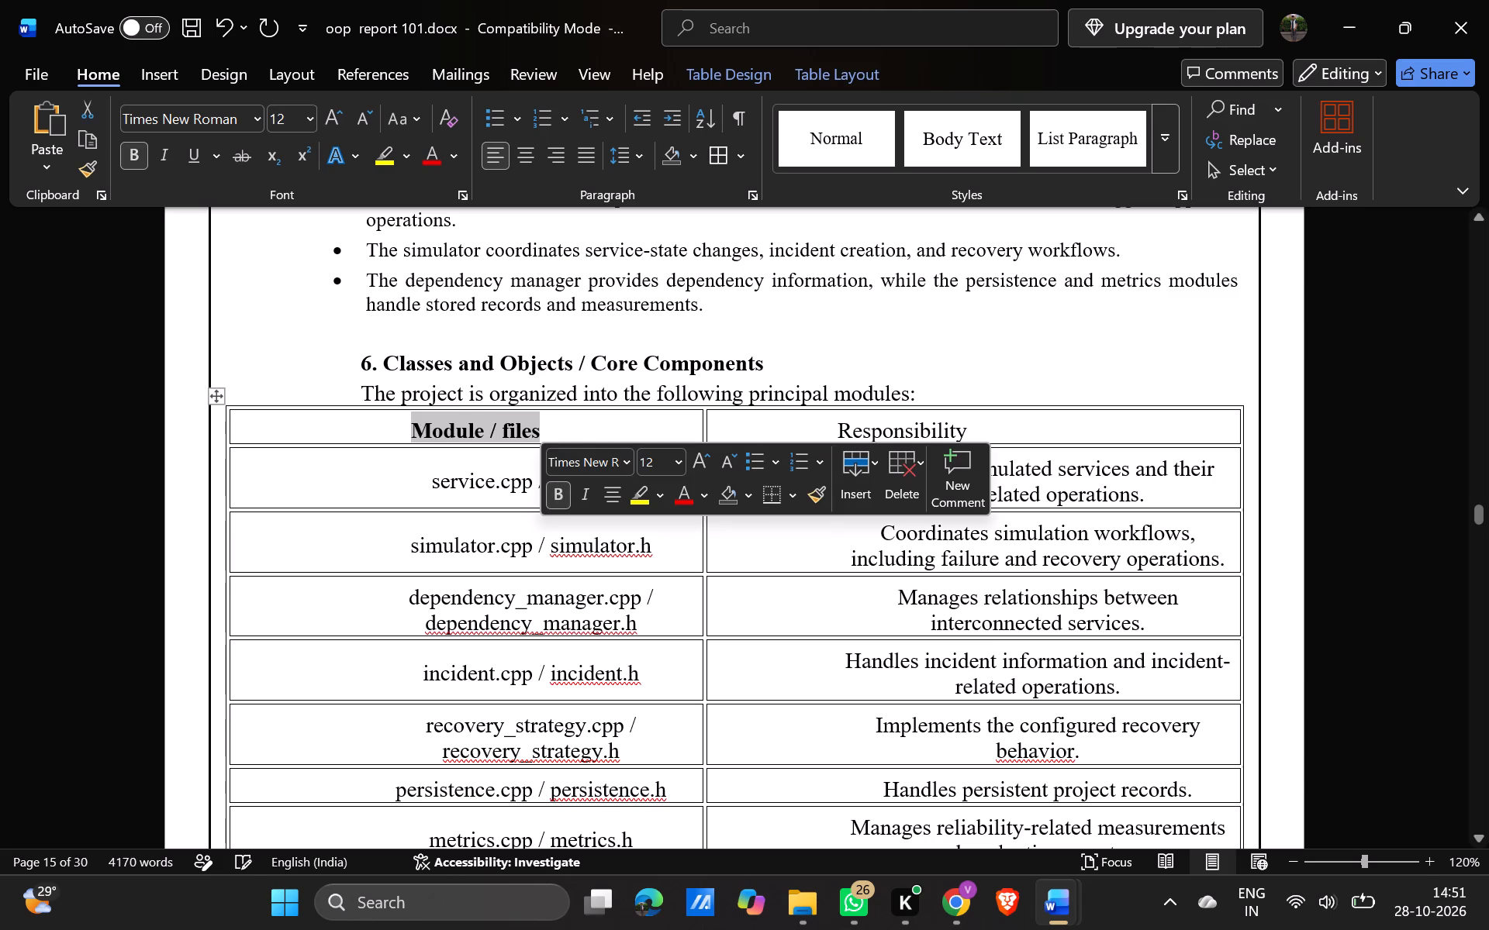
pyautogui.moveTo(980, 434); pyautogui.dragTo(841, 440)
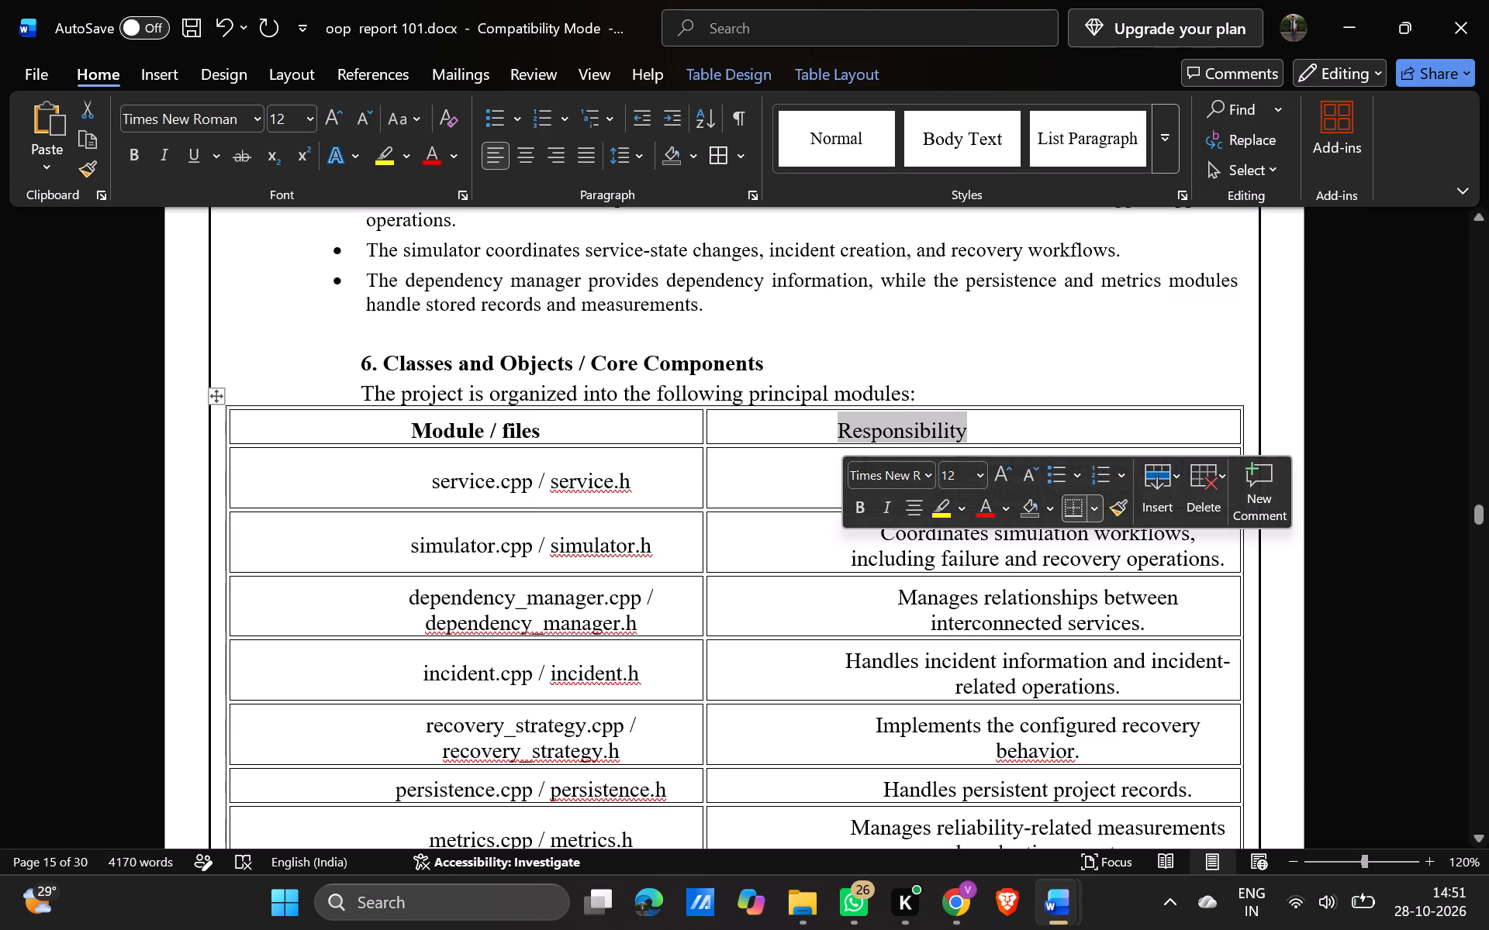
pyautogui.click(865, 505)
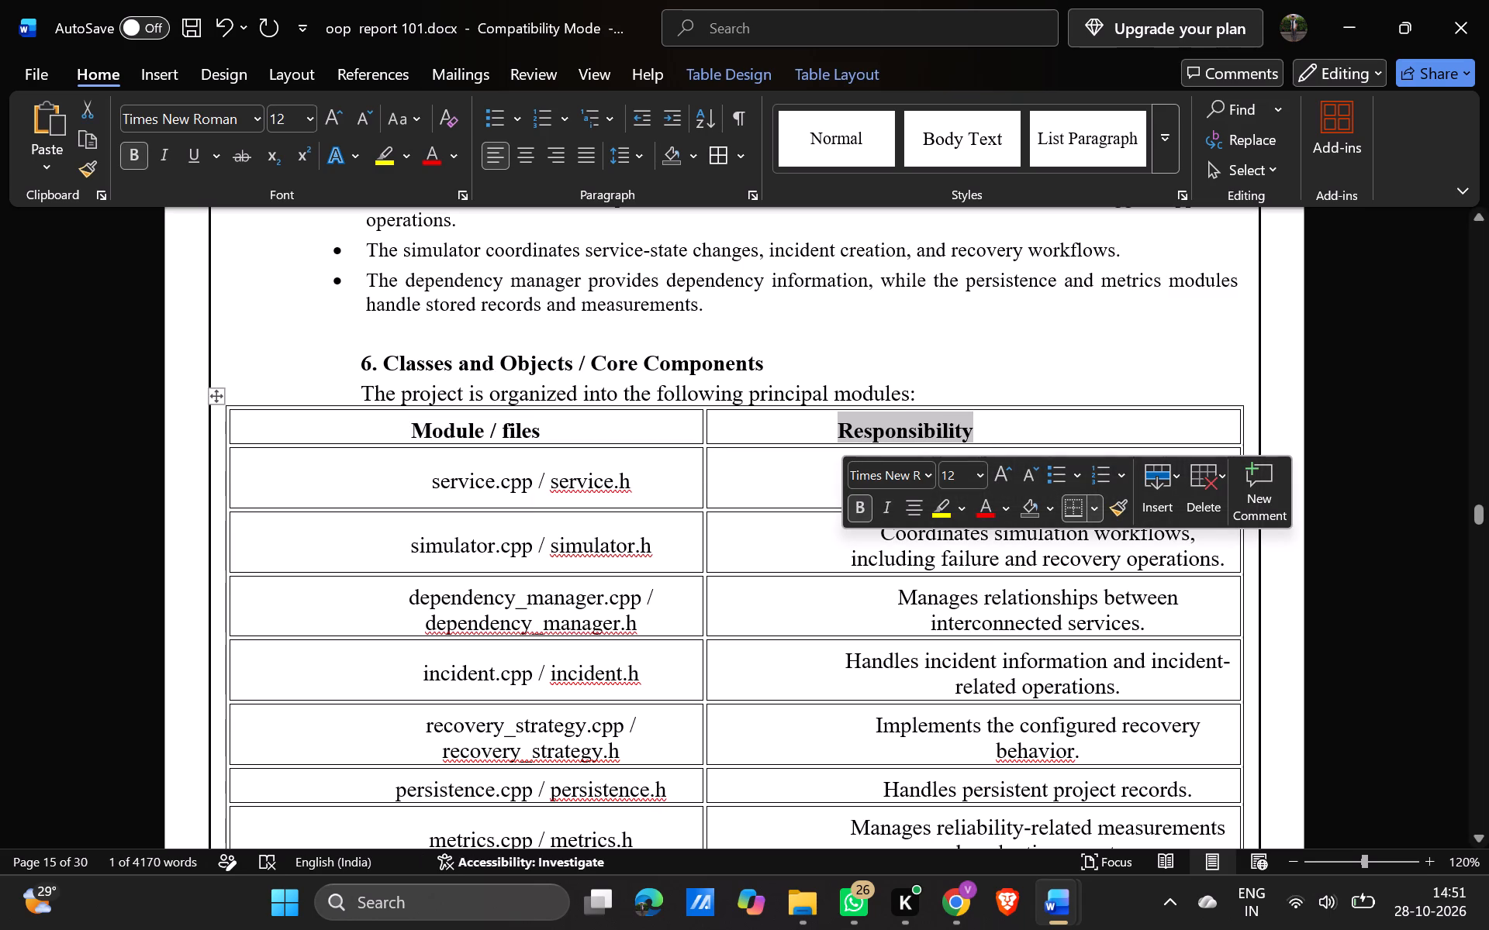
# Remove the centering and indent from the "service.cpp / service.h" cell, leaving one leading space.
pyautogui.click(434, 482)
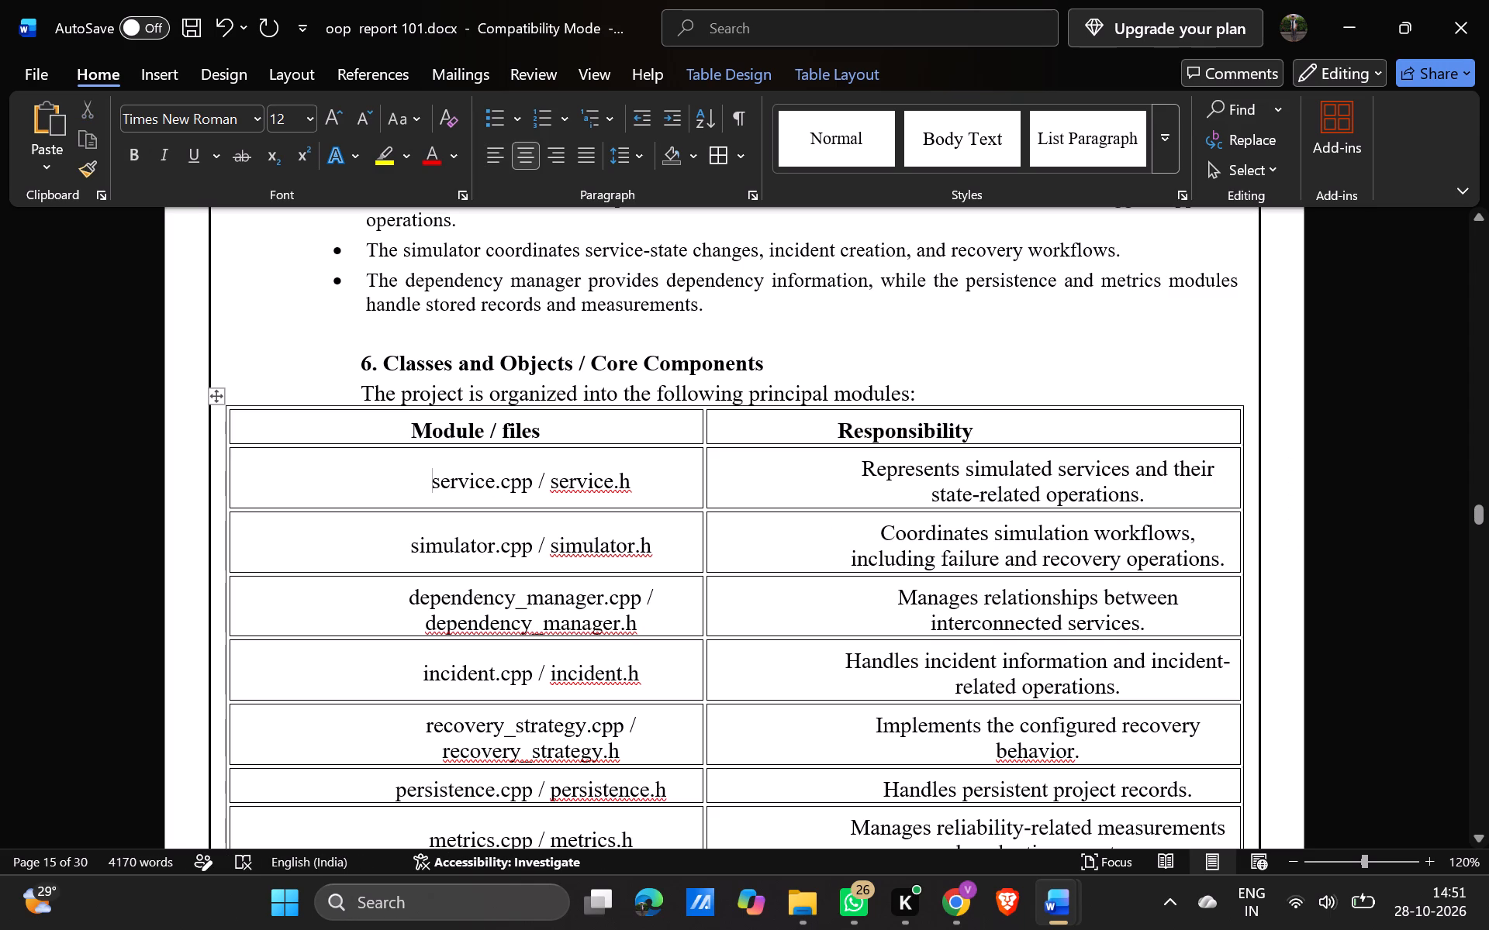
pyautogui.press('BackSpace')
pyautogui.press('space')
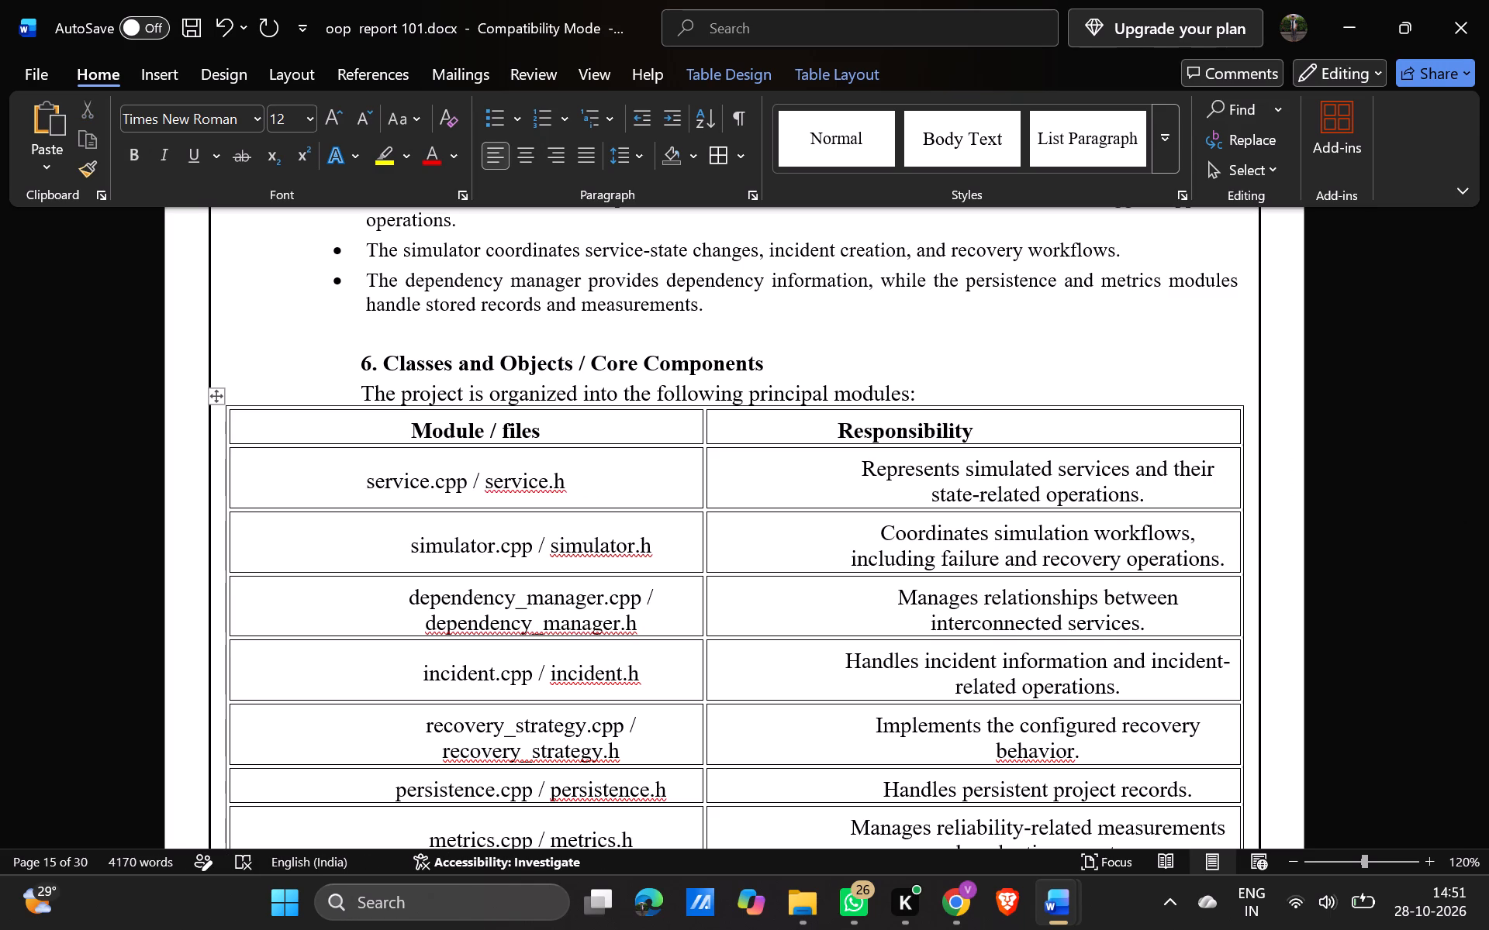
pyautogui.press('BackSpace')
pyautogui.press('BackSpace')
pyautogui.press('BackSpace')
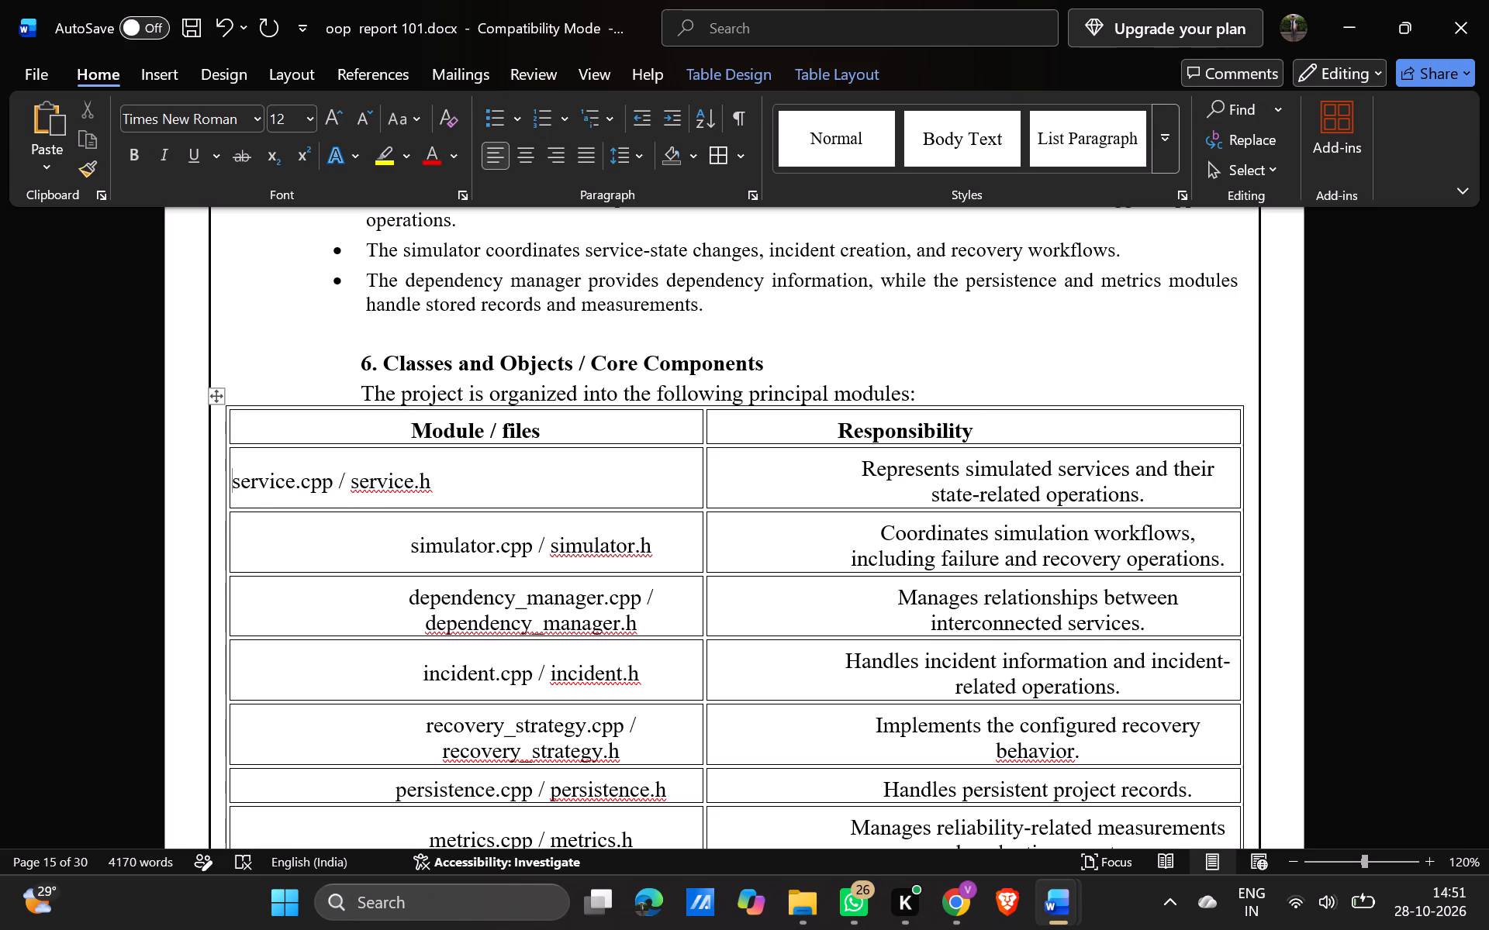
pyautogui.press('space')
# Remove the centering and indent from the "simulator.cpp / simulator.h" cell, leaving one leading space.
pyautogui.click(409, 551)
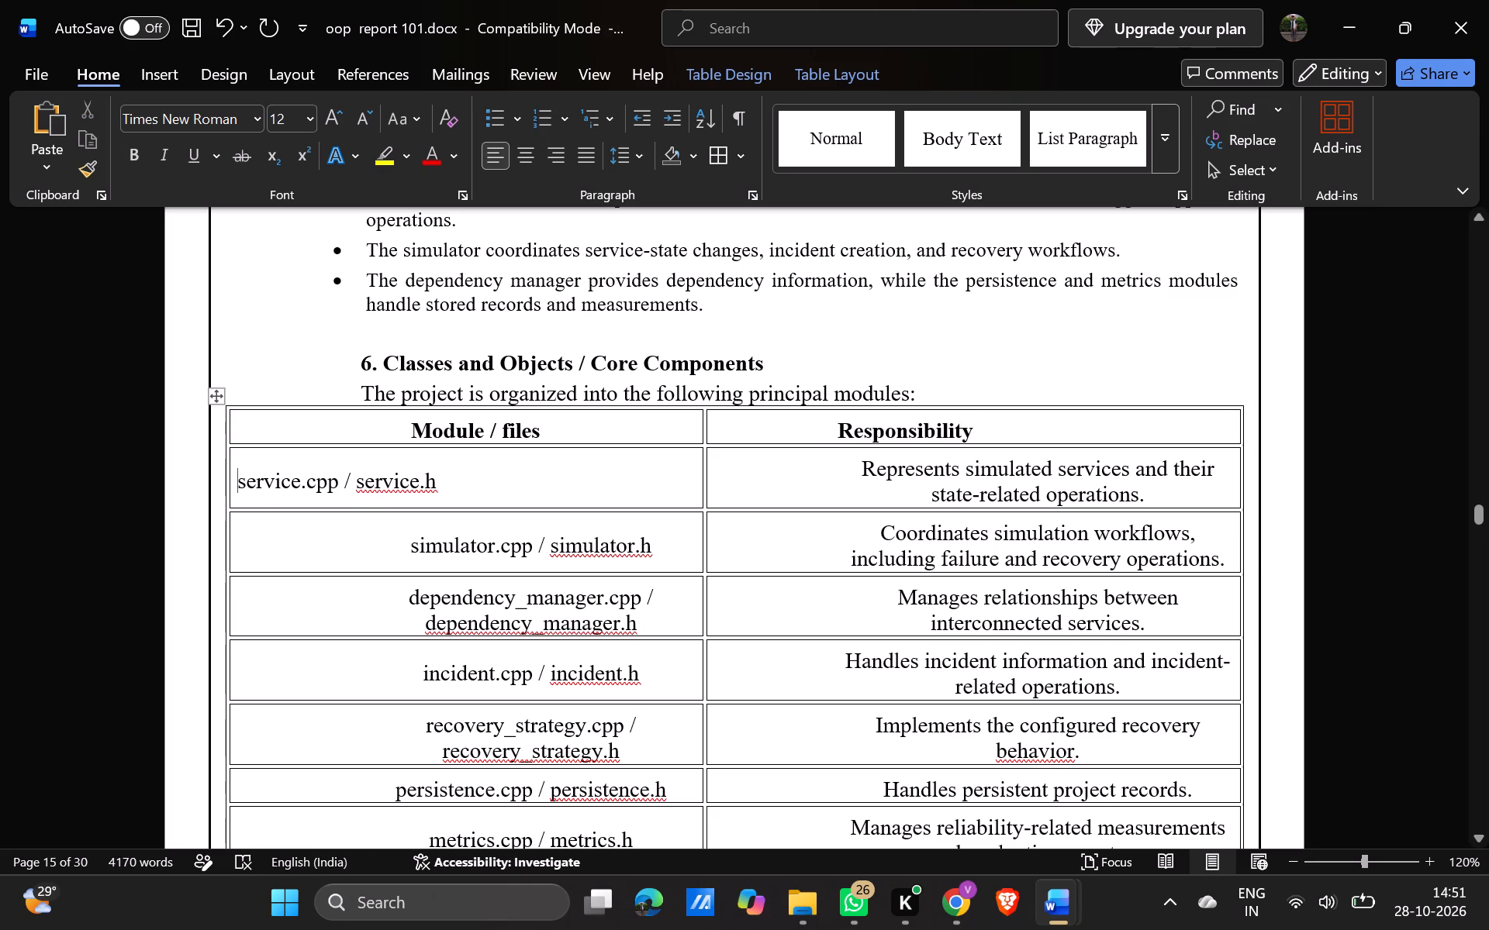
pyautogui.press('BackSpace')
pyautogui.press('BackSpace')
pyautogui.press('BackSpace')
pyautogui.press('space')
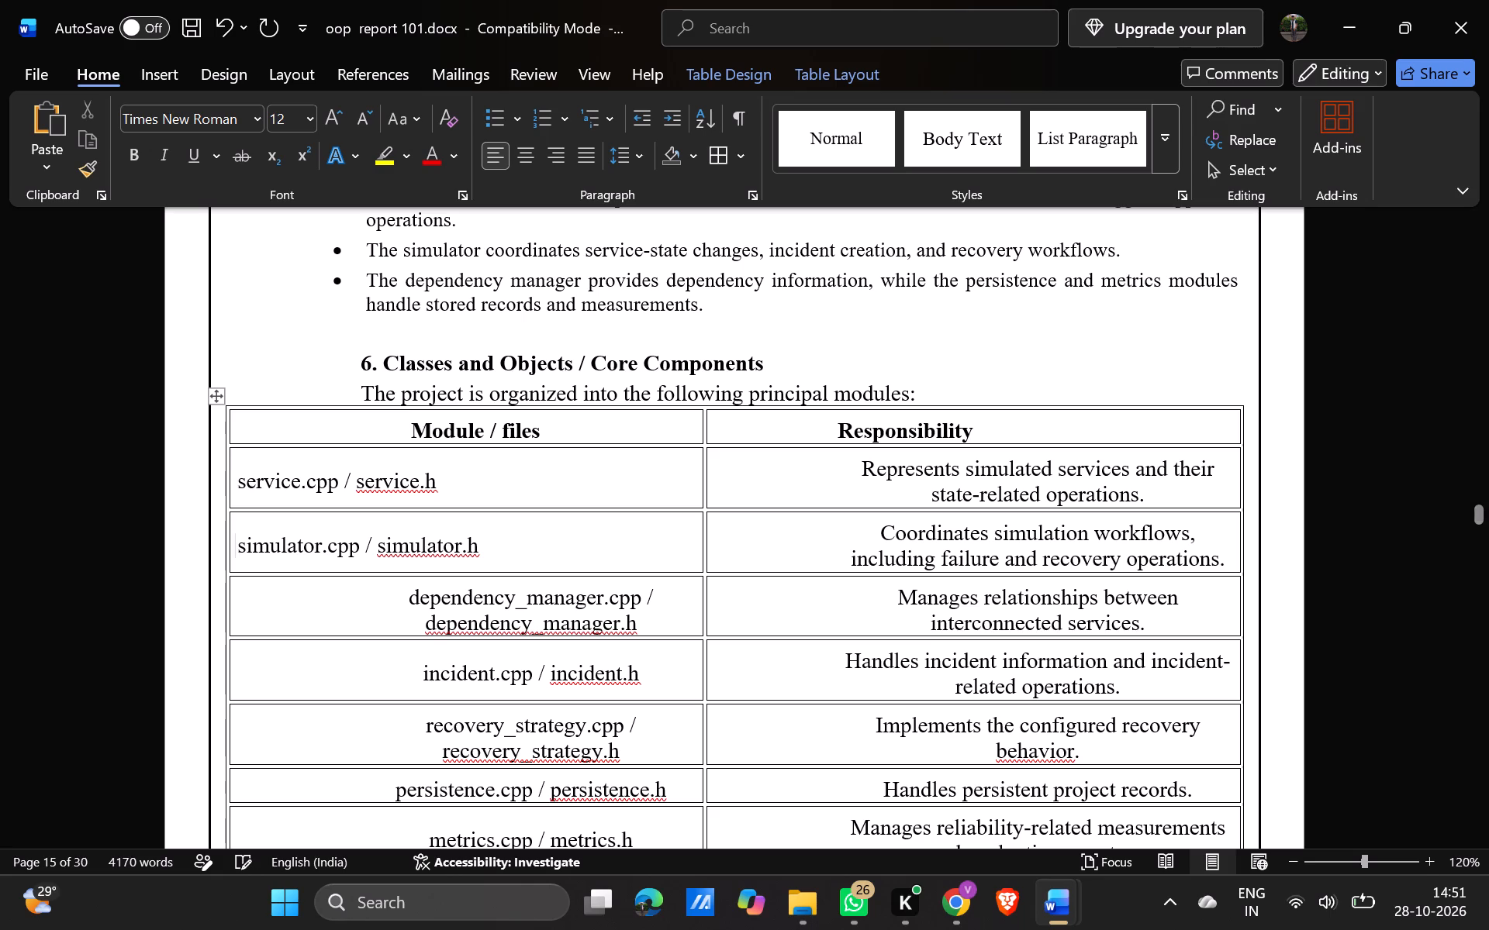
# Remove the centering and indent from the "dependency_manager.cpp / dependency_manager.h" cell, leaving one leading space.
pyautogui.click(417, 601)
pyautogui.press('Left')
pyautogui.press('BackSpace')
pyautogui.press('BackSpace')
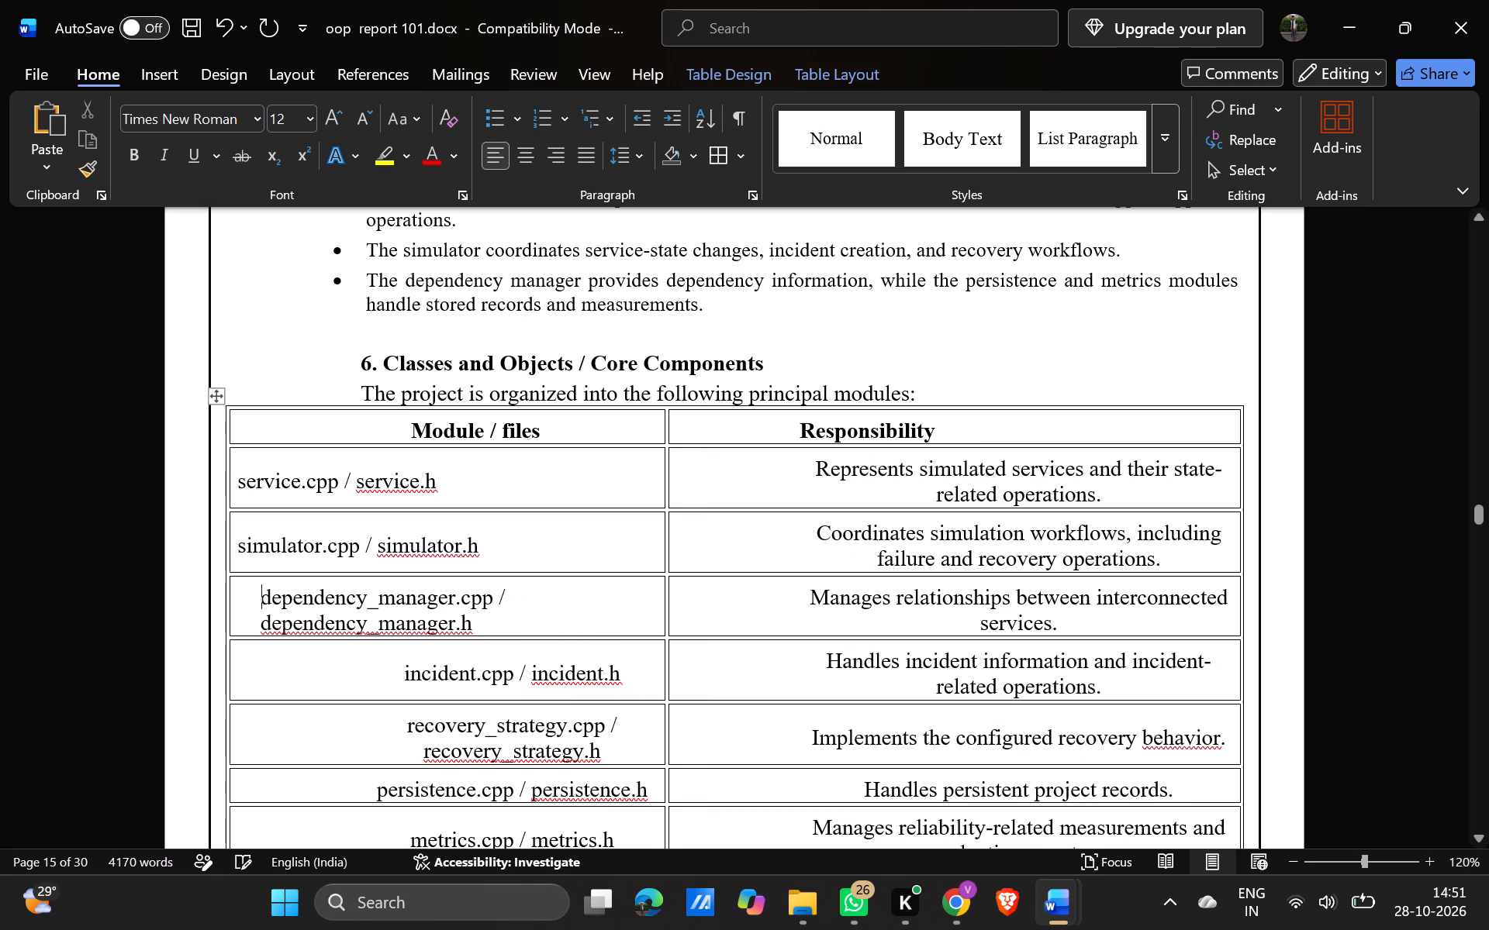
pyautogui.press('BackSpace')
pyautogui.press('space')
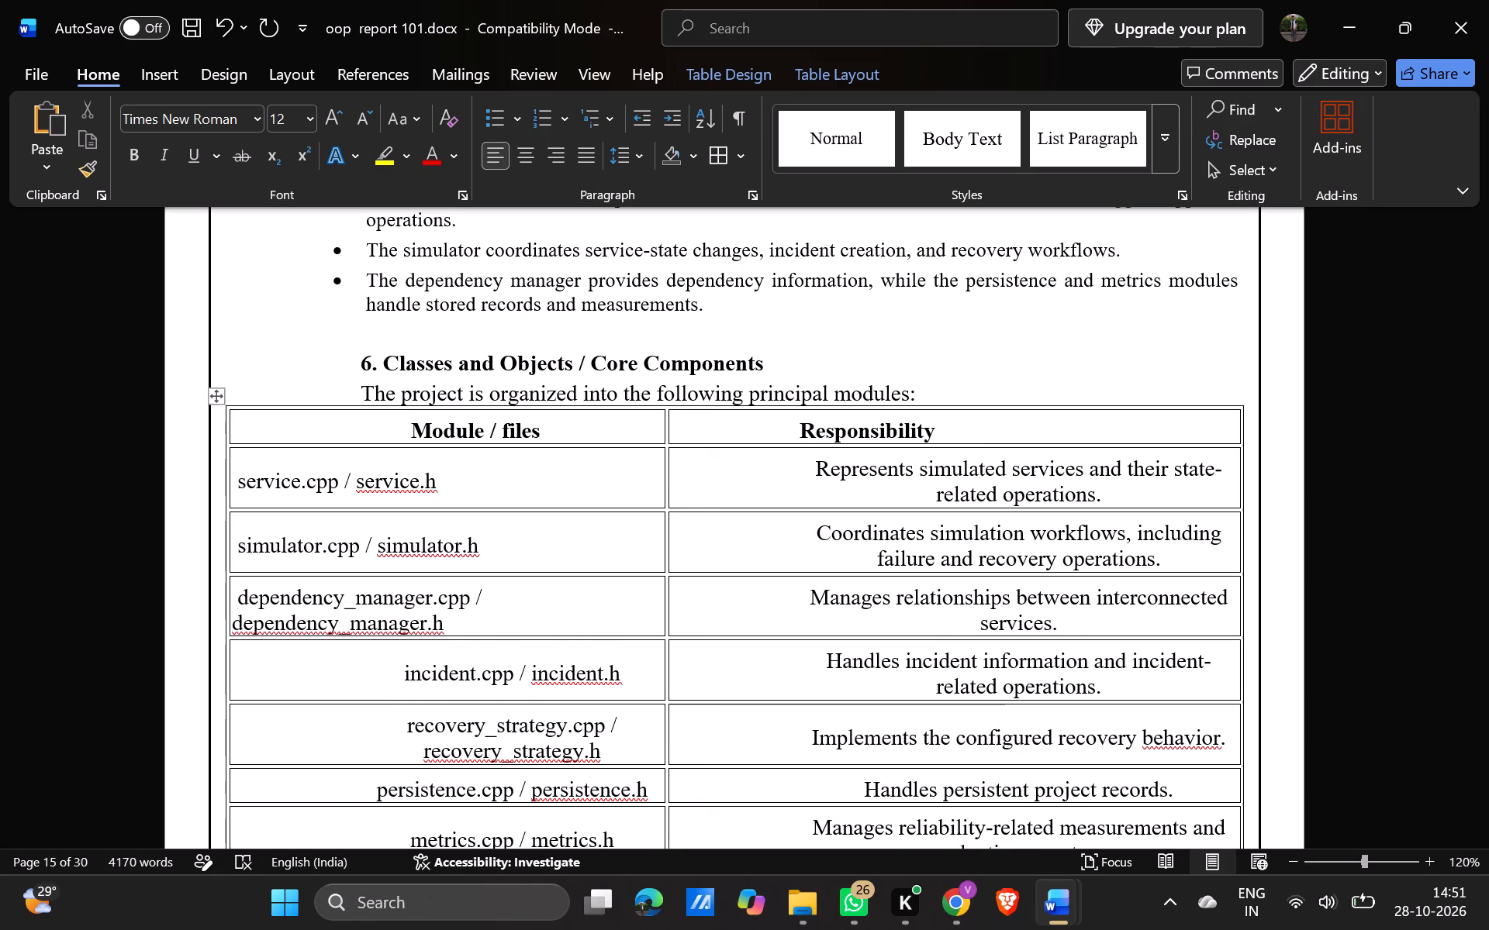
# Try to indent the wrapped second line "dependency_manager.h" in its table cell by inserting spaces before it.
pyautogui.press('Down')
pyautogui.press('Left')
pyautogui.press('space')
pyautogui.press('space')
pyautogui.press('Tab')
pyautogui.press('Tab')
pyautogui.press('Tab')
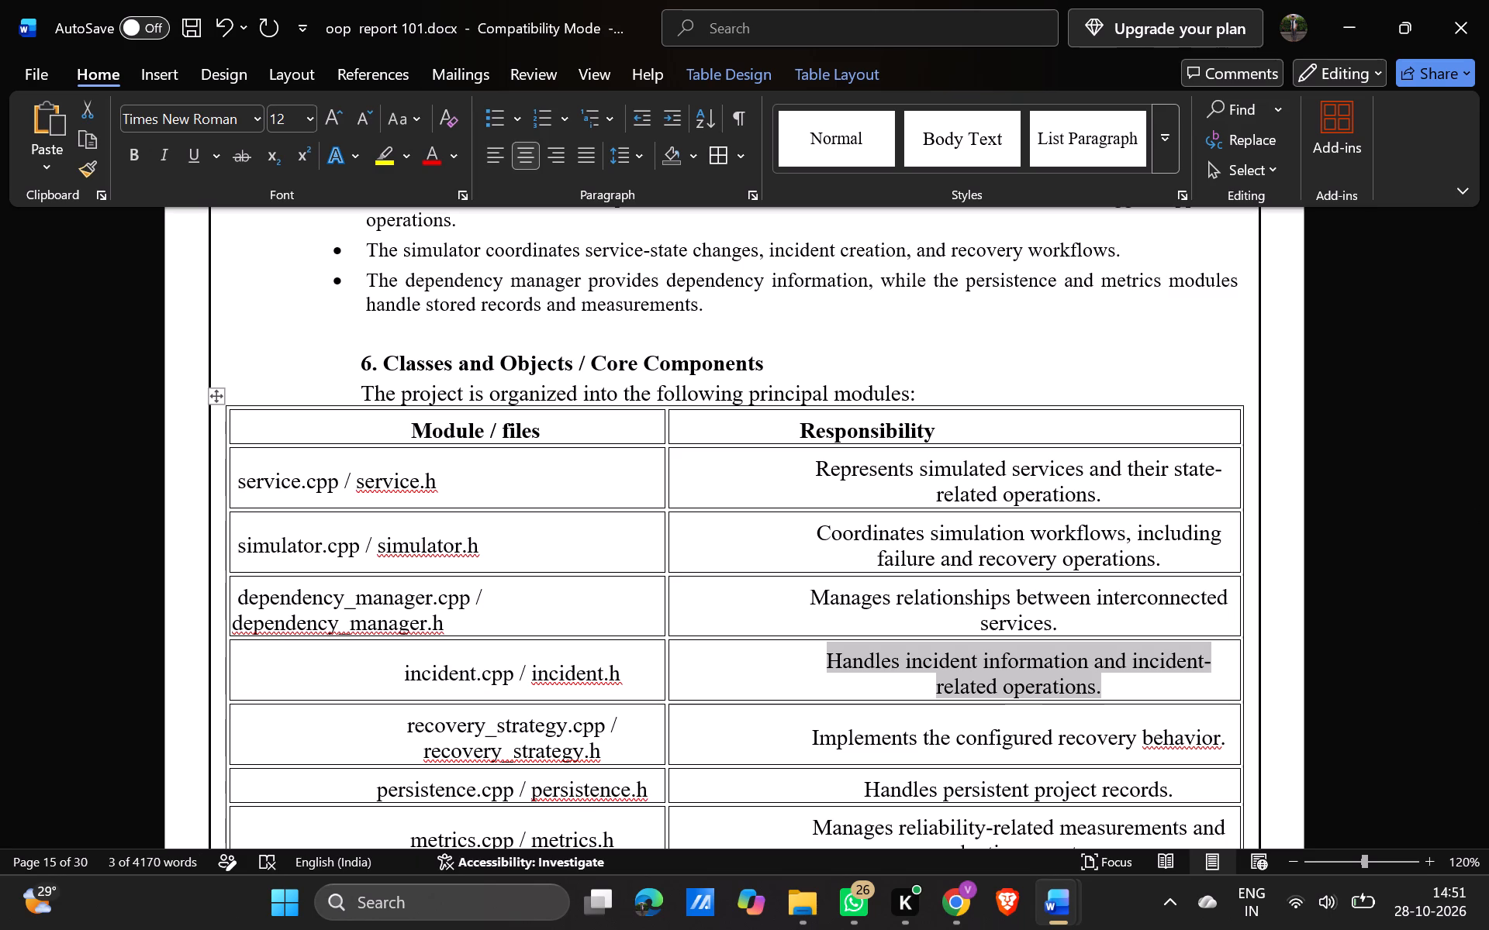
pyautogui.press('Tab')
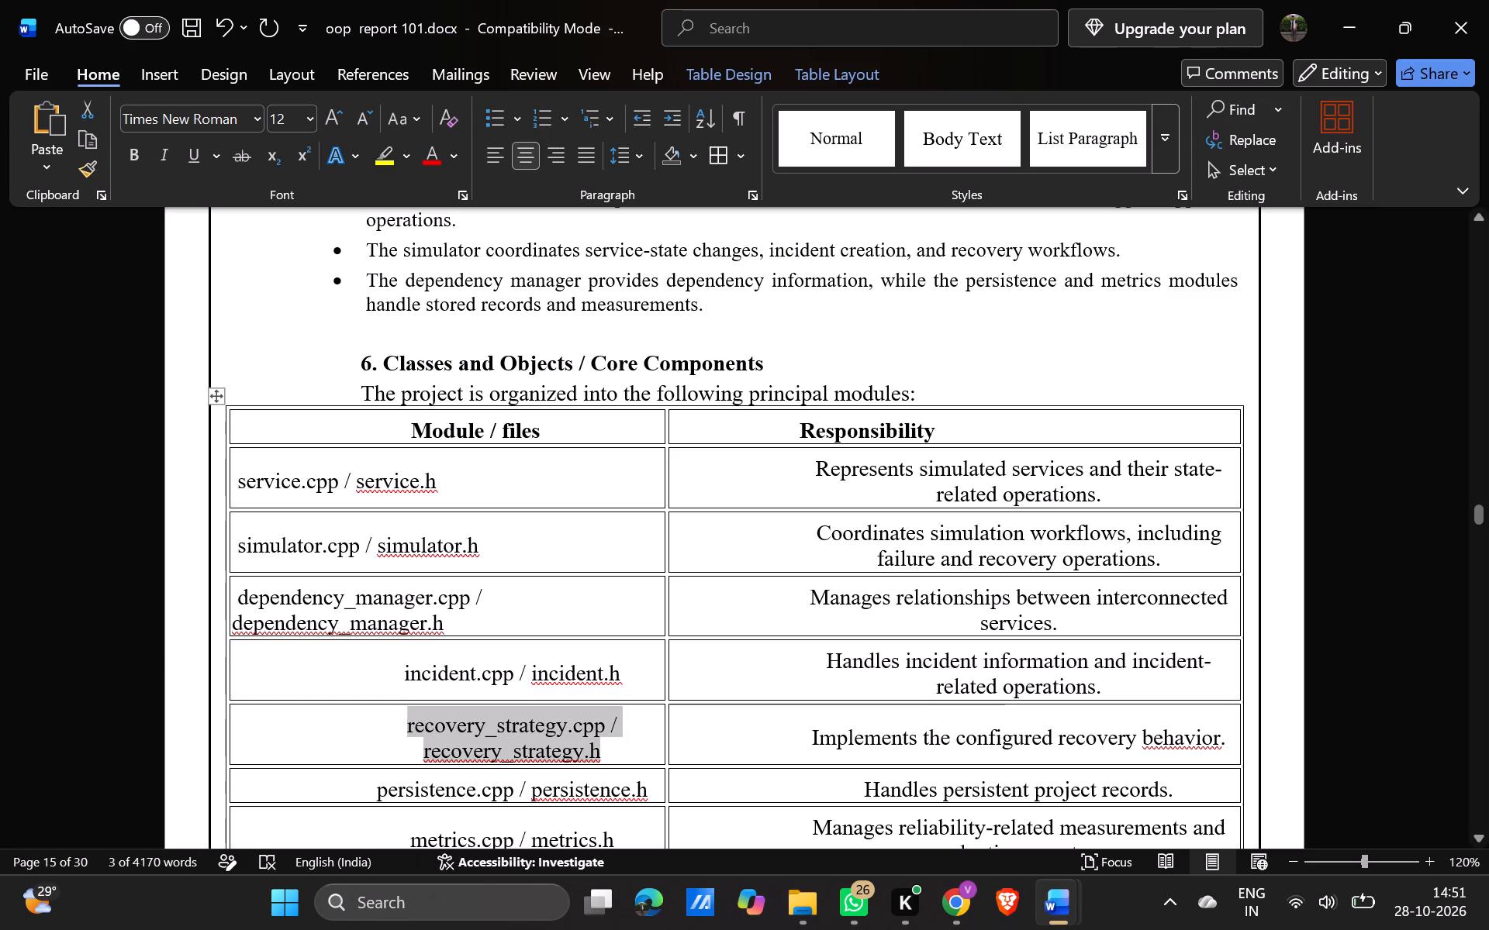
pyautogui.click(230, 624)
pyautogui.click(236, 624)
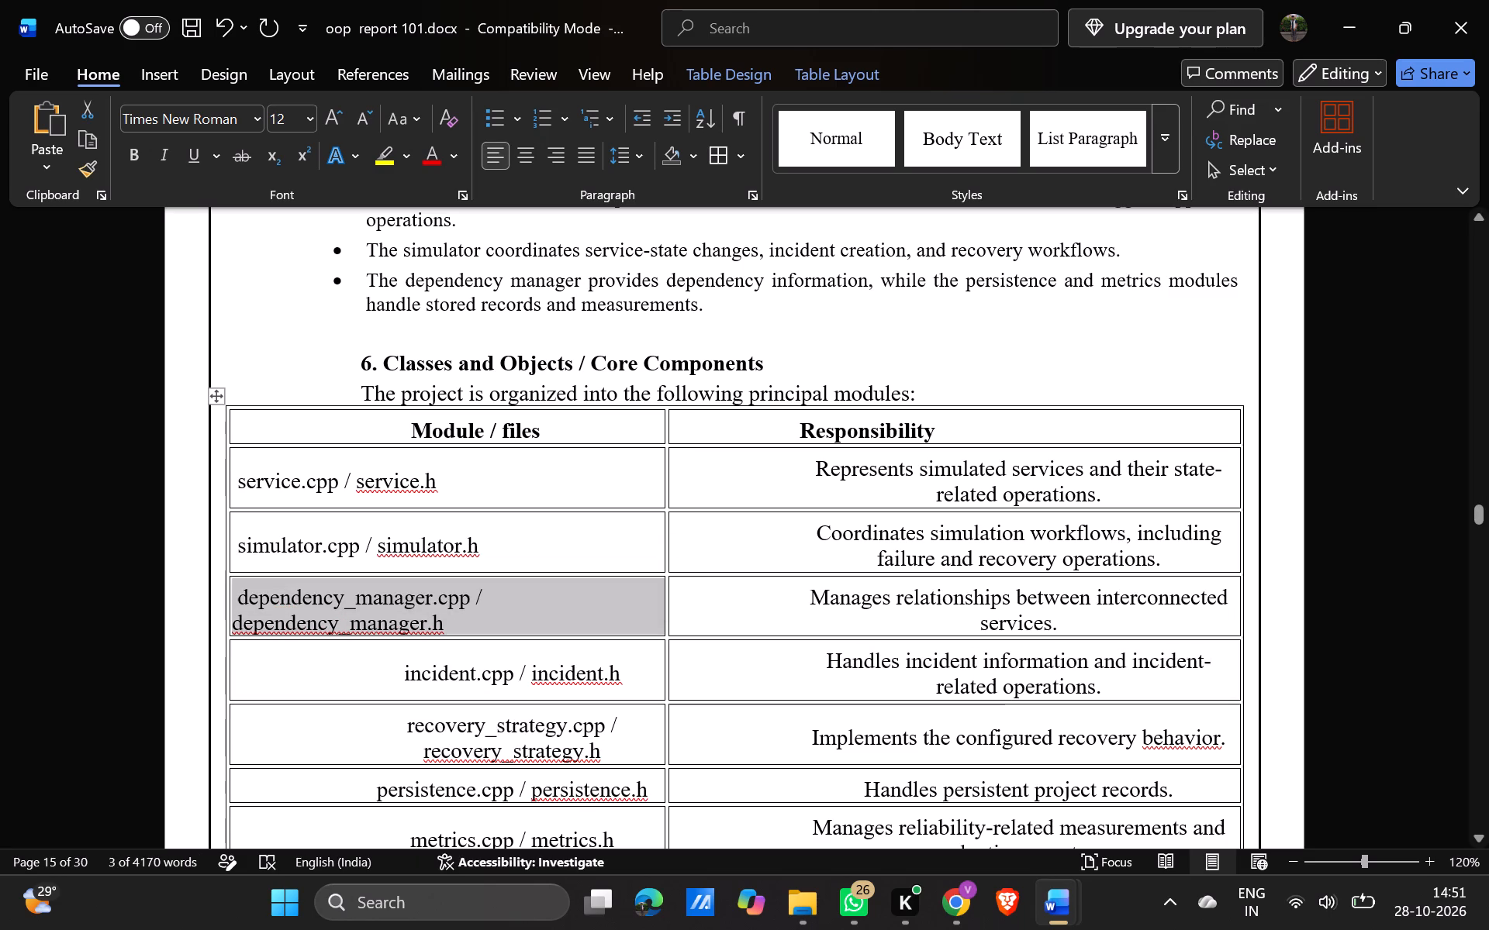
pyautogui.press('Tab')
pyautogui.click(236, 624)
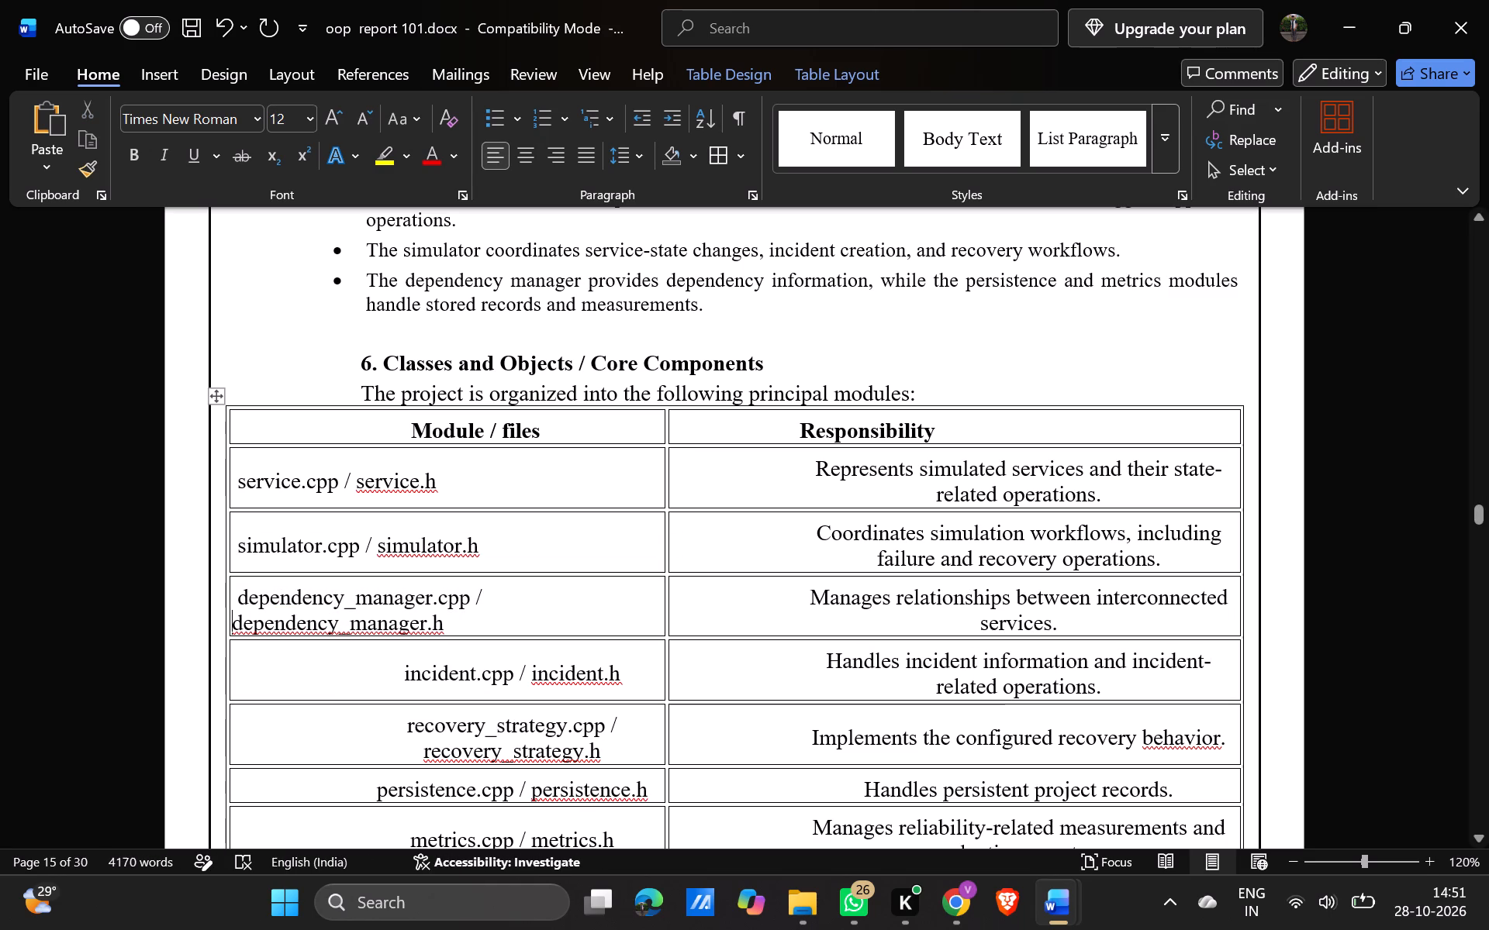
pyautogui.press('space')
pyautogui.press('space')
pyautogui.press('space')
pyautogui.press('space')
pyautogui.press('space')
pyautogui.press('space')
pyautogui.press('space')
pyautogui.press('space')
pyautogui.press('space')
pyautogui.press('space')
pyautogui.press('space')
pyautogui.press('space')
pyautogui.press('space')
pyautogui.press('space')
pyautogui.press('space')
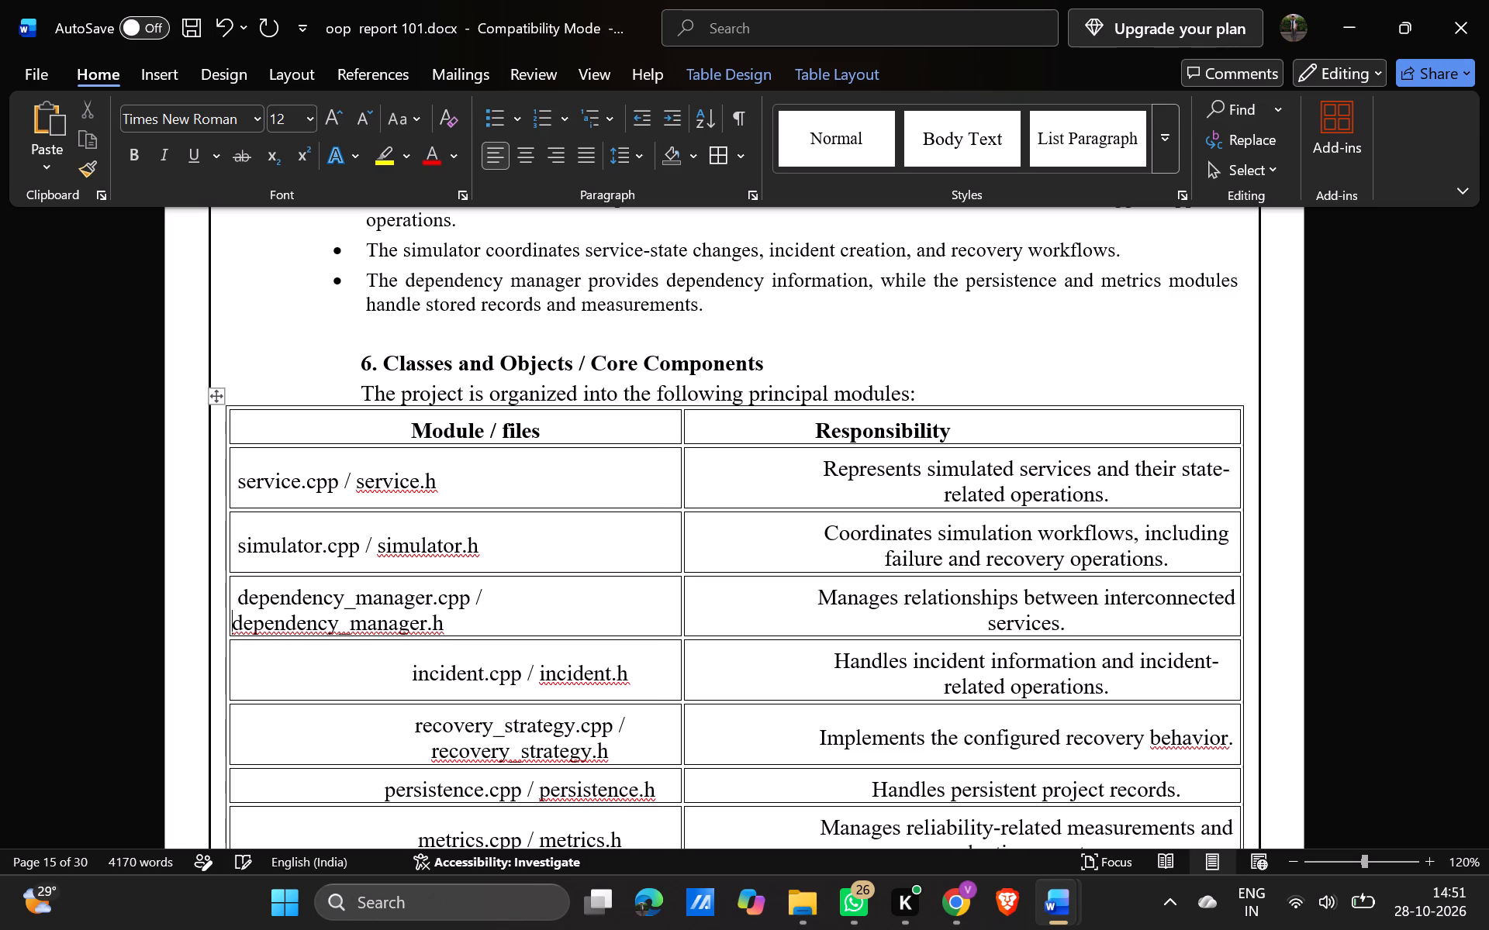
pyautogui.press('space')
pyautogui.press('space')
pyautogui.press('space')
pyautogui.press('space')
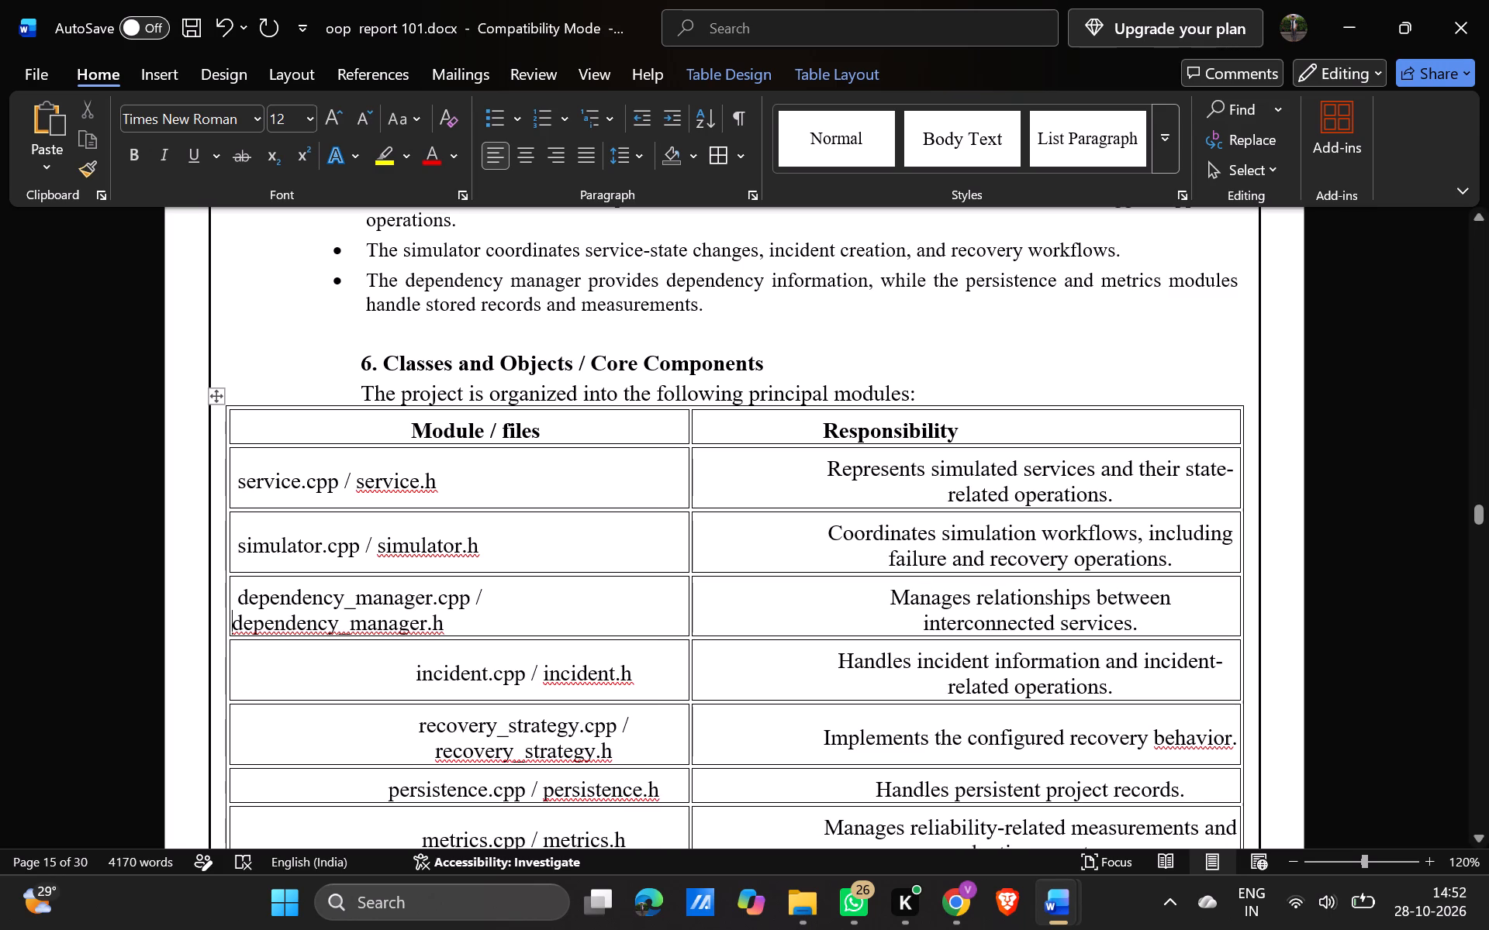
# Remove the centering and indent from the "incident.cpp / incident.h" cell, leaving one leading space.
pyautogui.scroll(-1, 617, 693)
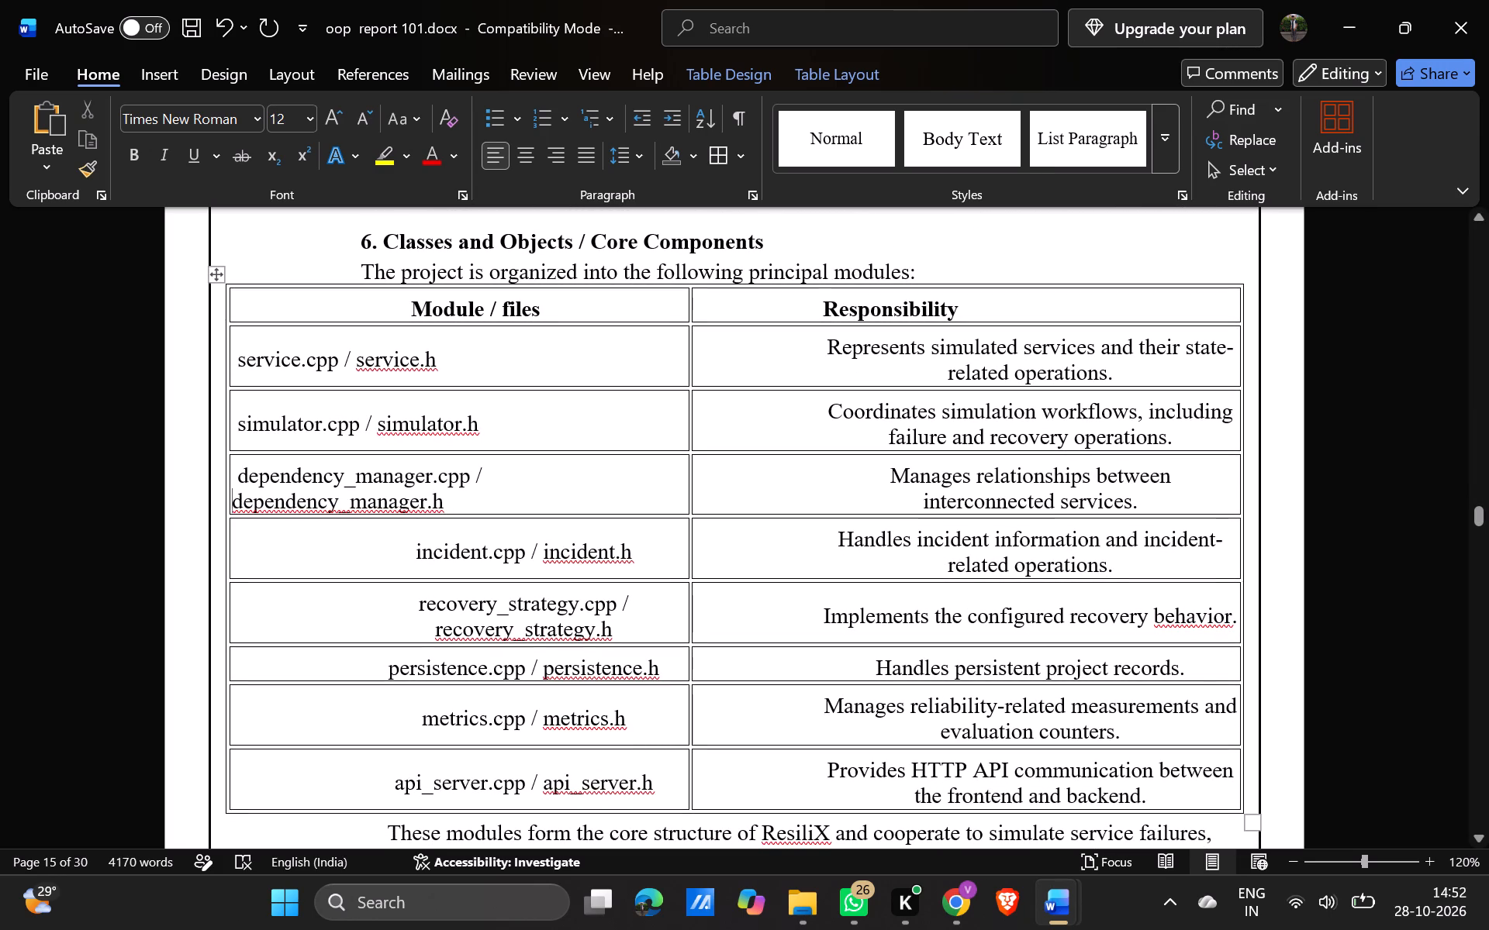
pyautogui.click(416, 554)
pyautogui.press('BackSpace')
pyautogui.press('BackSpace')
pyautogui.press('BackSpace')
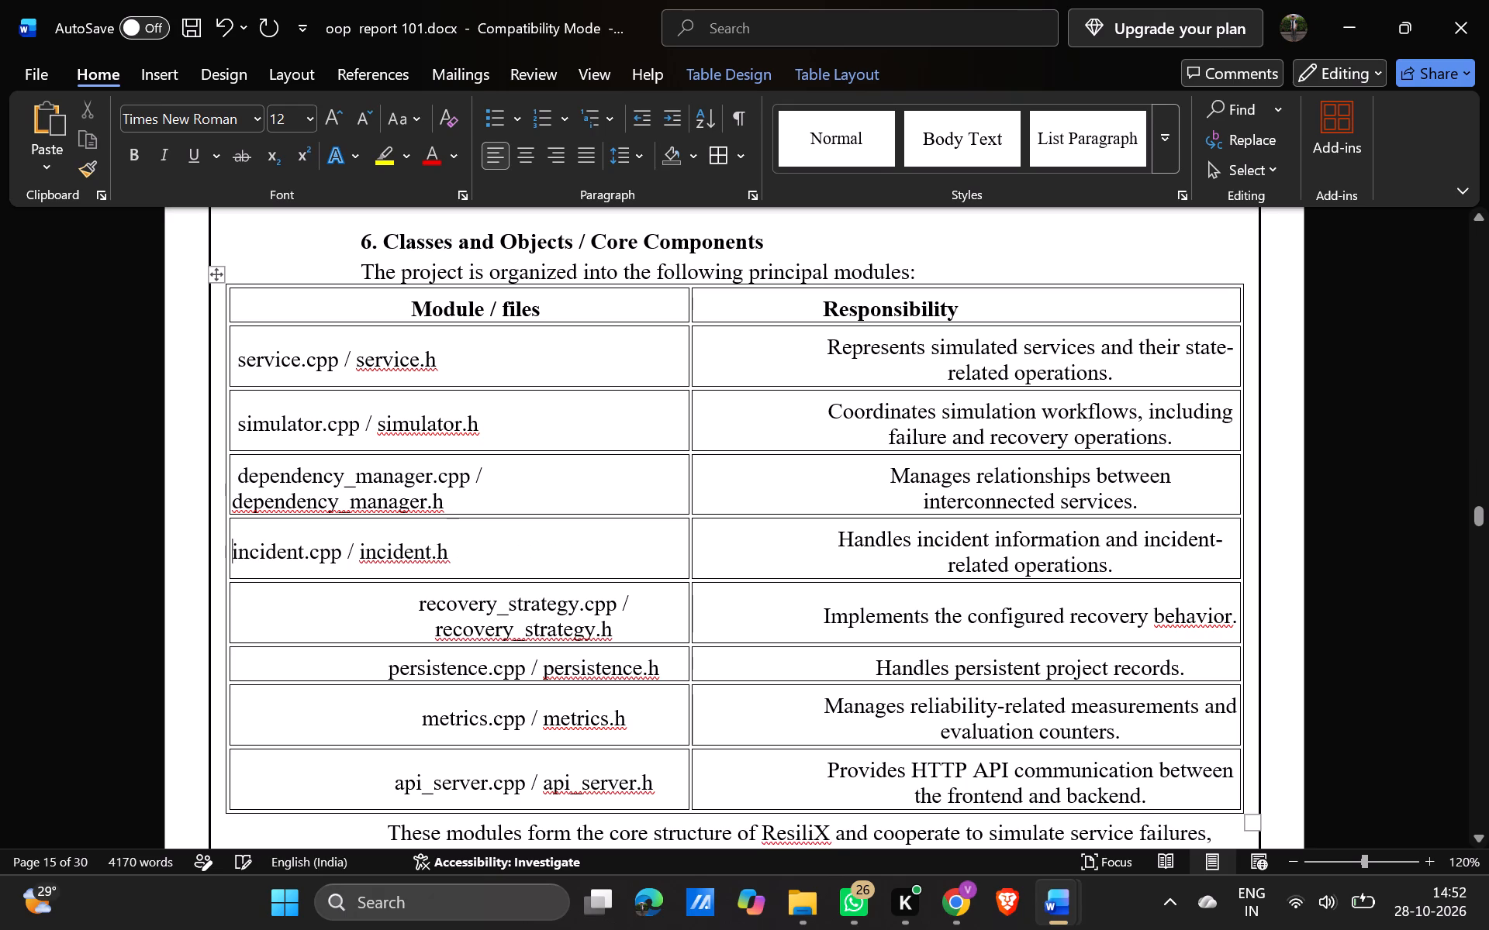
pyautogui.press('space')
# Remove the centering and indent from the "recovery_strategy.cpp / recovery_strategy.h" cell, leaving one leading space.
pyautogui.click(417, 605)
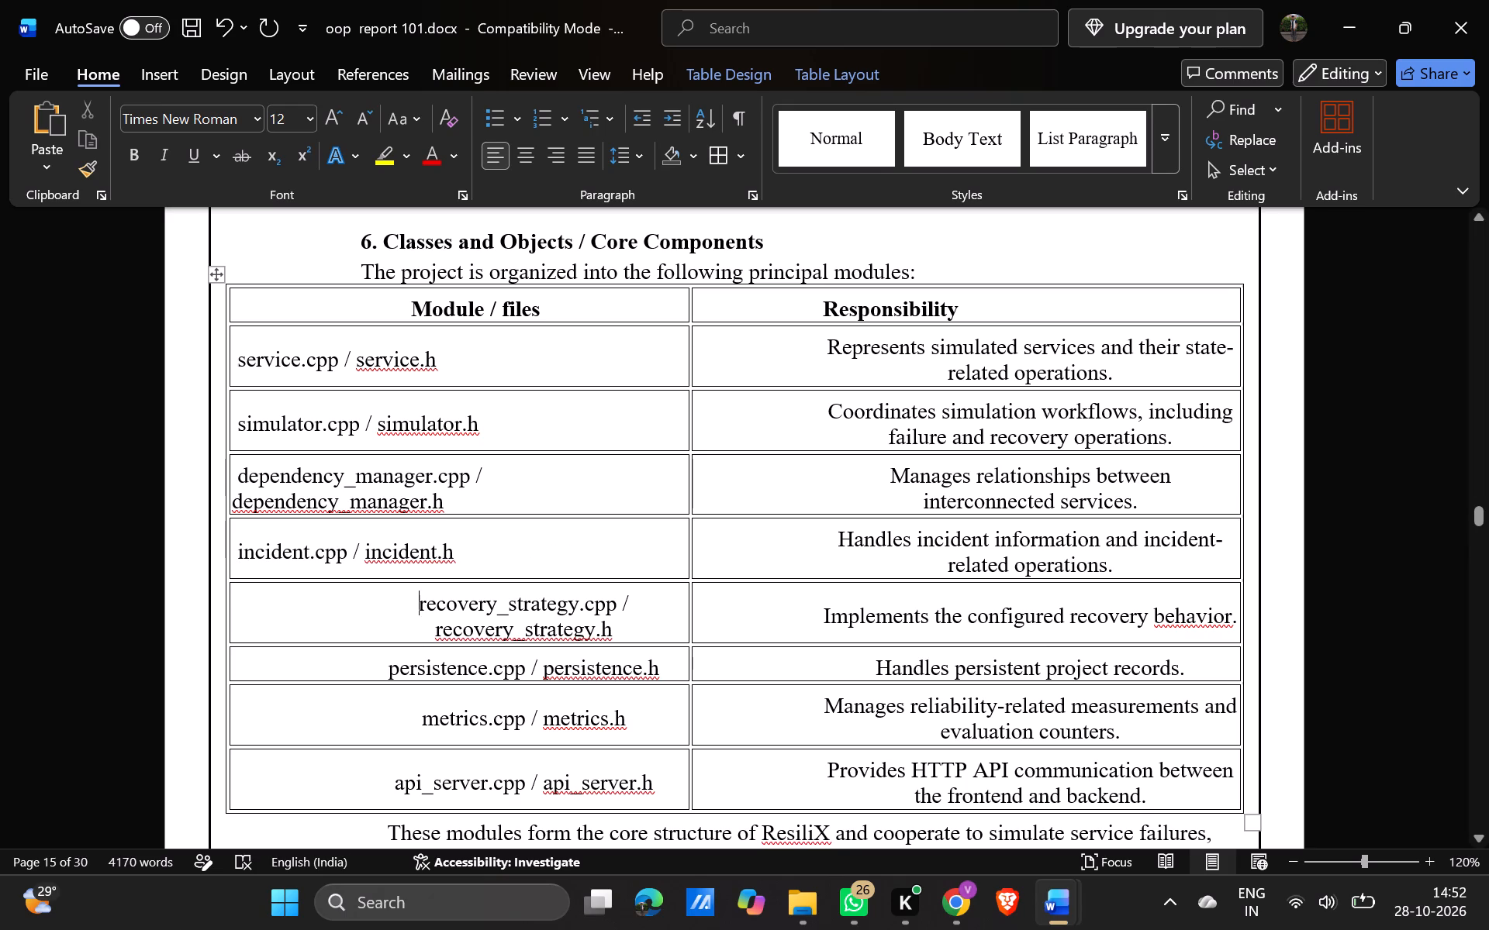
pyautogui.press('BackSpace')
pyautogui.press('BackSpace')
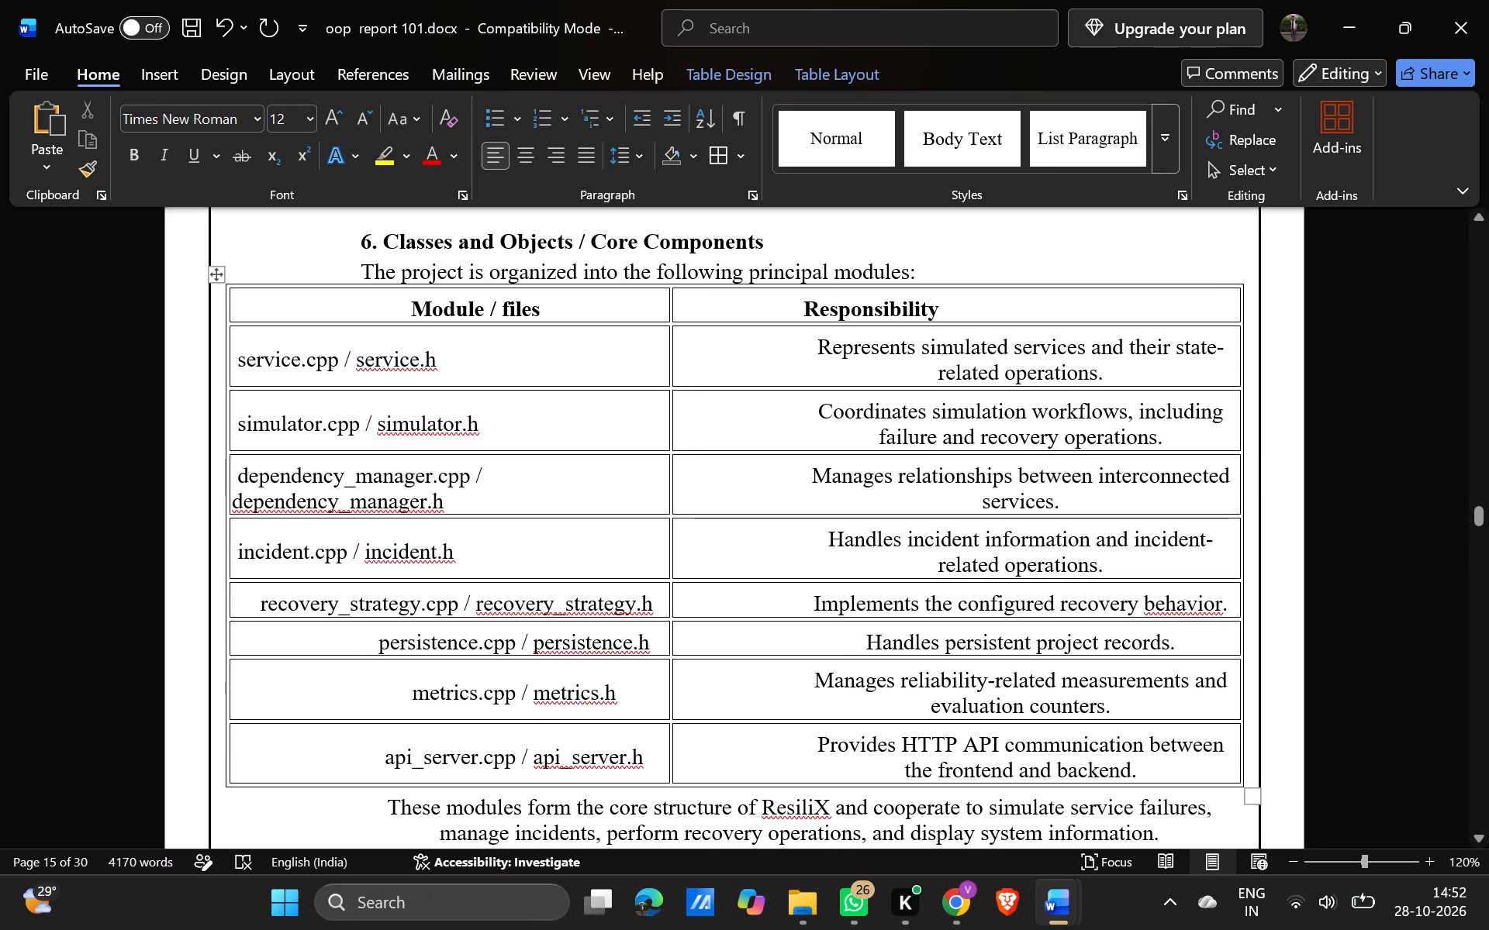
pyautogui.press('BackSpace')
pyautogui.press('space')
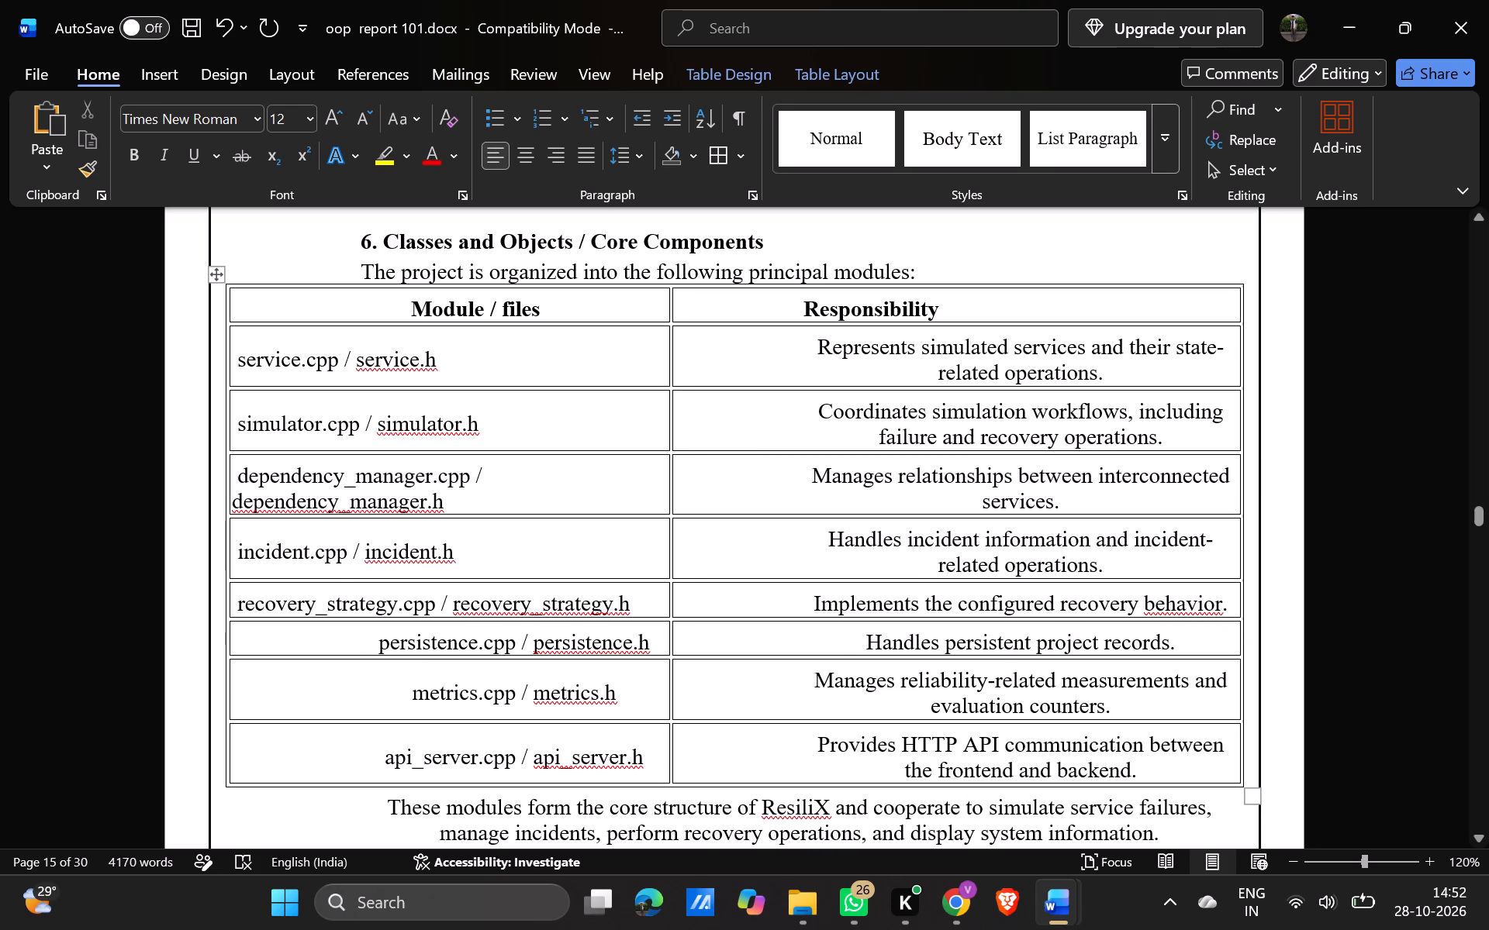
# Remove the centering and indent from the "persistence.cpp / persistence.h" cell, leaving one leading space.
pyautogui.click(378, 648)
pyautogui.press('BackSpace')
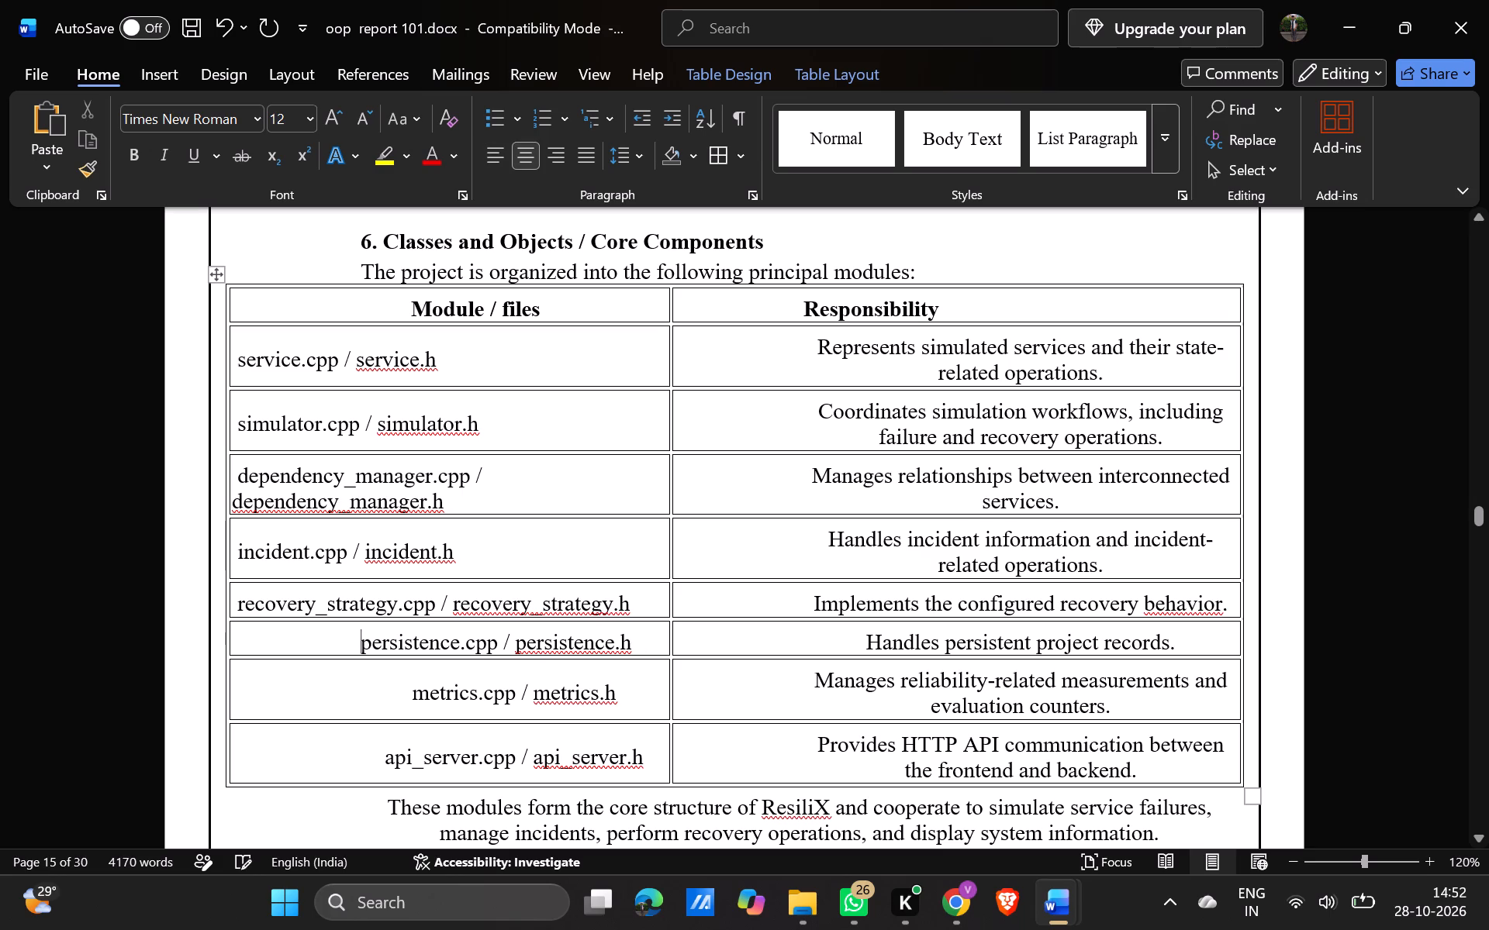
pyautogui.press('BackSpace')
pyautogui.press('BackSpace')
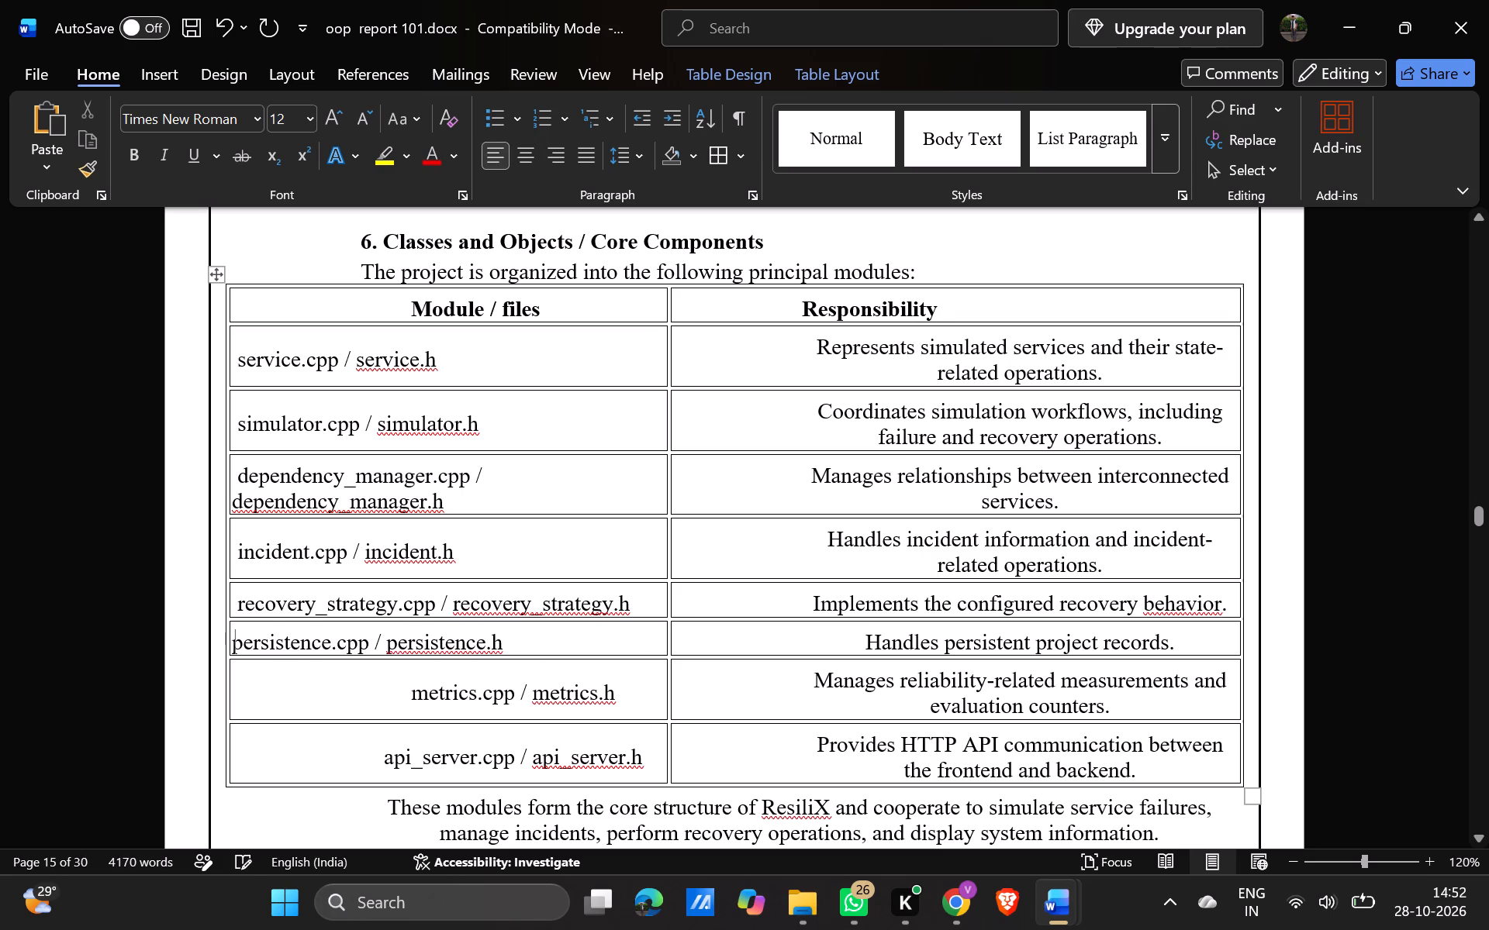
pyautogui.press('space')
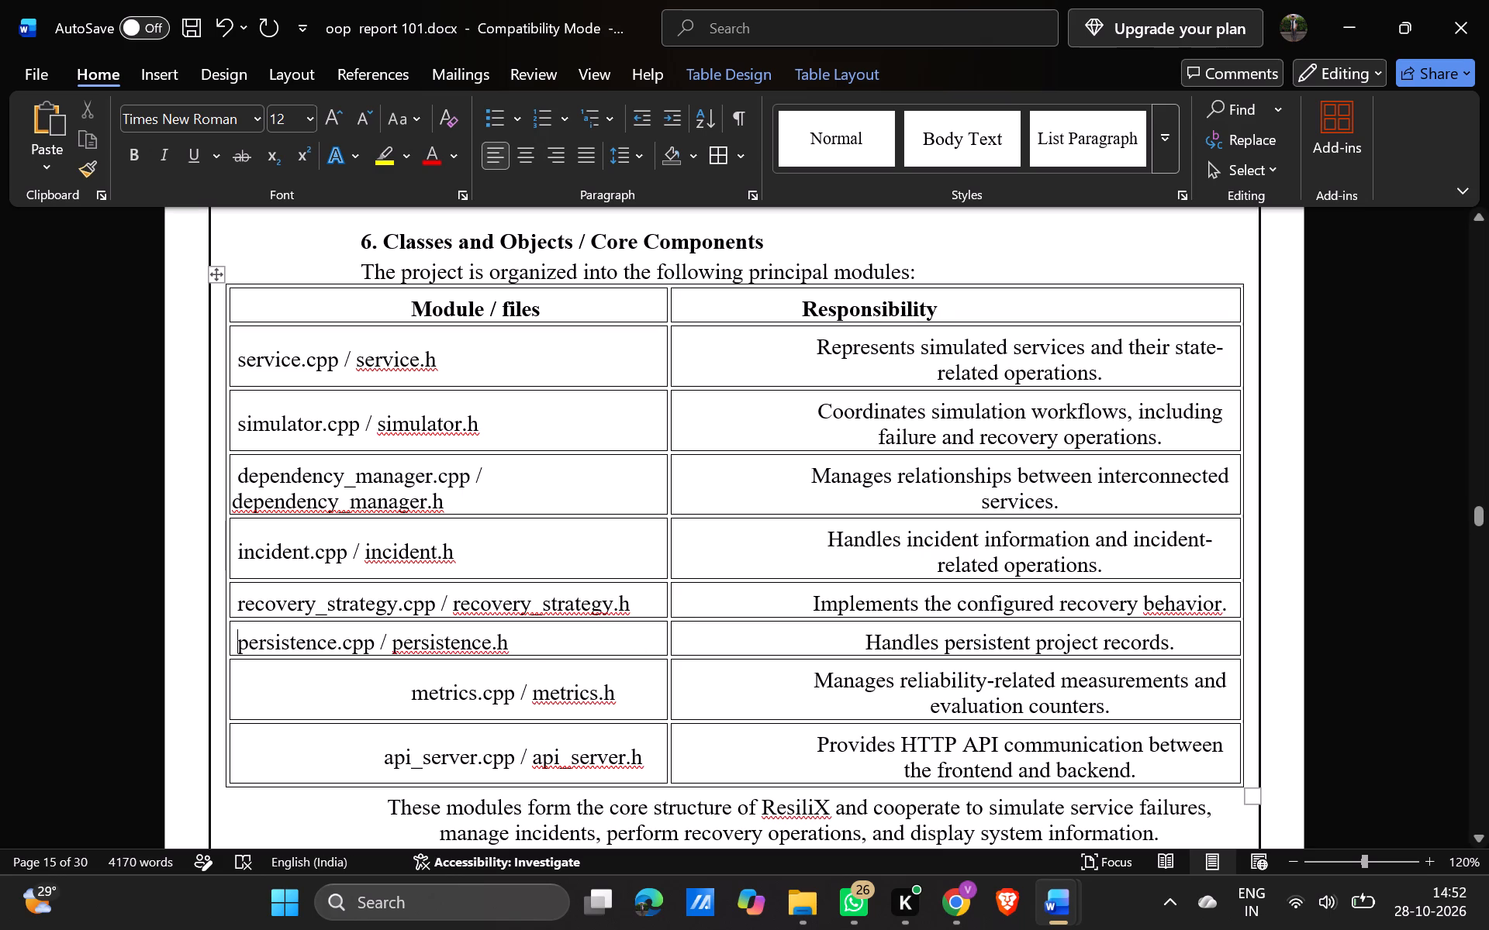
# Remove the centering and indent from the "metrics.cpp / metrics.h" cell, leaving one leading space.
pyautogui.click(409, 697)
pyautogui.press('BackSpace')
pyautogui.press('BackSpace')
pyautogui.press('BackSpace')
pyautogui.press('space')
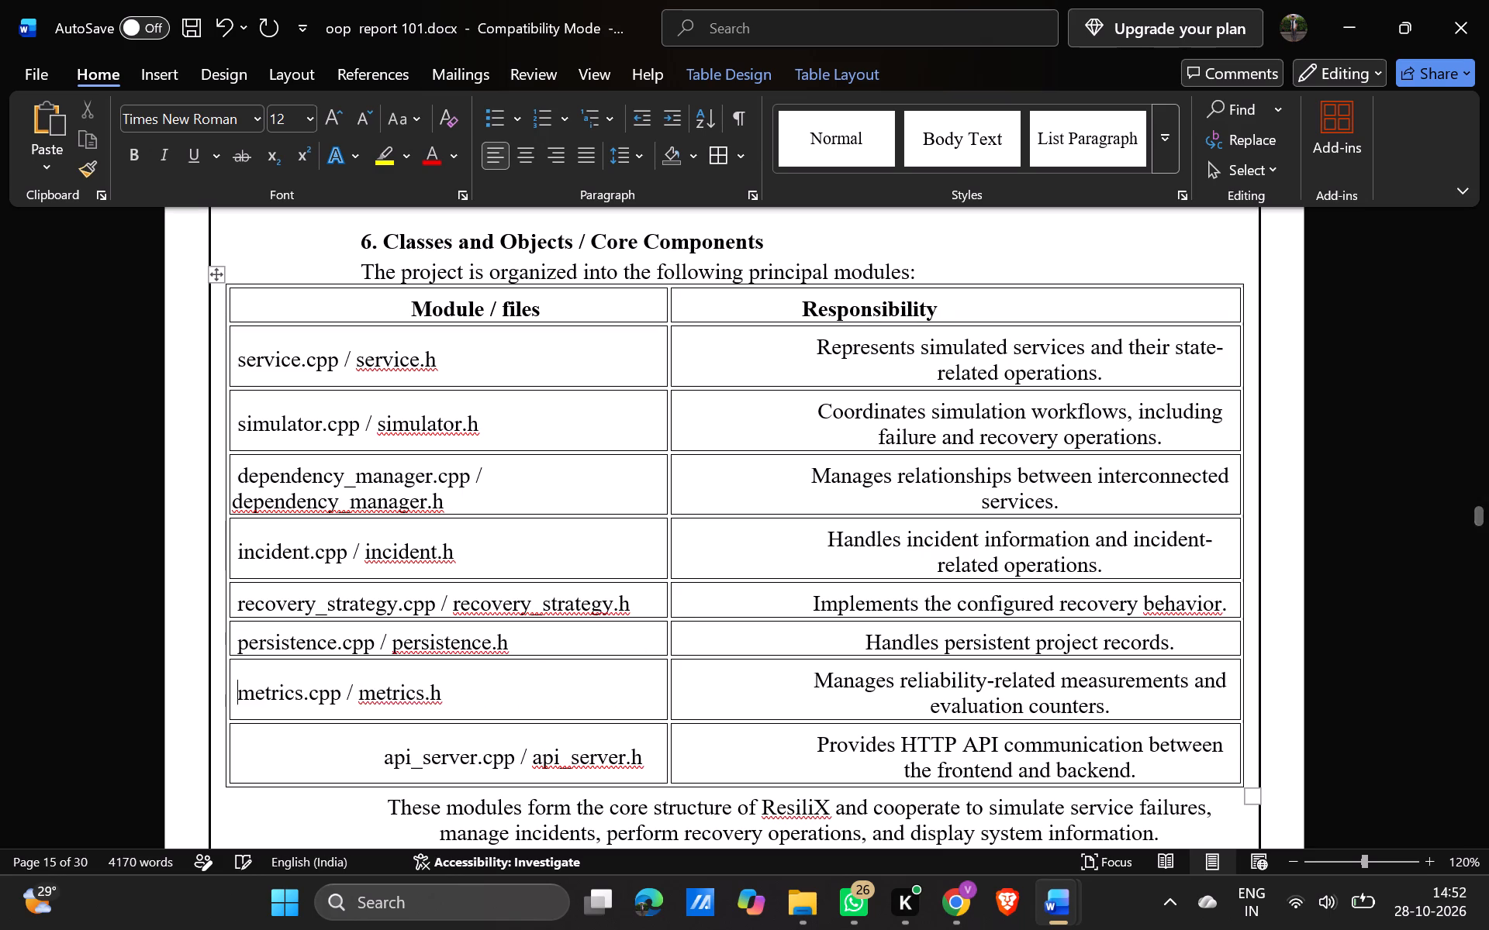
# Remove the centering and indent from the "api_server.cpp / api_server.h" cell, leaving one leading space.
pyautogui.click(384, 757)
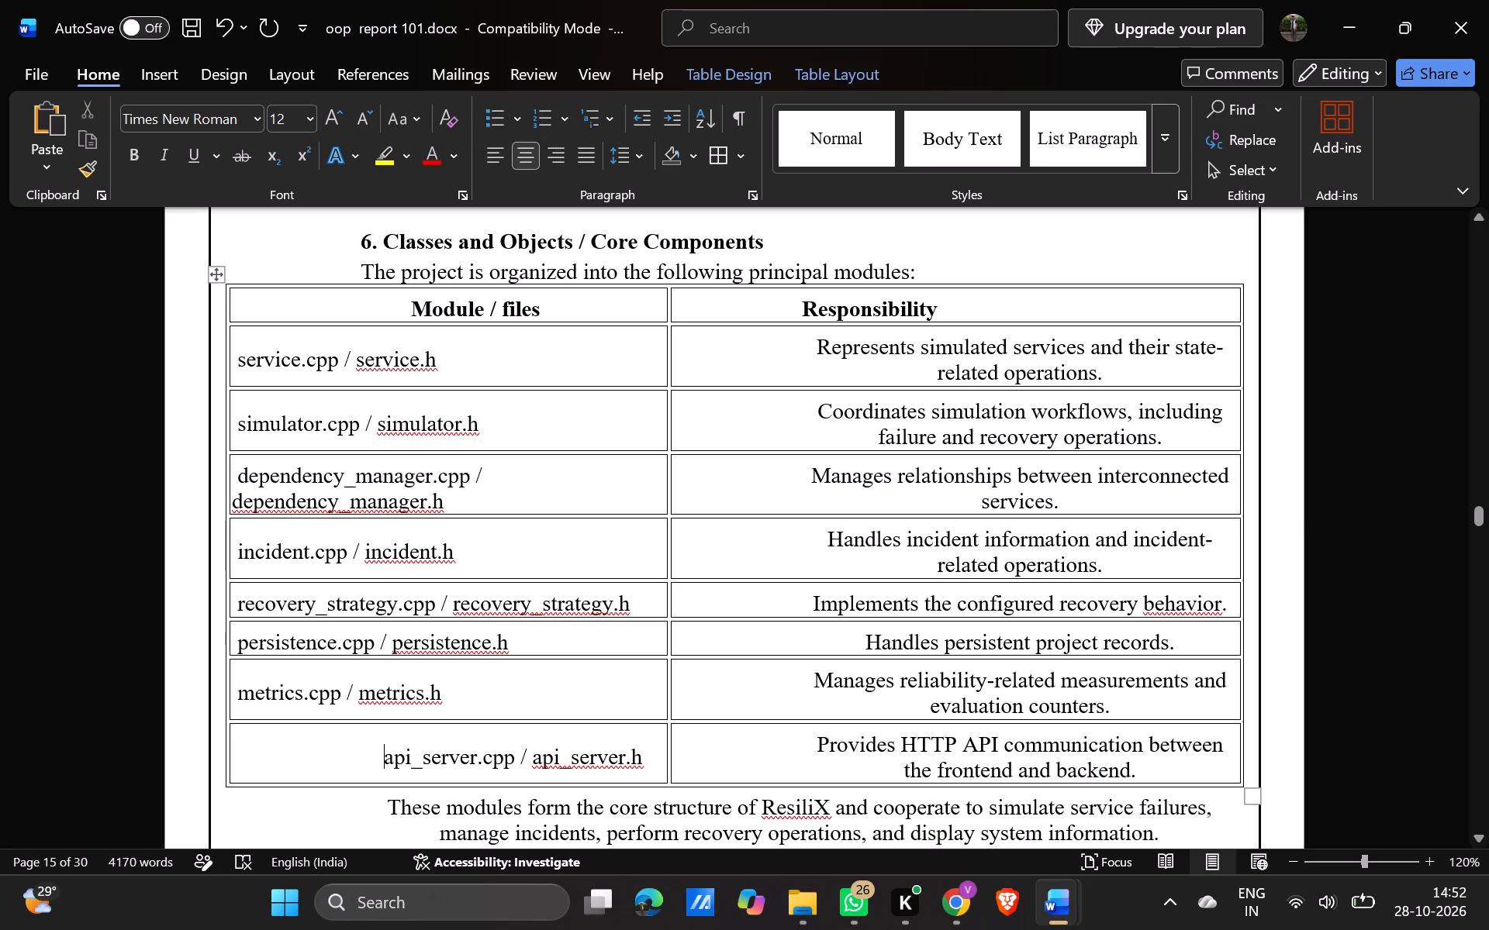
pyautogui.press('BackSpace')
pyautogui.press('BackSpace')
pyautogui.press('BackSpace')
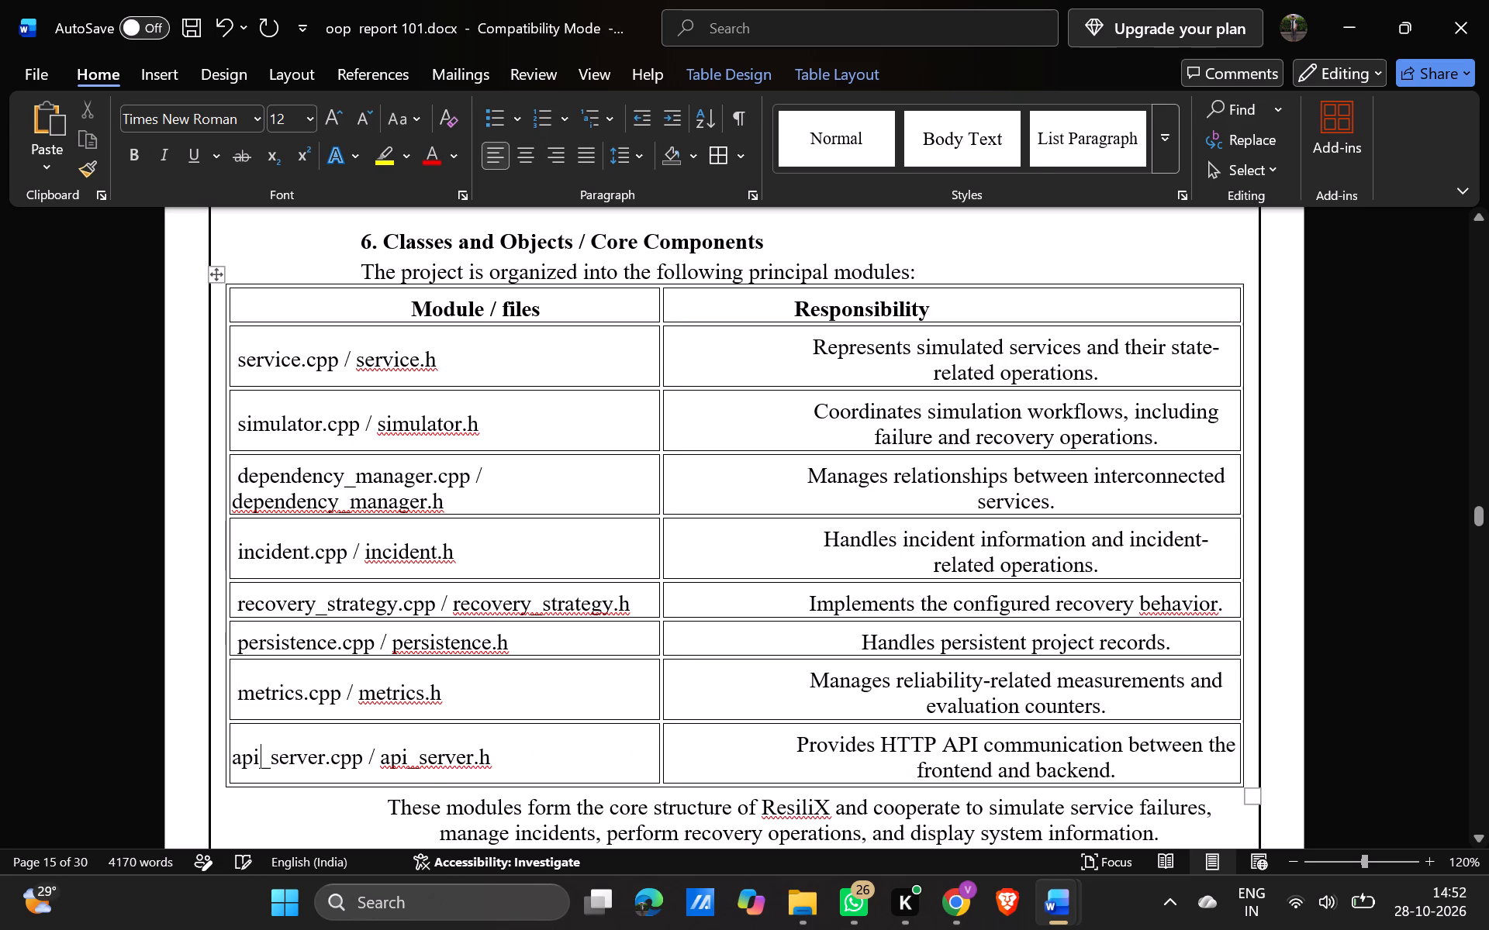
pyautogui.press('space')
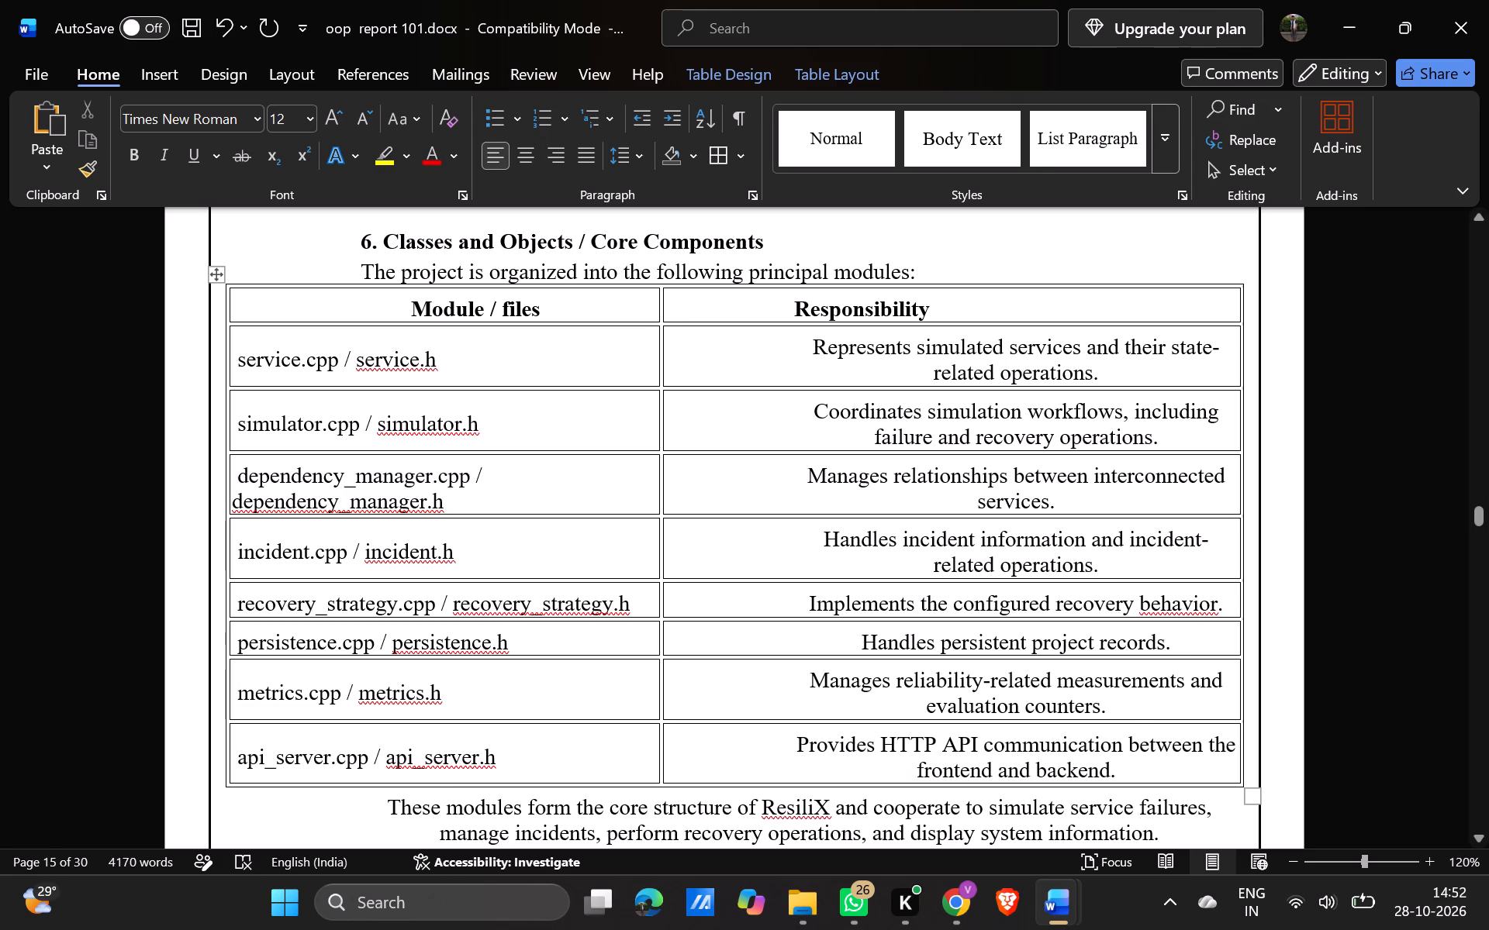
# Remove the centering and first-line indent from the Responsibility cells of the service, simulator, dependency_manager and incident rows.
pyautogui.click(811, 345)
pyautogui.press('BackSpace')
pyautogui.press('BackSpace')
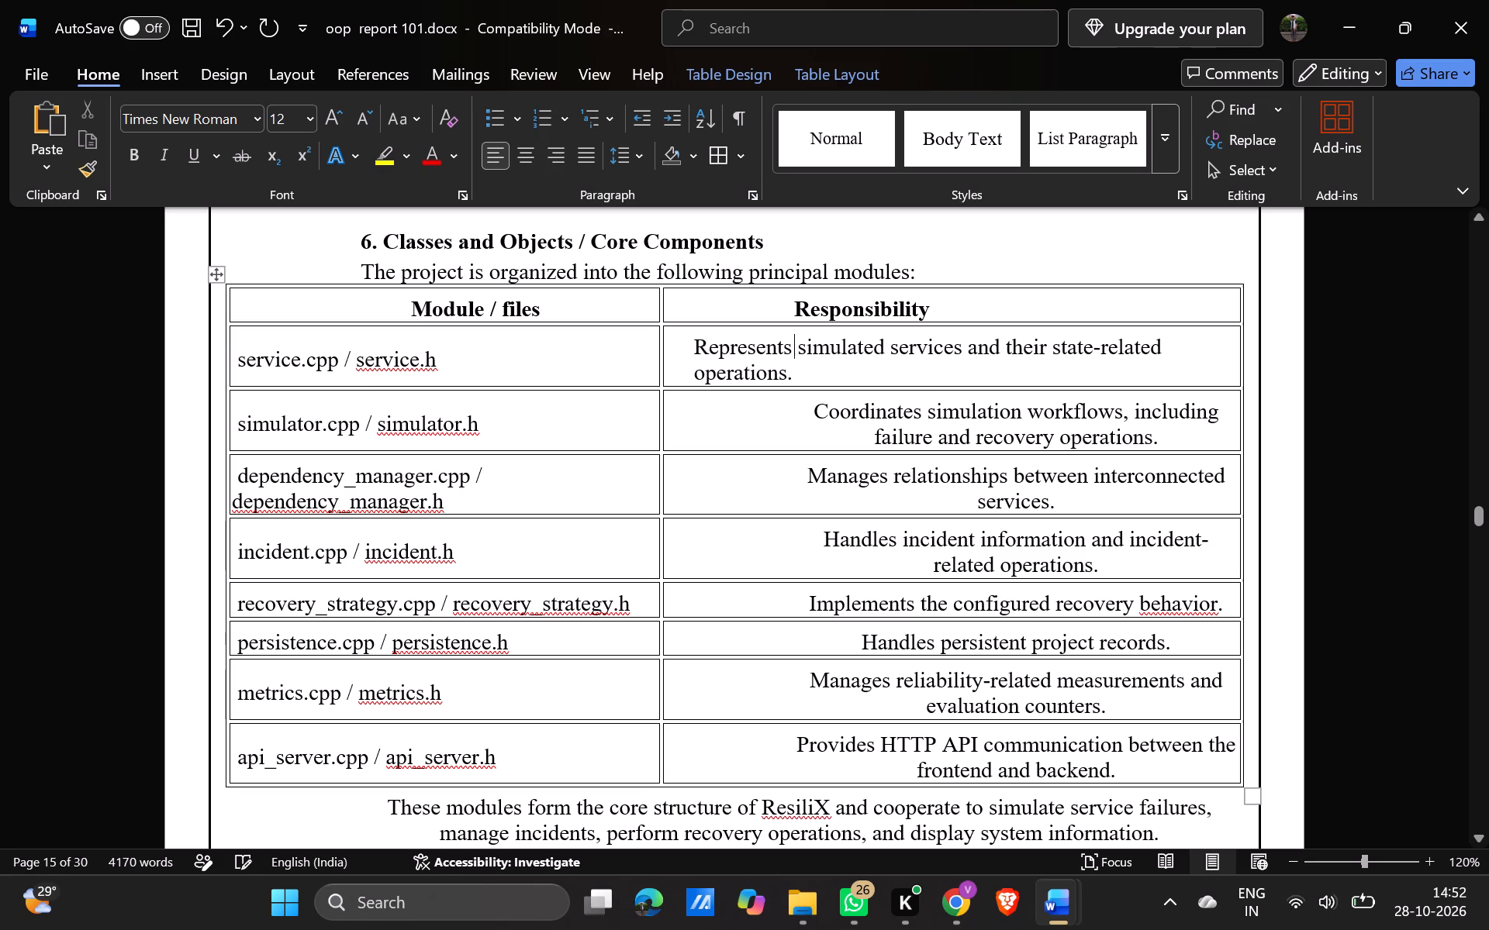
pyautogui.click(807, 413)
pyautogui.press('BackSpace')
pyautogui.press('BackSpace')
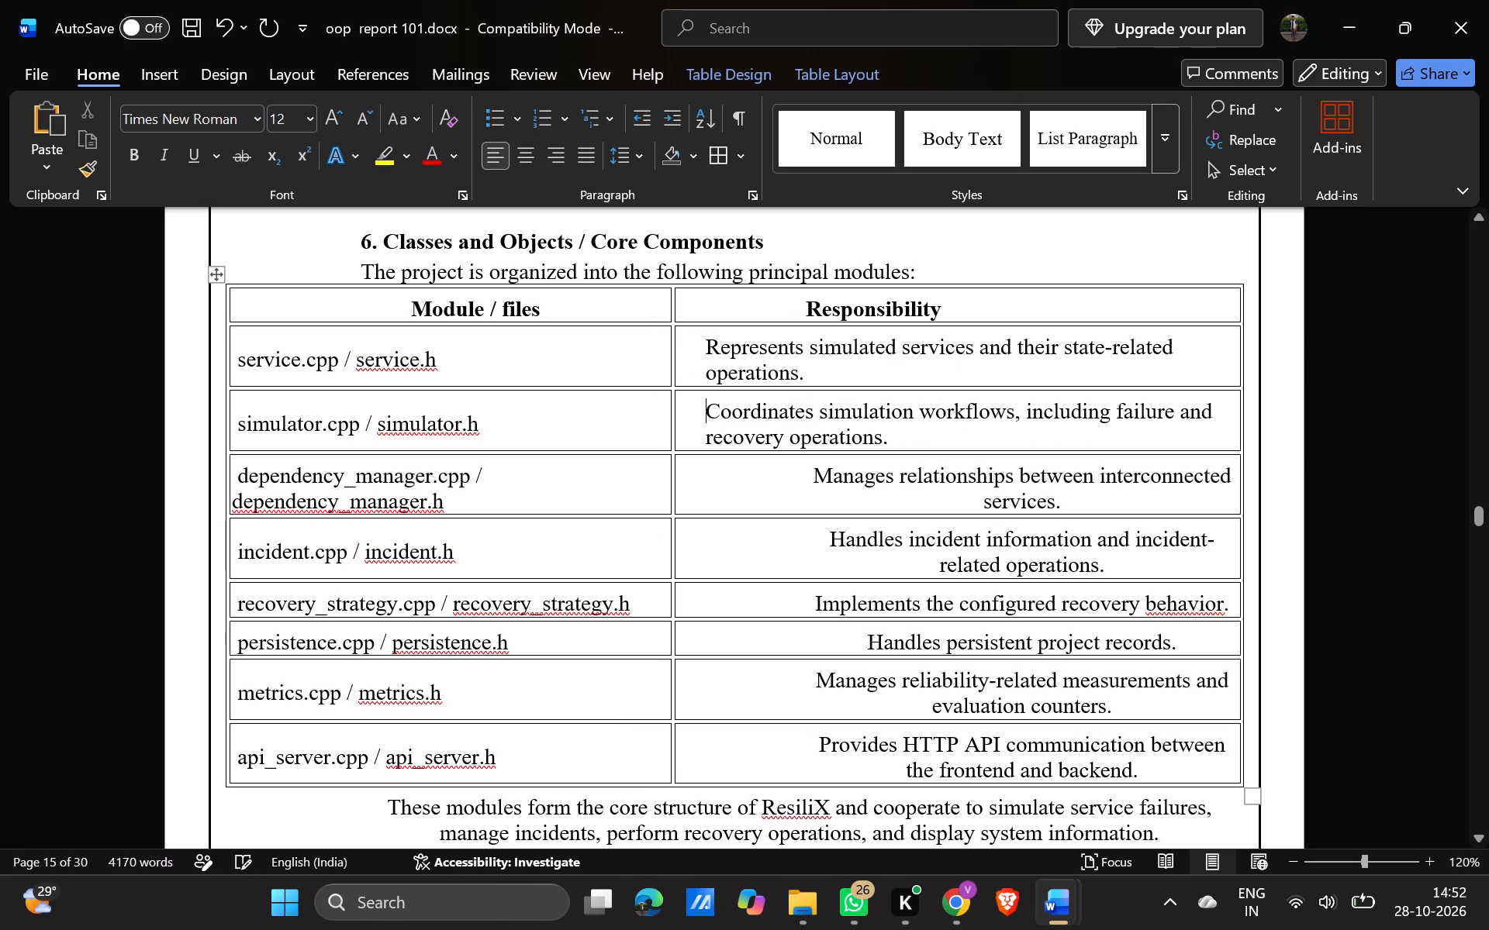
pyautogui.click(812, 479)
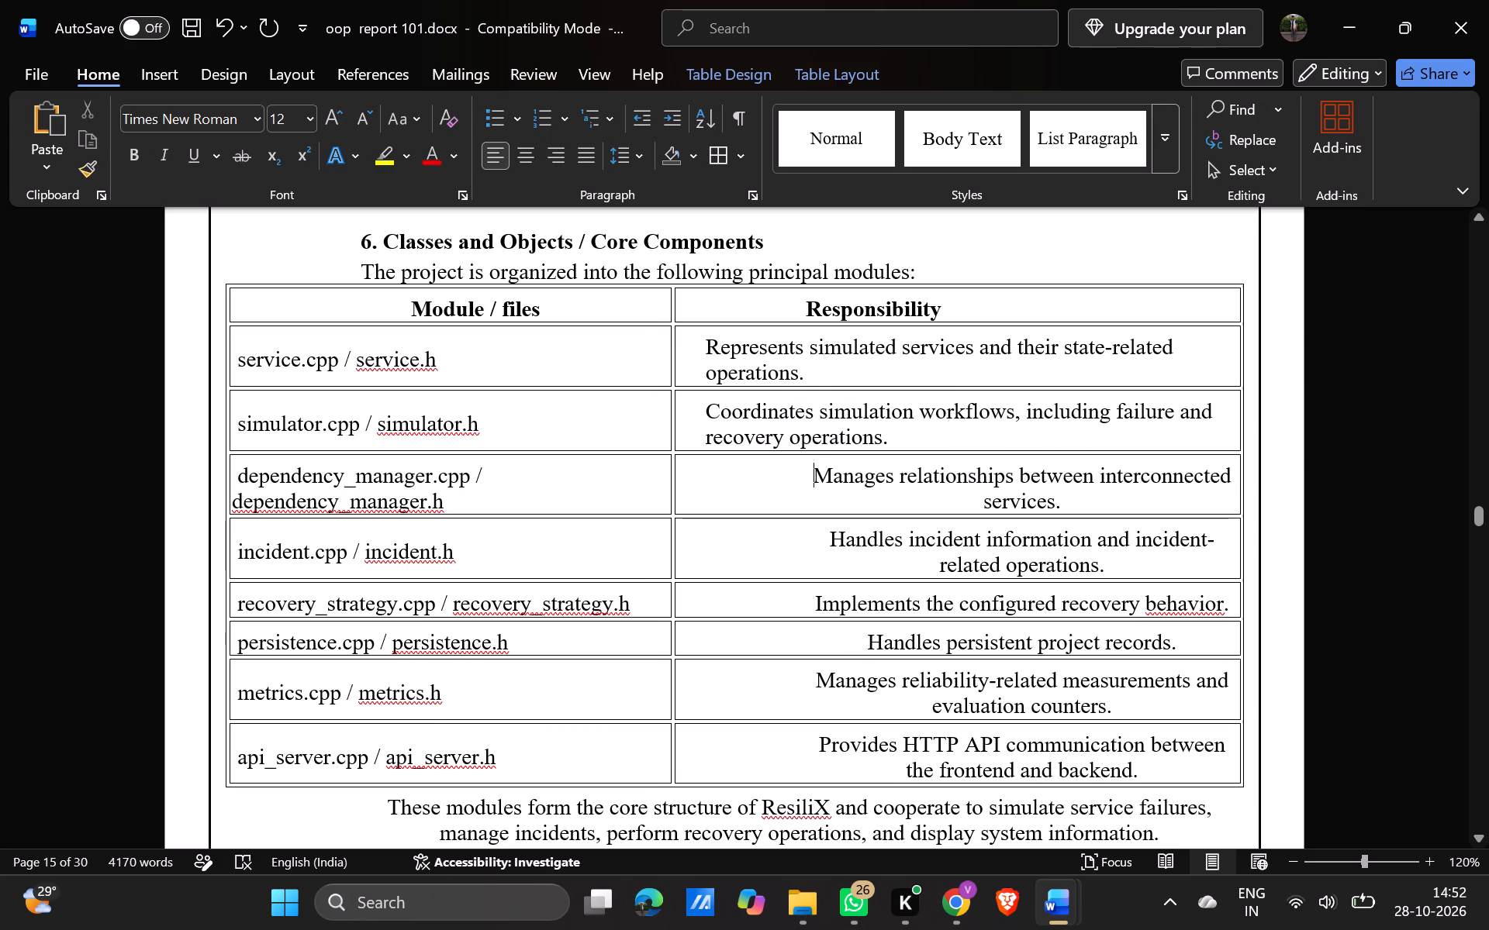
pyautogui.press('BackSpace')
pyautogui.press('BackSpace')
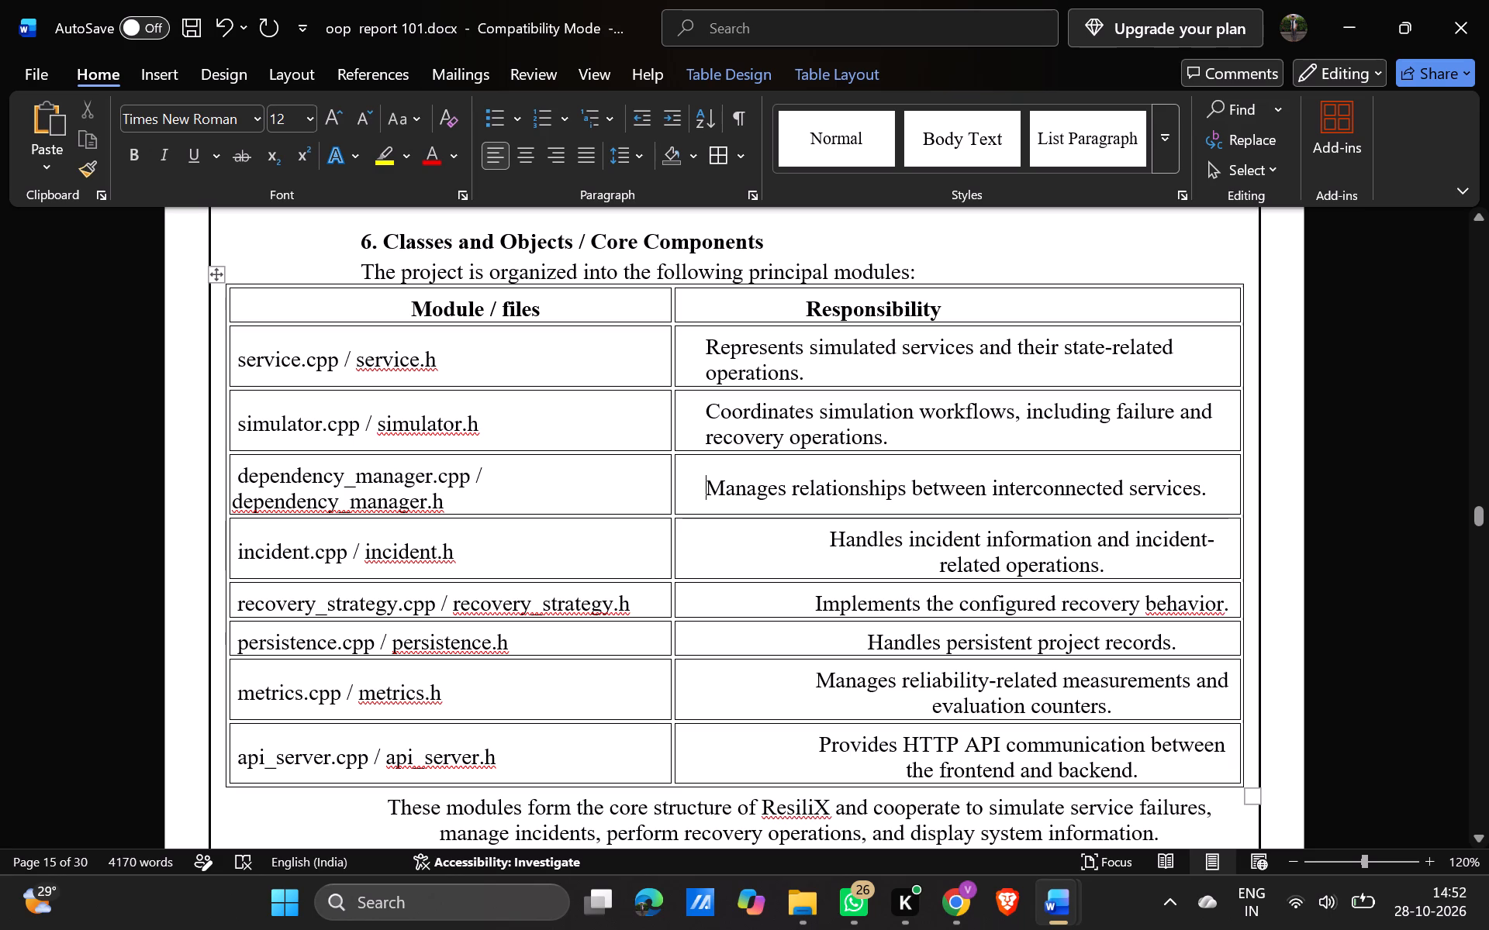
pyautogui.click(829, 536)
pyautogui.press('BackSpace')
pyautogui.press('BackSpace')
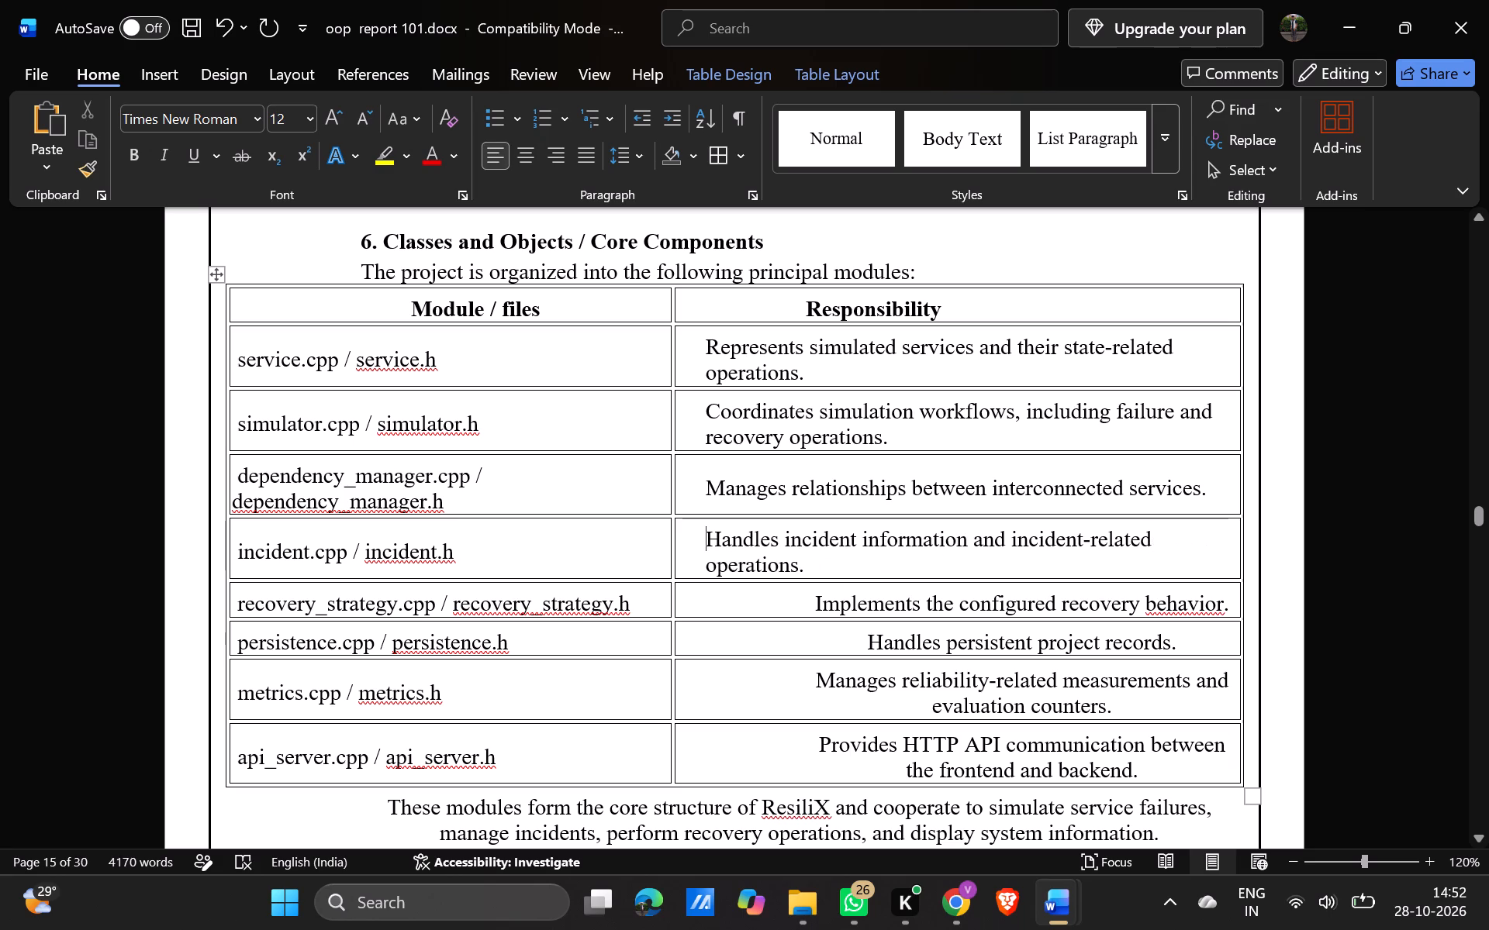
# Remove the centering and first-line indent from the Responsibility cells of the recovery_strategy, persistence, metrics and api_server rows.
pyautogui.click(819, 603)
pyautogui.press('Left')
pyautogui.press('BackSpace')
pyautogui.press('BackSpace')
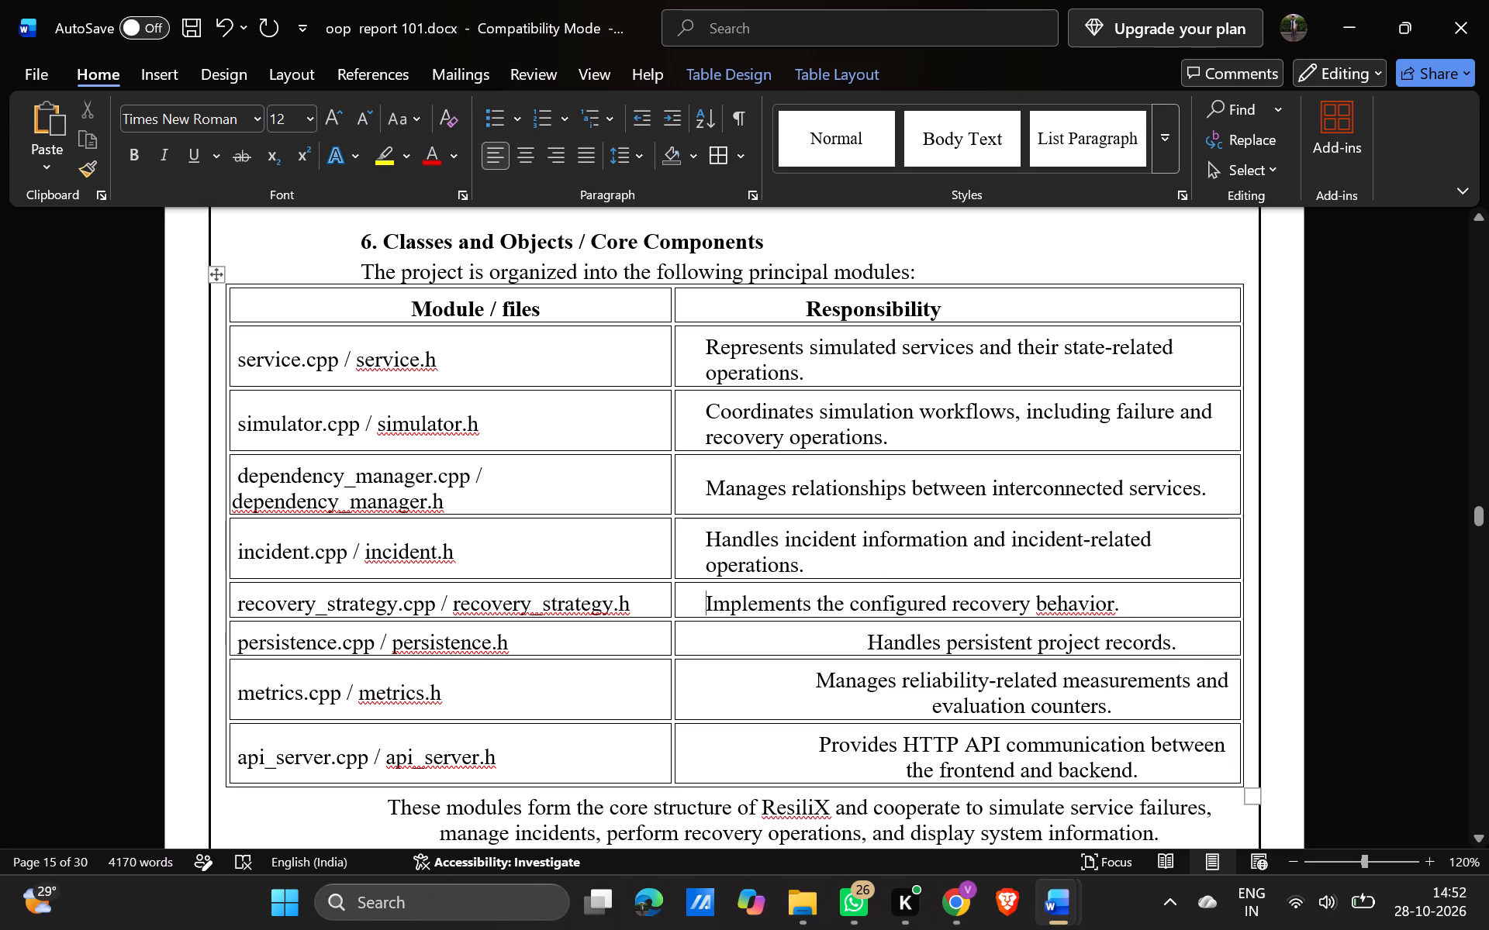
pyautogui.click(867, 637)
pyautogui.press('BackSpace')
pyautogui.press('BackSpace')
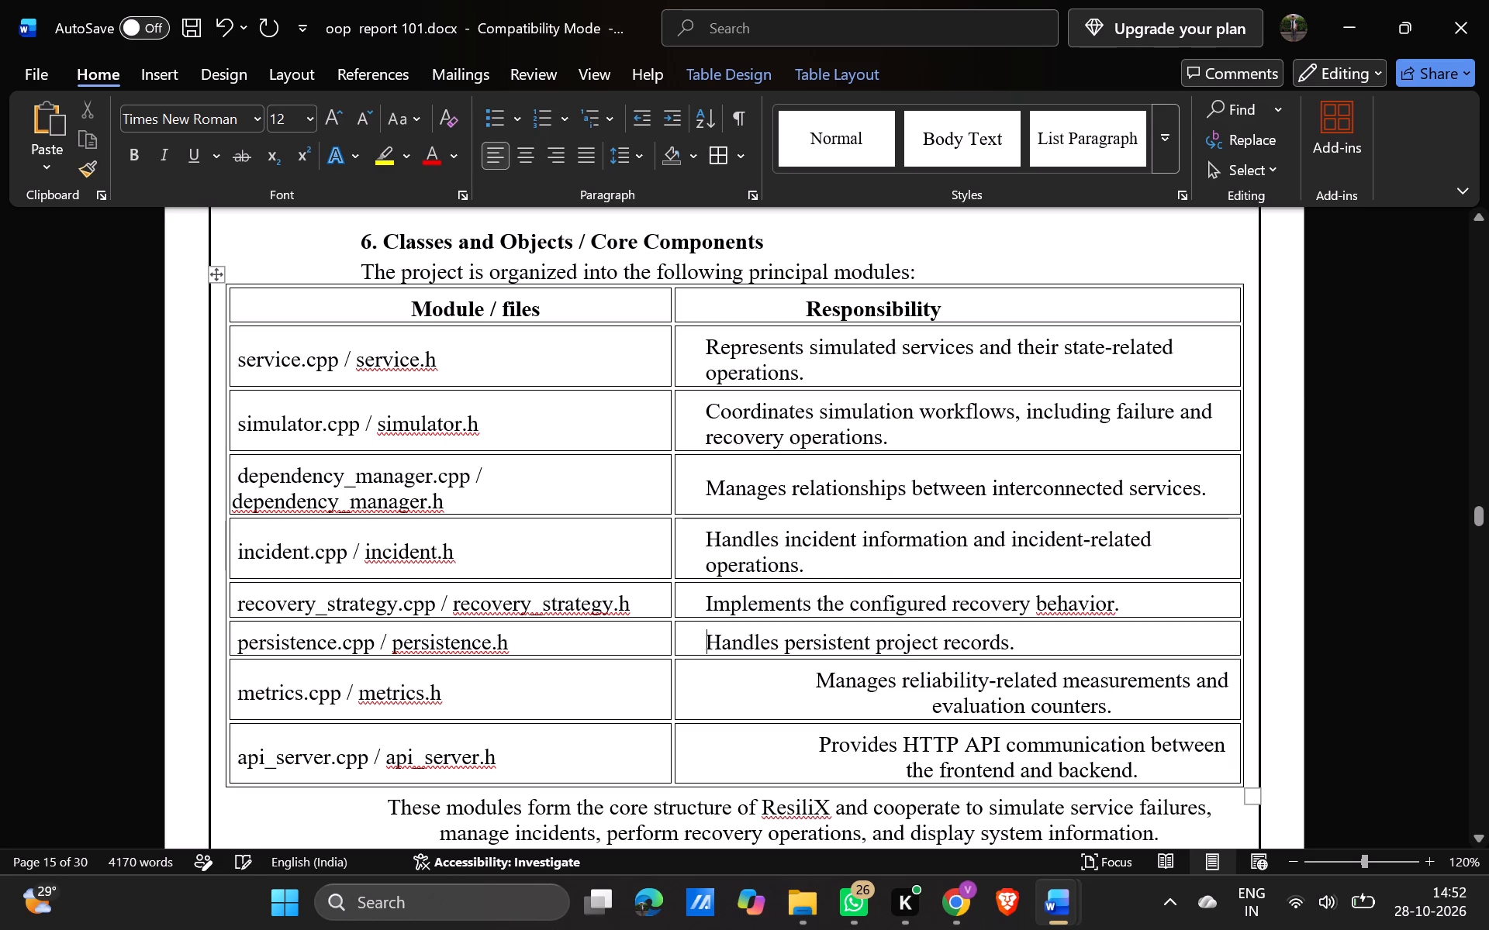
pyautogui.click(815, 679)
pyautogui.press('BackSpace')
pyautogui.press('BackSpace')
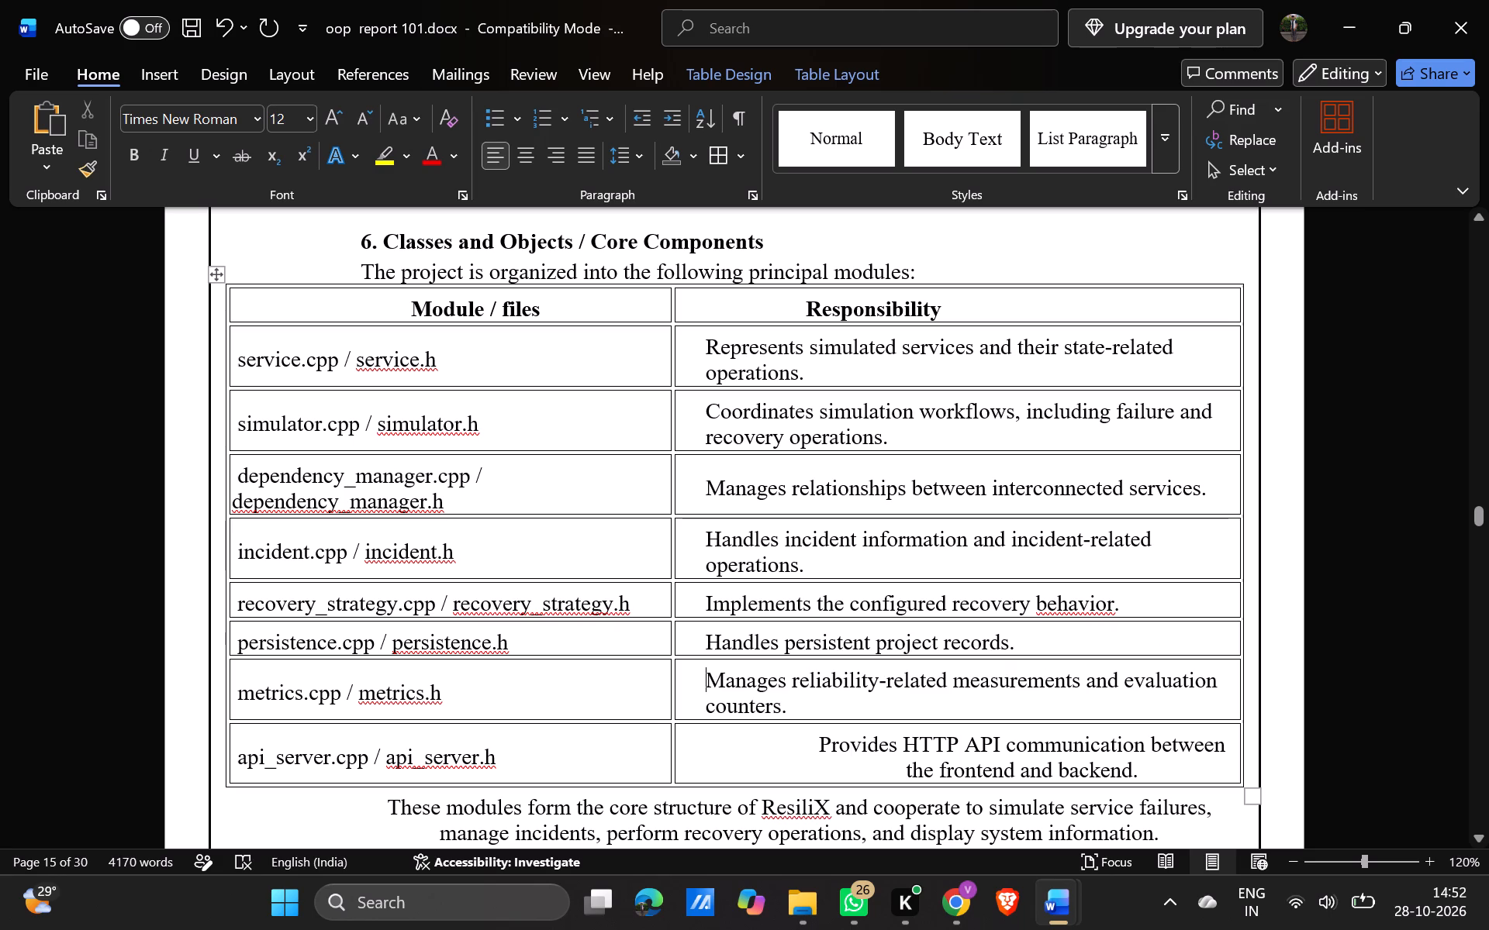
pyautogui.click(821, 743)
pyautogui.press('BackSpace')
pyautogui.press('BackSpace')
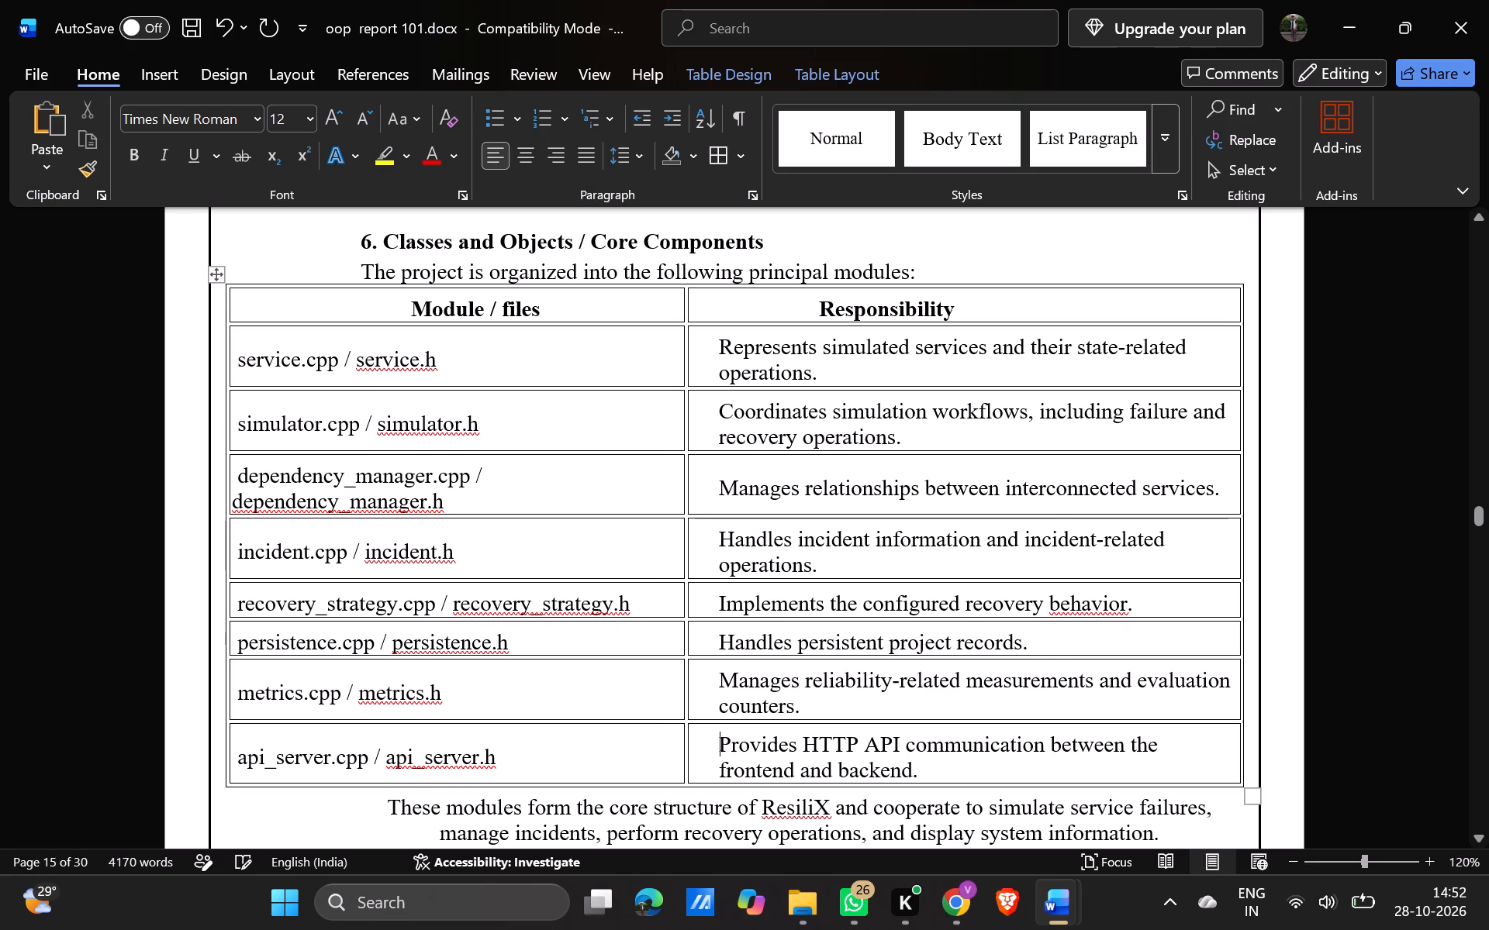
# Remove the centering and deep indent from the paragraph "These modules form the core structure of ResiliX" below the table.
pyautogui.scroll(-1, 1030, 712)
pyautogui.click(1030, 712)
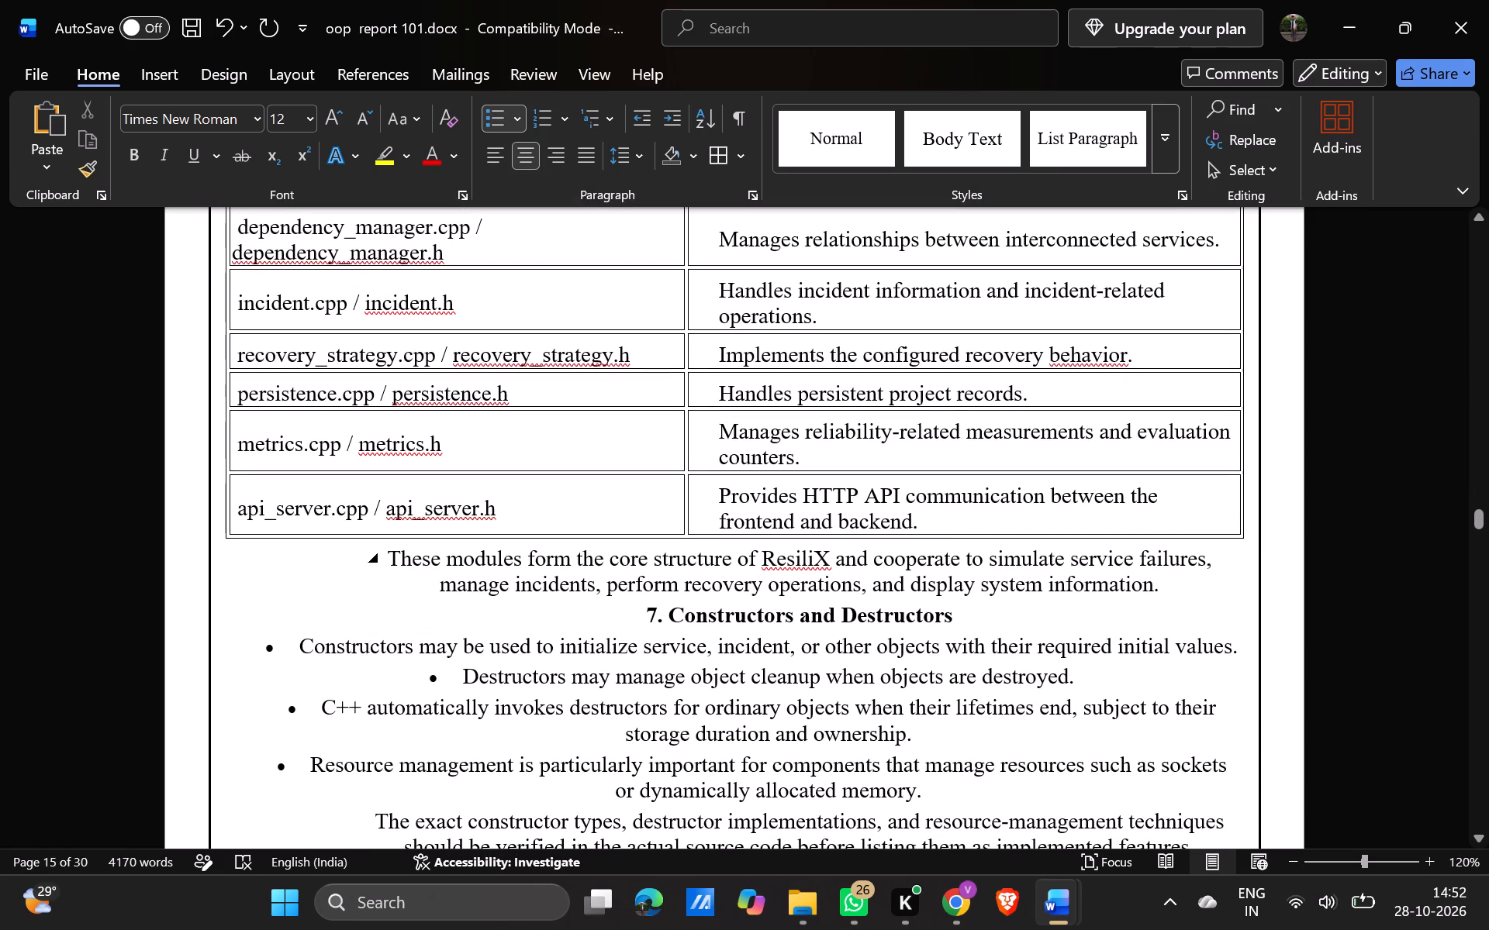
pyautogui.click(390, 559)
pyautogui.press('BackSpace')
pyautogui.press('BackSpace')
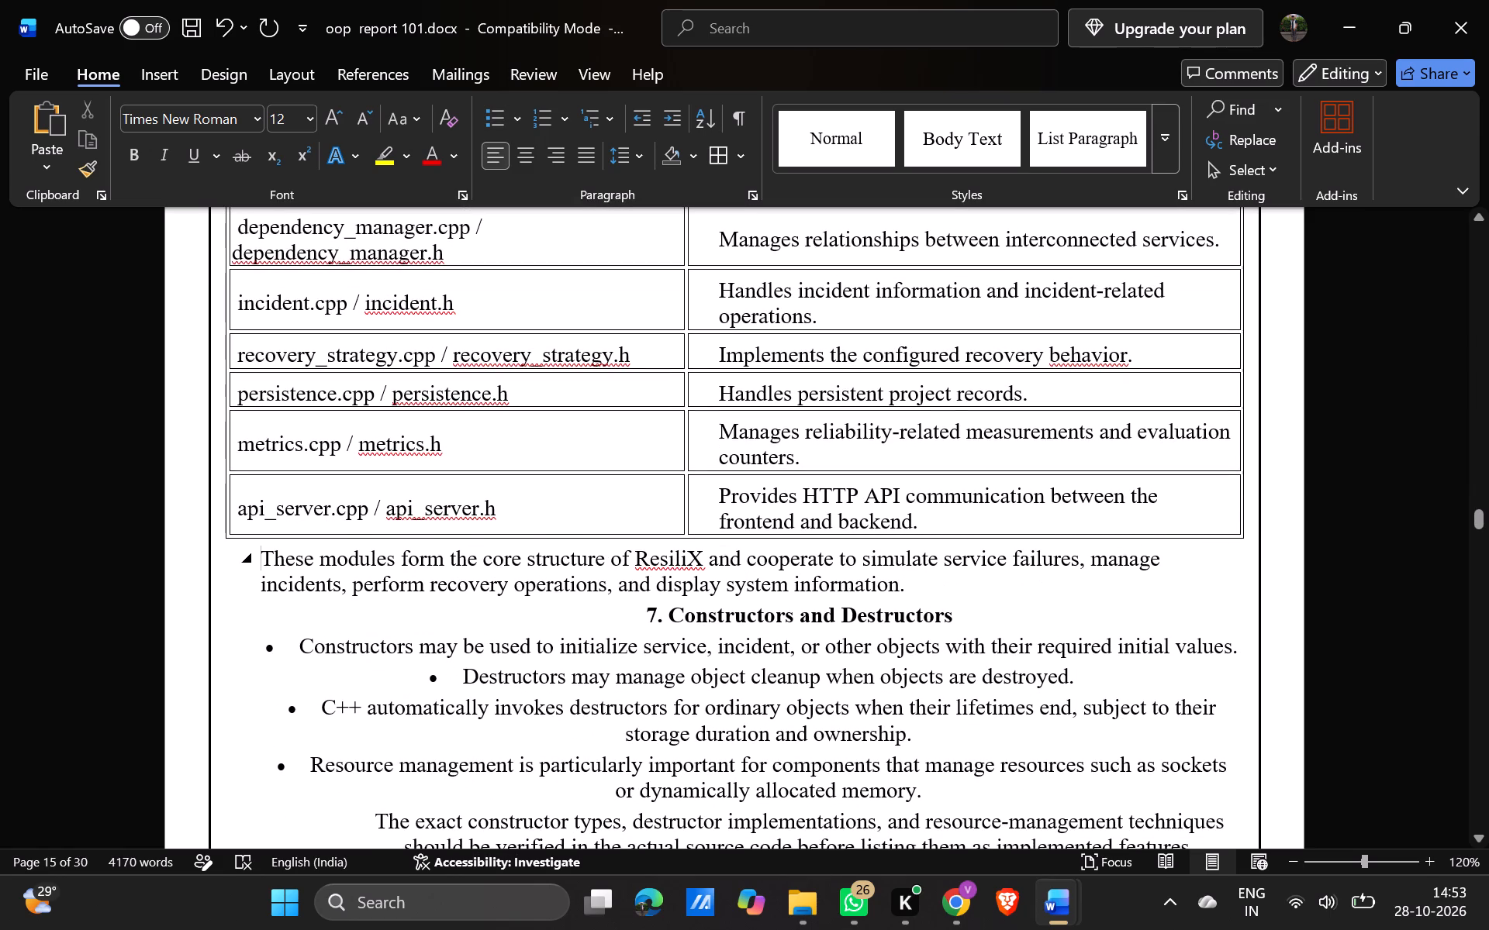
# Insert a blank line between the modules table and the paragraph "These modules form the core structure of ResiliX".
pyautogui.press('Return')
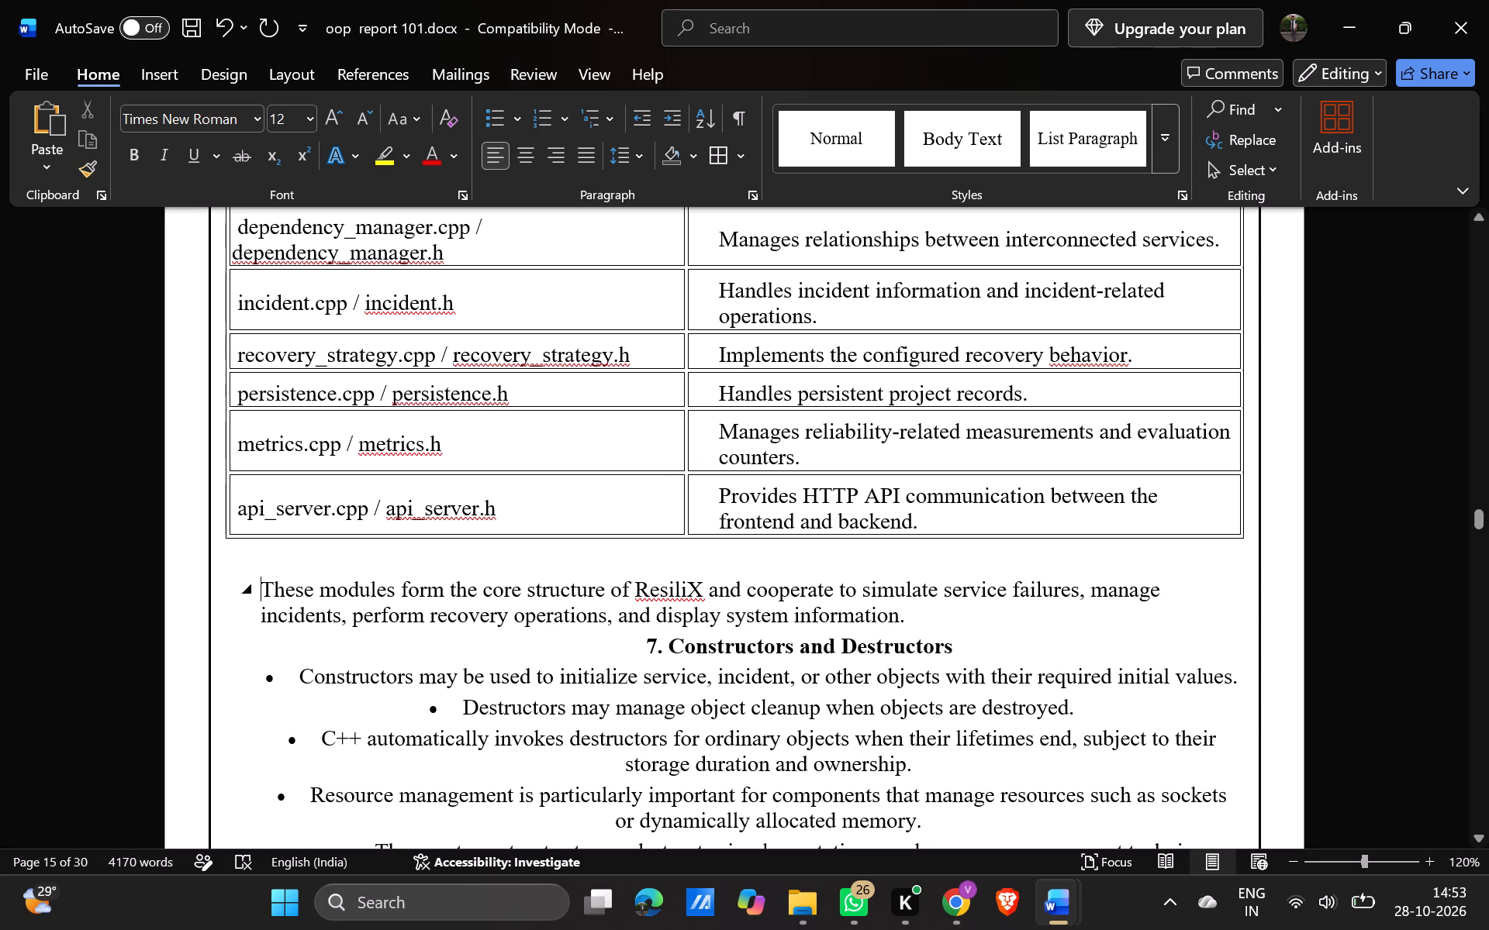
# Remove the centering from the heading "7. Constructors and Destructors", keeping its indent, and add a blank line above it.
pyautogui.click(644, 641)
pyautogui.press('Return')
pyautogui.press('BackSpace')
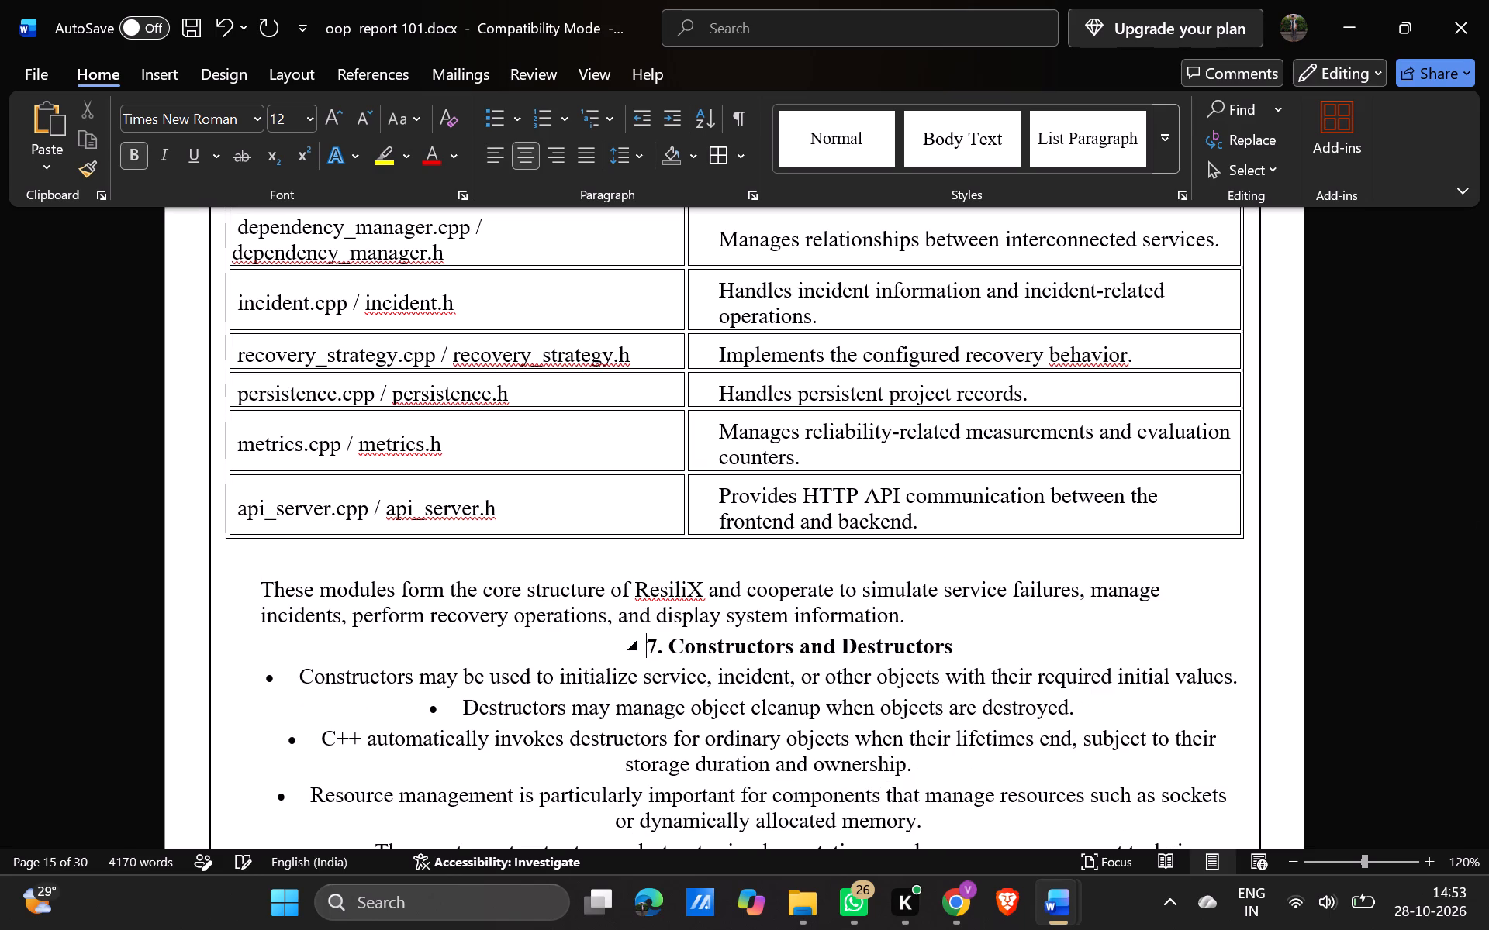
pyautogui.press('BackSpace')
pyautogui.press('BackSpace')
pyautogui.press('Return')
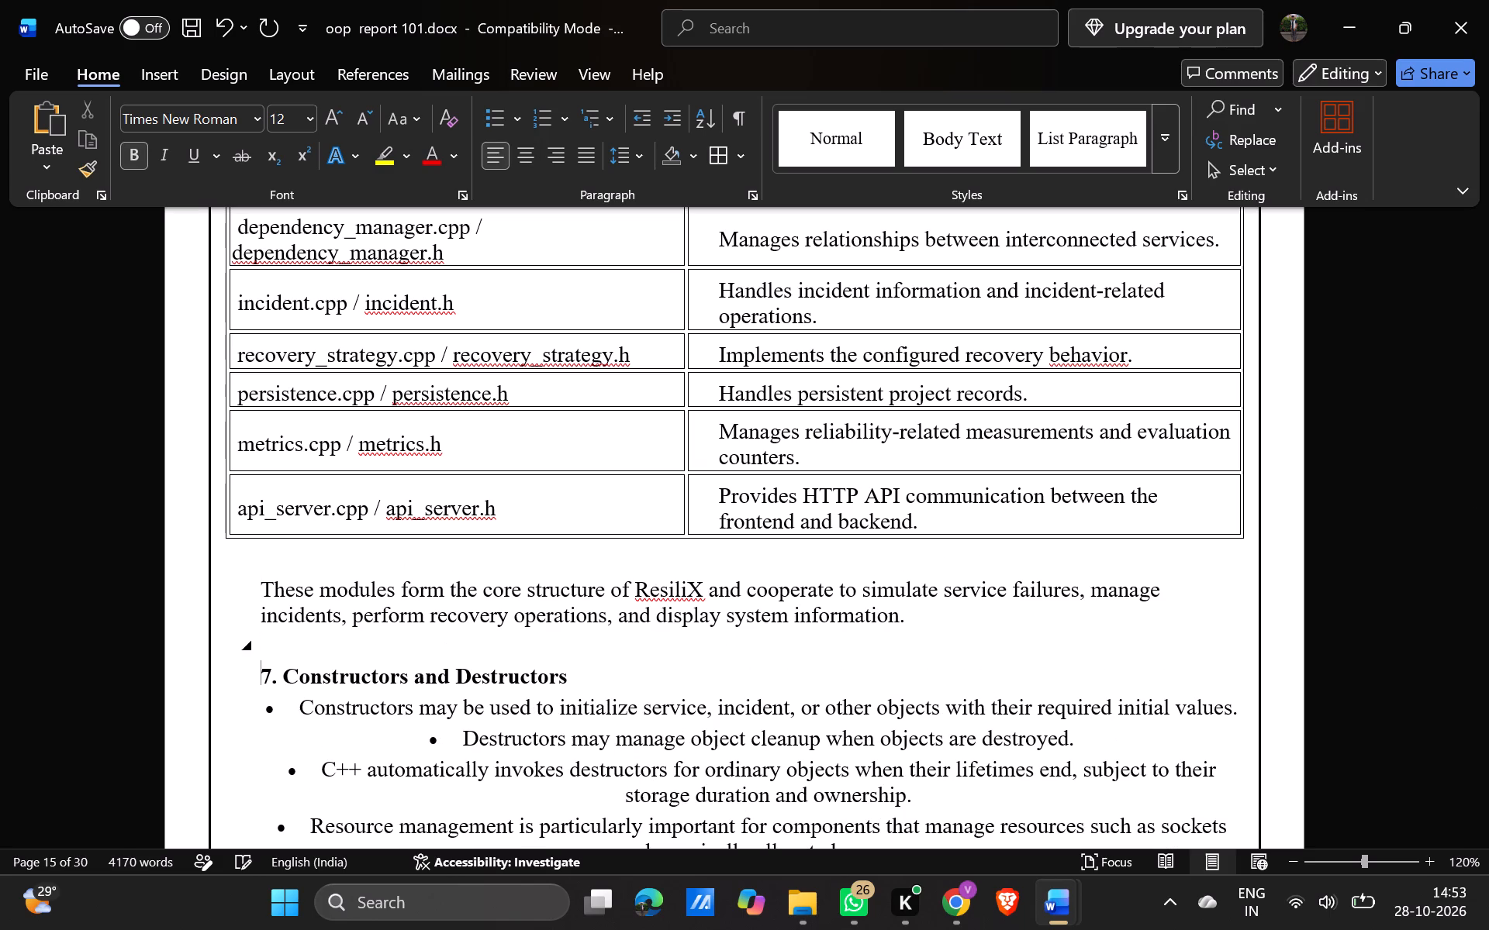
pyautogui.scroll(3, 644, 641)
pyautogui.scroll(-1, 644, 641)
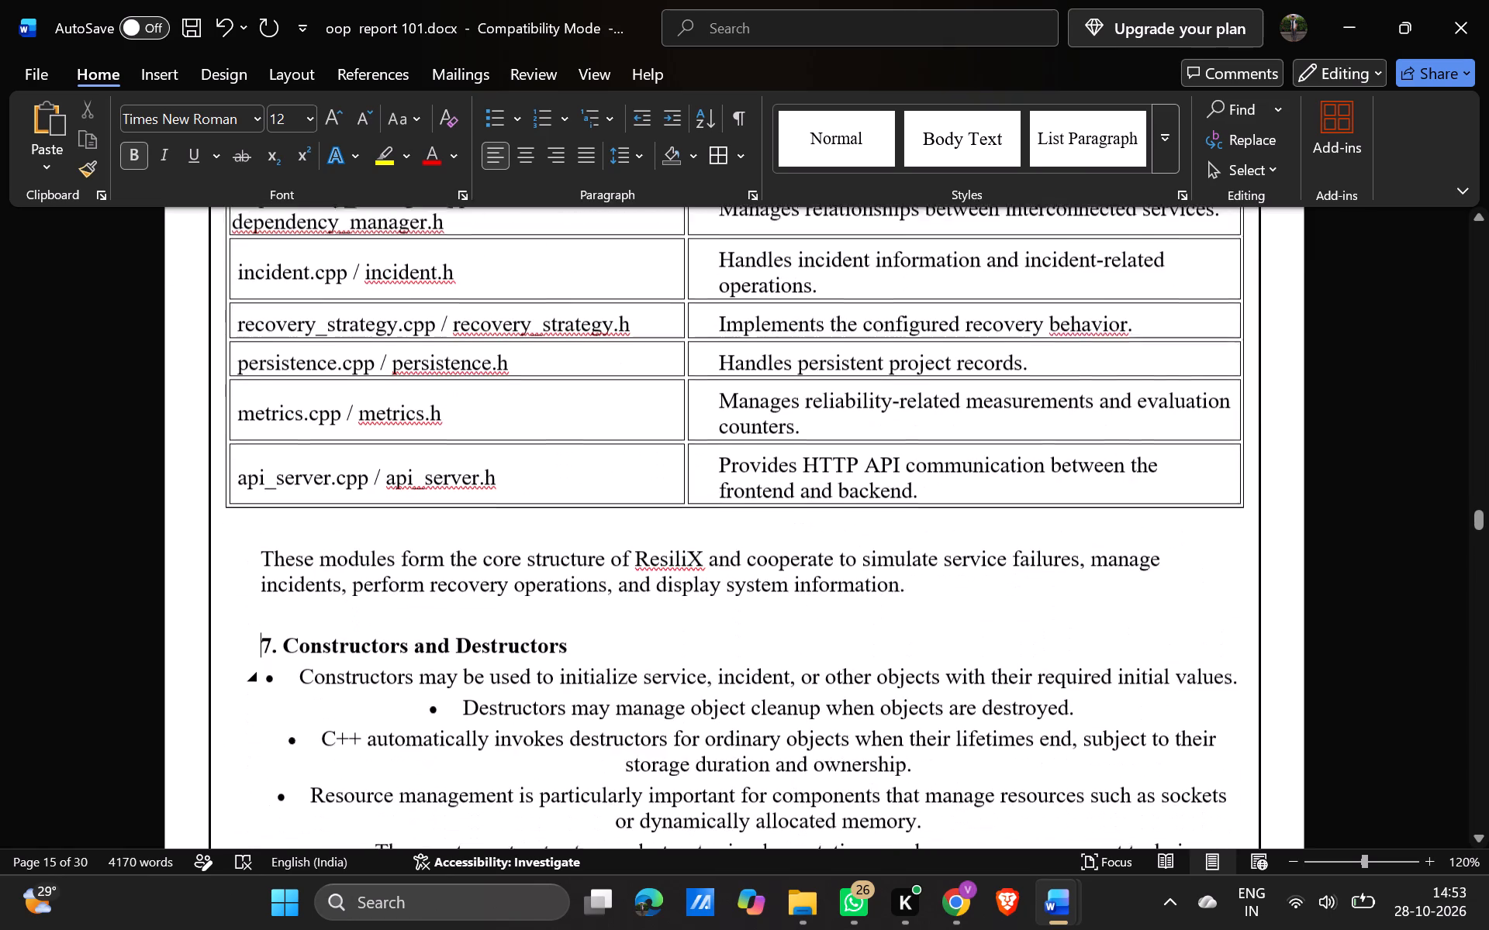
pyautogui.hotkey('ctrl', 'z')
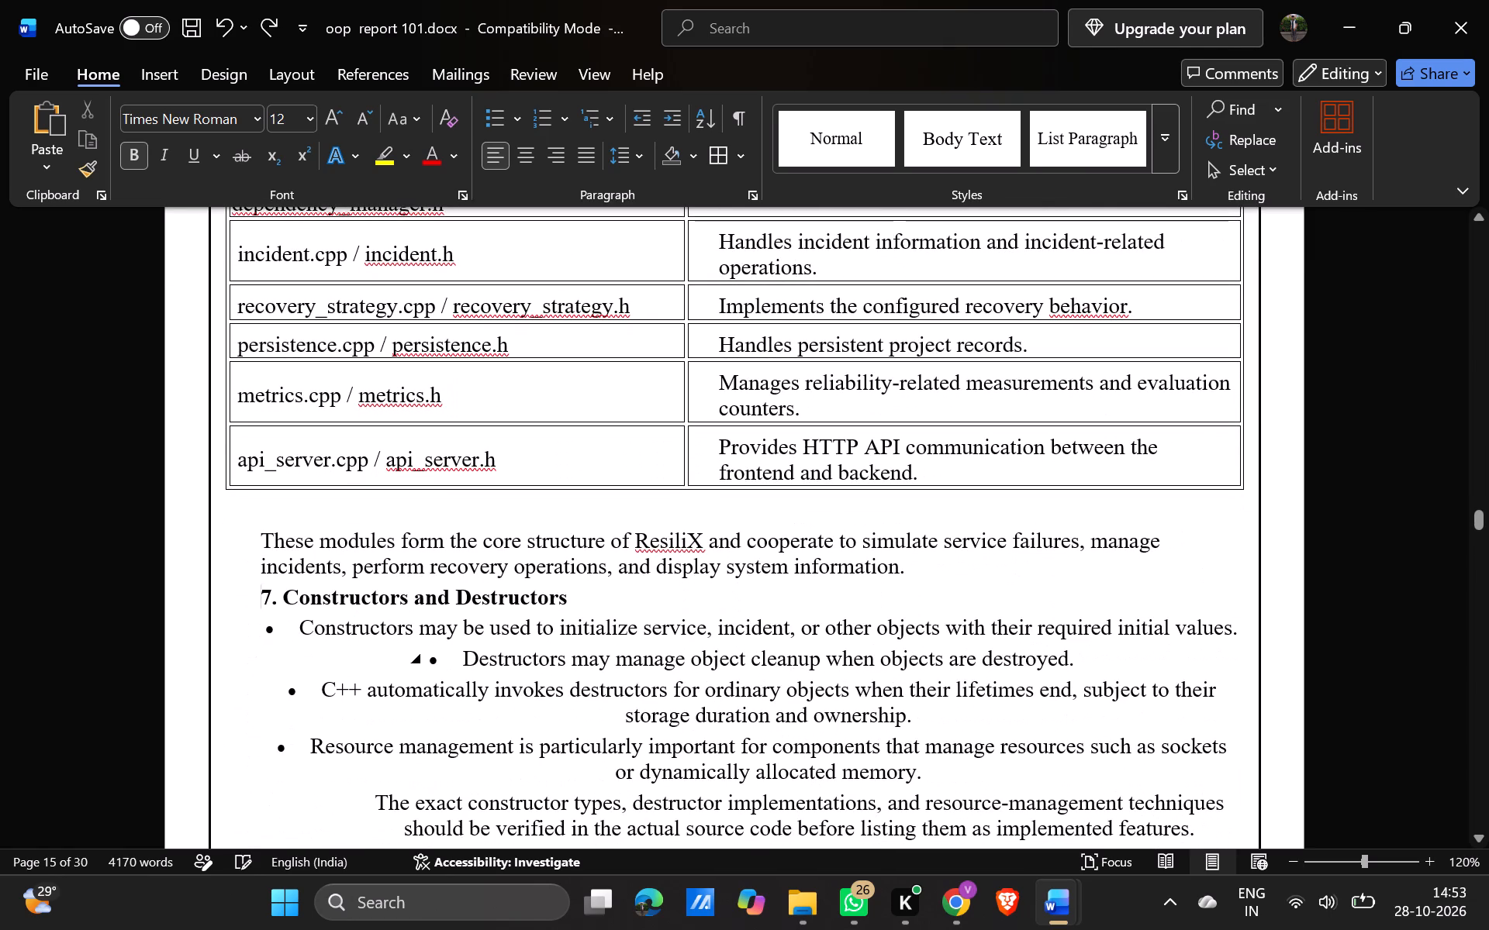
pyautogui.hotkey('ctrl', 'z')
pyautogui.press('Return')
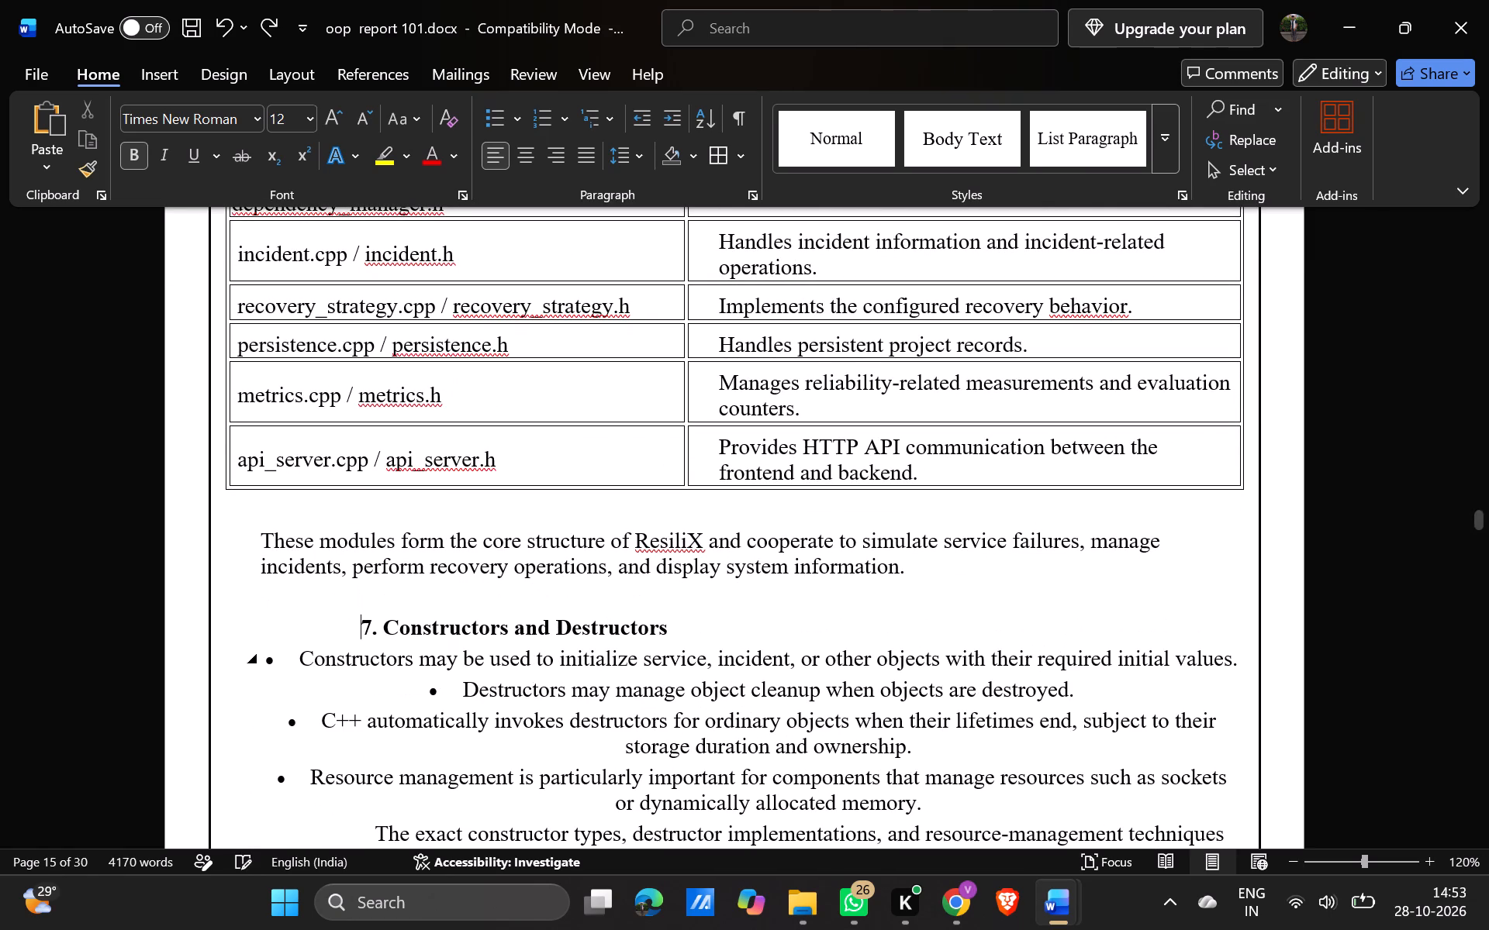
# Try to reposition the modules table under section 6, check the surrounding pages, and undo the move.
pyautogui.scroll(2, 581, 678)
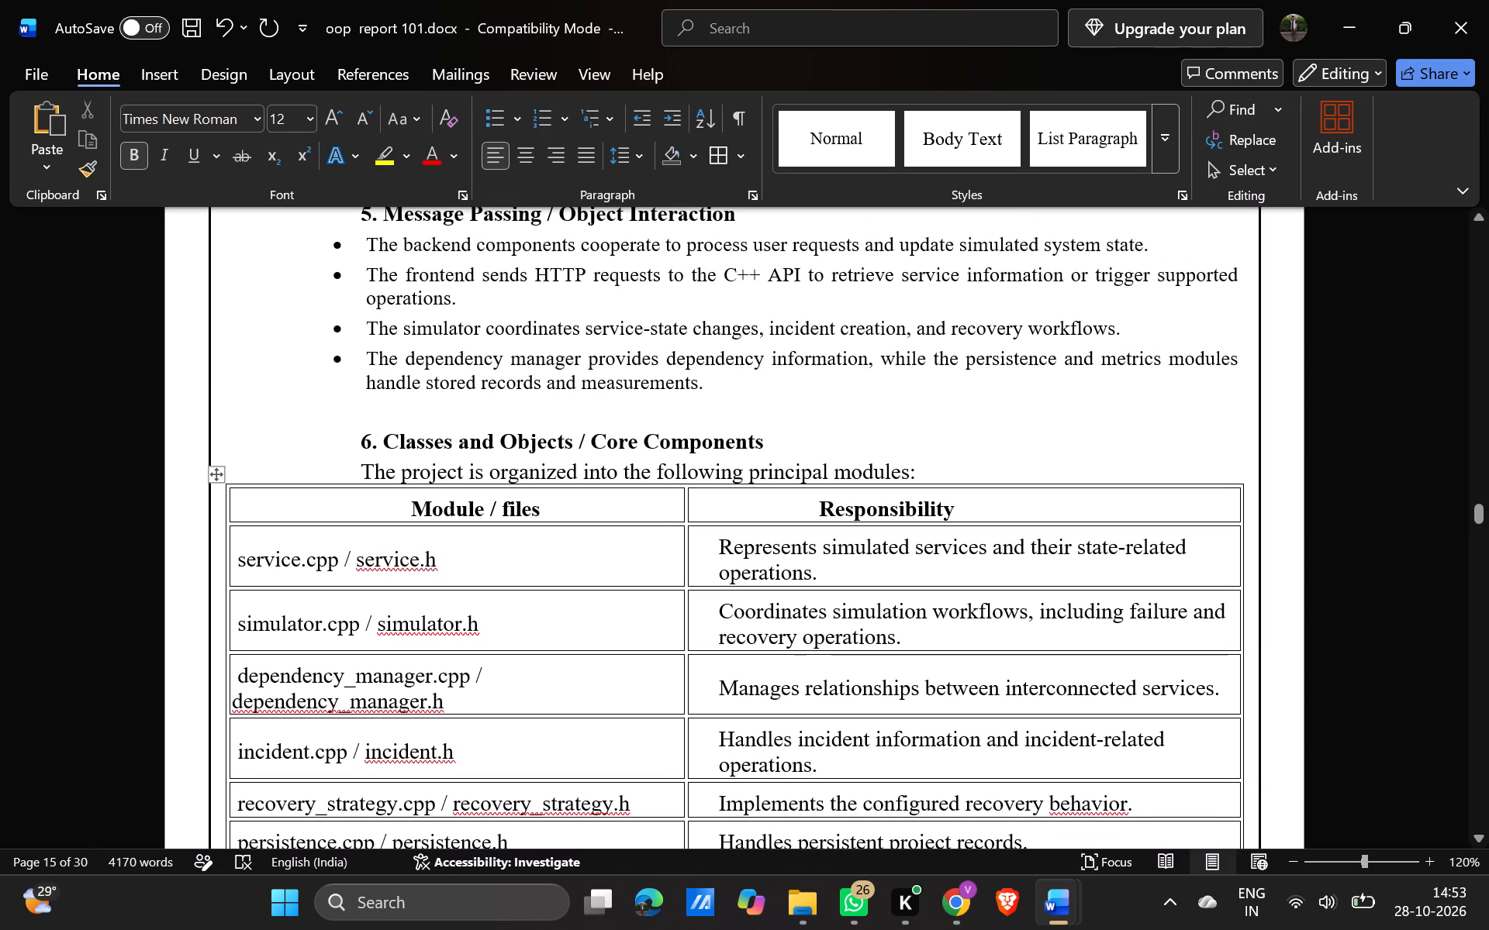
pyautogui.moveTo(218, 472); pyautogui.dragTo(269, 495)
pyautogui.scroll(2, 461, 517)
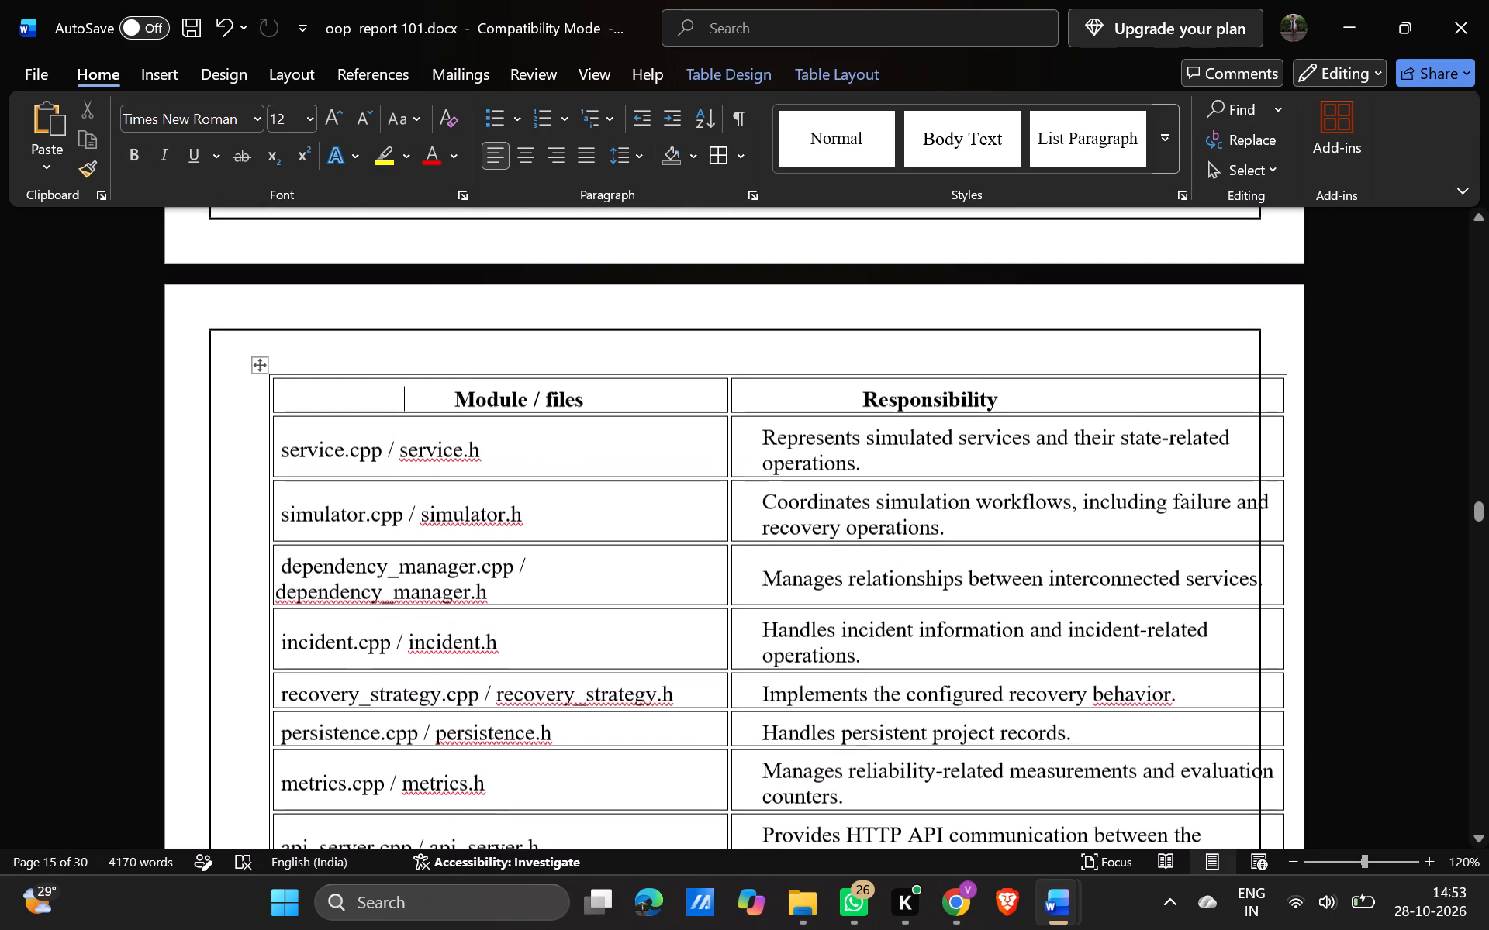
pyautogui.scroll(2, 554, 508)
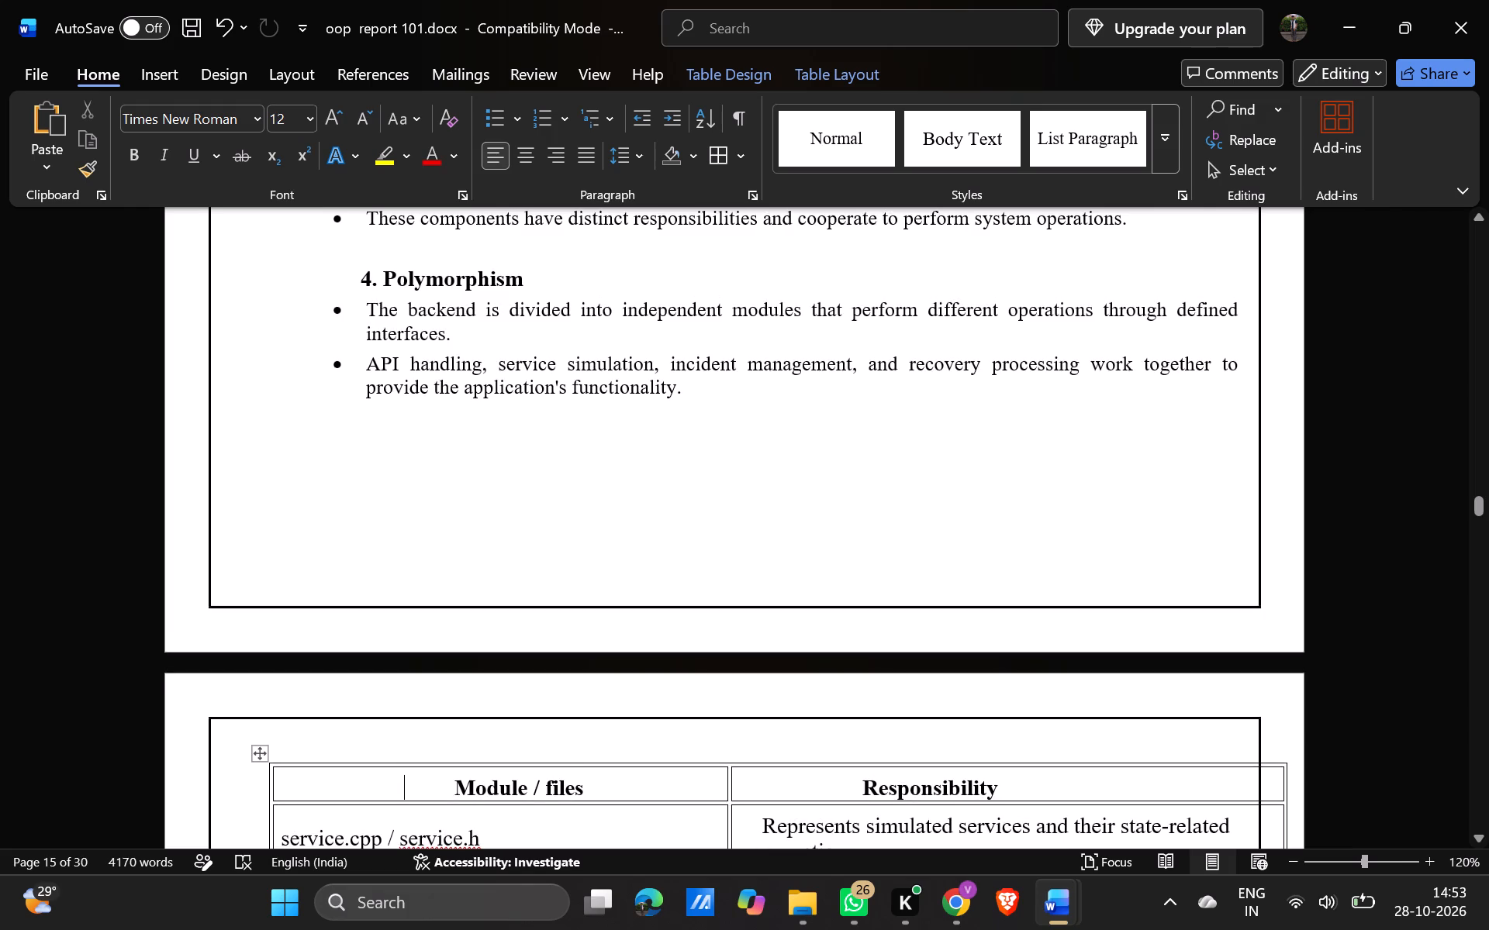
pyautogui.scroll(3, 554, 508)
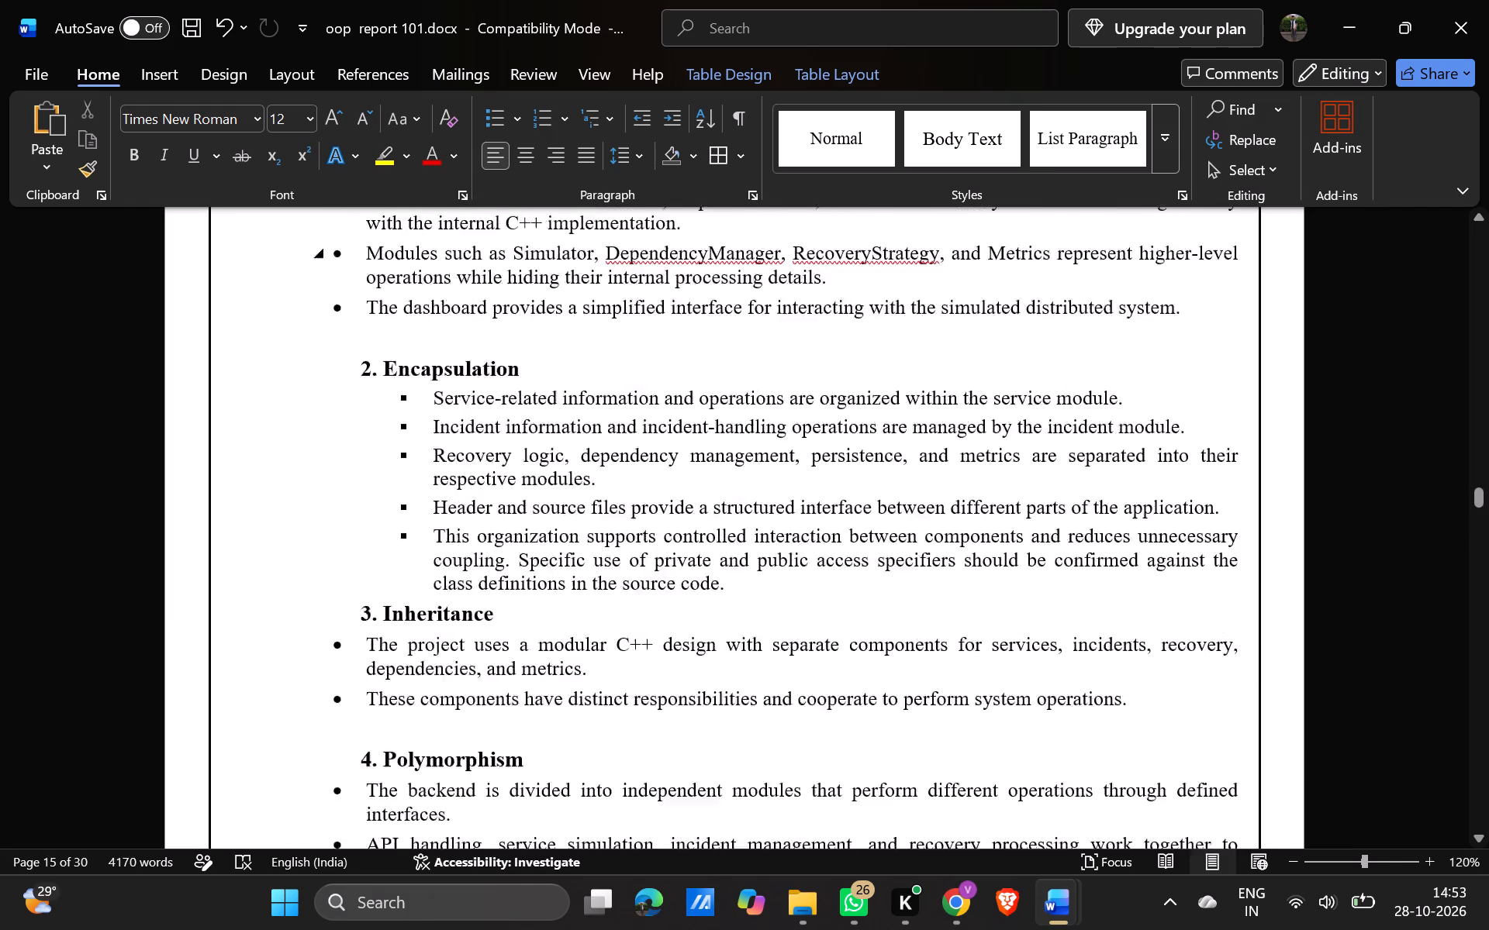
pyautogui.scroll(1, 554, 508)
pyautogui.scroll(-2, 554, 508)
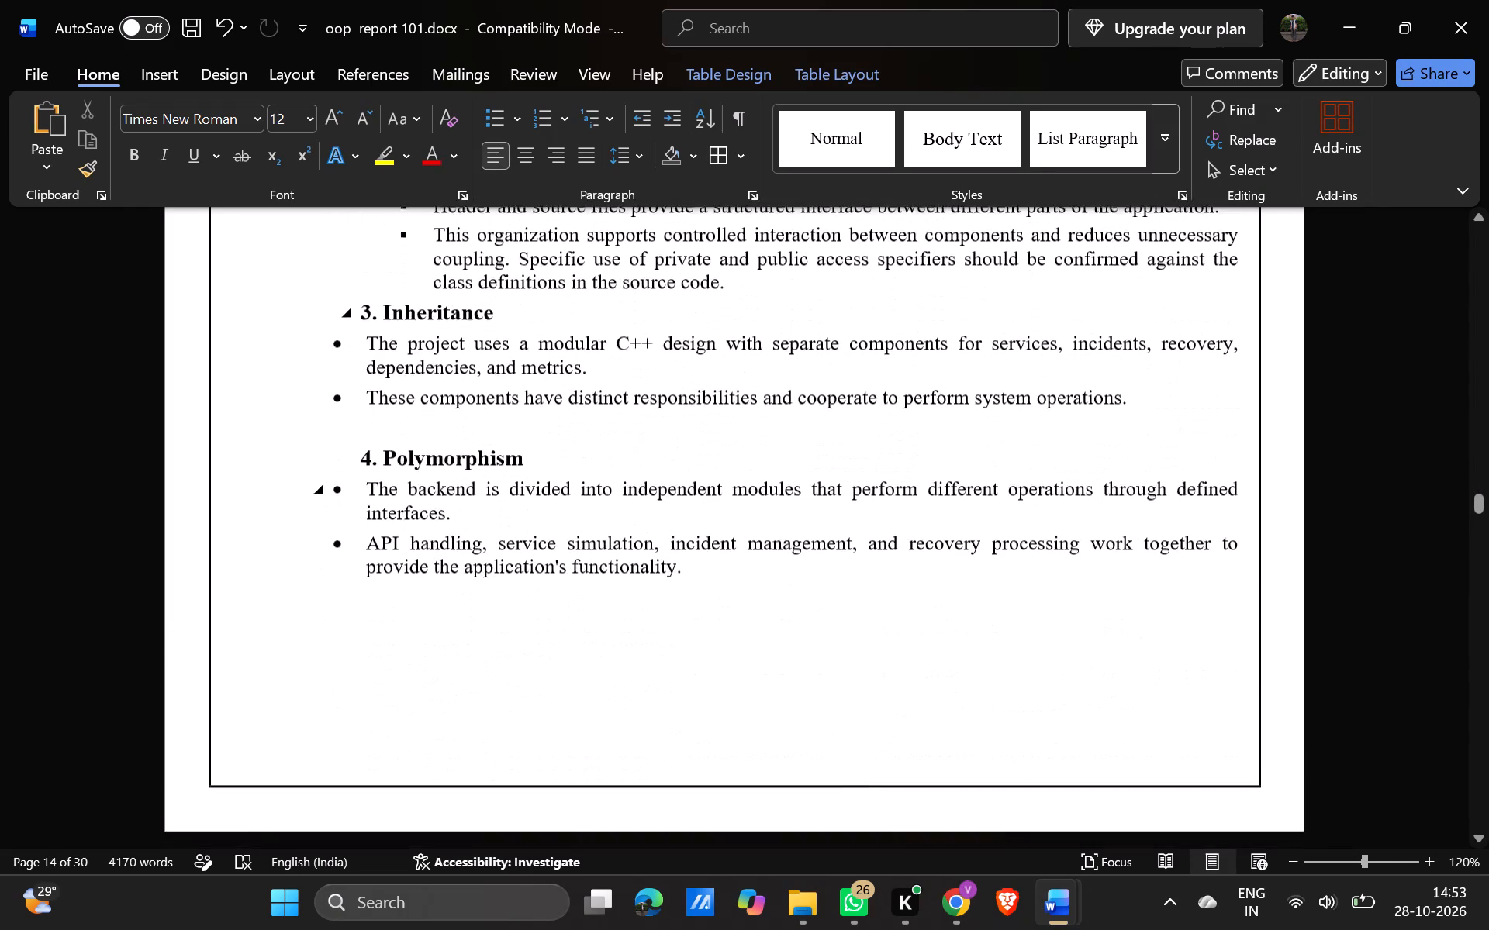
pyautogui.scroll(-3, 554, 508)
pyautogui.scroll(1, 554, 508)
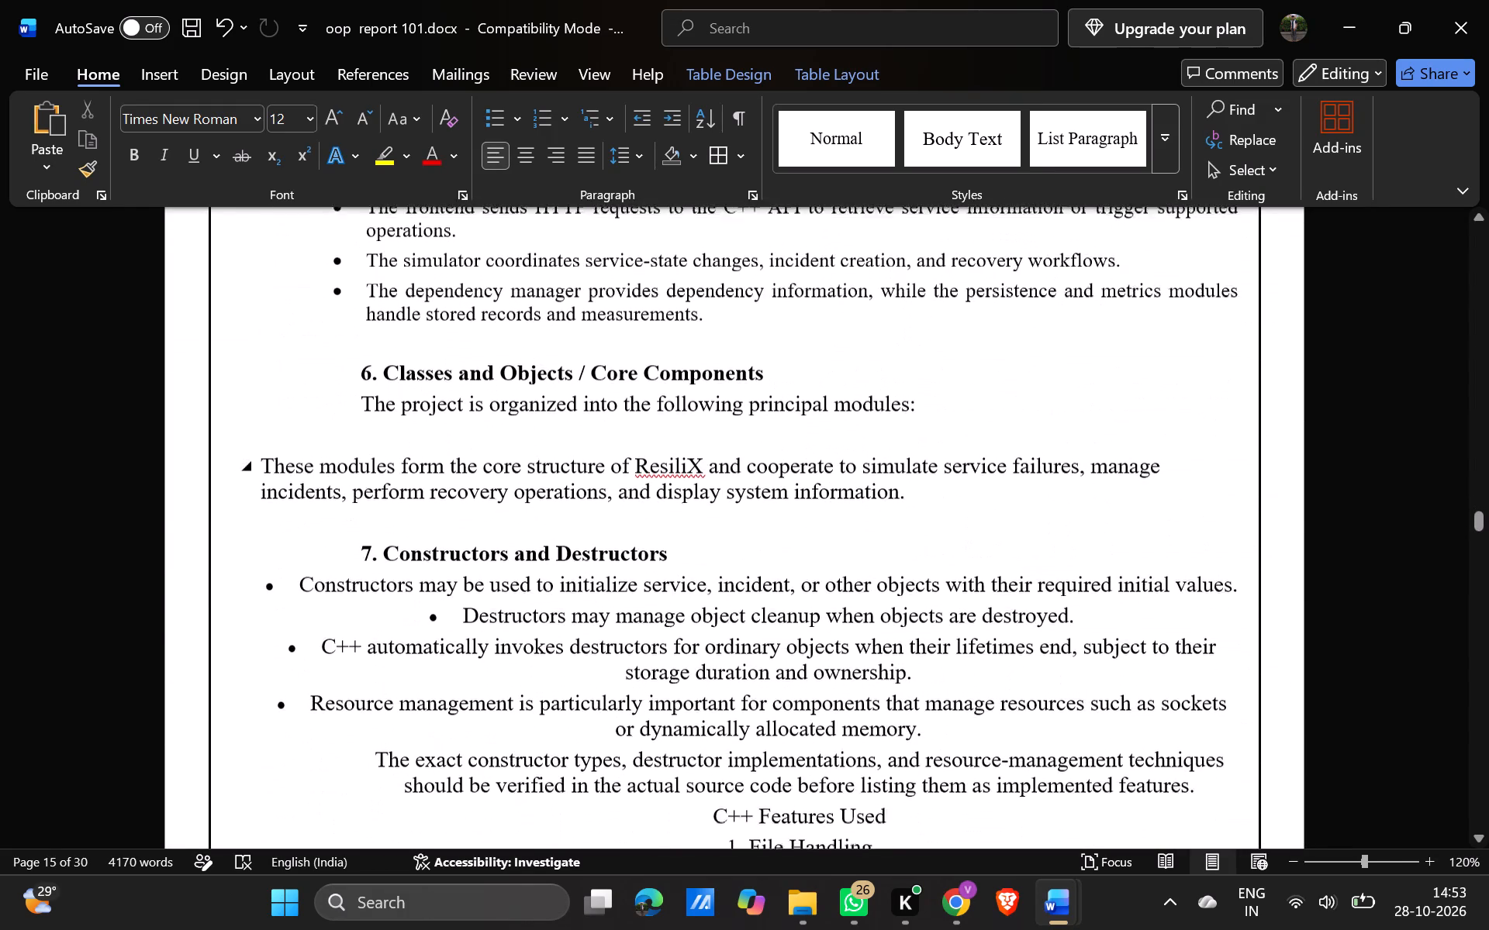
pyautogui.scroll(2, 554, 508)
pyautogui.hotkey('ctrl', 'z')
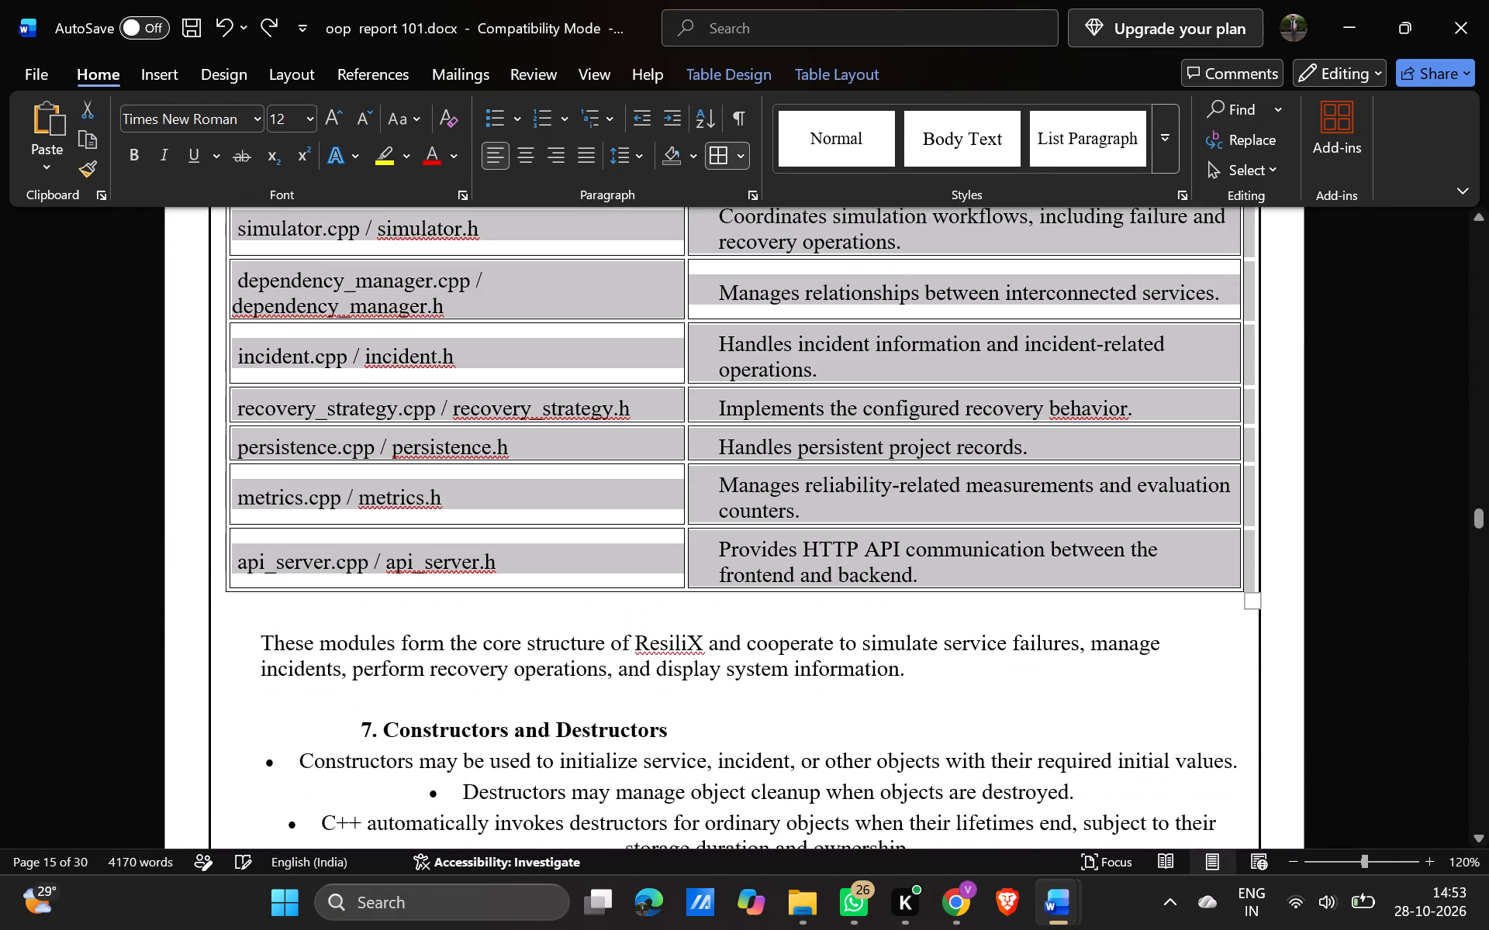
# Insert a blank line between "The project is organized into the following principal modules:" and the modules table.
pyautogui.scroll(1, 554, 508)
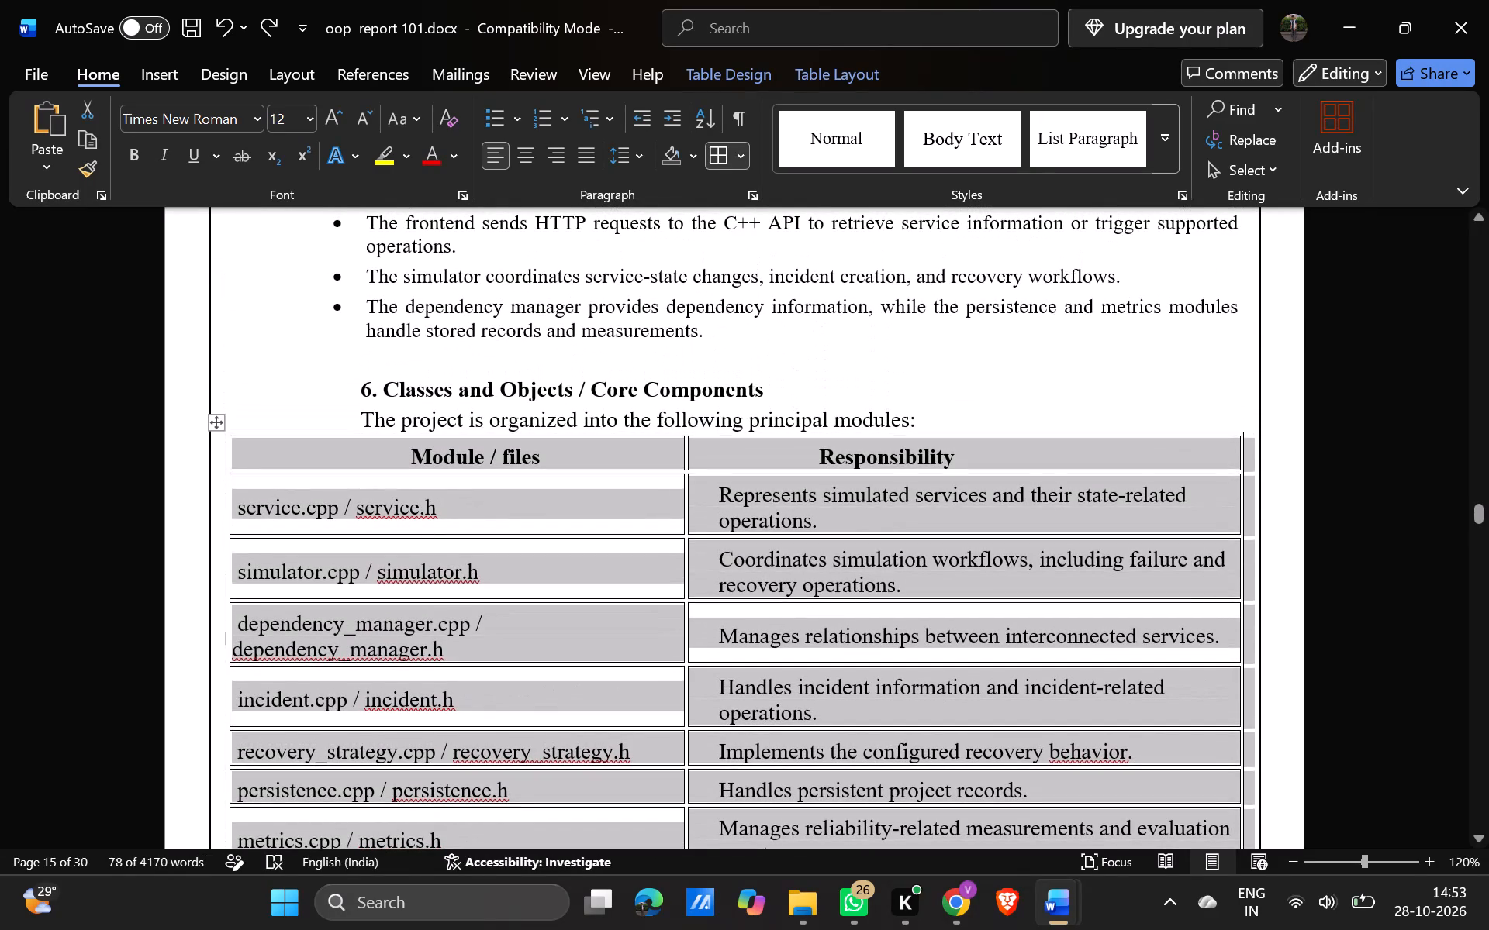
pyautogui.click(573, 389)
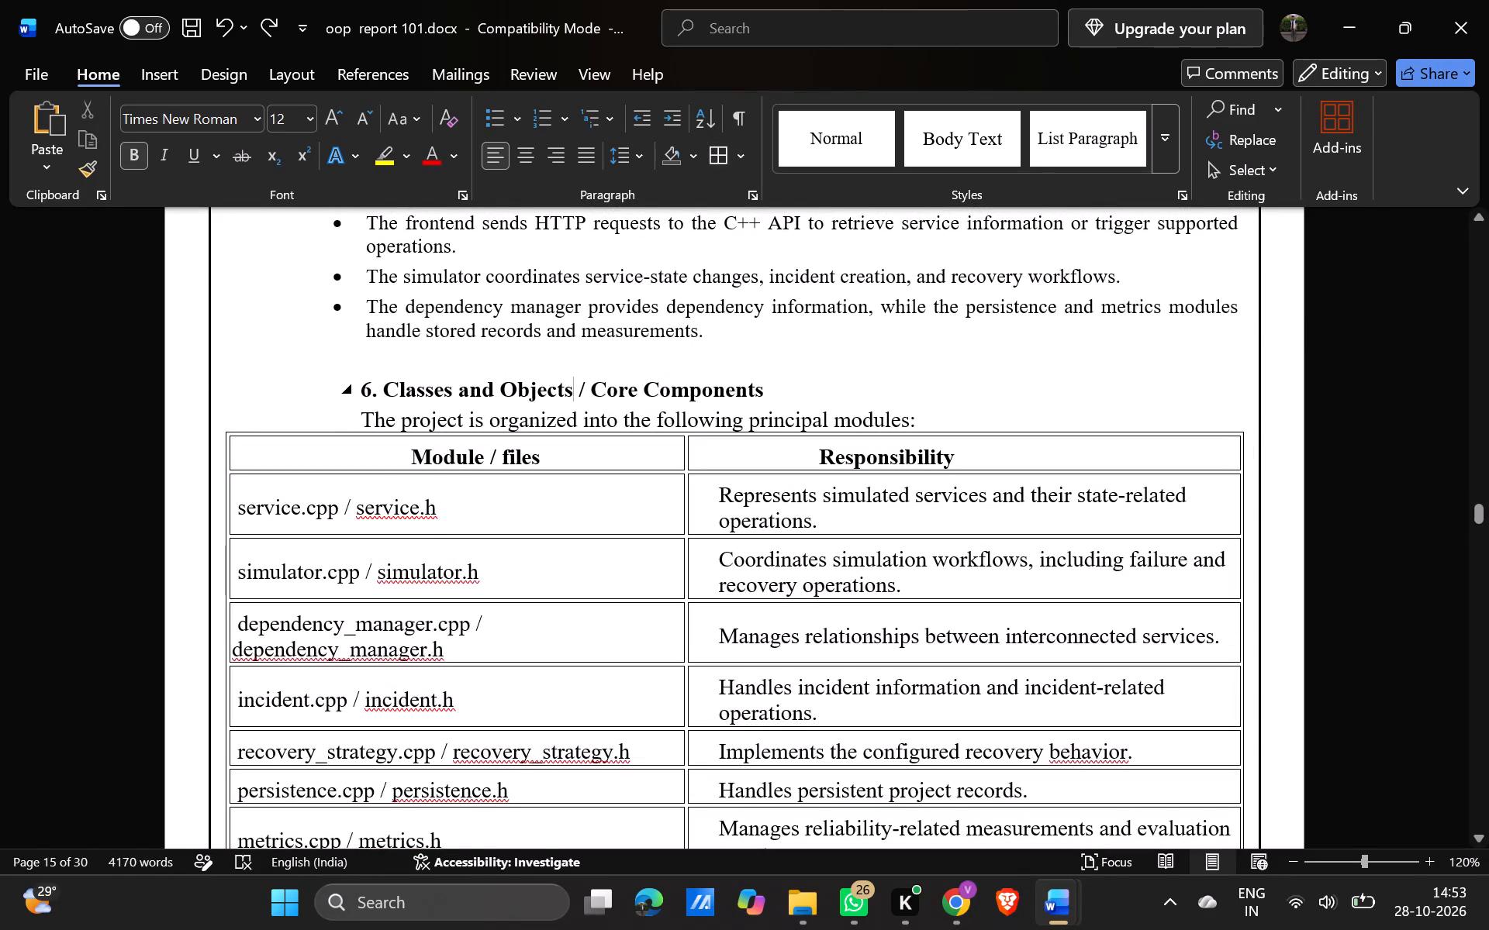
pyautogui.click(928, 422)
pyautogui.press('Return')
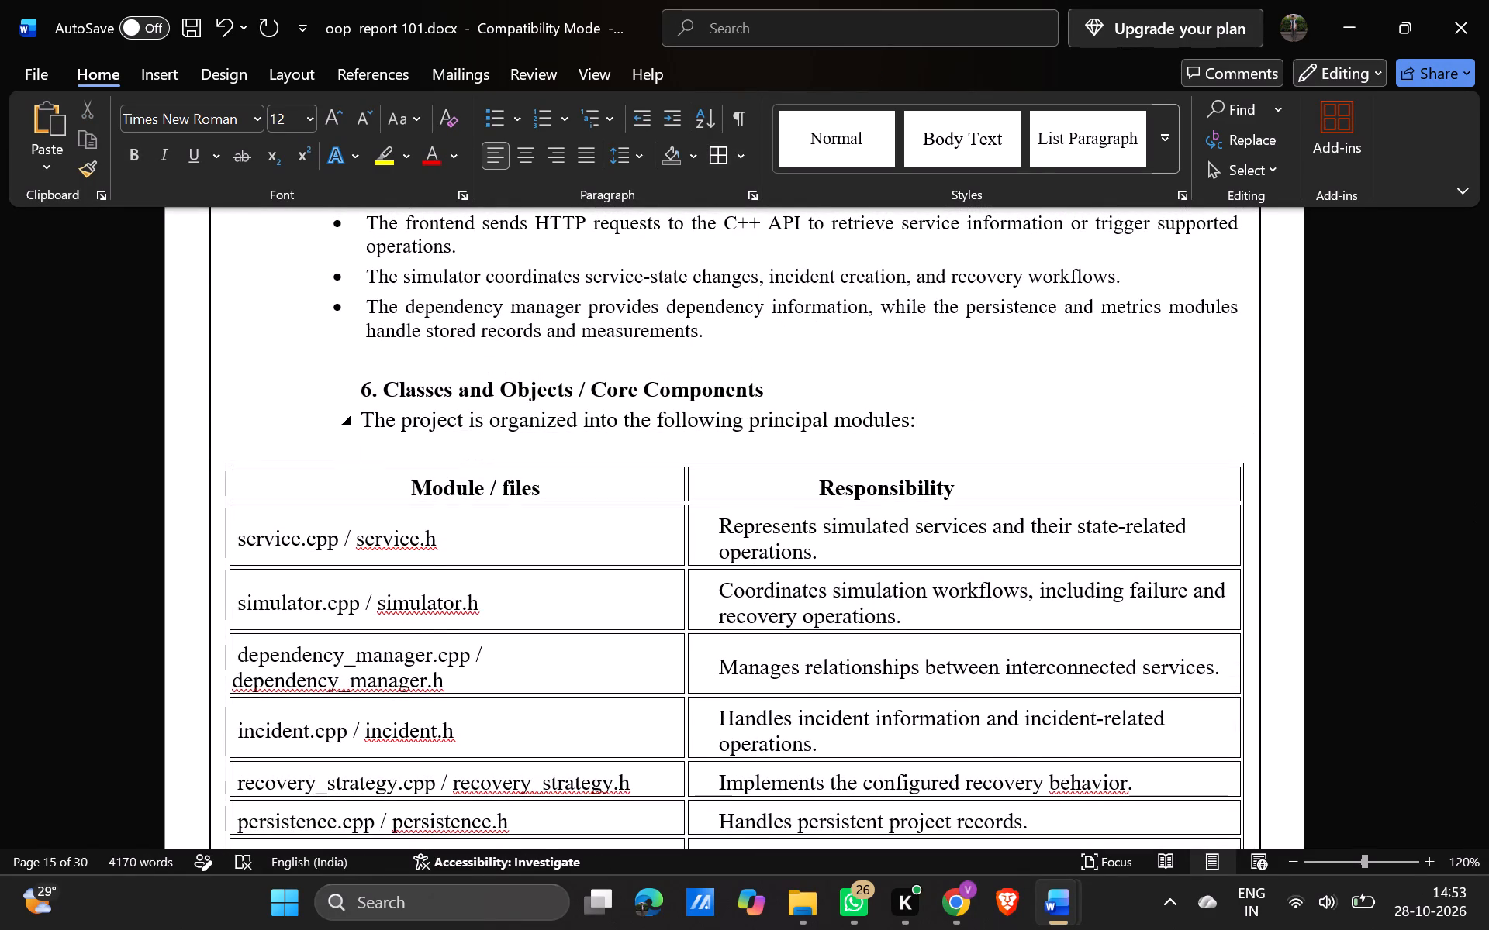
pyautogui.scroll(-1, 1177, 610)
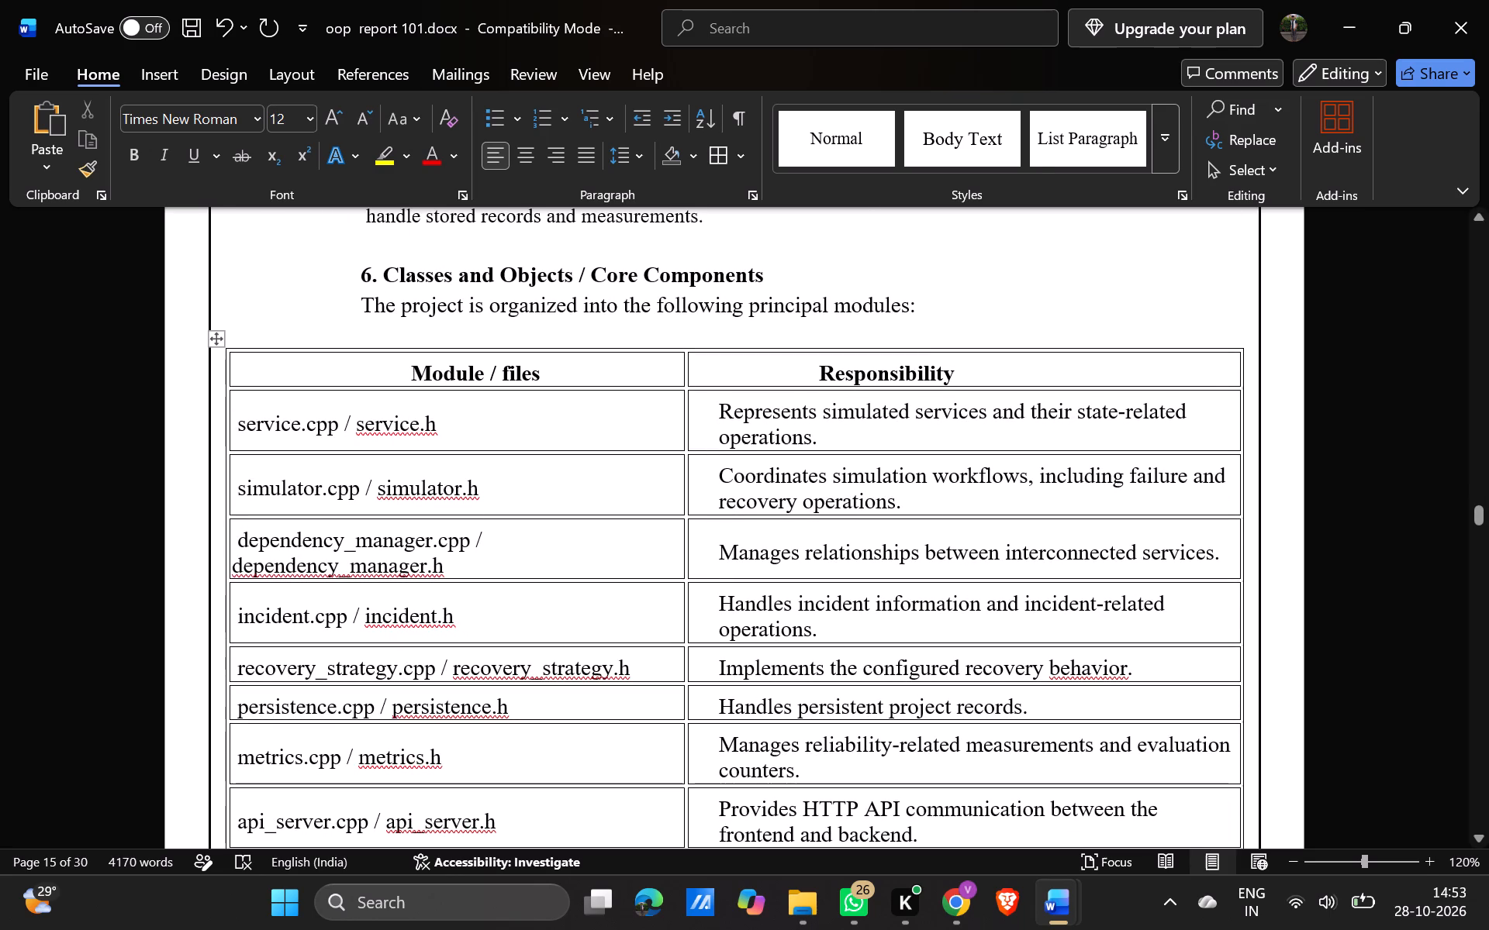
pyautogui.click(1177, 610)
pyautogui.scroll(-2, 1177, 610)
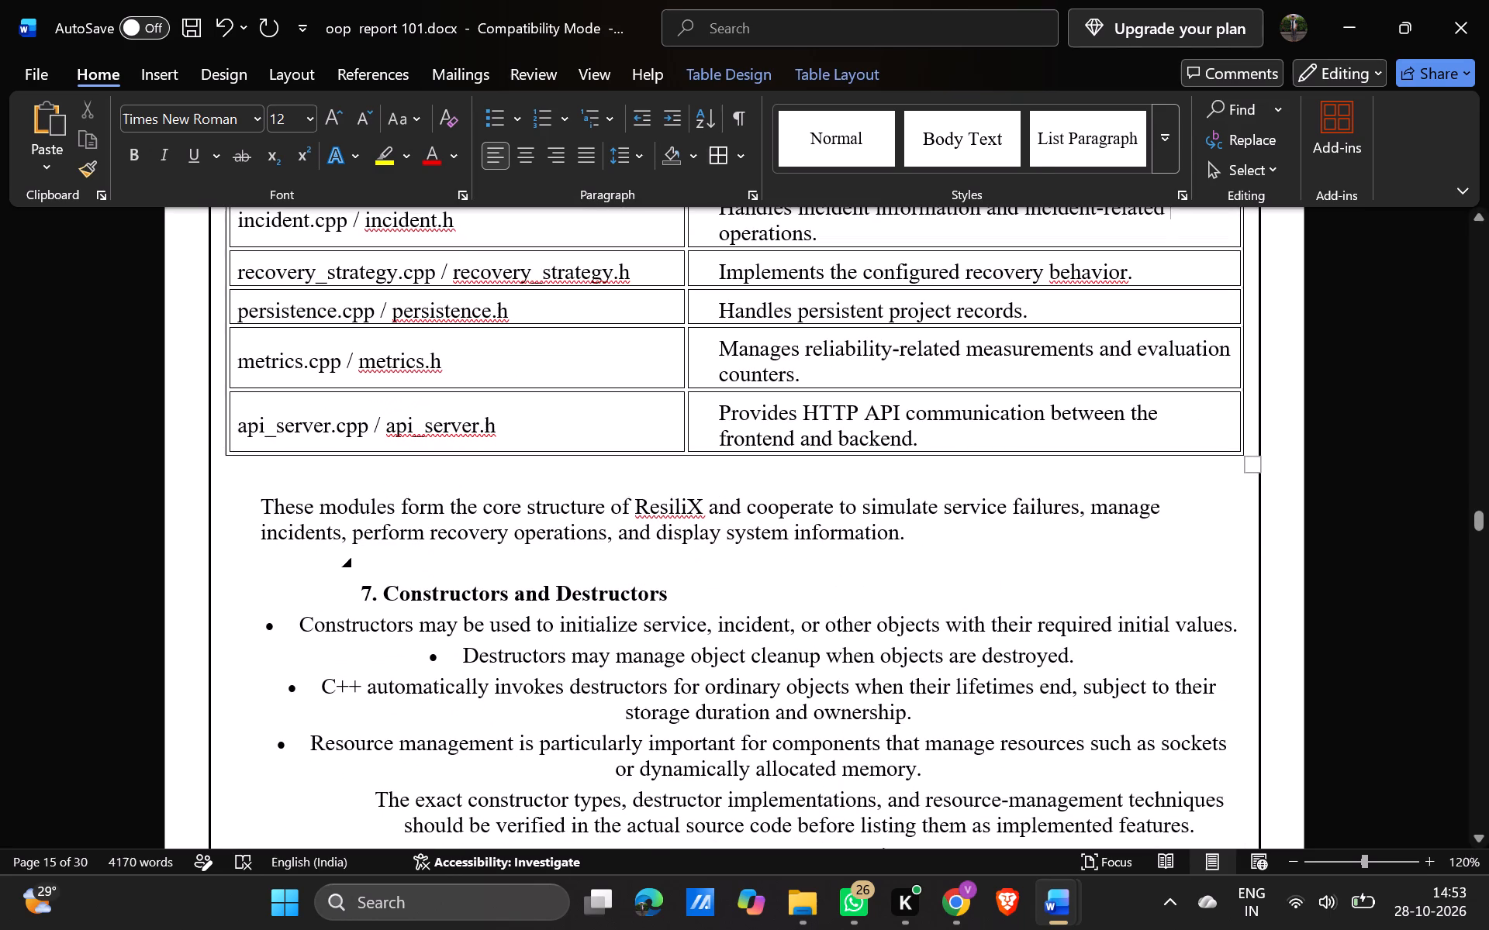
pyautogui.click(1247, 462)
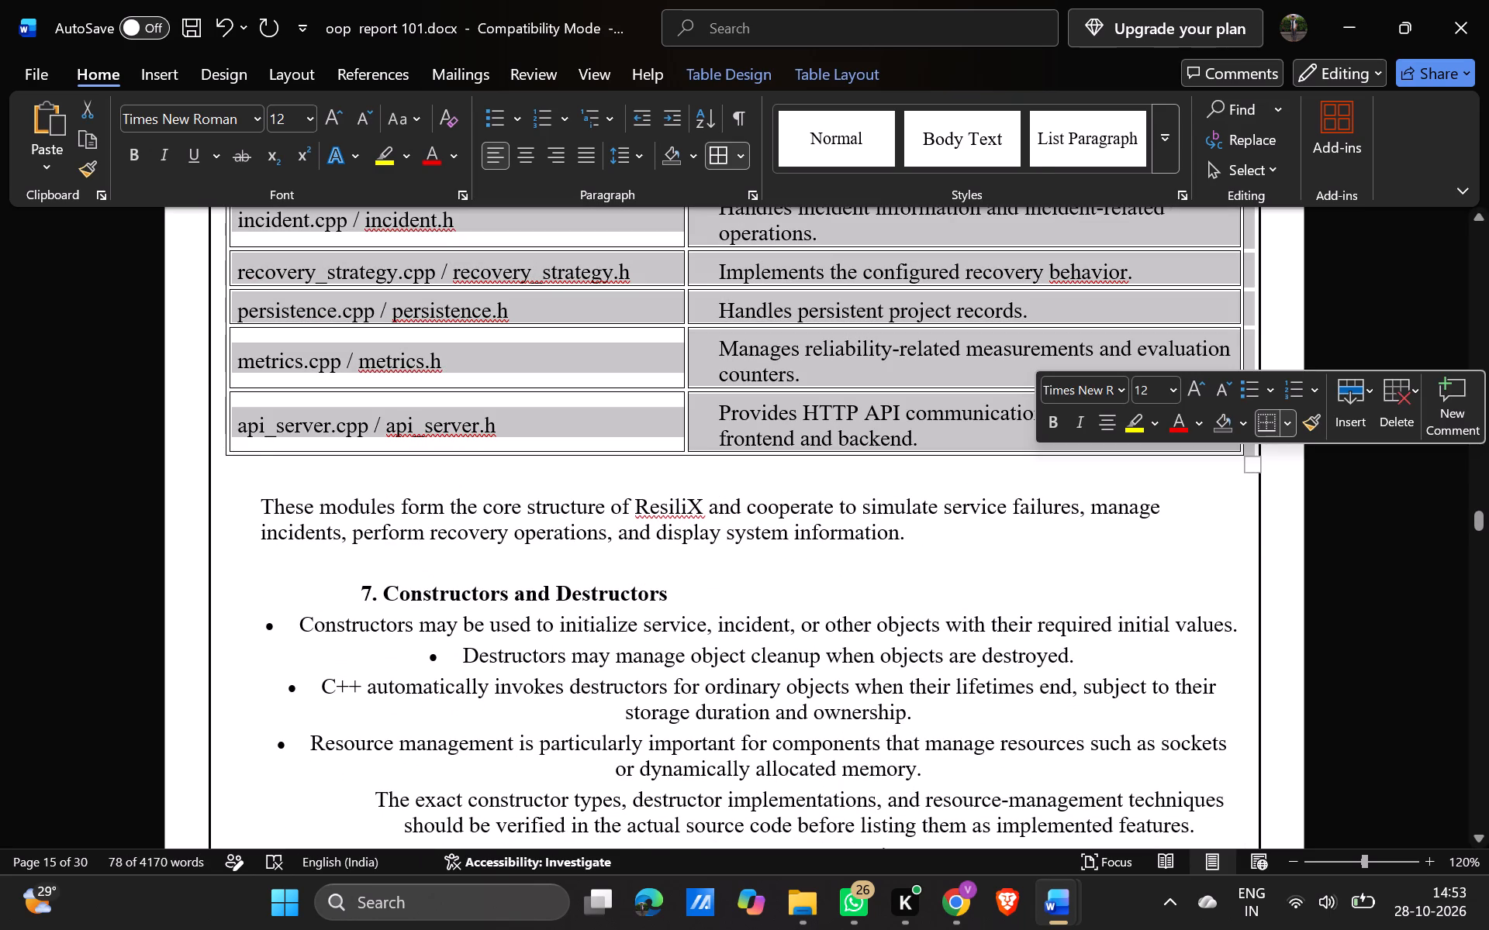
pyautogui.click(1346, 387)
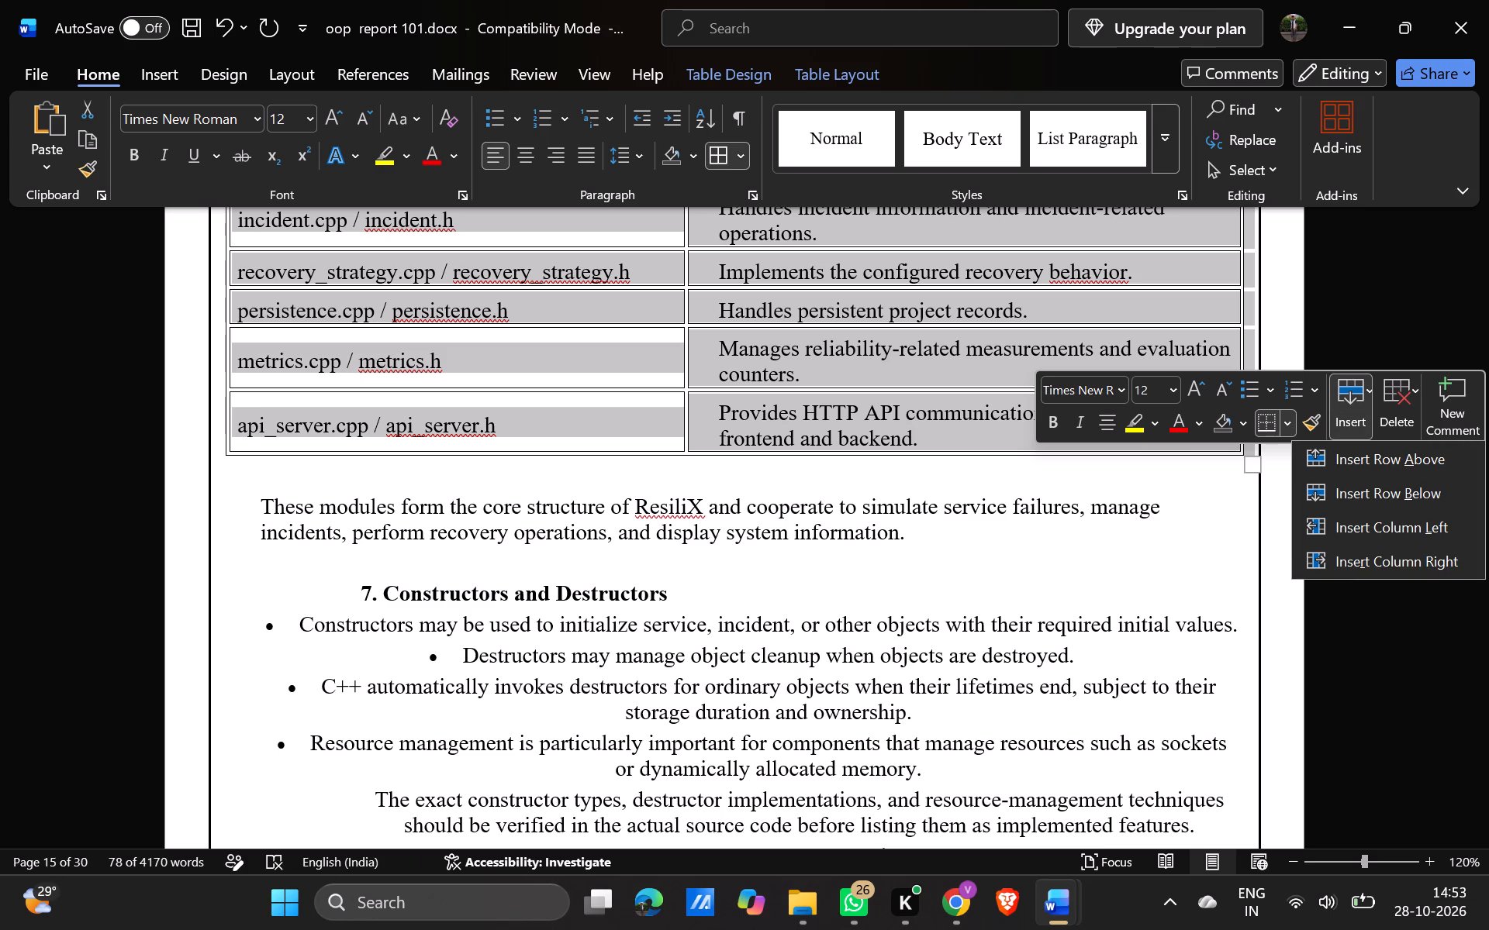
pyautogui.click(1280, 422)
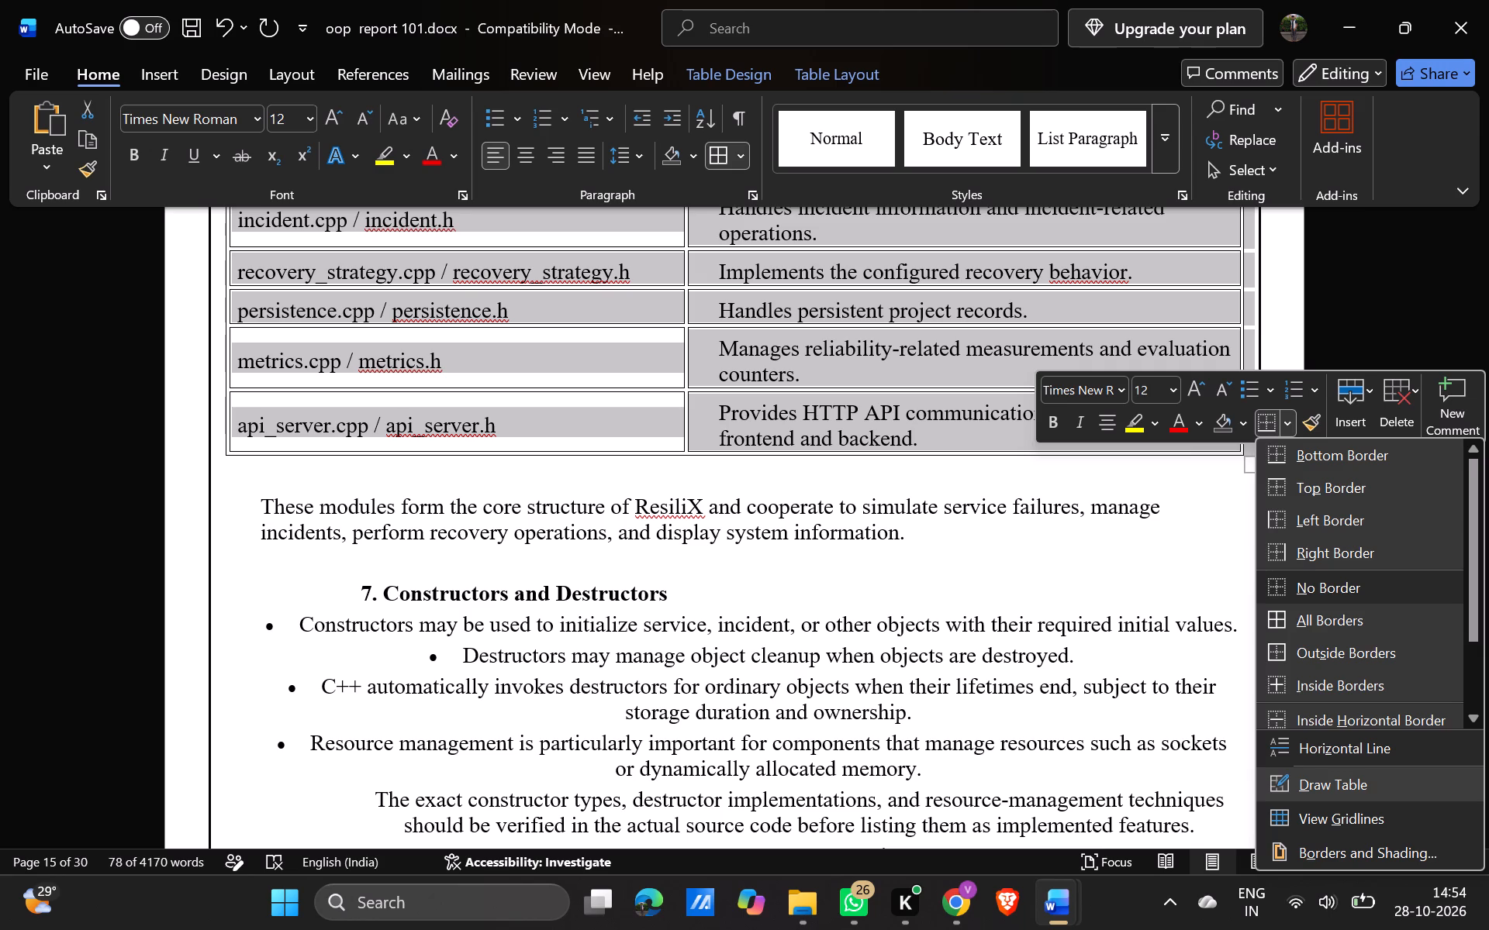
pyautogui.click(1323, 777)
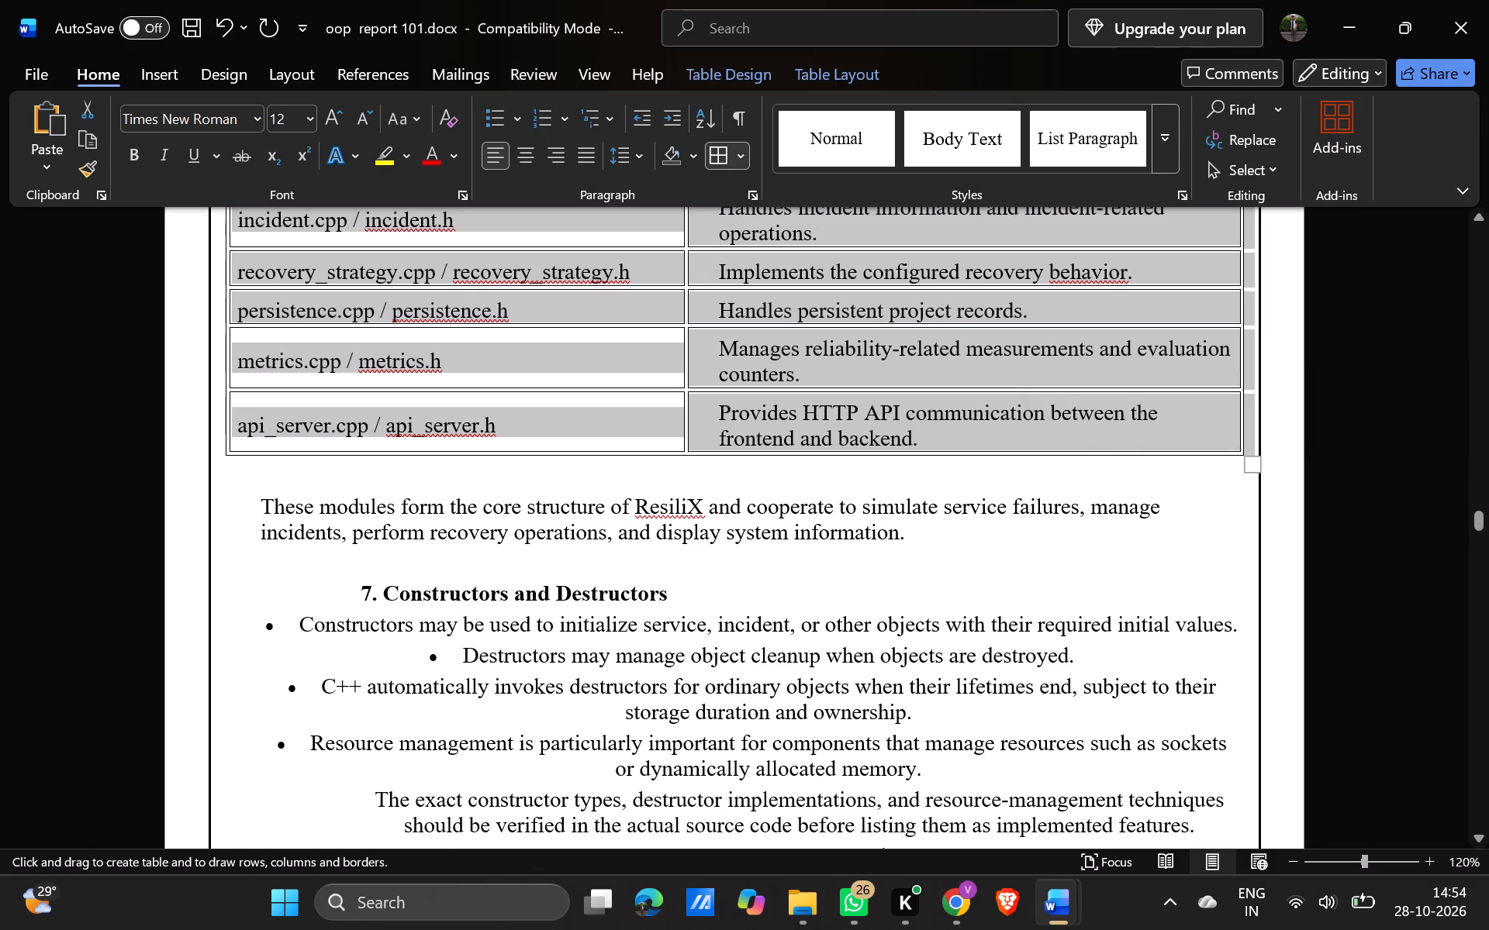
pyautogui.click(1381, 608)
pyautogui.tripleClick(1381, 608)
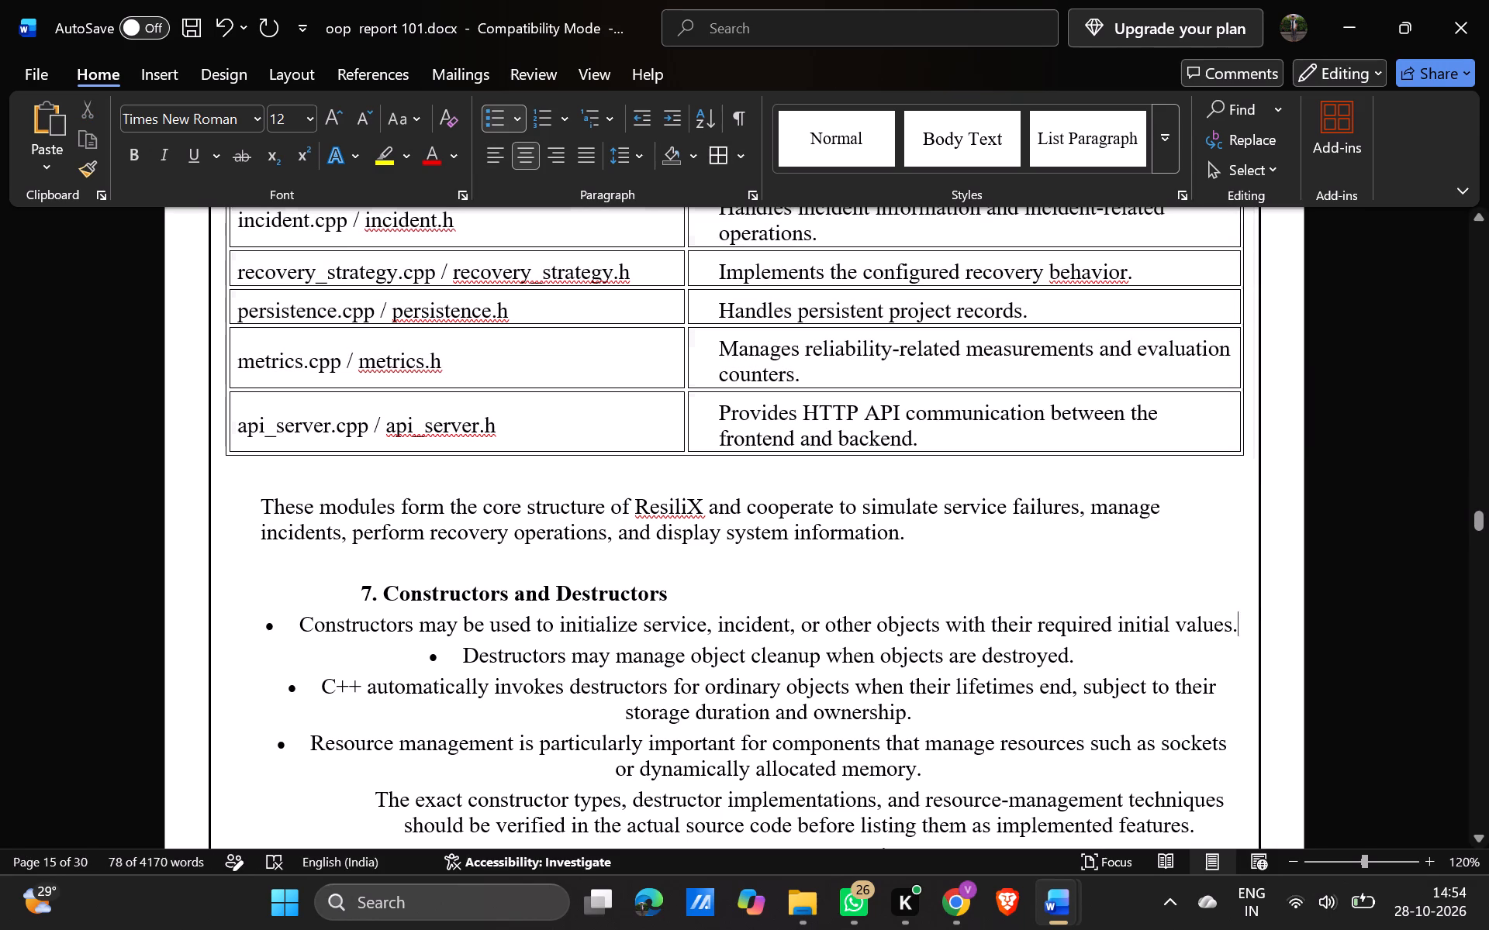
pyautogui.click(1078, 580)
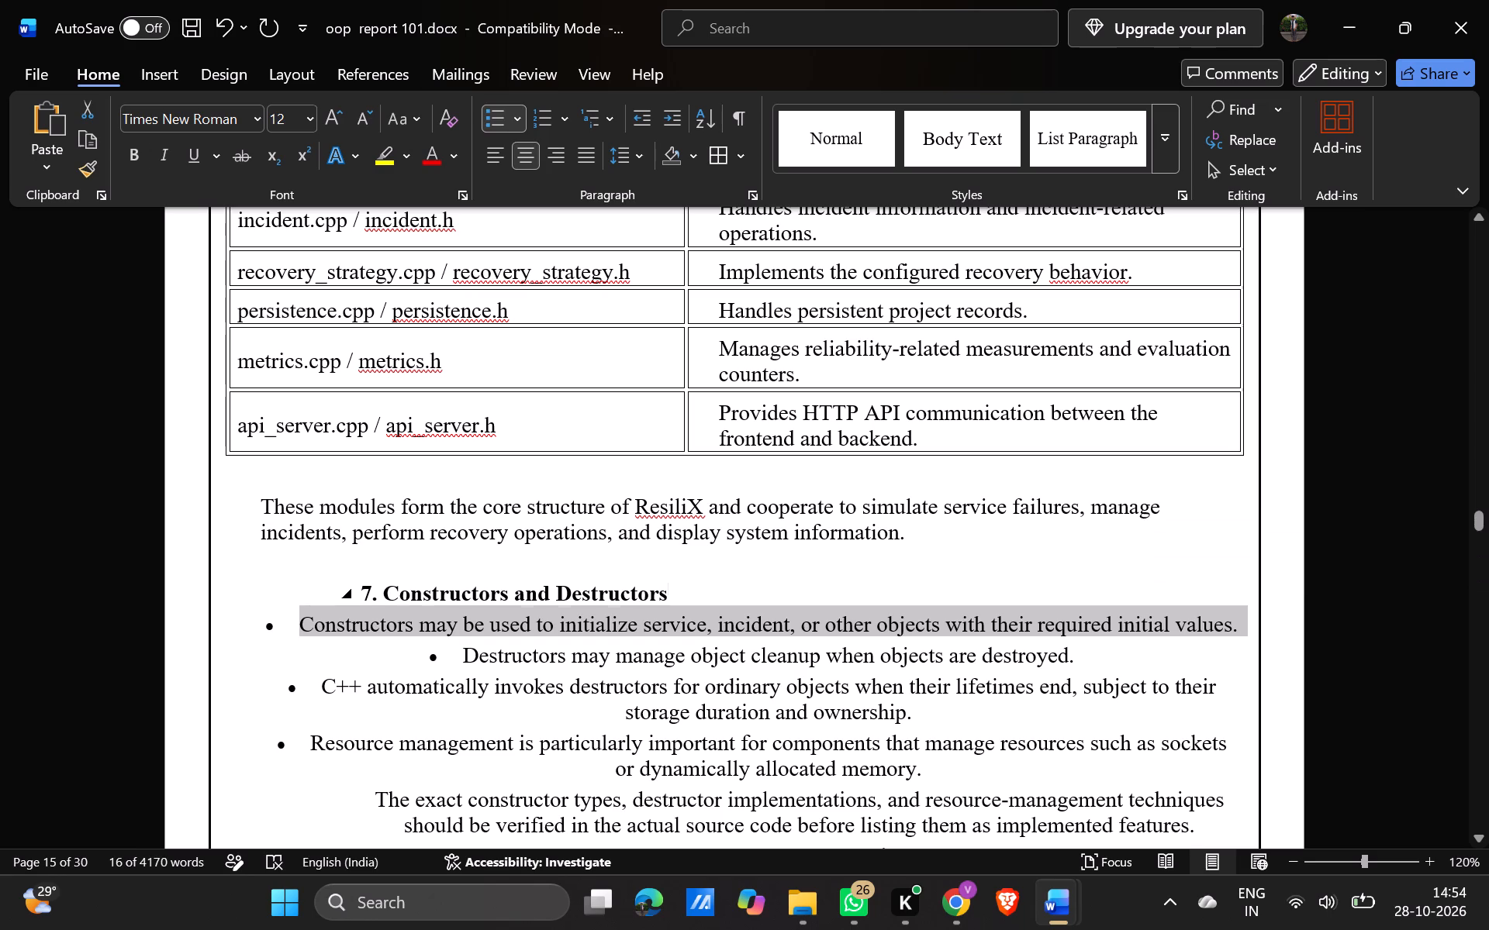
# Remove the bullets and centering from the four list items under "7. Constructors and Destructors".
pyautogui.click(306, 620)
pyautogui.press('BackSpace')
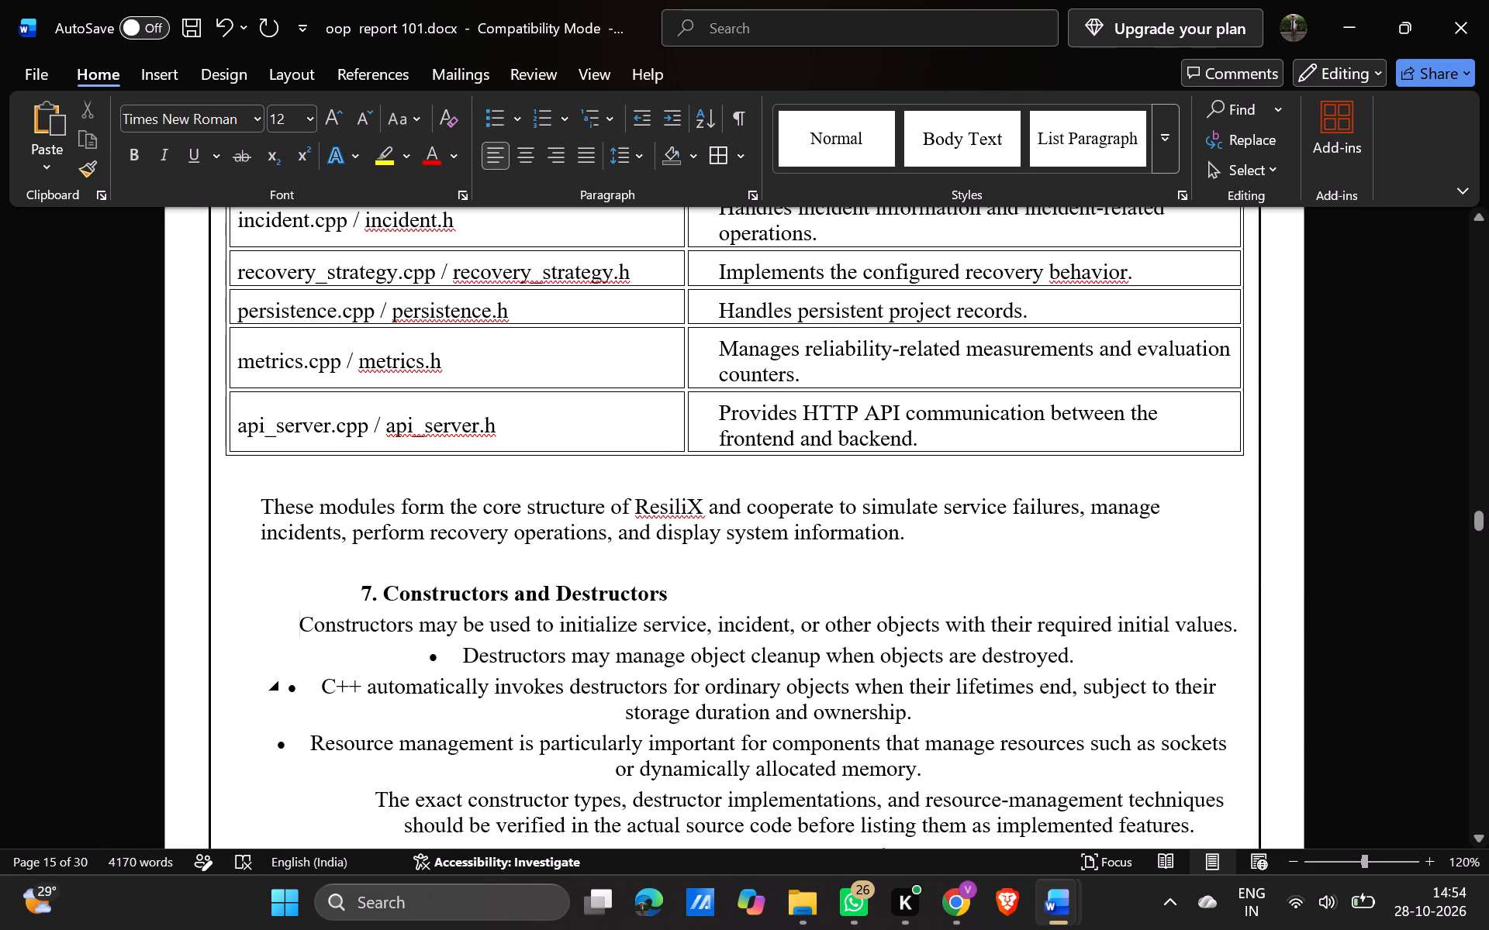
pyautogui.click(309, 684)
pyautogui.press('BackSpace')
pyautogui.press('Down')
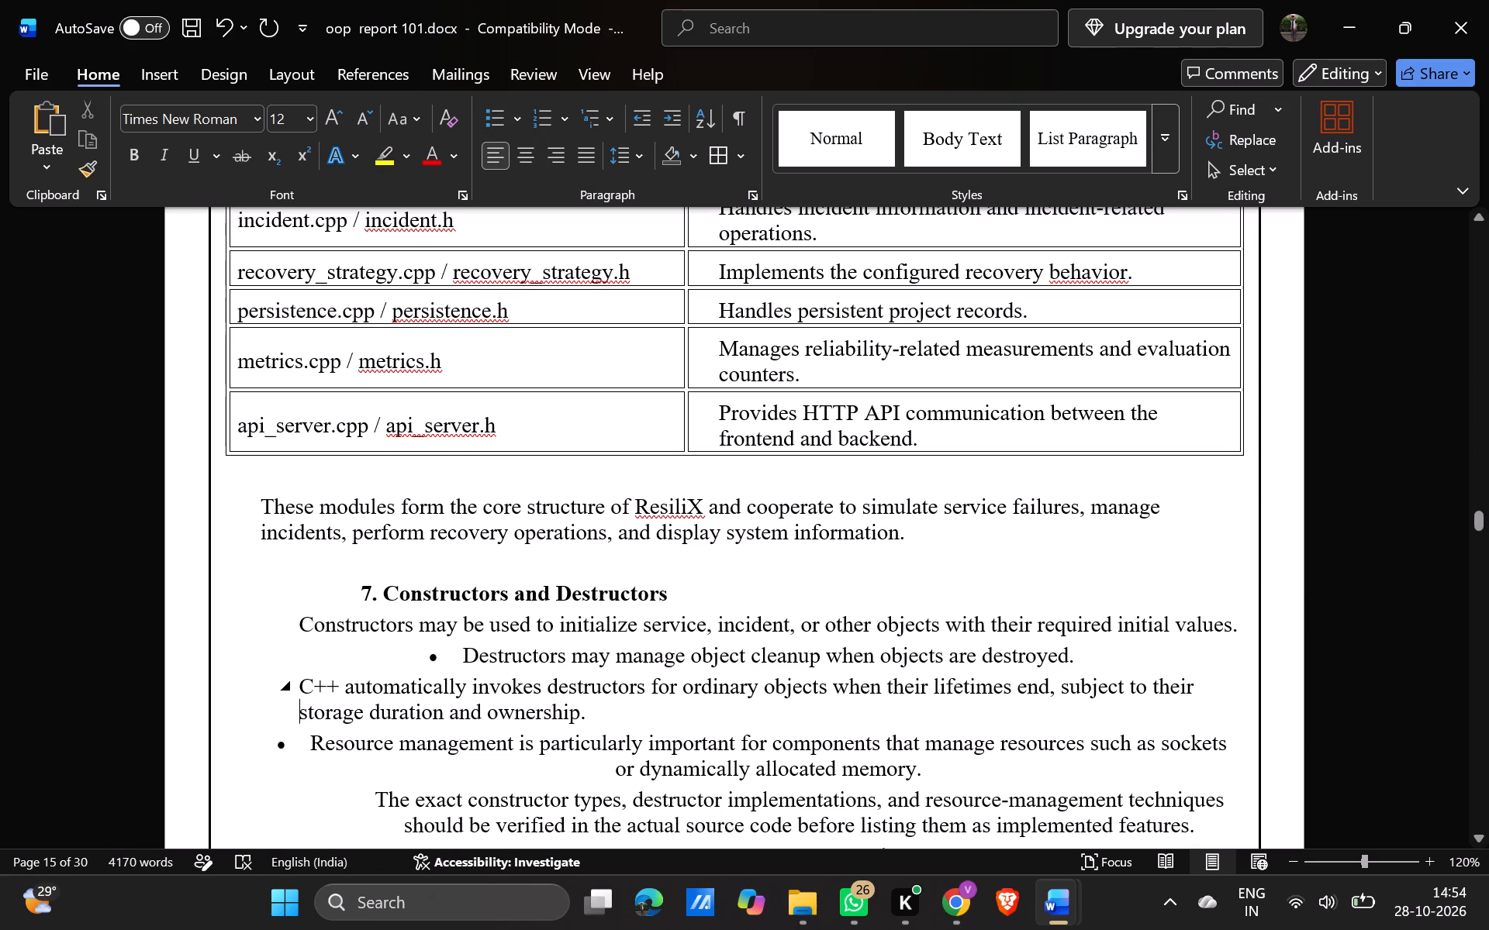
pyautogui.press('Down')
pyautogui.press('BackSpace')
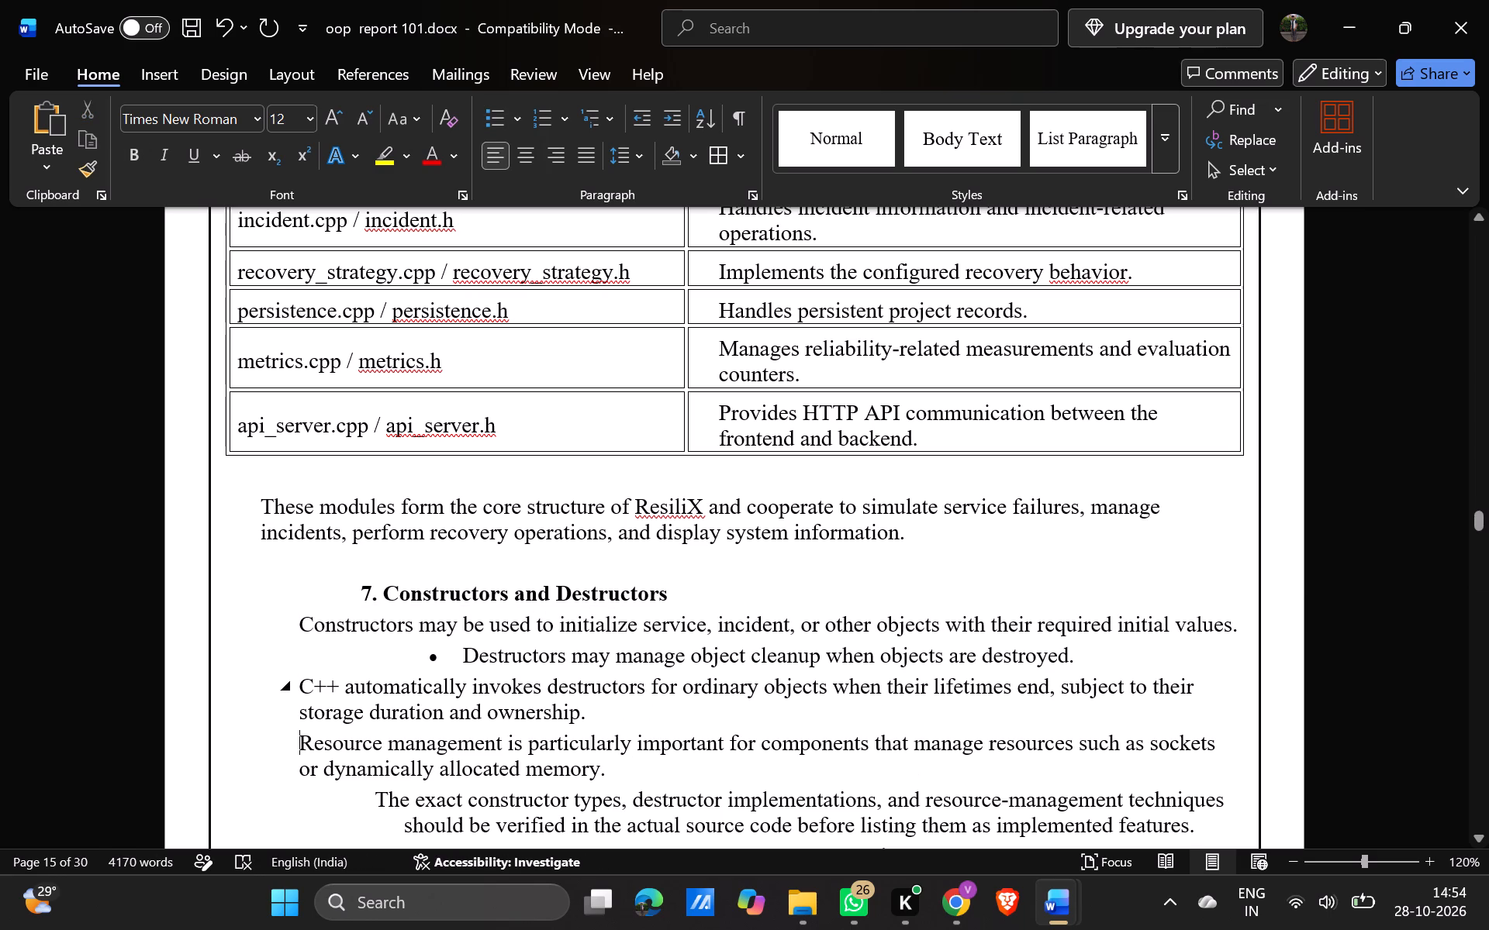
pyautogui.scroll(-1, 309, 684)
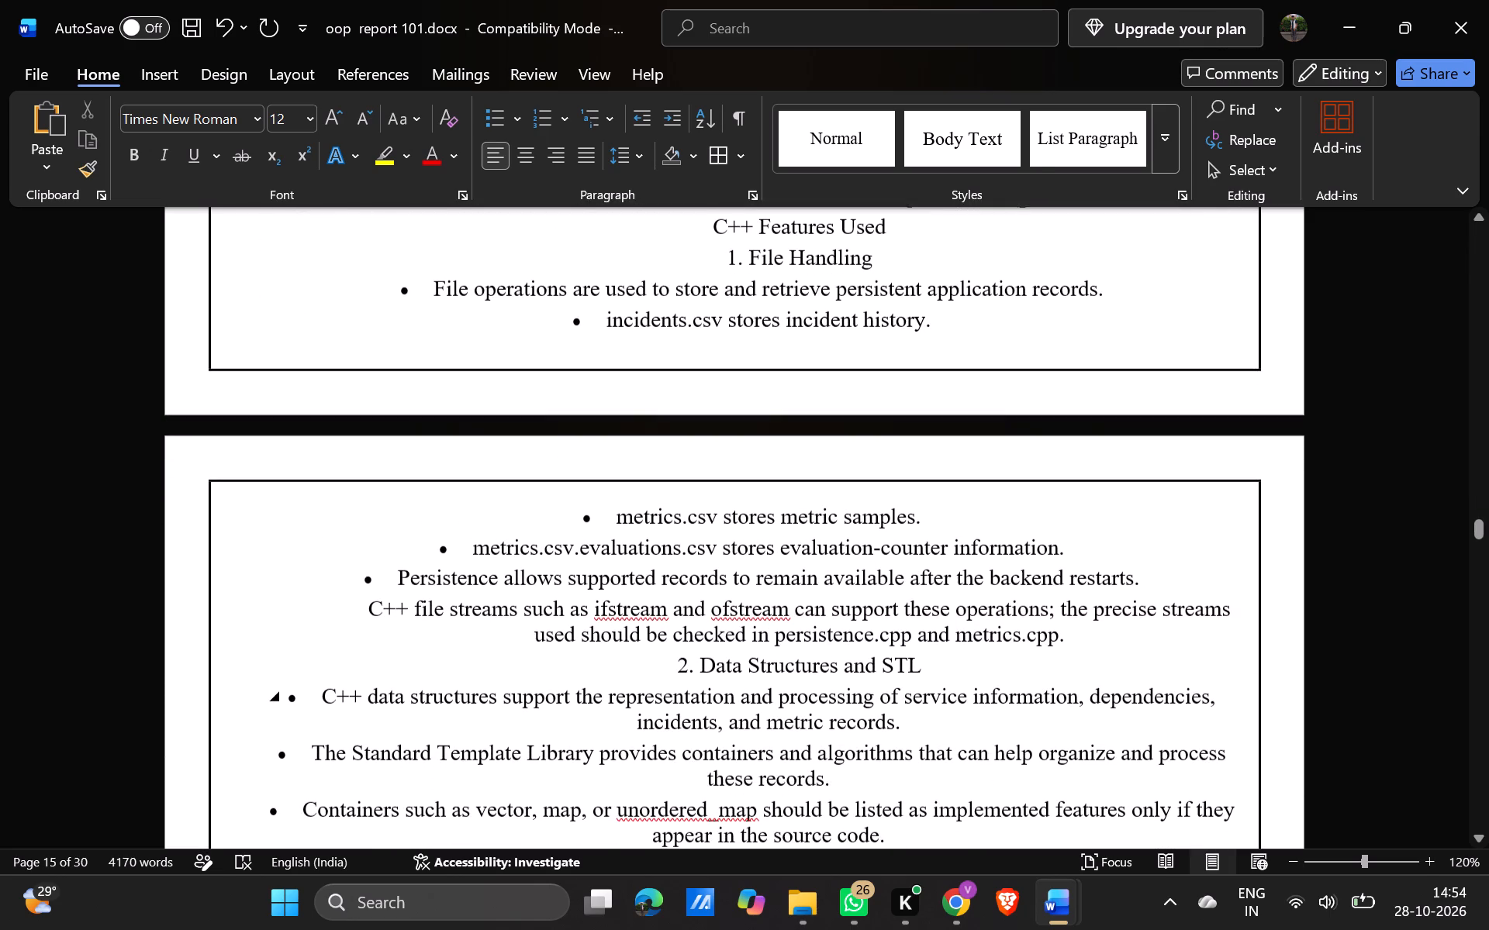
pyautogui.scroll(-2, 309, 684)
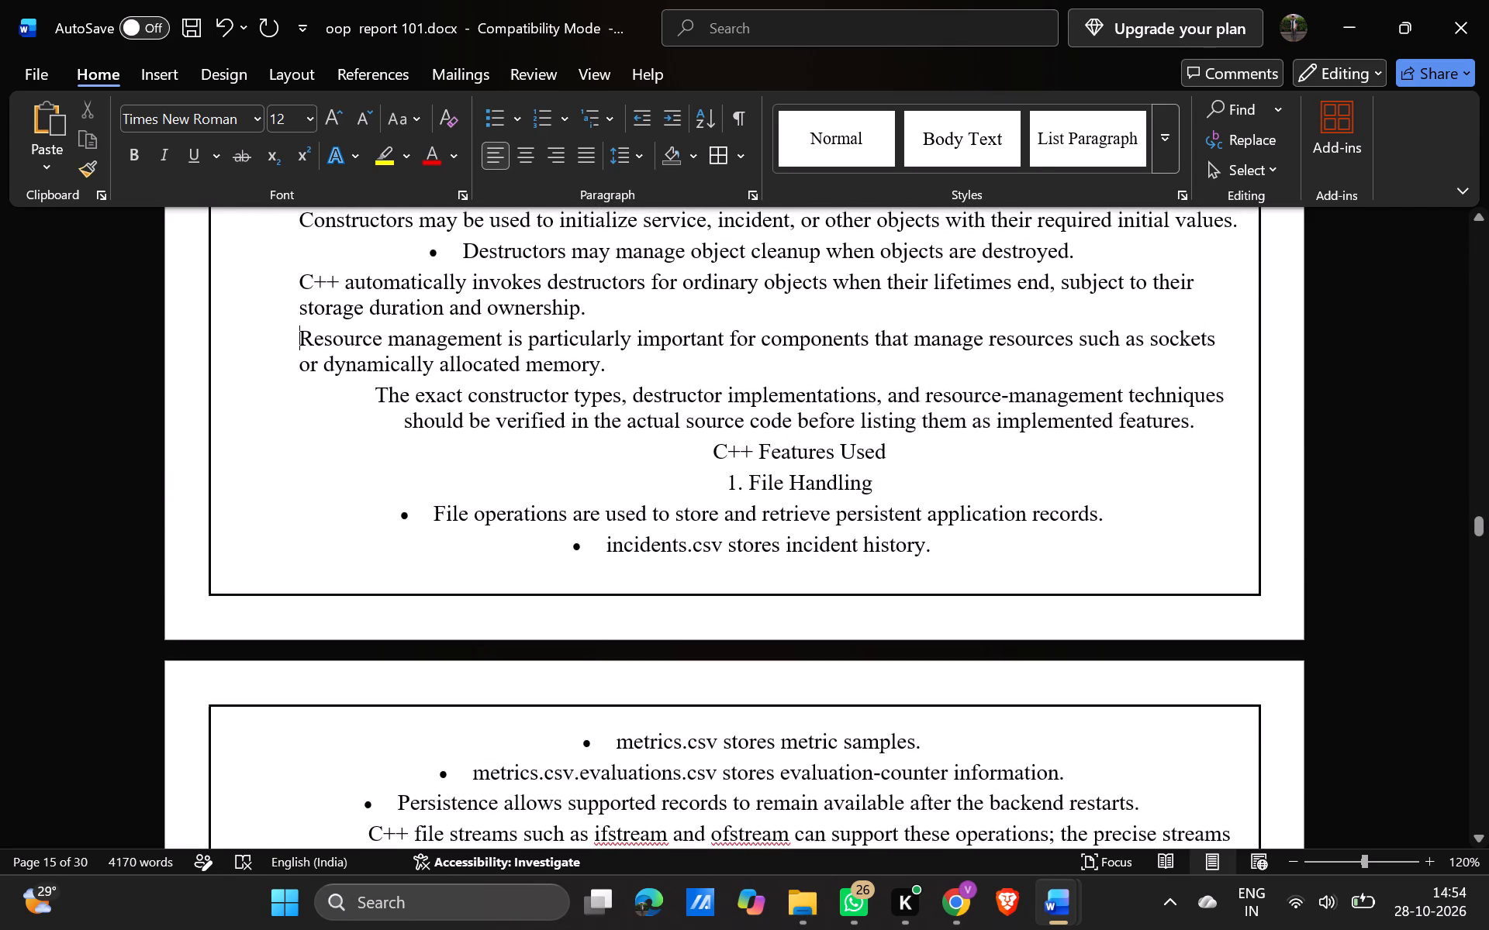
pyautogui.scroll(1, 509, 526)
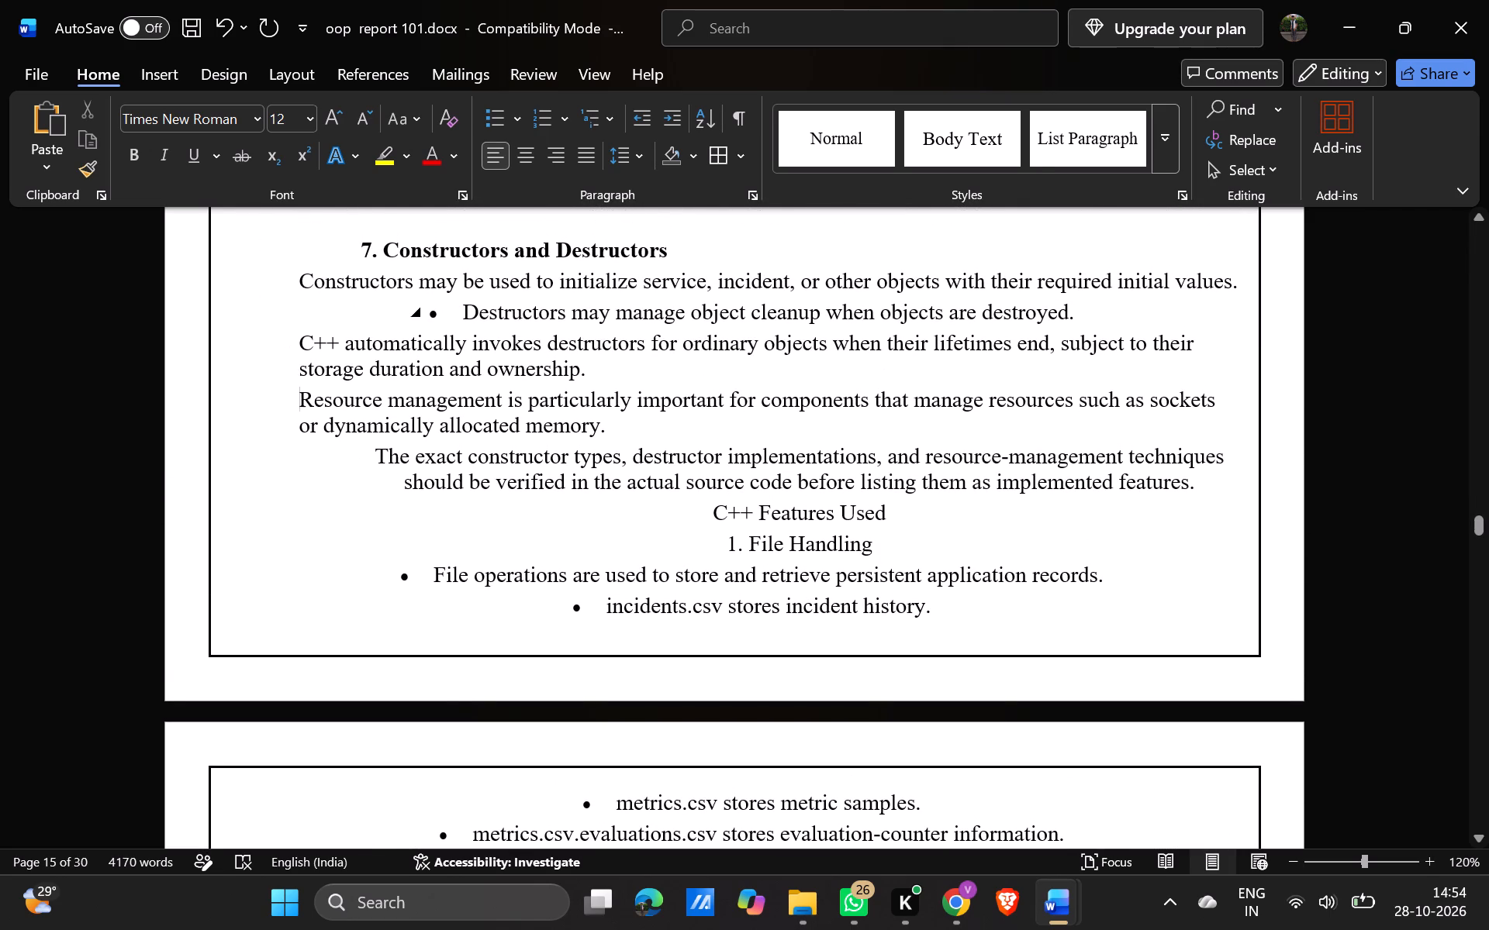
pyautogui.click(466, 319)
pyautogui.press('BackSpace')
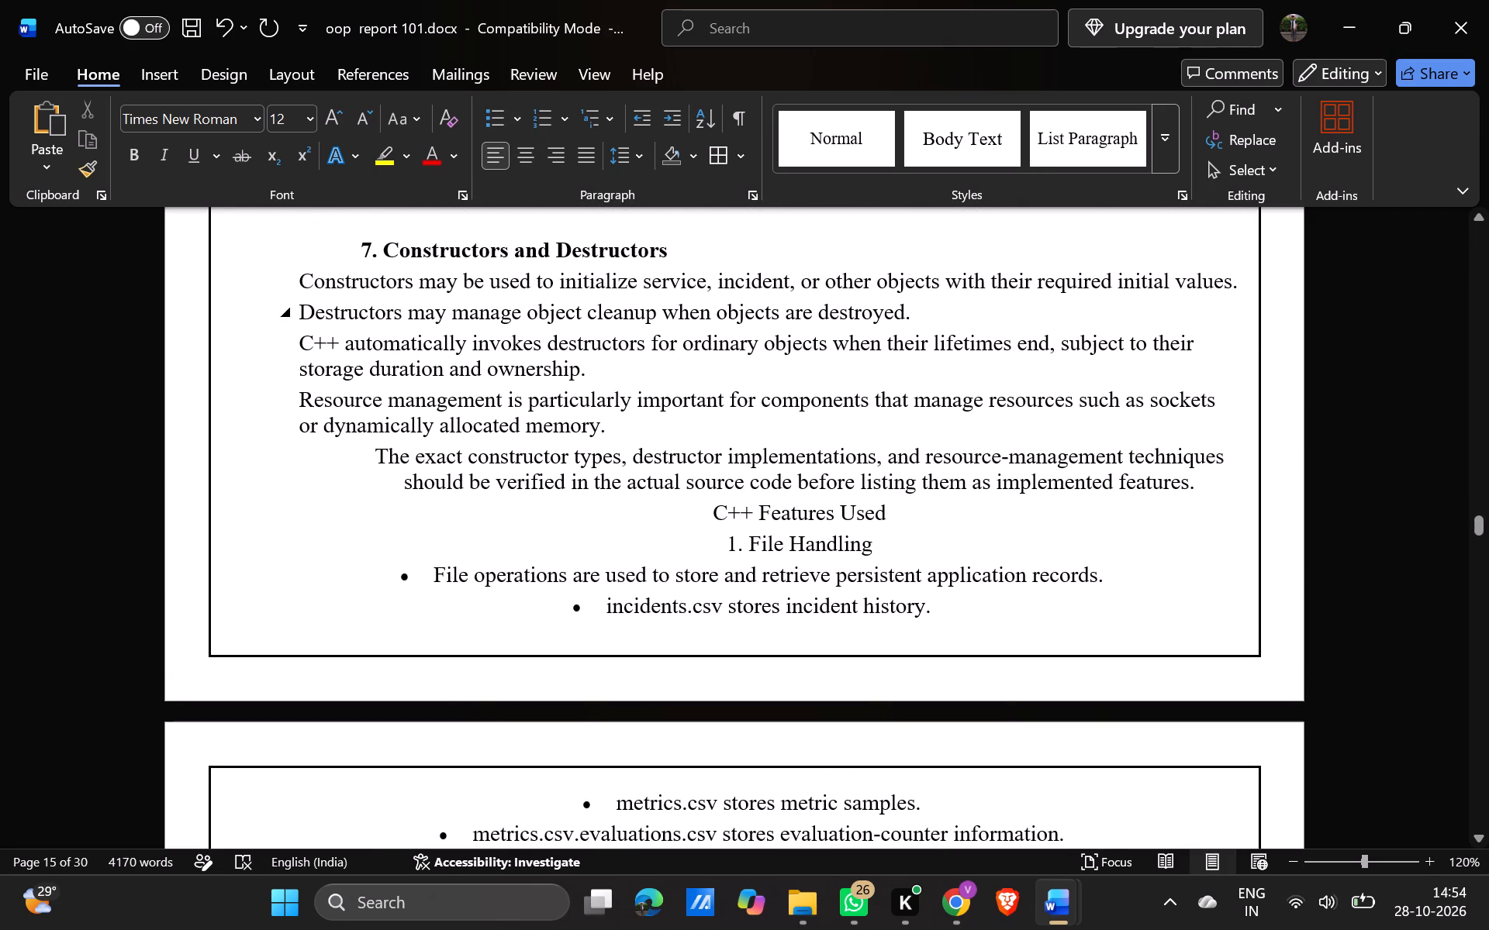
# Justify the section 7 paragraphs from "Constructors may be used" through "The exact constructor types".
pyautogui.moveTo(1195, 484); pyautogui.dragTo(534, 308)
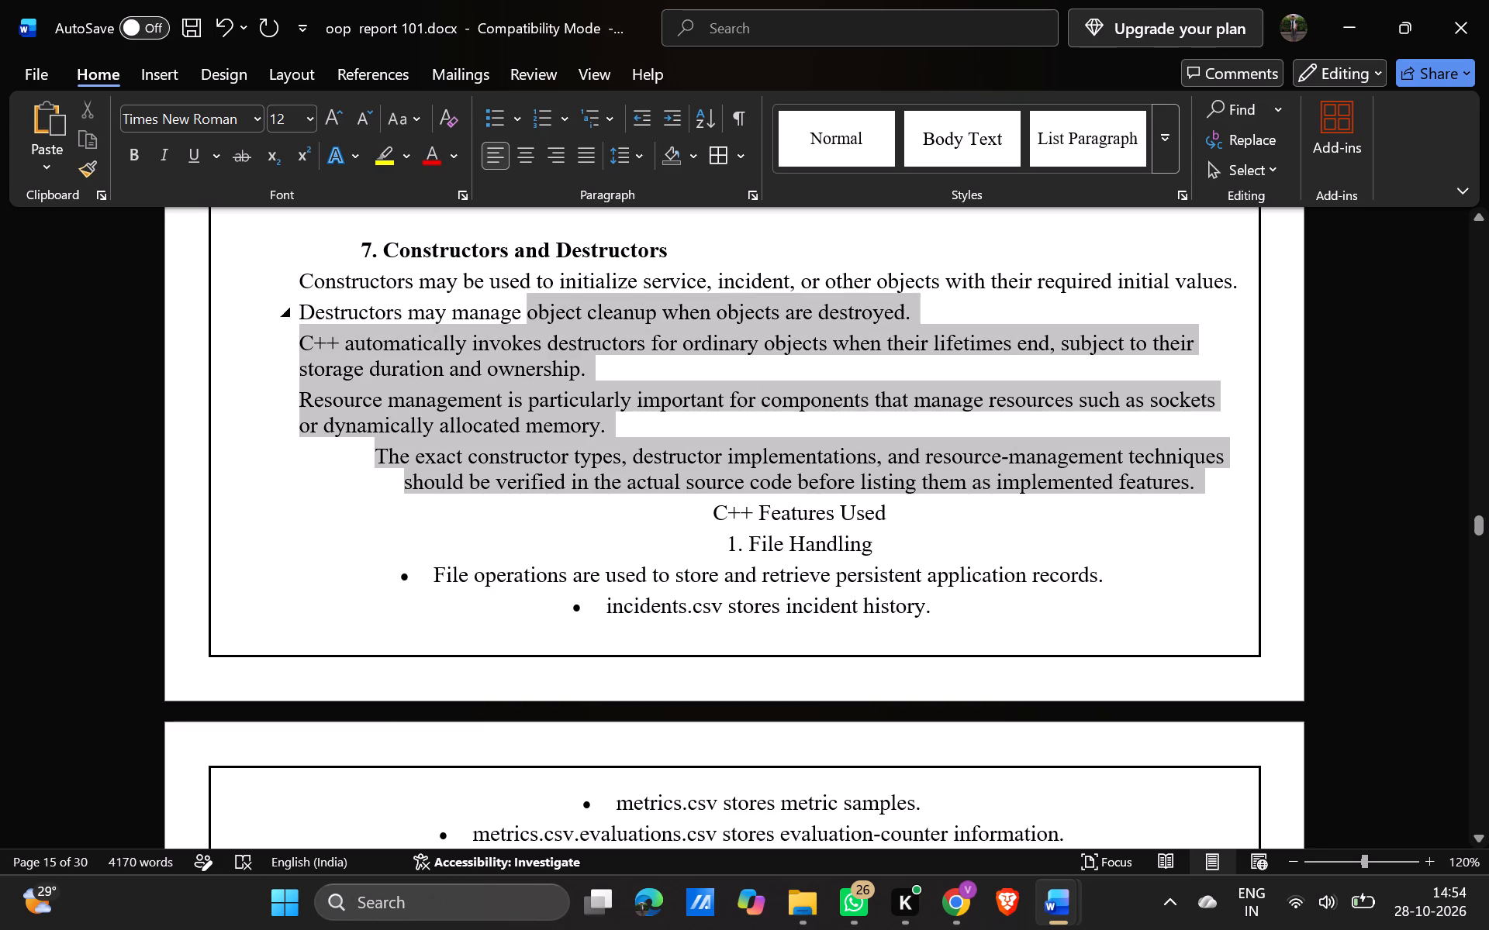
pyautogui.moveTo(534, 308); pyautogui.dragTo(346, 283)
pyautogui.click(592, 160)
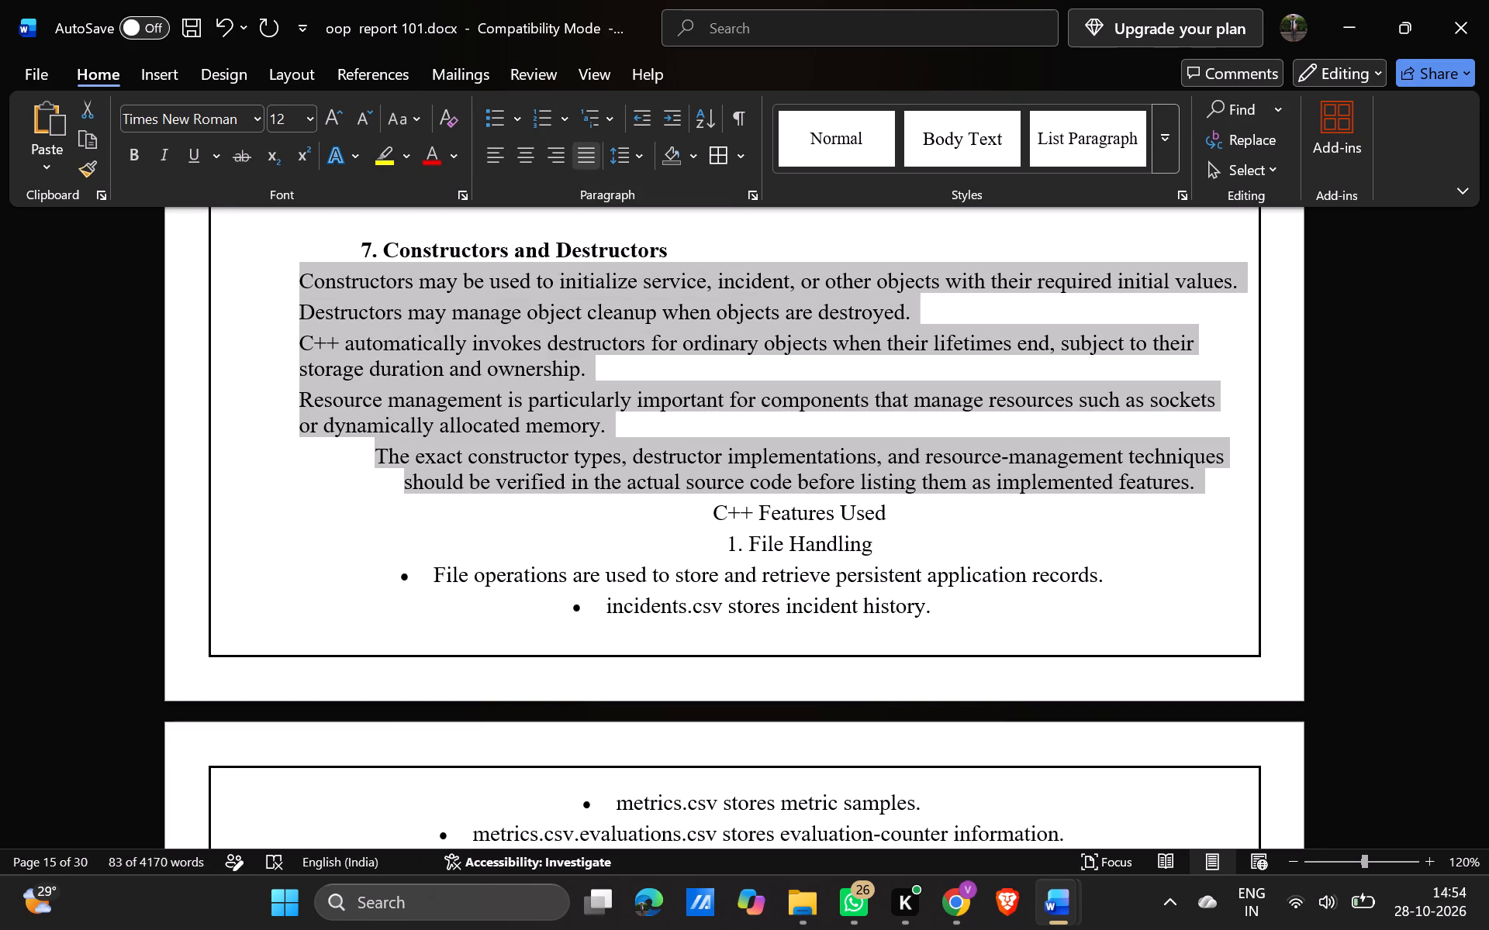
# Set the five section 7 paragraphs to 11 pt and apply bullets to them.
pyautogui.click(309, 122)
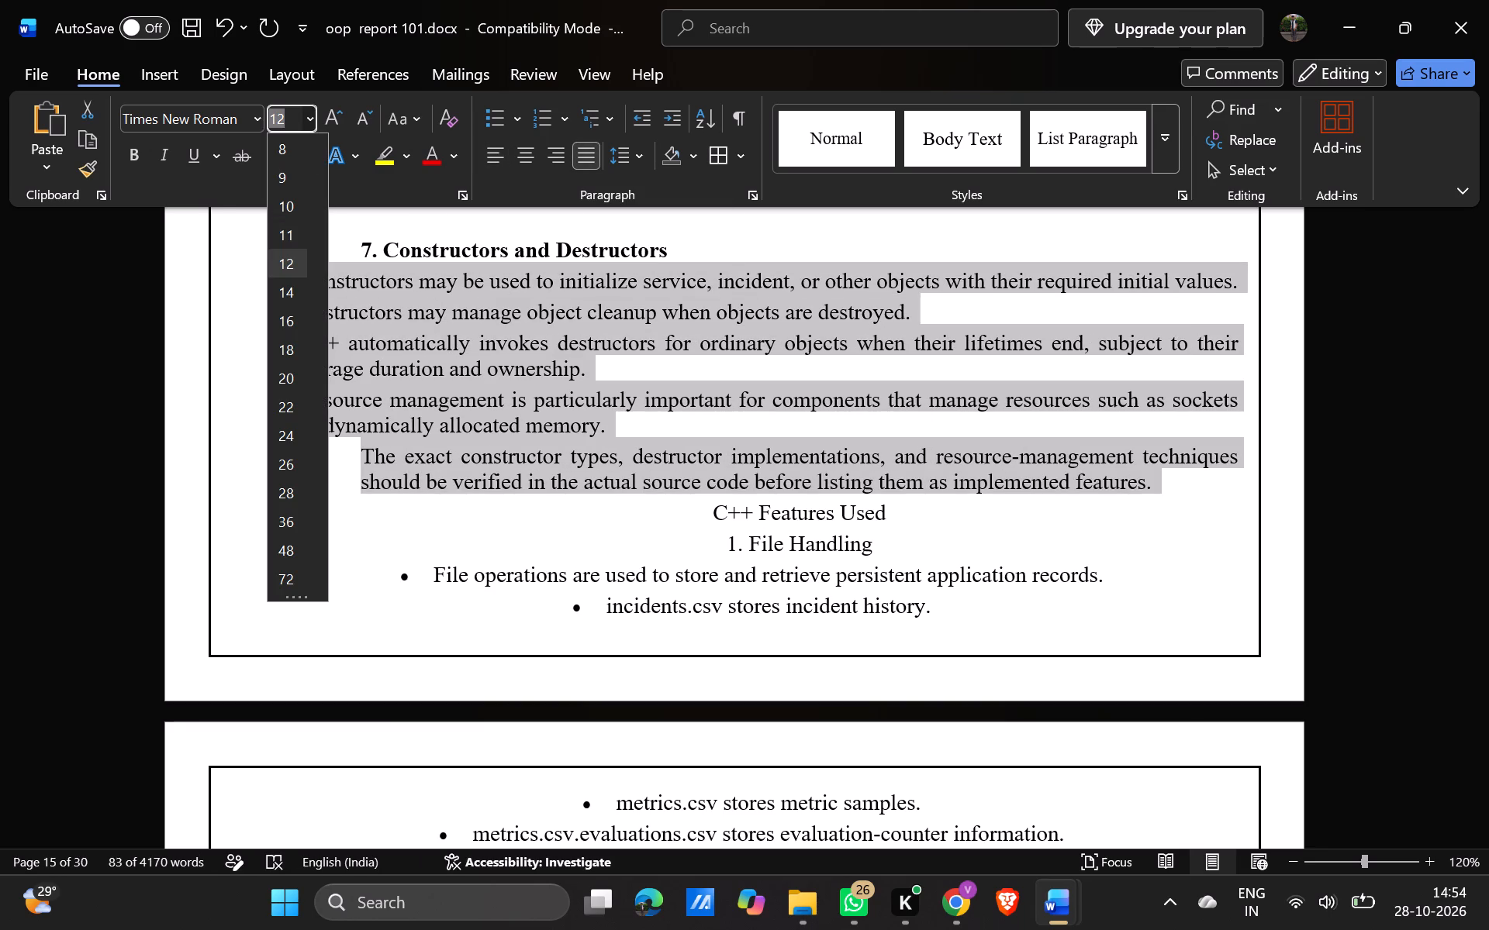
pyautogui.click(302, 227)
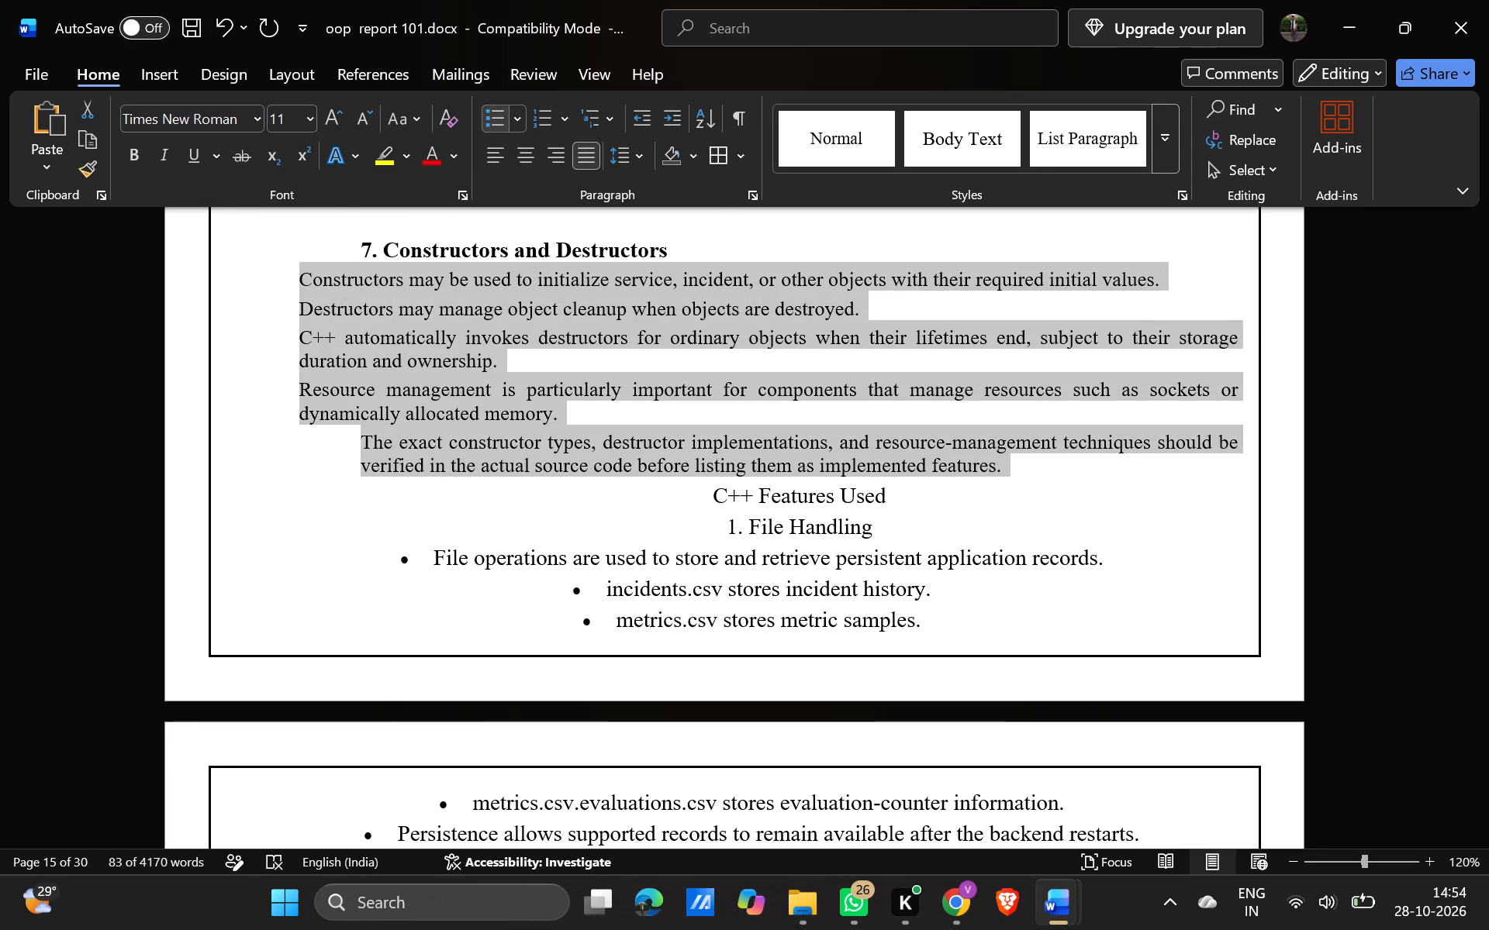
pyautogui.click(498, 126)
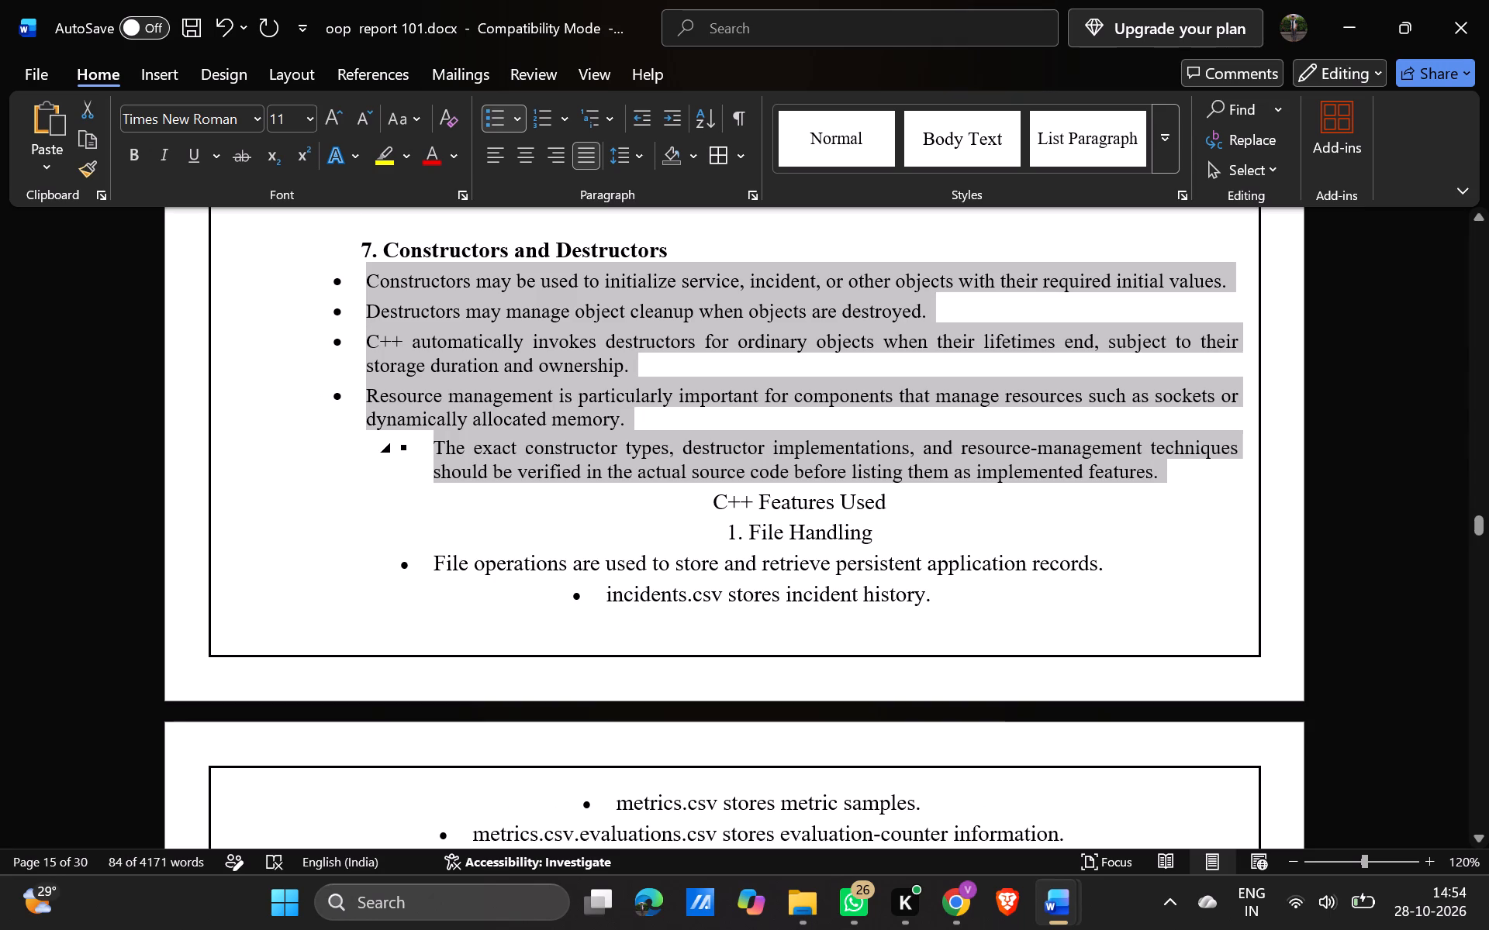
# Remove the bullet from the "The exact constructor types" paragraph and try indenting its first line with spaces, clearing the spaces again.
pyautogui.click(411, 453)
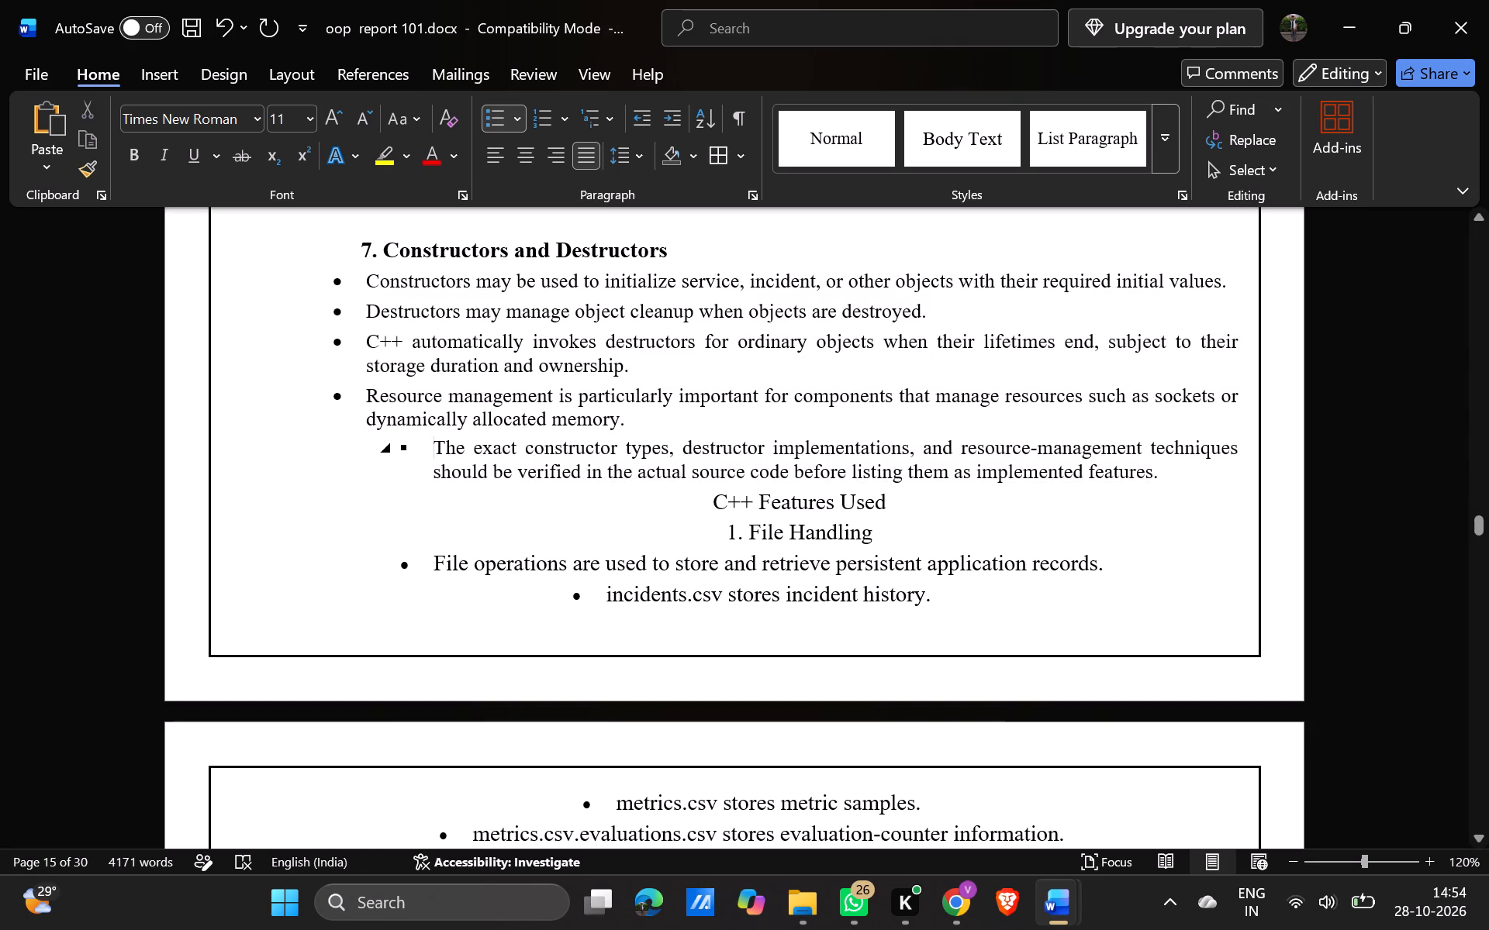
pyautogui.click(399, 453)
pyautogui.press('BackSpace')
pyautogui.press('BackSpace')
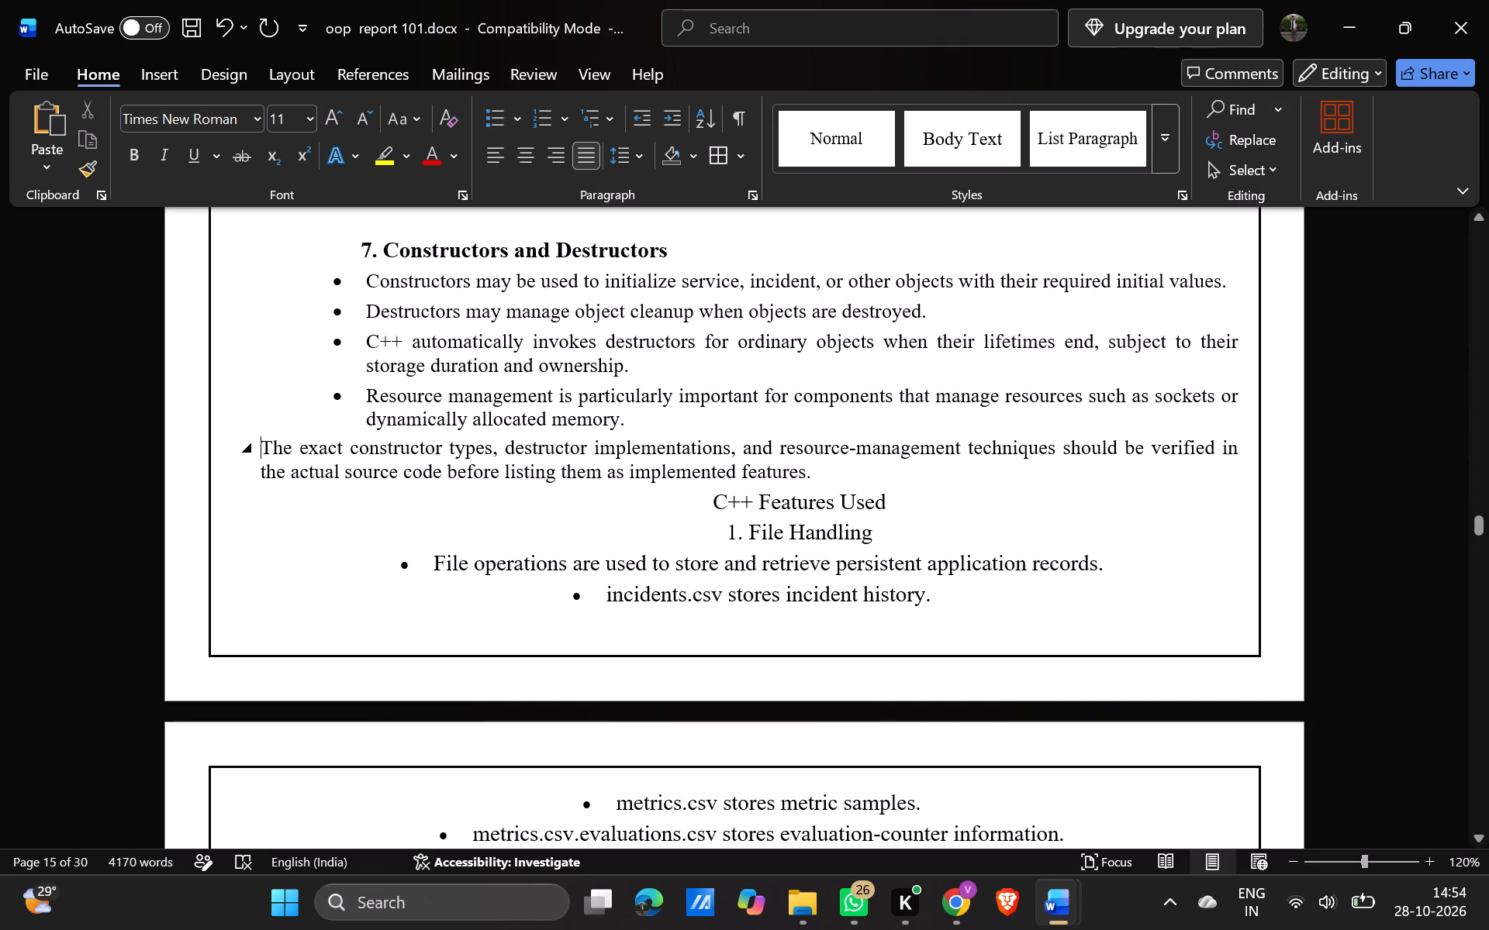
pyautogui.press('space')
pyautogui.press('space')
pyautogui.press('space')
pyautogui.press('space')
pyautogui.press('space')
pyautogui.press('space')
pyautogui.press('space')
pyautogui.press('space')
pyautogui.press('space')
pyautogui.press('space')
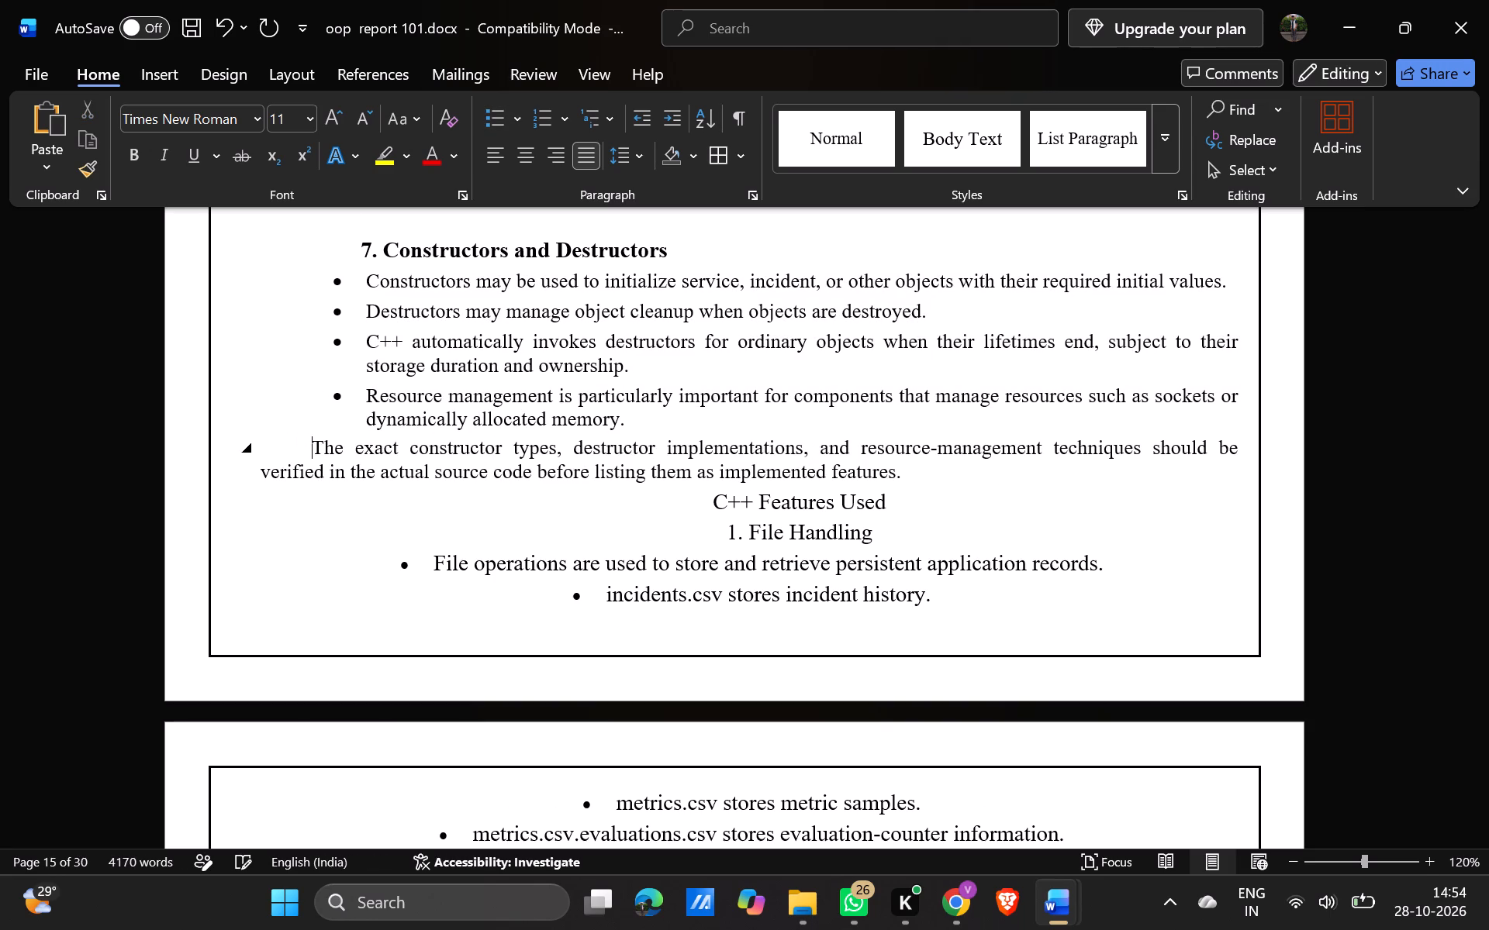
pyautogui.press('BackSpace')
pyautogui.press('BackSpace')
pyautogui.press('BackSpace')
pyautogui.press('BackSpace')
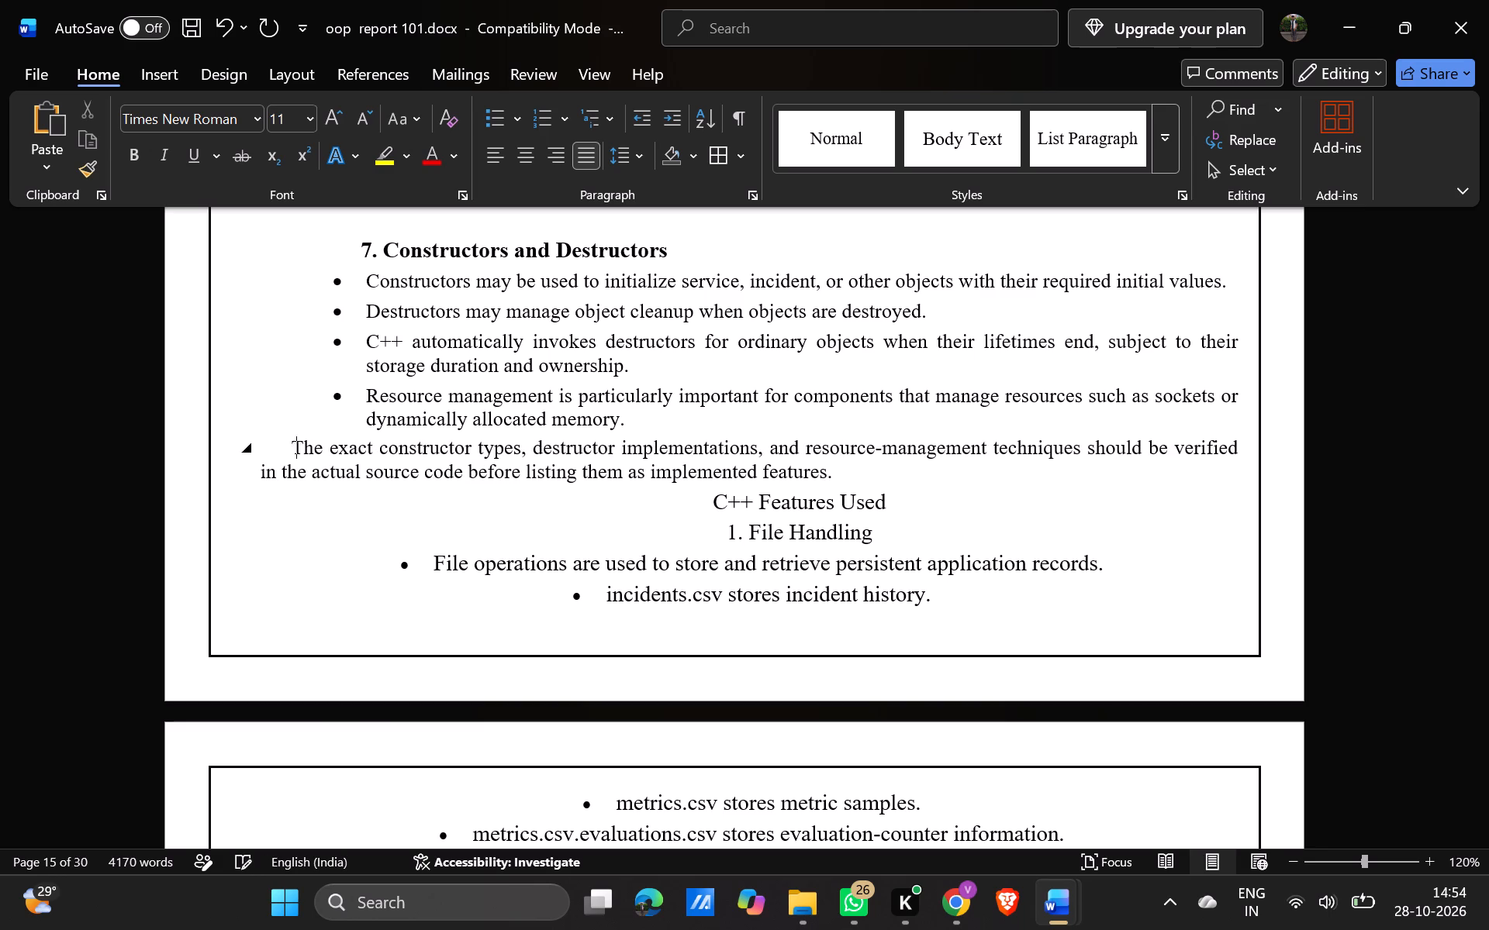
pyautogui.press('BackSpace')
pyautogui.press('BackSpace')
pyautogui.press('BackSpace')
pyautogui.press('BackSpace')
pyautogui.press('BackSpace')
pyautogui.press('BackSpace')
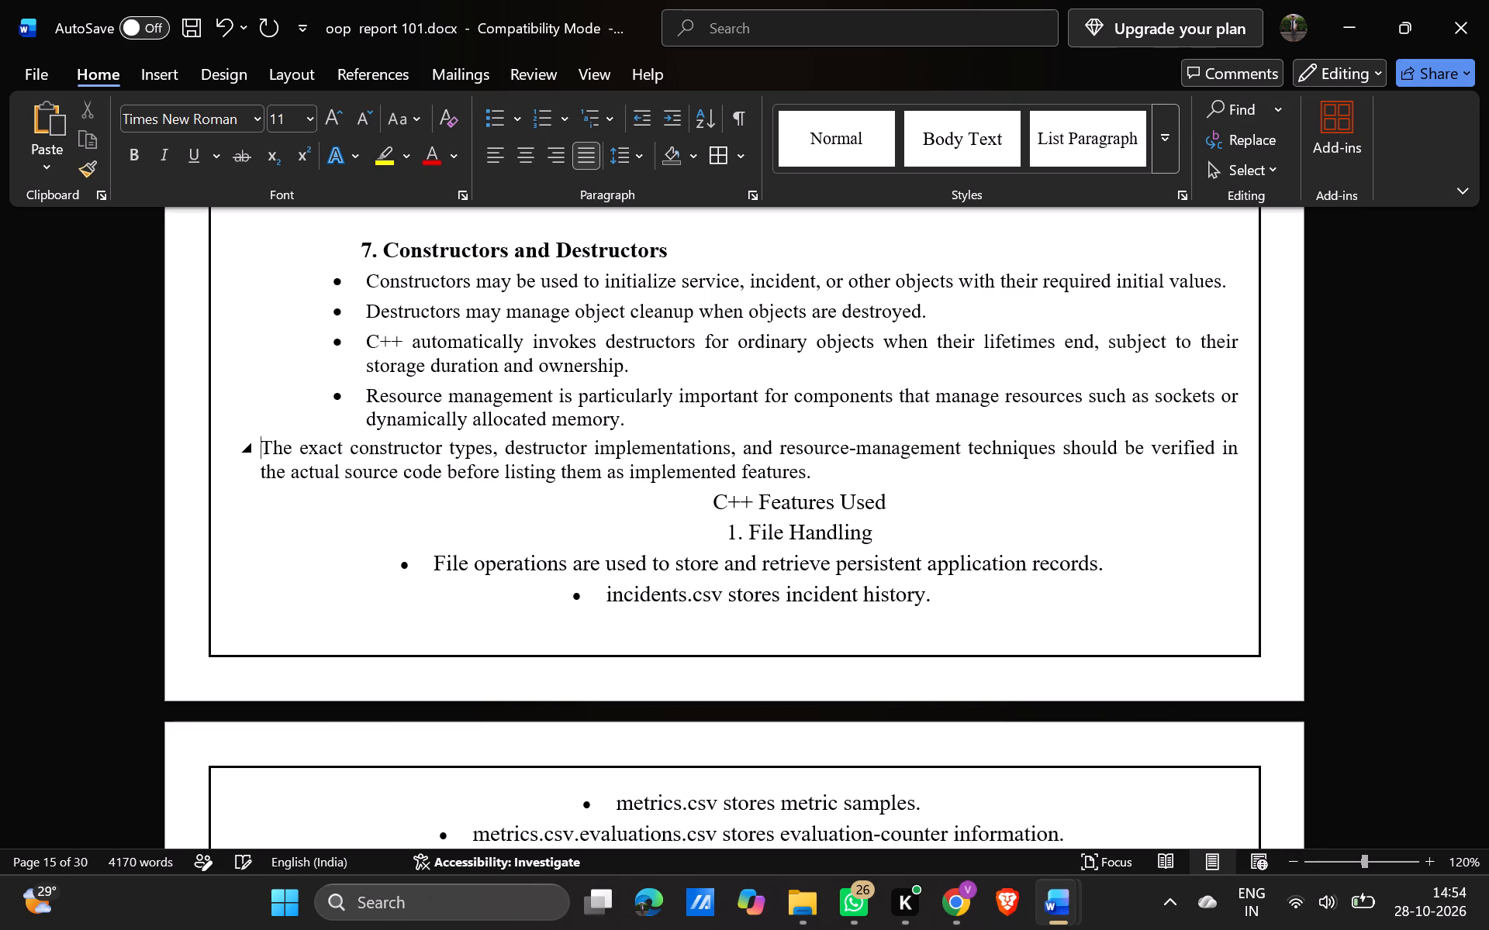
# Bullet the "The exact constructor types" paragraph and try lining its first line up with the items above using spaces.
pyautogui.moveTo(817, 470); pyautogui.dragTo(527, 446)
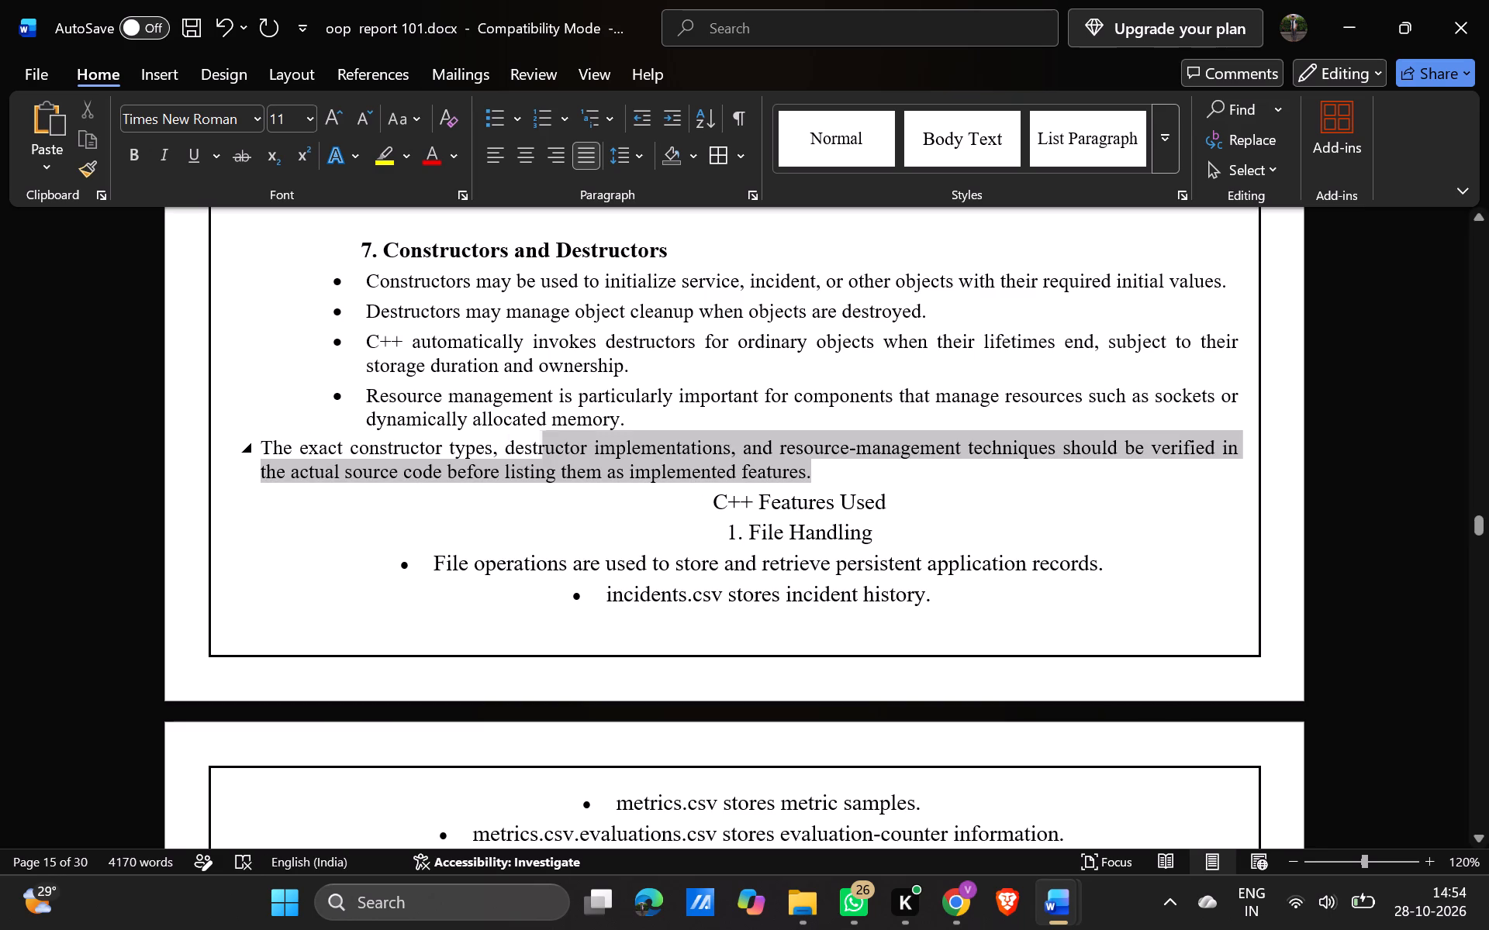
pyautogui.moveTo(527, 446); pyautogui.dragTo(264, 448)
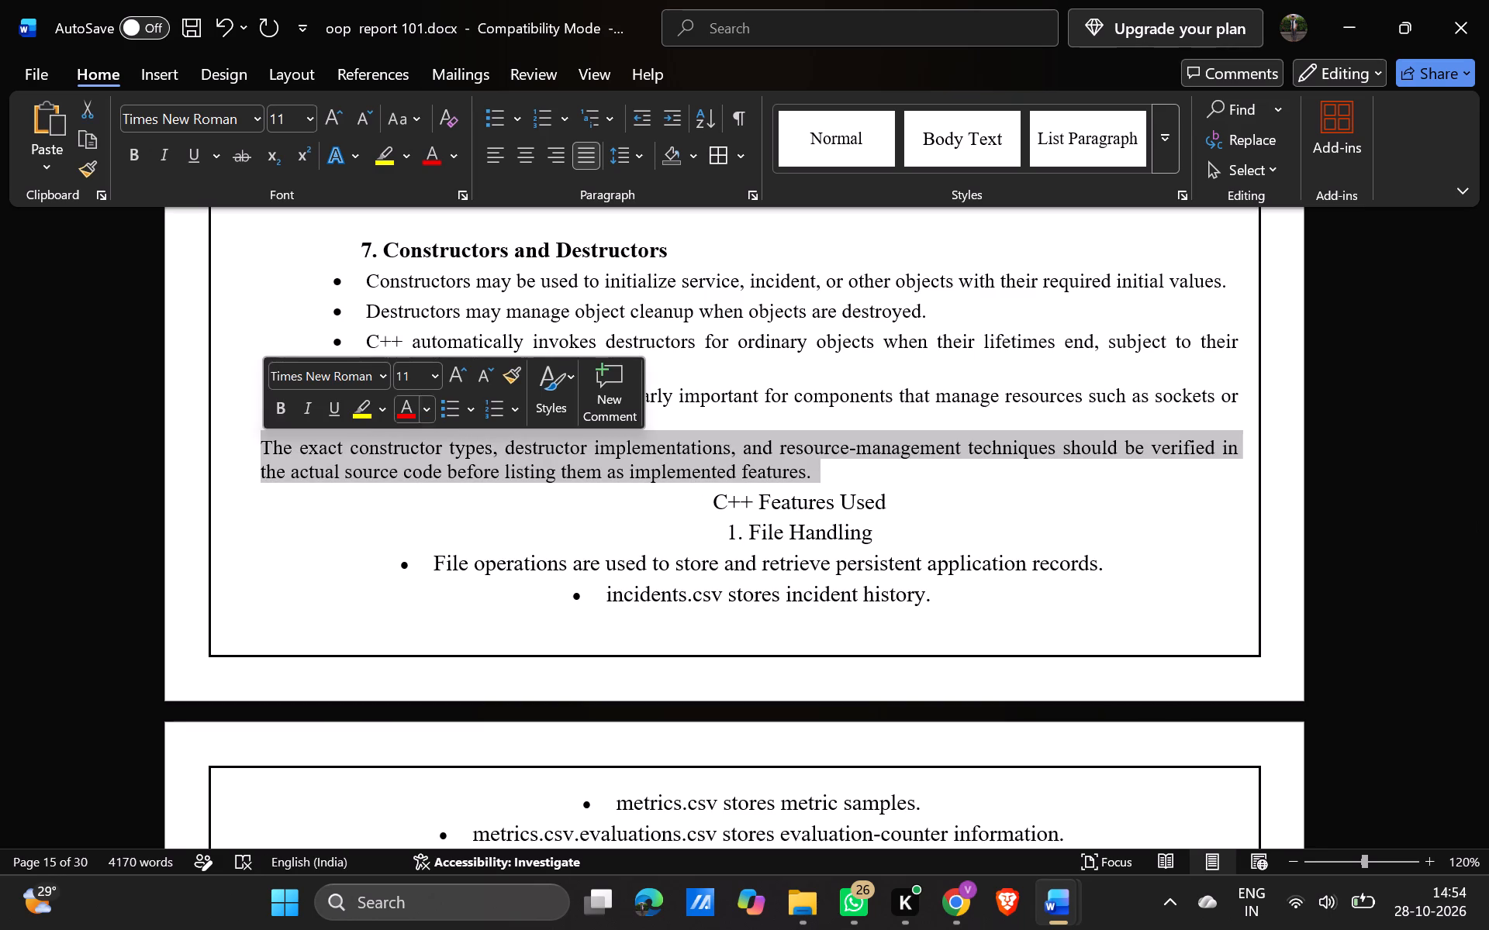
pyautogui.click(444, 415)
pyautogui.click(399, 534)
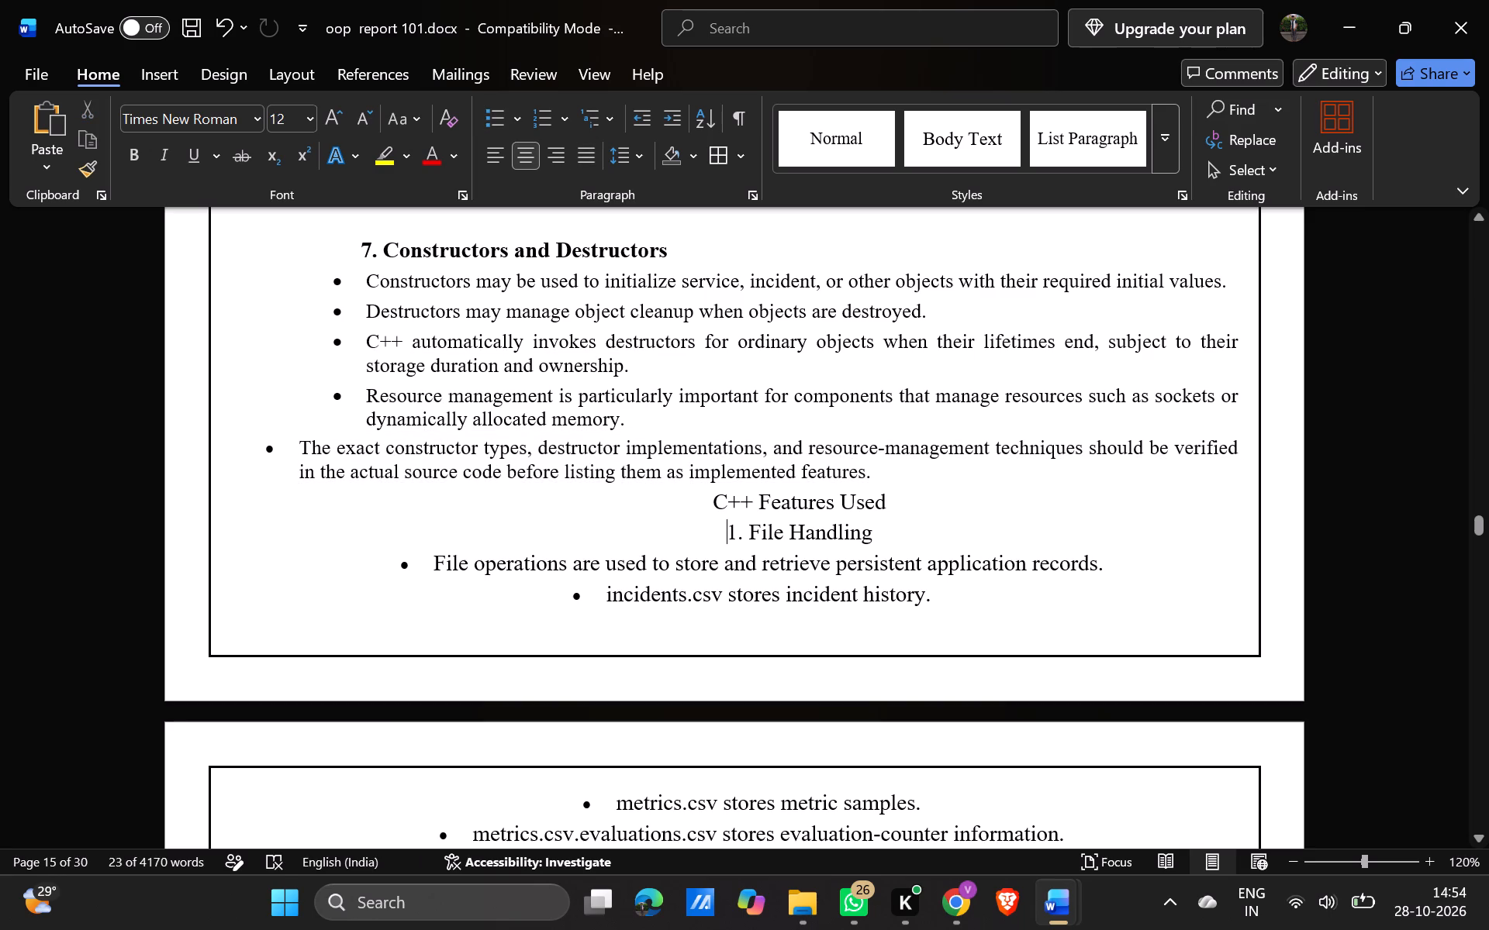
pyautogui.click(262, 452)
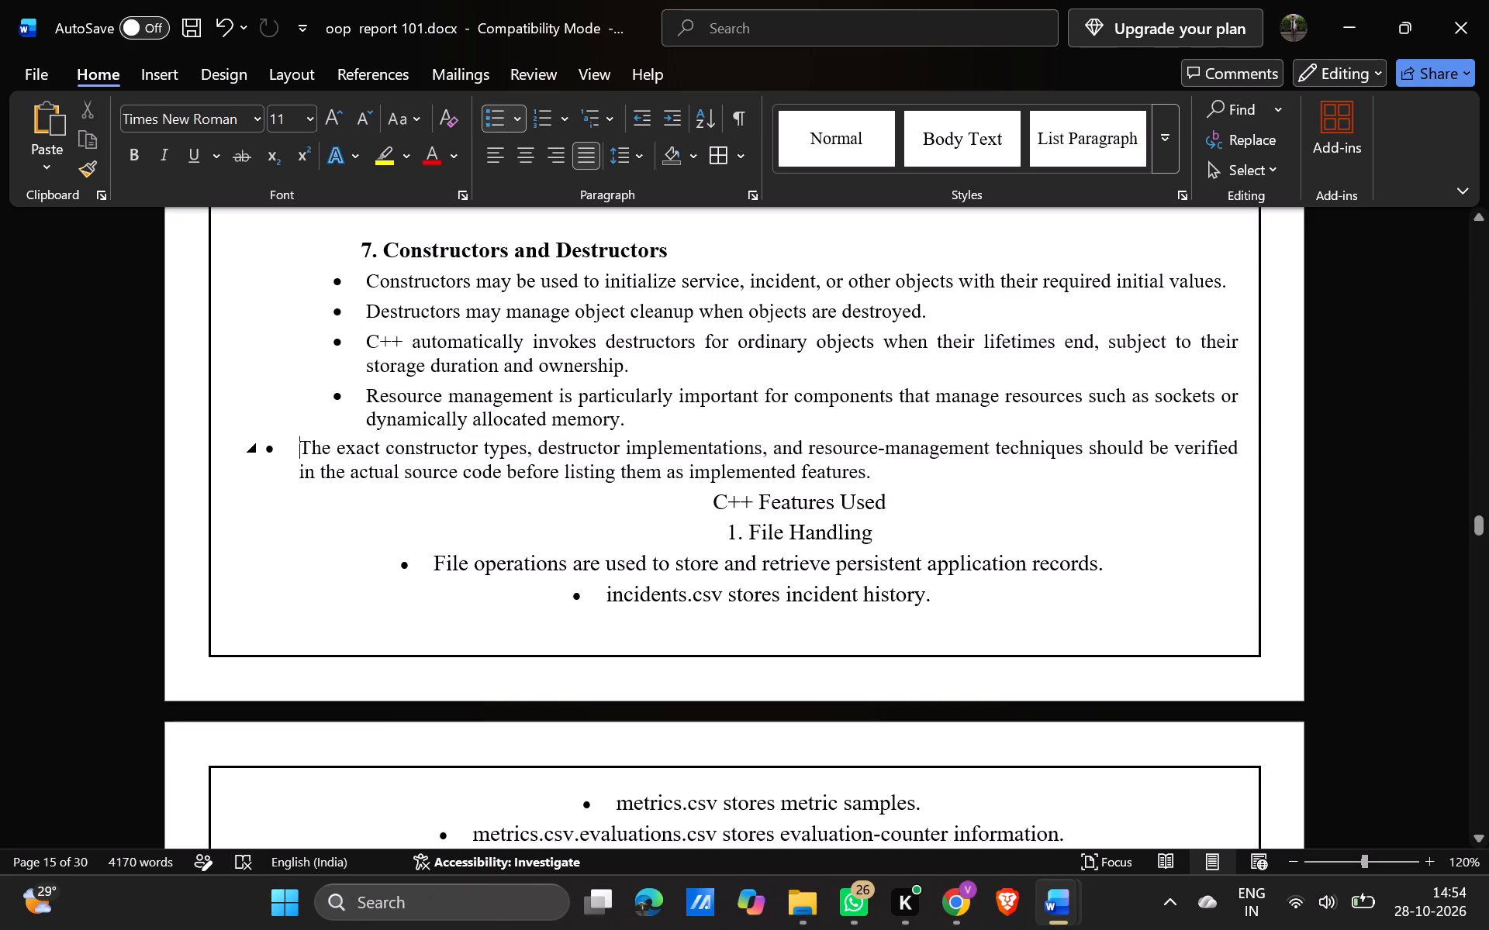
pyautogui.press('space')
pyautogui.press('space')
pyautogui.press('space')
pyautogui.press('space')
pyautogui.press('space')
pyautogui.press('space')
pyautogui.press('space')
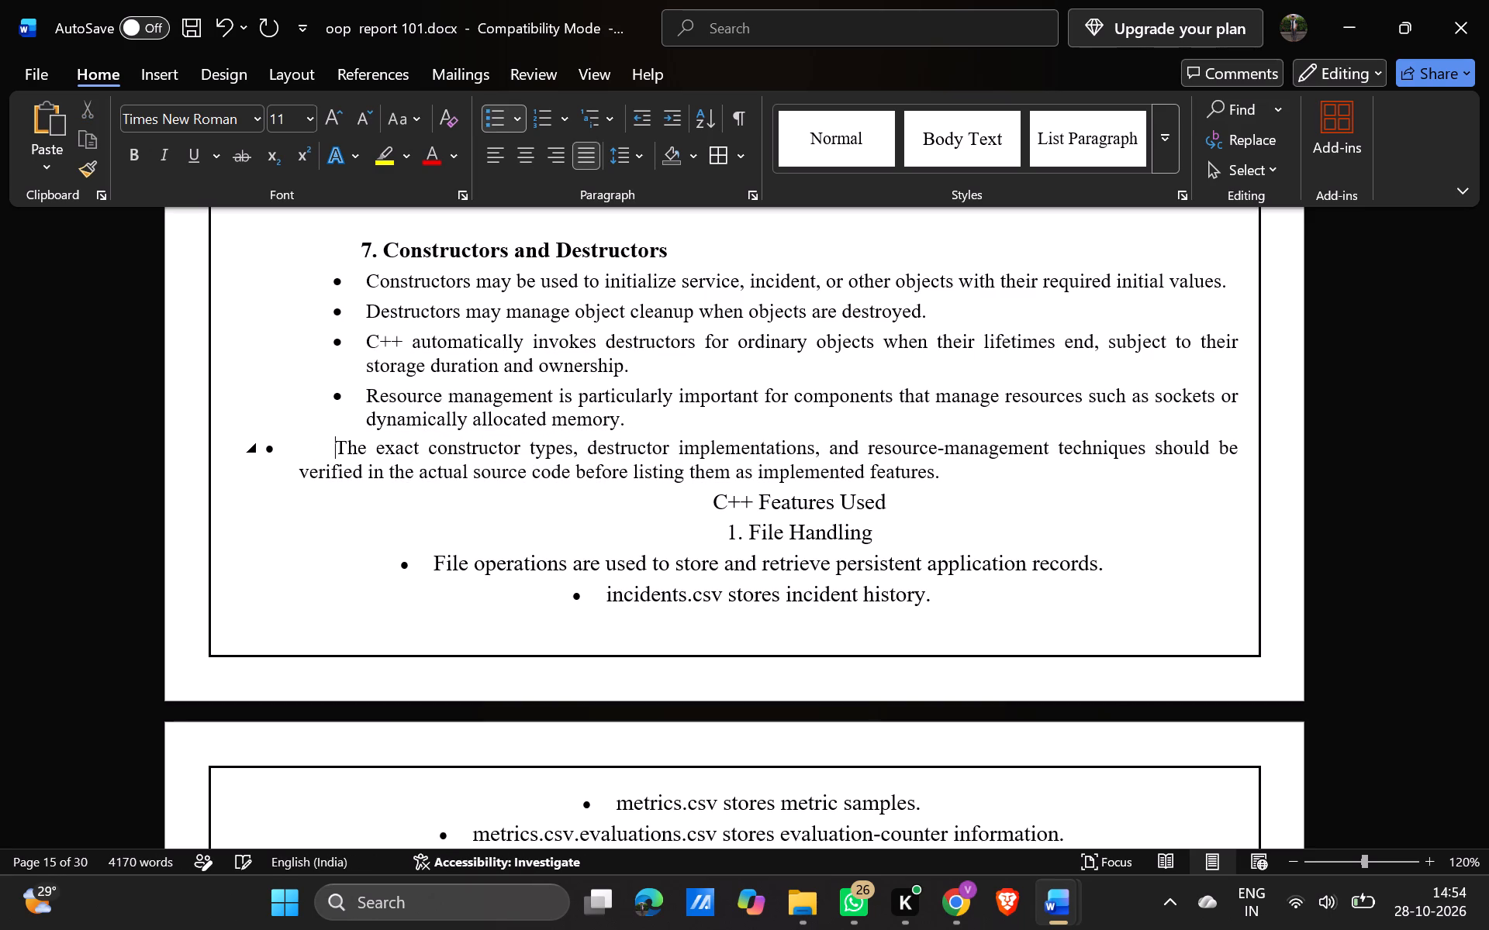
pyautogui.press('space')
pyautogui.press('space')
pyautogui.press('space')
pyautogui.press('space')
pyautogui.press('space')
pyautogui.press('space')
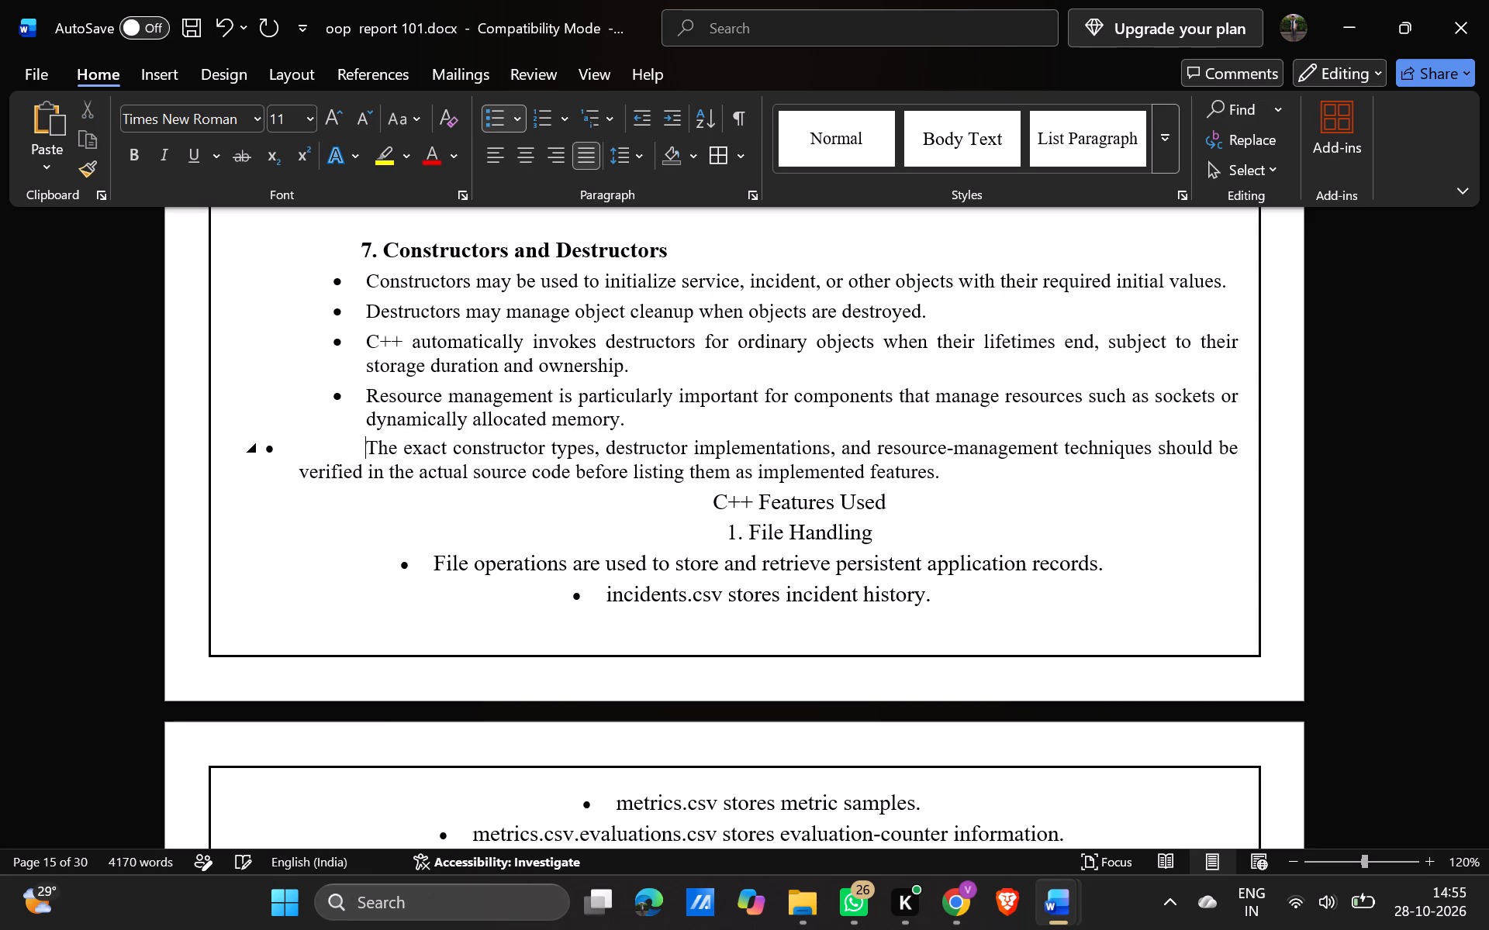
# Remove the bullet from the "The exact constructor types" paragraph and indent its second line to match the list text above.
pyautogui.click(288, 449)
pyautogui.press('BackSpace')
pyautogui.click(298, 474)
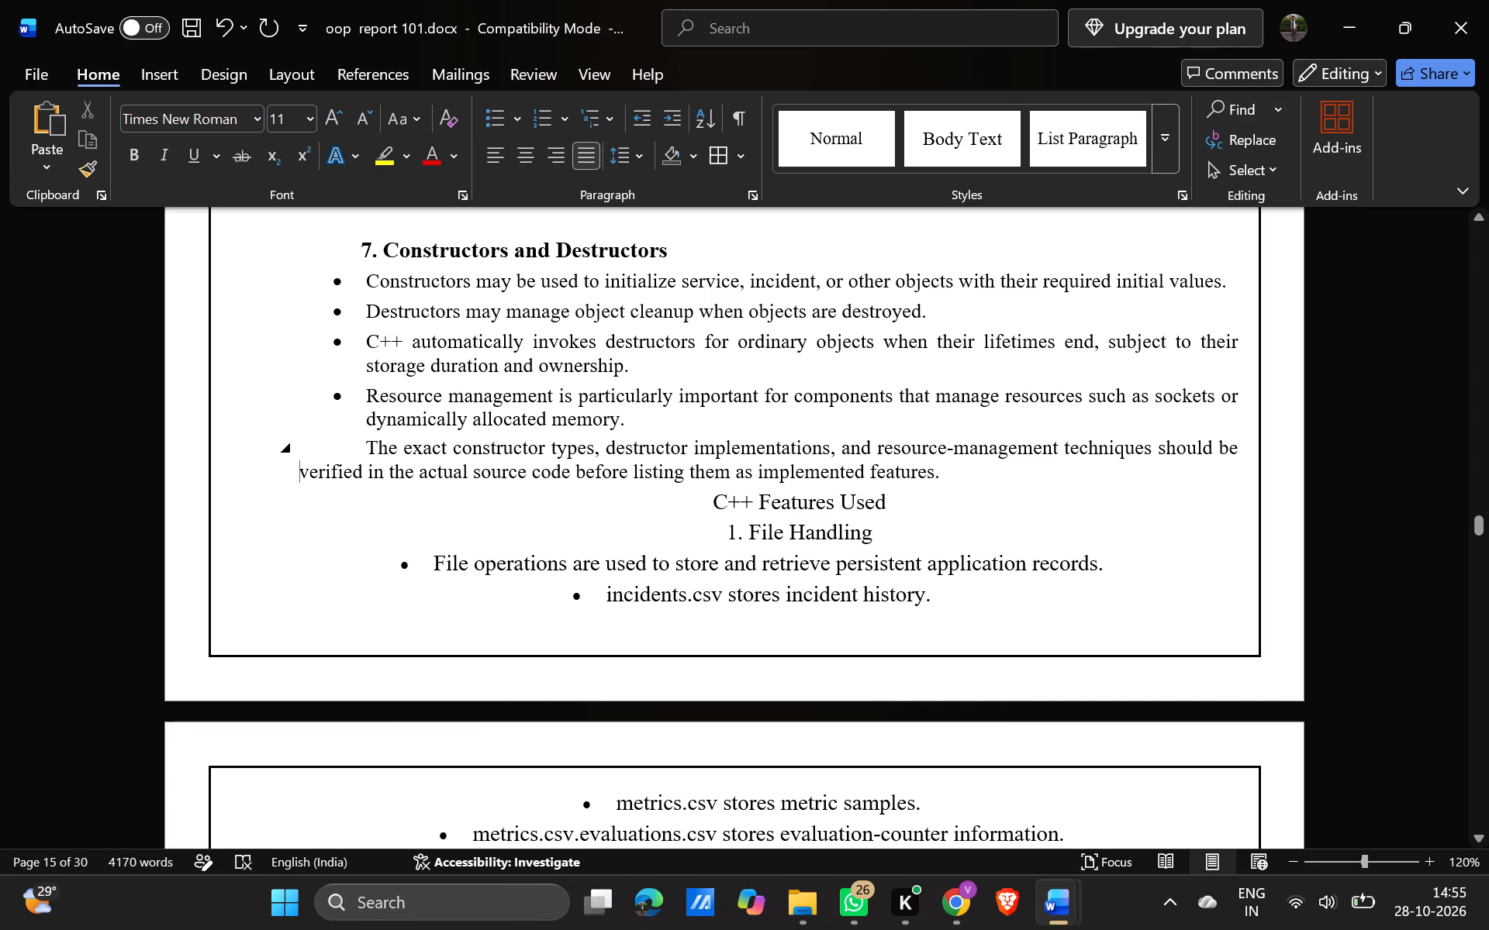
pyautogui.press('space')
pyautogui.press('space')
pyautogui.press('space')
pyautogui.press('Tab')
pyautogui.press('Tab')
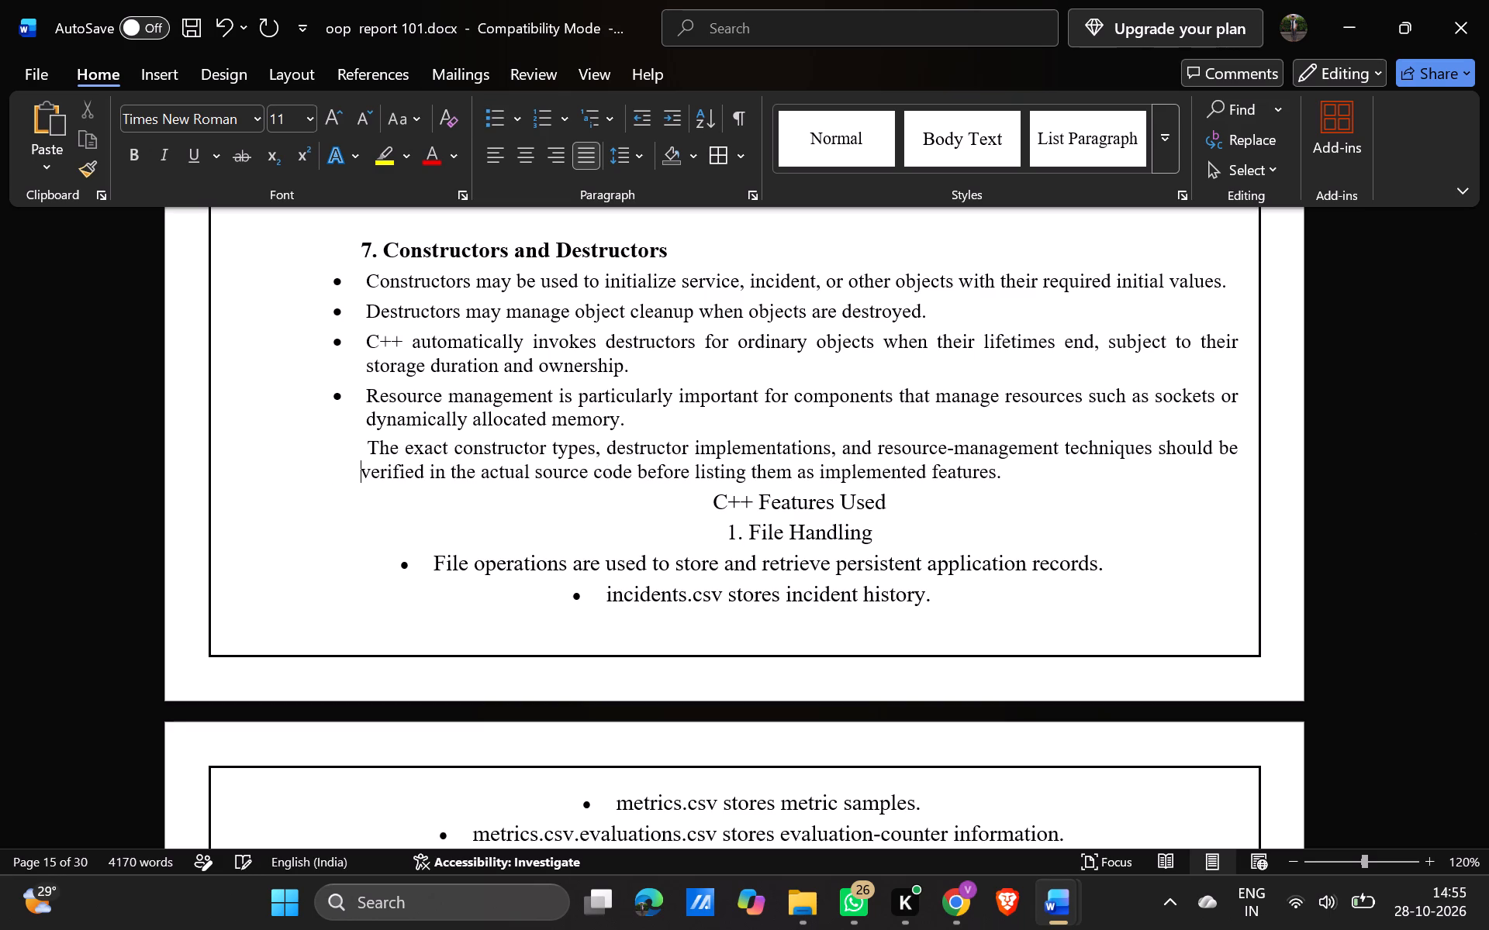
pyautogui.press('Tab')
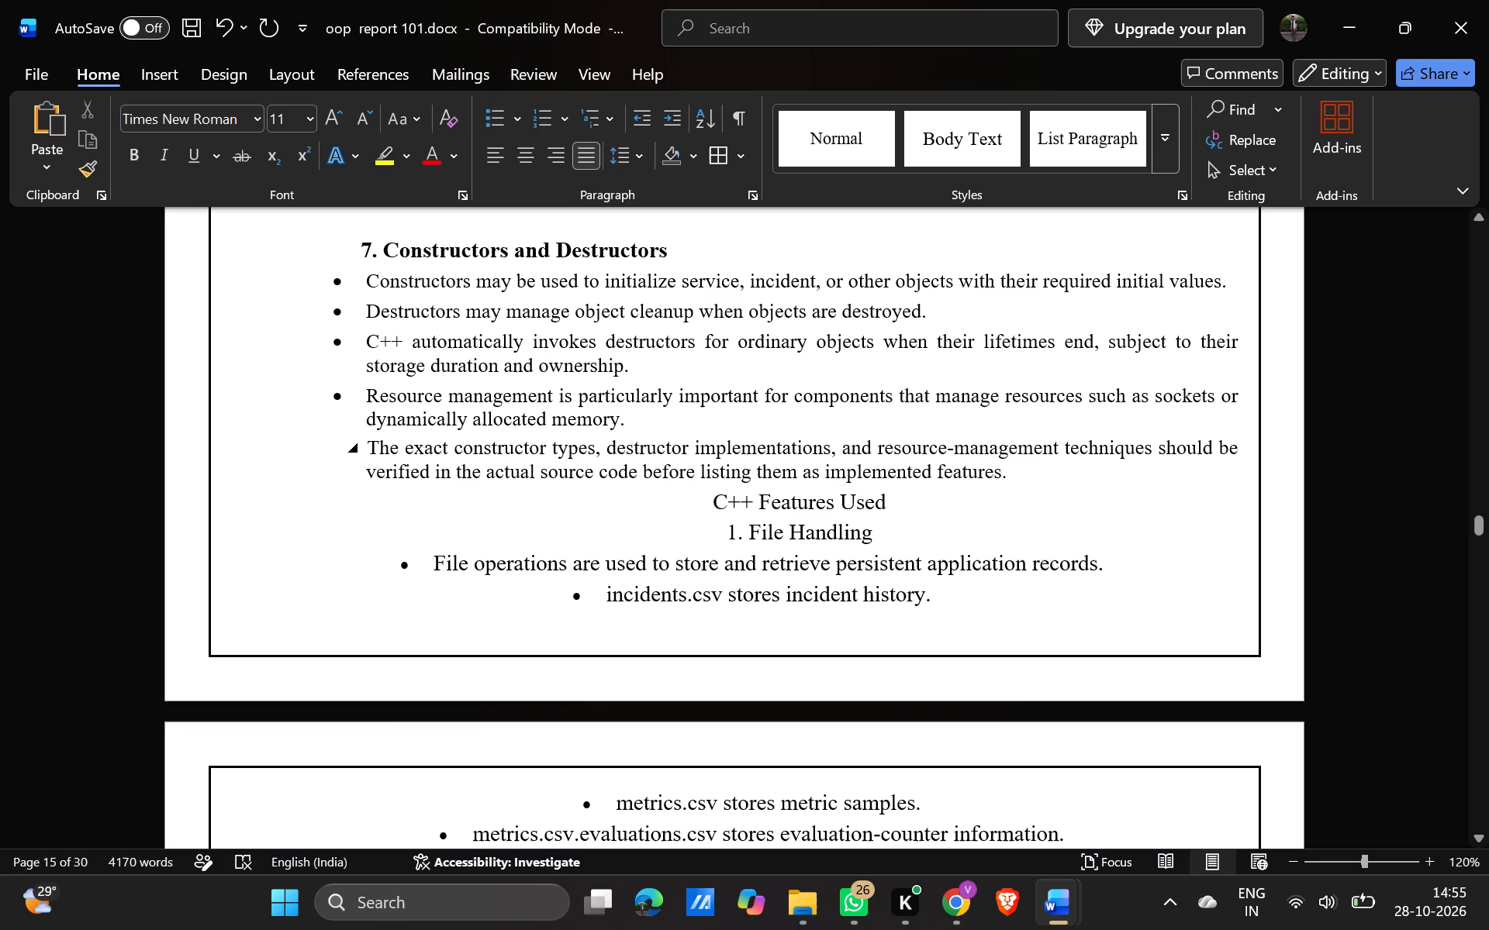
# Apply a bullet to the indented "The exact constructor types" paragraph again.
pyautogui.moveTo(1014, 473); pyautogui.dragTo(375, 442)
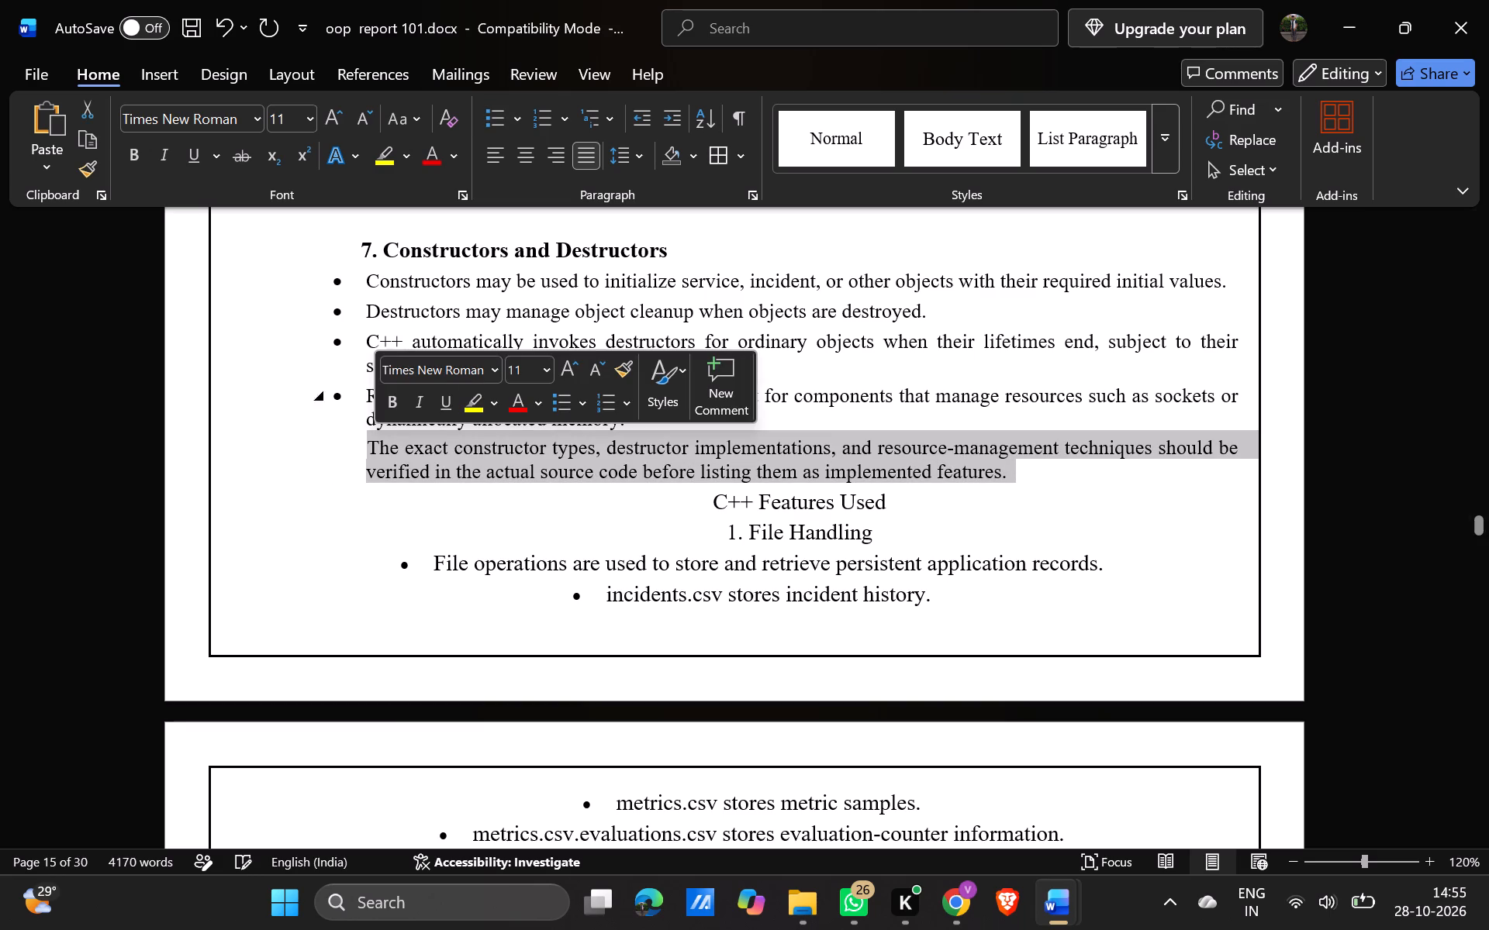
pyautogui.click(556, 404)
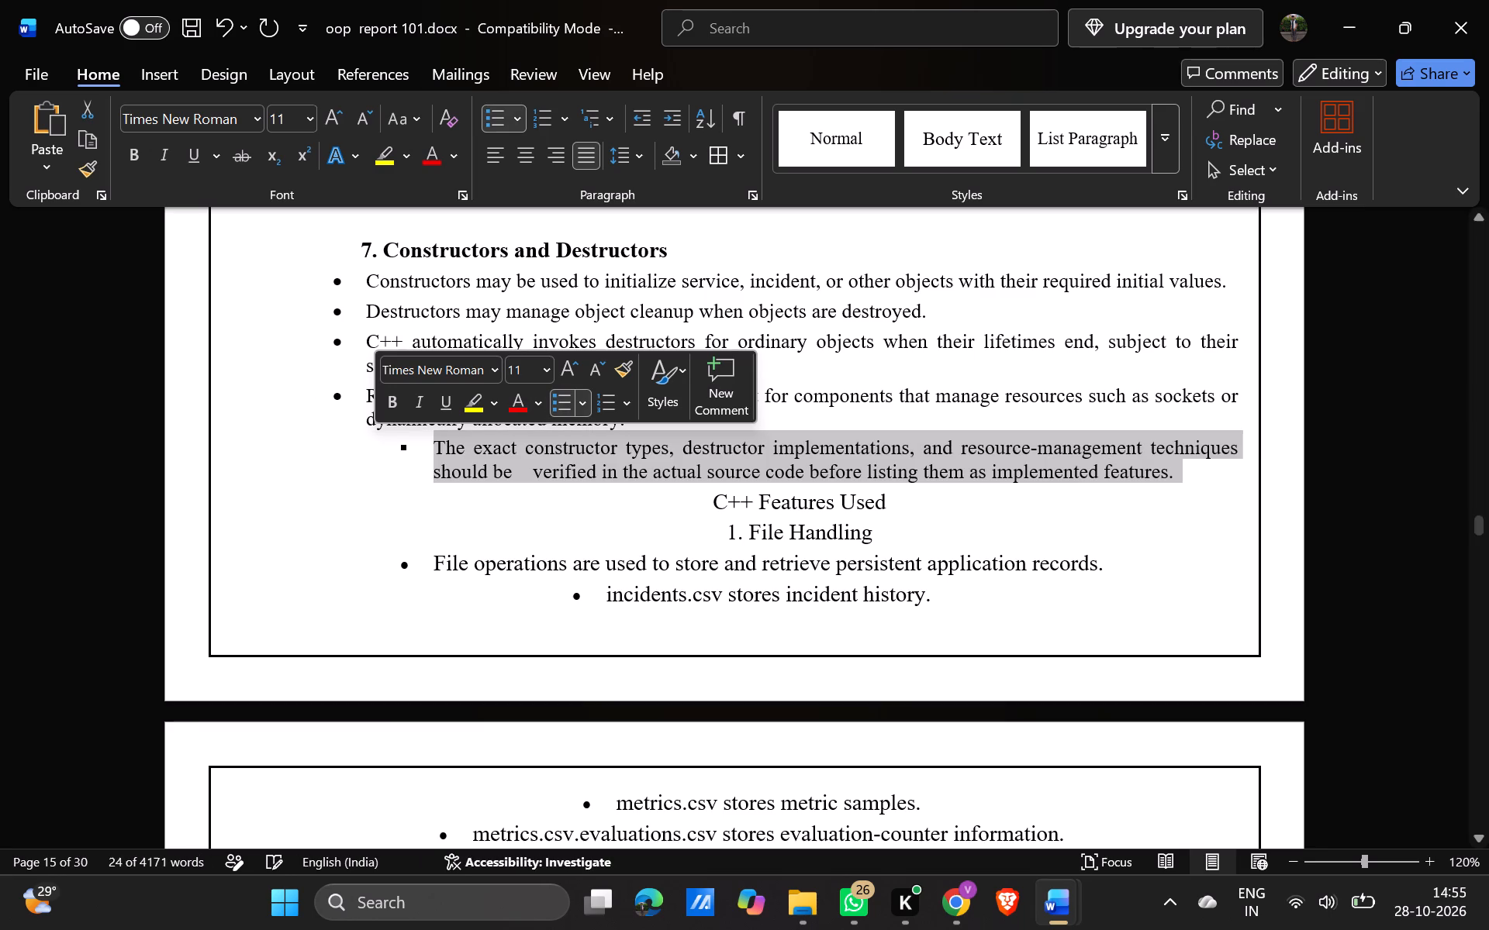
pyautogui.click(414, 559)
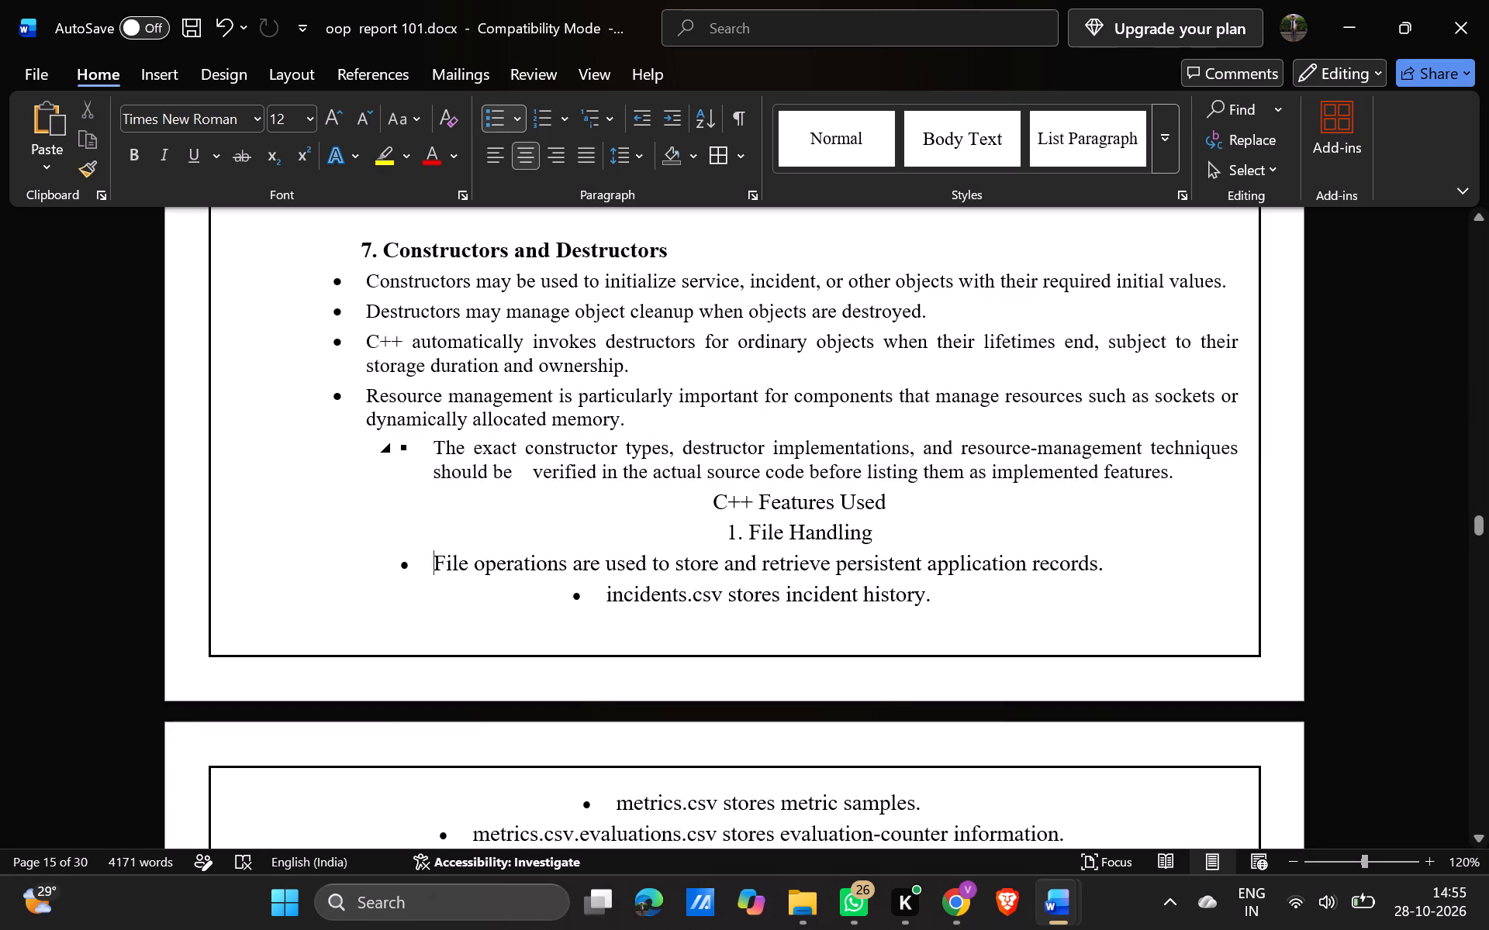
# Delete the whole "The exact constructor types" paragraph at the end of section 7.
pyautogui.moveTo(1183, 480); pyautogui.dragTo(430, 459)
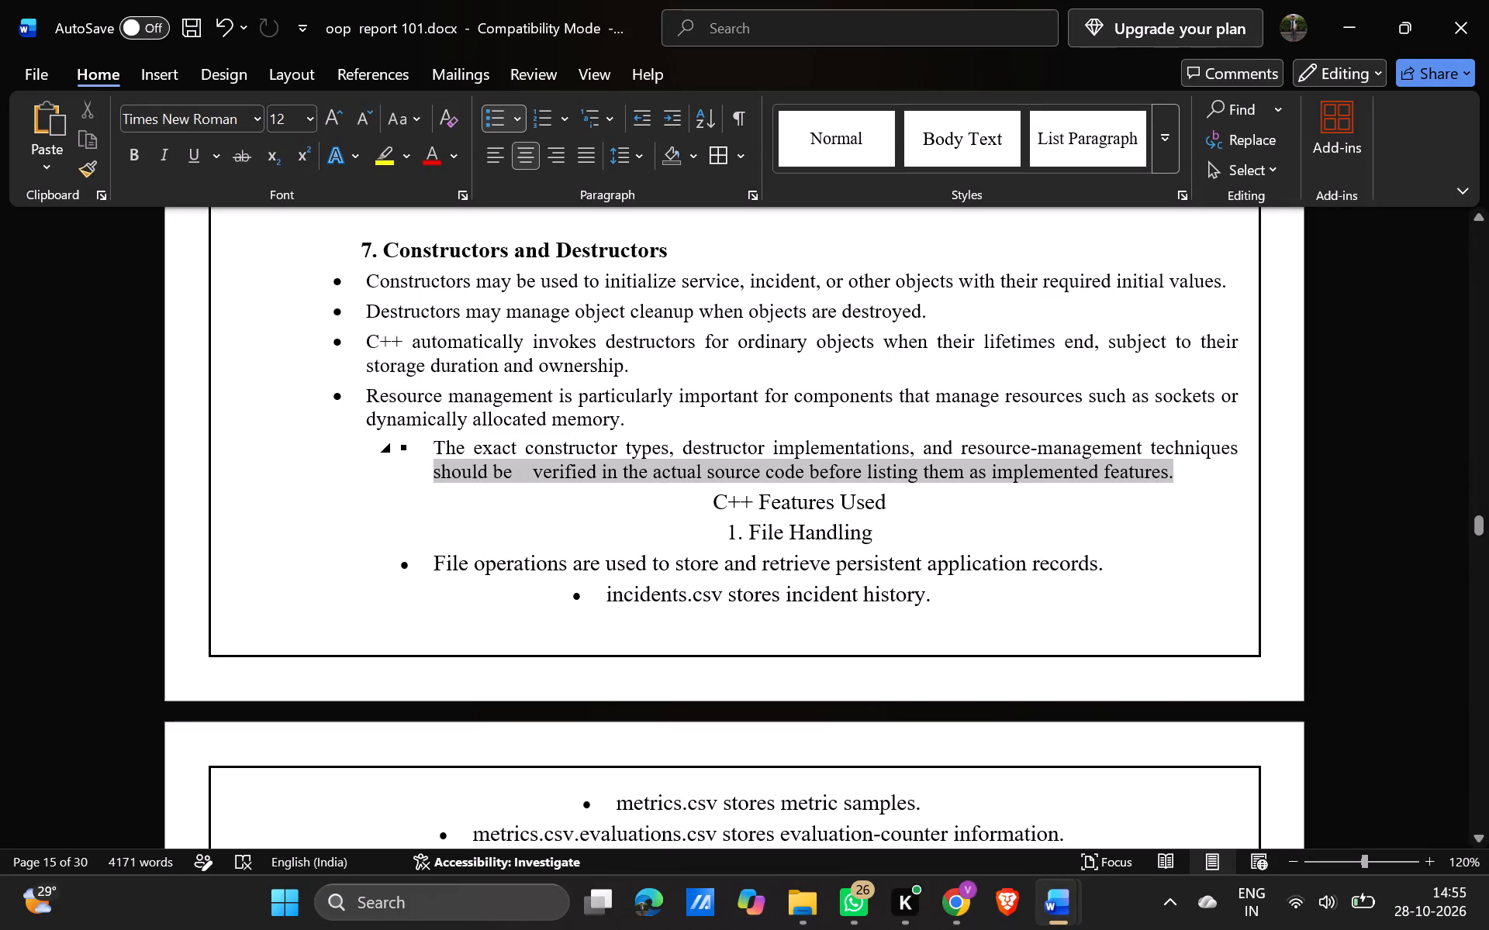
pyautogui.moveTo(430, 459); pyautogui.dragTo(435, 446)
pyautogui.press('Delete')
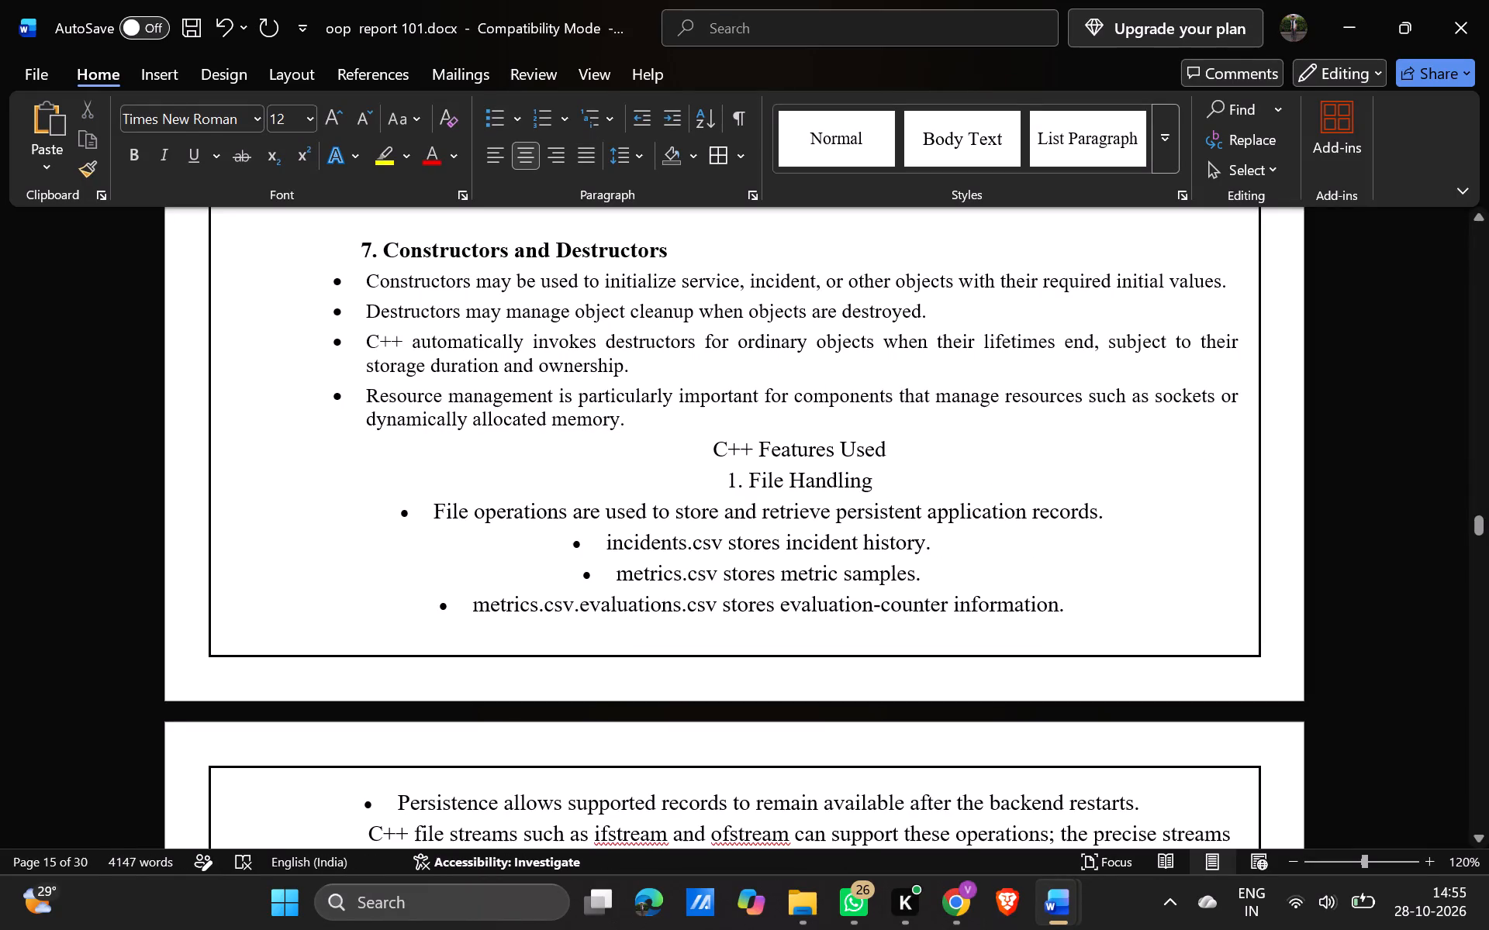
# Left-align the "C++ Features Used" heading and insert a blank line above it.
pyautogui.scroll(1, 435, 446)
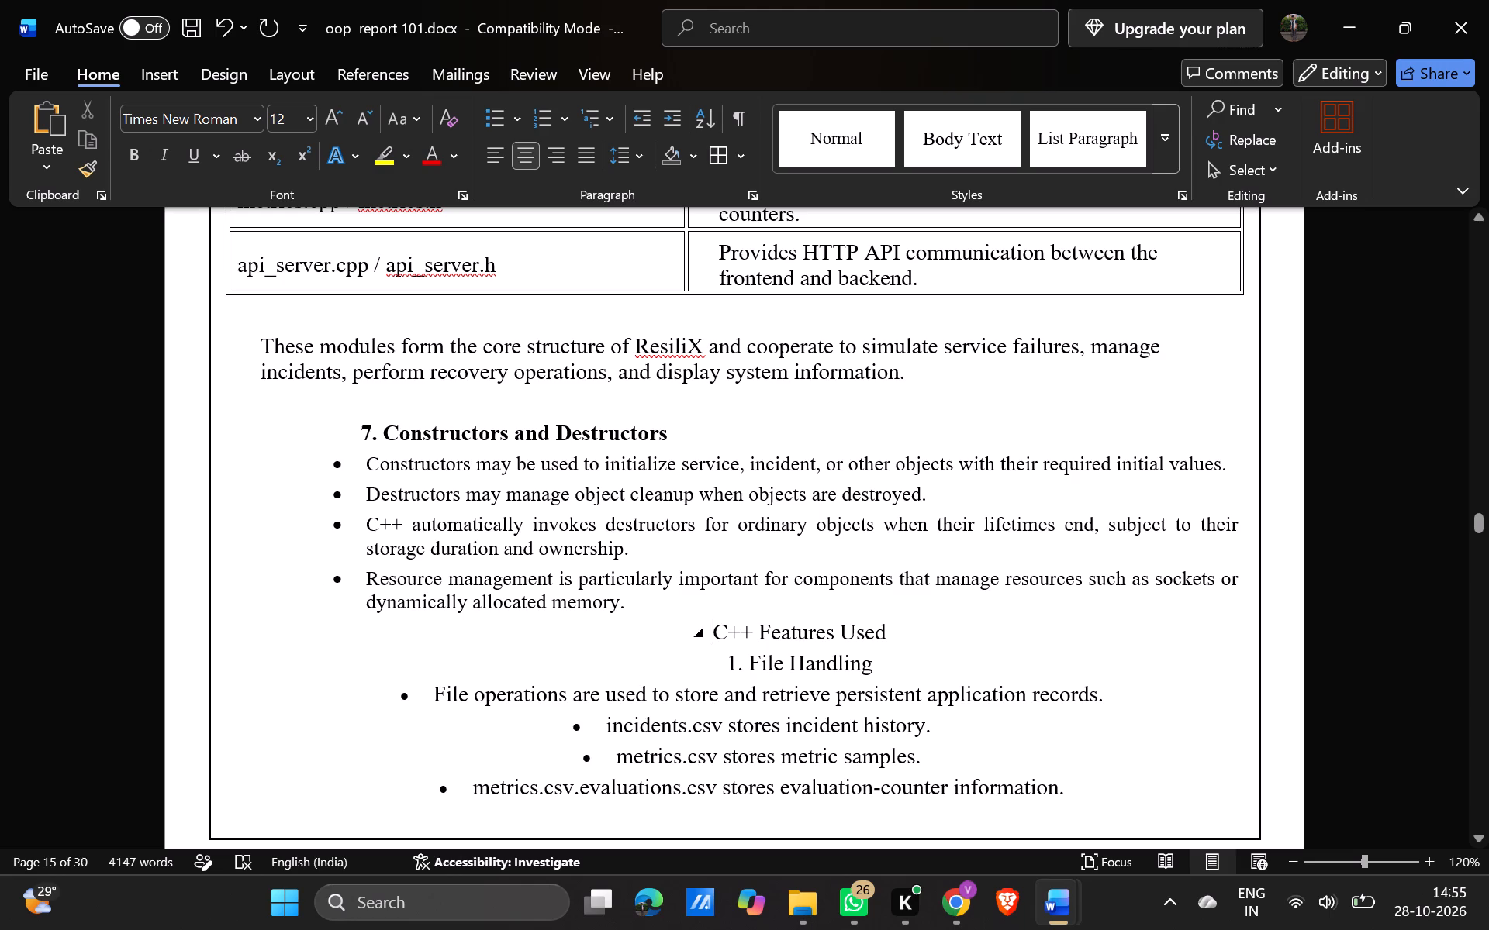
pyautogui.press('BackSpace')
pyautogui.press('Return')
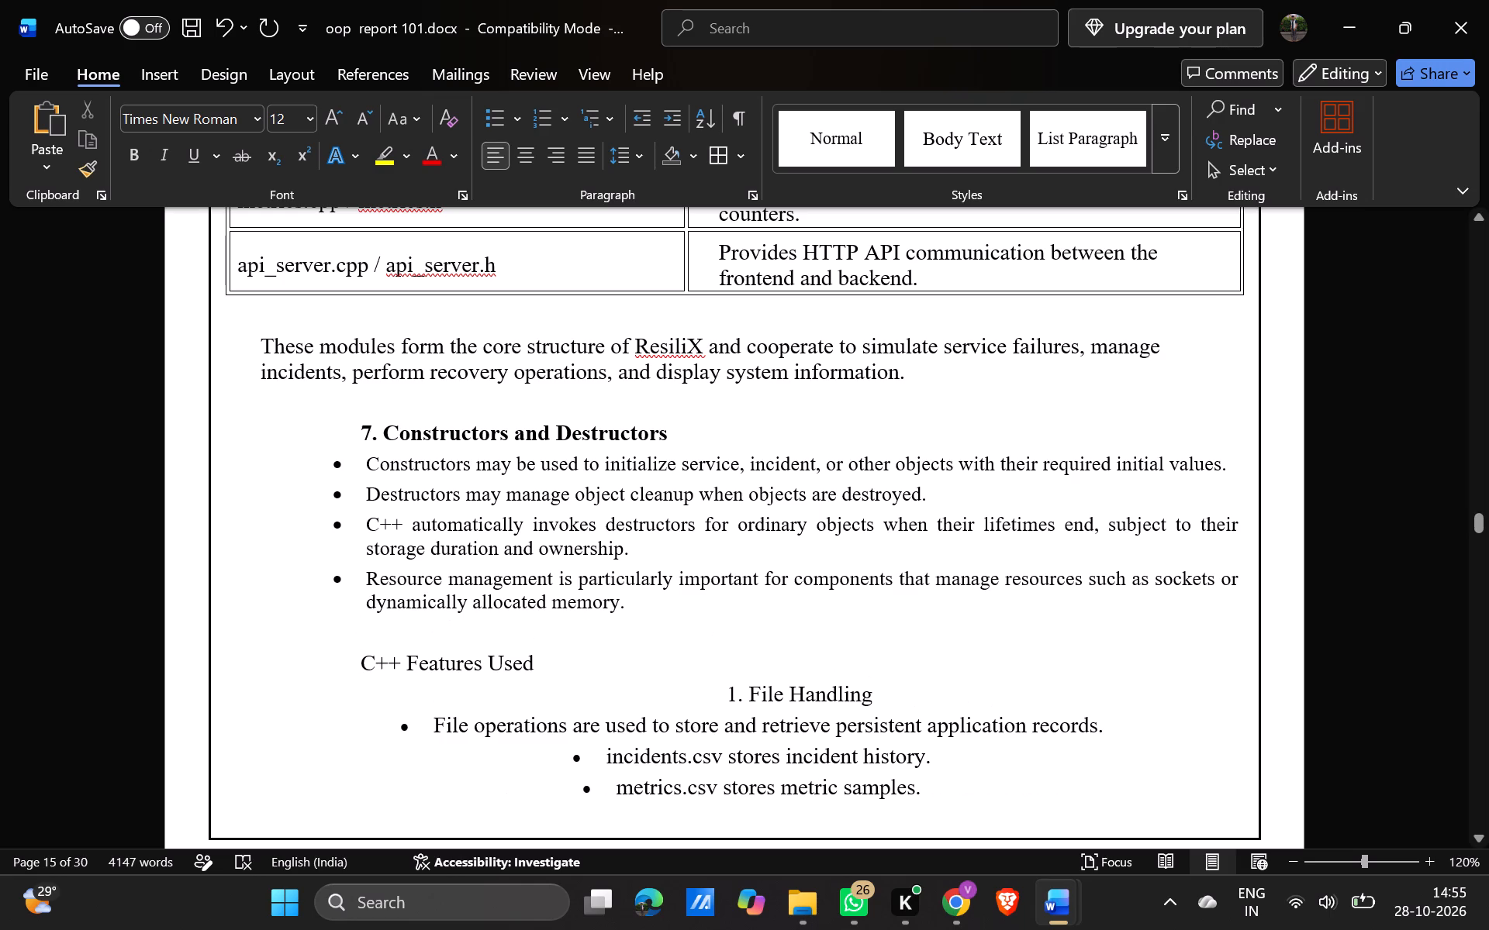
# Make the "C++ Features Used" heading bold.
pyautogui.moveTo(536, 653); pyautogui.dragTo(363, 657)
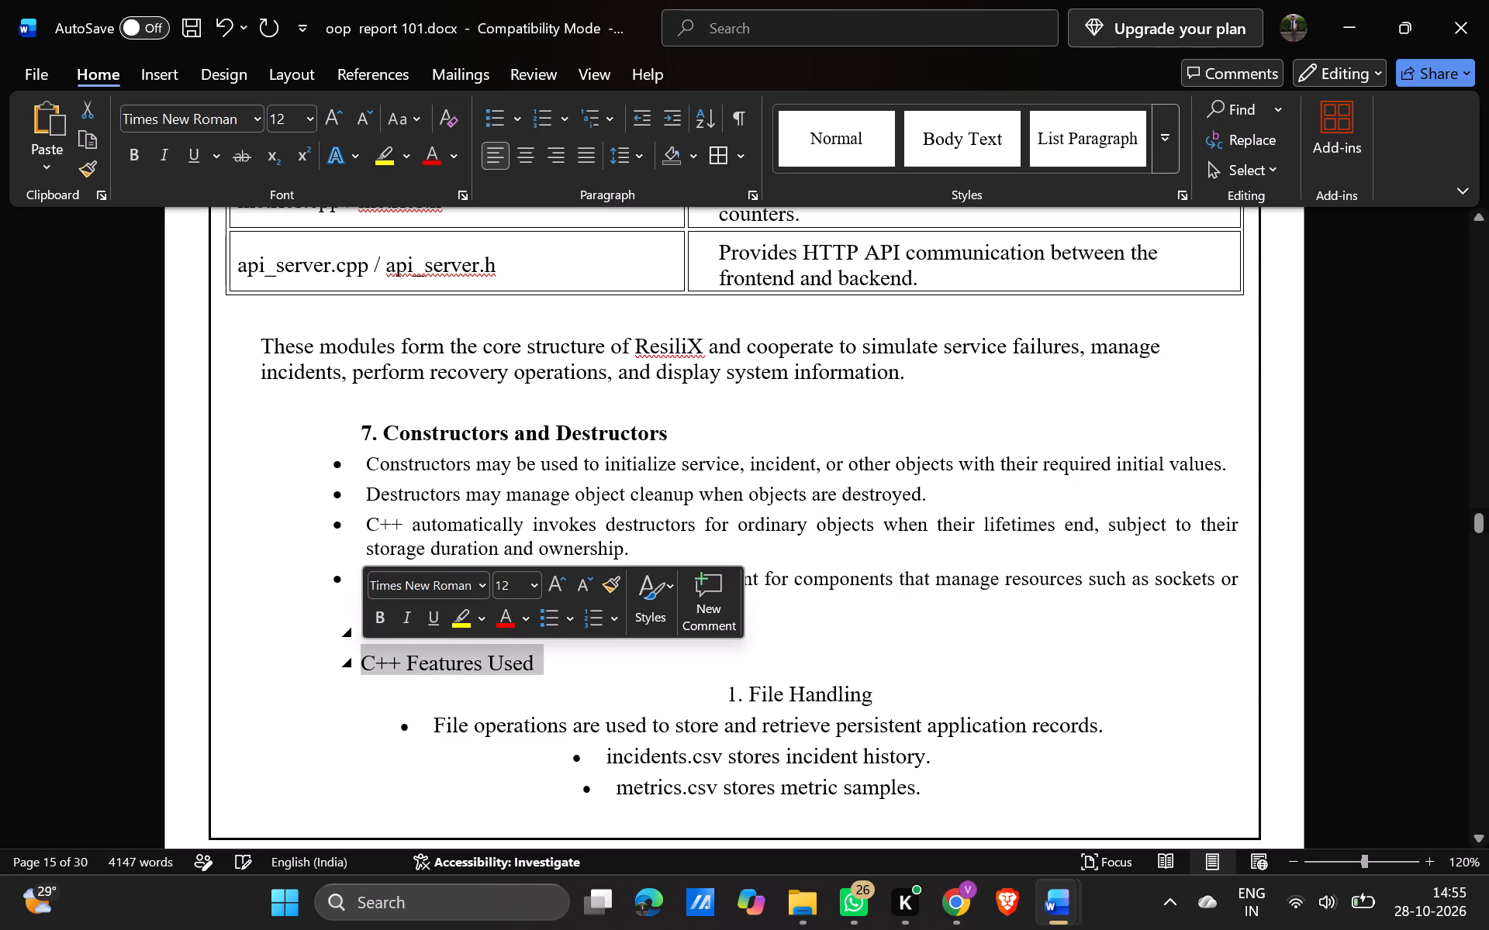
pyautogui.click(378, 617)
pyautogui.click(518, 739)
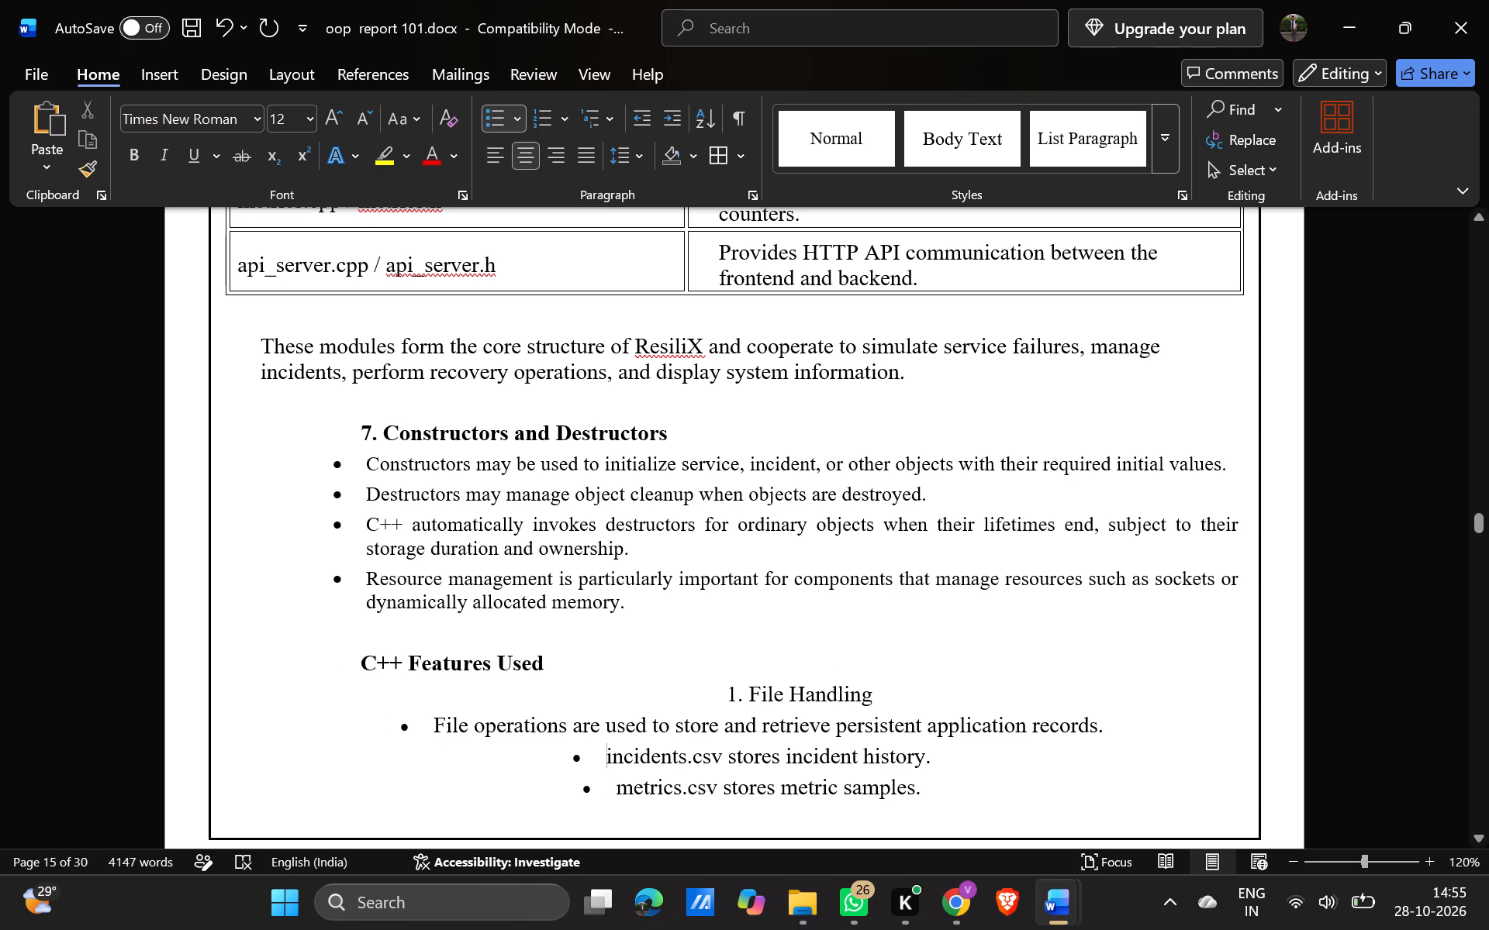
# Left-align the "1. File Handling" heading and make it bold.
pyautogui.click(724, 694)
pyautogui.press('BackSpace')
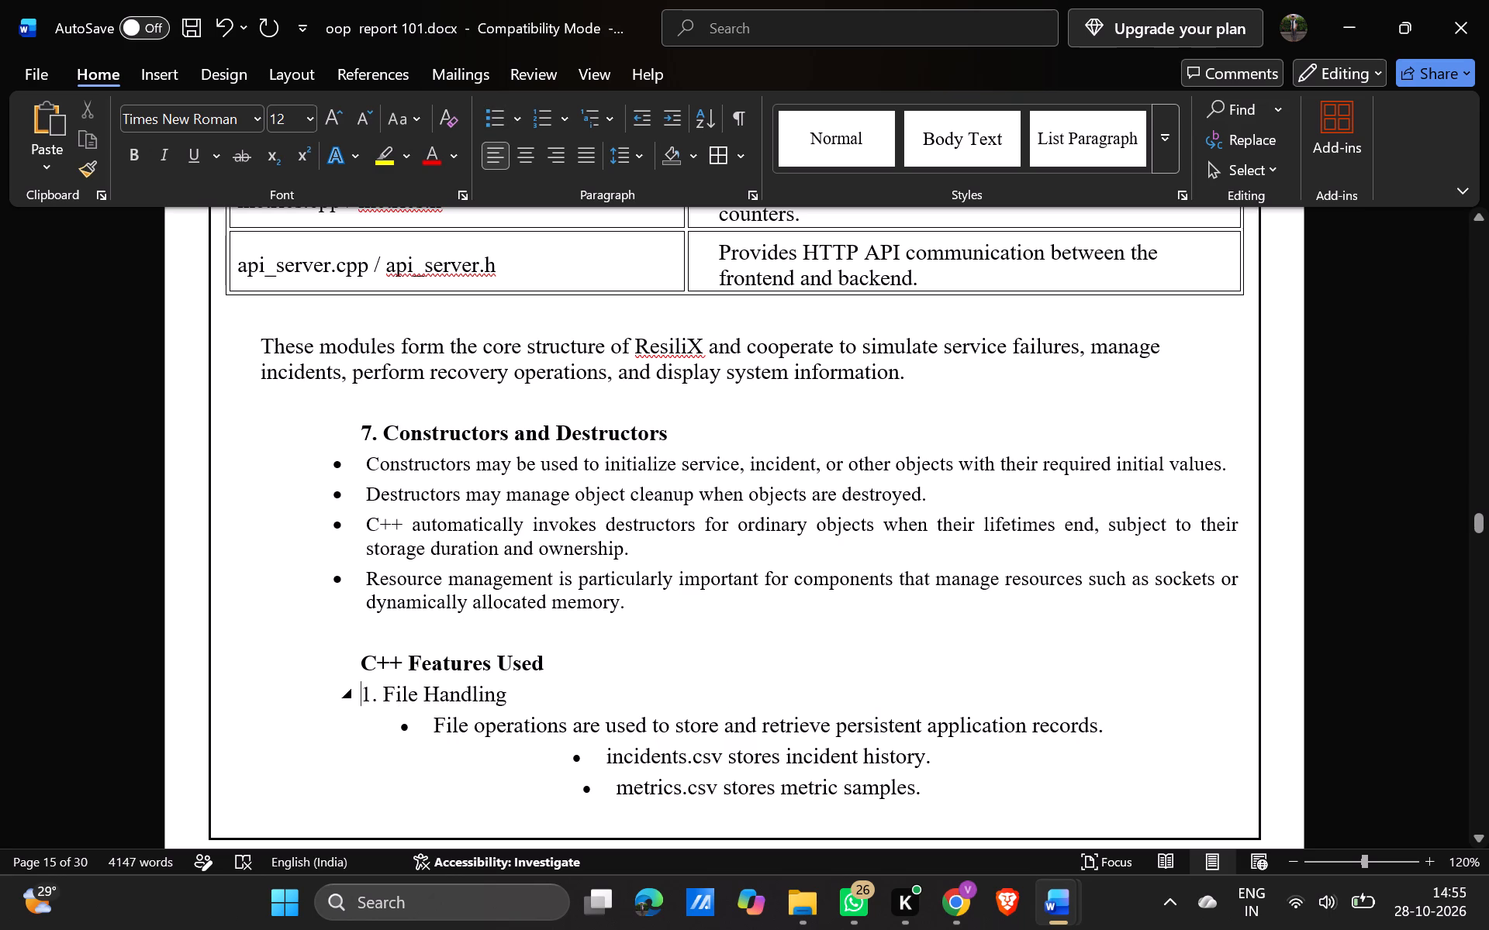
pyautogui.moveTo(516, 698); pyautogui.dragTo(364, 701)
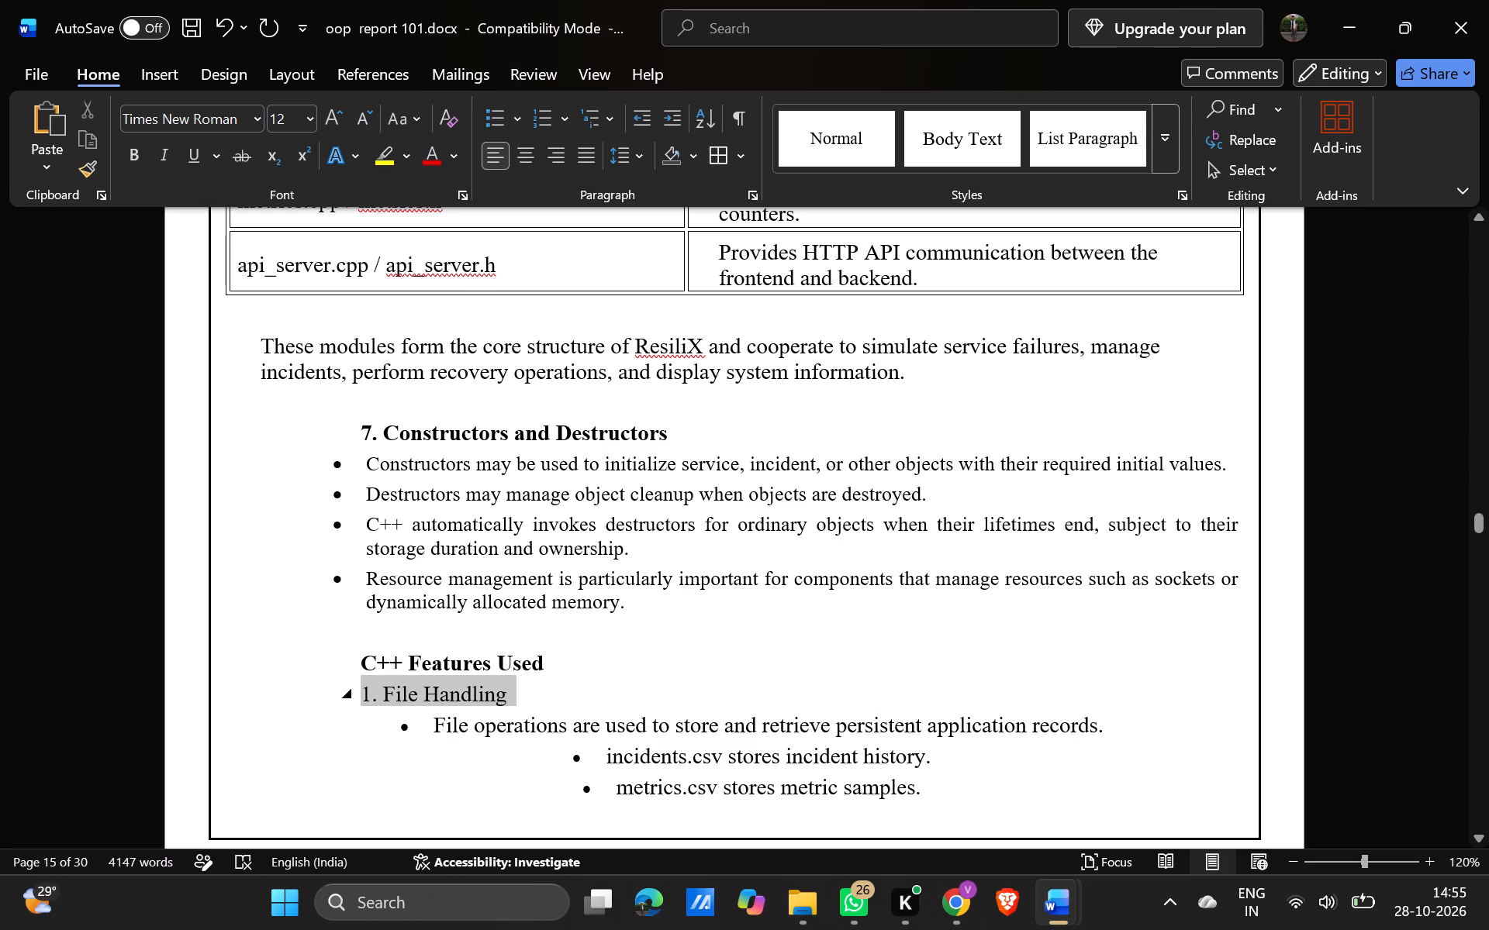
pyautogui.moveTo(364, 701); pyautogui.dragTo(364, 701)
pyautogui.click(371, 673)
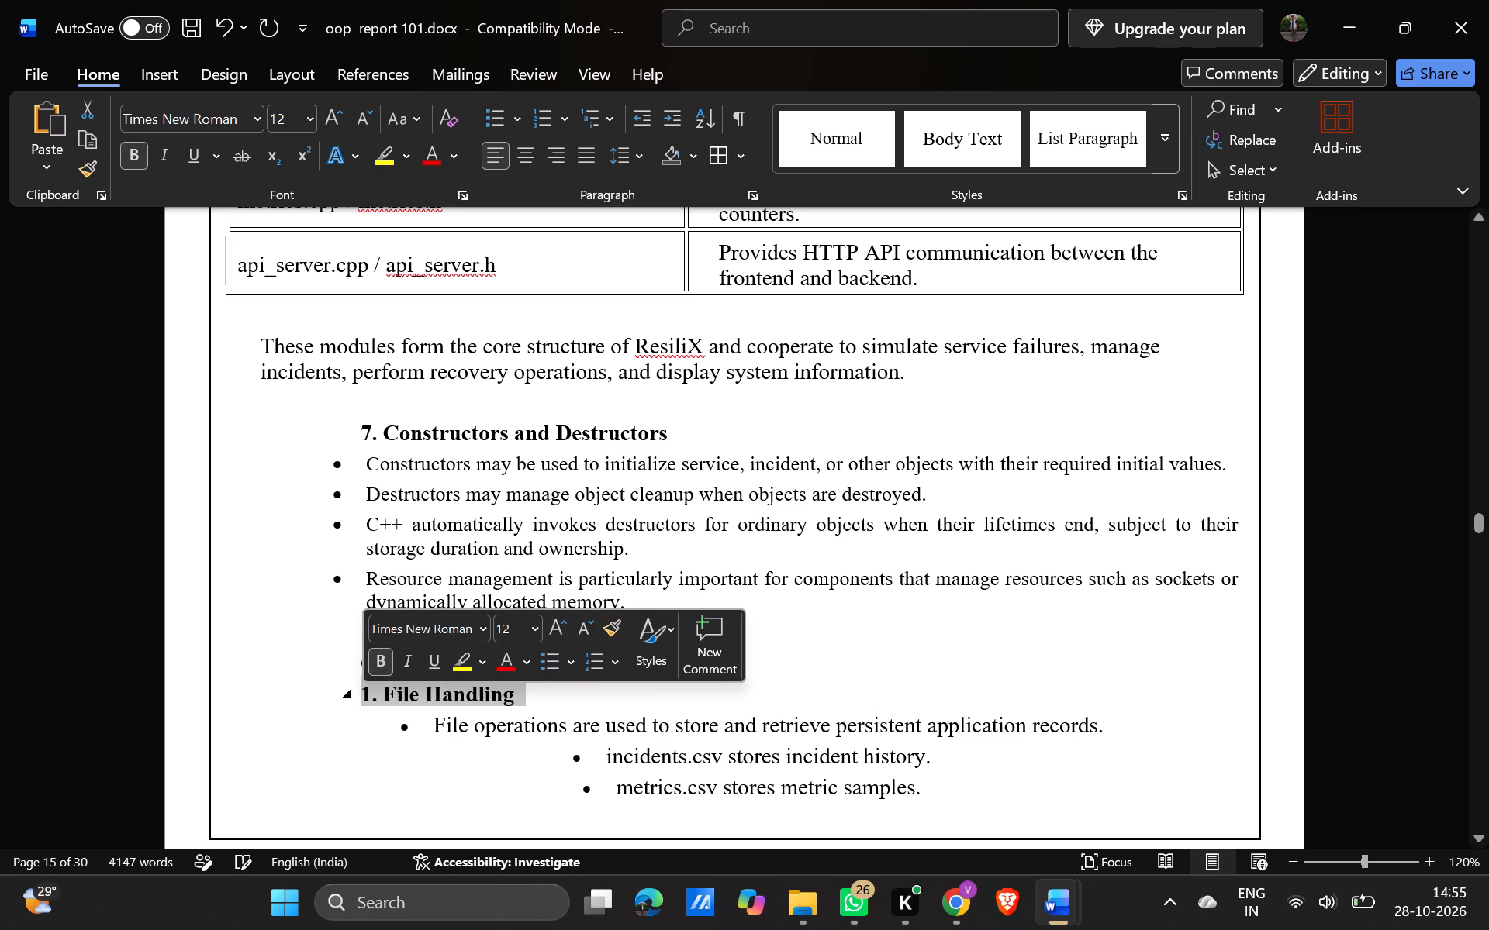
pyautogui.click(489, 732)
# Justify the three list items under "1. File Handling" on this page and remove their bullets.
pyautogui.scroll(-1, 489, 732)
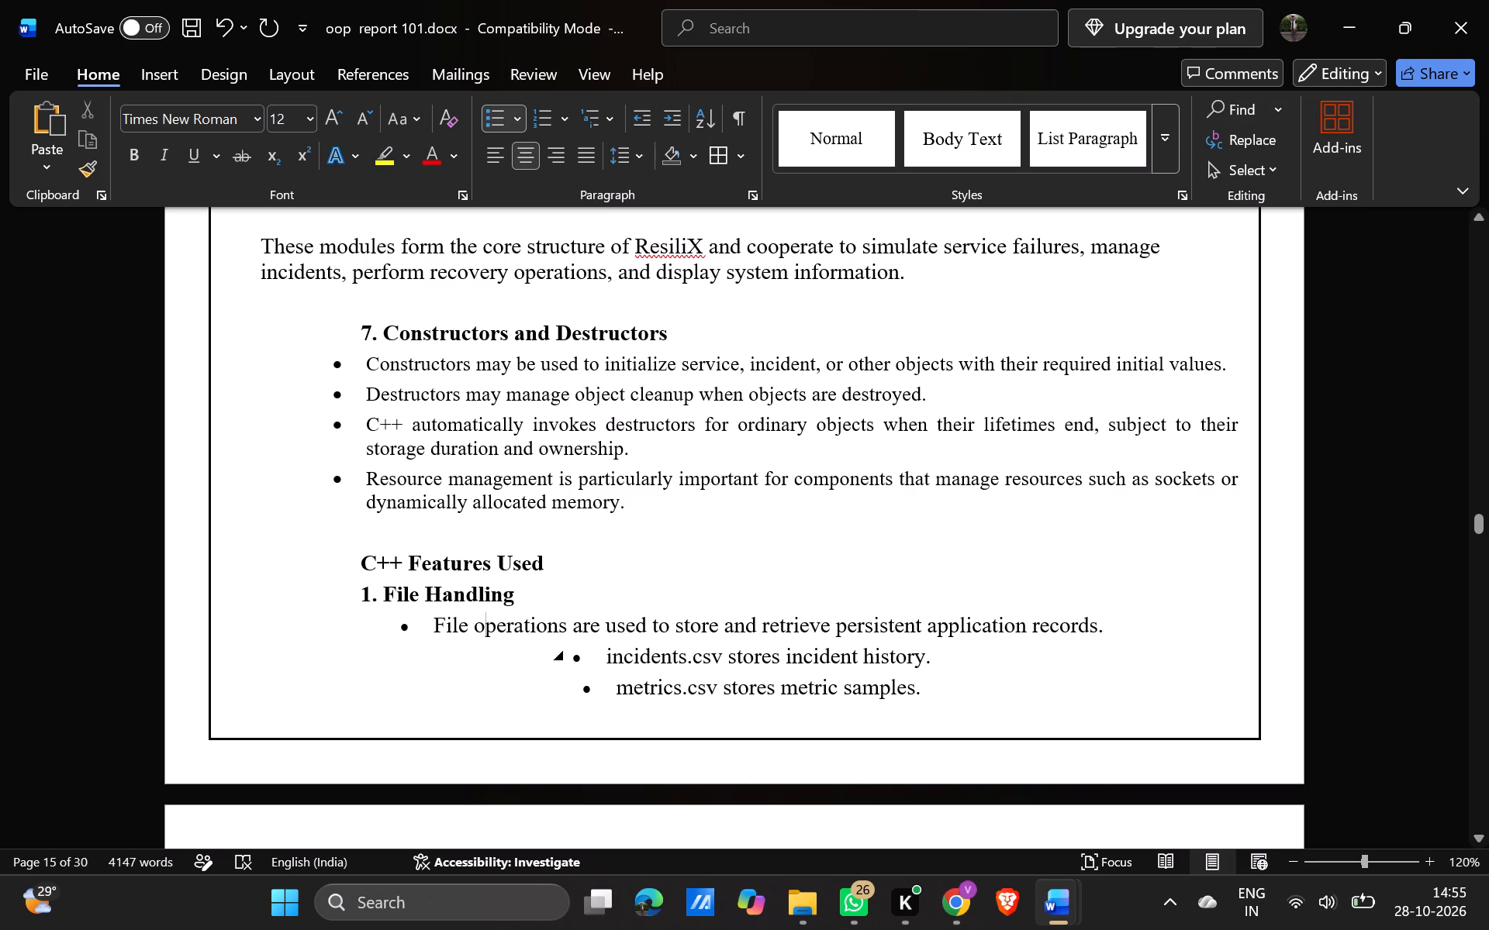
pyautogui.moveTo(924, 690); pyautogui.dragTo(422, 625)
pyautogui.click(594, 155)
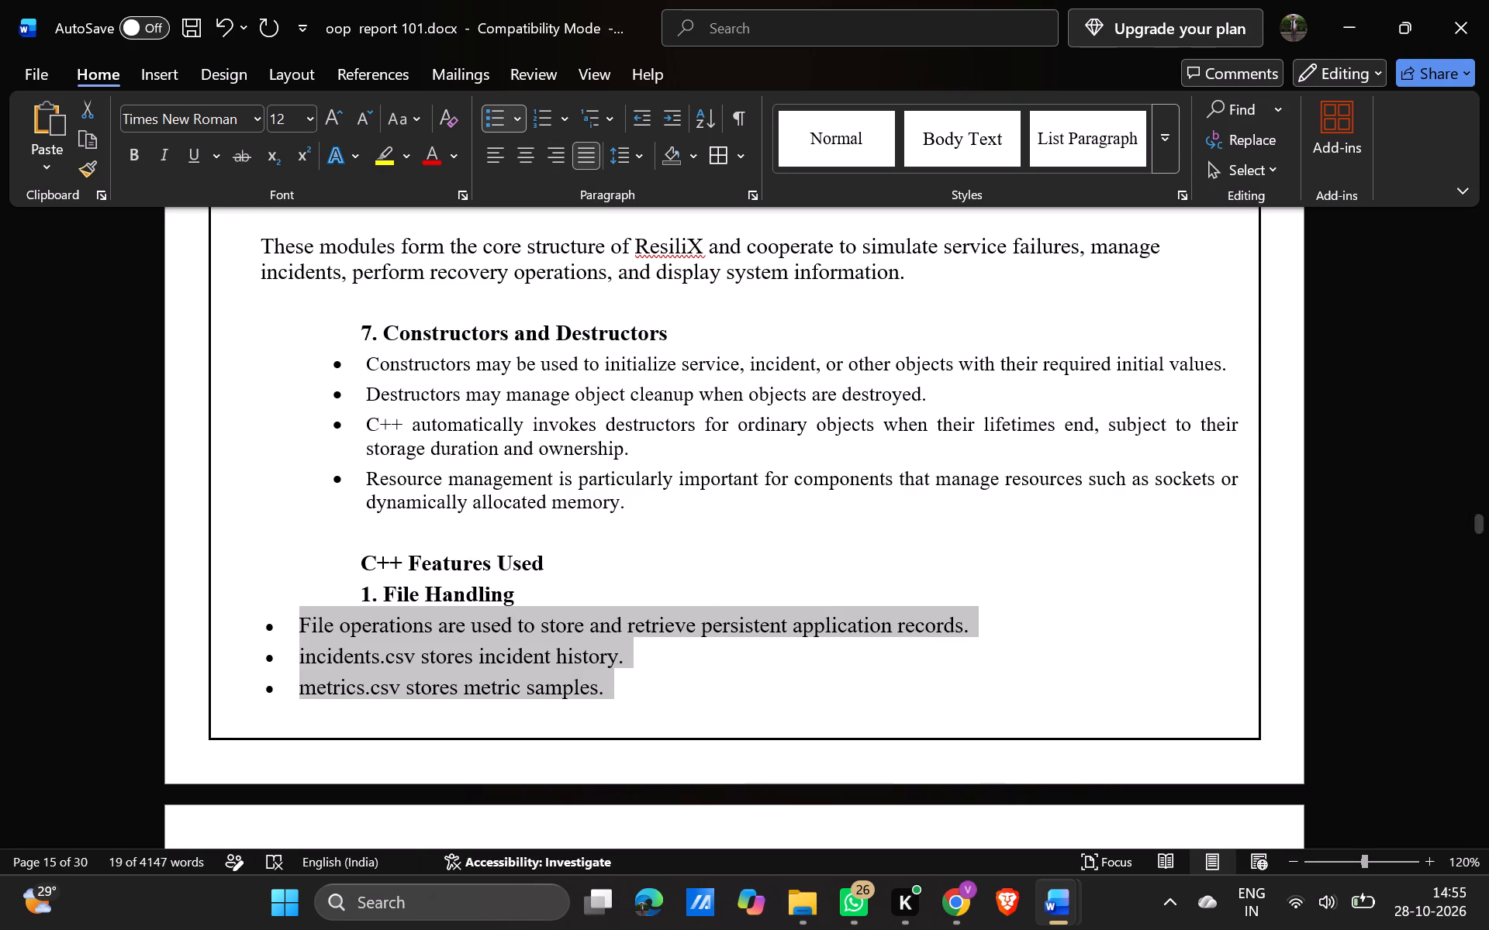
pyautogui.click(488, 116)
pyautogui.click(488, 116)
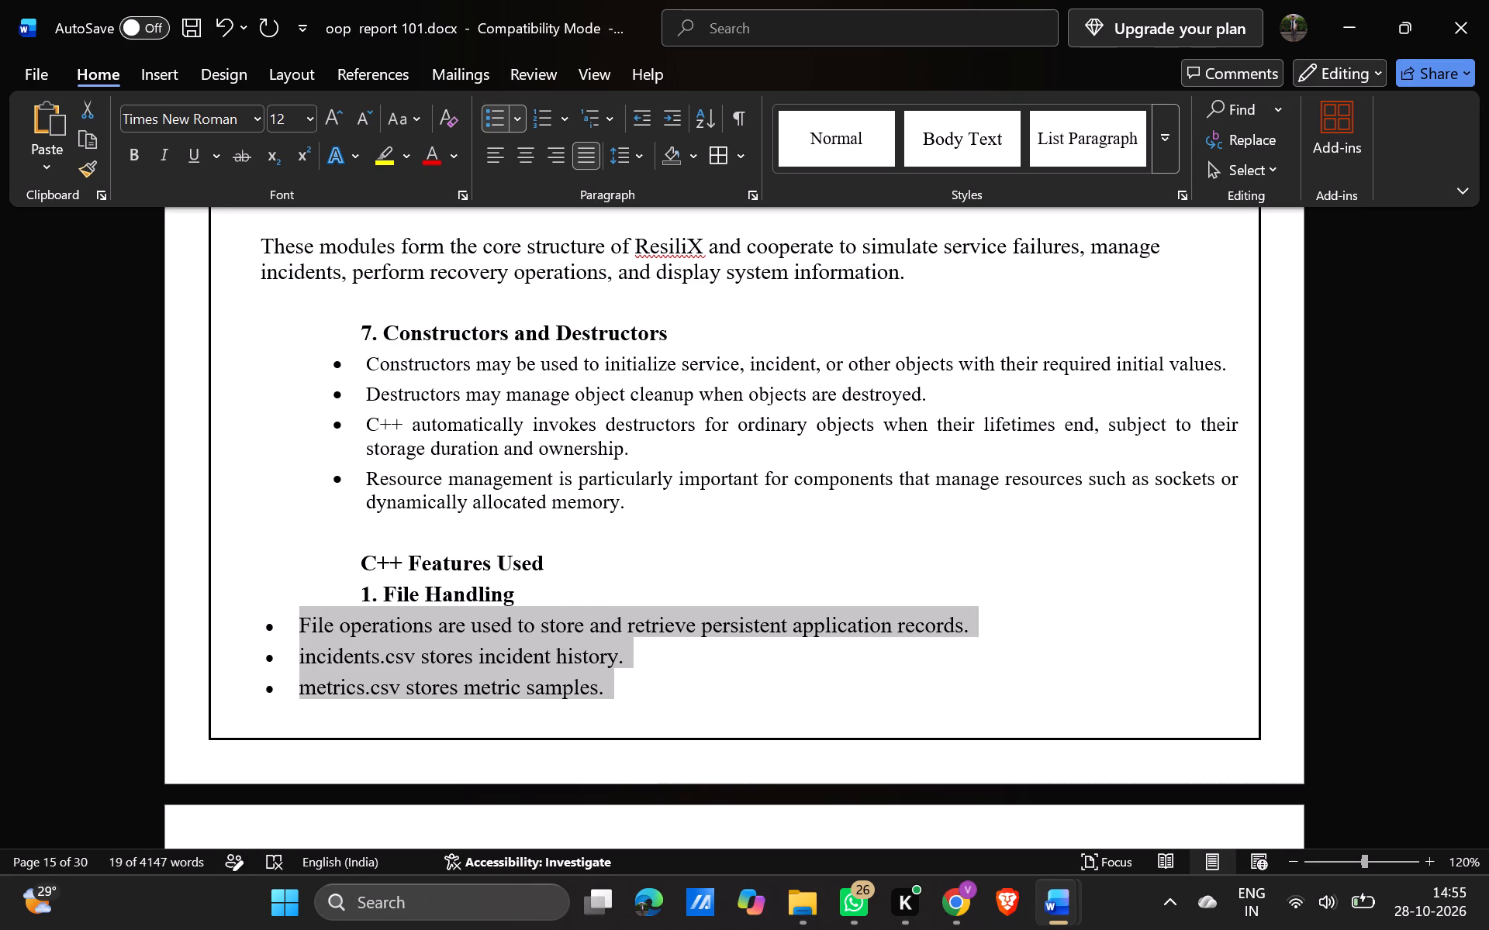
pyautogui.click(500, 118)
pyautogui.click(616, 564)
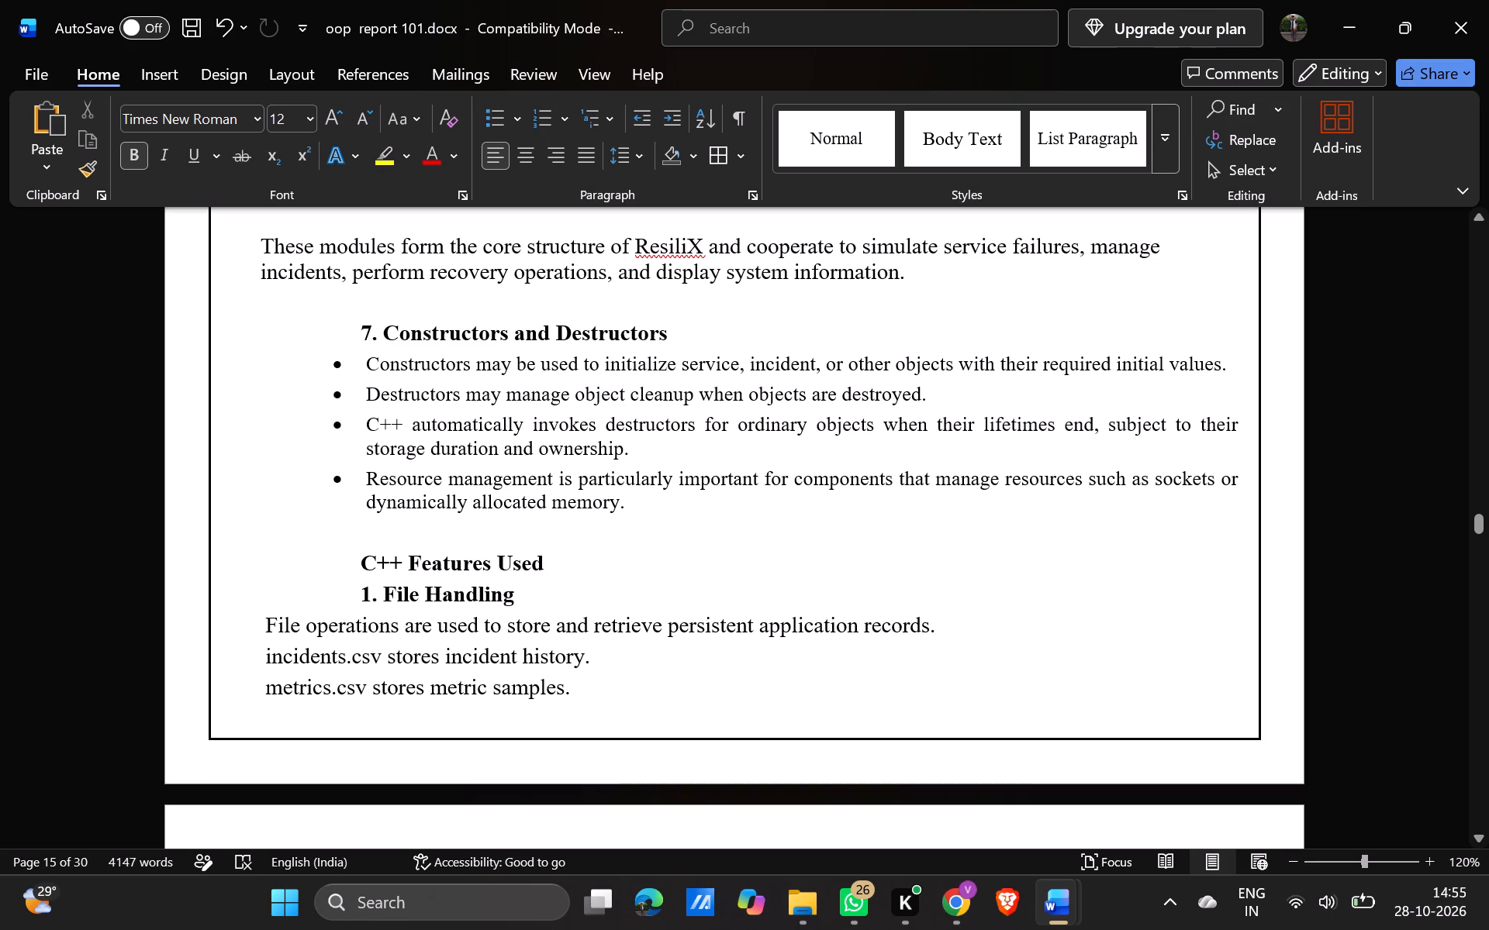
# Indent the "File operations are used..." line with leading spaces until it lines up with the "1. File Handling" heading.
pyautogui.click(262, 623)
pyautogui.press('space')
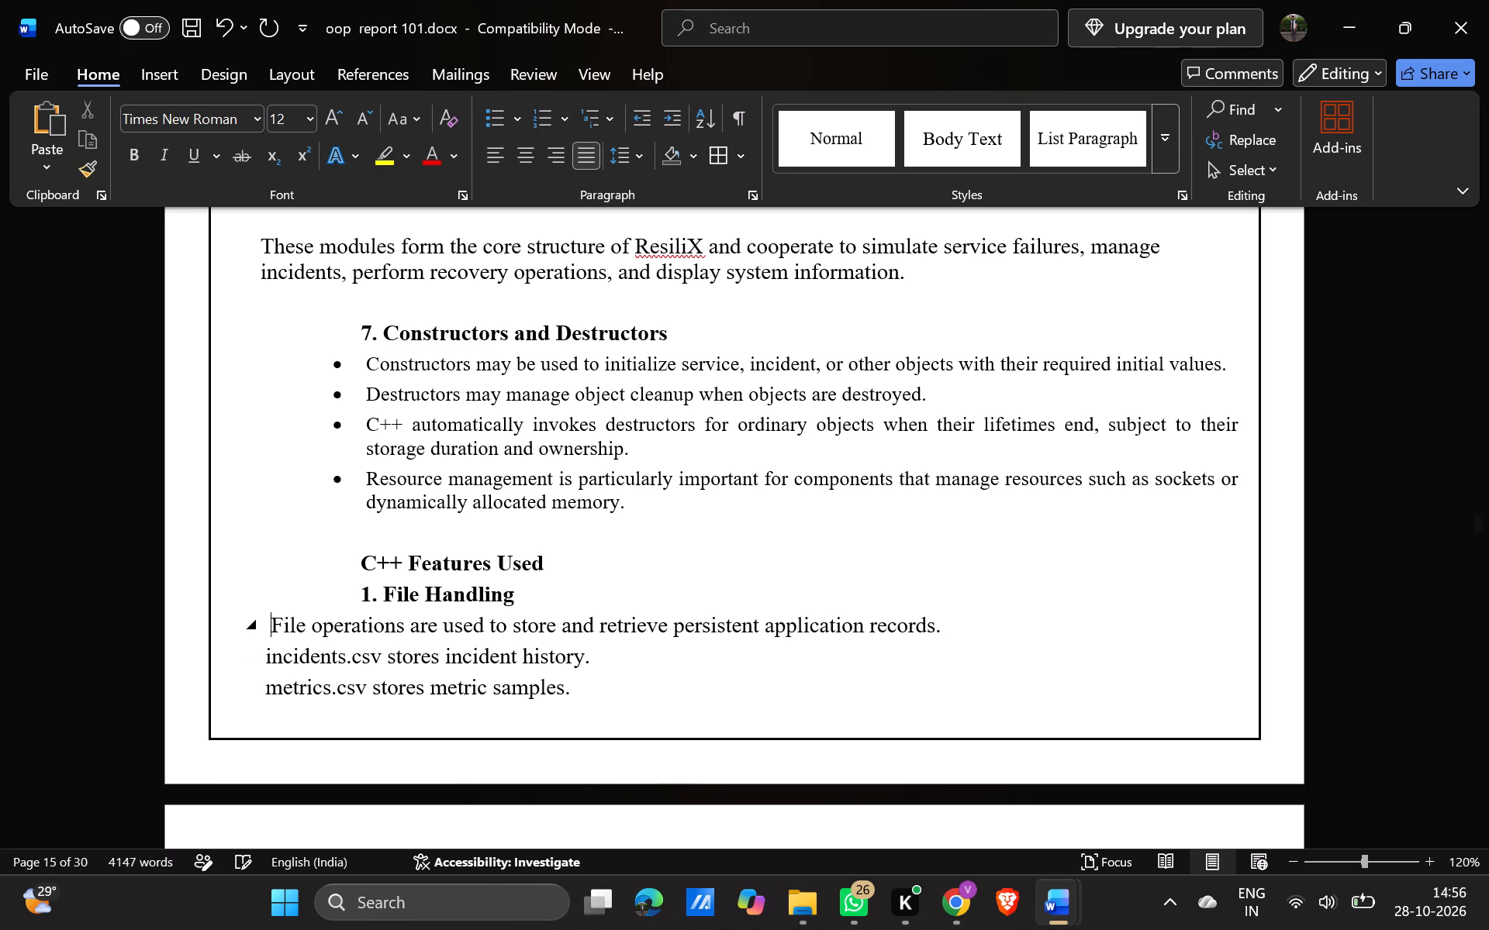
pyautogui.press('space')
pyautogui.press('space')
pyautogui.press('space')
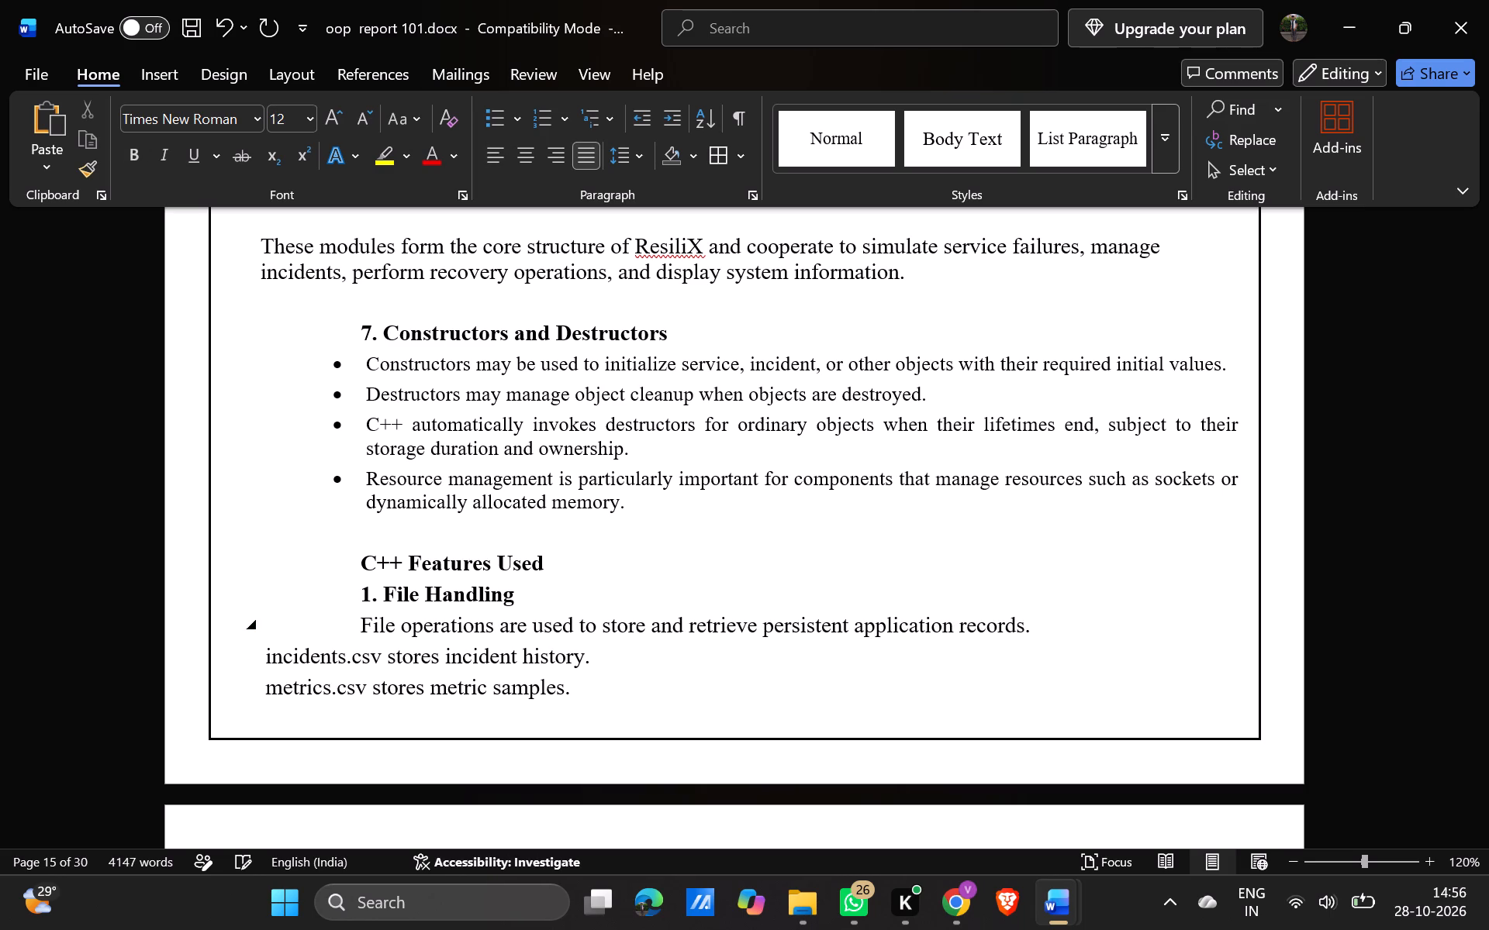
# Indent the "incidents.csv stores incident history." line with leading spaces to line up with the line above.
pyautogui.click(267, 656)
pyautogui.press('space')
pyautogui.press('space')
pyautogui.press('space')
pyautogui.press('space')
pyautogui.press('space')
pyautogui.press('space')
pyautogui.press('space')
pyautogui.press('space')
pyautogui.press('space')
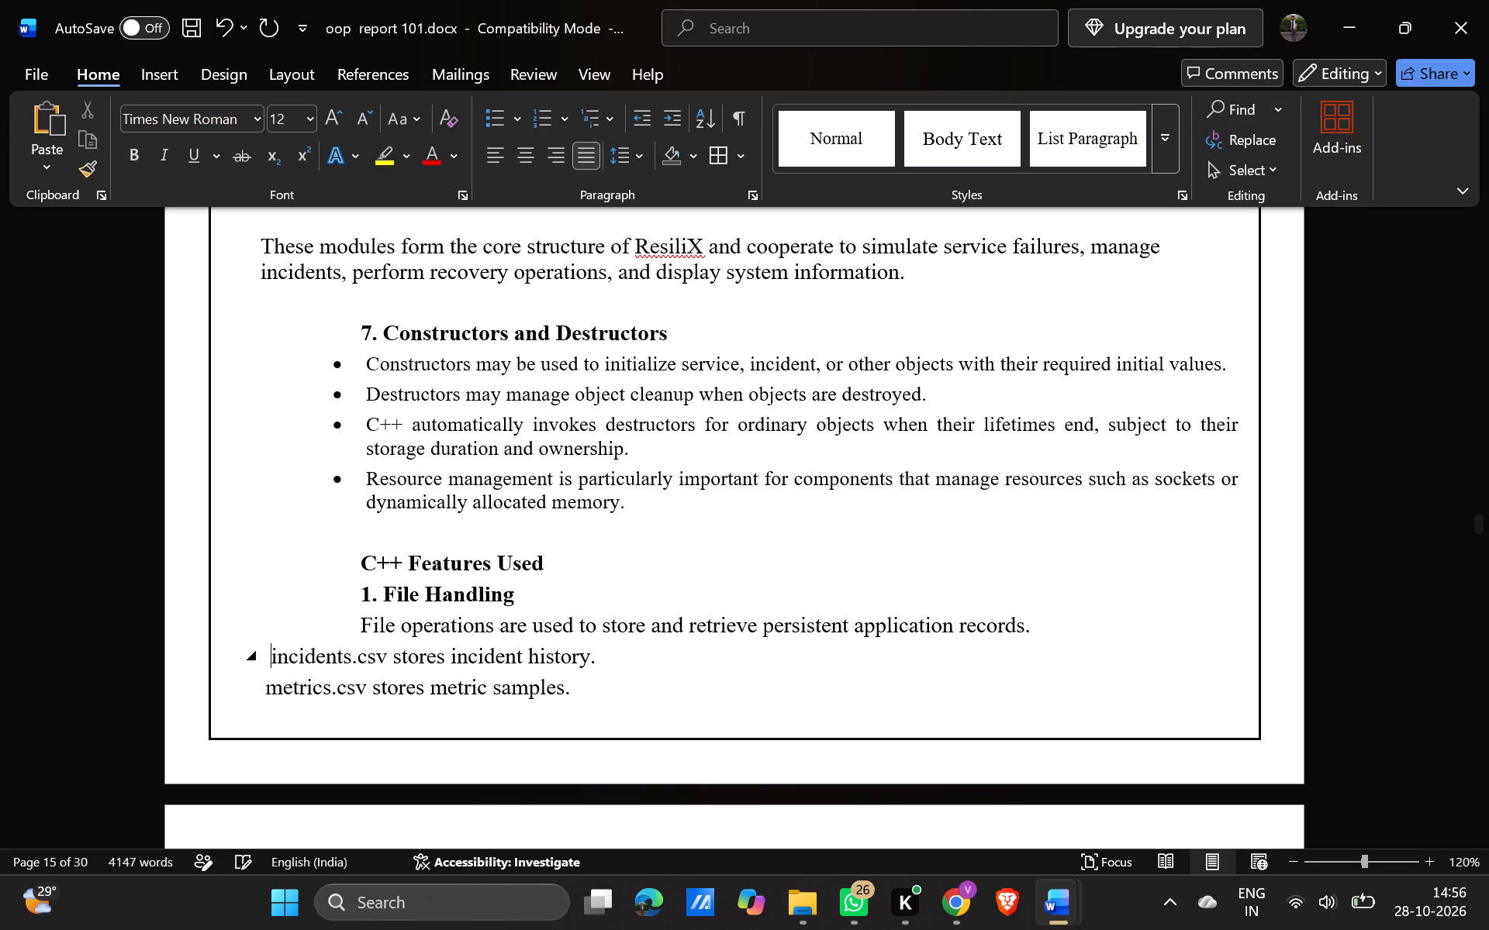
pyautogui.press('space')
pyautogui.press('space')
pyautogui.press('space')
pyautogui.press('space')
pyautogui.press('space')
pyautogui.press('space')
pyautogui.press('space')
pyautogui.press('space')
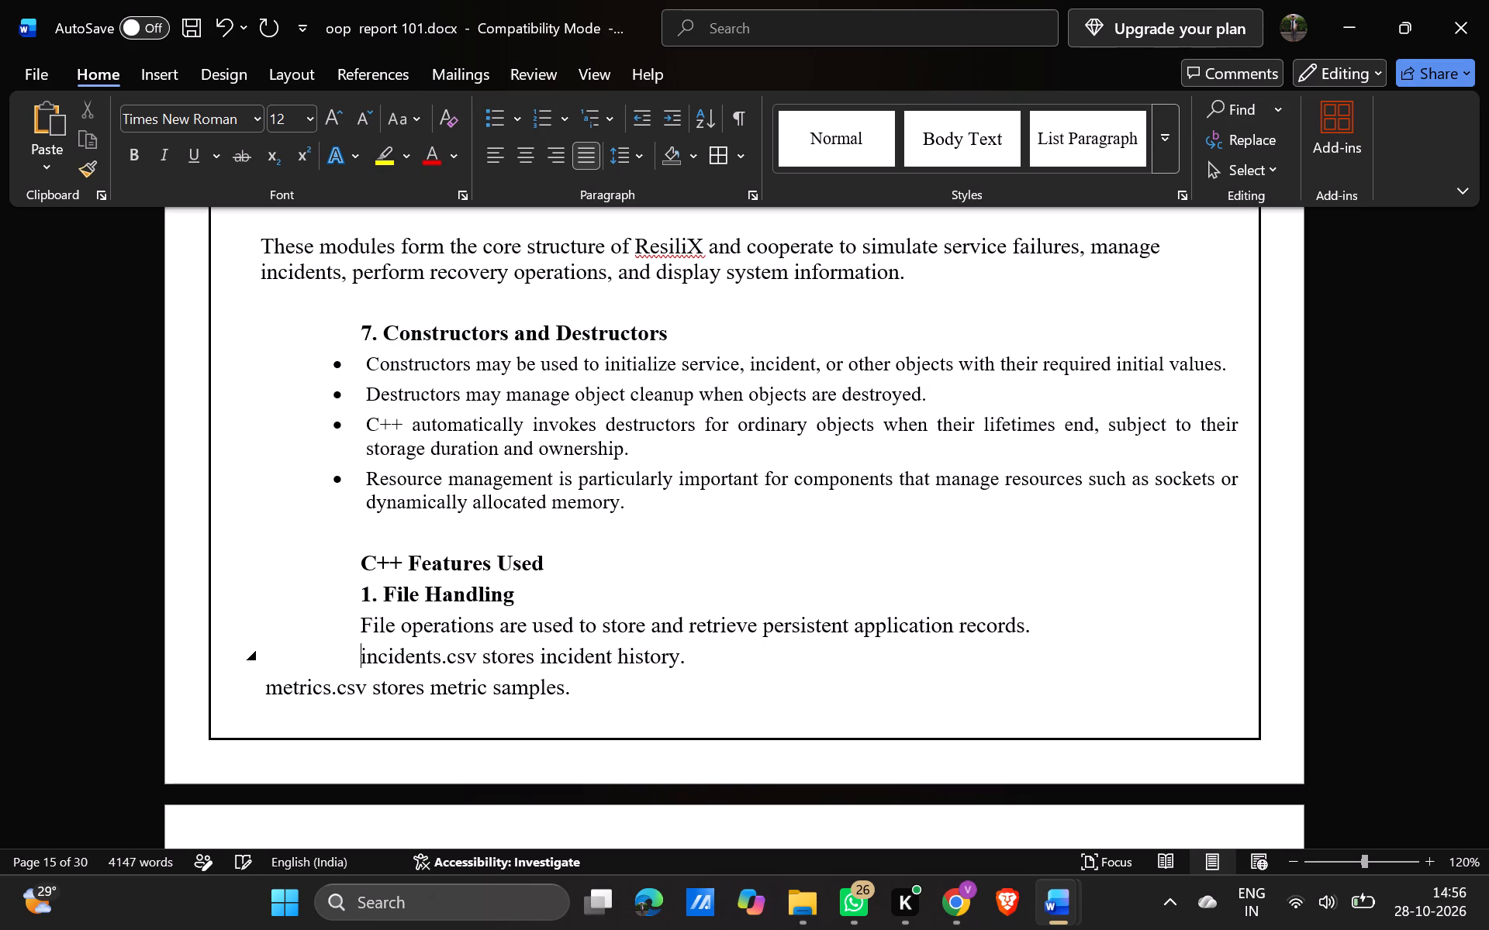
# Indent the "metrics.csv stores metric samples." line with leading spaces to line up with the two lines above.
pyautogui.click(269, 693)
pyautogui.press('space')
pyautogui.press('space')
pyautogui.press('space')
pyautogui.press('space')
pyautogui.press('space')
pyautogui.press('space')
pyautogui.press('space')
pyautogui.press('space')
pyautogui.press('space')
pyautogui.press('space')
pyautogui.press('space')
pyautogui.press('space')
pyautogui.press('space')
pyautogui.press('space')
pyautogui.press('space')
pyautogui.press('space')
pyautogui.press('space')
pyautogui.press('space')
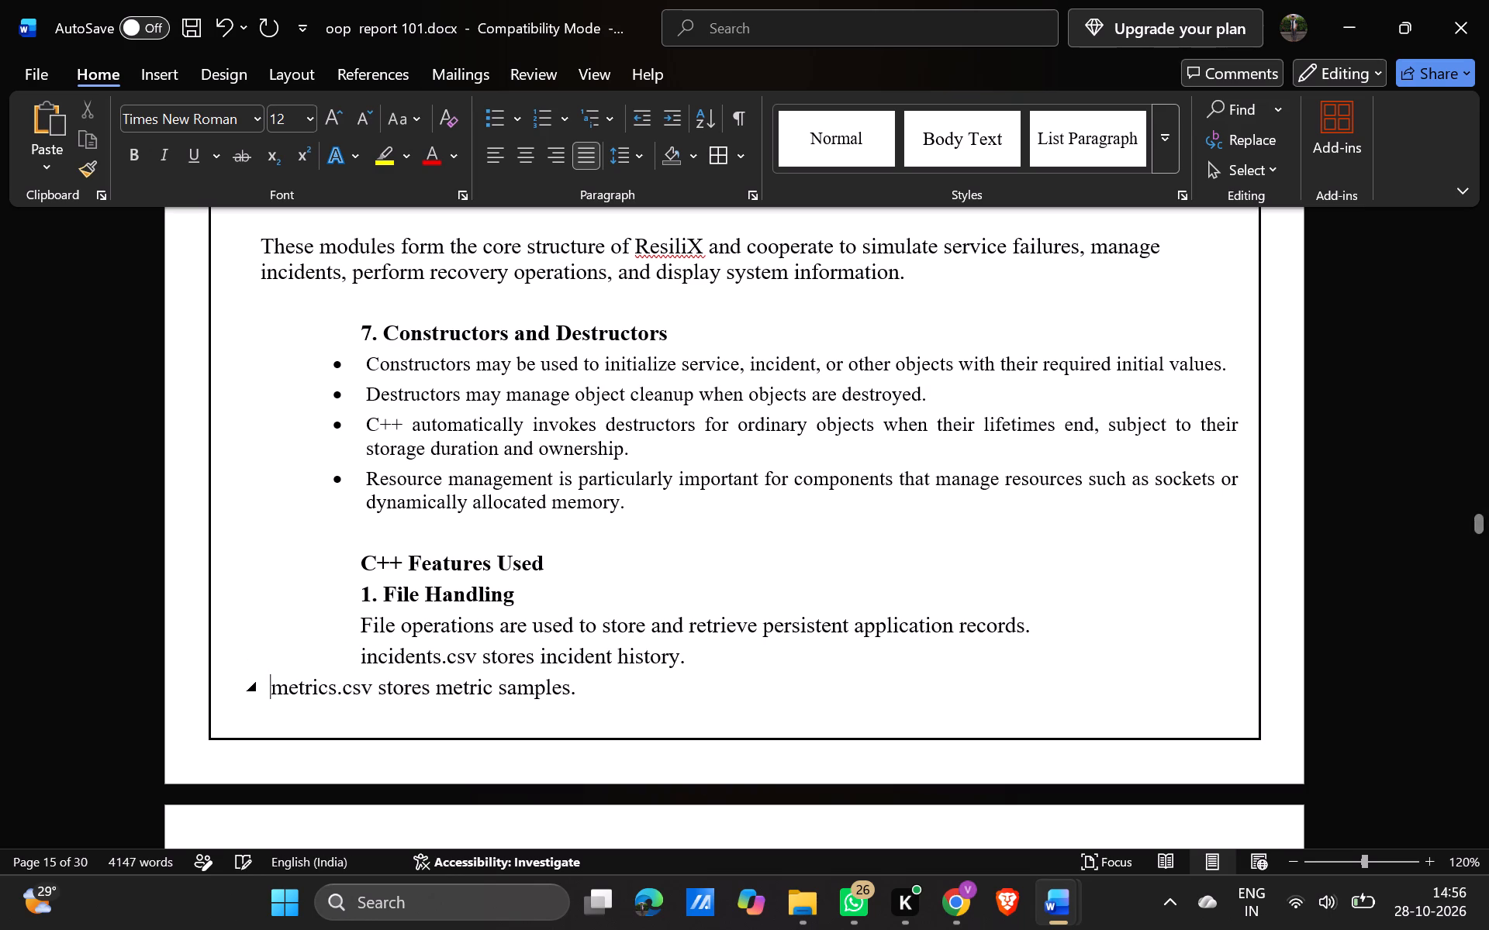
pyautogui.press('BackSpace')
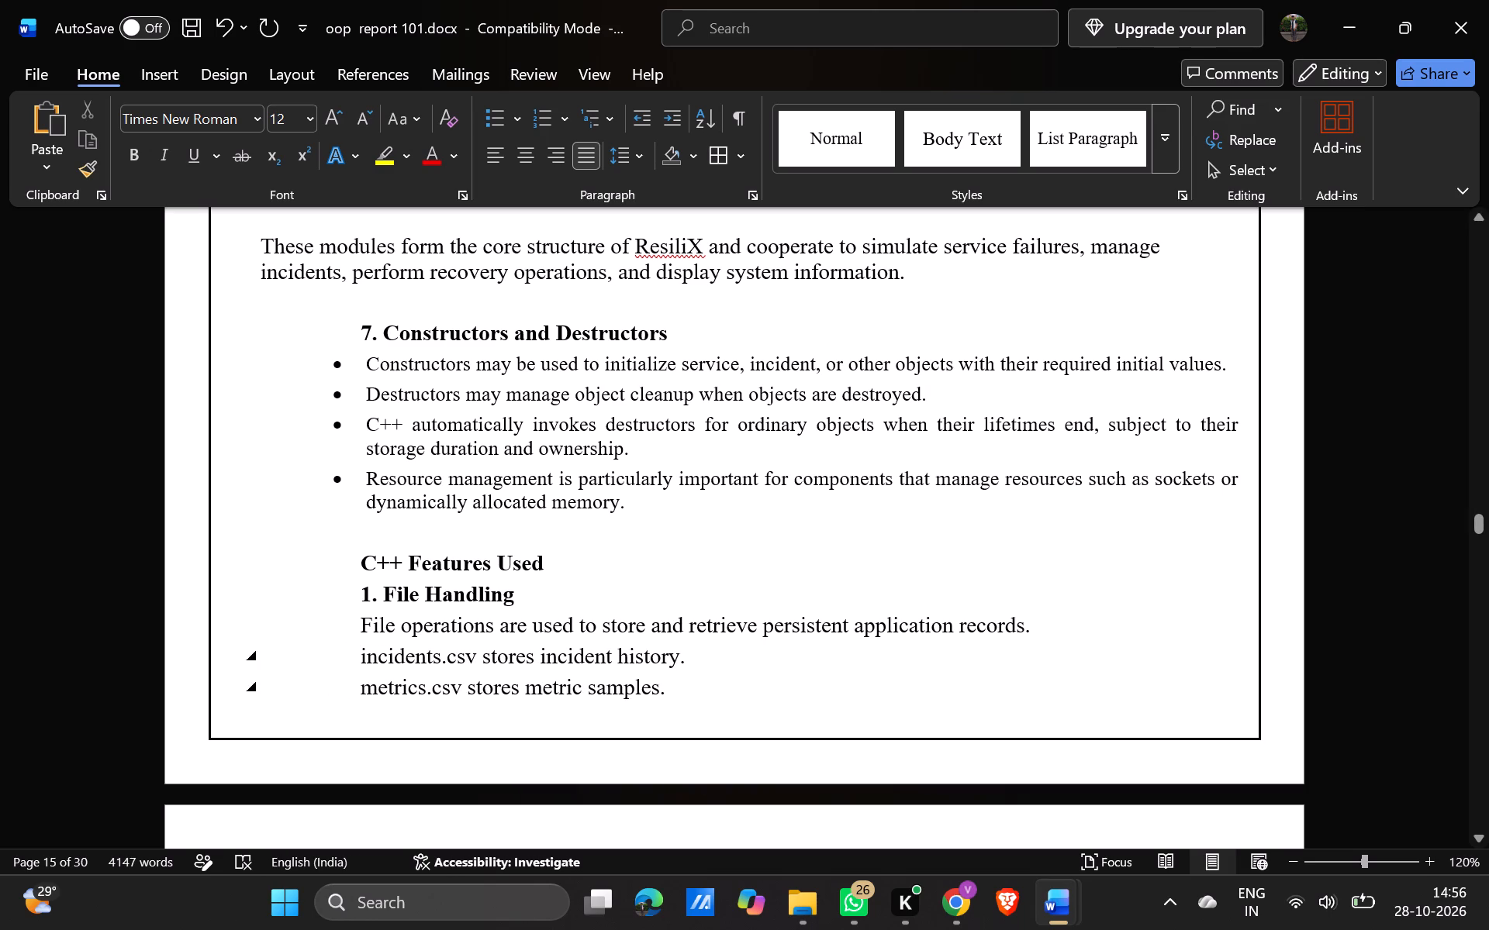
# Apply square bullets to the three indented lines under "1. File Handling".
pyautogui.moveTo(665, 684); pyautogui.dragTo(367, 624)
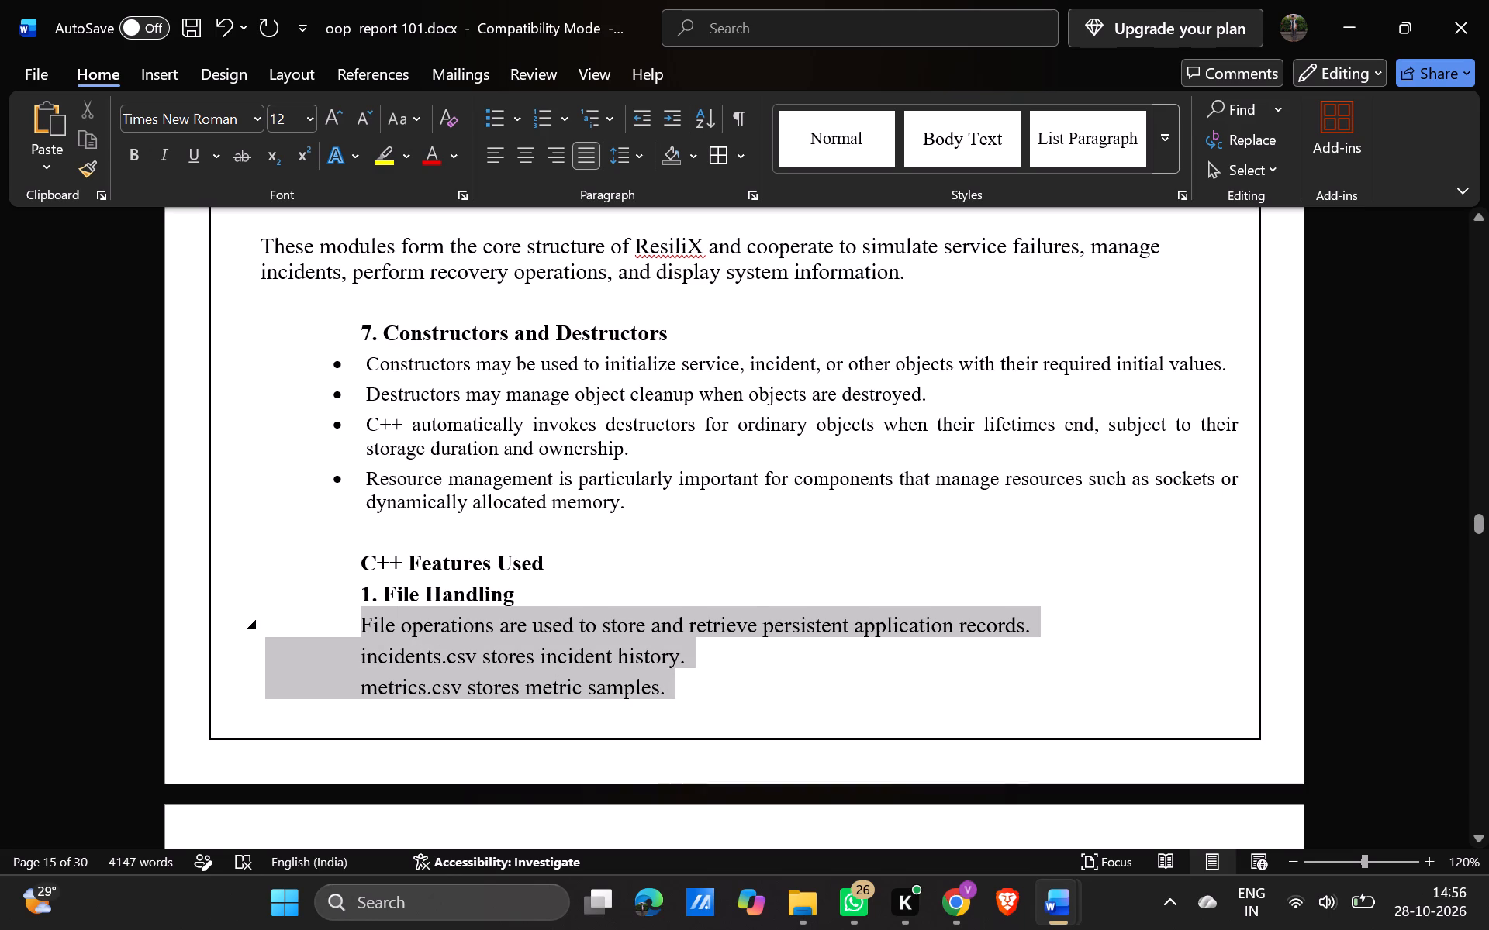
pyautogui.moveTo(367, 624); pyautogui.dragTo(366, 624)
pyautogui.click(551, 591)
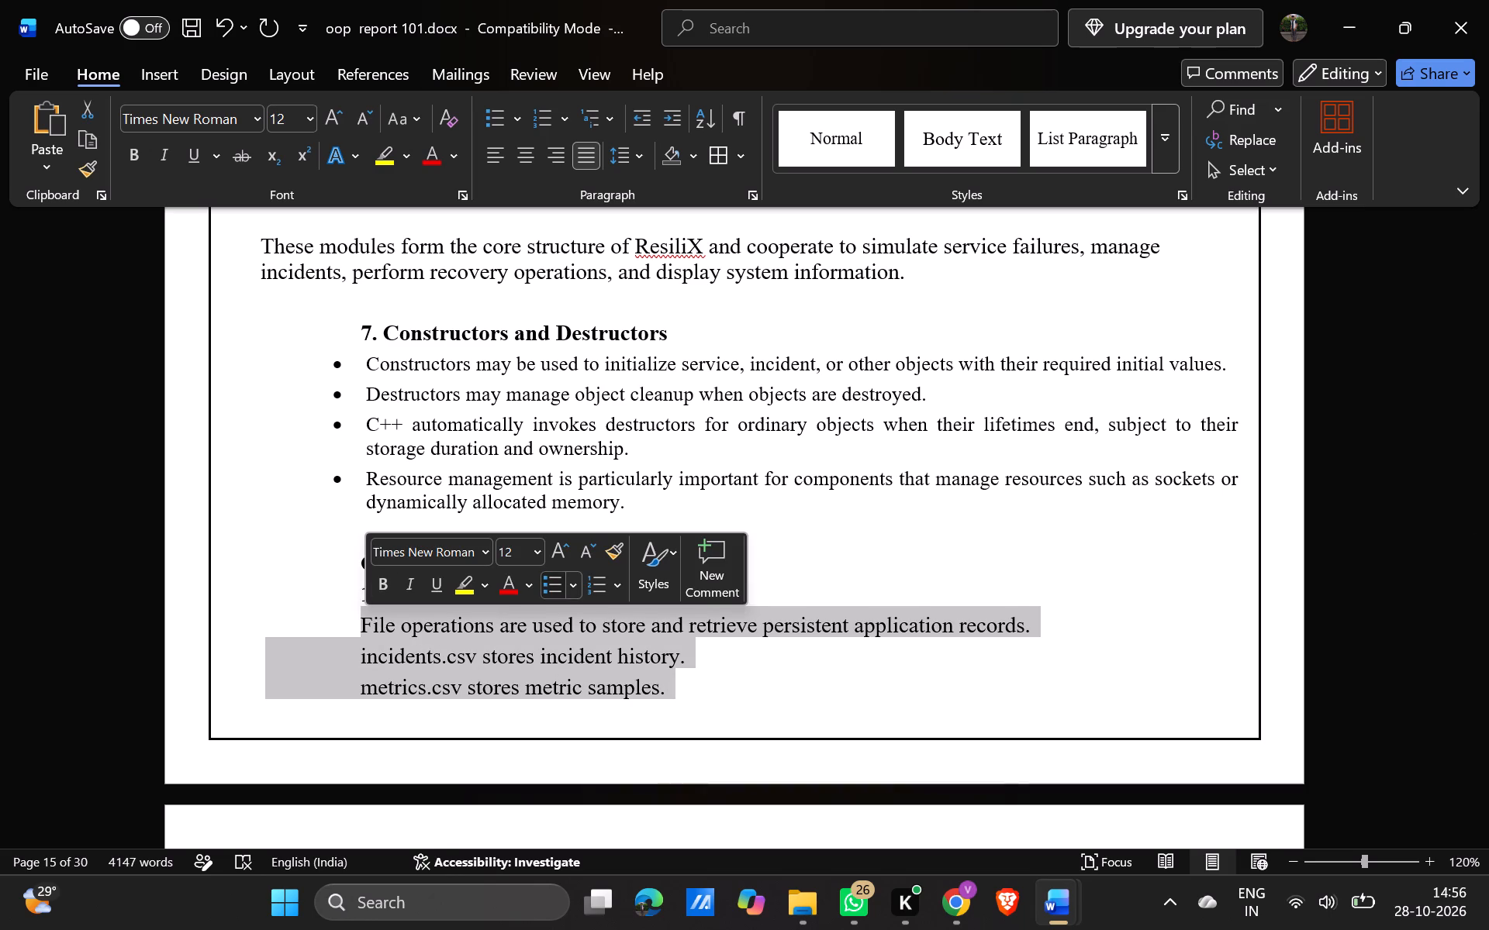
pyautogui.click(759, 685)
# Remove the bullets from the "metrics.csv.evaluations.csv" and "Persistence allows..." items at the top of page 16.
pyautogui.scroll(-1, 759, 685)
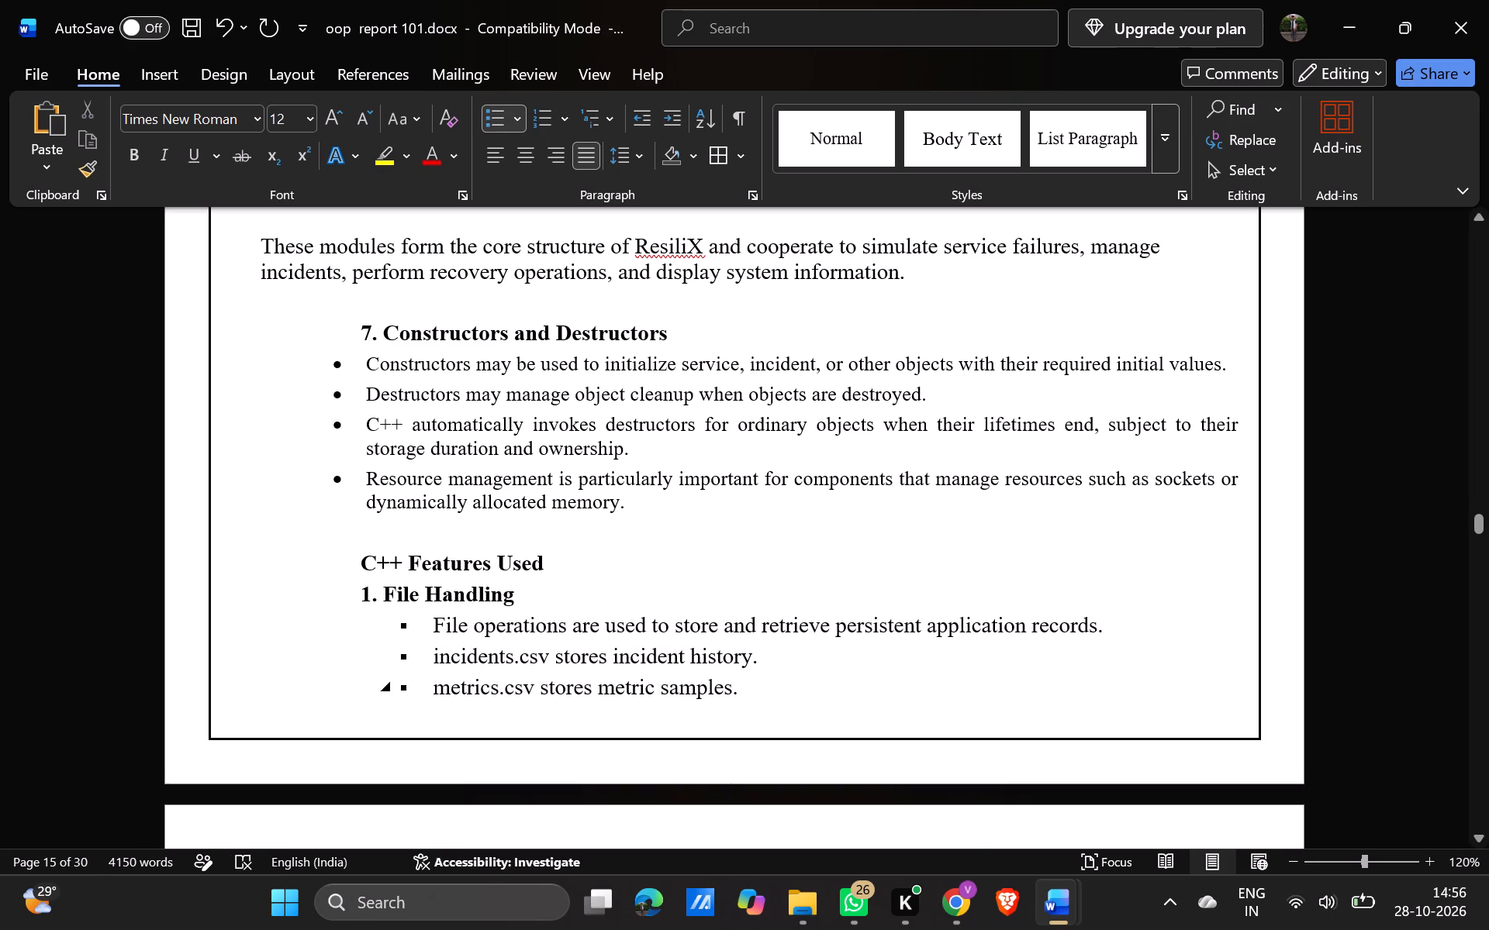
pyautogui.scroll(-2, 759, 685)
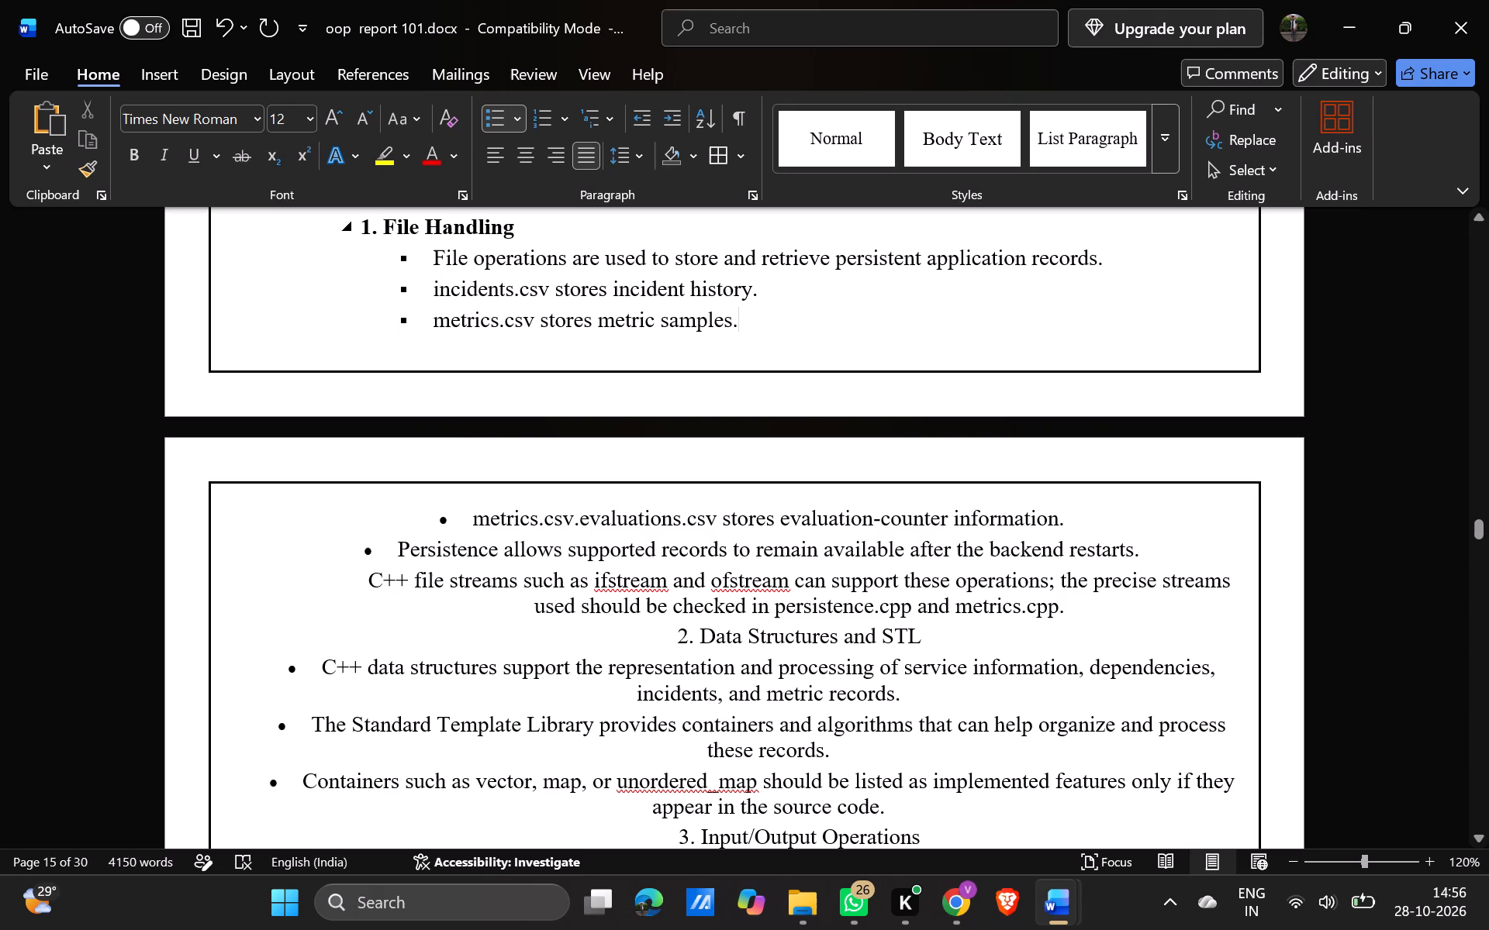
pyautogui.click(475, 523)
pyautogui.press('BackSpace')
pyautogui.click(383, 549)
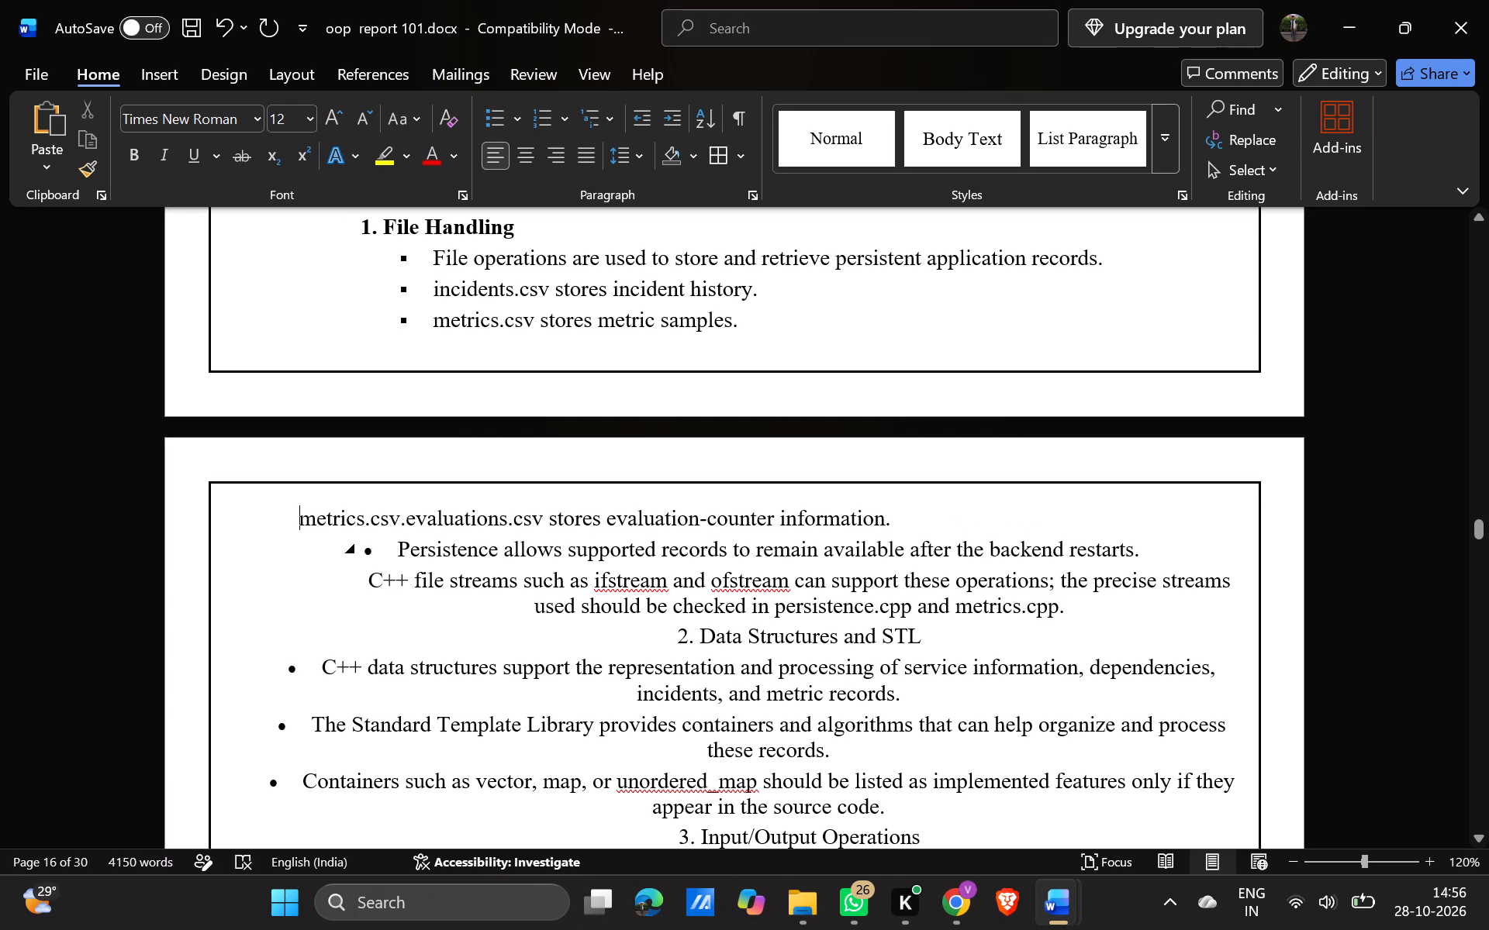
pyautogui.press('BackSpace')
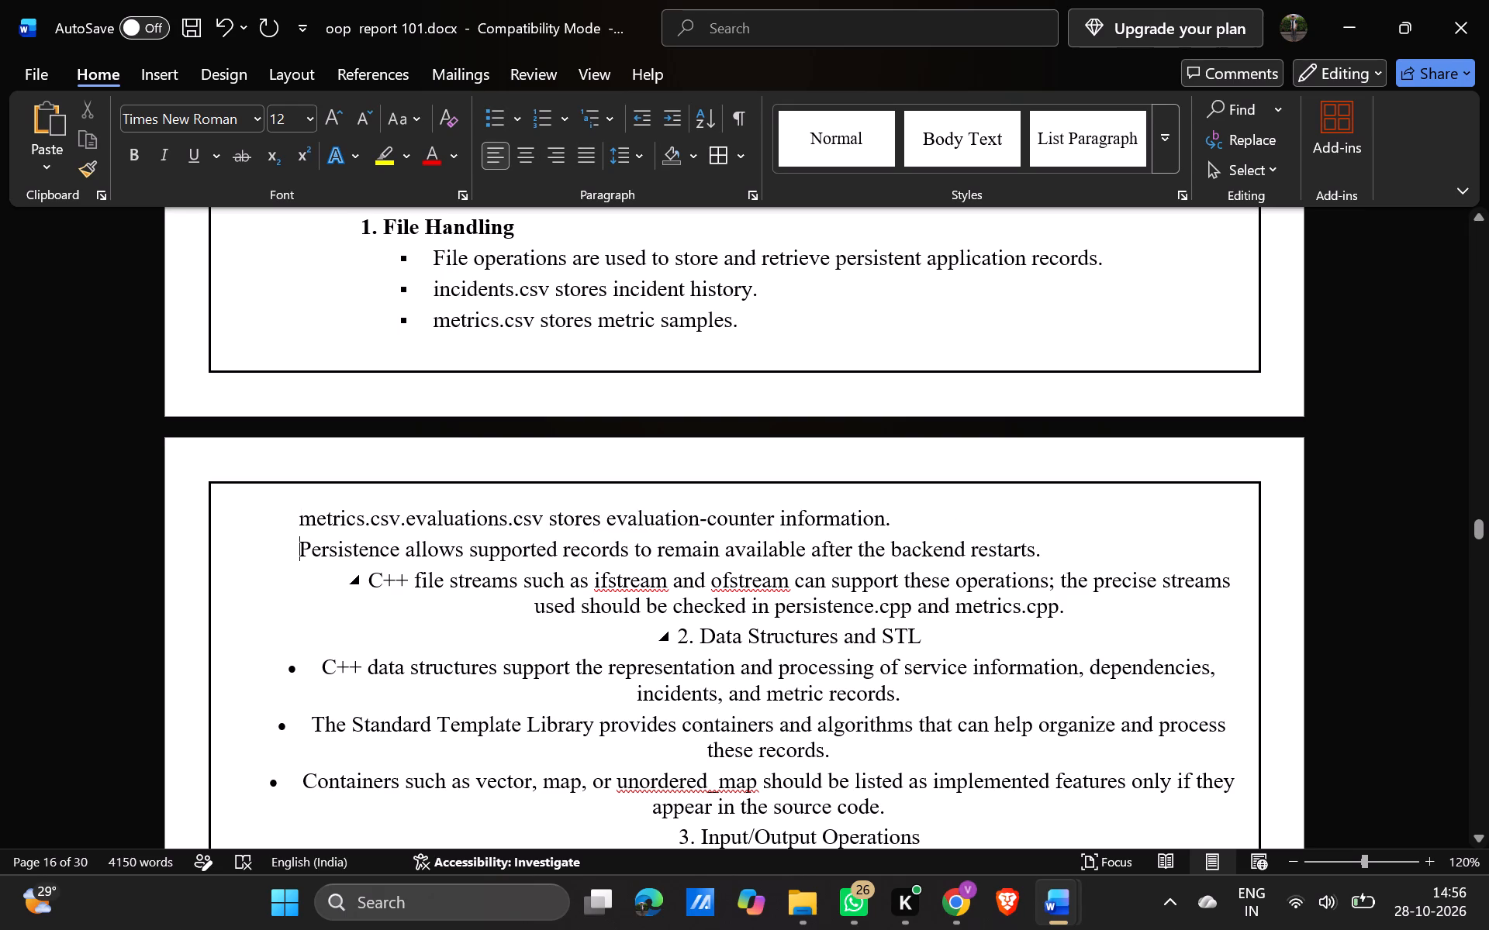
# Delete the "C++ file streams such as ifstream and ofstream..." paragraph above "2. Data Structures and STL".
pyautogui.moveTo(1105, 611); pyautogui.dragTo(876, 594)
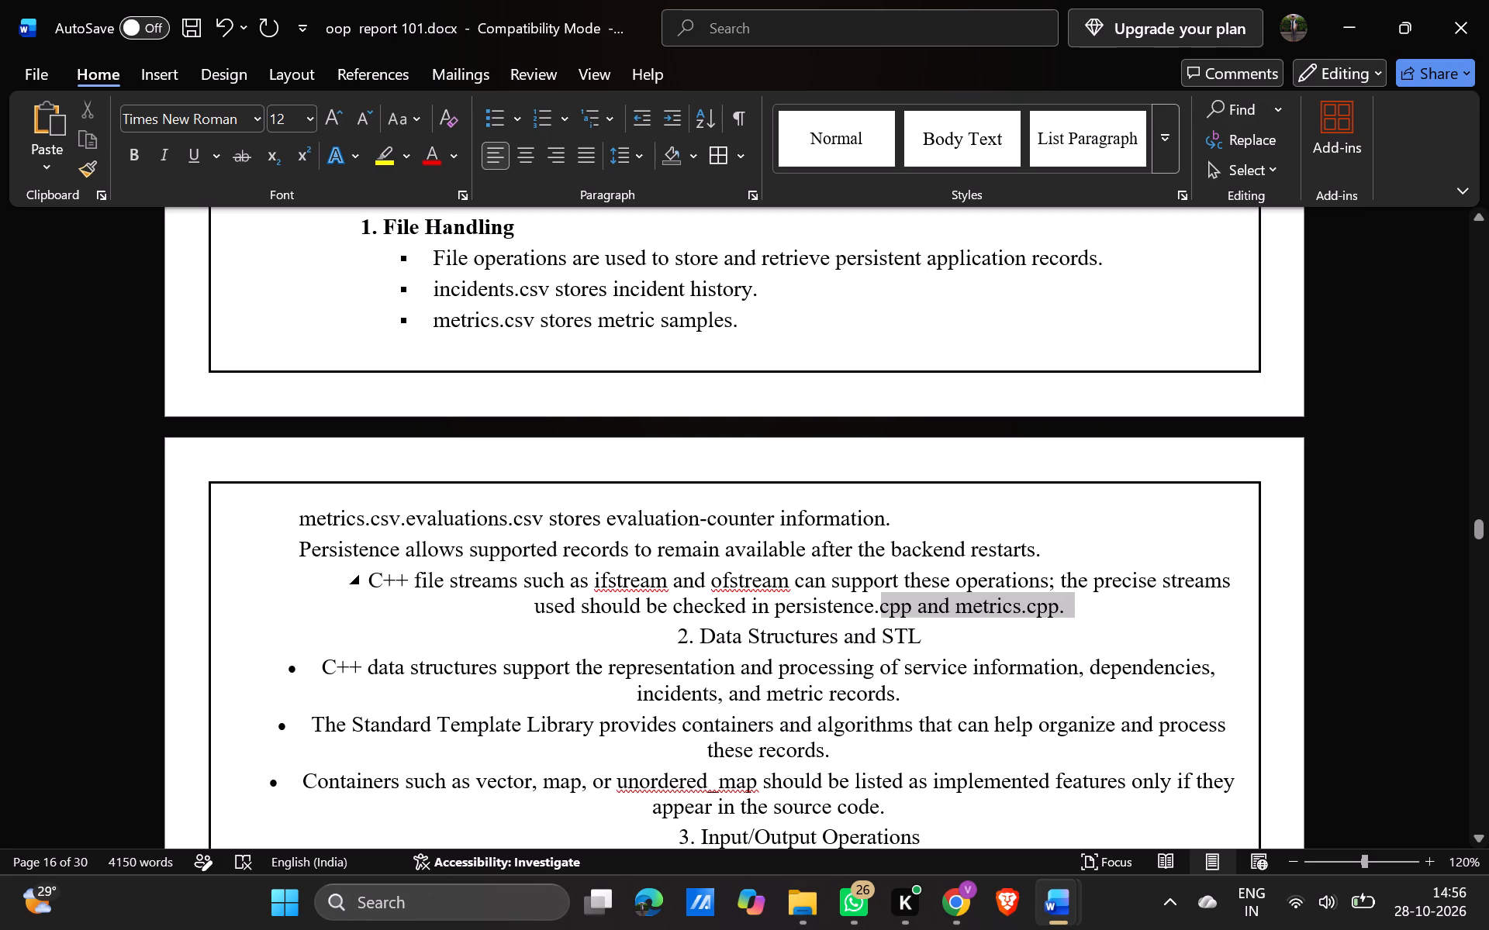
pyautogui.moveTo(876, 594); pyautogui.dragTo(364, 588)
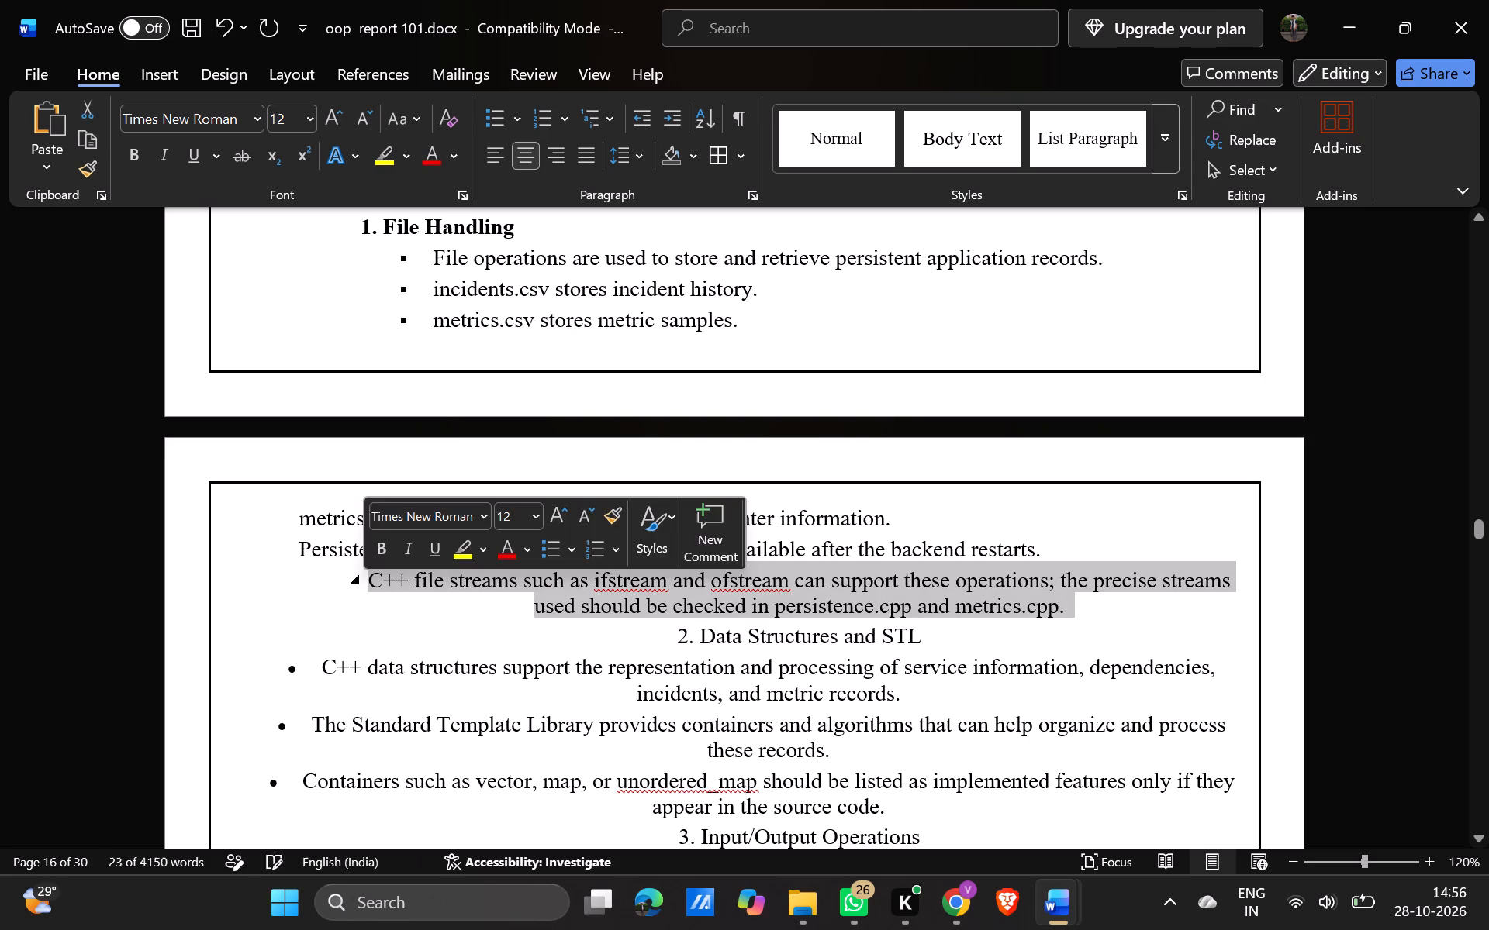
pyautogui.click(488, 715)
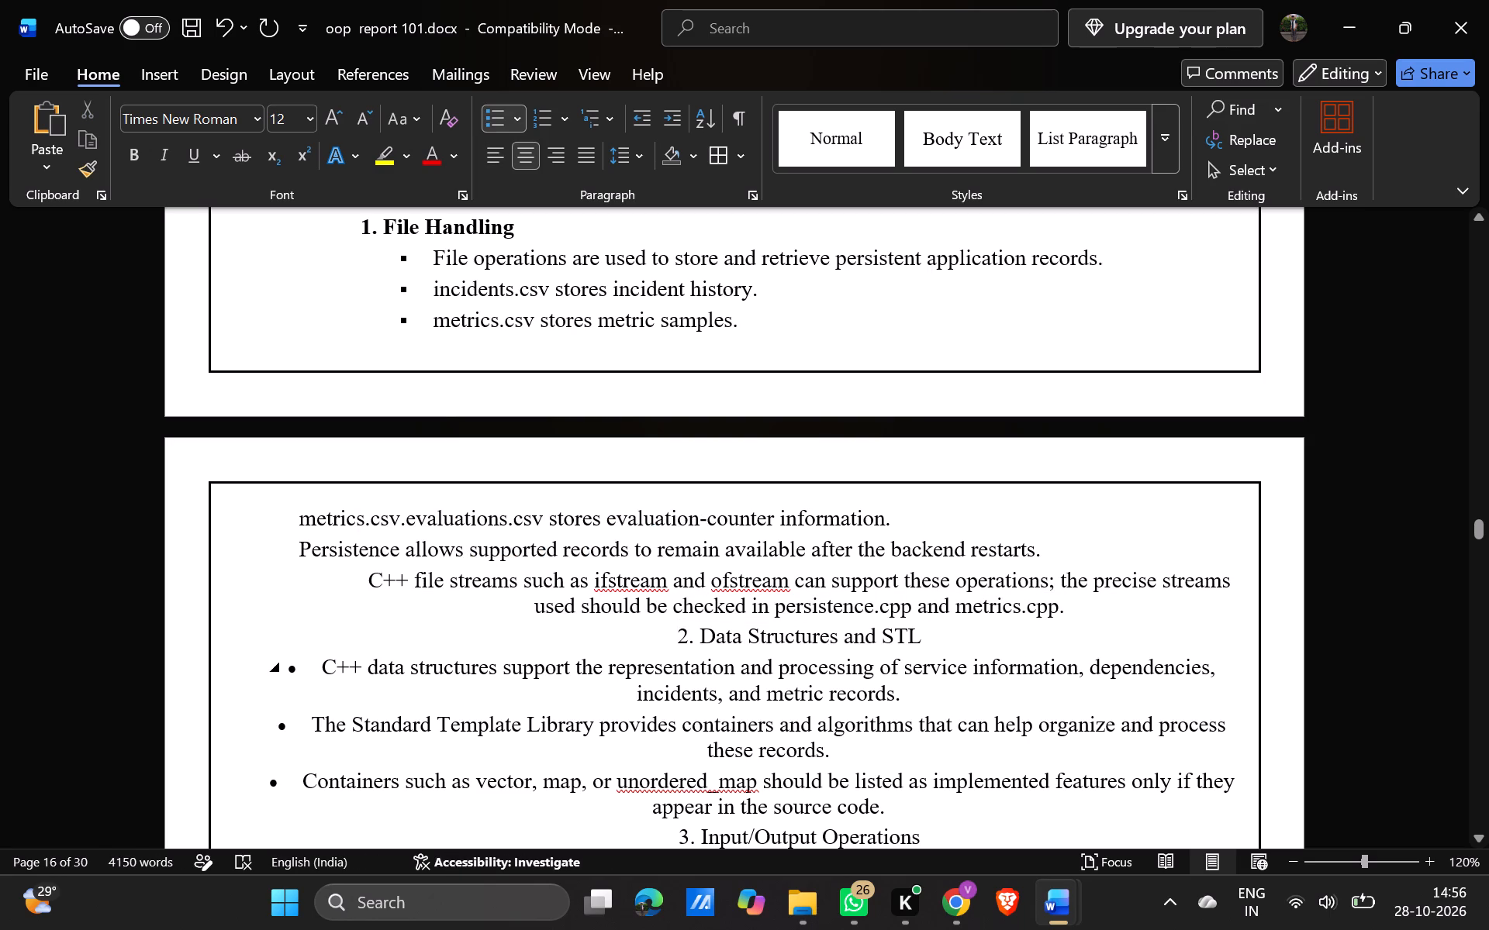
pyautogui.moveTo(1066, 613); pyautogui.dragTo(1066, 612)
pyautogui.moveTo(1066, 612); pyautogui.dragTo(365, 583)
pyautogui.press('Delete')
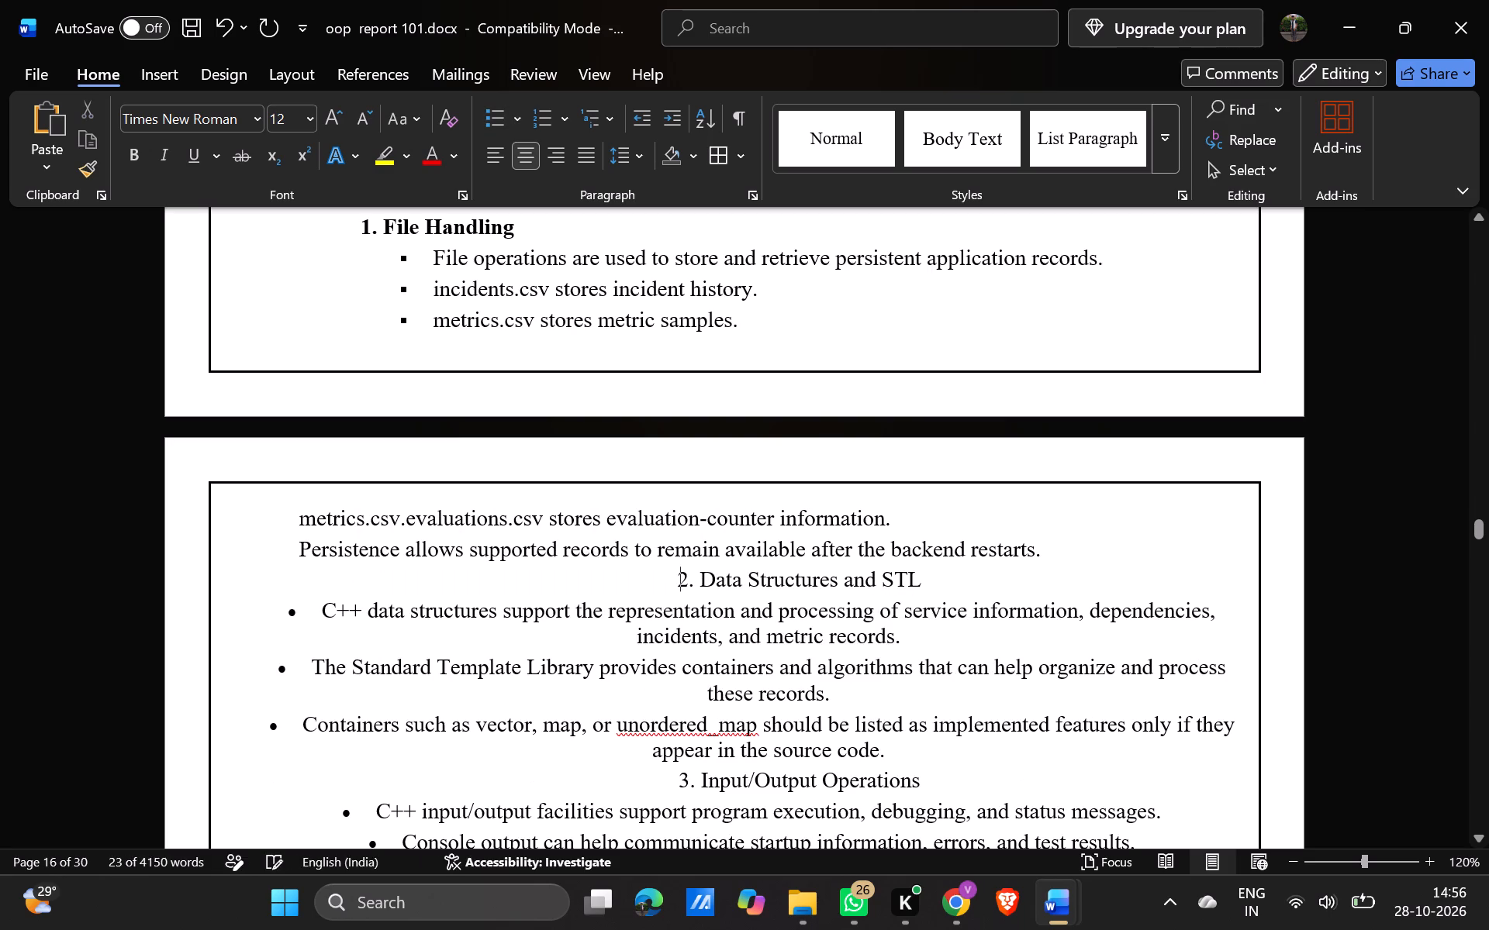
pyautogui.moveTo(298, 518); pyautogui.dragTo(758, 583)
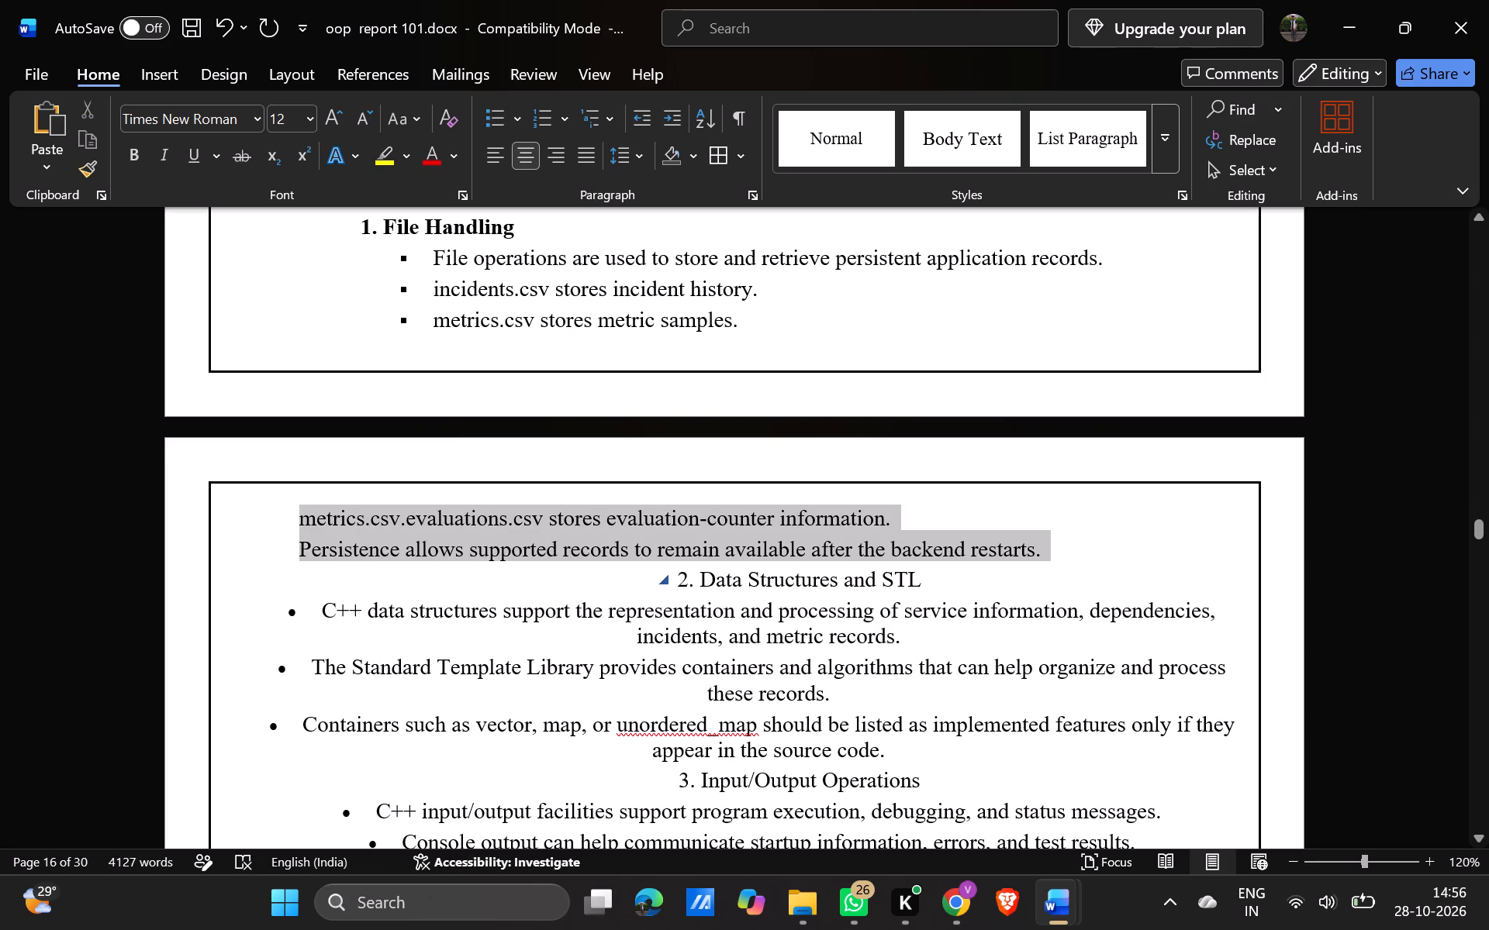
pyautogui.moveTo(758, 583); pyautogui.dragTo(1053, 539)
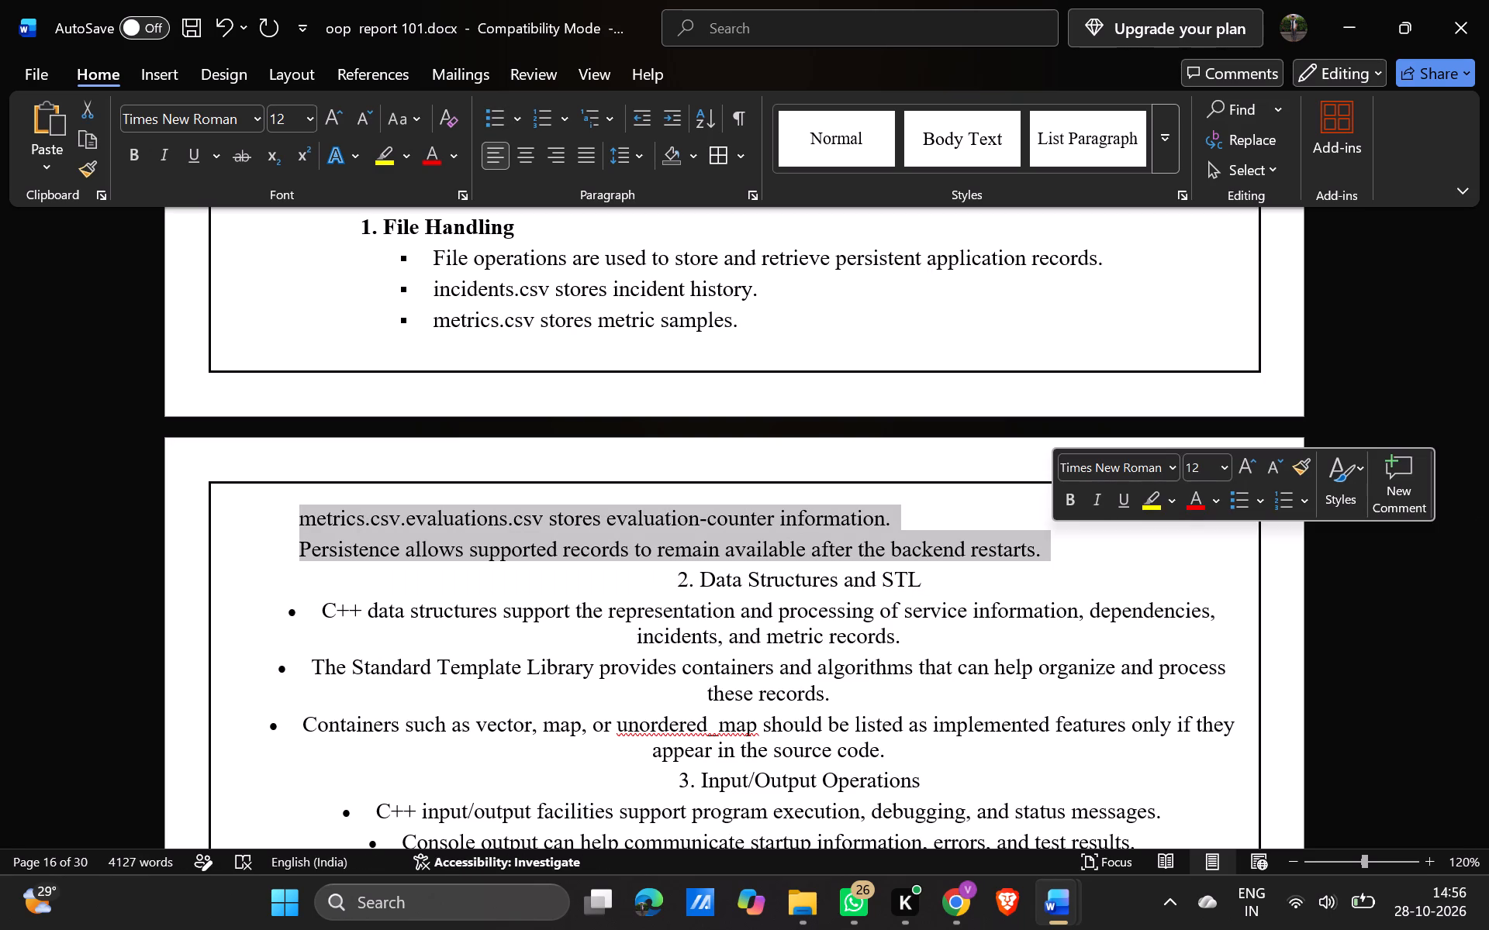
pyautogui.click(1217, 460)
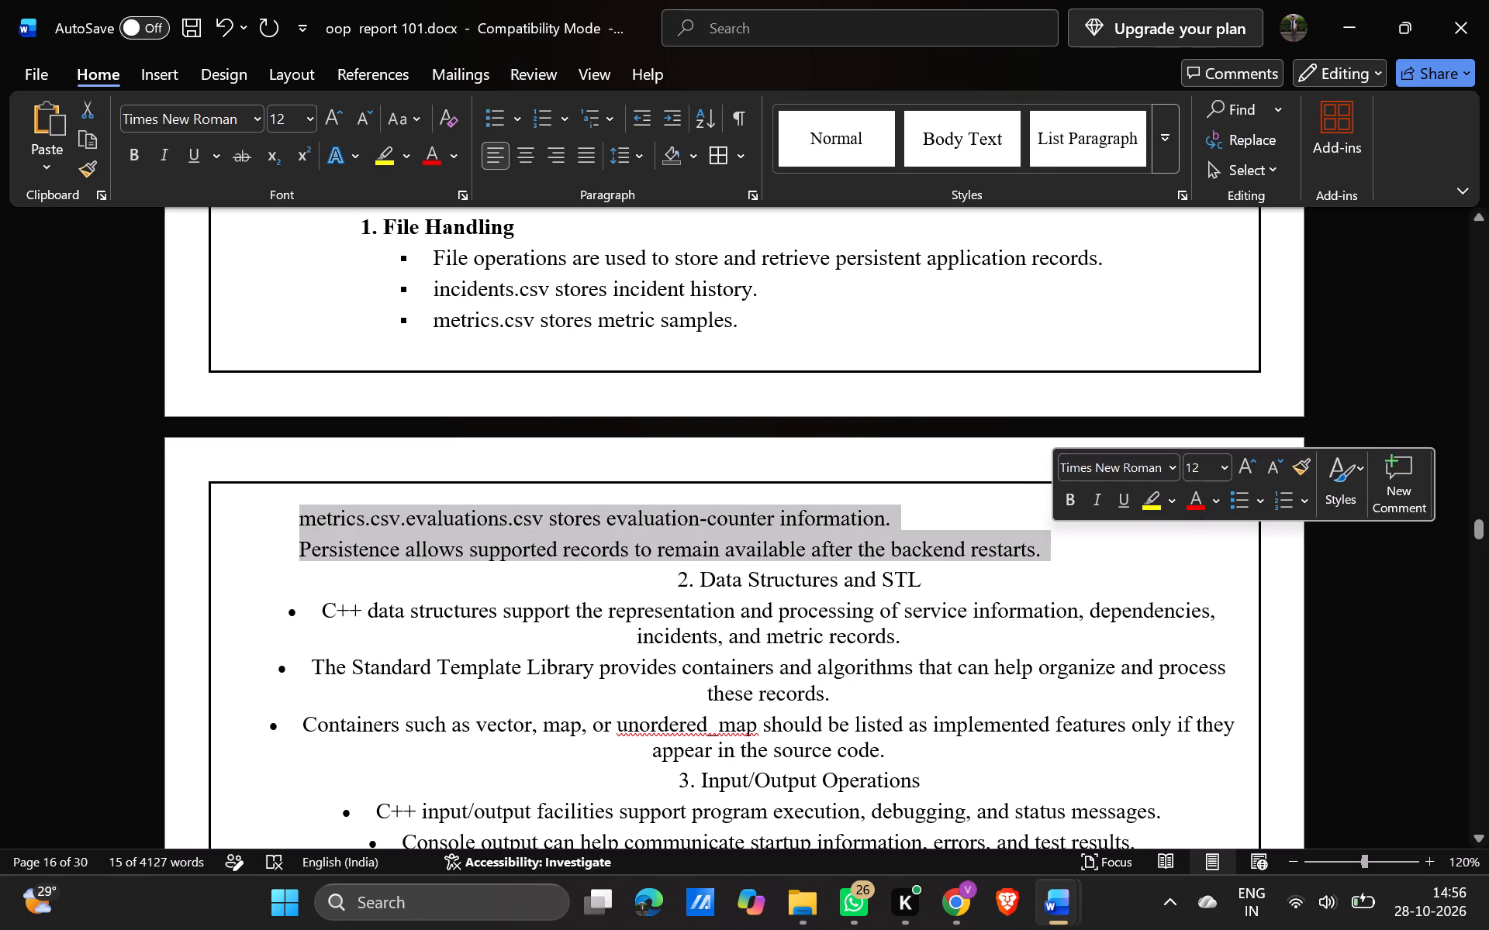
# Set the font size of the three bulleted items under "1. File Handling" on page 15 to 11.
pyautogui.scroll(2, 841, 420)
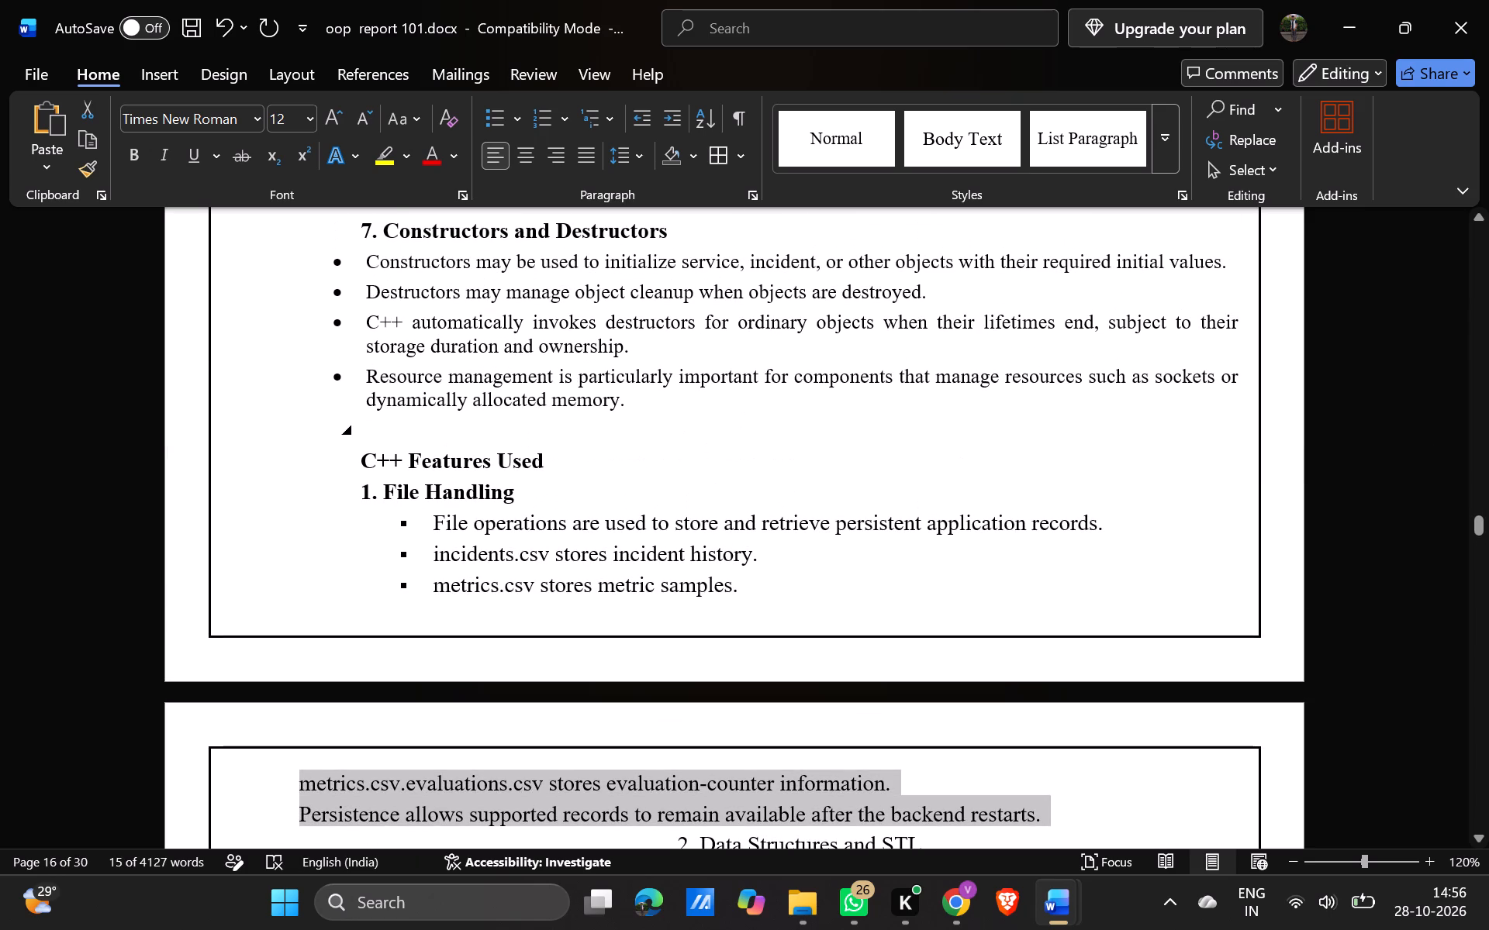
pyautogui.scroll(1, 841, 420)
pyautogui.moveTo(758, 597); pyautogui.dragTo(452, 532)
pyautogui.click(621, 460)
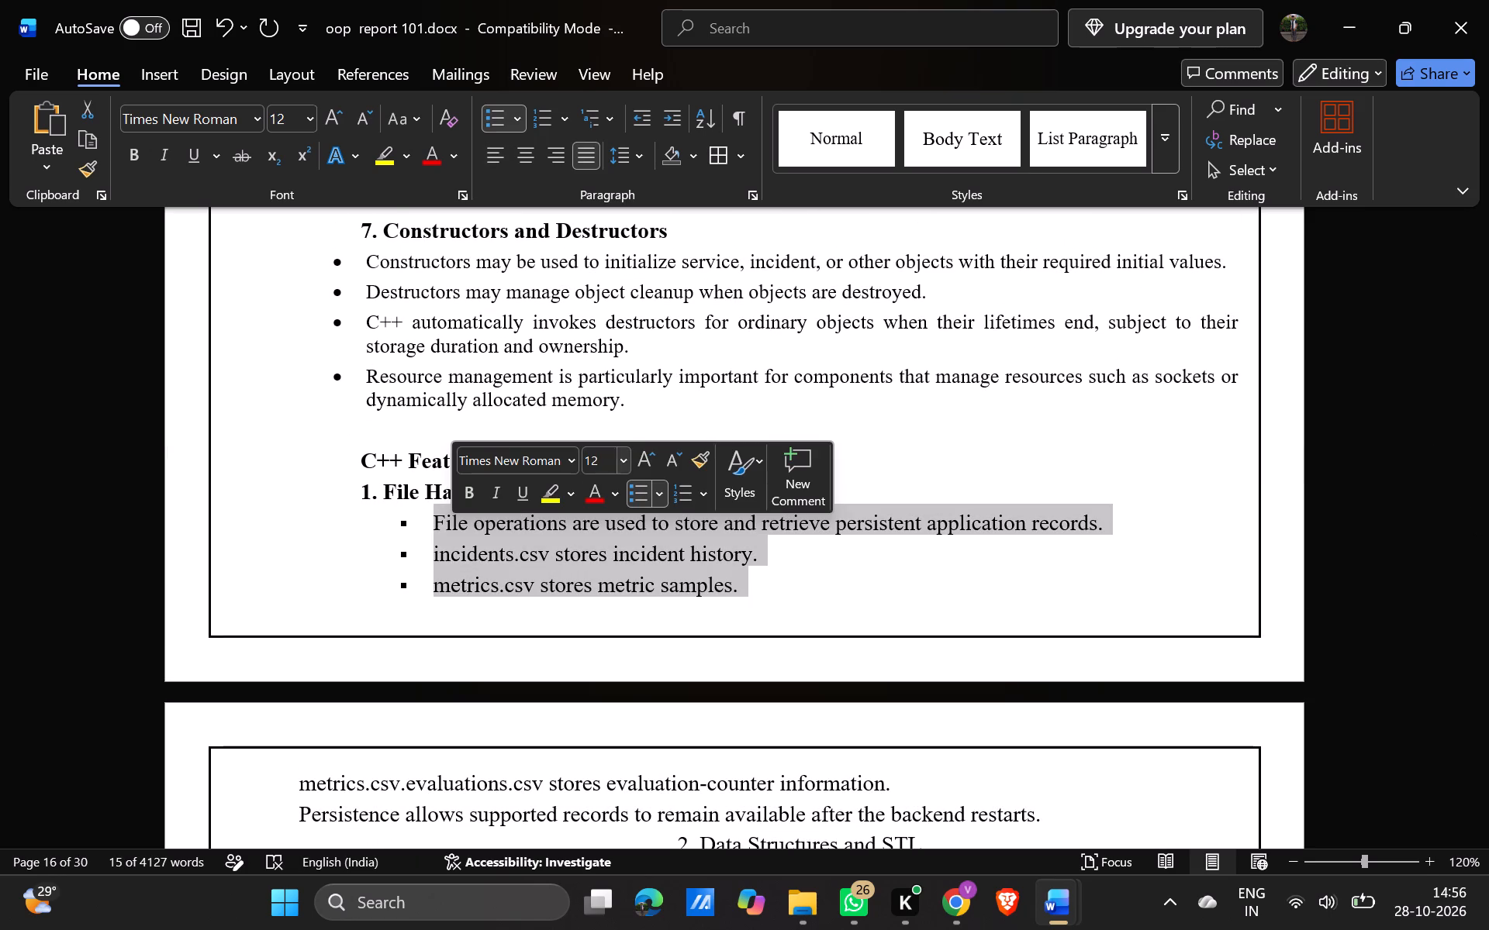
pyautogui.click(604, 102)
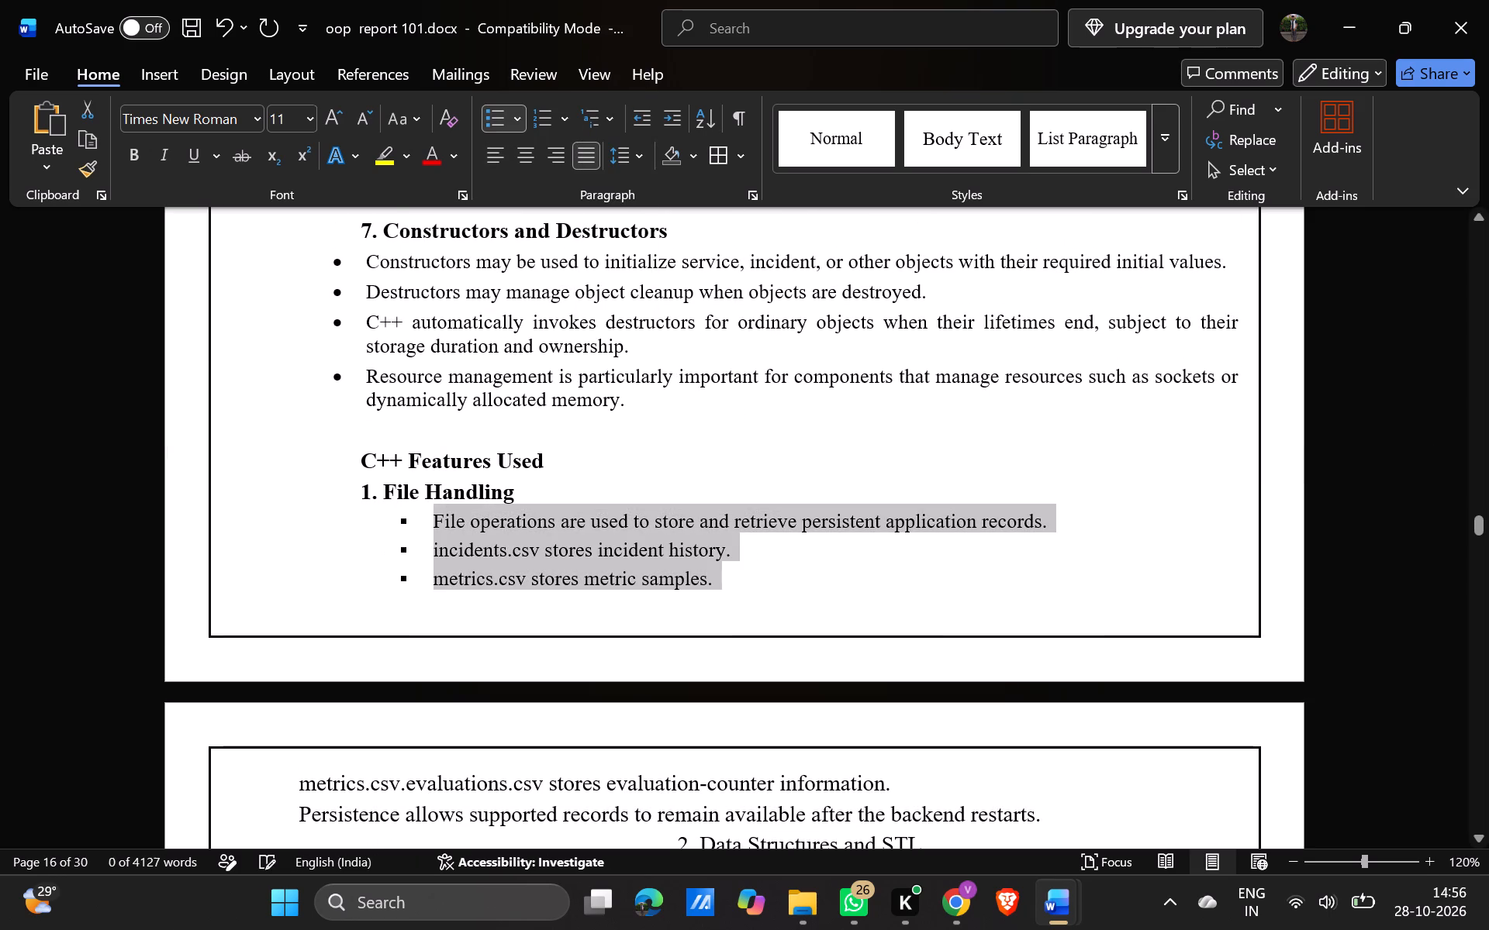
pyautogui.click(794, 619)
# Set the font size of the two File Handling lines at the top of page 16 to 11.
pyautogui.scroll(-1, 794, 619)
pyautogui.moveTo(1042, 530); pyautogui.dragTo(326, 506)
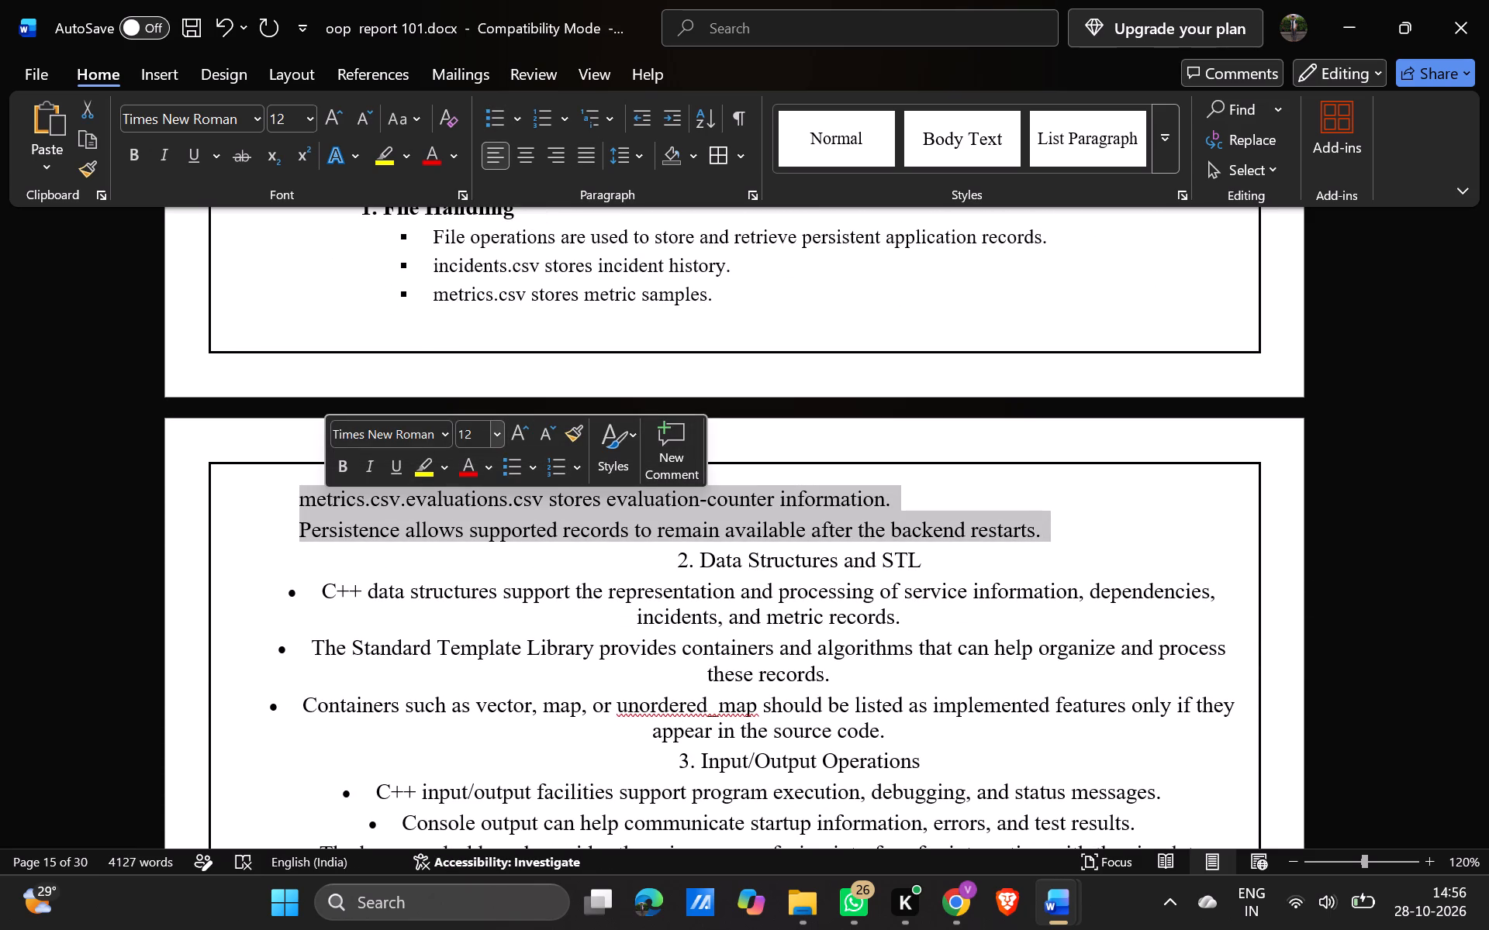
pyautogui.moveTo(494, 432); pyautogui.dragTo(486, 551)
pyautogui.click(486, 551)
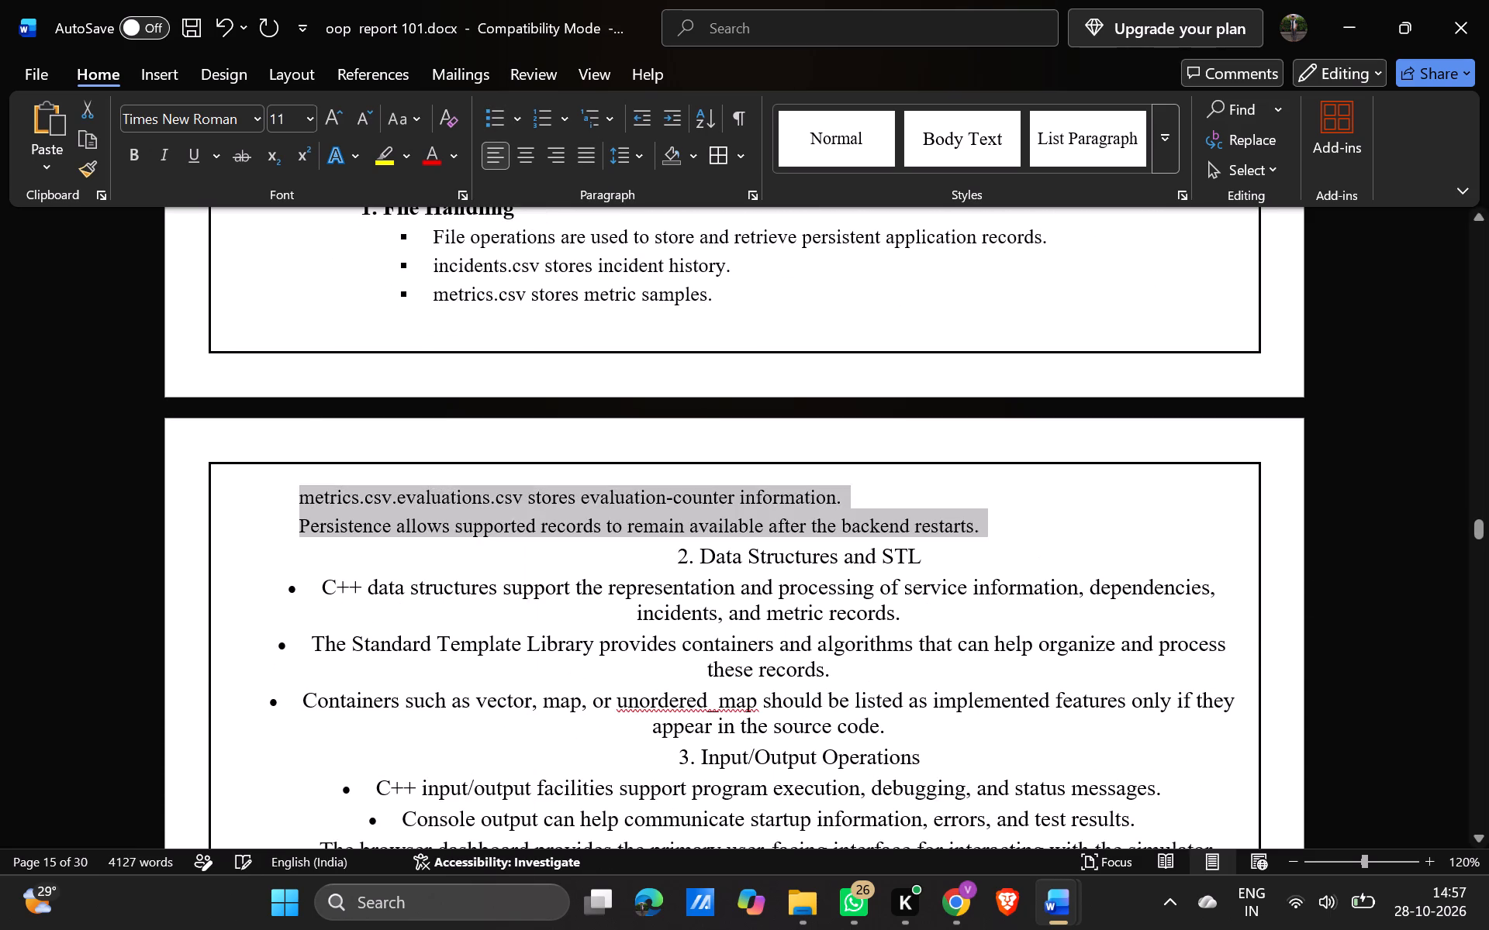
# Justify the "2. Data Structures and STL" heading.
pyautogui.click(589, 155)
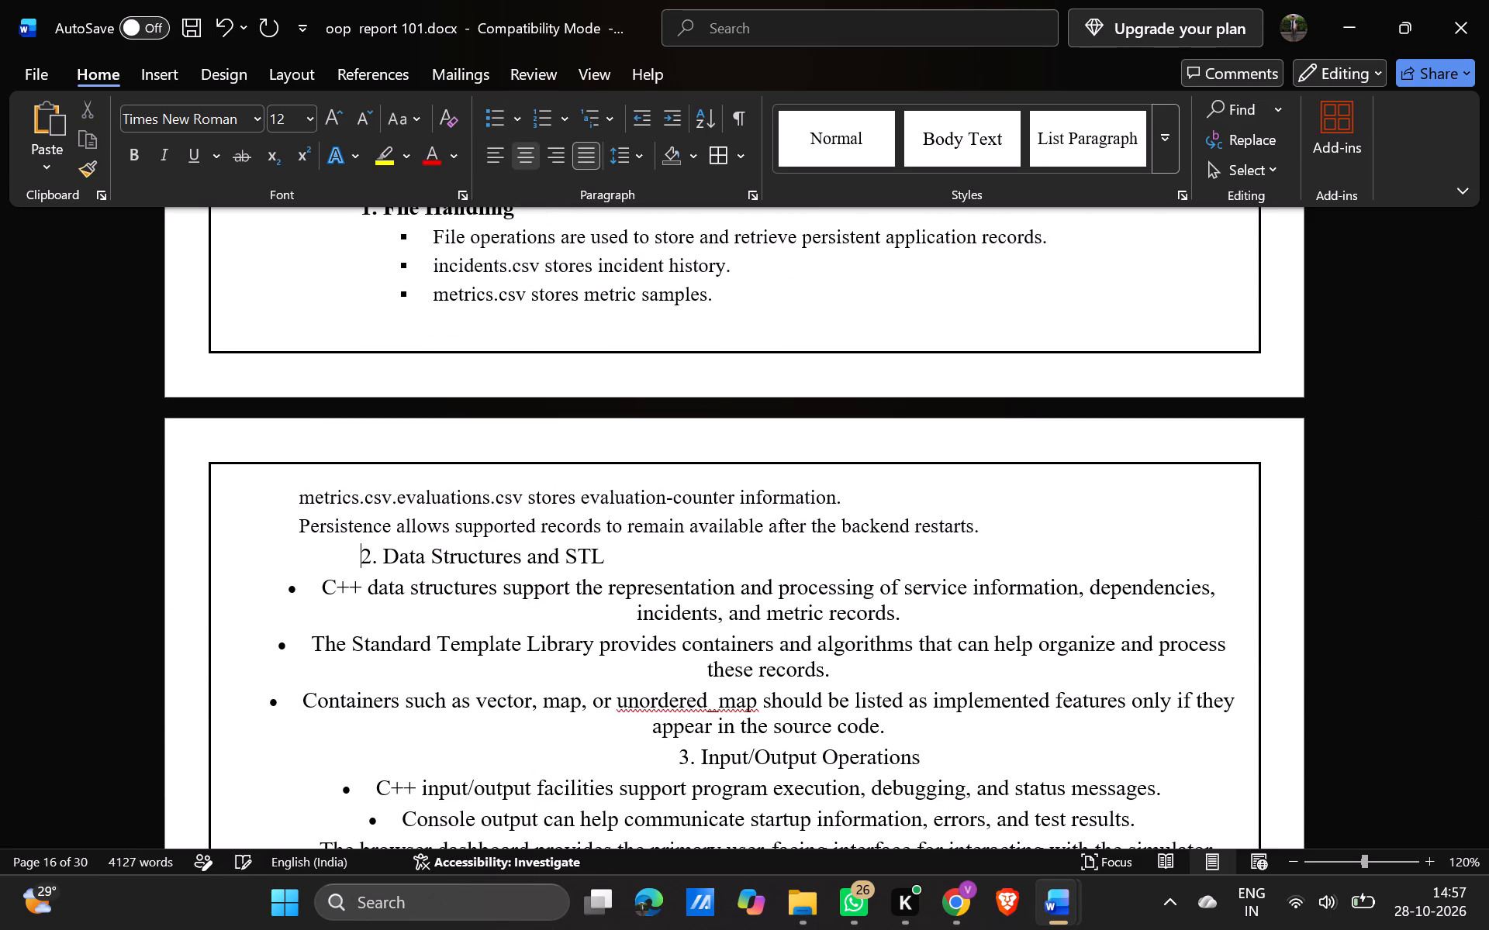
# Apply square bullets to the "metrics.csv.evaluations.csv" and "Persistence allows..." lines at the top of page 16.
pyautogui.click(489, 125)
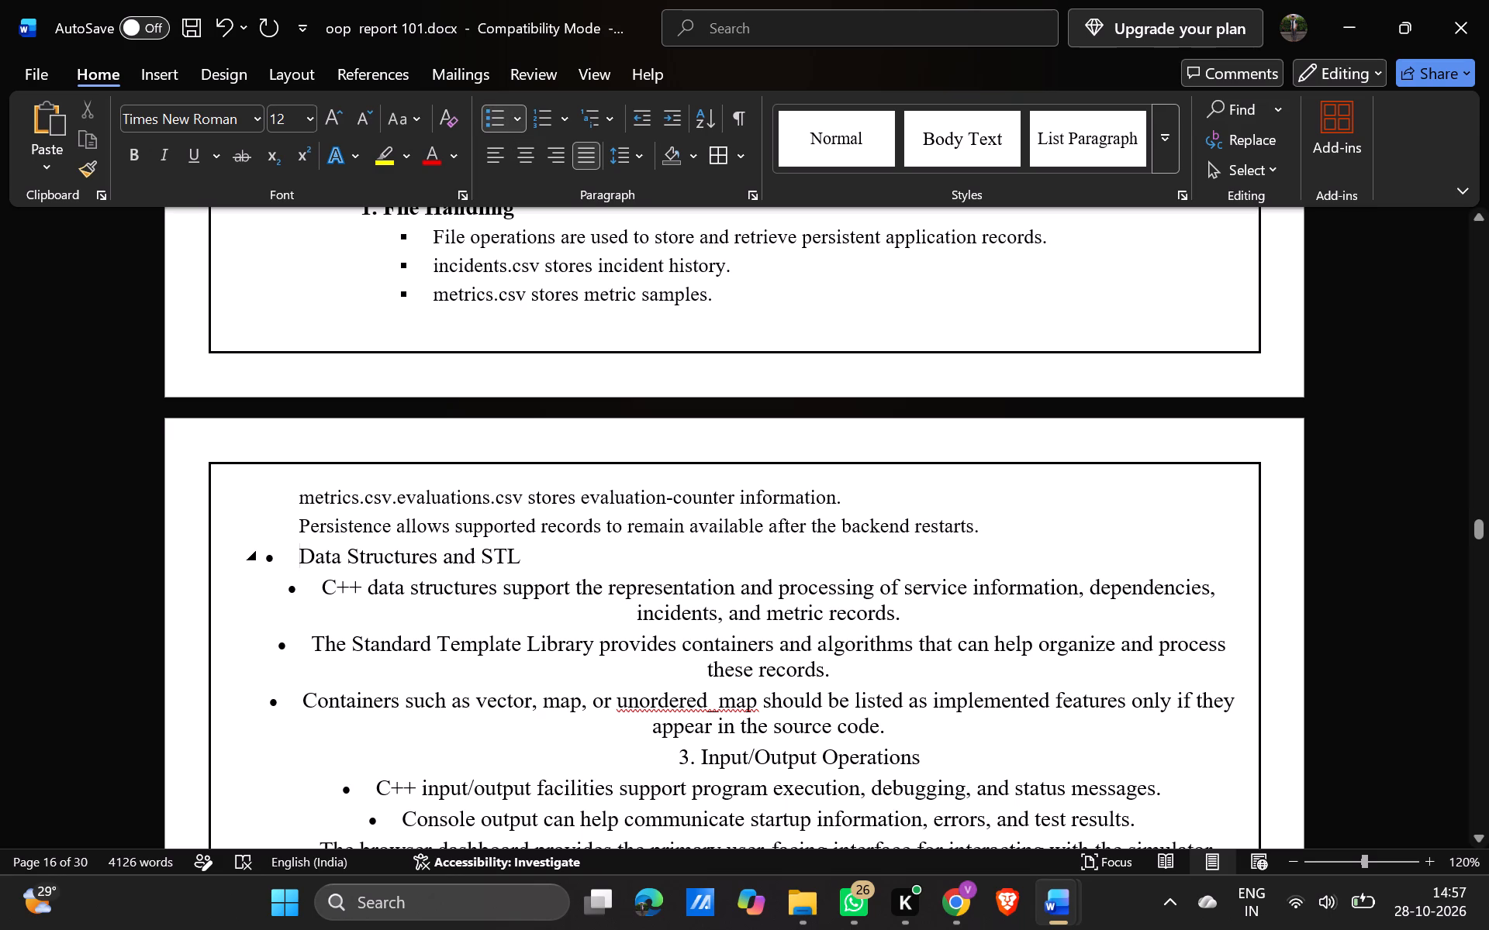
pyautogui.hotkey('ctrl', 'z')
pyautogui.moveTo(1000, 536); pyautogui.dragTo(309, 504)
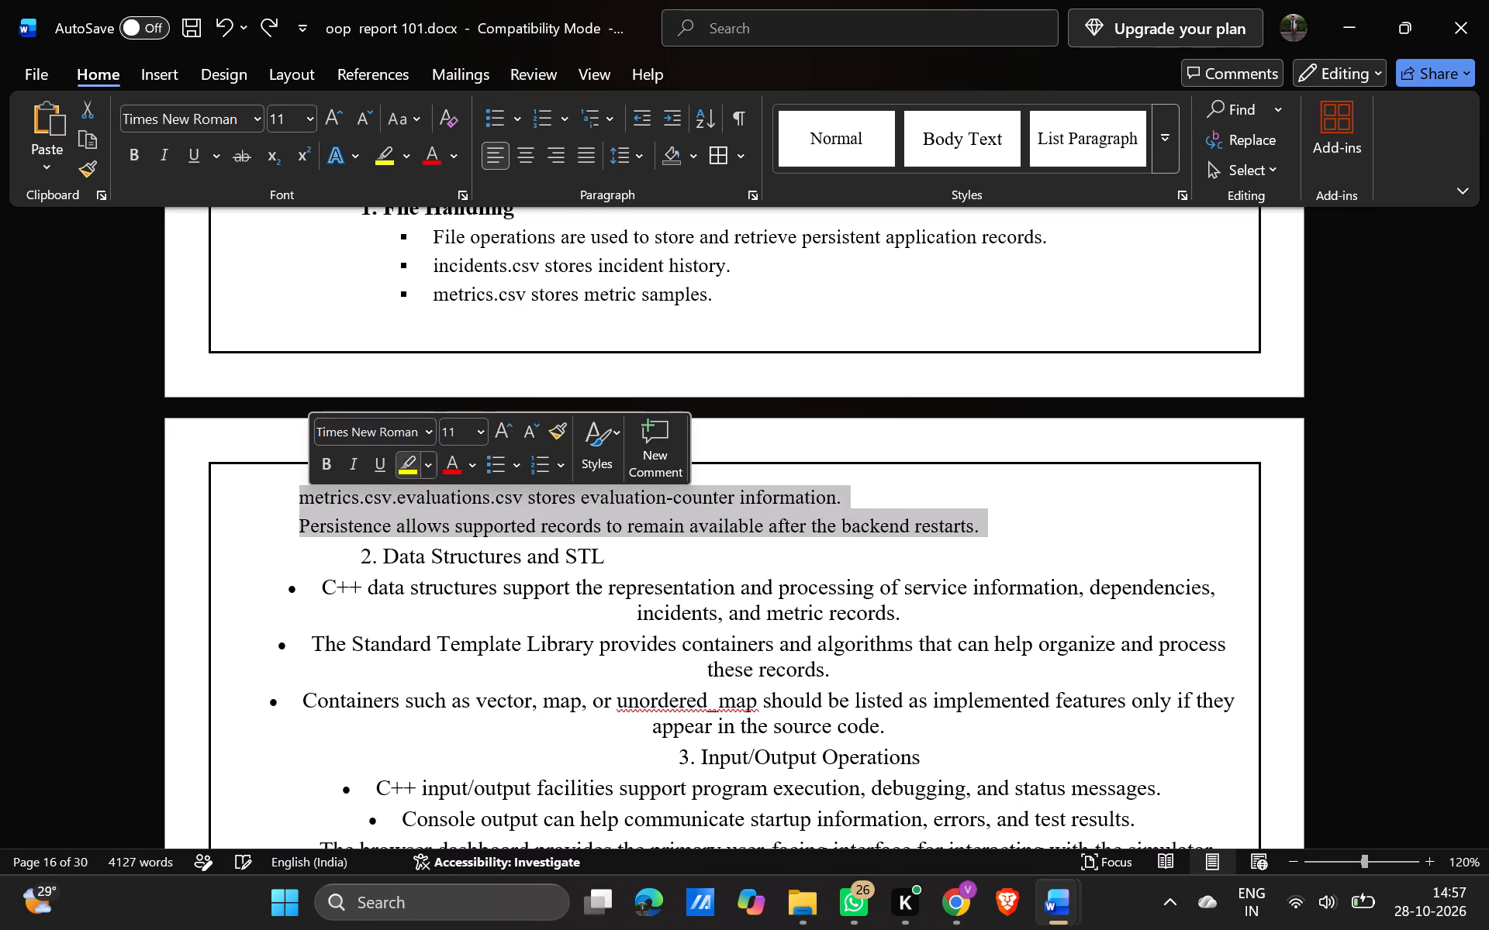
pyautogui.click(489, 469)
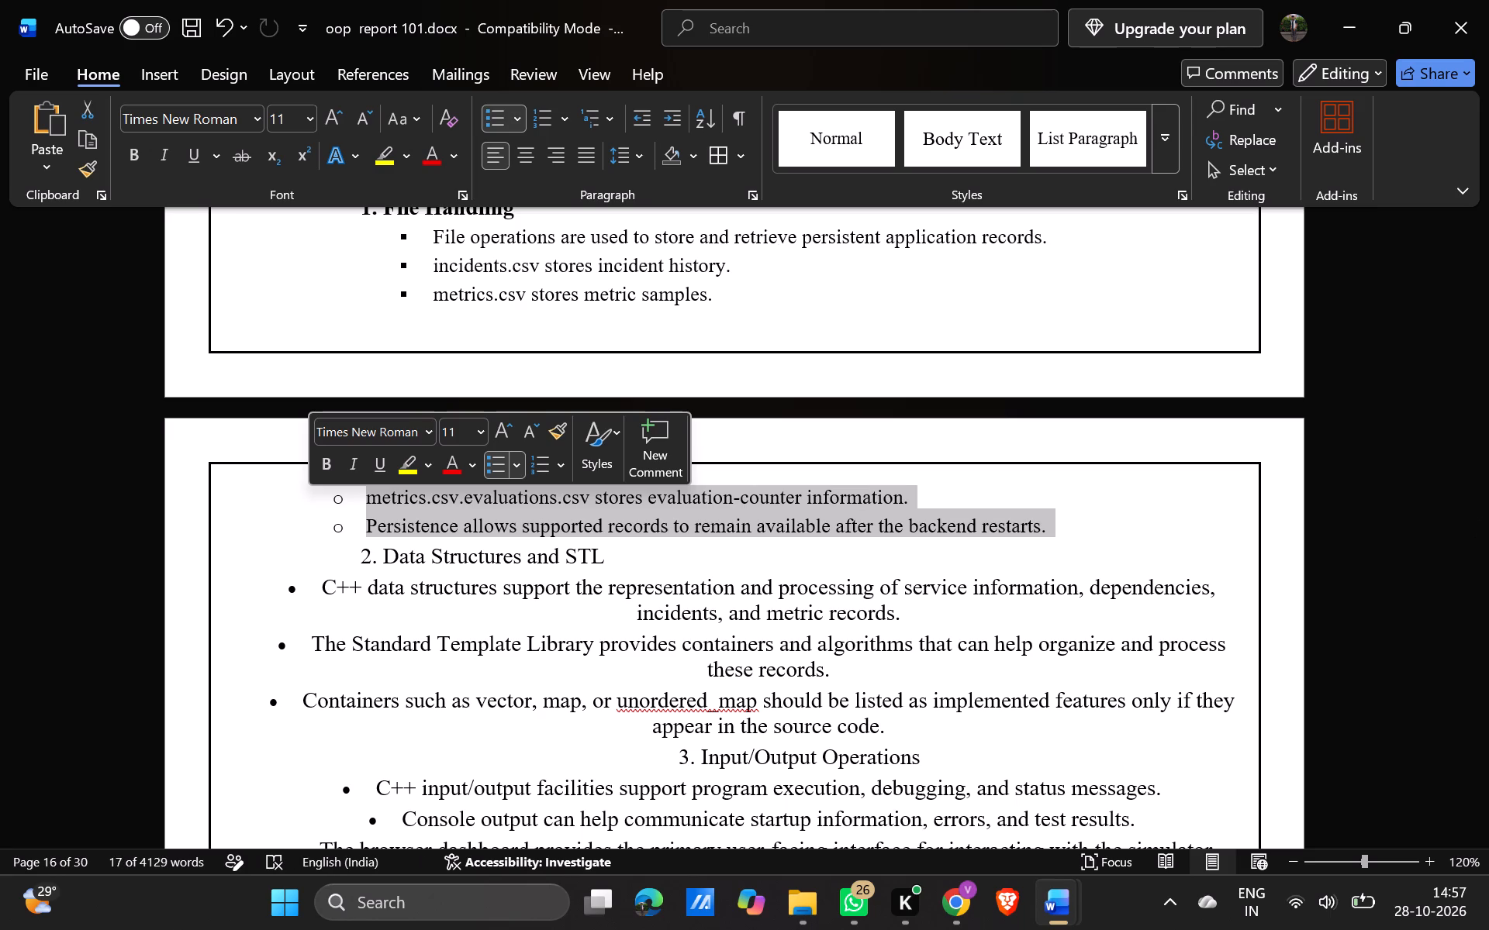
pyautogui.click(518, 467)
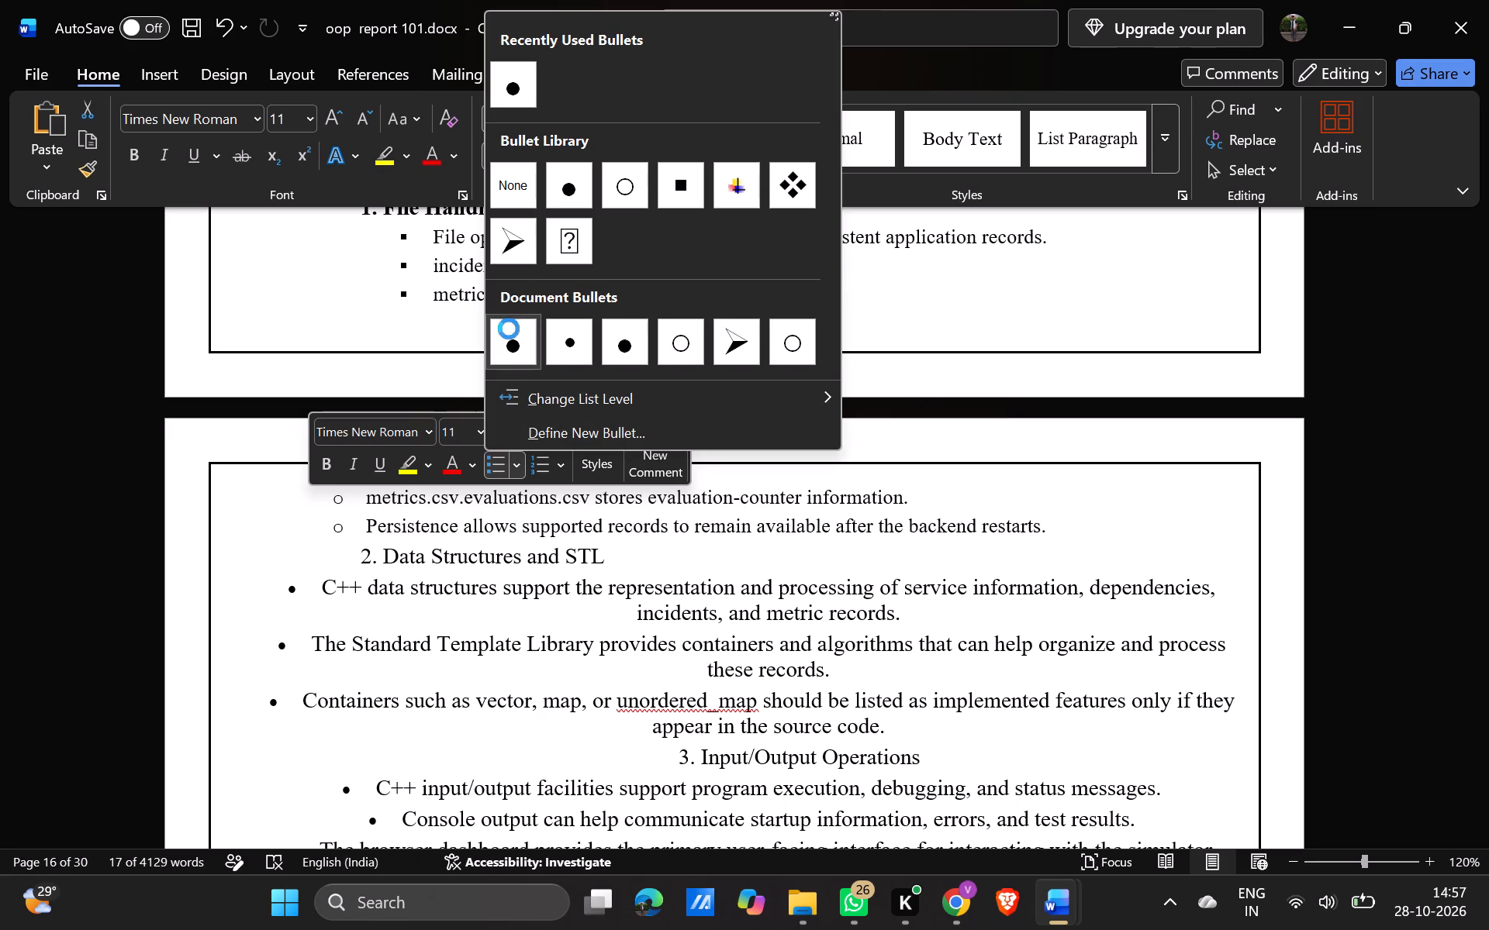
pyautogui.click(511, 94)
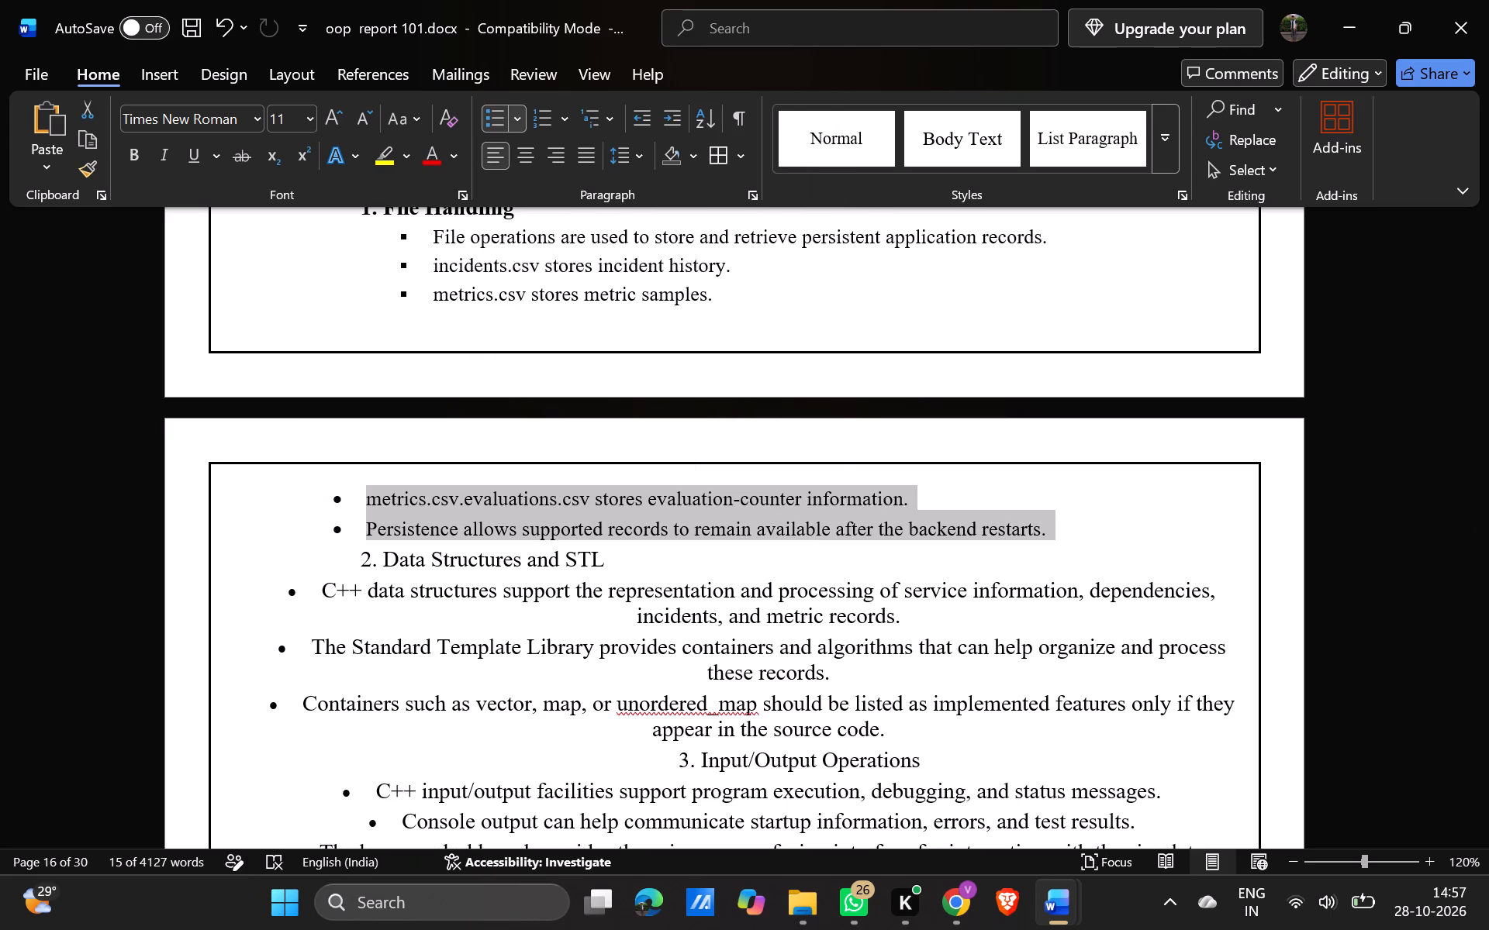
pyautogui.click(517, 126)
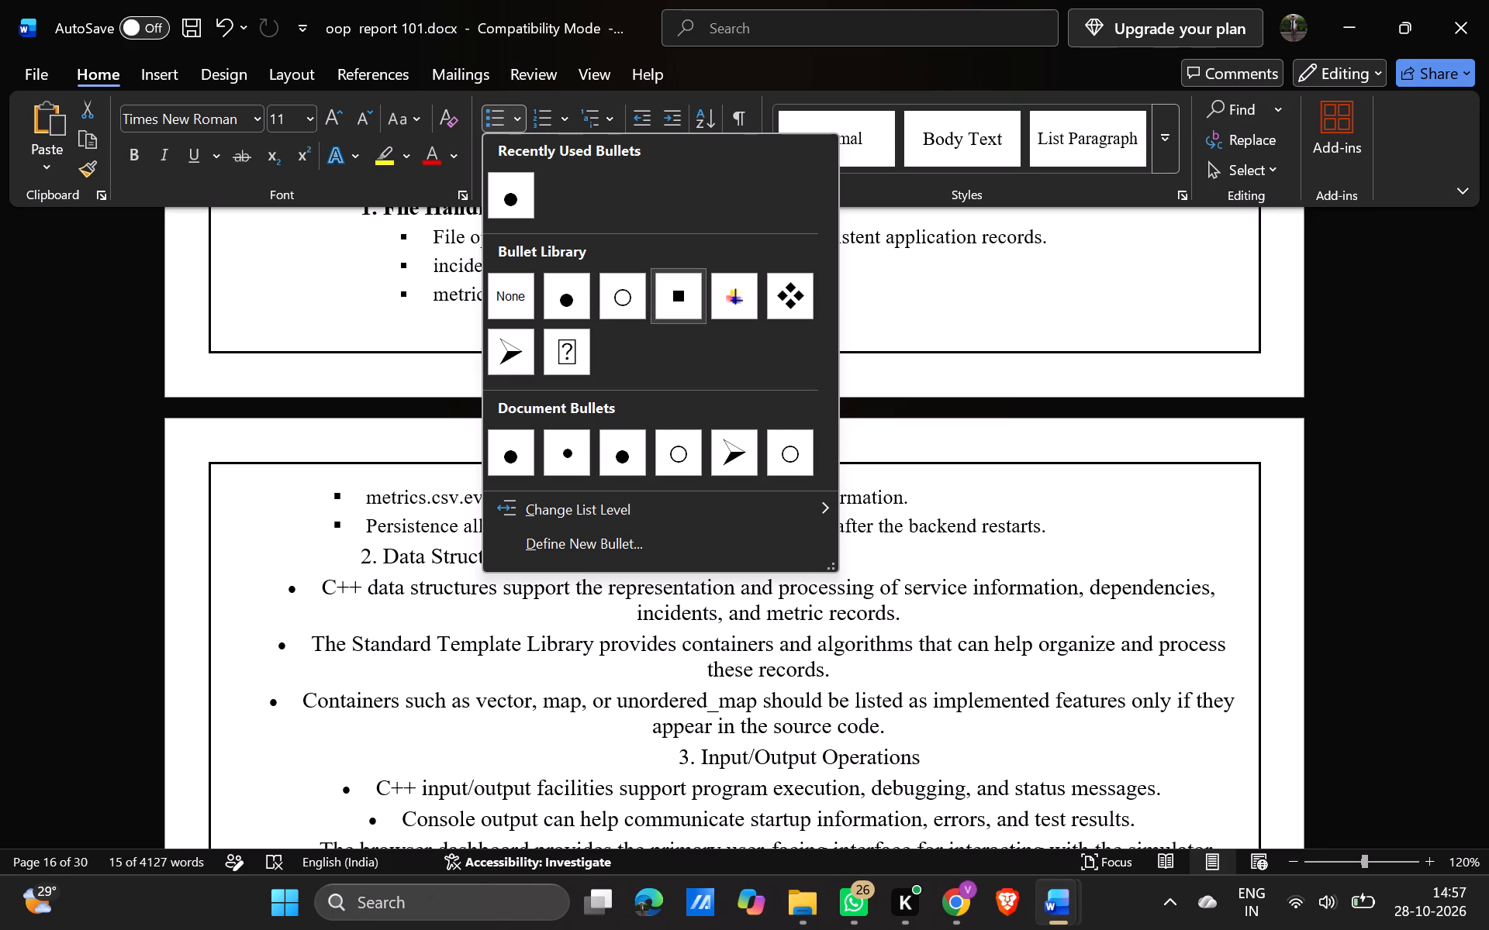
pyautogui.click(665, 297)
pyautogui.click(544, 562)
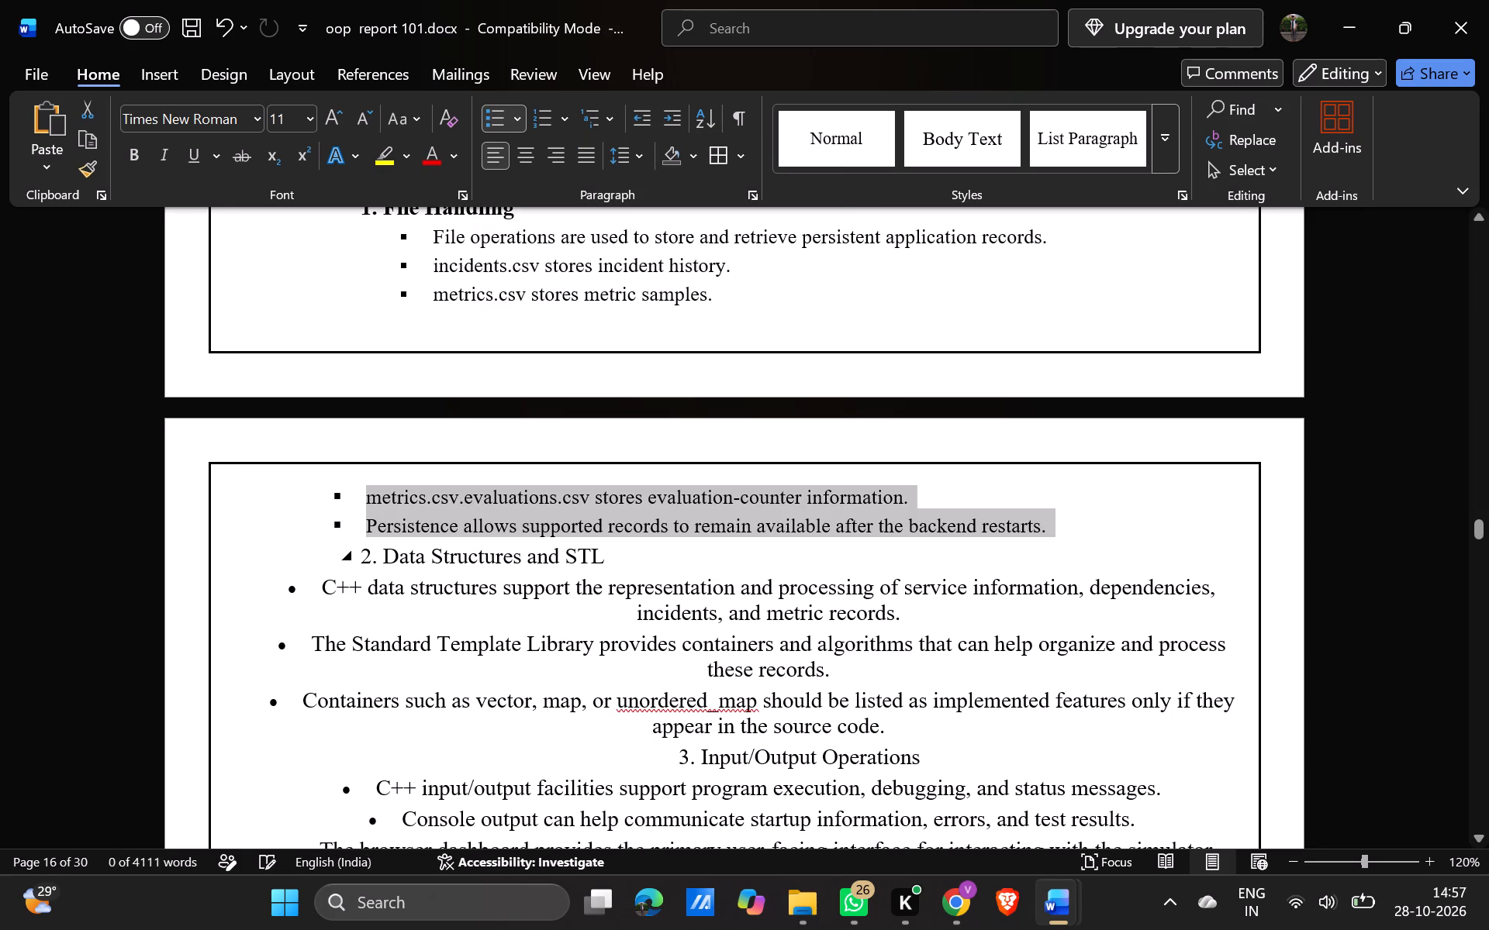
pyautogui.scroll(1, 544, 562)
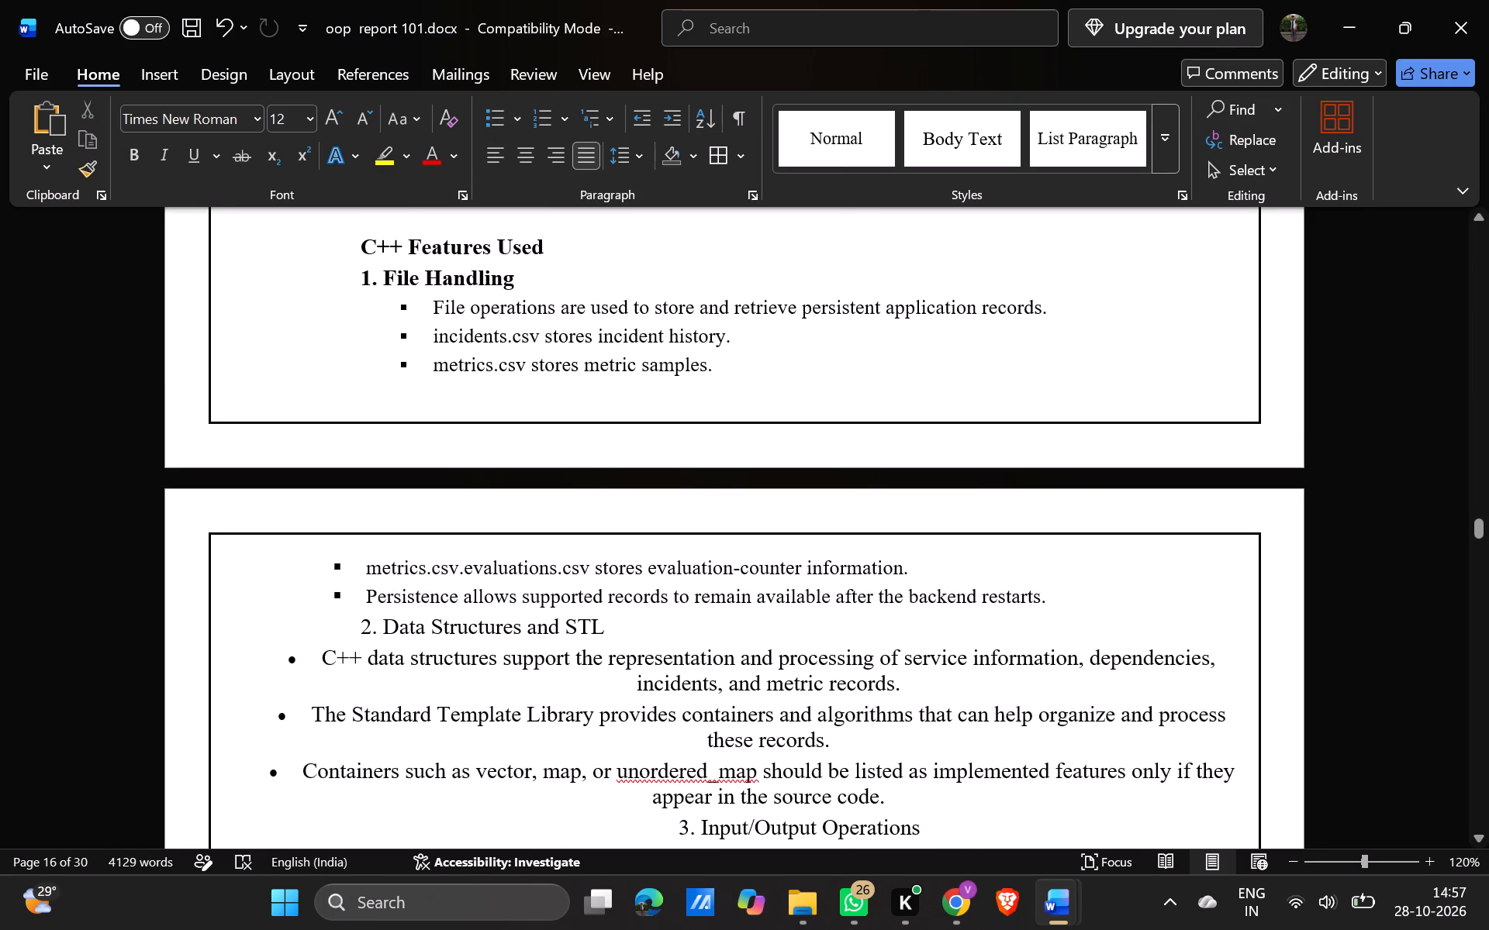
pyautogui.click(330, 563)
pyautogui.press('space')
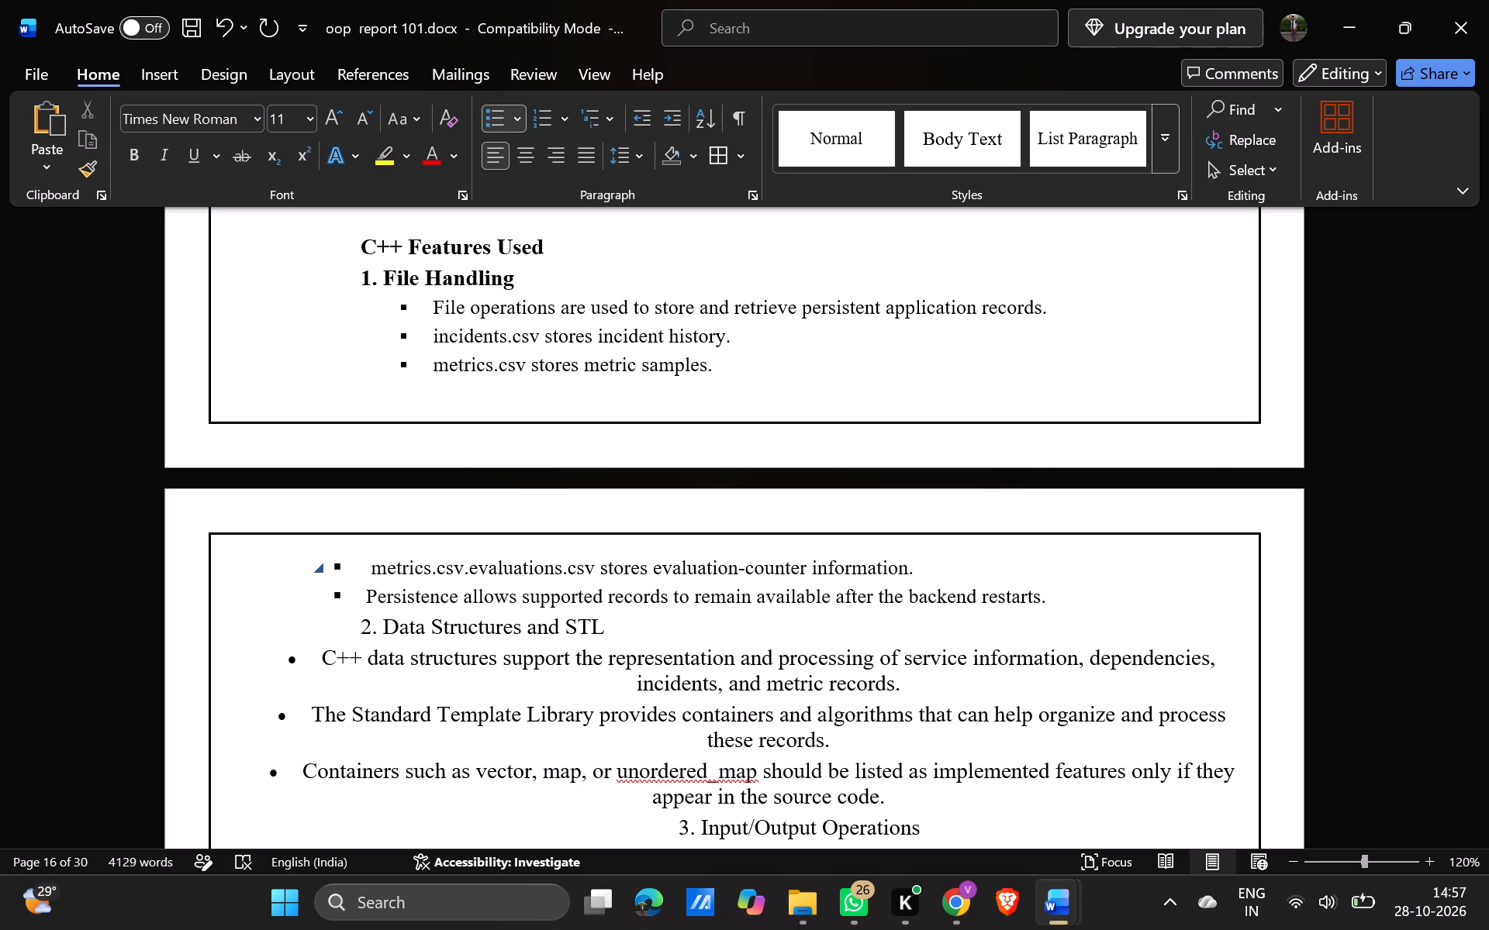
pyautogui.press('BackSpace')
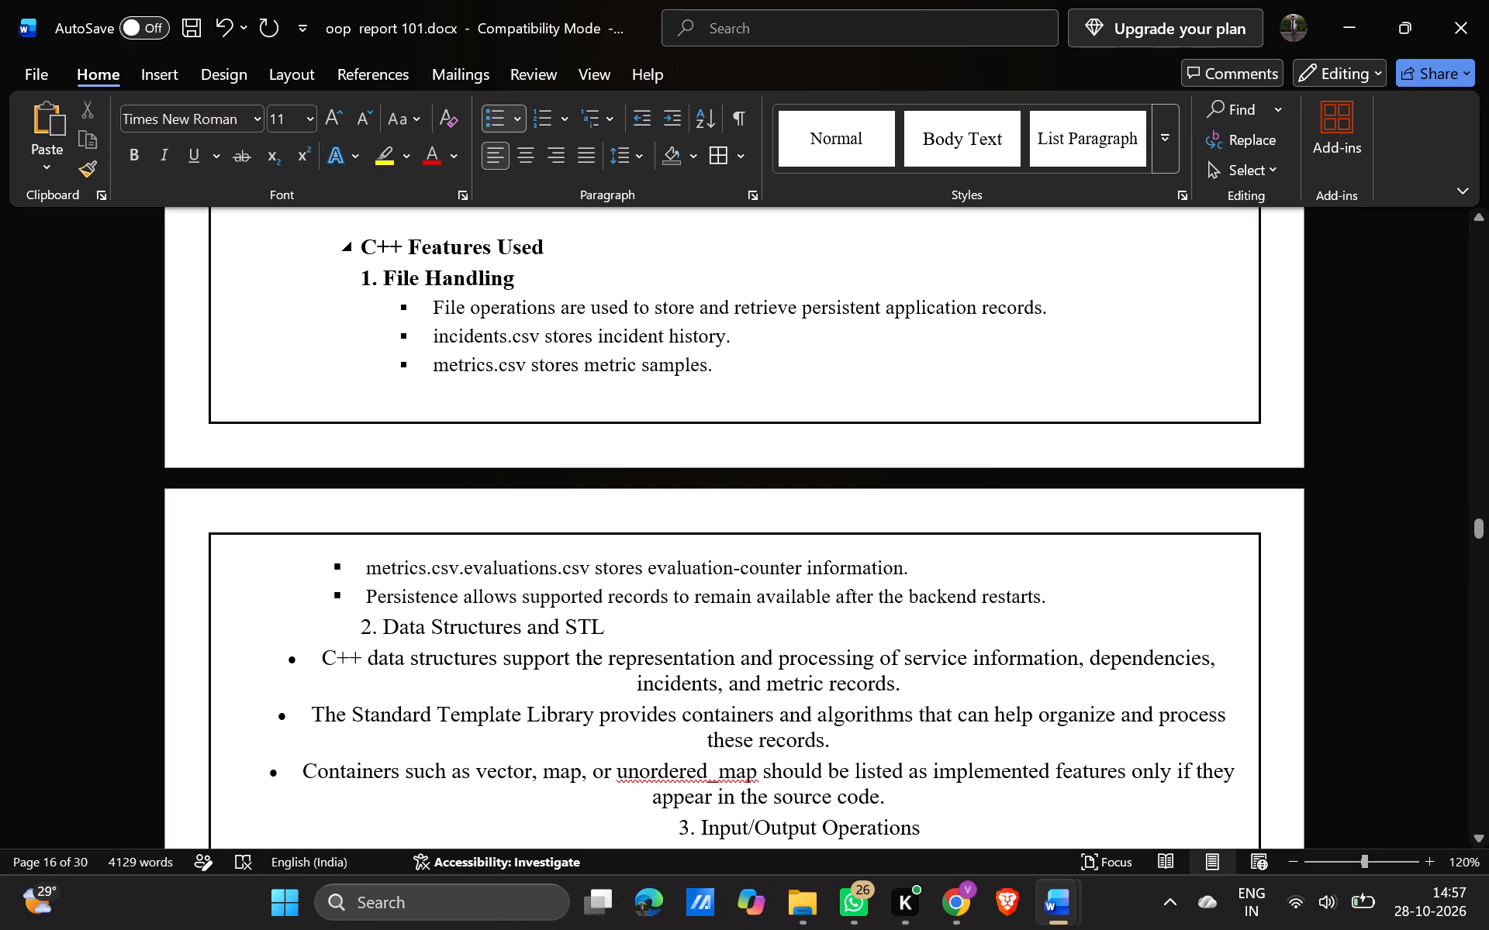
# Insert five blank lines above the "C++ Features Used" heading so the section starts at the top of page 16.
pyautogui.click(361, 253)
pyautogui.press('Return')
pyautogui.press('Return')
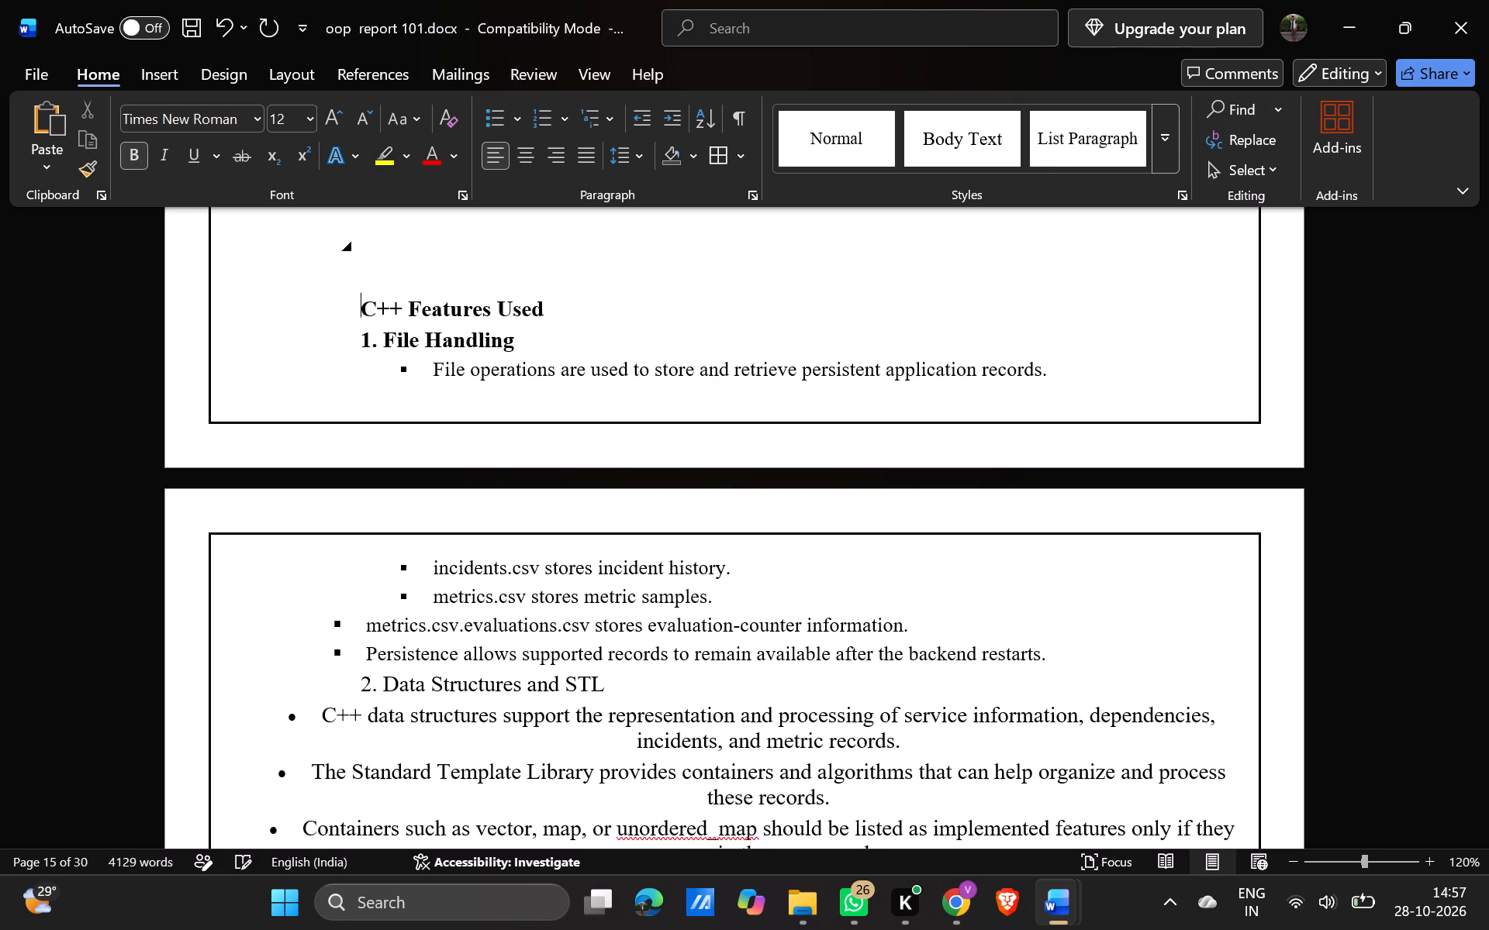
pyautogui.press('Return')
pyautogui.press('Return')
pyautogui.press('Return')
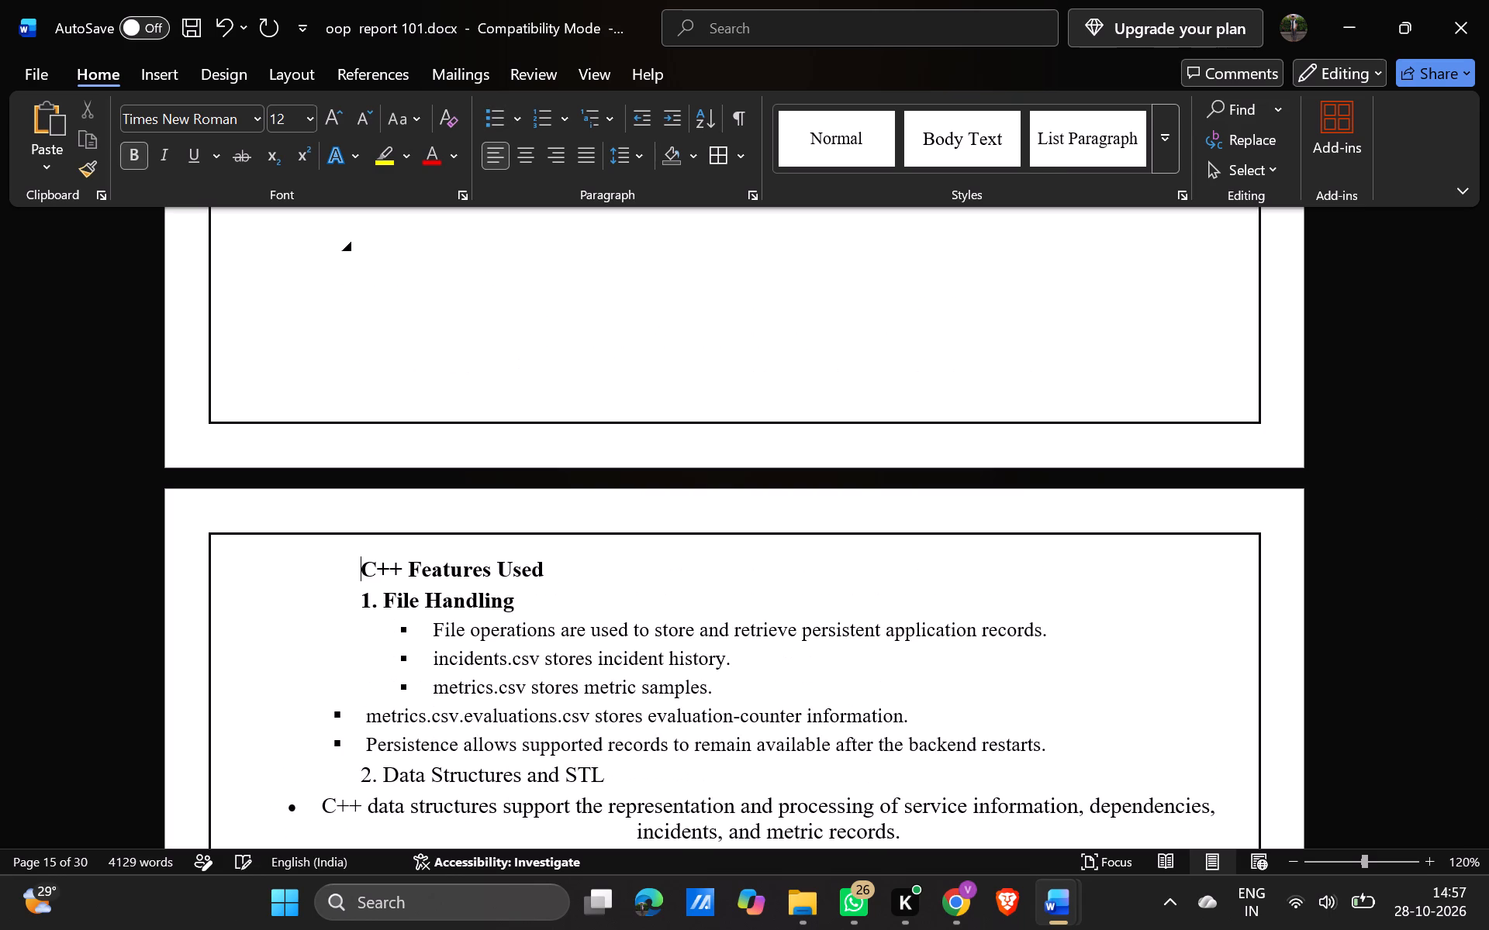
# Justify the five items under "1. File Handling" and remove their bullets.
pyautogui.scroll(-1, 410, 412)
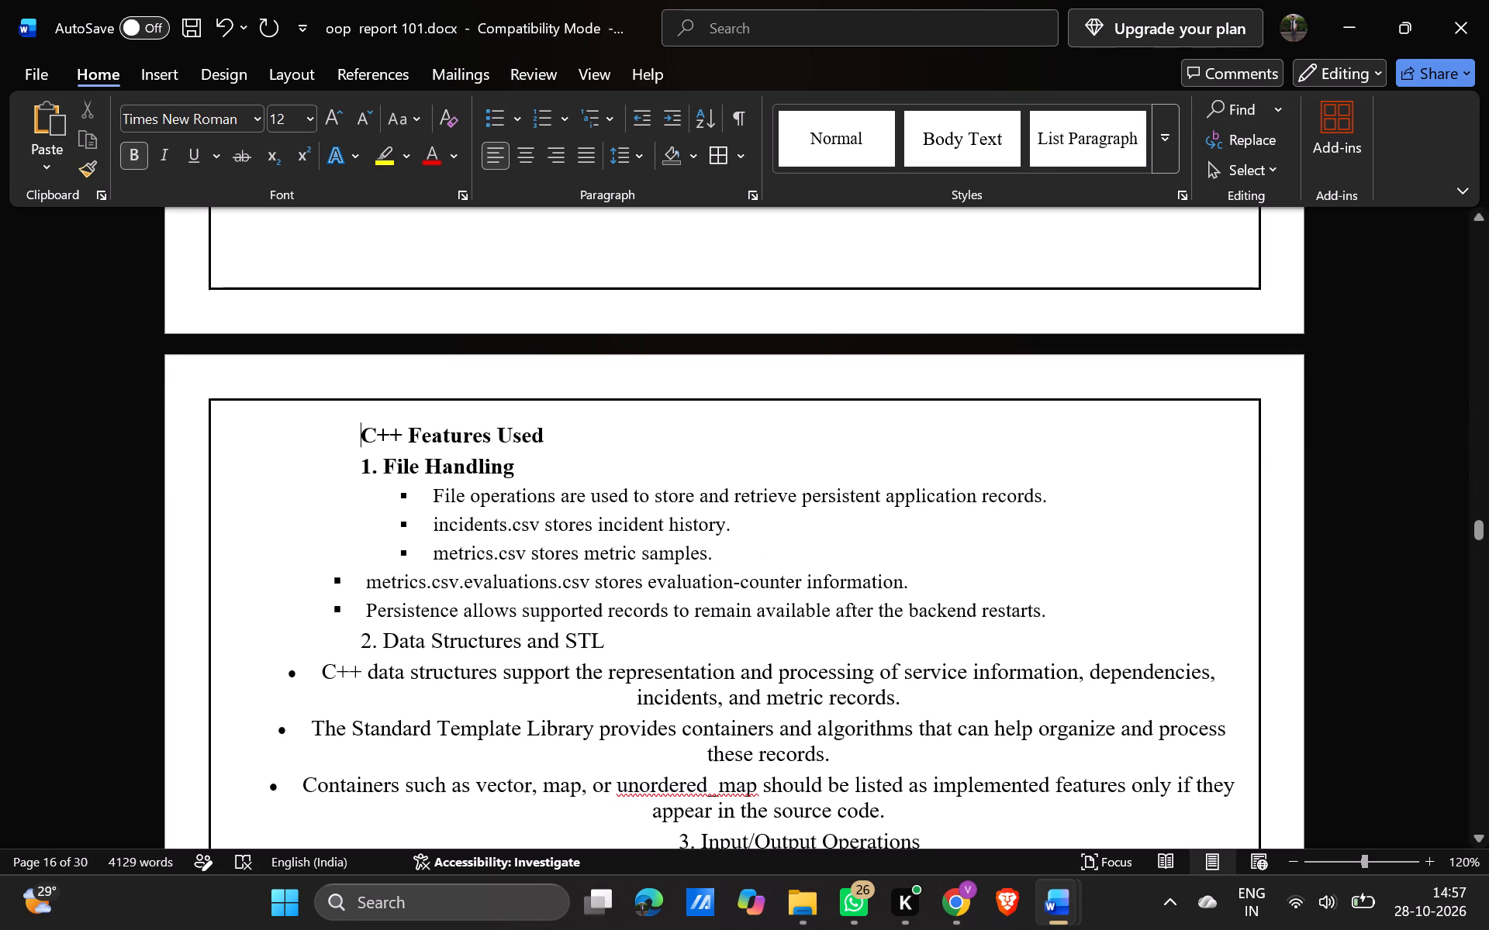
pyautogui.moveTo(1047, 611); pyautogui.dragTo(446, 498)
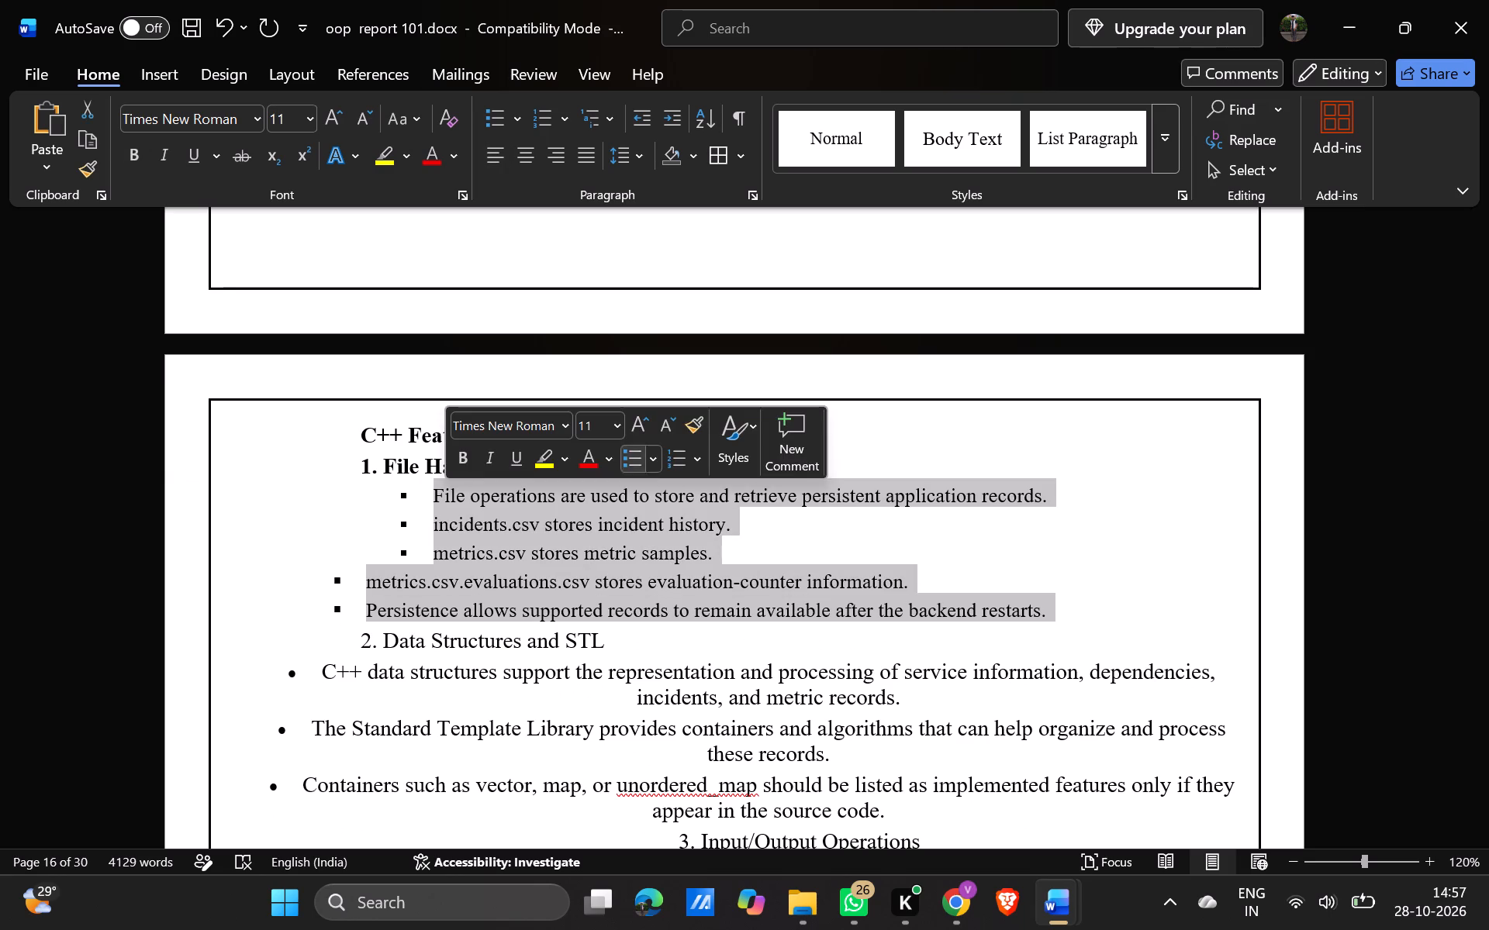
pyautogui.click(592, 152)
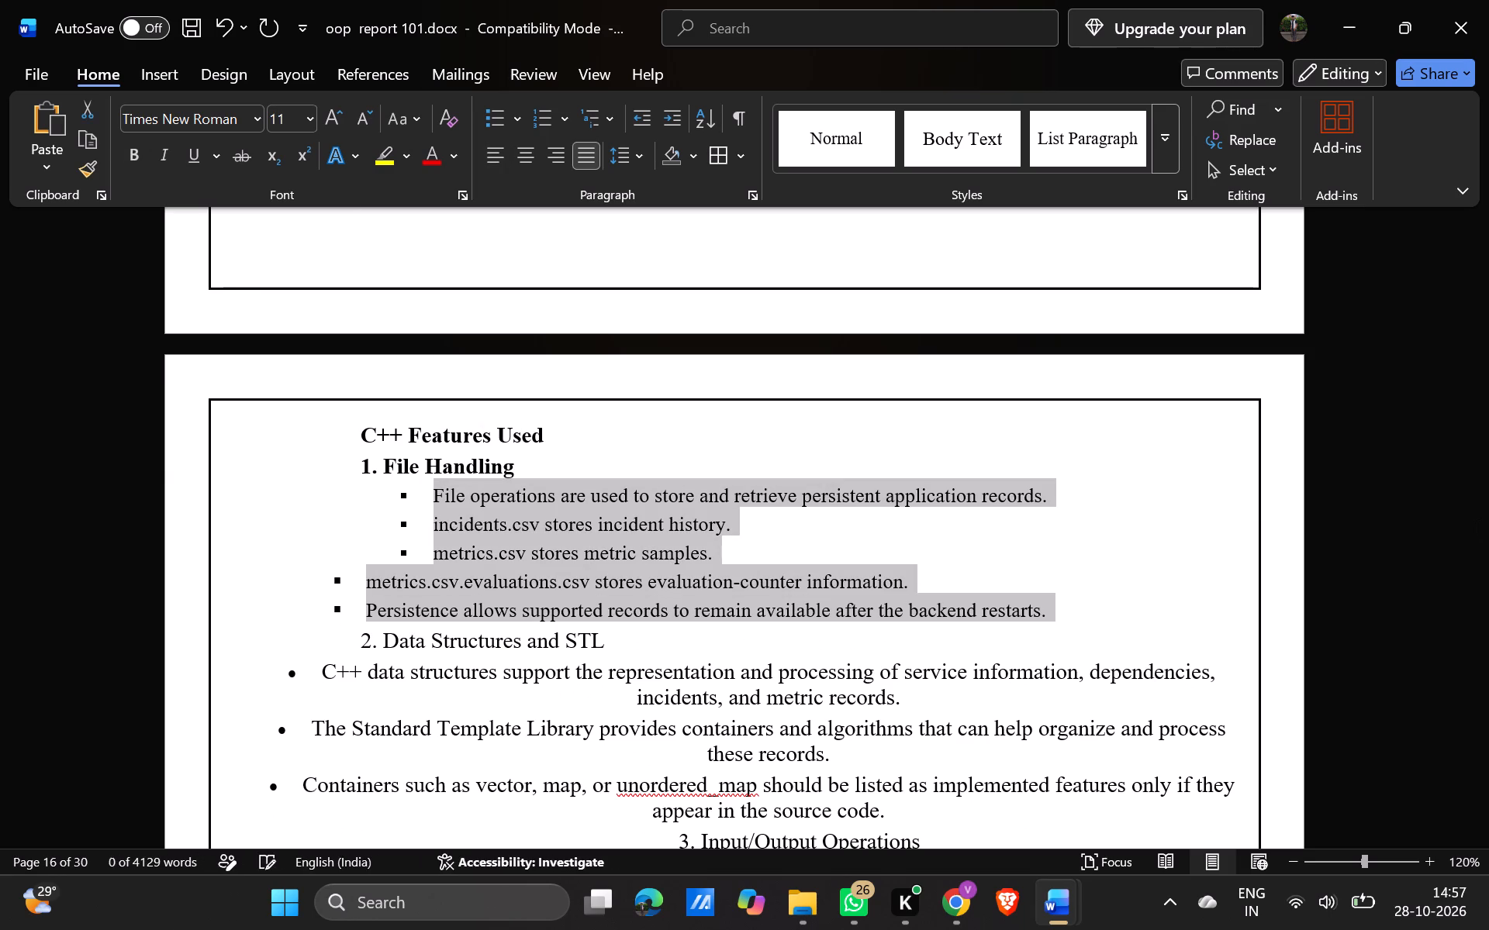
pyautogui.click(496, 125)
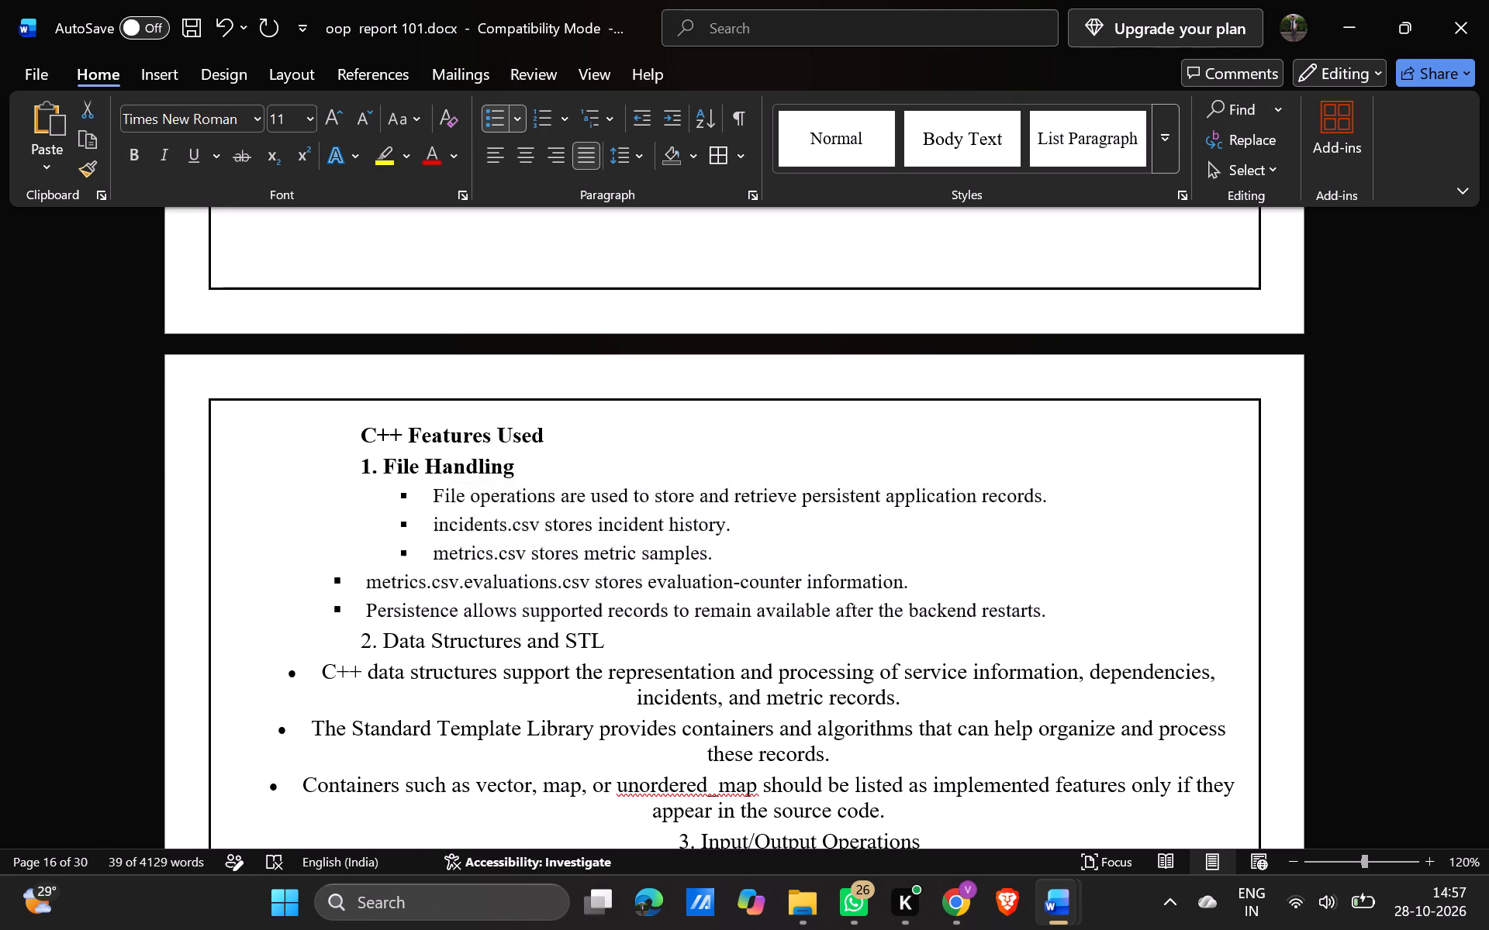
pyautogui.click(496, 125)
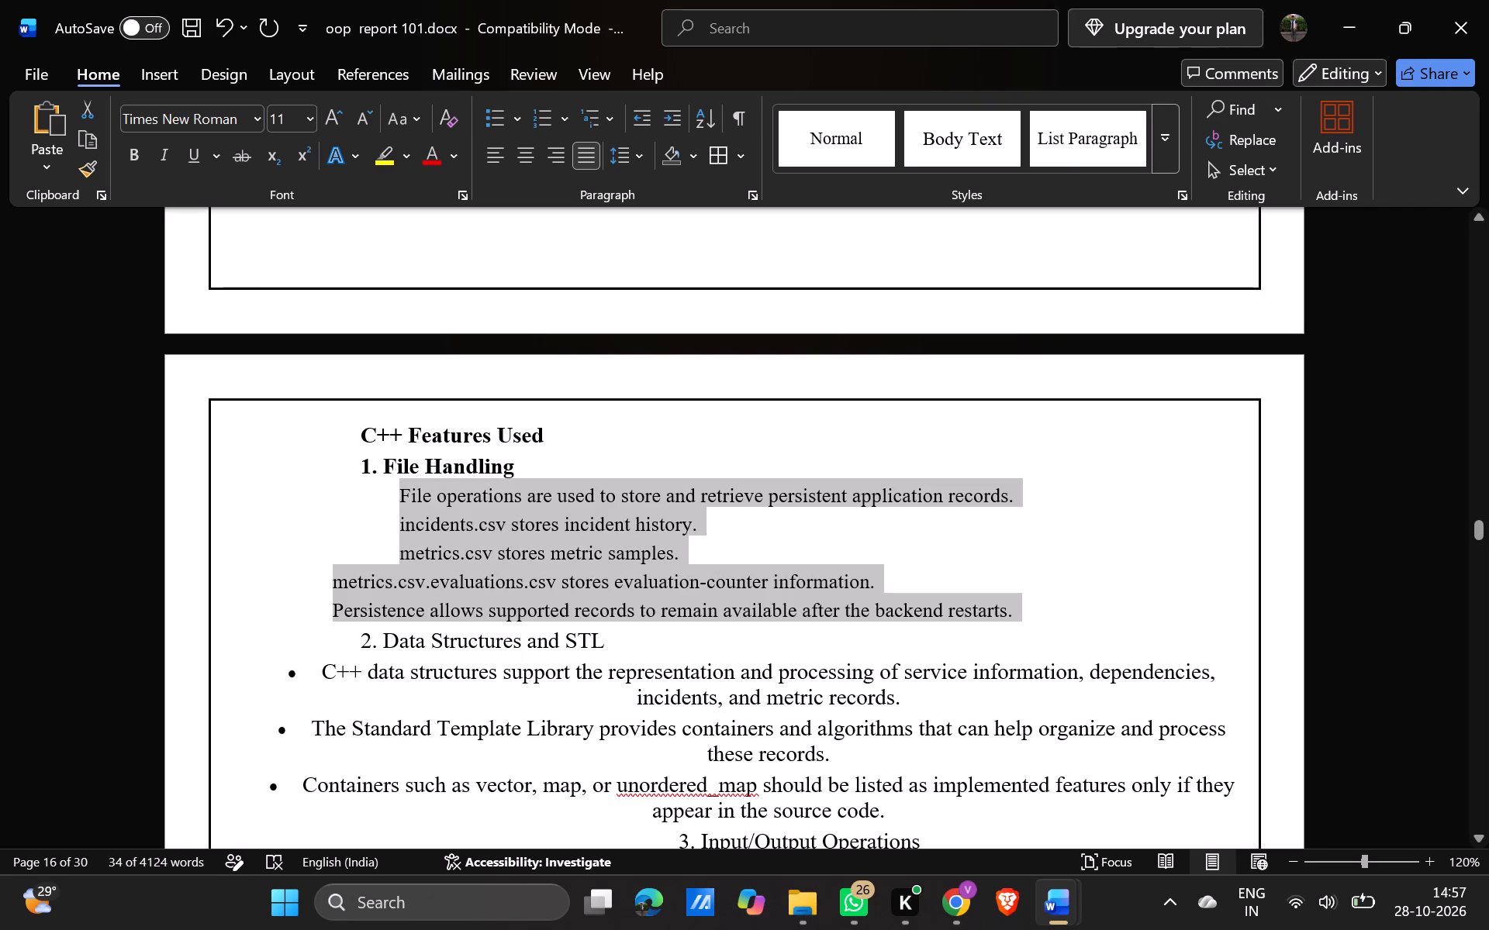
# Indent the "metrics.csv.evaluations.csv" line with leading spaces so it lines up with the three File Handling lines above it.
pyautogui.click(332, 578)
pyautogui.press('space')
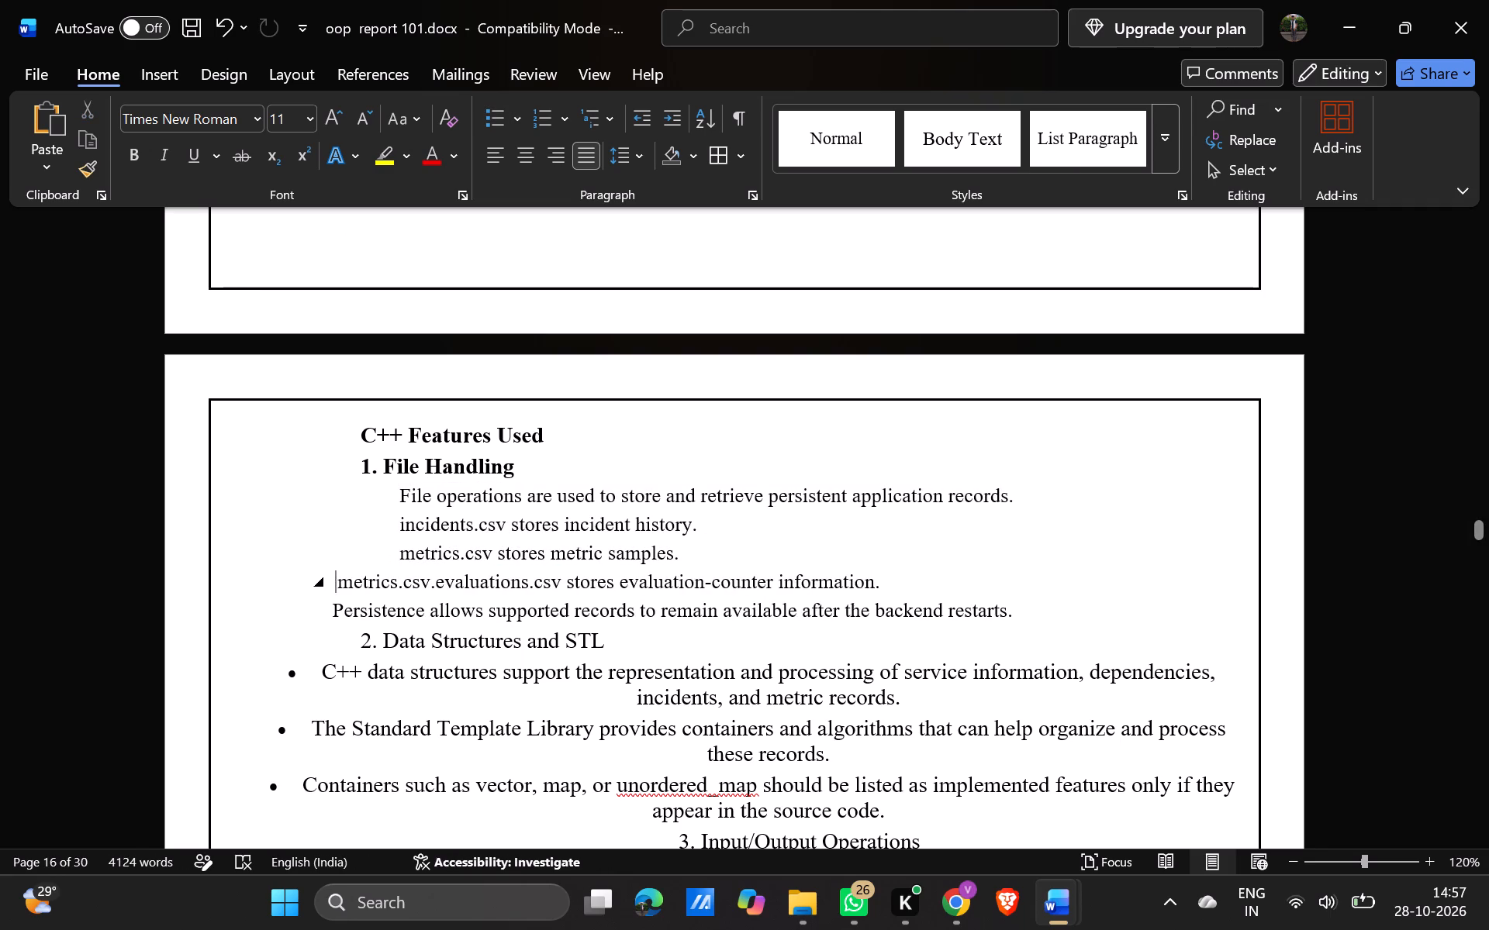
pyautogui.press('space')
pyautogui.press('space')
pyautogui.press('space')
pyautogui.press('space')
pyautogui.press('space')
pyautogui.press('space')
pyautogui.press('space')
pyautogui.press('space')
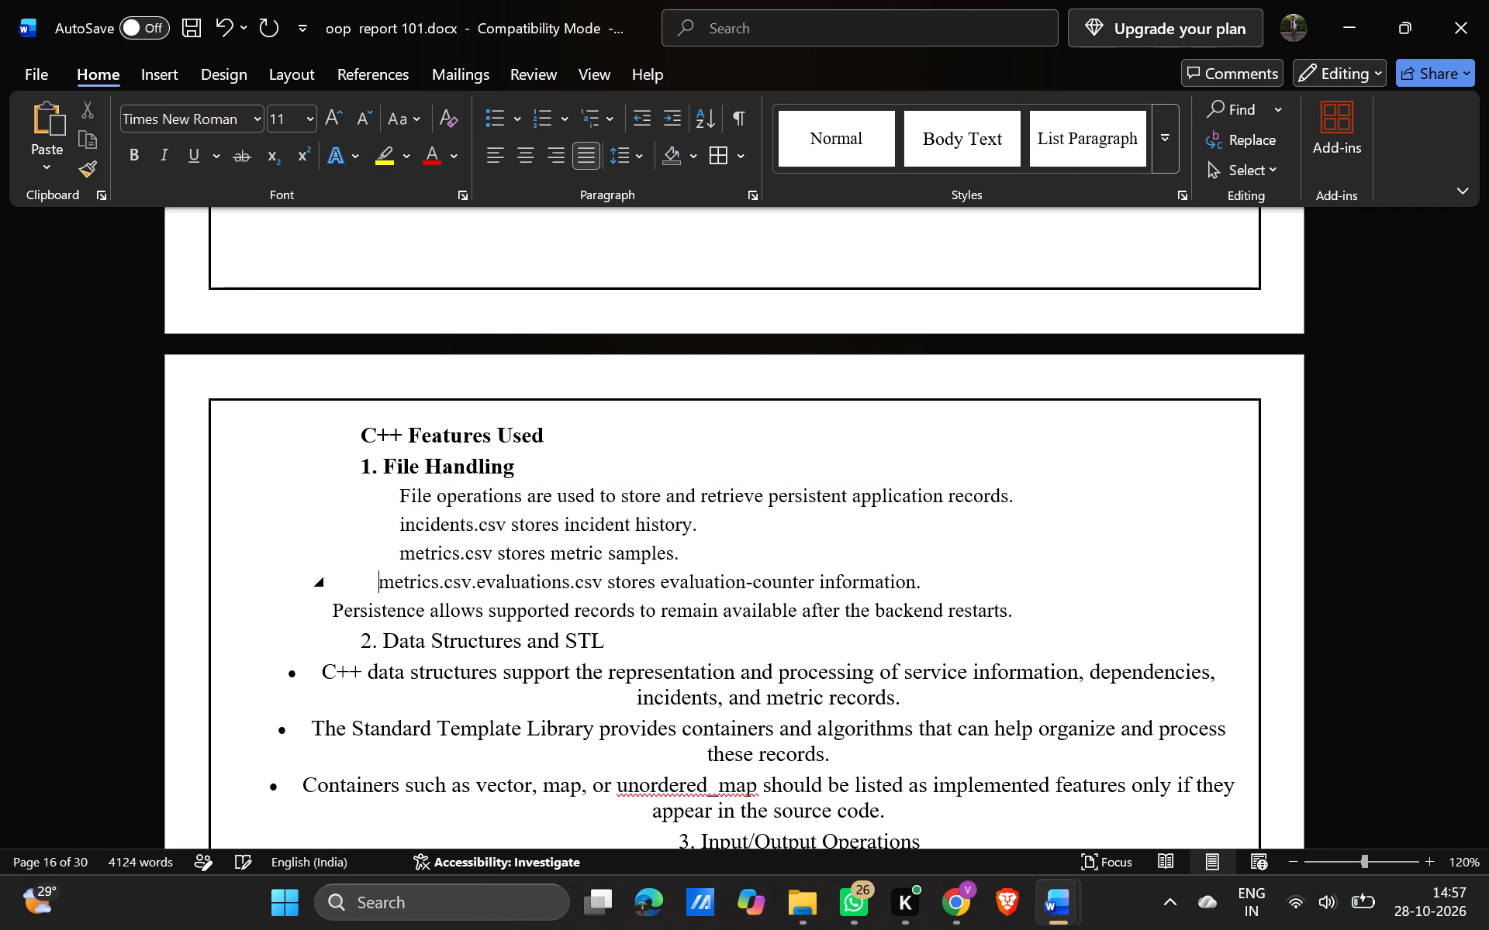
pyautogui.press('space')
pyautogui.press('space')
pyautogui.press('space')
pyautogui.press('space')
pyautogui.press('space')
pyautogui.press('BackSpace')
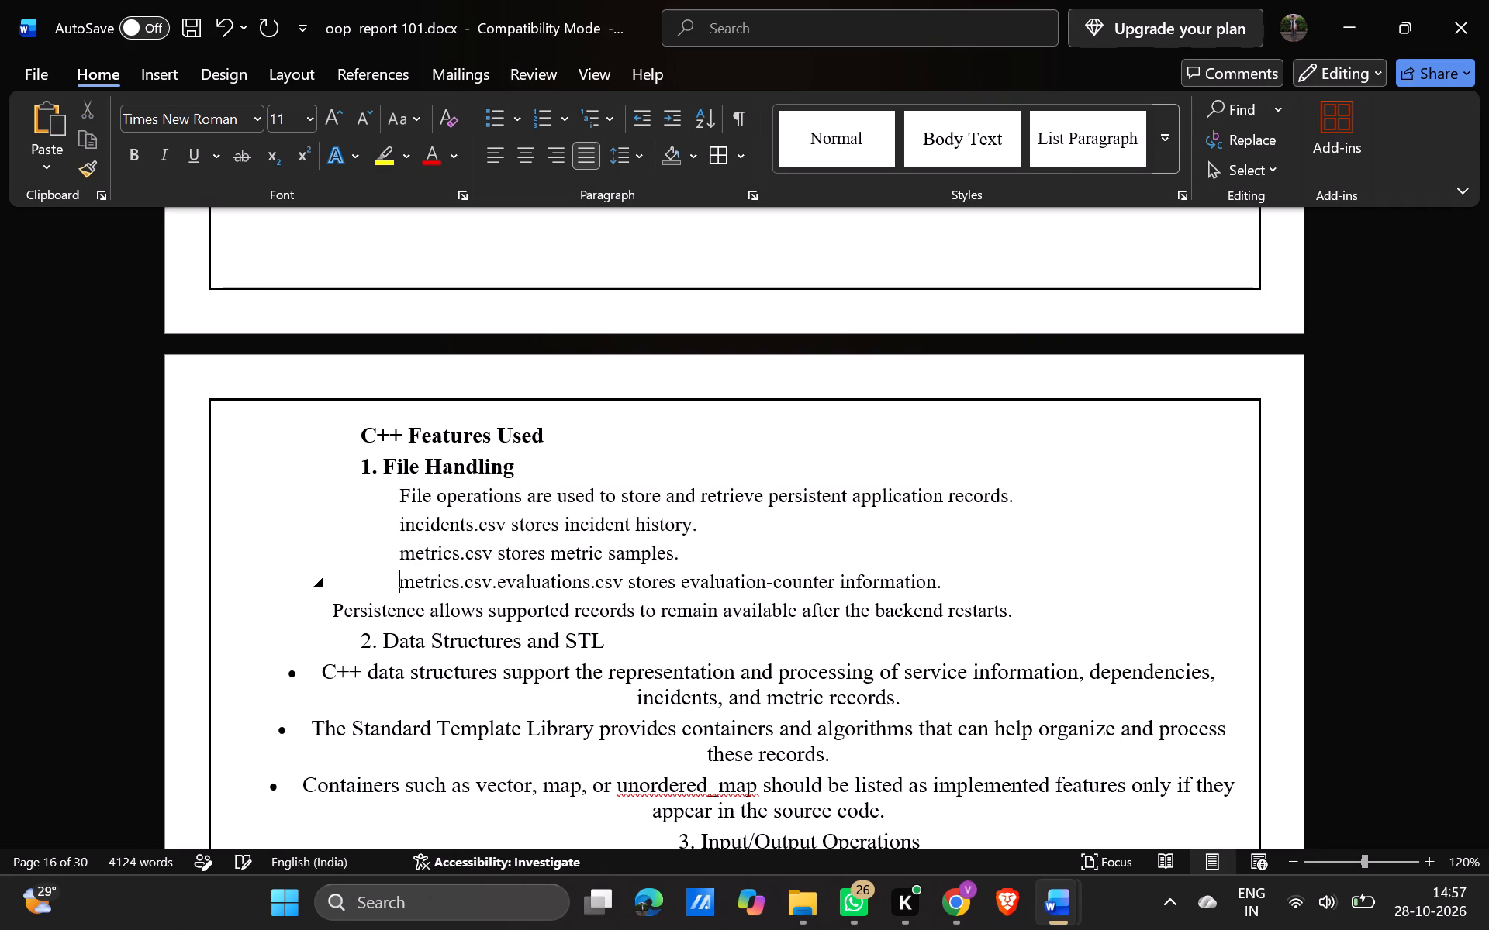
# Indent the "Persistence allows supported records" line with leading spaces so it lines up with the File Handling lines above.
pyautogui.click(331, 606)
pyautogui.press('space')
pyautogui.press('space')
pyautogui.press('space')
pyautogui.press('space')
pyautogui.press('space')
pyautogui.press('space')
pyautogui.press('space')
pyautogui.press('space')
pyautogui.press('space')
pyautogui.press('space')
pyautogui.press('space')
pyautogui.press('space')
pyautogui.press('space')
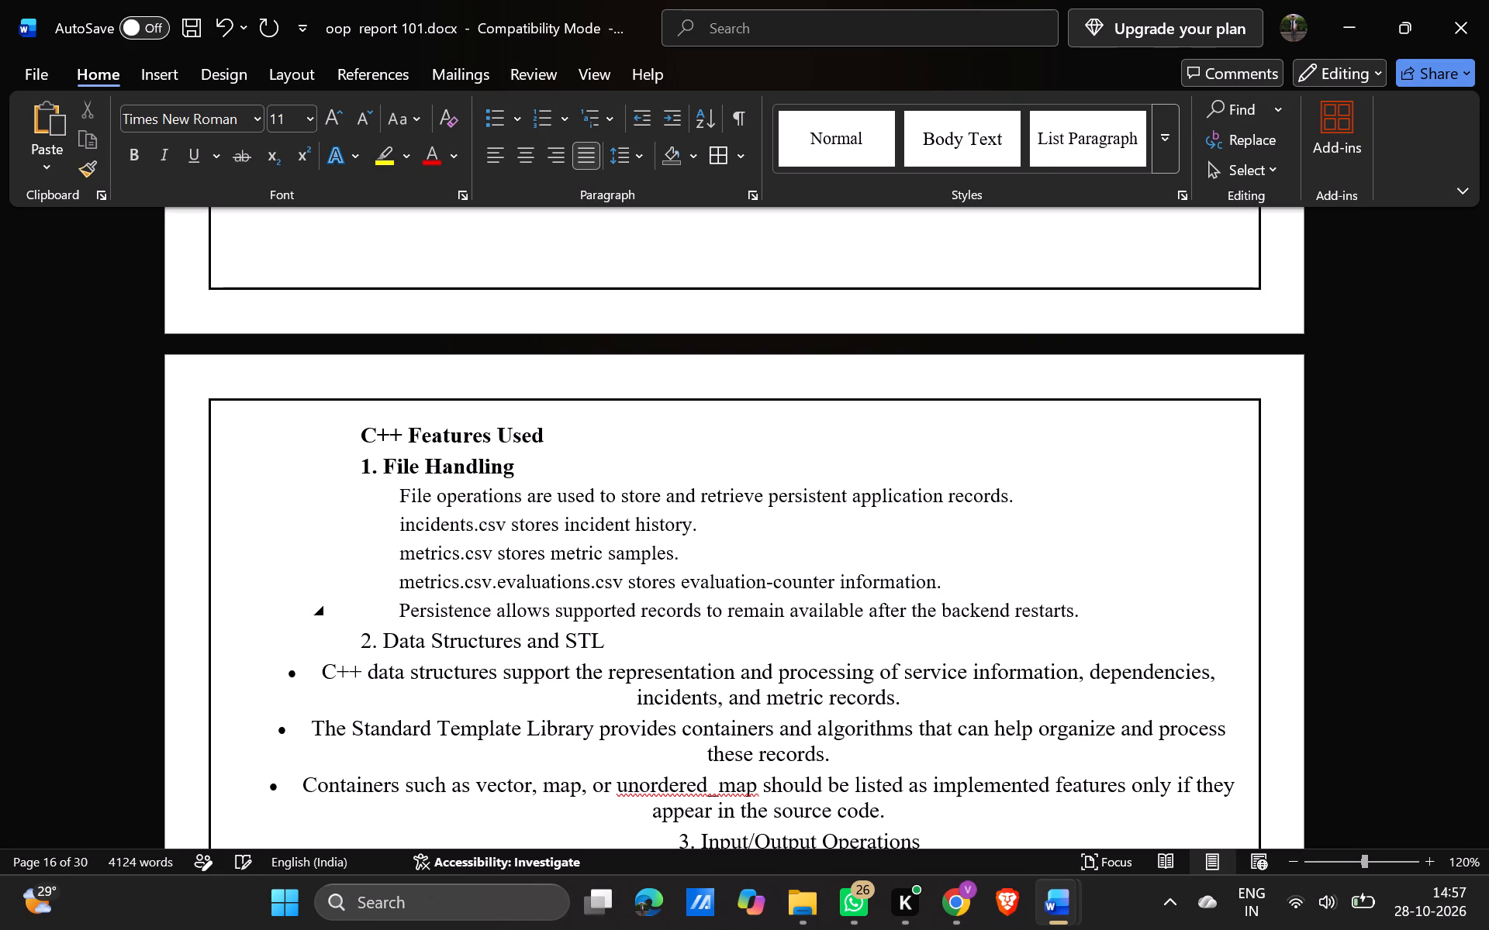
# Apply square bullets to all five lines under "1. File Handling".
pyautogui.moveTo(1088, 611); pyautogui.dragTo(538, 515)
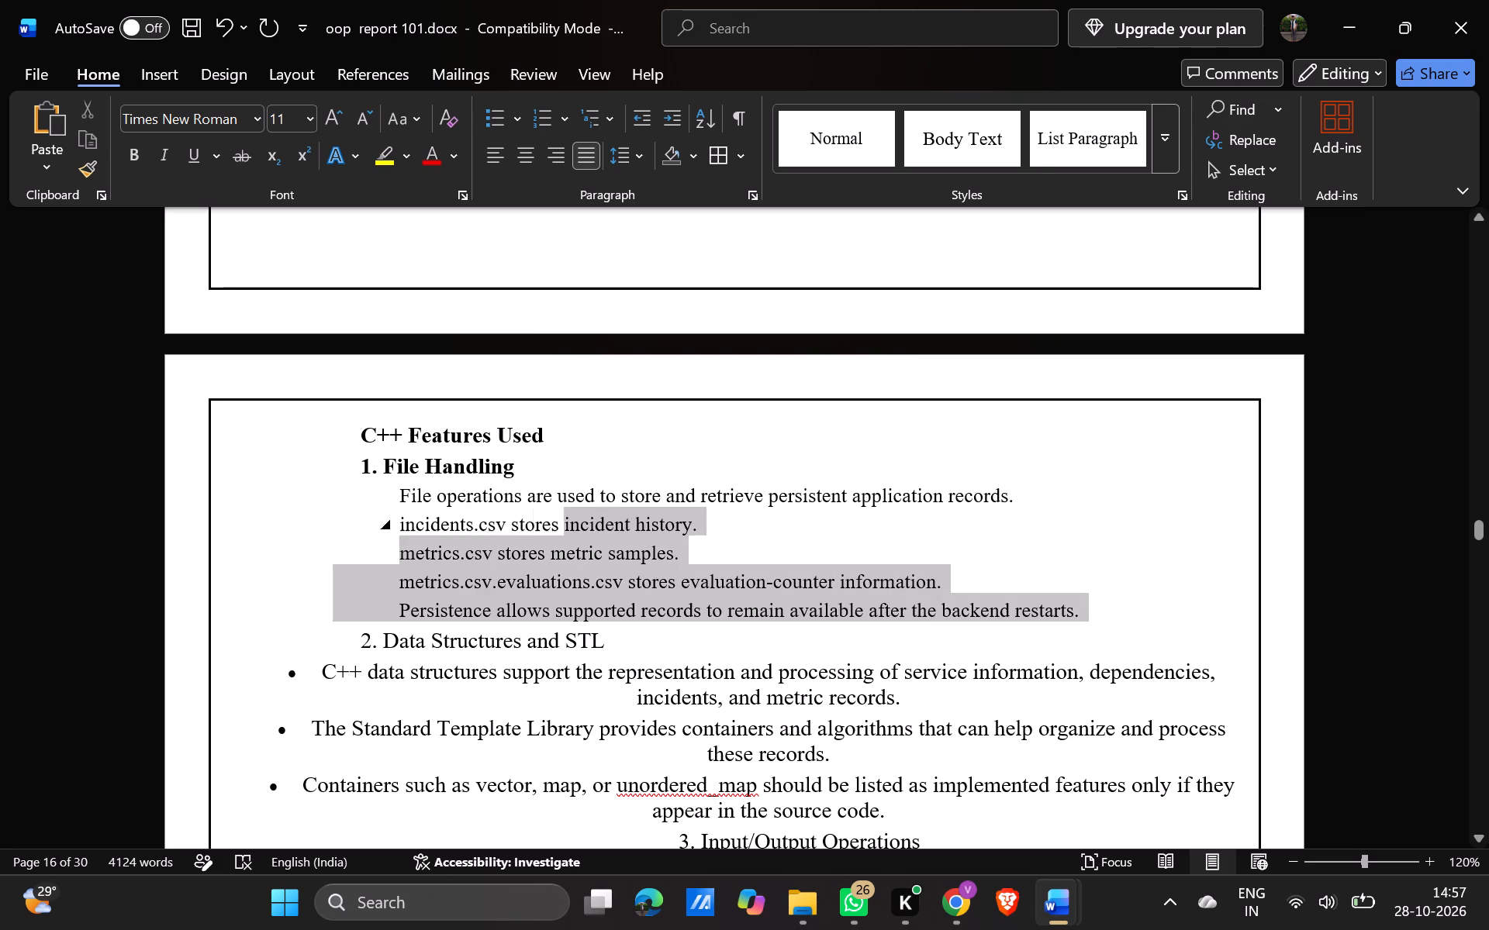
pyautogui.moveTo(538, 515); pyautogui.dragTo(403, 489)
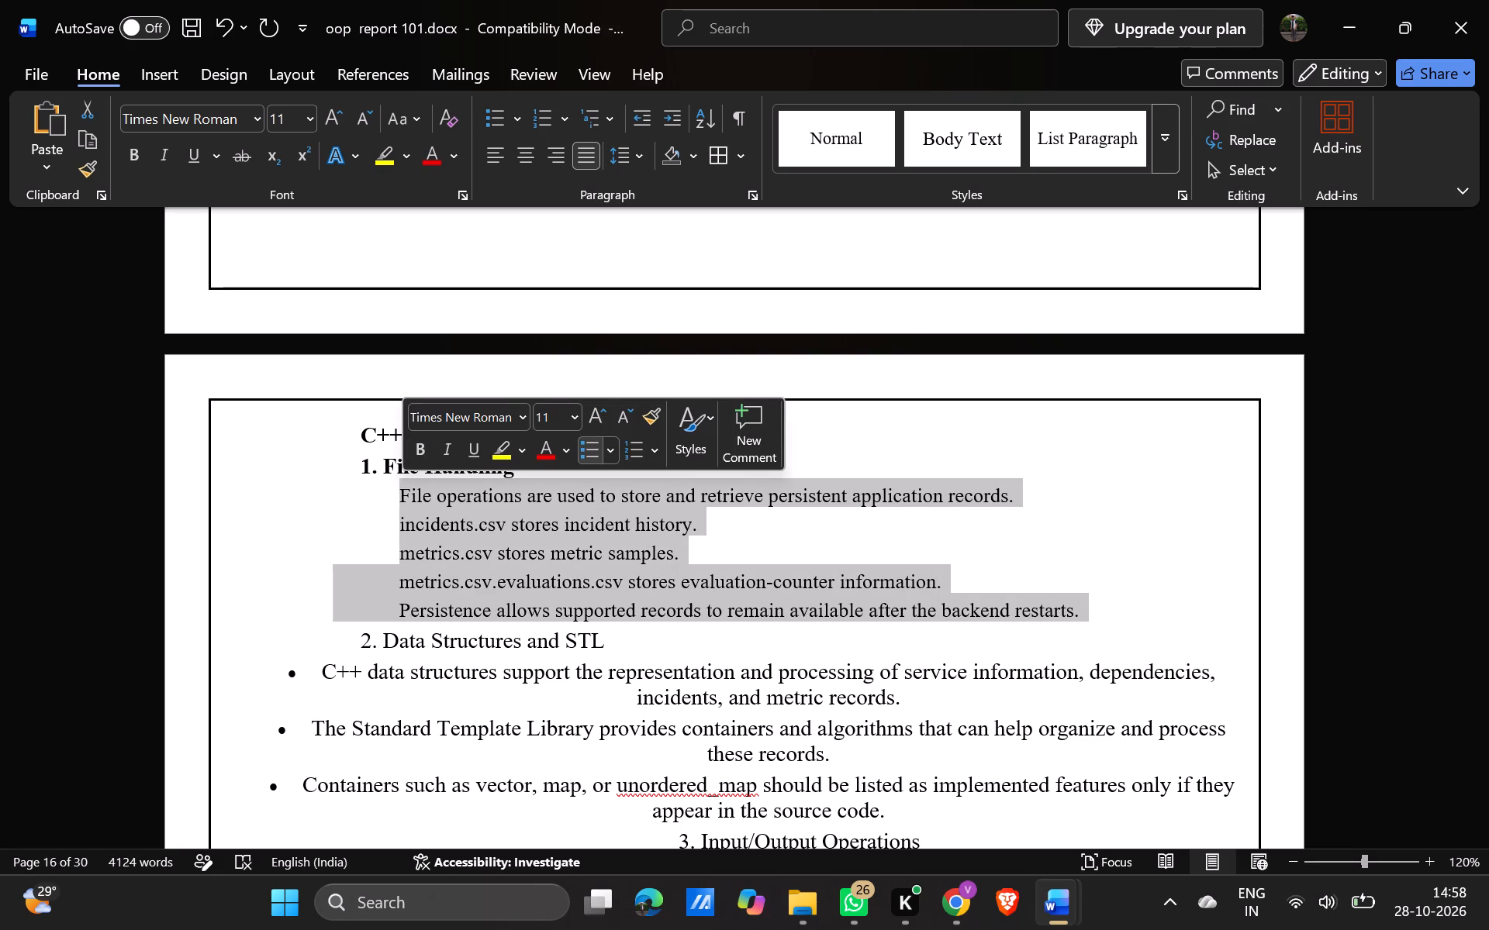
pyautogui.click(582, 451)
pyautogui.click(526, 673)
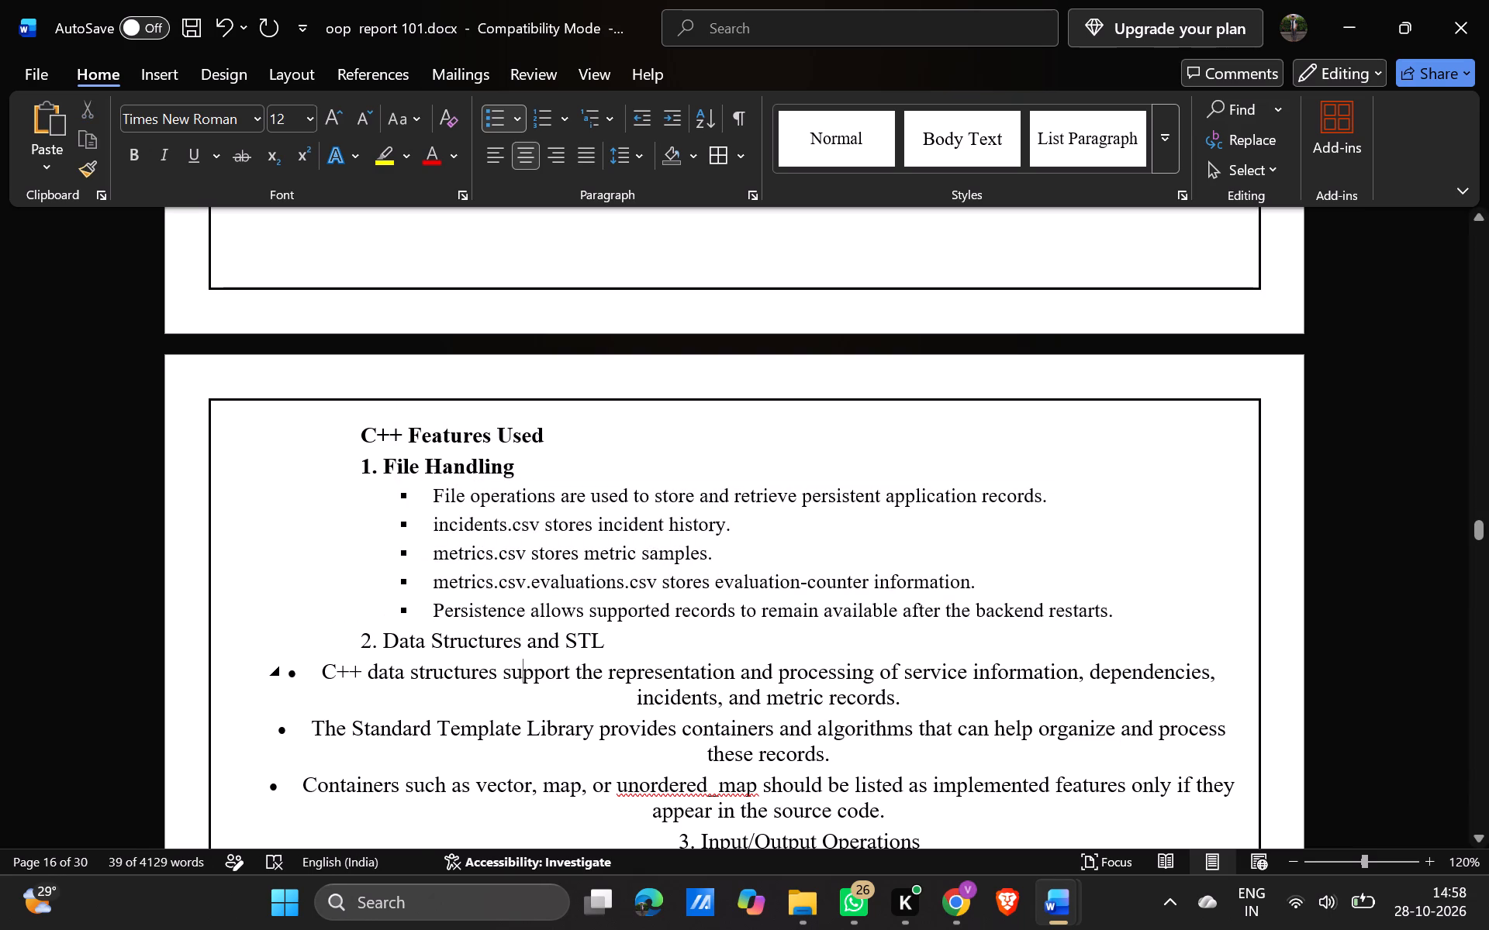
# Make the "2. Data Structures and STL" heading bold and insert one blank line above it.
pyautogui.scroll(-1, 526, 673)
pyautogui.moveTo(636, 585); pyautogui.dragTo(363, 590)
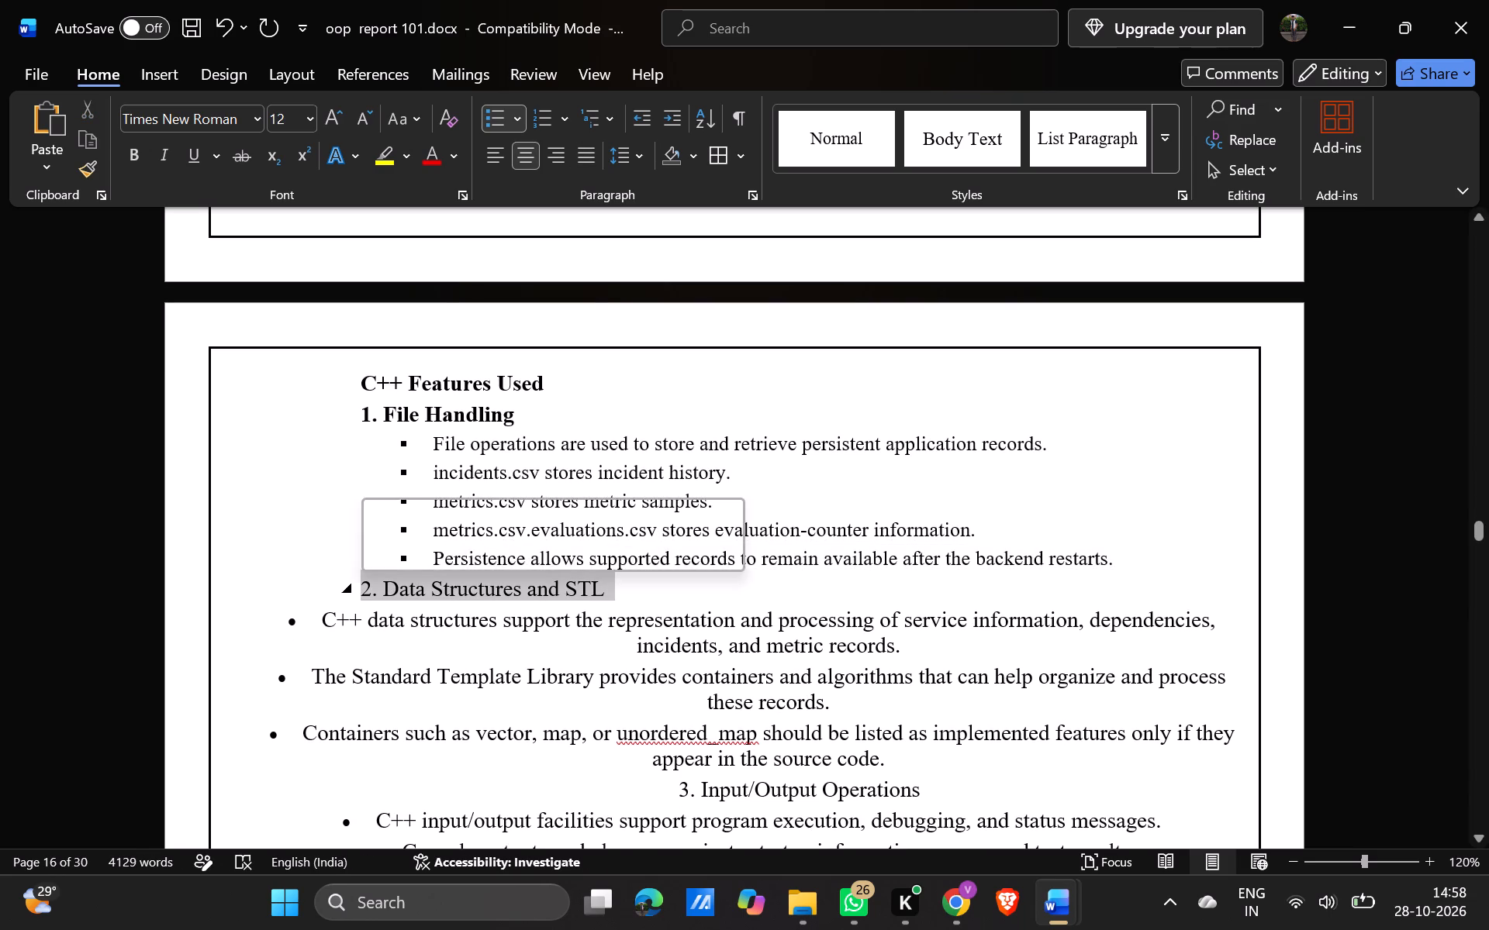
pyautogui.click(382, 557)
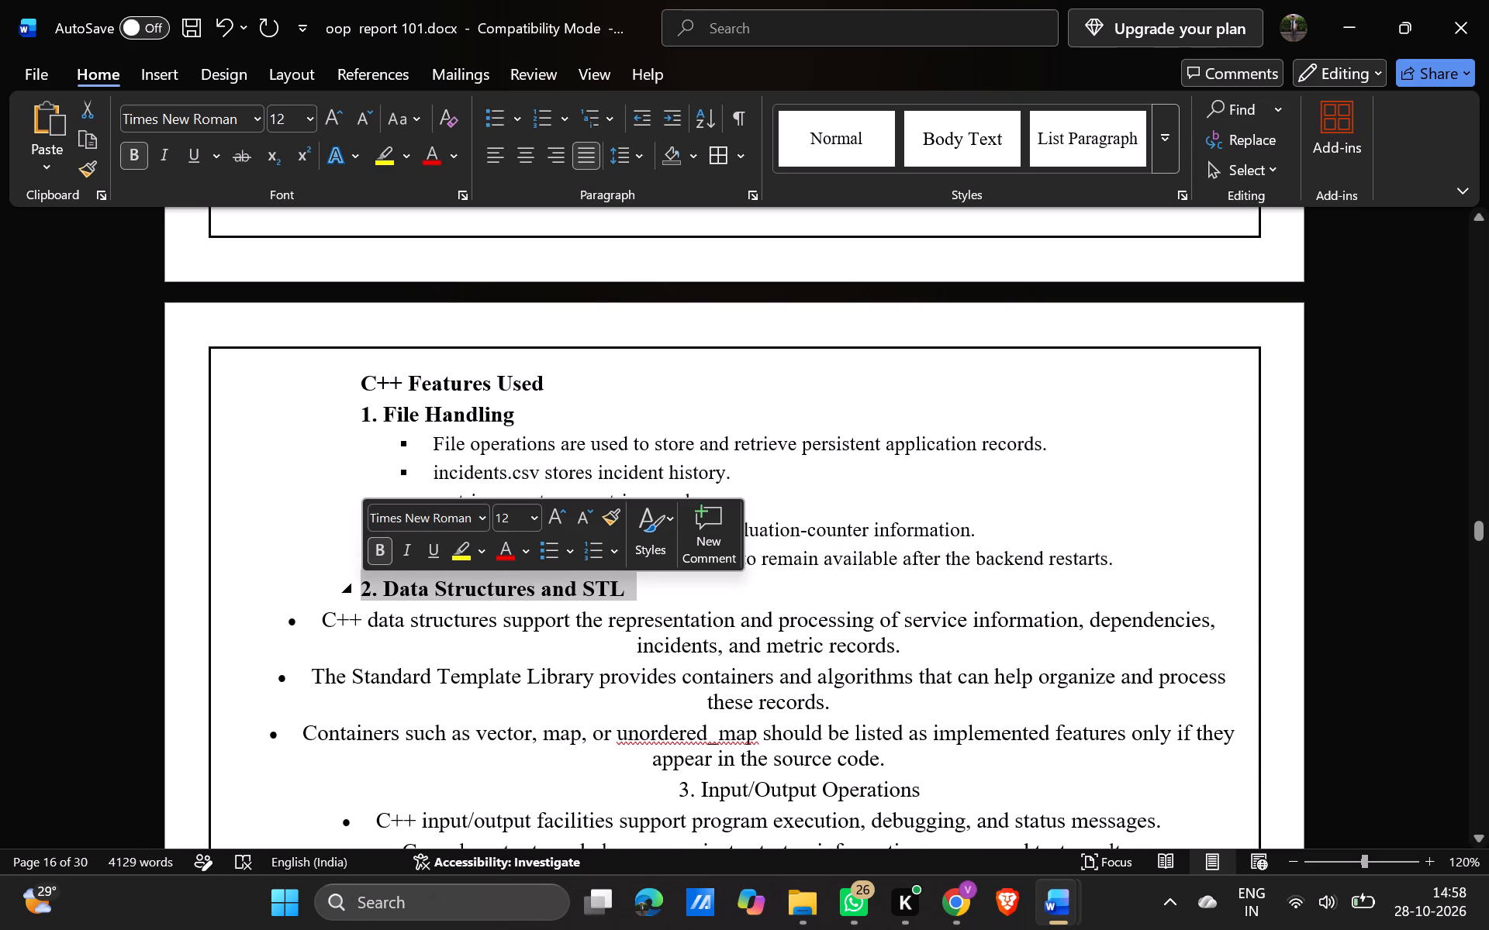
pyautogui.click(364, 581)
pyautogui.press('Return')
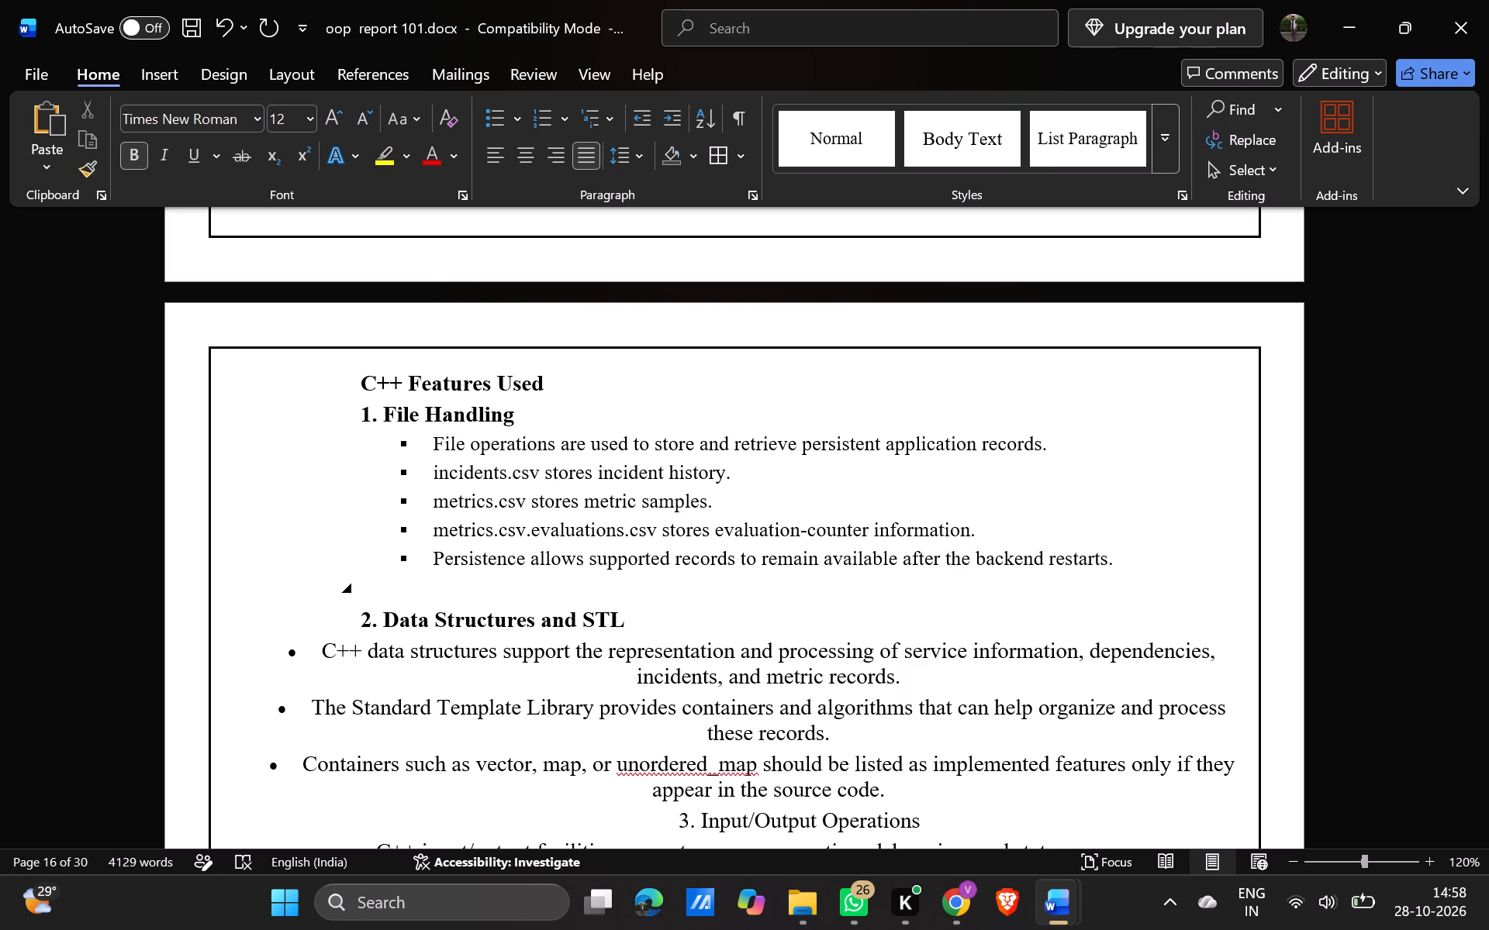
# Look through the remaining C++ Features Used subsections, down to the file tree under "10. Modular Program Structure".
pyautogui.scroll(-4, 364, 581)
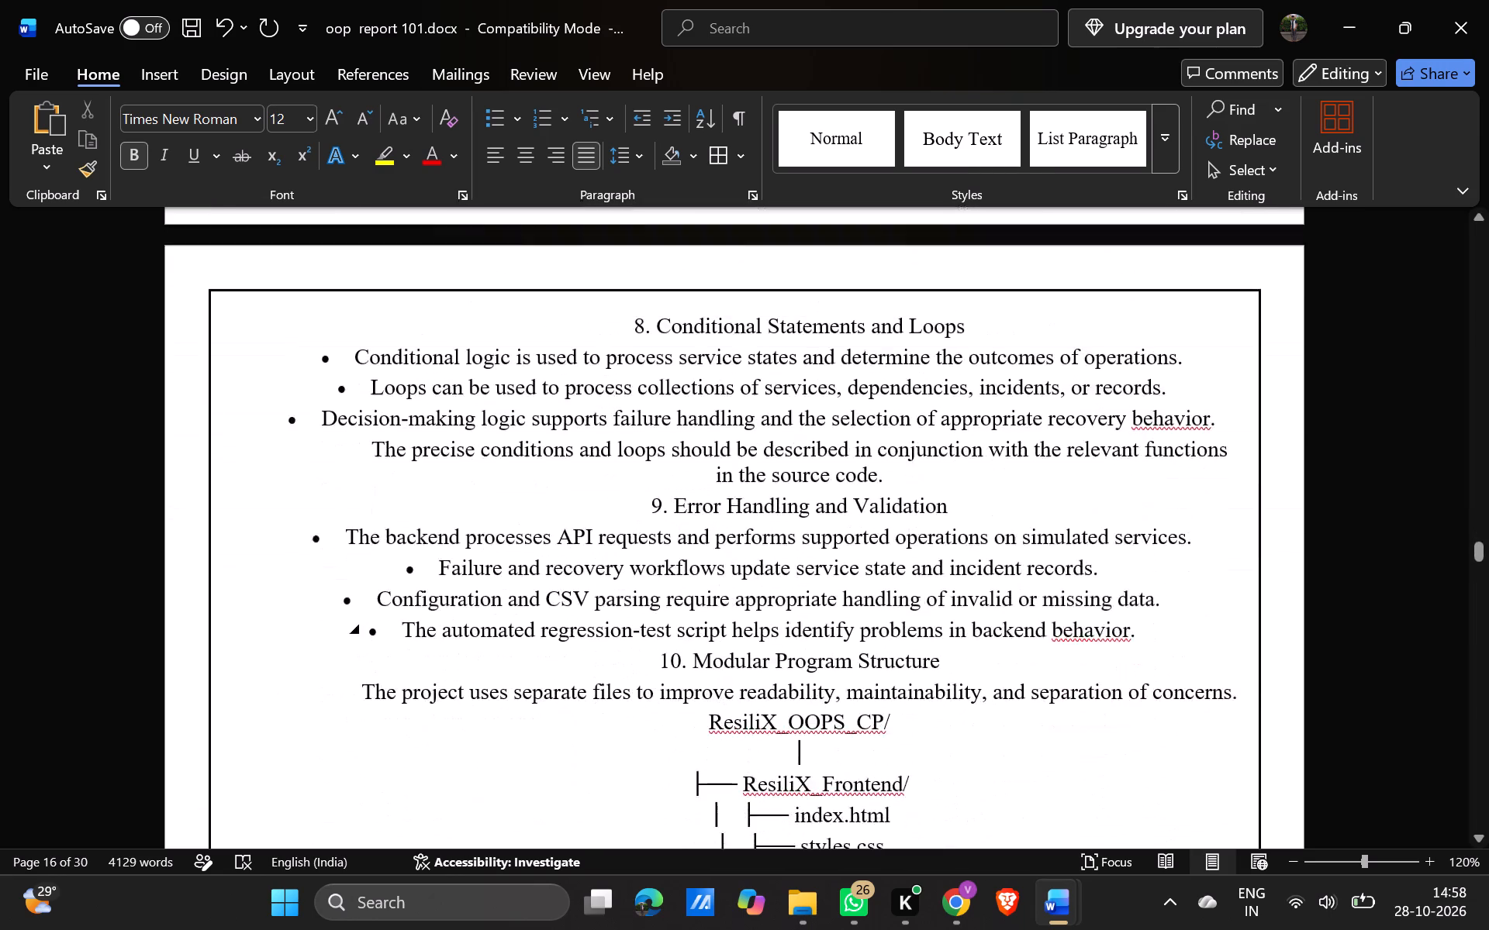
pyautogui.scroll(-4, 364, 581)
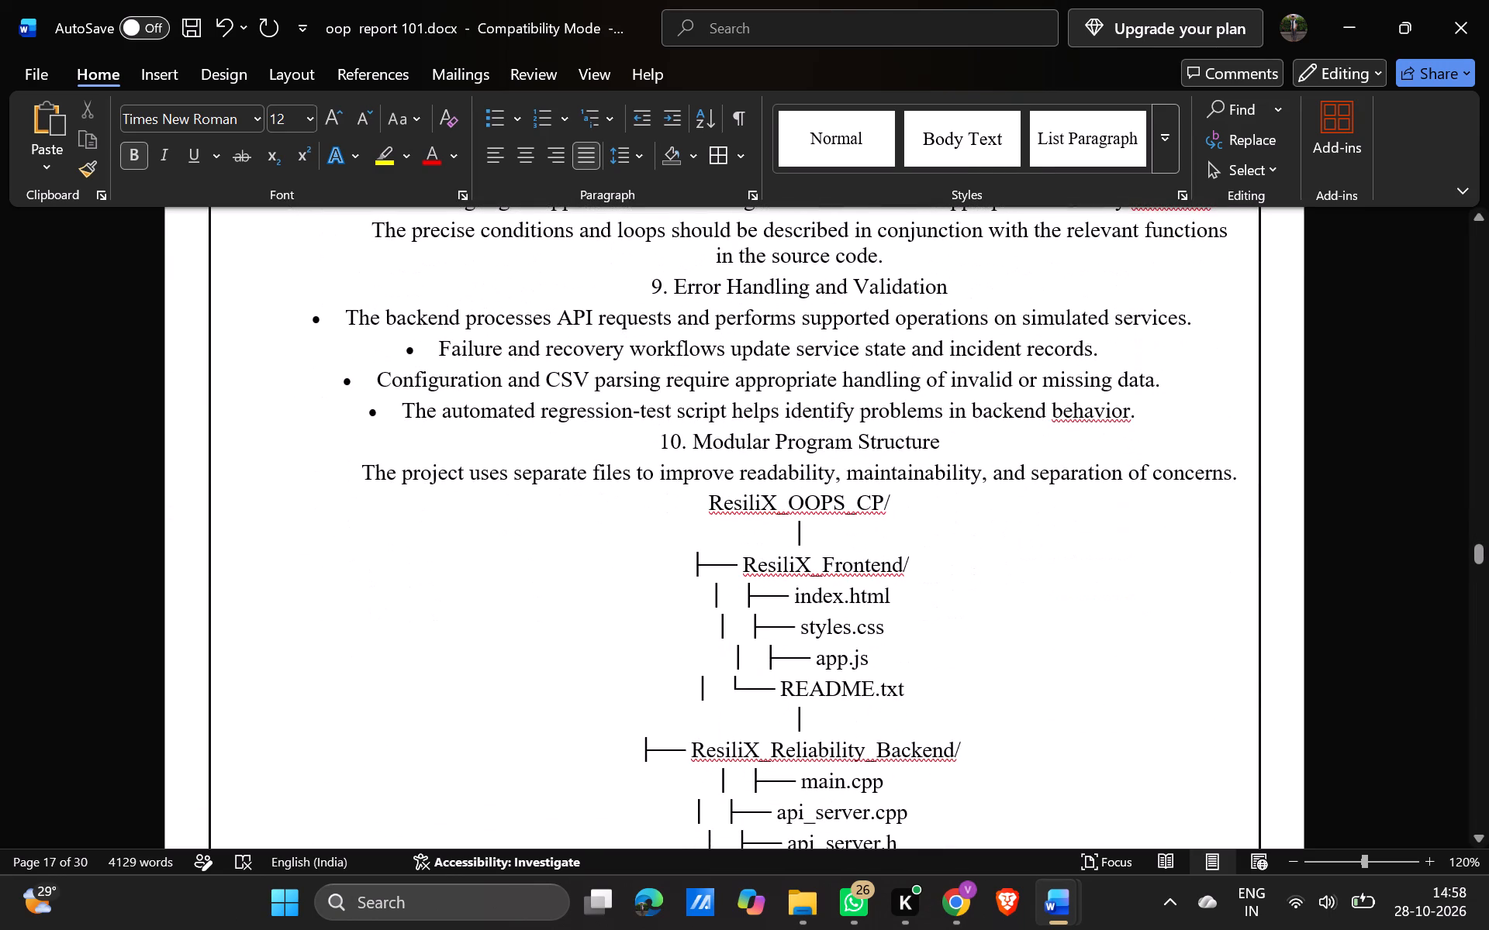
pyautogui.scroll(-2, 364, 581)
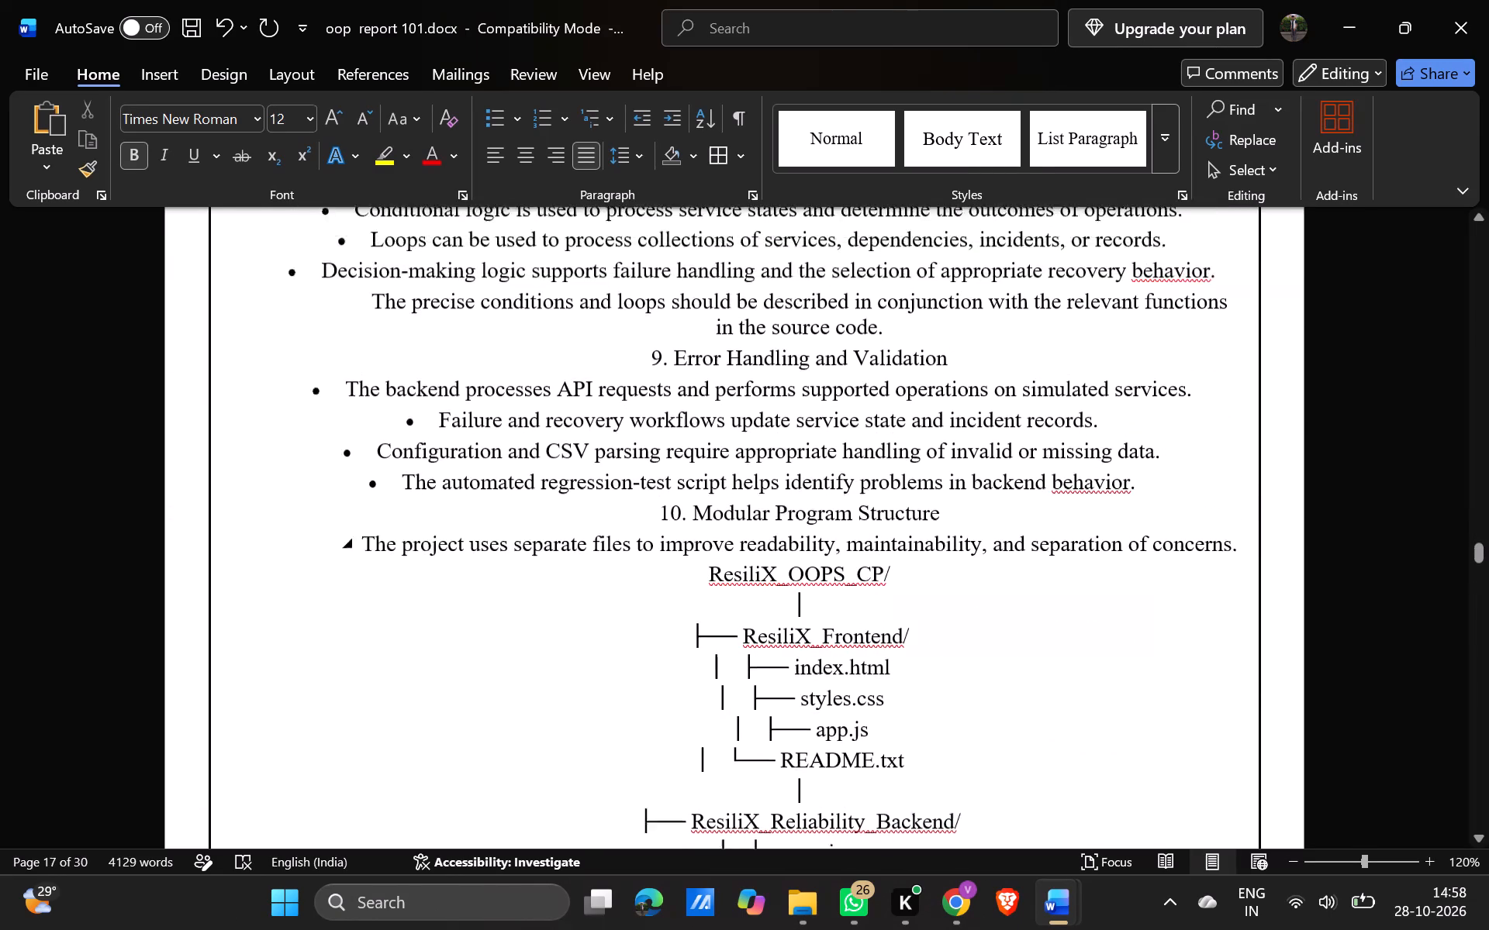
pyautogui.scroll(-2, 364, 581)
pyautogui.scroll(1, 364, 581)
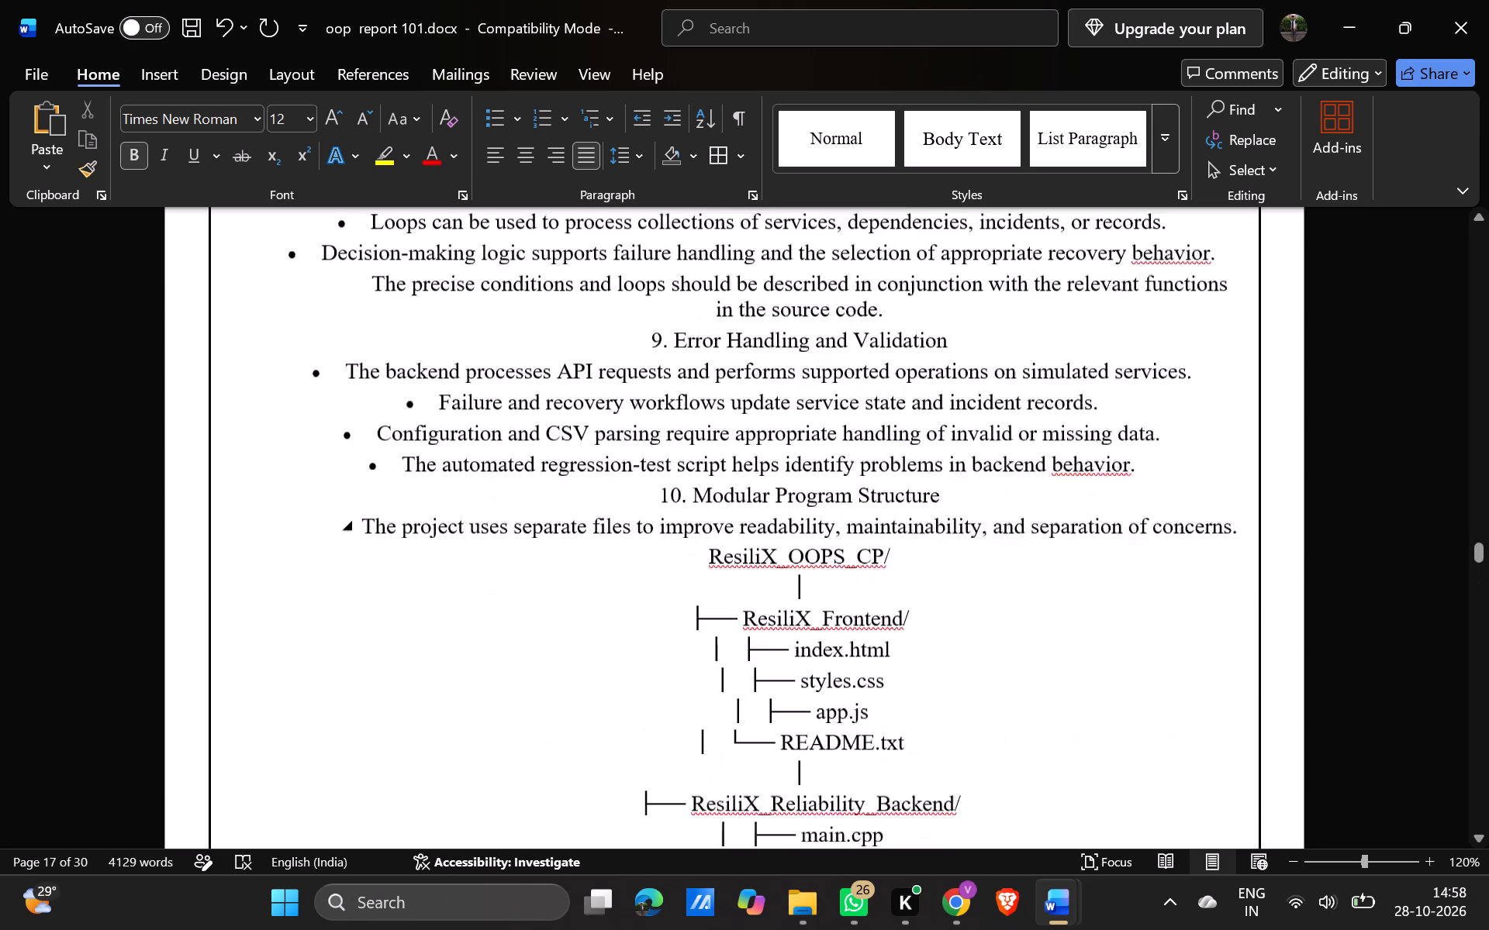
pyautogui.scroll(2, 364, 581)
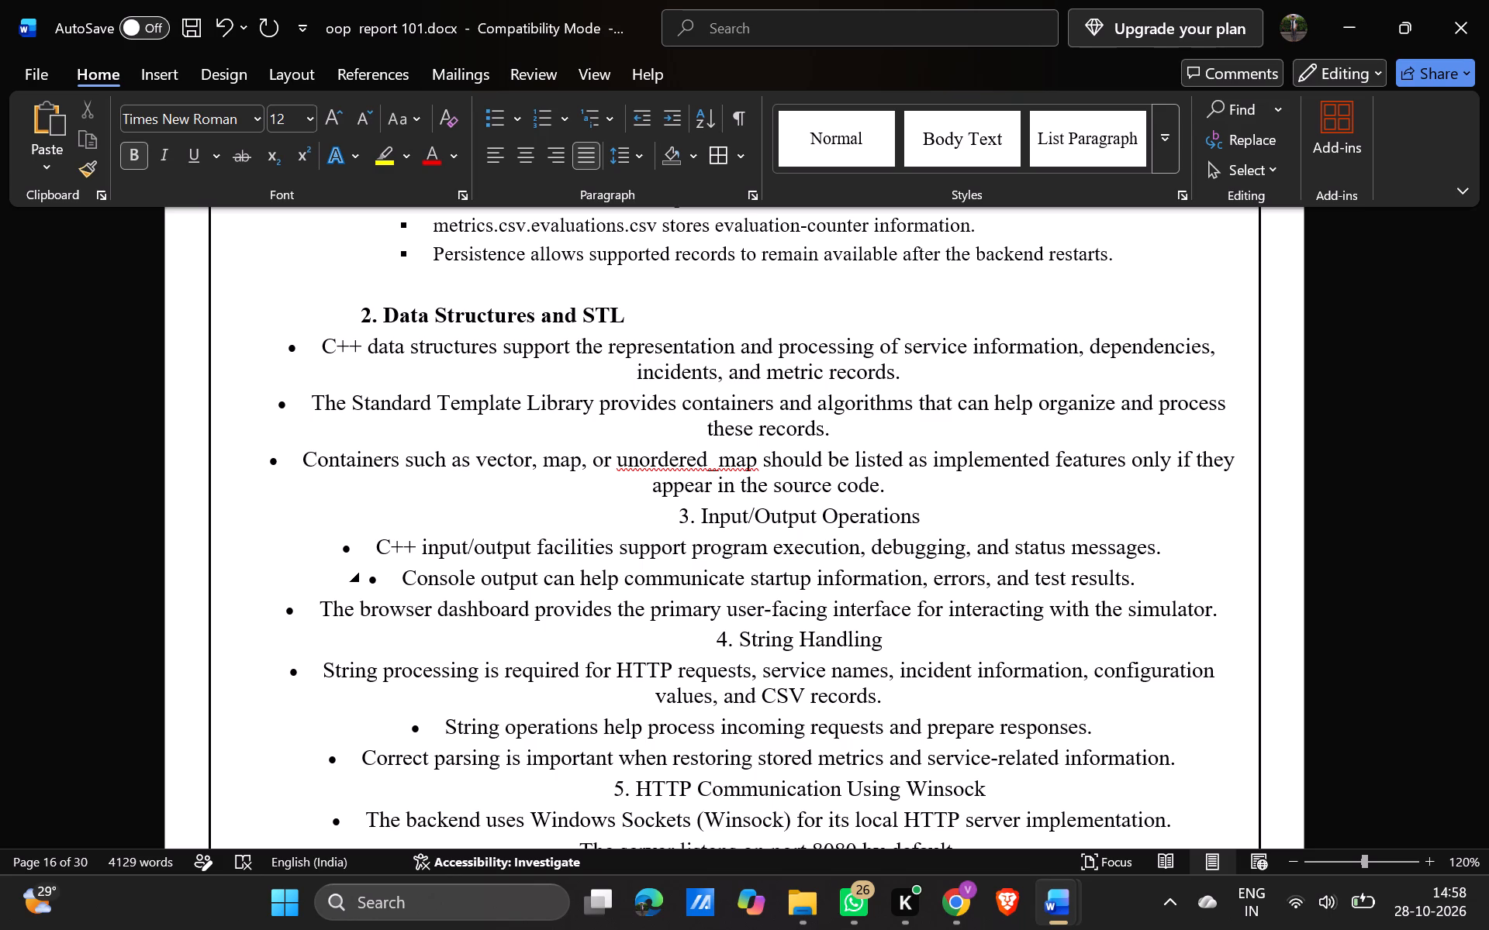
# Remove the bullets and centred alignment from the three items under "2. Data Structures and STL".
pyautogui.click(305, 355)
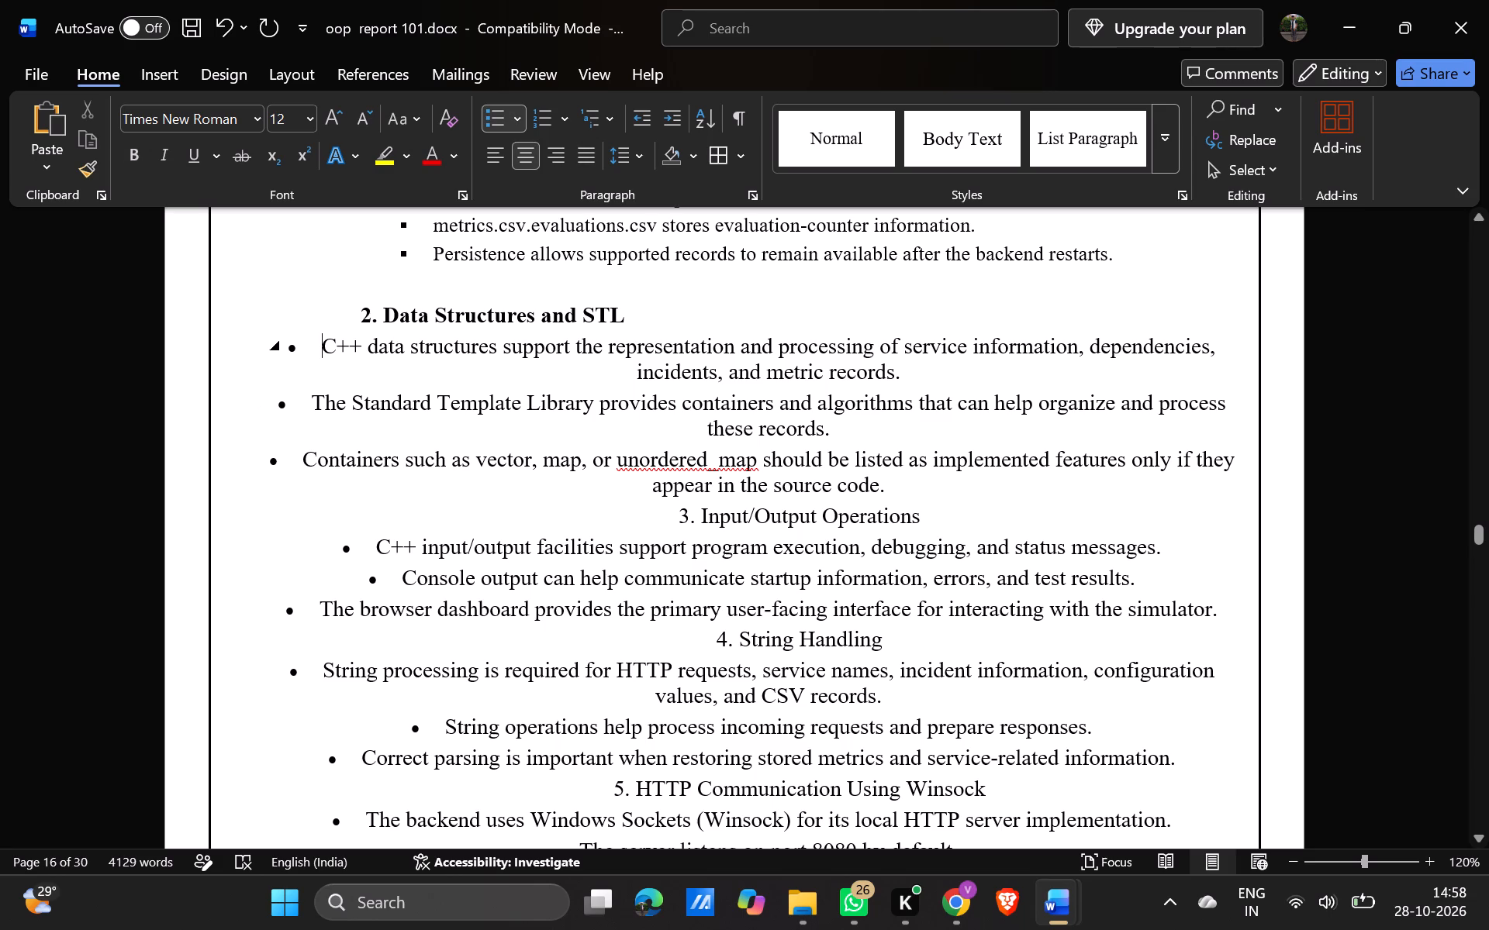
pyautogui.press('BackSpace')
pyautogui.press('Down')
pyautogui.press('Down')
pyautogui.press('BackSpace')
pyautogui.press('Down')
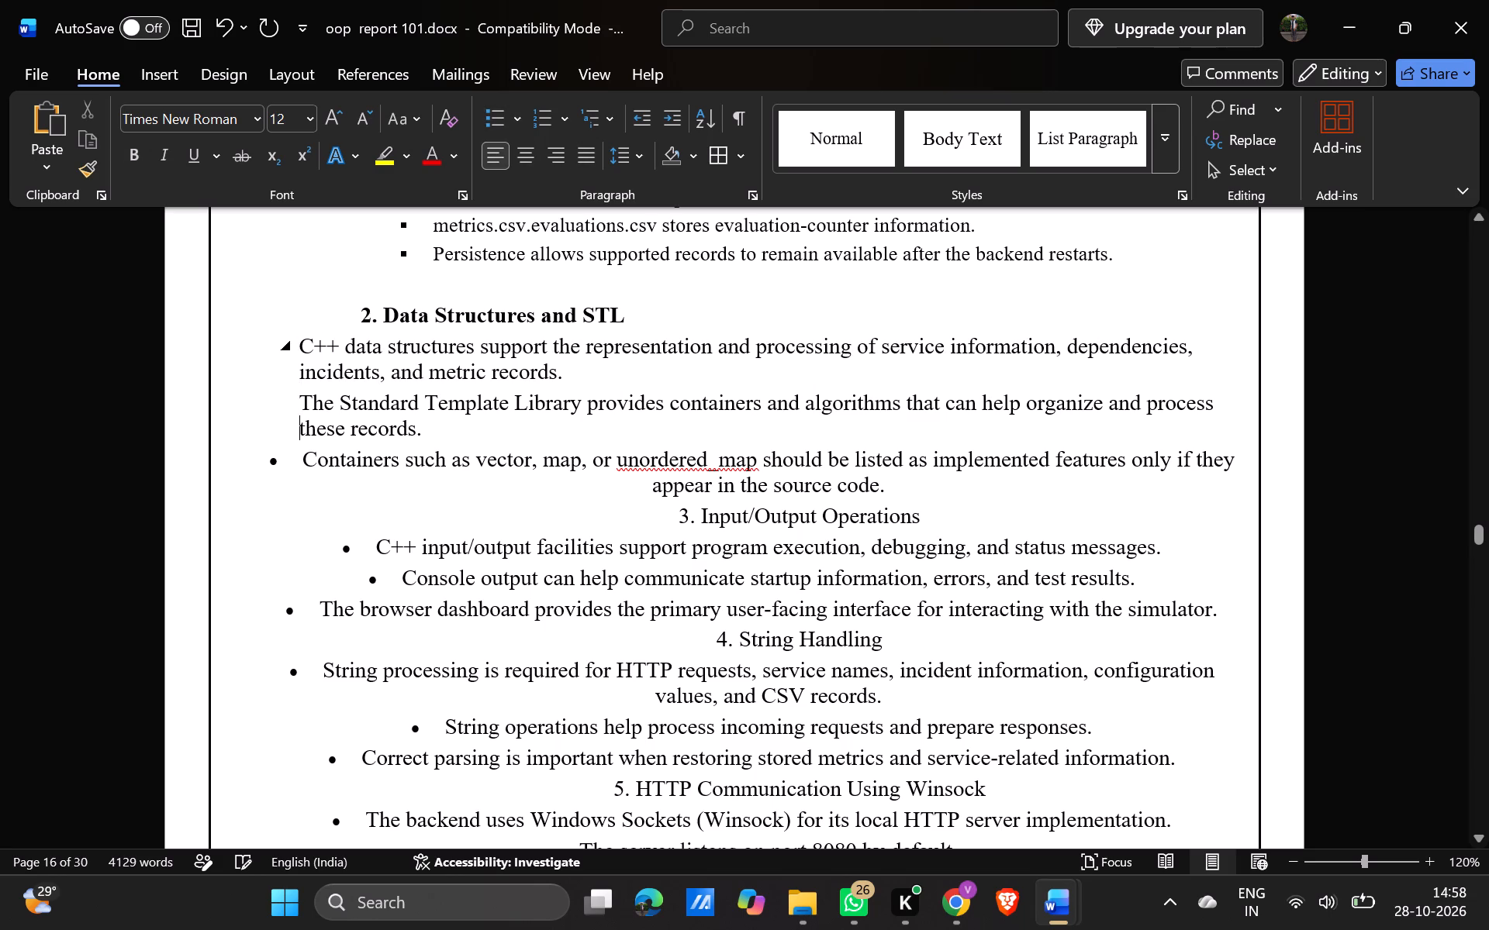
pyautogui.press('Down')
pyautogui.press('BackSpace')
# Remove the bullets and centred alignment from the three items under "3. Input/Output Operations".
pyautogui.press('Down')
pyautogui.press('Down')
pyautogui.press('Down')
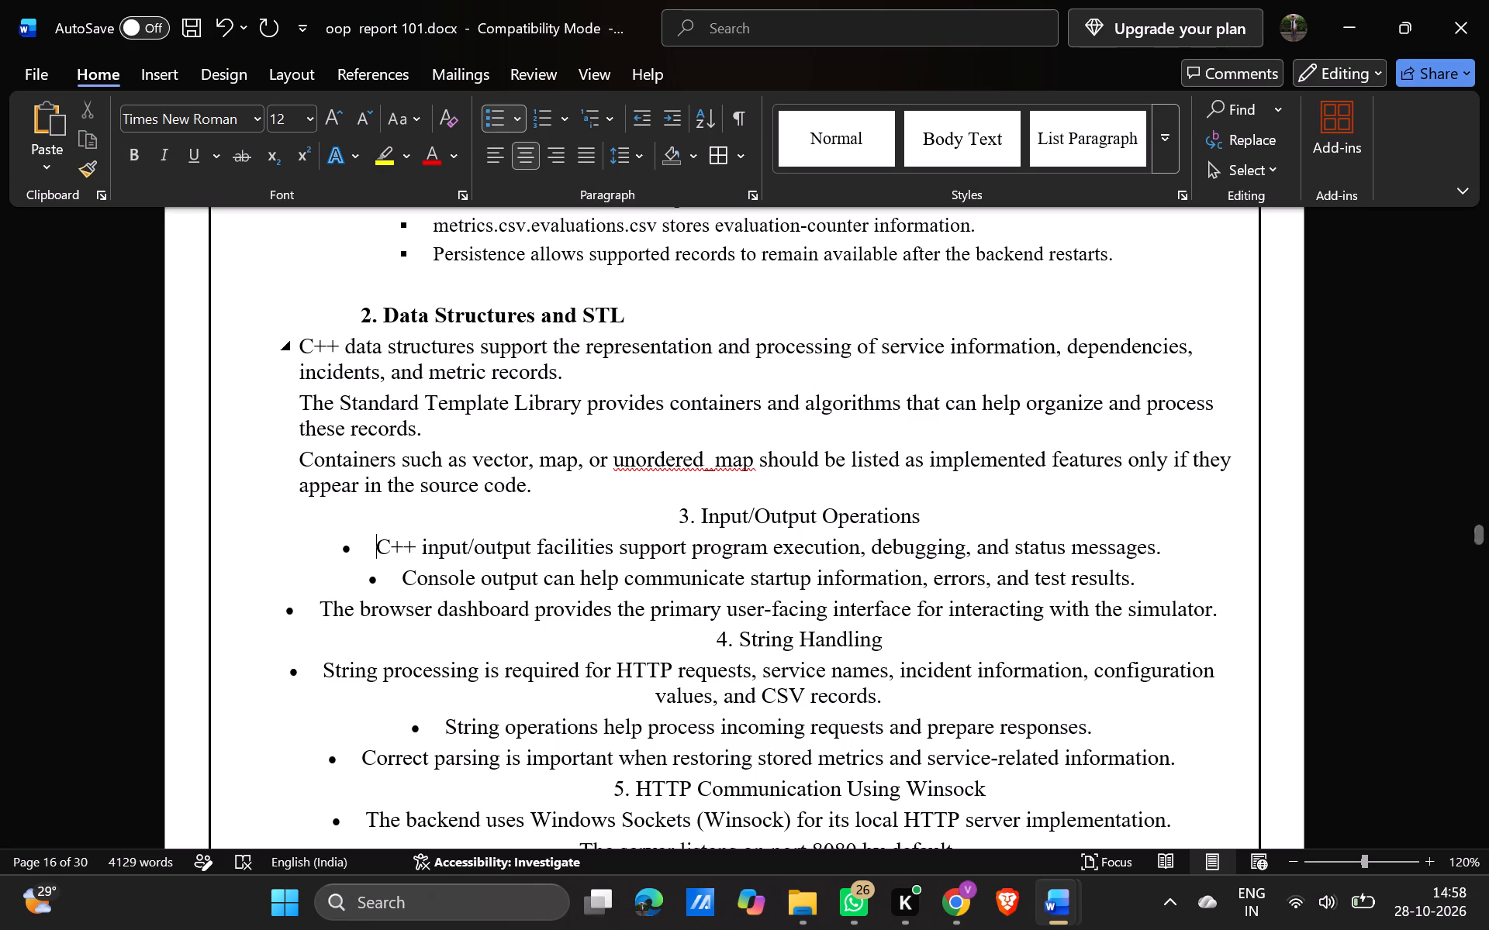
pyautogui.press('BackSpace')
pyautogui.press('Down')
pyautogui.press('BackSpace')
pyautogui.press('Down')
pyautogui.press('BackSpace')
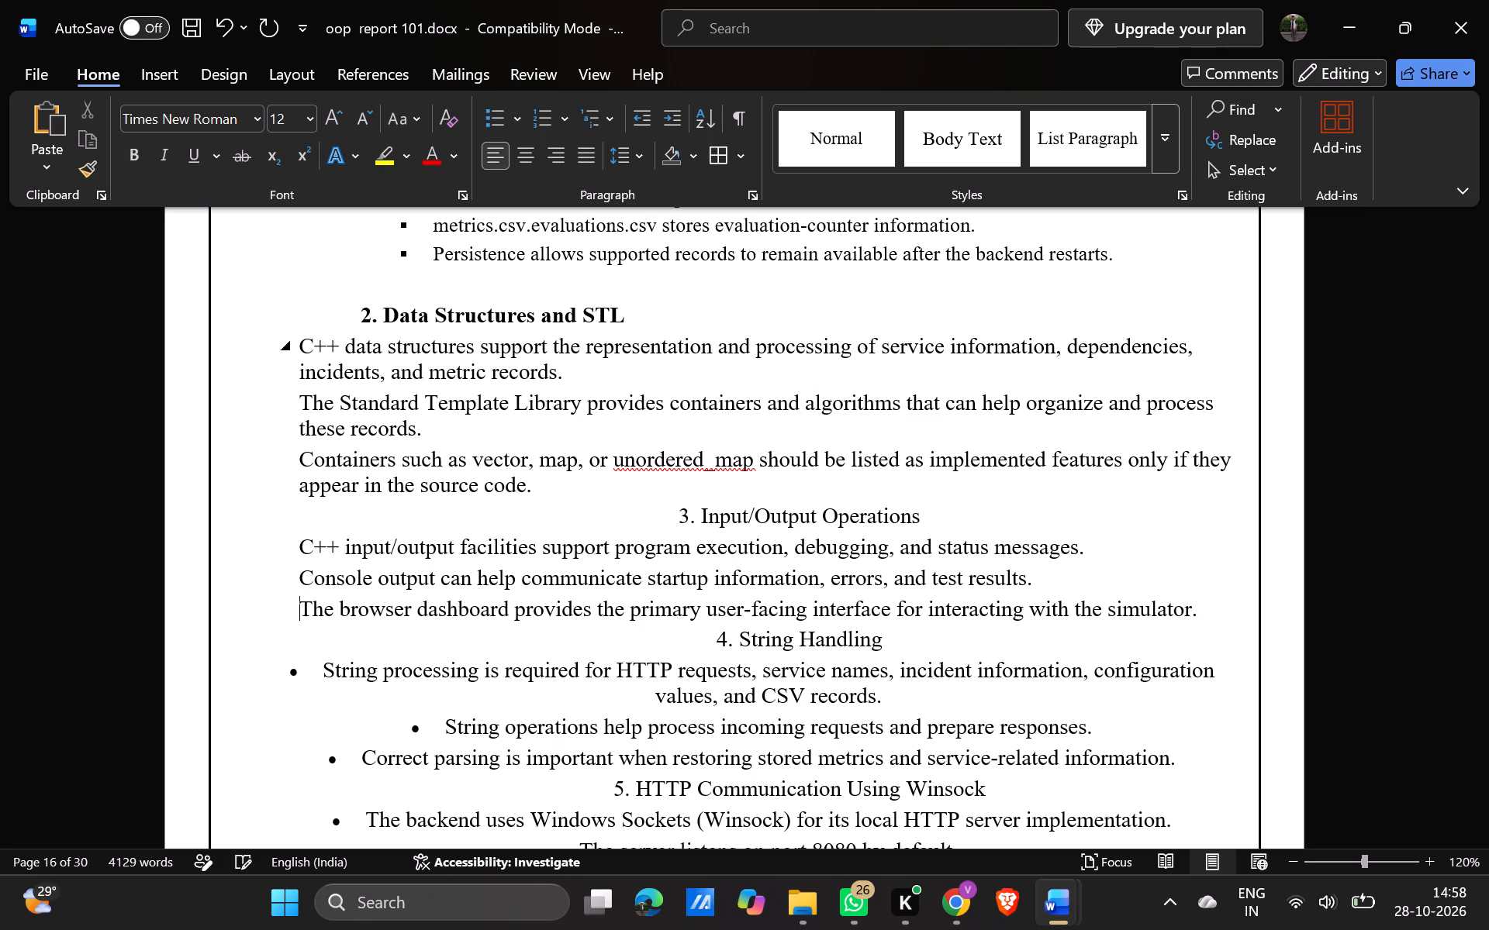
# Remove the bullets and centred alignment from the three items under "4. String Handling".
pyautogui.press('Down')
pyautogui.press('Down')
pyautogui.press('BackSpace')
pyautogui.press('Down')
pyautogui.press('Down')
pyautogui.press('BackSpace')
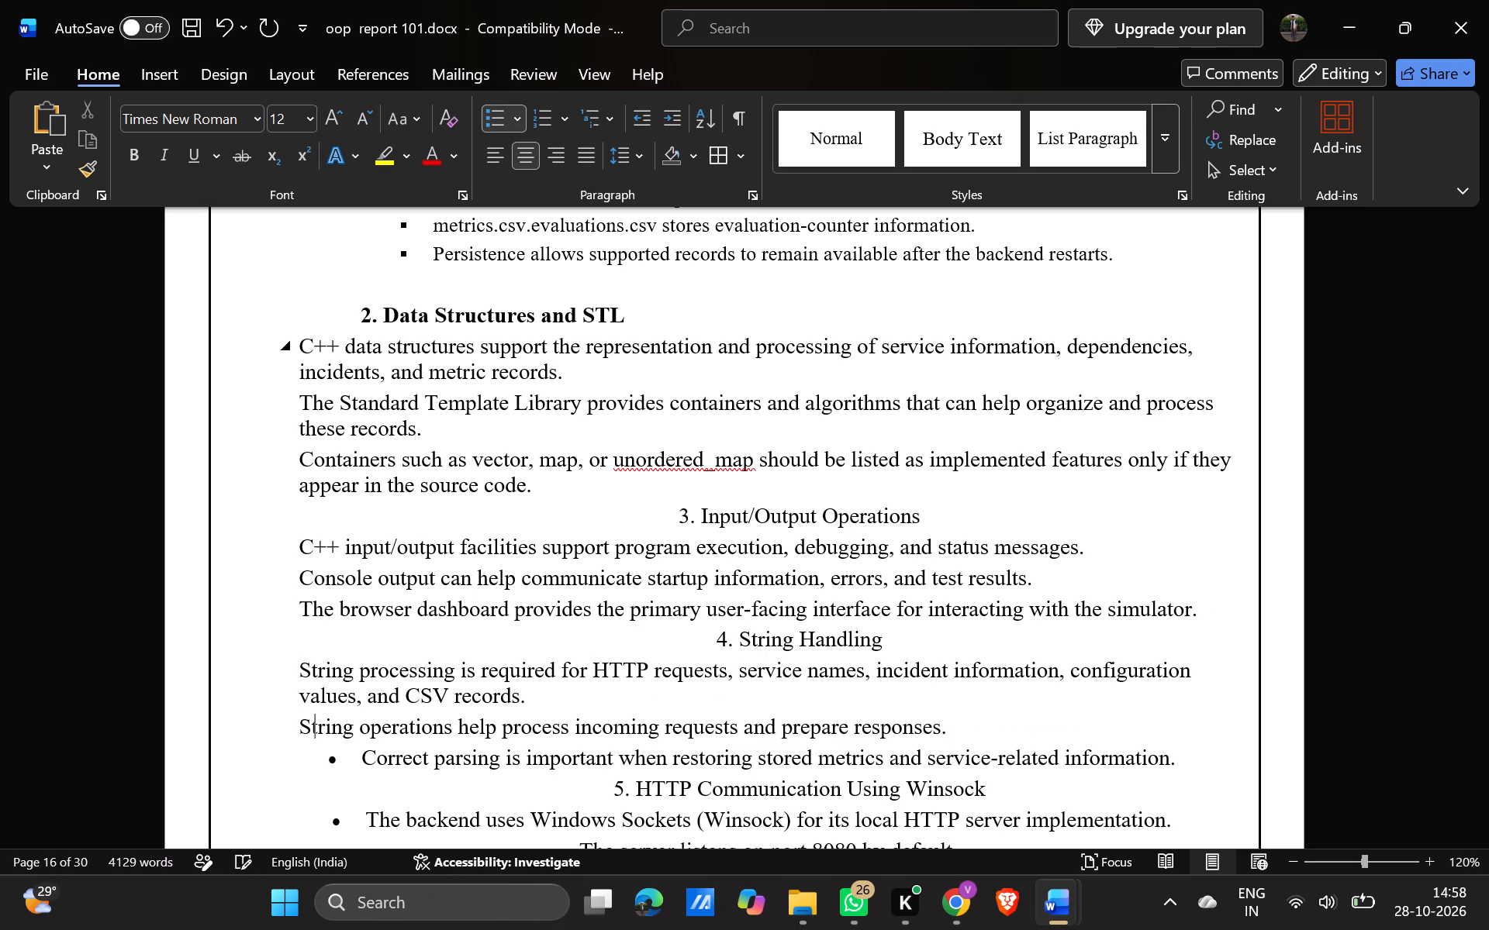
pyautogui.press('Down')
pyautogui.press('BackSpace')
# Remove the bullets and centred alignment from the four items under "5. HTTP Communication Using Winsock", through the "API requests" item.
pyautogui.press('Down')
pyautogui.press('Down')
pyautogui.press('BackSpace')
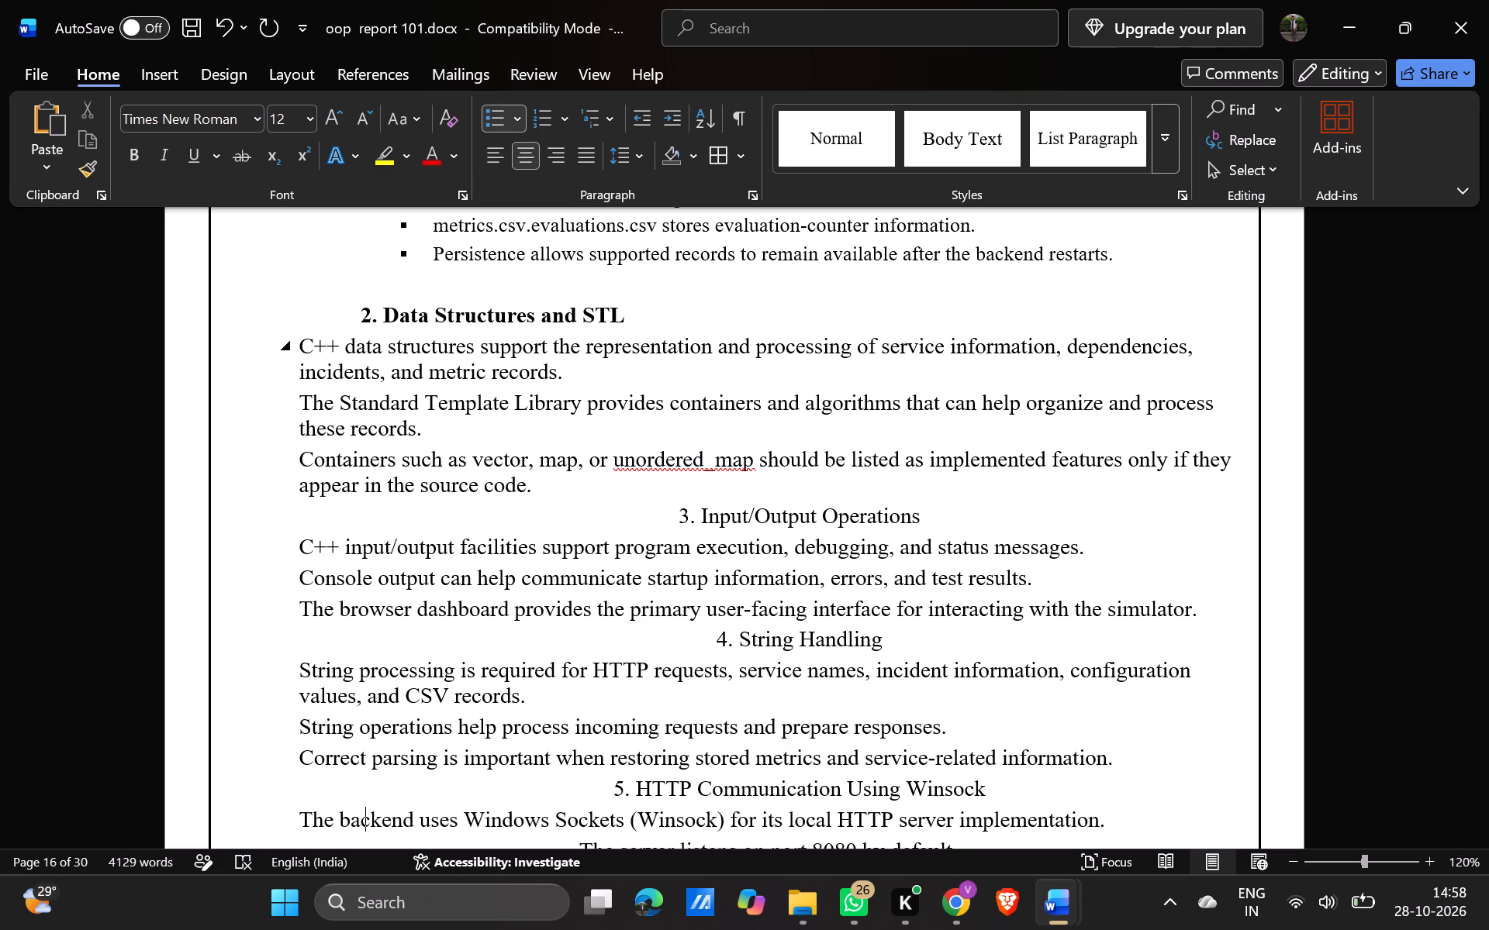
pyautogui.press('Down')
pyautogui.press('BackSpace')
pyautogui.press('Down')
pyautogui.press('BackSpace')
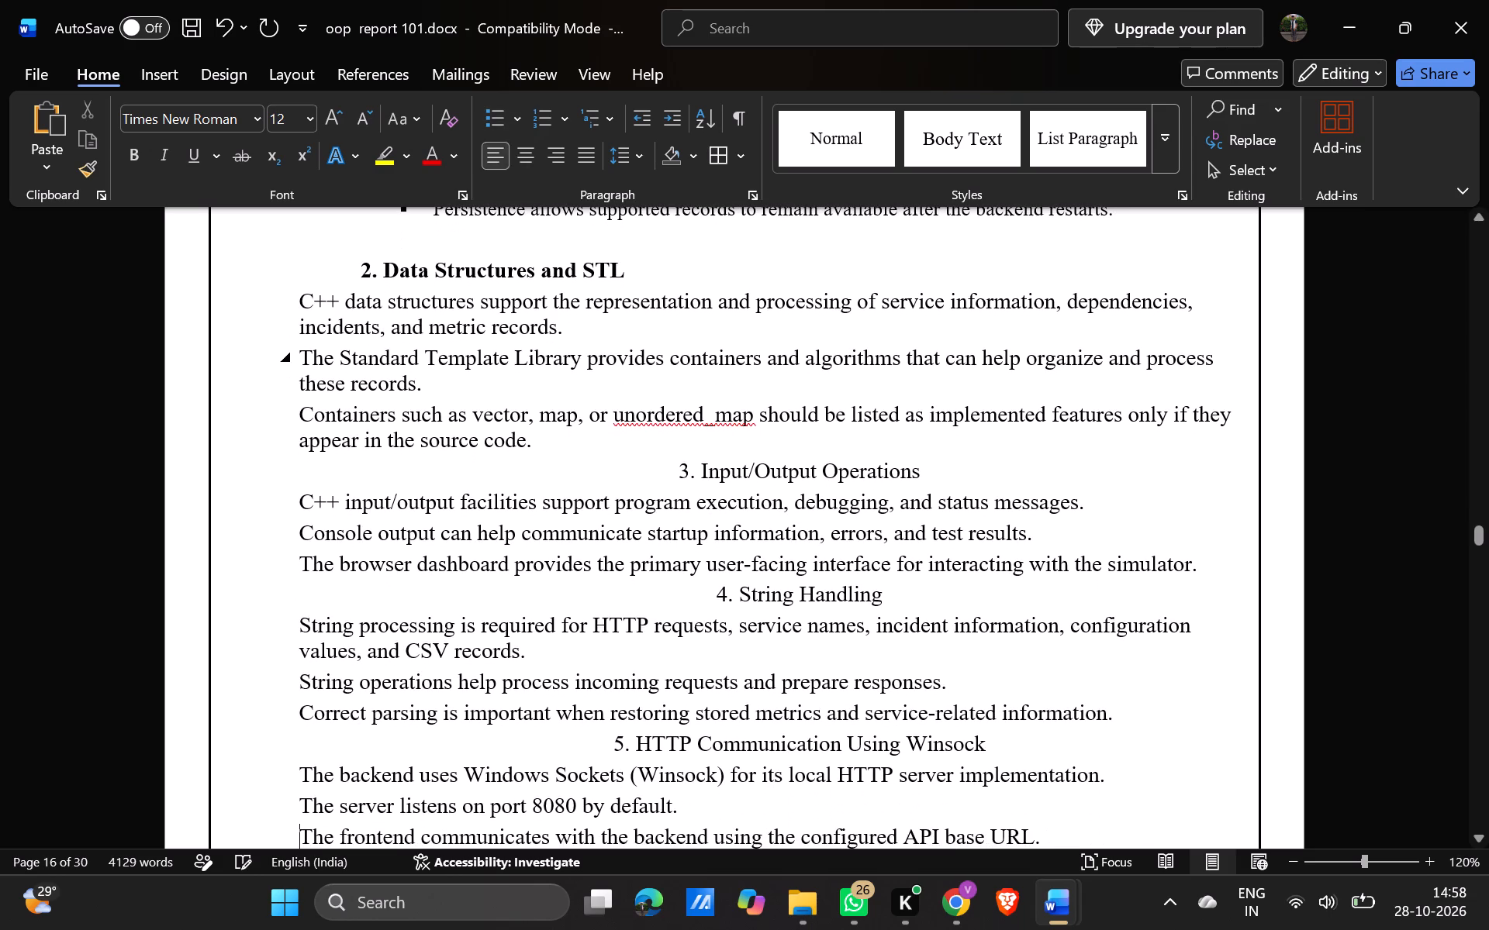
pyautogui.press('Down')
pyautogui.press('BackSpace')
pyautogui.press('Down')
pyautogui.press('BackSpace')
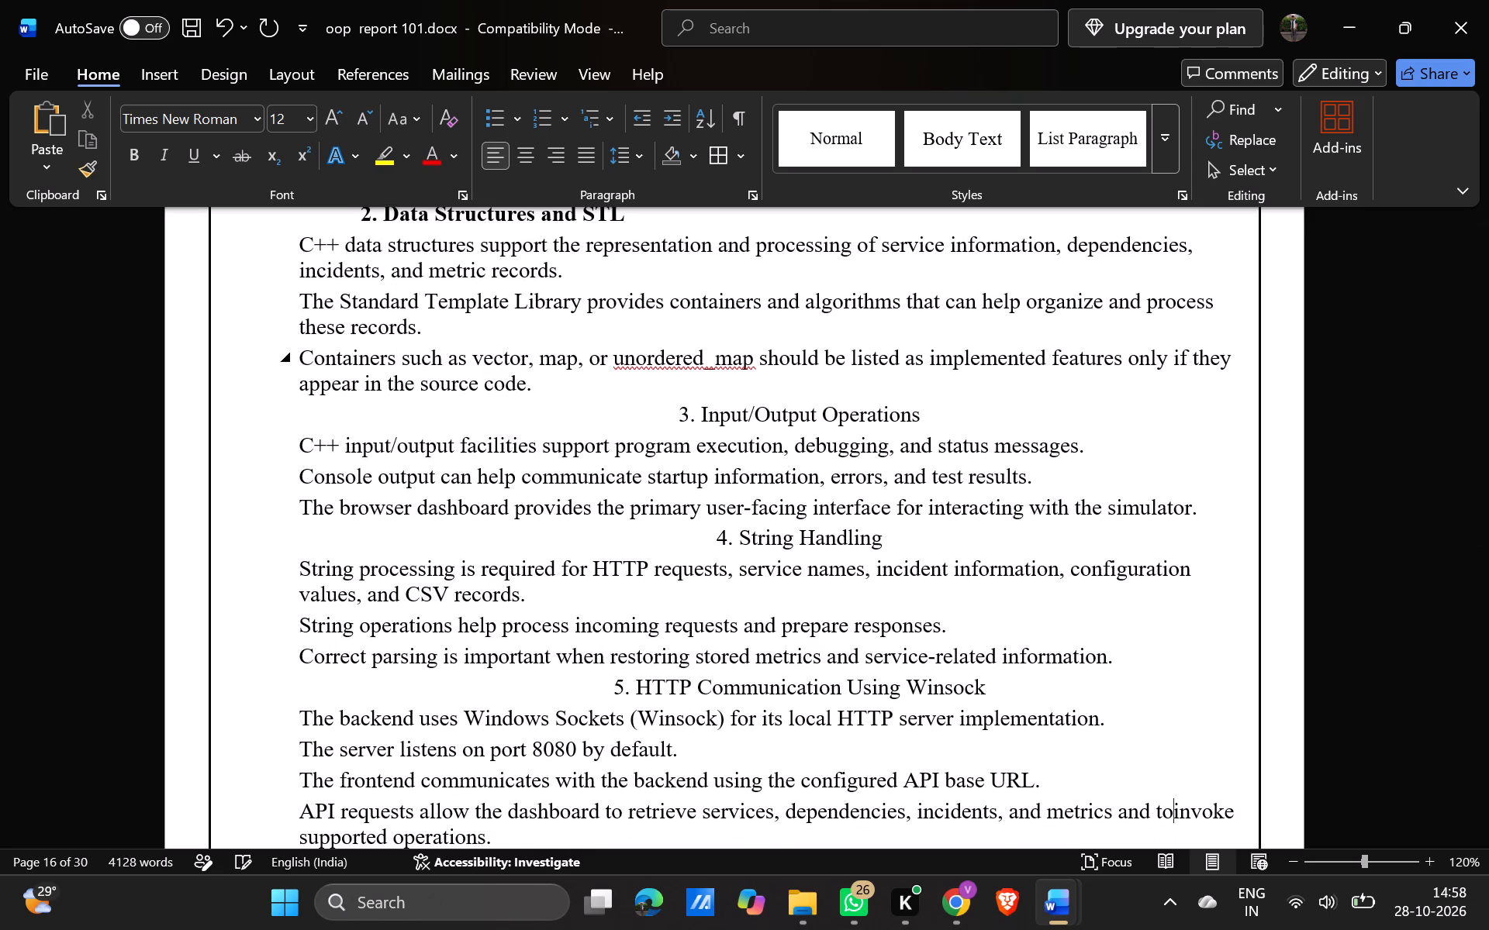
# Undo the last deletion in the "API requests" item under "5. HTTP Communication Using Winsock".
pyautogui.hotkey('ctrl', 'z')
# Remove the bullets and centred alignment from the five settings items under "6. JSON Configuration".
pyautogui.press('Down')
pyautogui.press('Down')
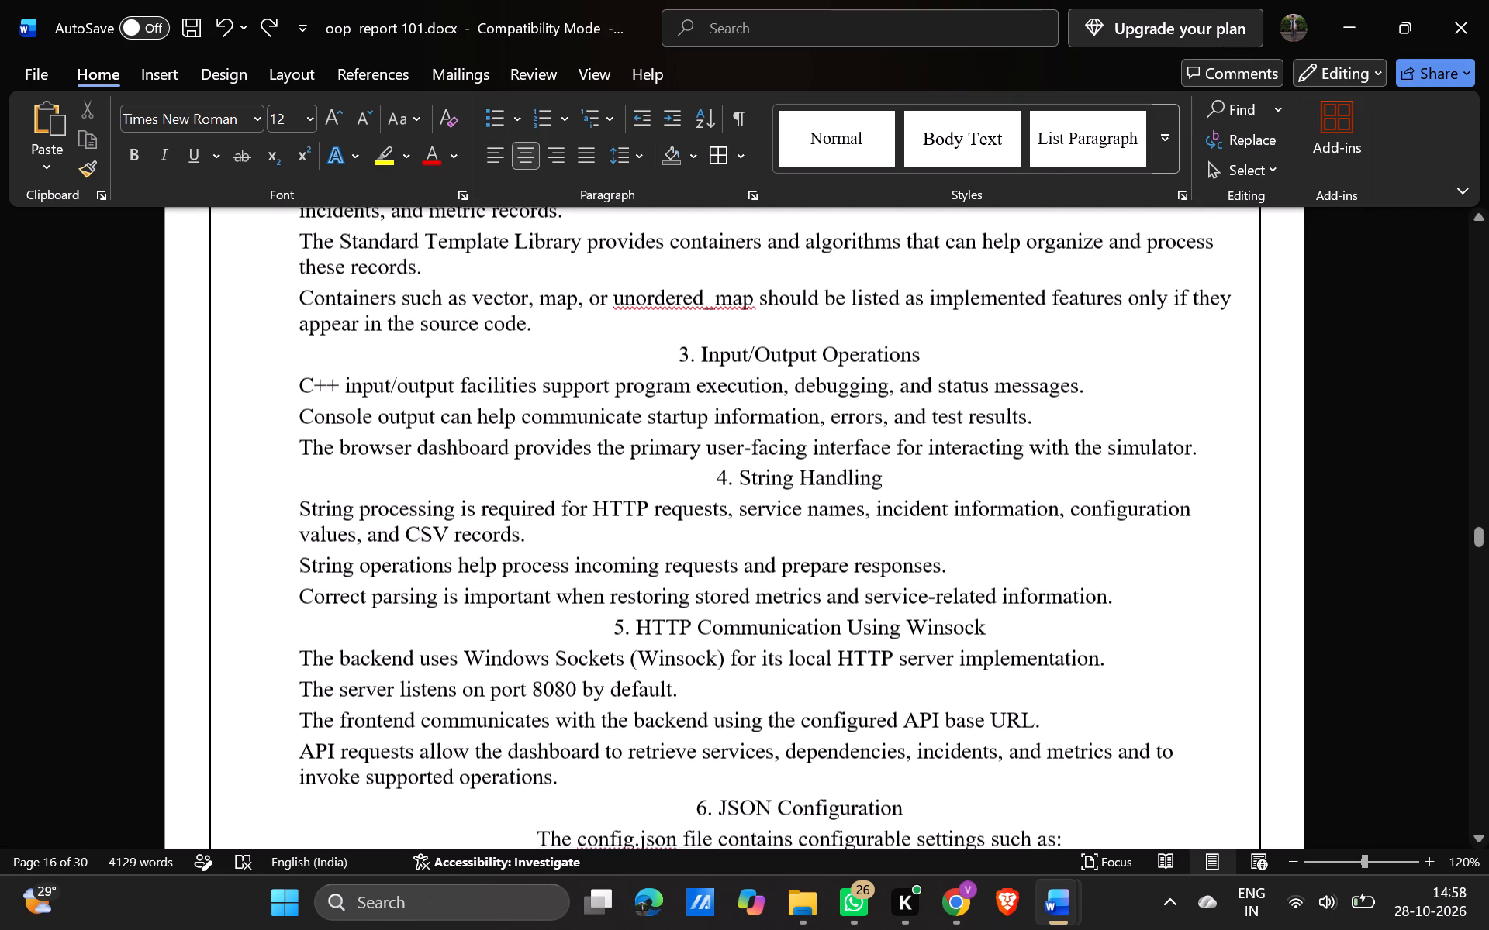
pyautogui.press('Down')
pyautogui.press('BackSpace')
pyautogui.press('Down')
pyautogui.press('Down')
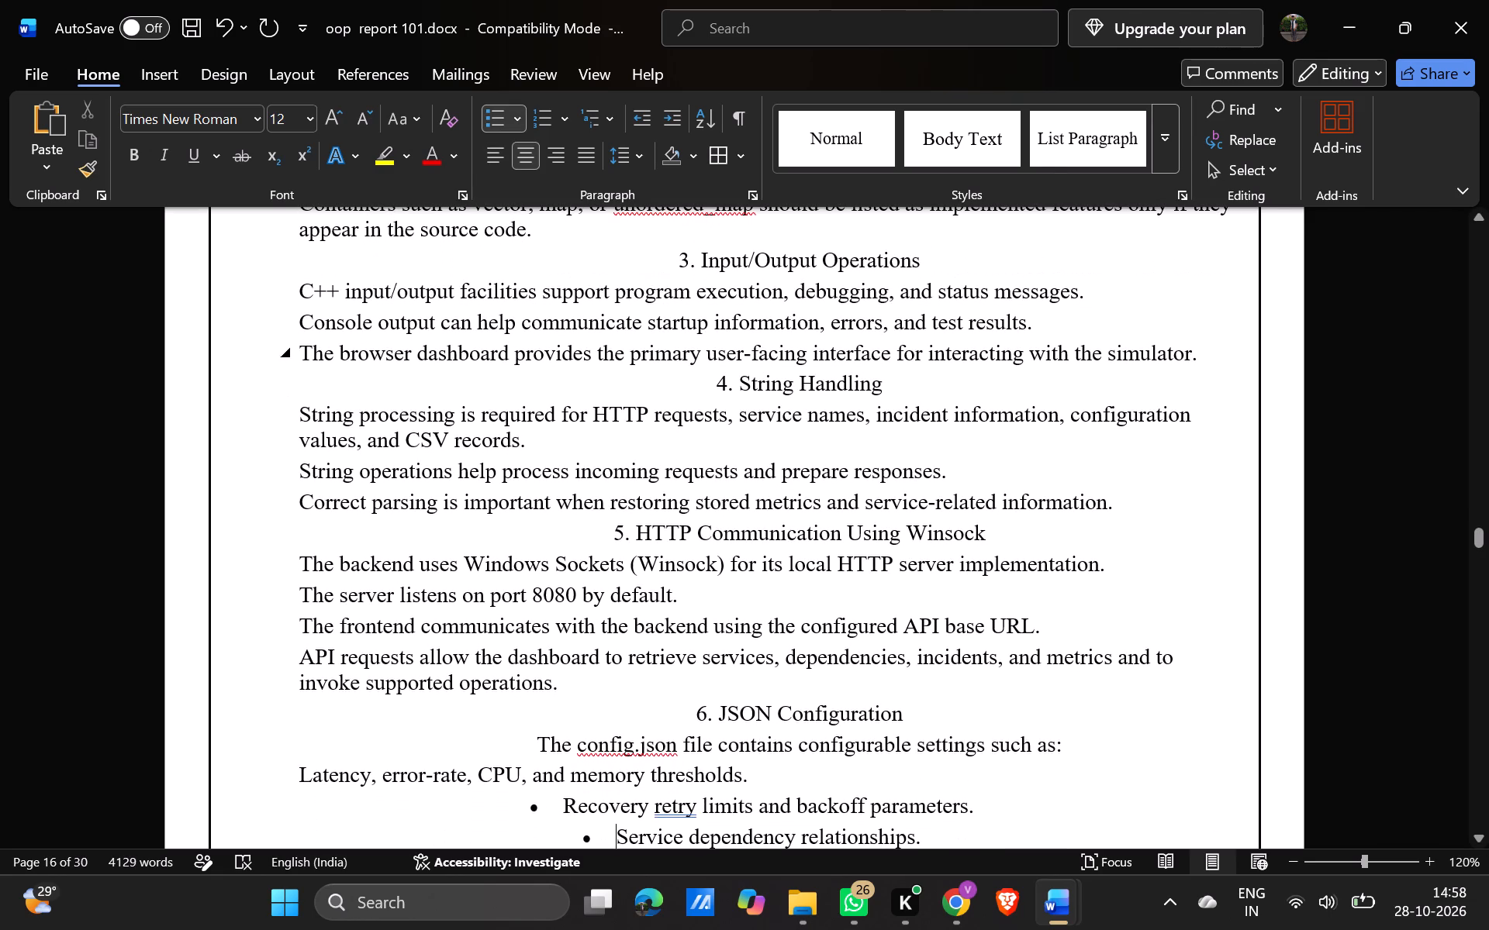
pyautogui.press('Up')
pyautogui.press('BackSpace')
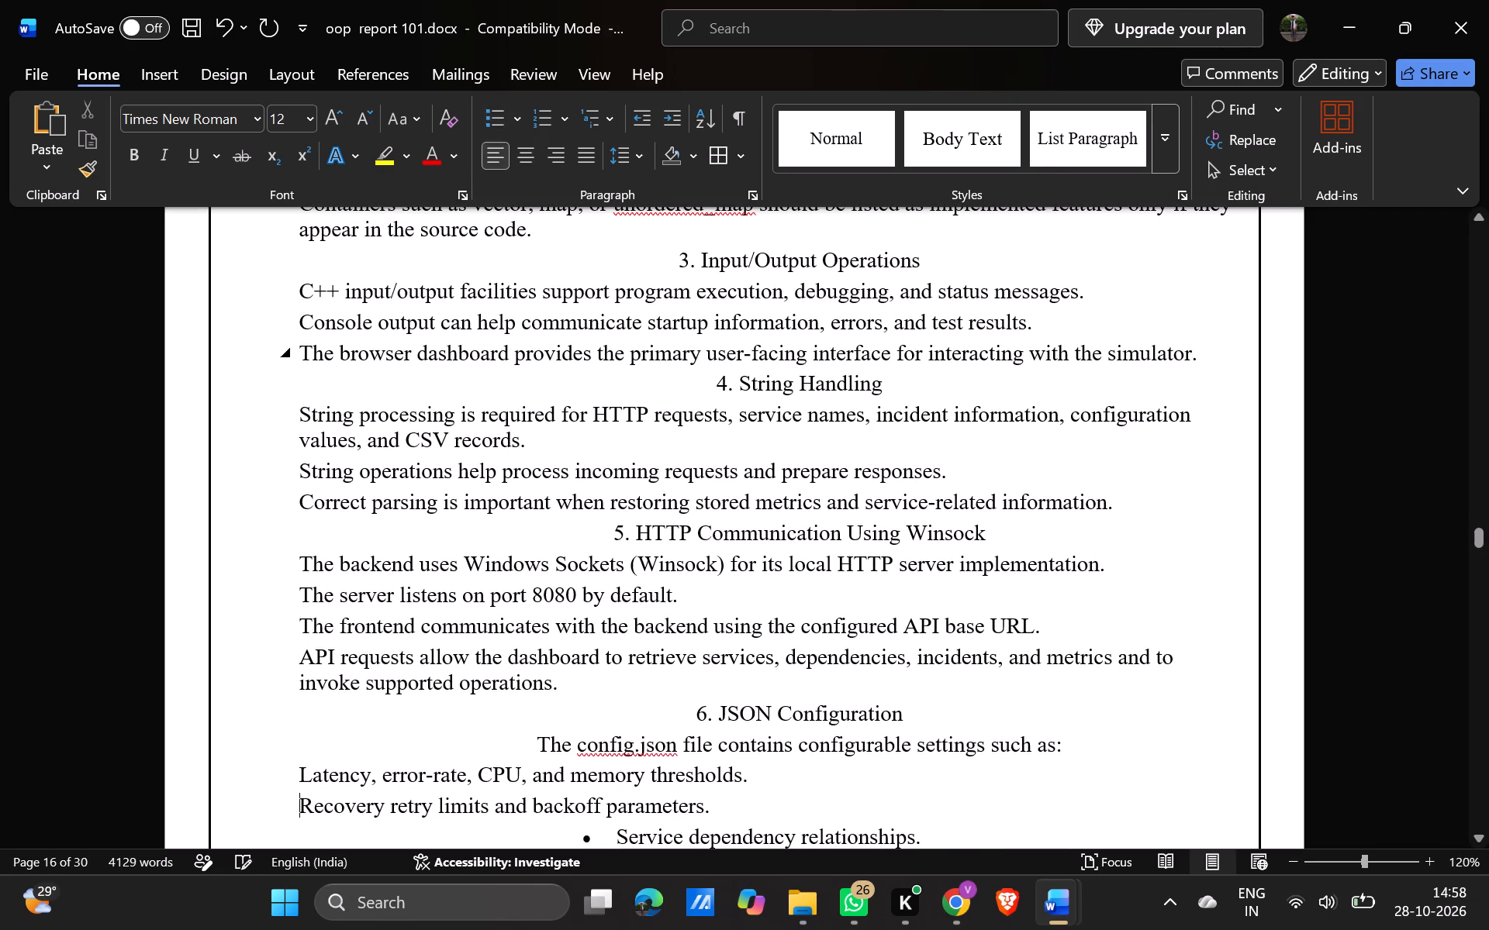
pyautogui.press('Down')
pyautogui.press('BackSpace')
pyautogui.press('Down')
pyautogui.press('Down')
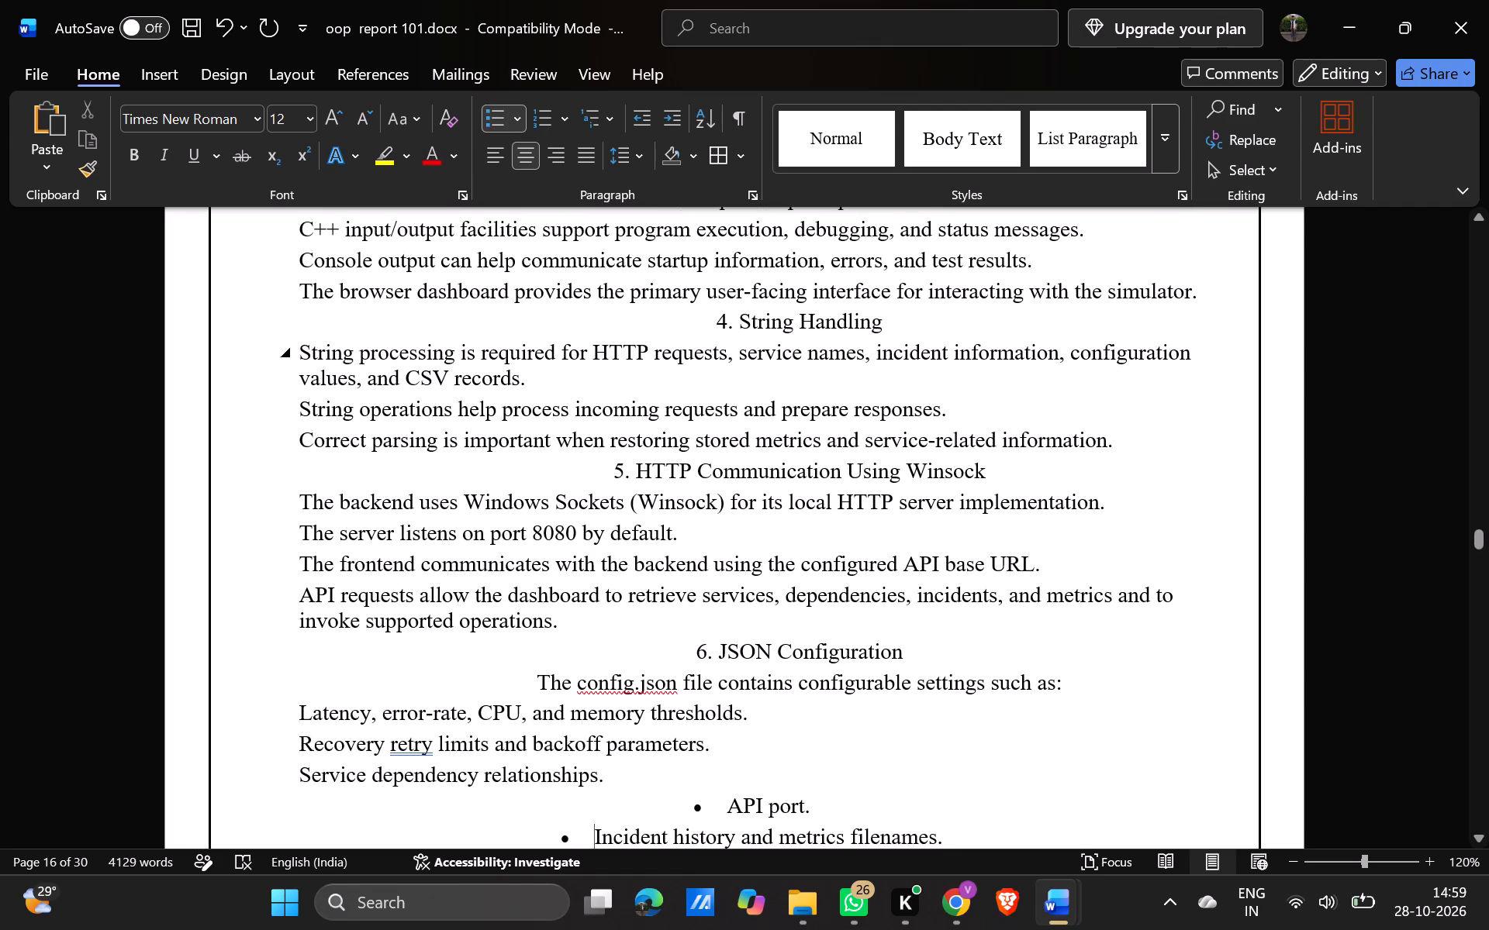
pyautogui.press('Up')
pyautogui.press('BackSpace')
pyautogui.press('Down')
pyautogui.press('BackSpace')
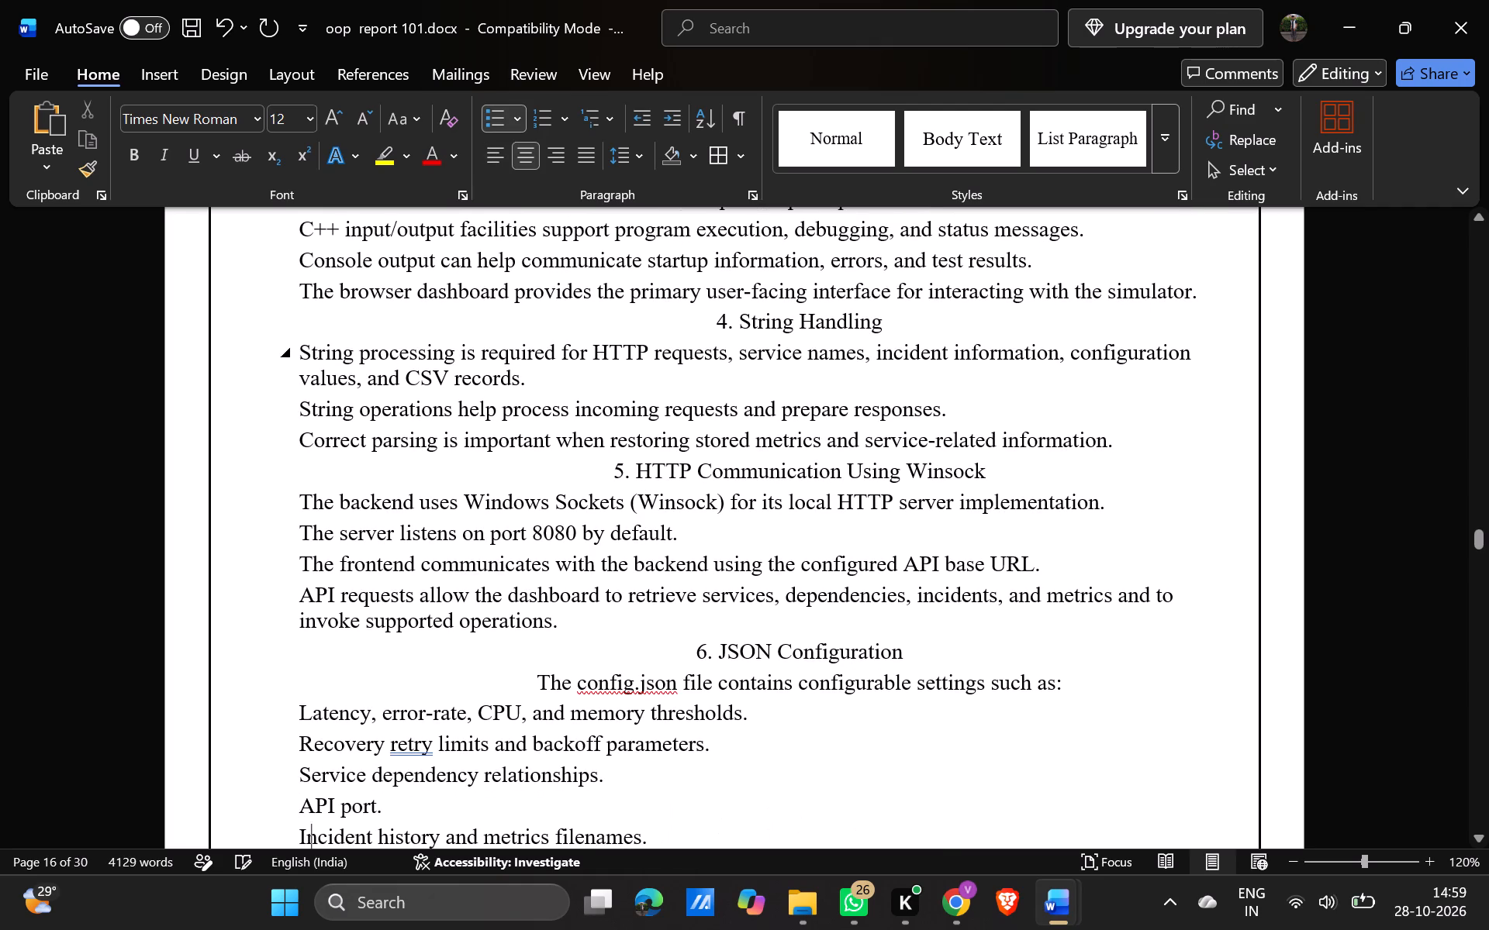
# Remove the bullets and centred alignment from the four items under "7. CSV Data Management".
pyautogui.press('Down')
pyautogui.press('Down')
pyautogui.press('Down')
pyautogui.press('Down')
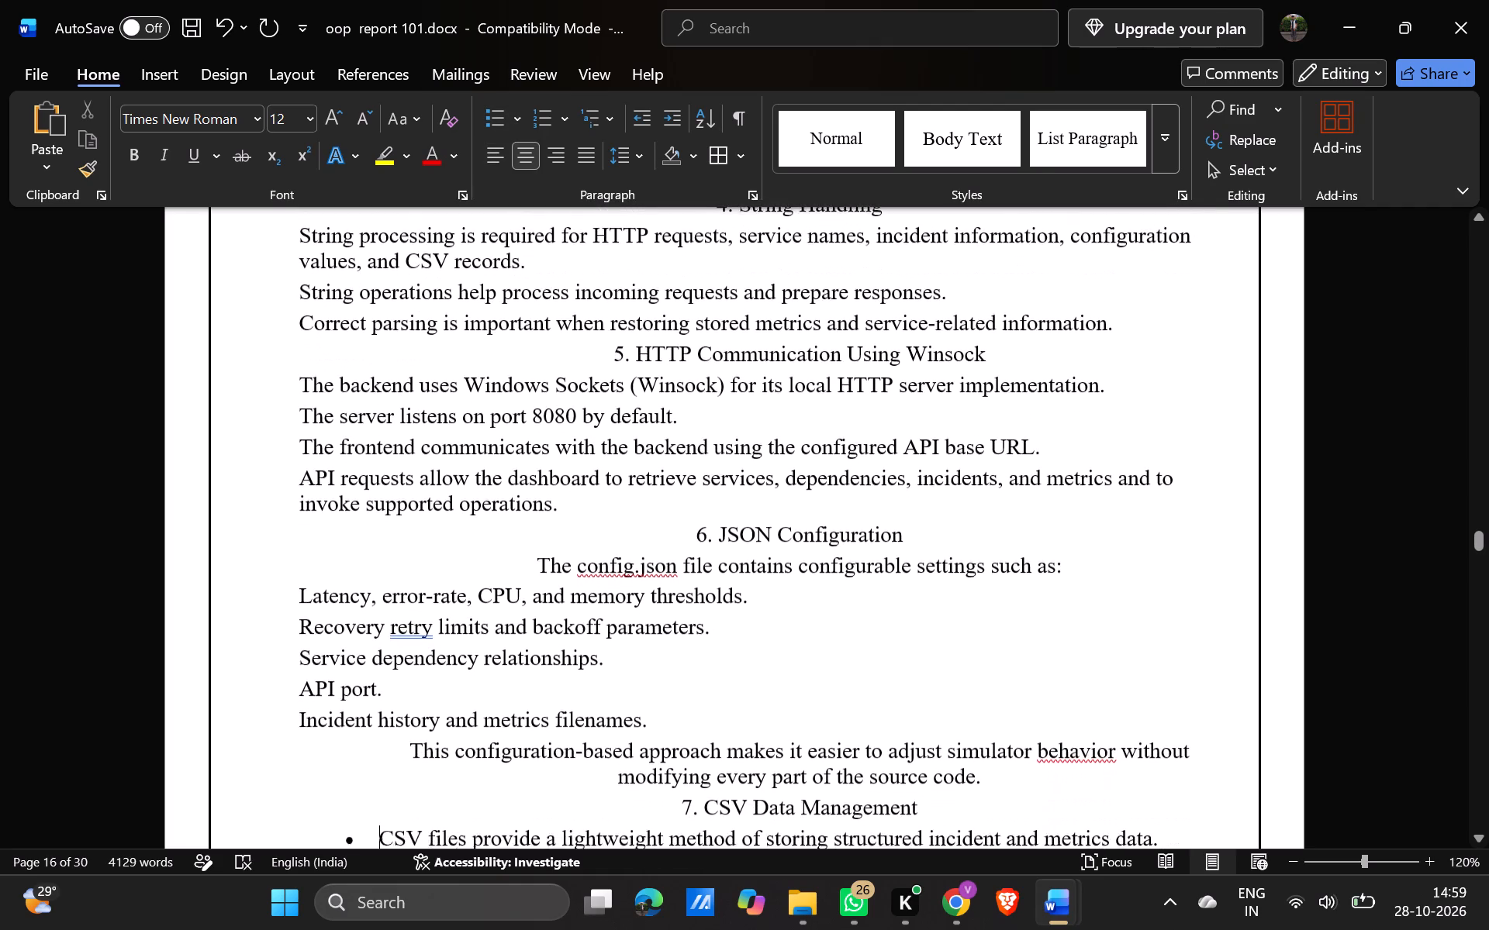
pyautogui.press('Down')
pyautogui.press('Up')
pyautogui.press('BackSpace')
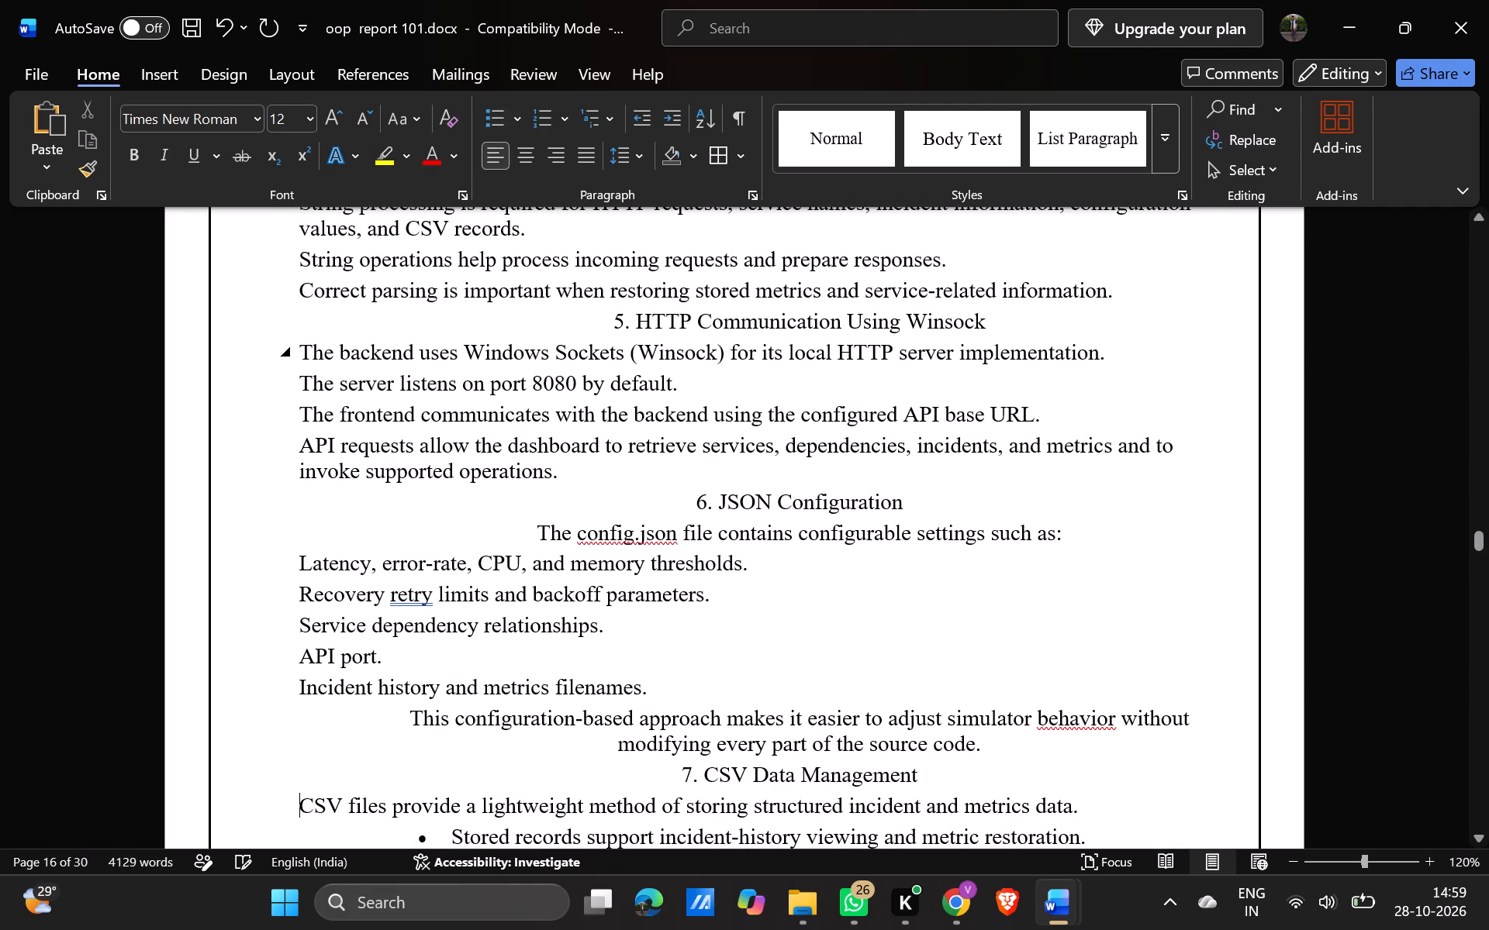
pyautogui.press('Down')
pyautogui.press('BackSpace')
pyautogui.press('Down')
pyautogui.press('BackSpace')
pyautogui.press('Down')
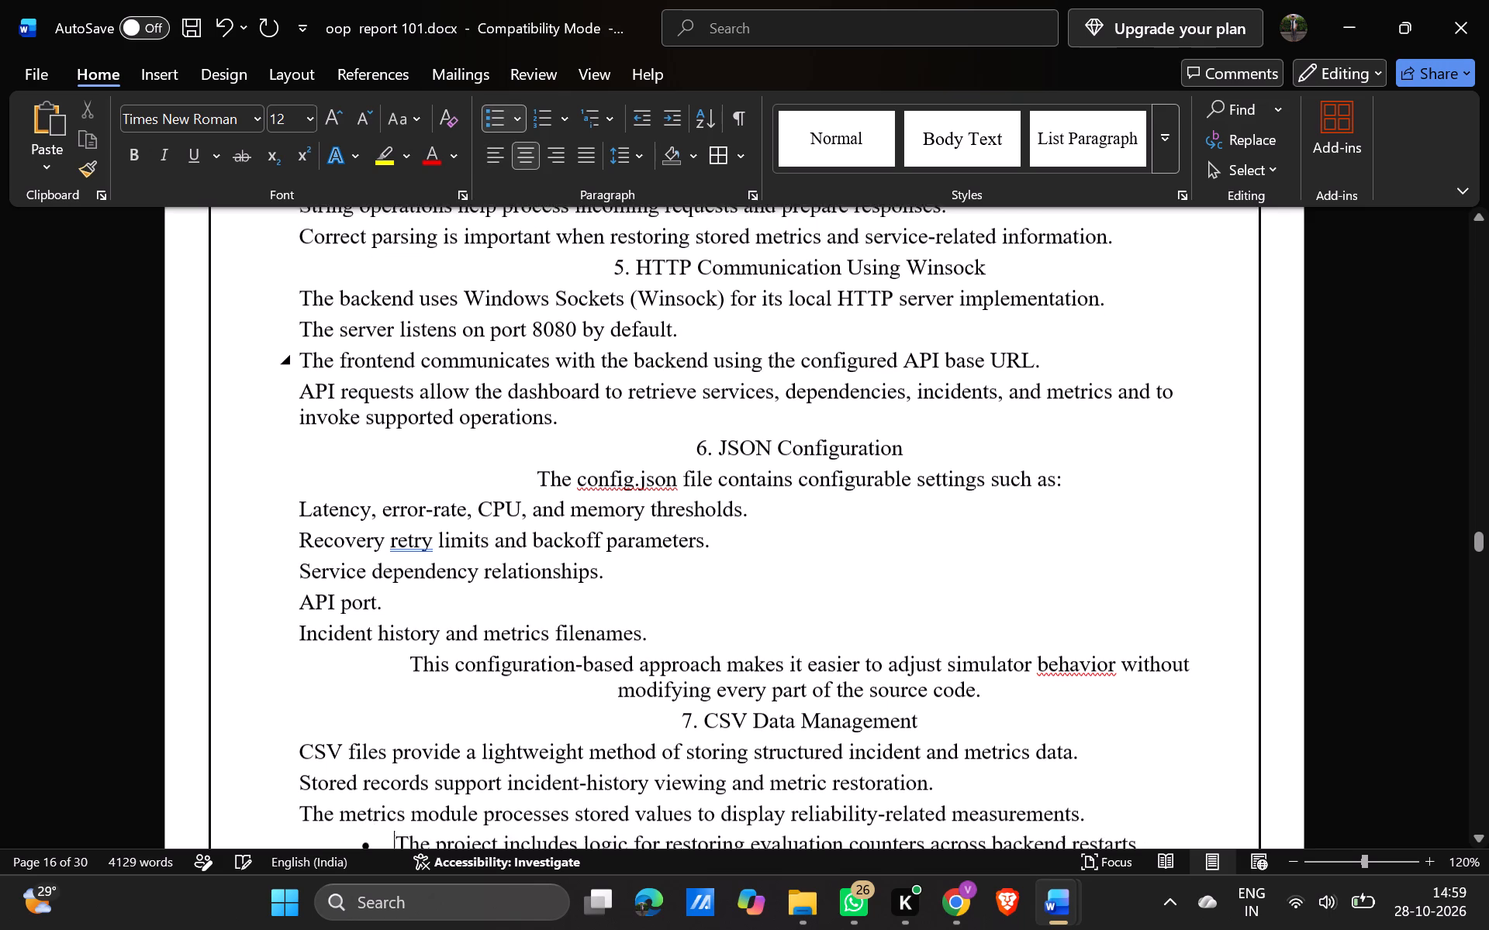
pyautogui.press('BackSpace')
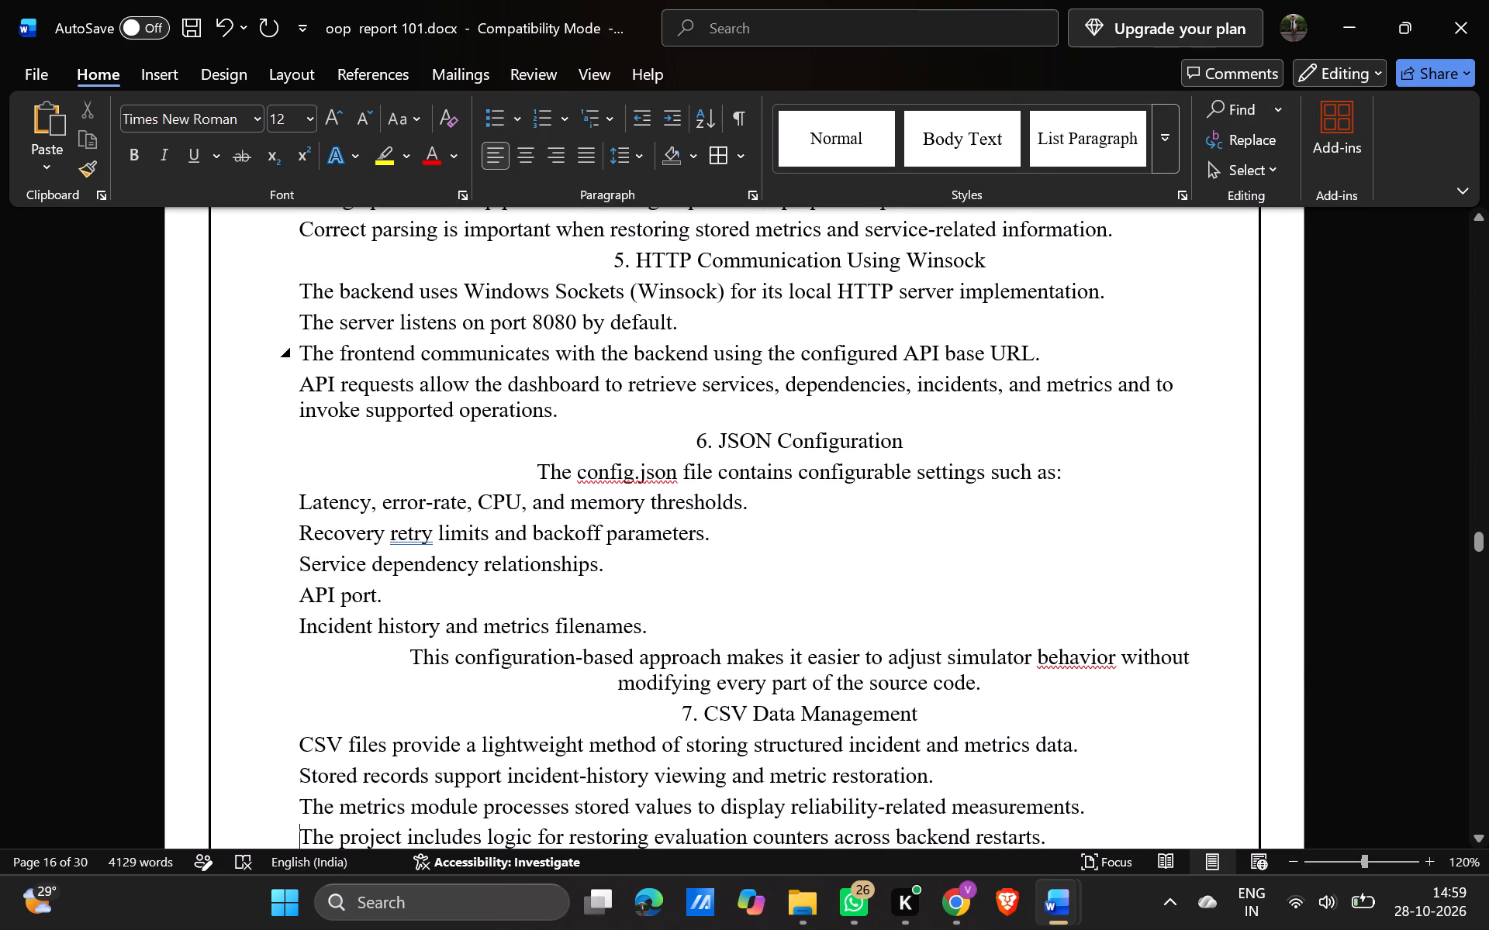
# Remove the bullets and centred alignment from the three bulleted items under "8. Conditional Statements and Loops".
pyautogui.press('Down')
pyautogui.press('Down')
pyautogui.press('Down')
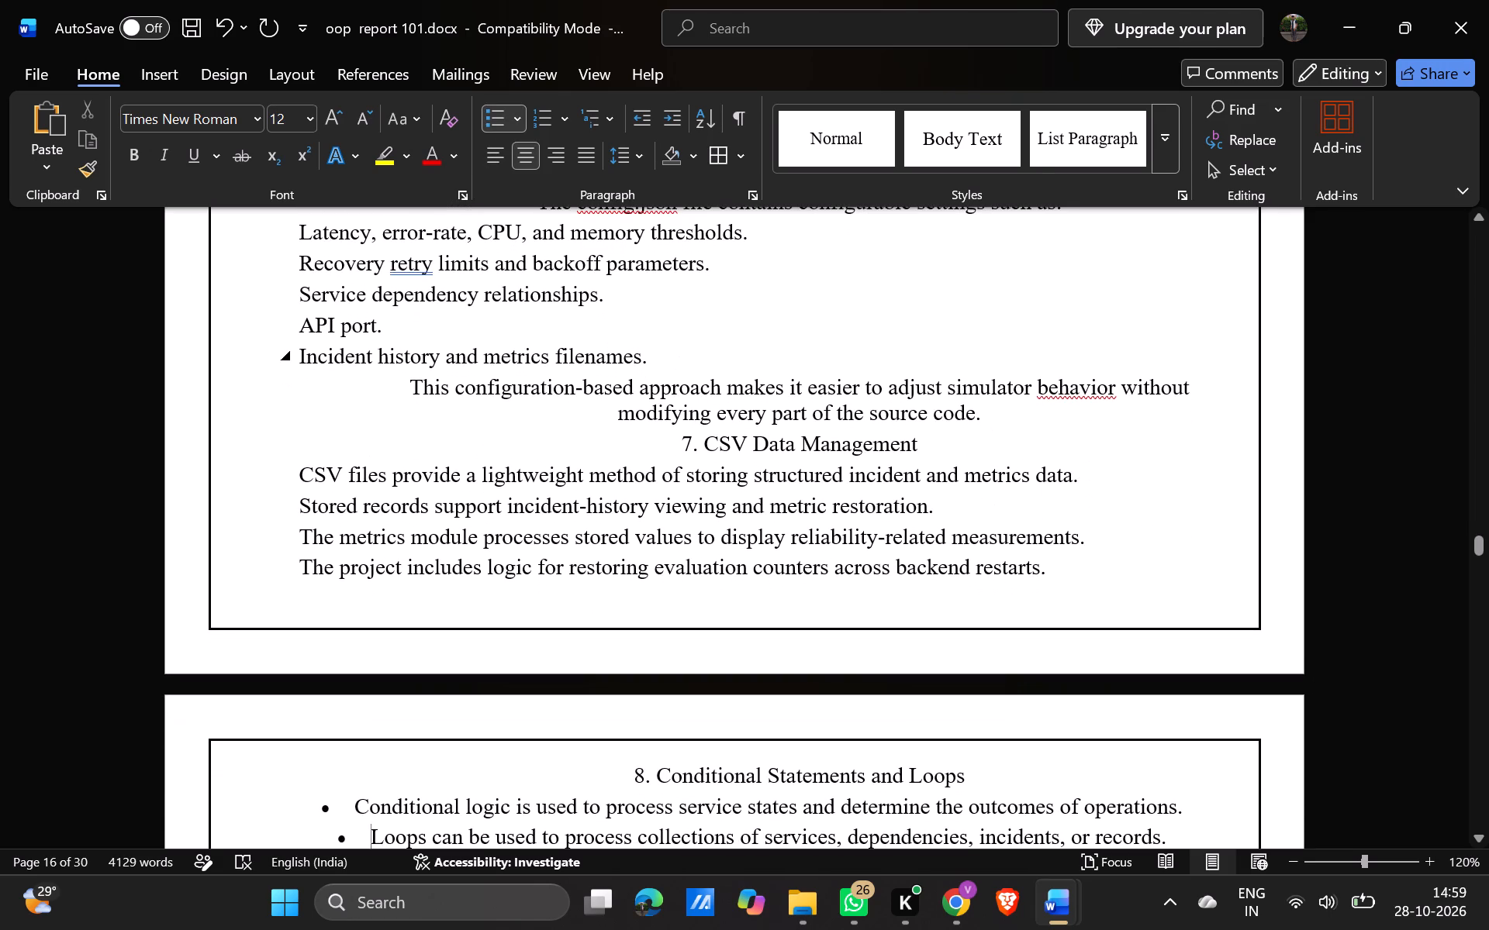
pyautogui.press('Up')
pyautogui.press('BackSpace')
pyautogui.press('Down')
pyautogui.press('BackSpace')
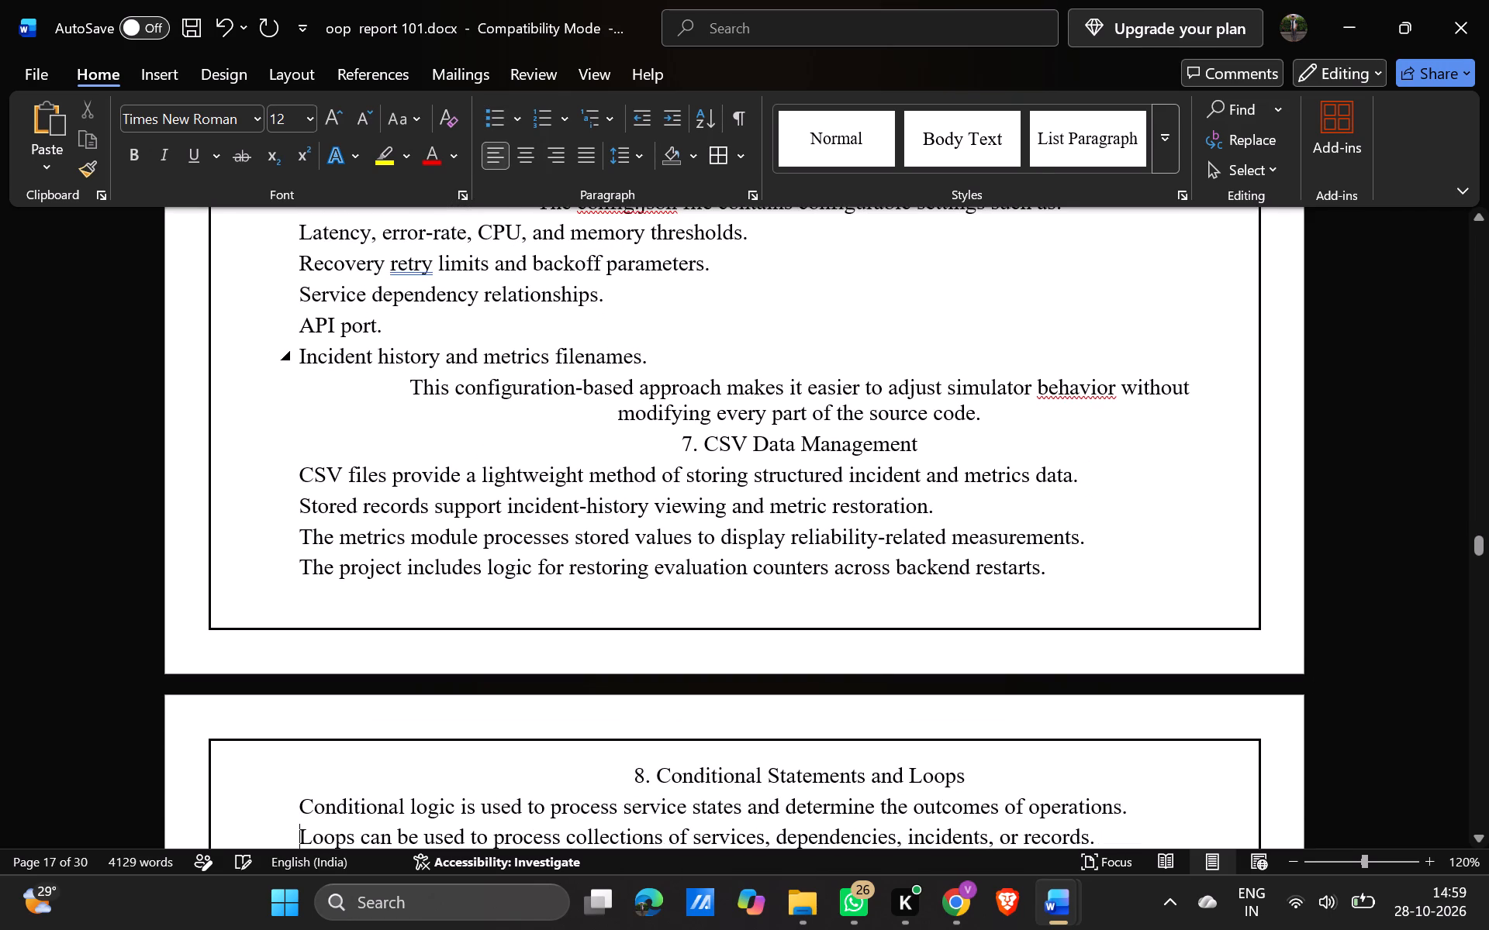
pyautogui.press('Down')
pyautogui.press('BackSpace')
# Remove the bullets and centred alignment from the four items under "9. Error Handling and Validation".
pyautogui.press('Down')
pyautogui.press('Down')
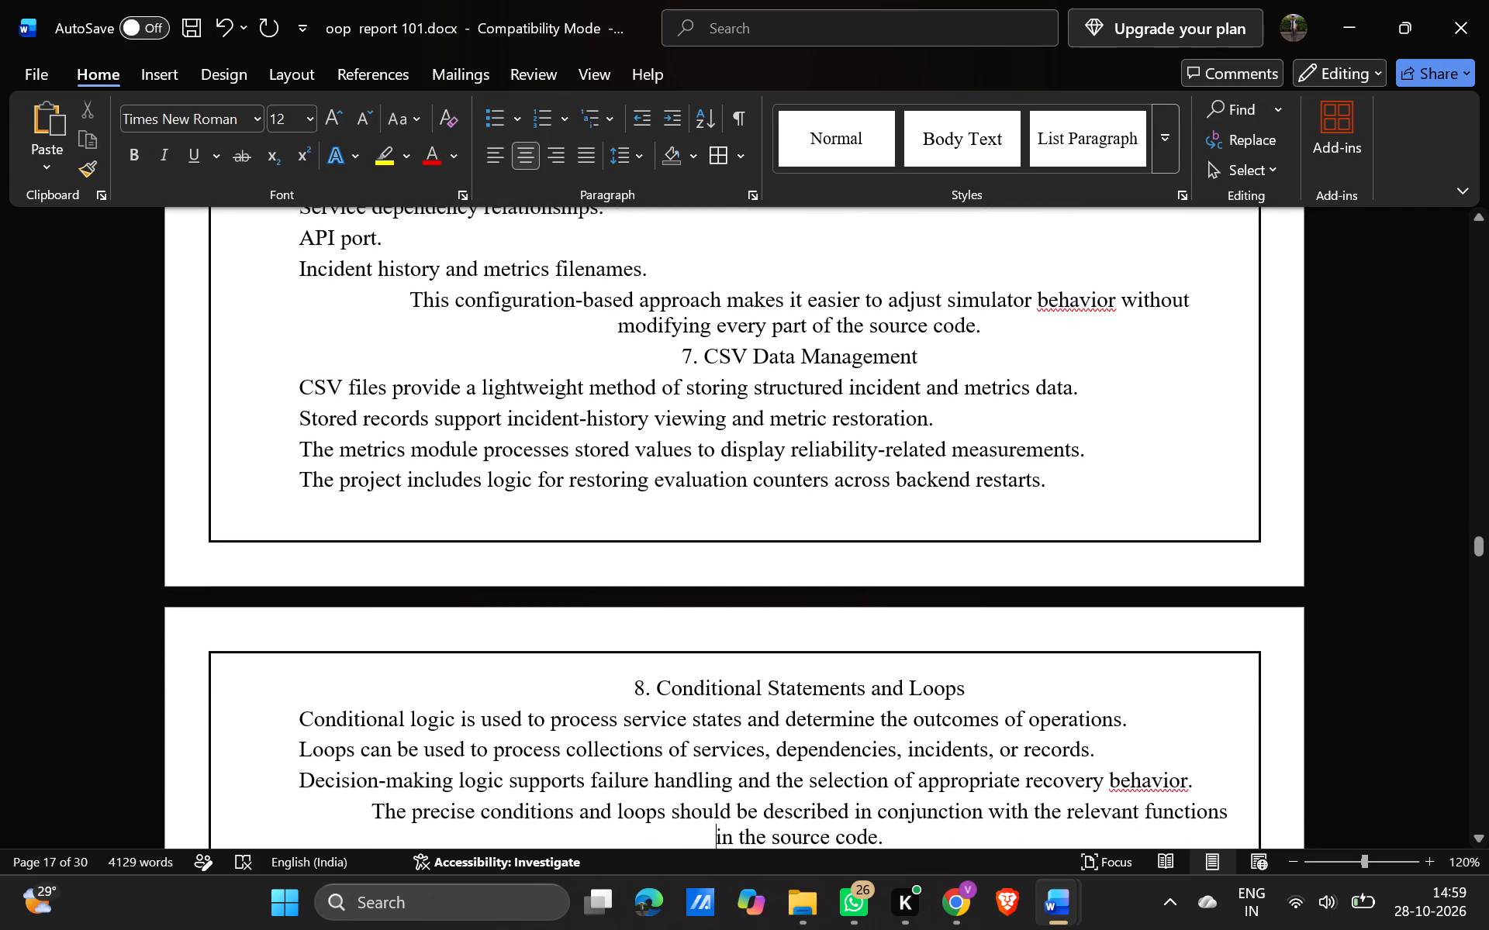
pyautogui.press('Down')
pyautogui.press('Down')
pyautogui.press('BackSpace')
pyautogui.press('Down')
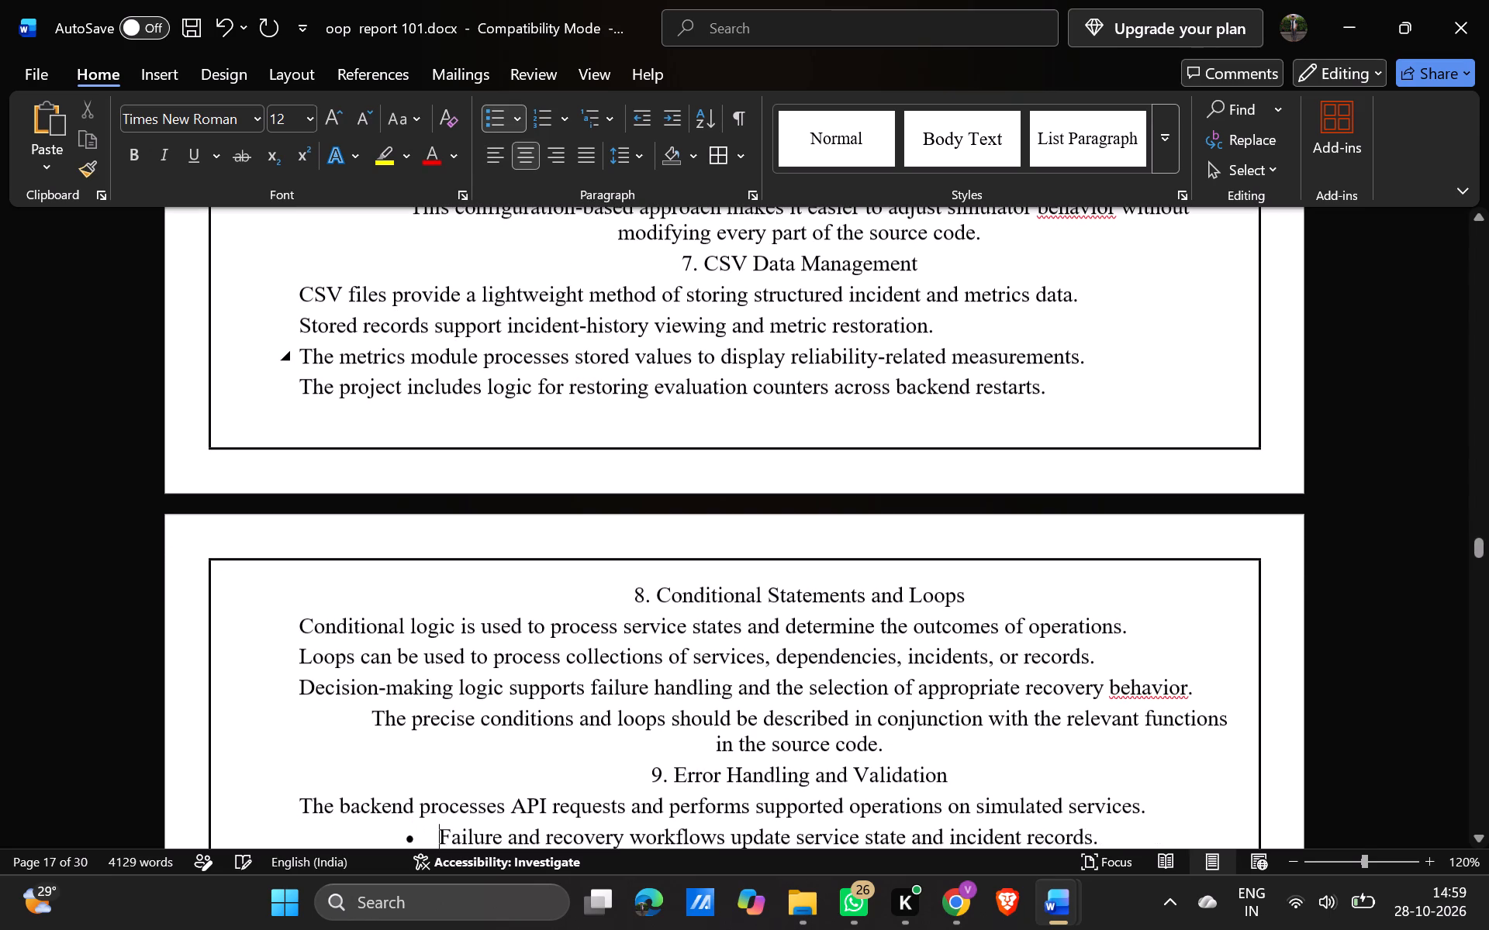
pyautogui.press('BackSpace')
pyautogui.press('Down')
pyautogui.press('BackSpace')
pyautogui.press('Down')
pyautogui.press('BackSpace')
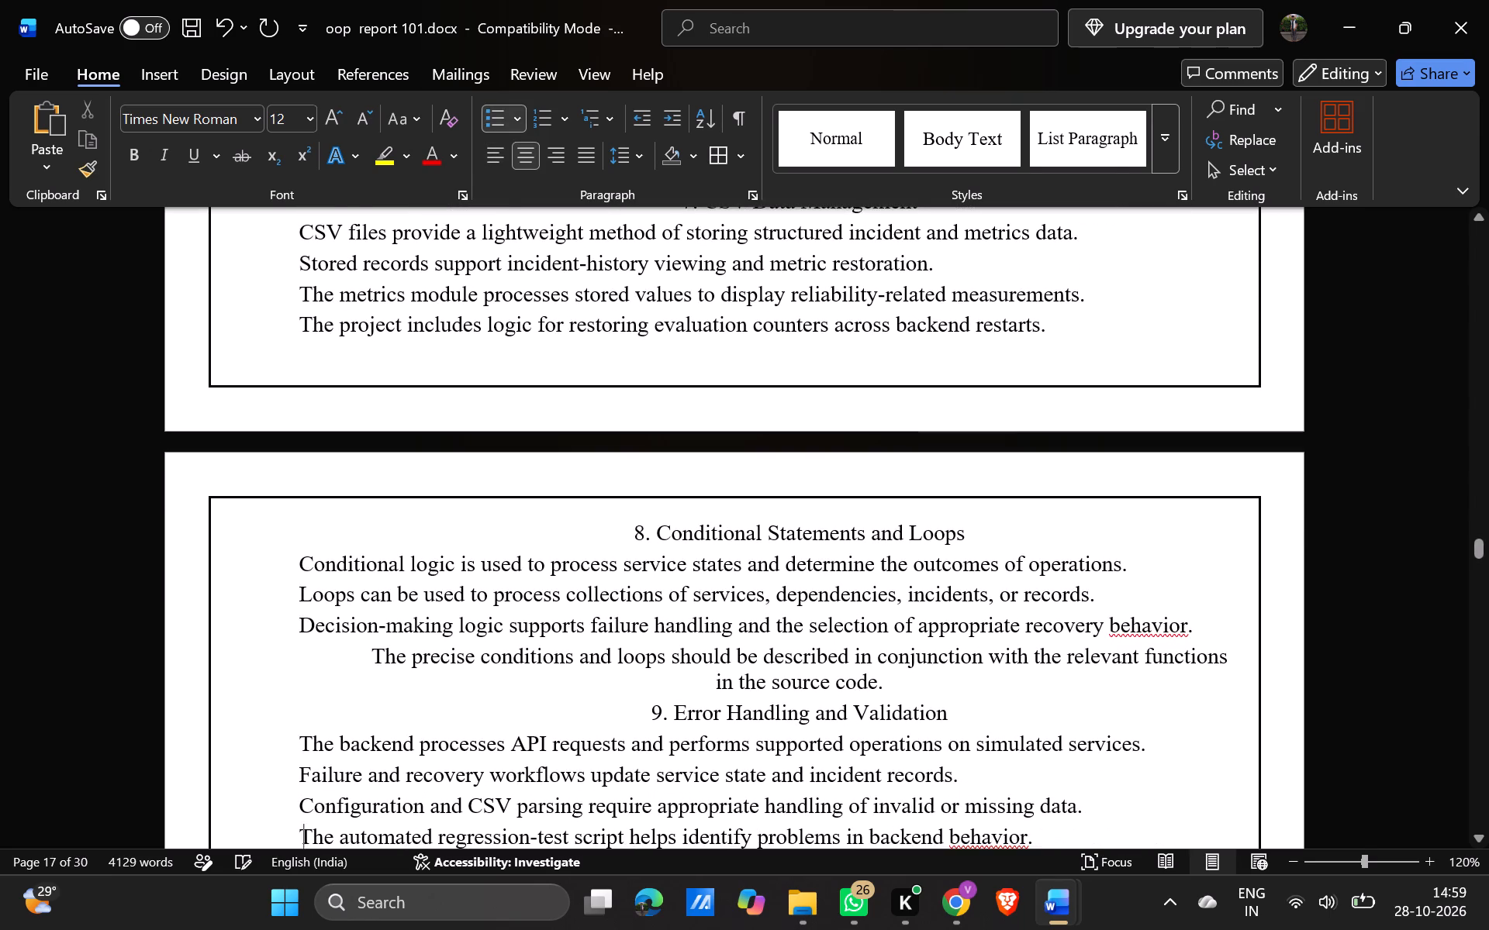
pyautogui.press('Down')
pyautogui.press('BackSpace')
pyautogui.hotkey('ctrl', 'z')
# Format the three items under "2. Data Structures and STL" as a justified, square-bulleted list at font size 11.
pyautogui.press('Down')
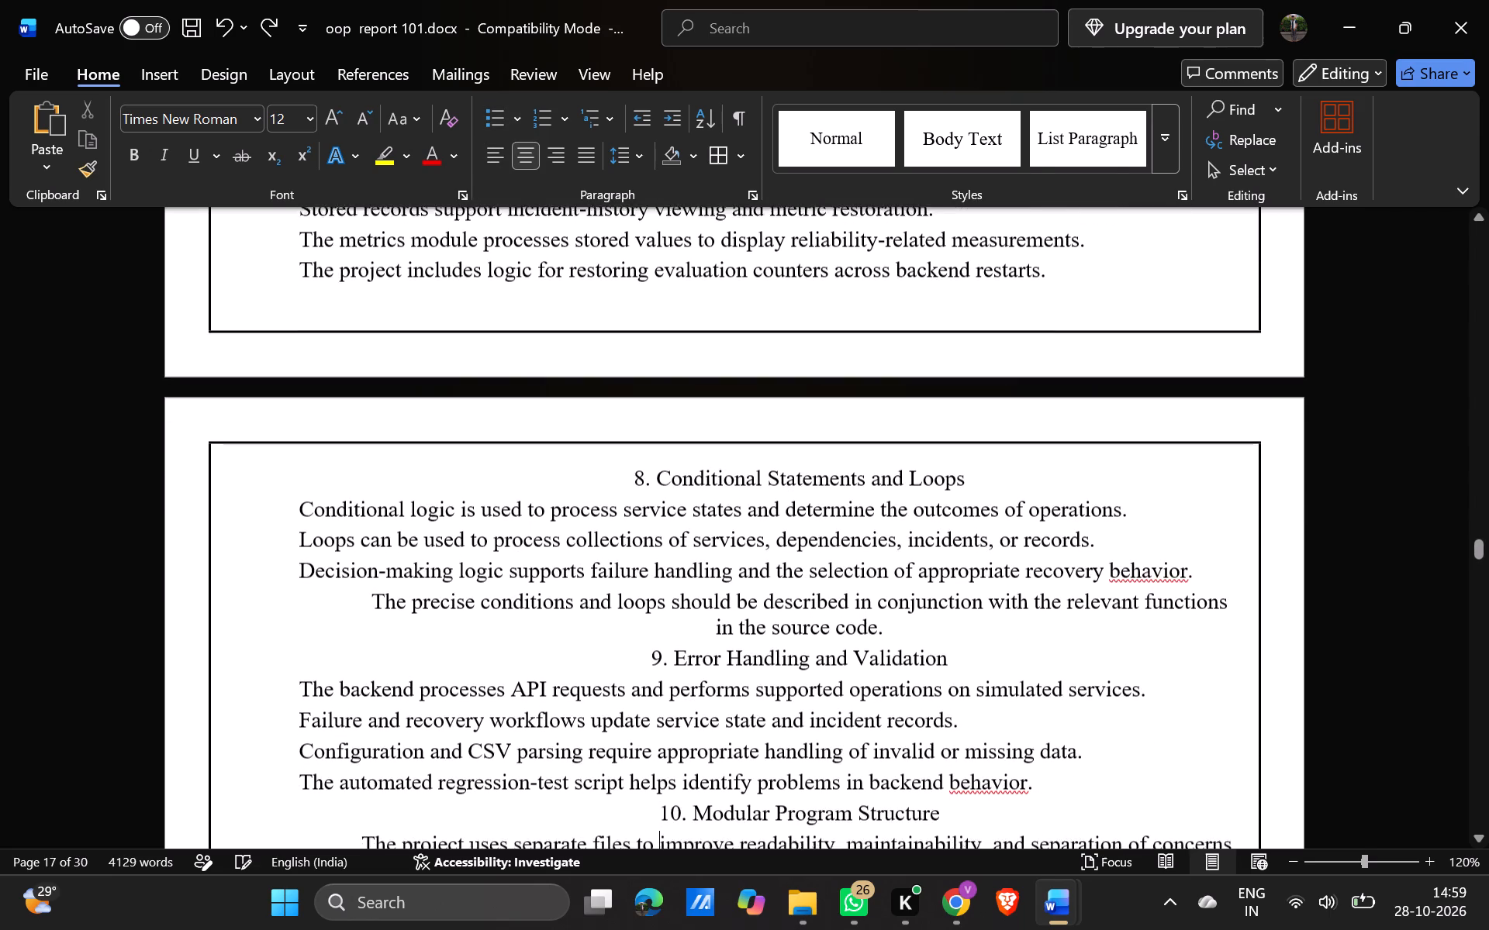
pyautogui.press('Down')
pyautogui.press('Down')
pyautogui.press('Down')
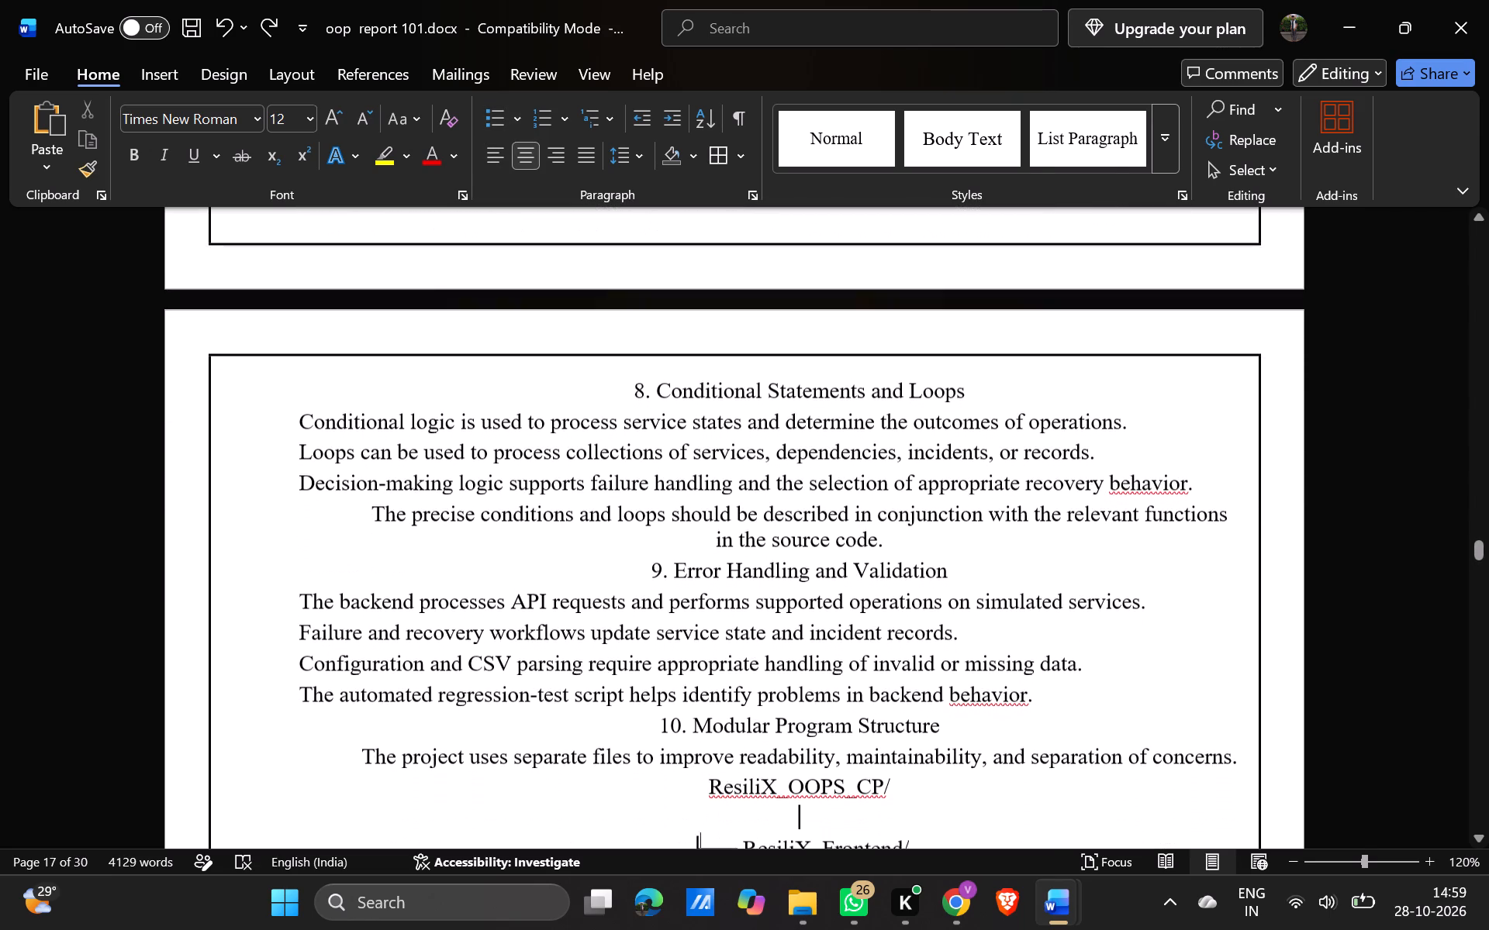
pyautogui.scroll(4, 343, 228)
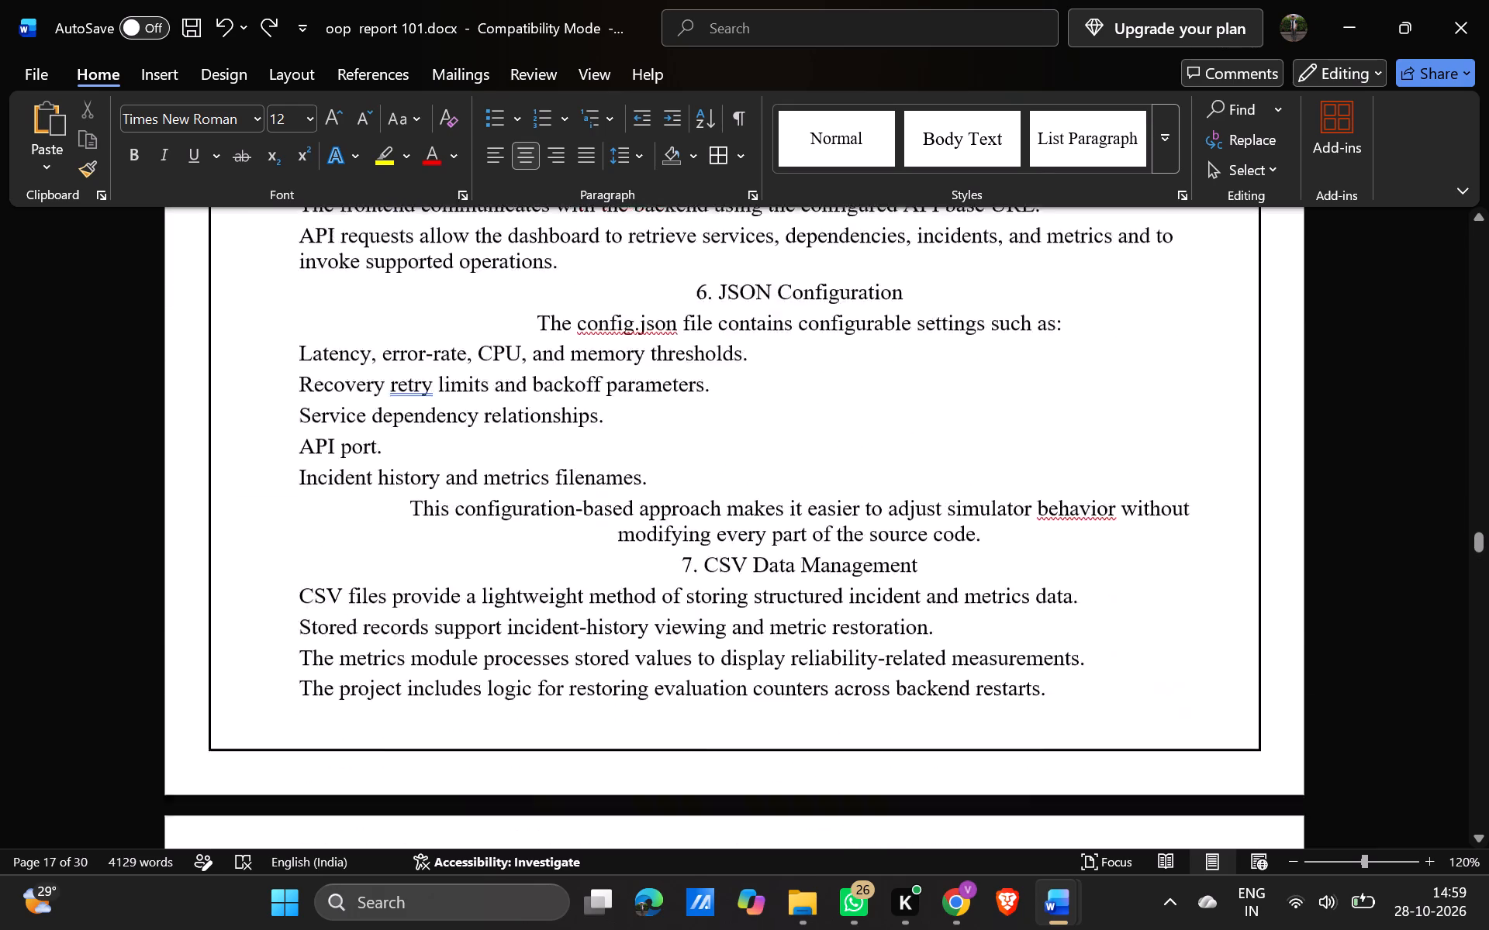
pyautogui.scroll(1, 343, 228)
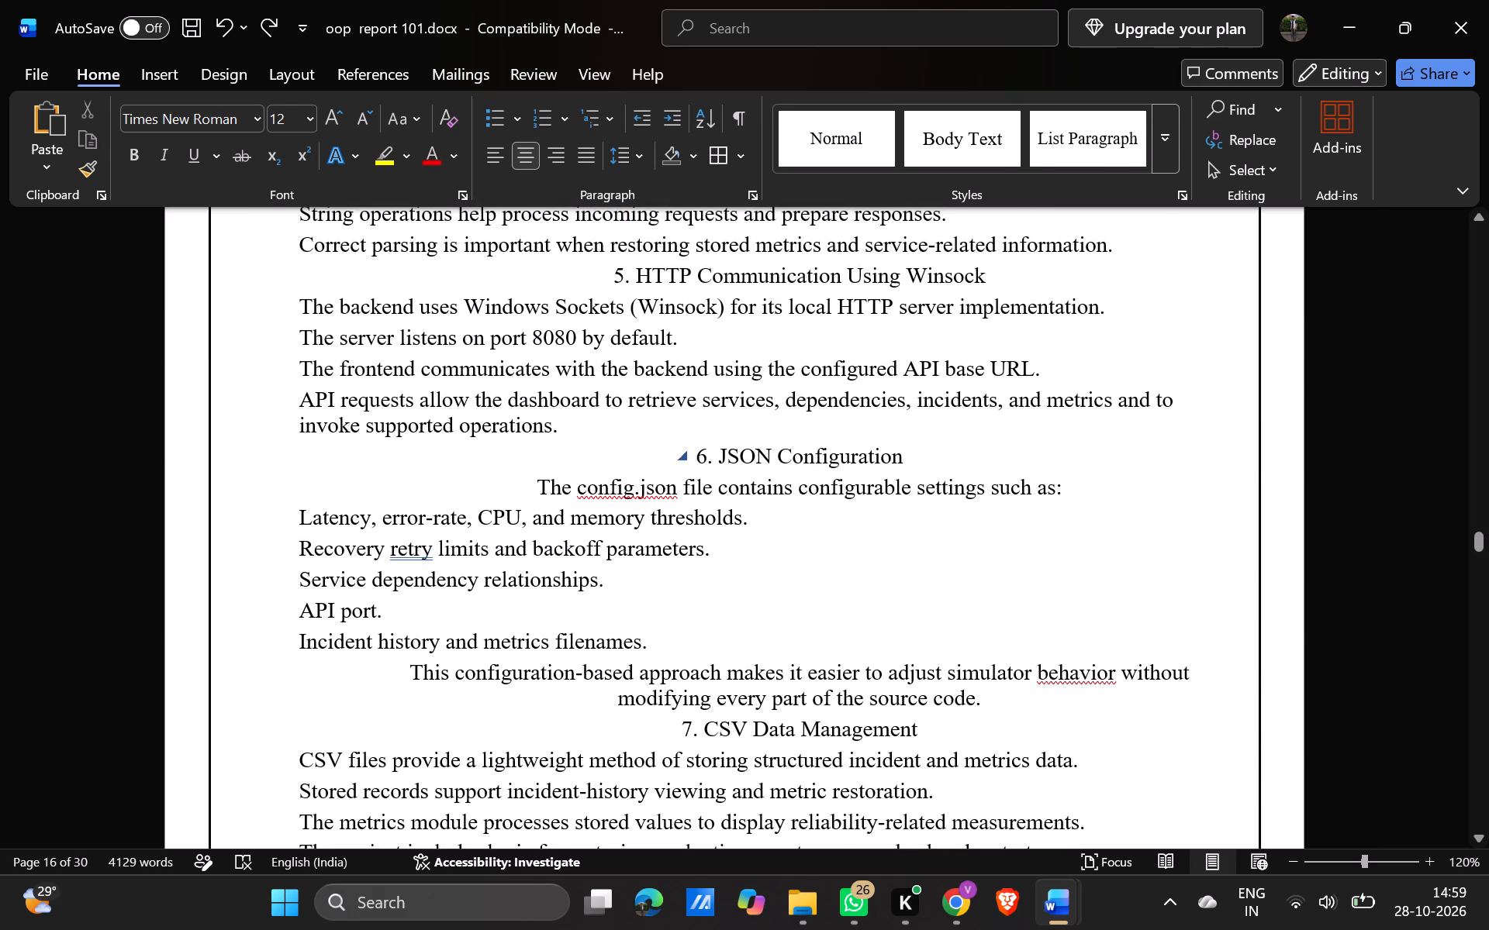
pyautogui.scroll(2, 685, 459)
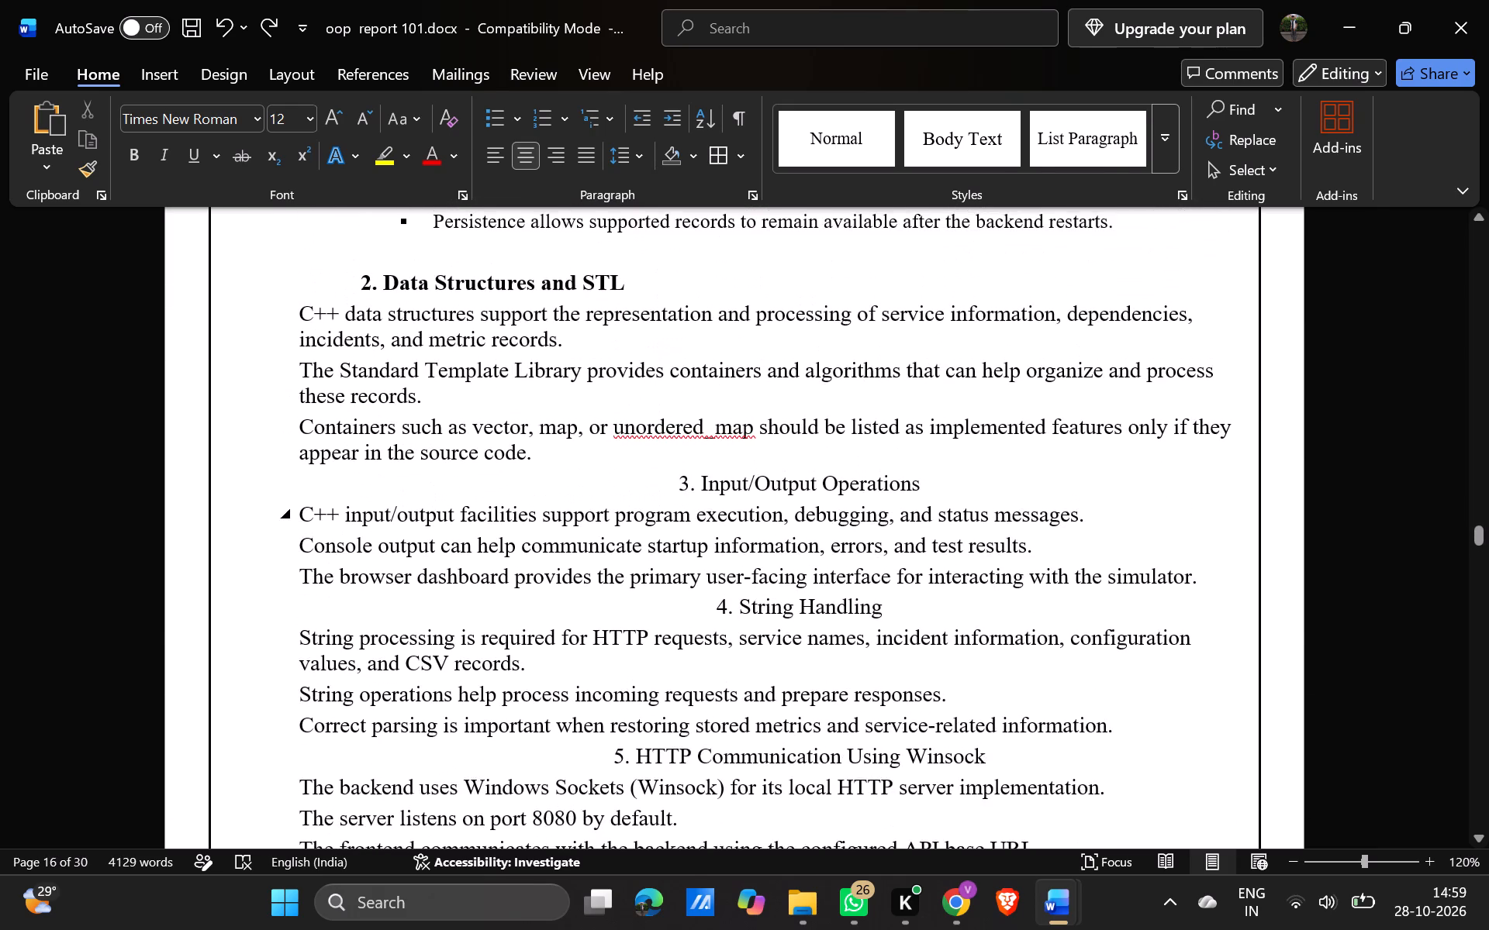
pyautogui.scroll(2, 689, 515)
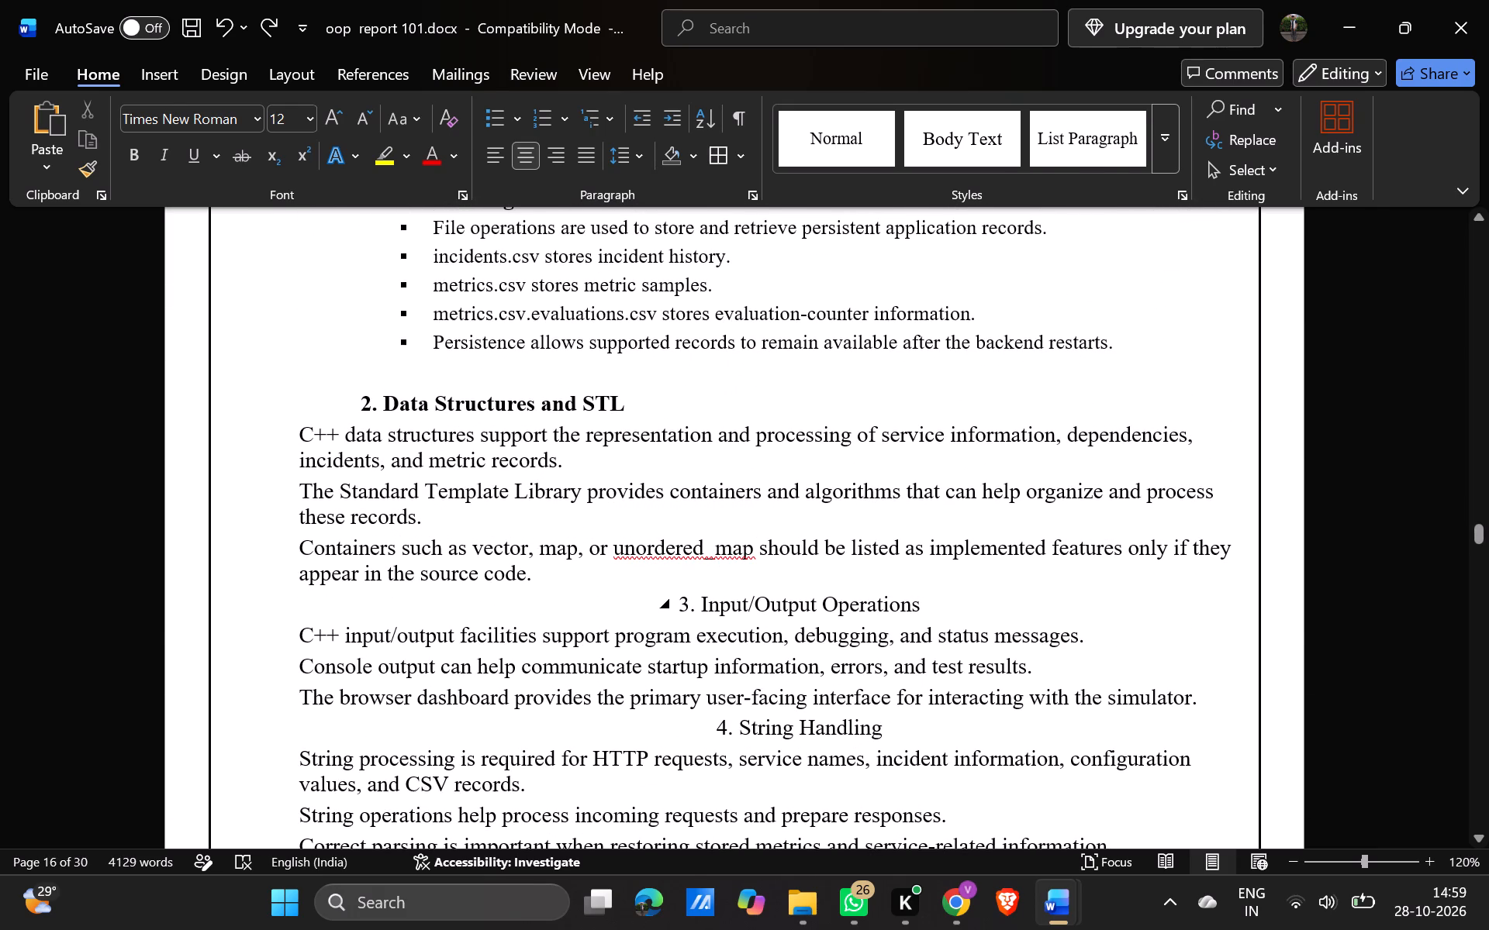
pyautogui.click(679, 607)
pyautogui.moveTo(543, 587); pyautogui.dragTo(310, 442)
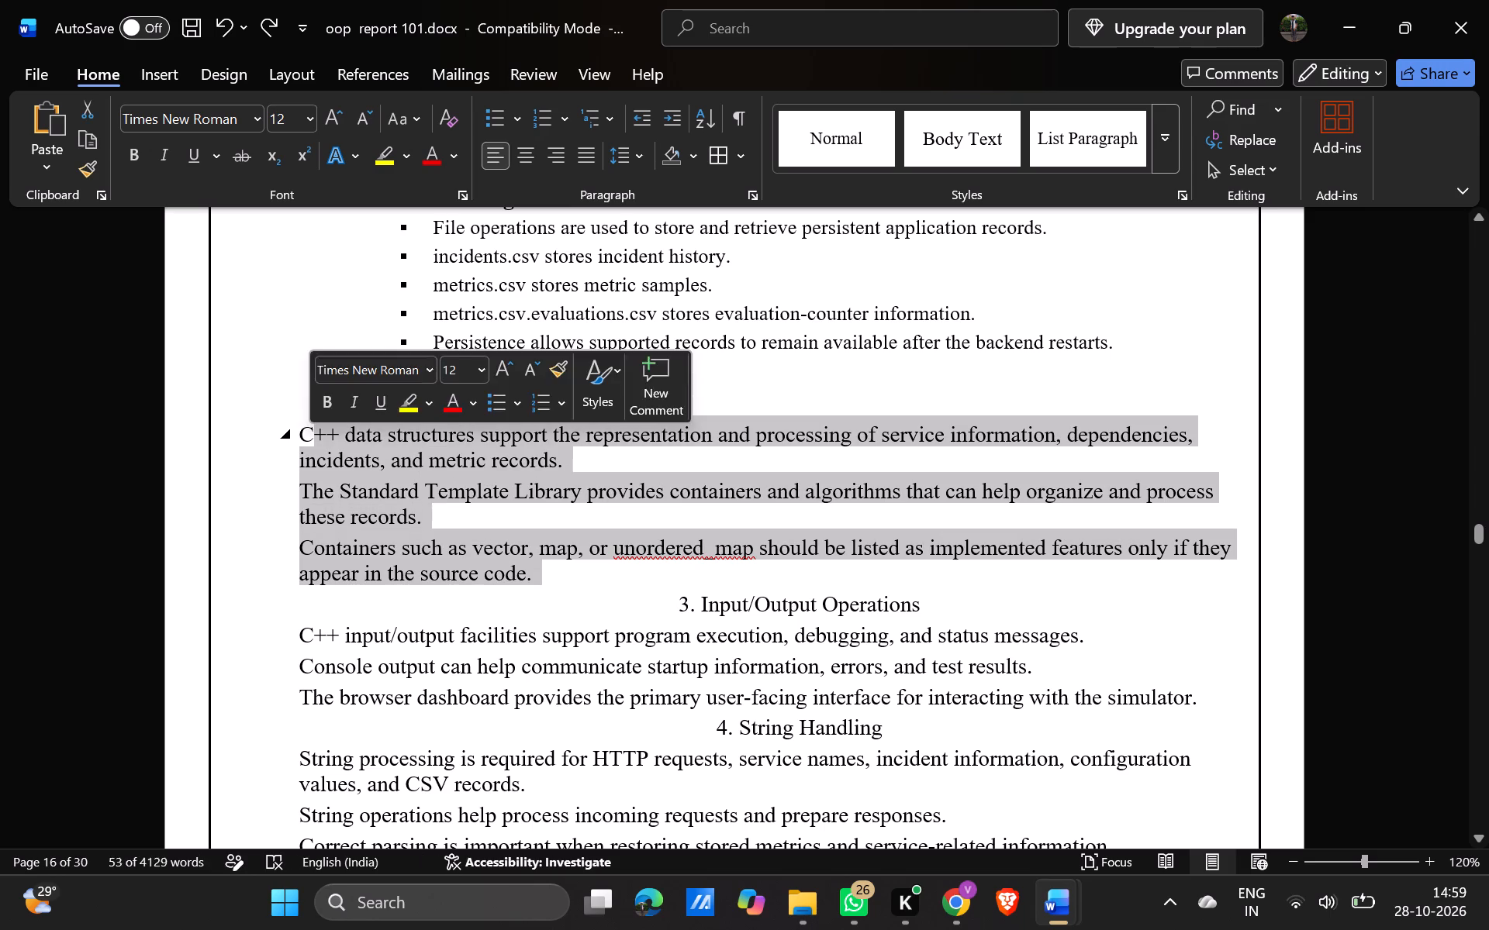
pyautogui.click(559, 581)
pyautogui.moveTo(545, 576); pyautogui.dragTo(541, 576)
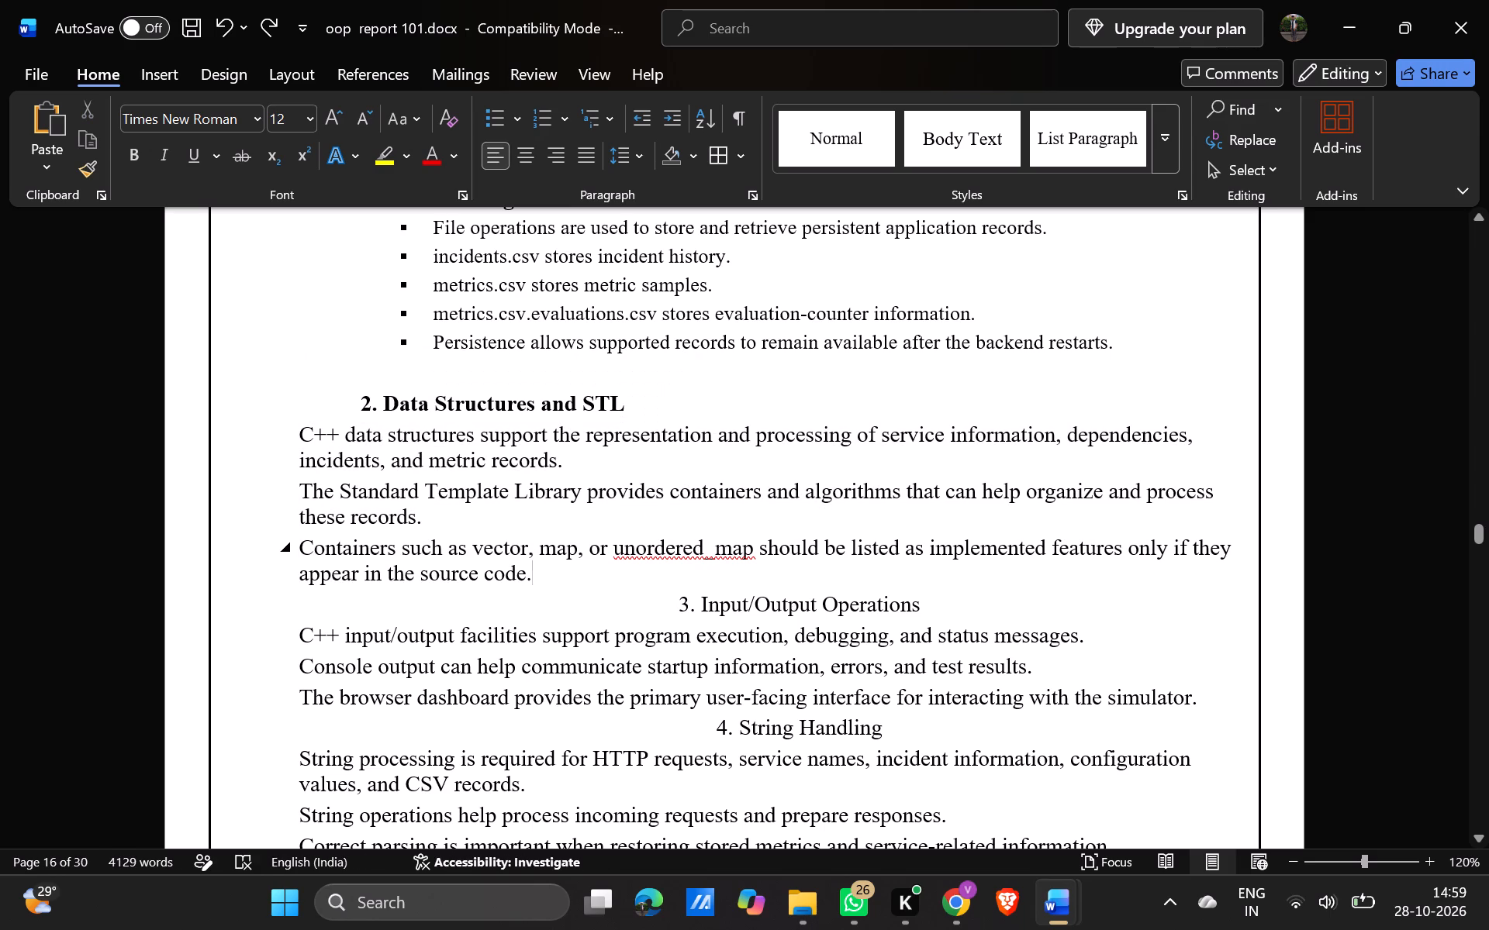
pyautogui.moveTo(541, 576); pyautogui.dragTo(302, 441)
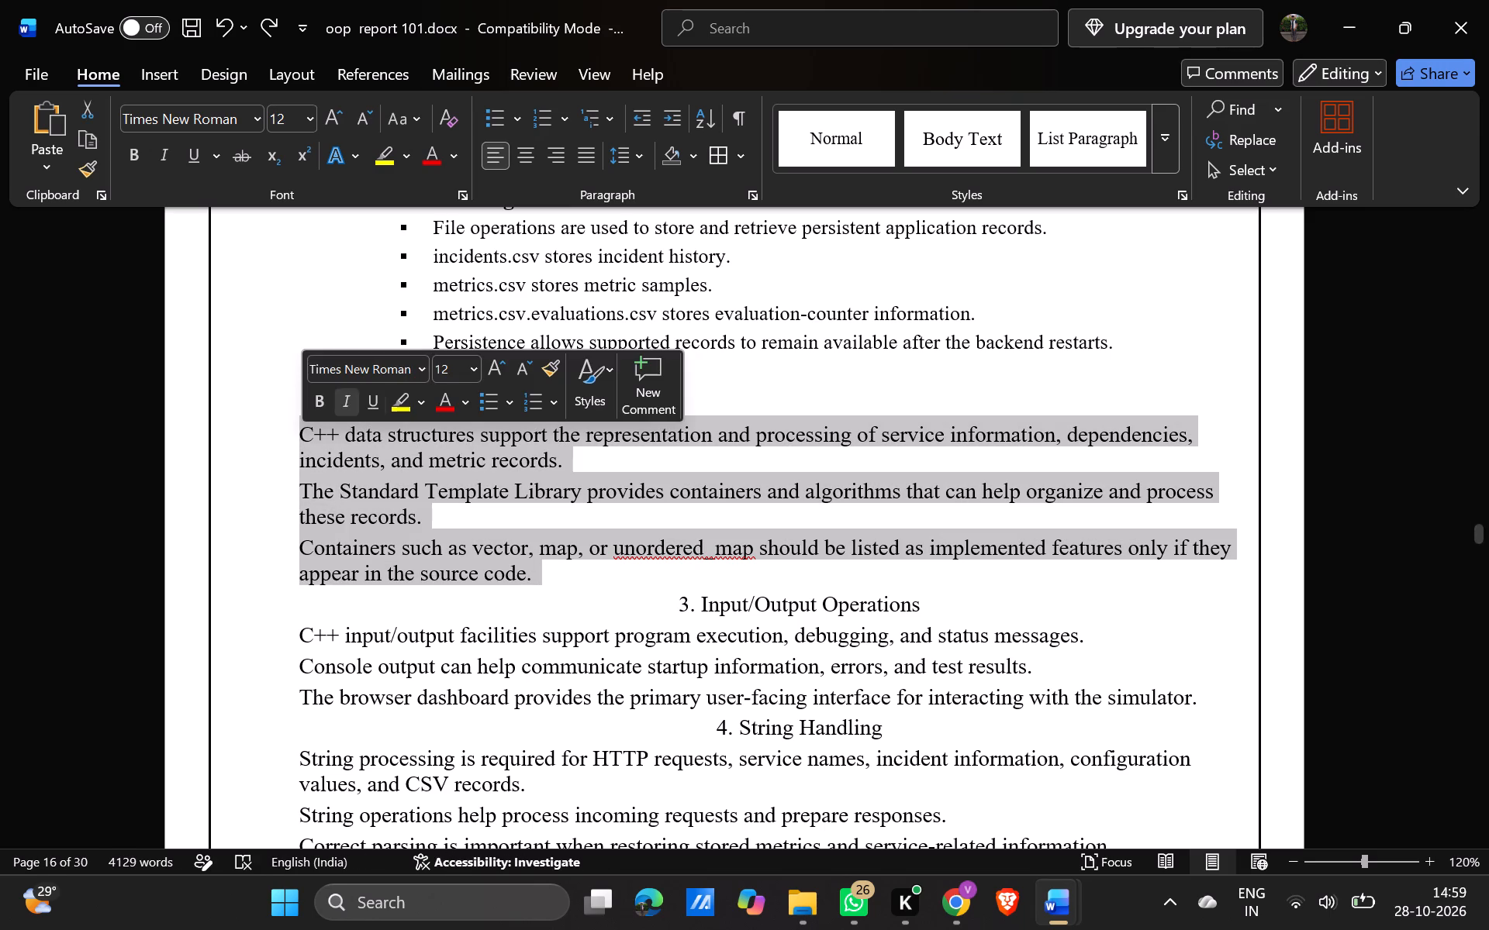
pyautogui.click(475, 368)
pyautogui.click(473, 483)
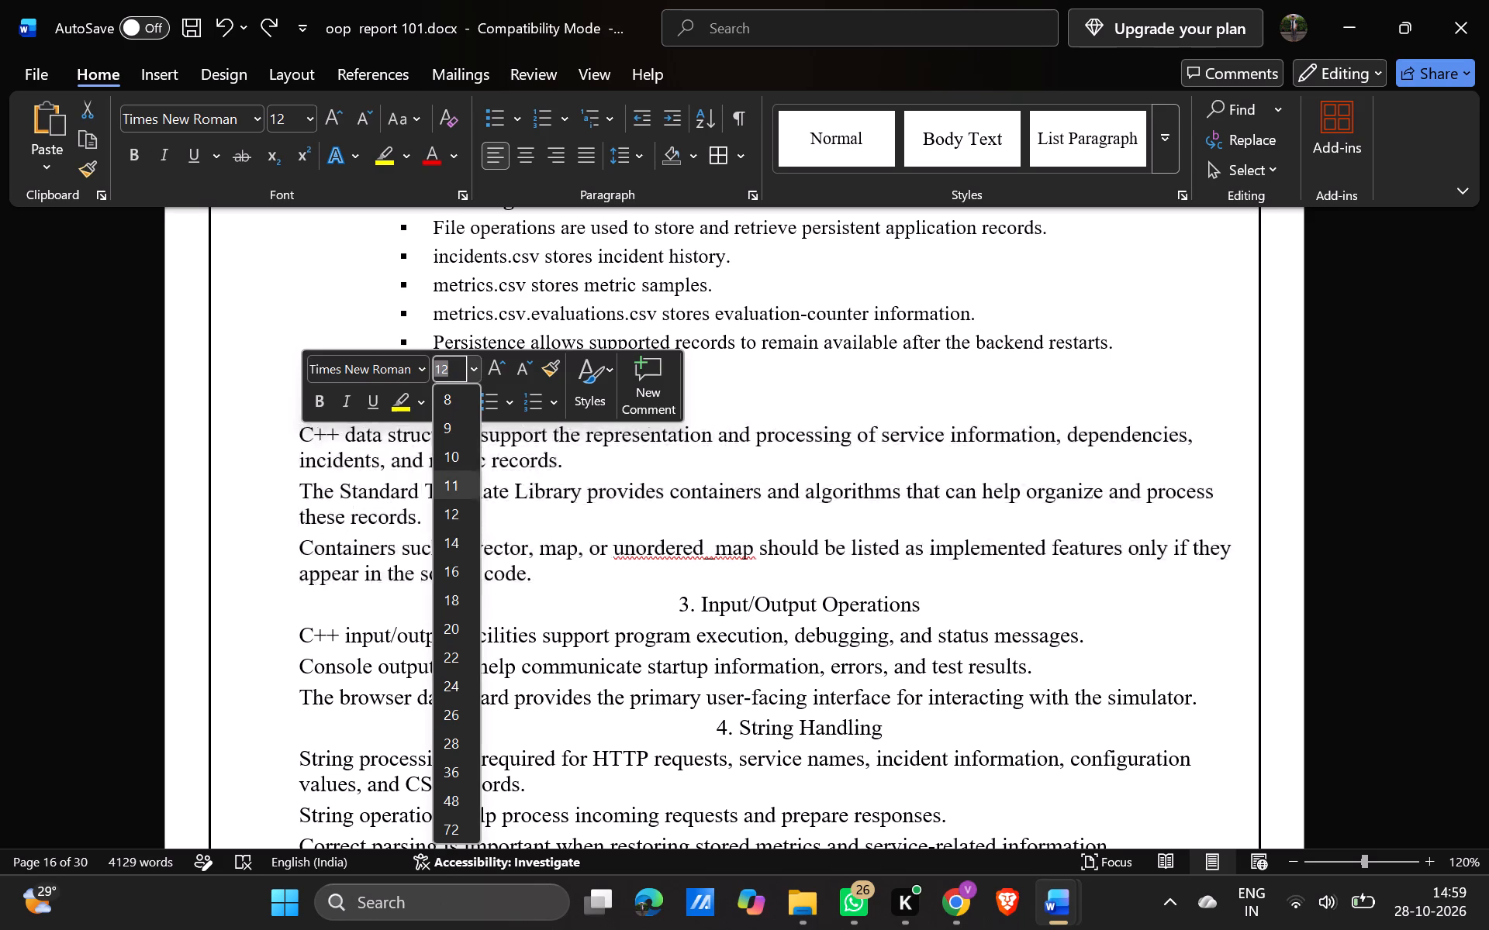
pyautogui.click(587, 162)
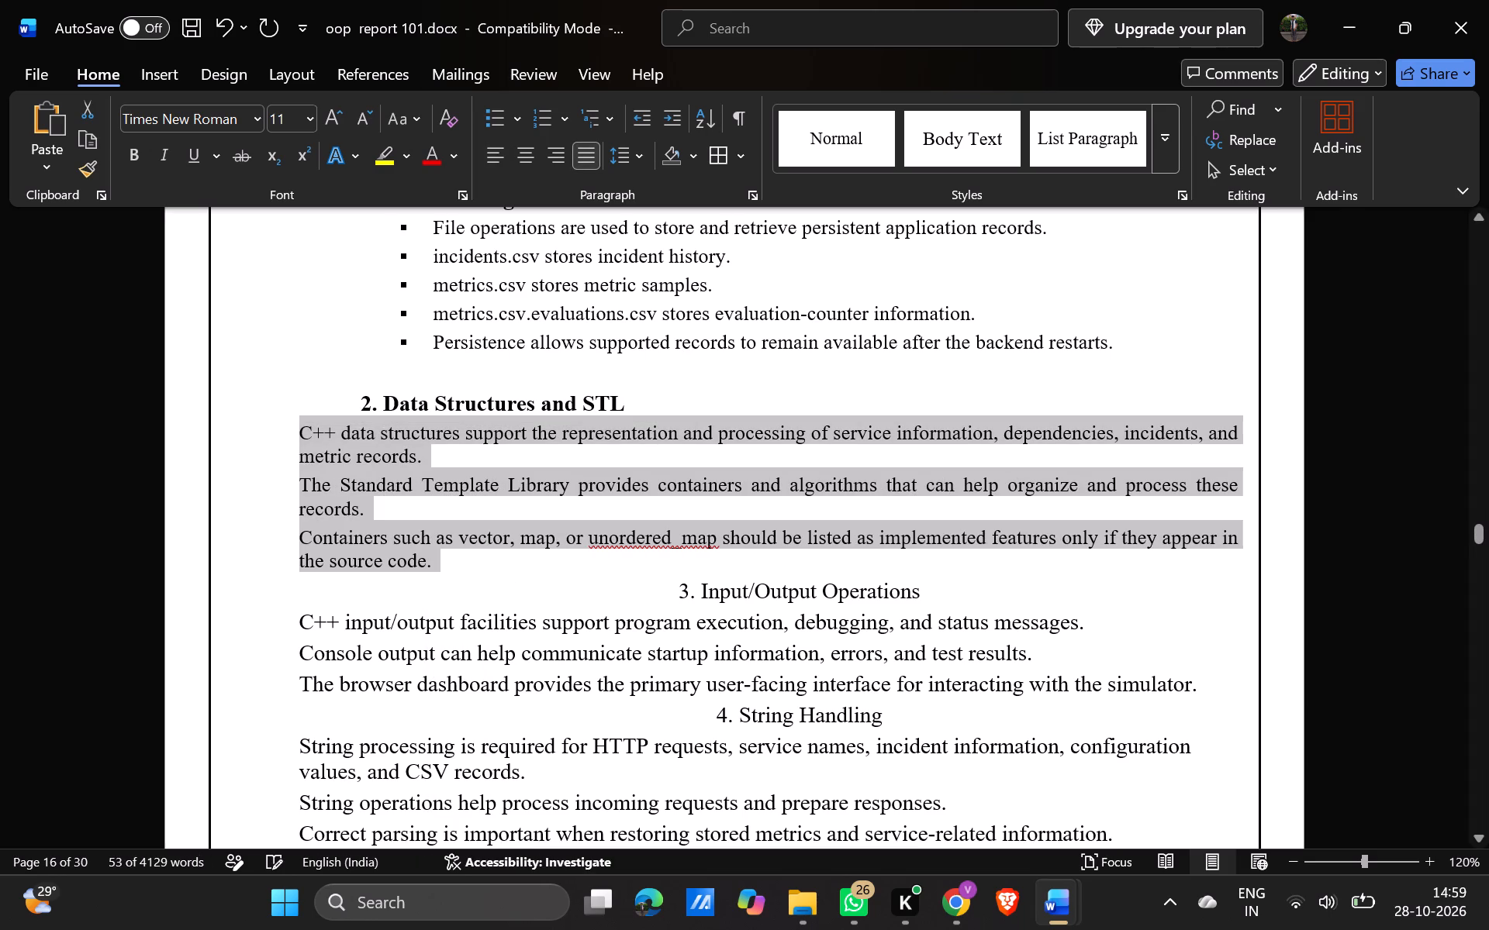
pyautogui.click(503, 125)
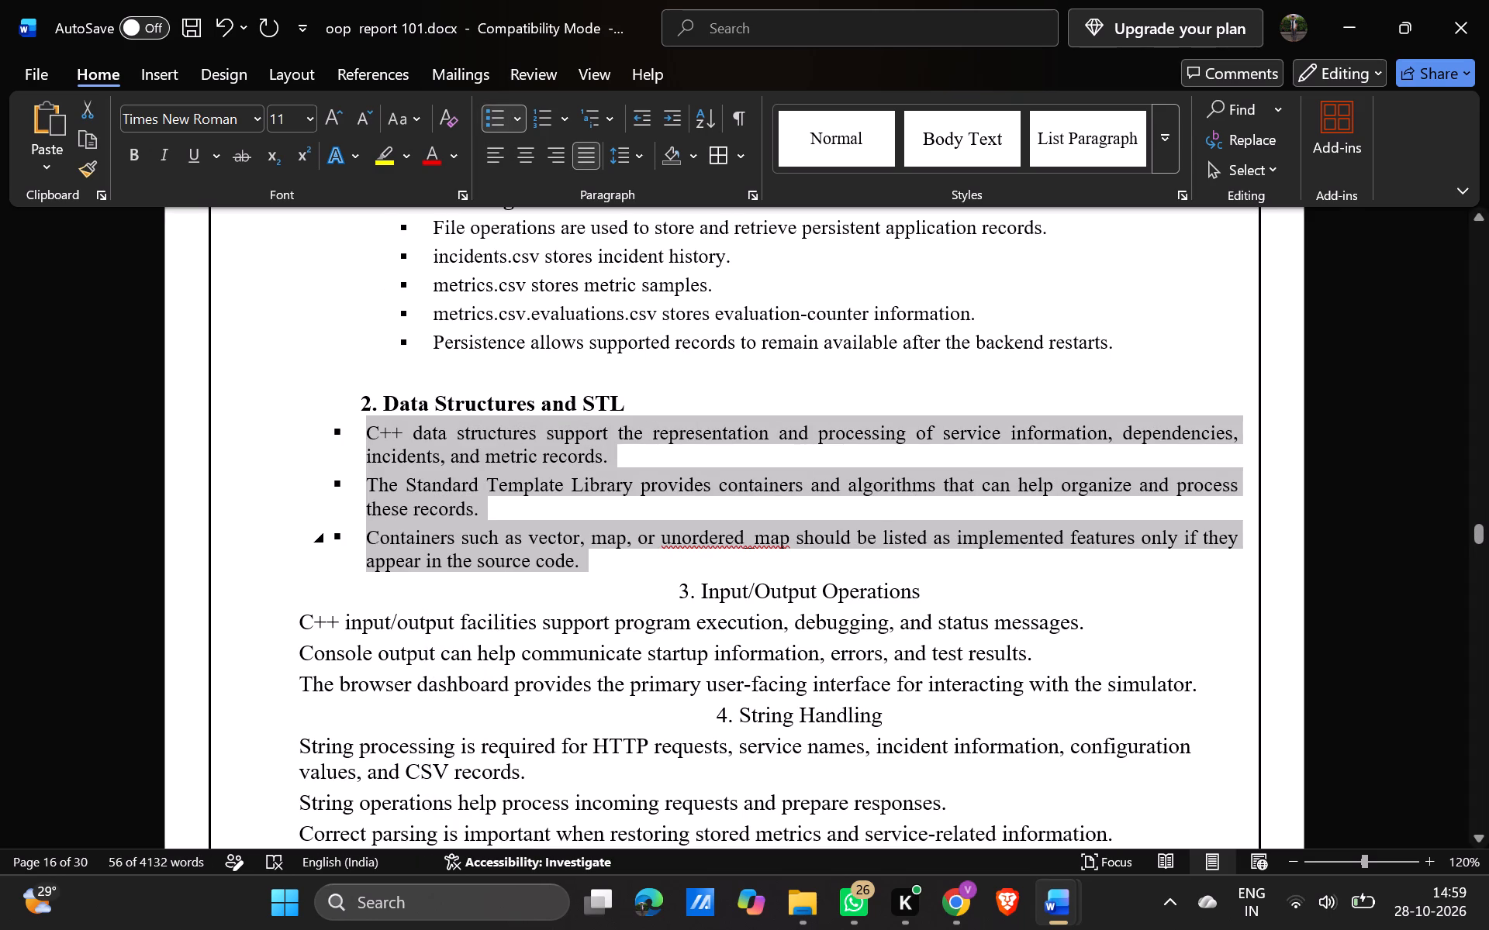
pyautogui.click(590, 542)
# Remove the centred alignment from the "3. Input/Output Operations" heading and insert a blank line above it.
pyautogui.scroll(1, 590, 542)
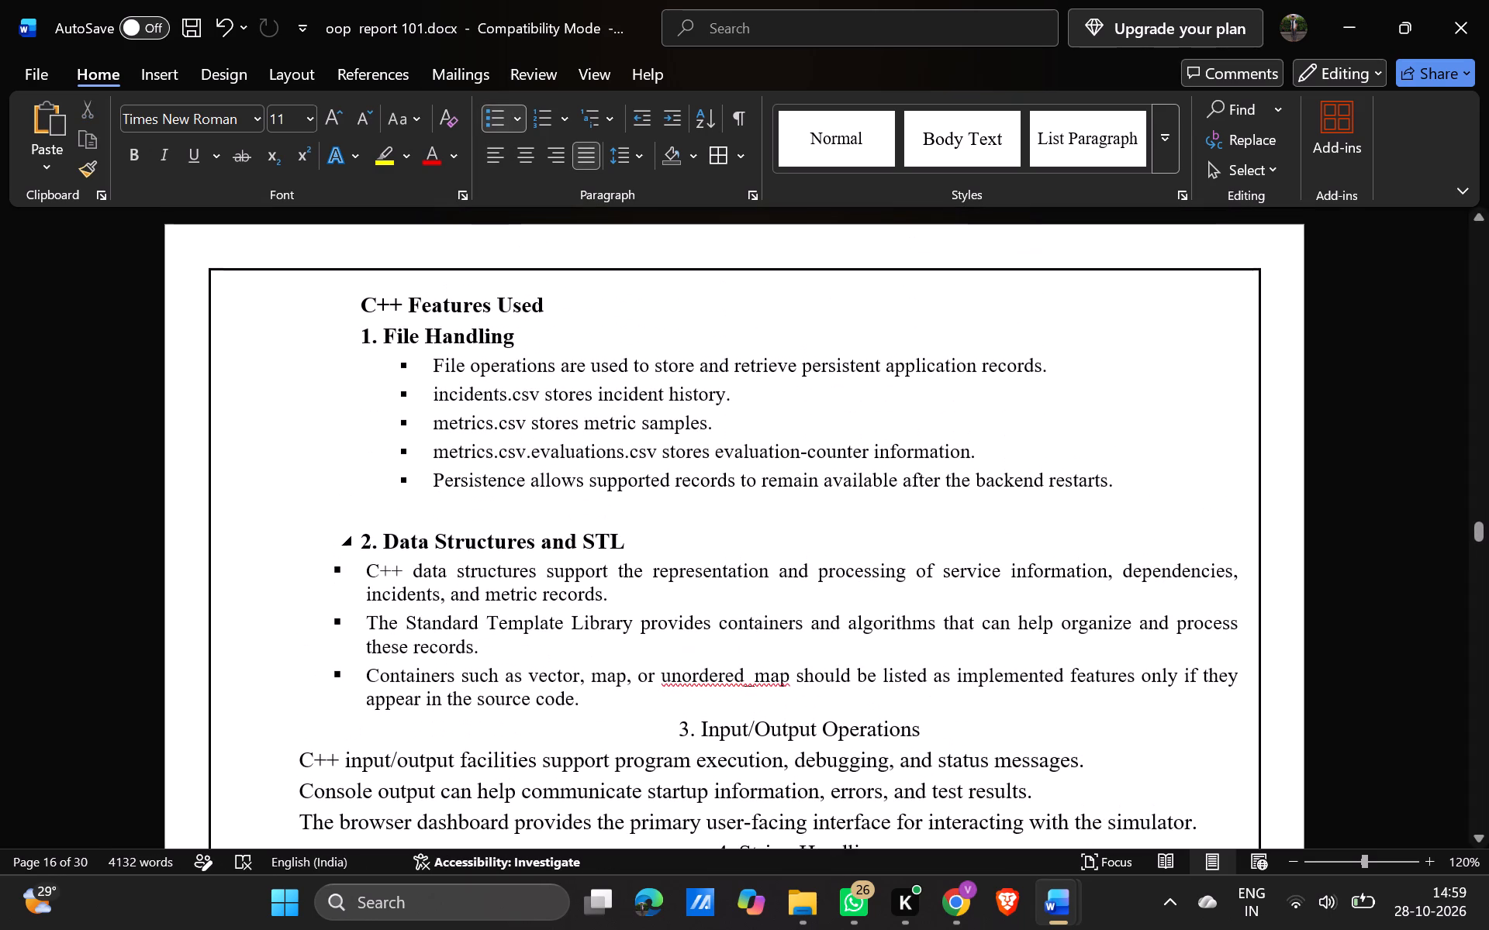
pyautogui.scroll(2, 590, 542)
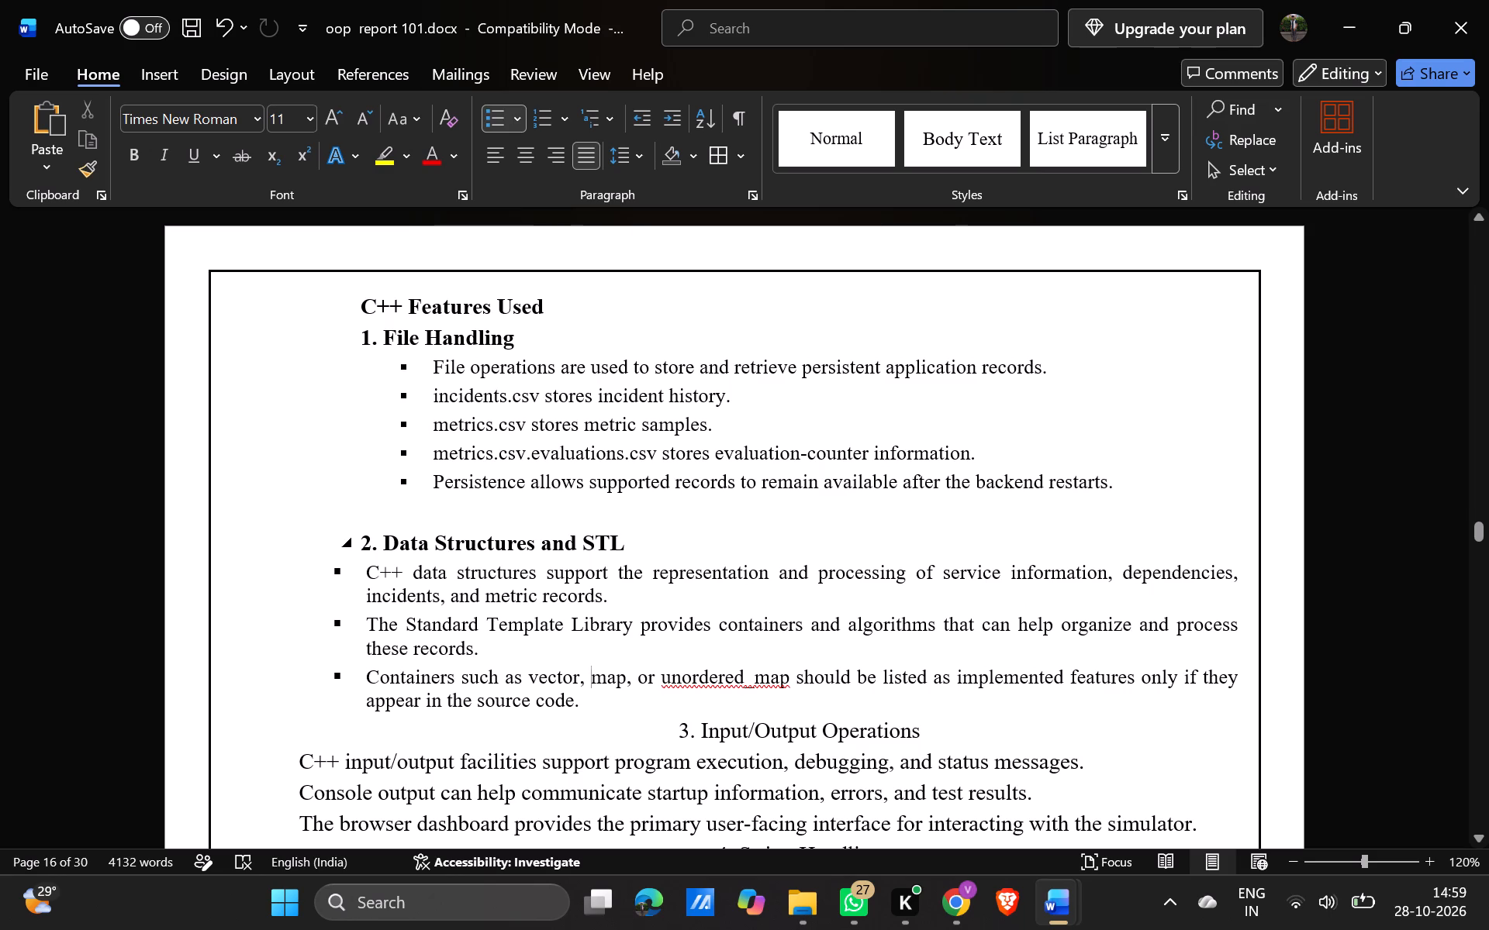
pyautogui.scroll(-1, 590, 542)
pyautogui.click(682, 548)
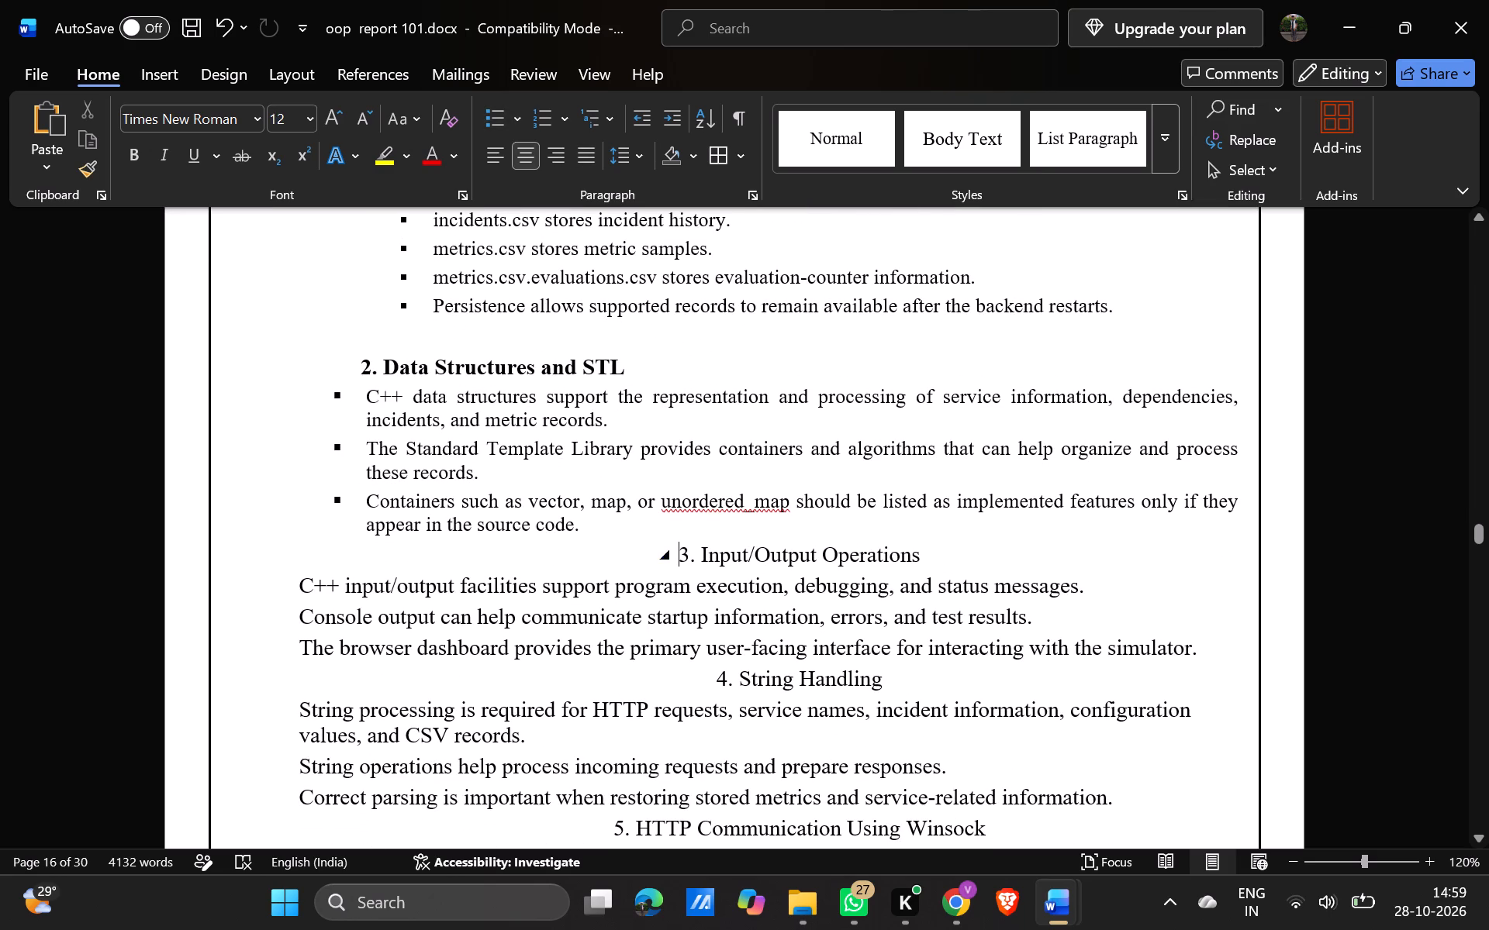
pyautogui.press('BackSpace')
pyautogui.press('Return')
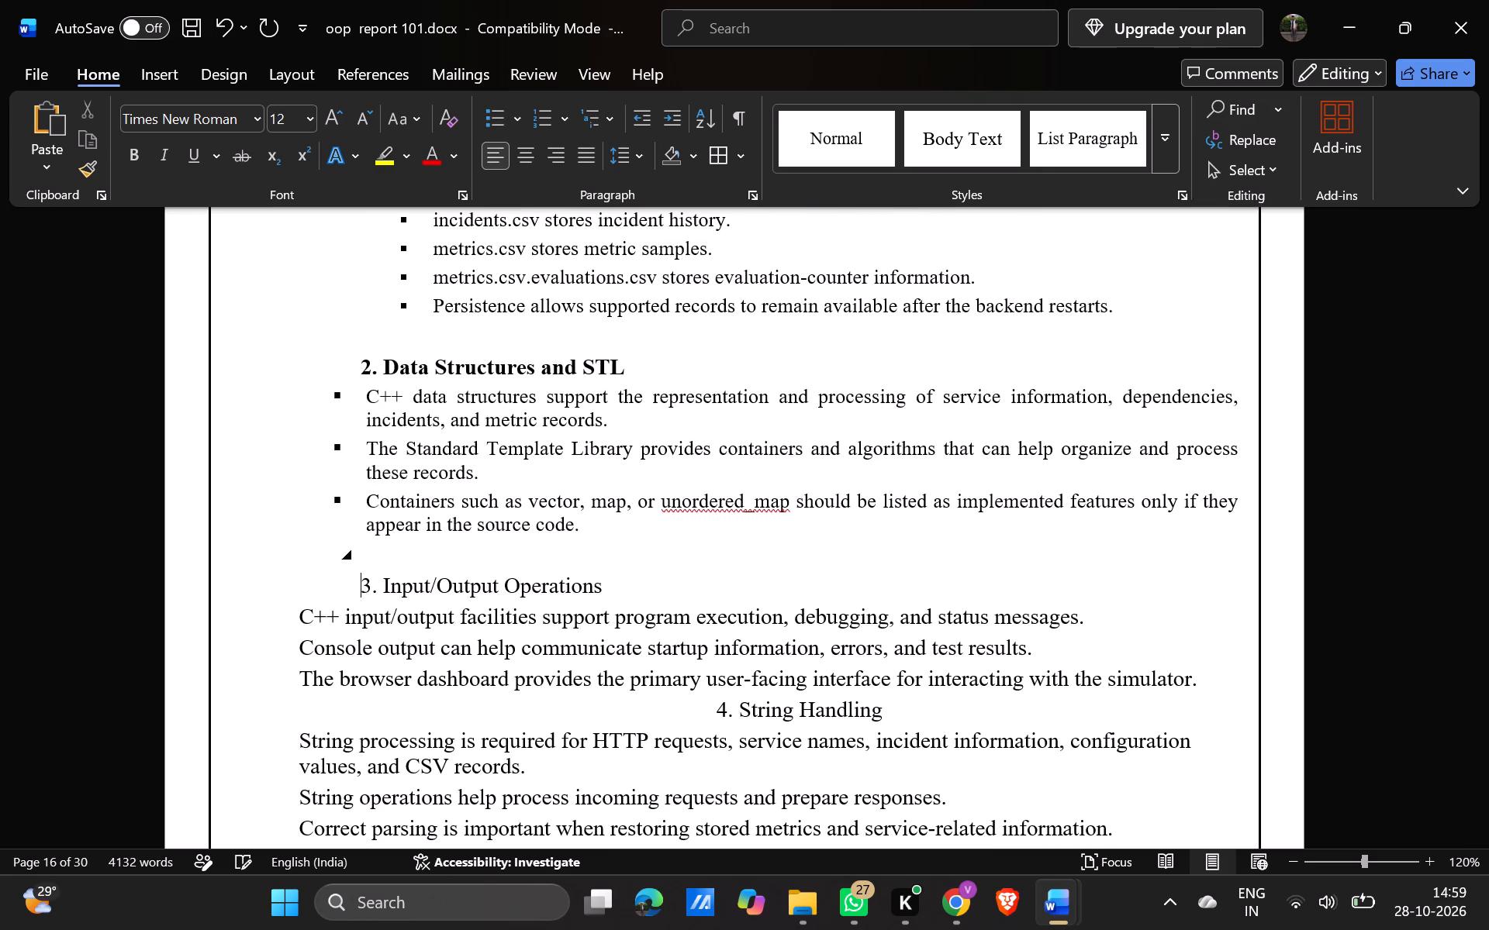
# Make the "3. Input/Output Operations" heading bold.
pyautogui.moveTo(624, 586); pyautogui.dragTo(376, 588)
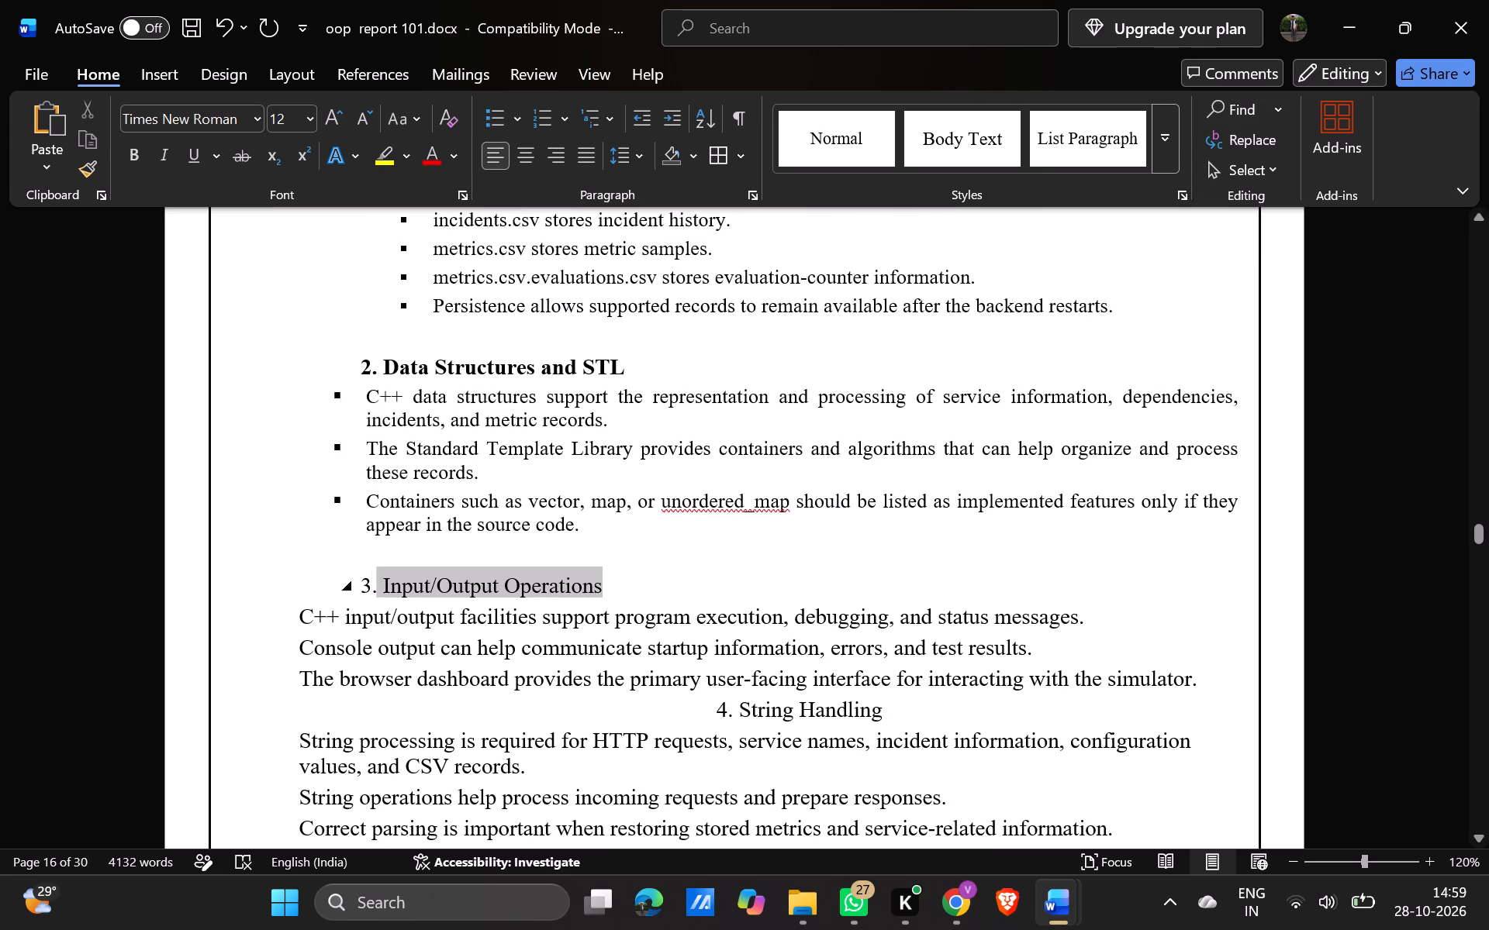
pyautogui.moveTo(376, 588); pyautogui.dragTo(362, 591)
pyautogui.click(385, 546)
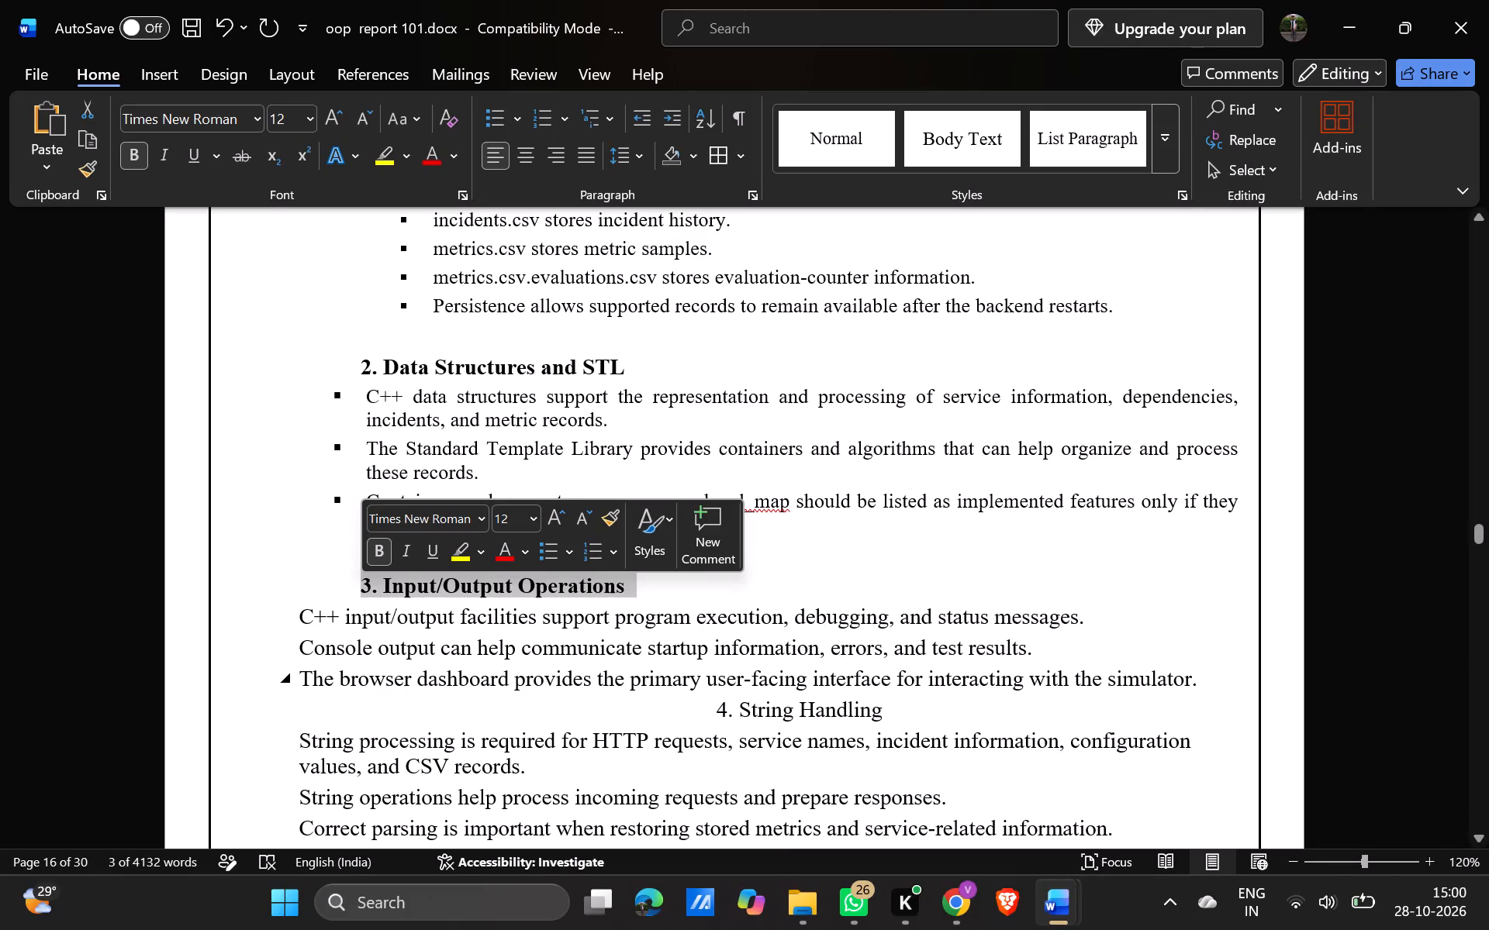
# Format the three items under "3. Input/Output Operations" as a justified, square-bulleted list at font size 11.
pyautogui.moveTo(1209, 675); pyautogui.dragTo(335, 631)
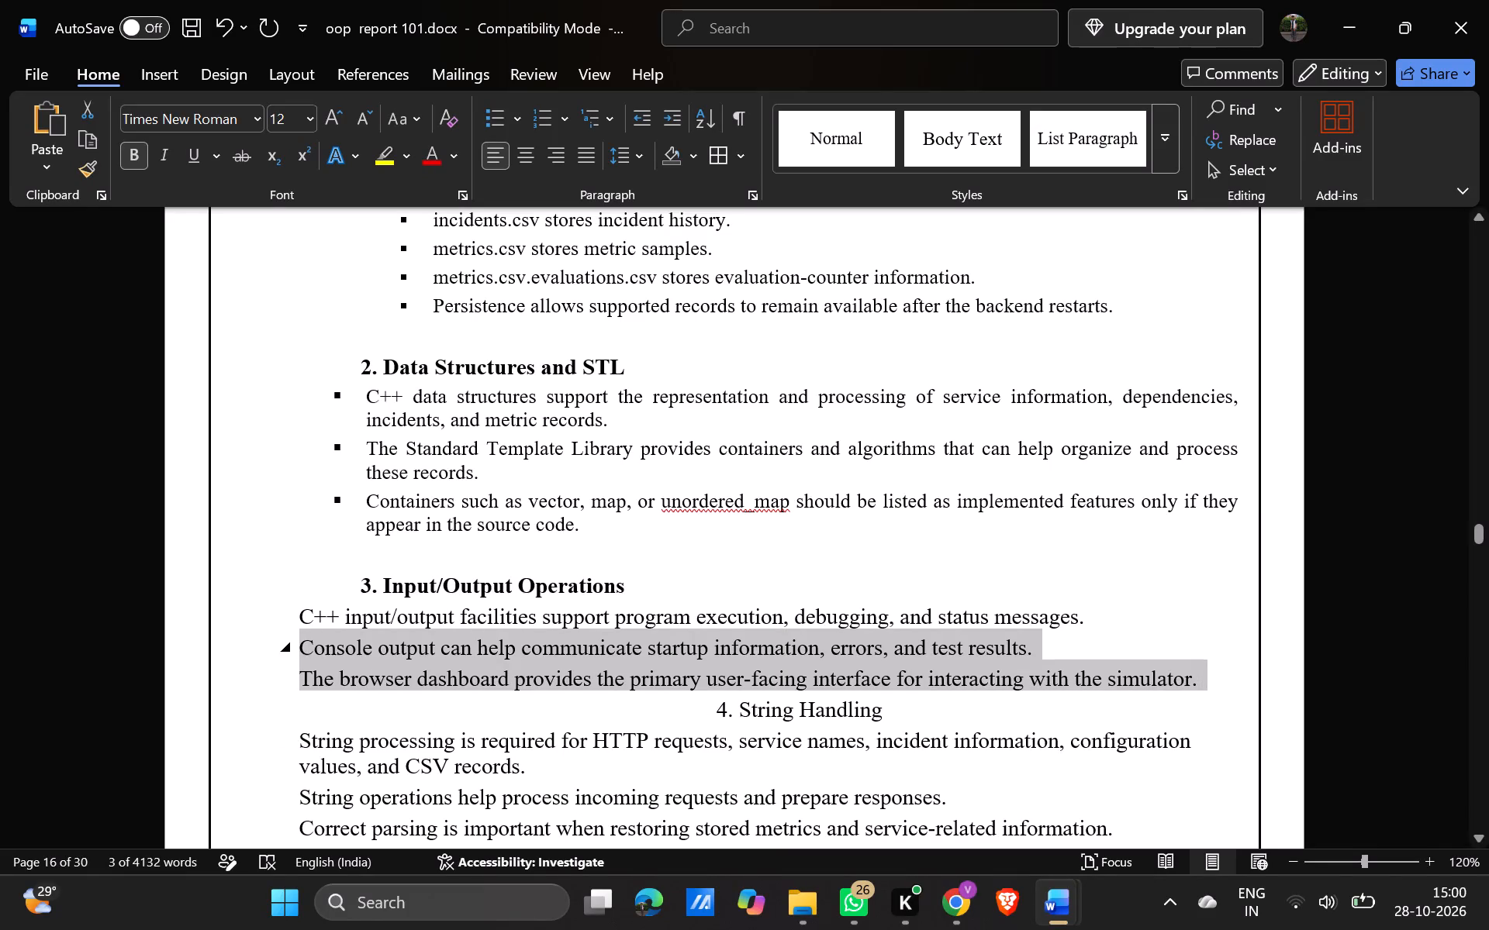
pyautogui.moveTo(335, 631); pyautogui.dragTo(302, 618)
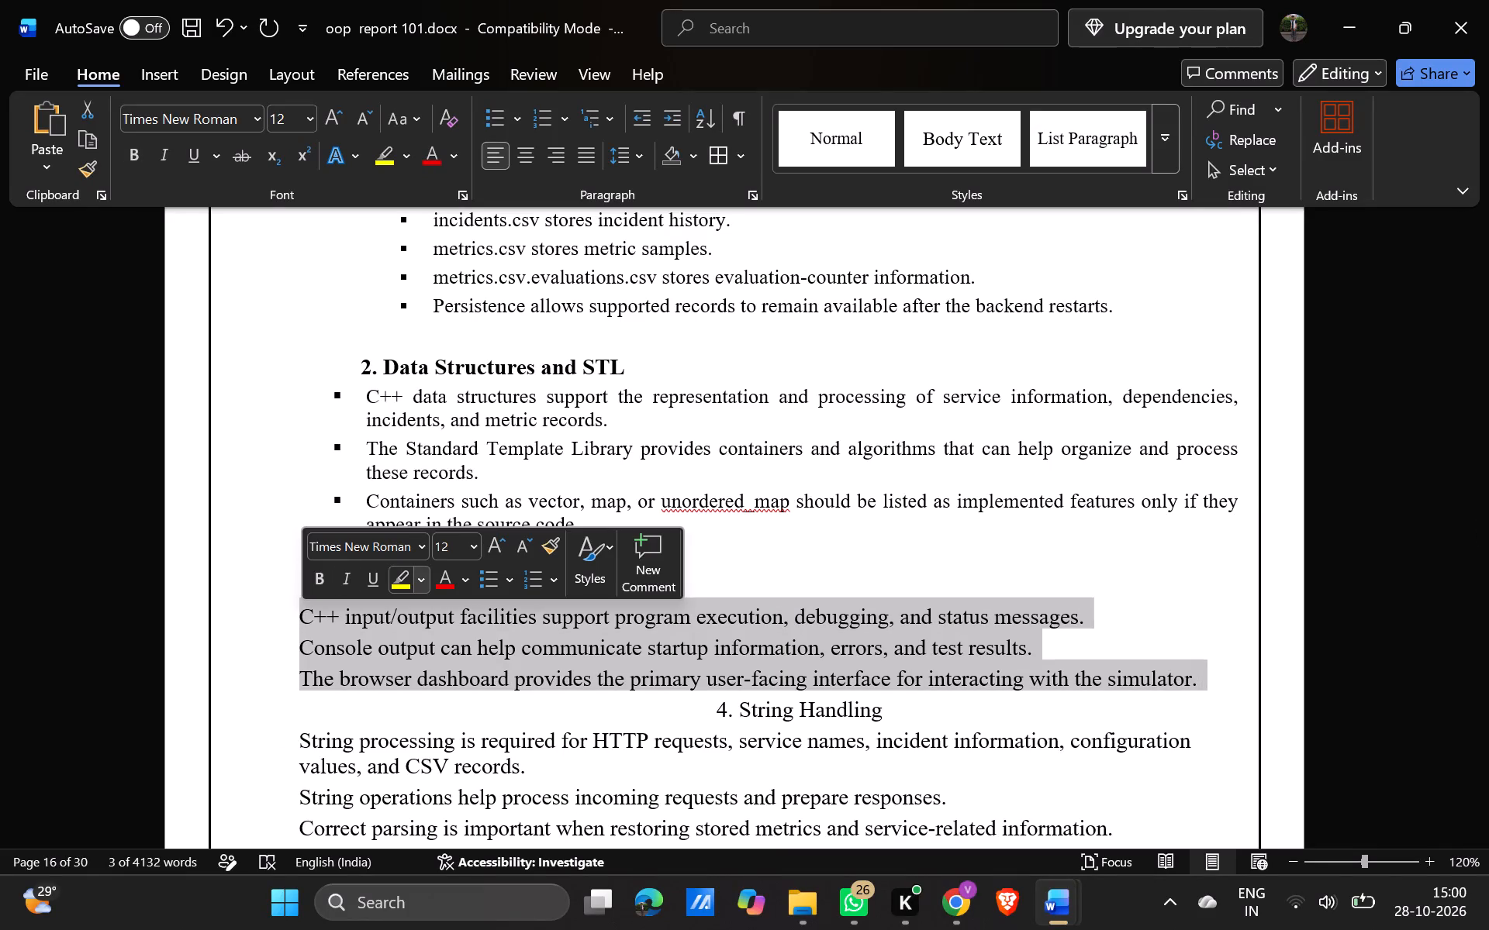
pyautogui.click(478, 542)
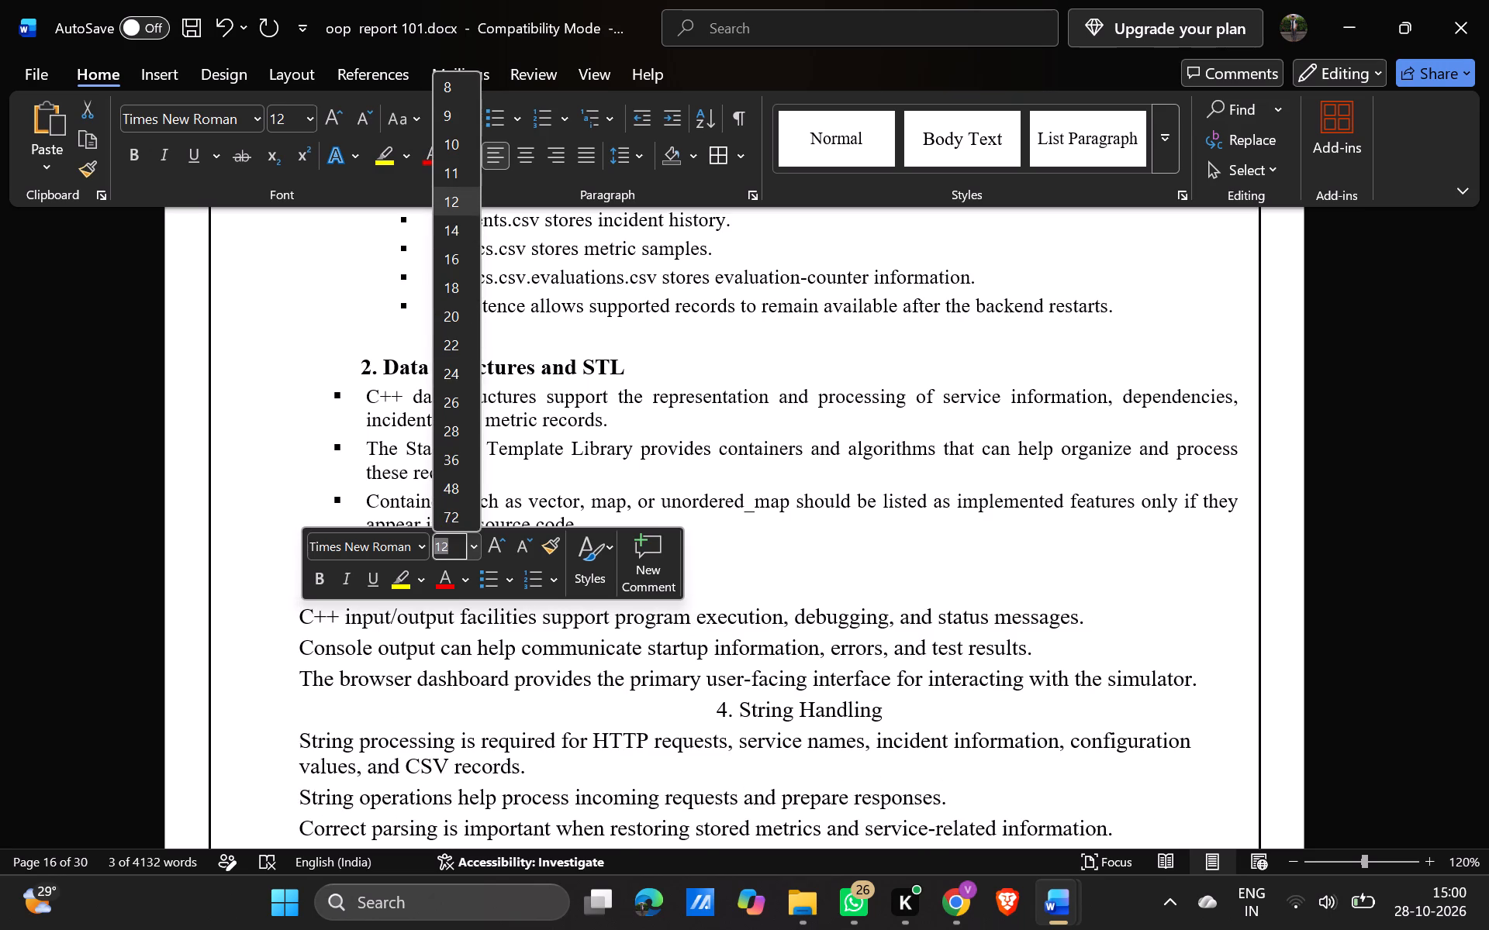
pyautogui.click(458, 177)
pyautogui.click(575, 152)
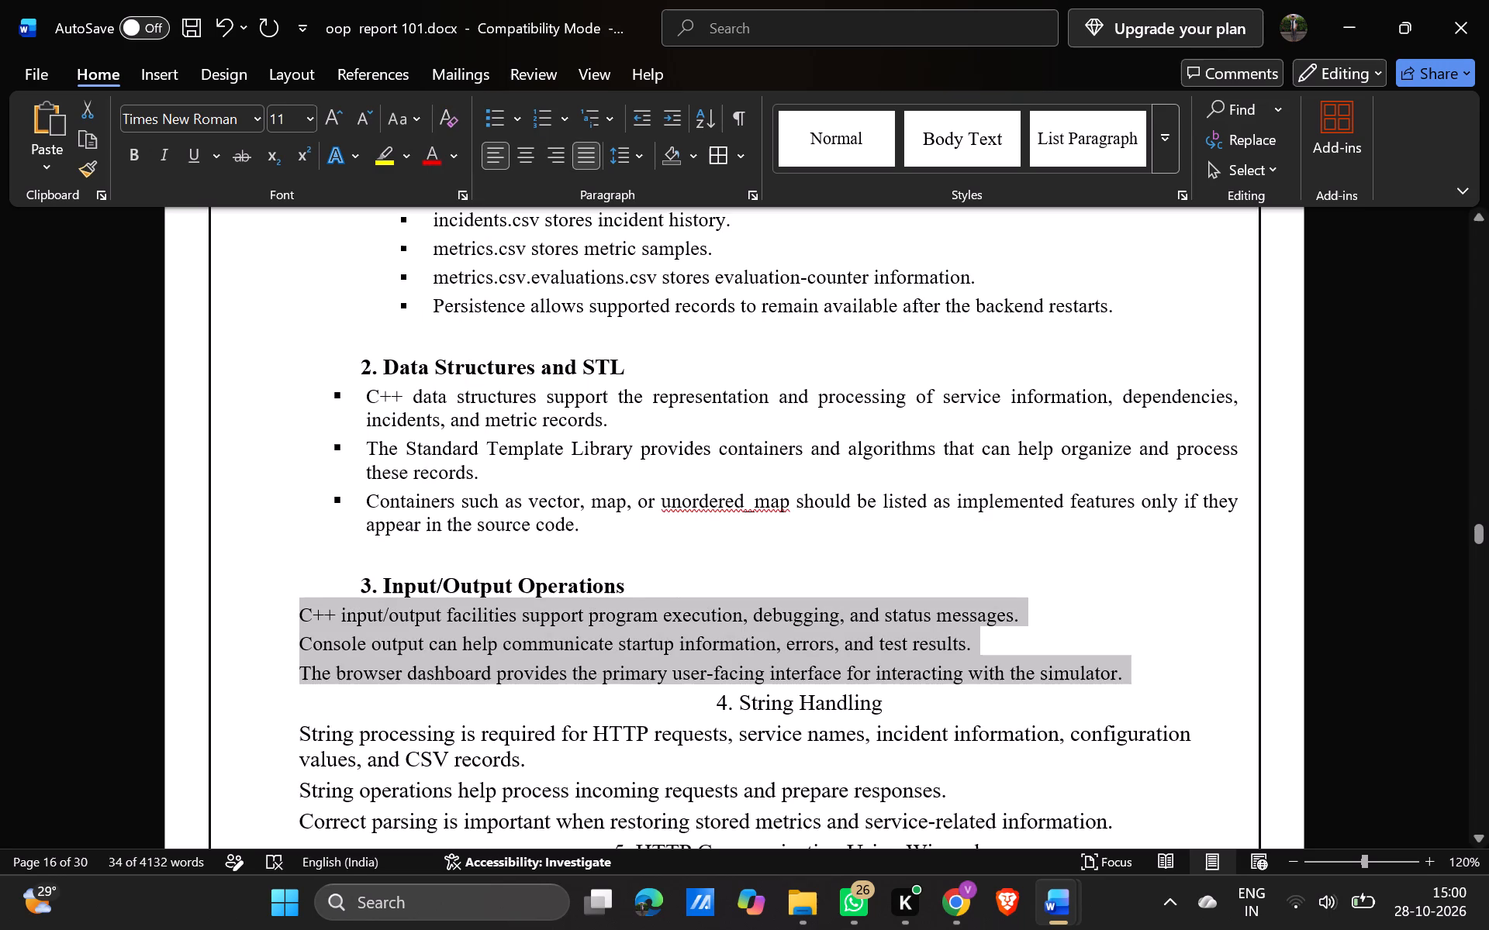
pyautogui.click(496, 124)
# Remove the centred alignment from the "4. String Handling" heading and insert a blank line above it.
pyautogui.scroll(-1, 609, 590)
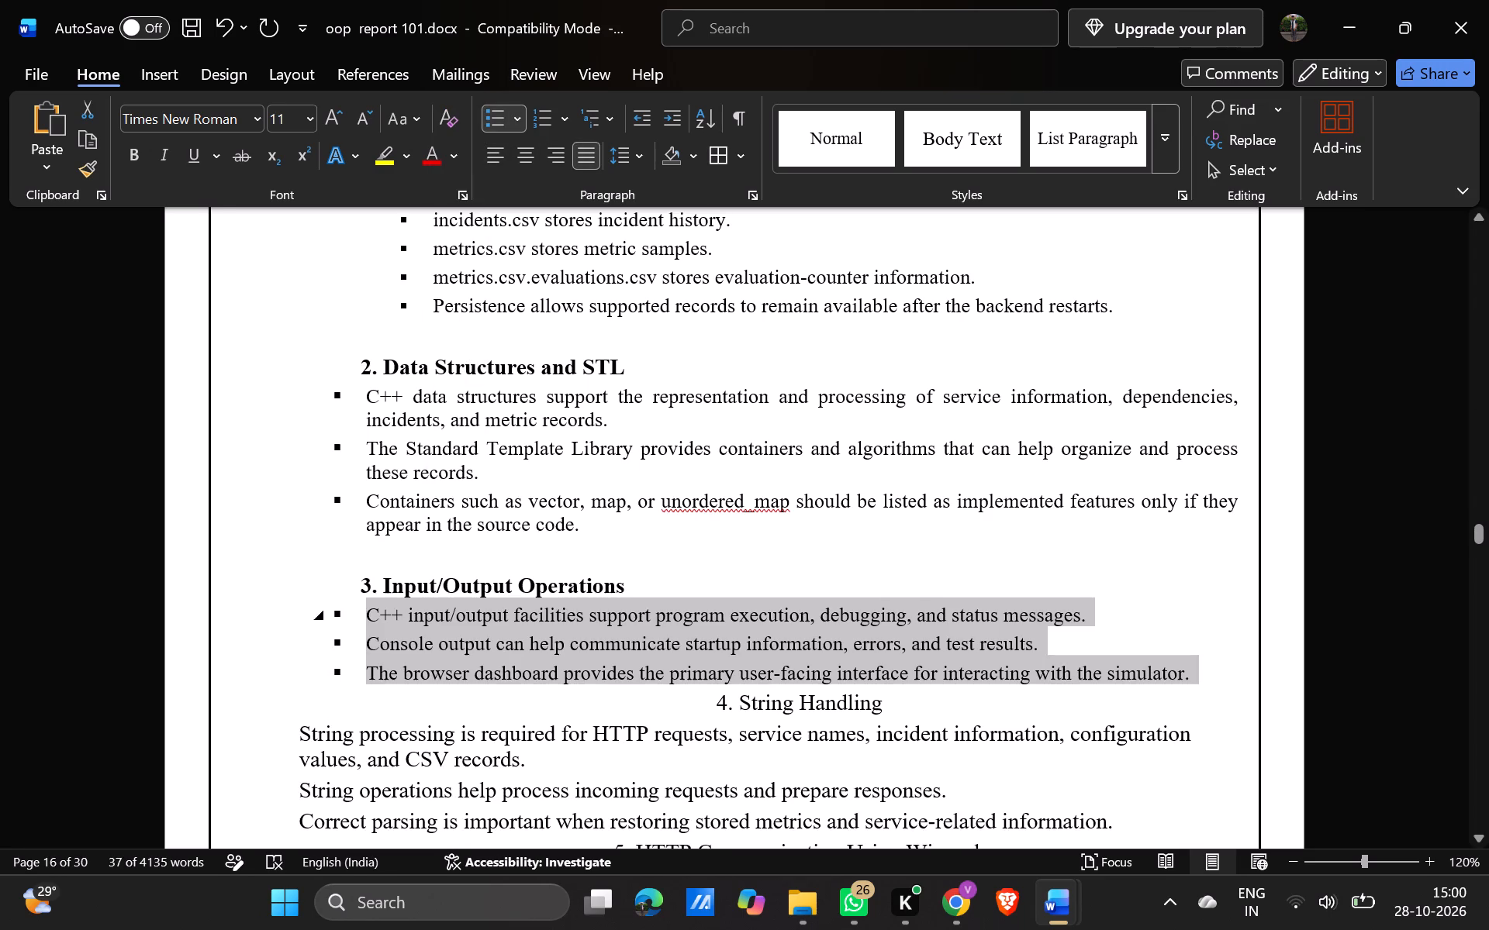
pyautogui.scroll(-1, 609, 590)
pyautogui.click(717, 545)
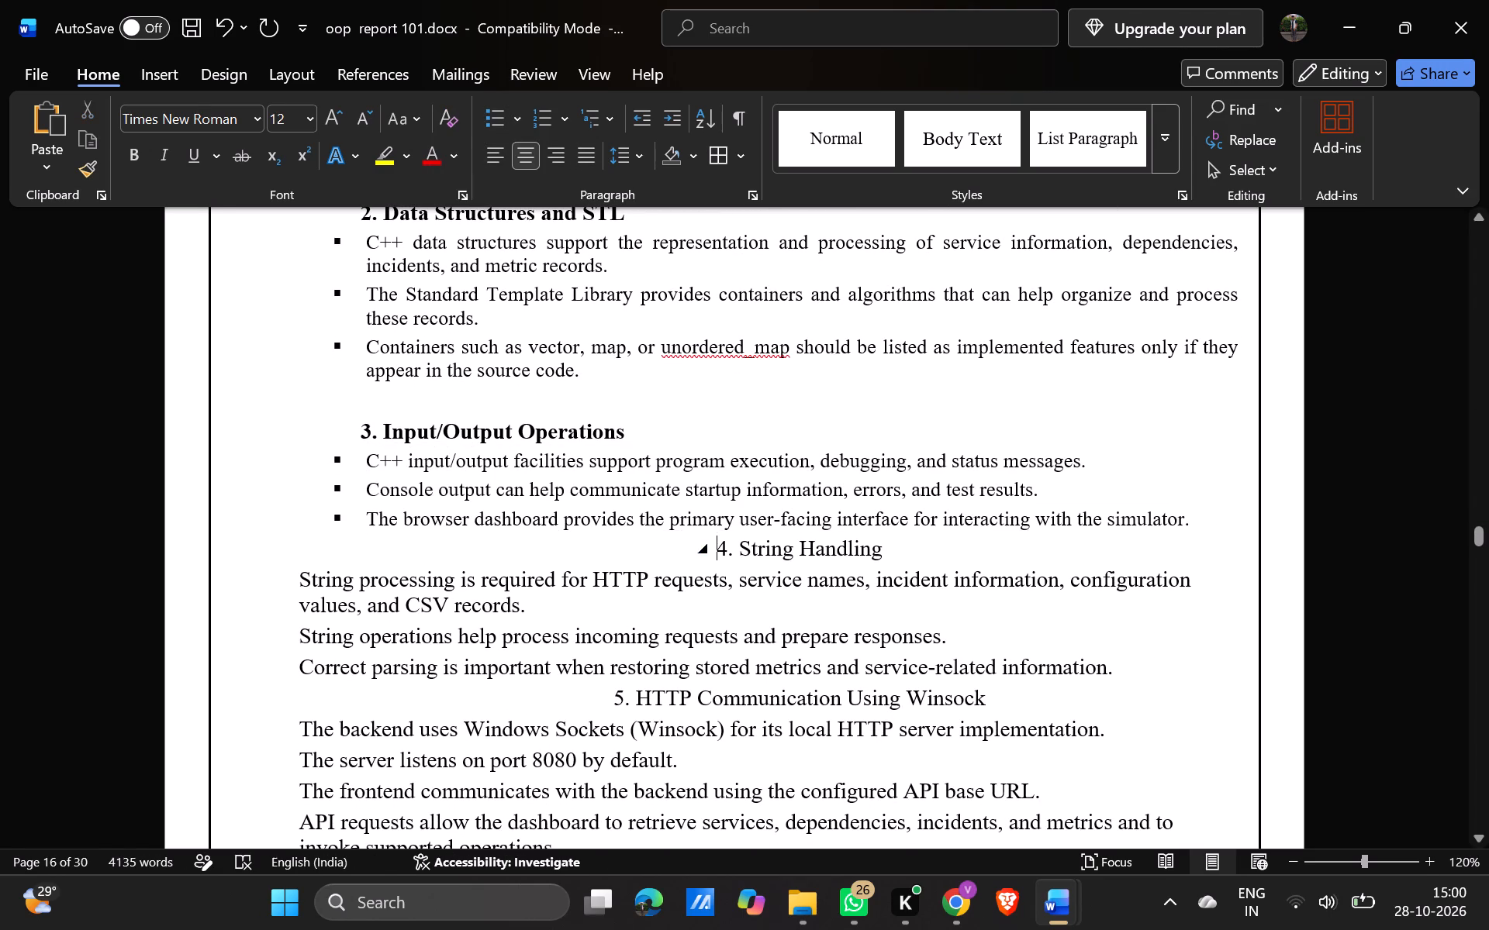
pyautogui.press('Return')
pyautogui.press('BackSpace')
pyautogui.press('BackSpace')
pyautogui.press('Return')
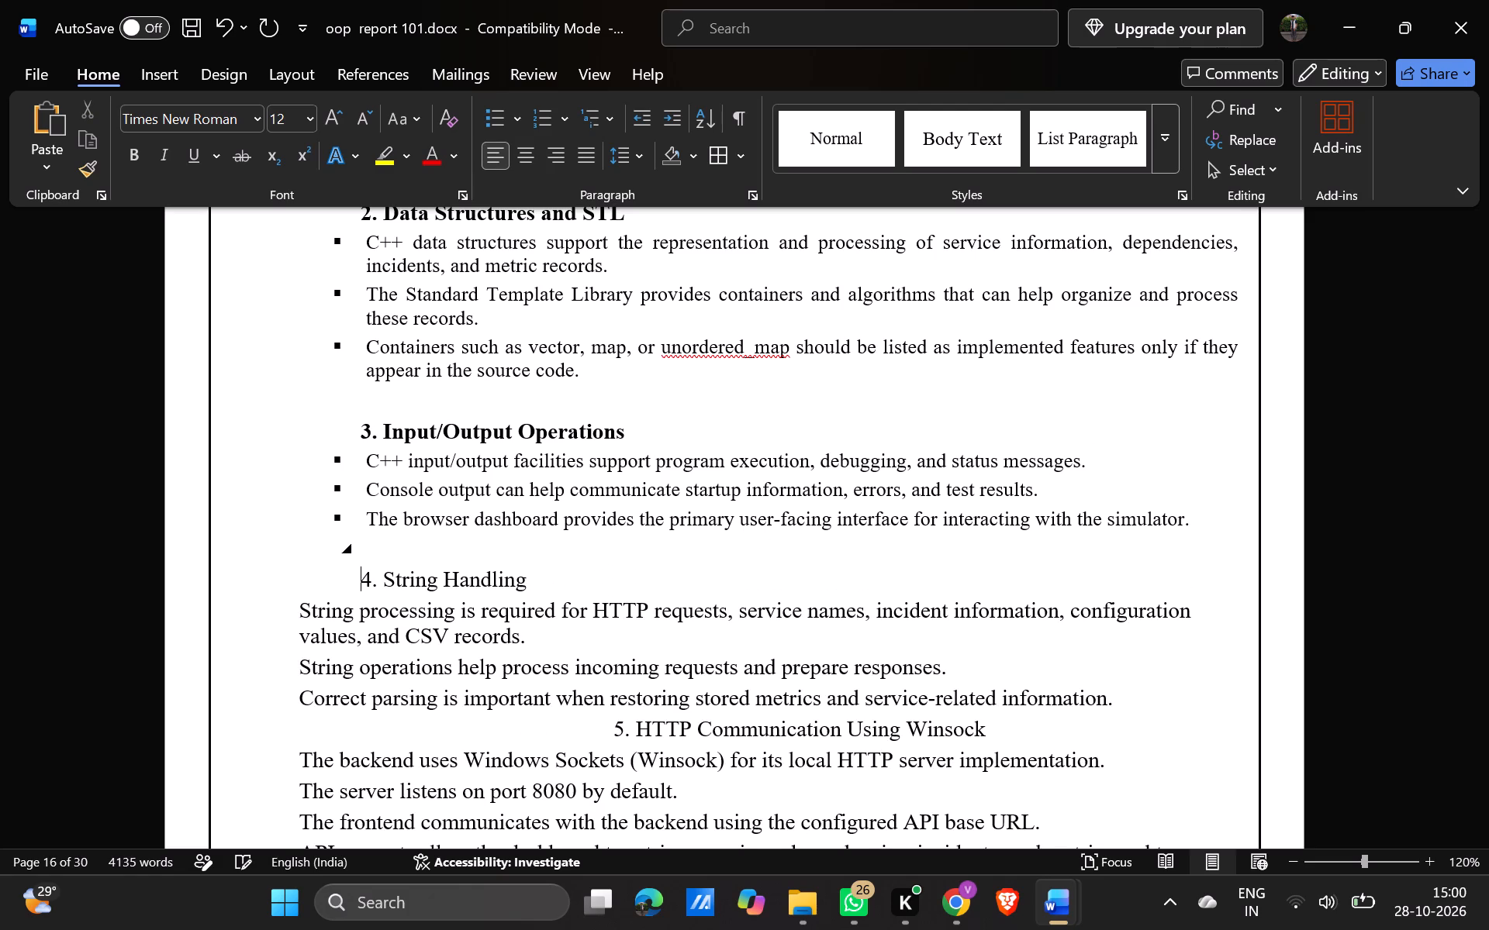
# Make the "4. String Handling" heading bold.
pyautogui.moveTo(536, 569); pyautogui.dragTo(383, 578)
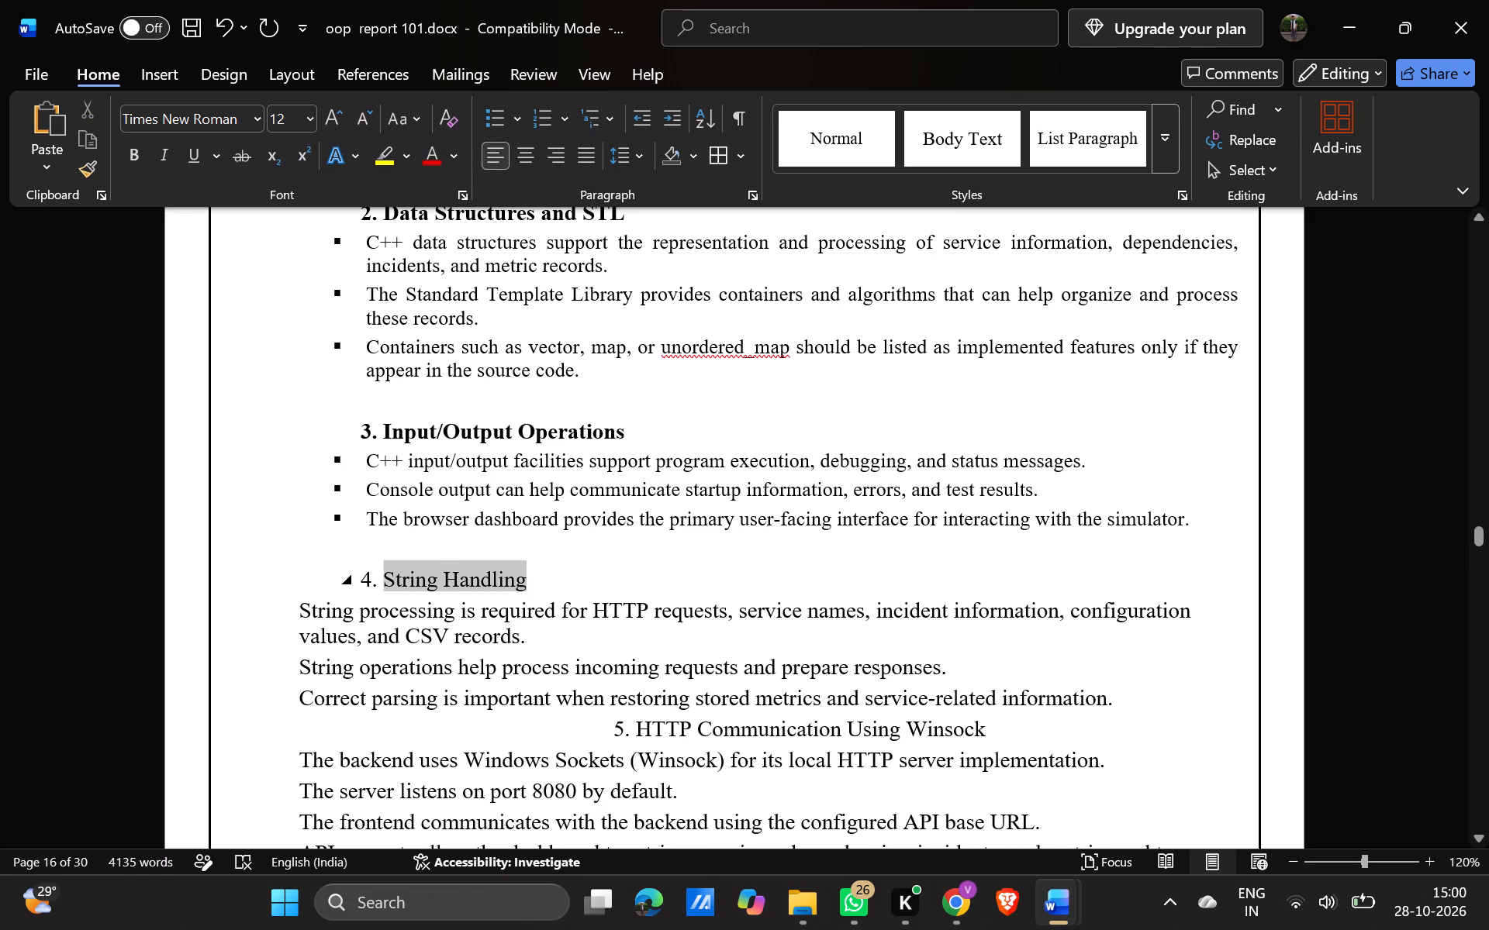
pyautogui.moveTo(383, 578); pyautogui.dragTo(364, 581)
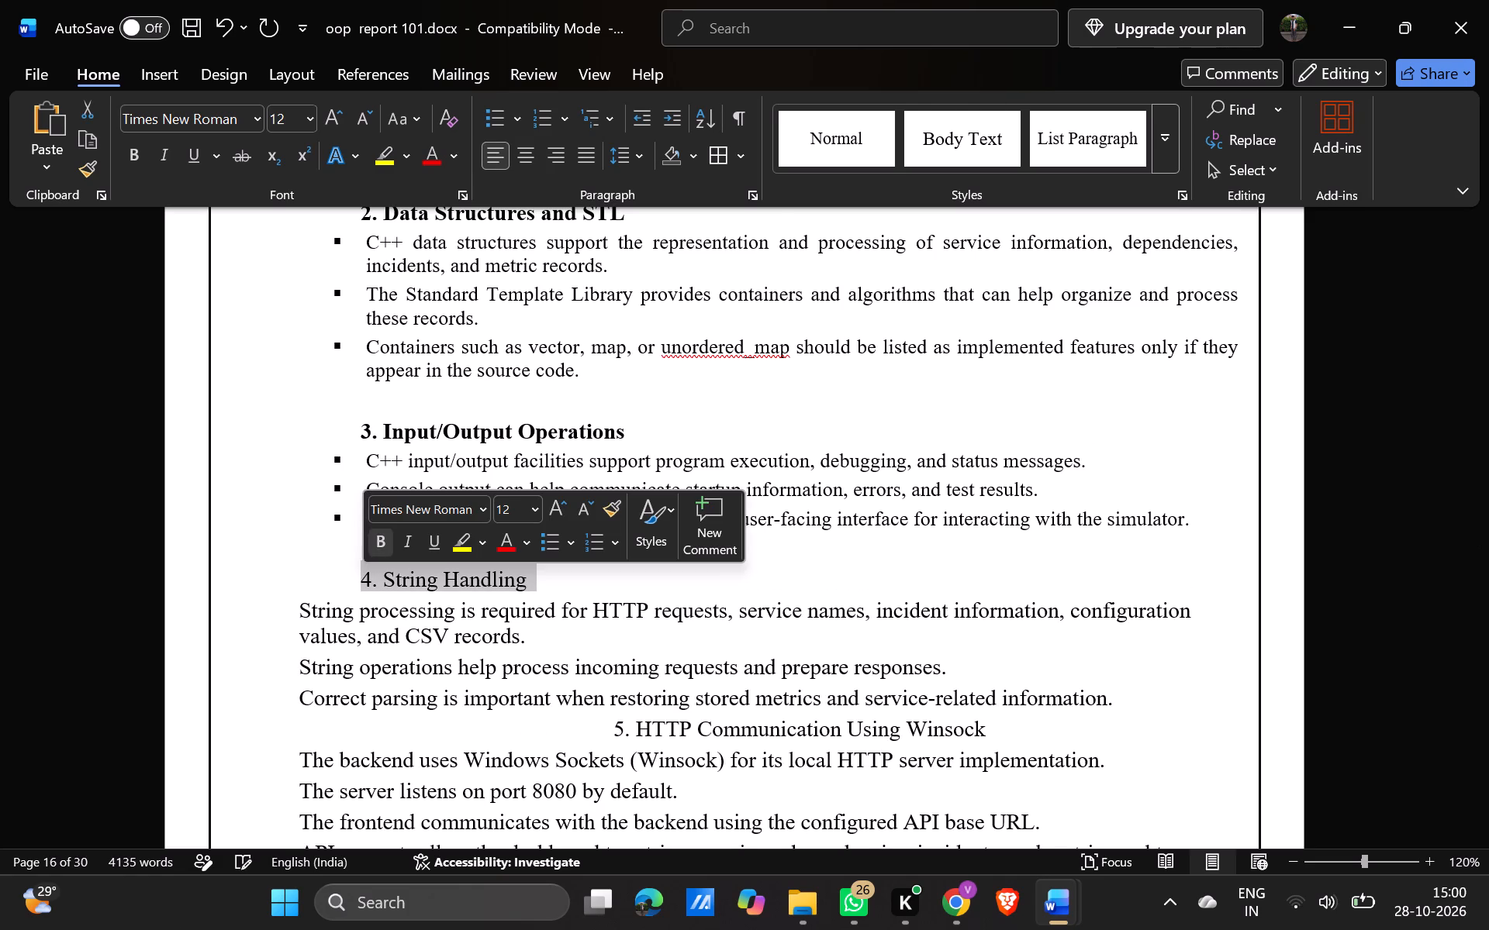
pyautogui.click(382, 549)
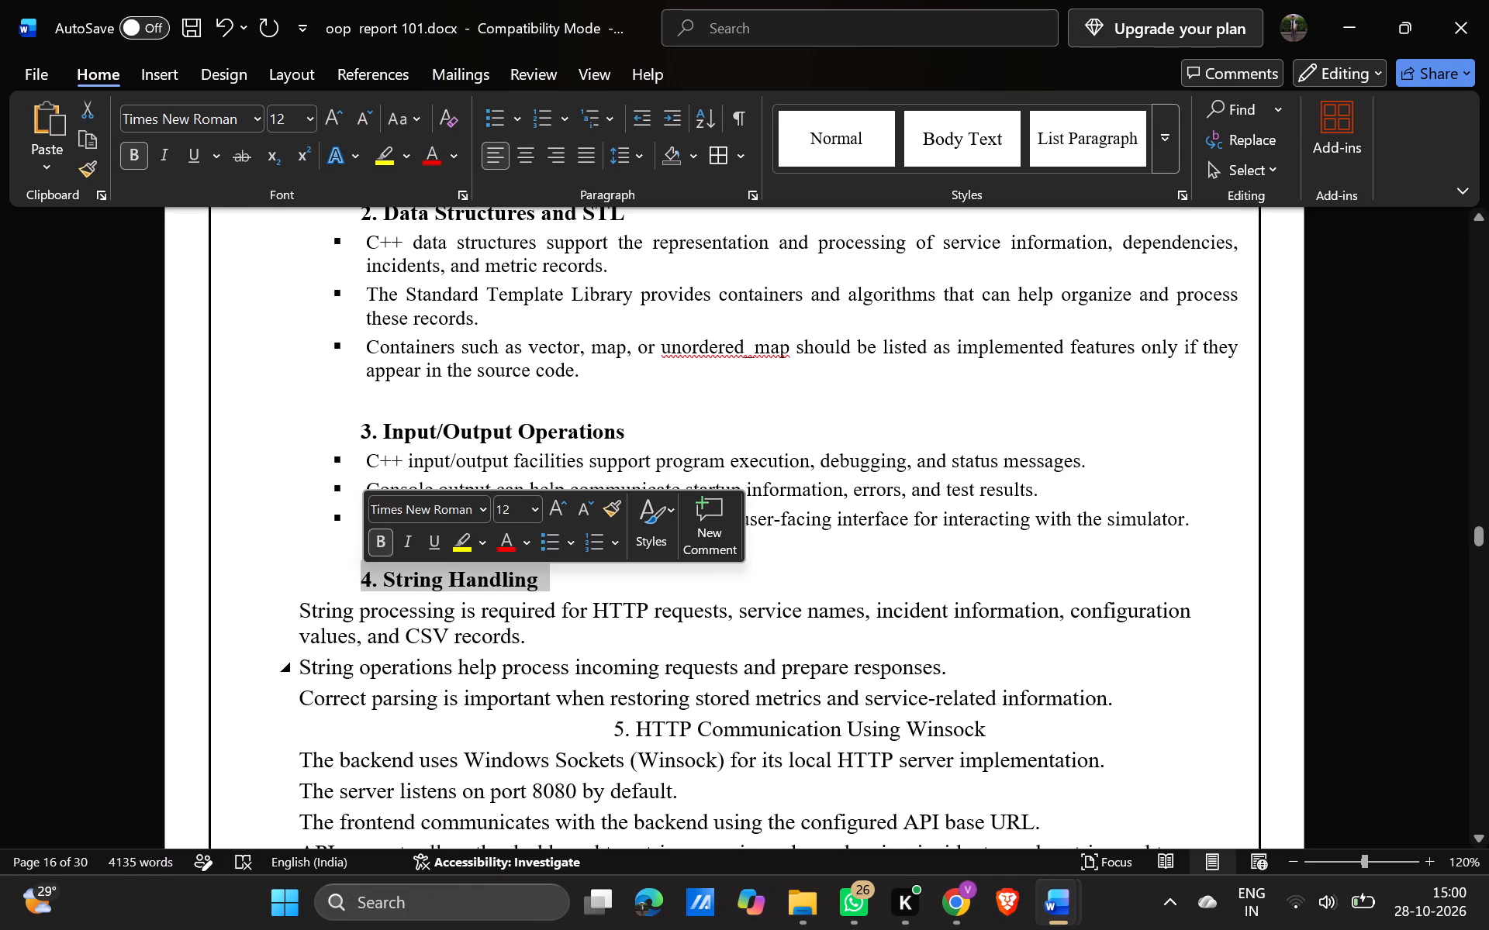
# Format the three items under "4. String Handling" as a justified, square-bulleted list at font size 11.
pyautogui.moveTo(1117, 698); pyautogui.dragTo(366, 626)
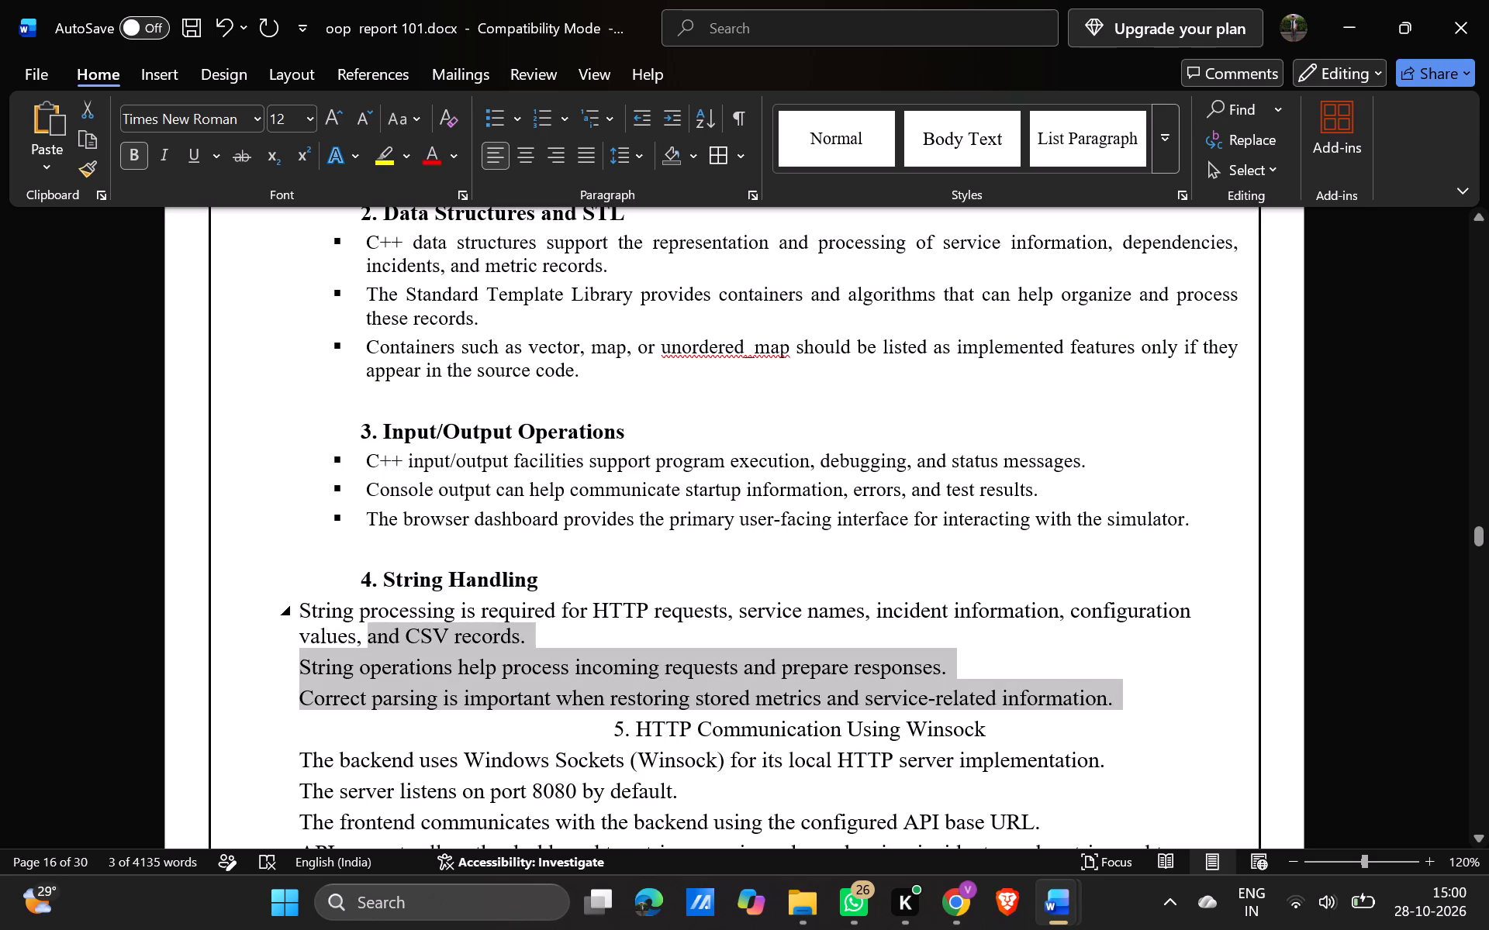
pyautogui.moveTo(366, 626); pyautogui.dragTo(315, 617)
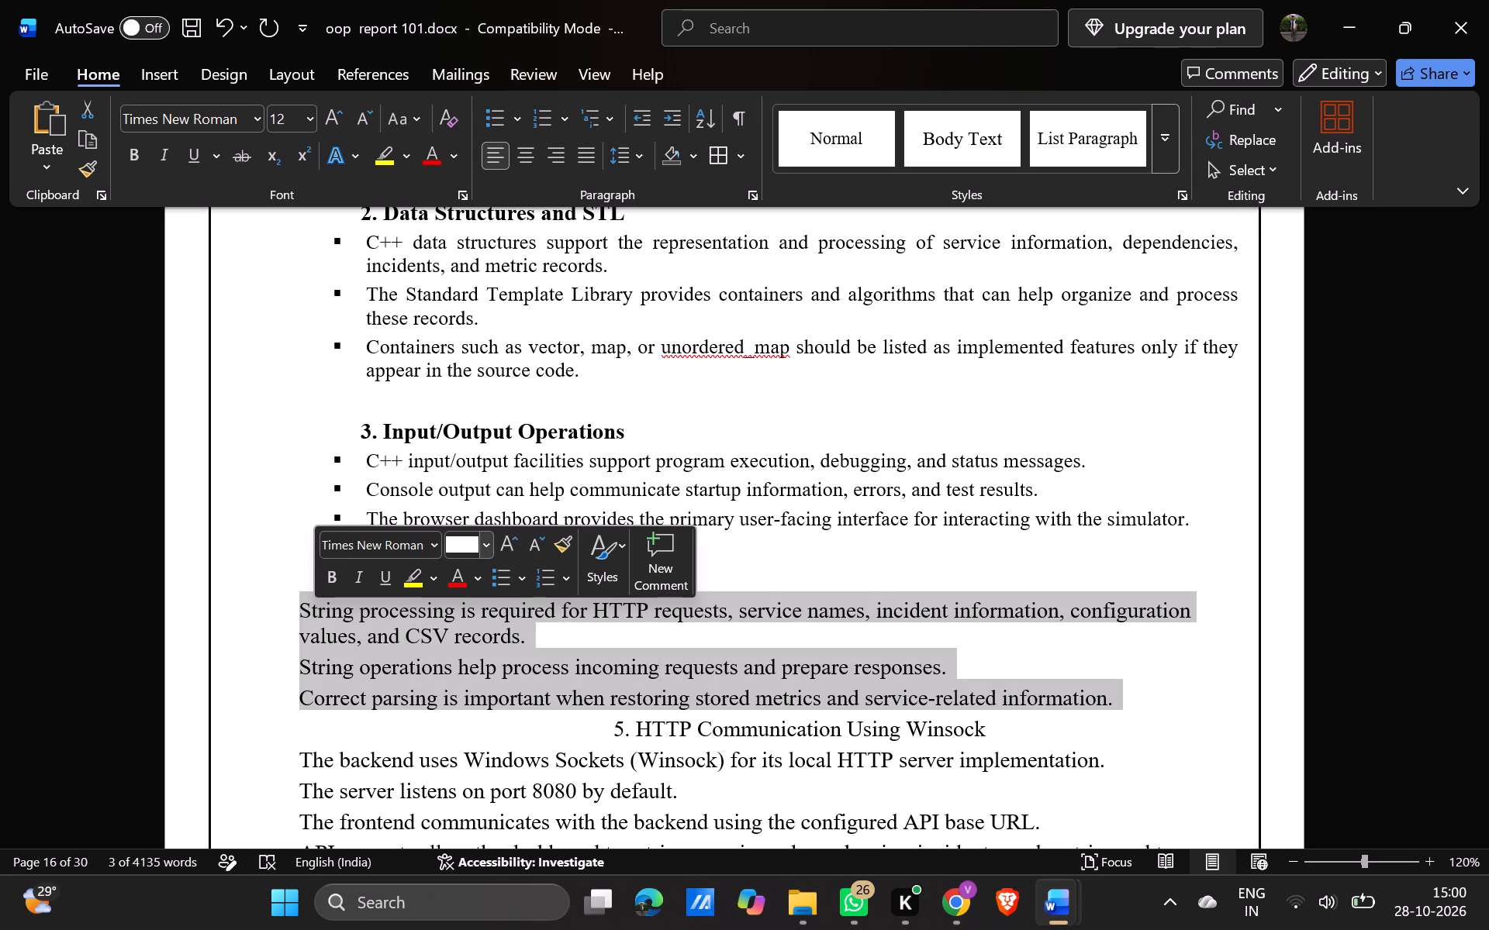
pyautogui.click(486, 540)
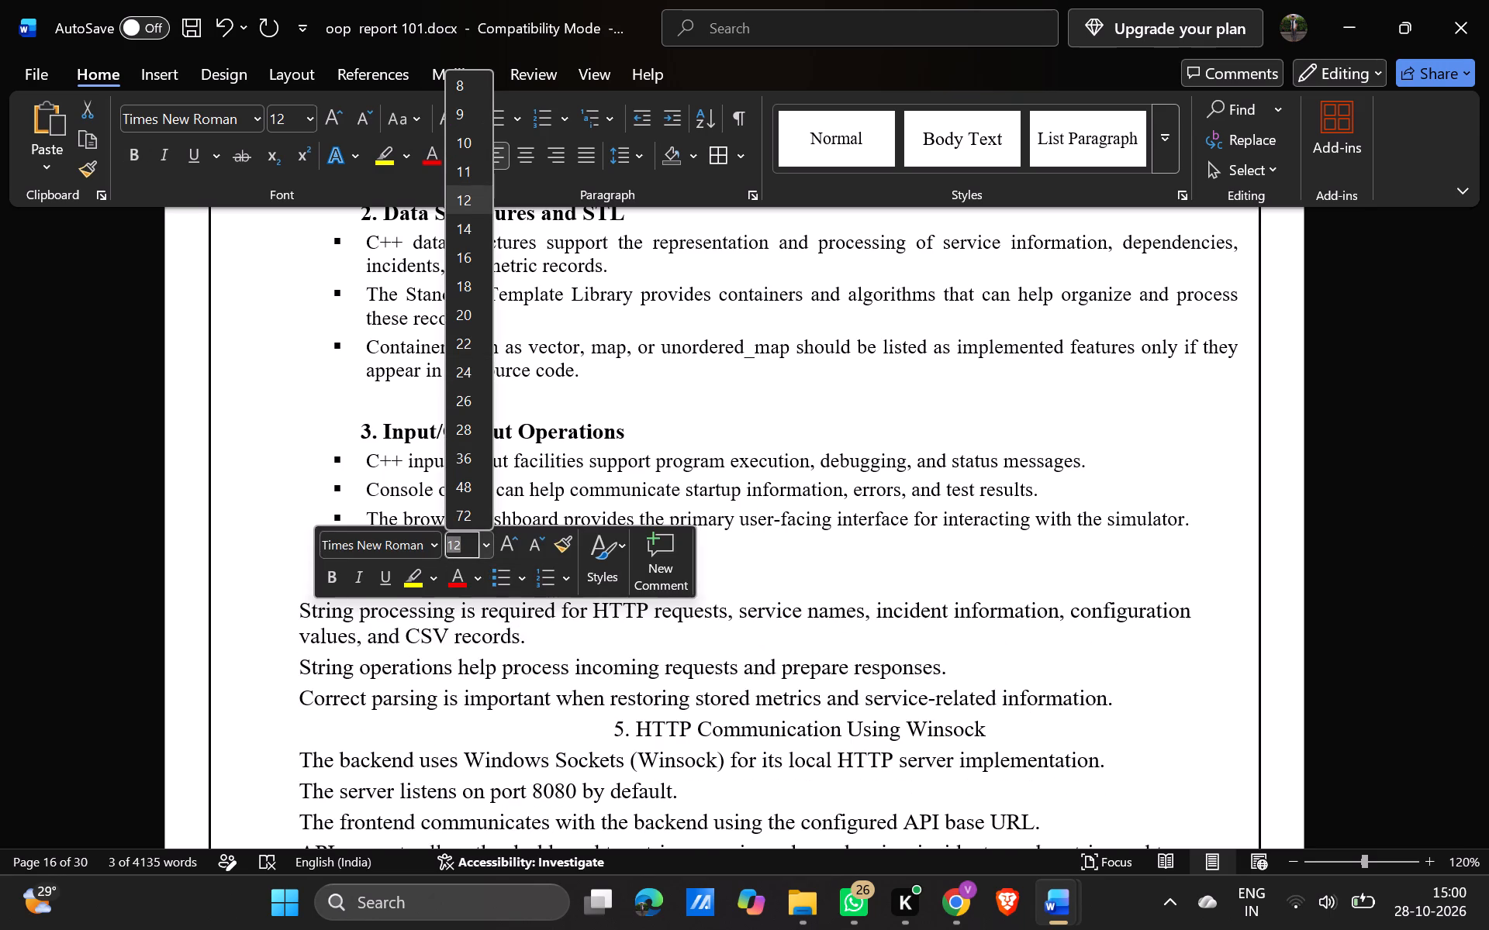
pyautogui.click(469, 181)
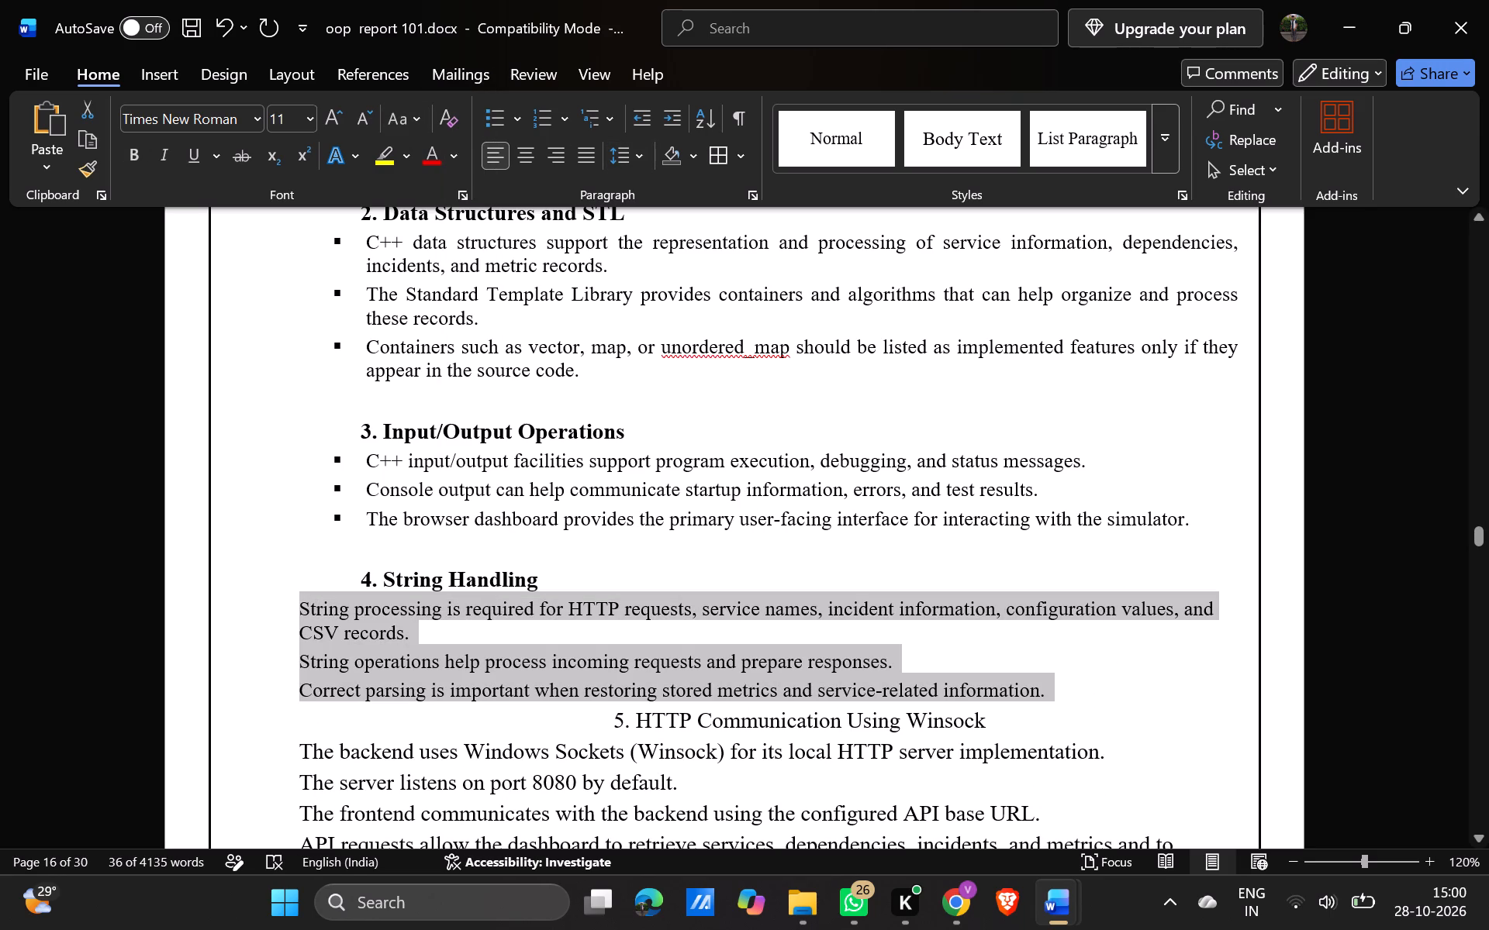
pyautogui.click(593, 151)
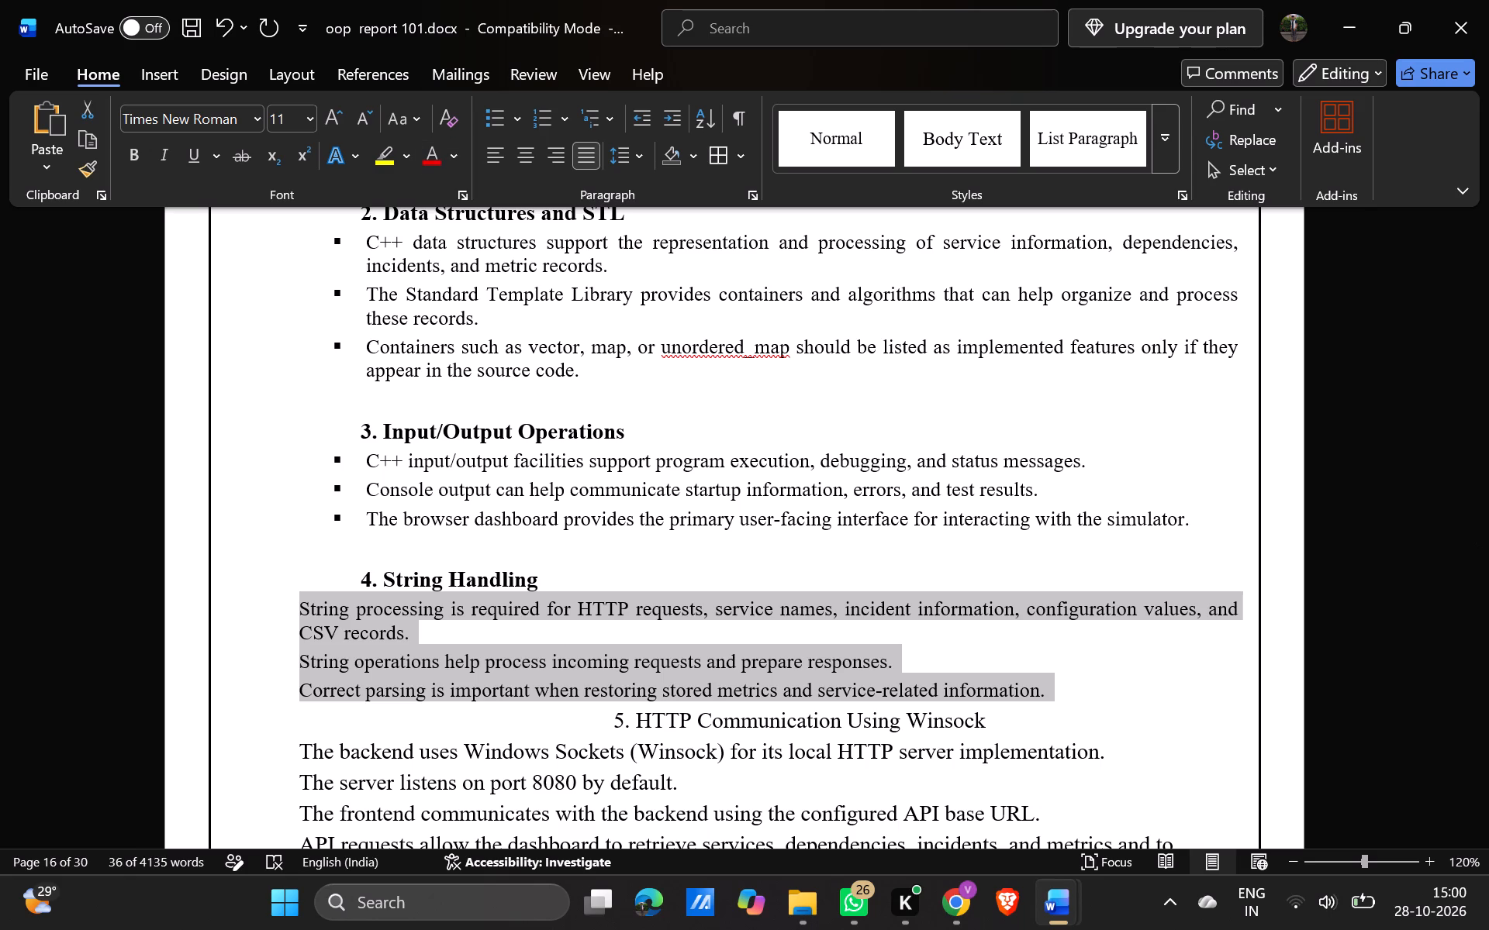
pyautogui.click(493, 128)
# Remove the centred alignment from the "5. HTTP Communication Using Winsock" heading and insert a blank line above it.
pyautogui.scroll(-1, 576, 456)
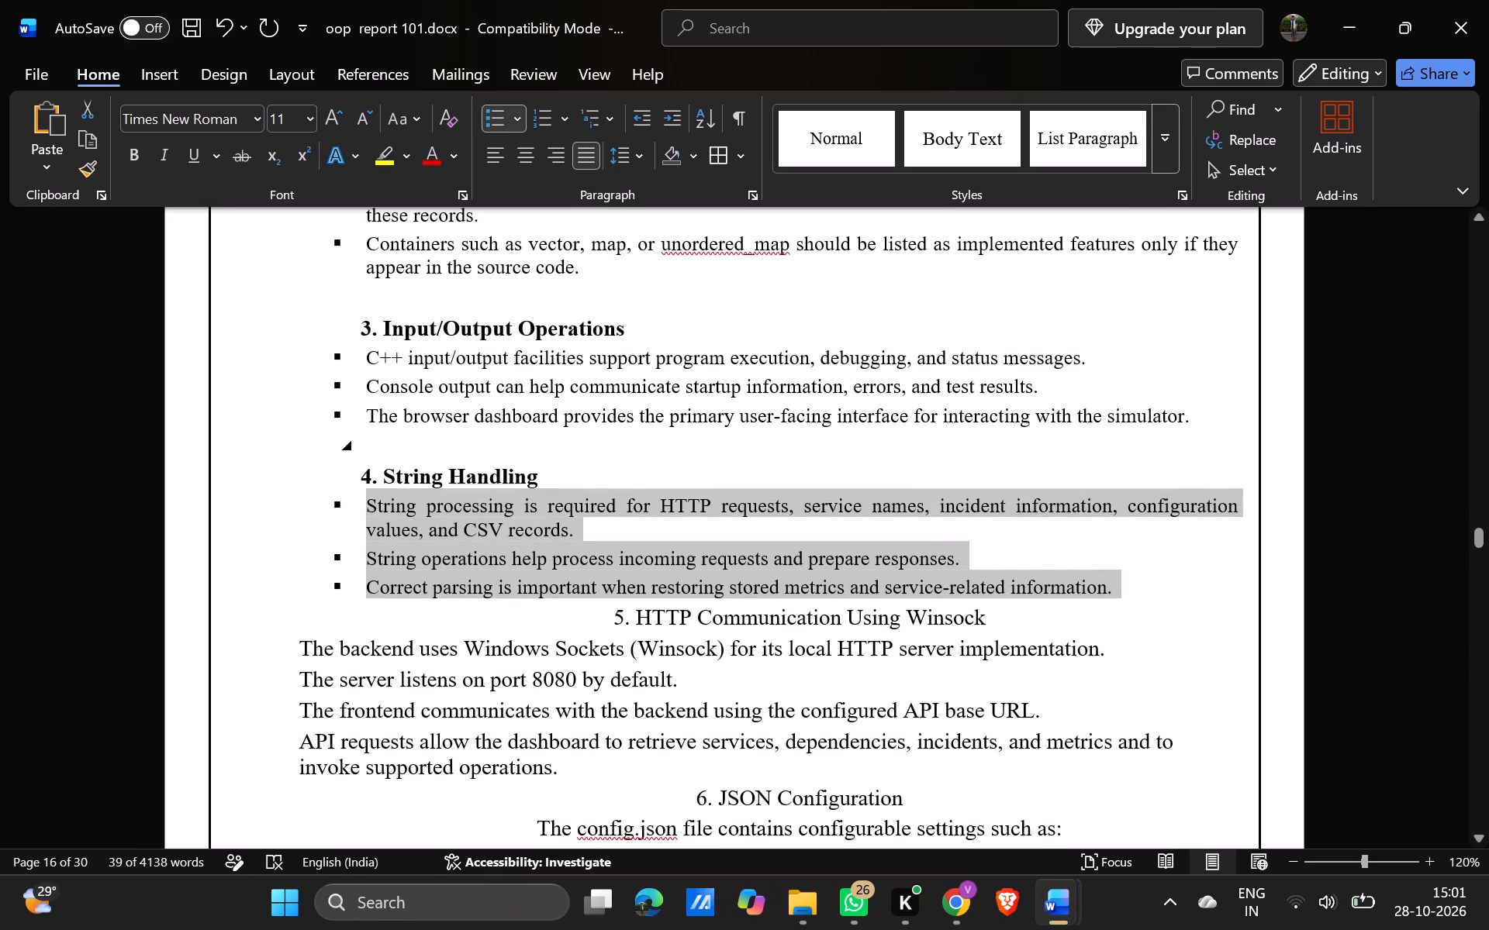
pyautogui.scroll(-1, 576, 456)
pyautogui.click(547, 581)
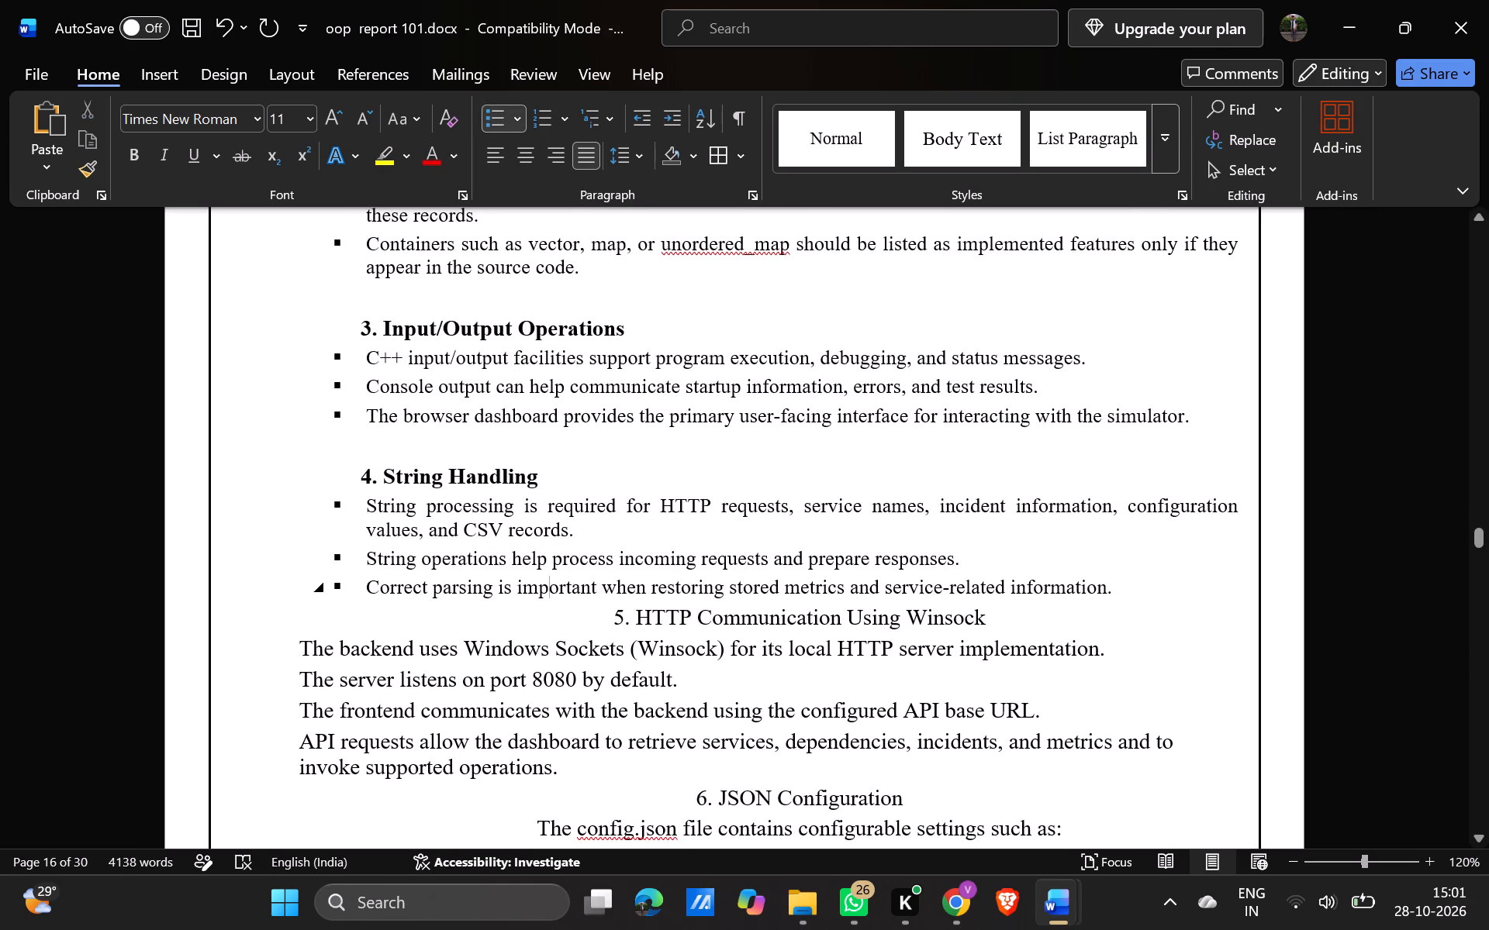
pyautogui.scroll(-1, 547, 581)
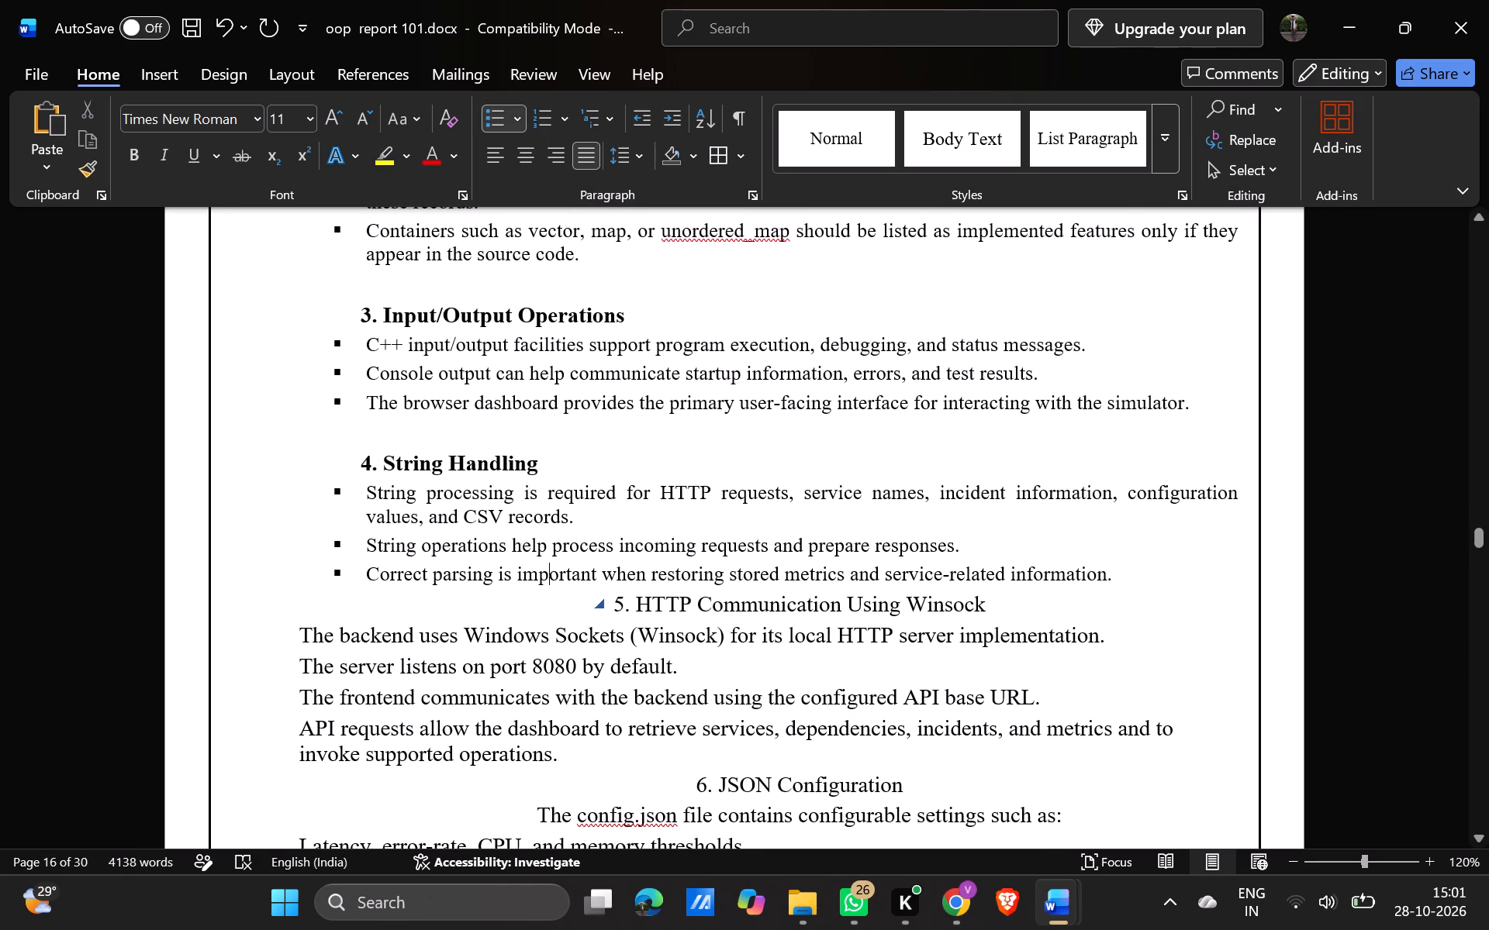
pyautogui.click(620, 601)
pyautogui.press('Left')
pyautogui.press('BackSpace')
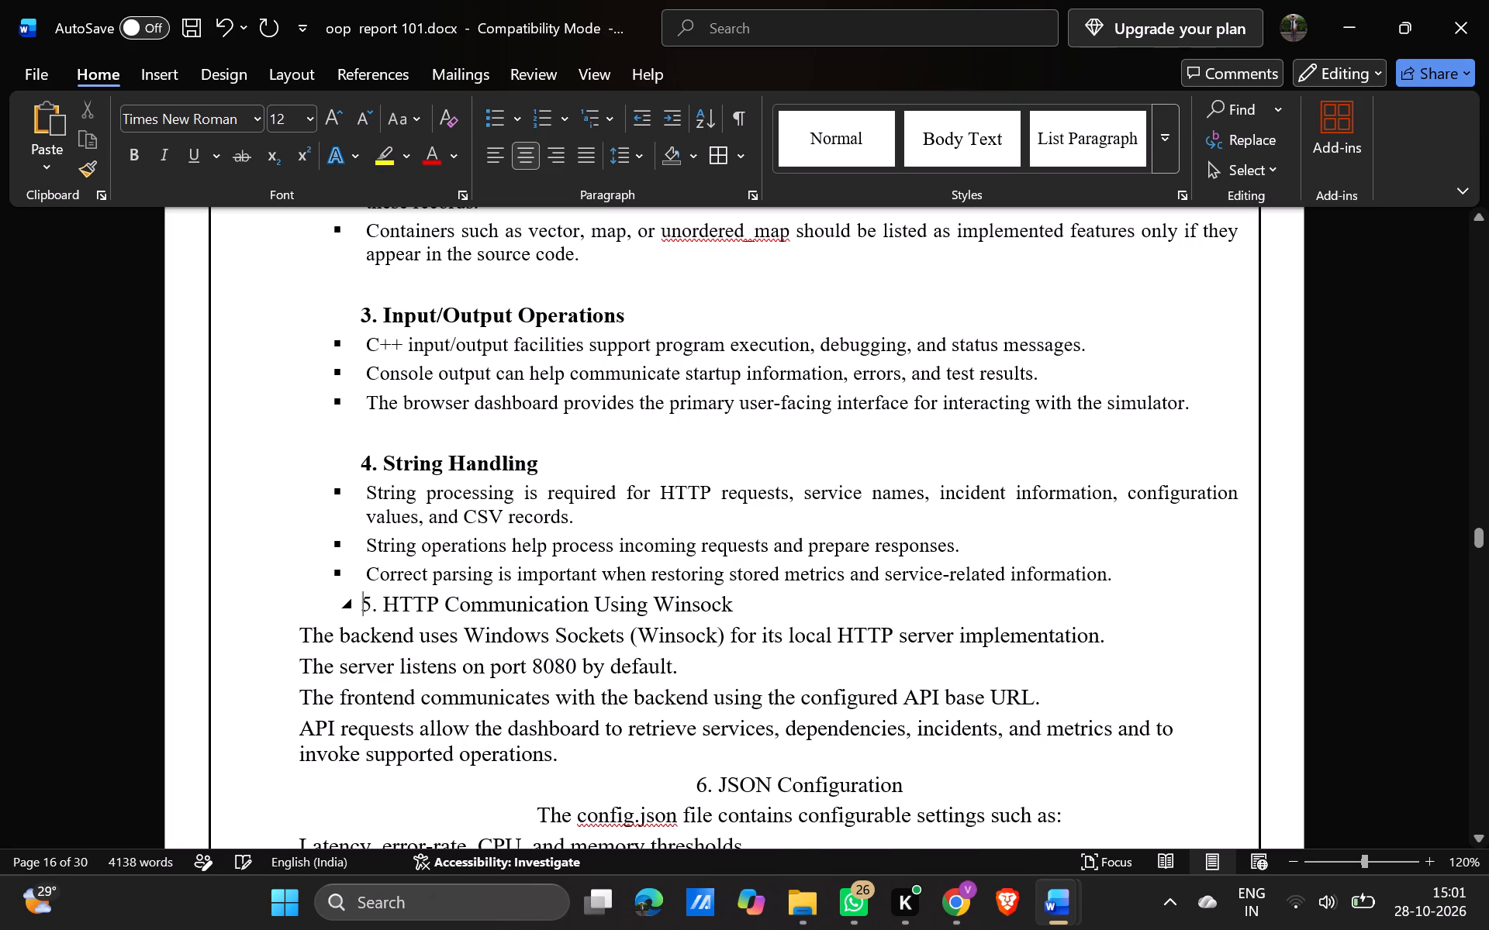
pyautogui.press('Return')
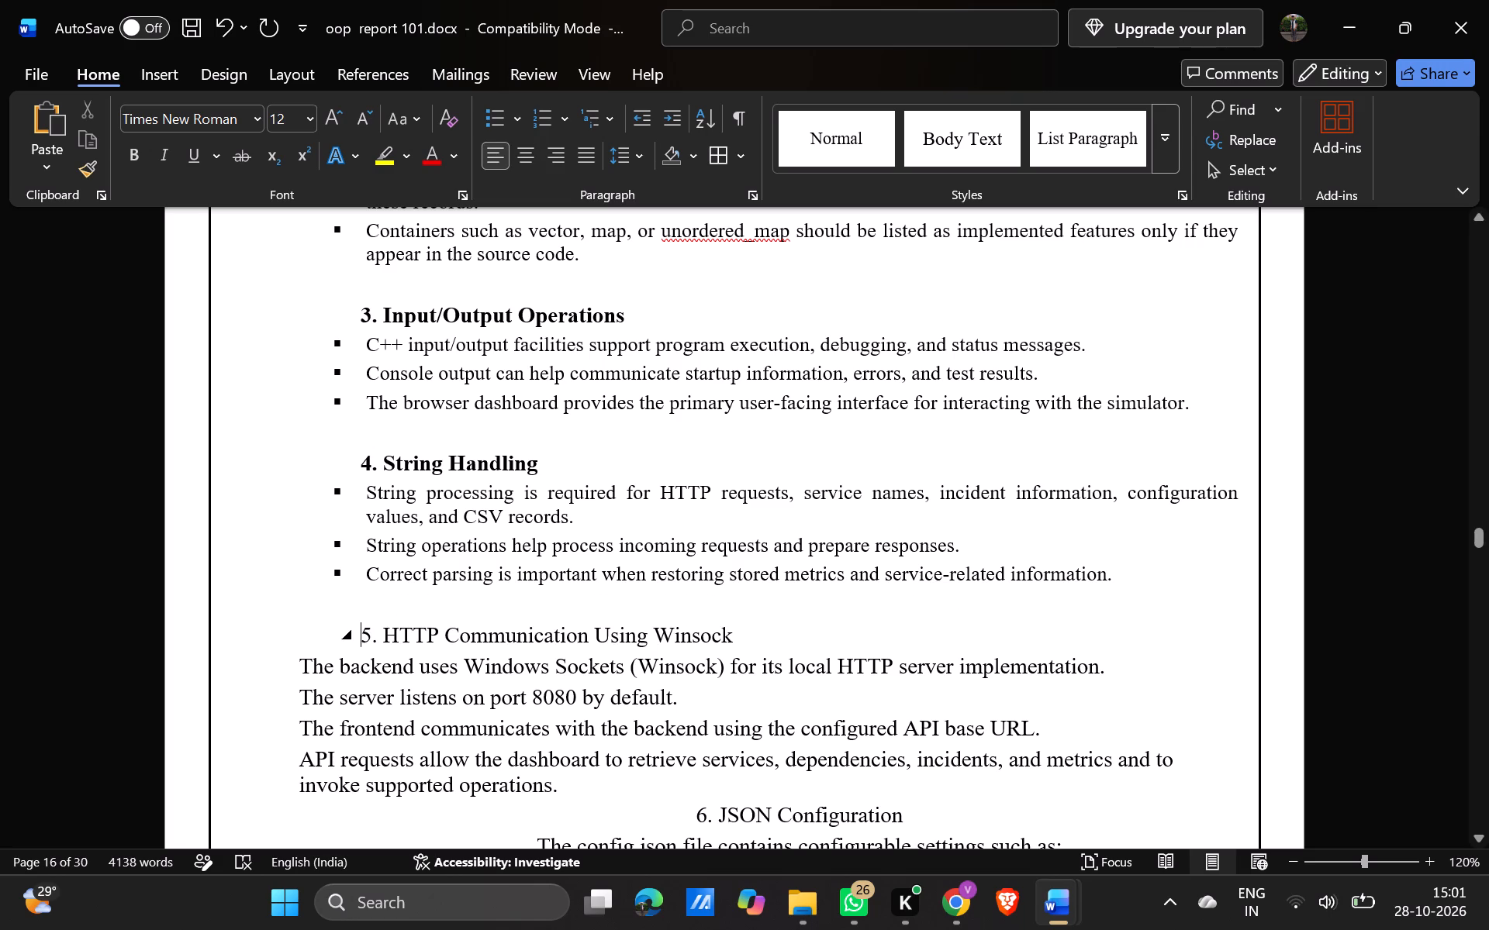
# Make the "5. HTTP Communication Using Winsock" heading bold.
pyautogui.moveTo(736, 629); pyautogui.dragTo(317, 632)
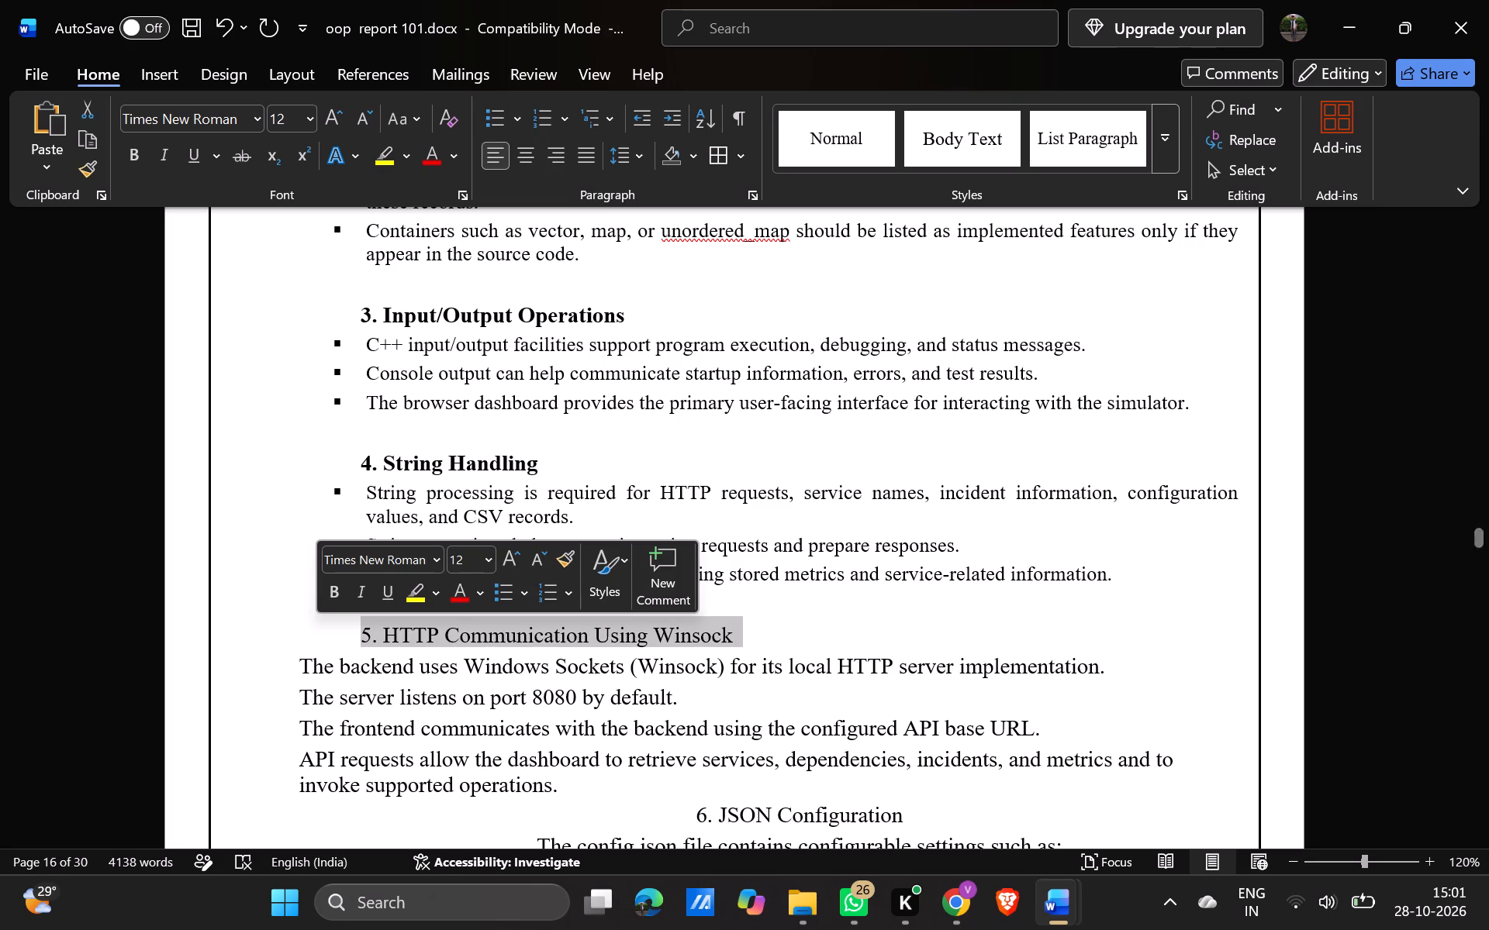
pyautogui.click(333, 597)
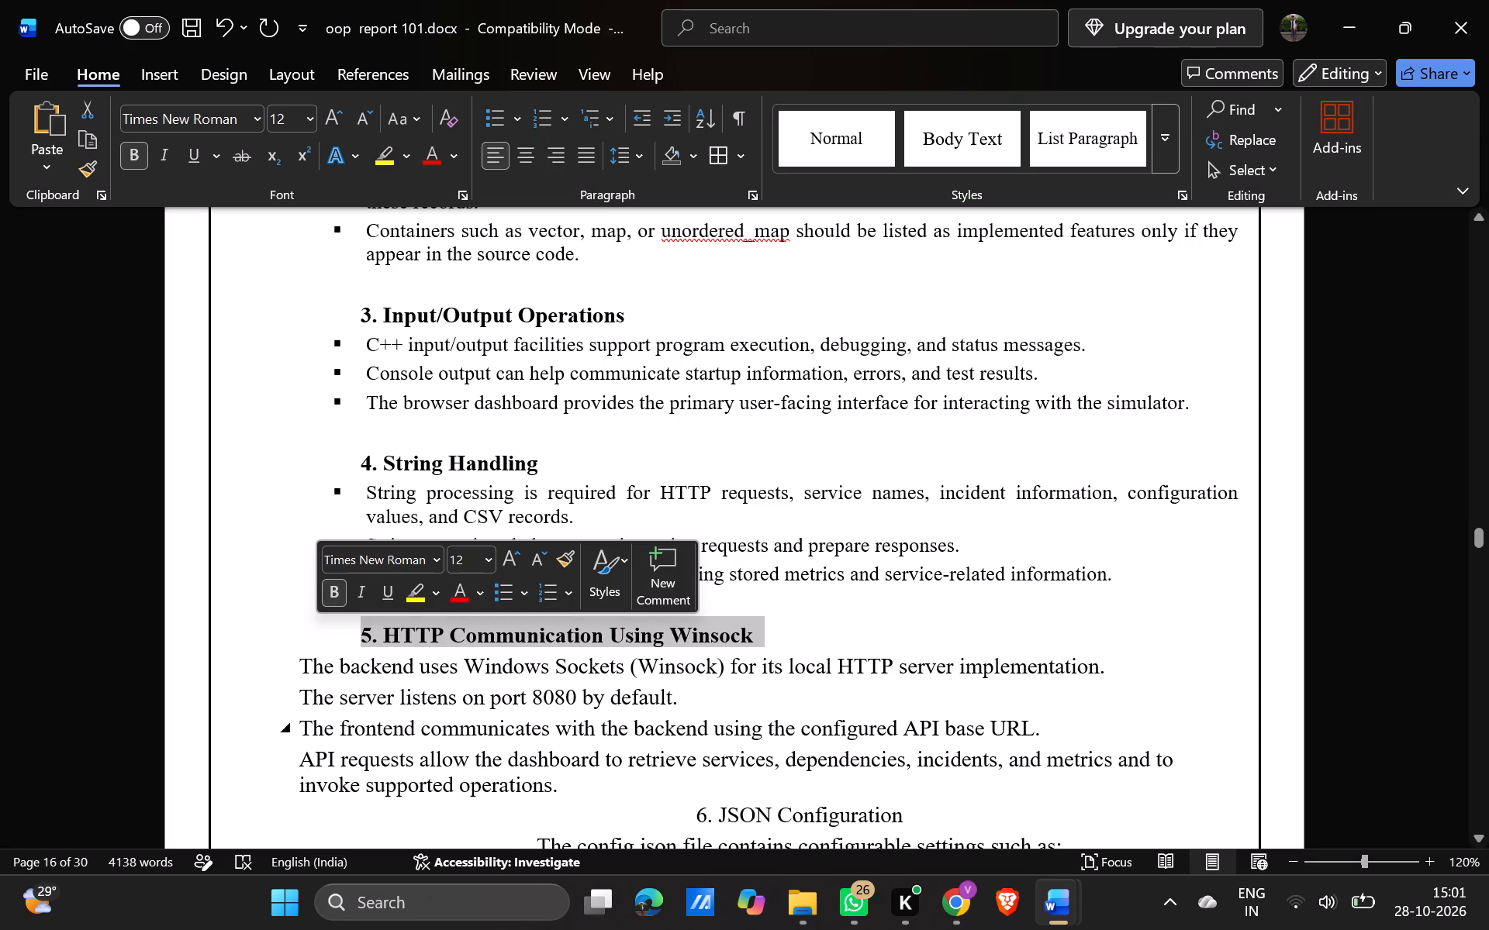
# Format the four items under "5. HTTP Communication Using Winsock" as a justified, square-bulleted list at font size 11.
pyautogui.moveTo(579, 732); pyautogui.dragTo(351, 646)
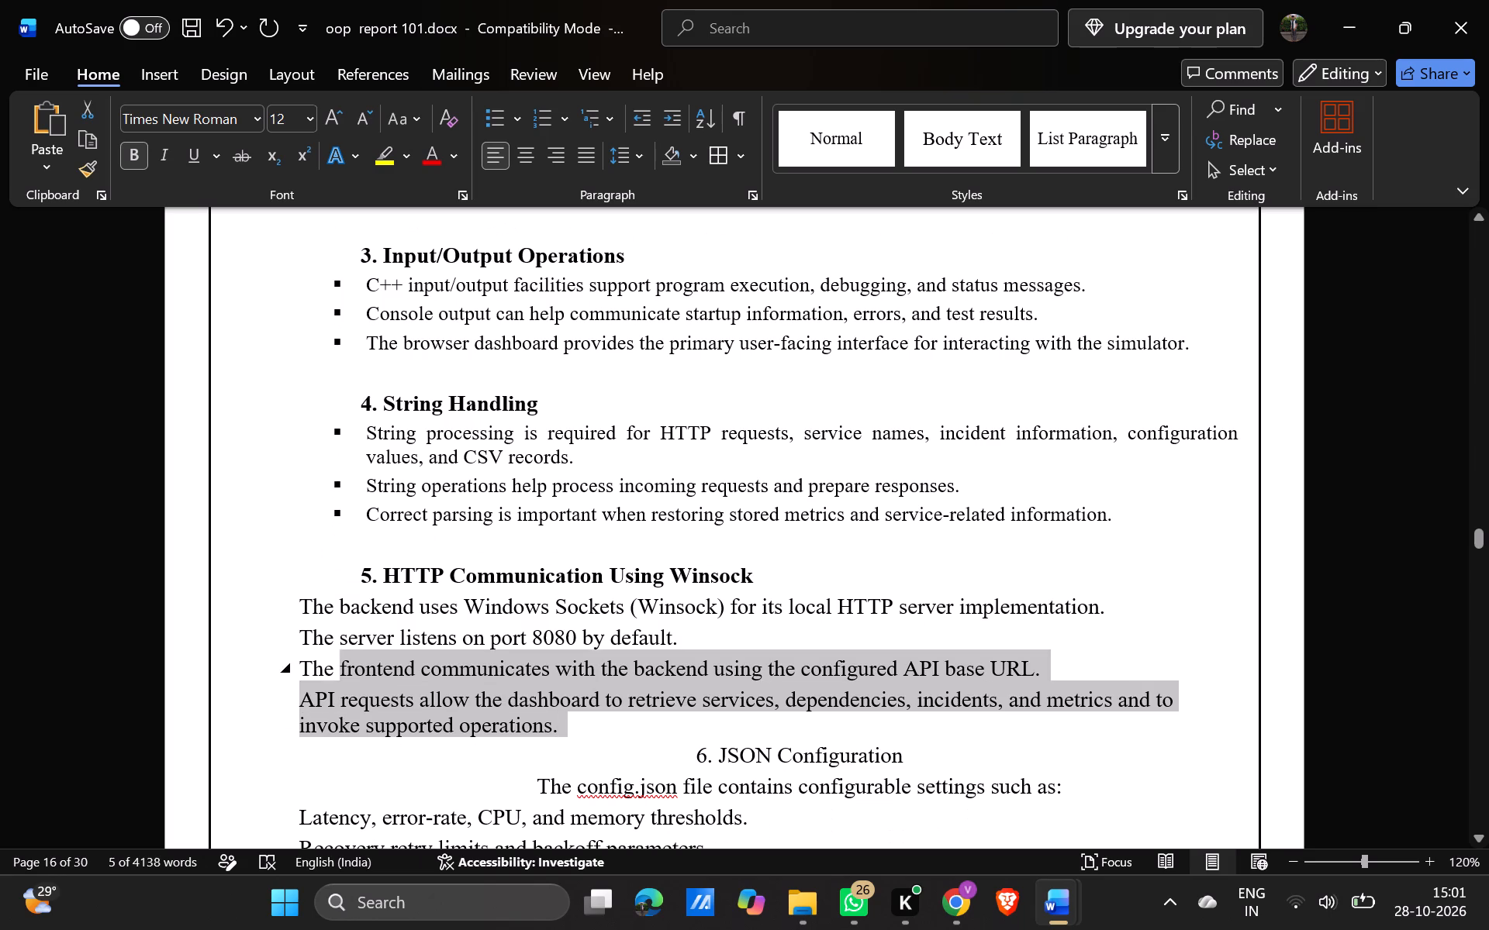
pyautogui.moveTo(351, 646); pyautogui.dragTo(300, 611)
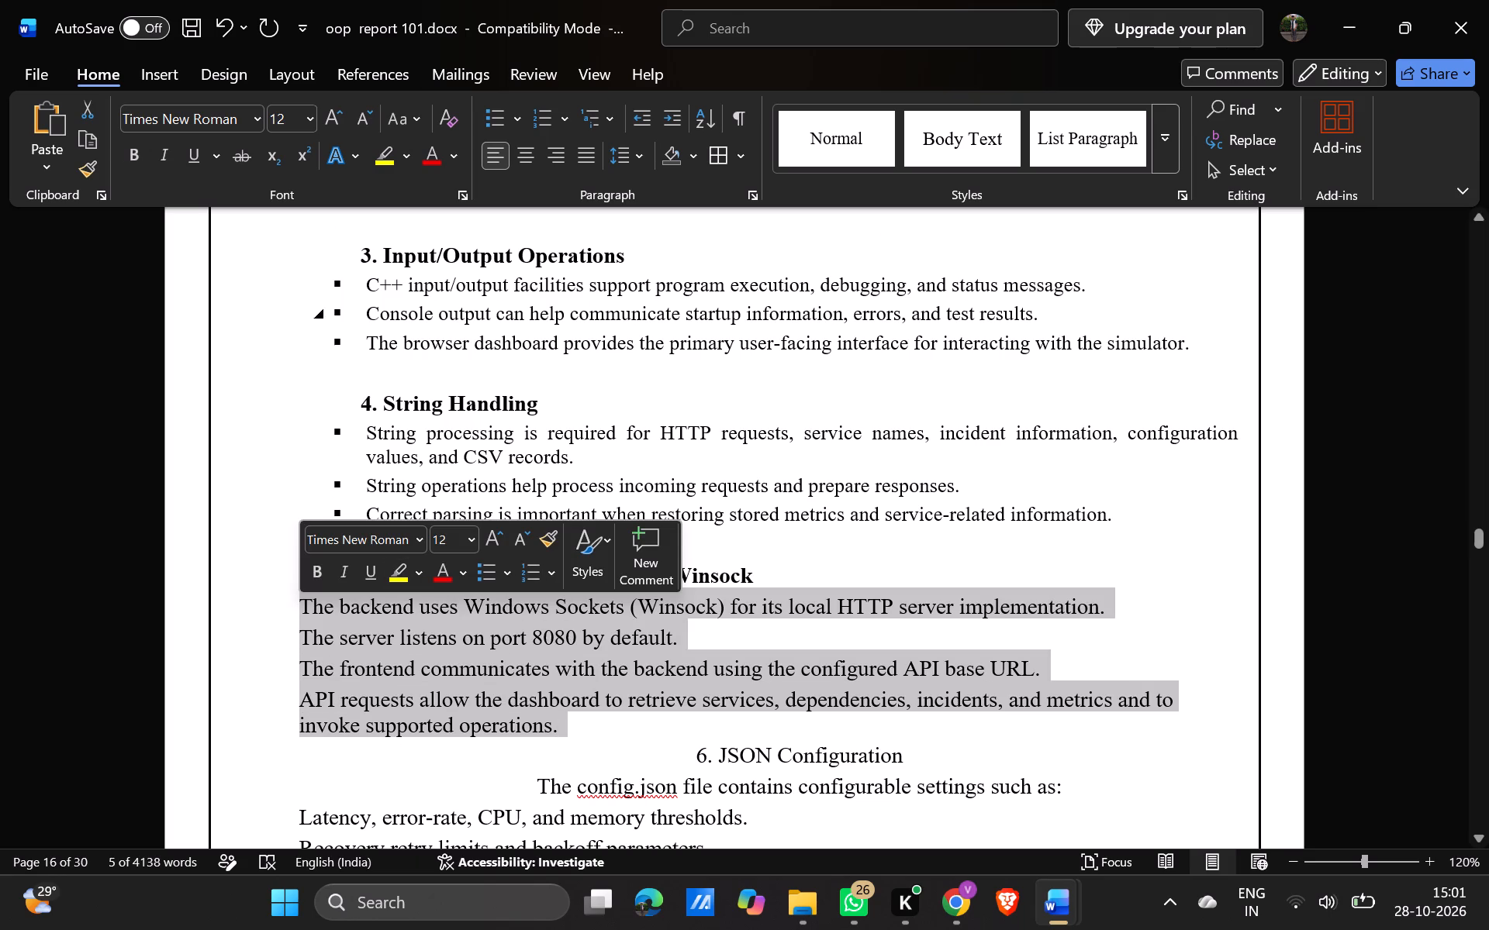
pyautogui.click(581, 159)
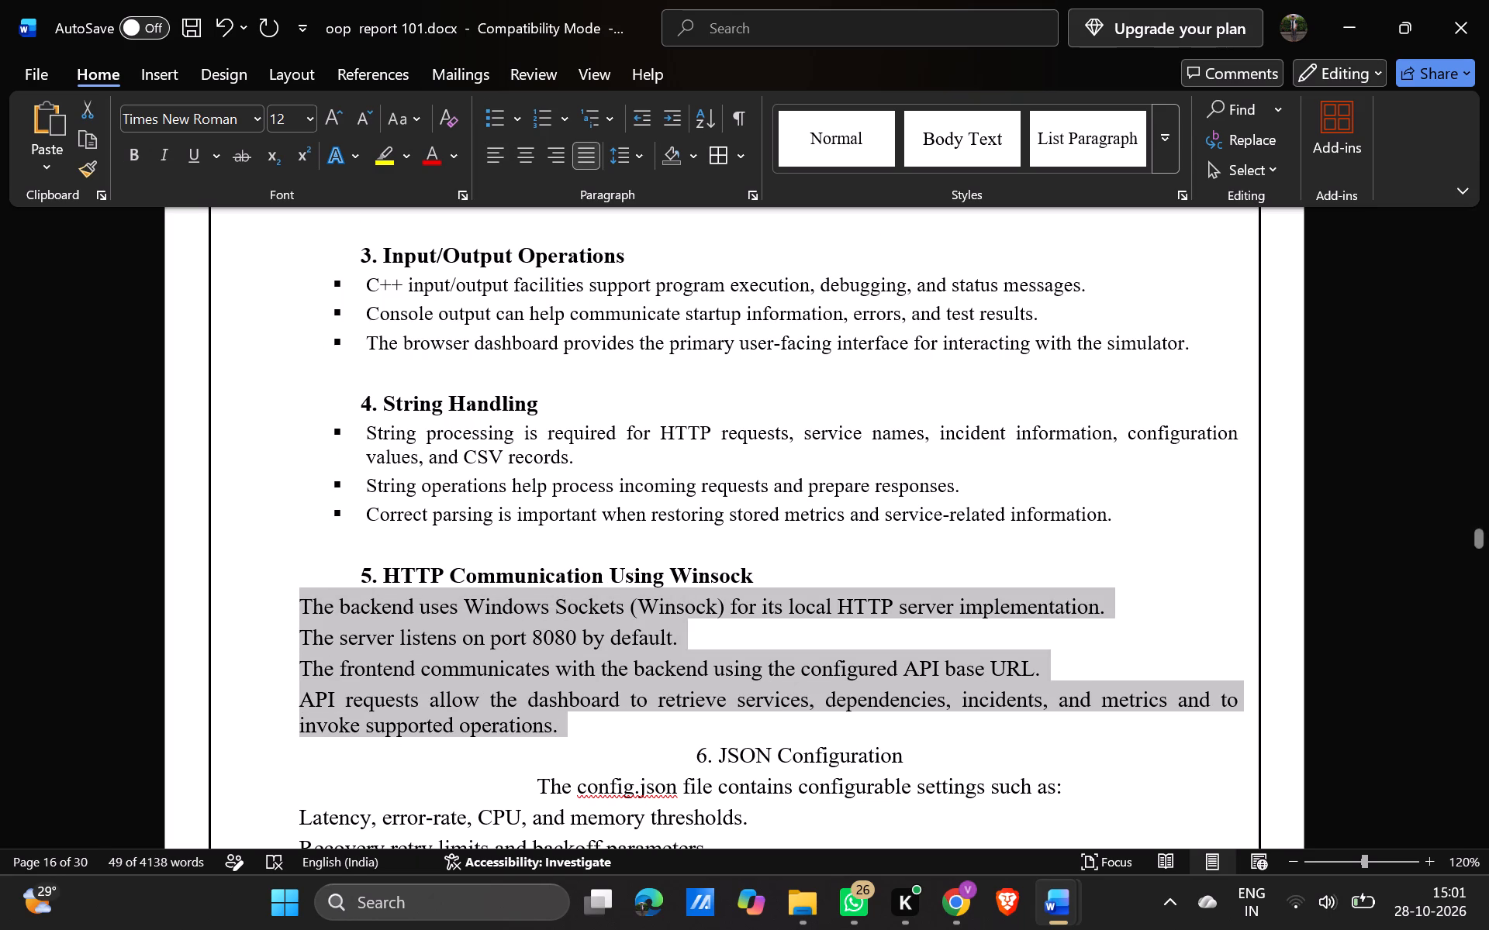
pyautogui.moveTo(310, 120); pyautogui.dragTo(305, 234)
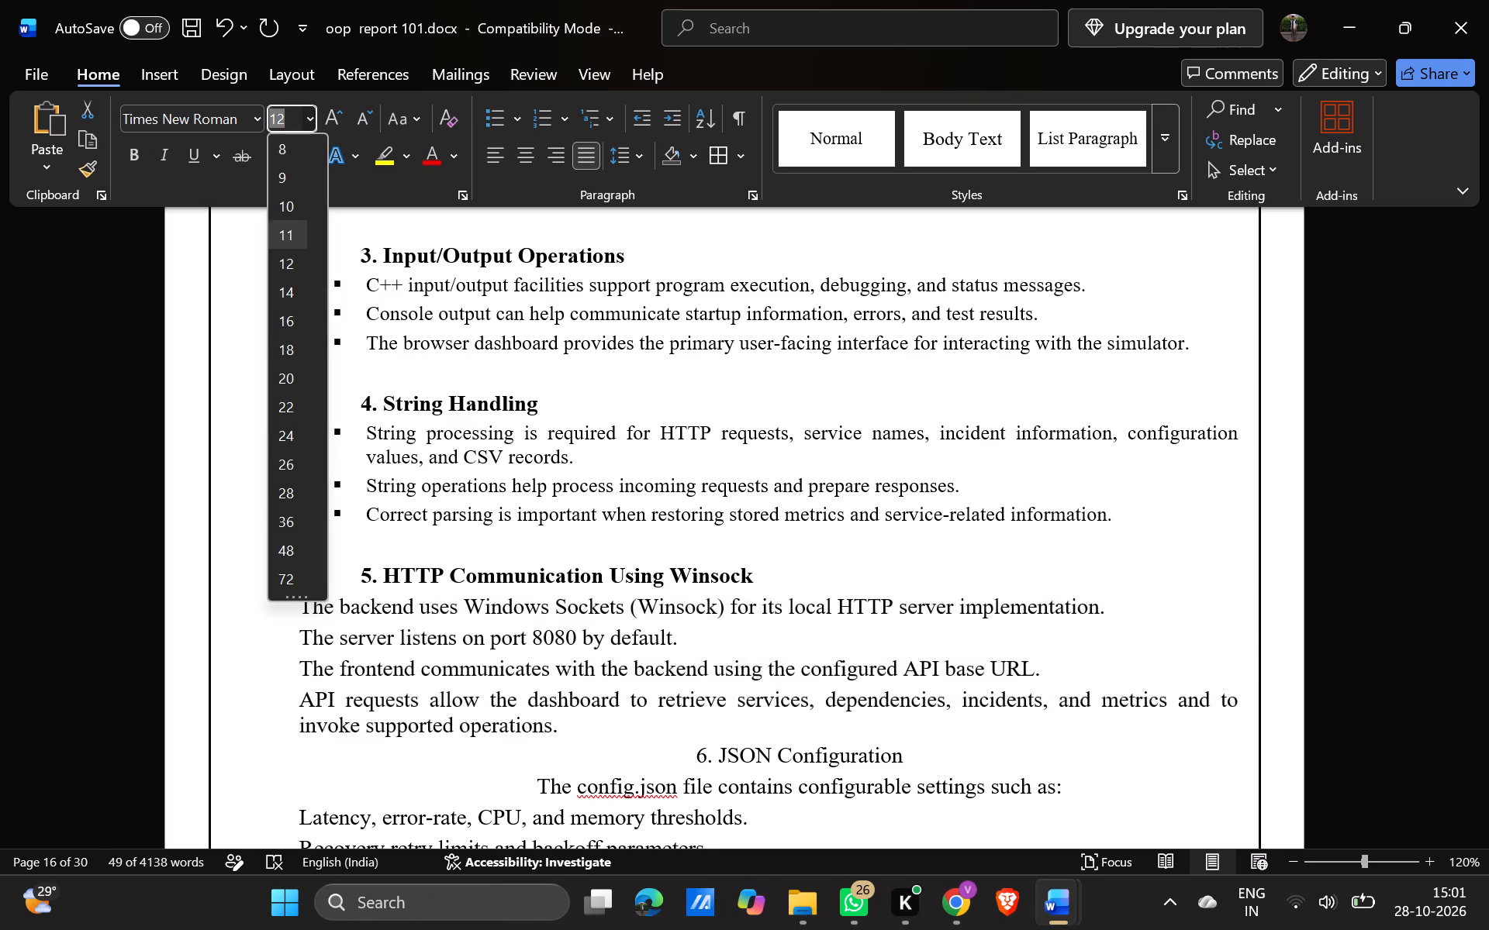
pyautogui.moveTo(305, 234); pyautogui.dragTo(303, 229)
pyautogui.click(303, 229)
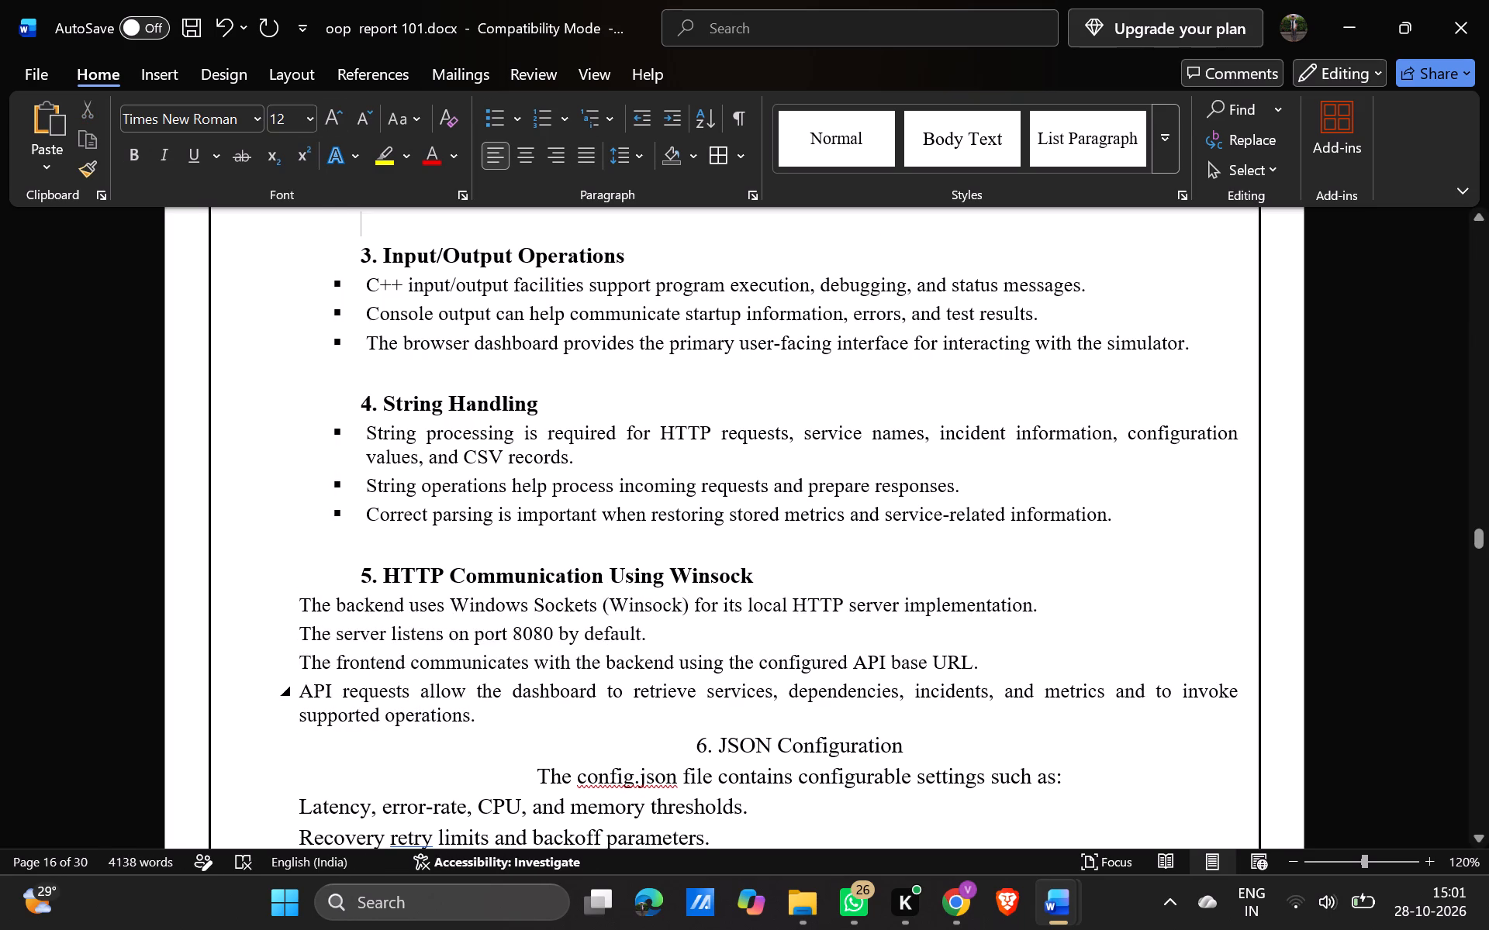
pyautogui.moveTo(491, 722); pyautogui.dragTo(312, 607)
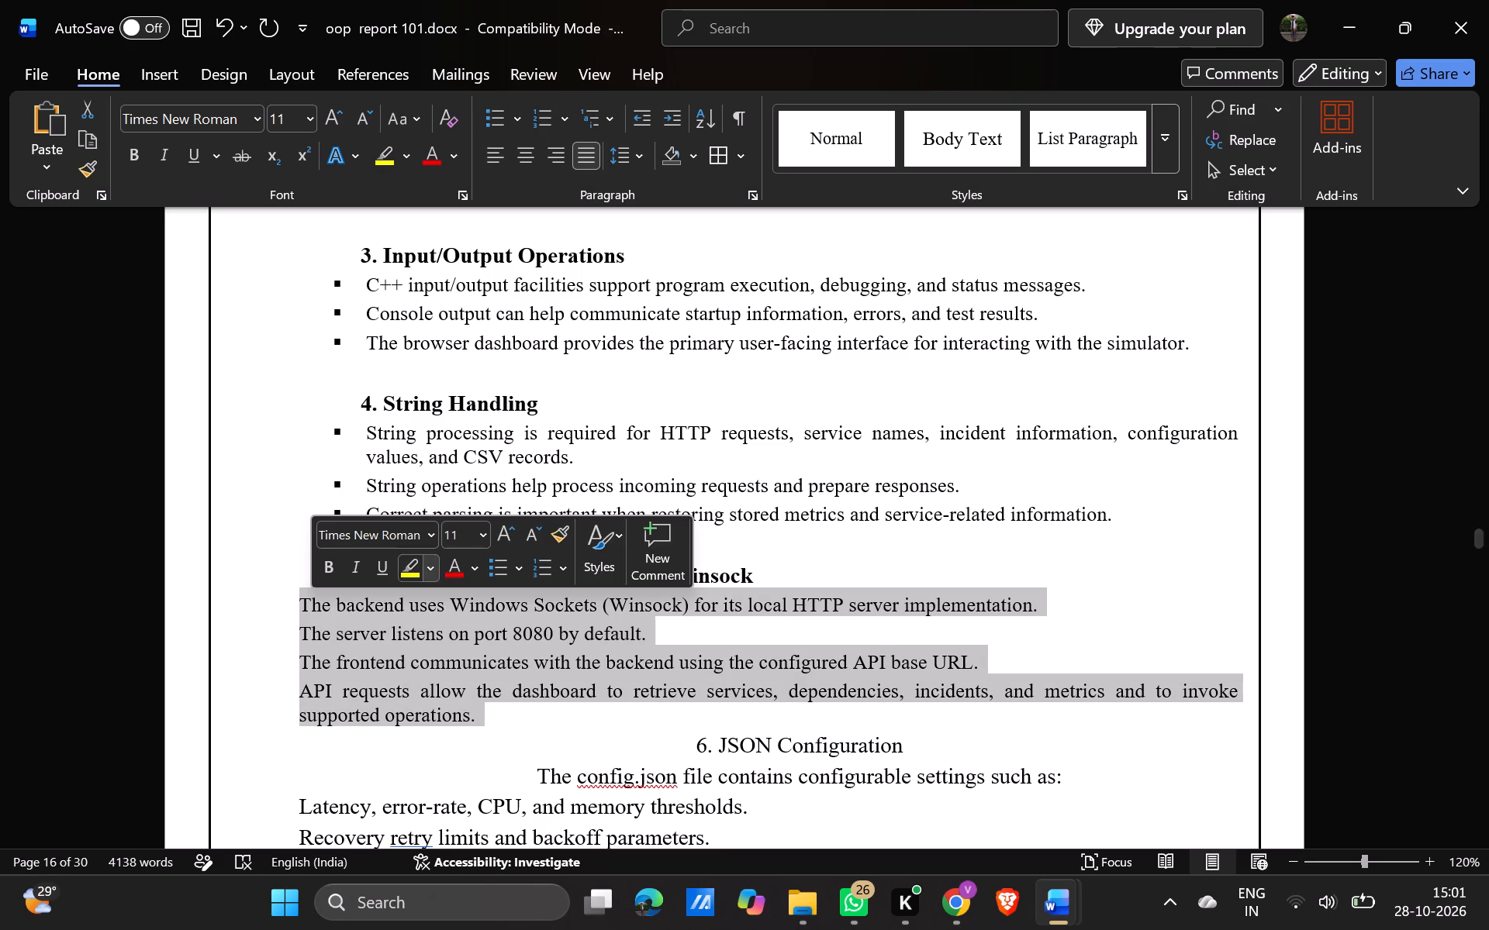
pyautogui.click(490, 560)
# Remove the centred alignment from the "6. JSON Configuration" heading and insert a blank line above it.
pyautogui.scroll(-1, 559, 718)
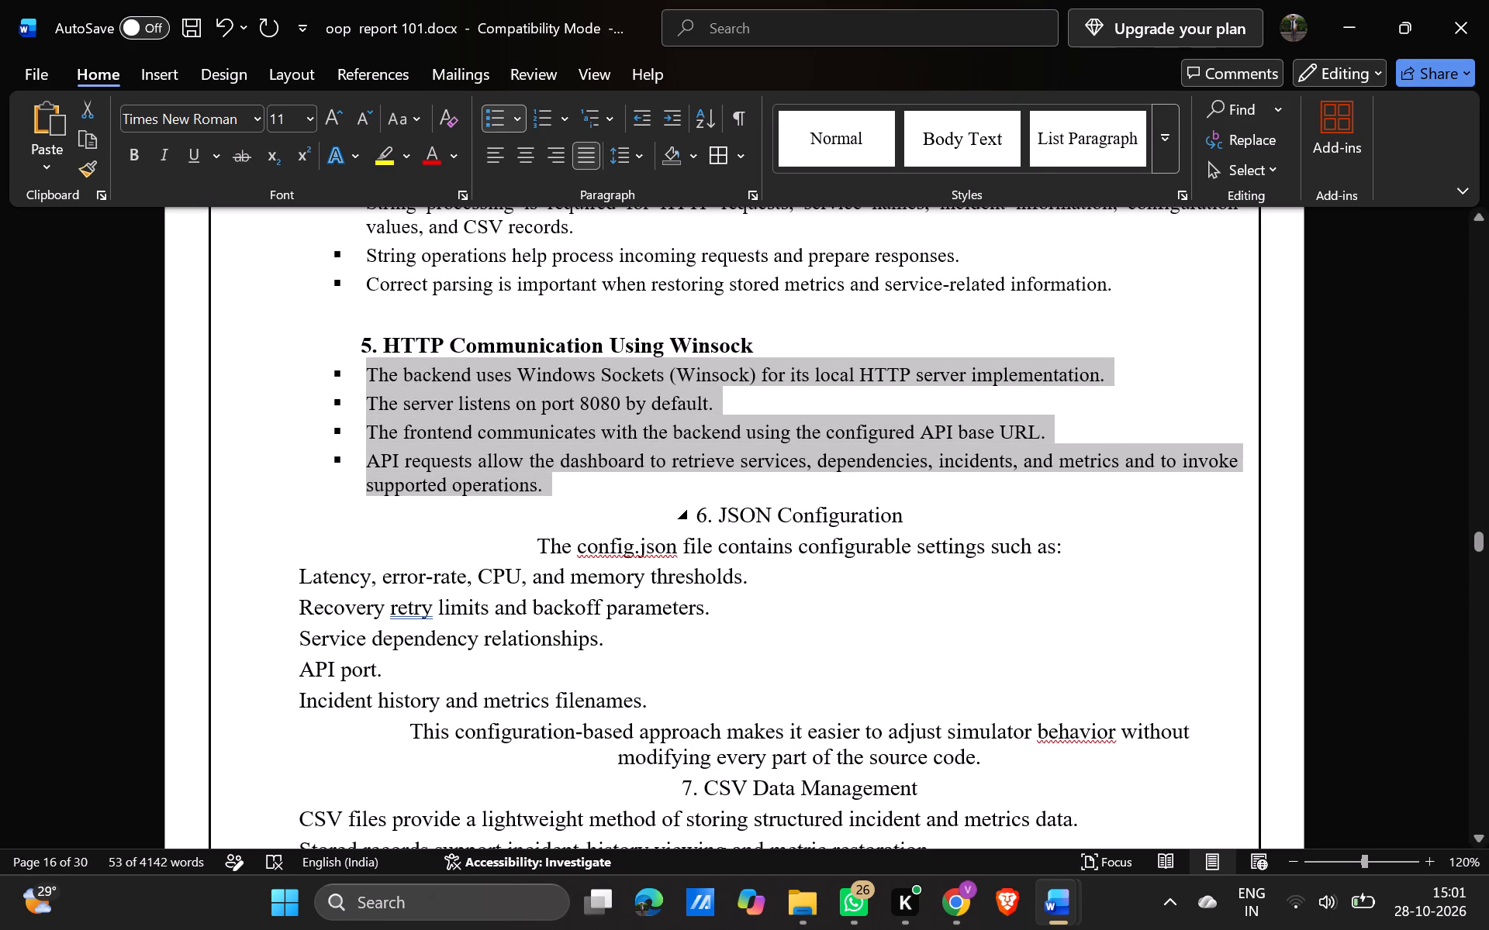
pyautogui.click(696, 514)
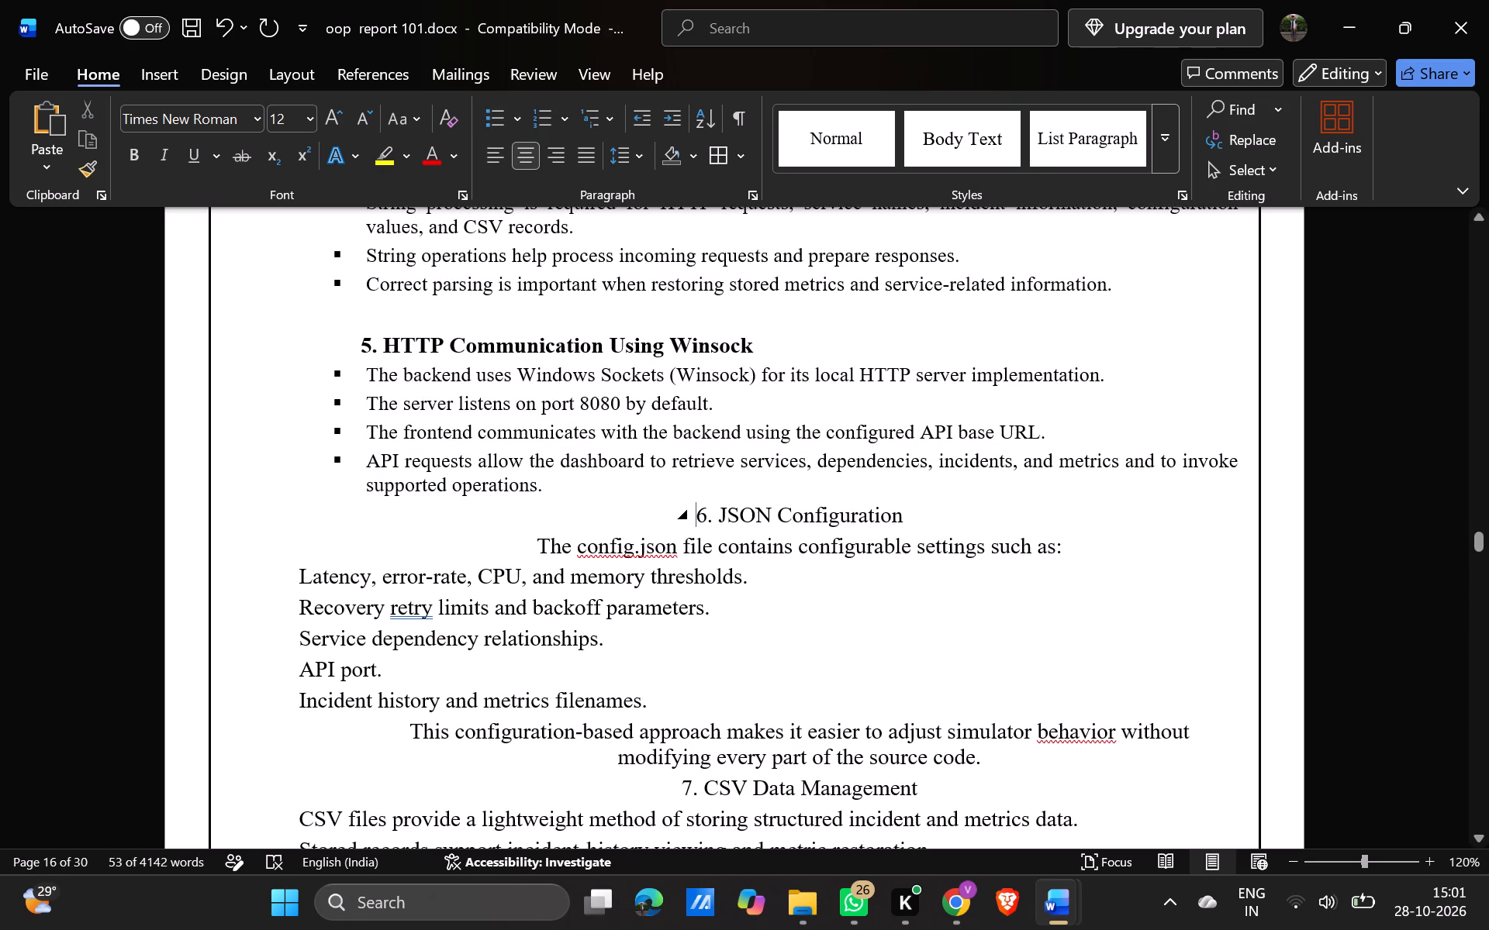
pyautogui.press('BackSpace')
pyautogui.press('Return')
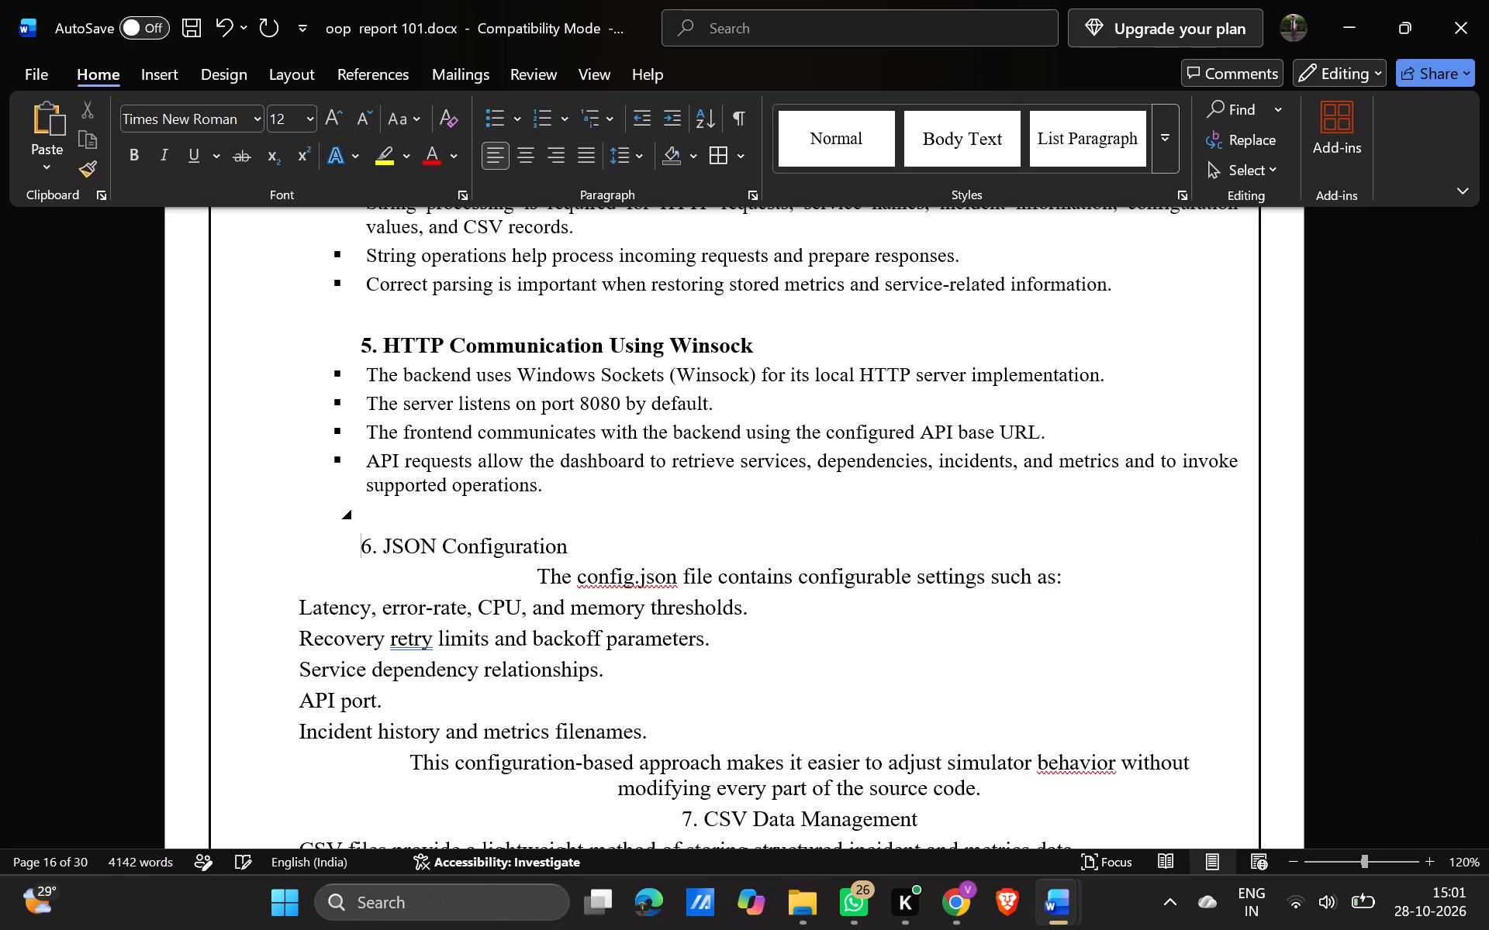
# Make the "6. JSON Configuration" heading bold.
pyautogui.moveTo(584, 546); pyautogui.dragTo(402, 553)
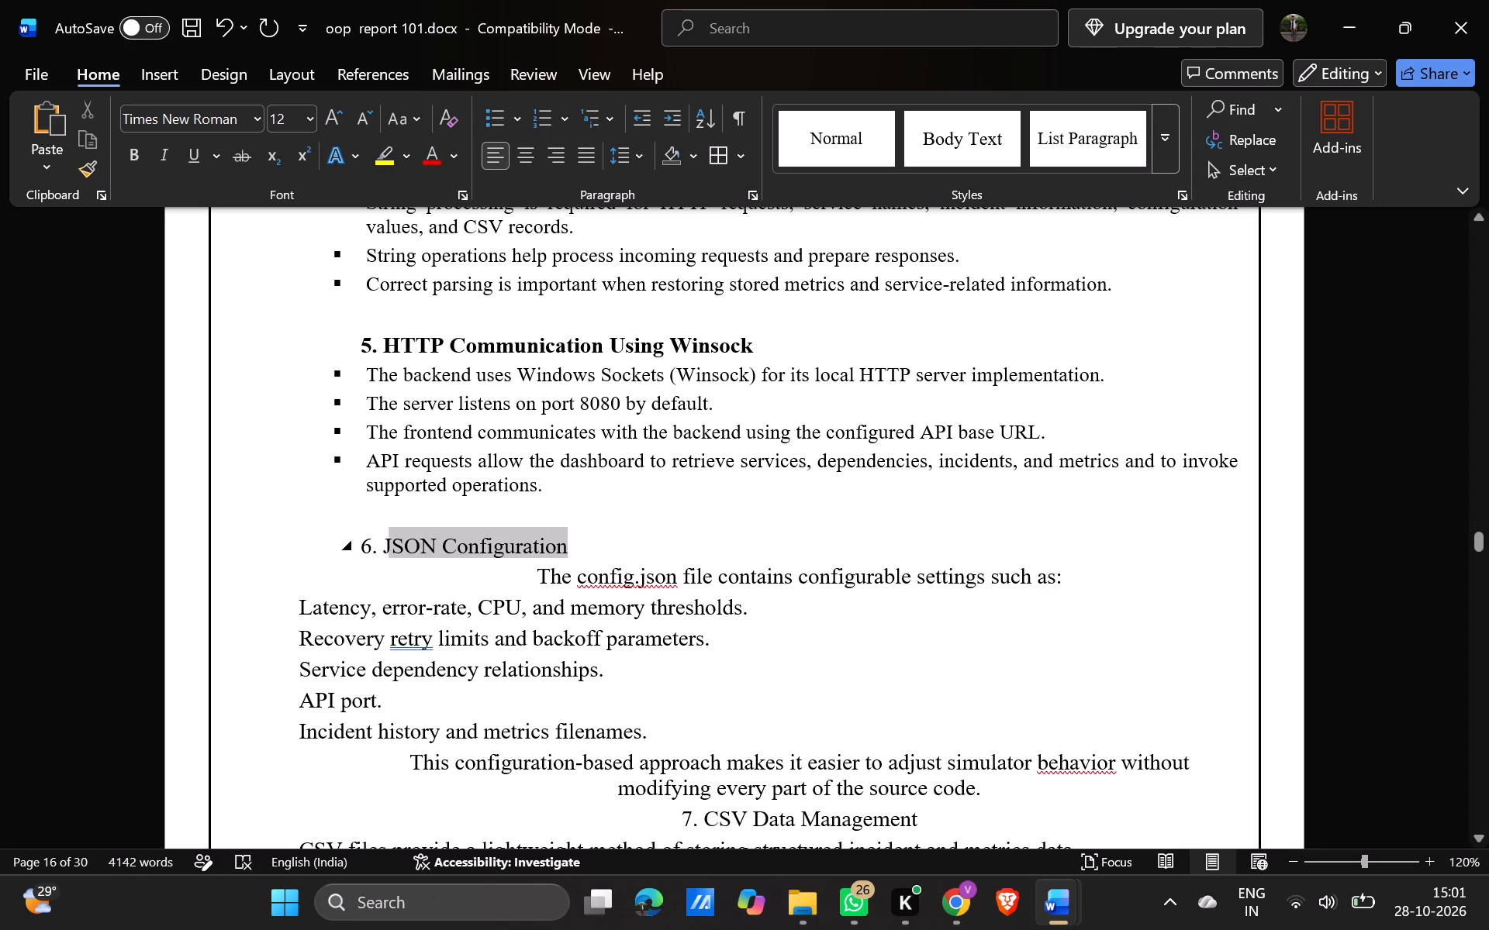
pyautogui.moveTo(402, 553); pyautogui.dragTo(363, 552)
pyautogui.click(382, 506)
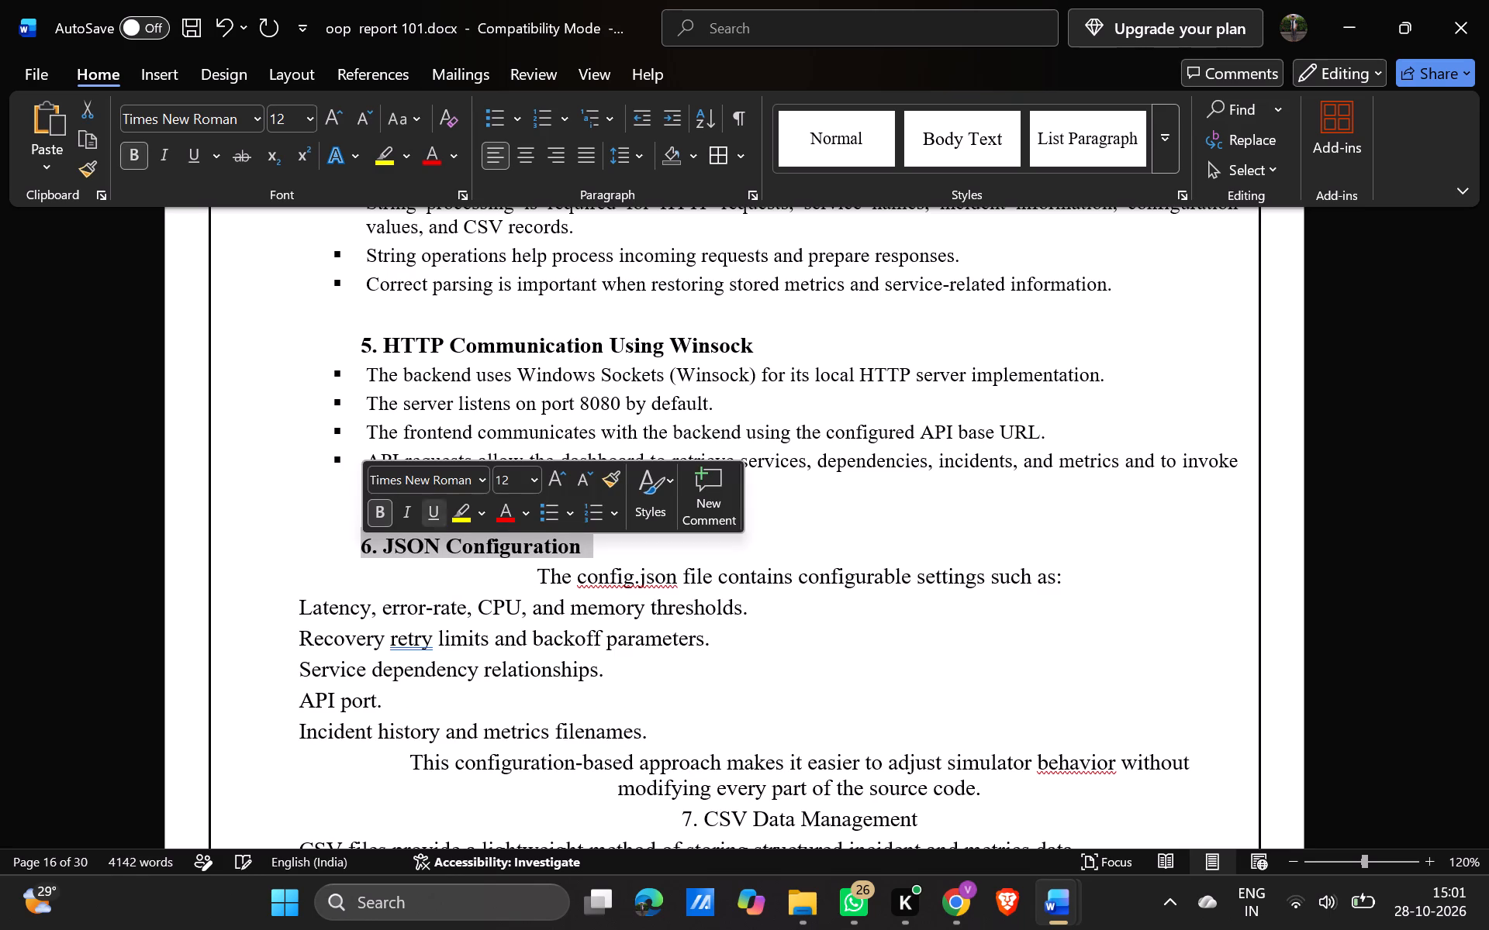
pyautogui.moveTo(532, 480); pyautogui.dragTo(513, 124)
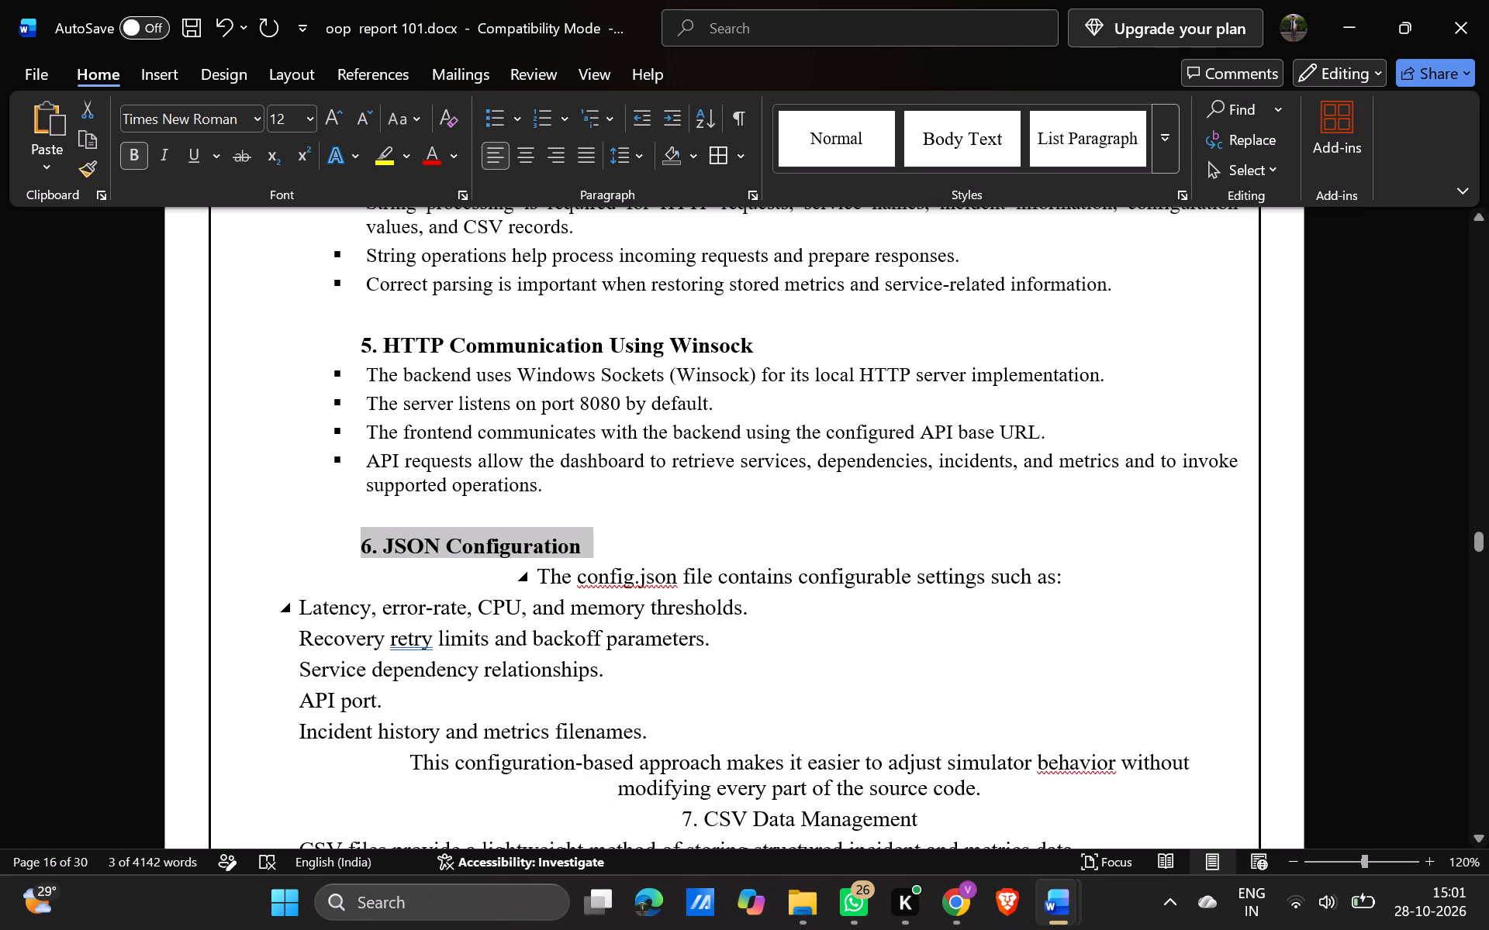
# Remove the centred alignment from "The config.json file contains configurable settings such as:" and indent it with spaces to match the lines below.
pyautogui.click(544, 571)
pyautogui.press('Left')
pyautogui.press('BackSpace')
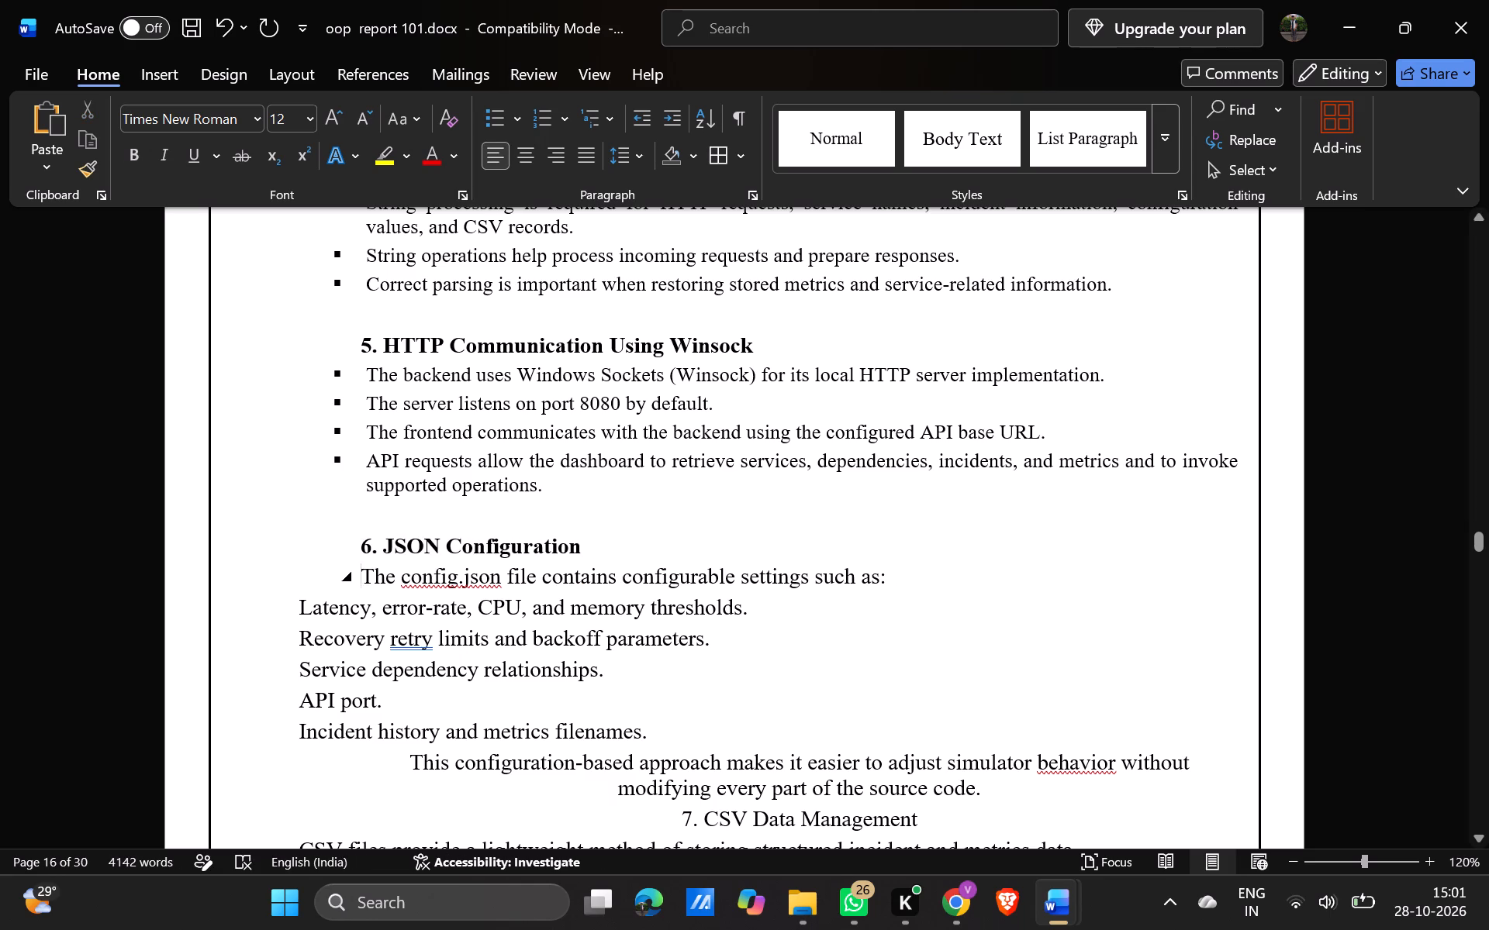
pyautogui.press('BackSpace')
pyautogui.press('space')
pyautogui.press('space')
pyautogui.press('space')
pyautogui.press('space')
pyautogui.press('space')
pyautogui.press('space')
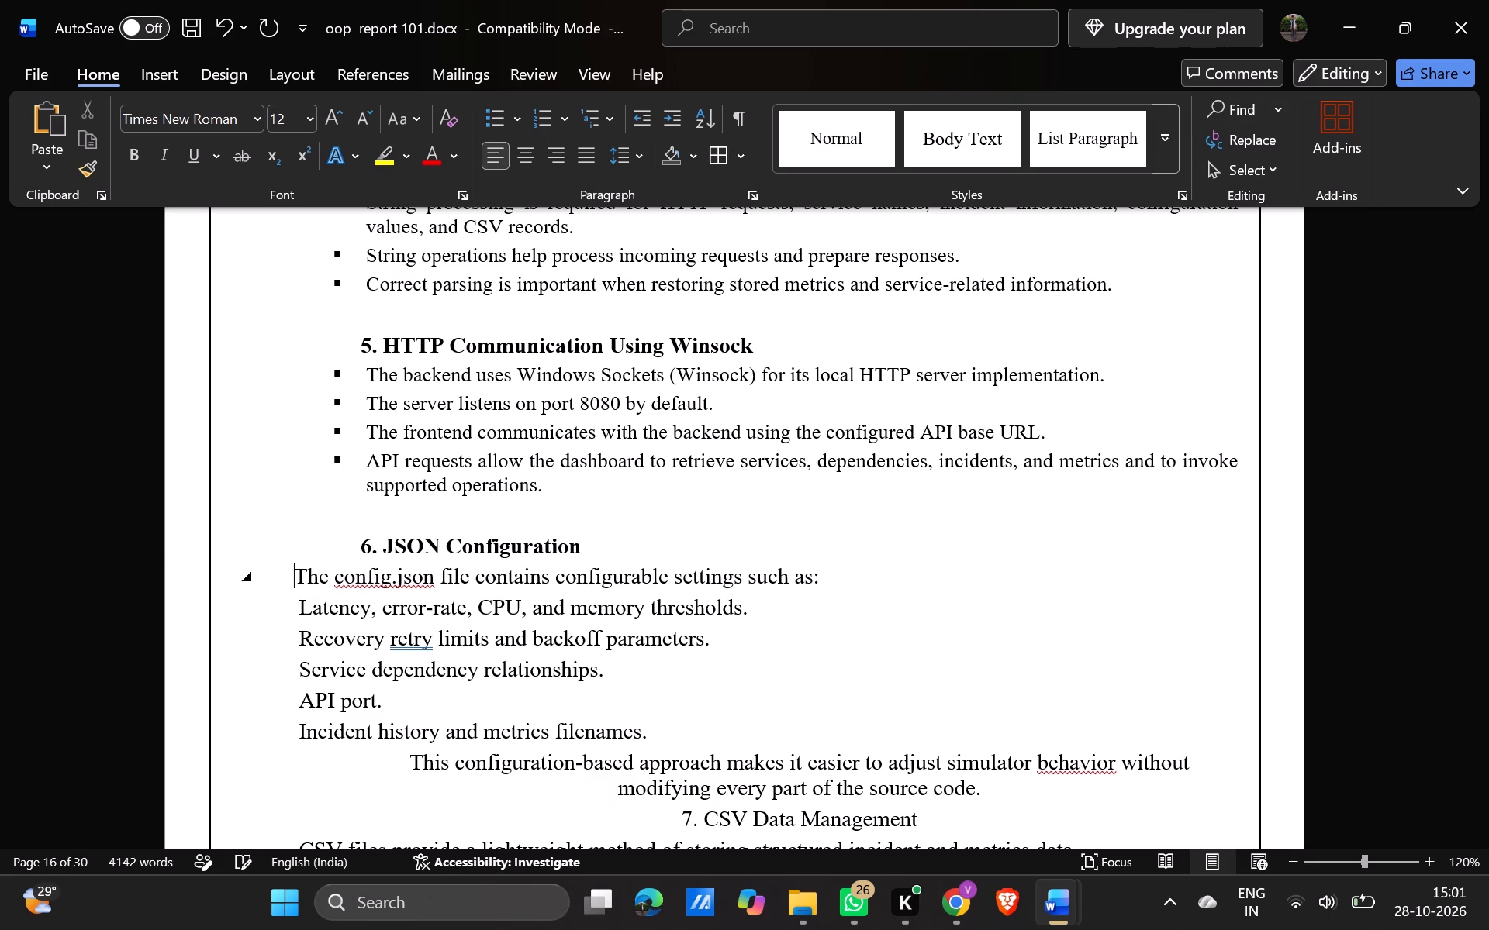
pyautogui.press('space')
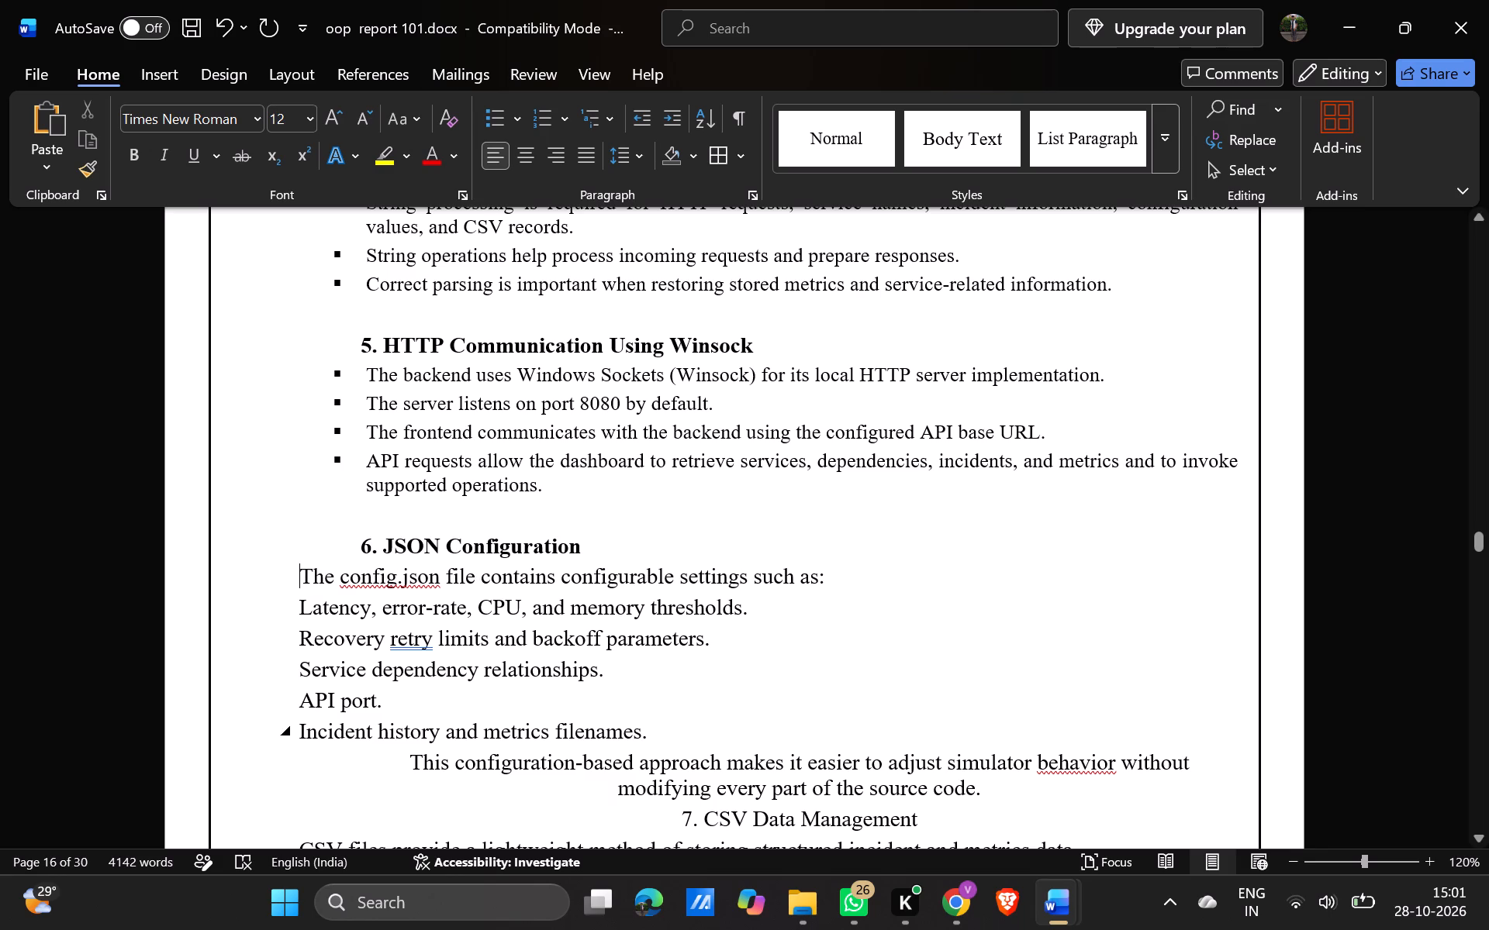
# Remove the centred alignment from the "This configuration-based approach" paragraph and indent its first line with spaces to match the lines above.
pyautogui.scroll(-1, 604, 740)
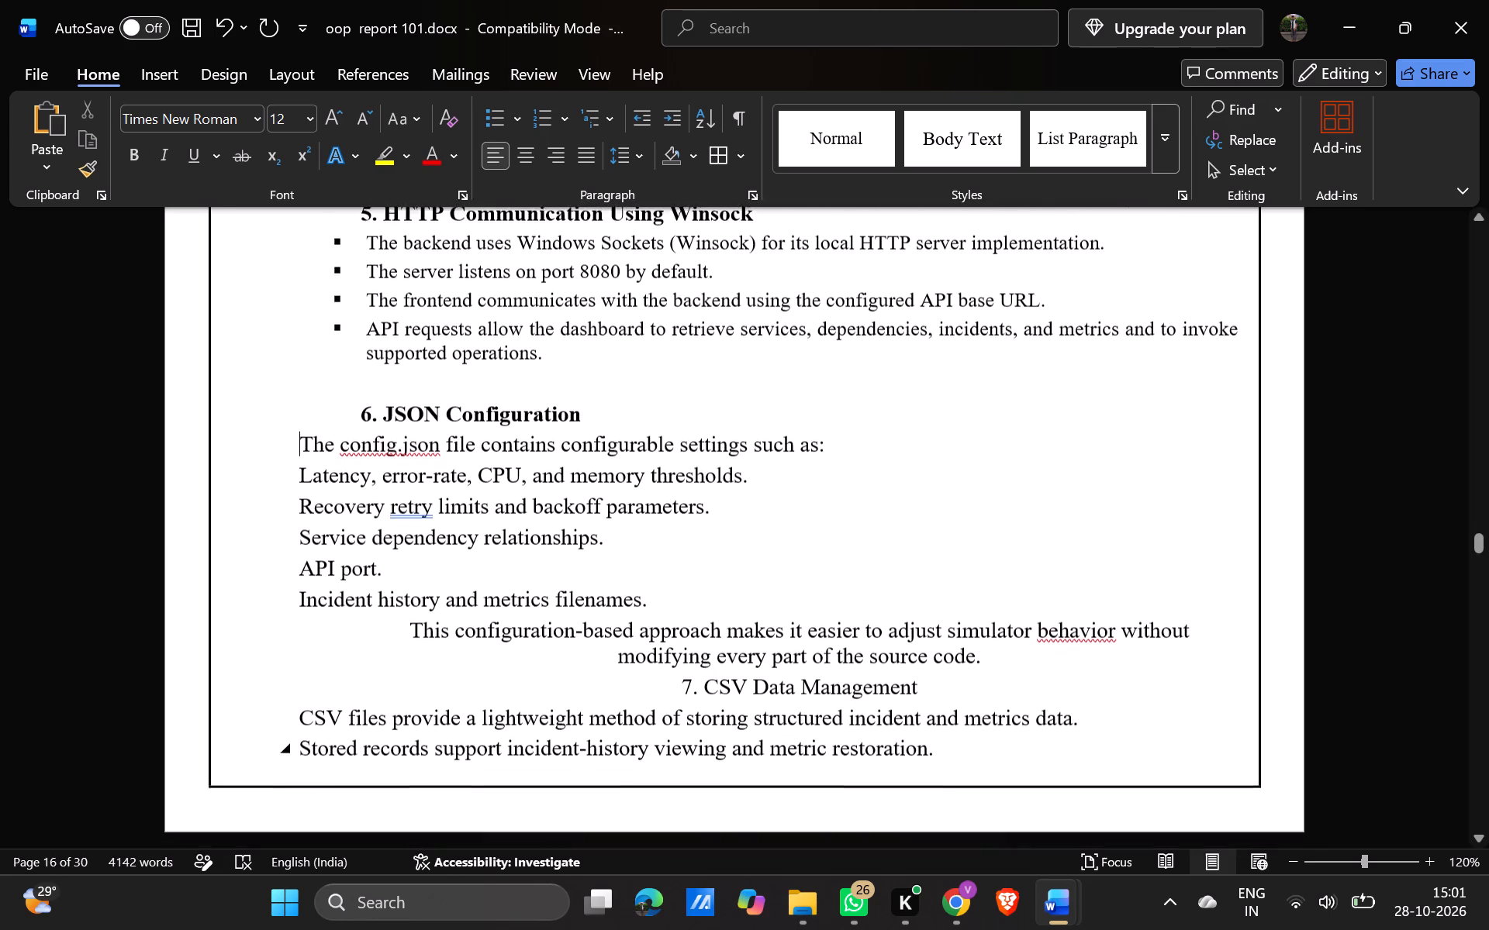
pyautogui.scroll(-1, 604, 740)
pyautogui.click(409, 611)
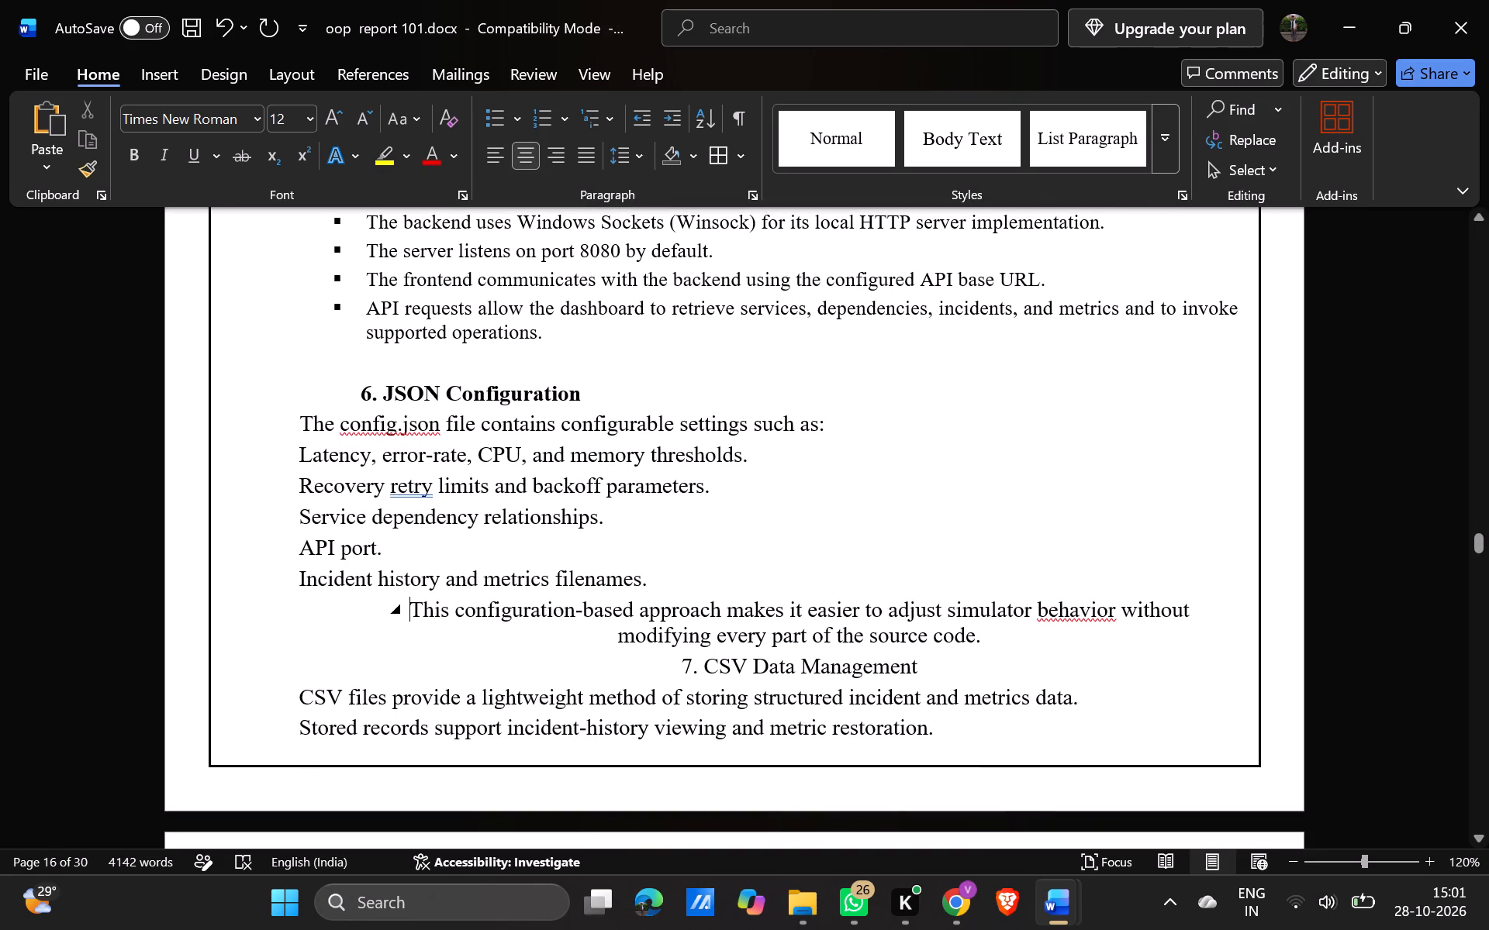
pyautogui.press('BackSpace')
pyautogui.press('BackSpace')
pyautogui.press('space')
pyautogui.press('space')
pyautogui.press('space')
pyautogui.press('space')
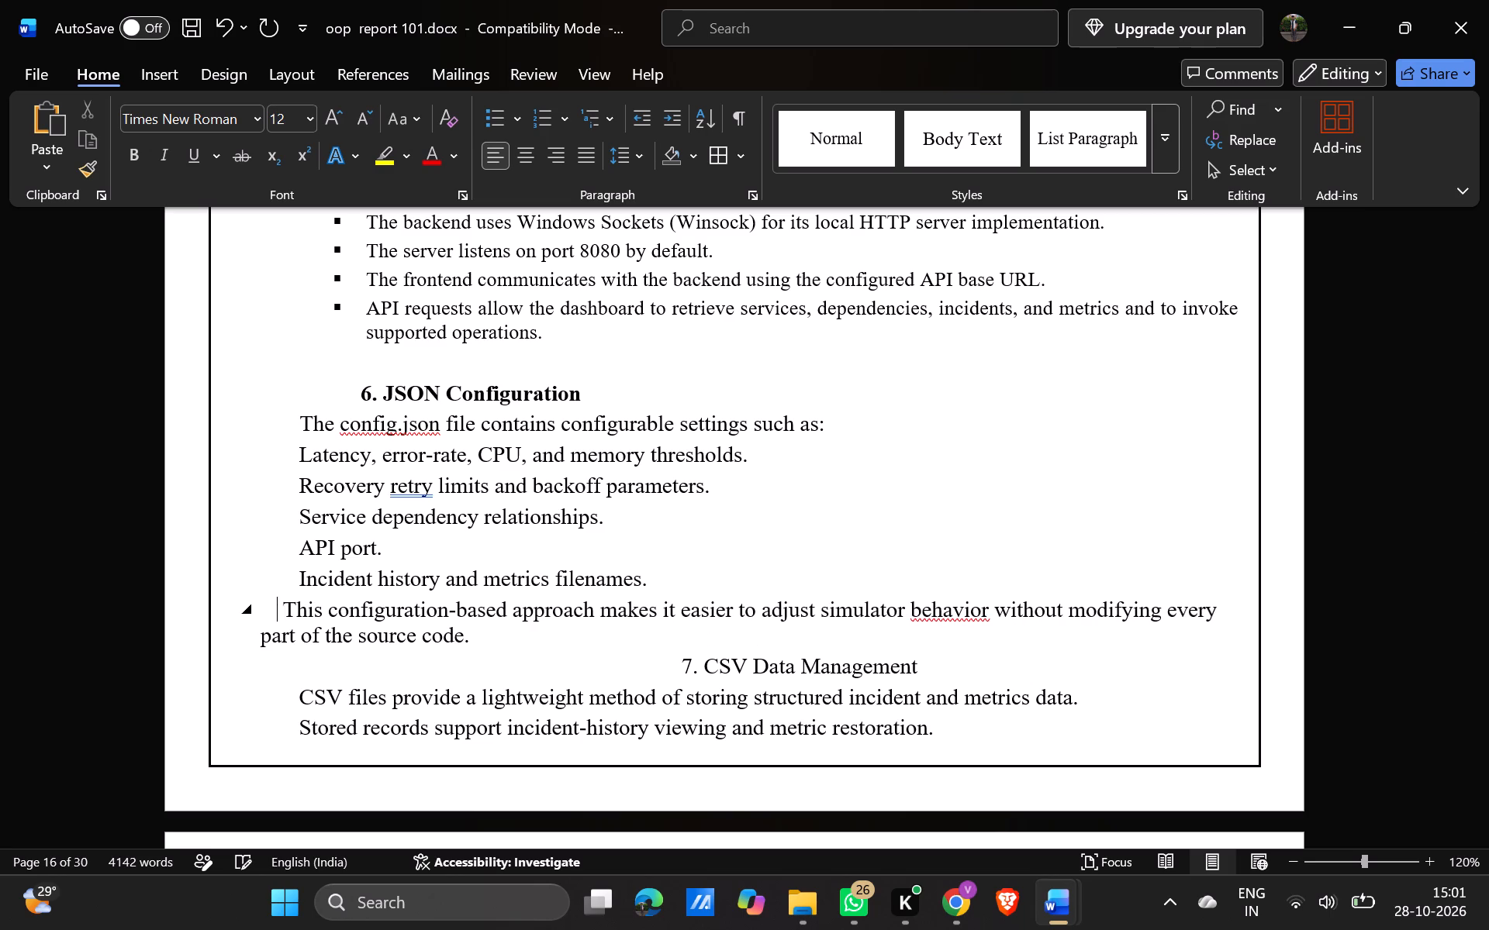
pyautogui.press('space')
pyautogui.press('space')
pyautogui.press('space')
# Indent the wrapped line "part of the source code." so it lines up with the paragraph's first line.
pyautogui.press('Down')
pyautogui.press('Left')
pyautogui.press('Left')
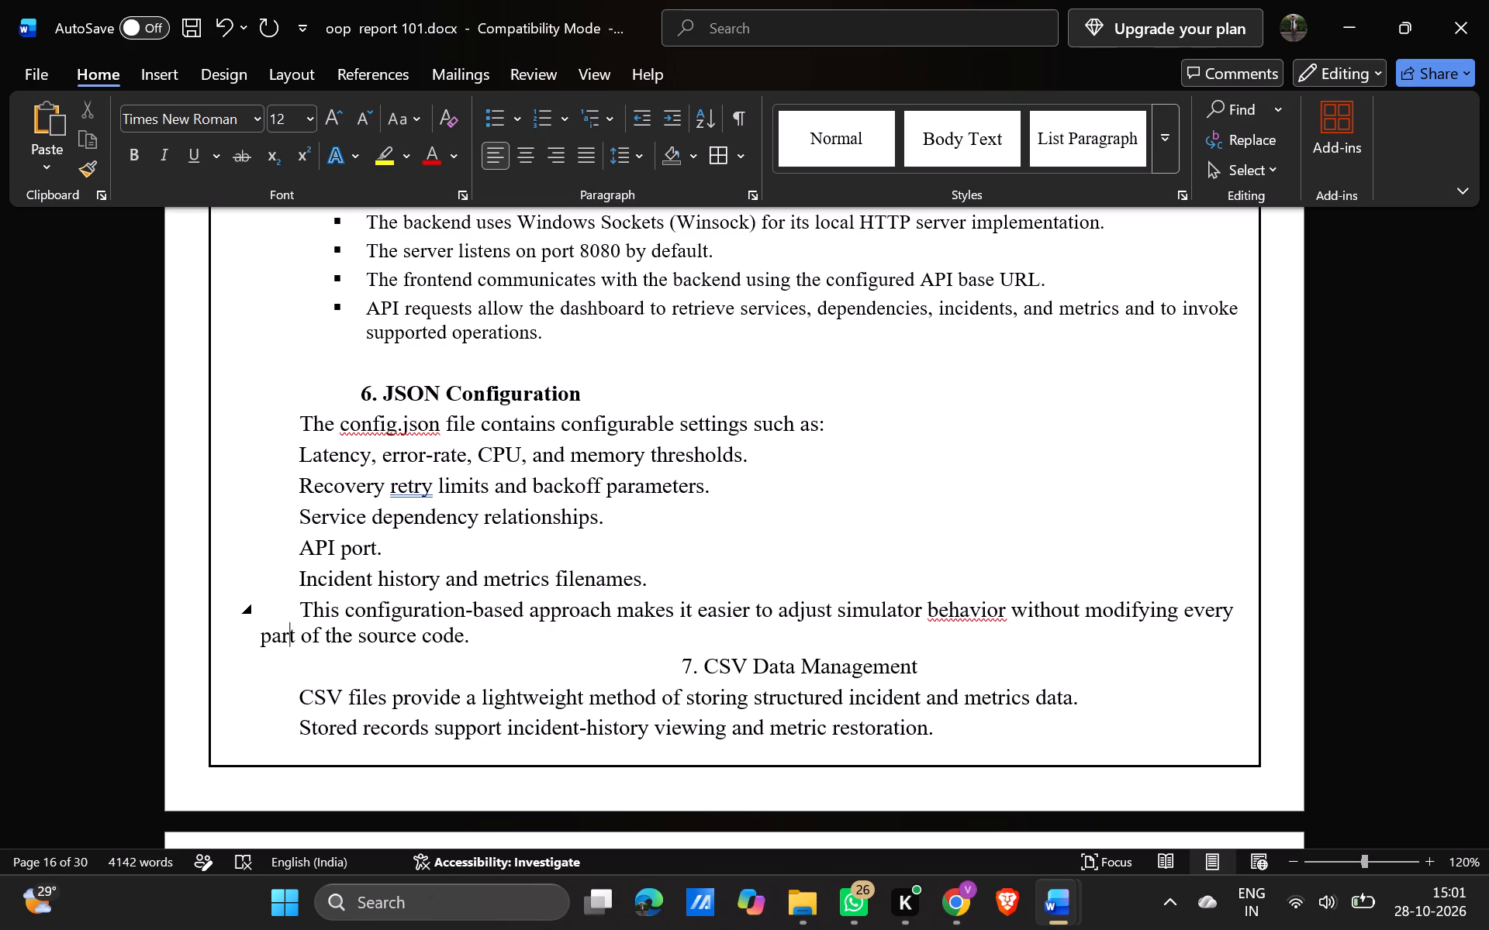
pyautogui.press('Left')
pyautogui.press('Left')
pyautogui.press('Left')
pyautogui.press('space')
pyautogui.press('Tab')
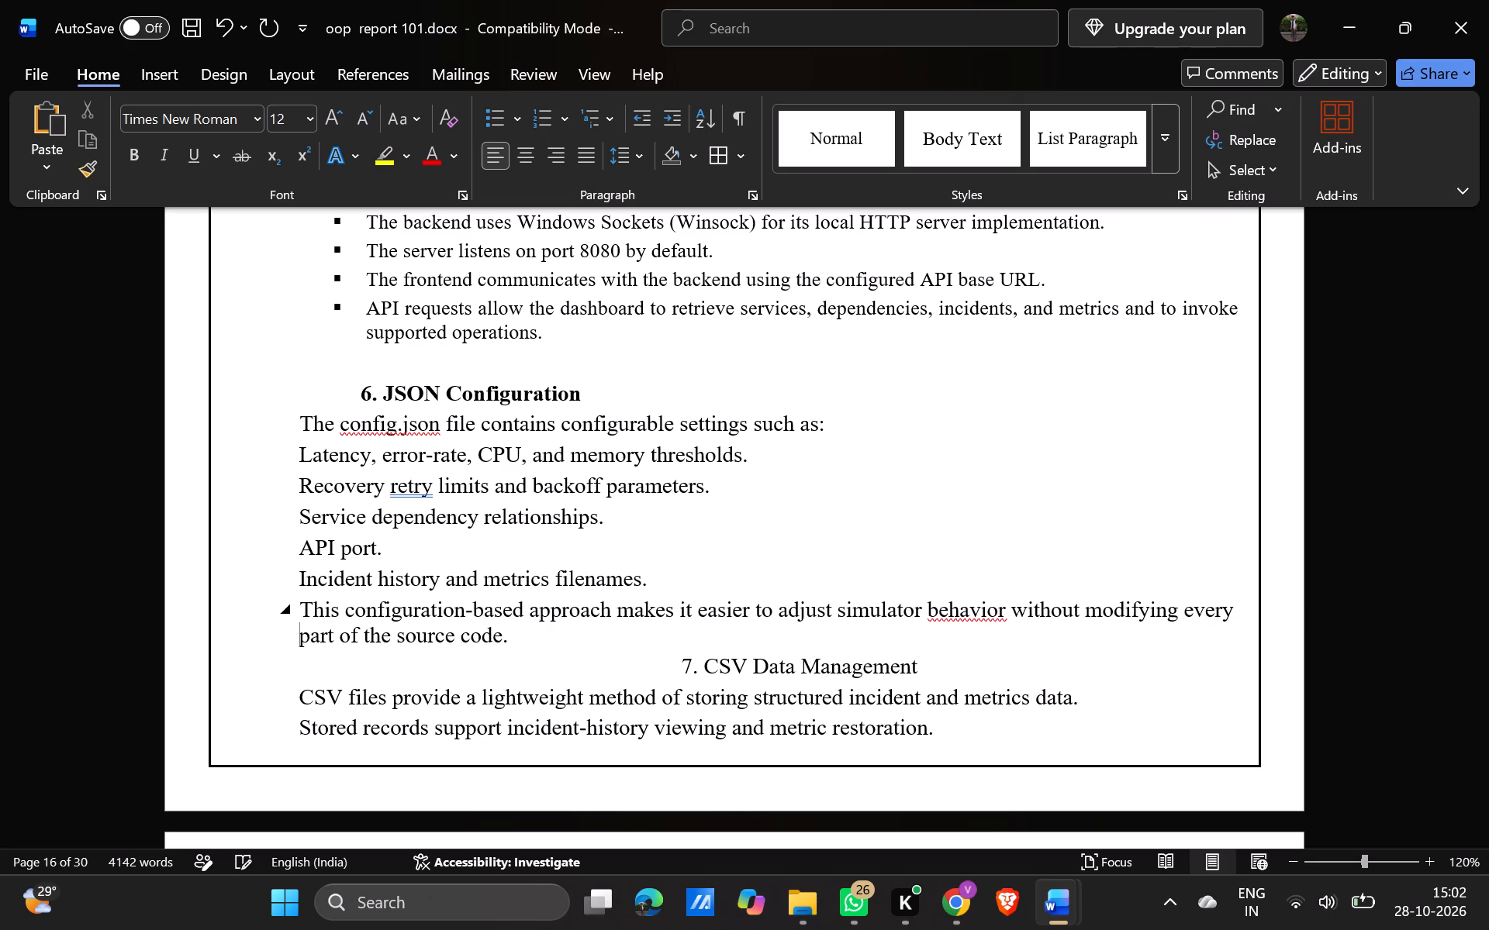
# Format the seven paragraphs under "6. JSON Configuration" as a justified, square-bulleted list at font size 11.
pyautogui.moveTo(533, 632); pyautogui.dragTo(313, 421)
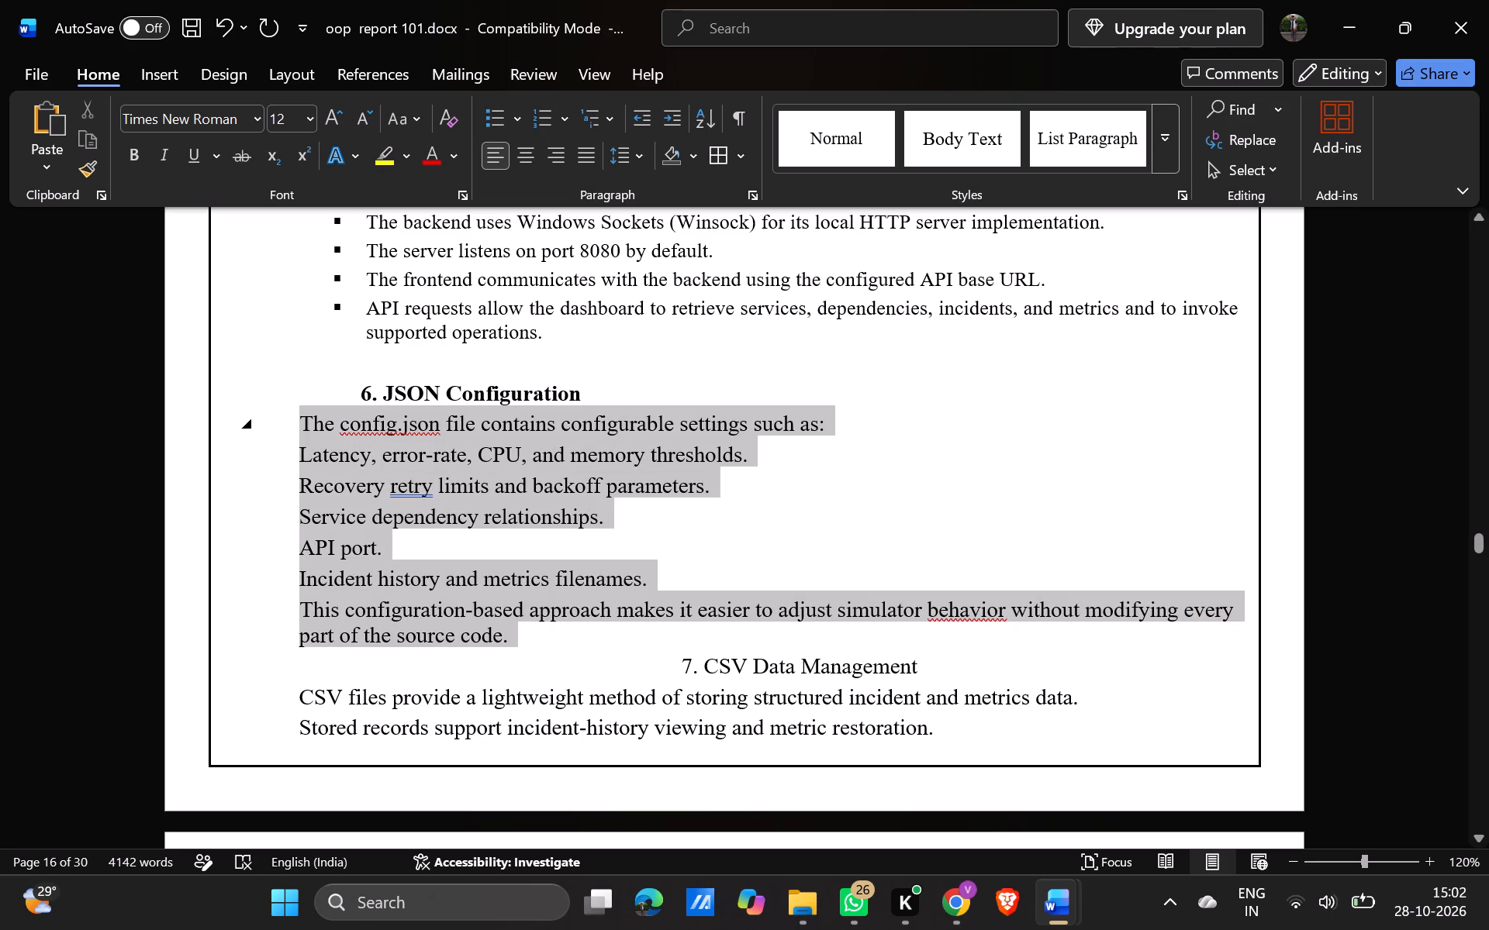
pyautogui.moveTo(313, 421); pyautogui.dragTo(309, 422)
pyautogui.click(482, 350)
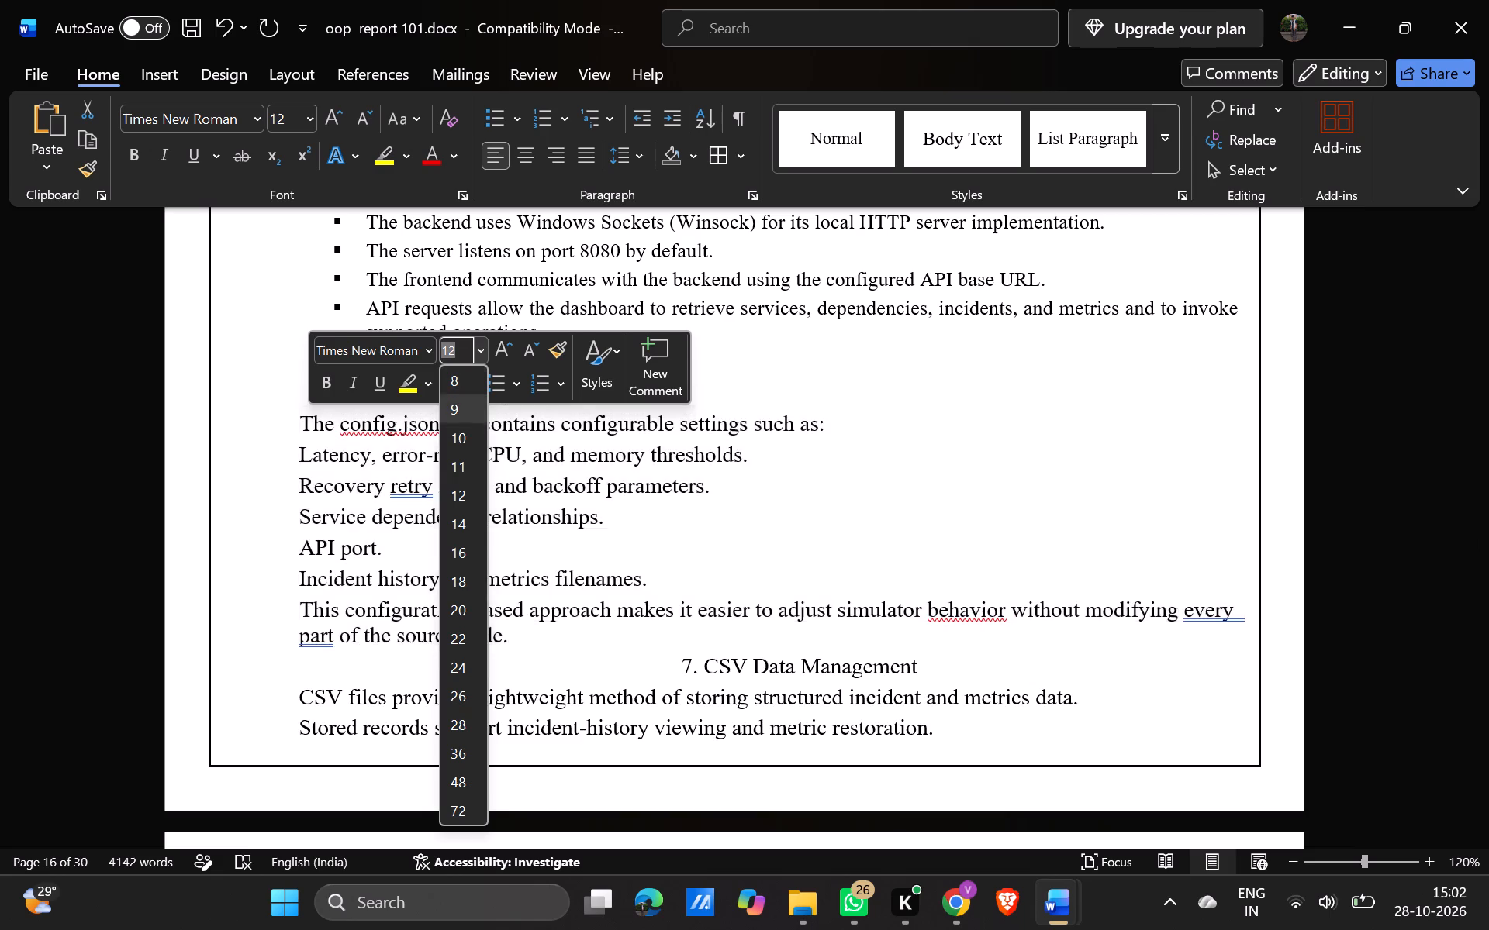
pyautogui.click(469, 456)
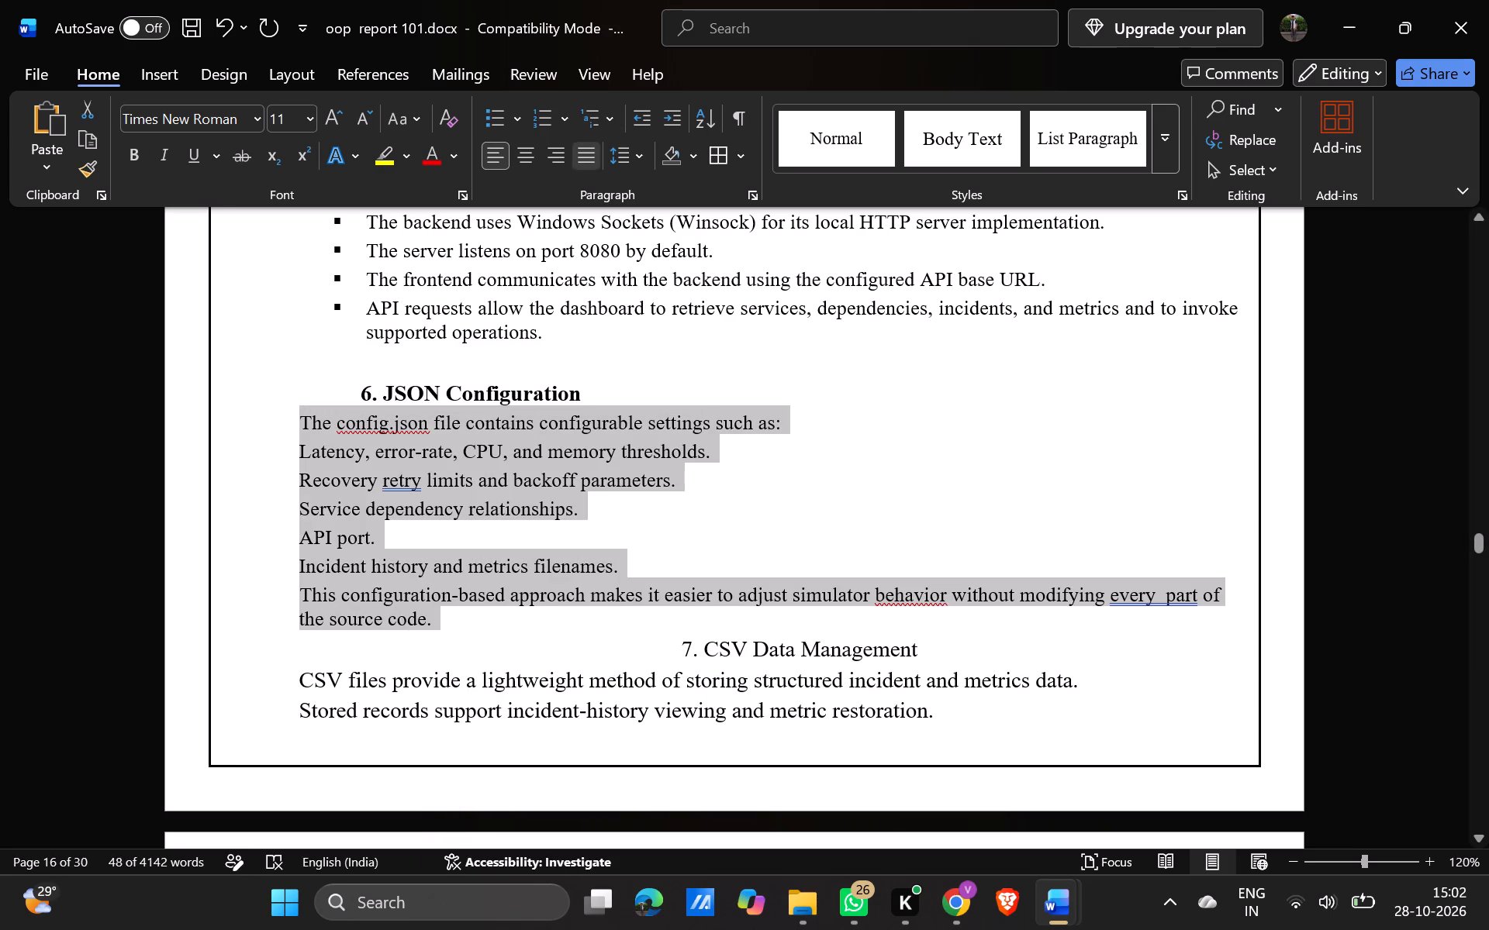
pyautogui.click(587, 145)
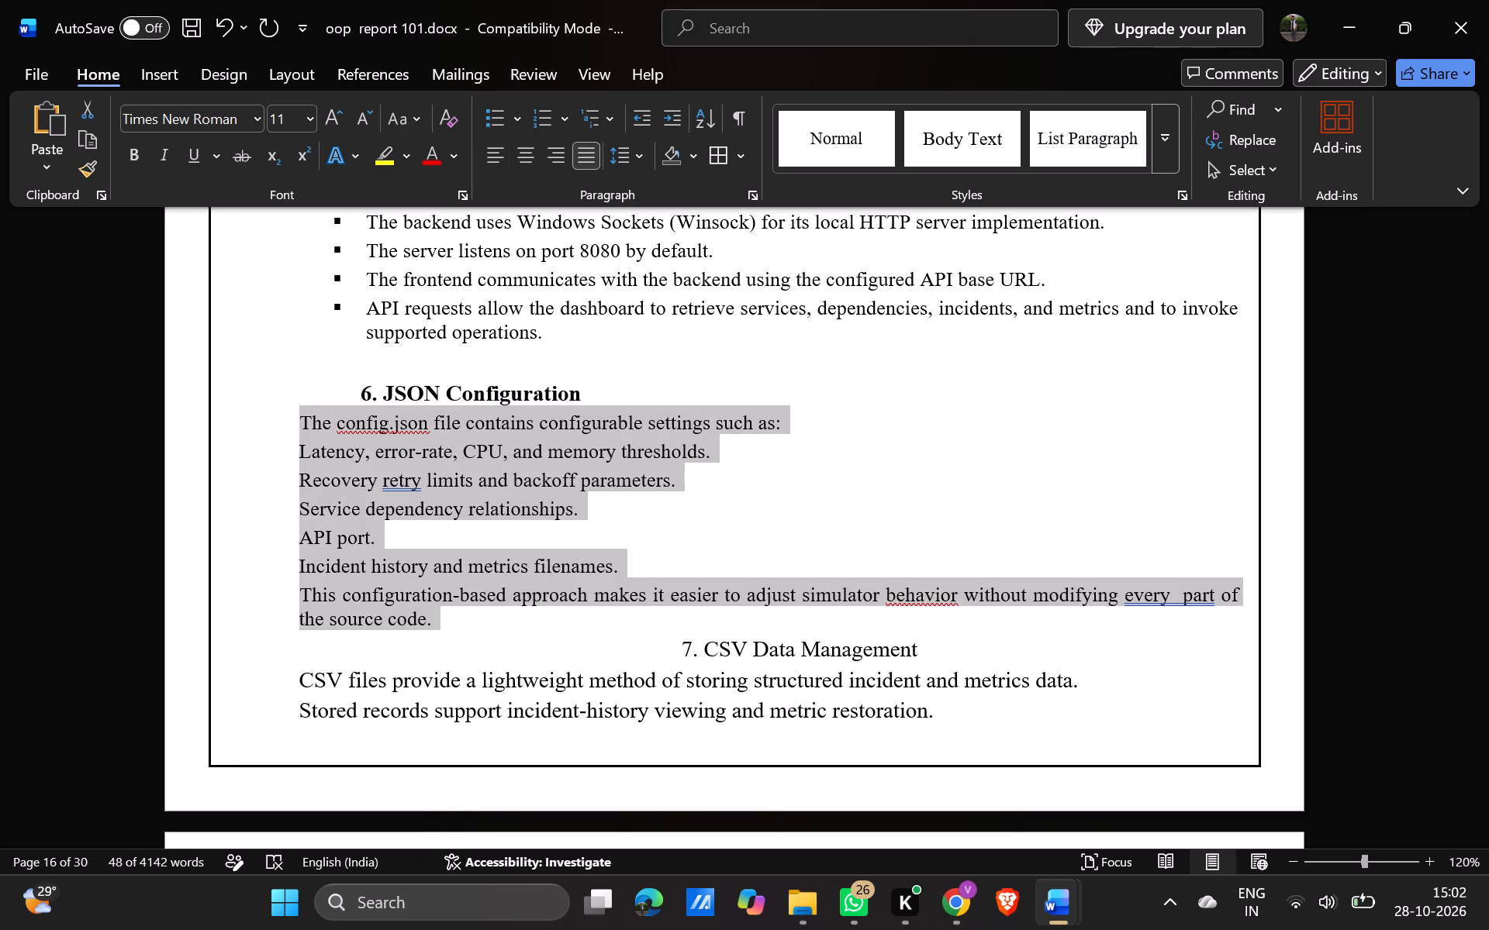
pyautogui.click(499, 123)
pyautogui.click(547, 470)
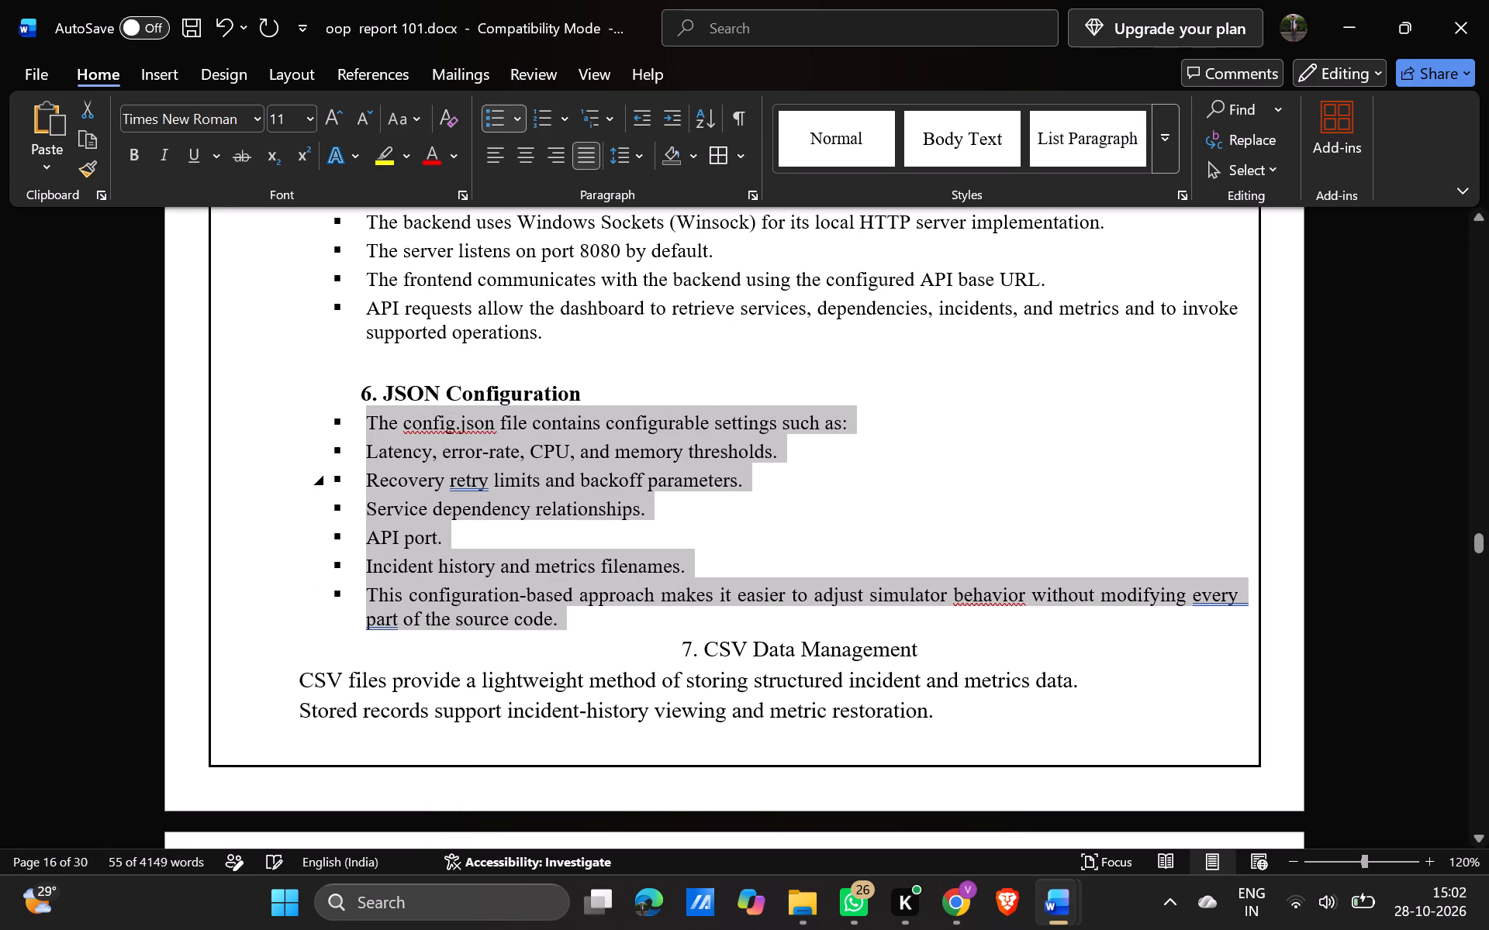
# Remove the centred alignment from the "7. CSV Data Management" heading and insert three blank lines above it, moving it onto the next page.
pyautogui.scroll(-1, 547, 470)
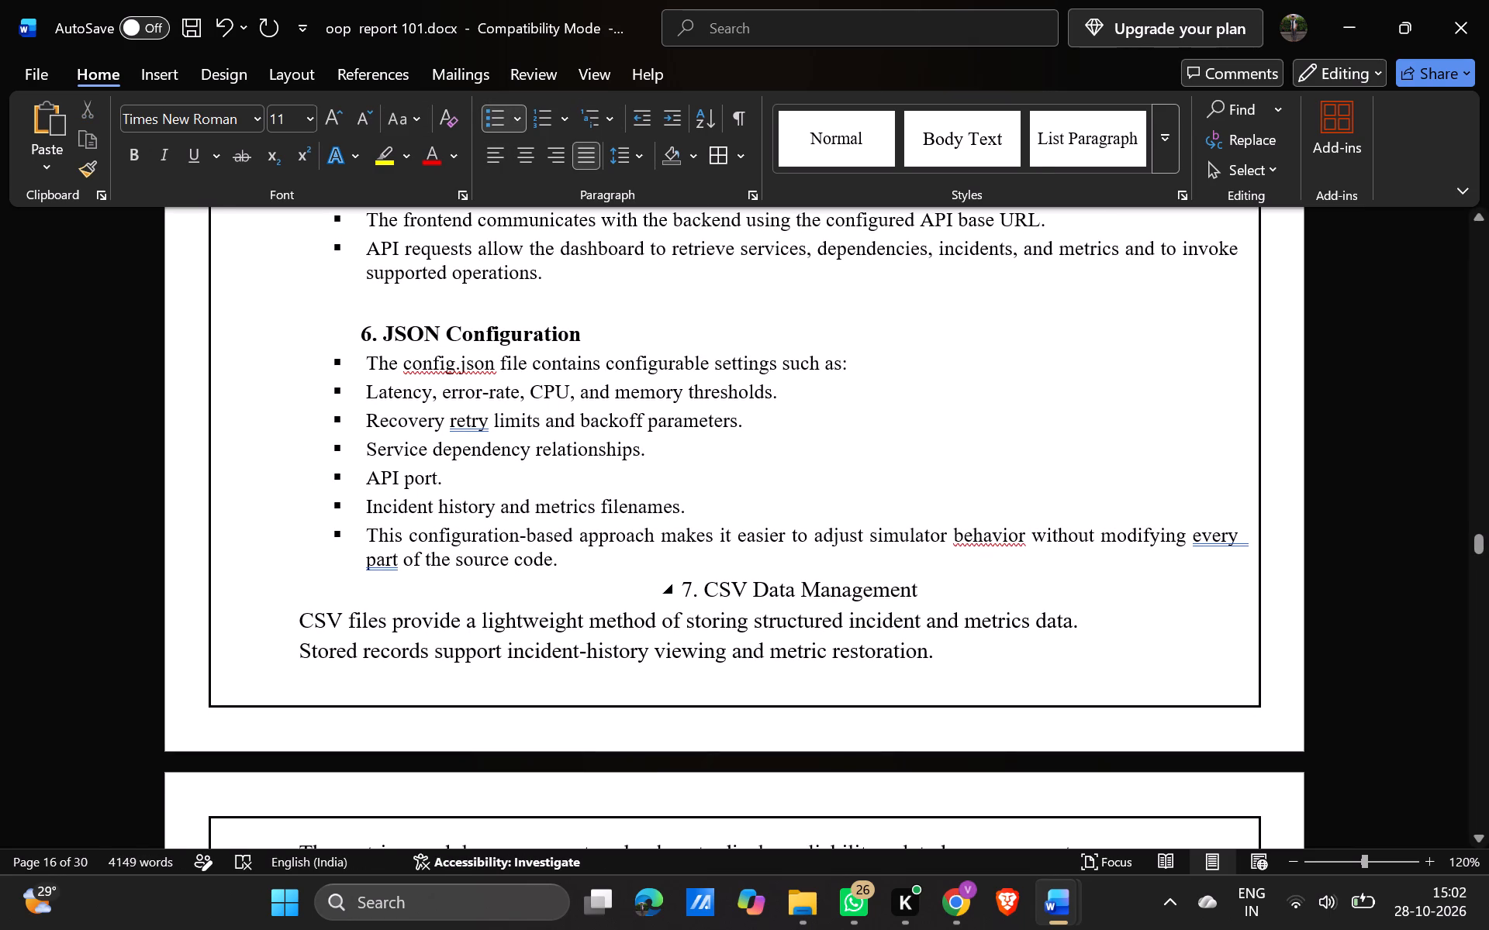
pyautogui.click(682, 583)
pyautogui.press('BackSpace')
pyautogui.press('Return')
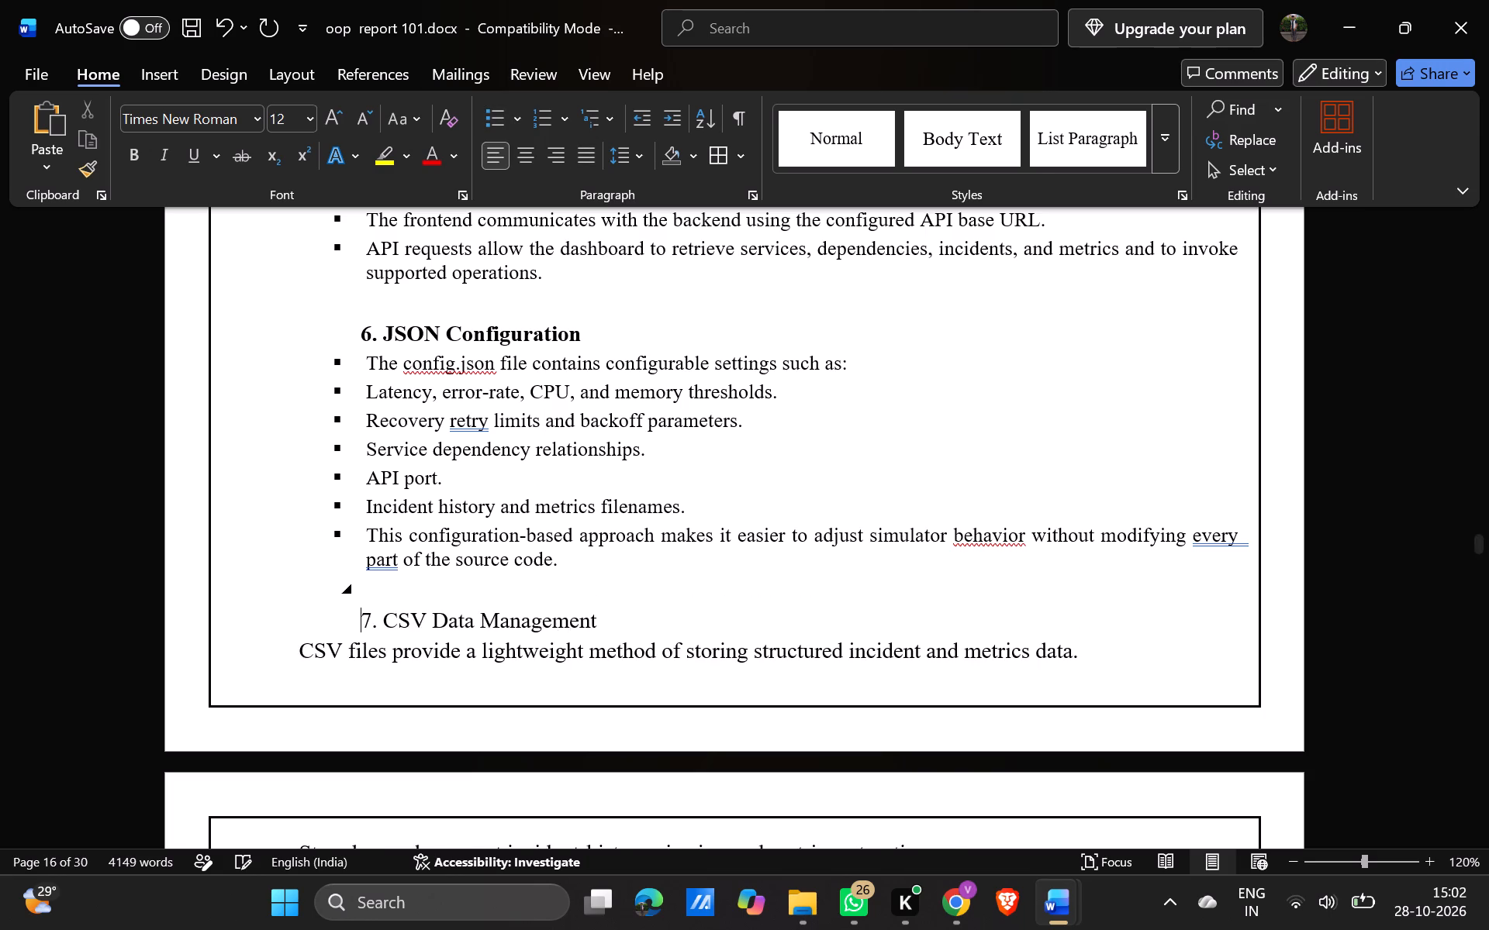
pyautogui.press('Return')
pyautogui.press('Return')
# Make the "7. CSV Data Management" heading bold at font size 11.
pyautogui.scroll(-1, 682, 583)
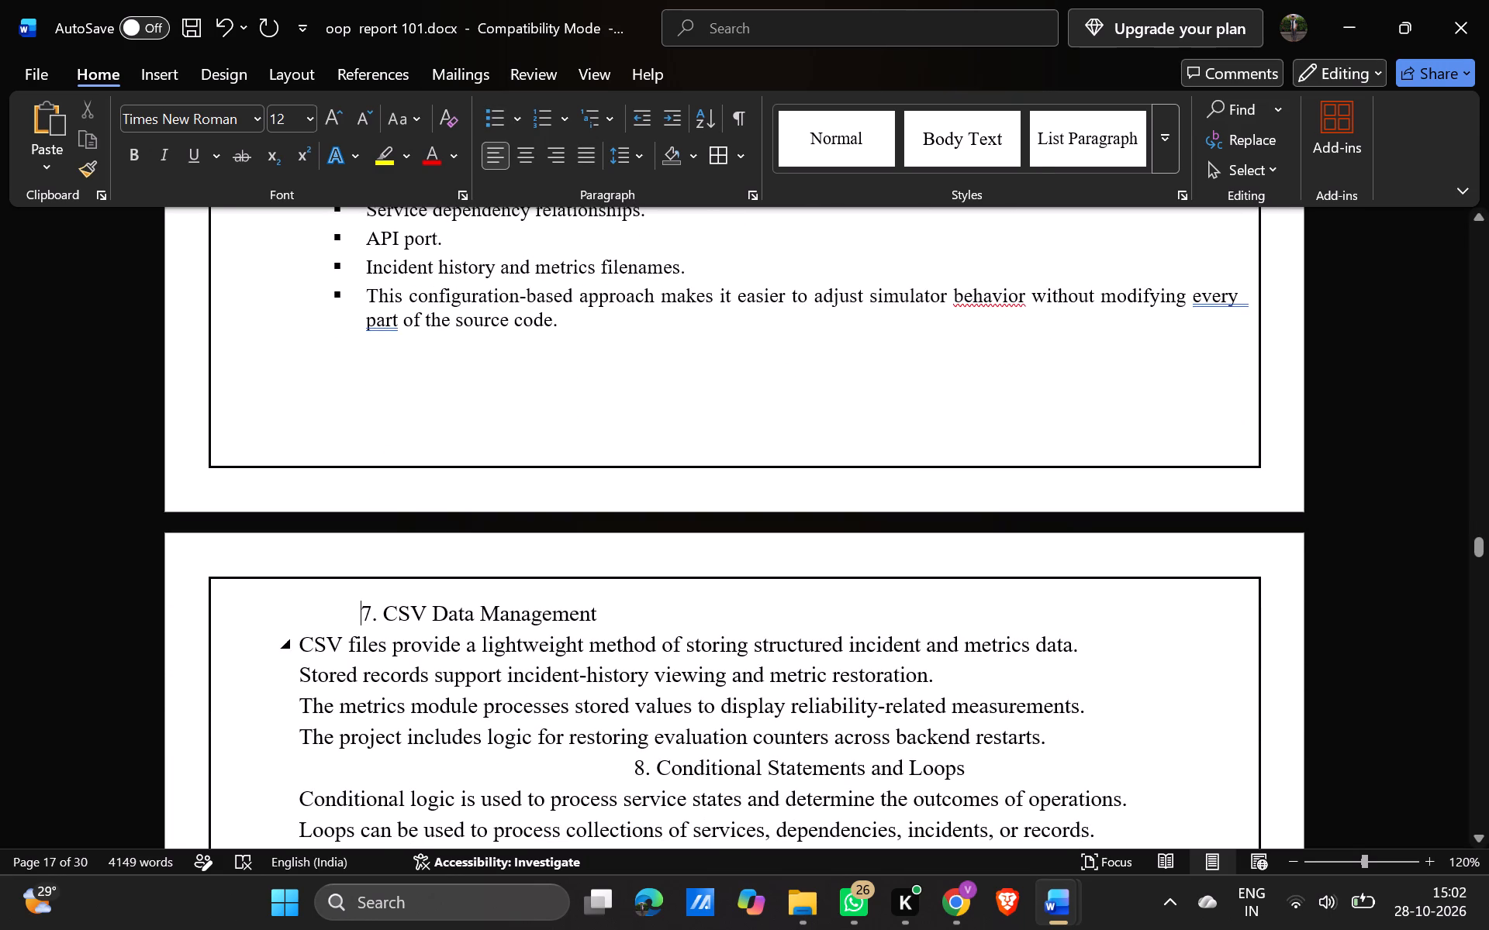
pyautogui.moveTo(609, 619); pyautogui.dragTo(364, 609)
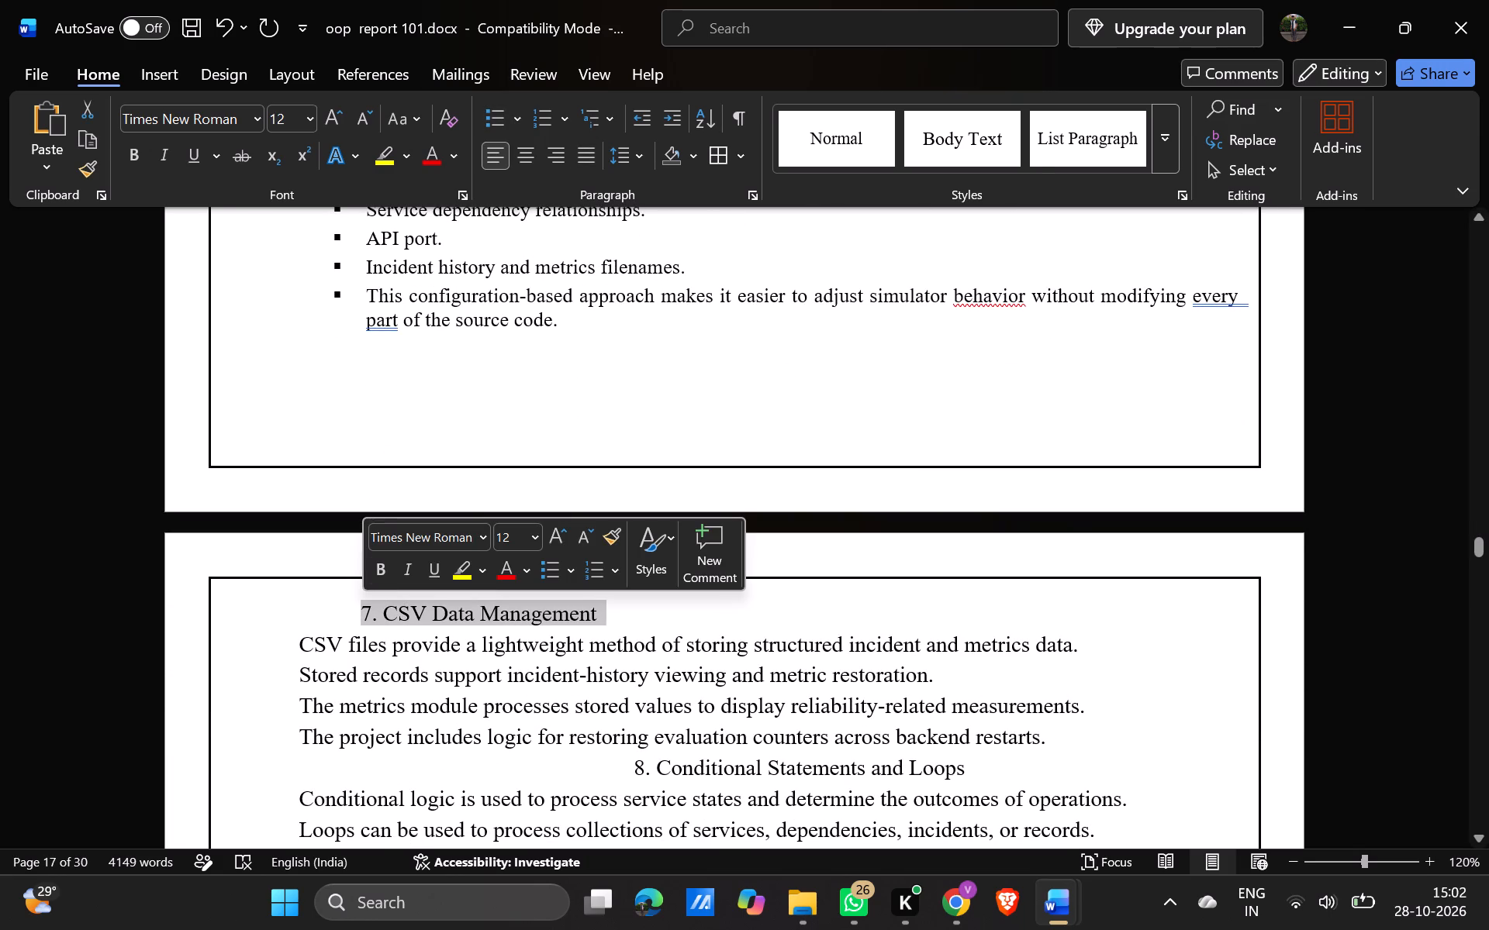
pyautogui.click(385, 579)
pyautogui.moveTo(540, 540); pyautogui.dragTo(520, 419)
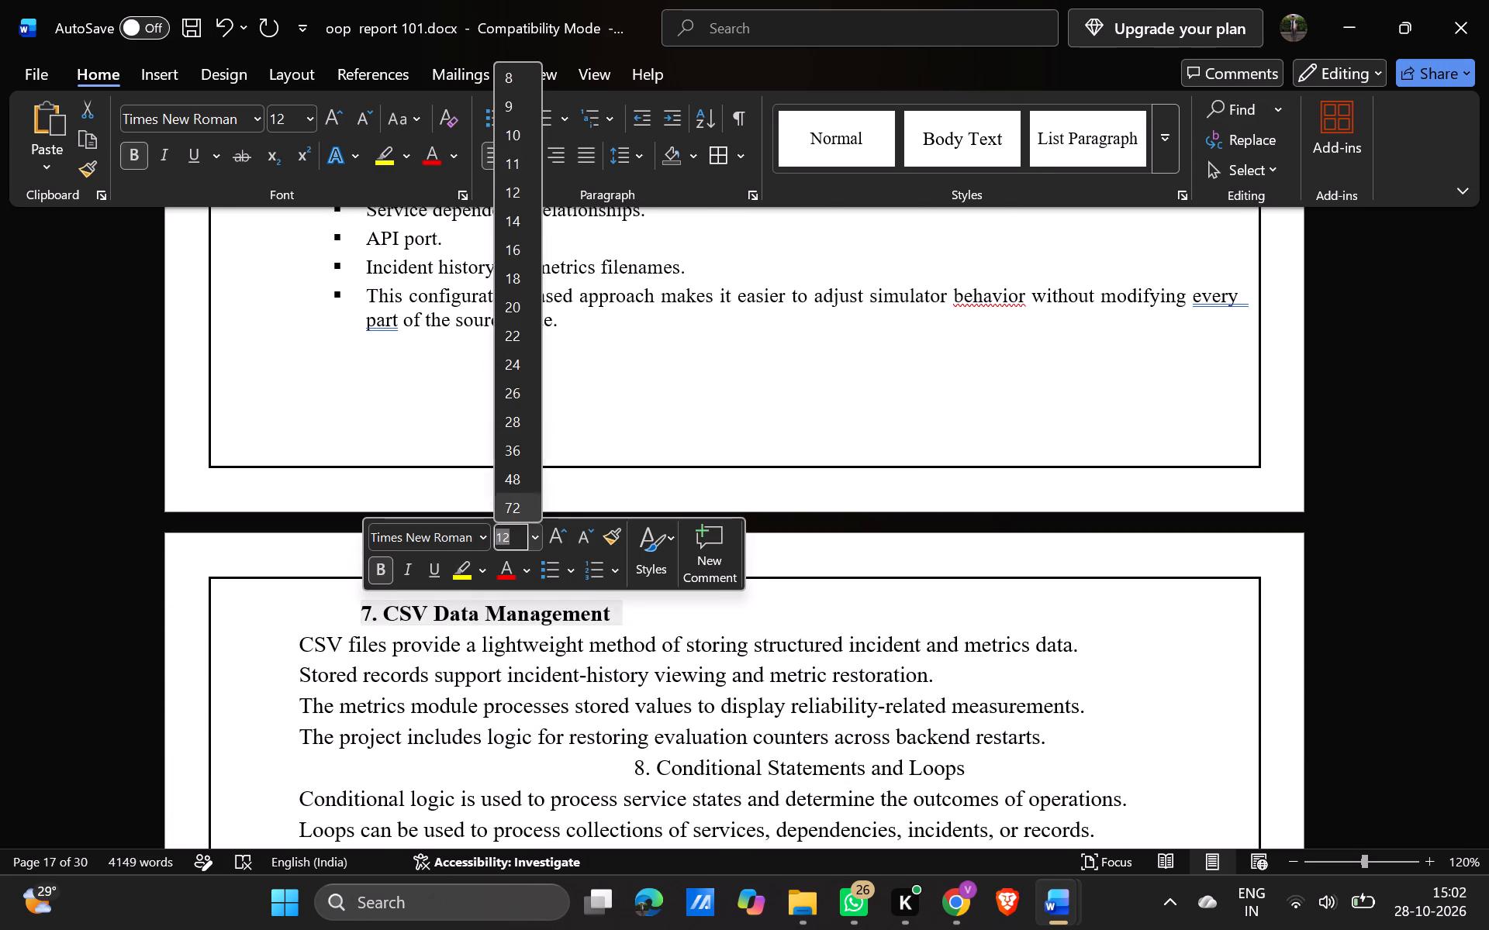
pyautogui.moveTo(520, 419); pyautogui.dragTo(523, 167)
pyautogui.click(523, 167)
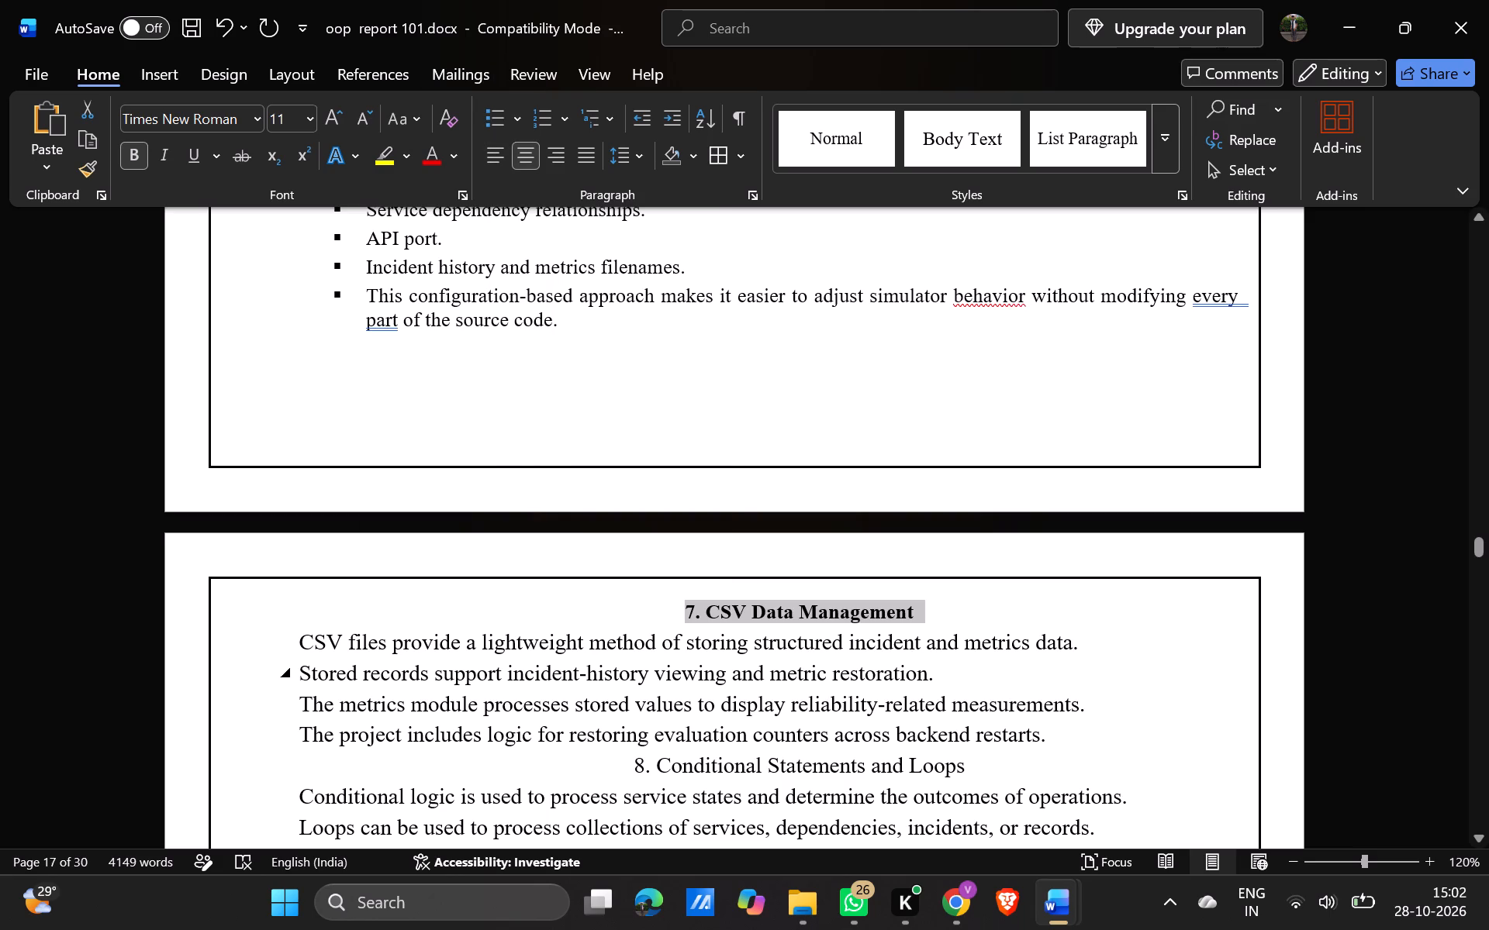
# Remove the centred alignment from the "7. CSV Data Management" heading again.
pyautogui.click(560, 678)
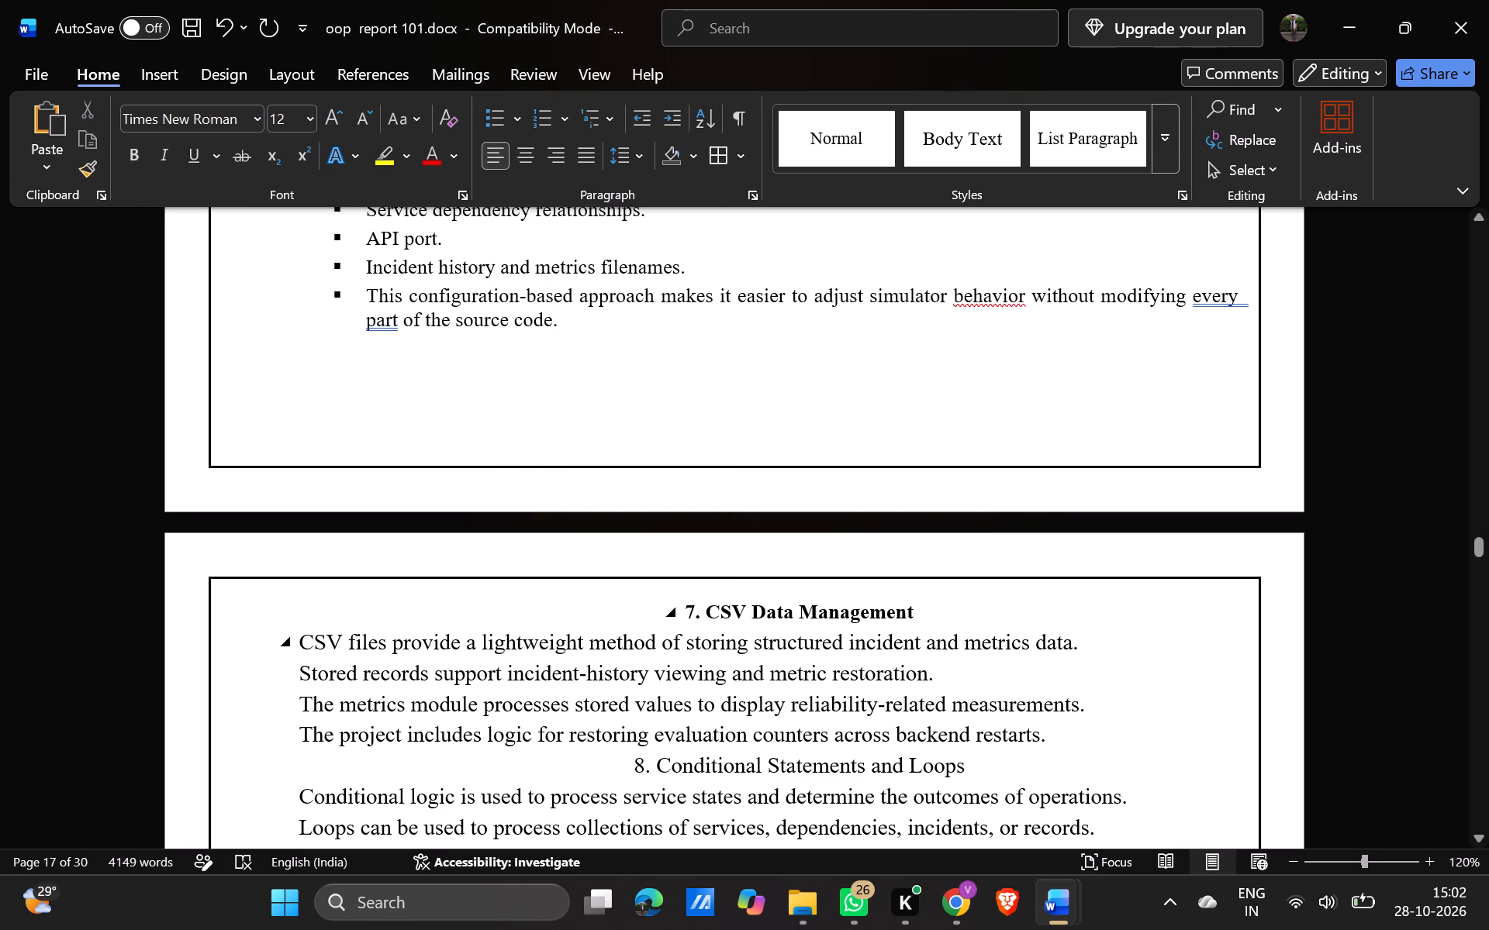
pyautogui.click(693, 610)
pyautogui.press('Left')
pyautogui.press('BackSpace')
# Format the four items under "7. CSV Data Management" as a justified, square-bulleted list at font size 11.
pyautogui.scroll(-1, 693, 610)
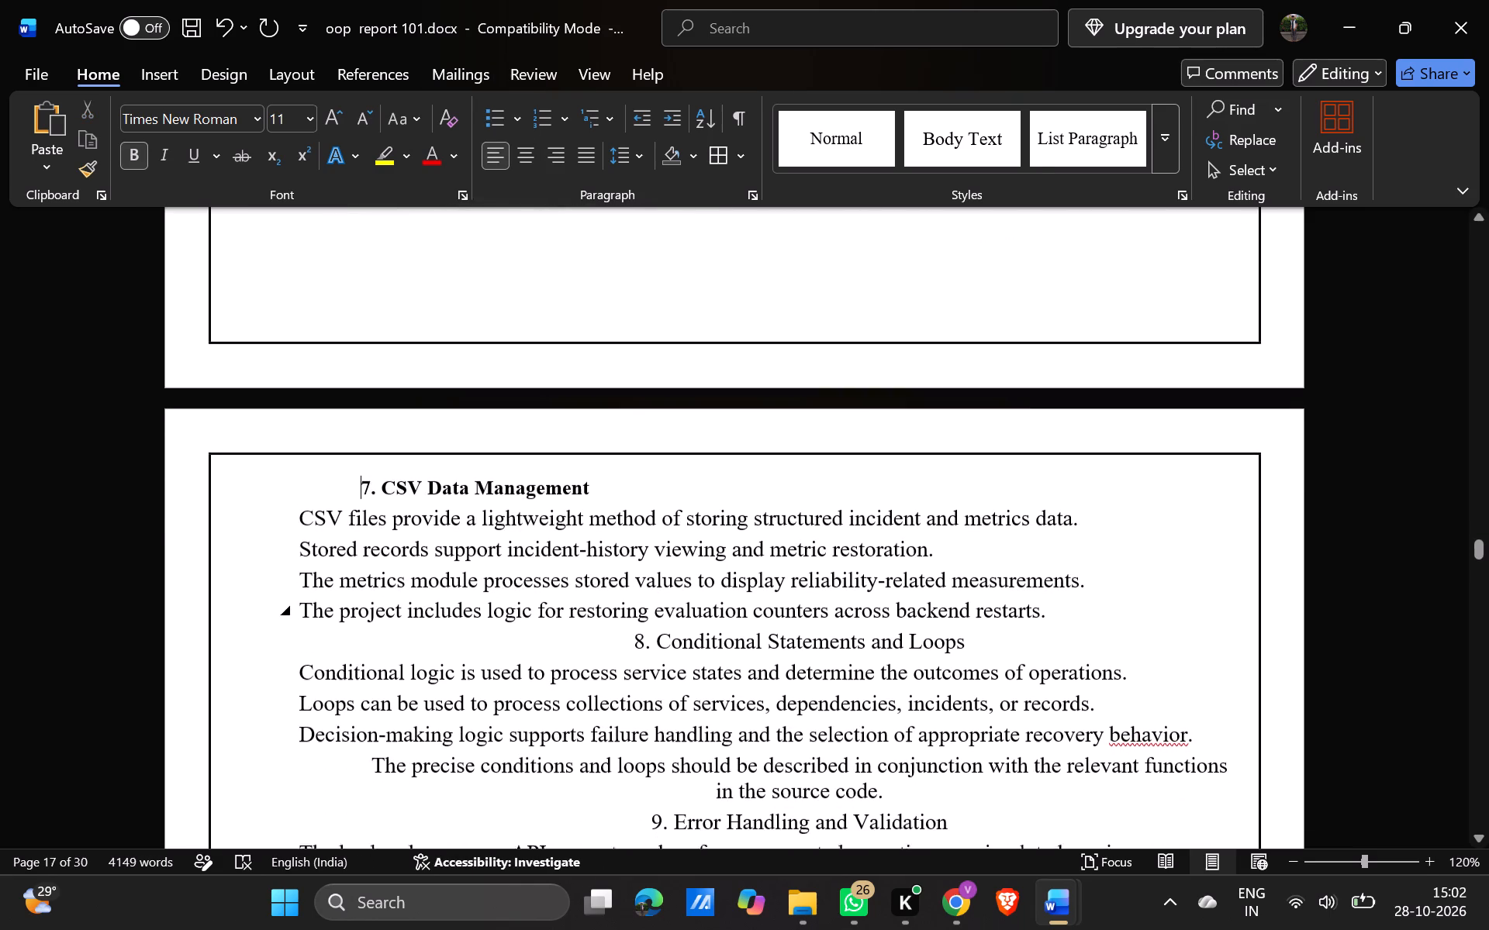
pyautogui.scroll(-1, 693, 610)
pyautogui.moveTo(1044, 601); pyautogui.dragTo(513, 501)
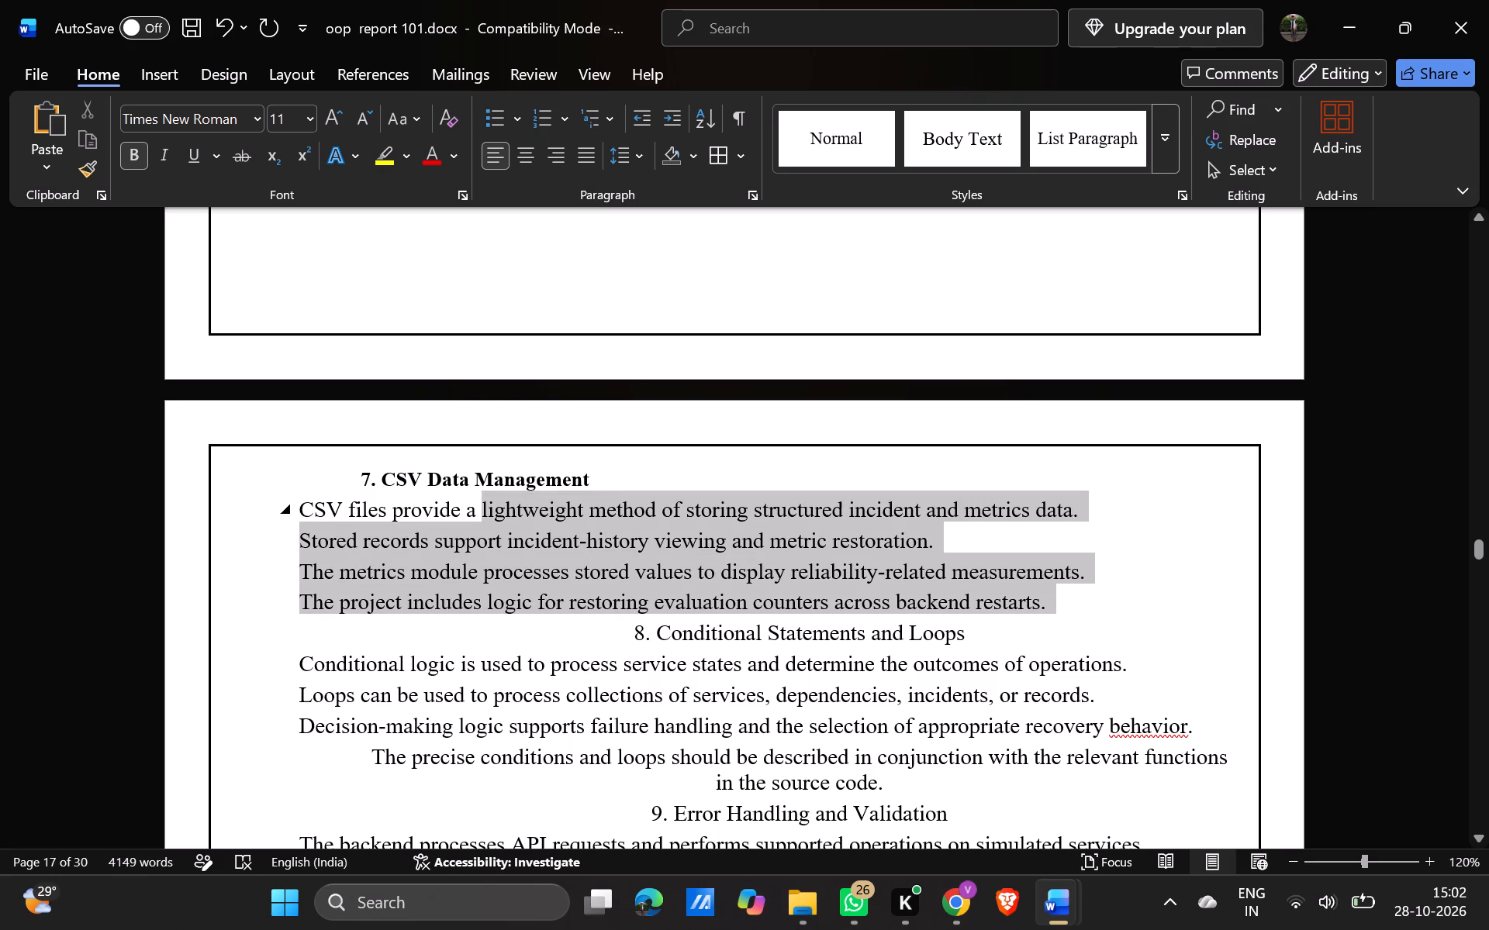
pyautogui.moveTo(513, 501); pyautogui.dragTo(309, 511)
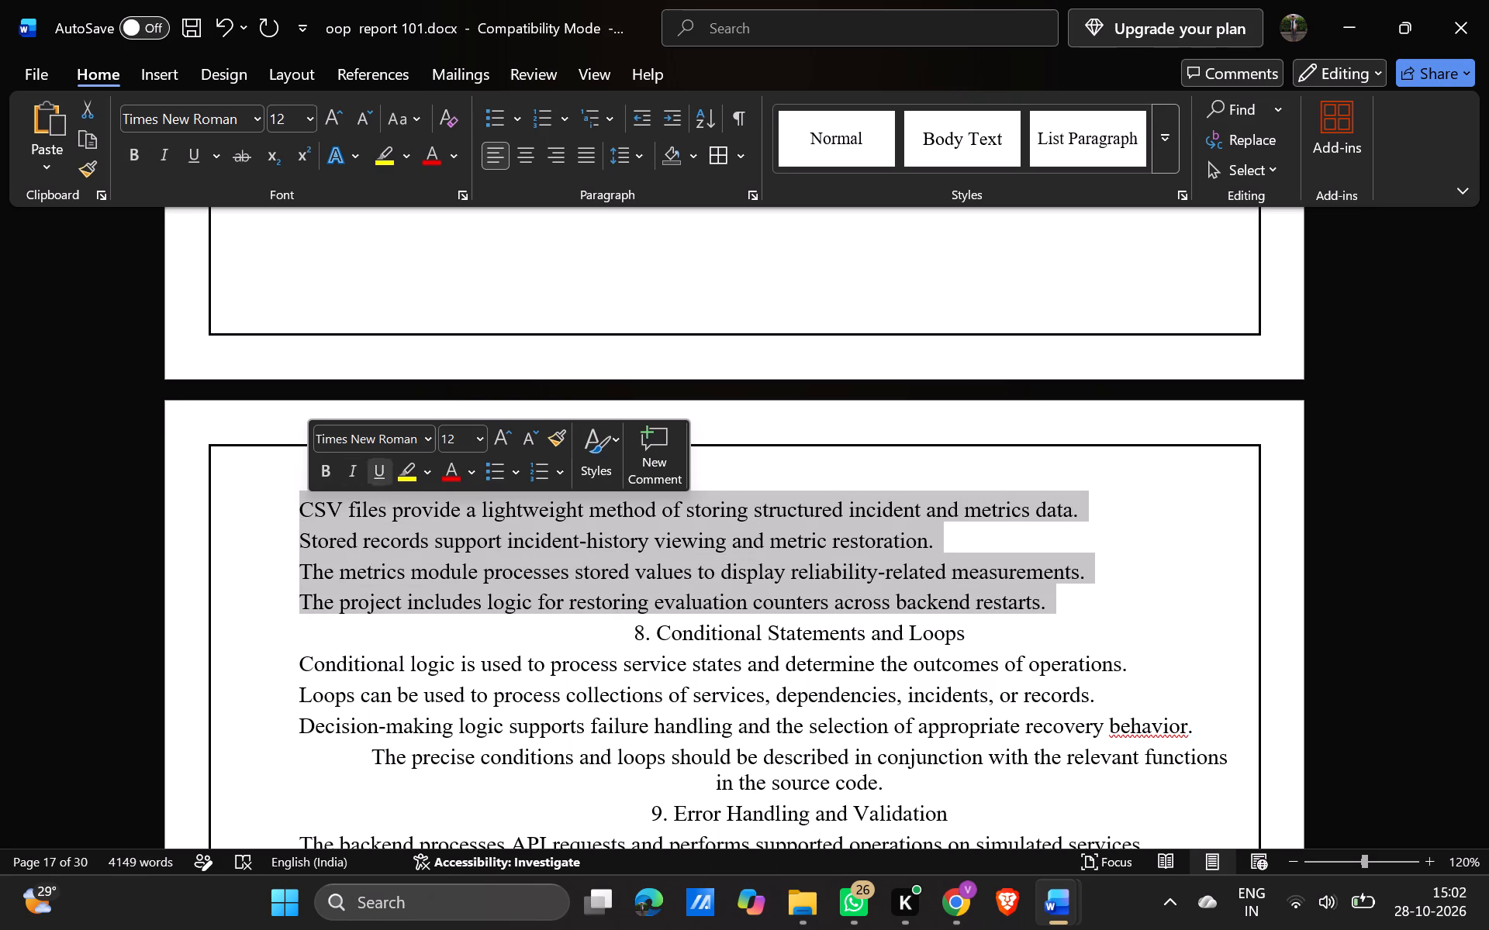
pyautogui.click(478, 436)
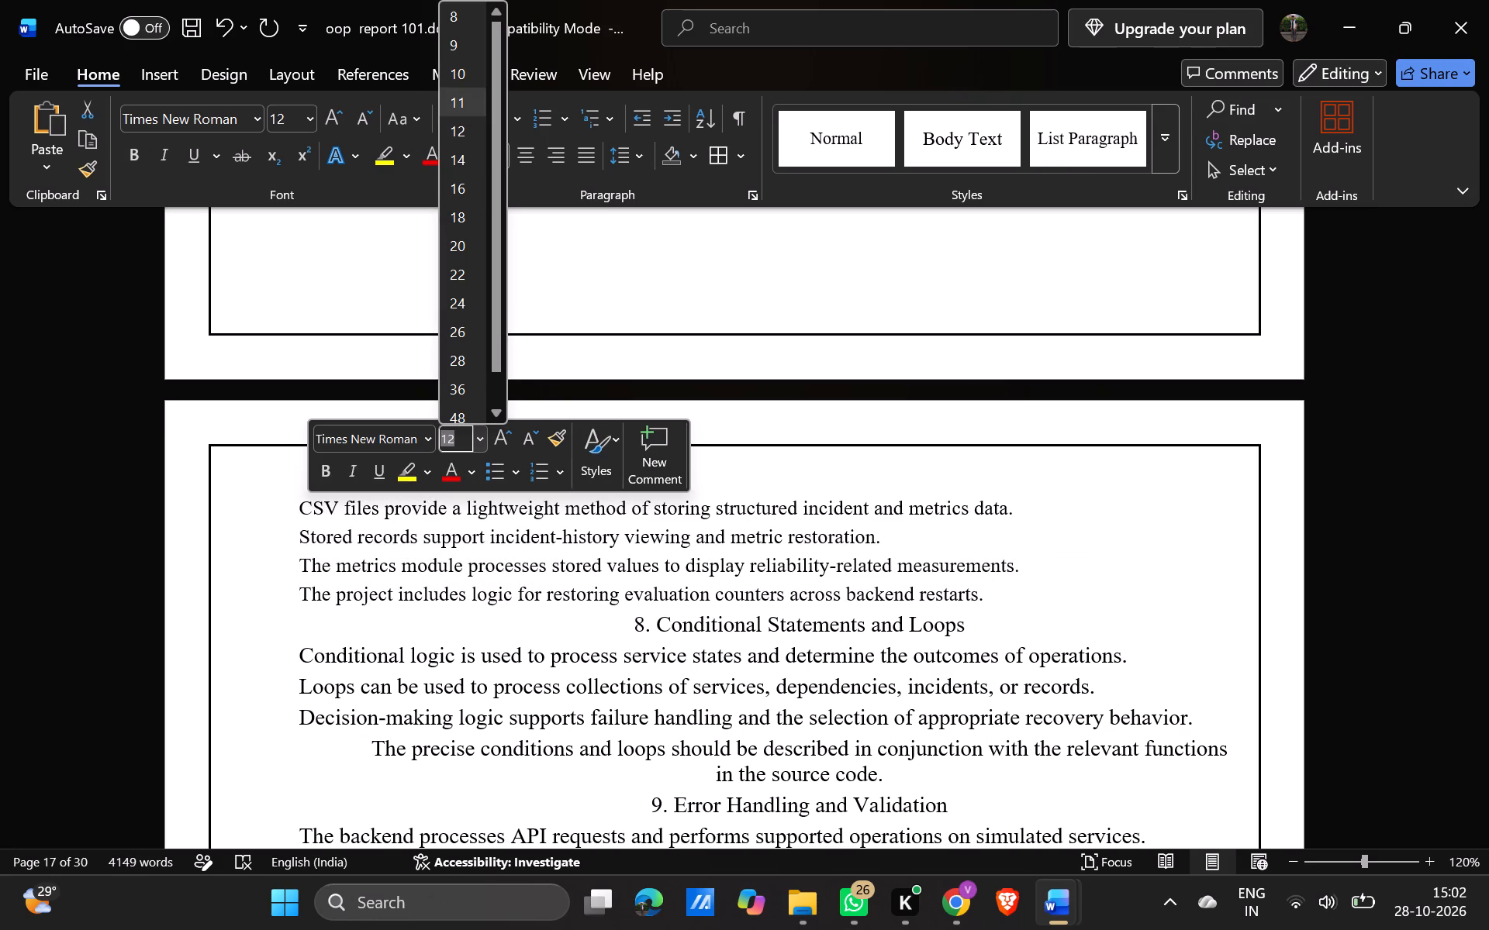
pyautogui.click(473, 105)
pyautogui.click(586, 151)
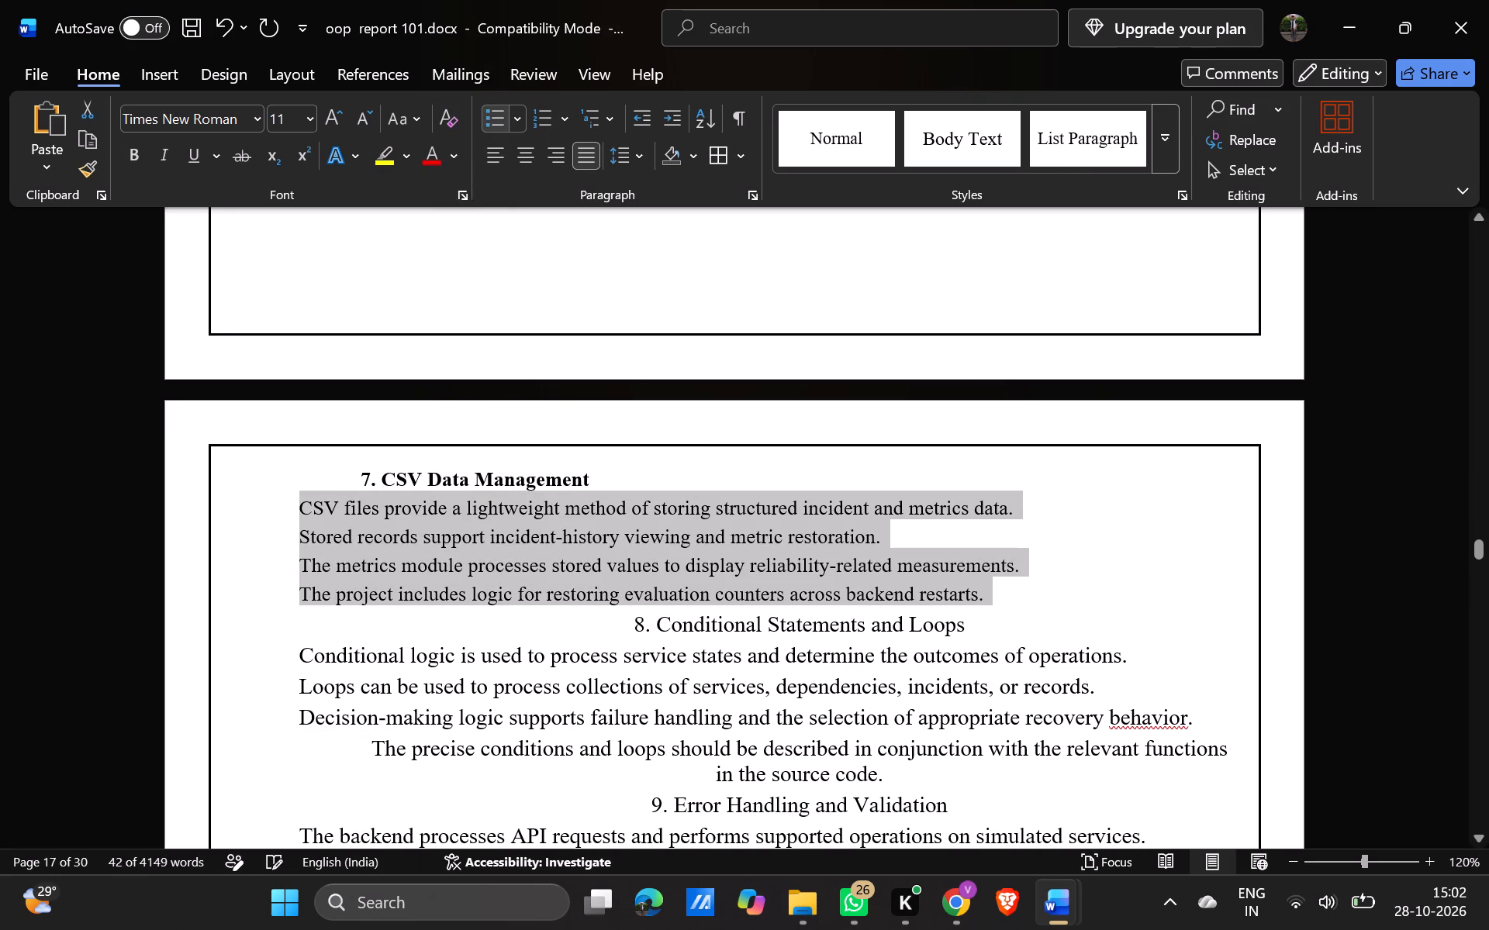
pyautogui.click(500, 123)
# Review the formatting of the preceding subsections, from the string-processing bullets through "7. CSV Data Management", for consistency.
pyautogui.scroll(1, 510, 355)
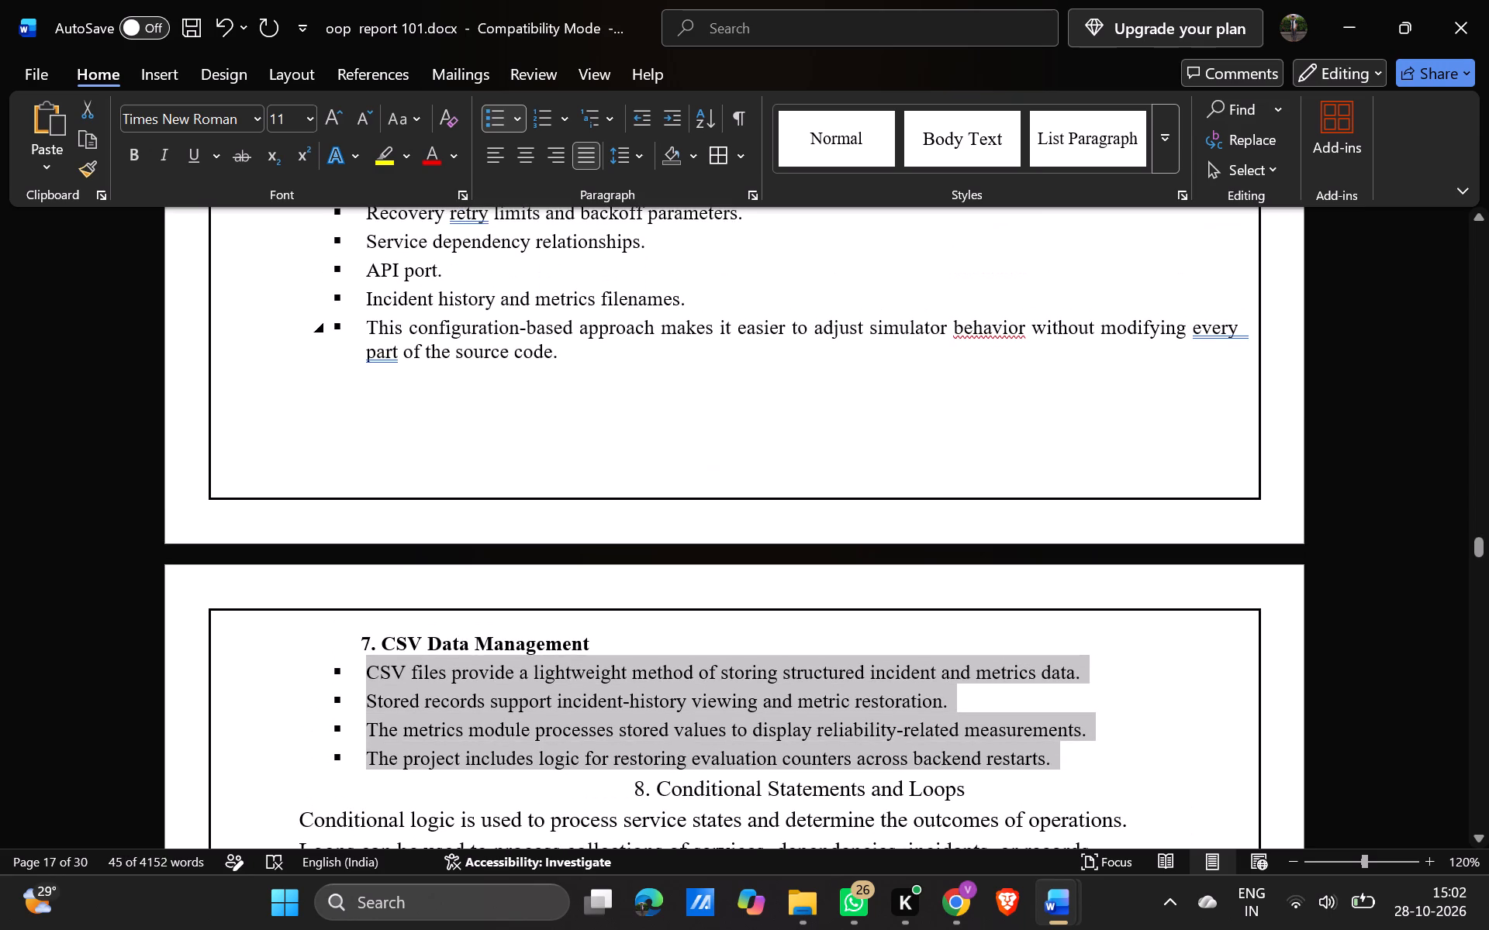
pyautogui.scroll(2, 510, 355)
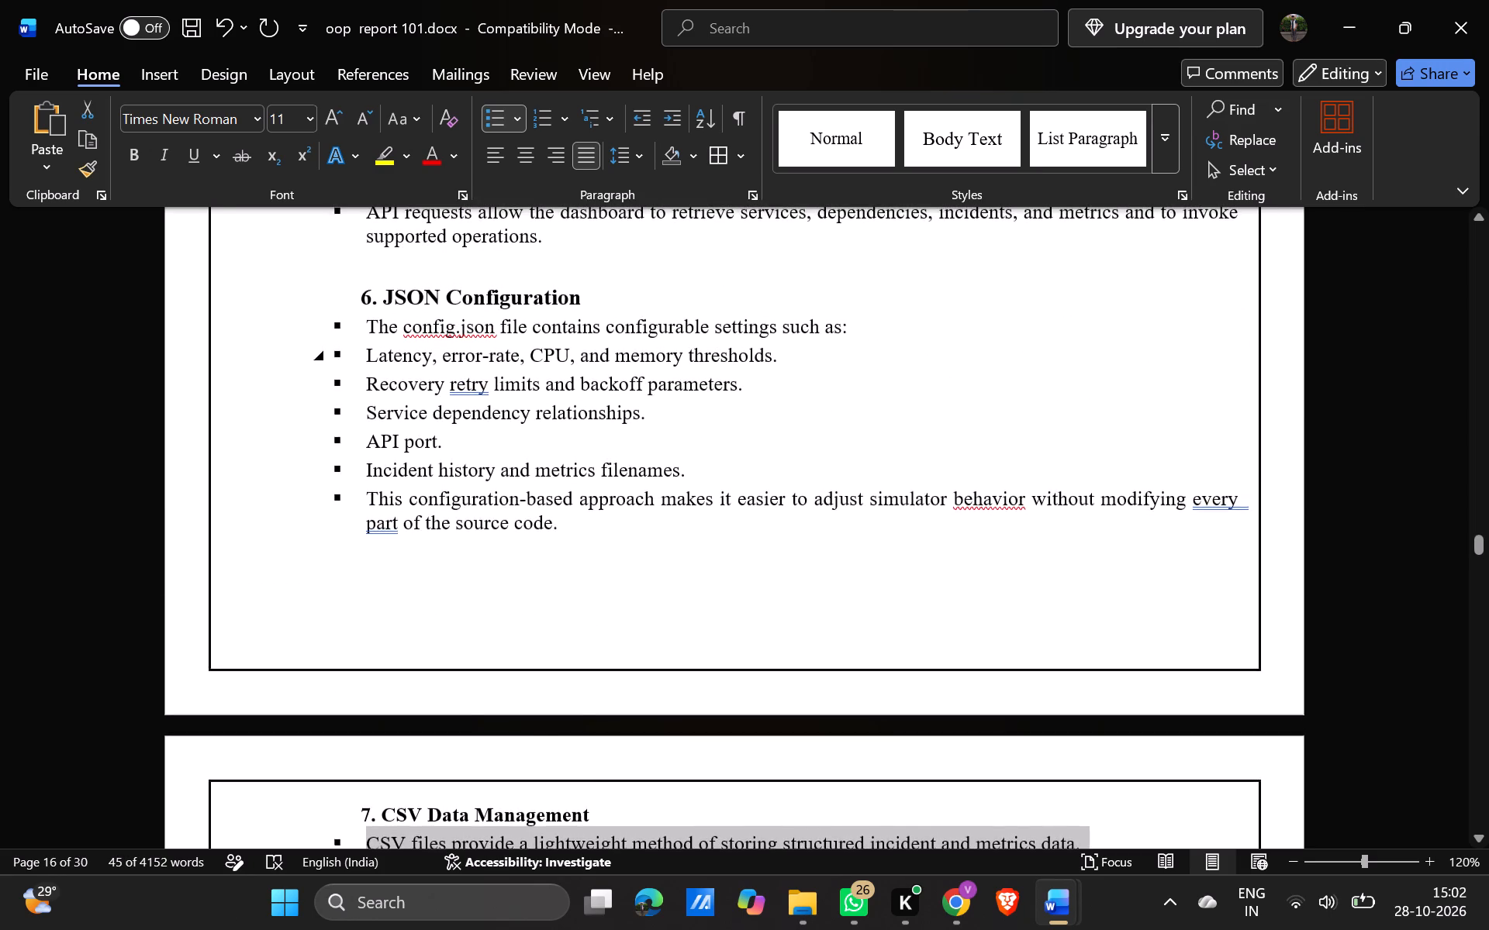
pyautogui.scroll(2, 510, 355)
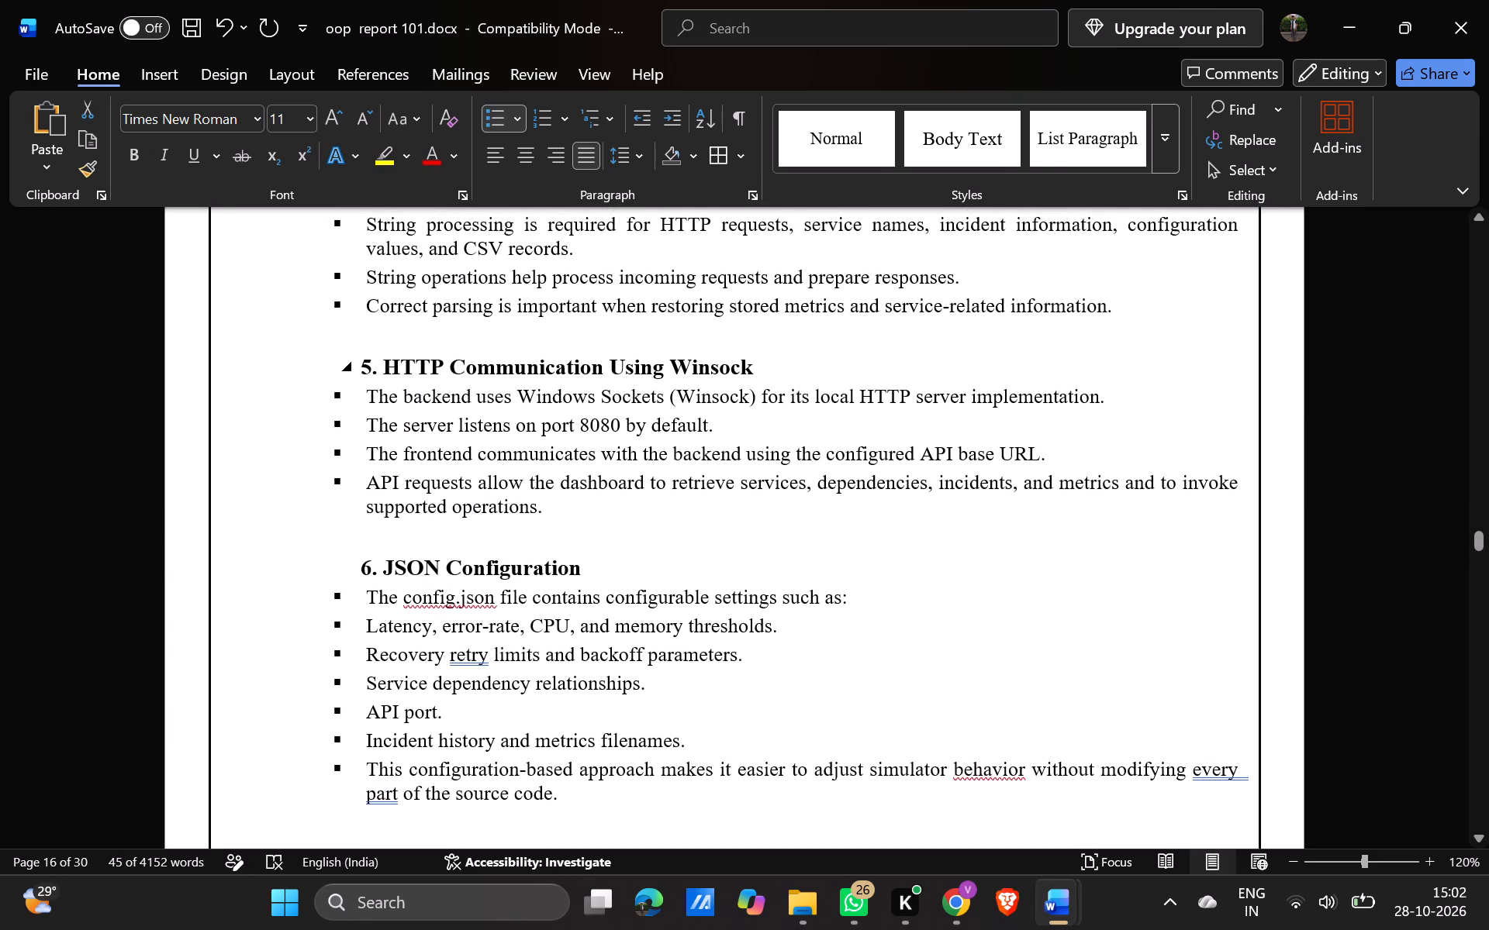
pyautogui.moveTo(591, 427); pyautogui.dragTo(533, 297)
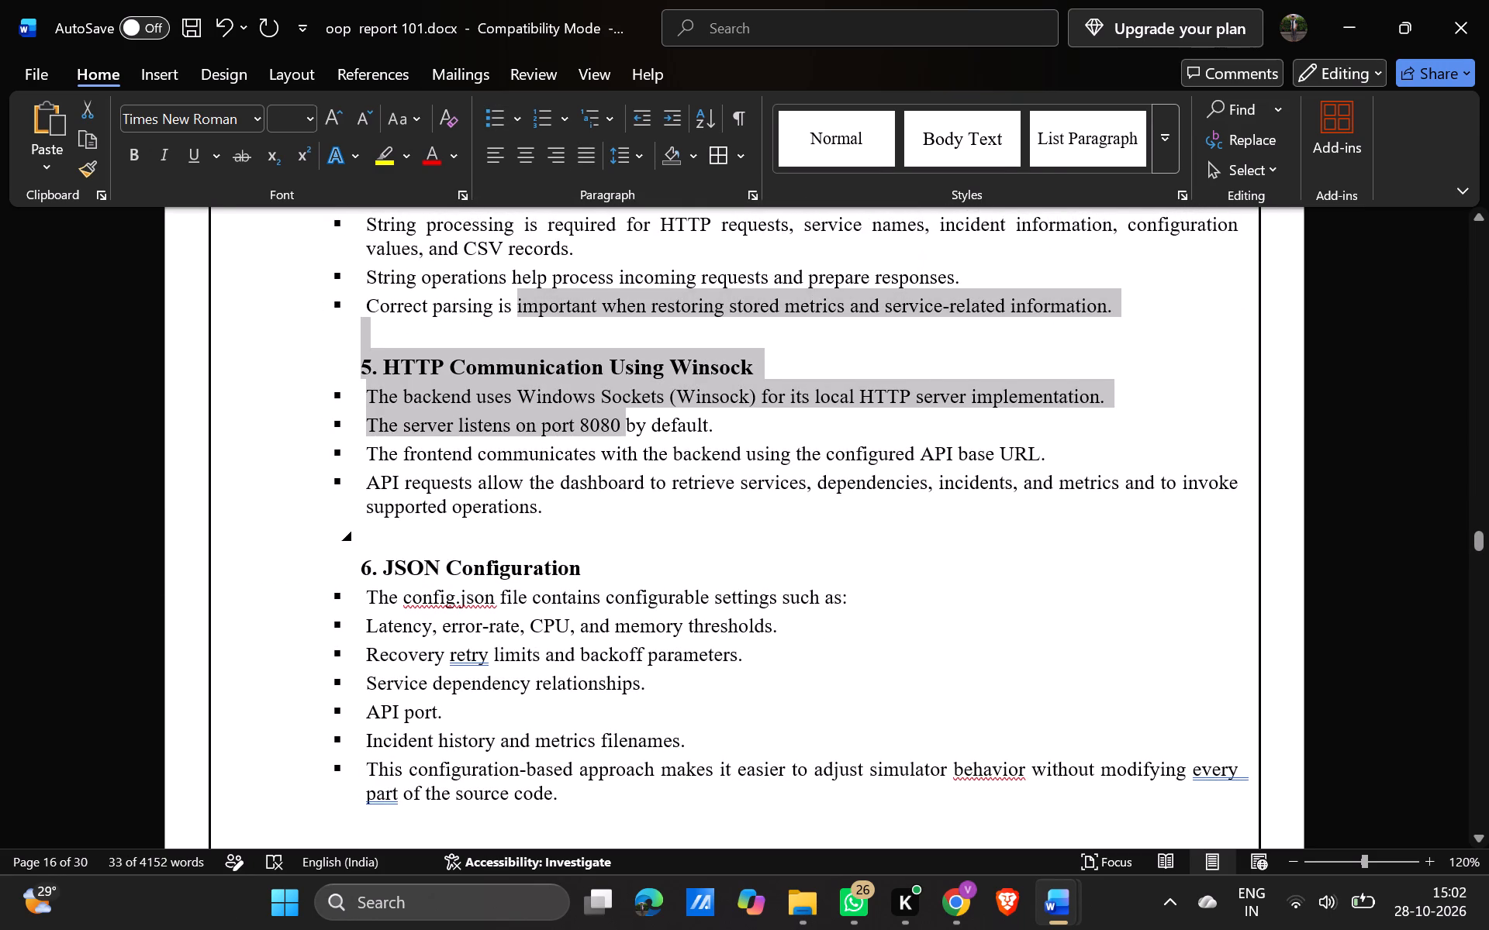
pyautogui.scroll(-2, 635, 569)
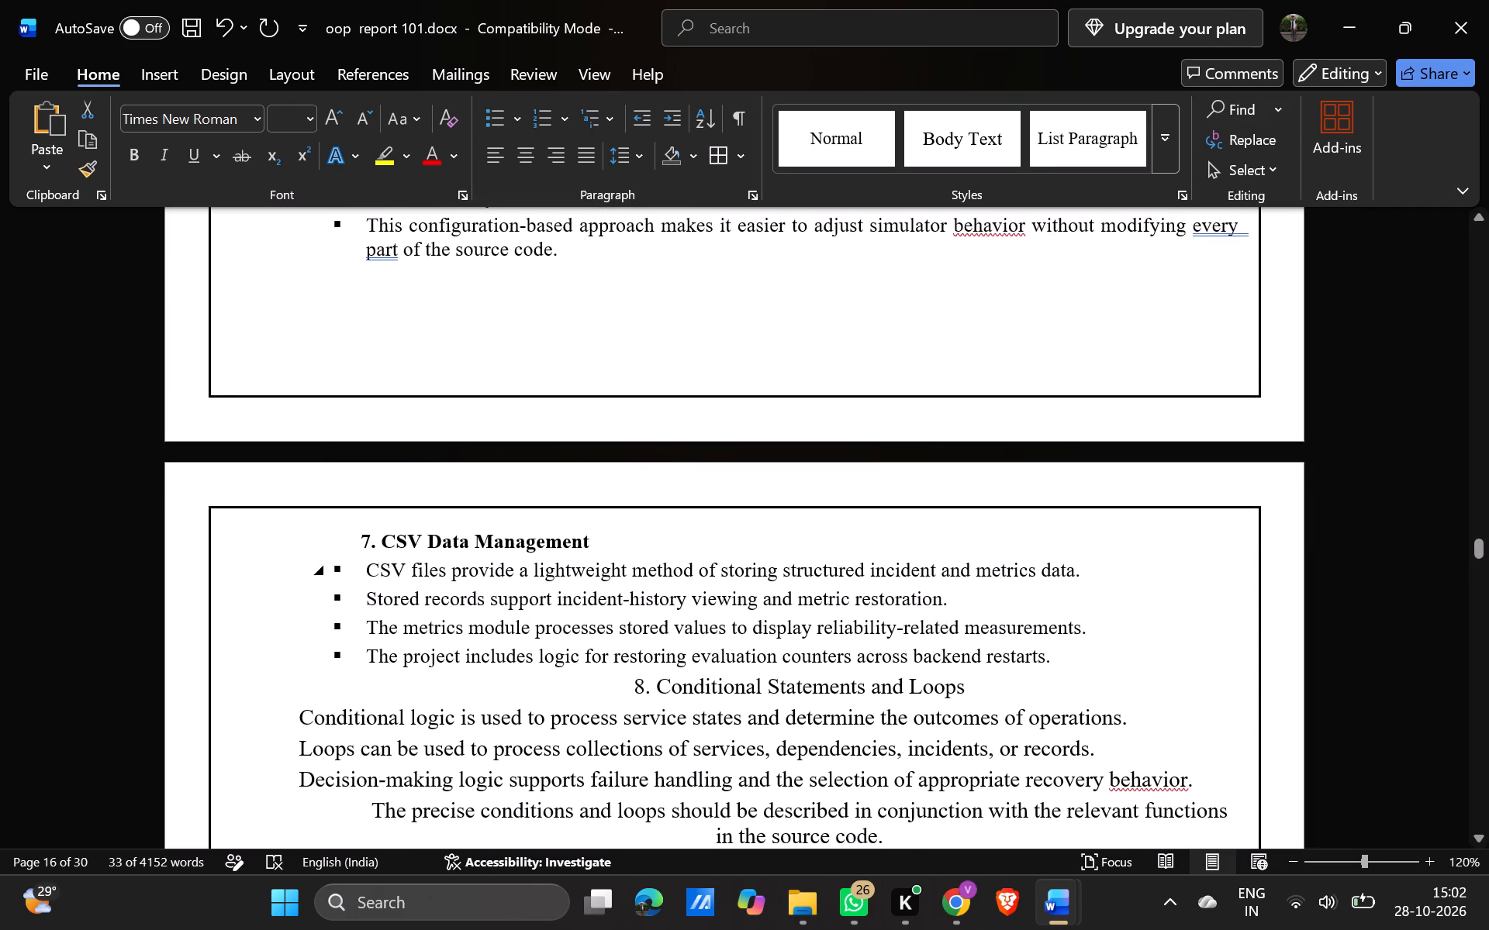
pyautogui.scroll(-1, 635, 569)
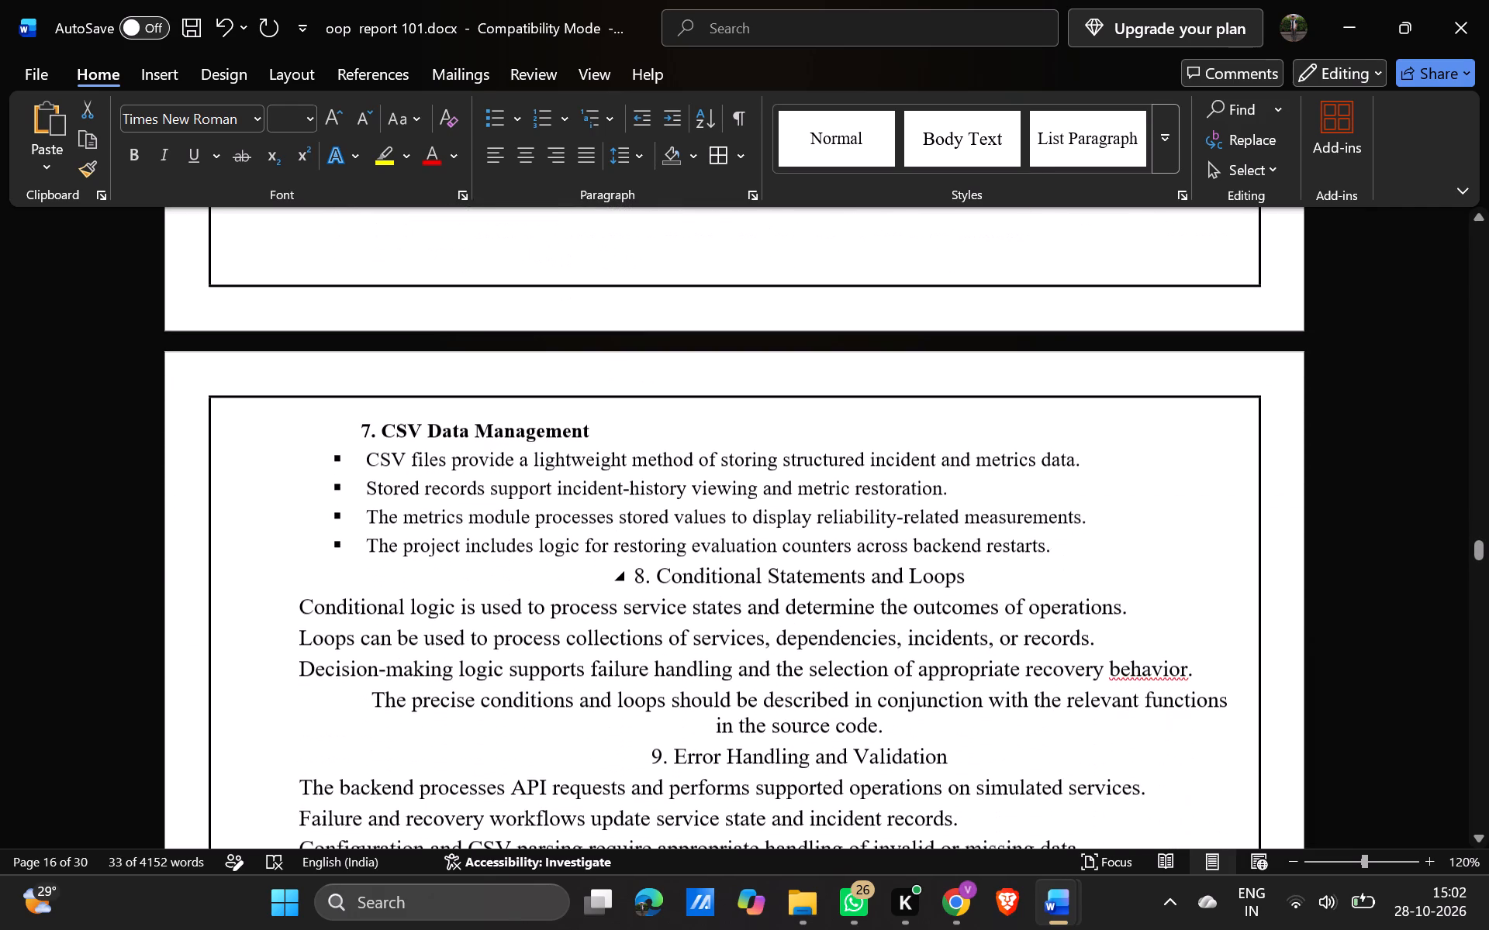
# Remove the centred alignment from the "8. Conditional Statements and Loops" heading and insert a blank line above it.
pyautogui.click(634, 563)
pyautogui.press('BackSpace')
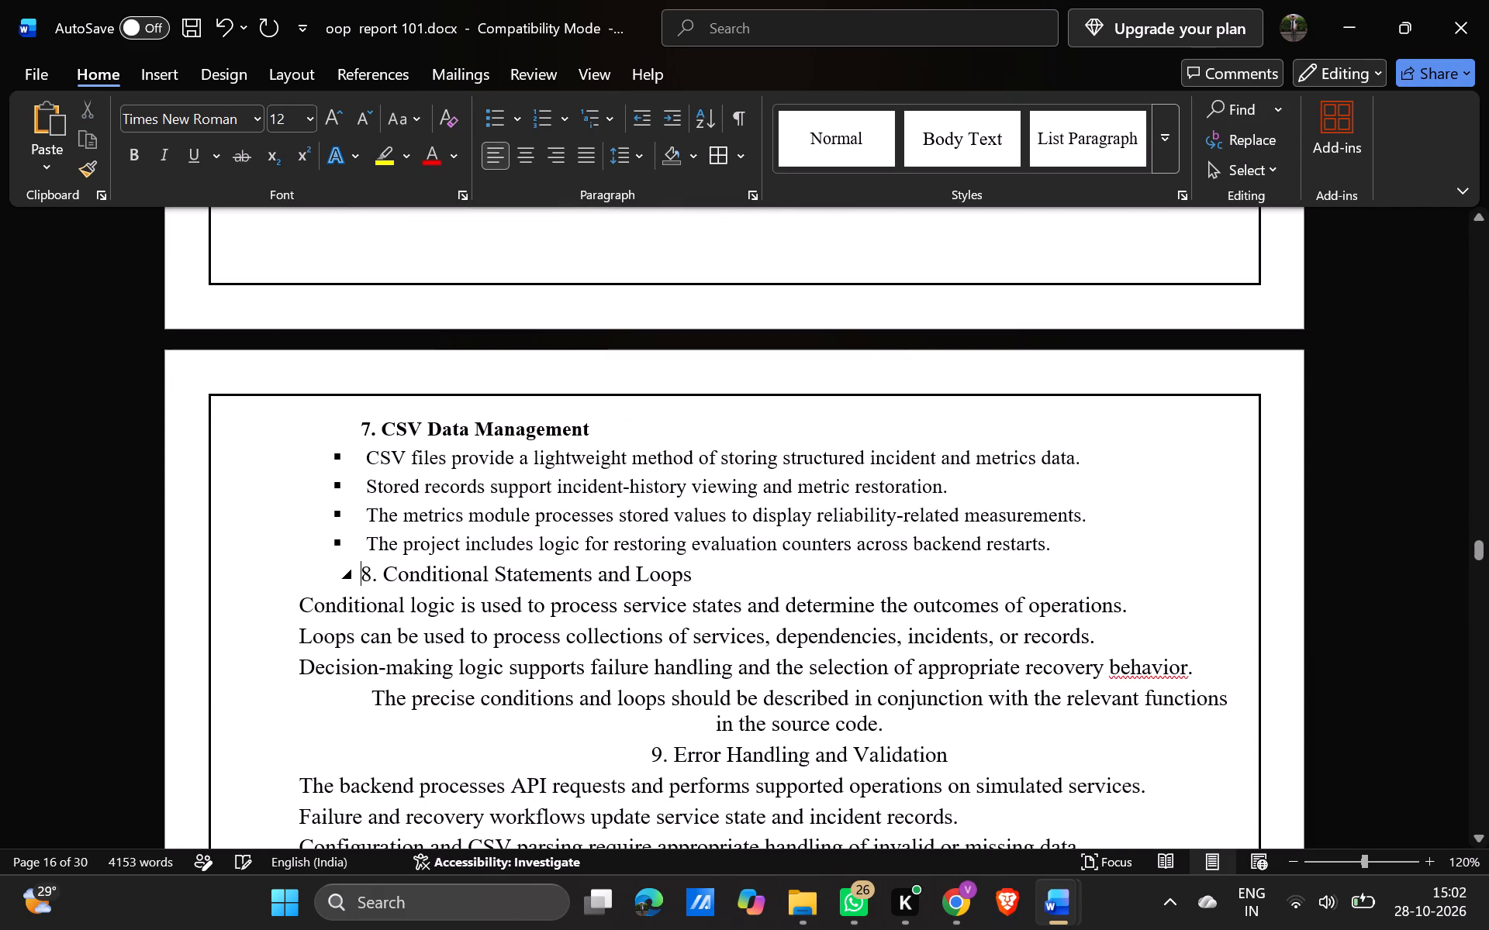
pyautogui.press('Return')
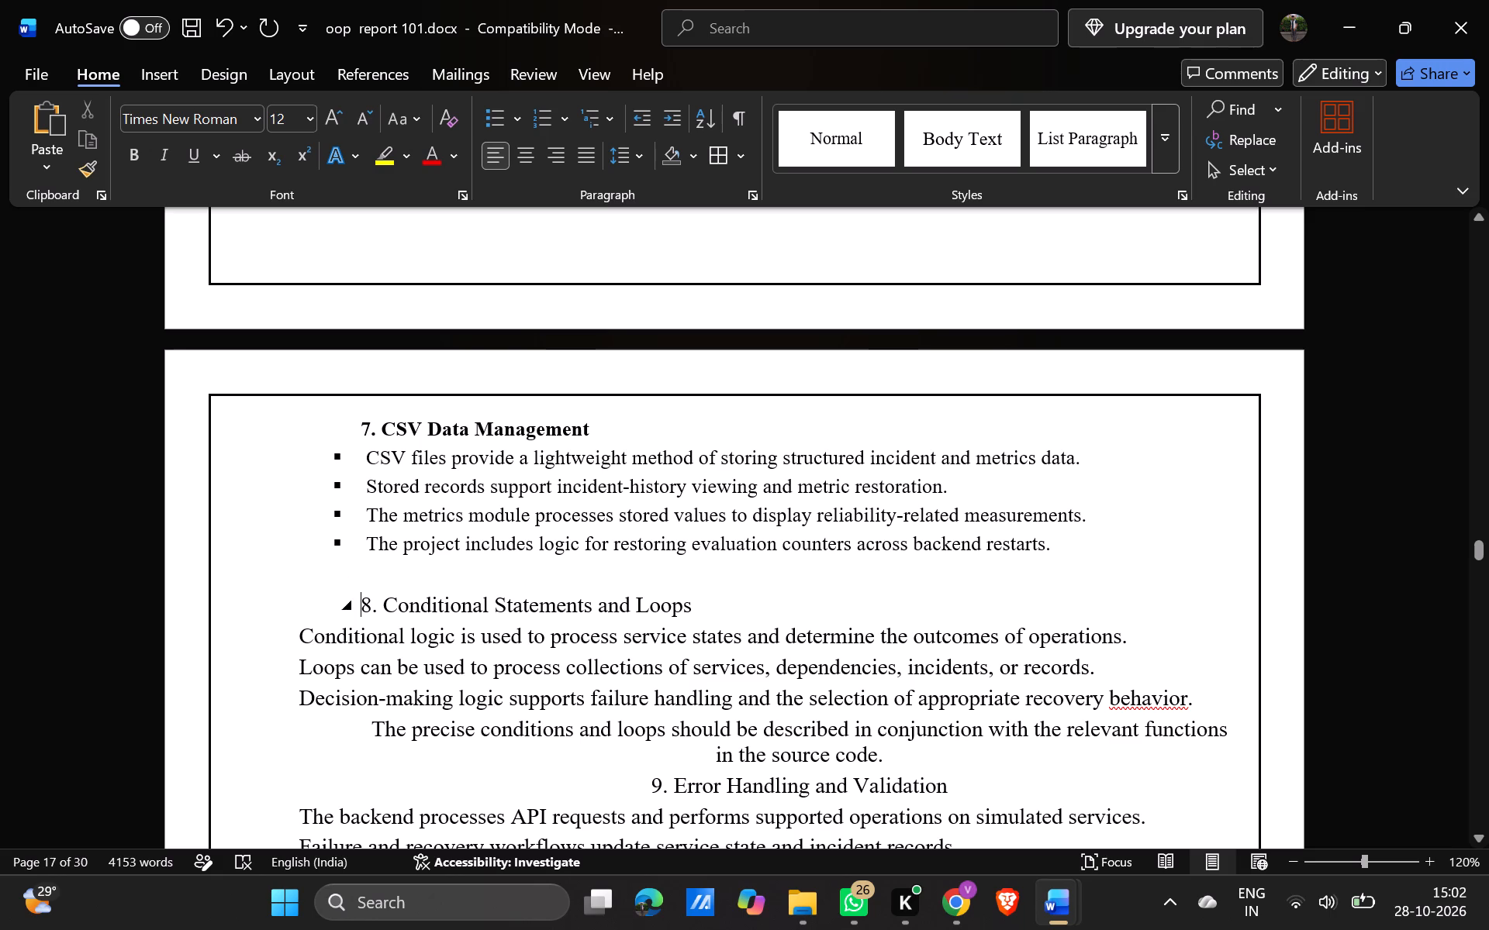
# Make the whole "8. Conditional Statements and Loops" heading bold, including its number.
pyautogui.click(685, 606)
pyautogui.click(685, 606)
pyautogui.click(690, 604)
pyautogui.moveTo(690, 604); pyautogui.dragTo(383, 600)
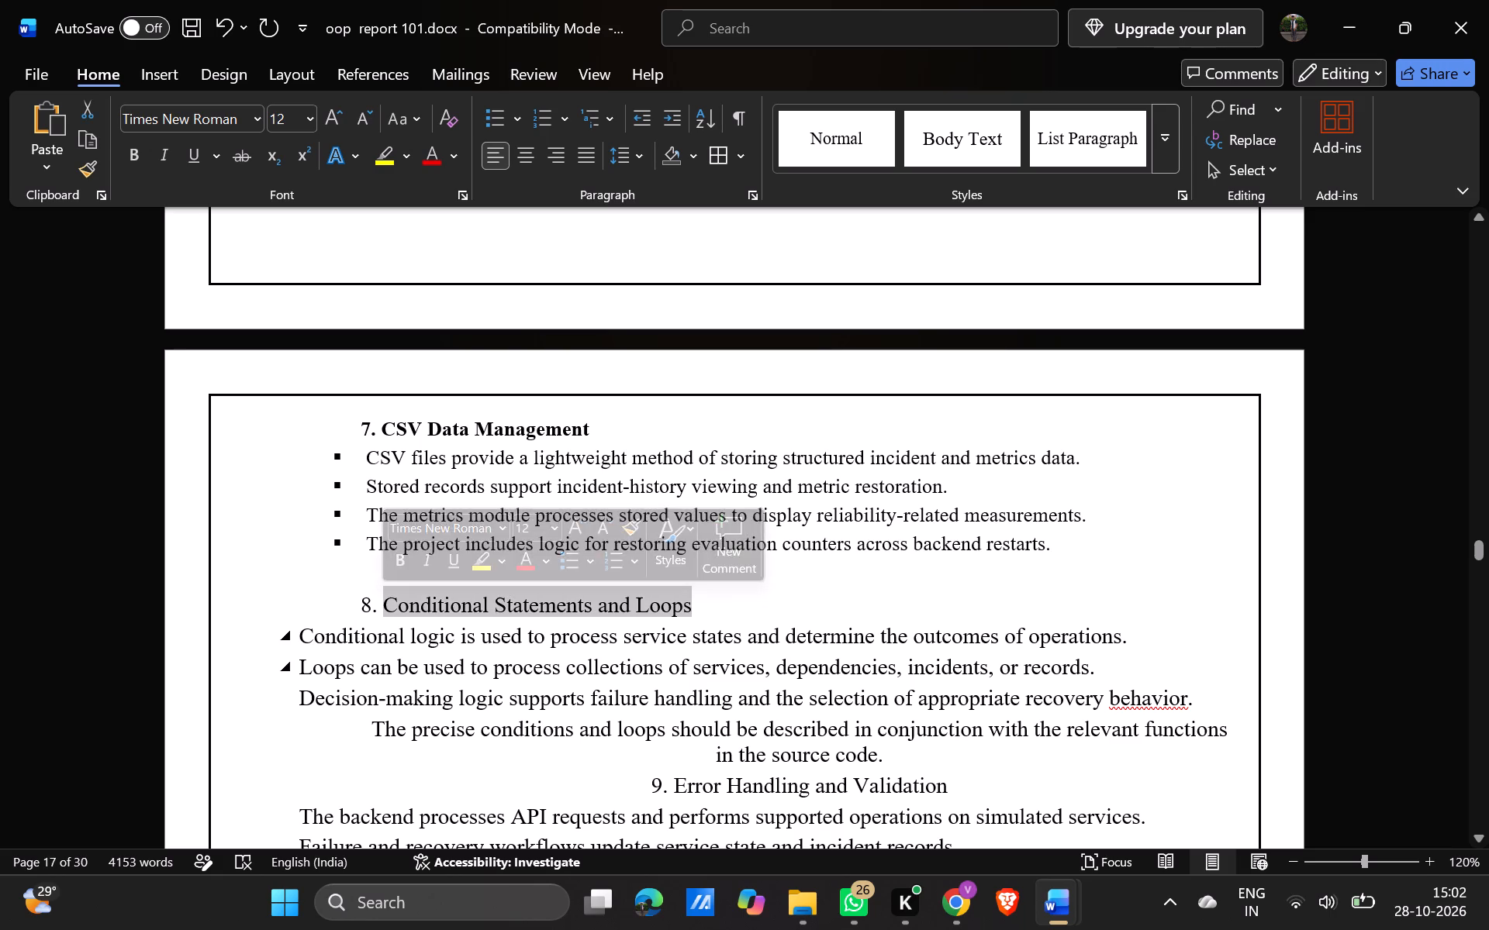
pyautogui.click(689, 608)
pyautogui.moveTo(691, 603); pyautogui.dragTo(310, 631)
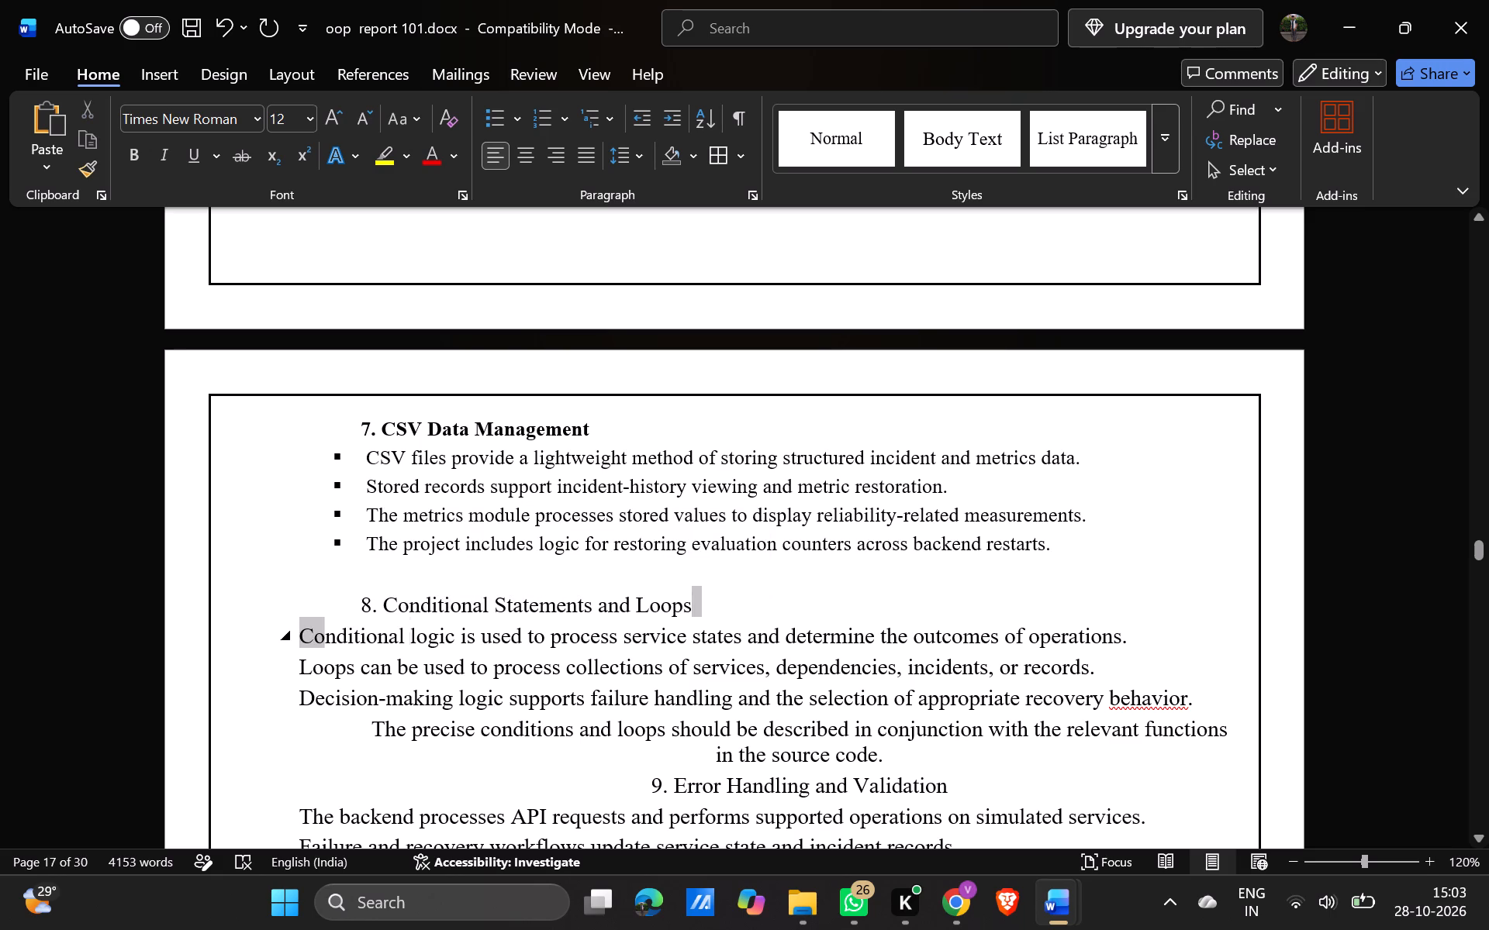
pyautogui.moveTo(310, 631); pyautogui.dragTo(344, 610)
pyautogui.click(371, 576)
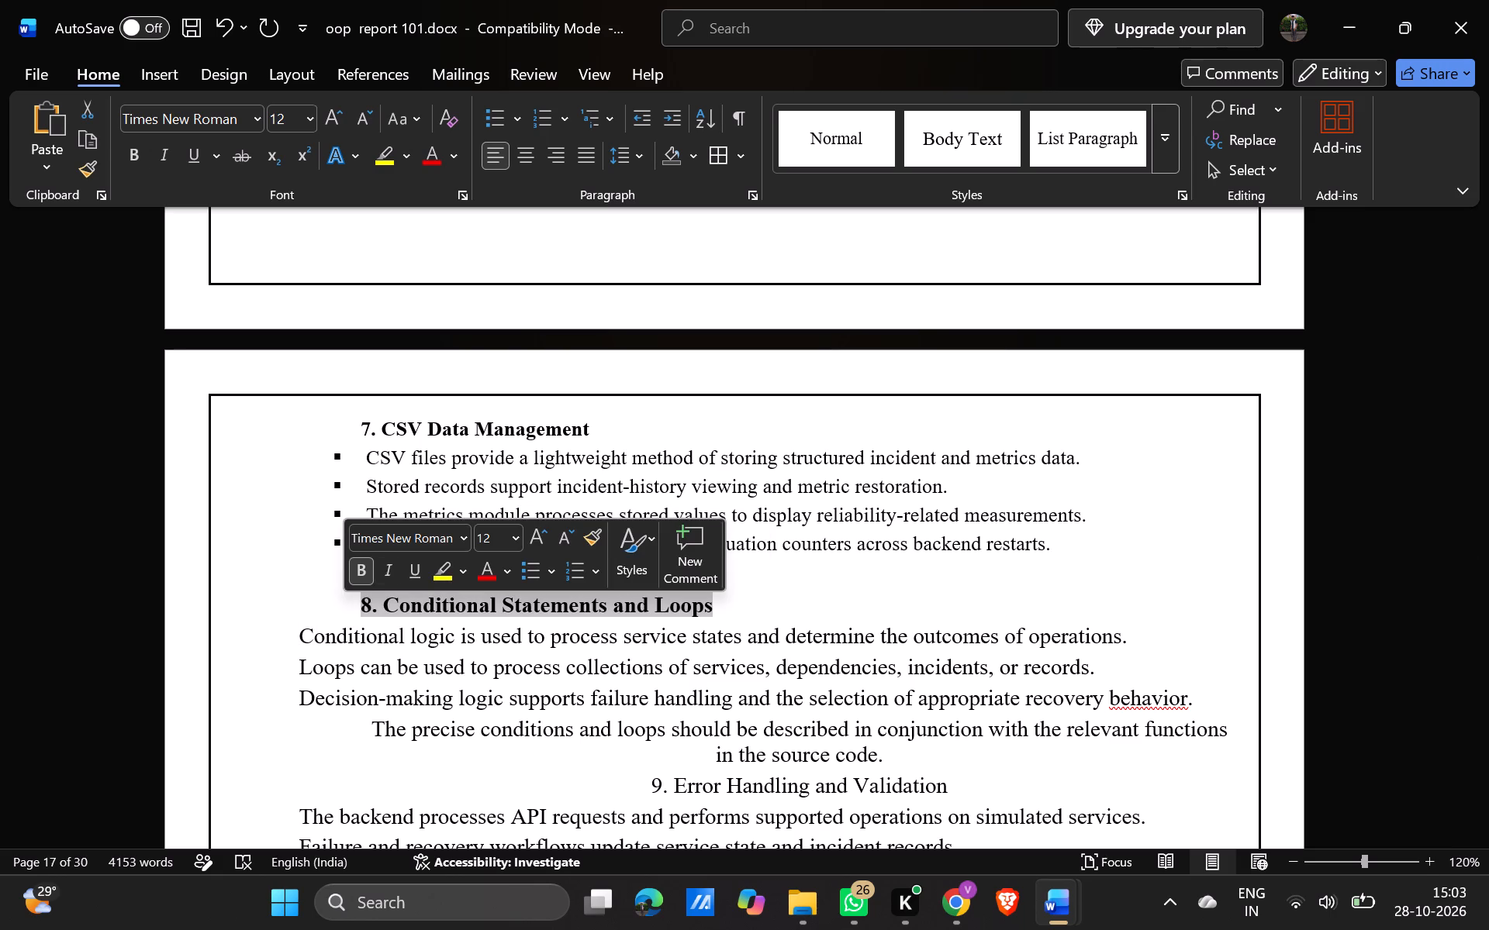
pyautogui.click(517, 532)
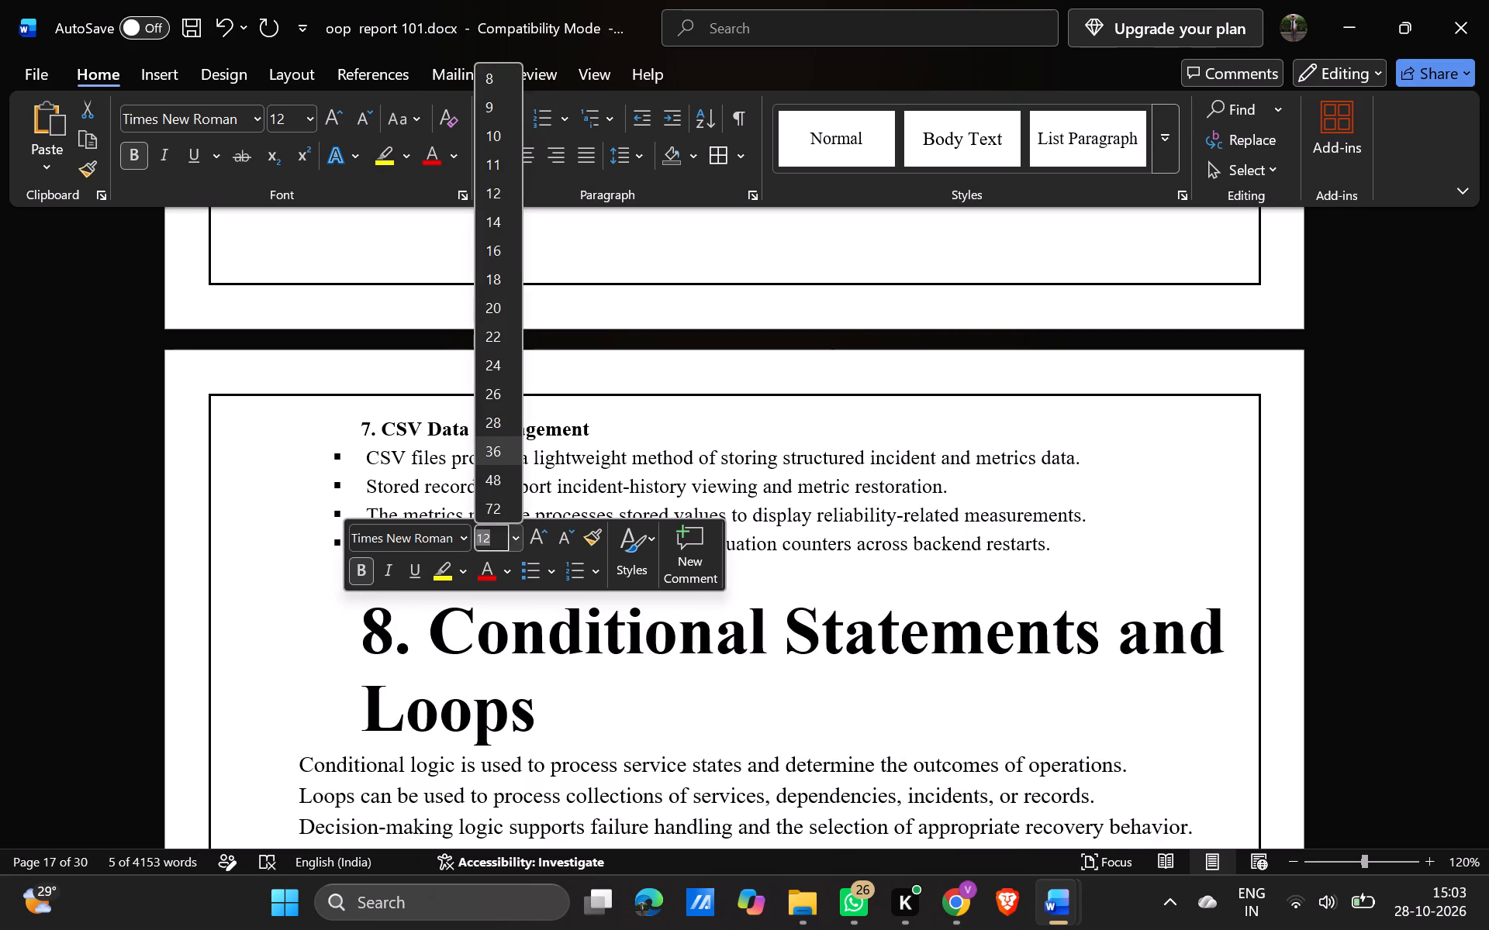
pyautogui.click(786, 560)
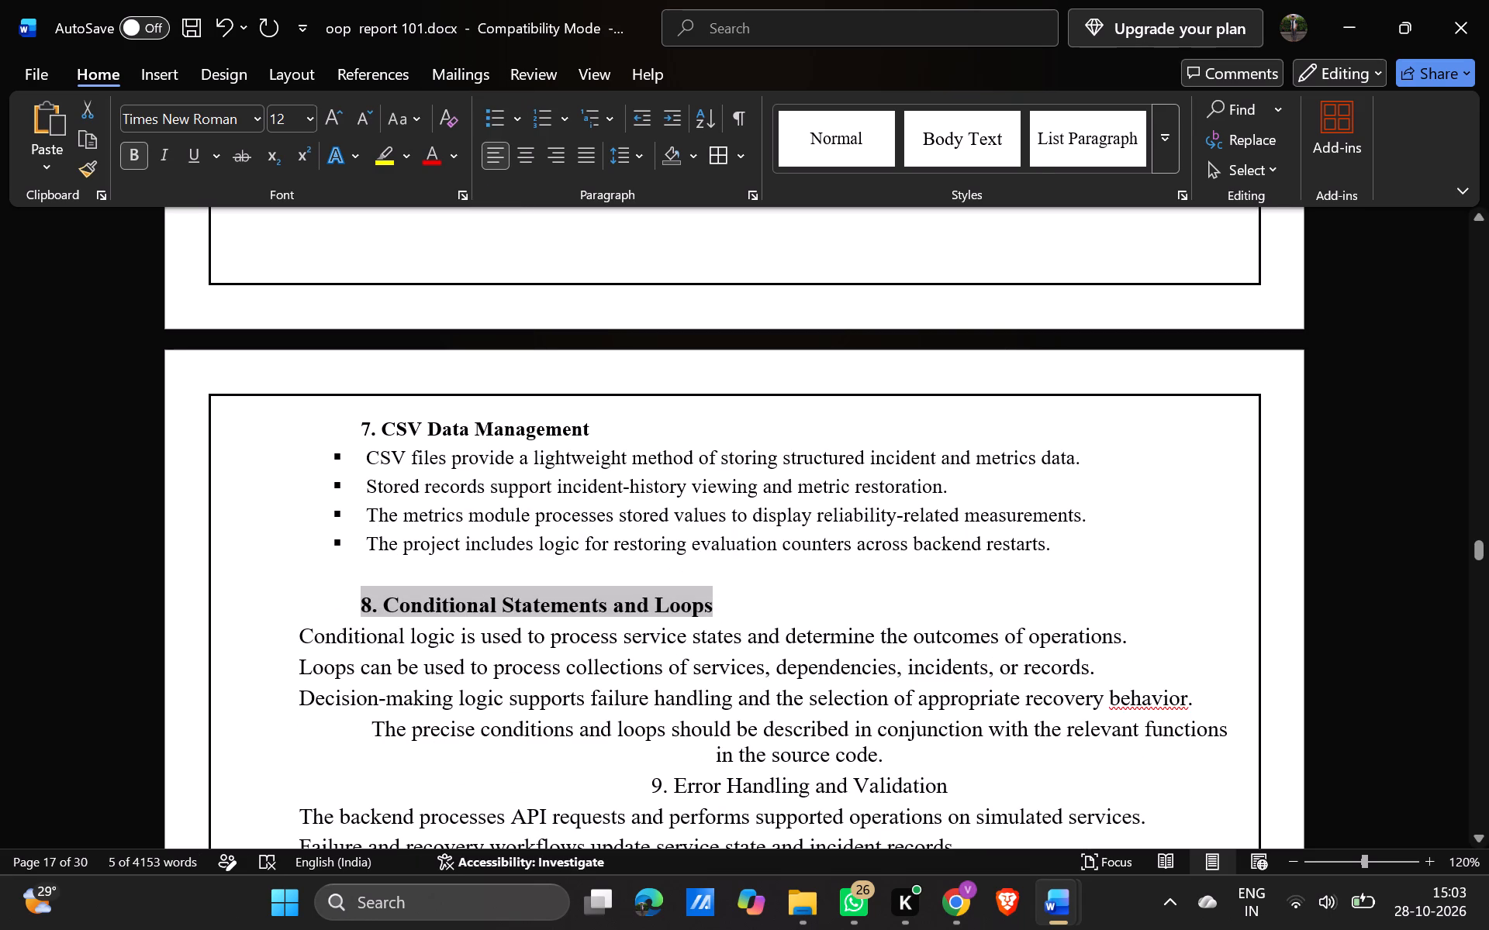
# Remove the centred alignment and indent from the "The precise conditions and loops" paragraph at the end of subsection 8.
pyautogui.scroll(-1, 786, 560)
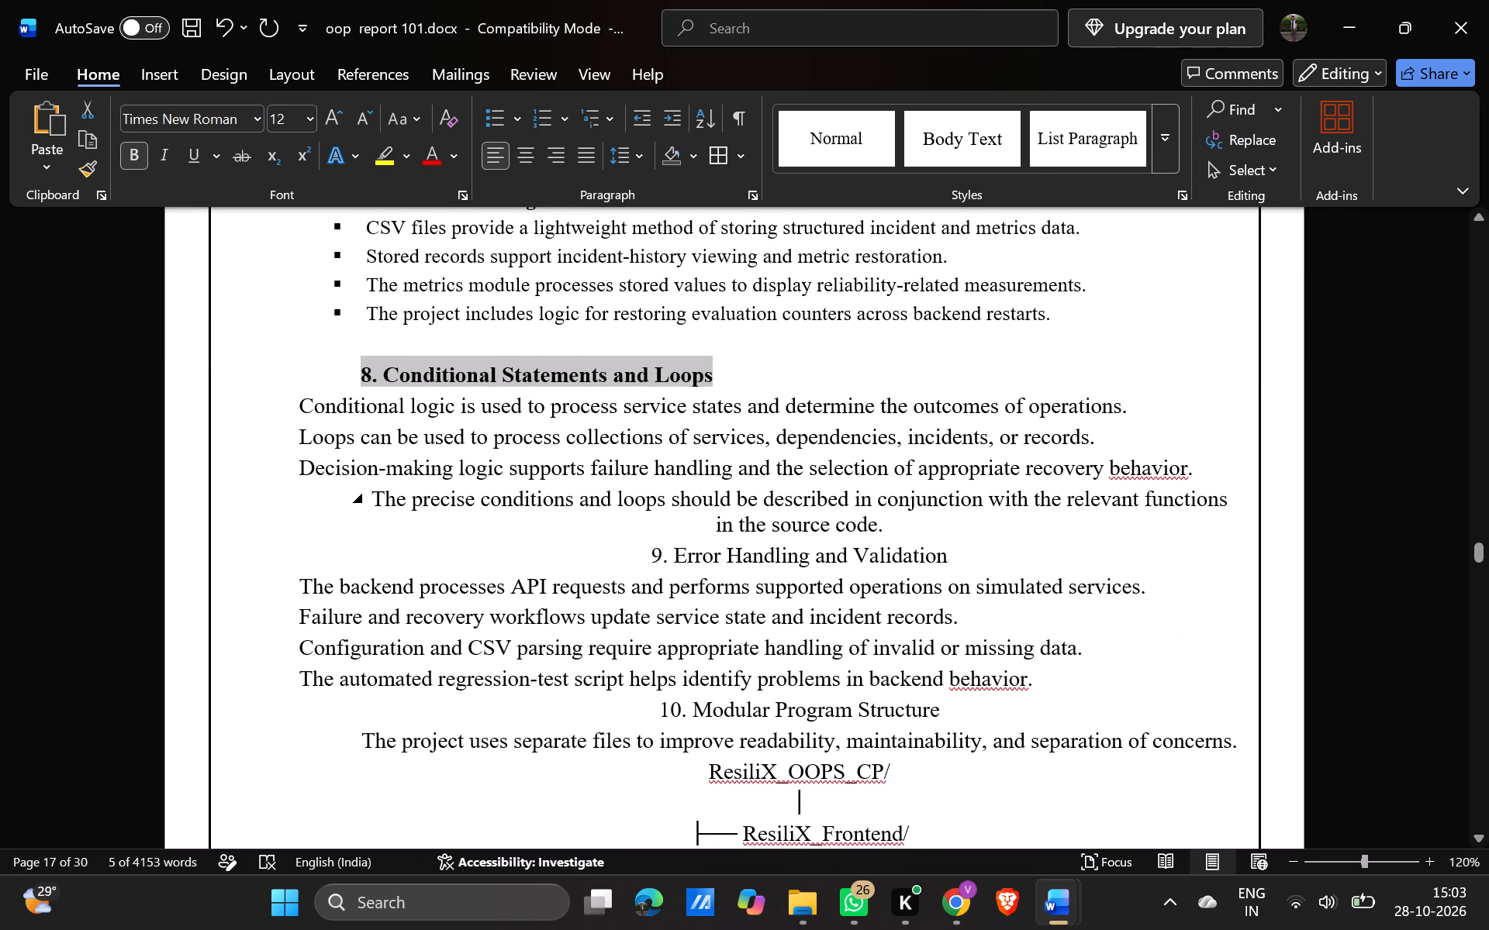
pyautogui.click(375, 502)
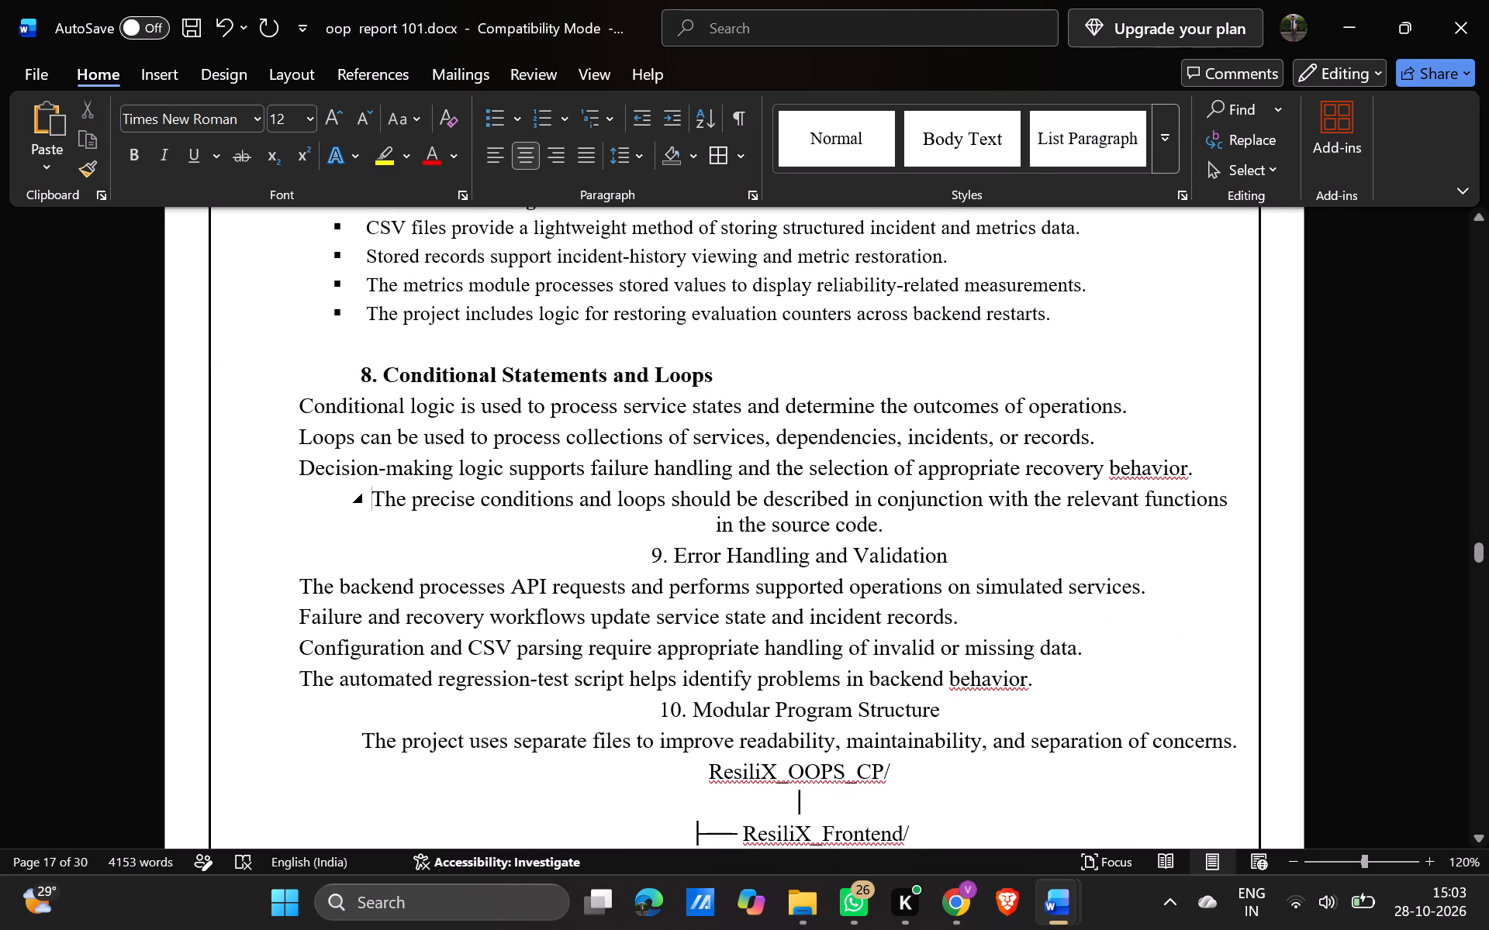
pyautogui.press('BackSpace')
pyautogui.press('BackSpace')
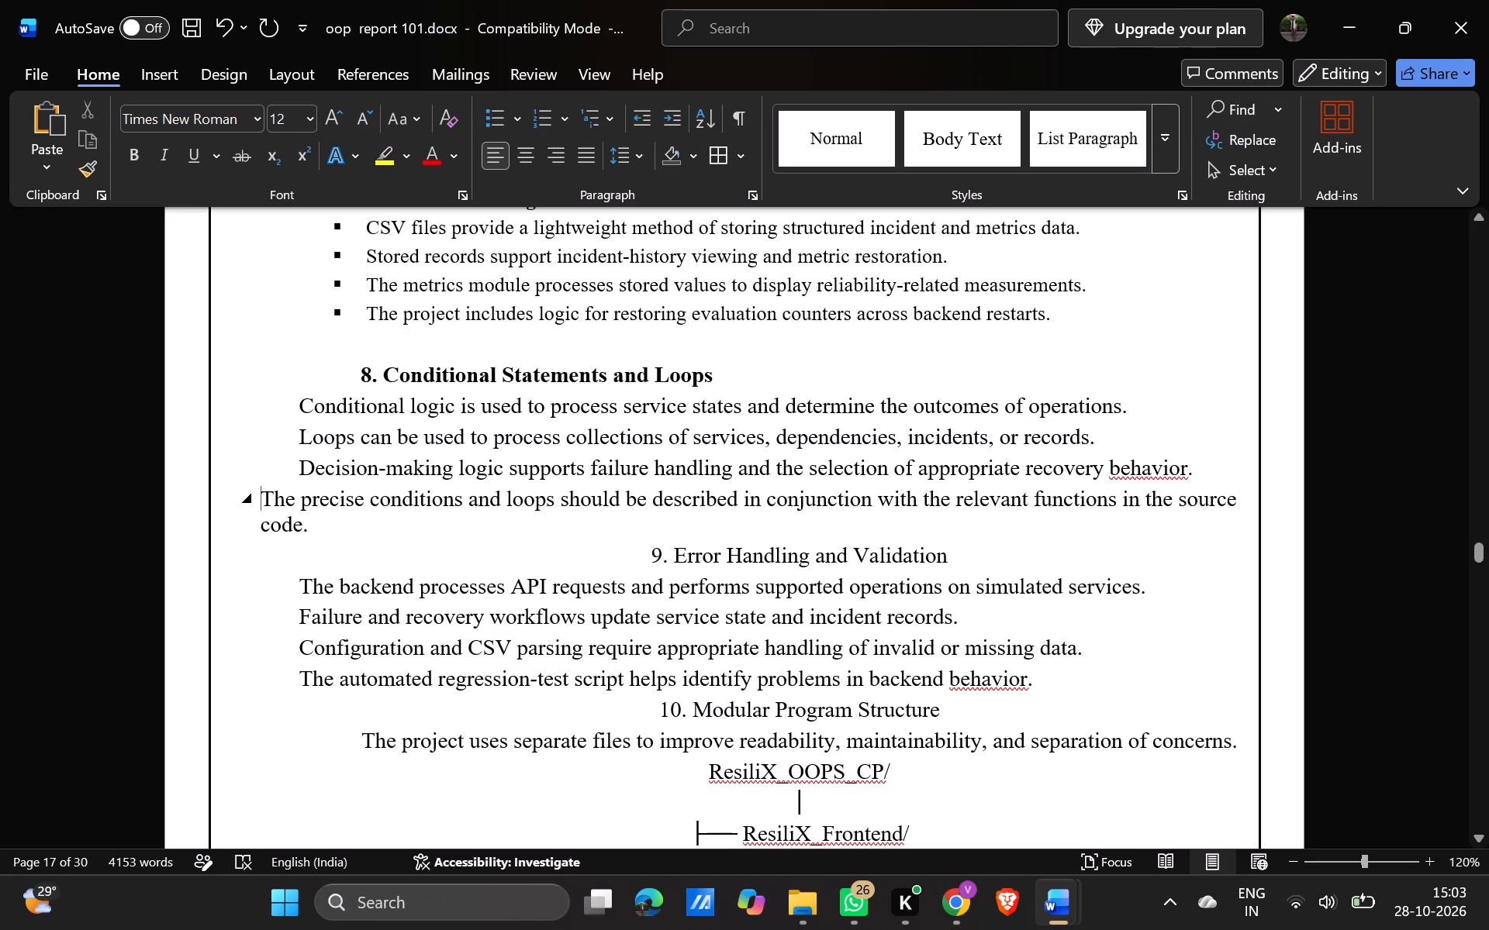
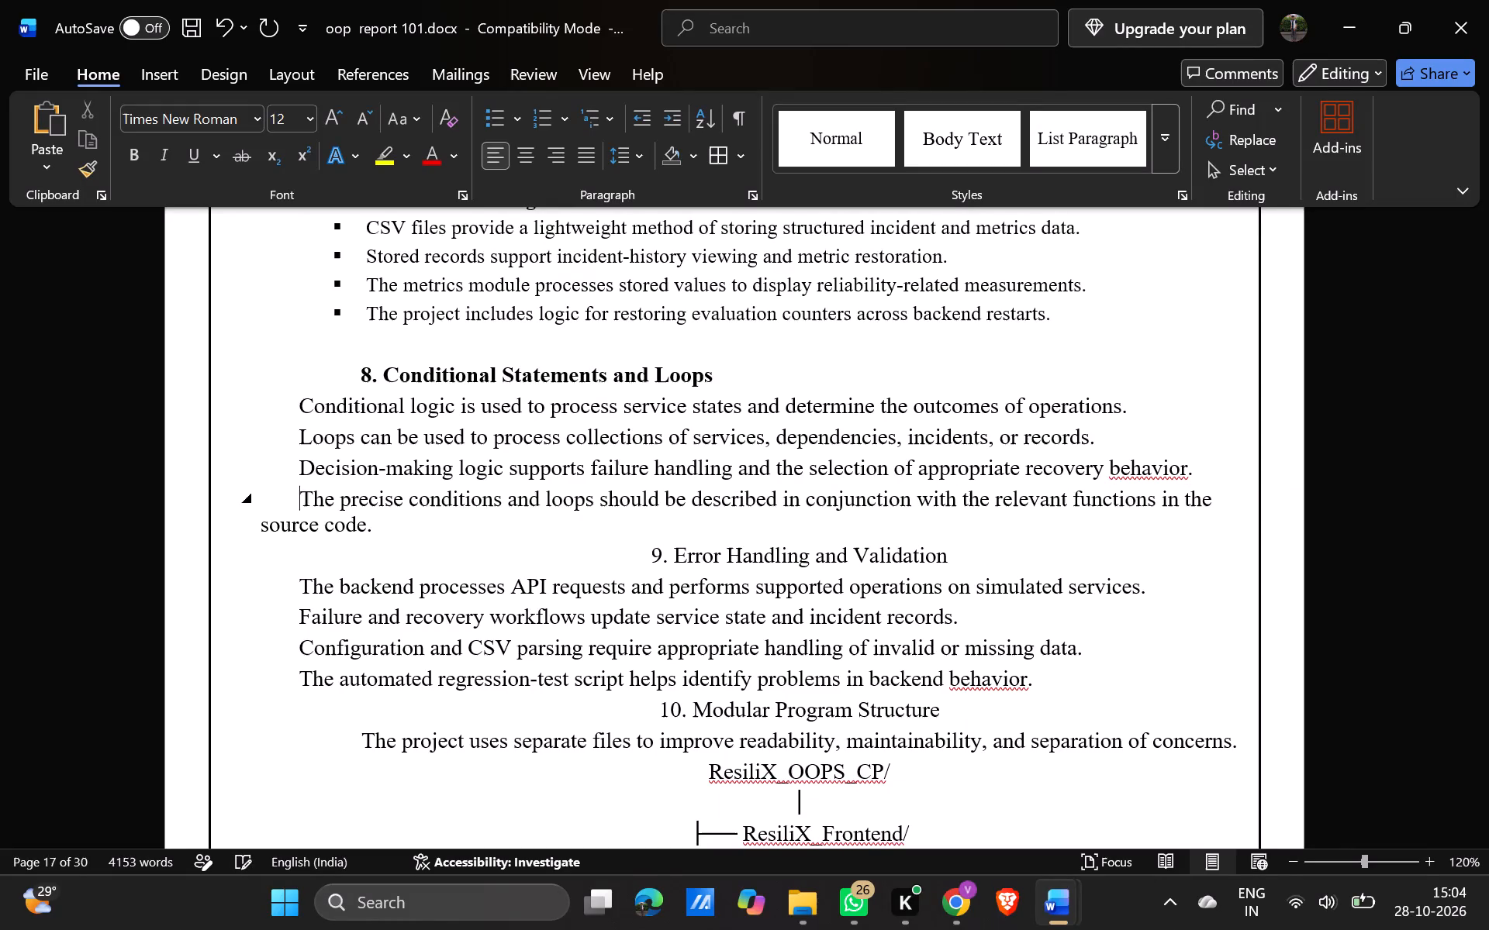
# Align the wrapped "source code." line of subsection 8's last paragraph with the line above it.
pyautogui.press('Down')
pyautogui.press('Left')
pyautogui.press('Left')
pyautogui.press('Left')
pyautogui.press('Left')
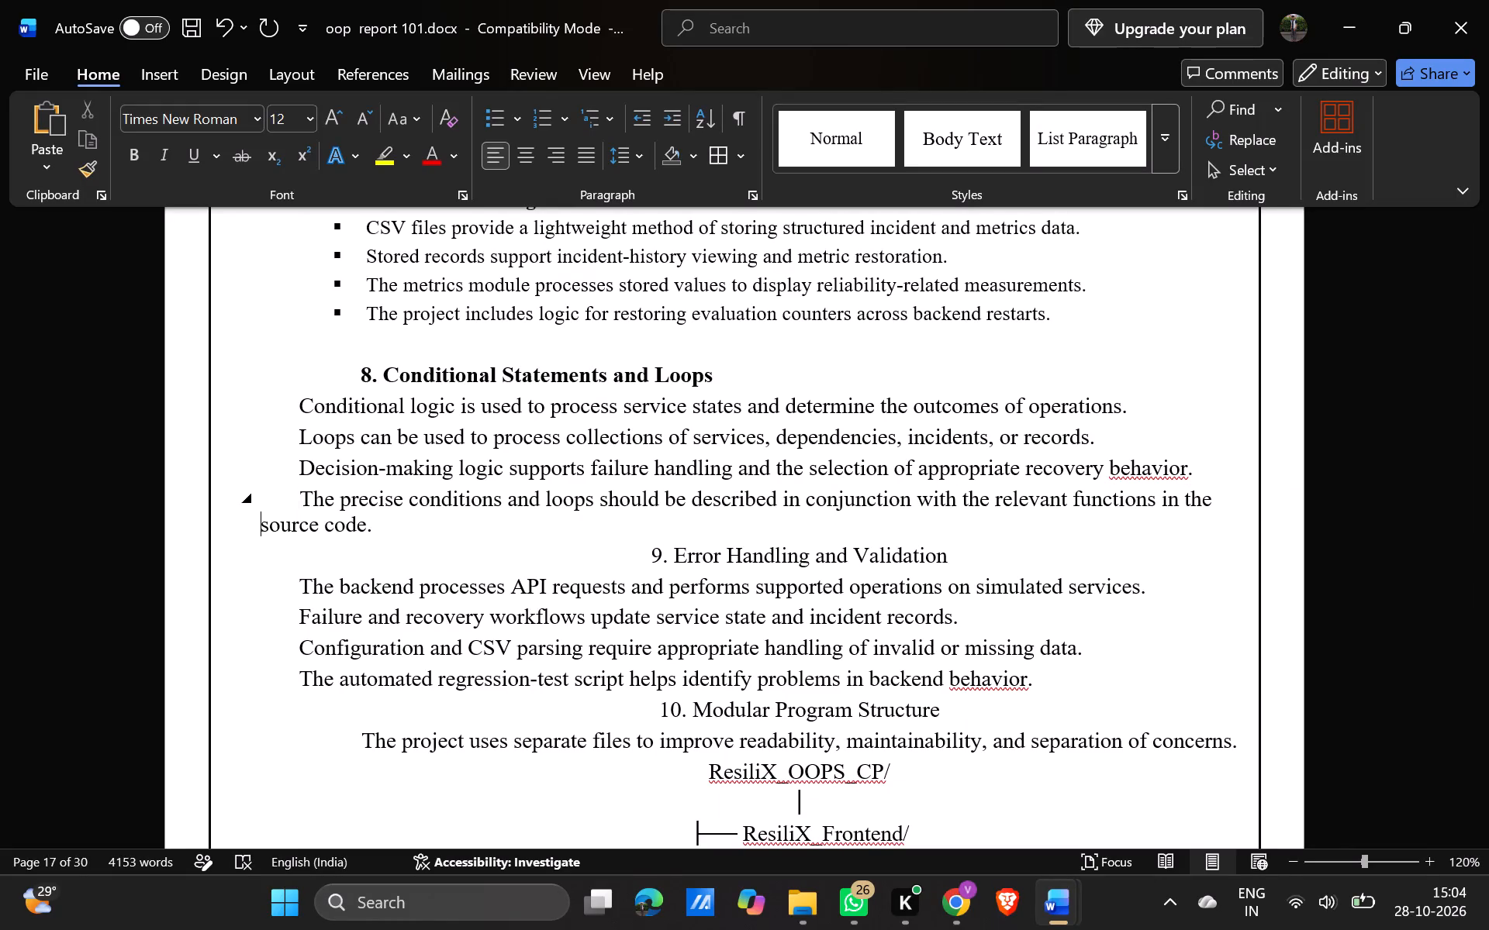
pyautogui.press('space')
pyautogui.press('space')
pyautogui.press('Tab')
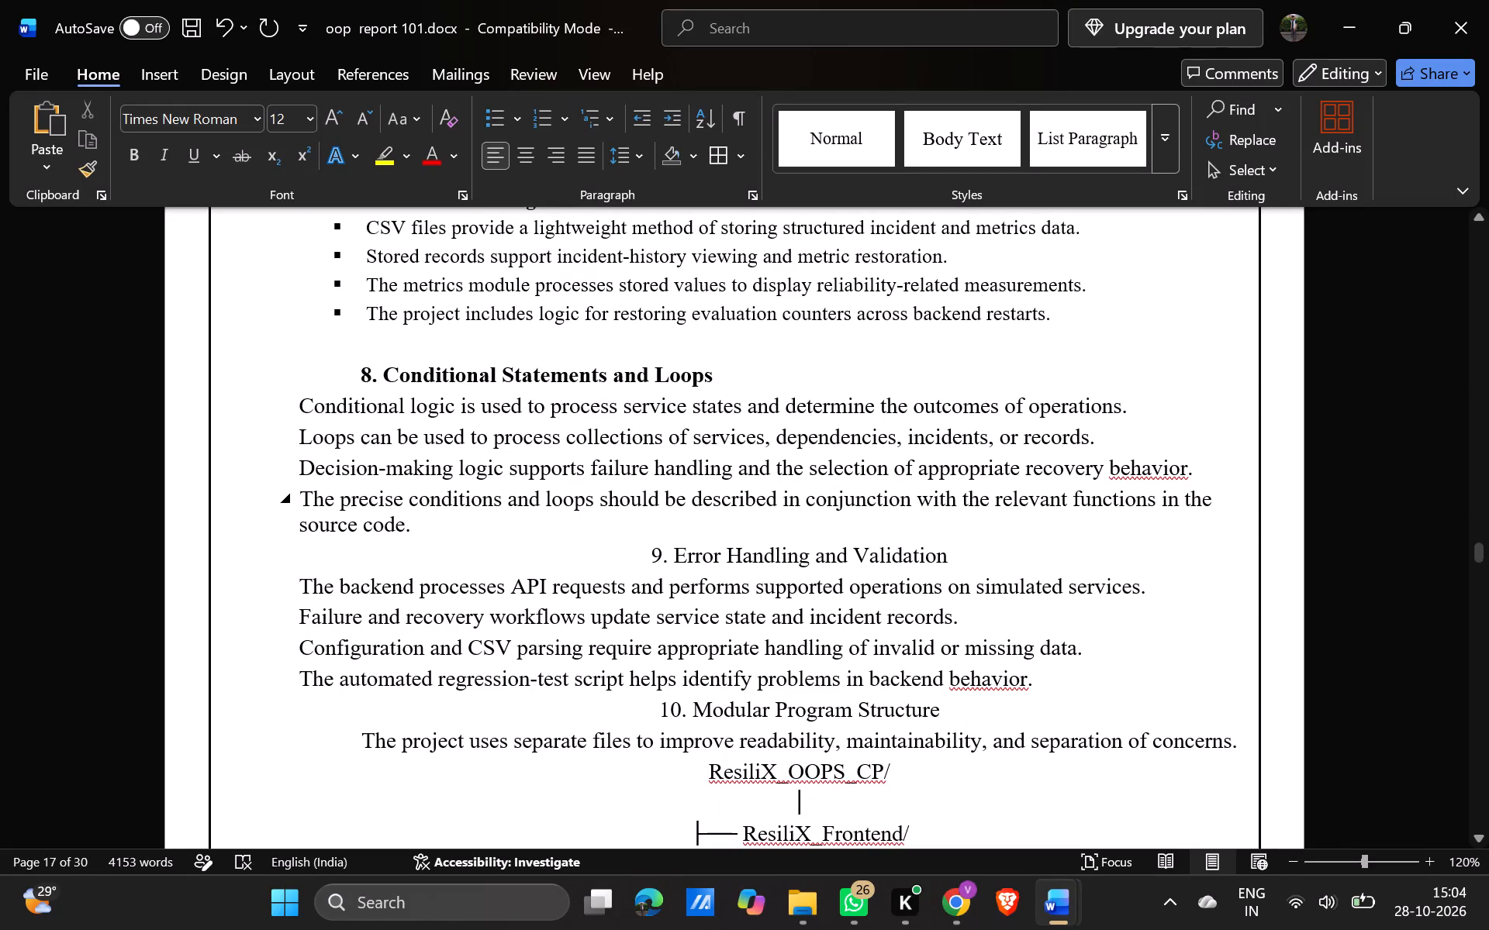
# Format the four paragraphs under "8. Conditional Statements and Loops" as justified, size-11 square bullets.
pyautogui.moveTo(414, 529); pyautogui.dragTo(302, 415)
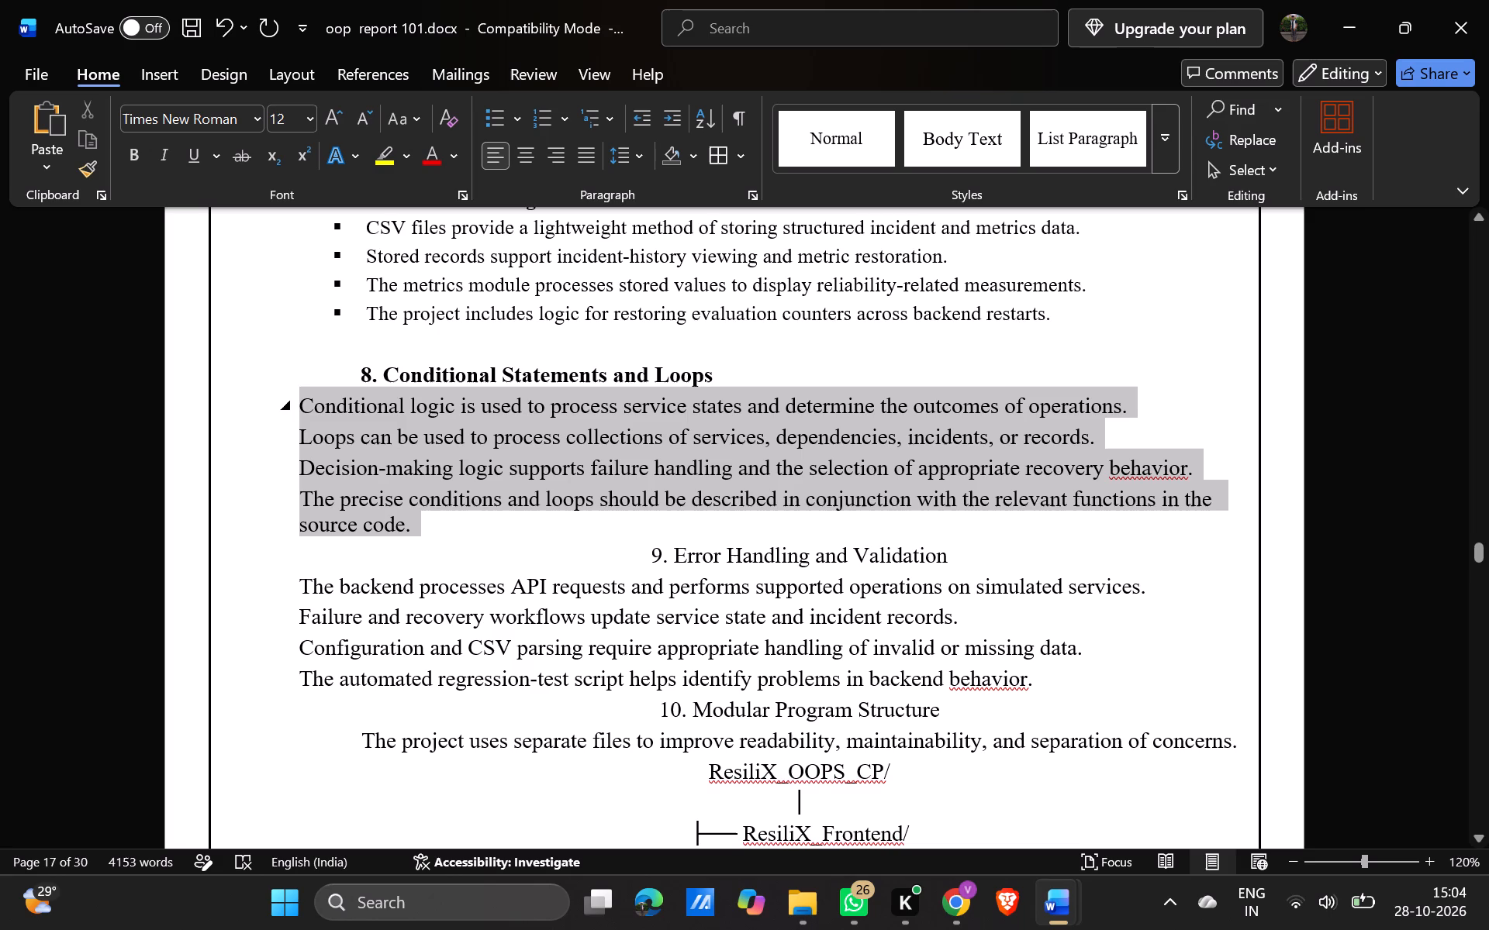
pyautogui.moveTo(302, 415); pyautogui.dragTo(302, 414)
pyautogui.moveTo(470, 339); pyautogui.dragTo(459, 422)
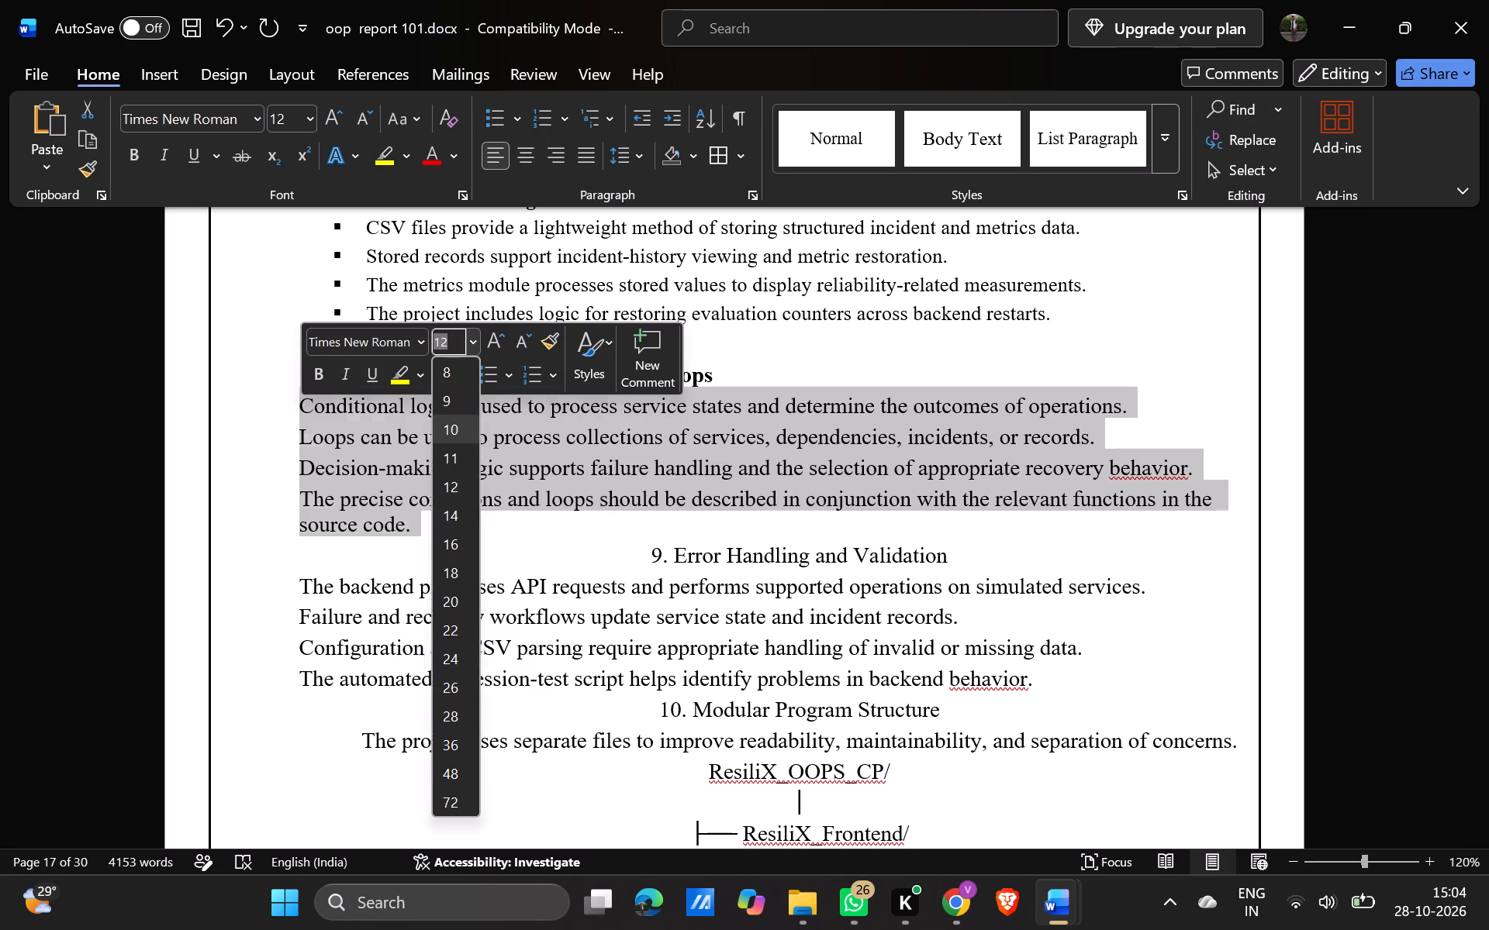
pyautogui.moveTo(459, 422); pyautogui.dragTo(453, 453)
pyautogui.click(453, 453)
pyautogui.click(586, 148)
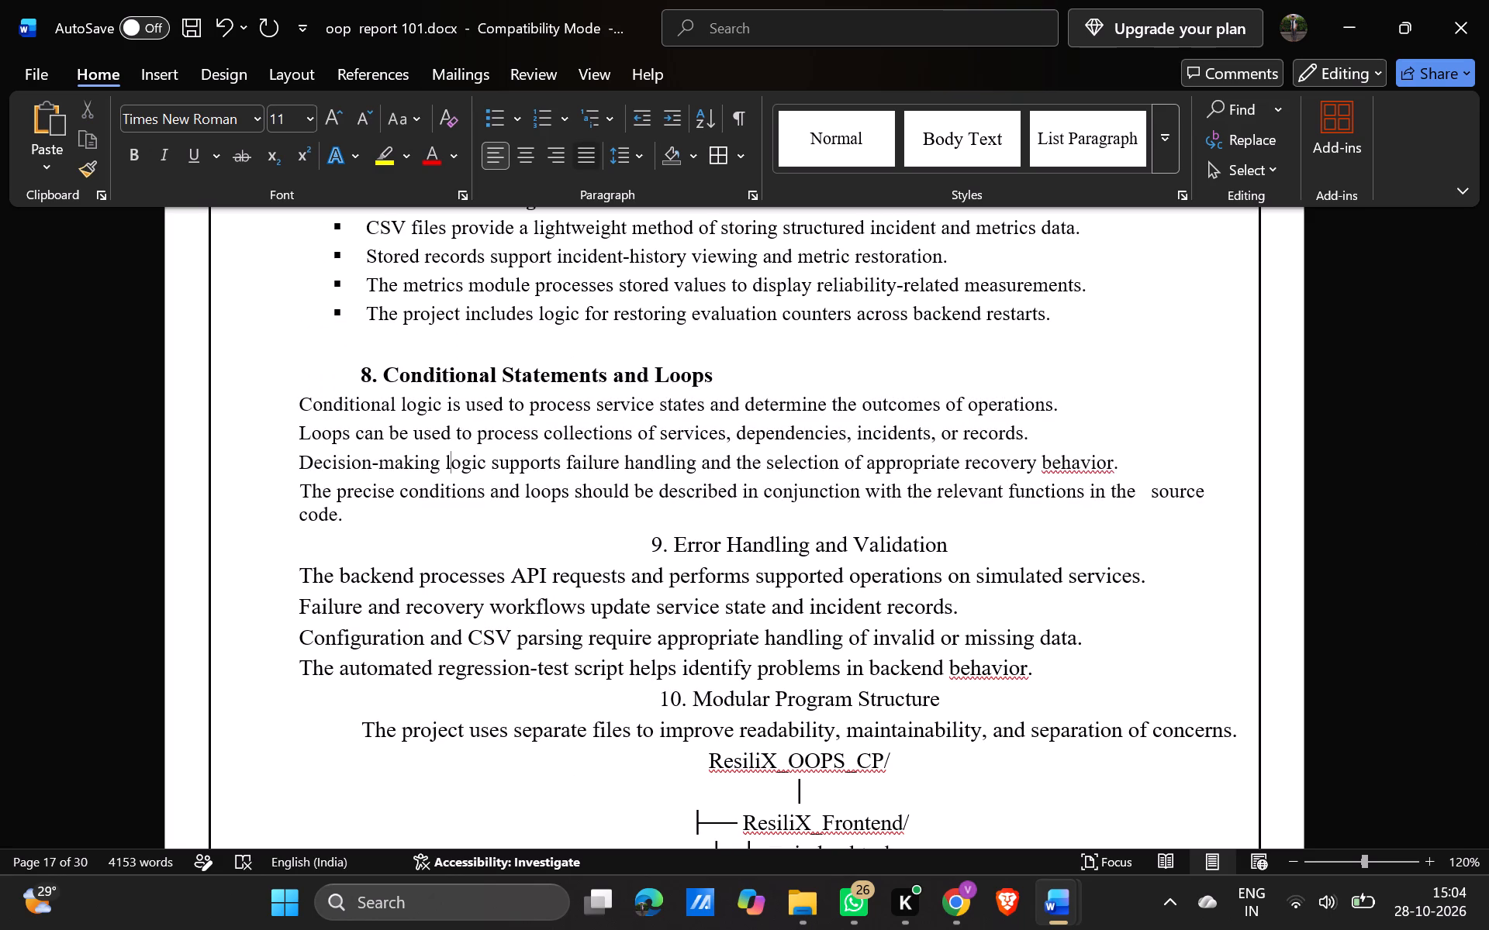
pyautogui.moveTo(360, 510); pyautogui.dragTo(299, 410)
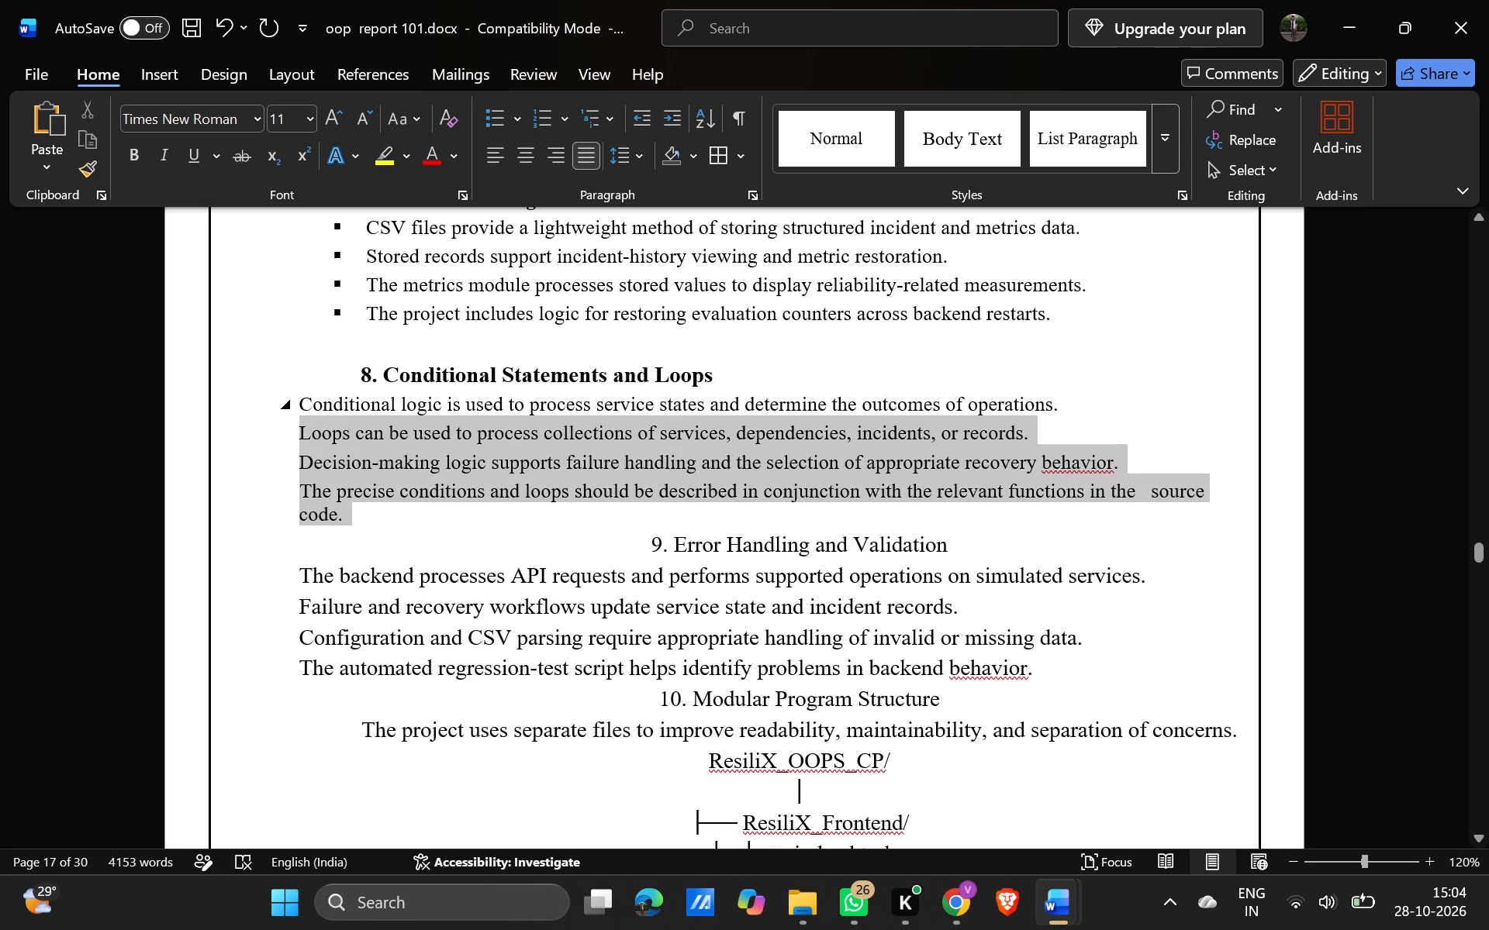
pyautogui.moveTo(299, 410); pyautogui.dragTo(299, 408)
pyautogui.click(586, 164)
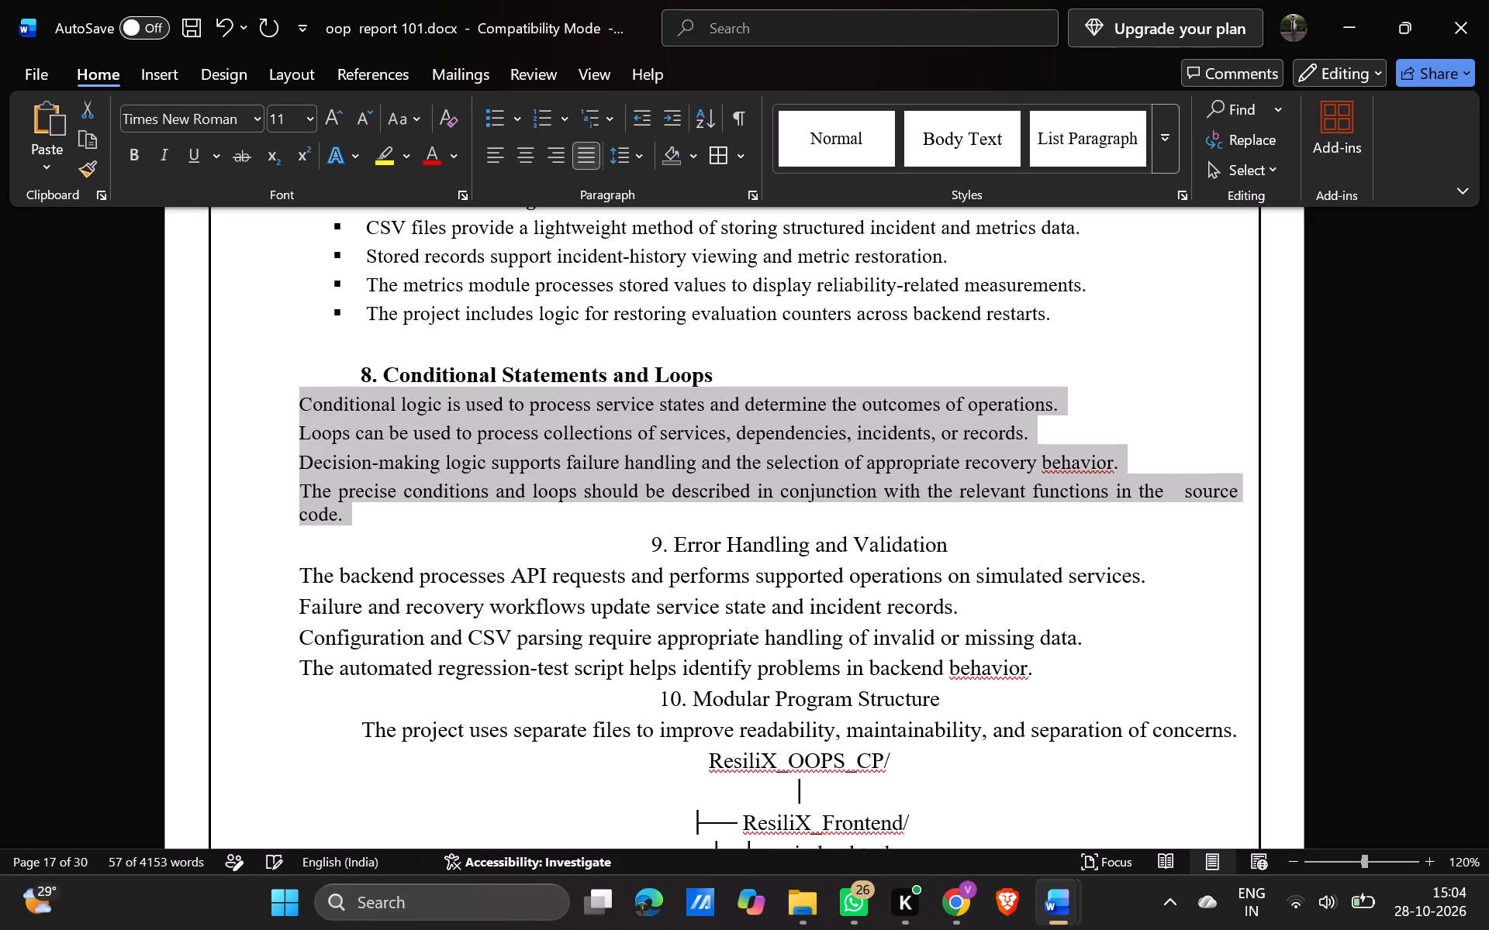
pyautogui.click(492, 114)
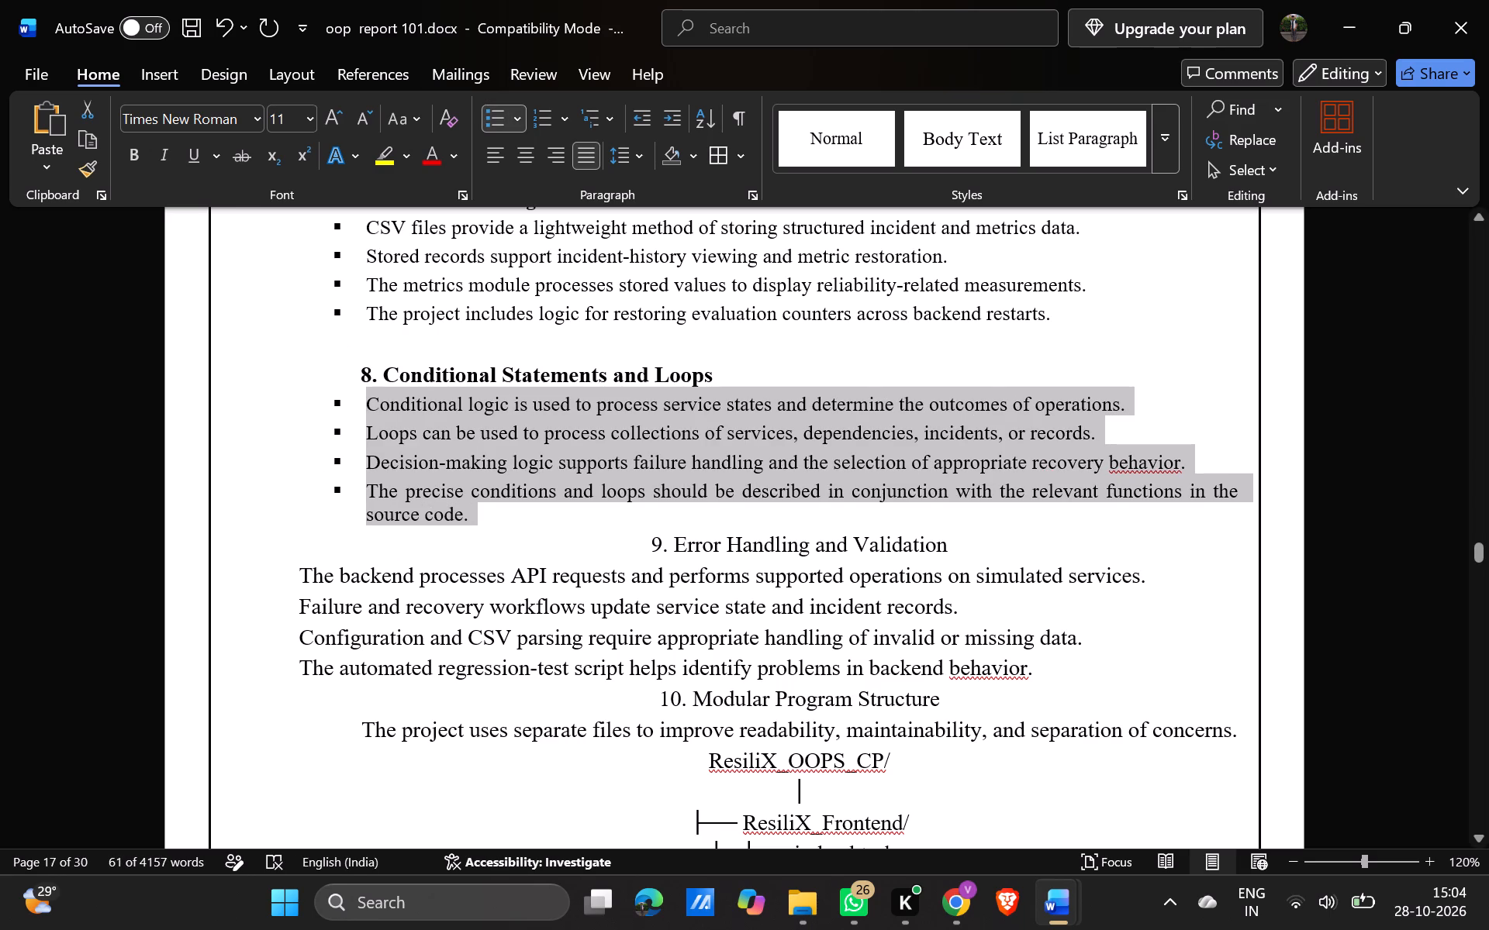
# Remove the centred alignment from the "9. Error Handling and Validation" heading and insert a blank line above it.
pyautogui.scroll(-1, 499, 564)
pyautogui.click(651, 470)
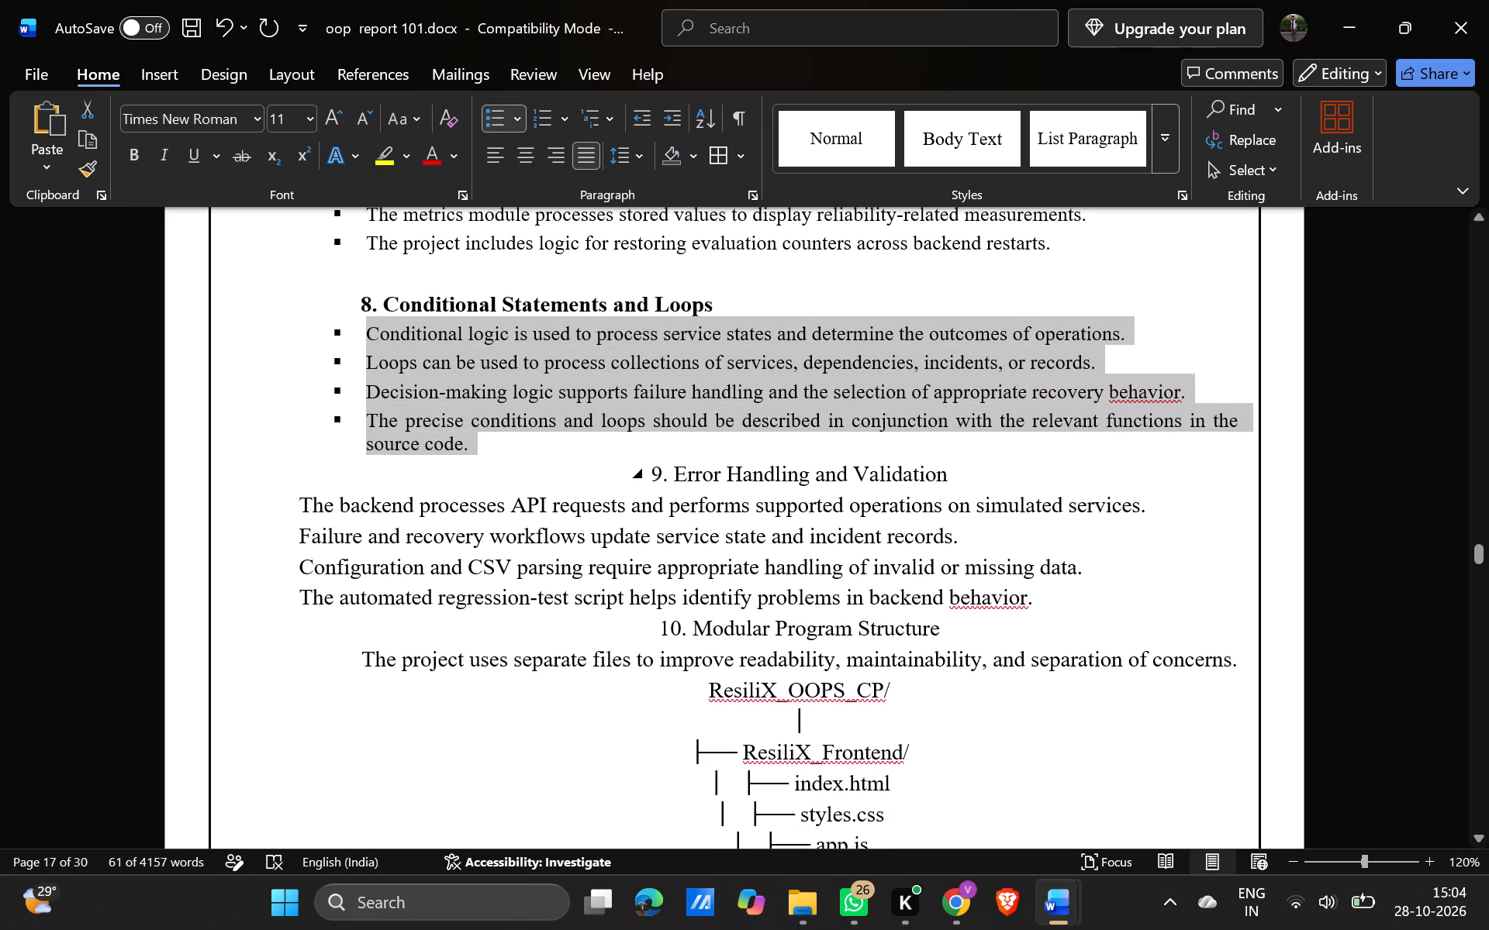
pyautogui.press('BackSpace')
pyautogui.press('Return')
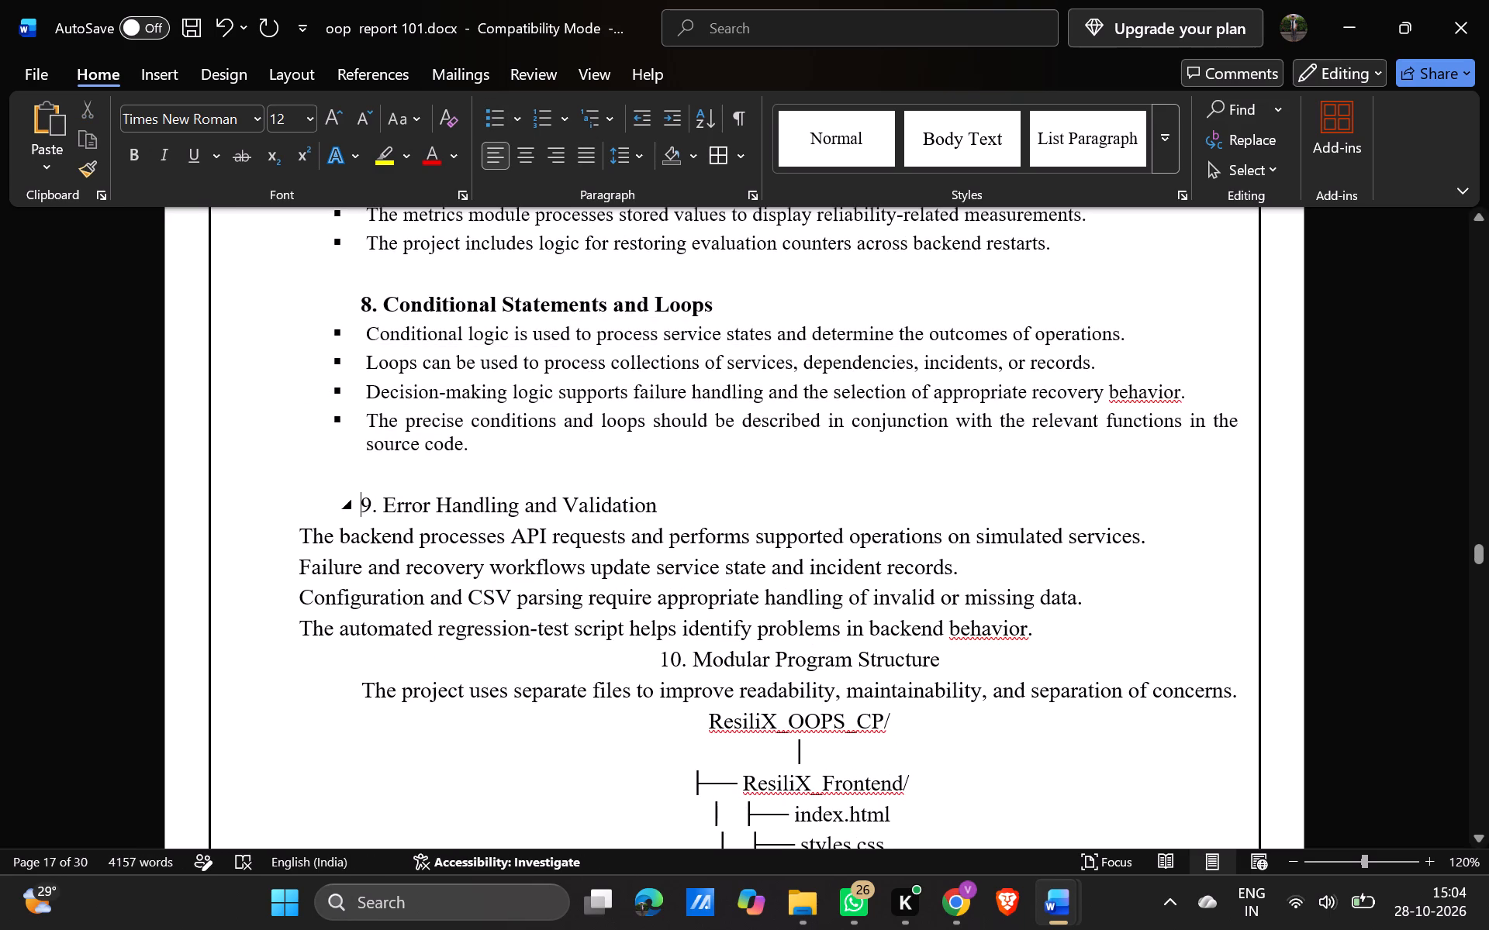
# Make the "9. Error Handling and Validation" heading bold at font size 12.
pyautogui.moveTo(676, 500); pyautogui.dragTo(362, 516)
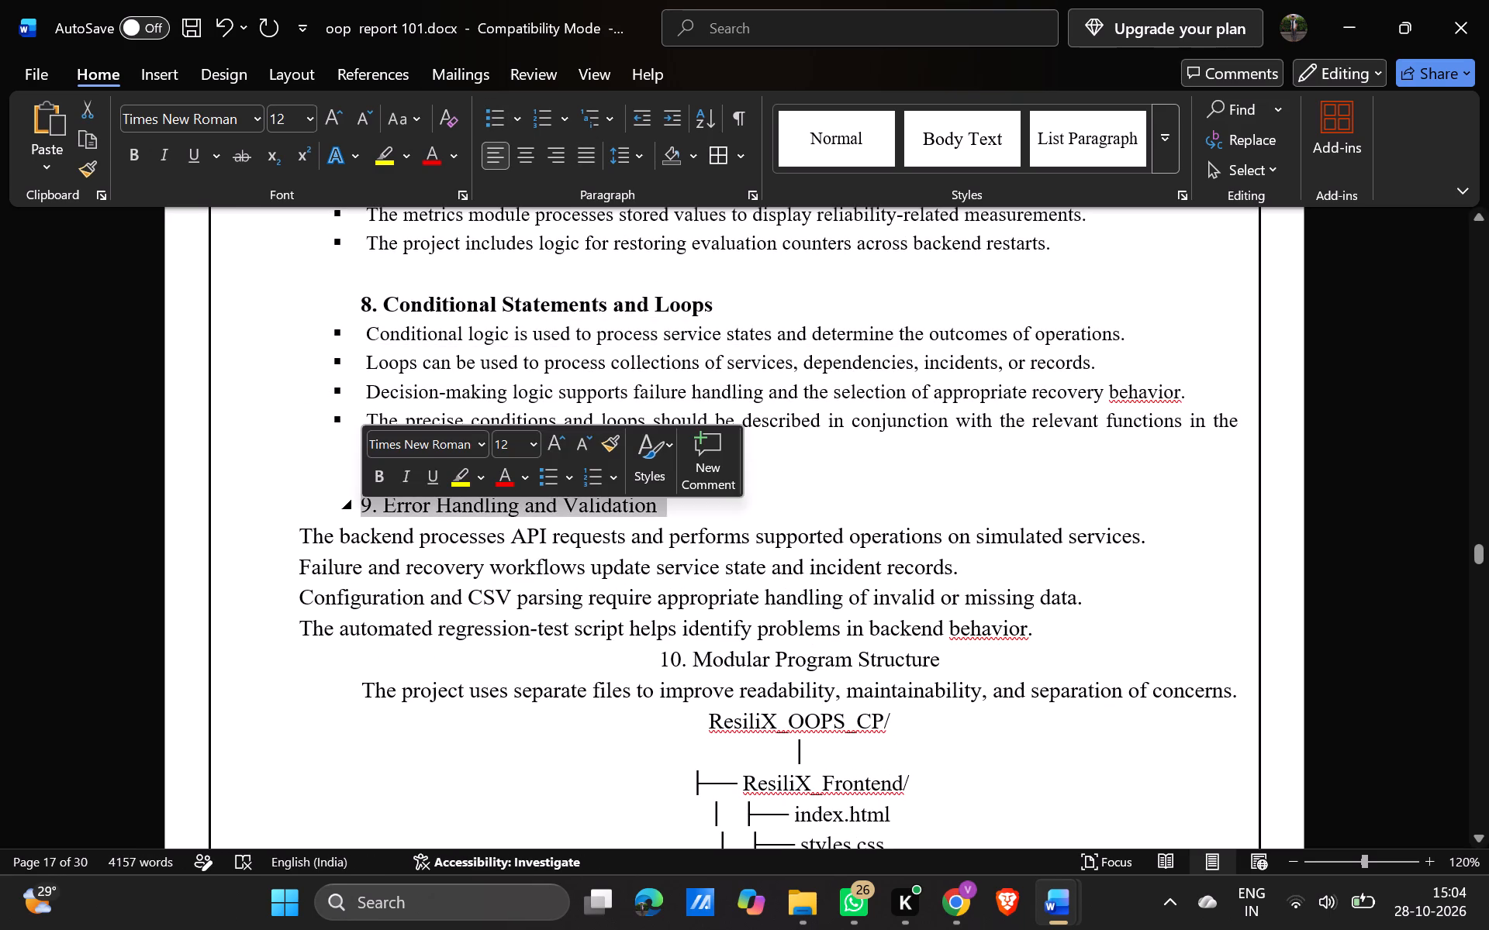
pyautogui.click(530, 446)
pyautogui.click(513, 108)
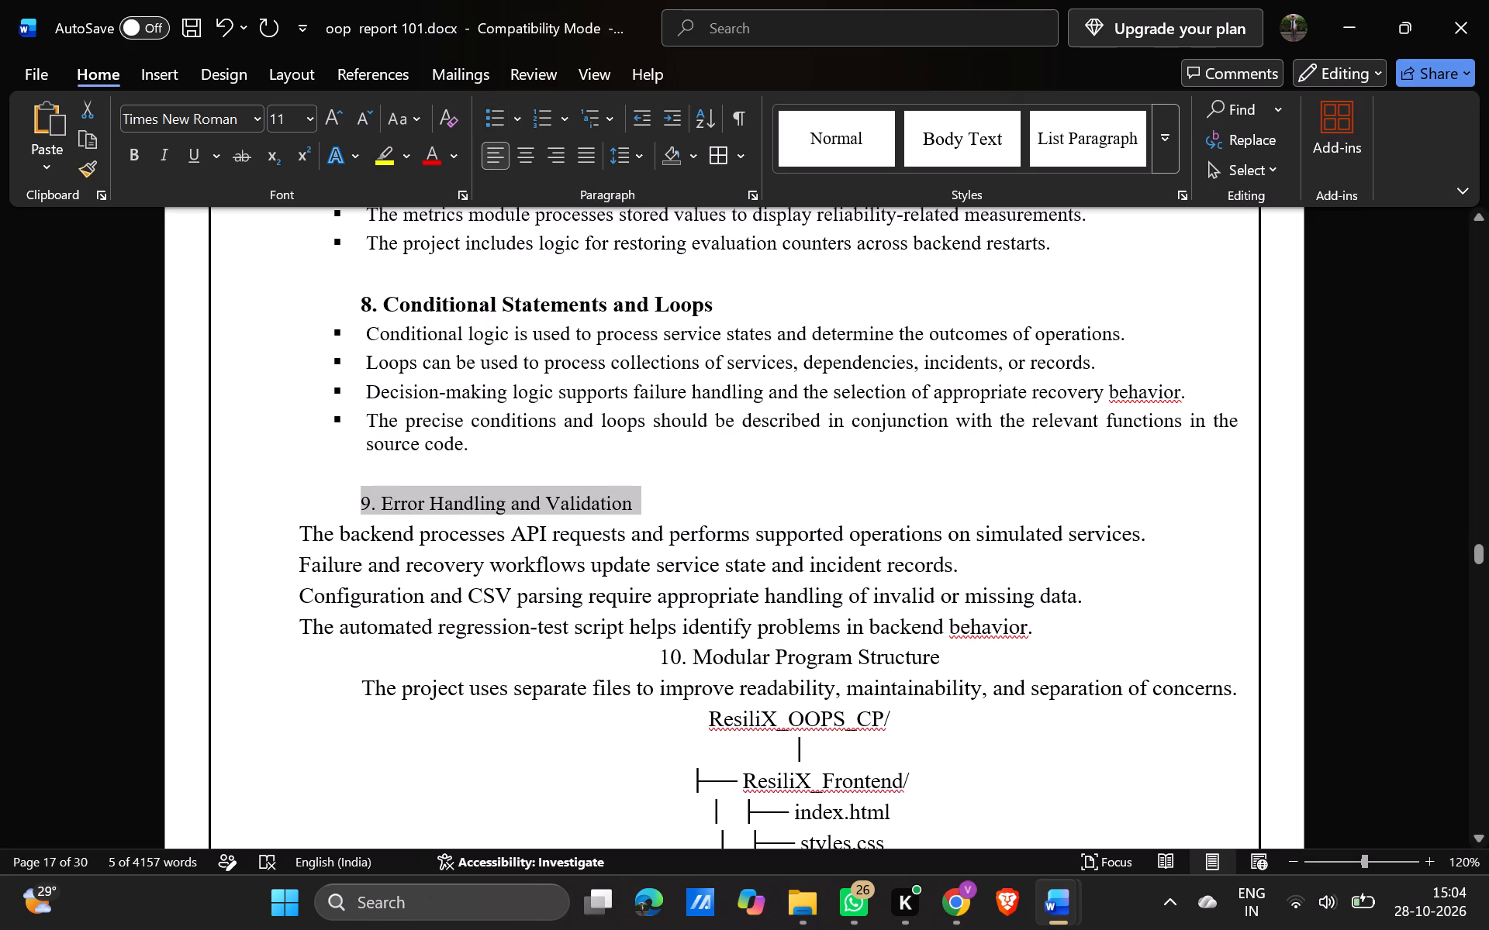
pyautogui.click(137, 157)
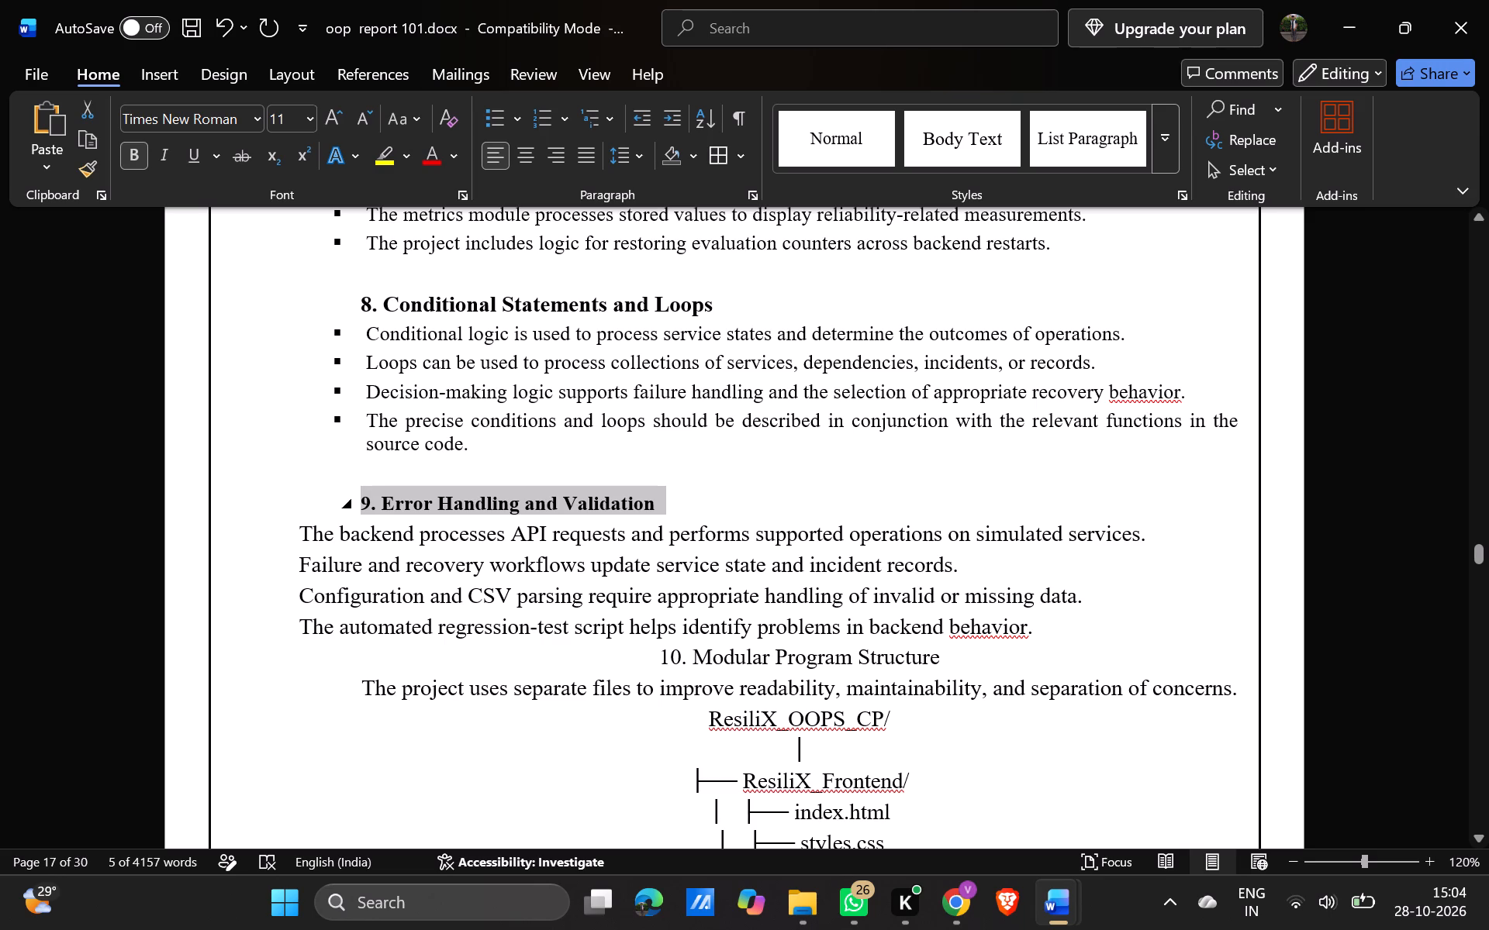
pyautogui.moveTo(309, 115); pyautogui.dragTo(308, 273)
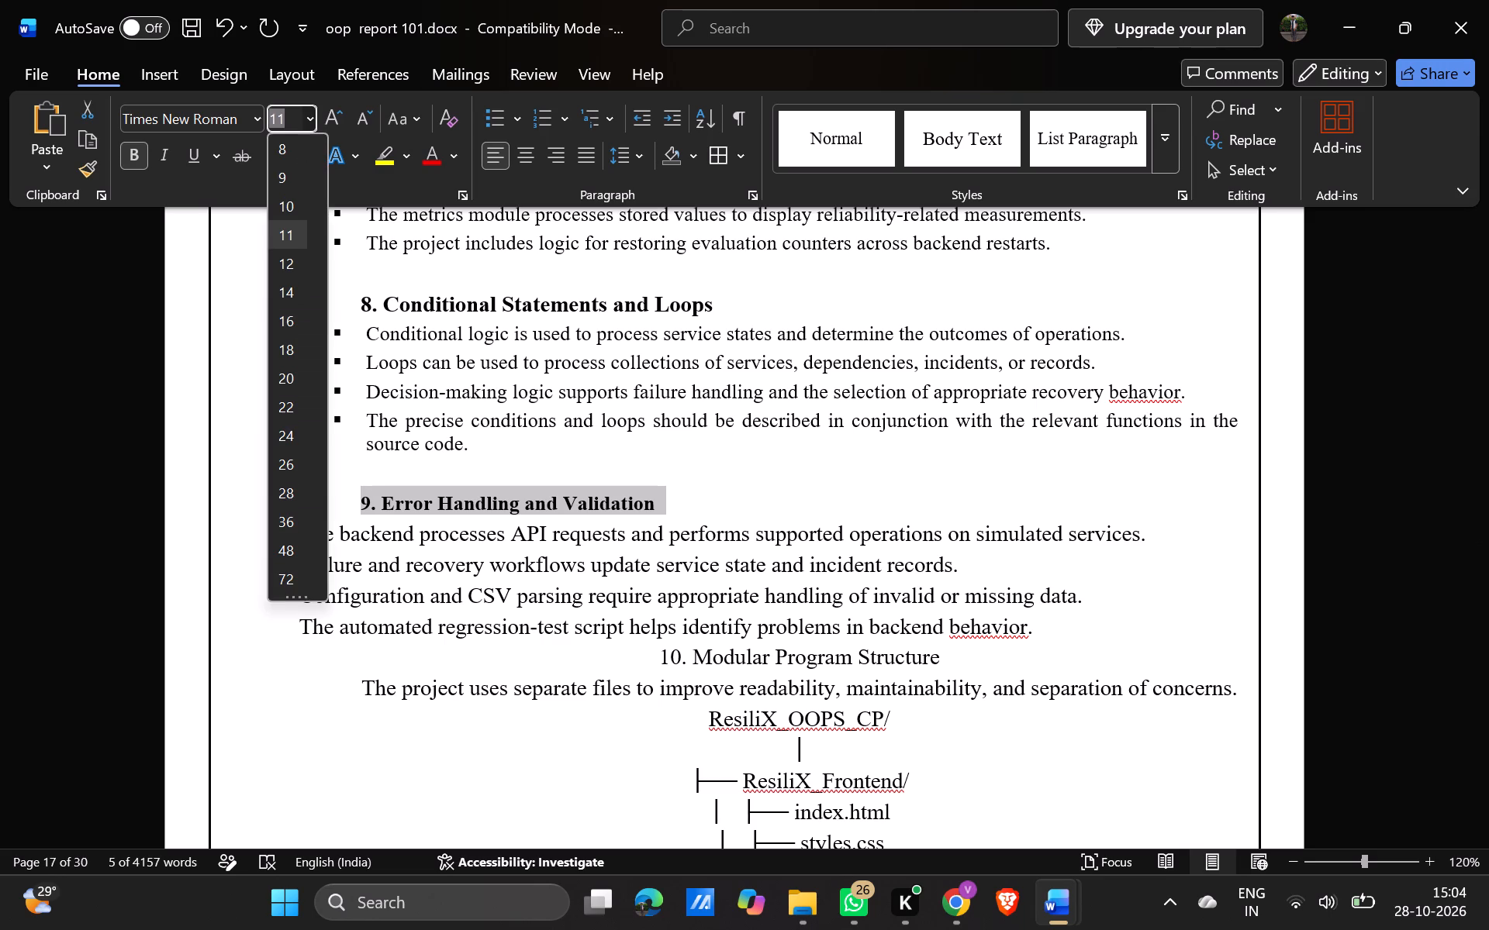
pyautogui.moveTo(308, 273); pyautogui.dragTo(294, 263)
pyautogui.click(294, 263)
# Set the four paragraphs under subsection 9 and the "10. Modular Program Structure" heading to font size 11.
pyautogui.scroll(-1, 601, 514)
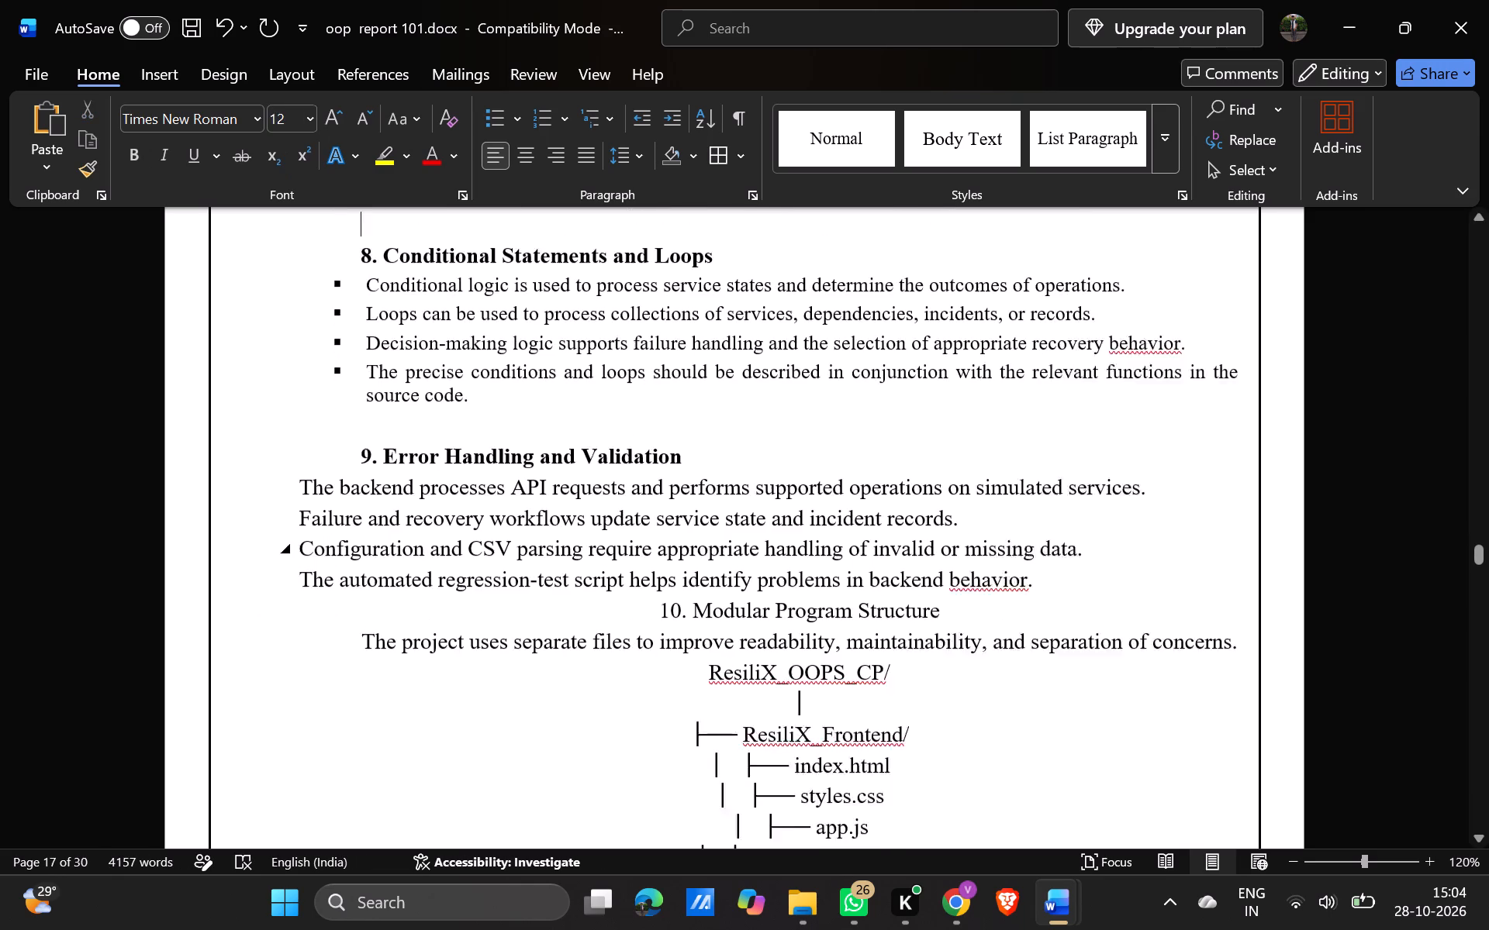
pyautogui.scroll(-1, 601, 514)
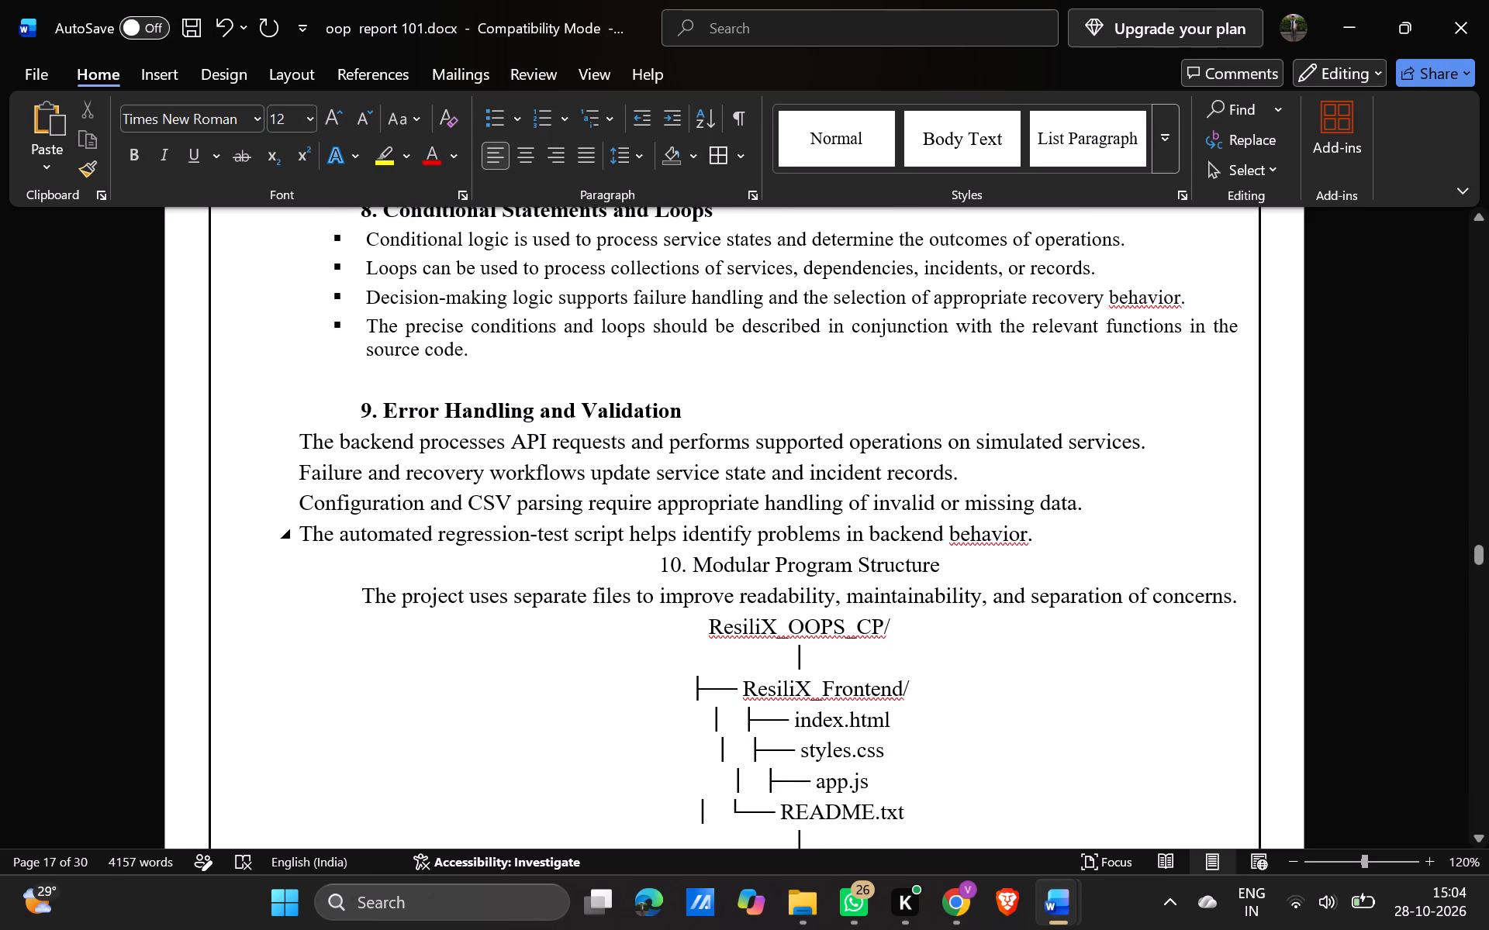
pyautogui.moveTo(1047, 551); pyautogui.dragTo(302, 443)
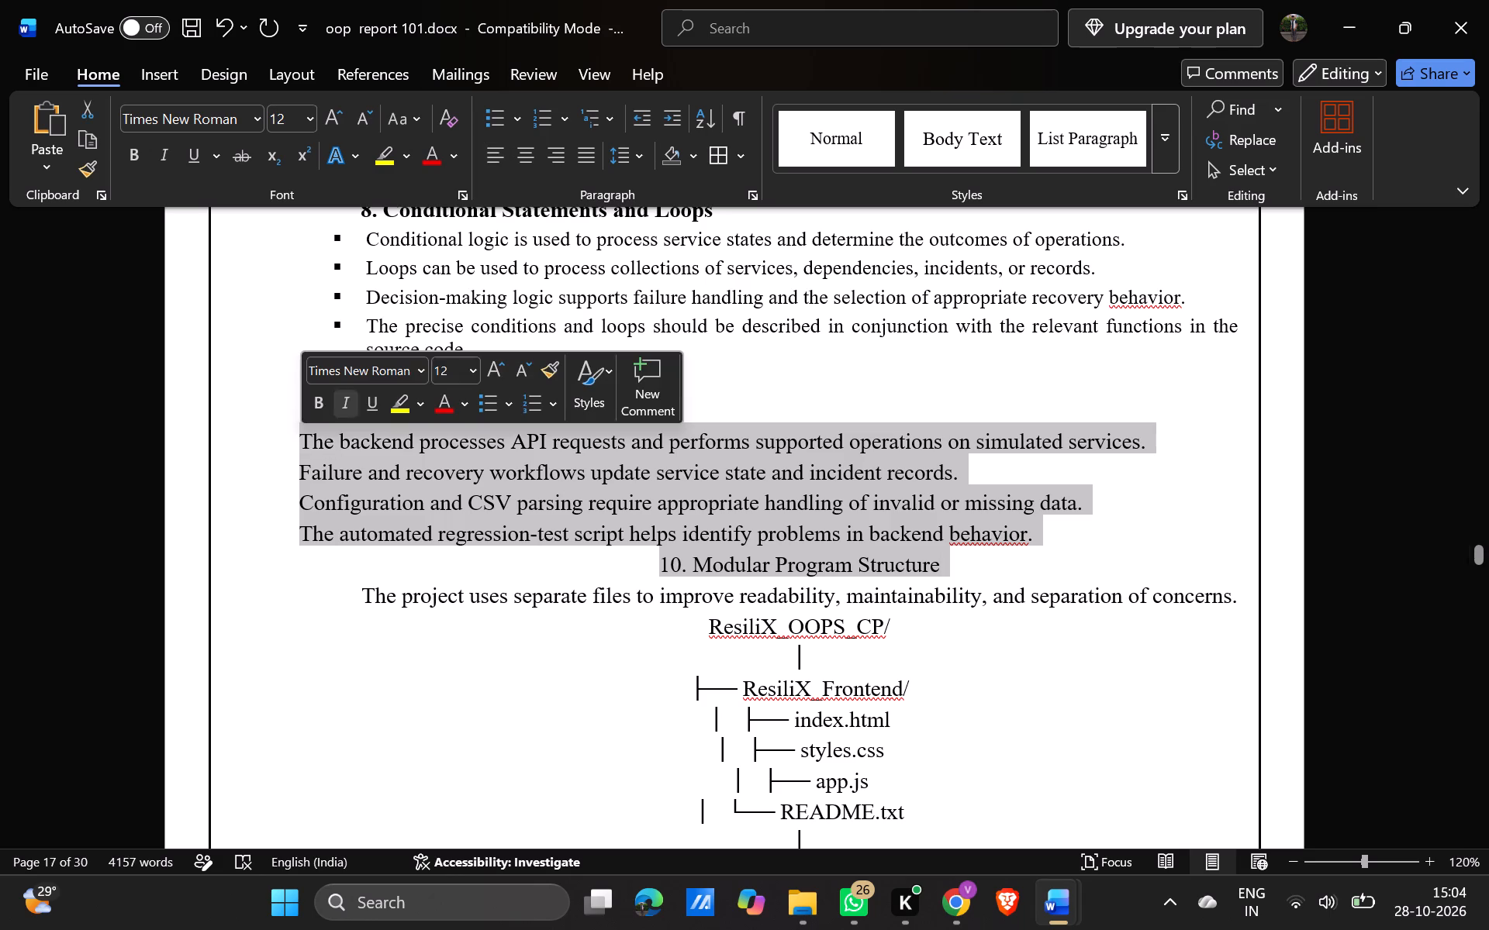
pyautogui.click(475, 371)
pyautogui.click(453, 491)
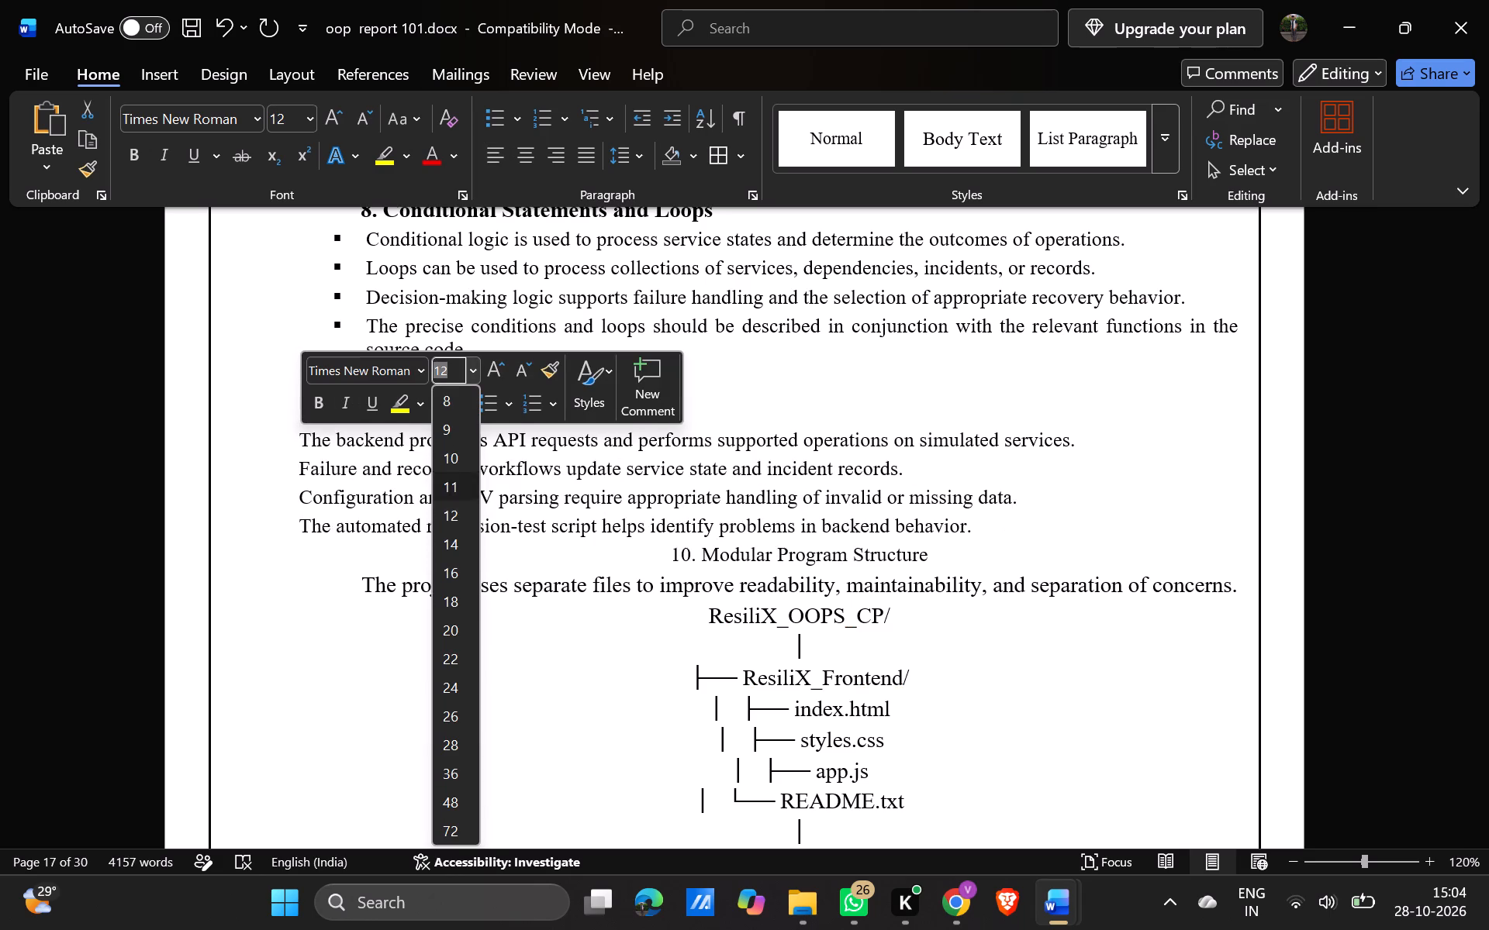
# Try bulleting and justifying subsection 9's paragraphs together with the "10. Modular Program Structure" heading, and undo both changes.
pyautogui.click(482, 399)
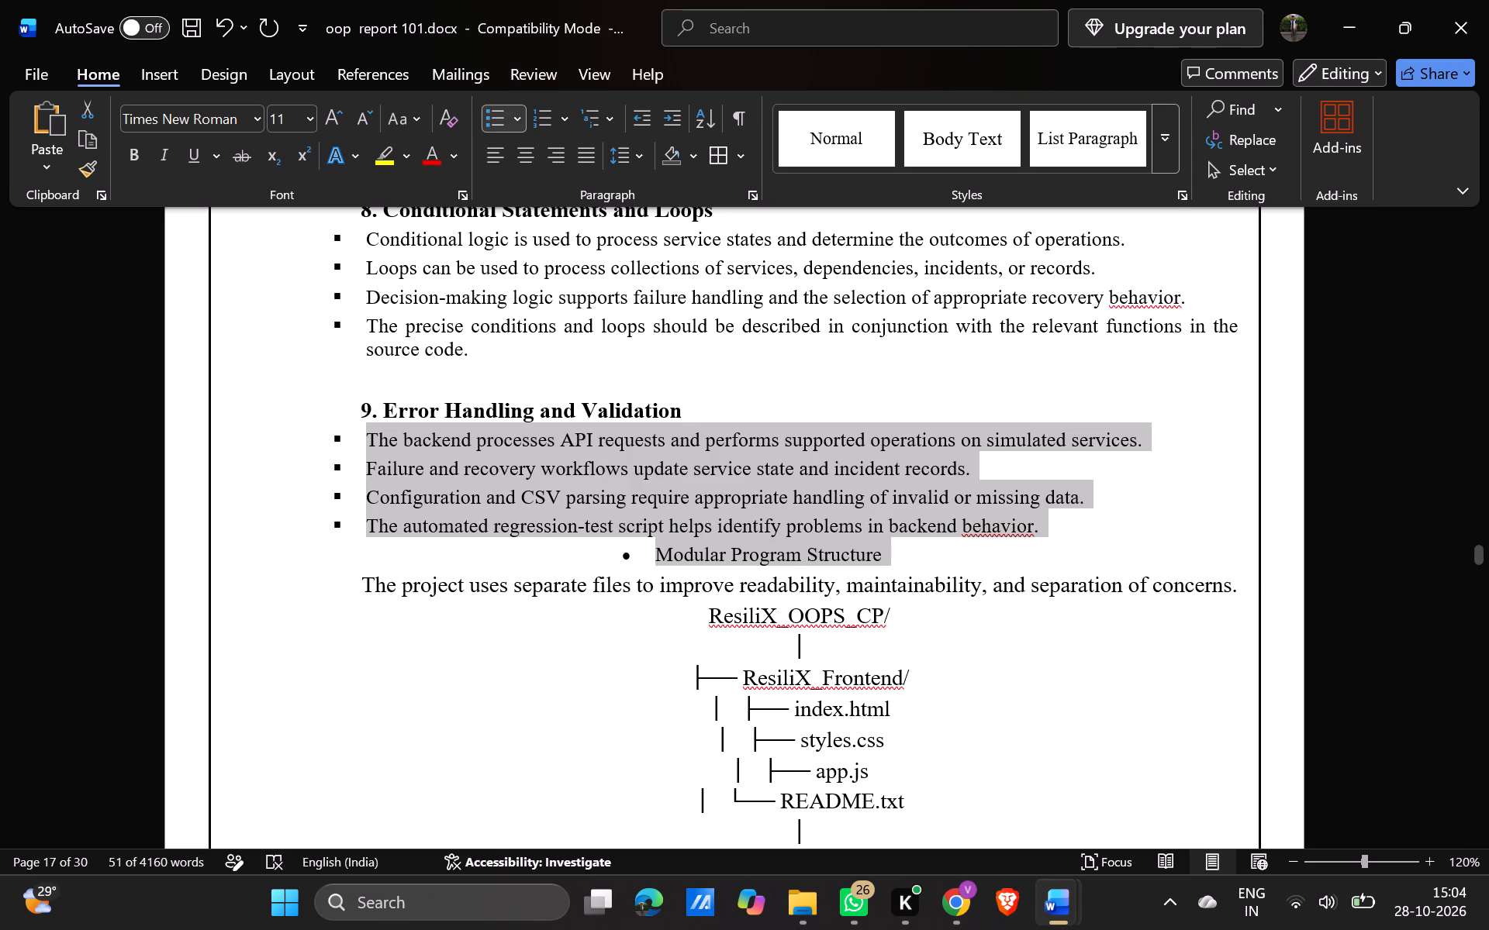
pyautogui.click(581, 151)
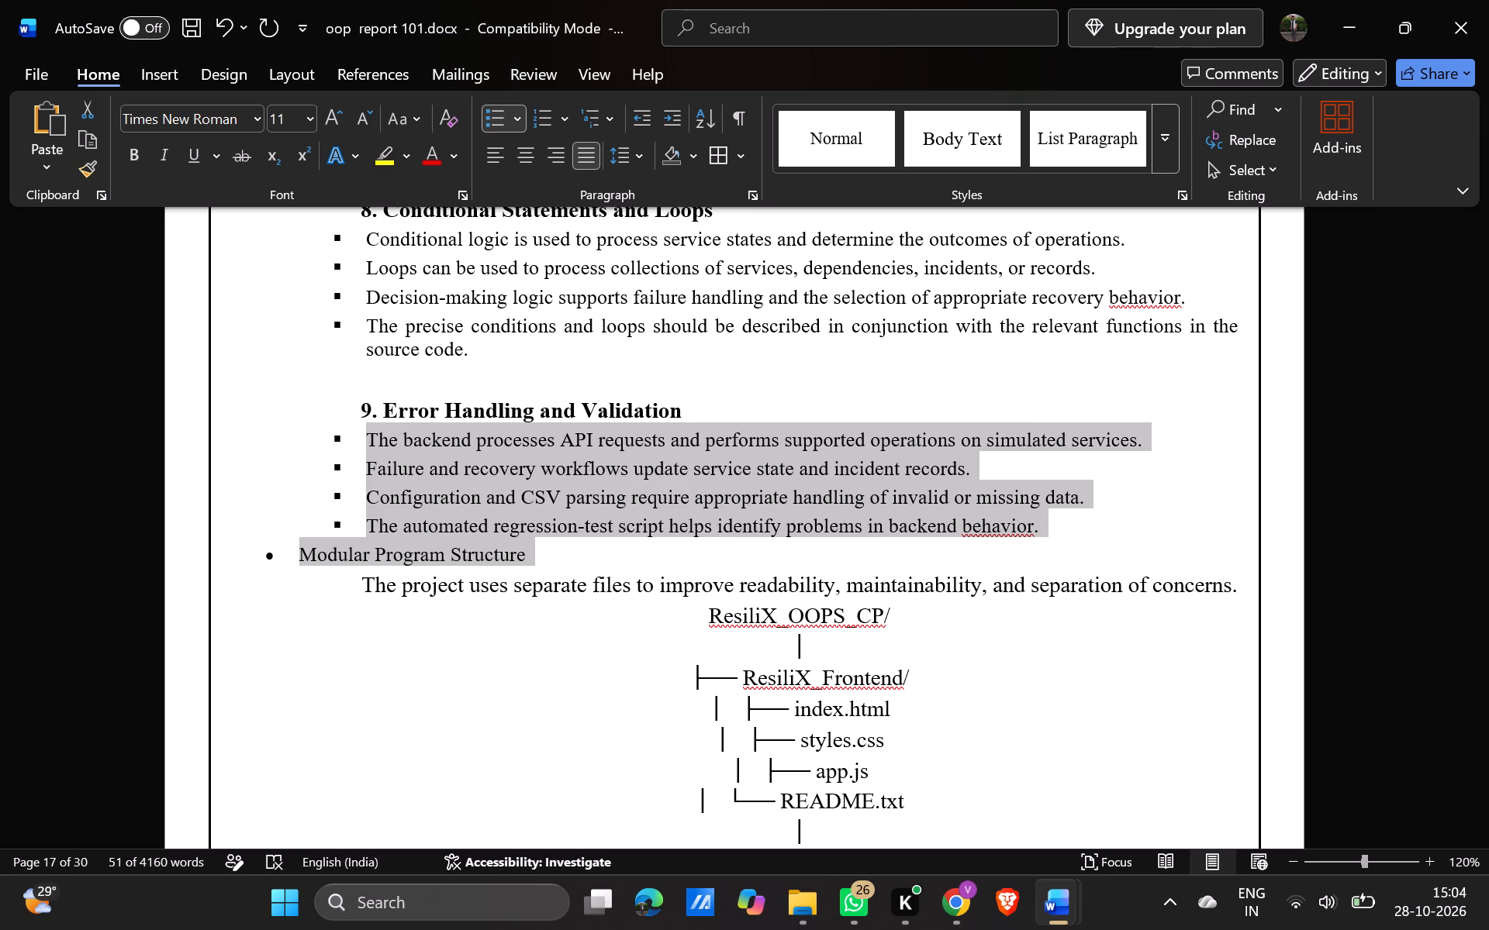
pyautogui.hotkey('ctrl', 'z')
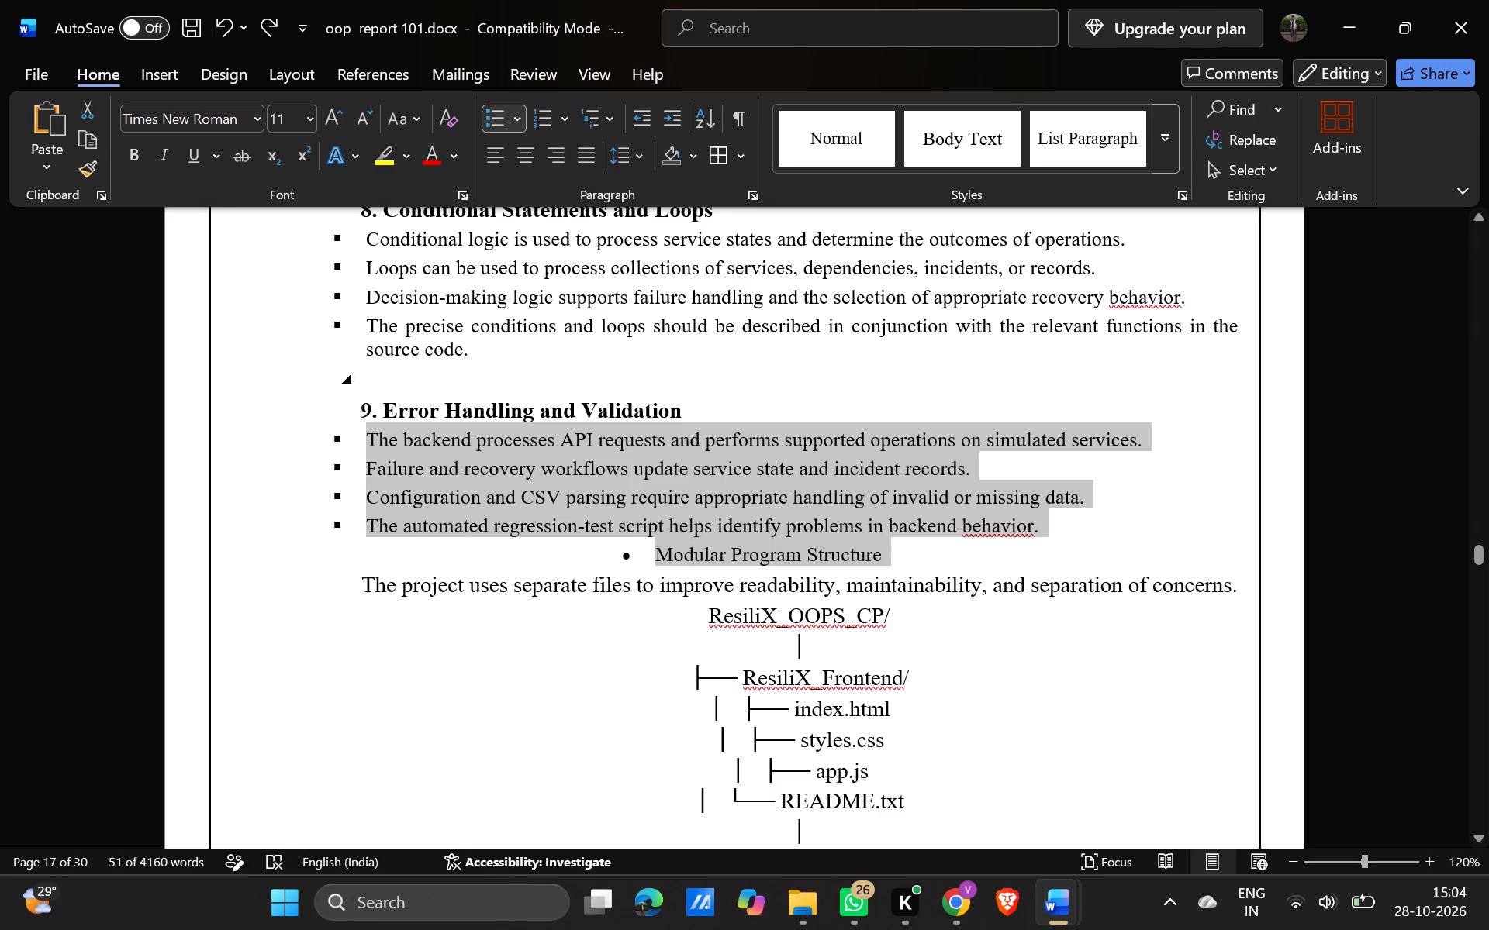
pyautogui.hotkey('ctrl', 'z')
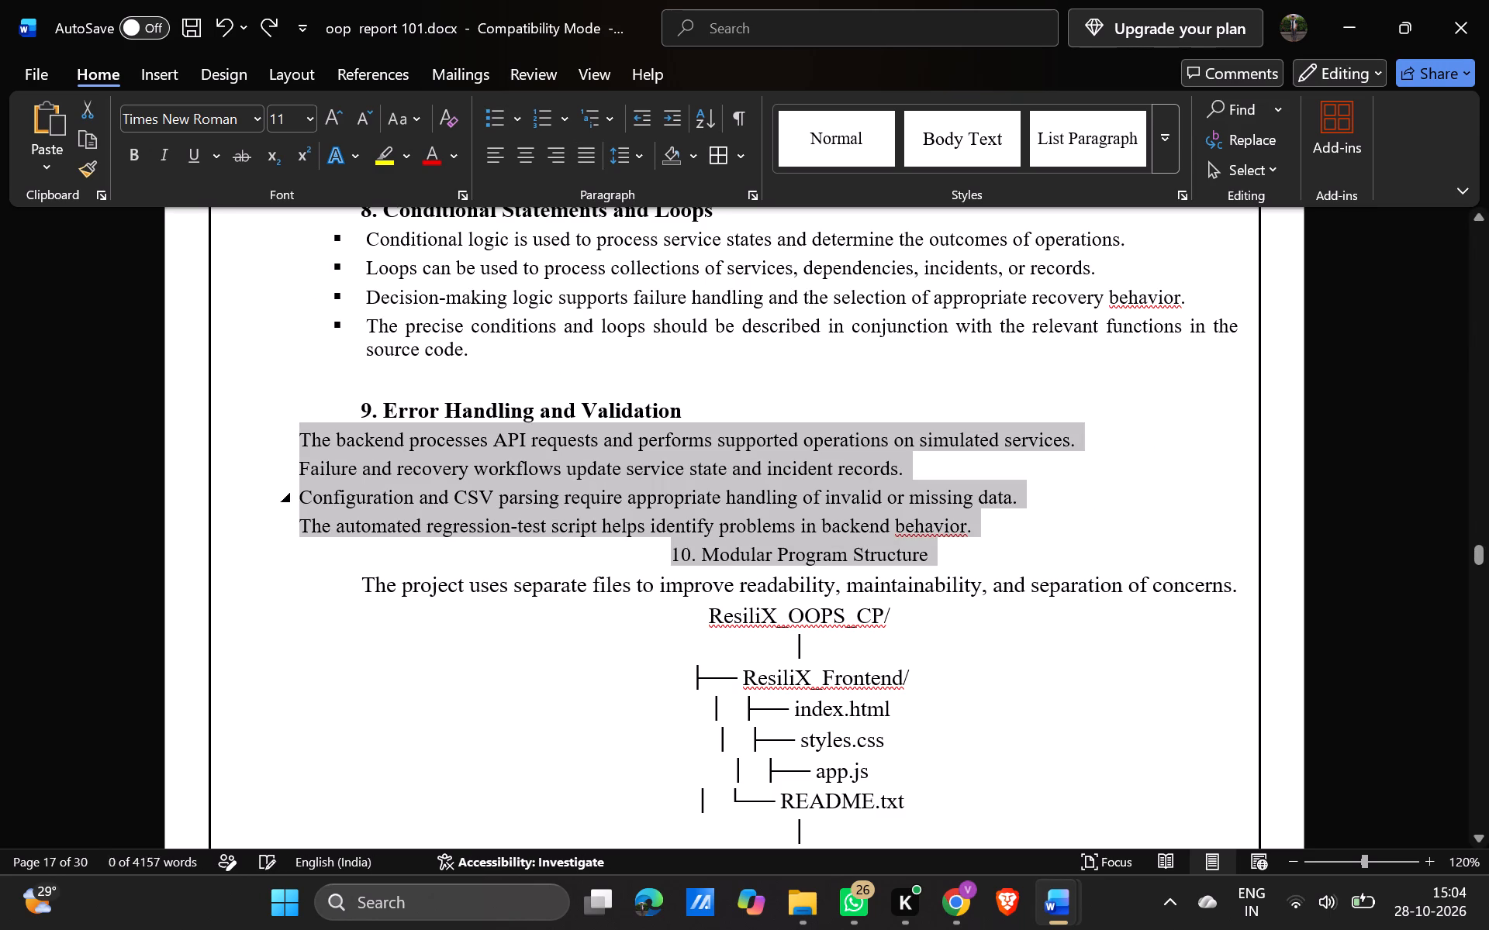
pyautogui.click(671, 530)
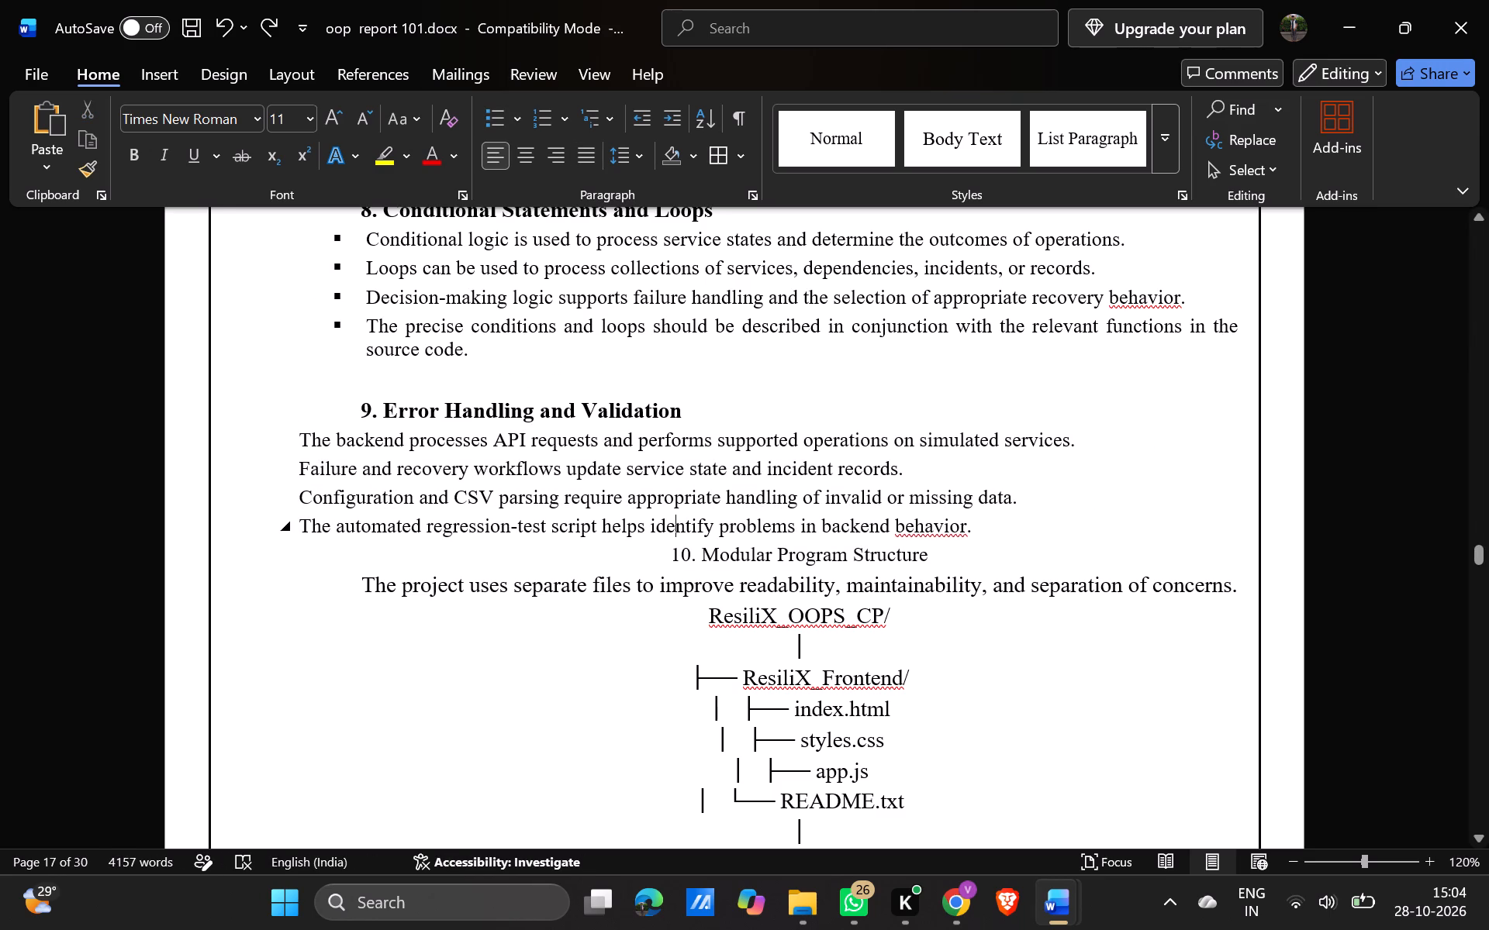
# Justify only the four paragraphs under "9. Error Handling and Validation" and turn them into round bullets.
pyautogui.moveTo(978, 525); pyautogui.dragTo(296, 432)
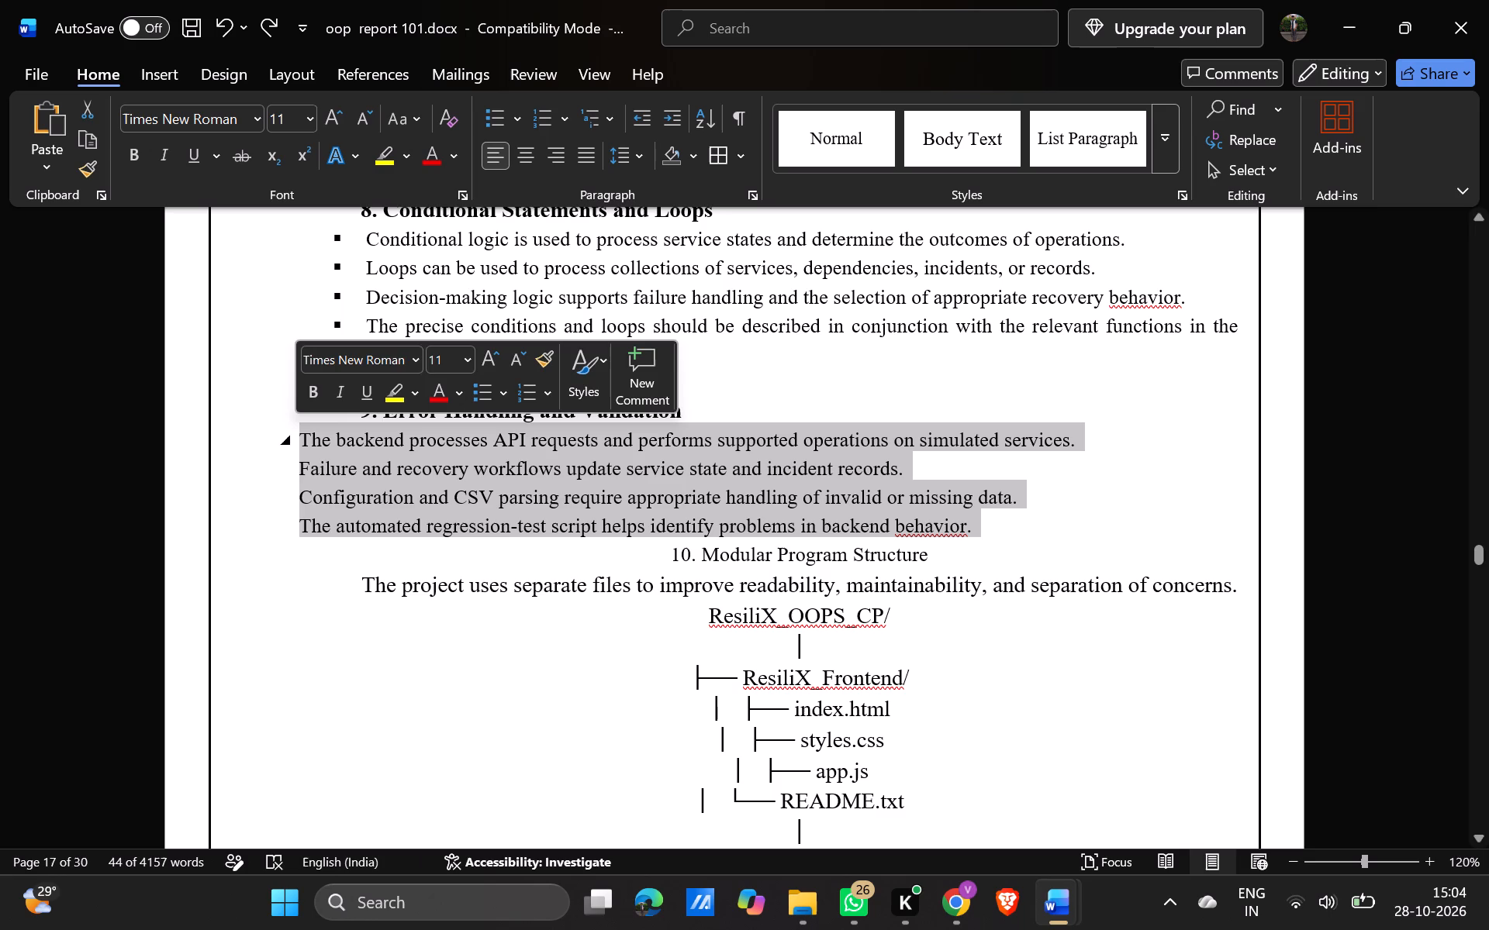
pyautogui.click(579, 160)
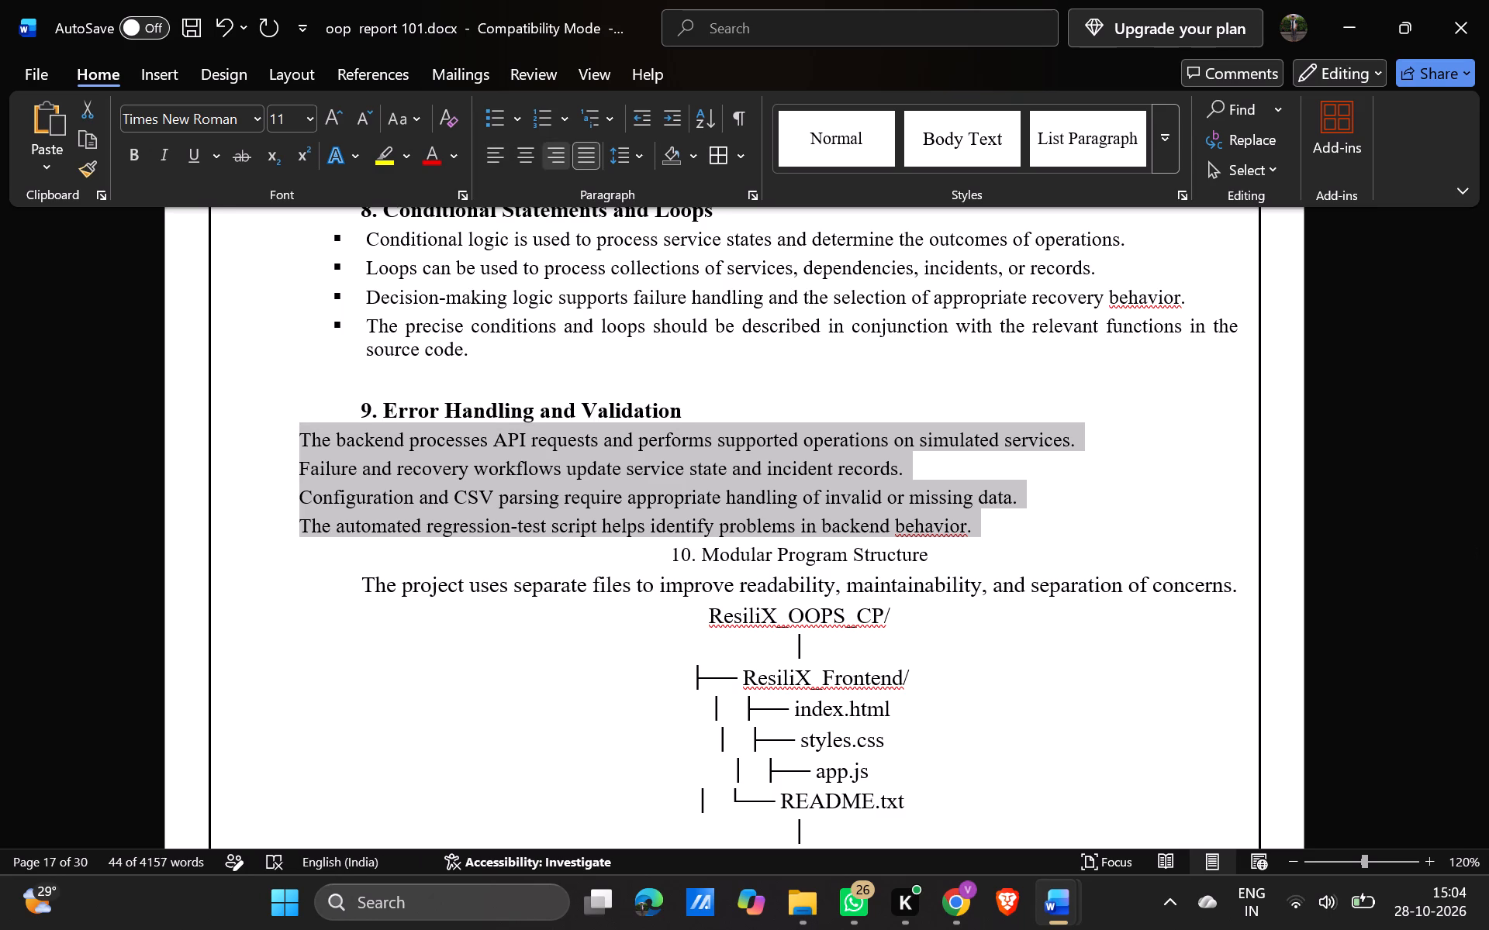
pyautogui.click(492, 116)
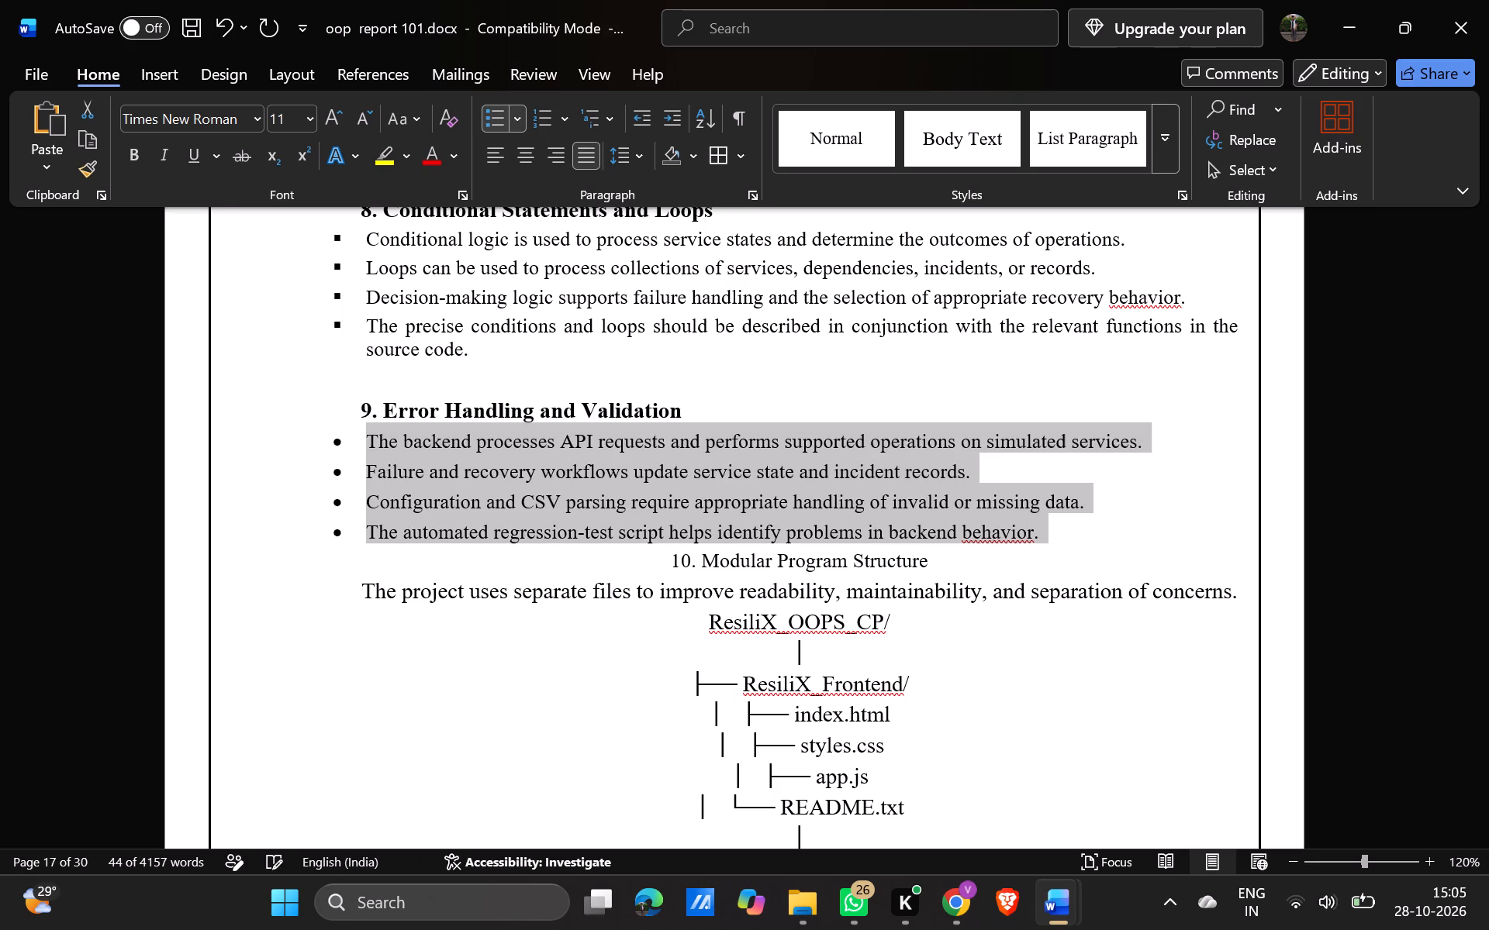
pyautogui.click(556, 512)
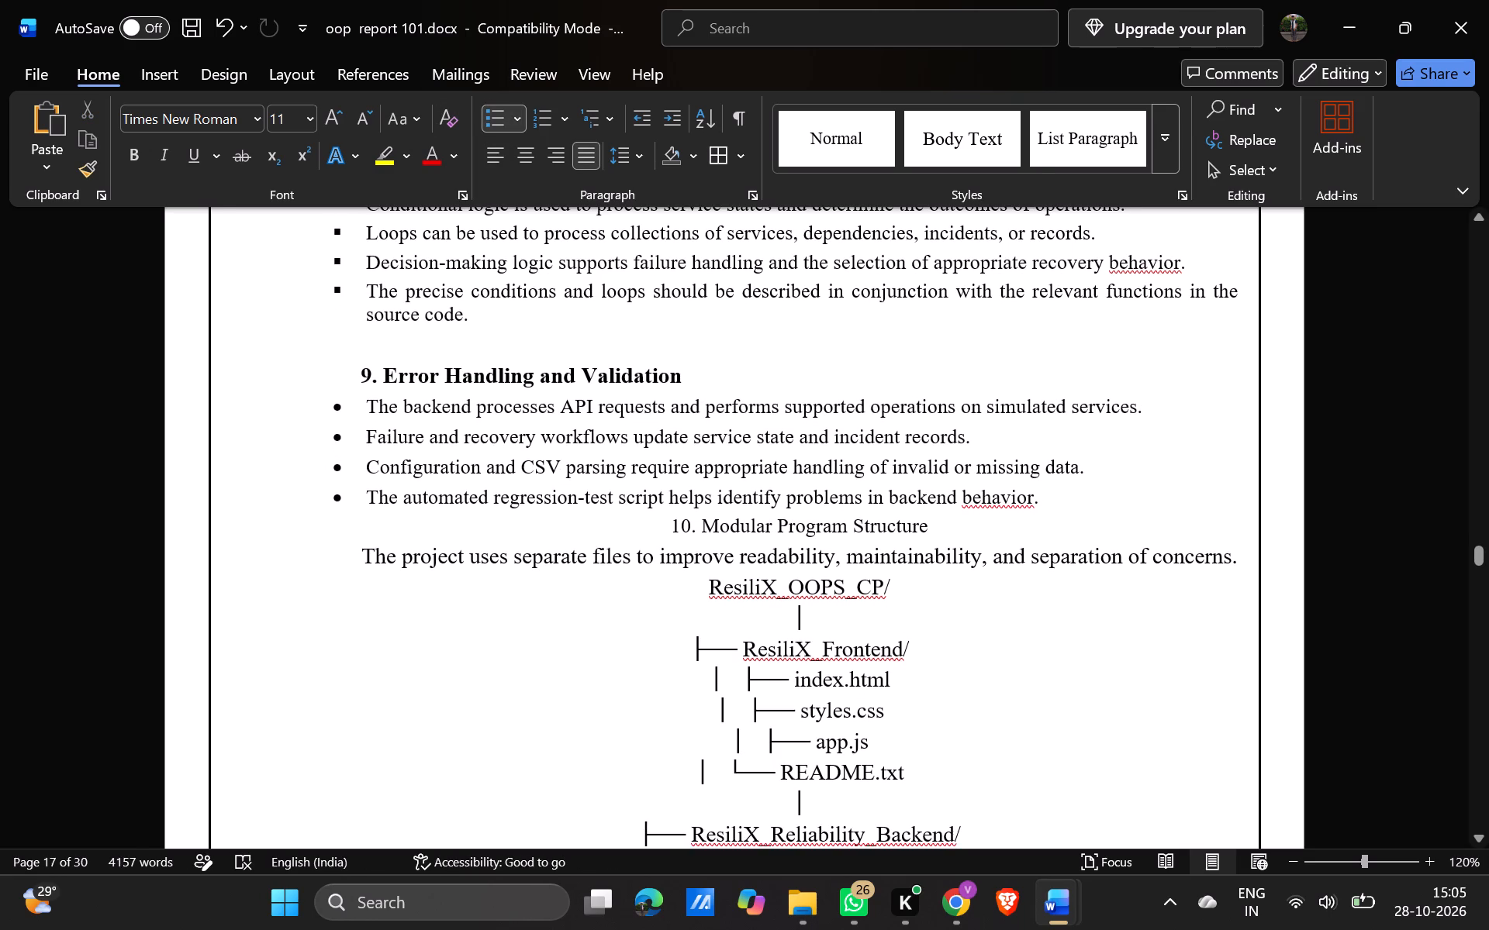
pyautogui.click(670, 521)
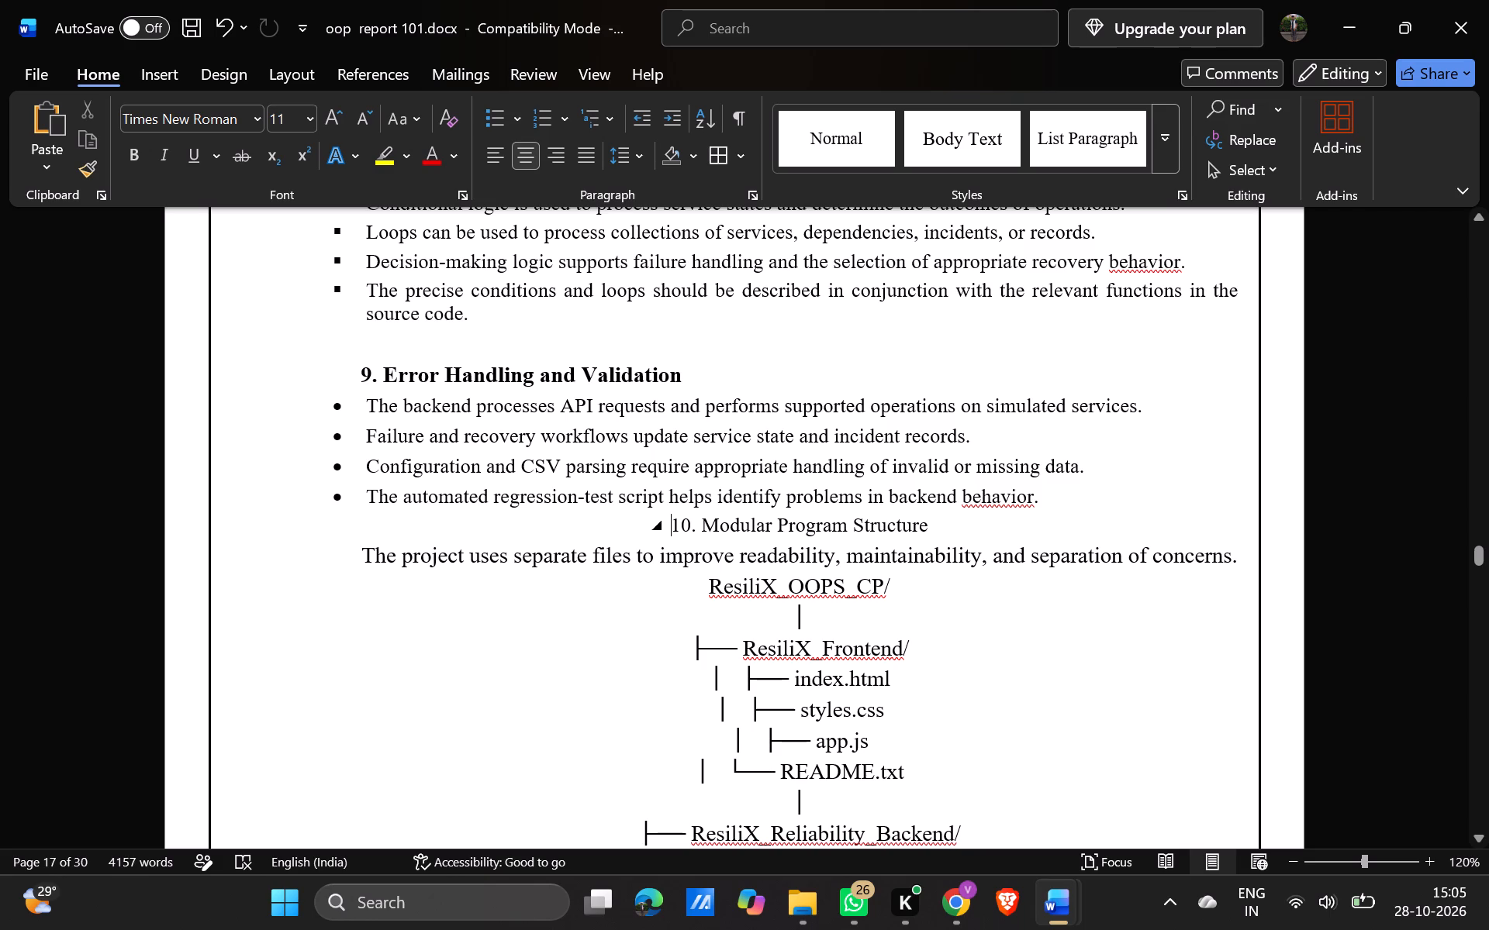
pyautogui.scroll(-2, 670, 521)
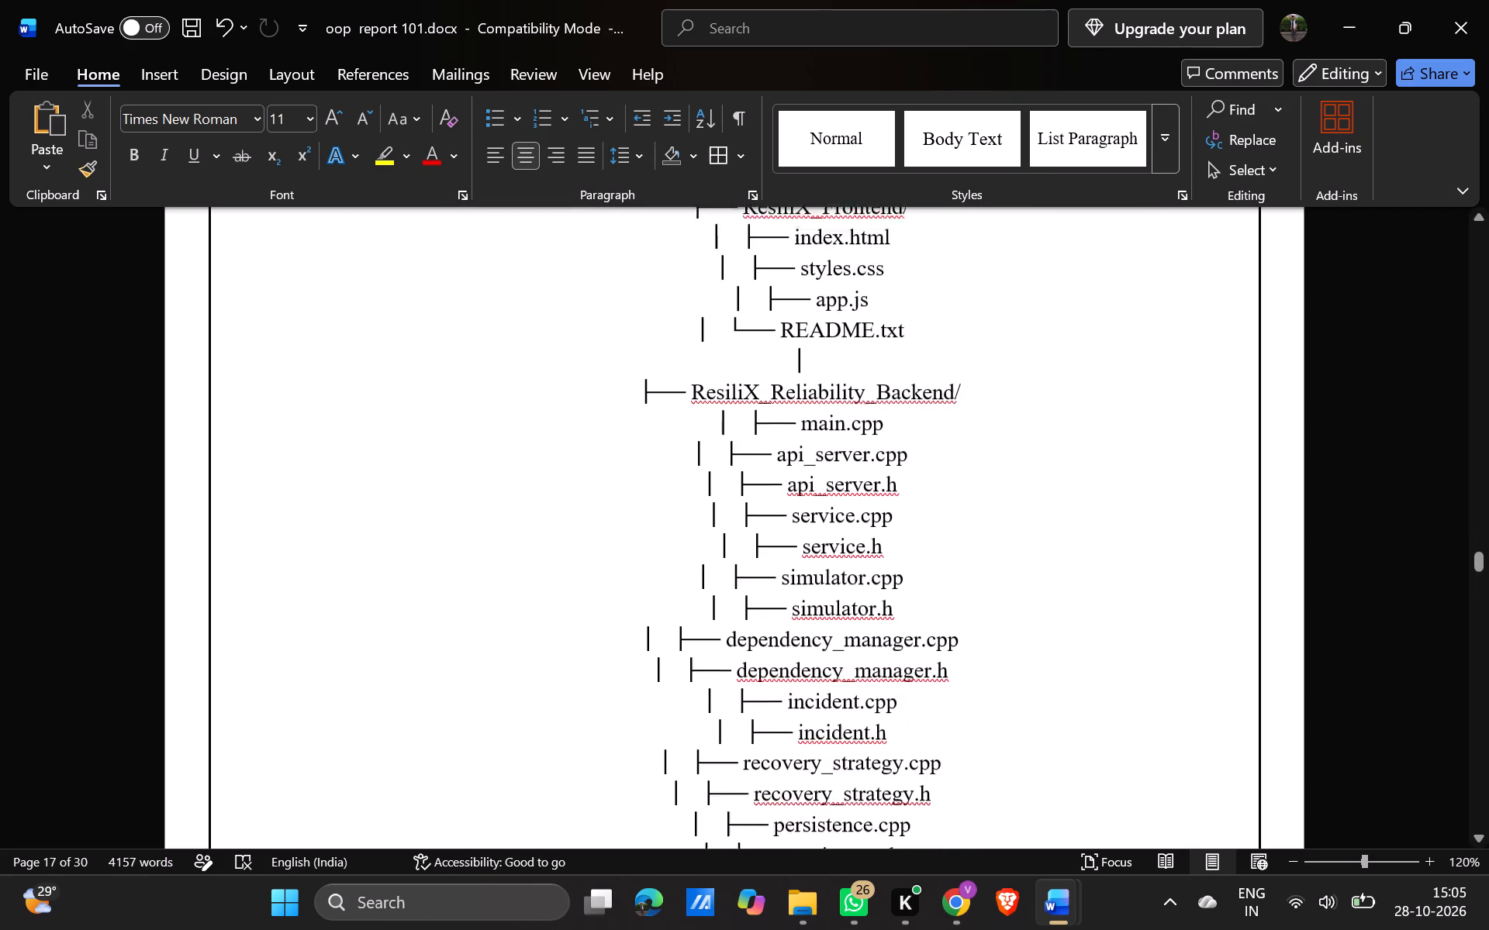
pyautogui.scroll(-3, 670, 521)
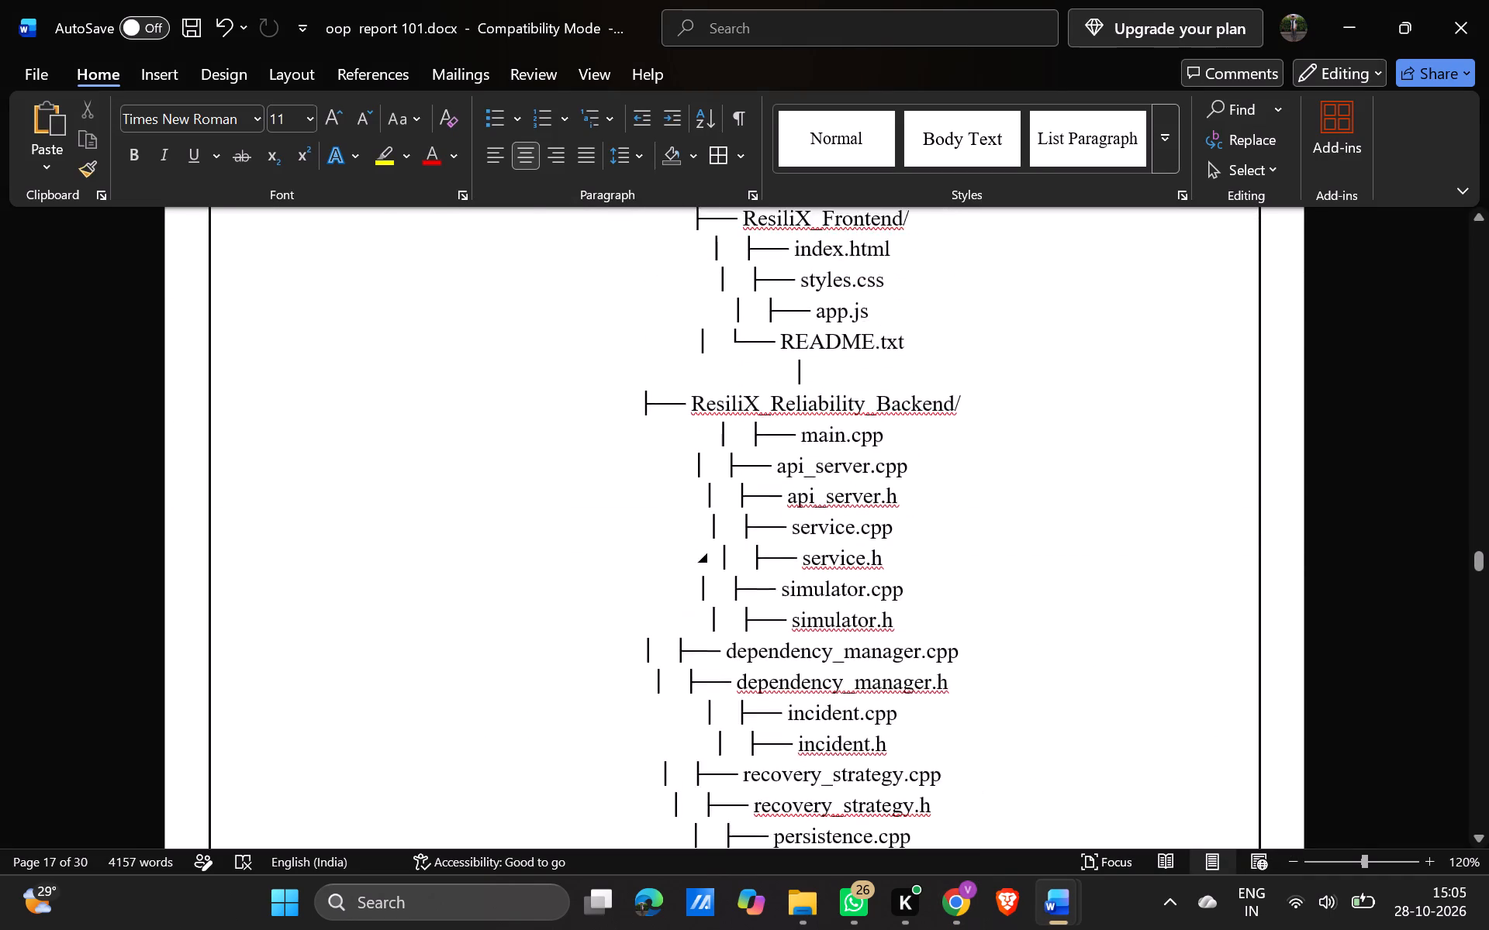
pyautogui.scroll(1, 746, 582)
pyautogui.scroll(-1, 746, 582)
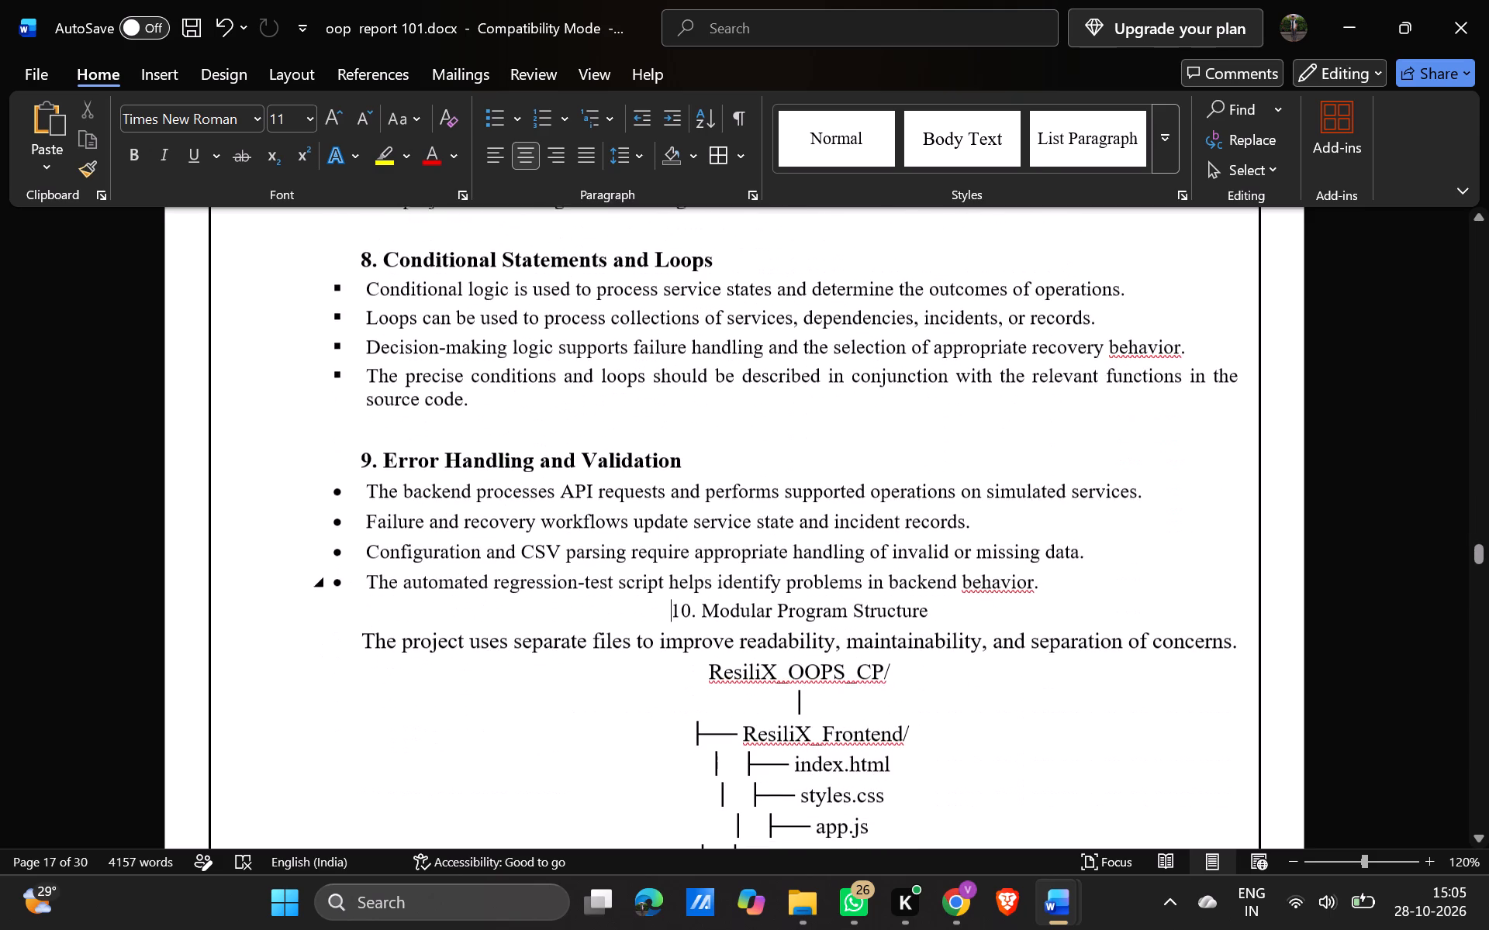
pyautogui.press('BackSpace')
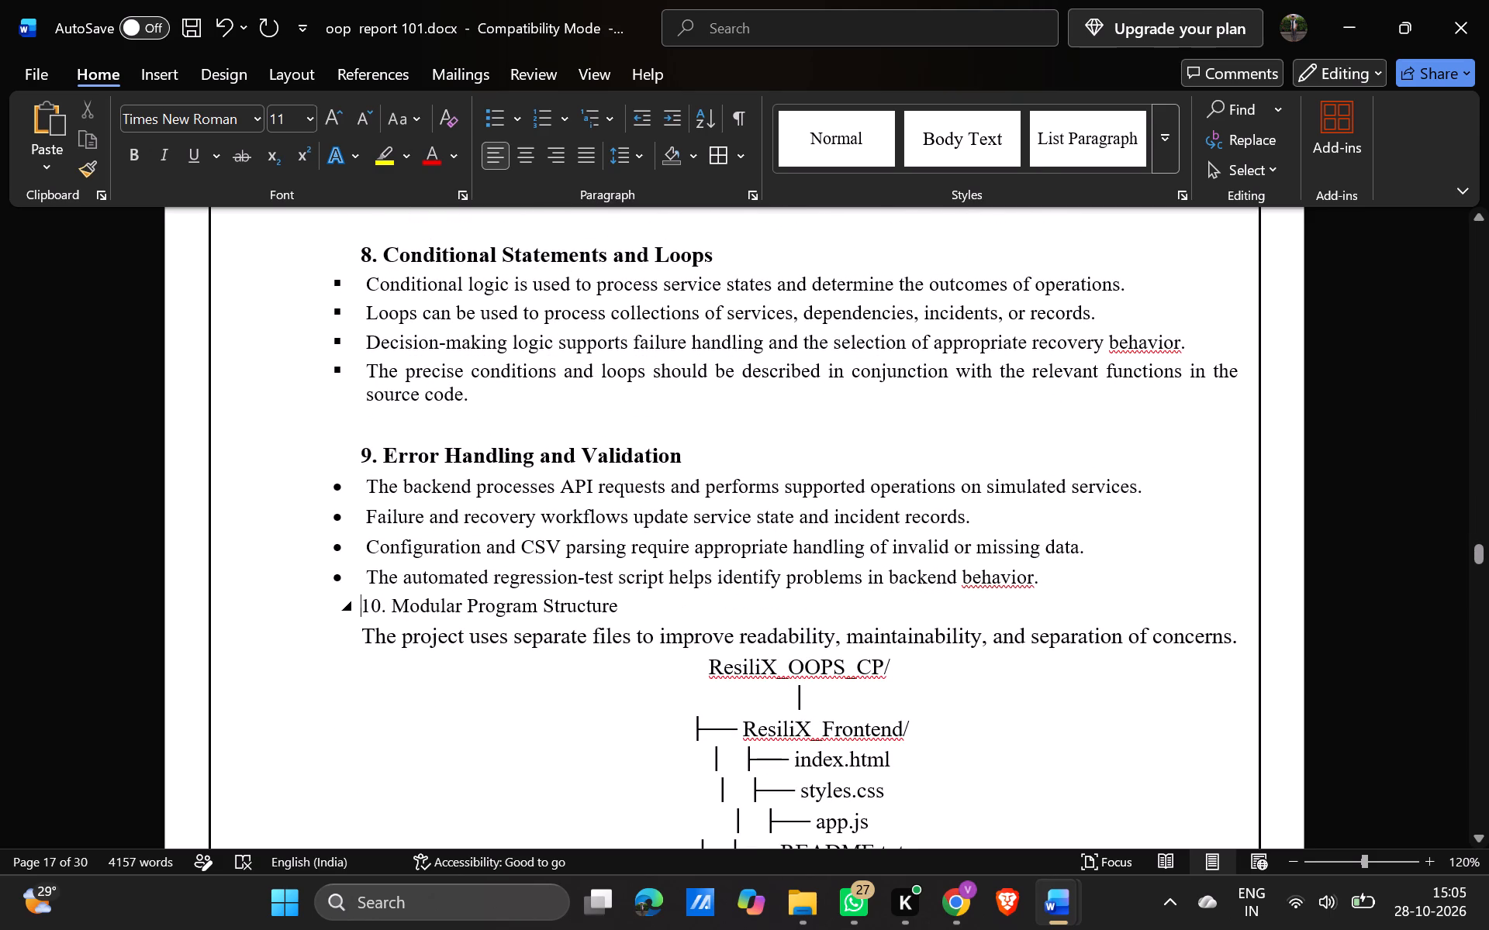
pyautogui.press('Return')
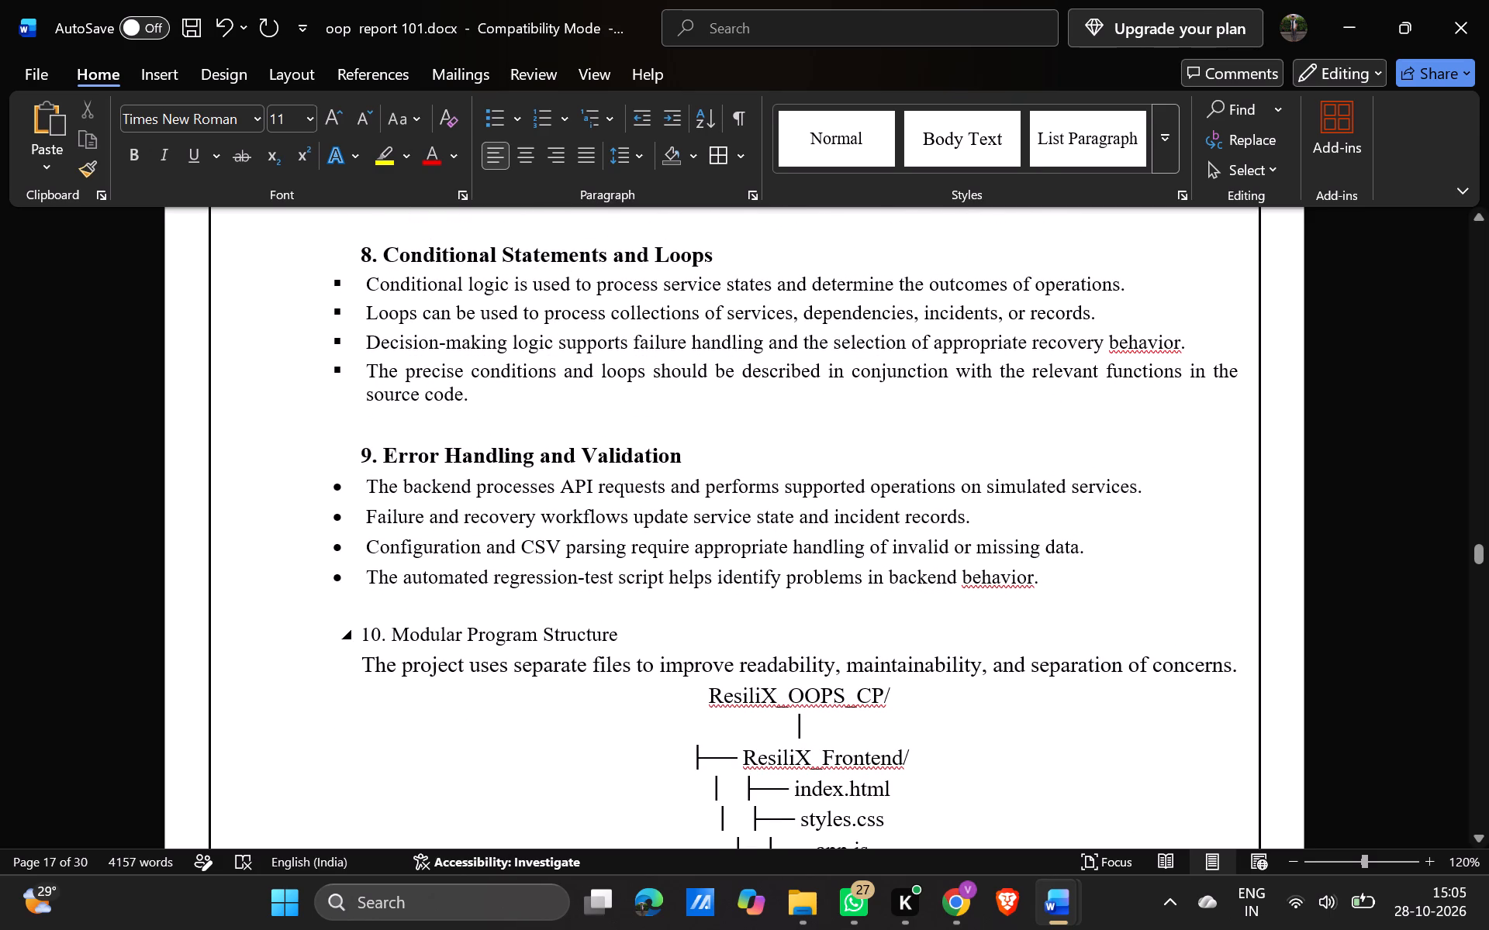
# Make the "10. Modular Program Structure" heading bold and set its font size to 12.
pyautogui.moveTo(632, 642); pyautogui.dragTo(356, 640)
pyautogui.click(377, 606)
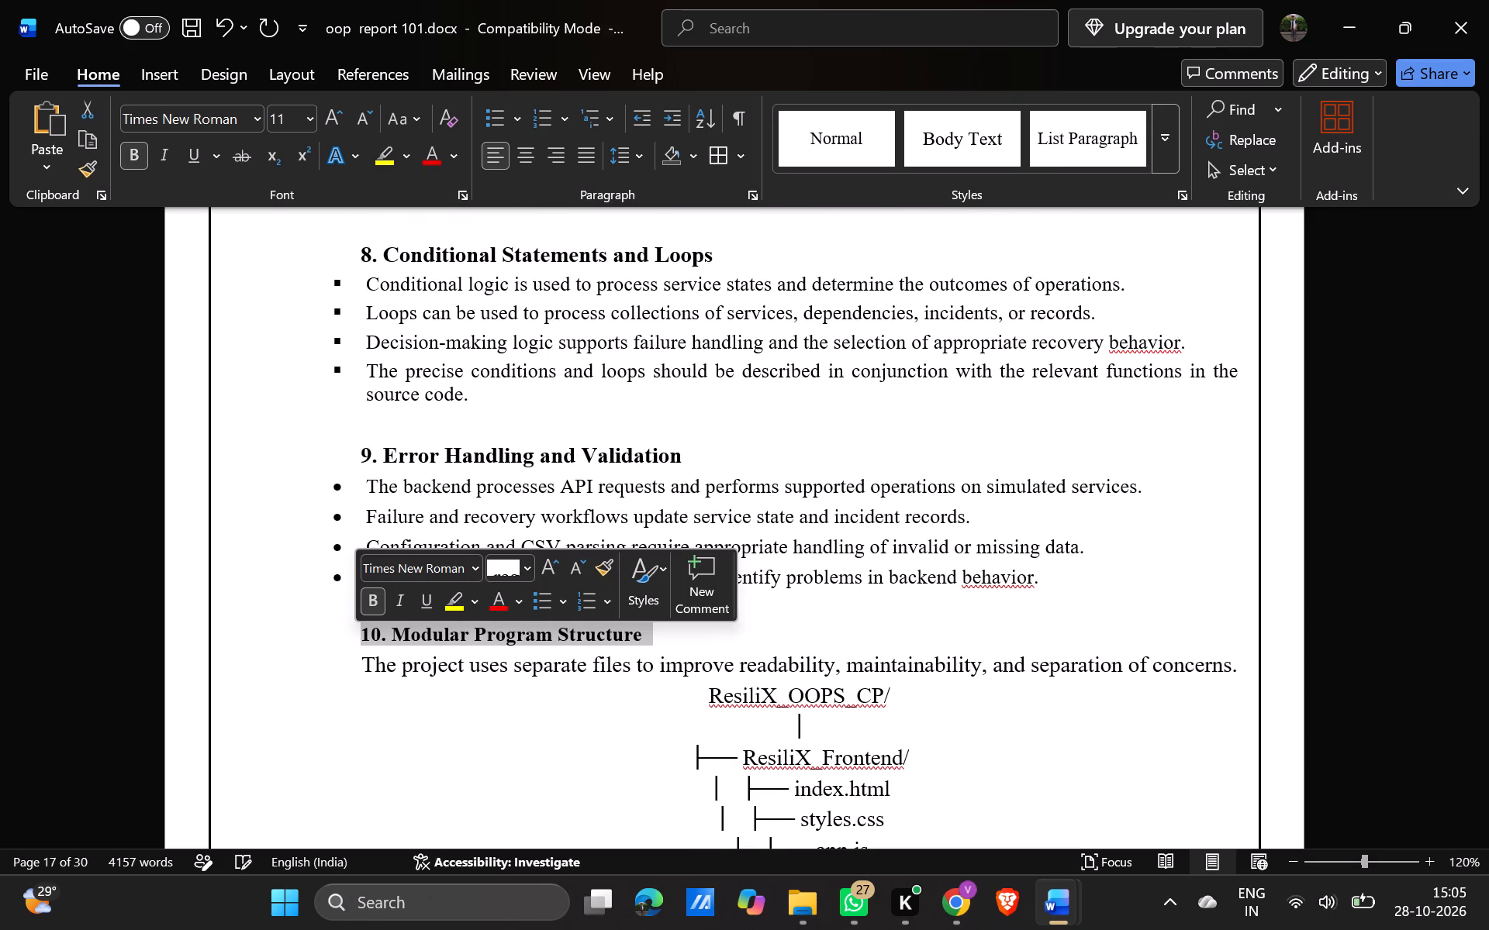
pyautogui.click(525, 573)
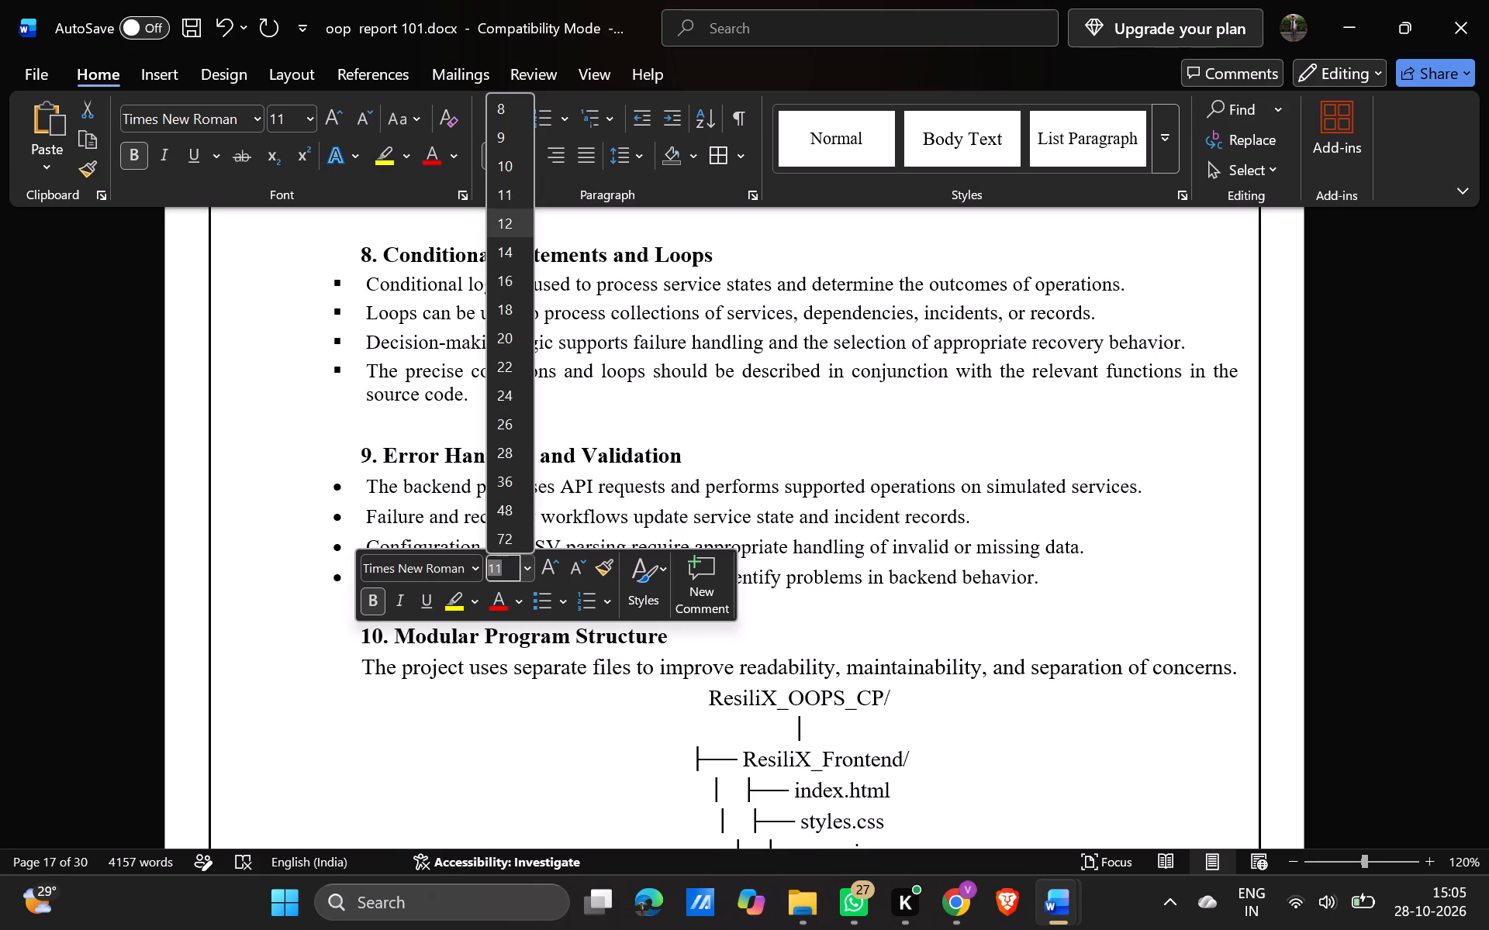
pyautogui.click(512, 231)
# Left-align the "ResiliX_OOPS_CP/" and "ResiliX_Frontend/" lines of the file tree under subsection 10.
pyautogui.click(571, 752)
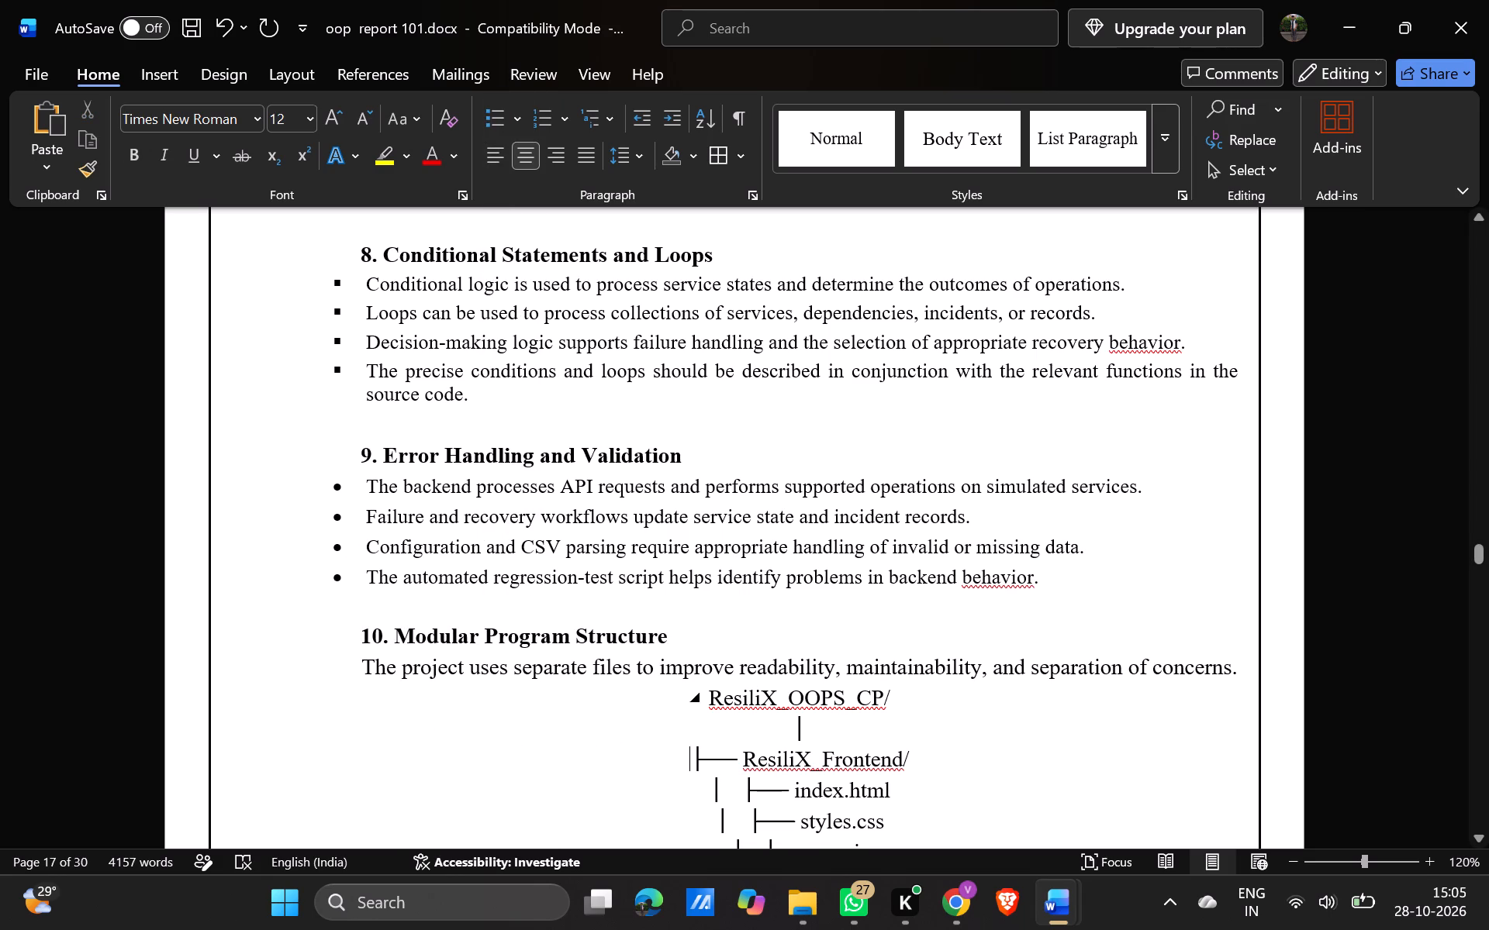
pyautogui.click(712, 703)
pyautogui.press('BackSpace')
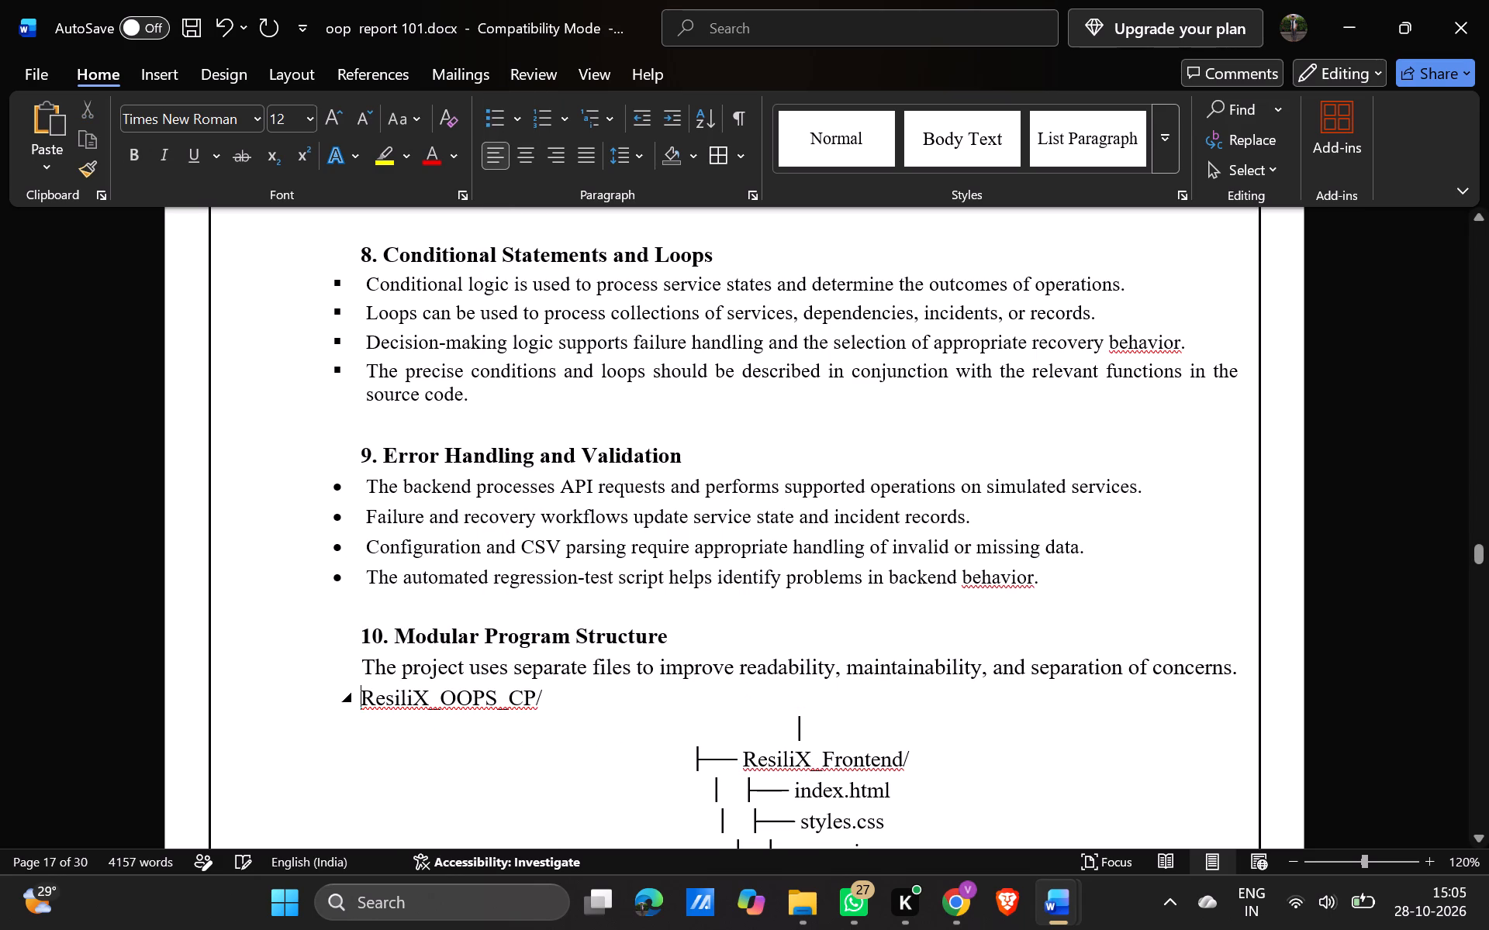
pyautogui.click(694, 759)
pyautogui.press('BackSpace')
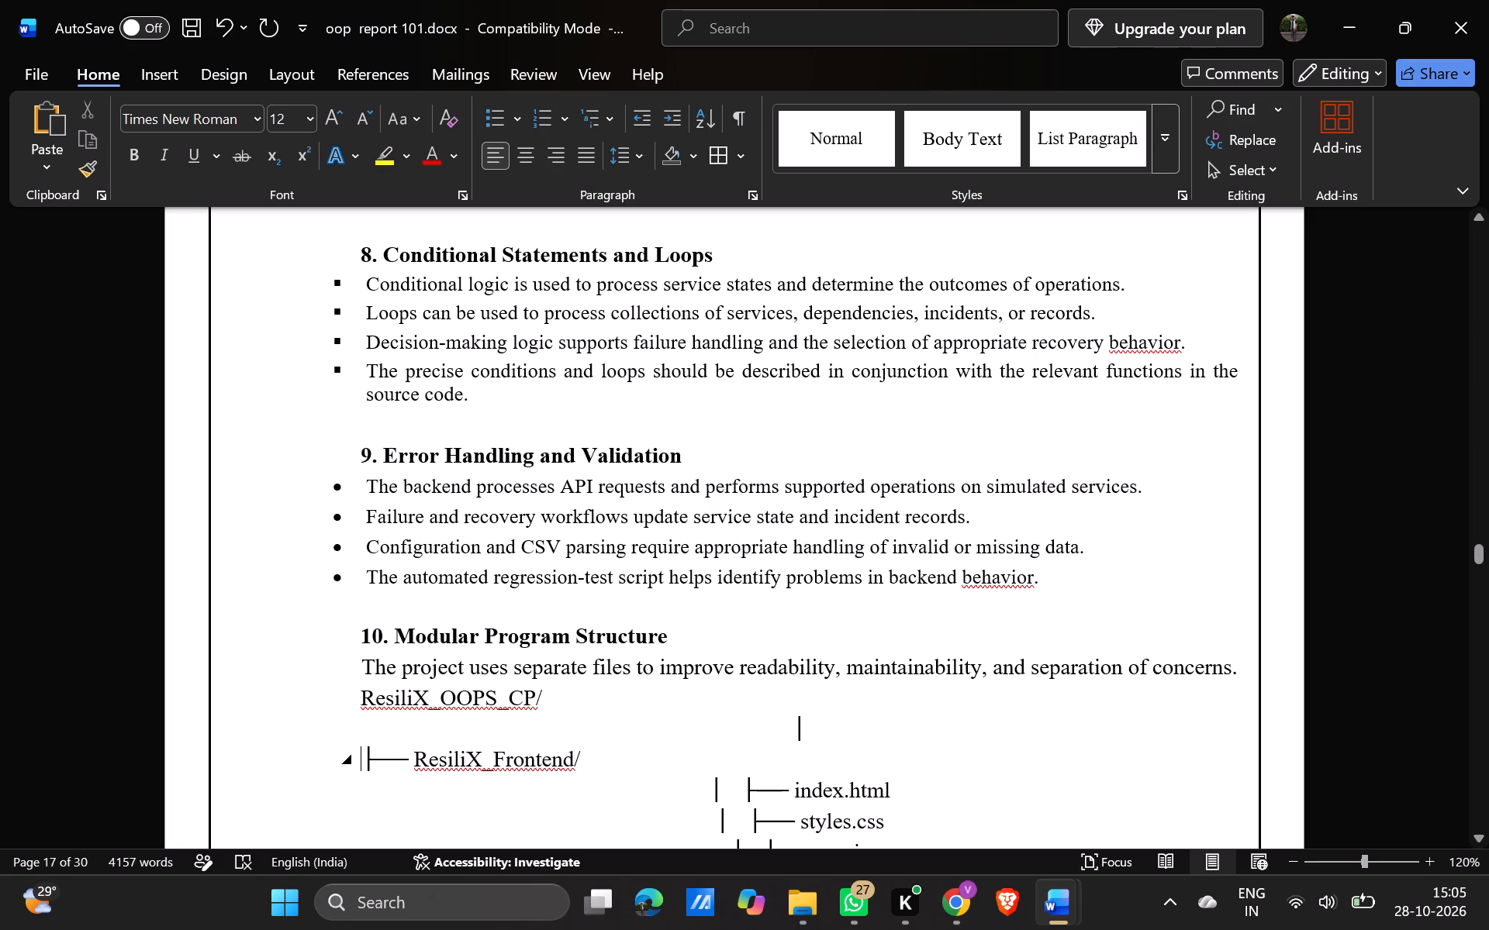
# Move the lone vertical connector between "ResiliX_OOPS_CP/" and "ResiliX_Frontend/" from the centre toward the left margin of the file tree.
pyautogui.click(427, 718)
pyautogui.doubleClick(408, 726)
pyautogui.press('BackSpace')
pyautogui.press('BackSpace')
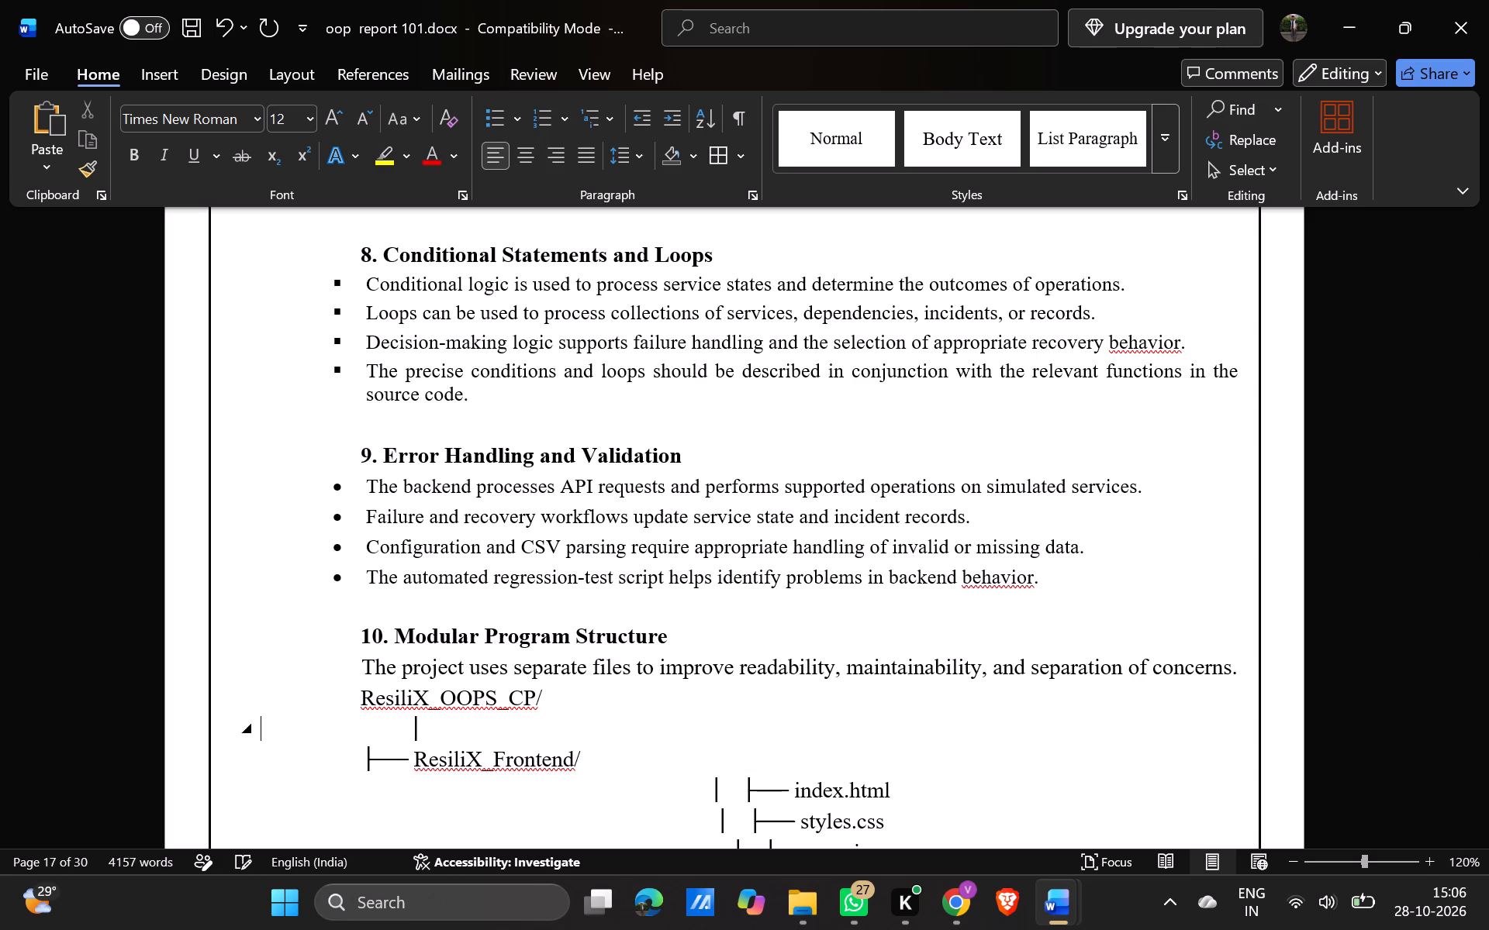
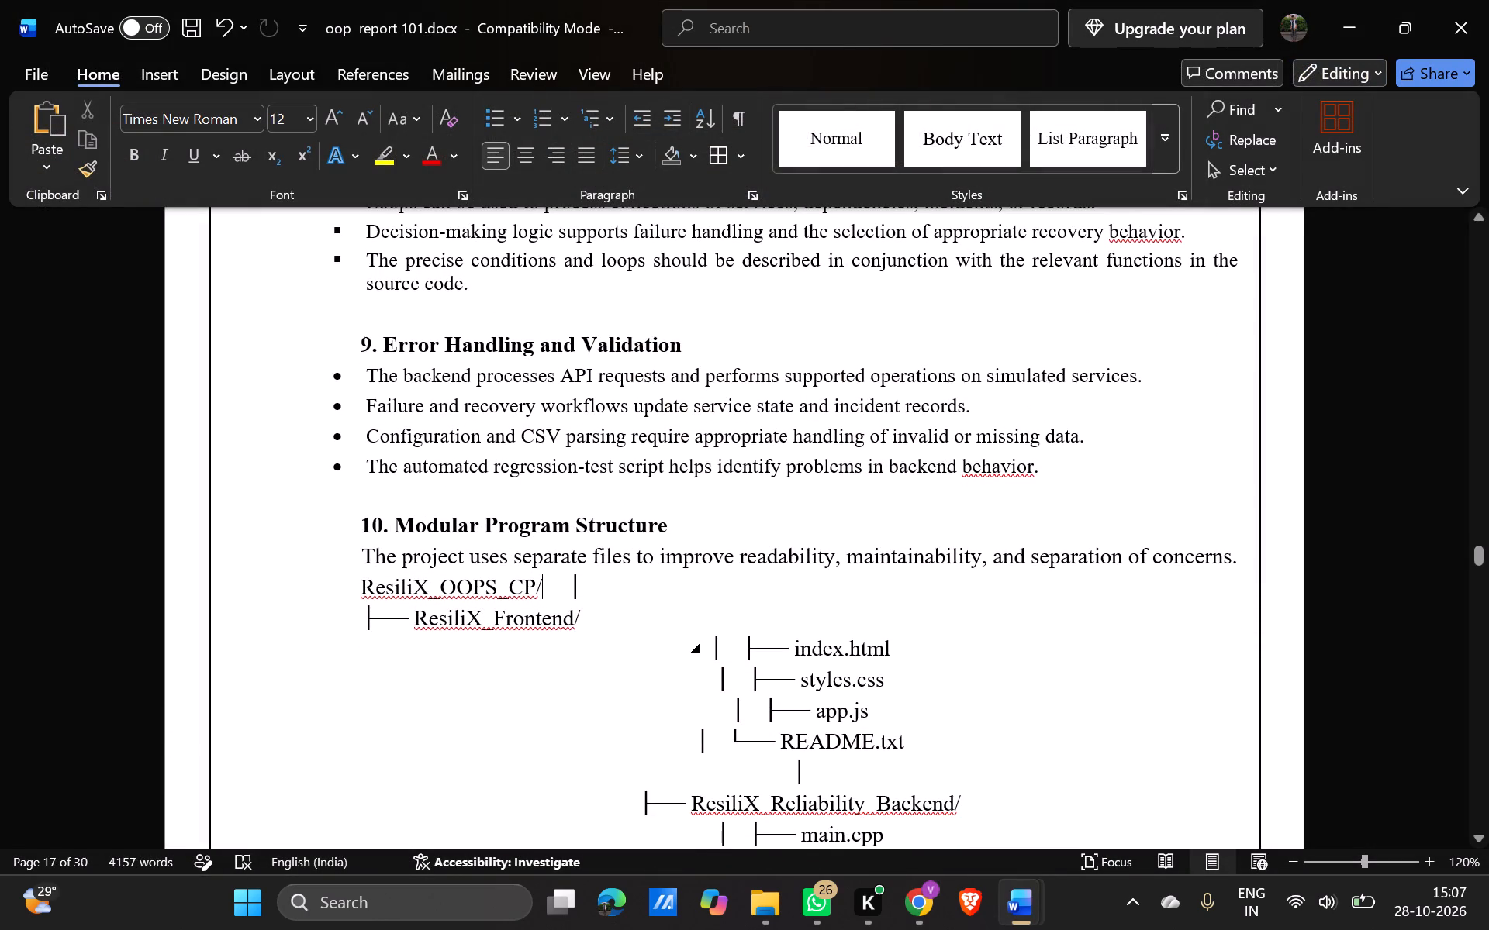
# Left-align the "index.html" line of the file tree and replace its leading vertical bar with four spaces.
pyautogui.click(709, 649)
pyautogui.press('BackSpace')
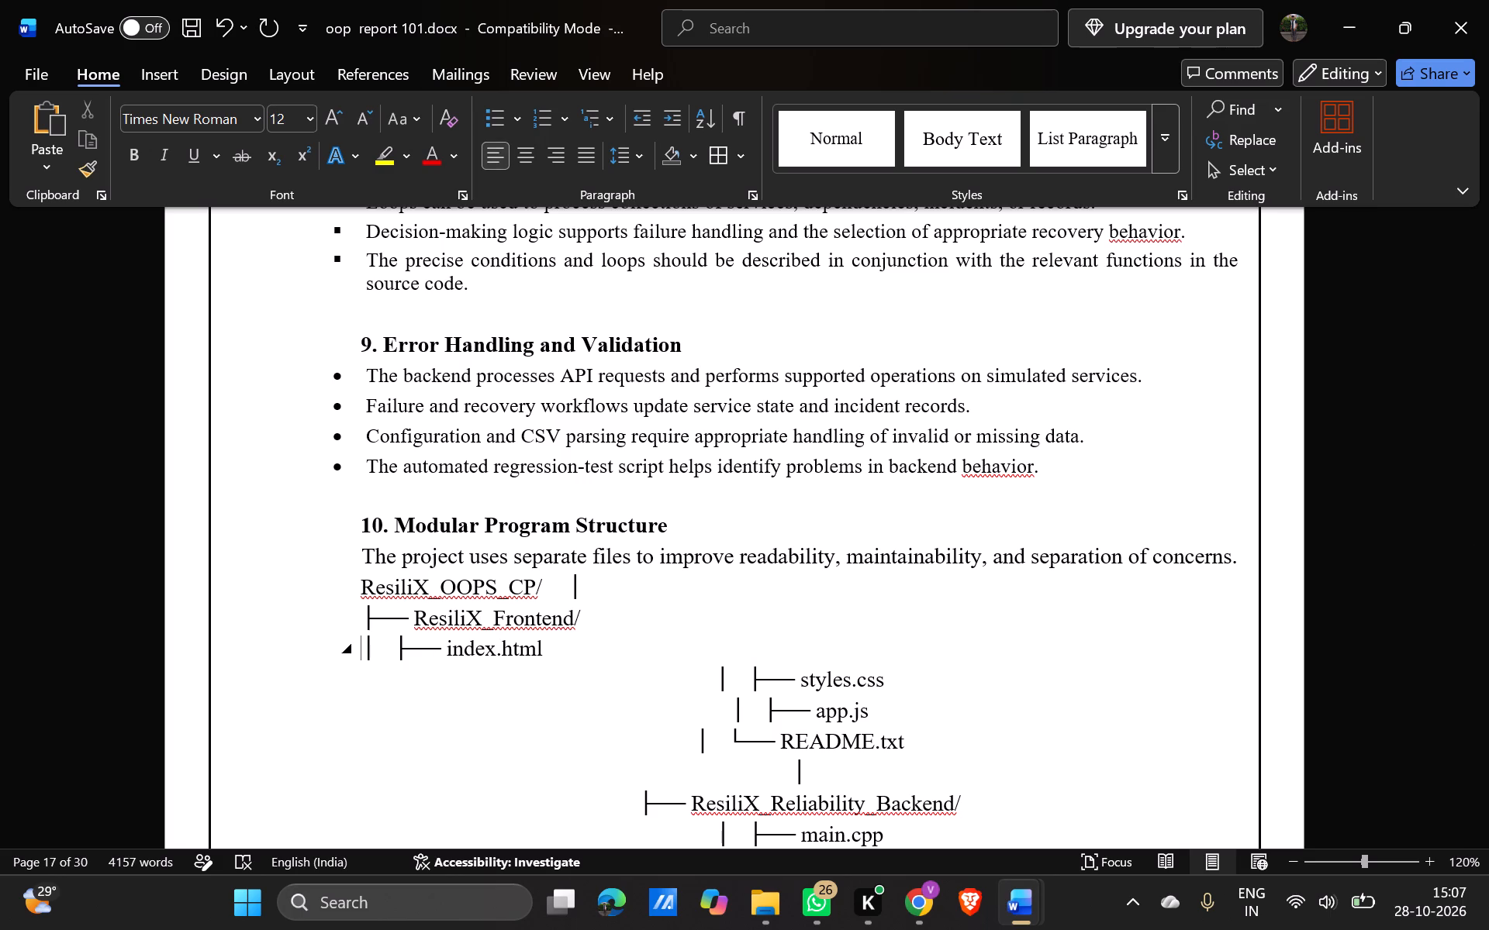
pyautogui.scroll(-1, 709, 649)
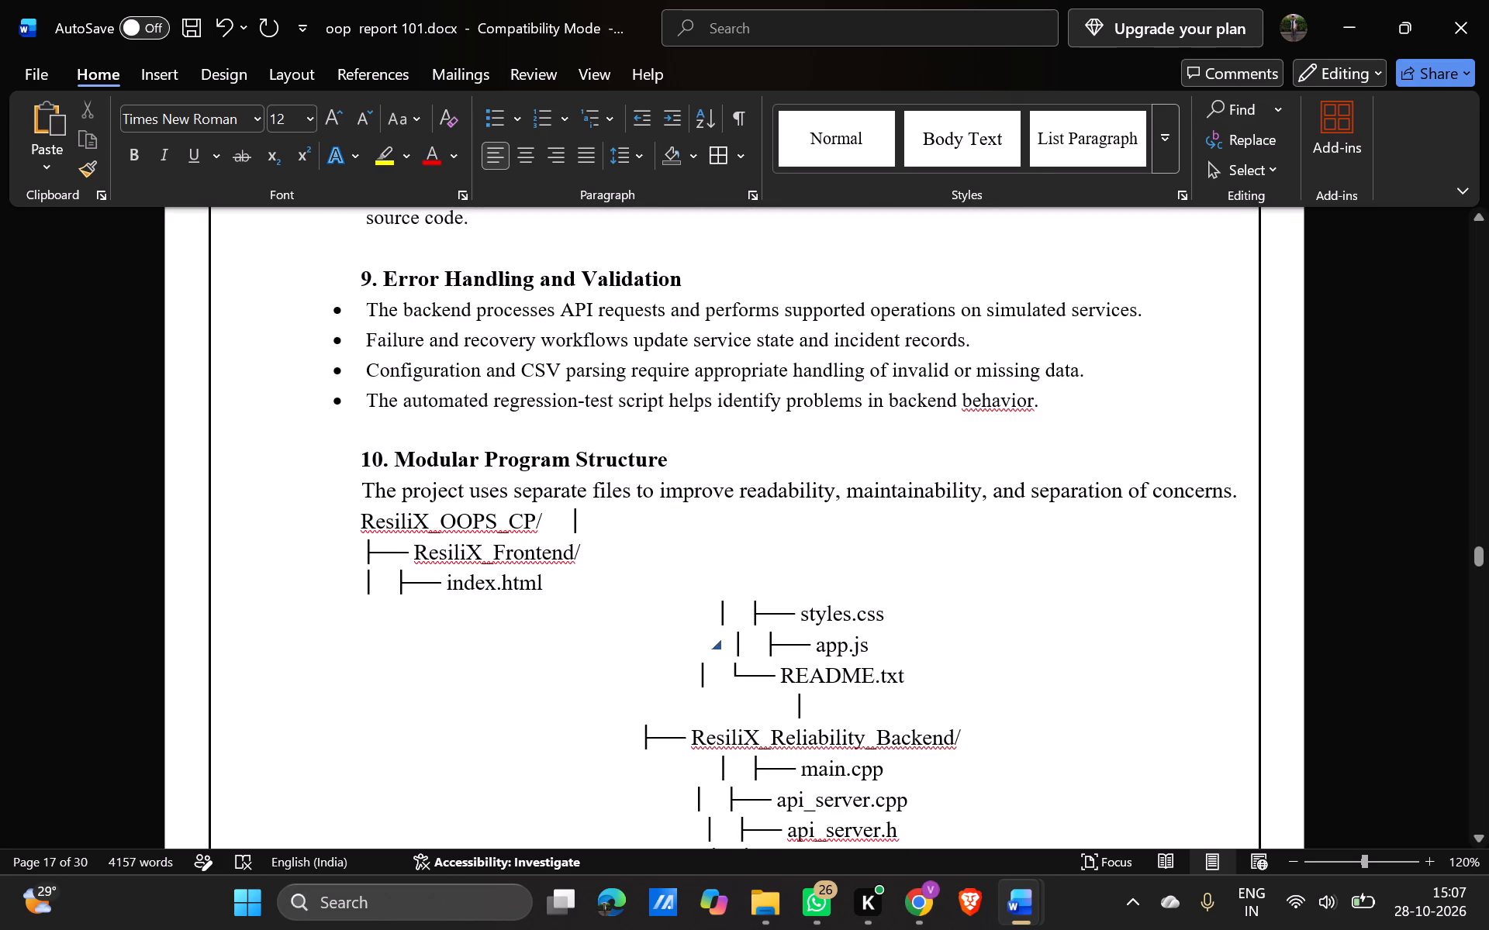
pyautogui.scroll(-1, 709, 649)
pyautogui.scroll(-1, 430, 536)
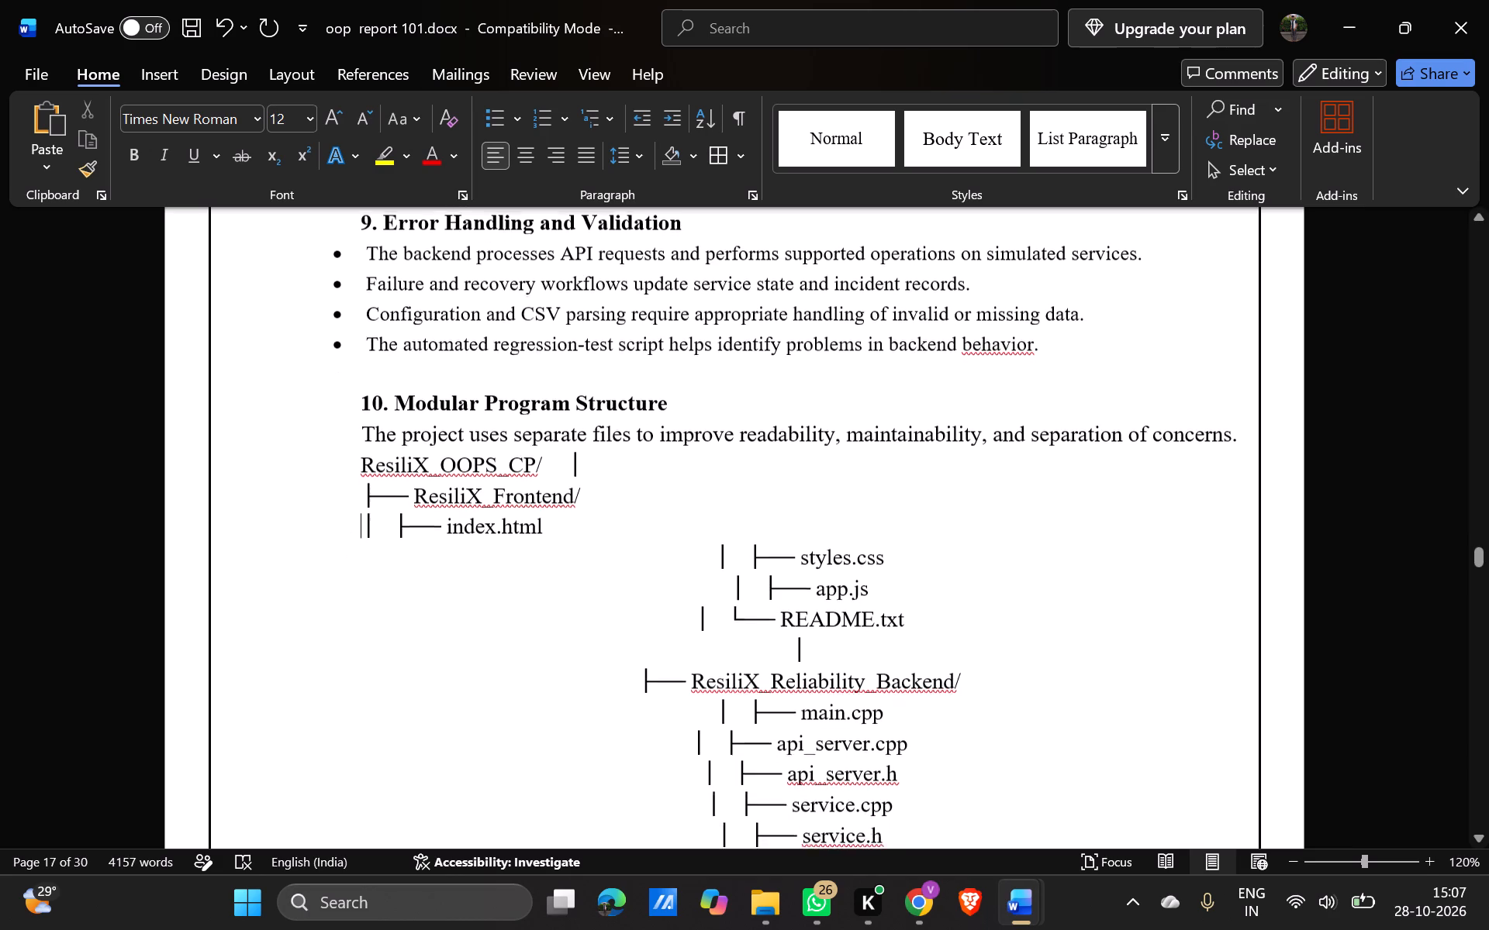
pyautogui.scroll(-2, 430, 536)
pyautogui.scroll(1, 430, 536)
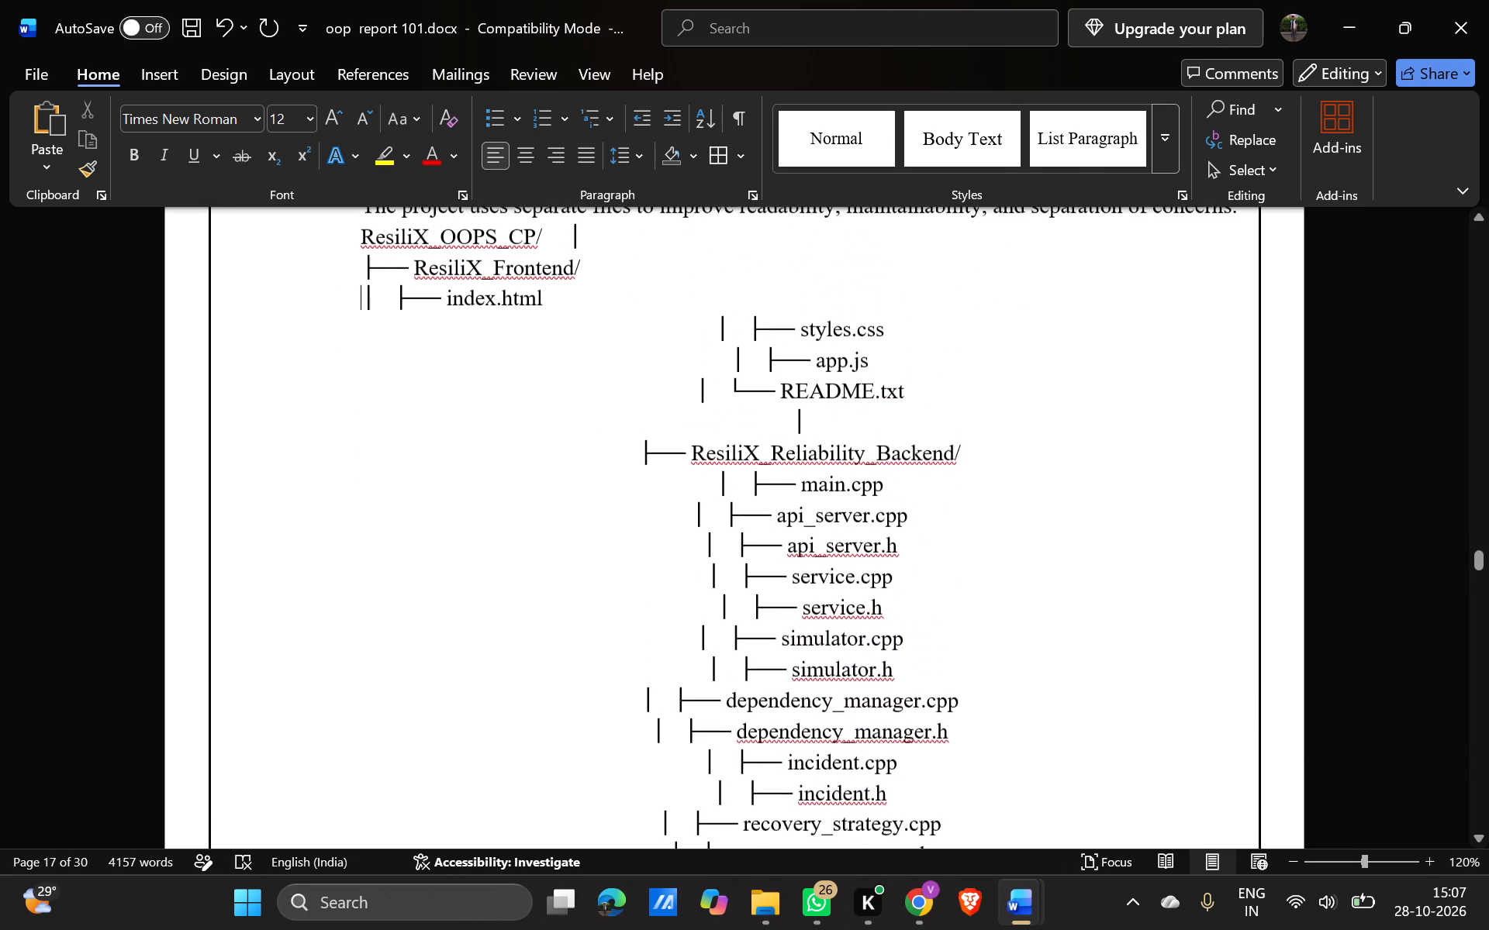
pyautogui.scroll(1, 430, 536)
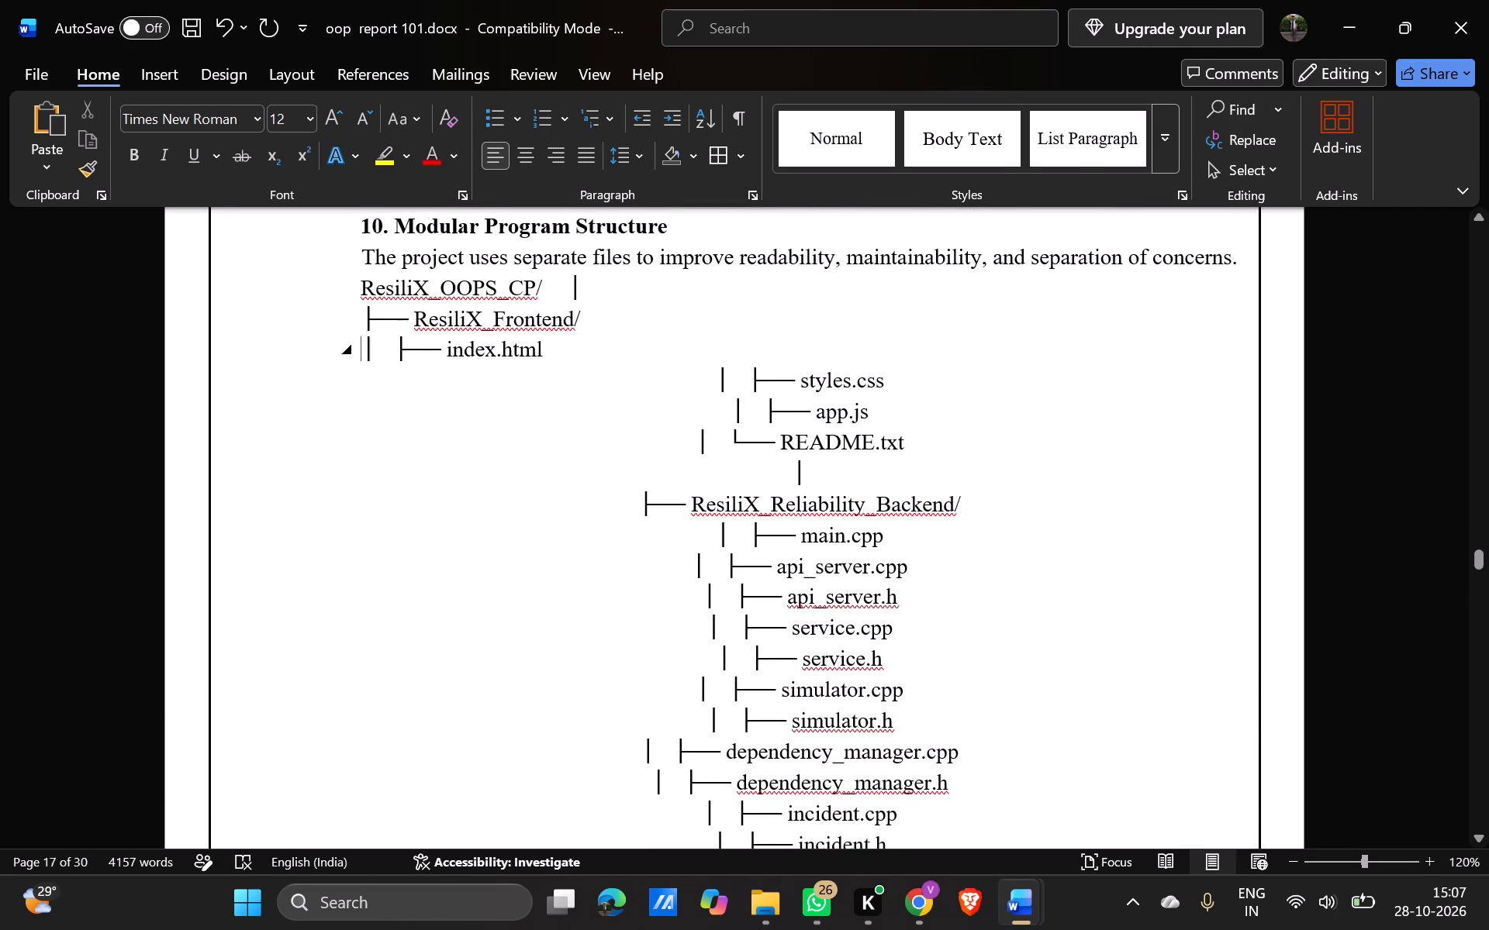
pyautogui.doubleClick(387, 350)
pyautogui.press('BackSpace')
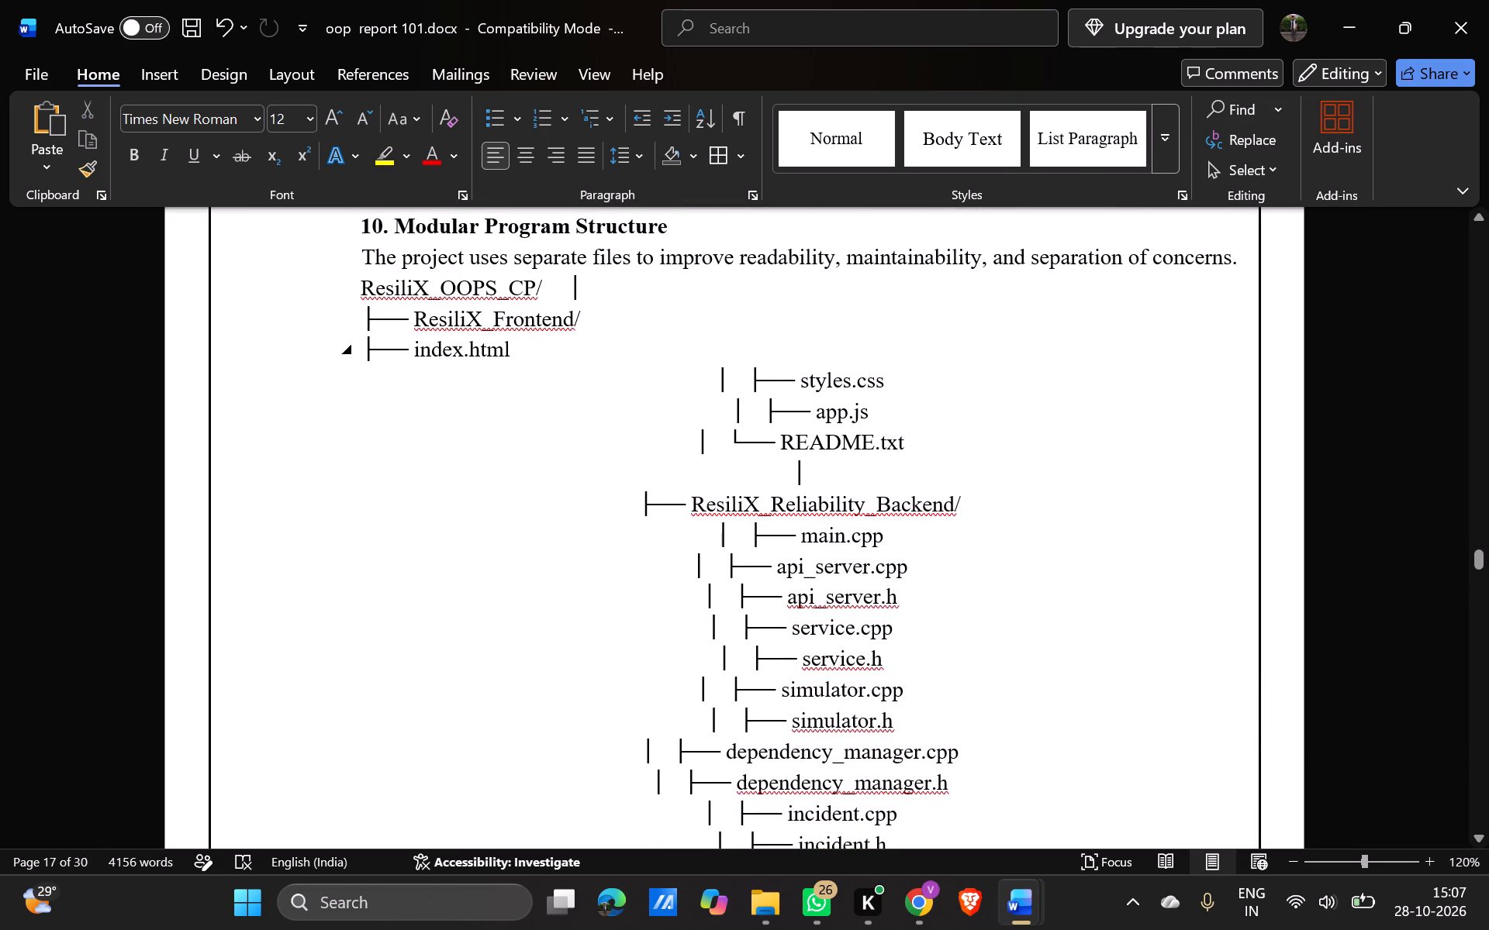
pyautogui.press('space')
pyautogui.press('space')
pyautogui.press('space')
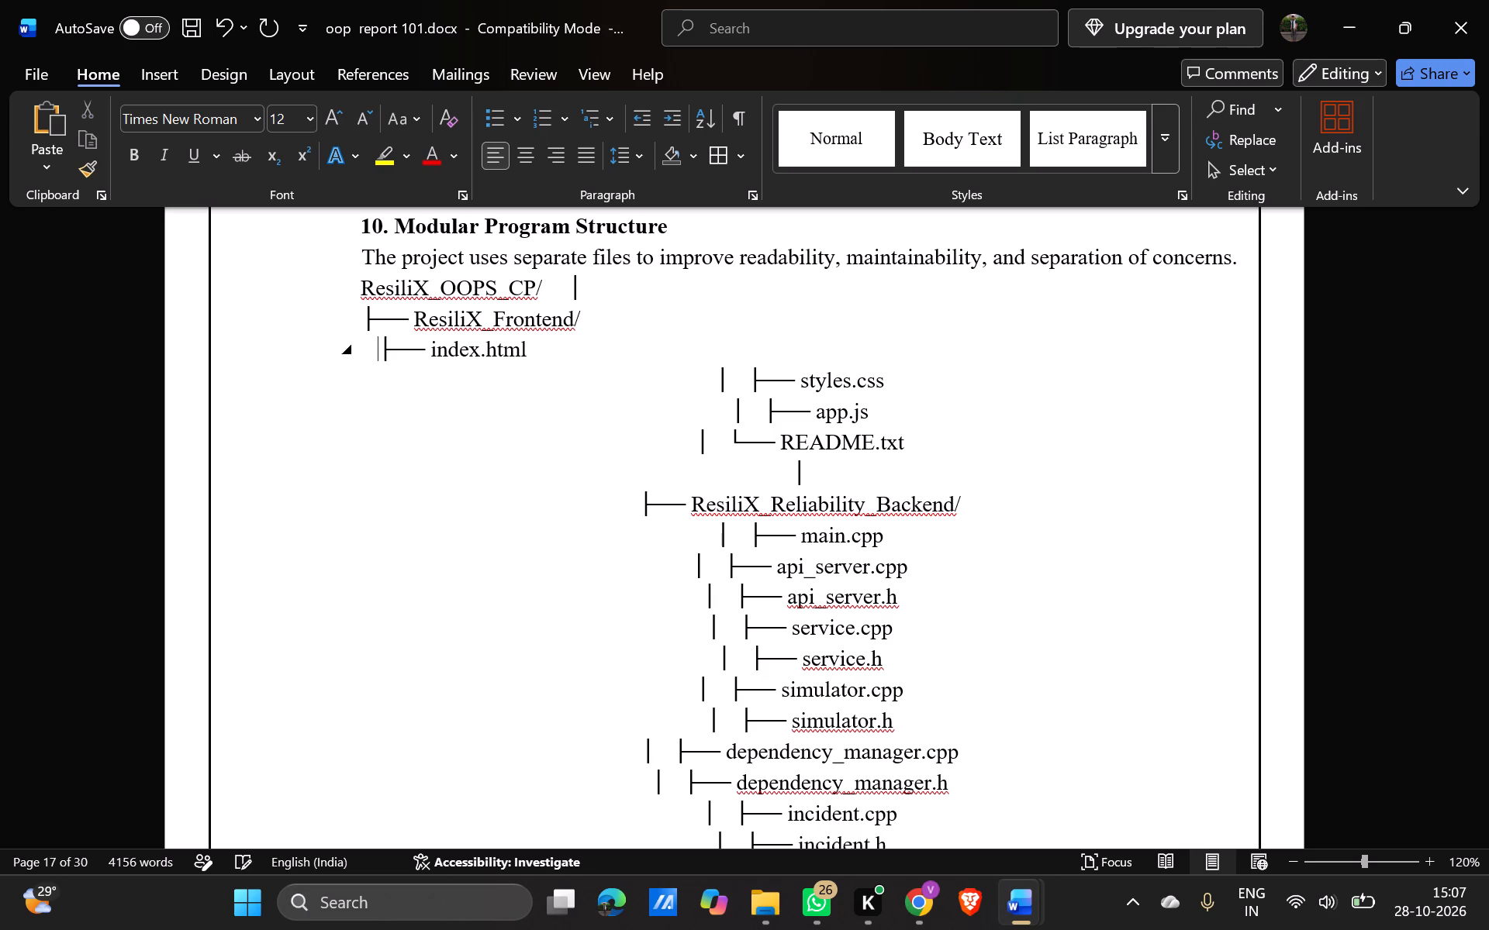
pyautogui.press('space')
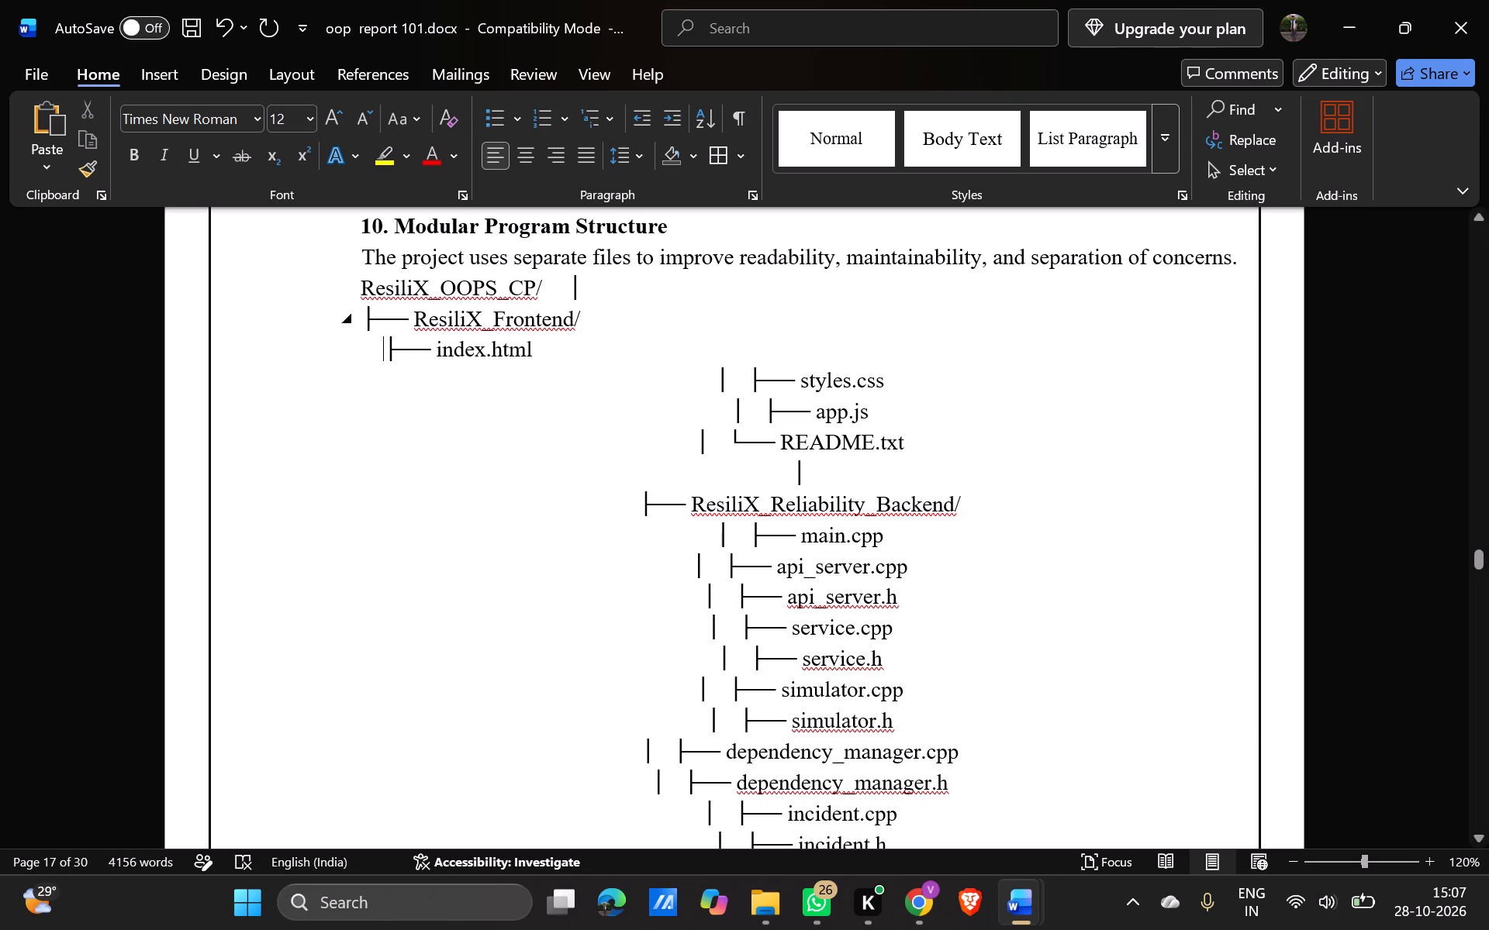
# Delete the "10. Modular Program Structure" subsection, including its heading, introduction and file tree.
pyautogui.click(361, 286)
pyautogui.moveTo(367, 229); pyautogui.dragTo(490, 312)
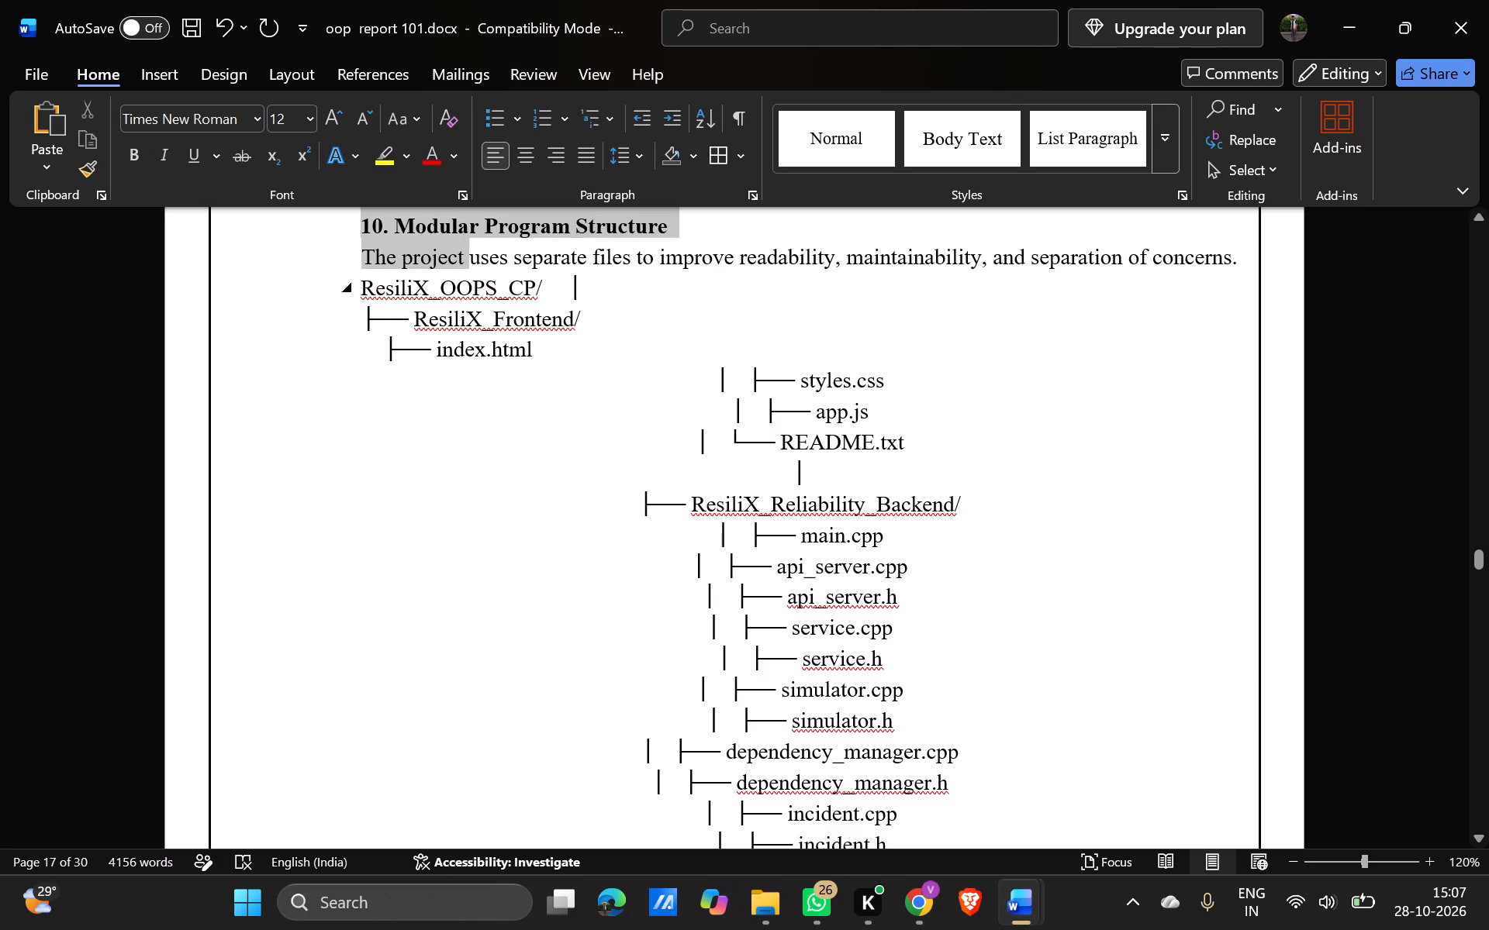
pyautogui.moveTo(490, 312); pyautogui.dragTo(799, 871)
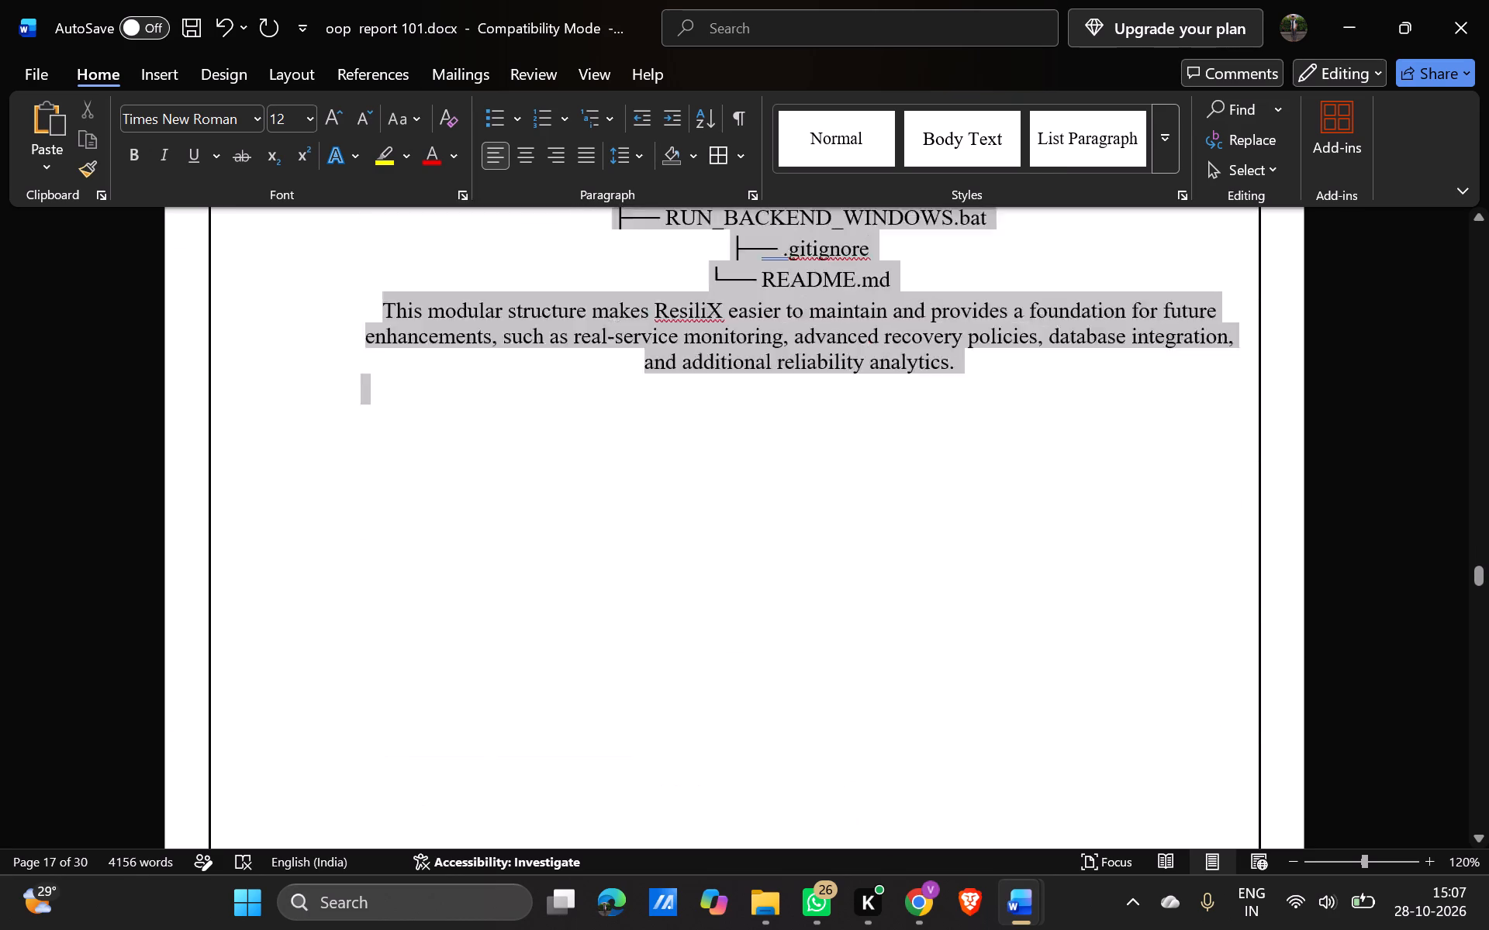
pyautogui.moveTo(799, 871); pyautogui.dragTo(688, 278)
pyautogui.press('Delete')
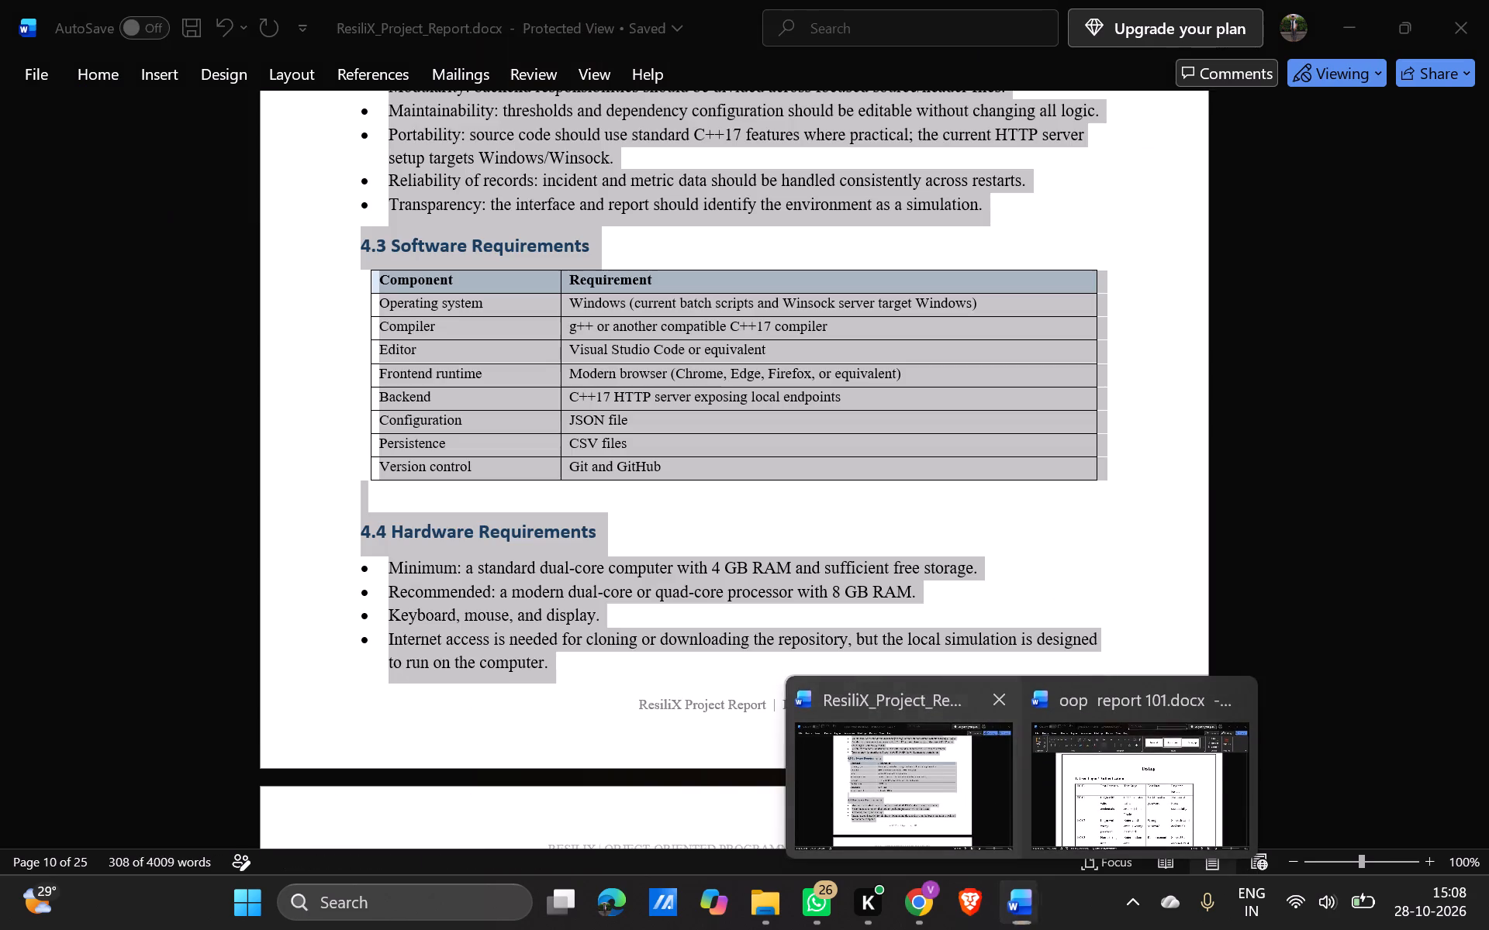
# Switch to ResiliX_Project_Report.docx and look through it from the requirements in section 4 to "8. TESTING AND RESULTS".
pyautogui.click(849, 663)
pyautogui.scroll(-5, 849, 663)
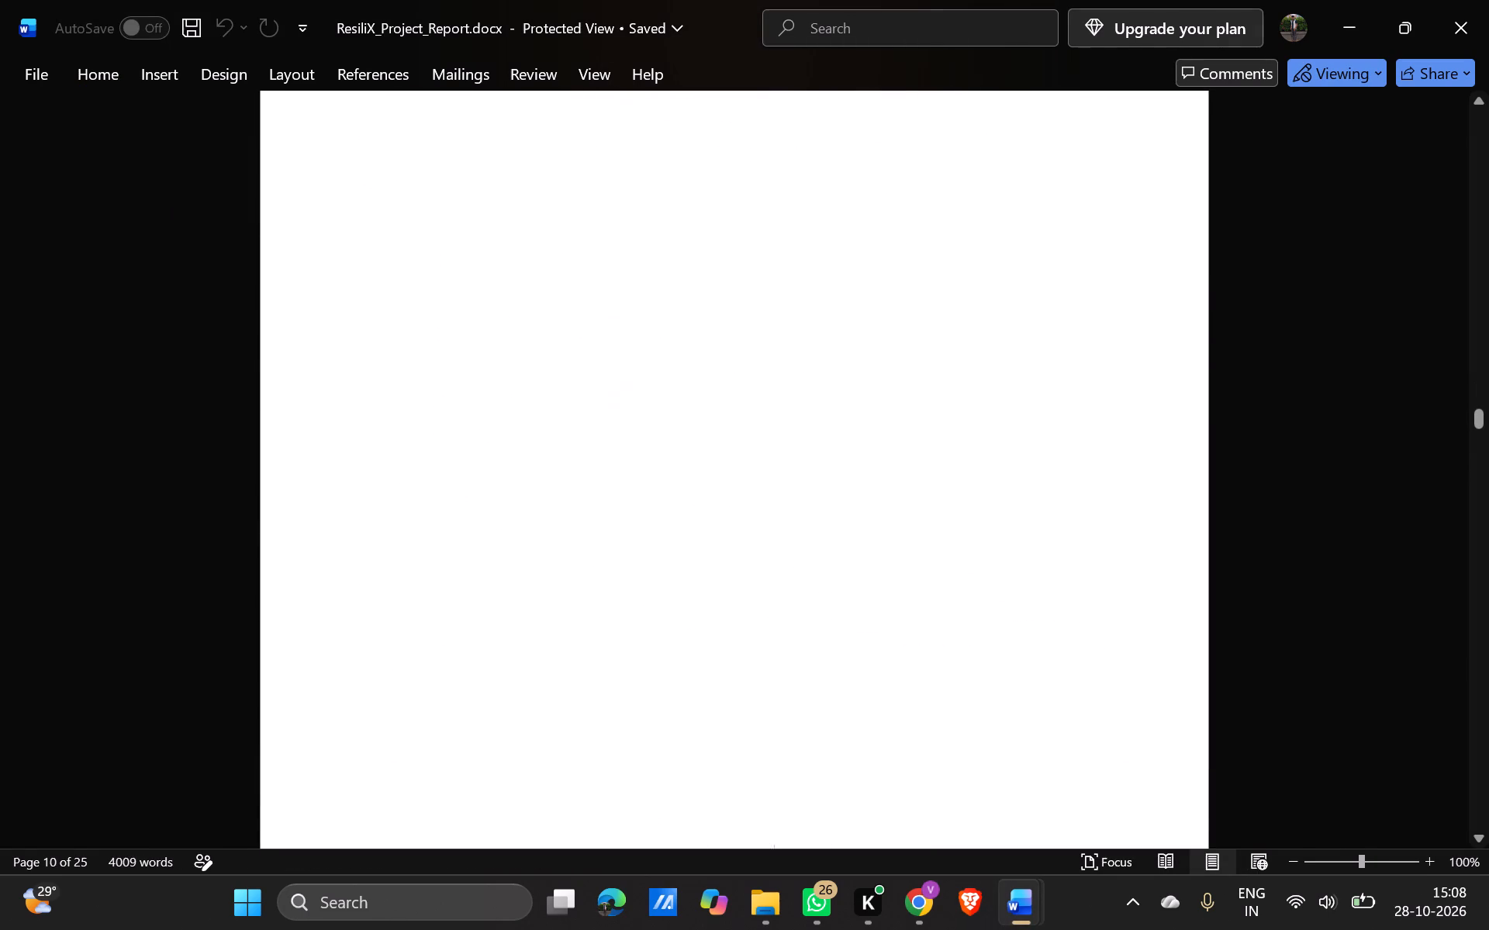
pyautogui.scroll(-3, 849, 663)
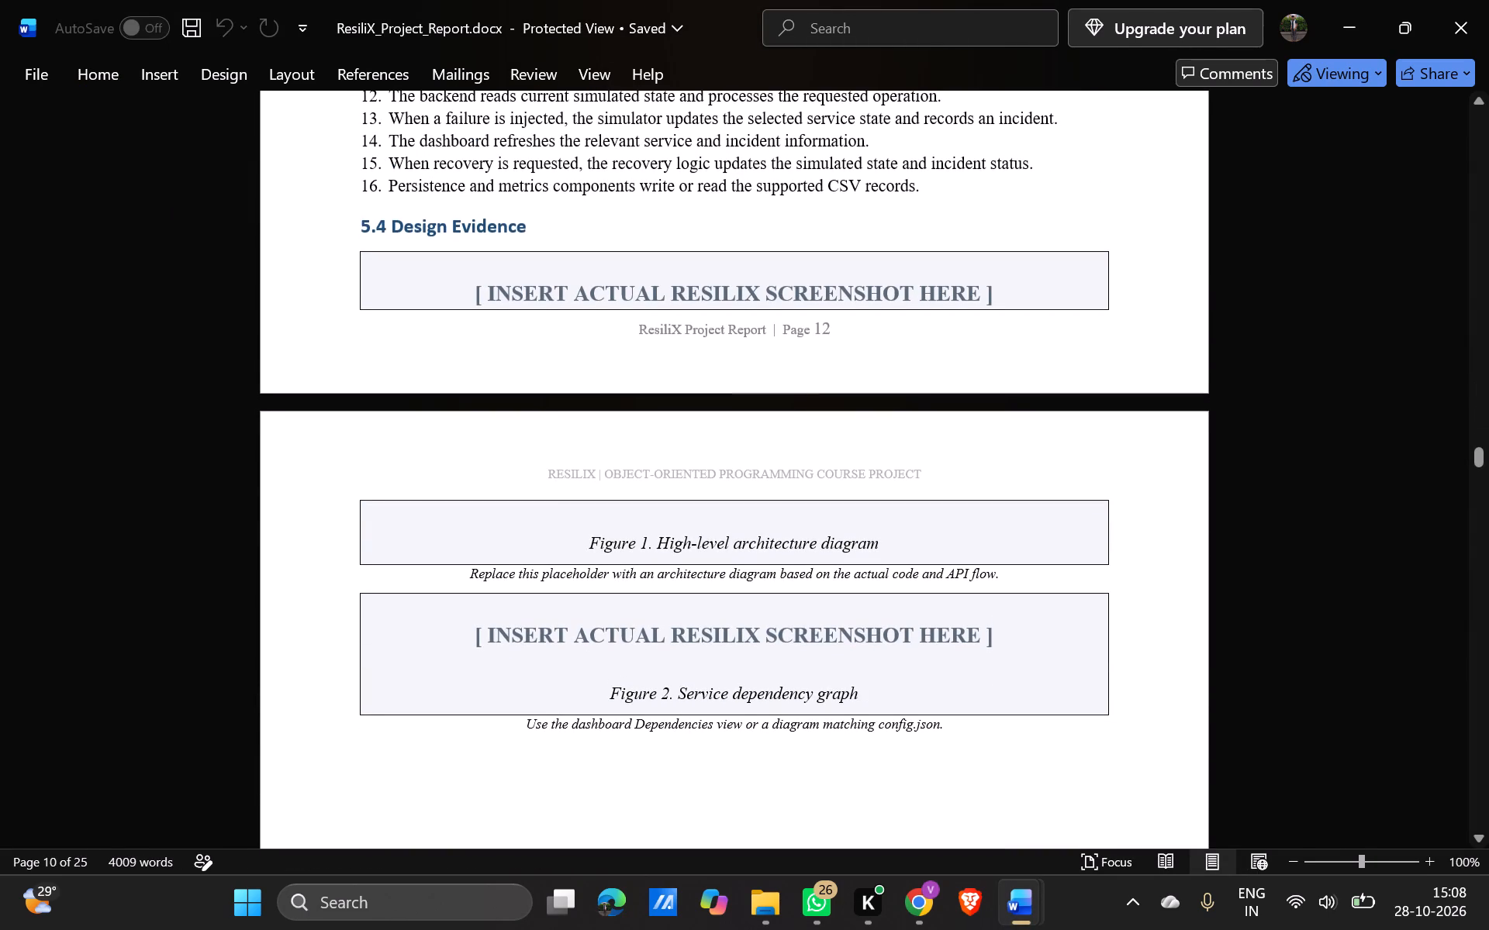
pyautogui.scroll(-6, 849, 663)
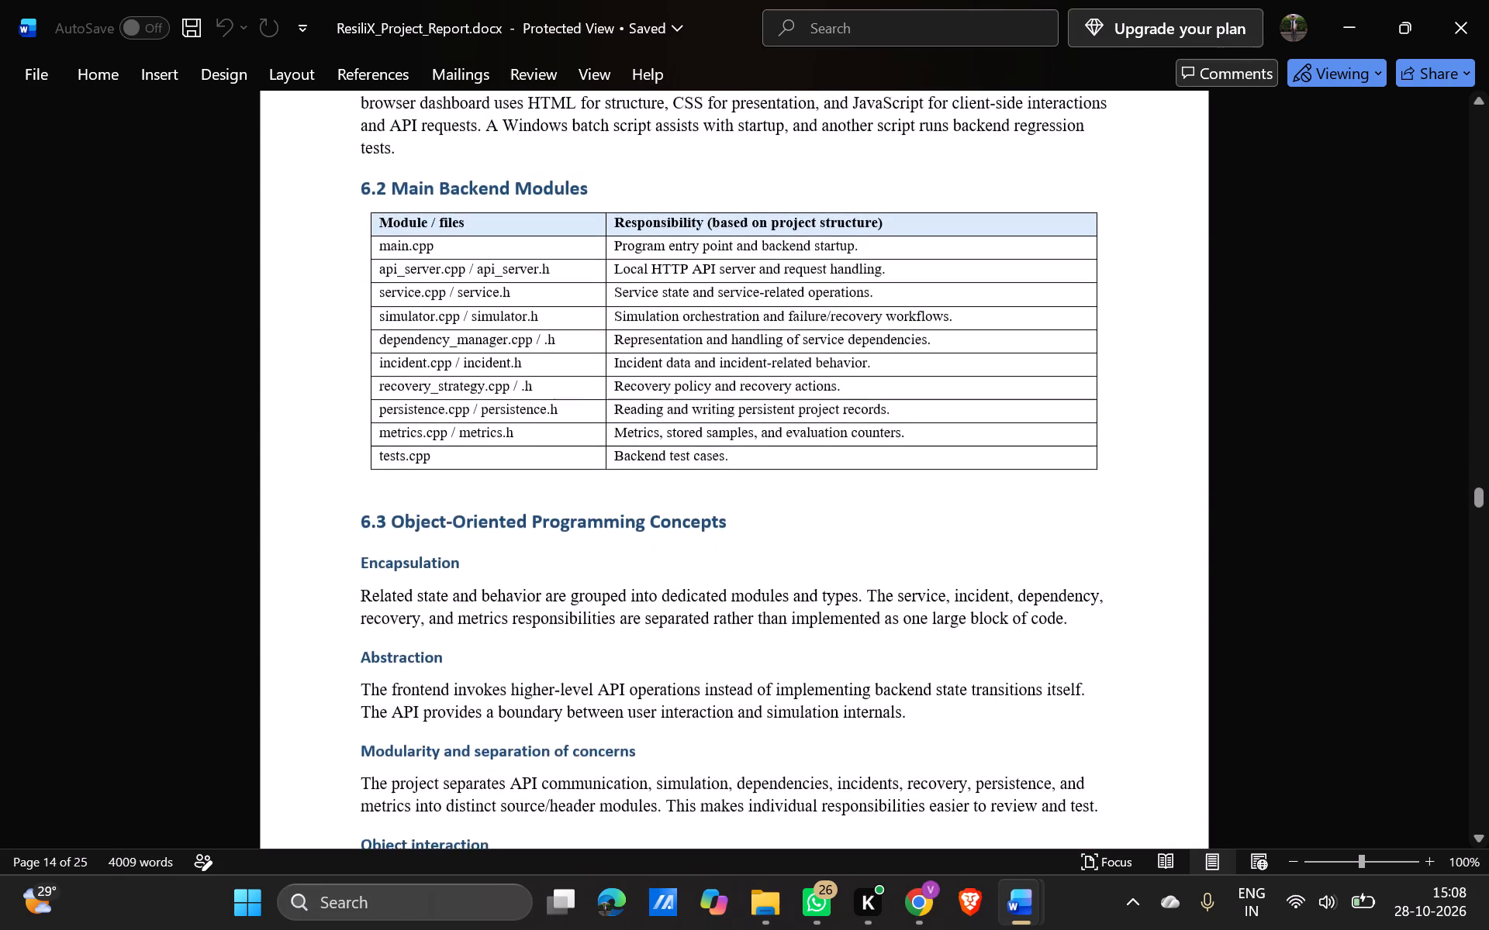
pyautogui.scroll(-4, 849, 663)
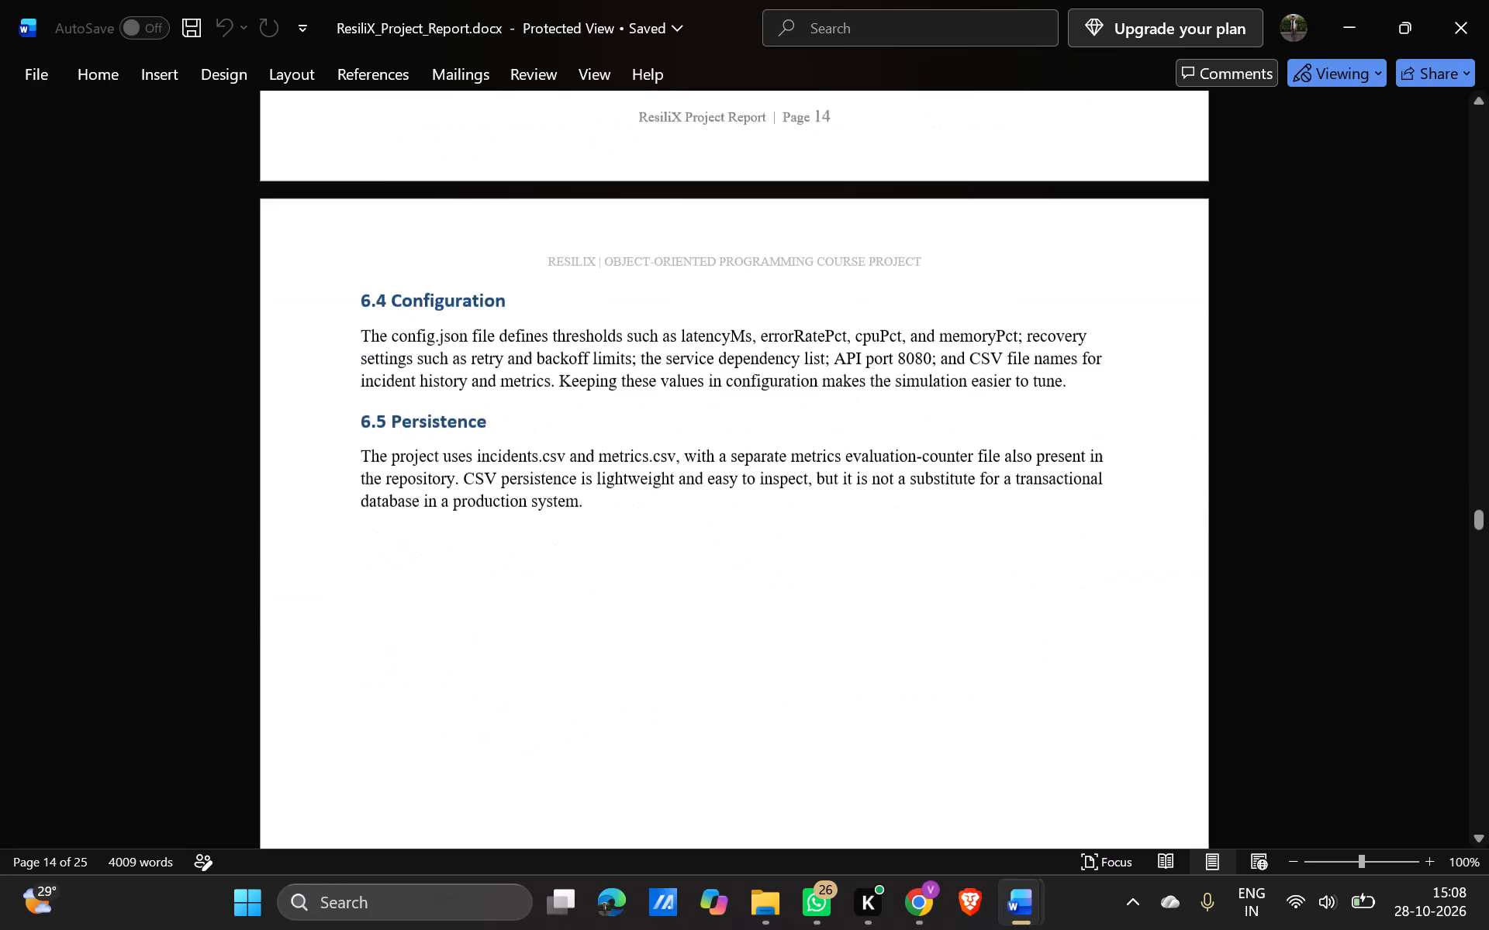
pyautogui.scroll(-3, 849, 663)
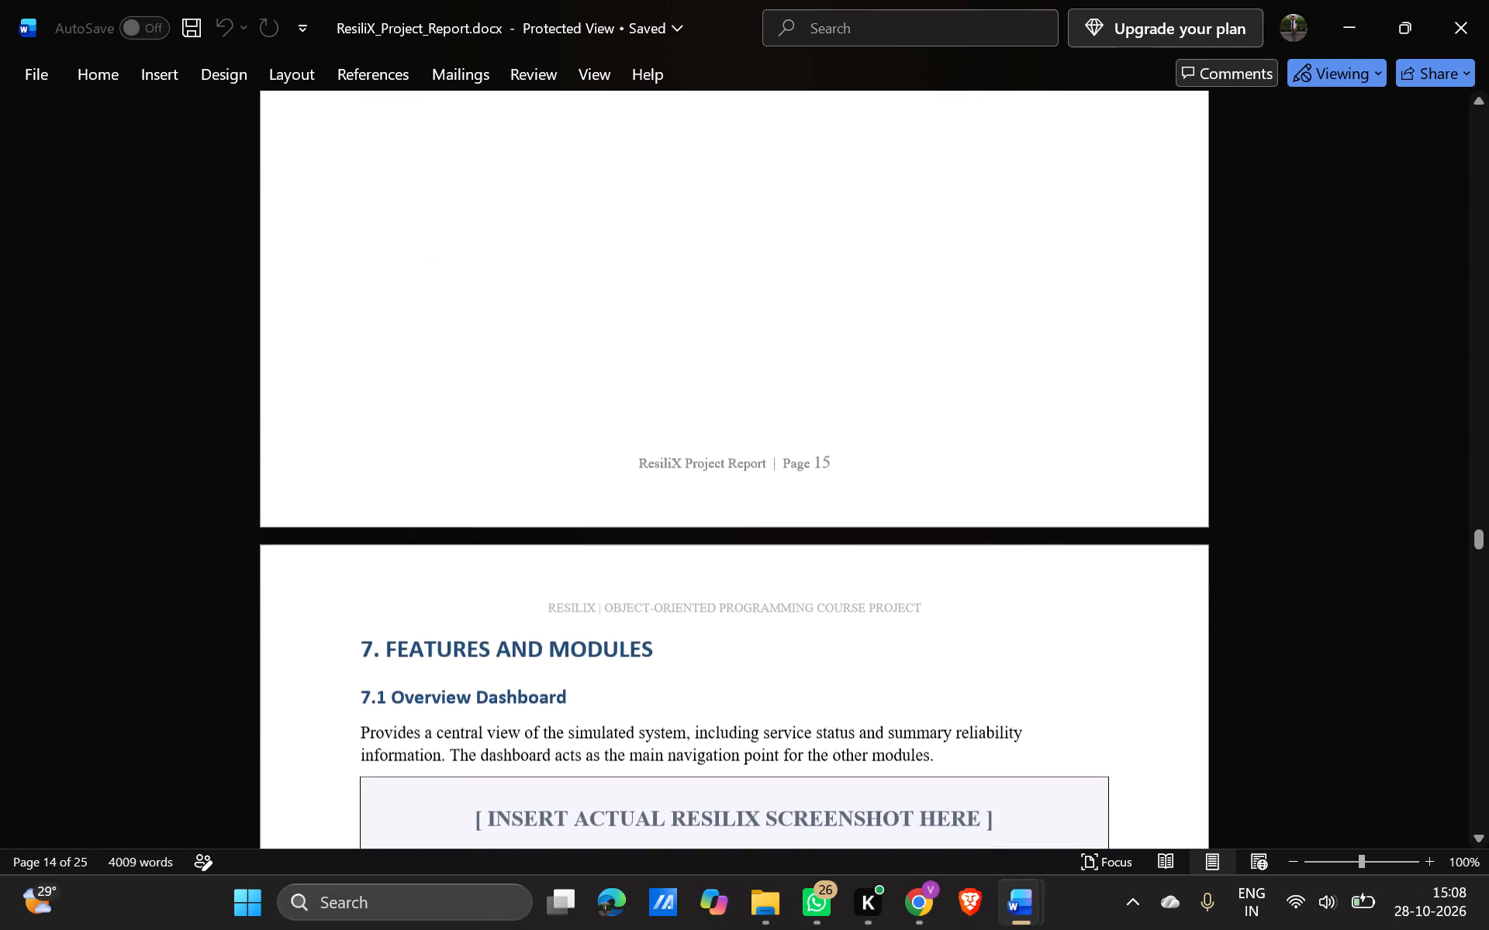
pyautogui.scroll(-6, 849, 663)
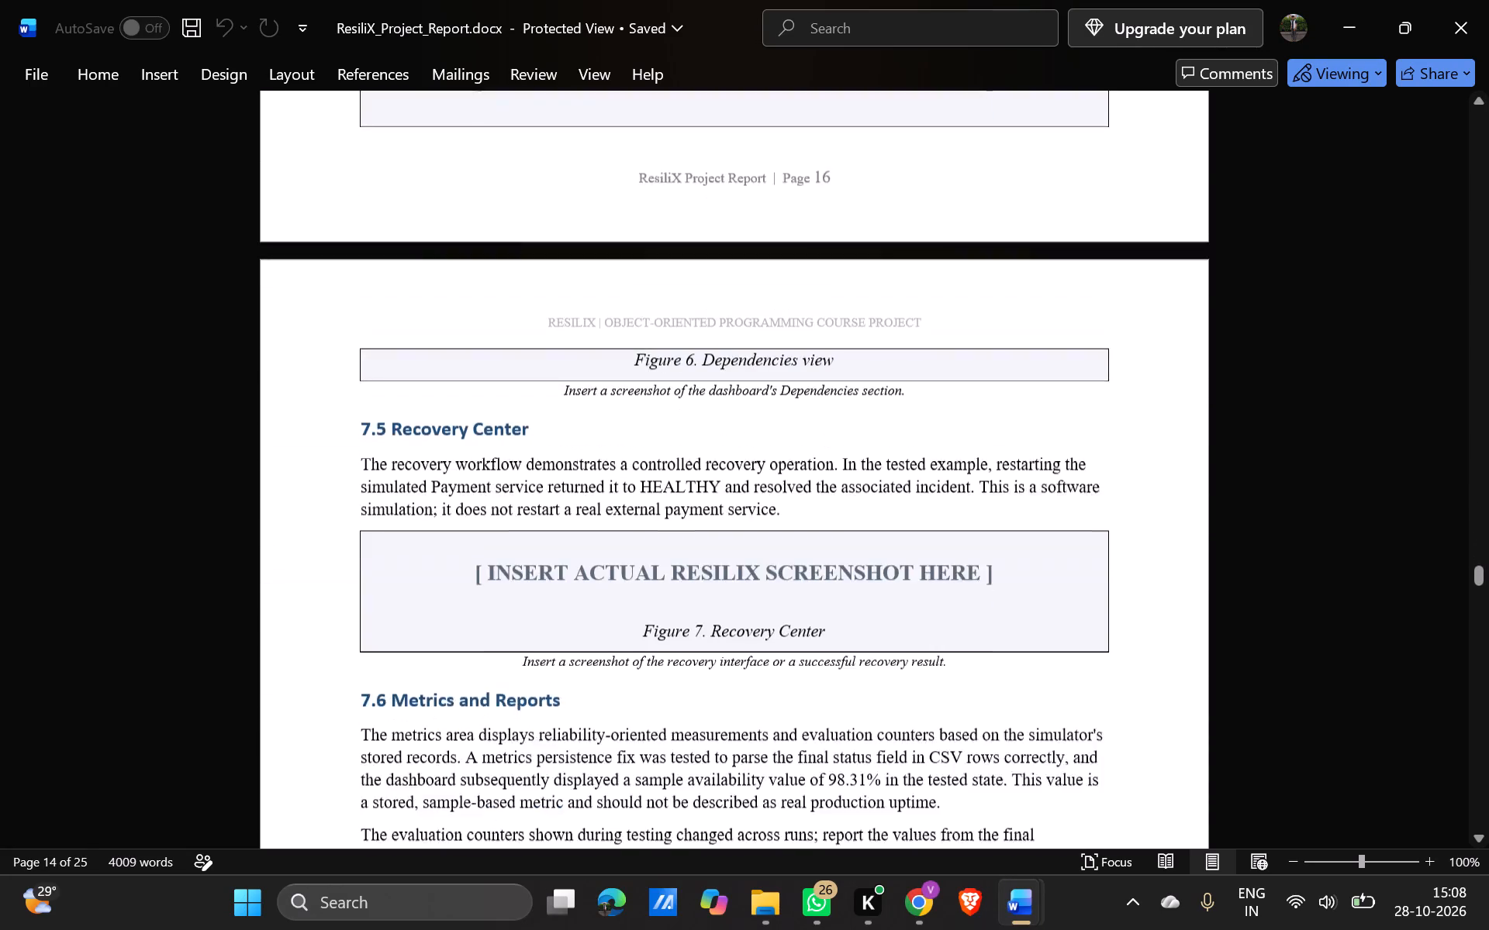
pyautogui.scroll(-3, 849, 663)
pyautogui.scroll(2, 849, 663)
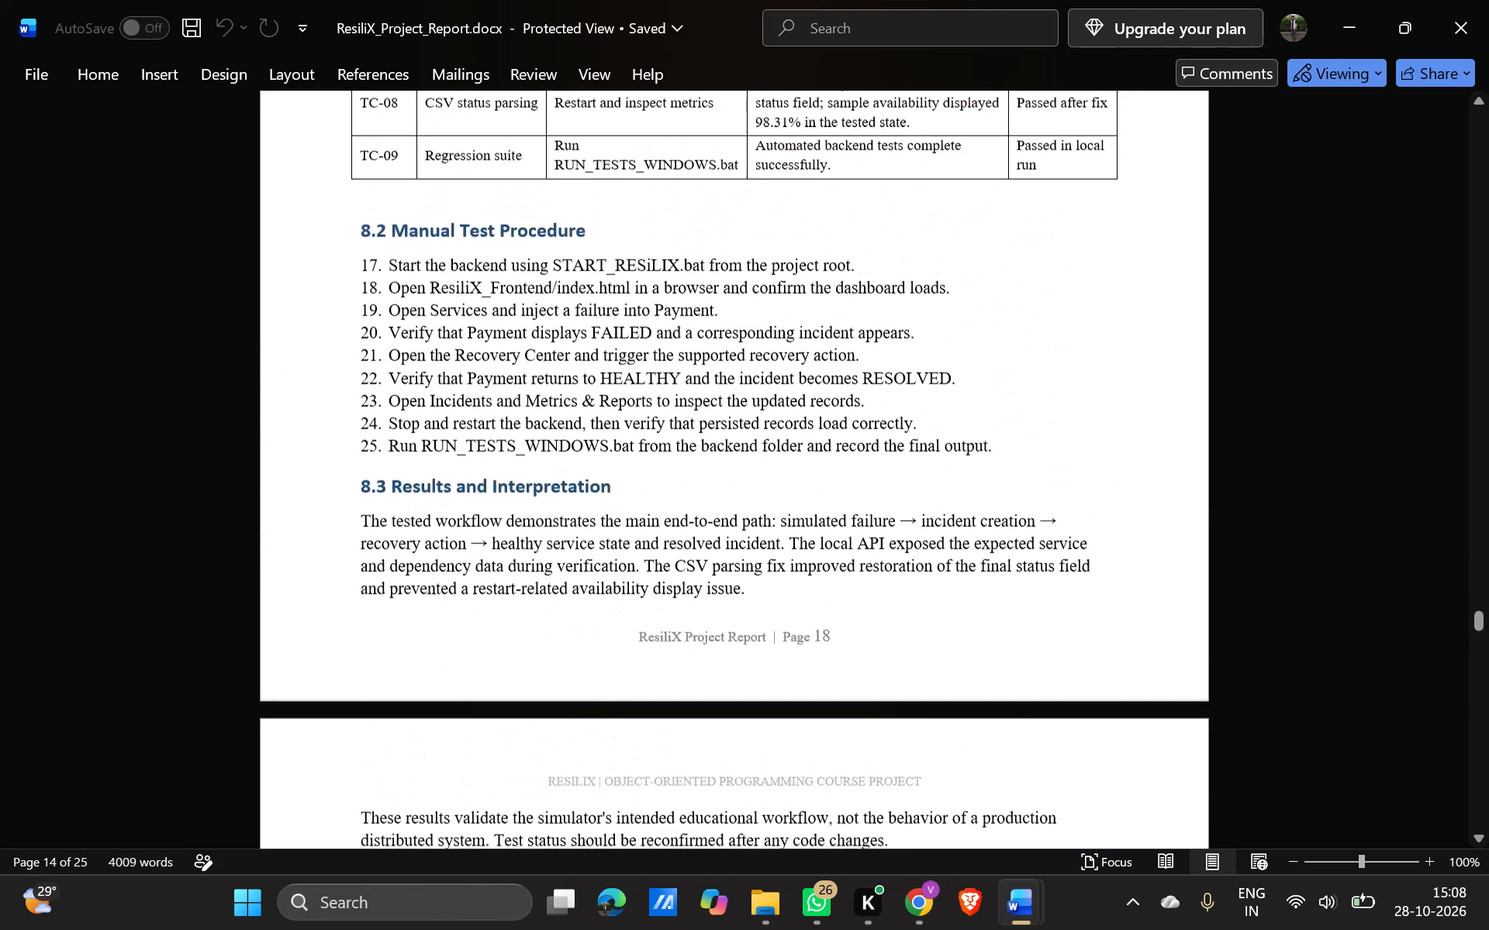
pyautogui.scroll(2, 849, 663)
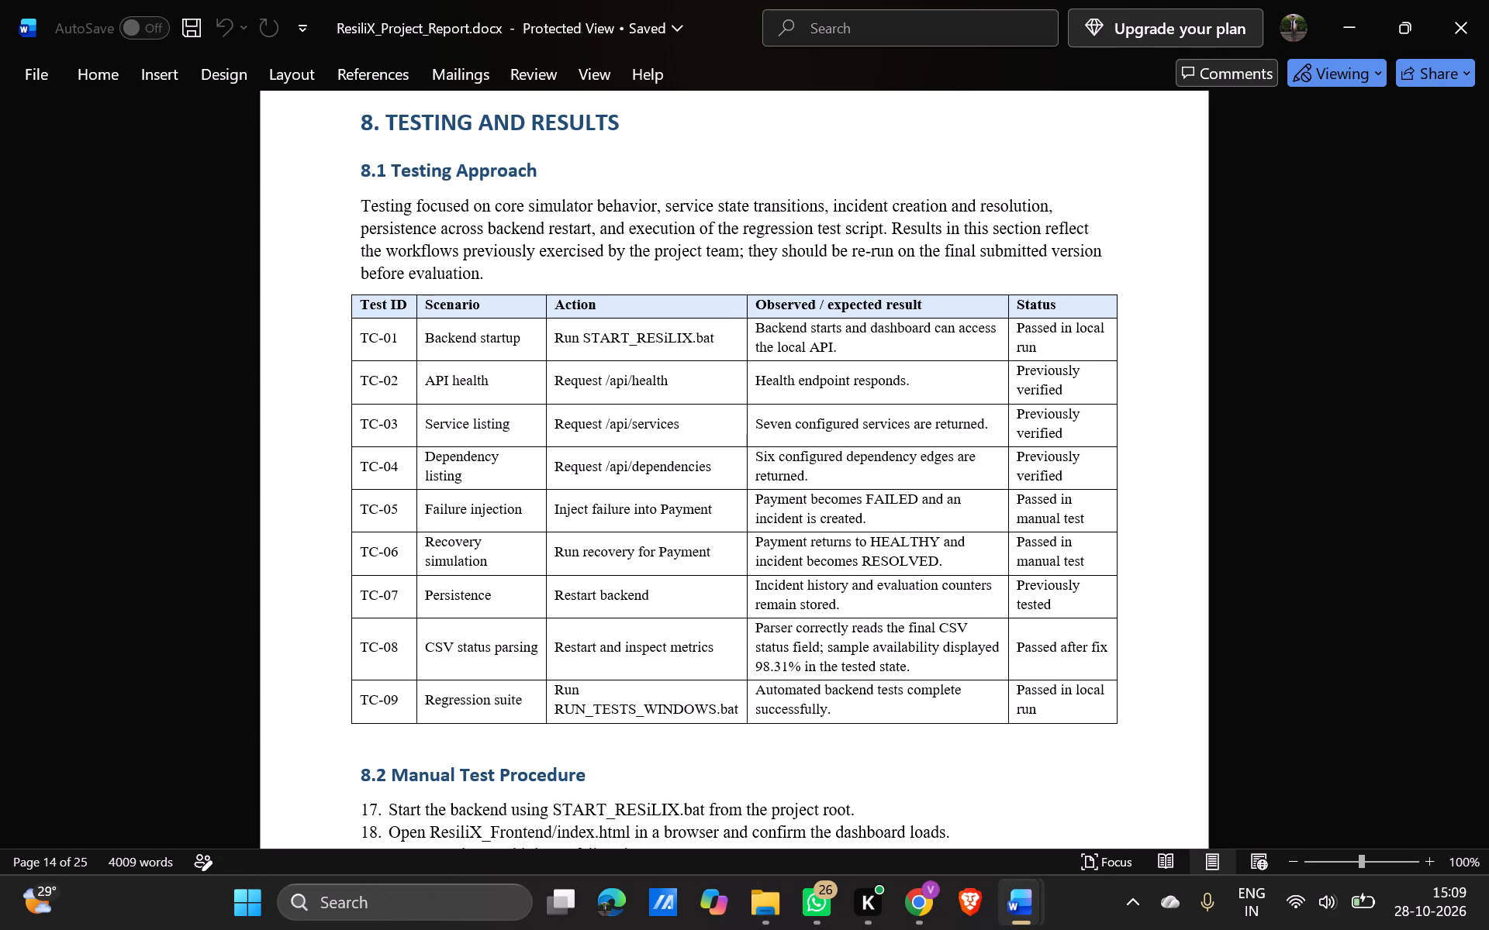
# Back in oop report 101.docx, cut all test-case content under "Testing", from "User Login / Authentication" through the Settings Module table ending at TC-33.
pyautogui.click(993, 709)
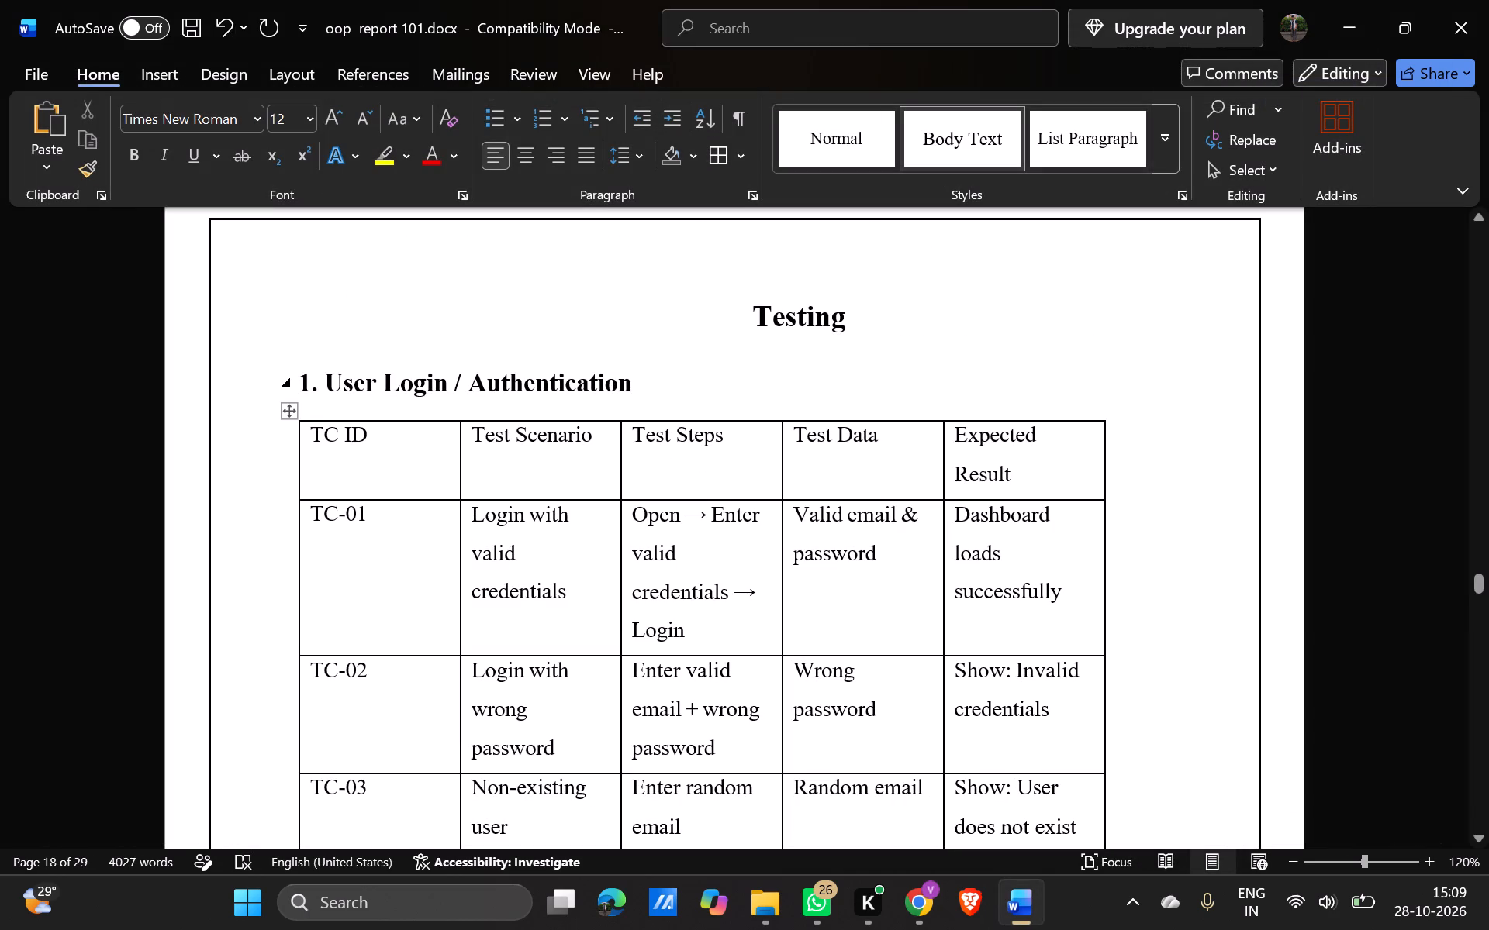
pyautogui.moveTo(303, 380); pyautogui.dragTo(356, 588)
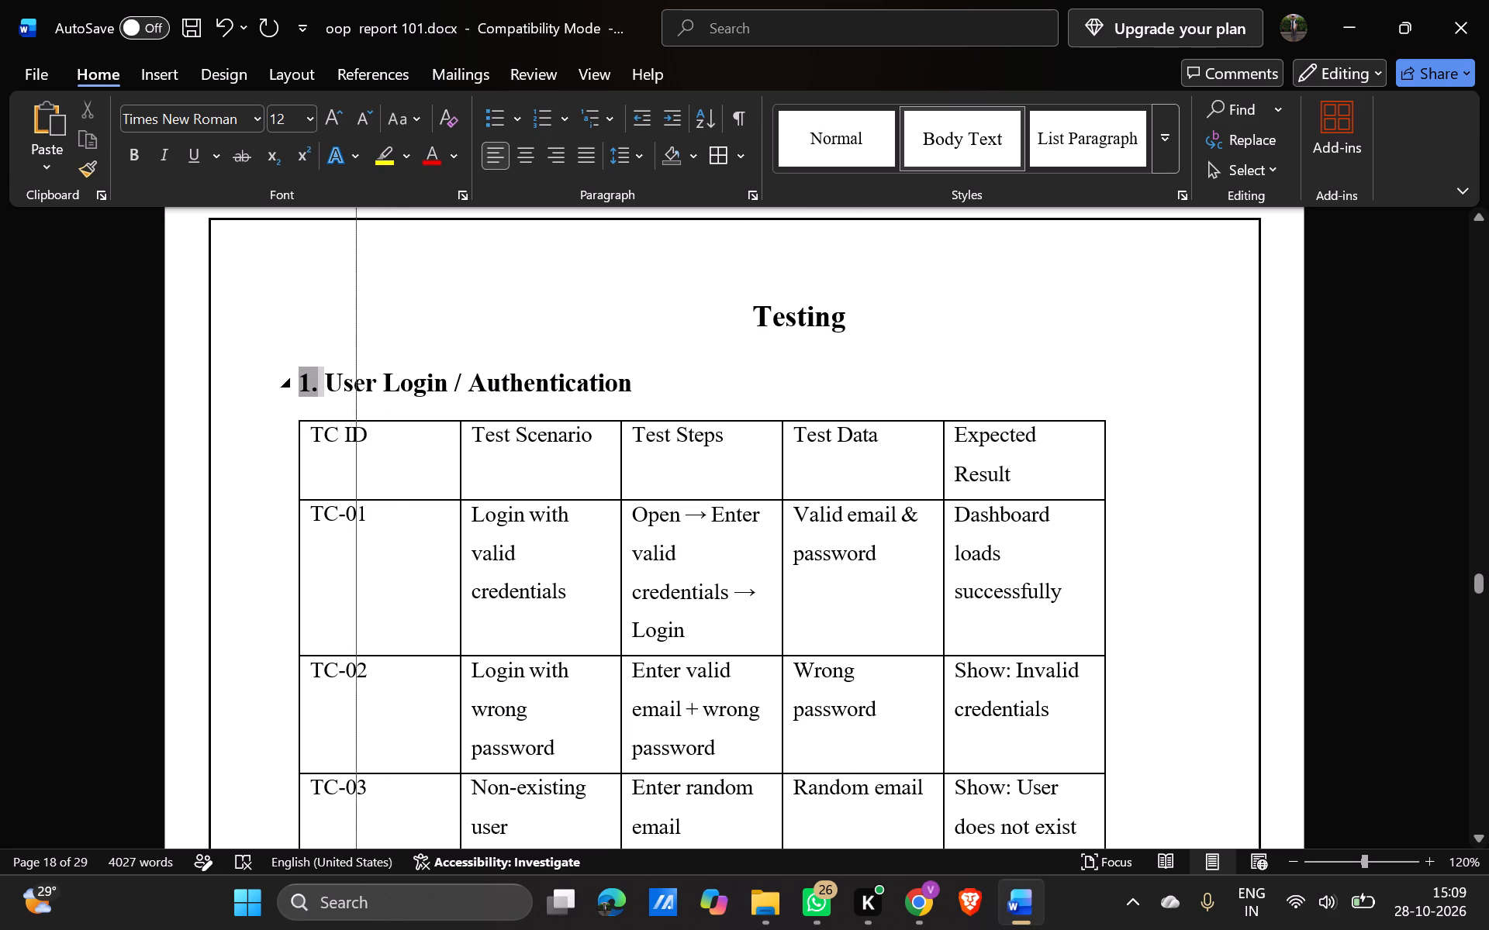
pyautogui.moveTo(356, 588); pyautogui.dragTo(302, 590)
pyautogui.click(467, 515)
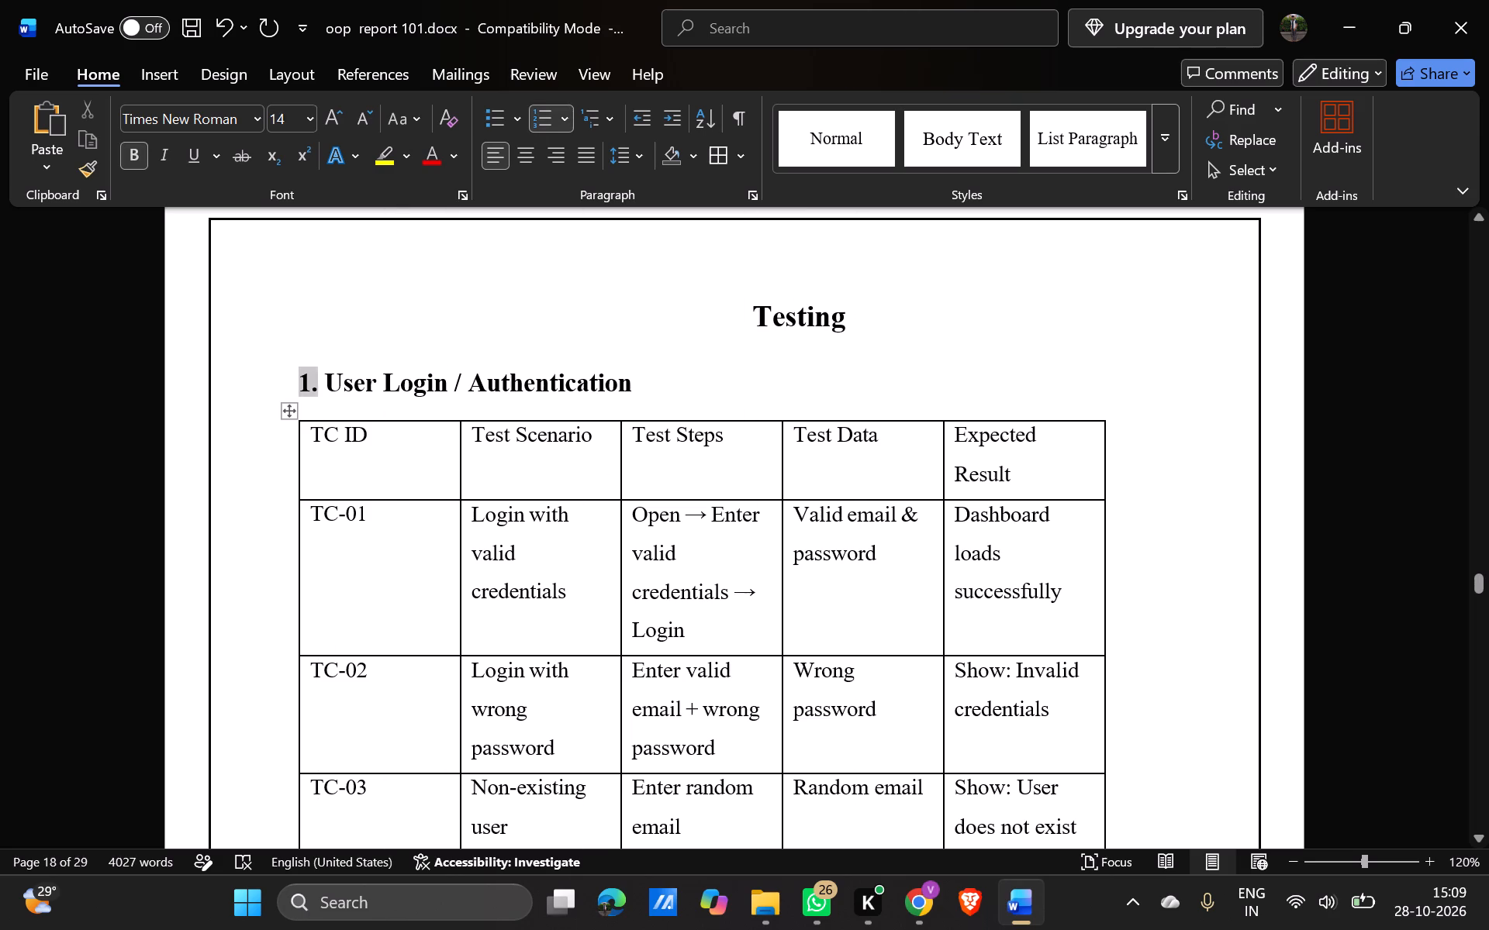
pyautogui.scroll(-1, 467, 515)
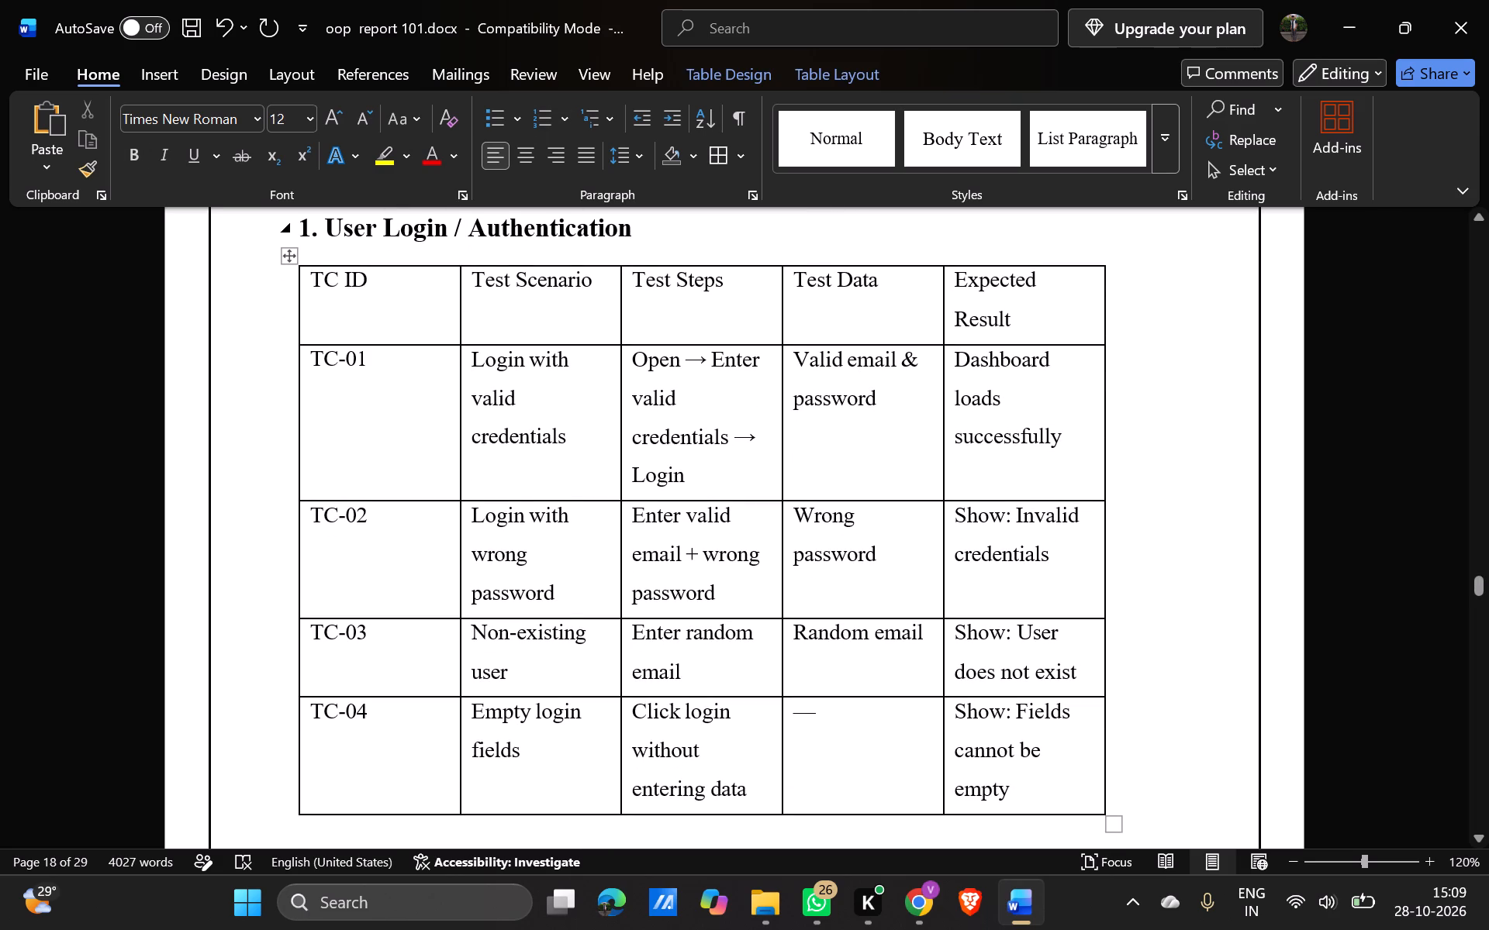
pyautogui.moveTo(331, 227); pyautogui.dragTo(807, 788)
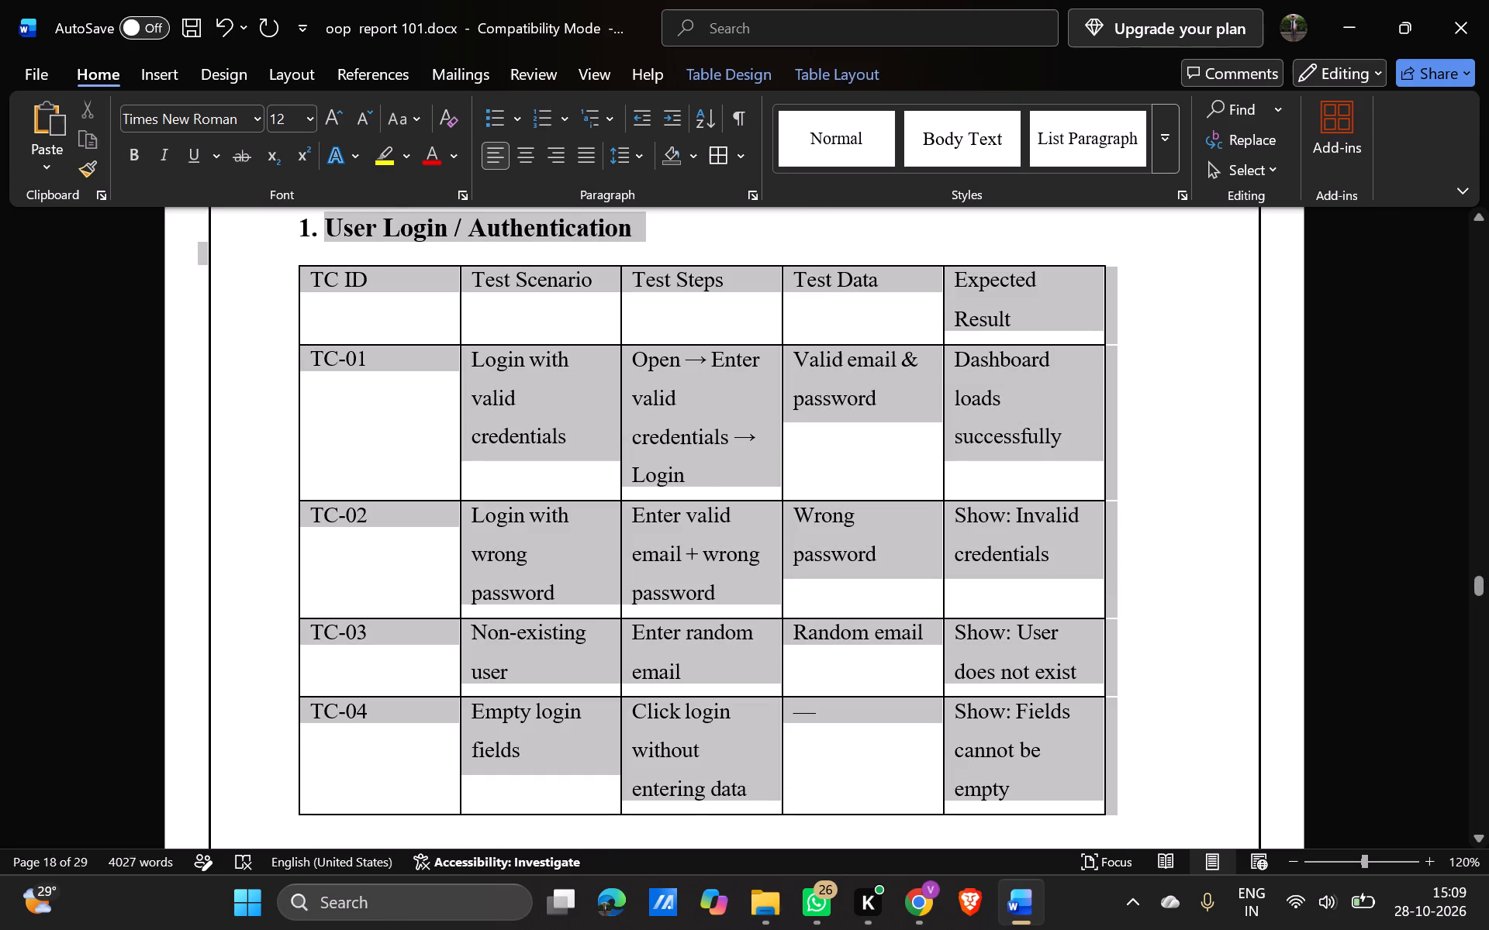
pyautogui.moveTo(807, 788); pyautogui.dragTo(732, 777)
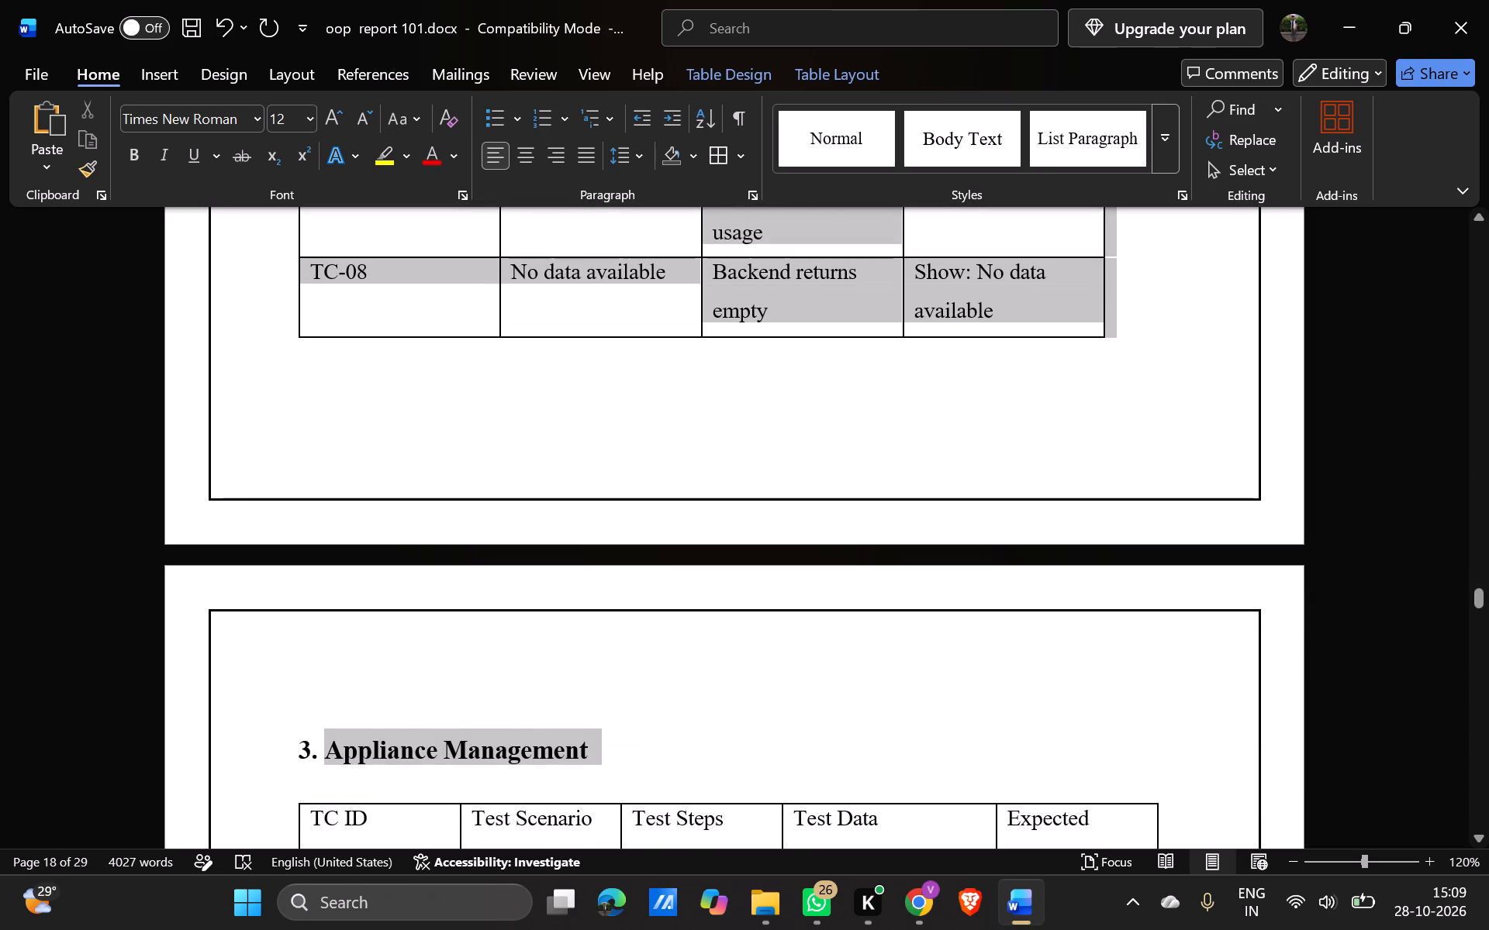
pyautogui.moveTo(732, 777); pyautogui.dragTo(727, 870)
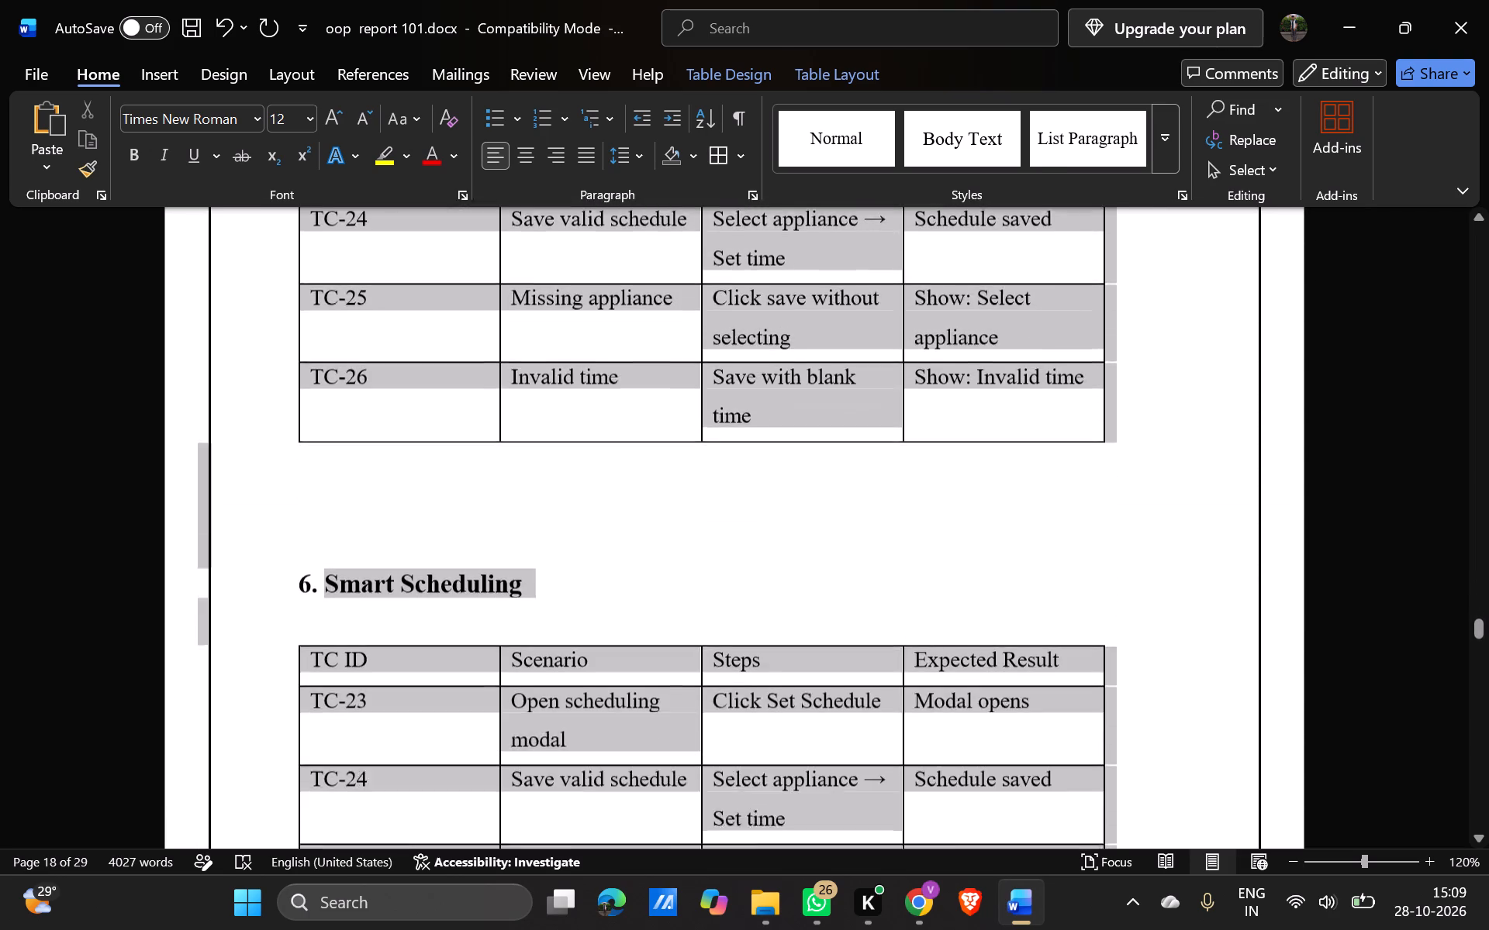
pyautogui.moveTo(727, 870); pyautogui.dragTo(749, 831)
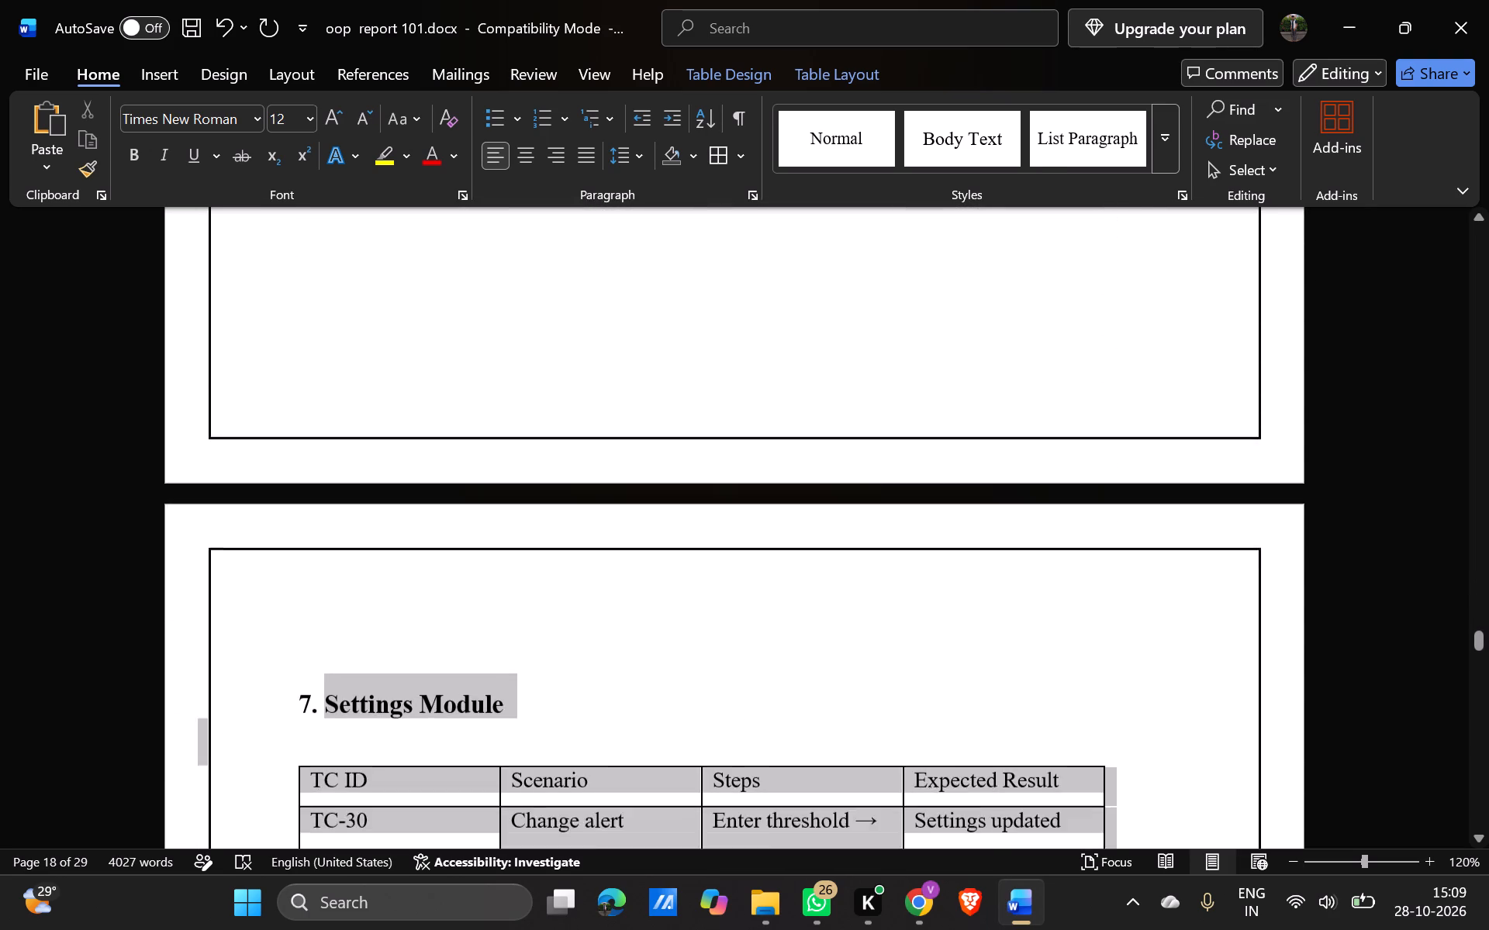
pyautogui.moveTo(749, 831); pyautogui.dragTo(703, 882)
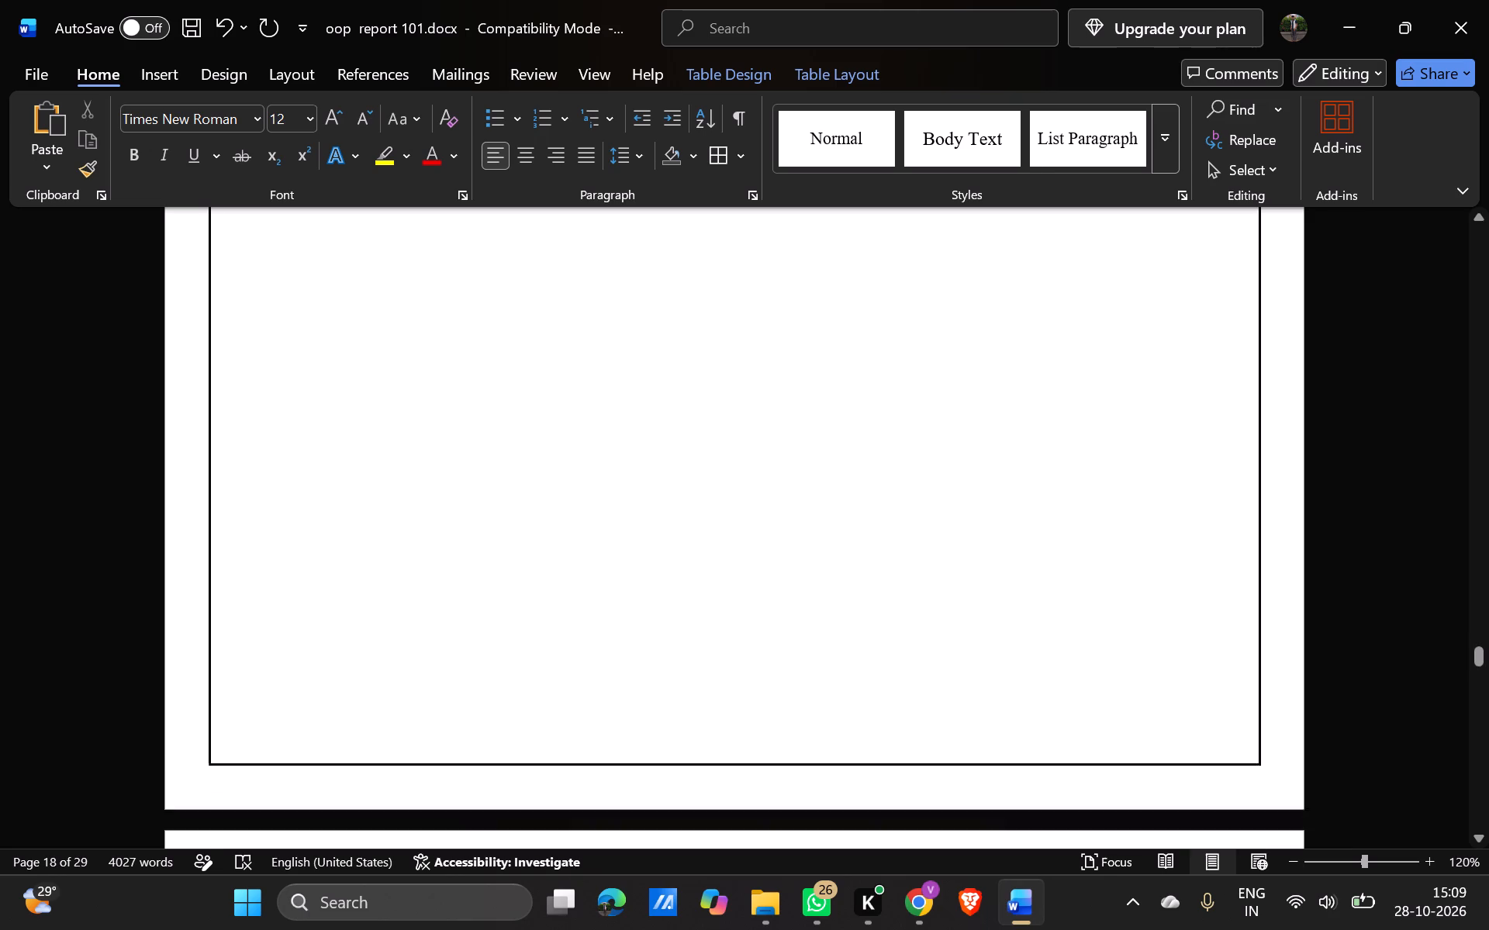
pyautogui.moveTo(703, 882); pyautogui.dragTo(672, 202)
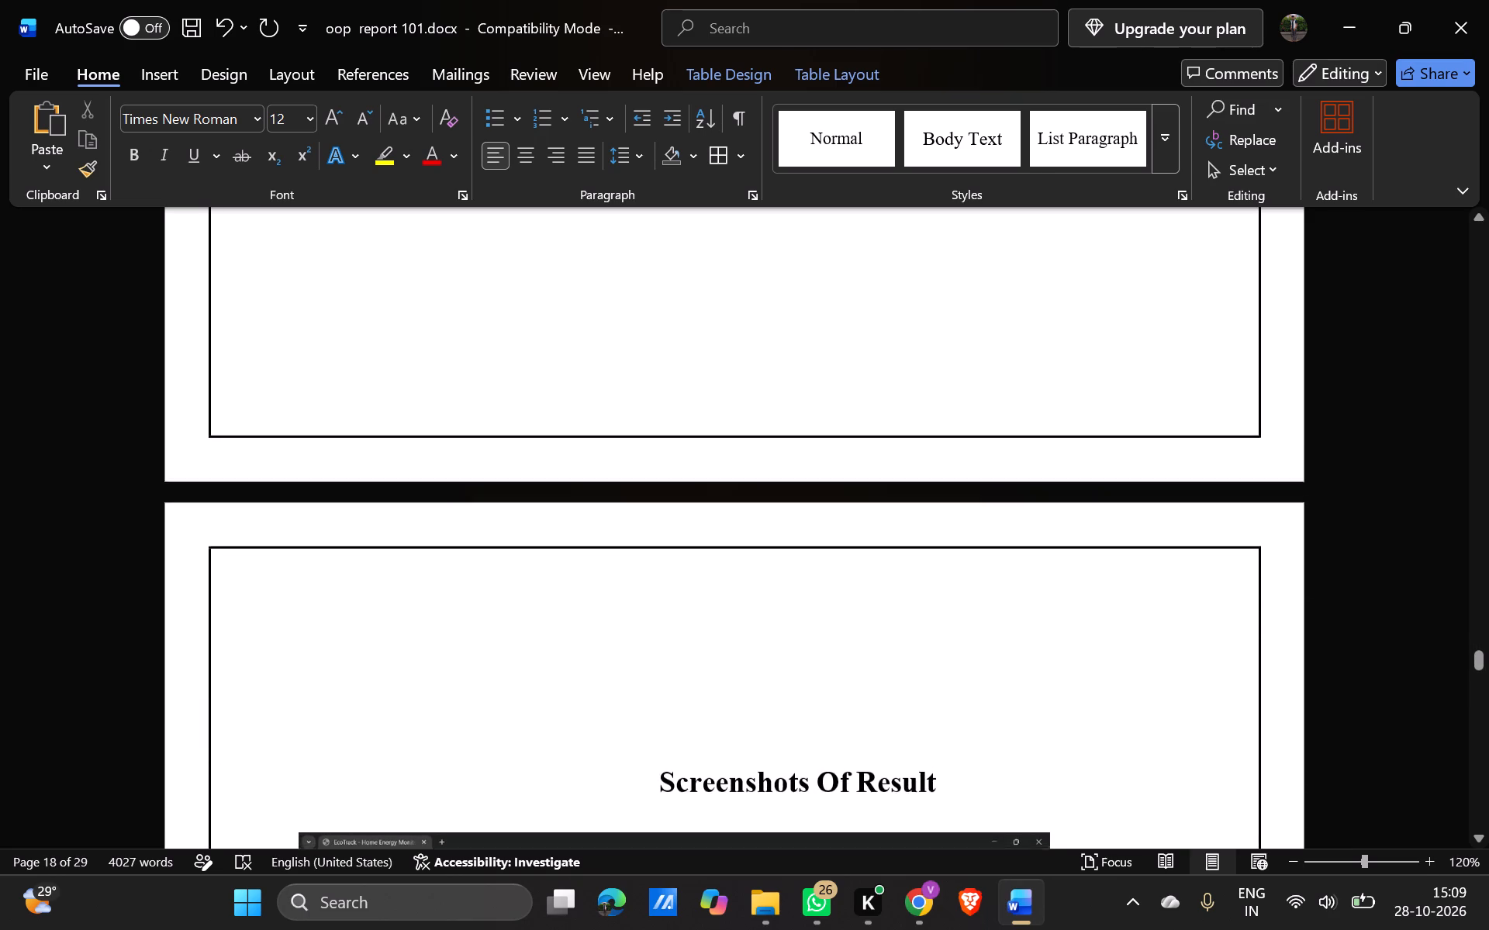
pyautogui.moveTo(672, 202); pyautogui.dragTo(733, 194)
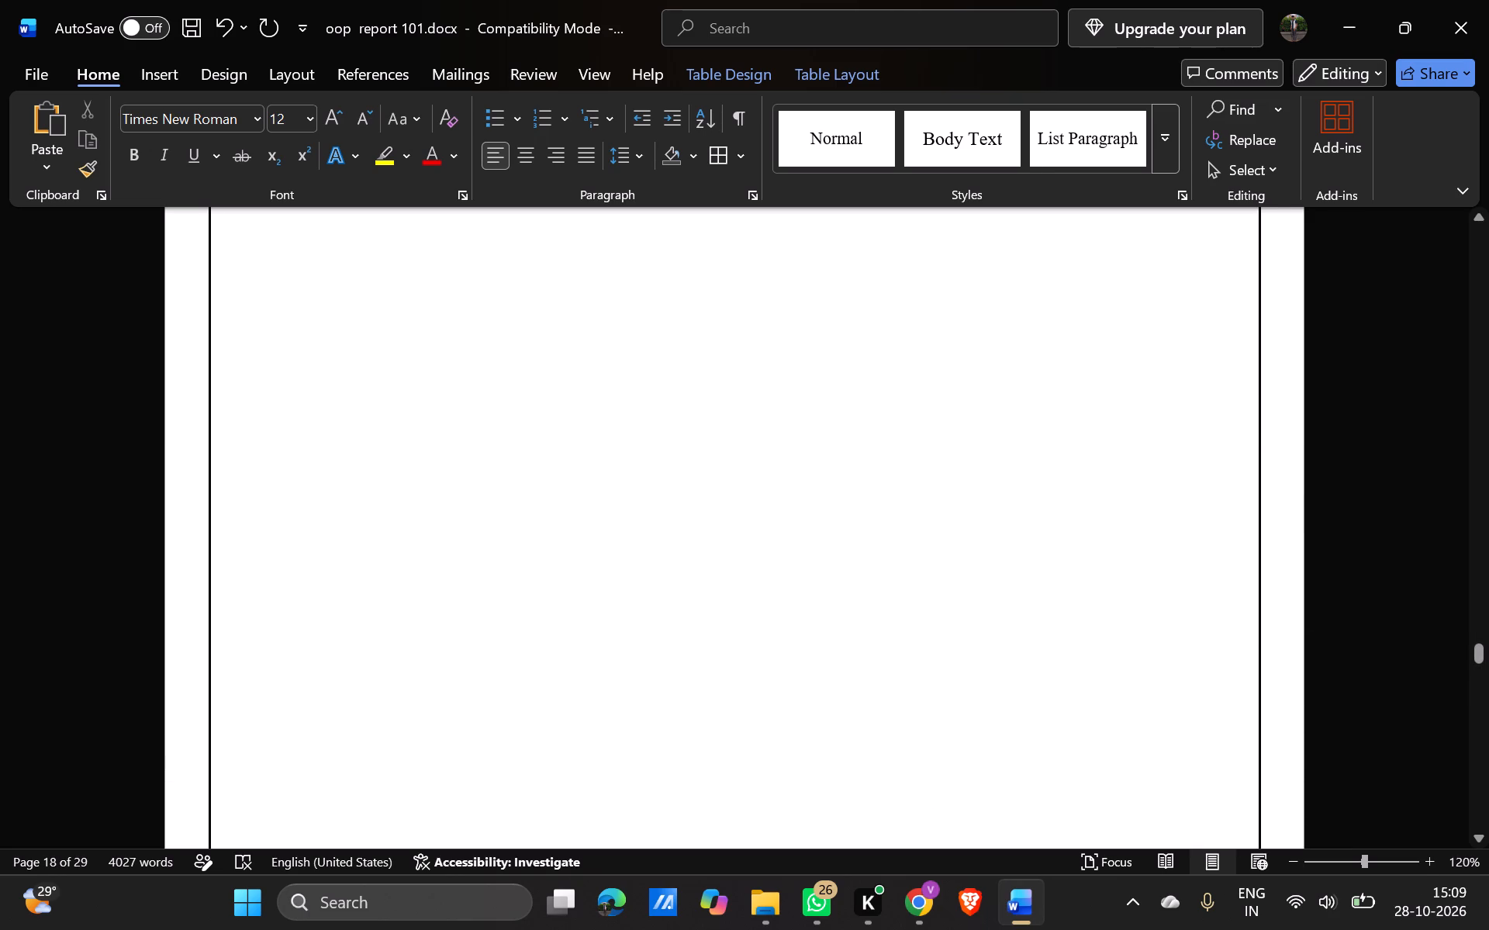
pyautogui.moveTo(733, 194); pyautogui.dragTo(1068, 358)
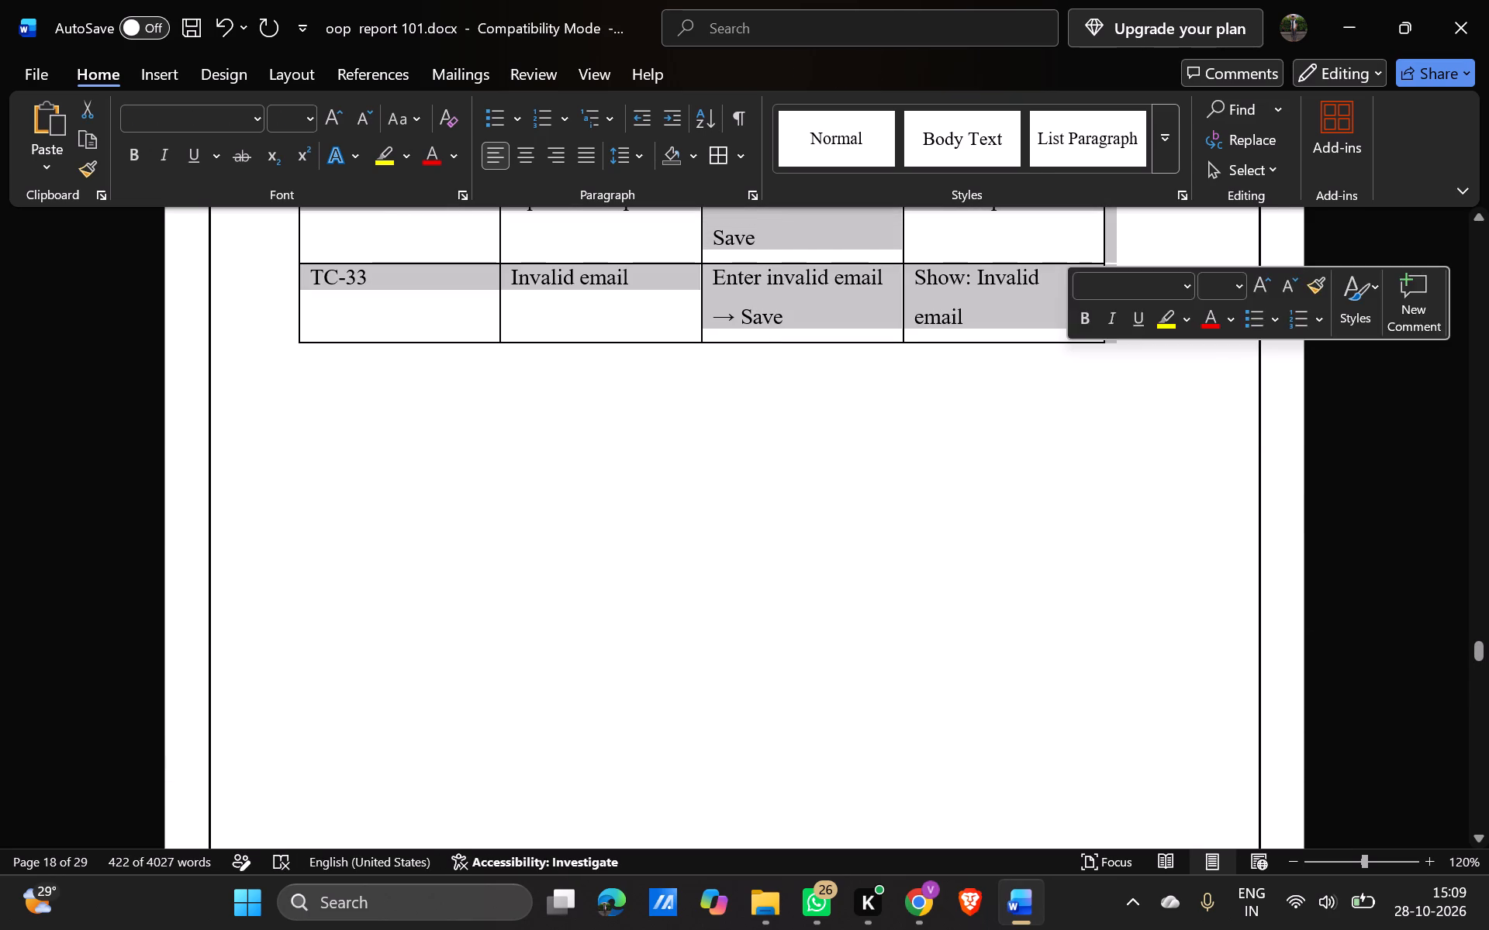
pyautogui.hotkey('ctrl', 'x')
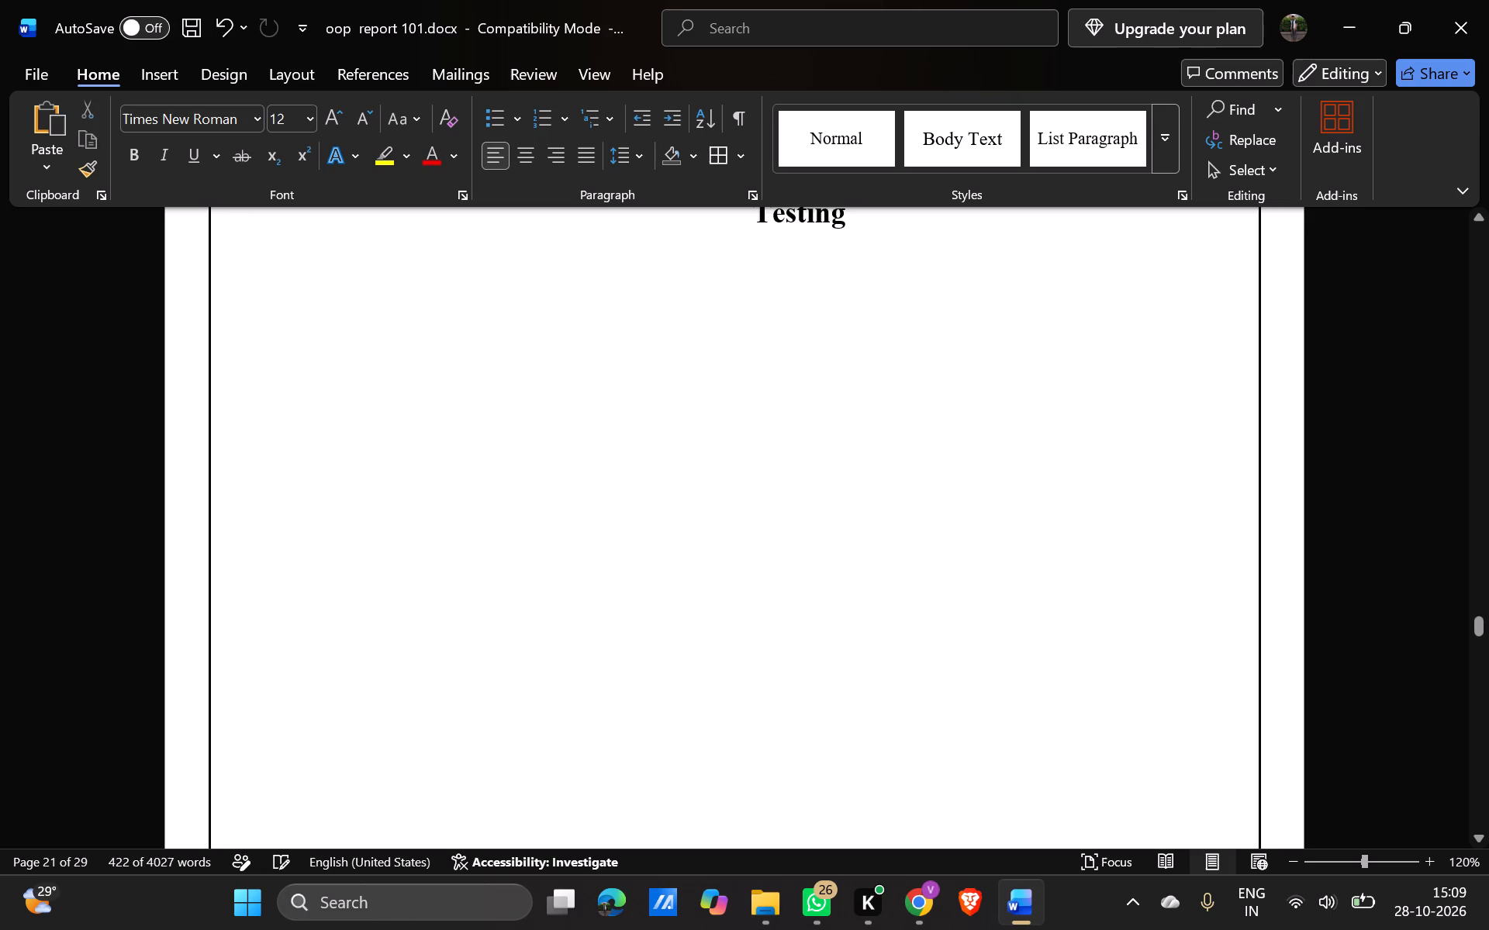
pyautogui.scroll(1, 928, 423)
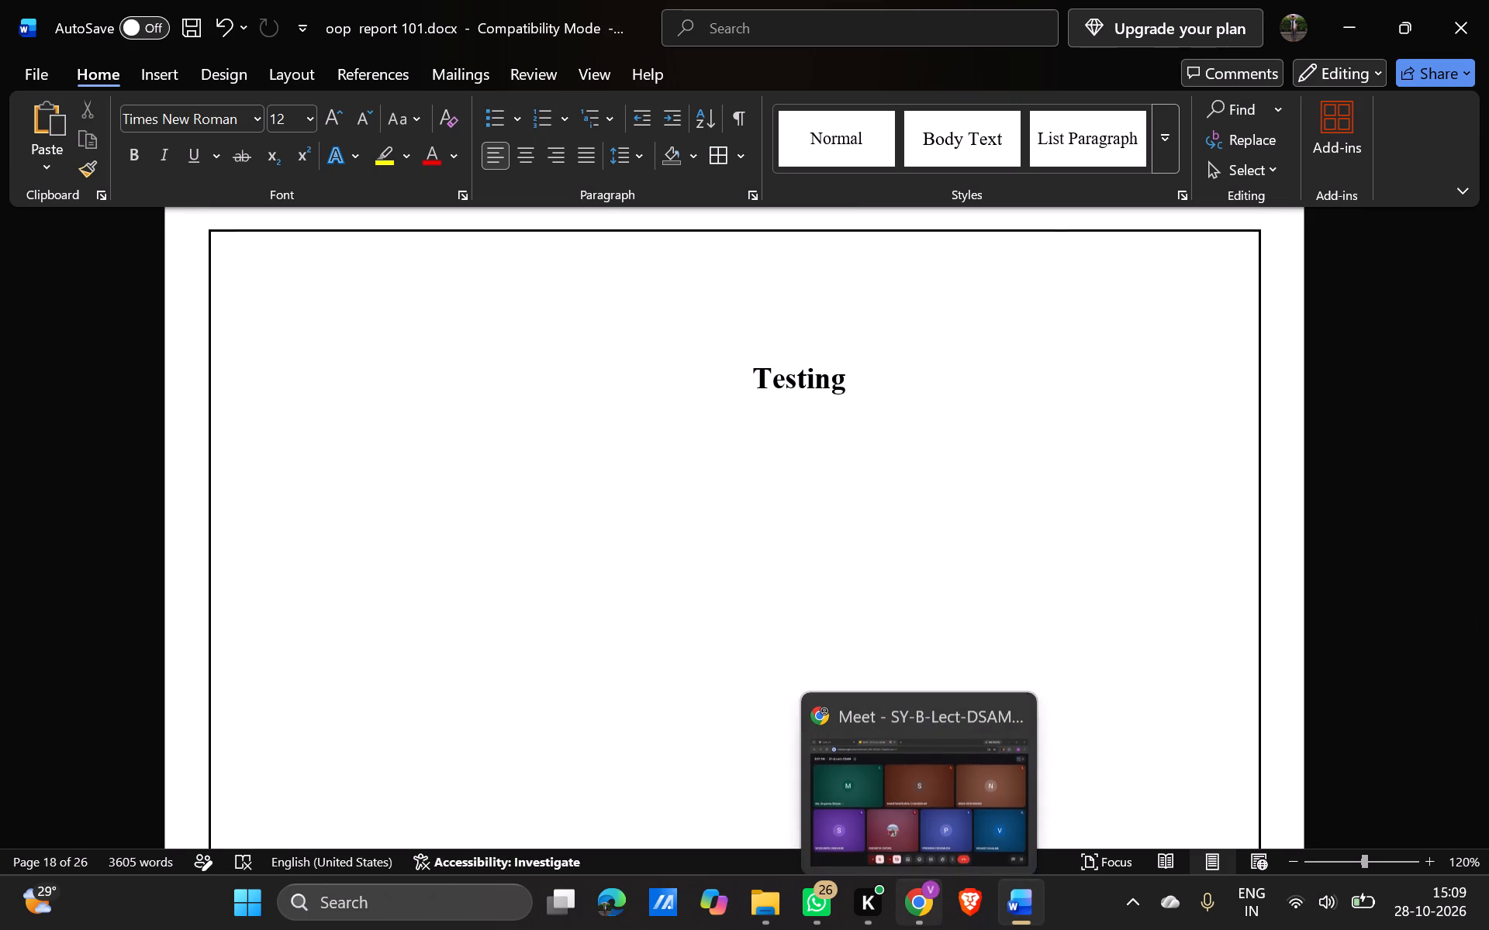
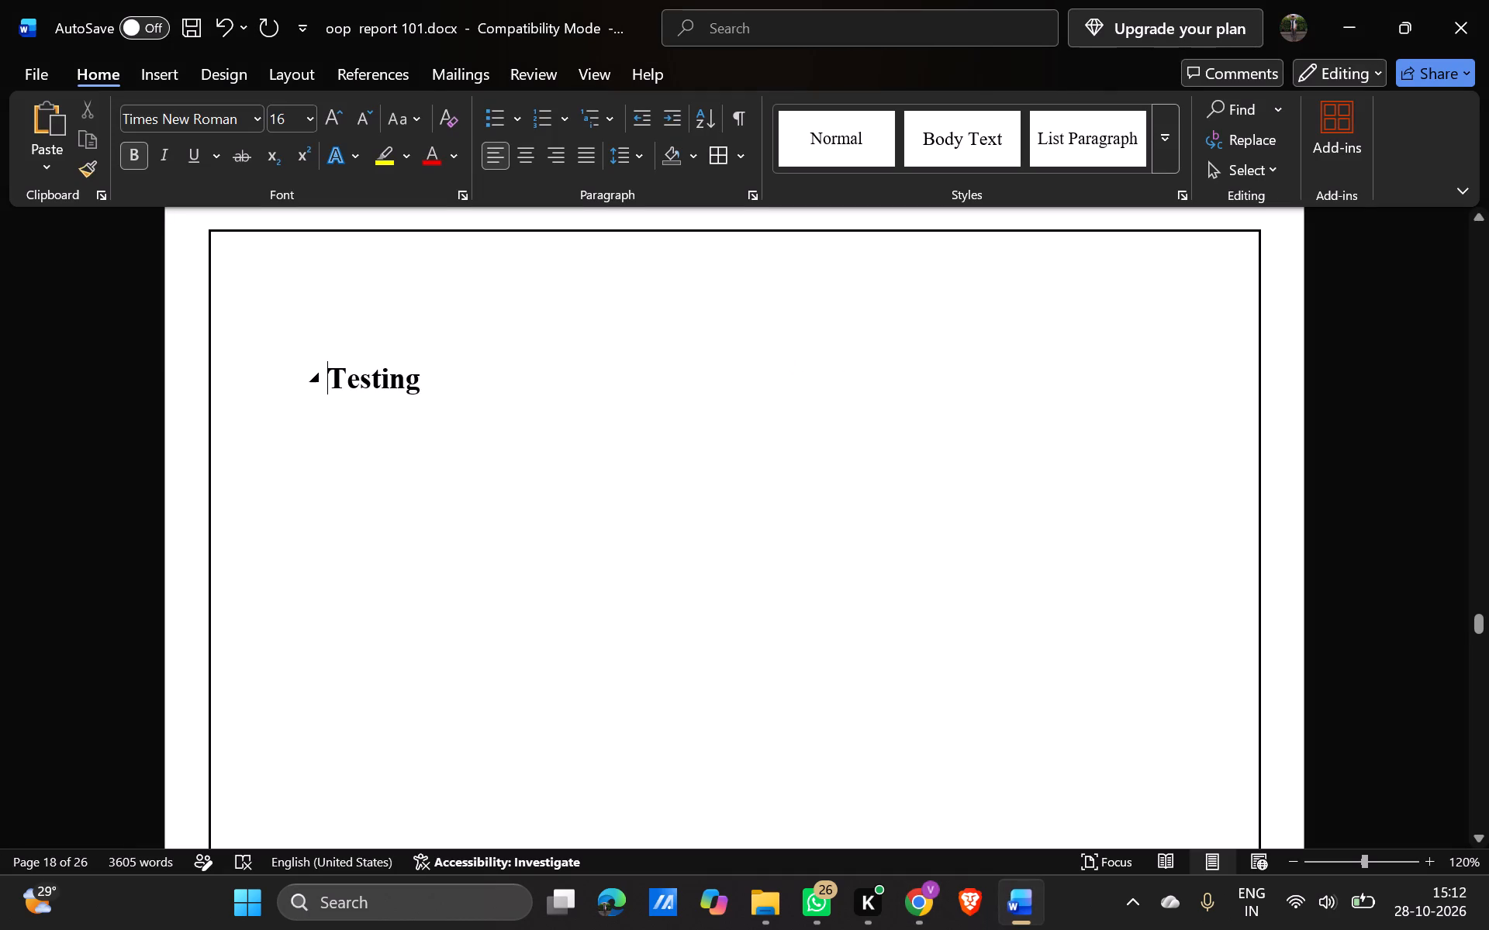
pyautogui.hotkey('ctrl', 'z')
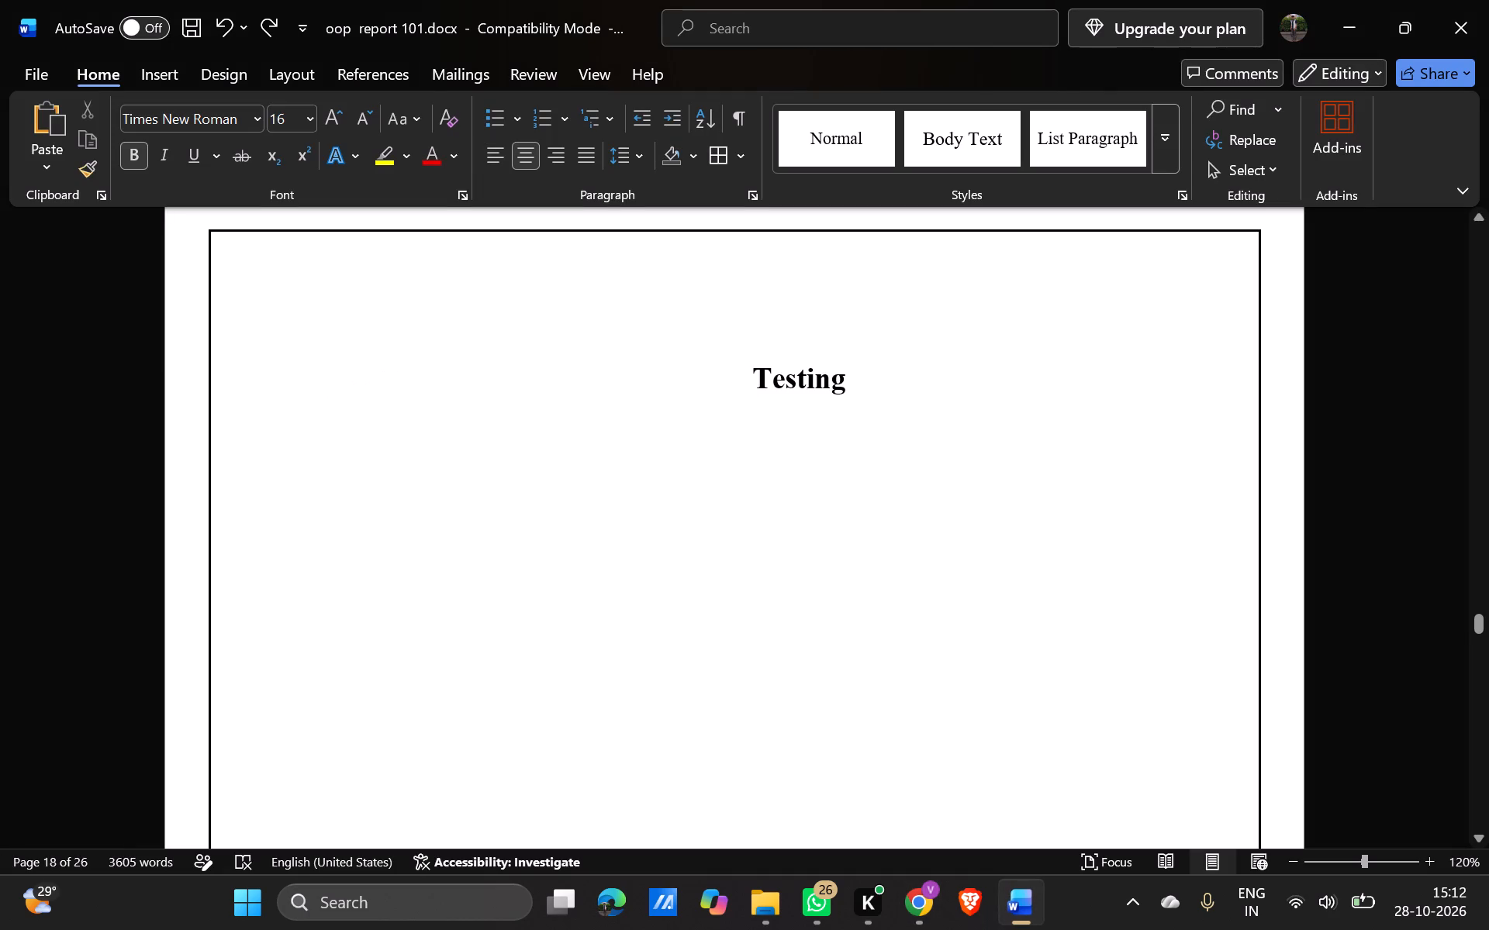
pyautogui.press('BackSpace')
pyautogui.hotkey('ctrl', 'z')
# Paste the copied Service Management and Health Monitoring section, indented, on the blank line below the Testing heading.
pyautogui.click(438, 441)
pyautogui.press('Tab')
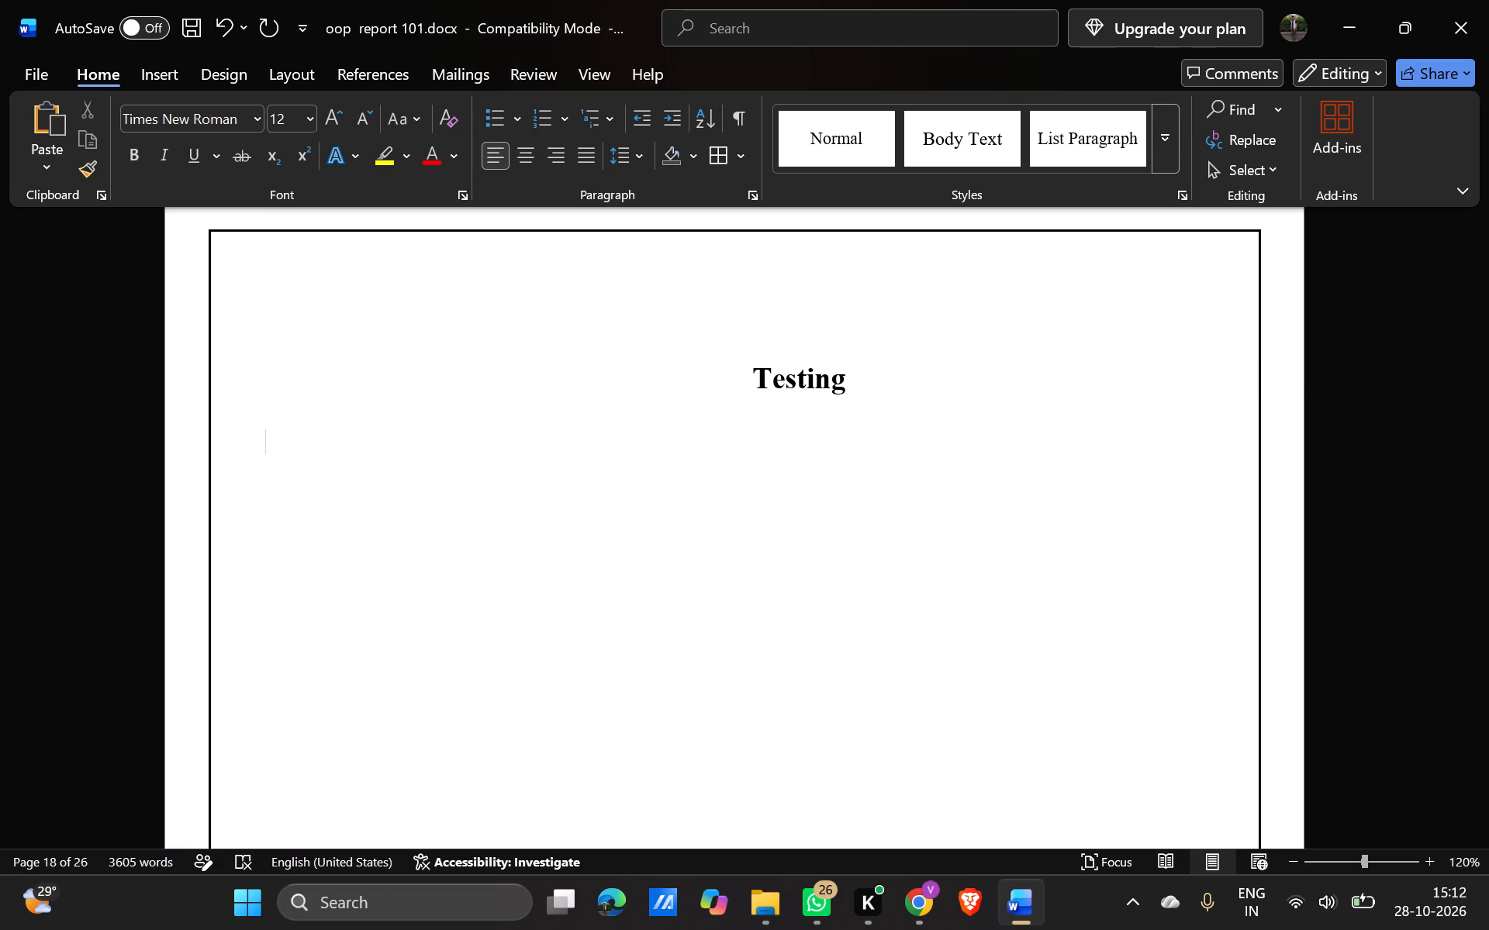
pyautogui.hotkey('ctrl', 'v')
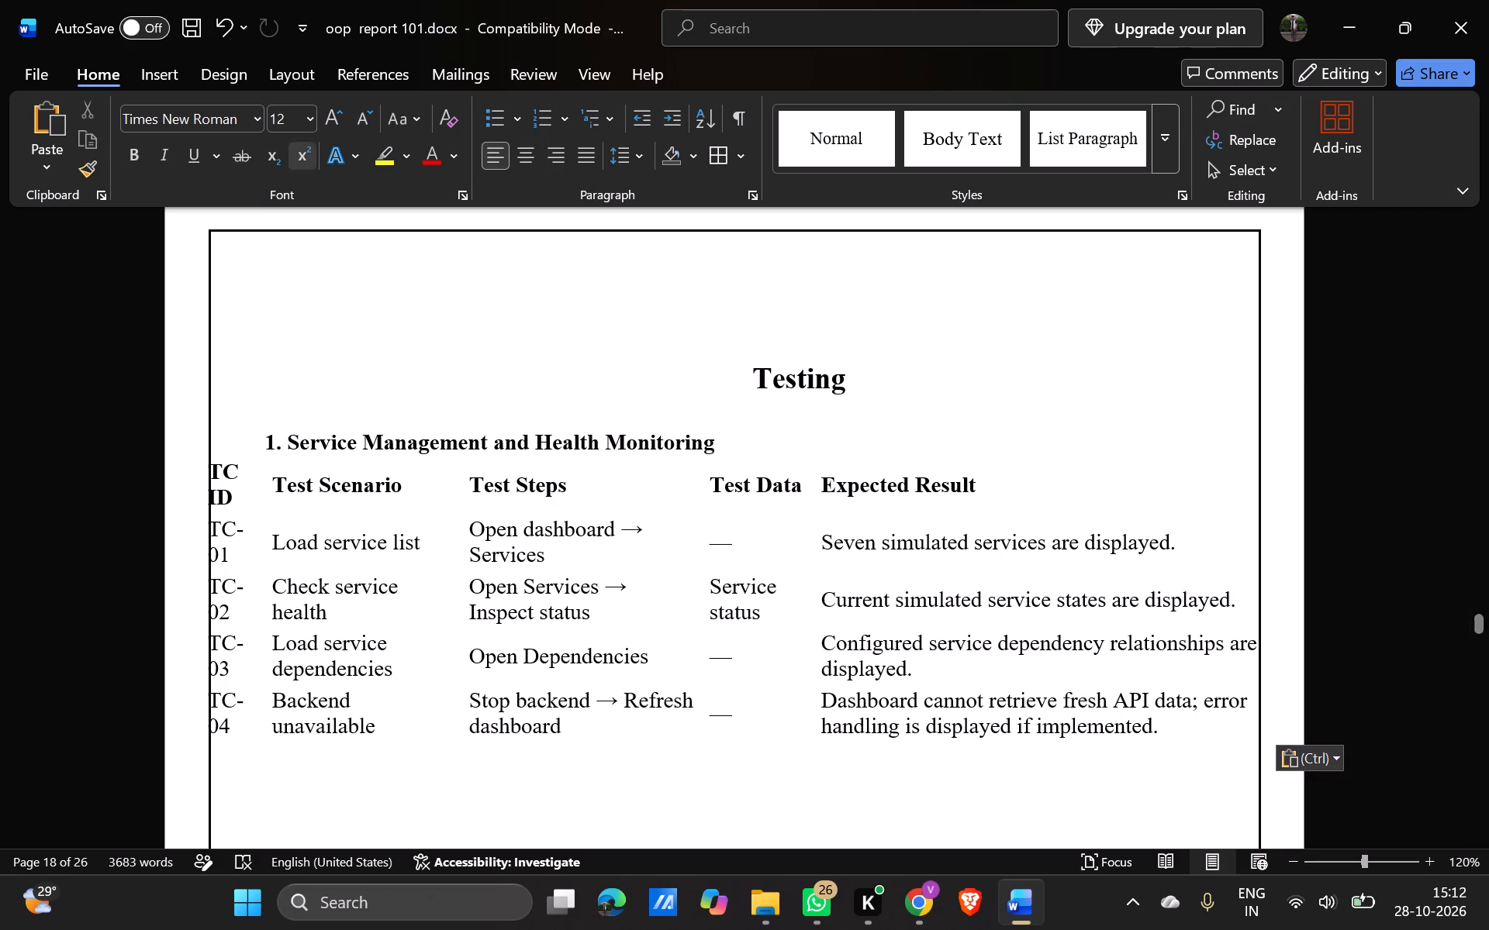
# Apply a preset page margin to the Testing page so the pasted table fits inside the page border.
pyautogui.click(289, 72)
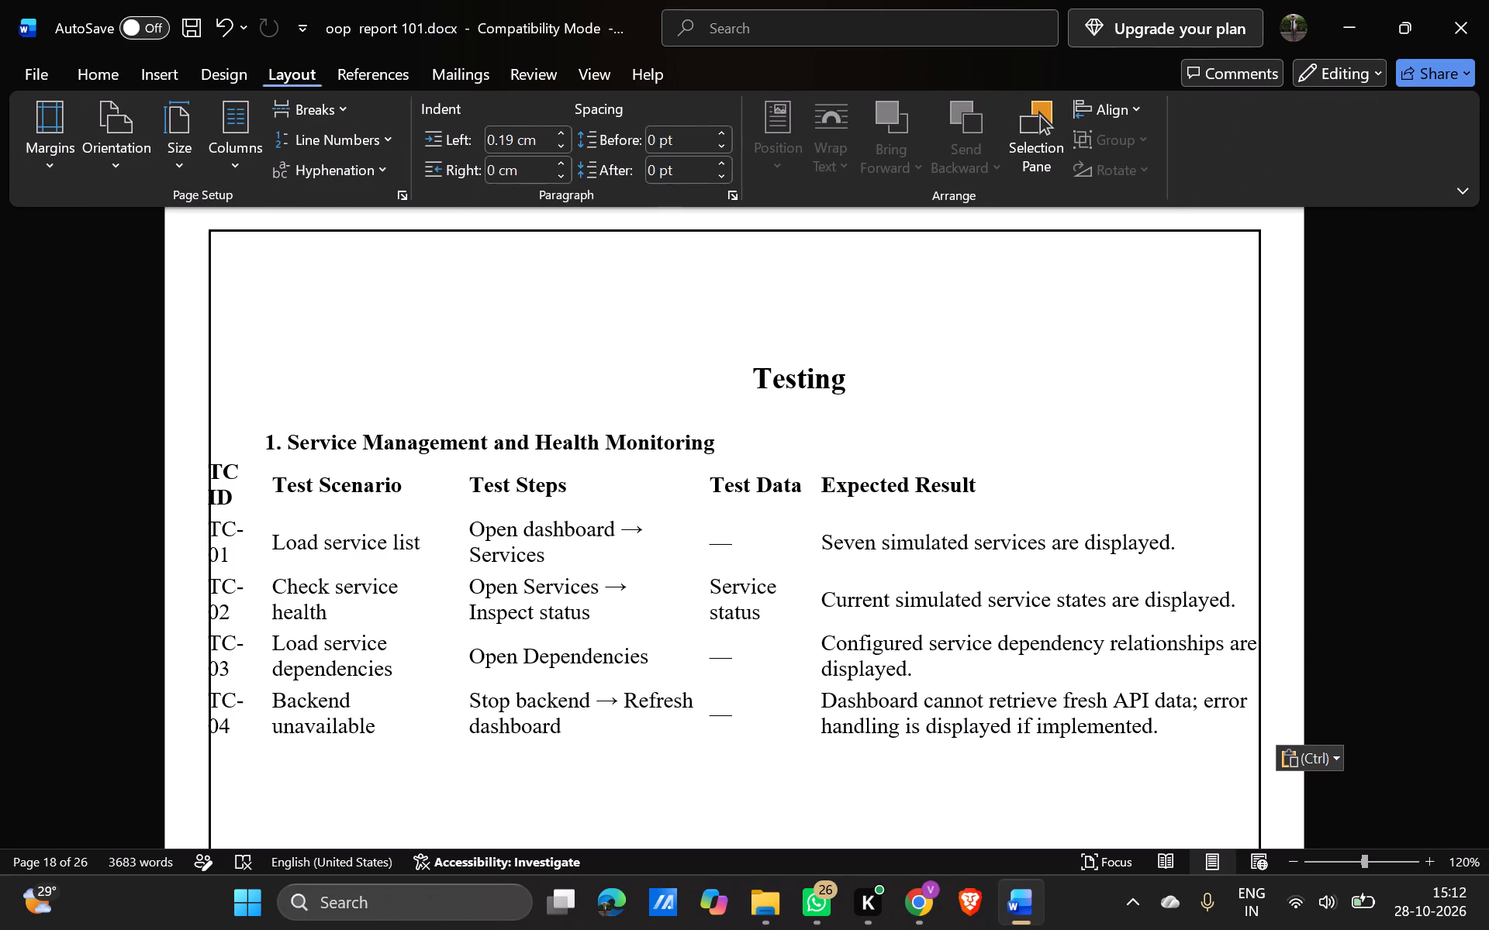
pyautogui.click(72, 126)
pyautogui.click(88, 240)
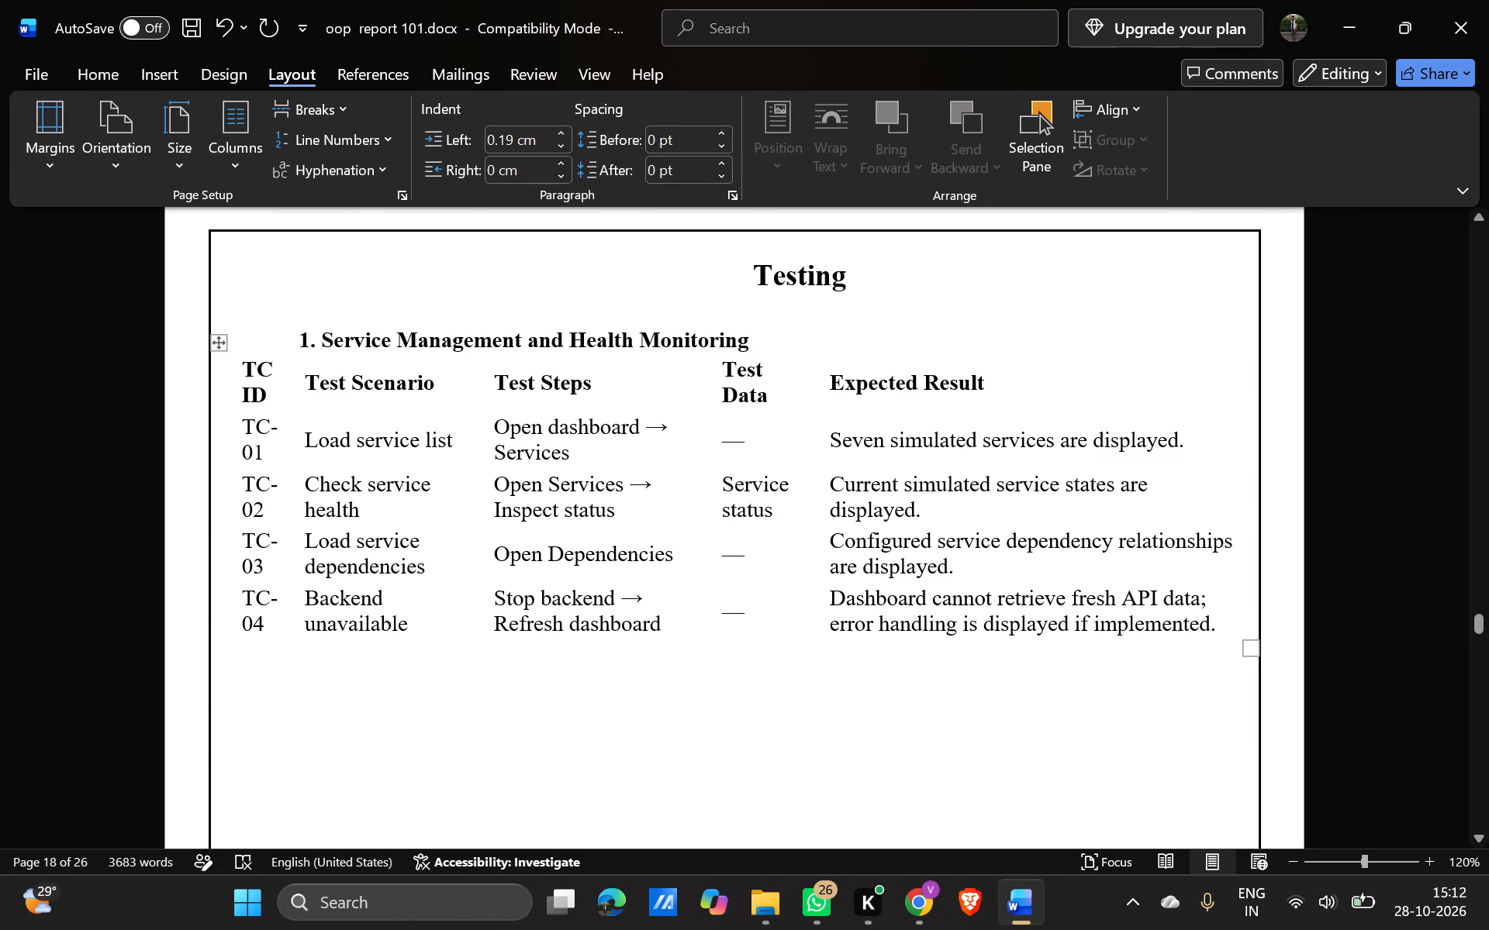
# Apply Inside Borders to all cells of the Service Management and Health Monitoring test case table.
pyautogui.moveTo(244, 372); pyautogui.dragTo(1155, 621)
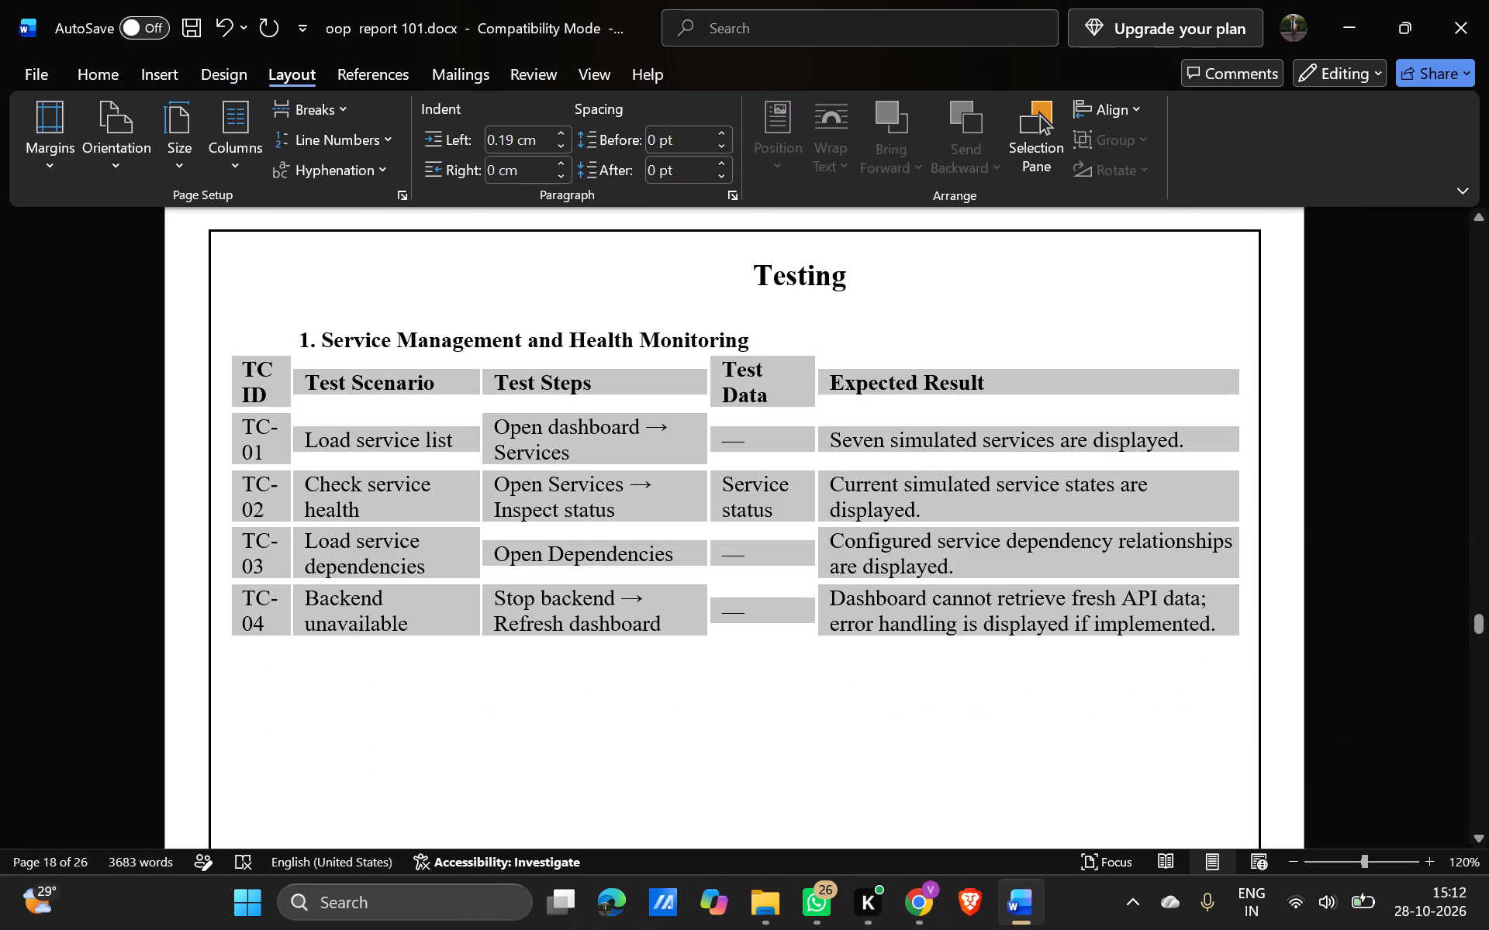
pyautogui.moveTo(1155, 621); pyautogui.dragTo(1156, 622)
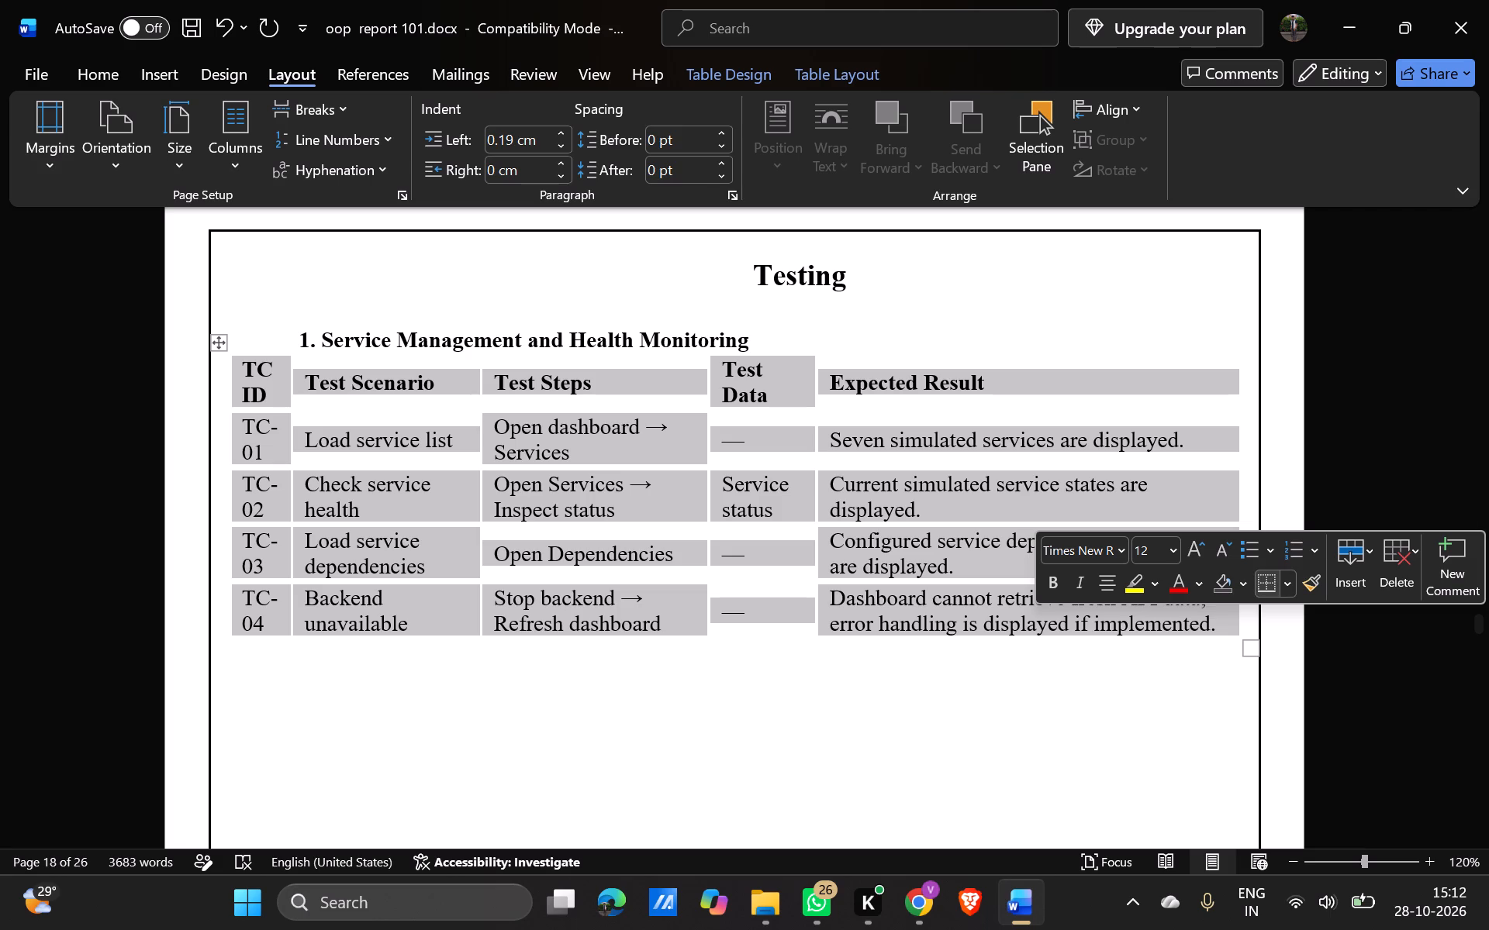
pyautogui.click(1287, 581)
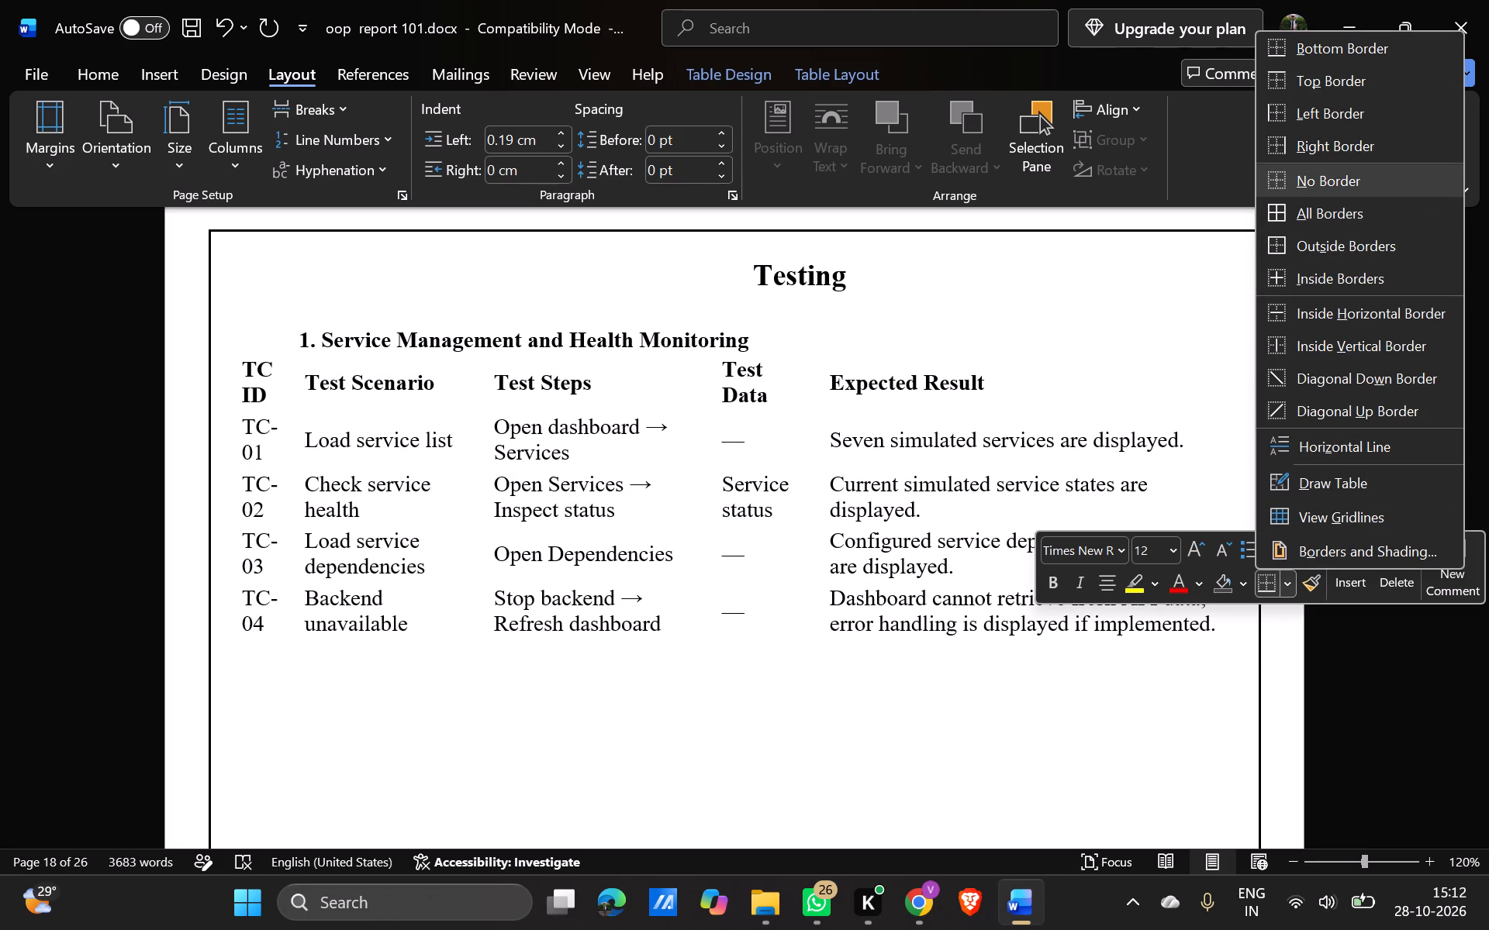
pyautogui.click(1320, 270)
pyautogui.click(924, 799)
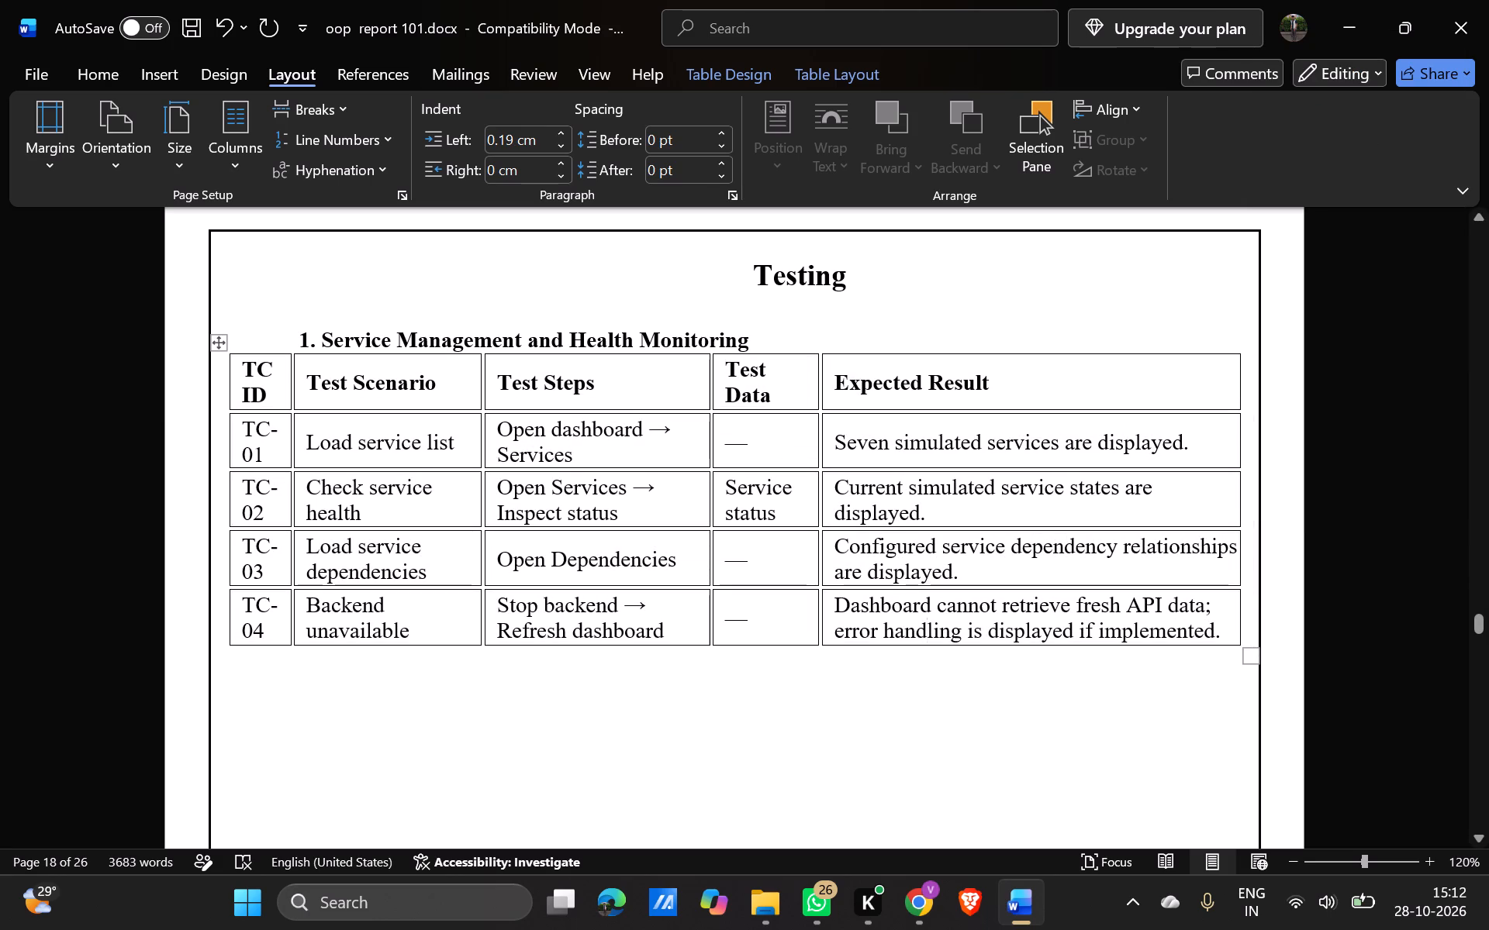
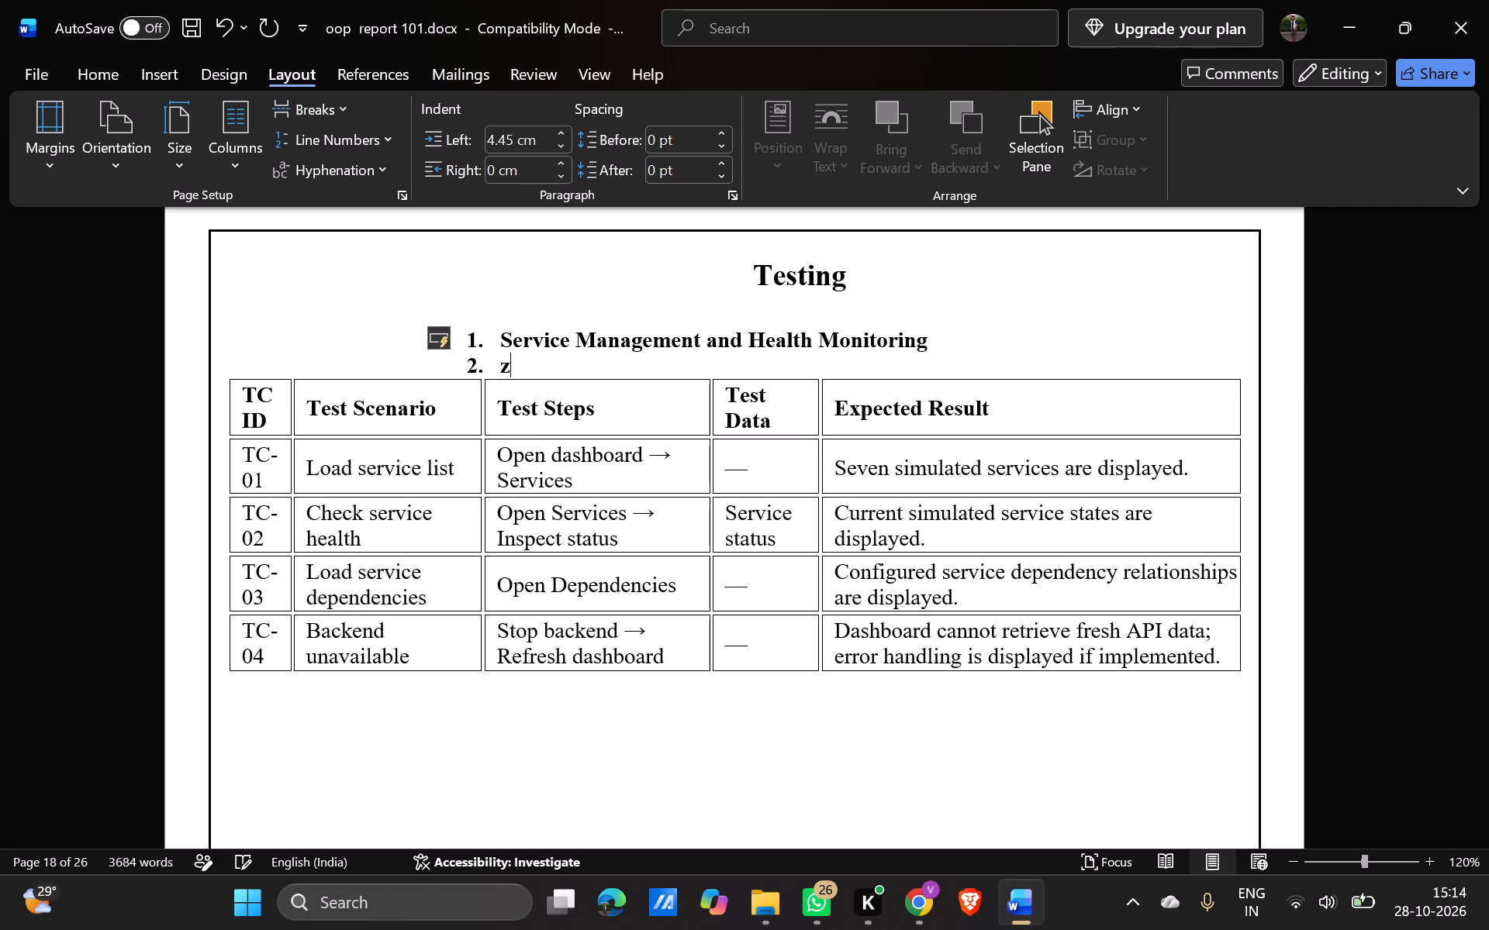
pyautogui.hotkey('ctrl', 'z')
pyautogui.hotkey('ctrl', 'z')
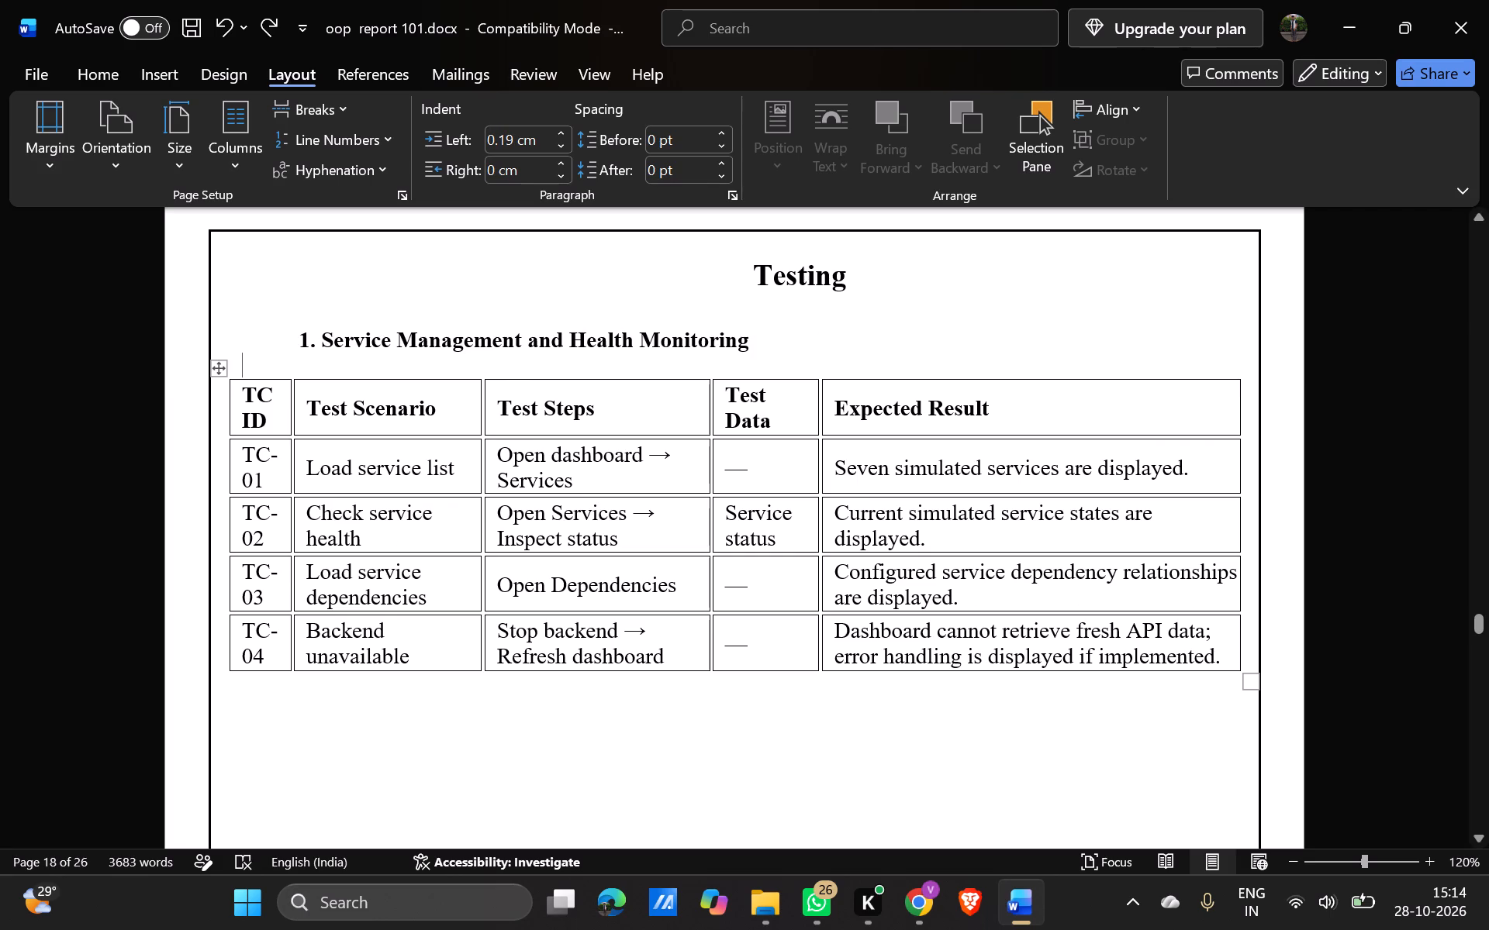
# Try to place the text cursor in the blank area just below the TC-04 row of the Service Management and Health Monitoring table.
pyautogui.scroll(-1, 554, 746)
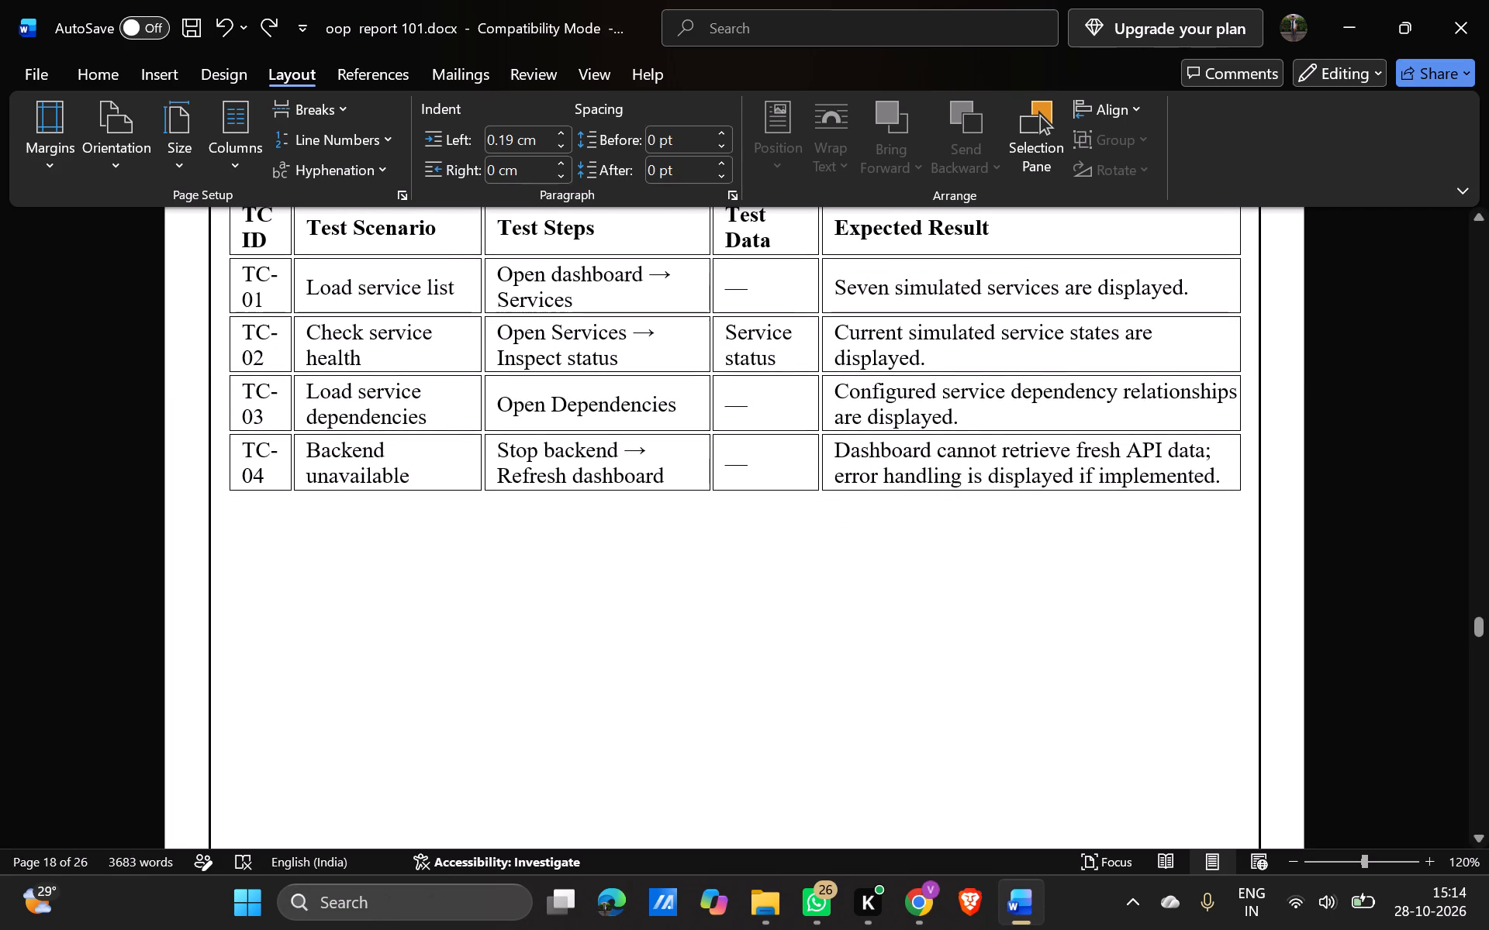
pyautogui.click(389, 567)
pyautogui.click(345, 568)
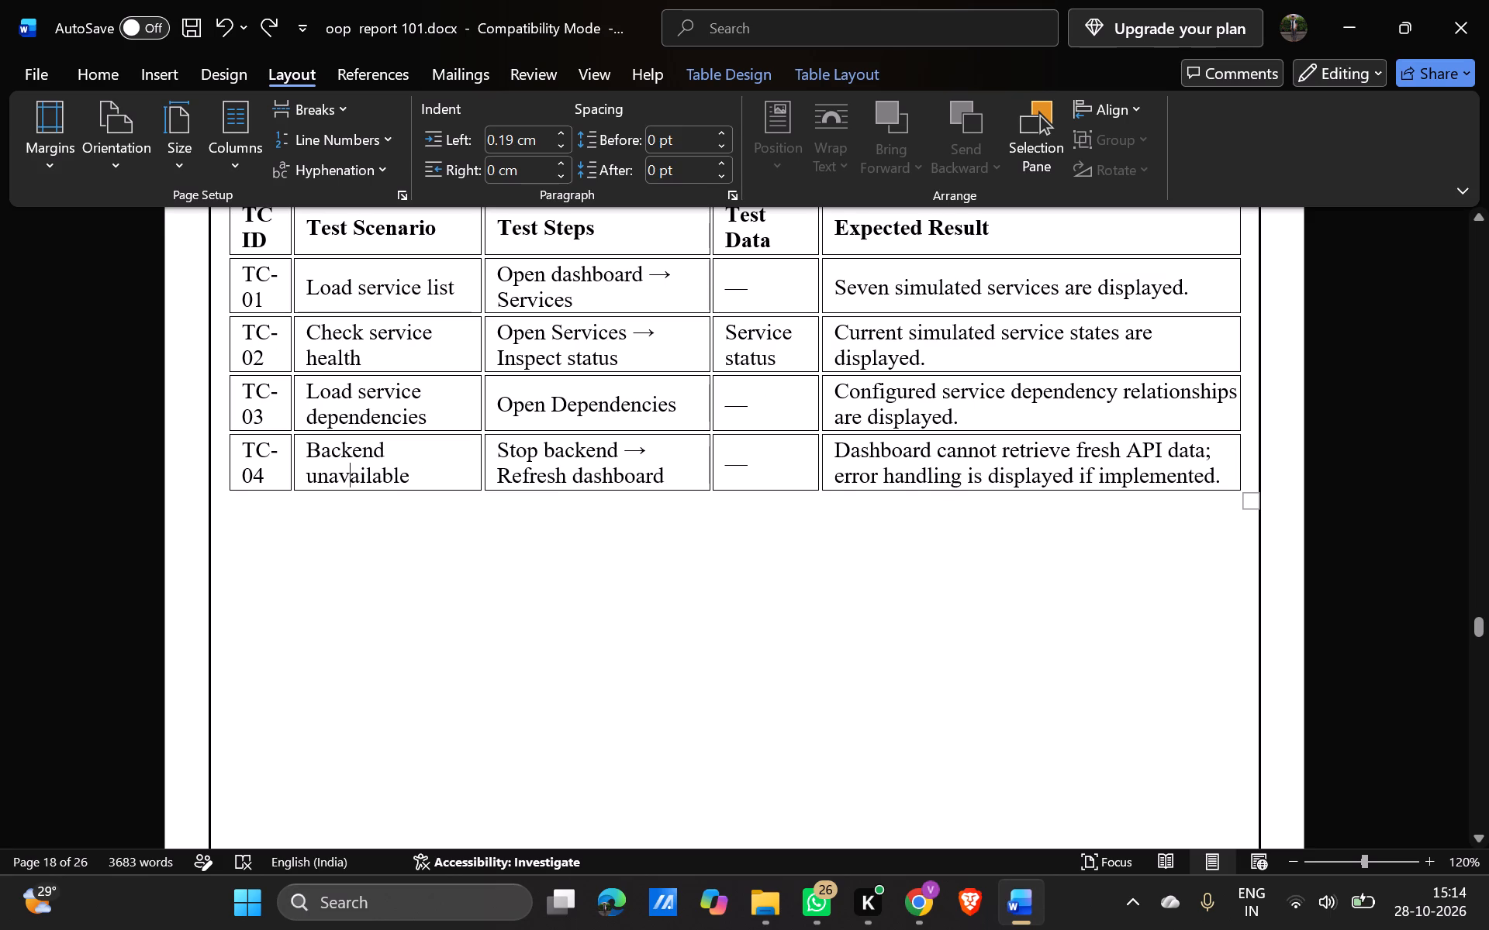
pyautogui.doubleClick(285, 531)
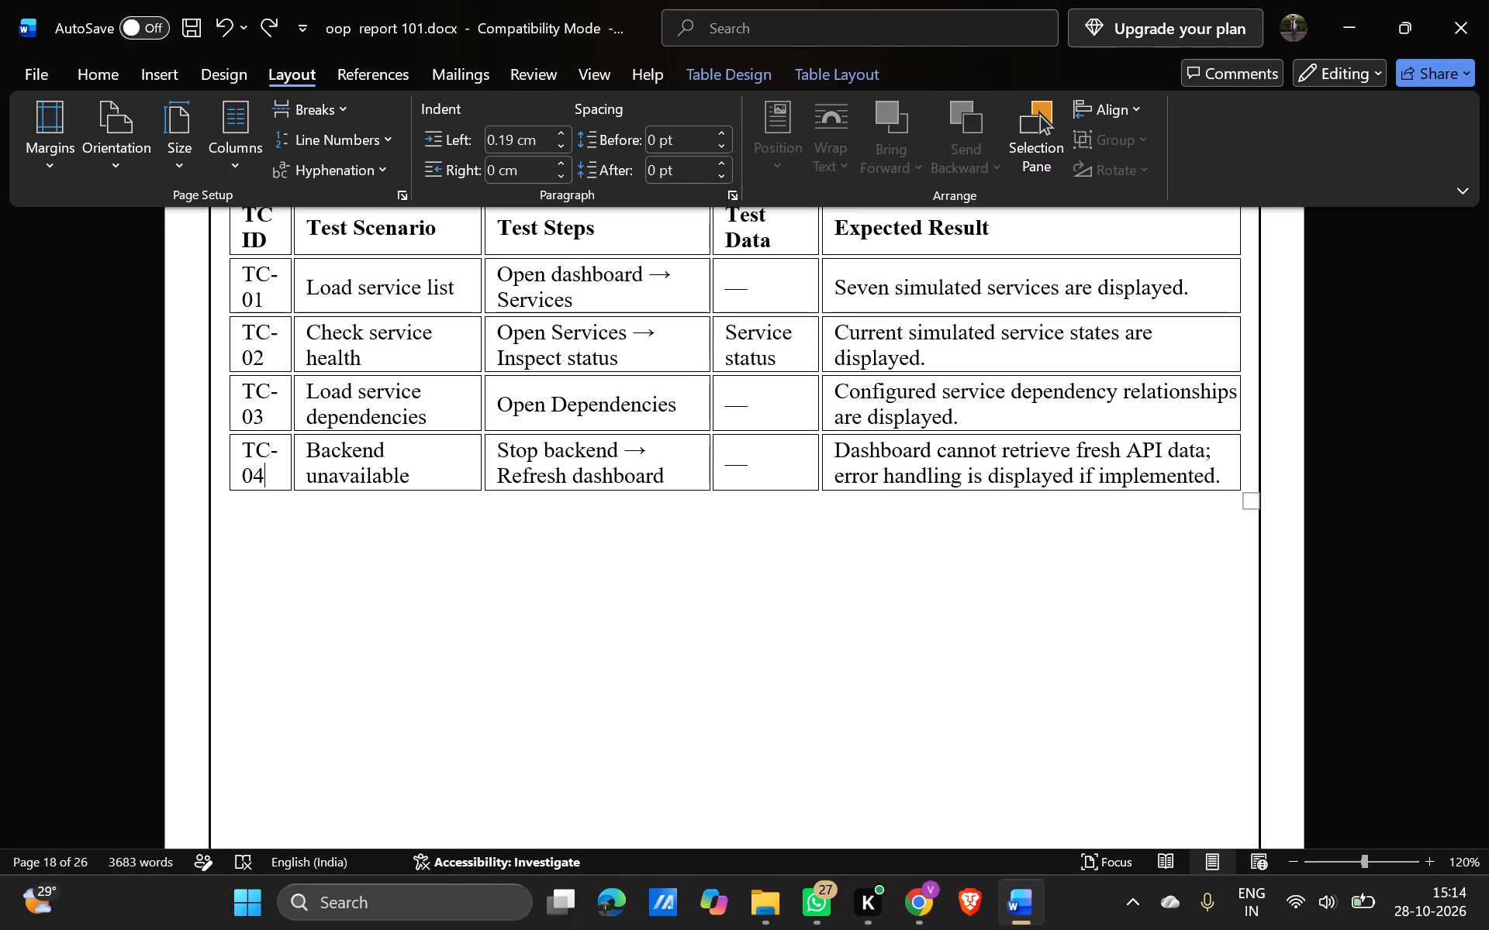
pyautogui.doubleClick(564, 555)
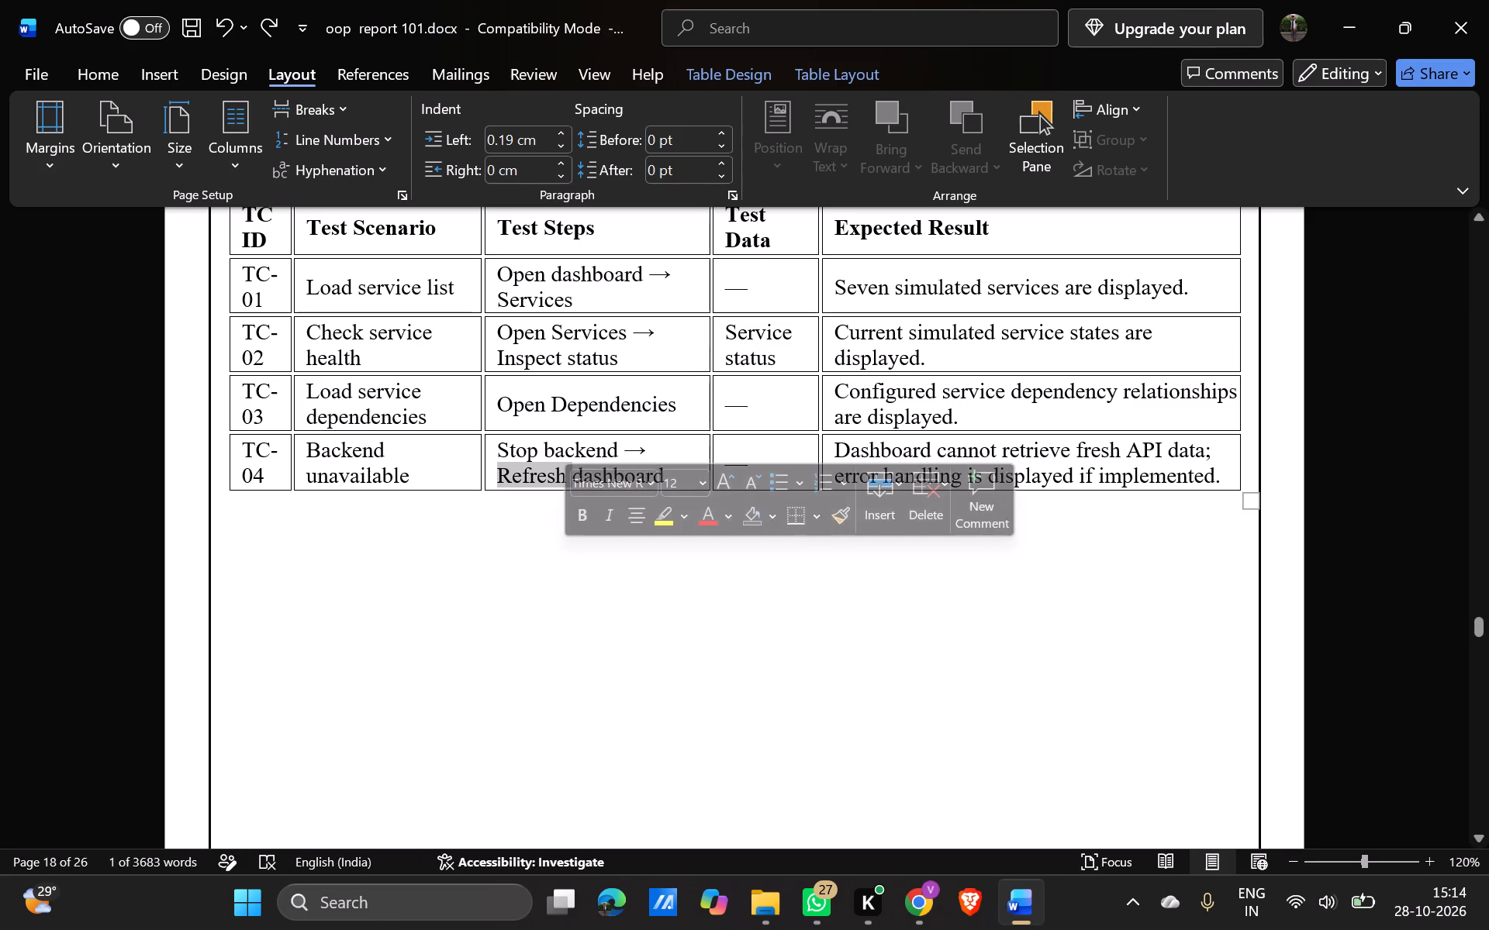
pyautogui.click(352, 554)
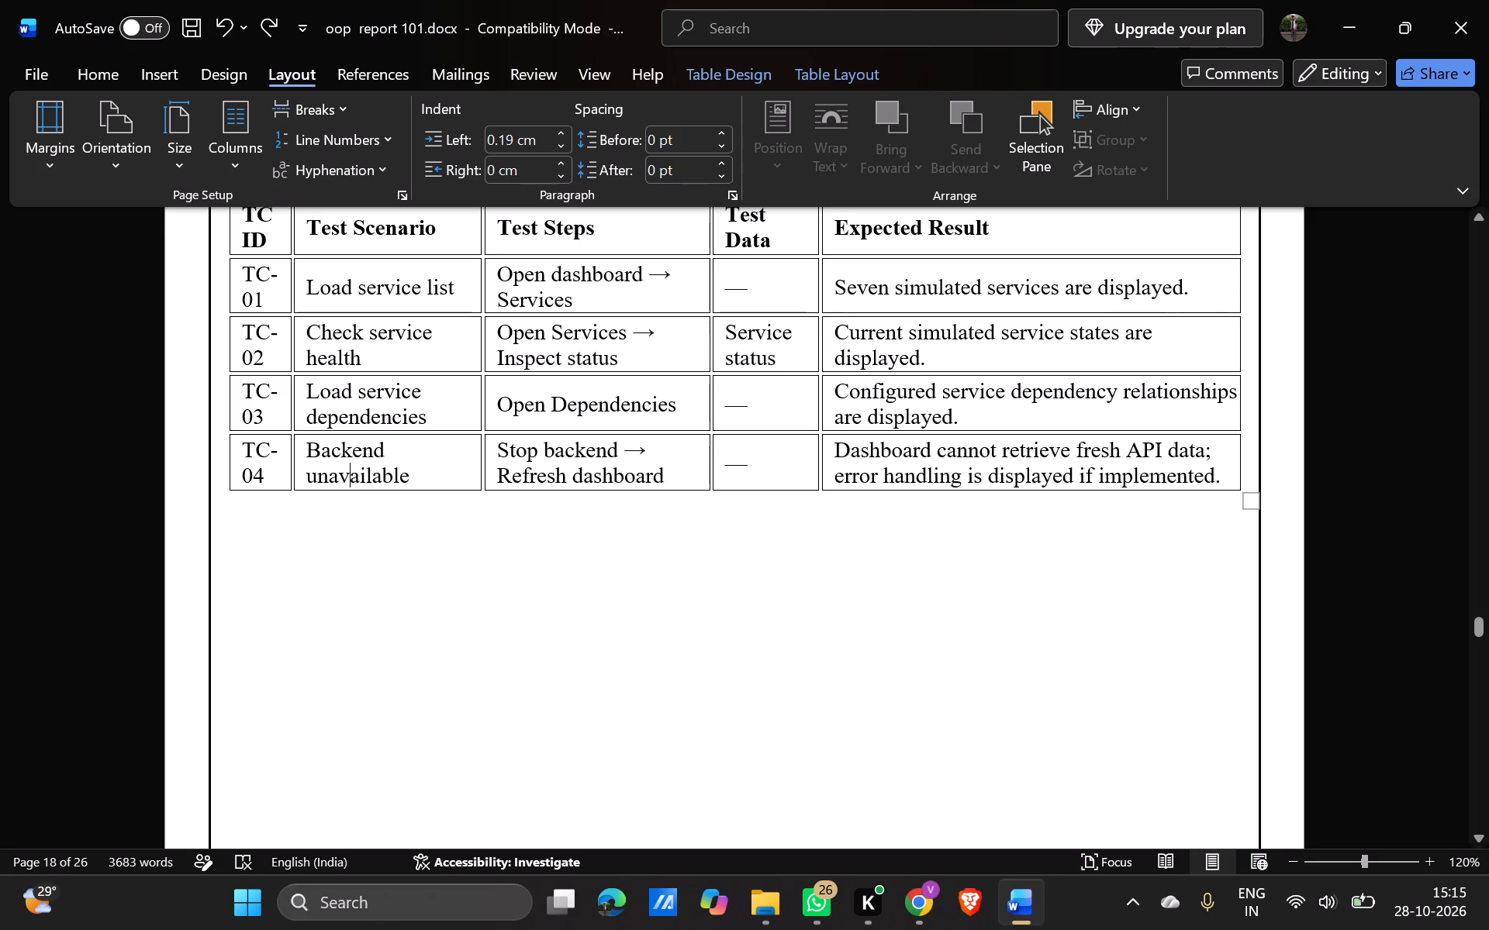
pyautogui.scroll(2, 604, 535)
pyautogui.scroll(-1, 604, 535)
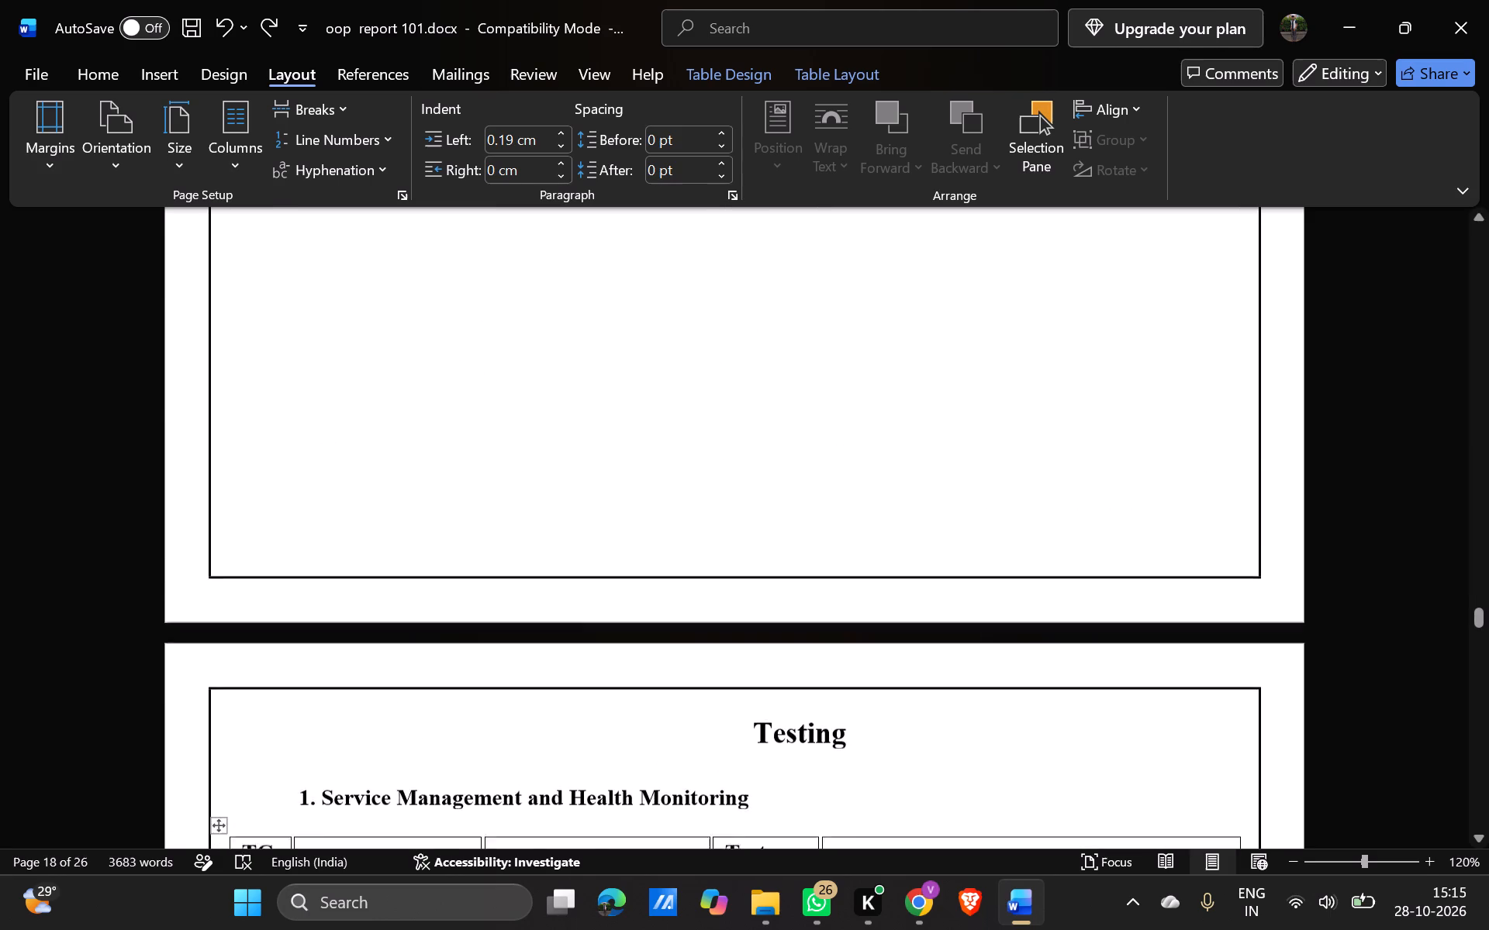
pyautogui.scroll(-1, 604, 535)
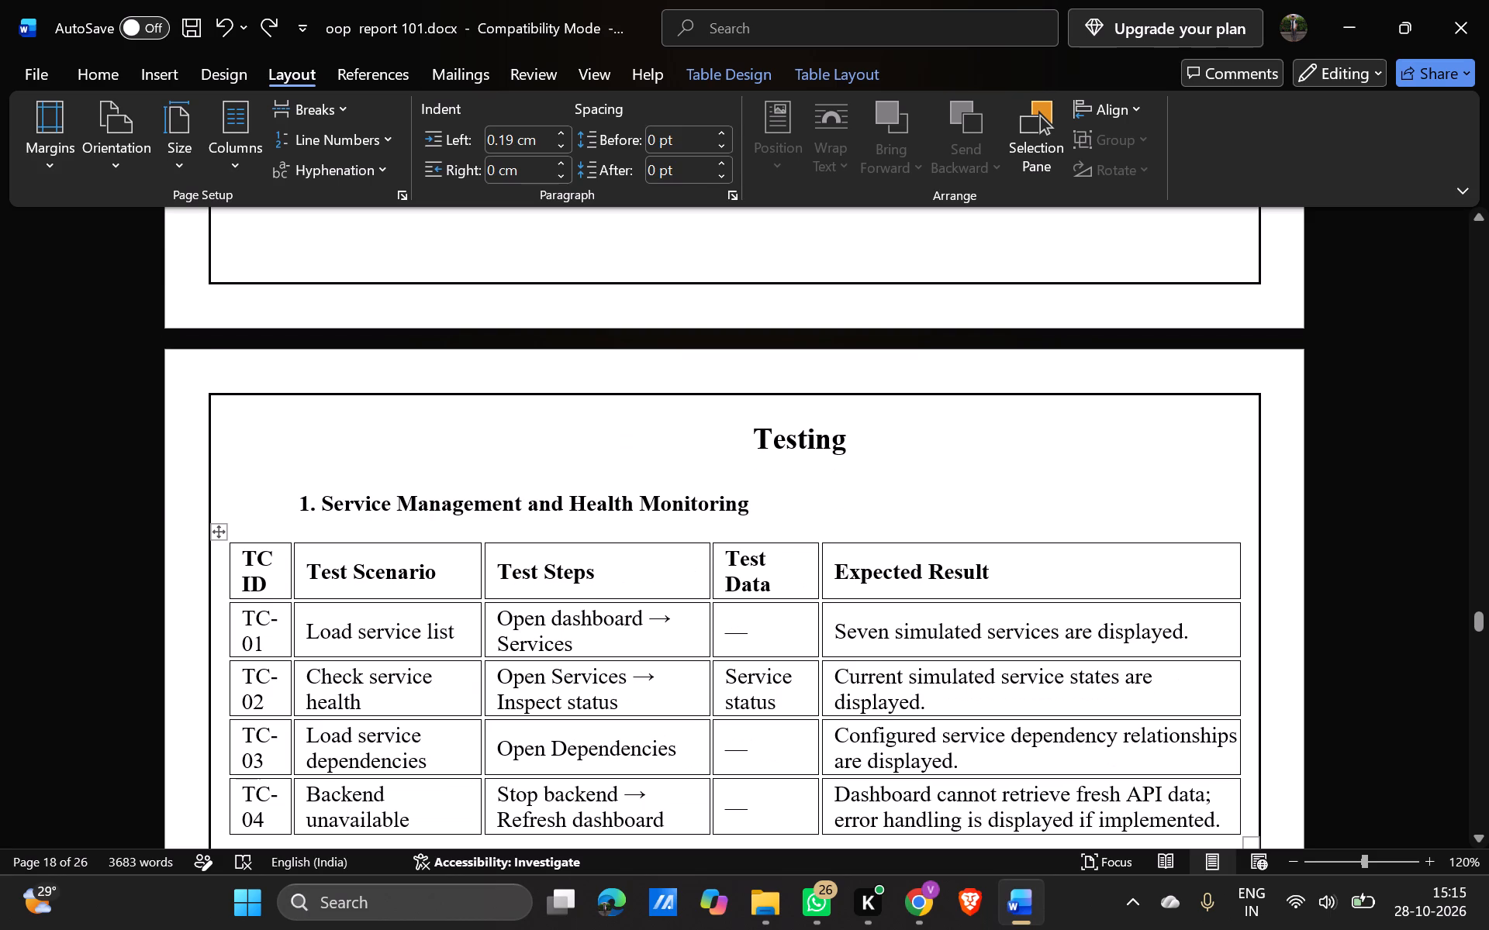
pyautogui.scroll(-2, 604, 535)
pyautogui.doubleClick(507, 487)
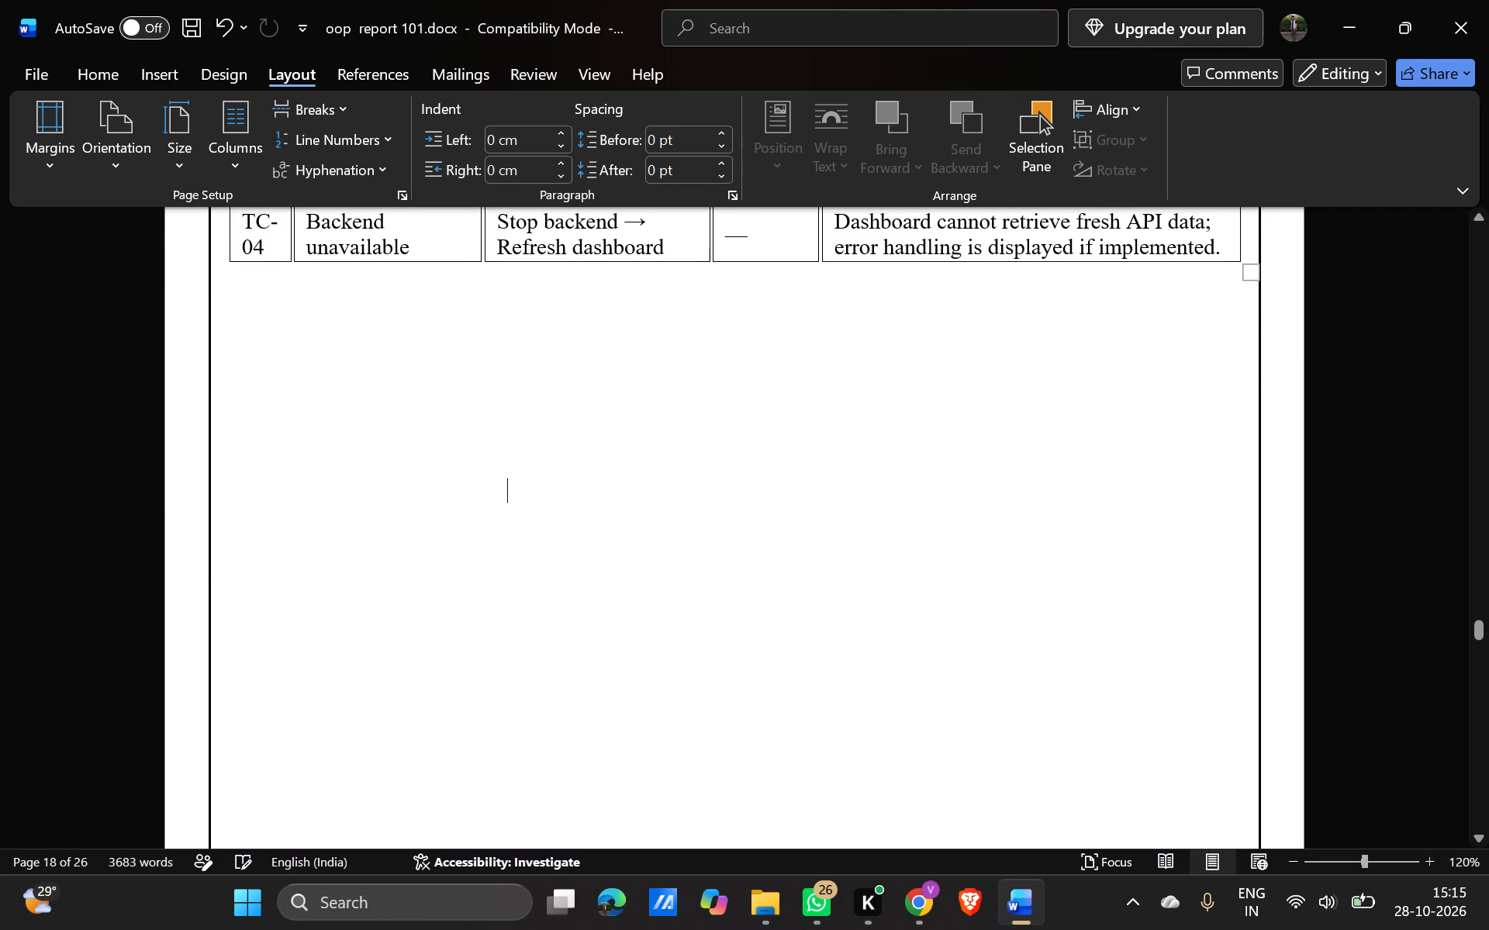
pyautogui.doubleClick(375, 349)
pyautogui.click(375, 349)
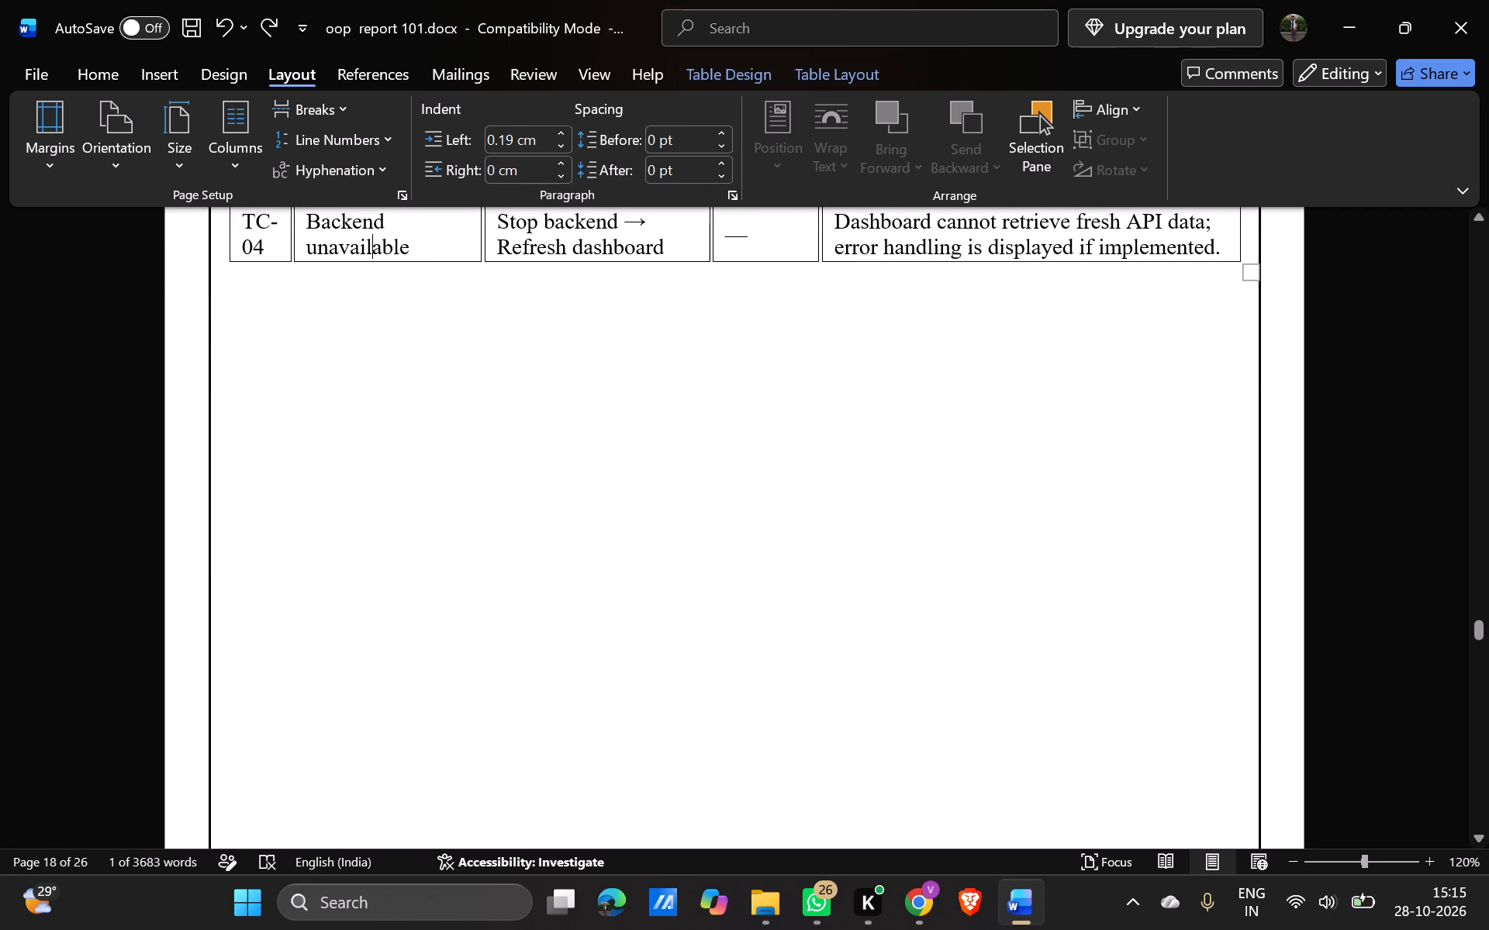
pyautogui.doubleClick(323, 308)
pyautogui.click(323, 308)
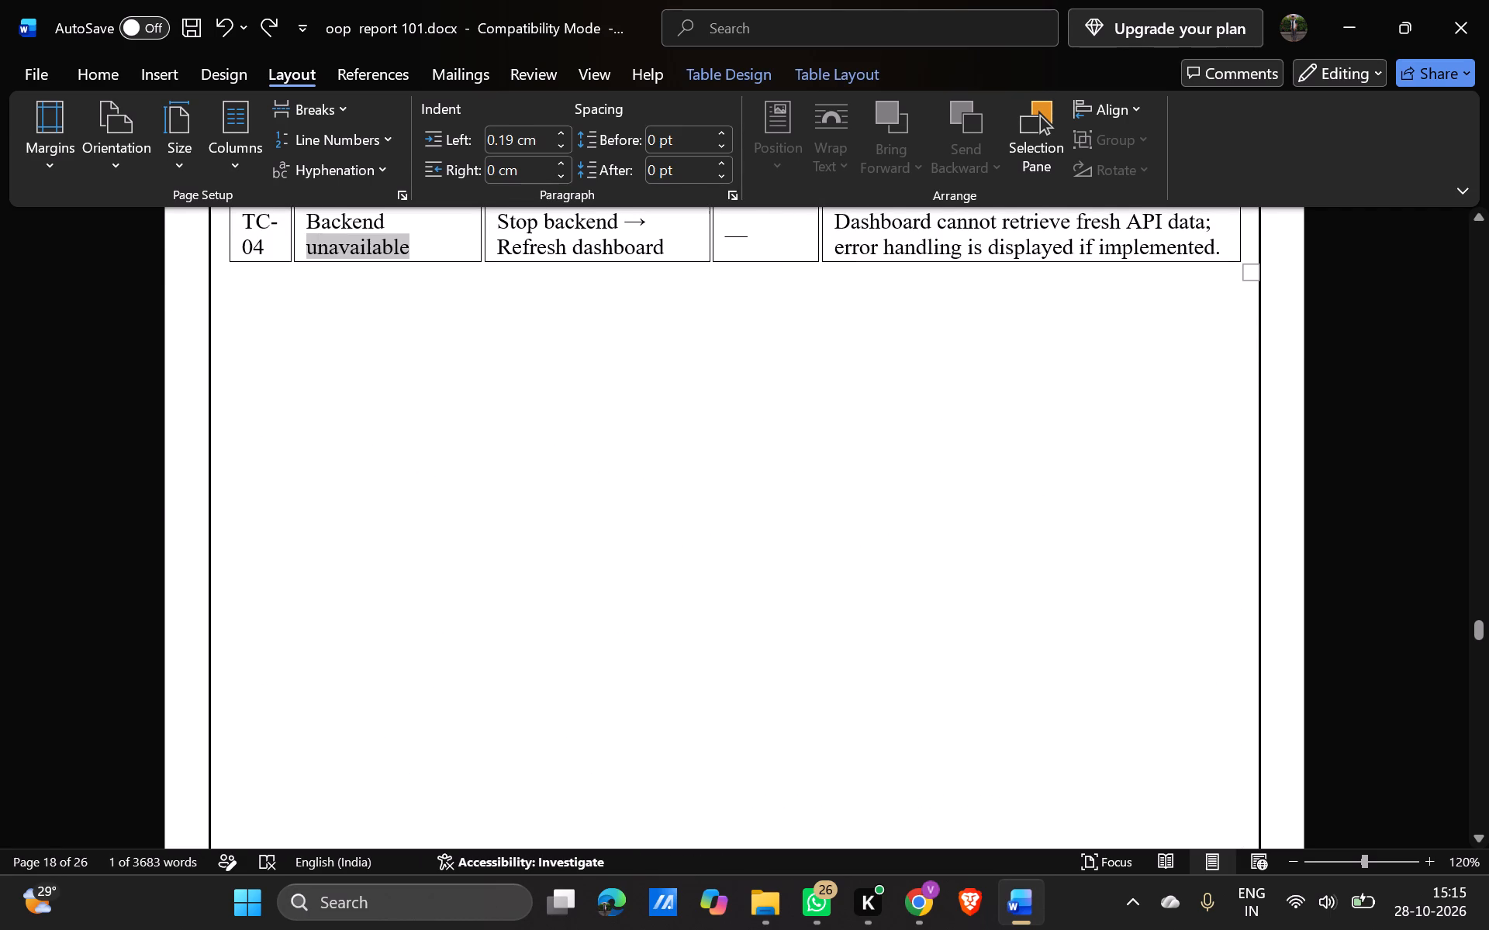
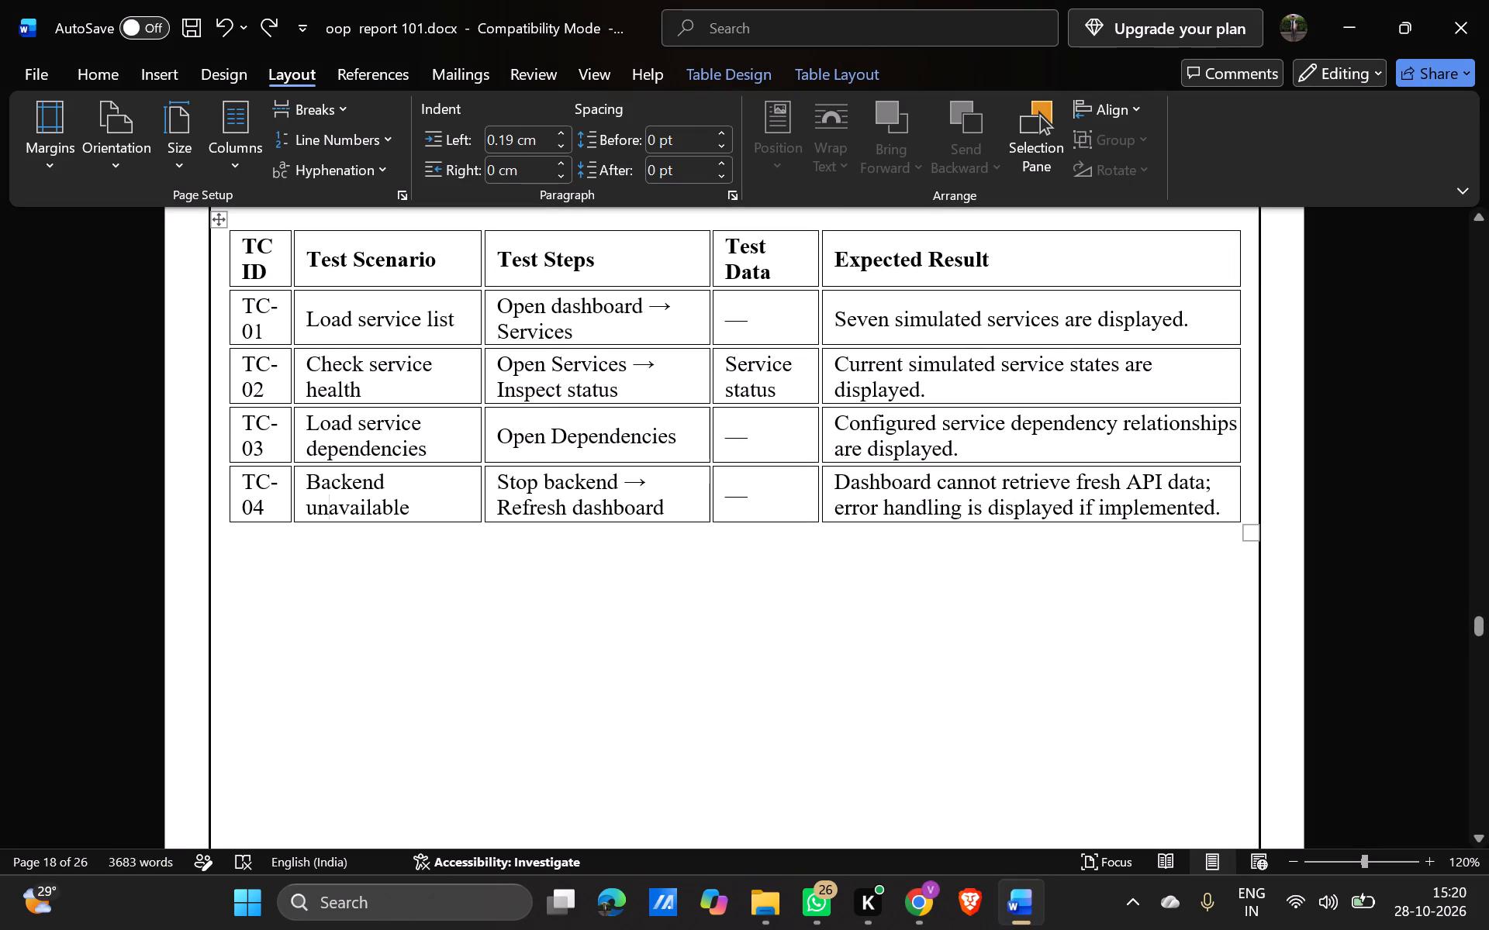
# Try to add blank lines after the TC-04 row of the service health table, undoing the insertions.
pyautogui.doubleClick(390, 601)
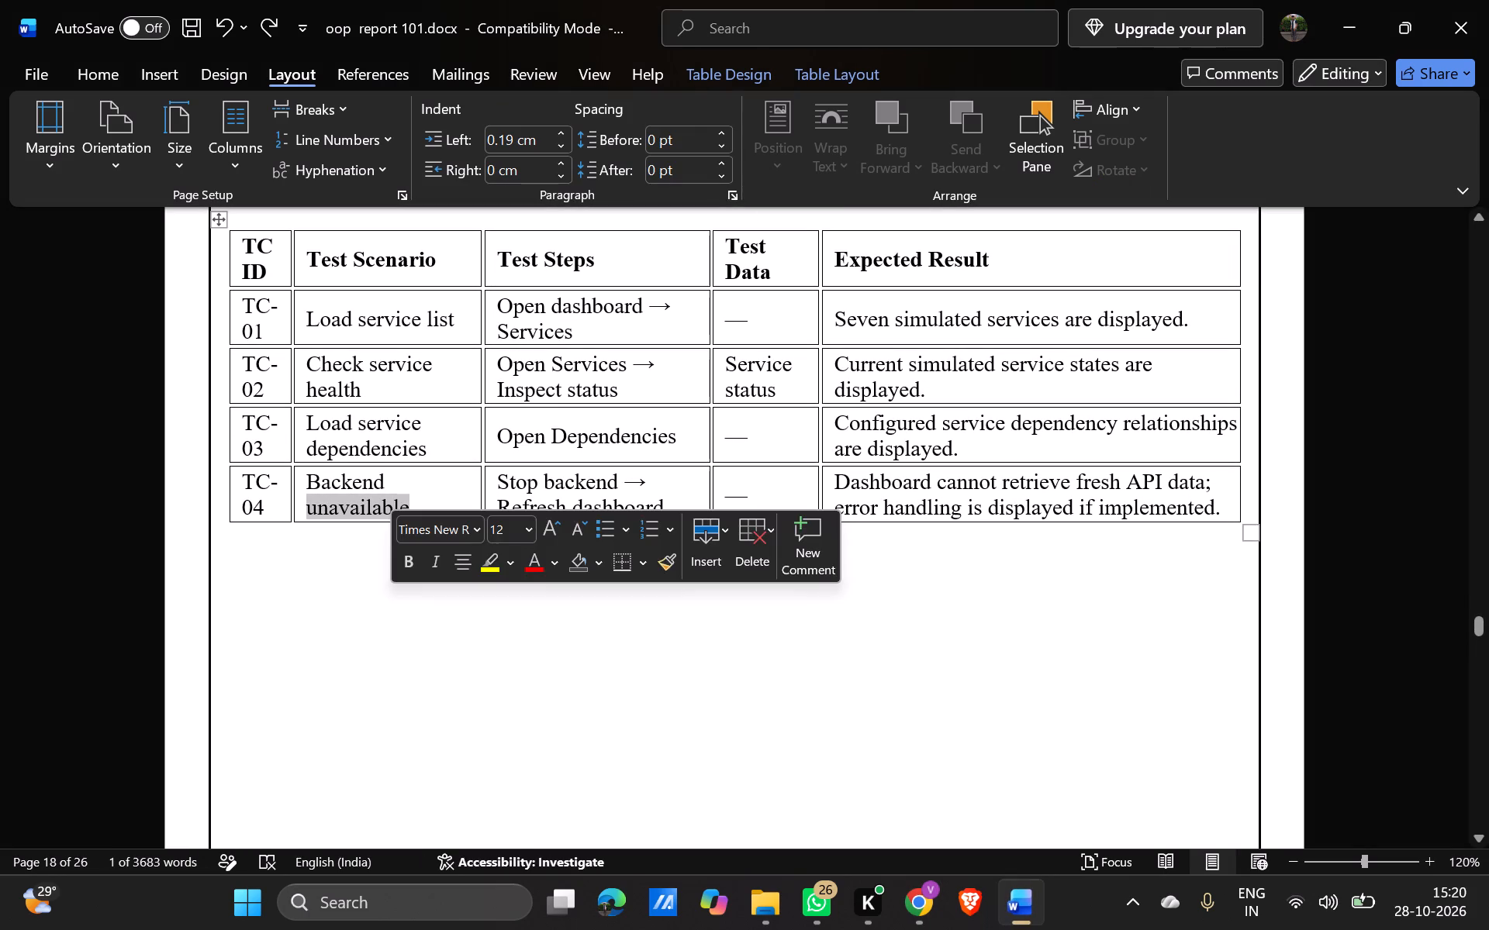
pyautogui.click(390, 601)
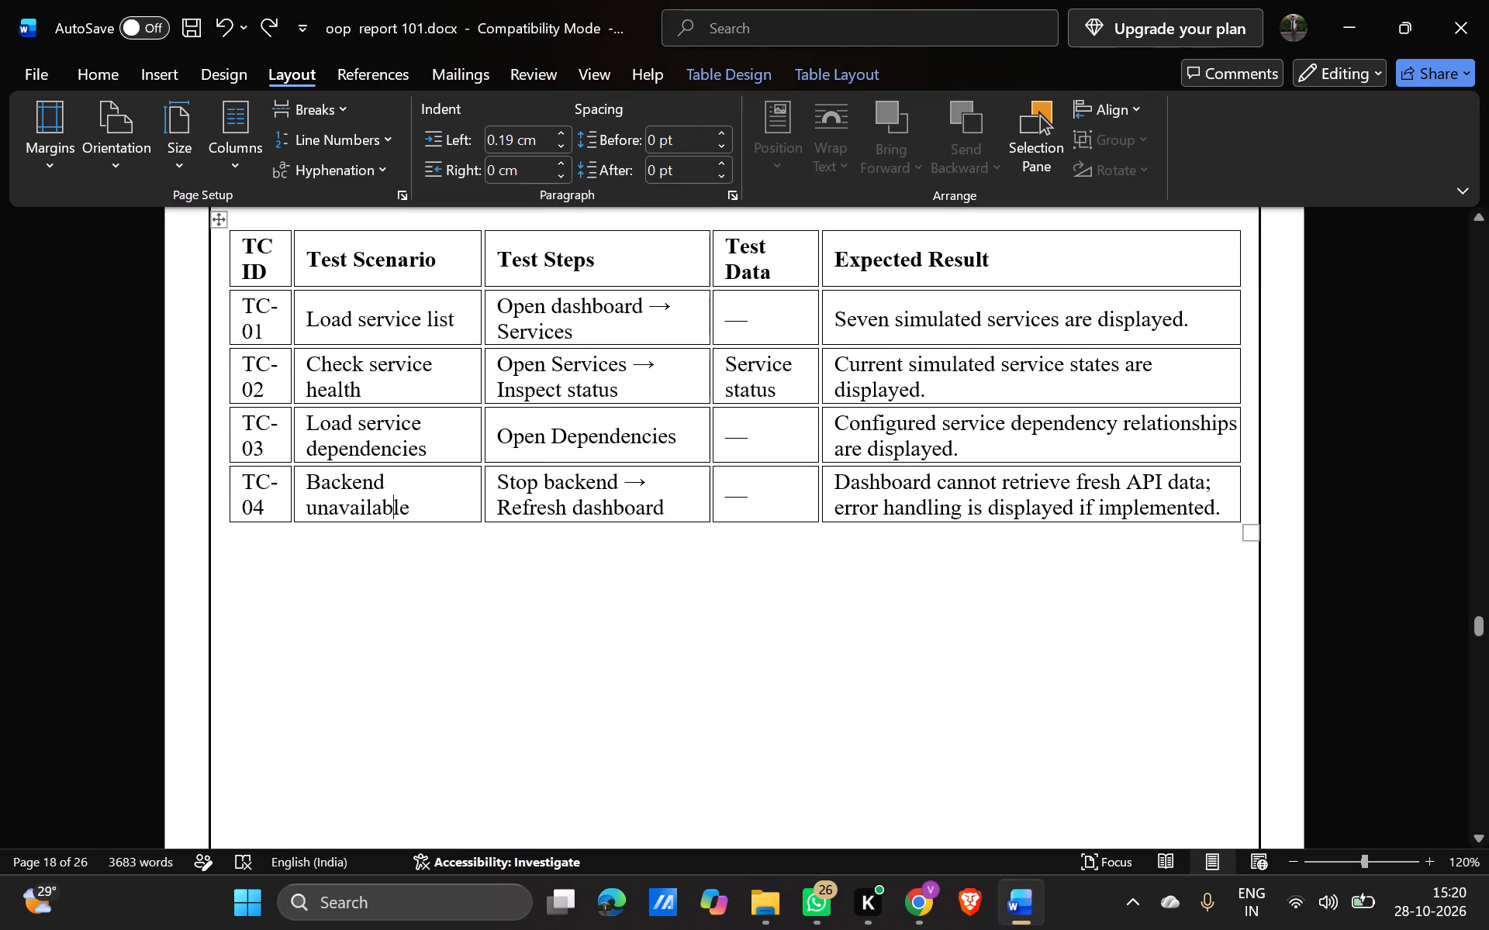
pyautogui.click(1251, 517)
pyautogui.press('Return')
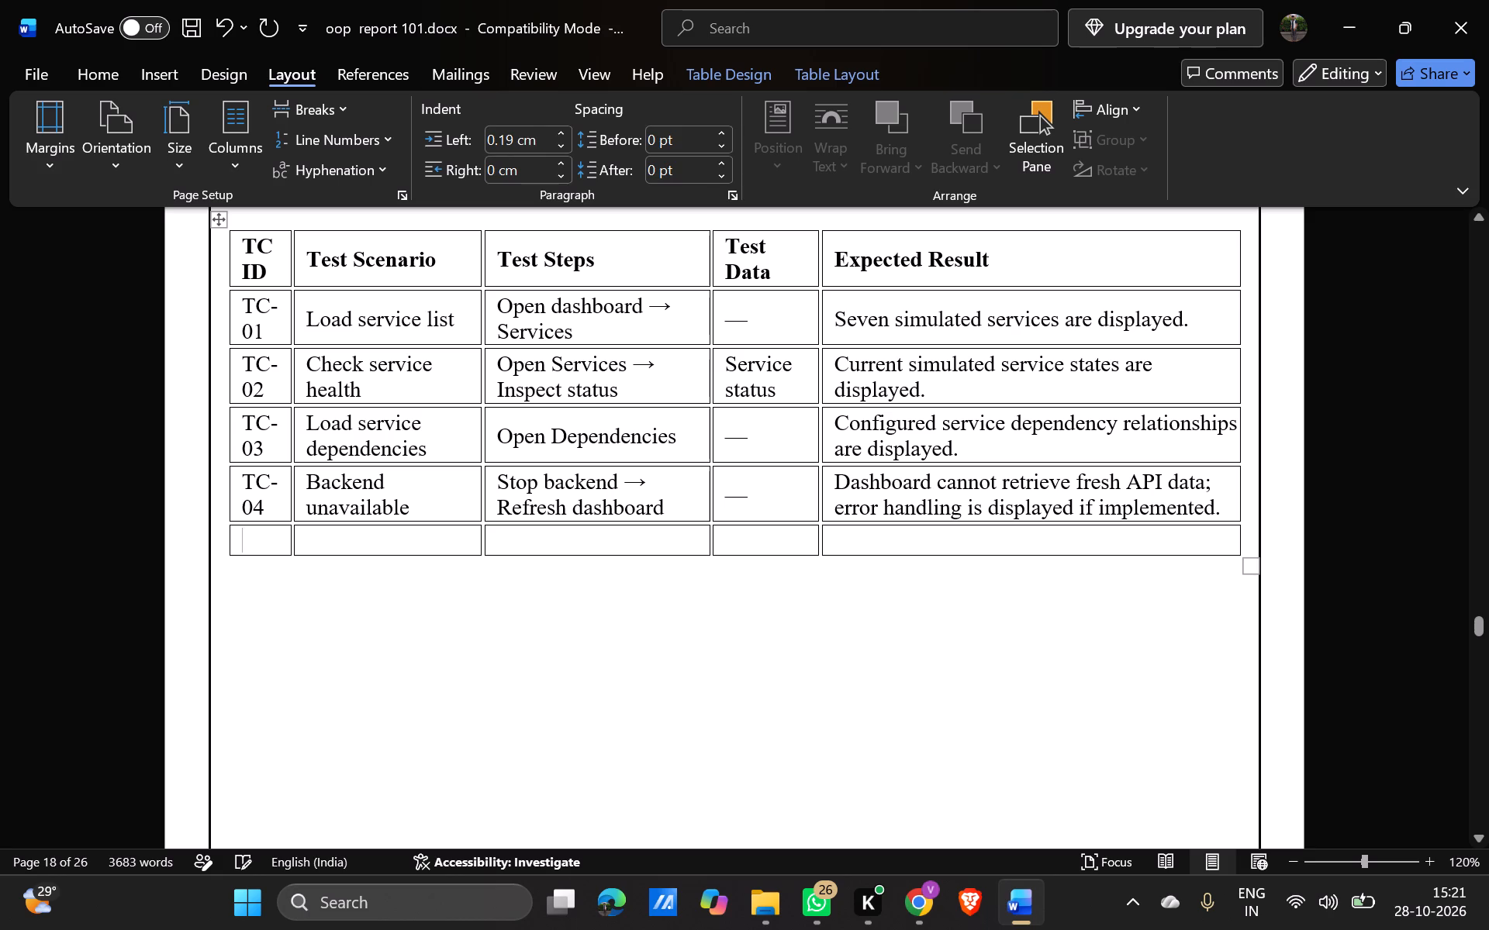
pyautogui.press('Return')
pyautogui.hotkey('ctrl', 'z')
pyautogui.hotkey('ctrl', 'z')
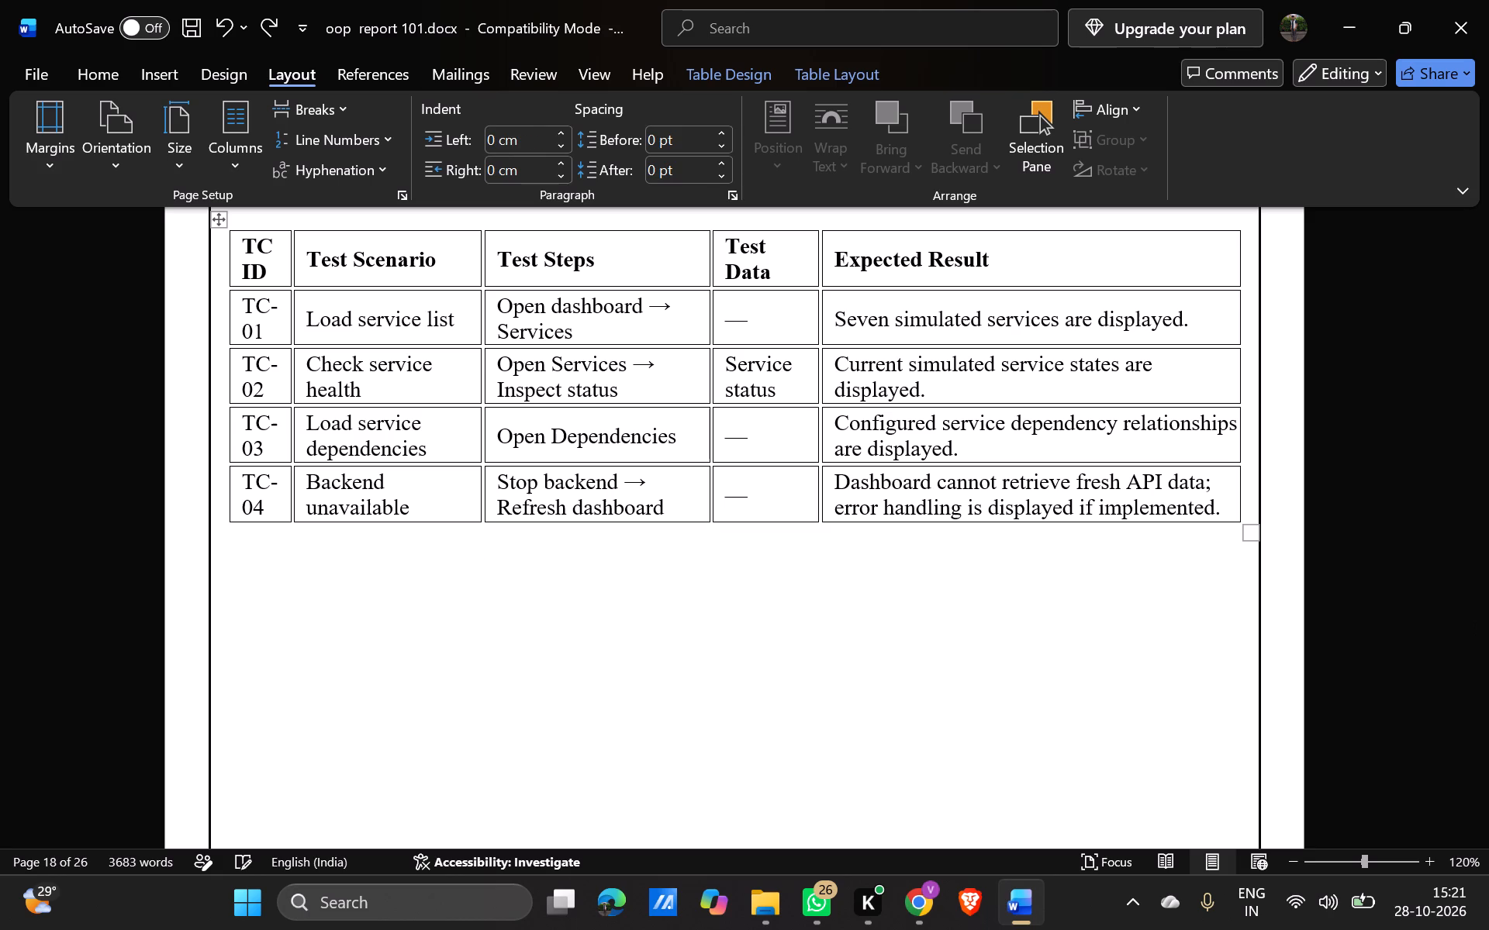
# Place the text cursor in the blank area below the TC-04 row and delete the extra blank lines up towards the table.
pyautogui.doubleClick(879, 639)
pyautogui.tripleClick(636, 661)
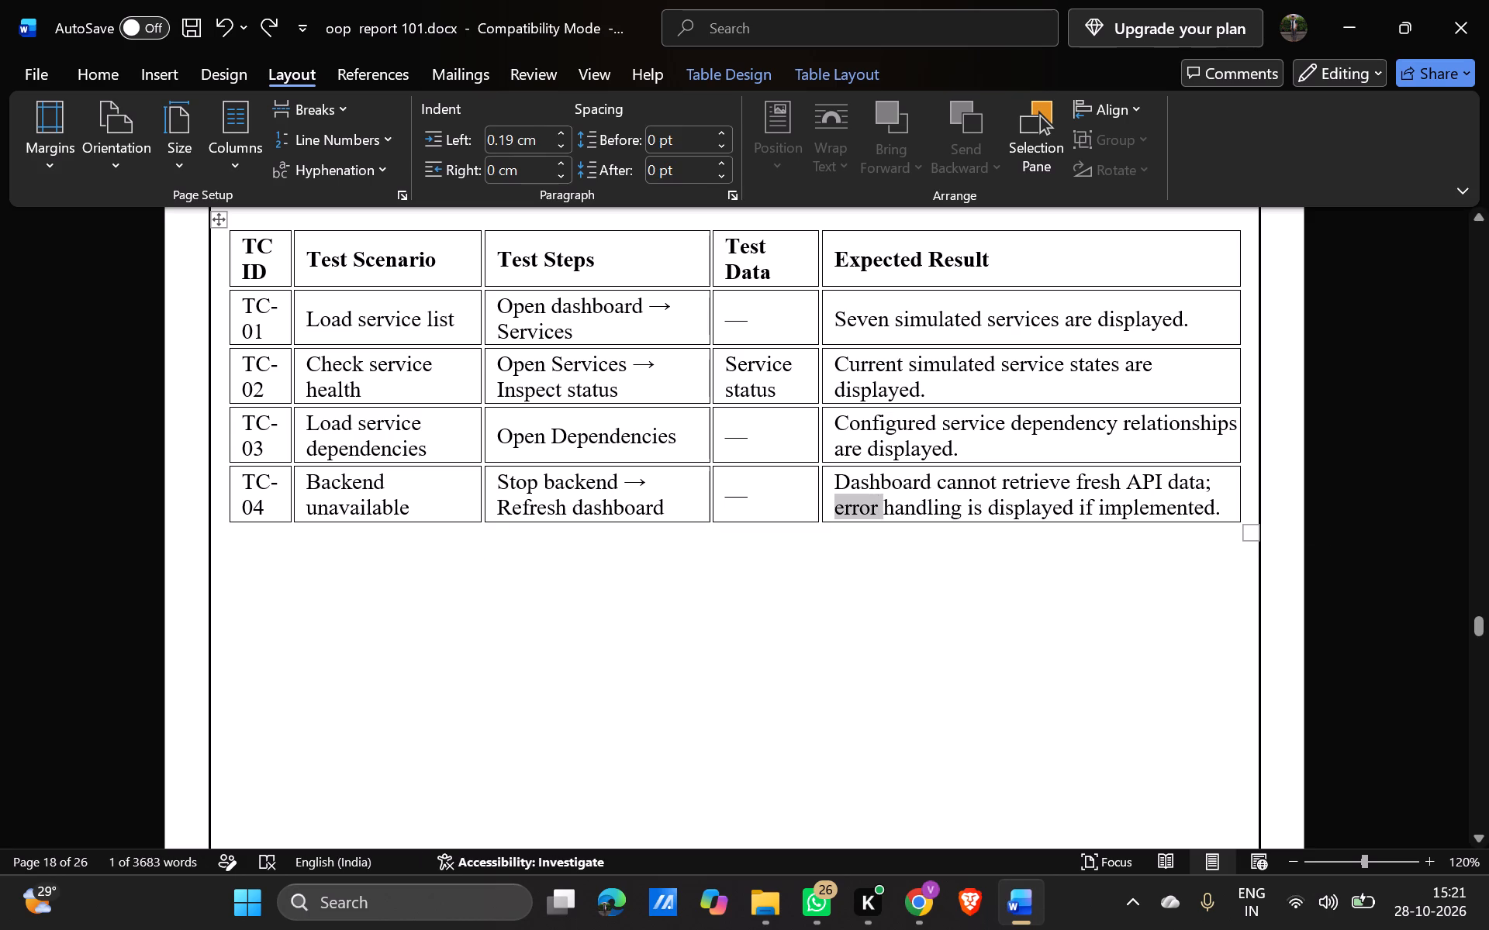
pyautogui.click(636, 661)
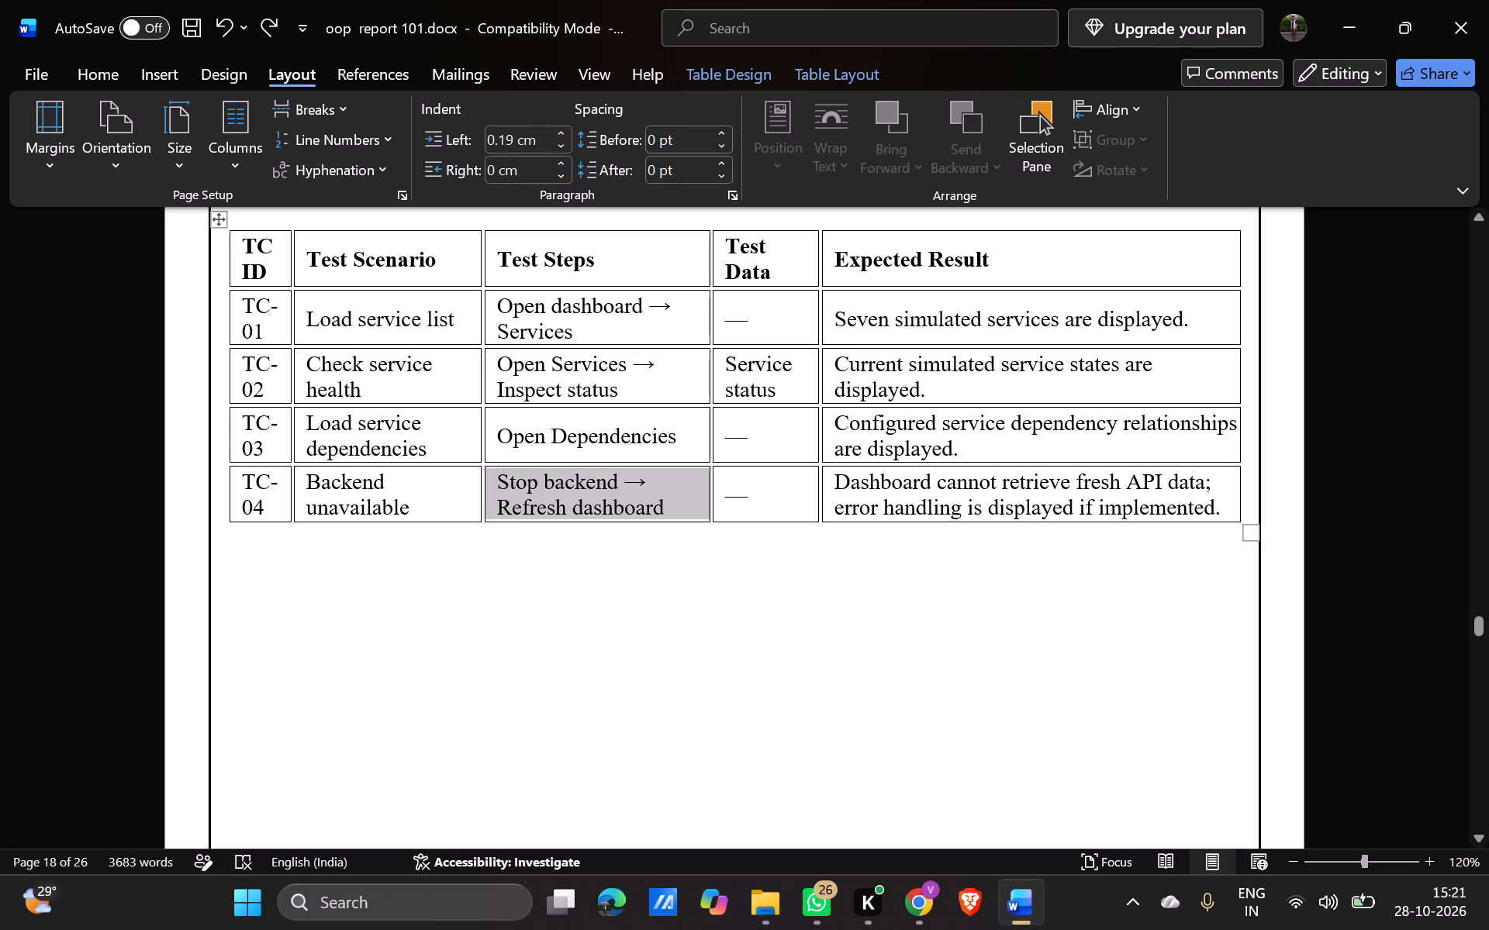
pyautogui.doubleClick(636, 661)
pyautogui.press('BackSpace')
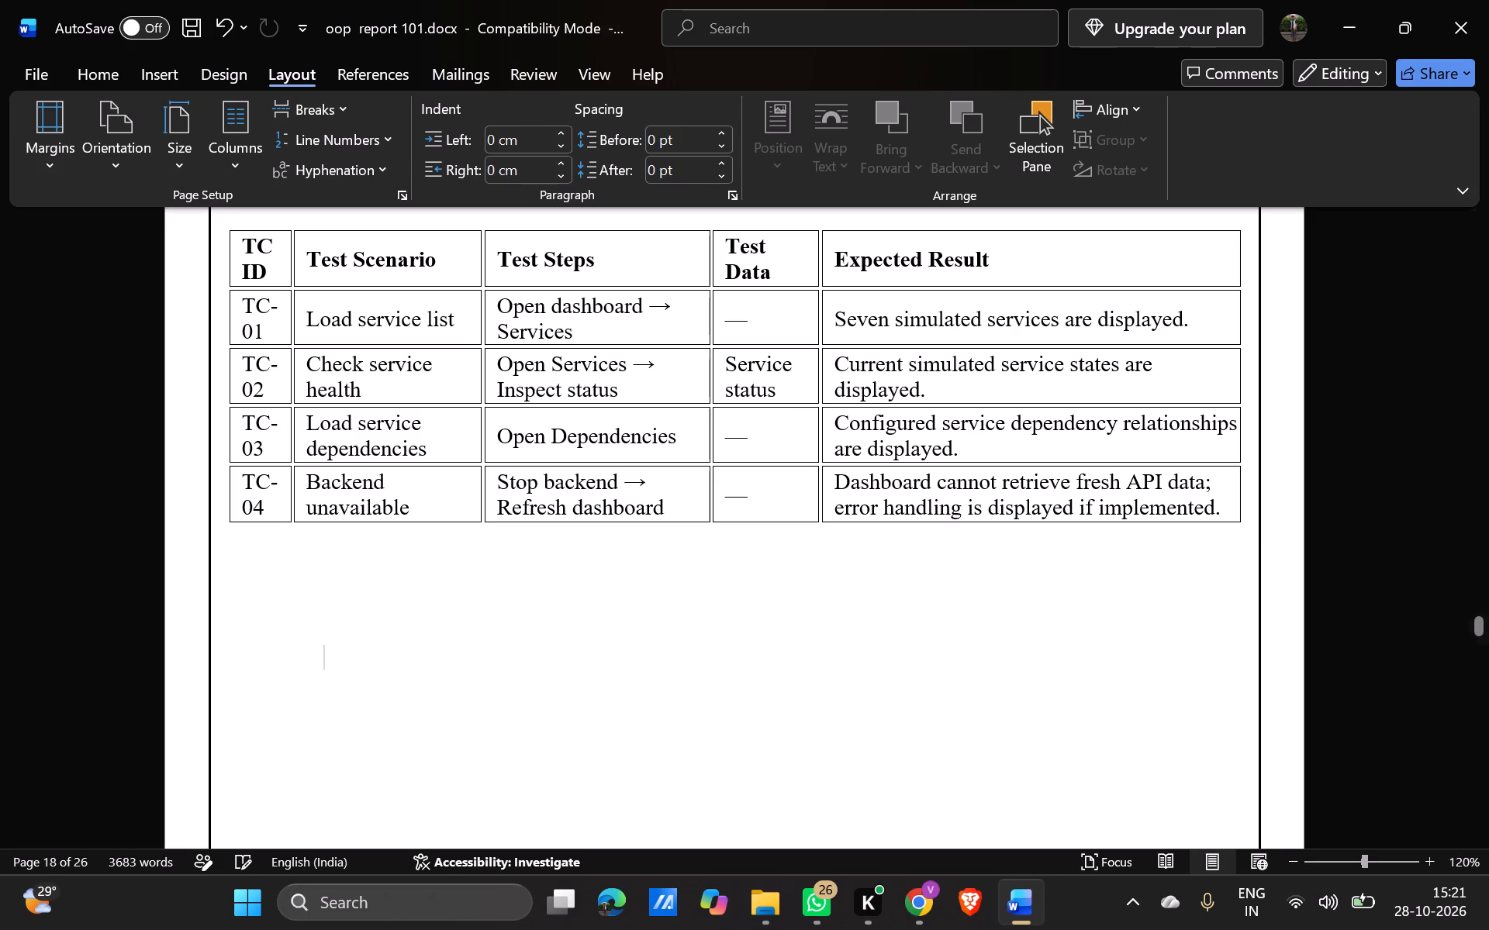
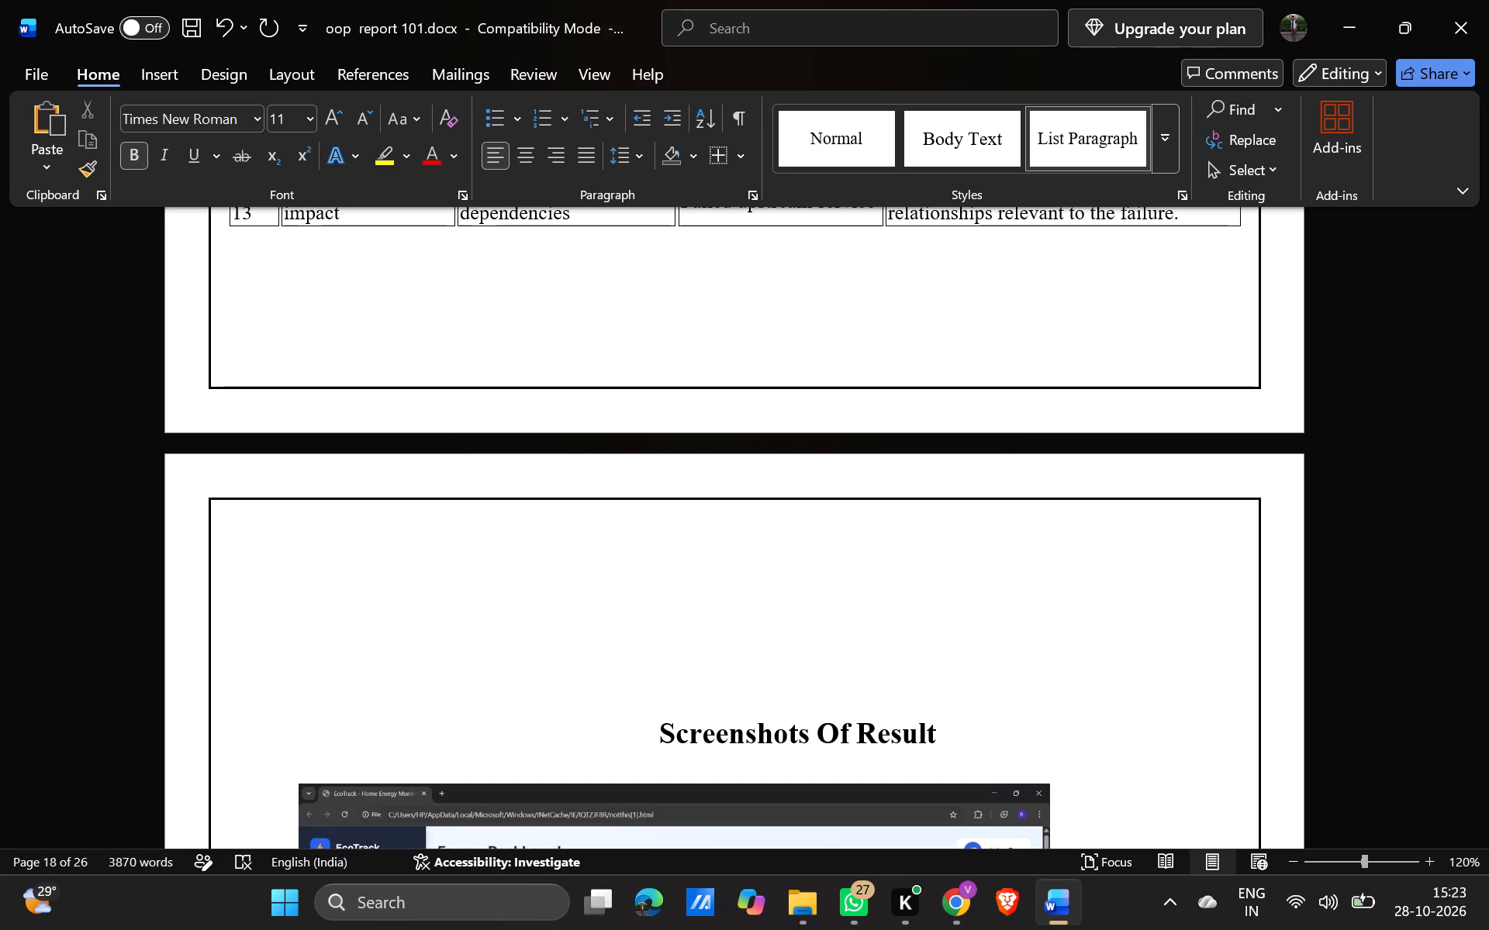
pyautogui.scroll(1, 477, 521)
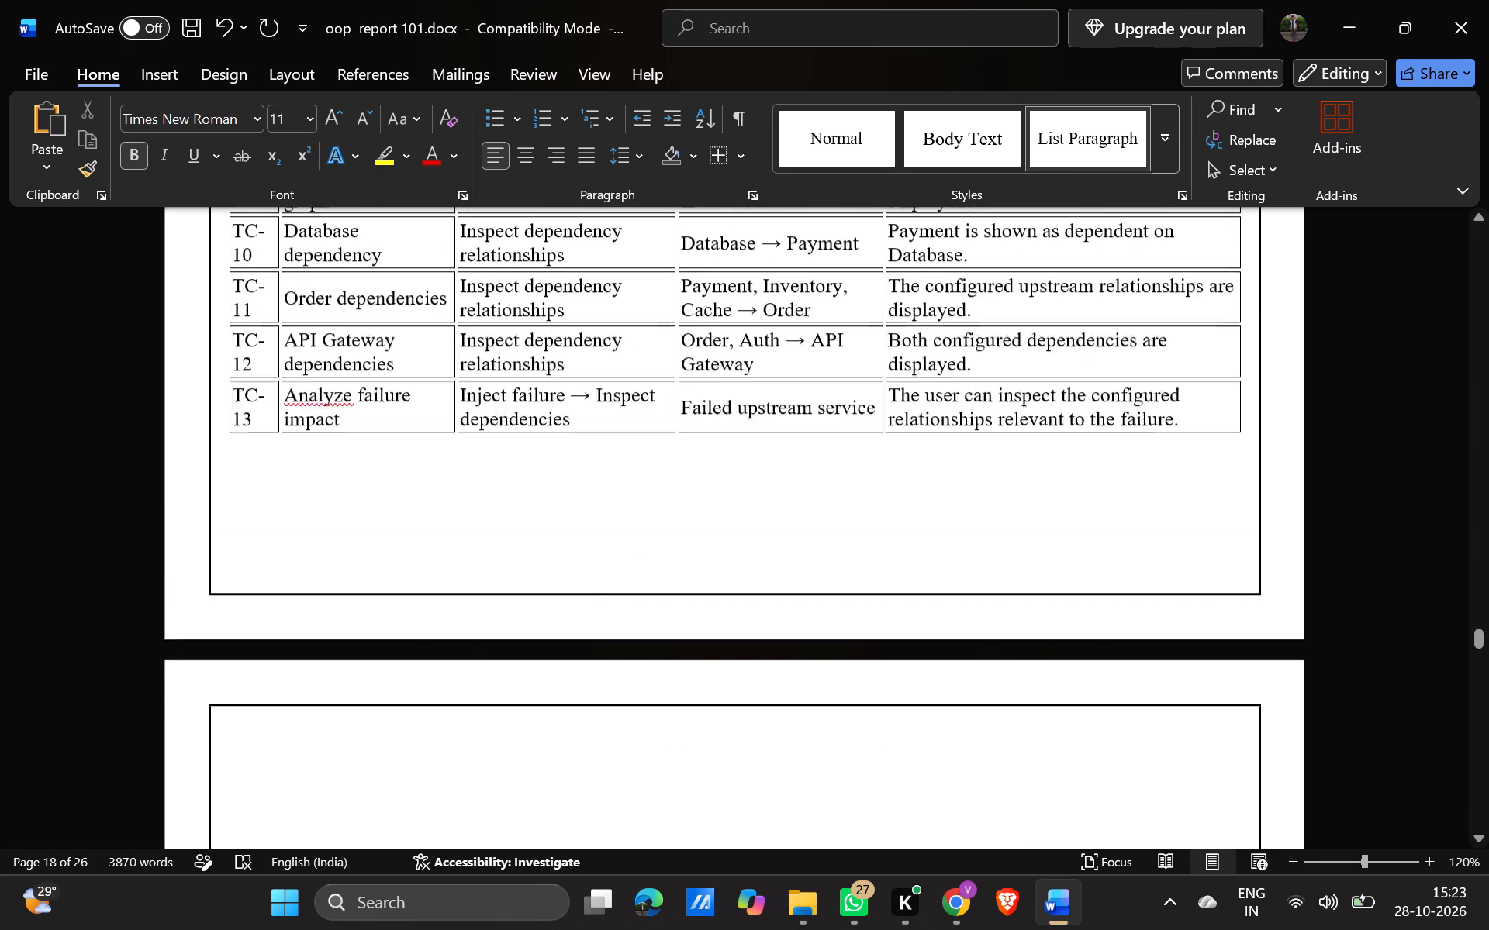
pyautogui.scroll(1, 477, 521)
pyautogui.scroll(-1, 477, 521)
pyautogui.click(418, 539)
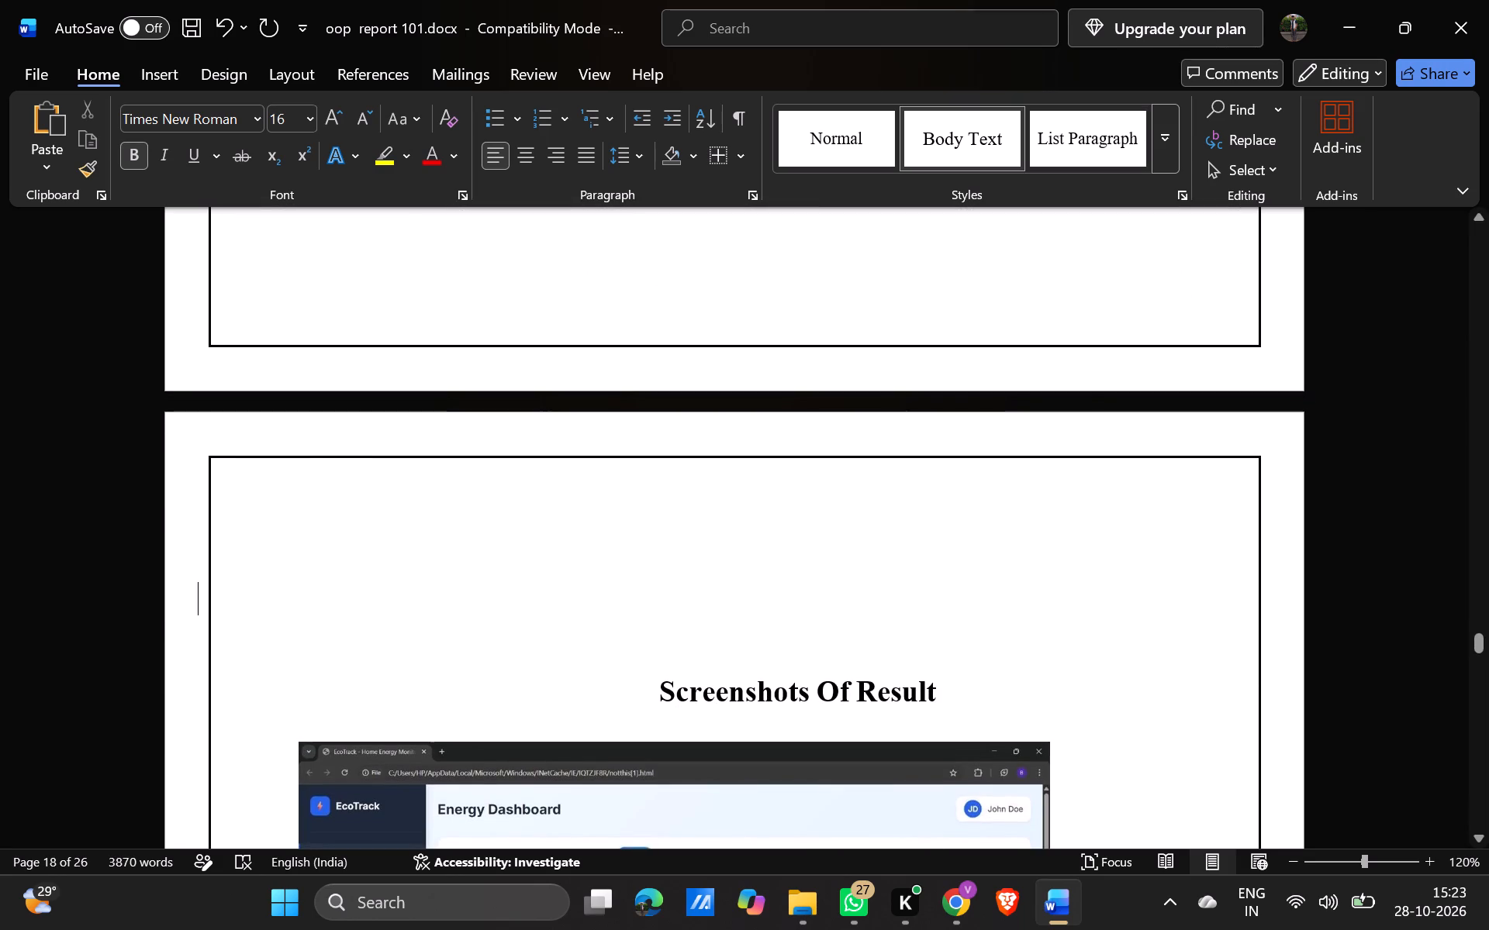
pyautogui.doubleClick(517, 587)
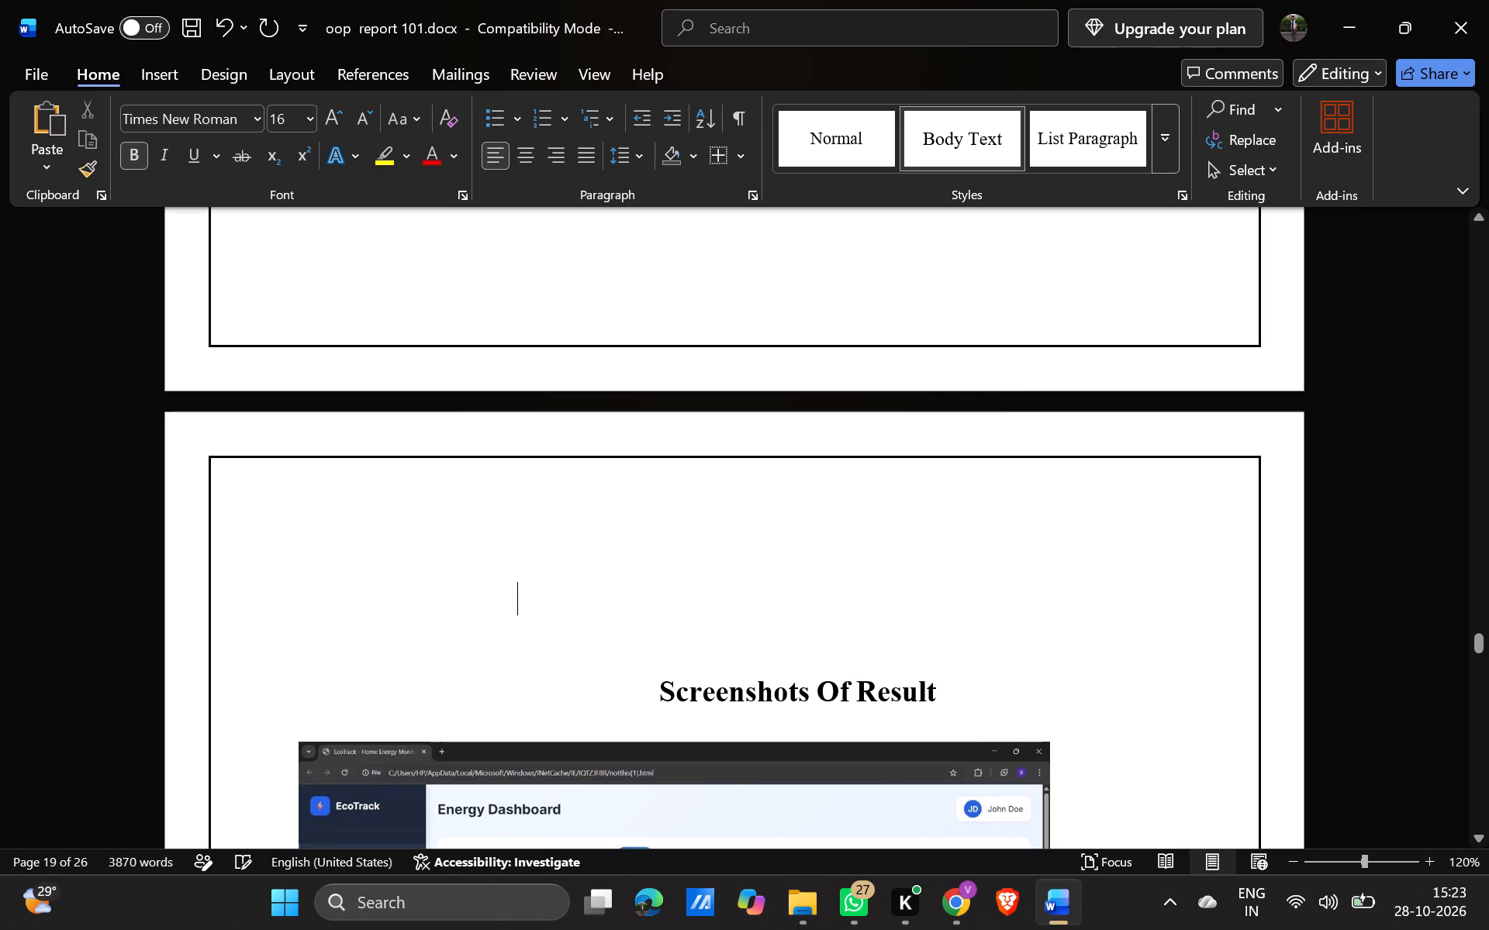
pyautogui.press('Return')
pyautogui.press('Return')
pyautogui.press('Return')
pyautogui.press('Return')
pyautogui.press('Return')
pyautogui.press('Return')
pyautogui.press('Return')
pyautogui.press('Return')
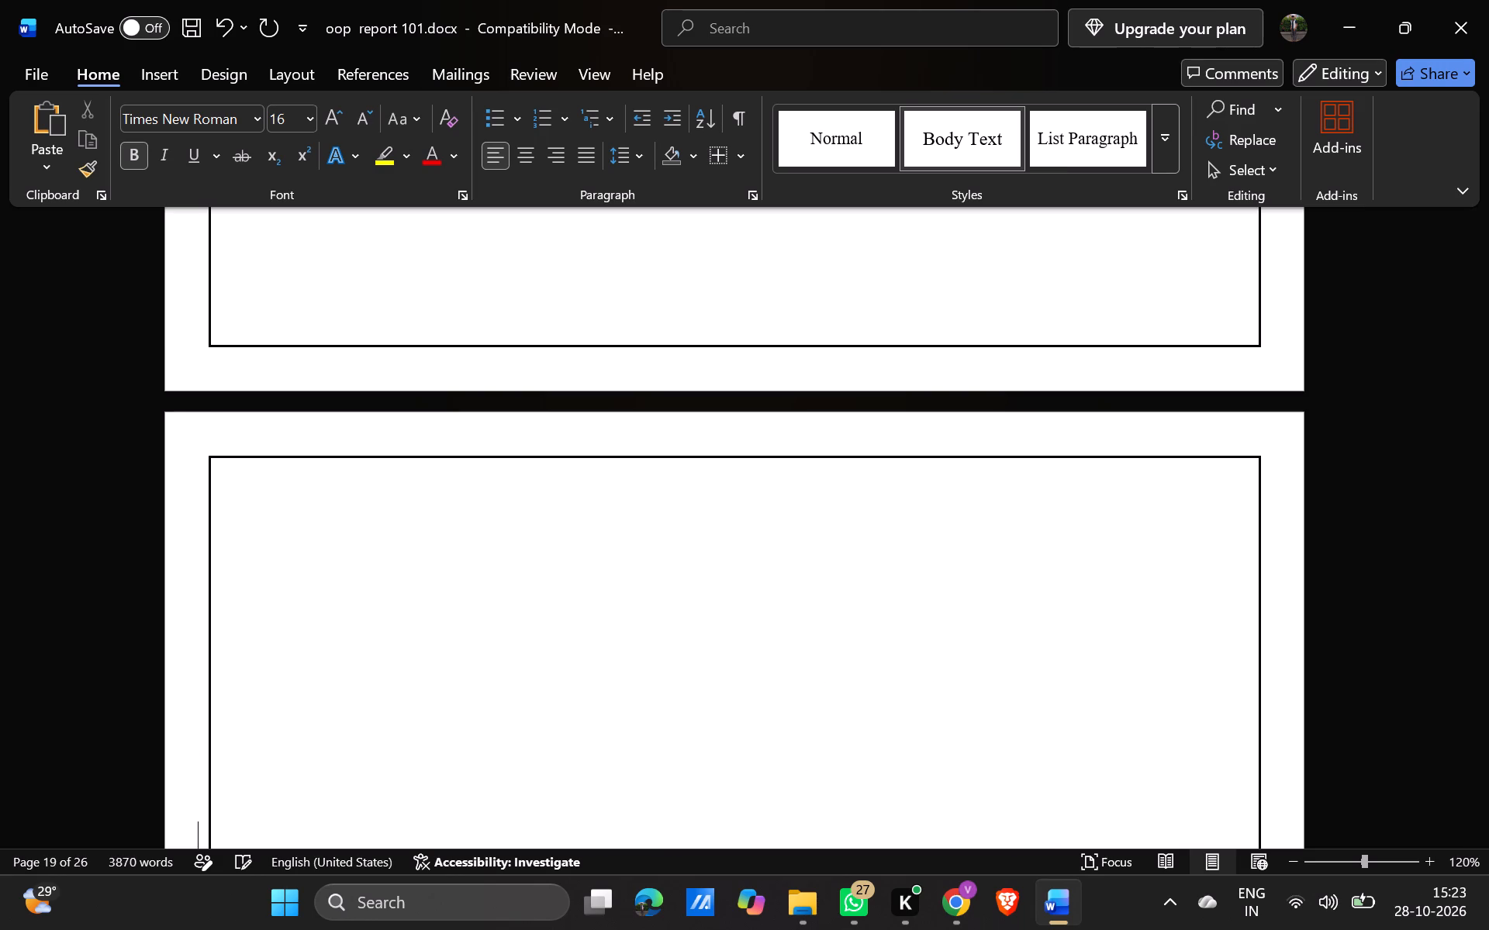
# Paste the copied "4. Recovery Operations" section near the top of the page after the TC-09 to TC-13 table, preceded by five spaces.
pyautogui.scroll(2, 517, 587)
pyautogui.scroll(-1, 517, 587)
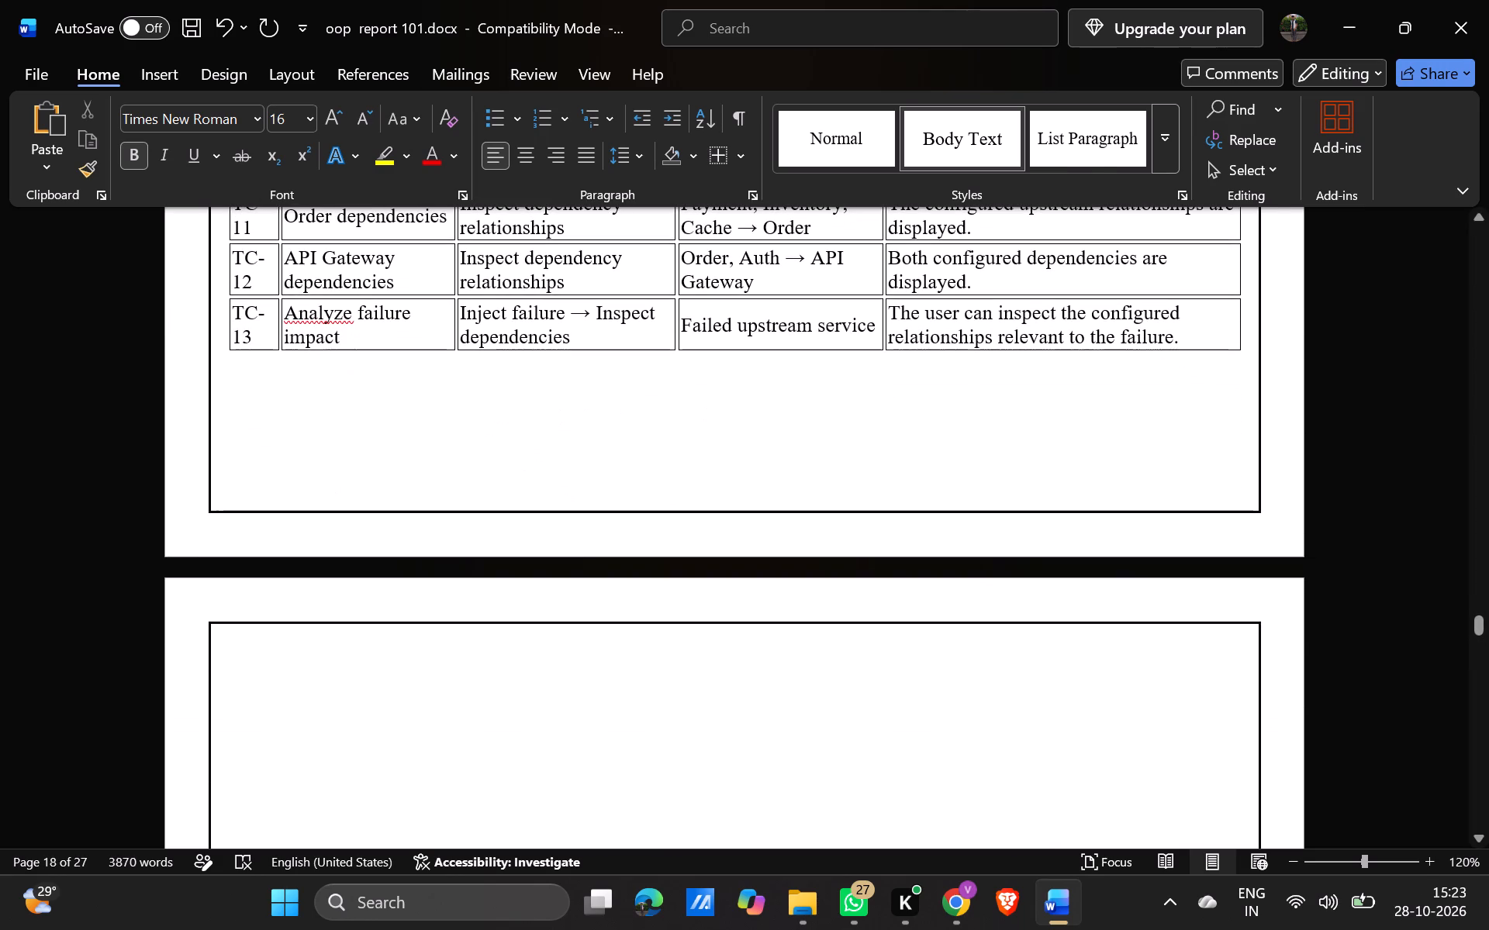
pyautogui.doubleClick(320, 735)
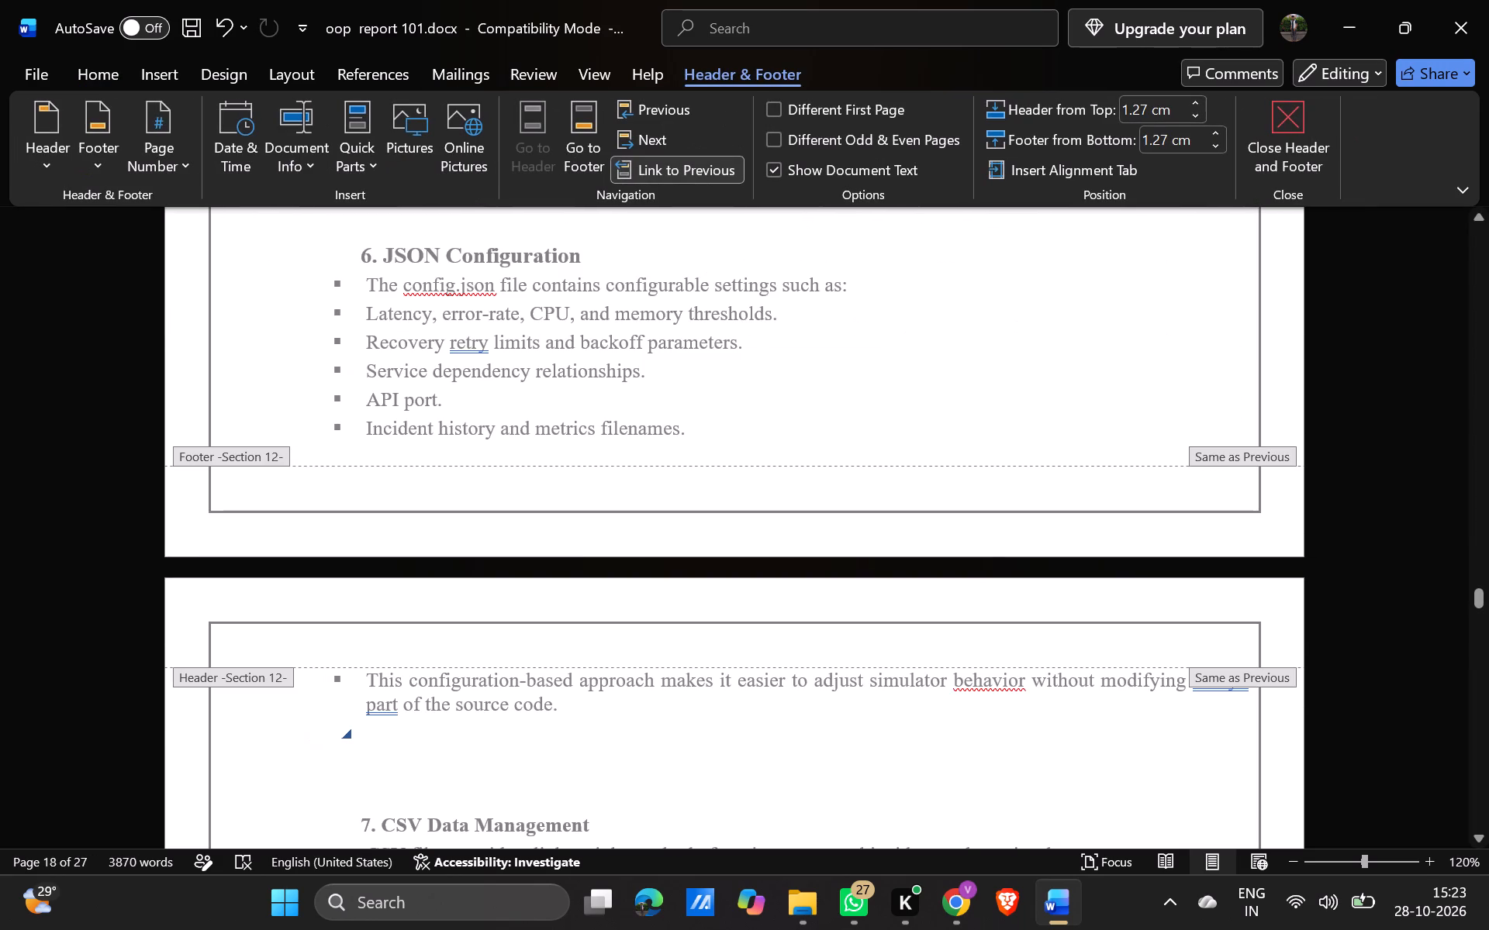
pyautogui.doubleClick(340, 728)
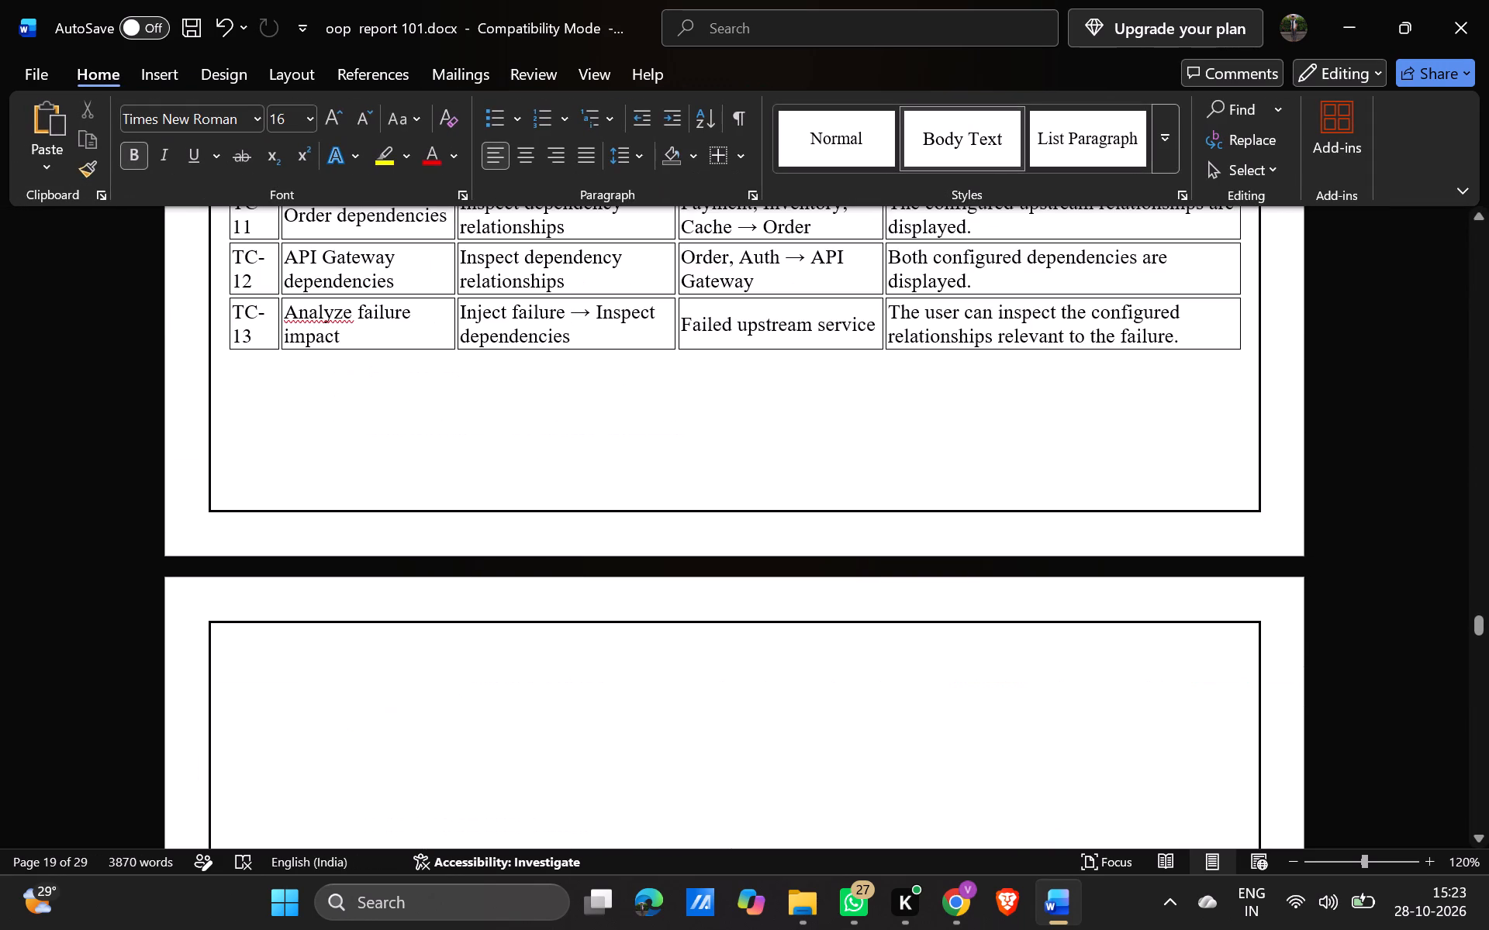
pyautogui.scroll(-1, 340, 728)
pyautogui.click(339, 646)
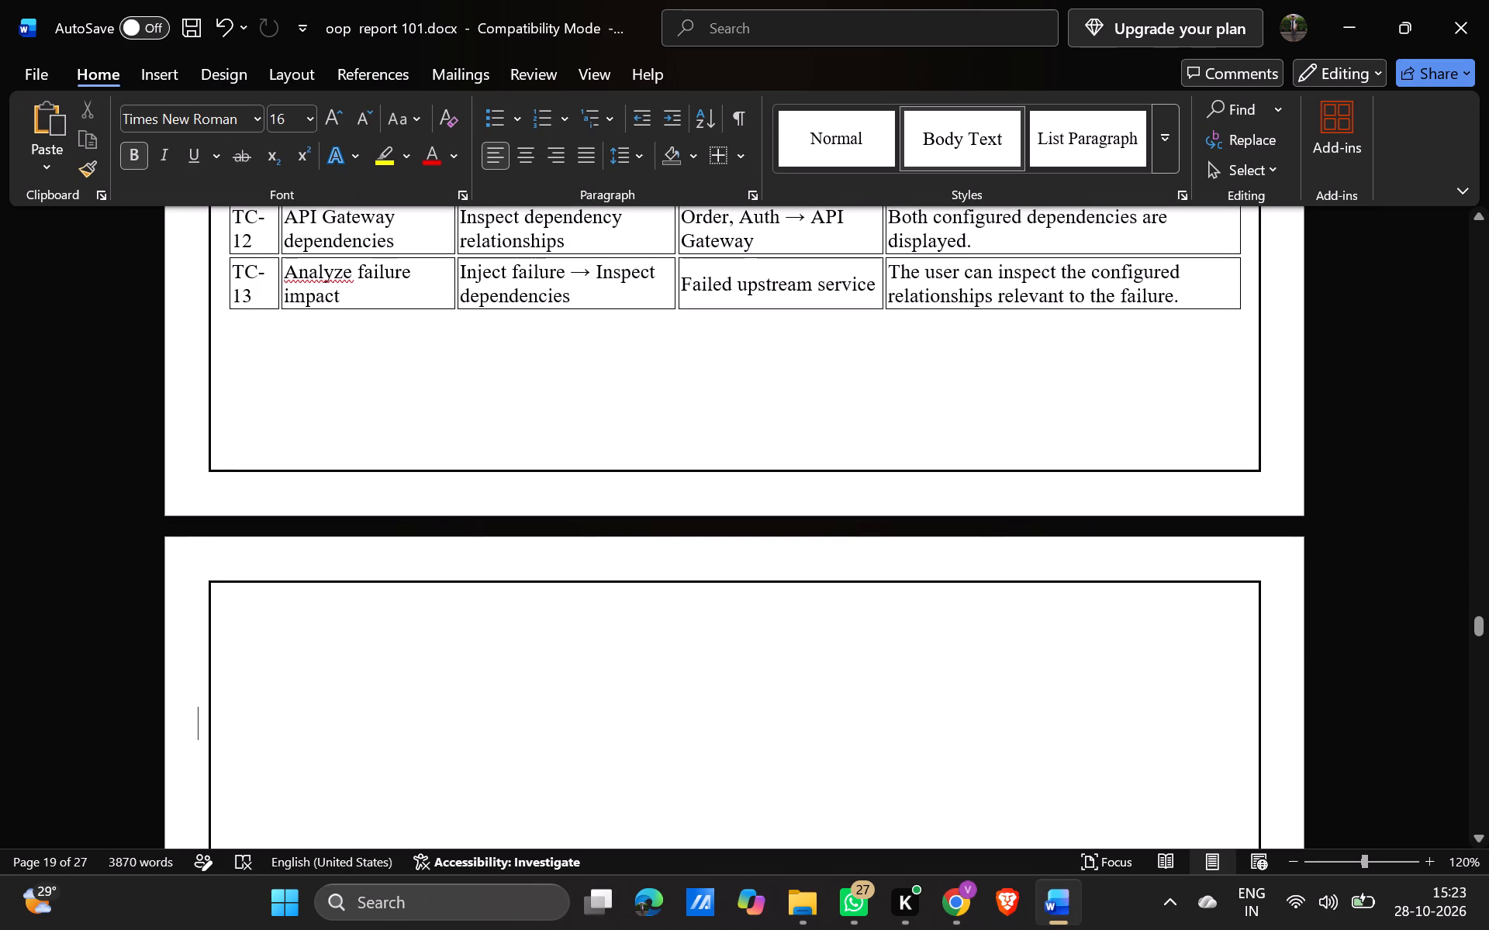
pyautogui.tripleClick(339, 646)
pyautogui.click(339, 646)
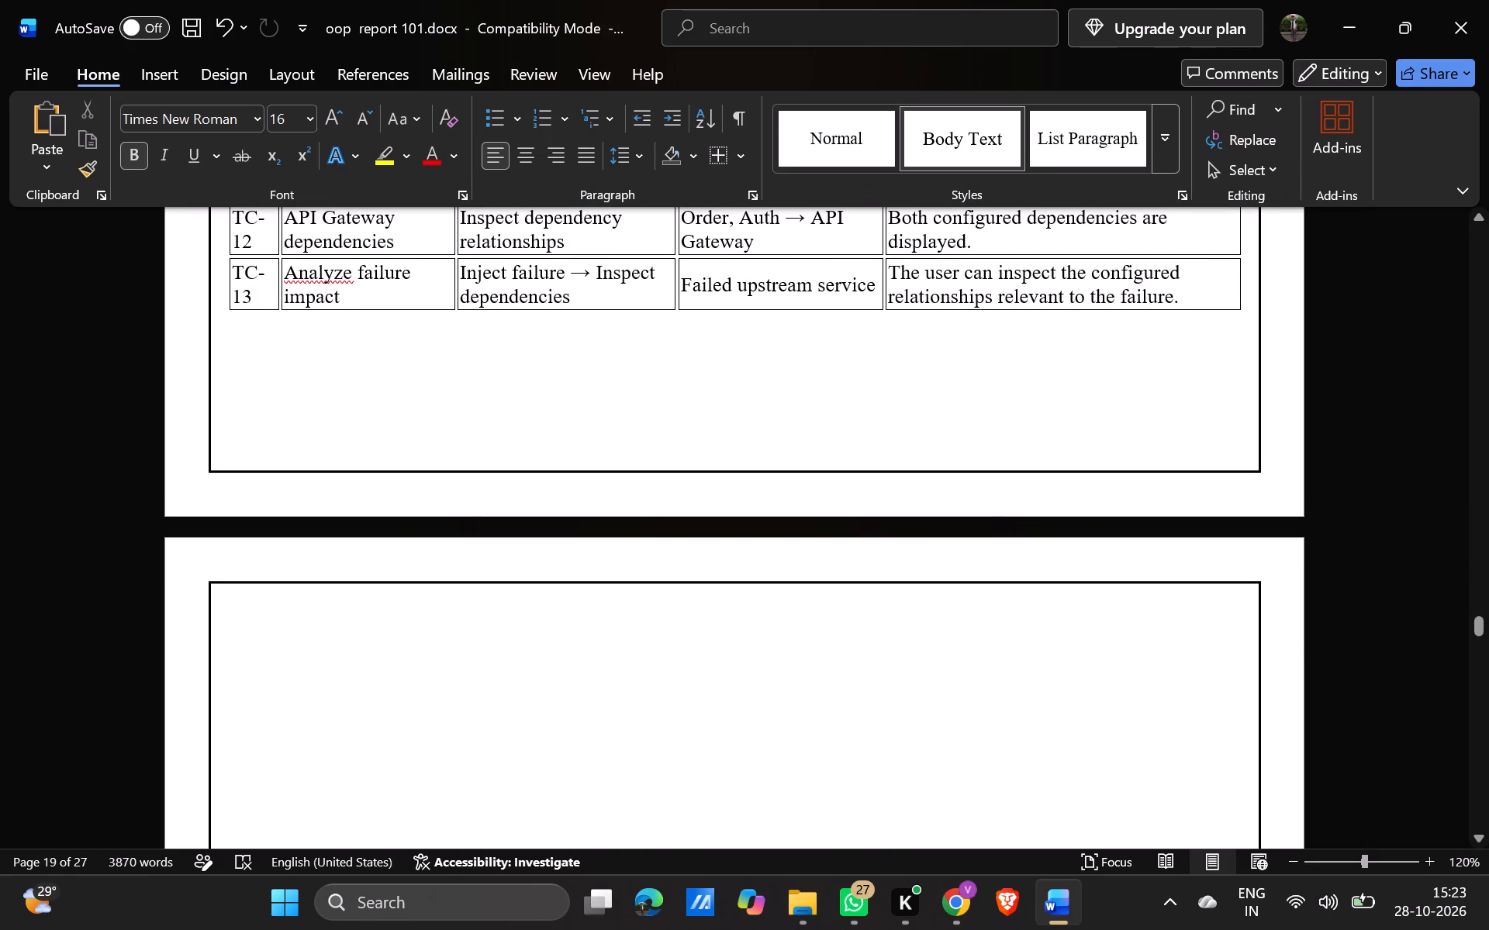
pyautogui.press('space')
pyautogui.press('space')
pyautogui.press('space')
pyautogui.press('space')
pyautogui.press('space')
pyautogui.hotkey('ctrl', 'v')
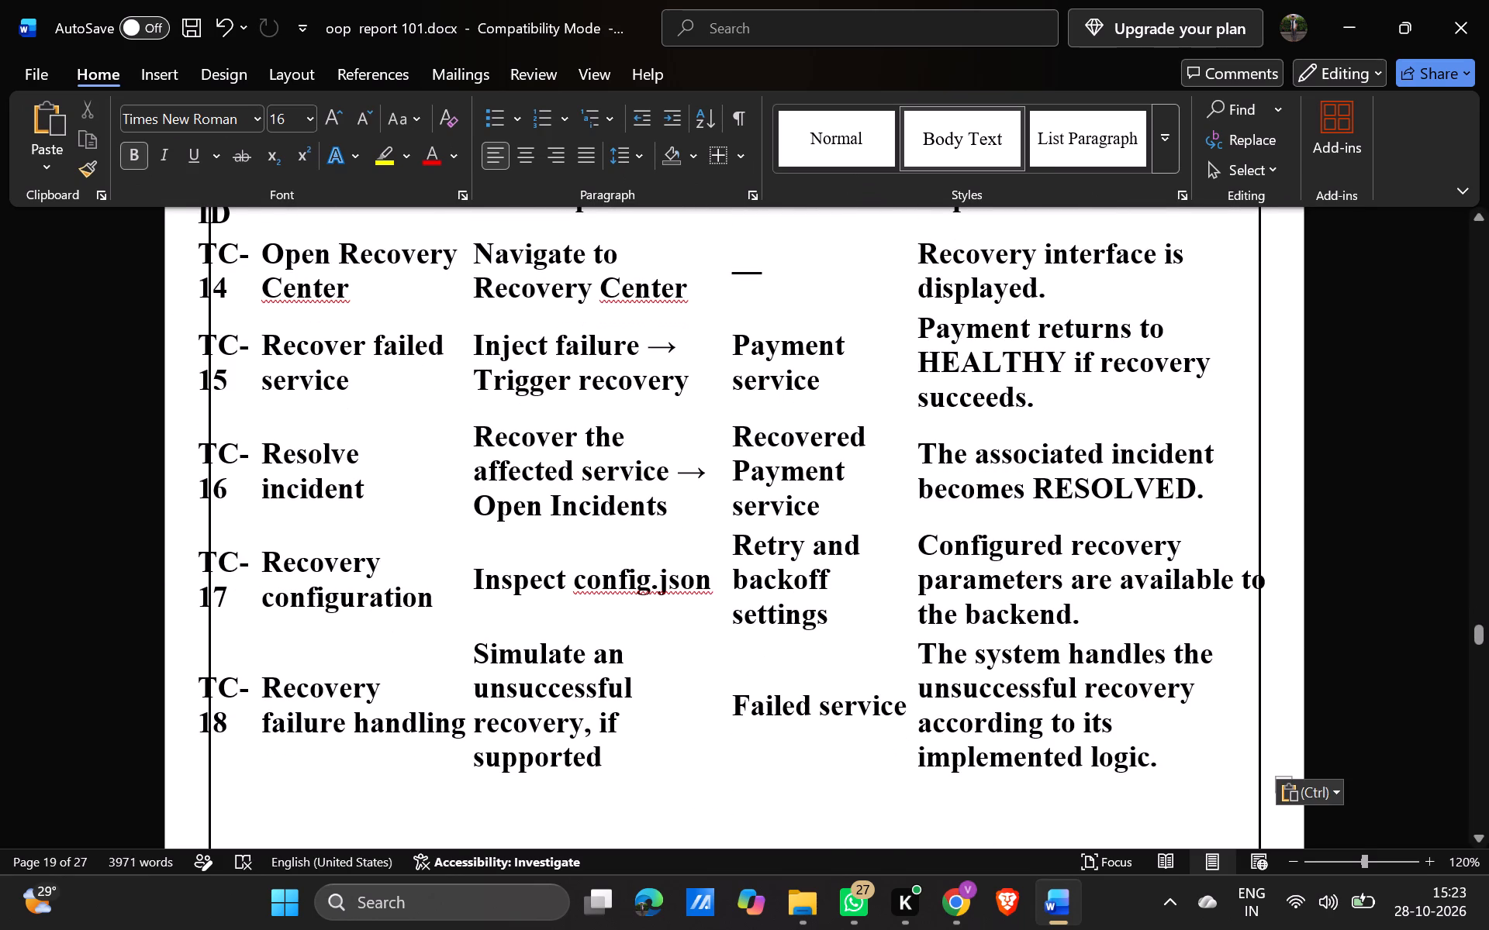
# Set the font size to 12 at the insertion point below the pasted Recovery Operations table.
pyautogui.click(311, 119)
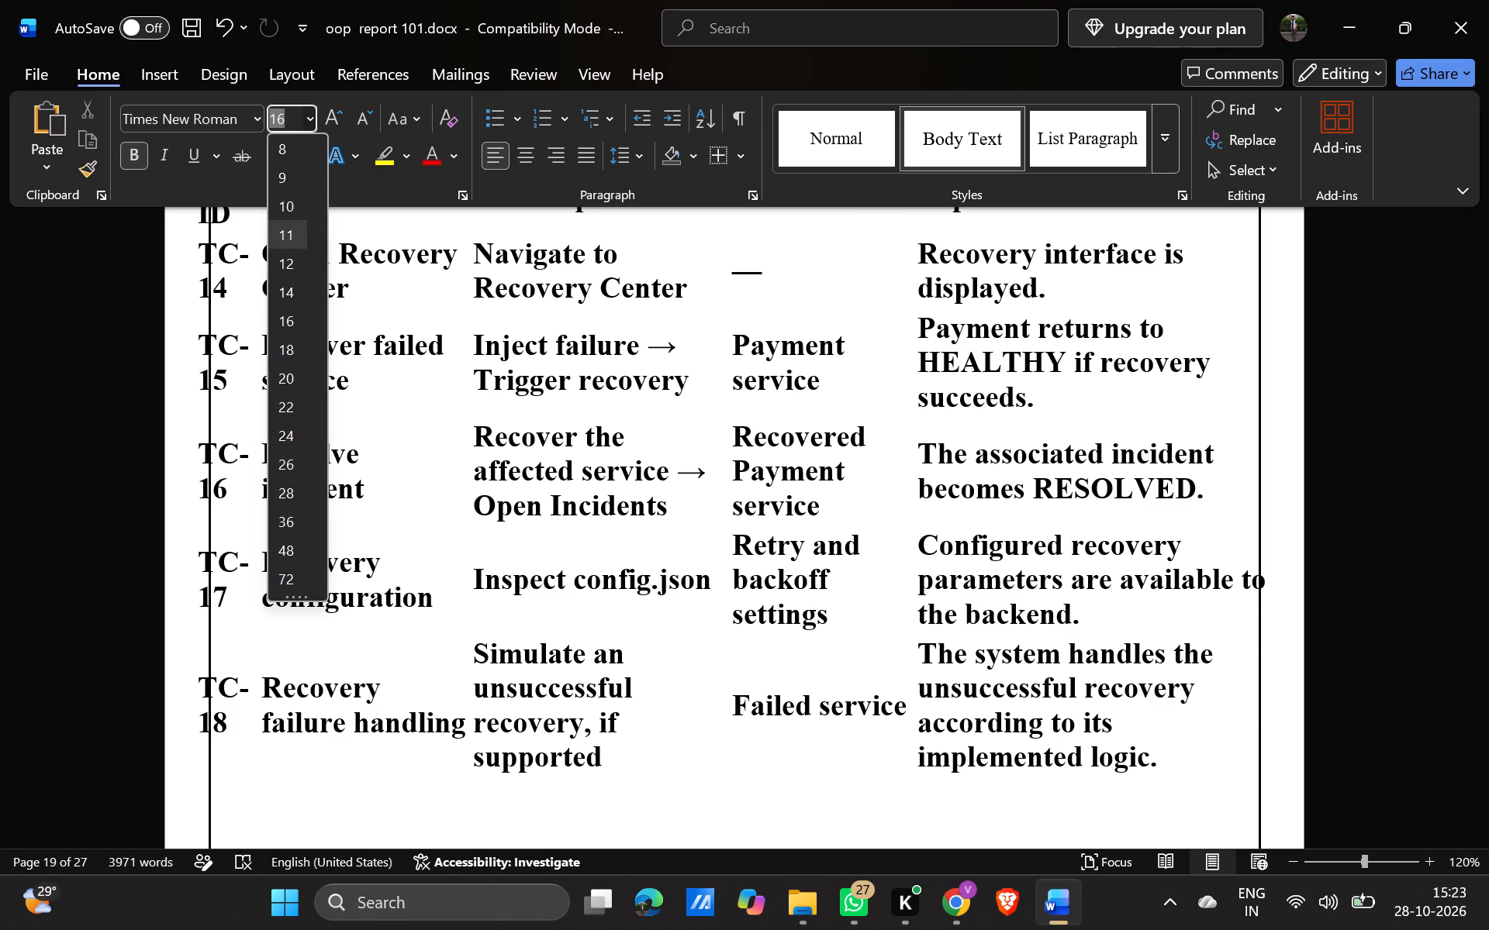
pyautogui.click(288, 262)
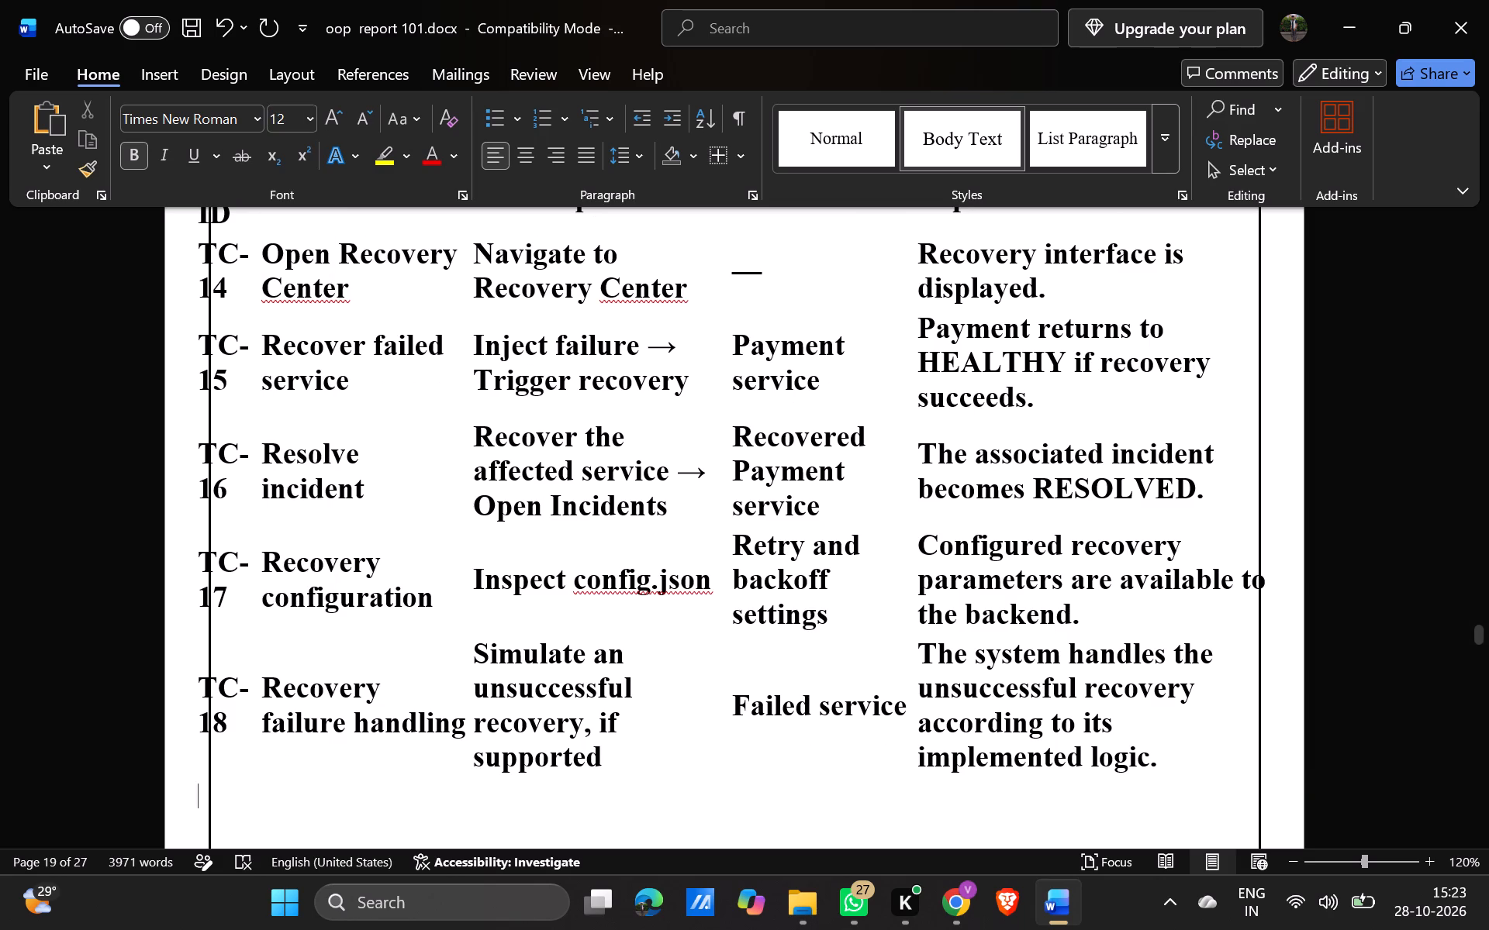
# Check the font size used in the Service Dependencies and Impact Analysis table, and return to the Recovery Operations table.
pyautogui.scroll(4, 371, 426)
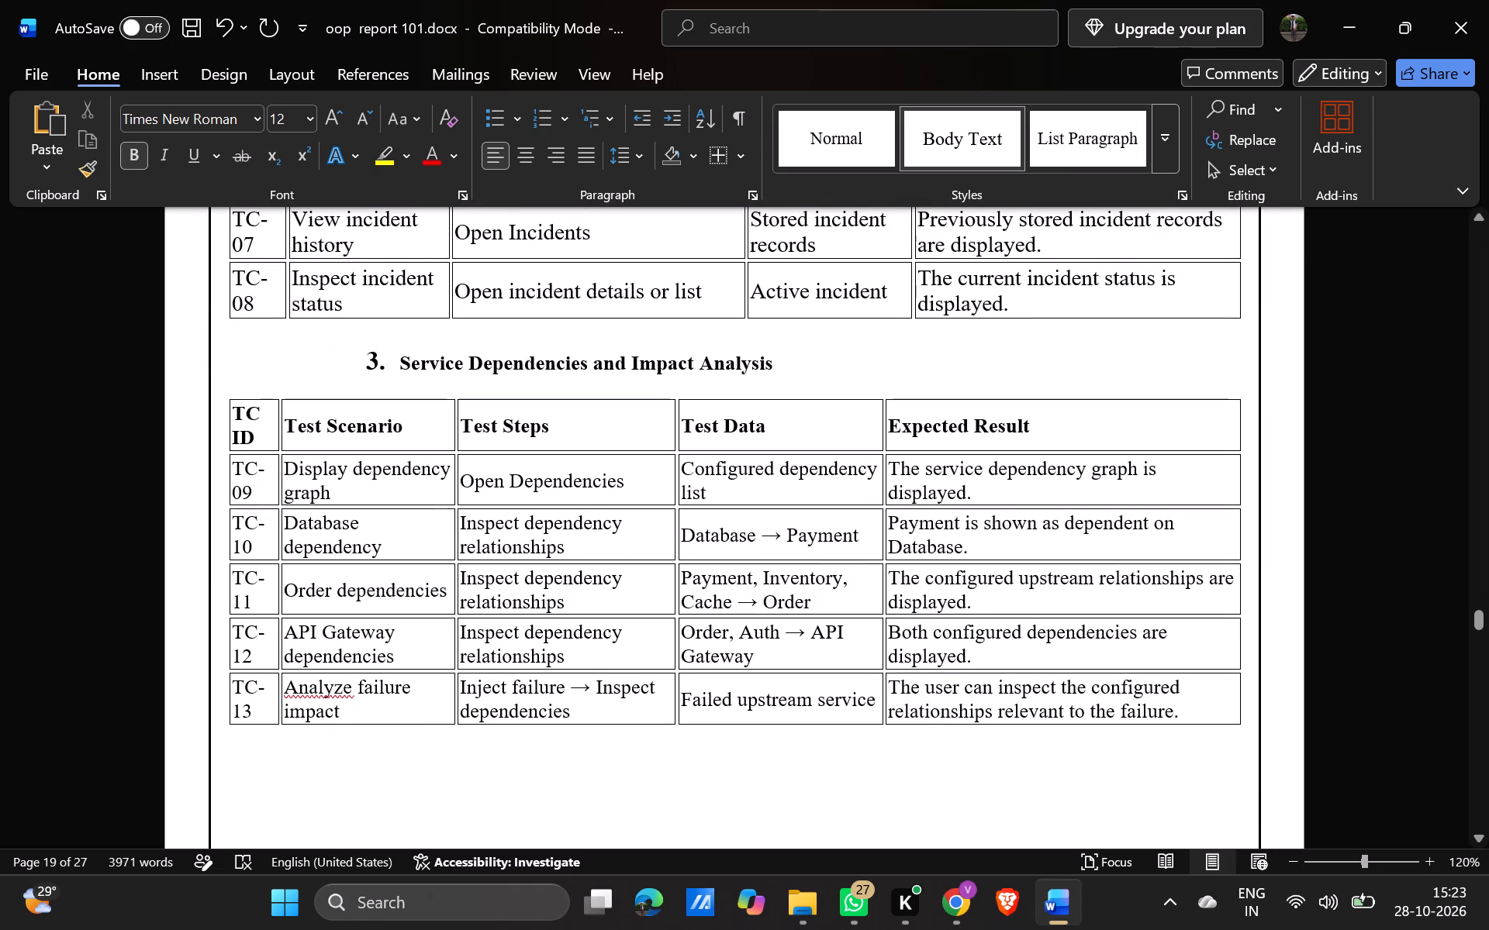
pyautogui.moveTo(358, 426); pyautogui.dragTo(573, 537)
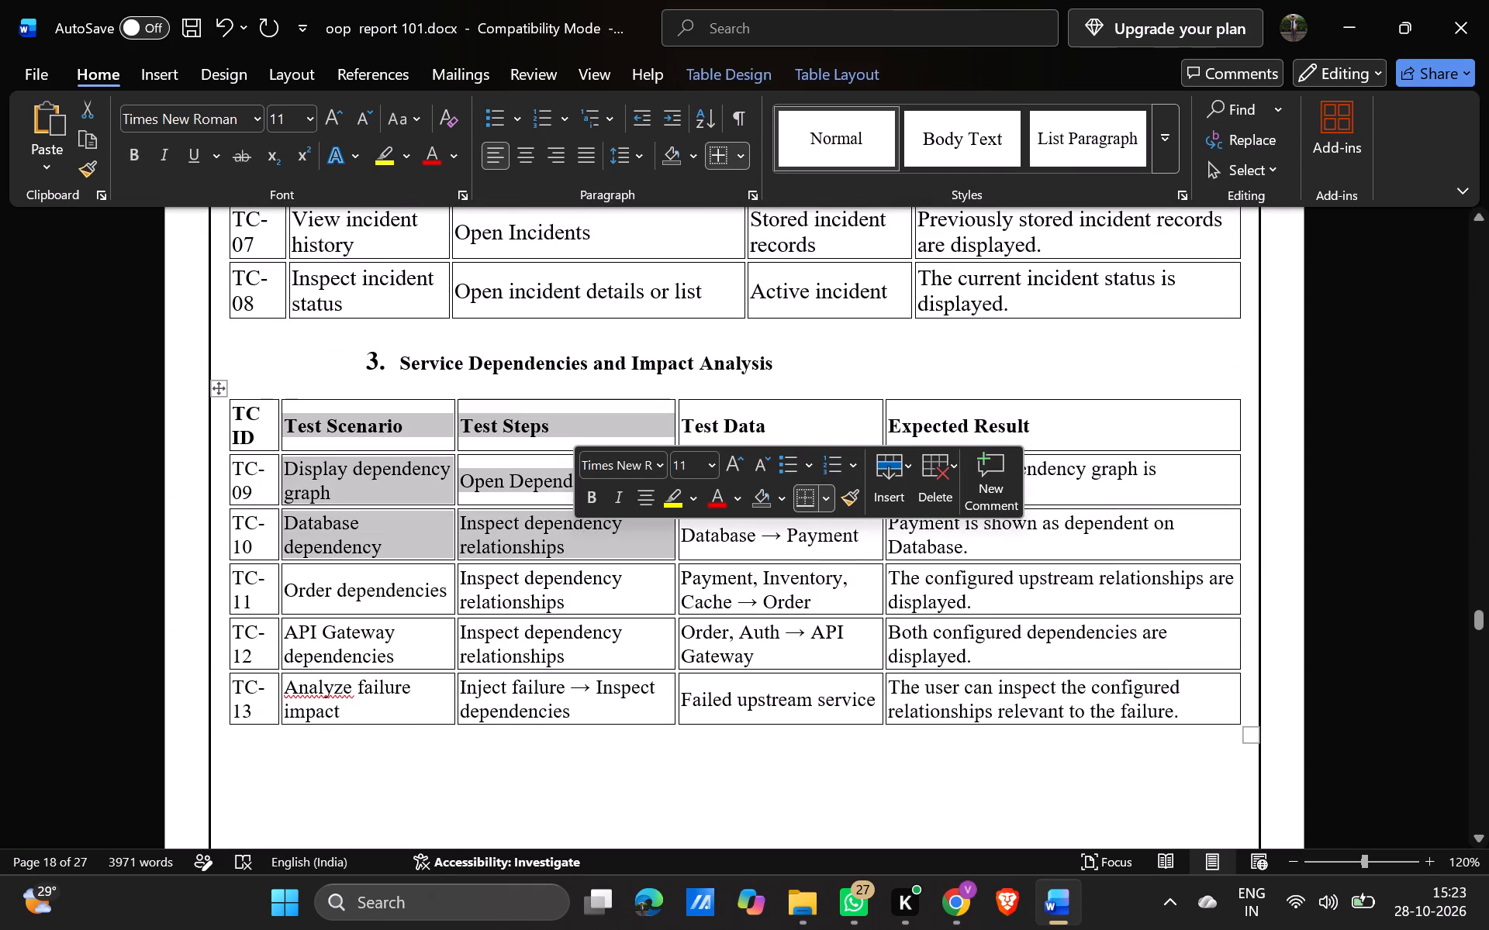
pyautogui.click(586, 768)
pyautogui.scroll(-4, 586, 768)
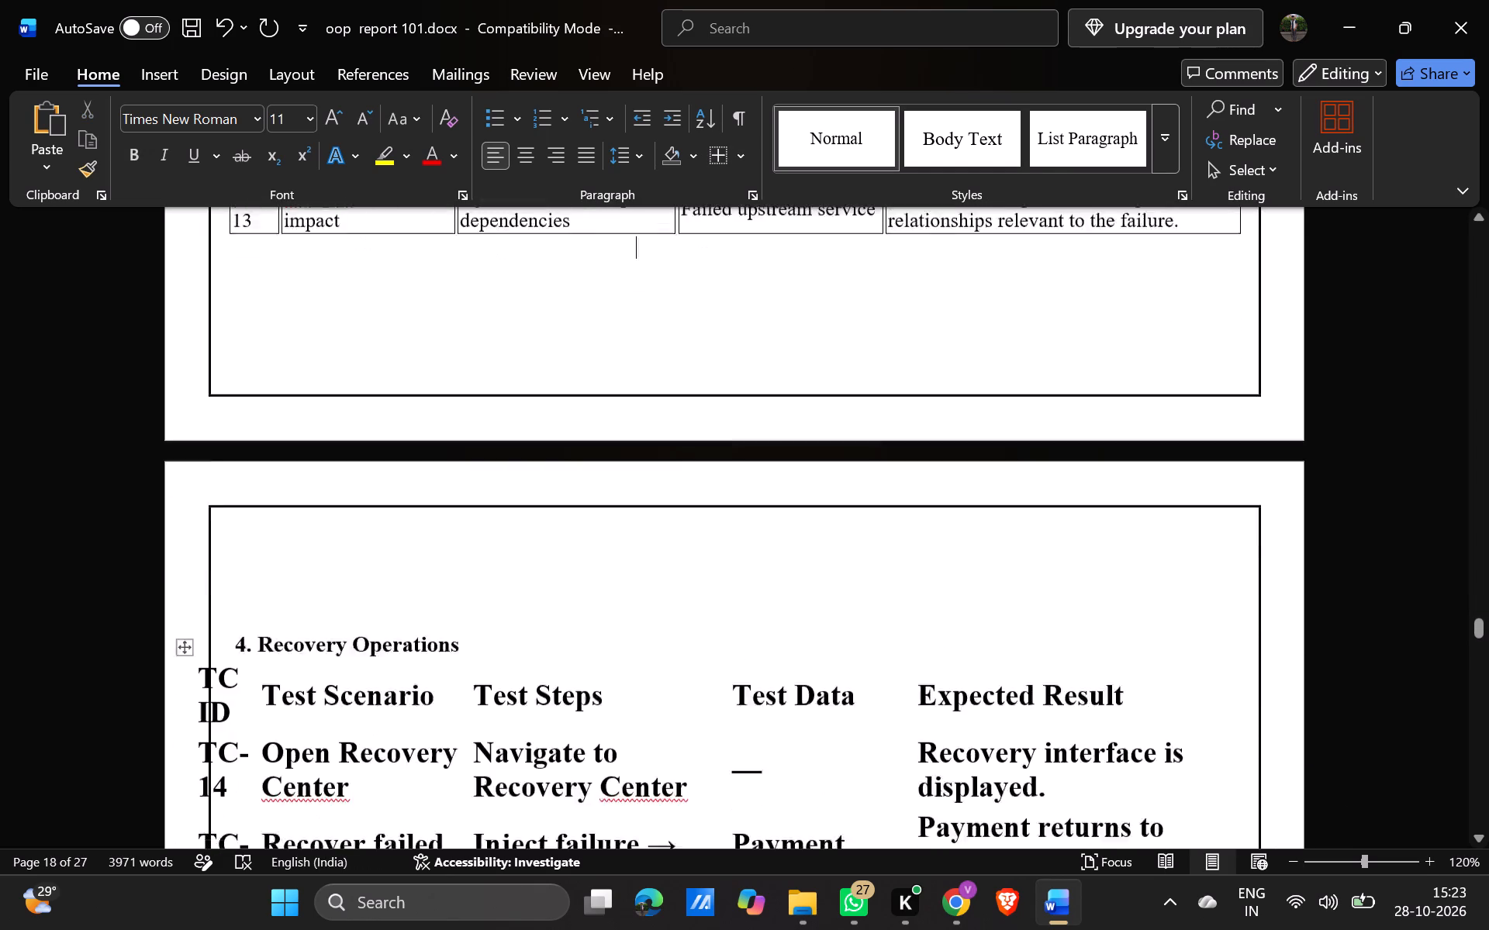
# Remove the bold formatting from the whole pasted "4. Recovery Operations" section and set its font size to 12.
pyautogui.scroll(-1, 586, 768)
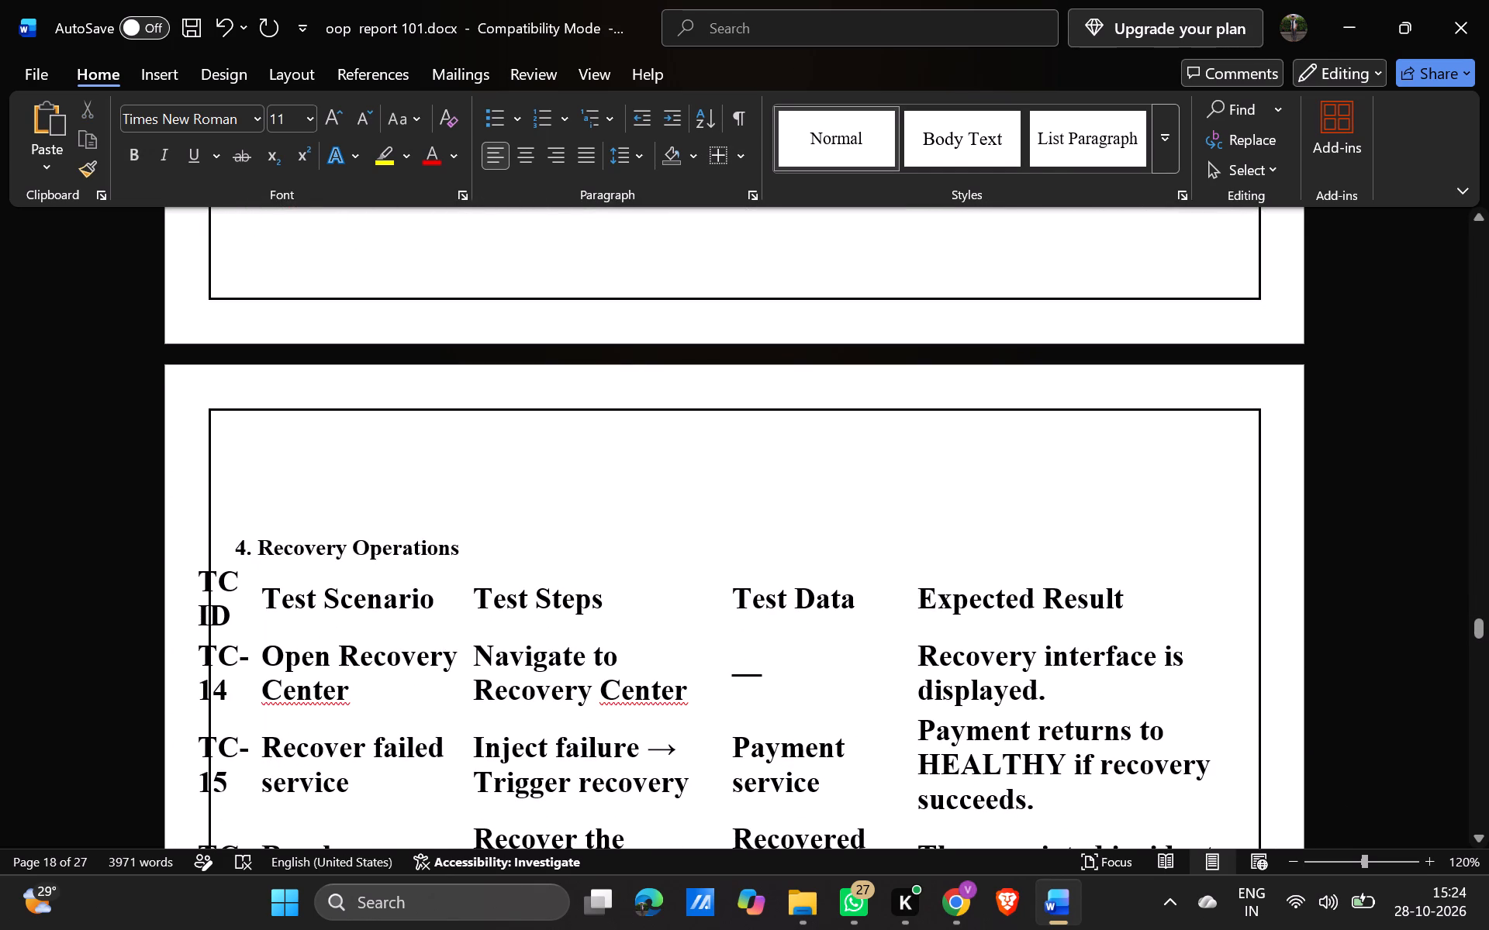
pyautogui.click(234, 542)
pyautogui.moveTo(234, 542); pyautogui.dragTo(815, 661)
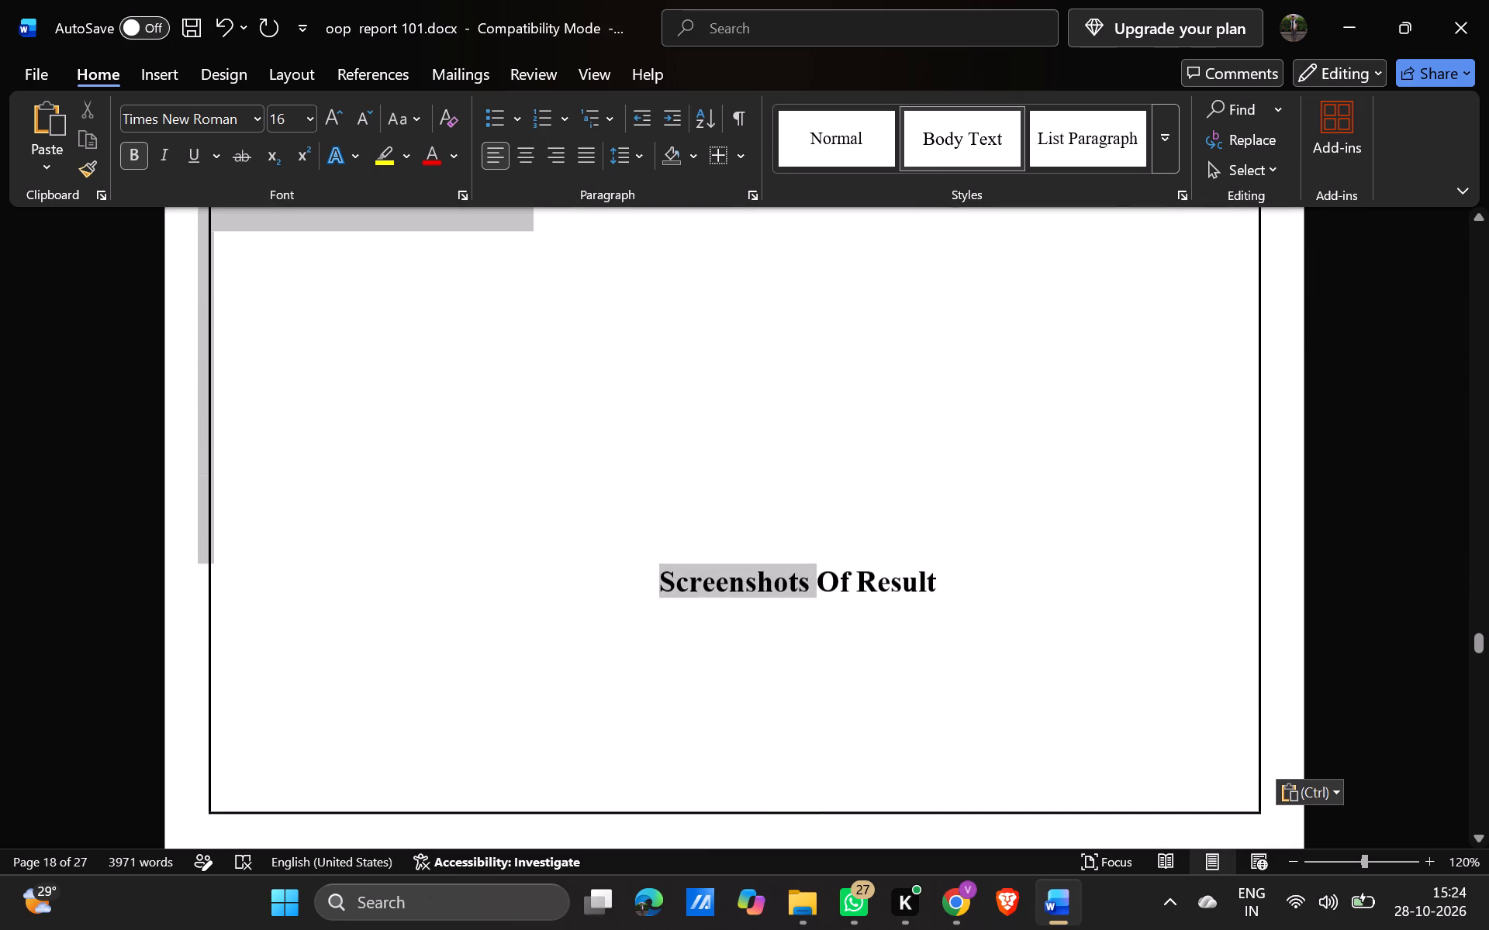
pyautogui.moveTo(815, 661); pyautogui.dragTo(865, 229)
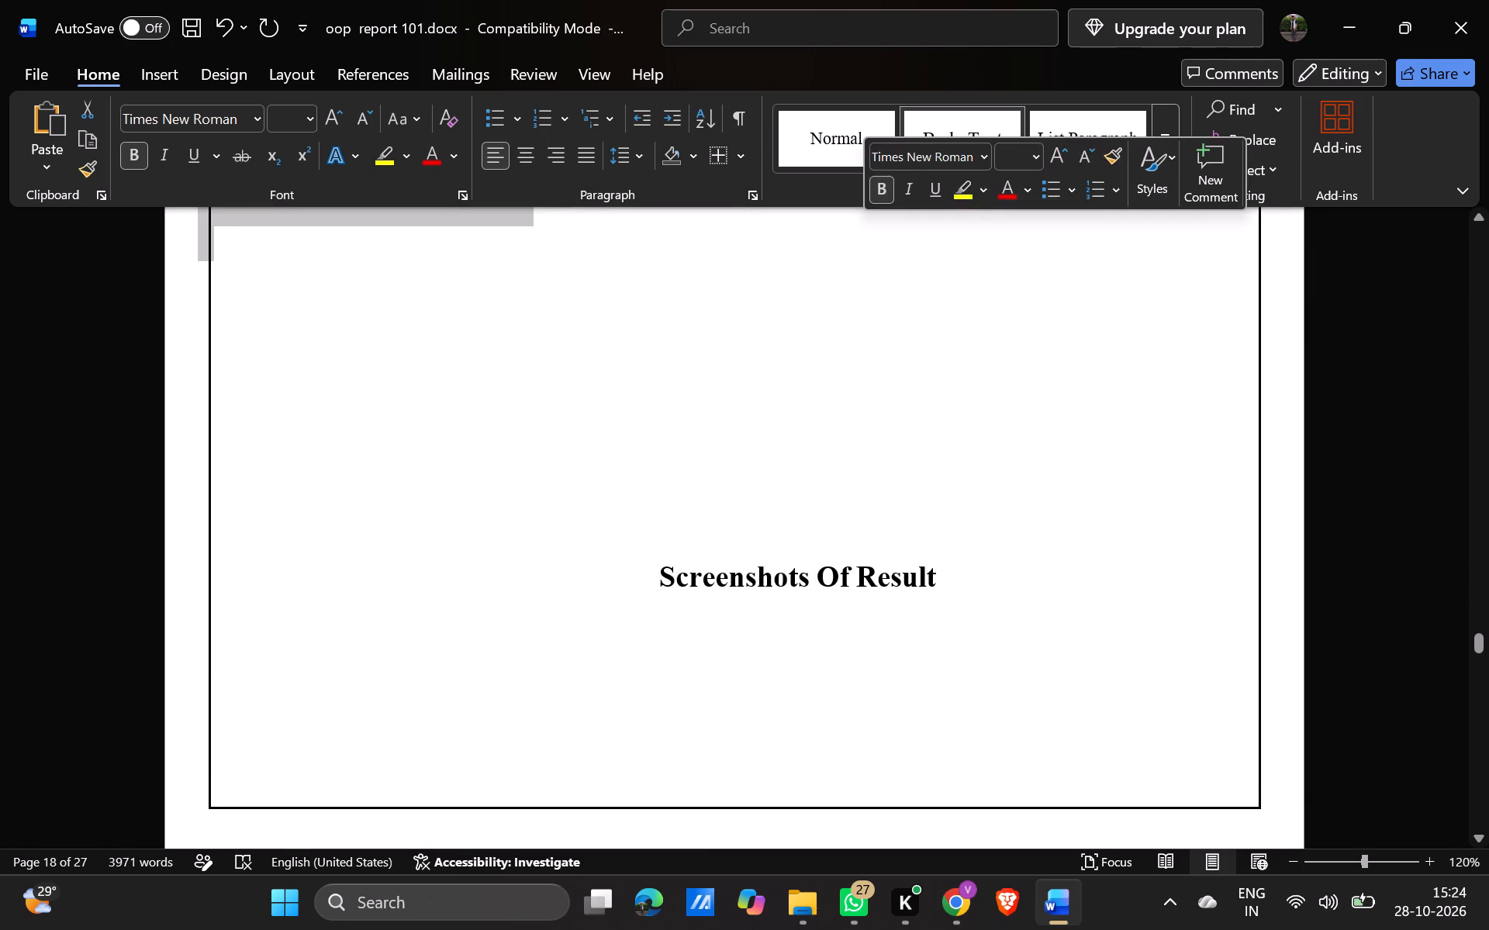
pyautogui.scroll(3, 706, 297)
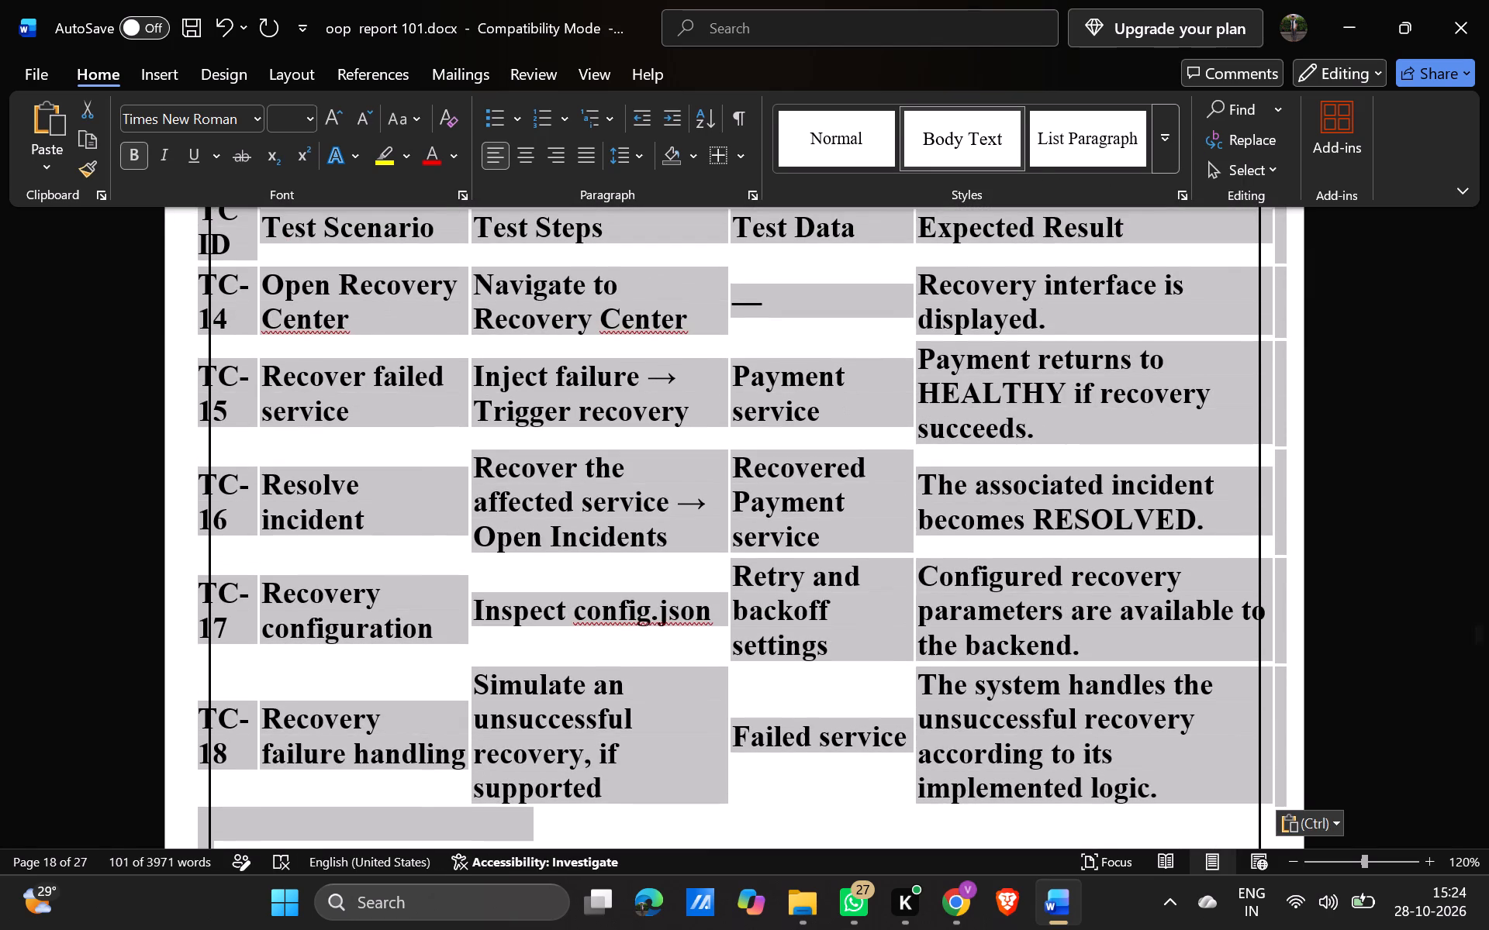
pyautogui.click(133, 152)
pyautogui.moveTo(309, 120); pyautogui.dragTo(298, 255)
pyautogui.click(298, 255)
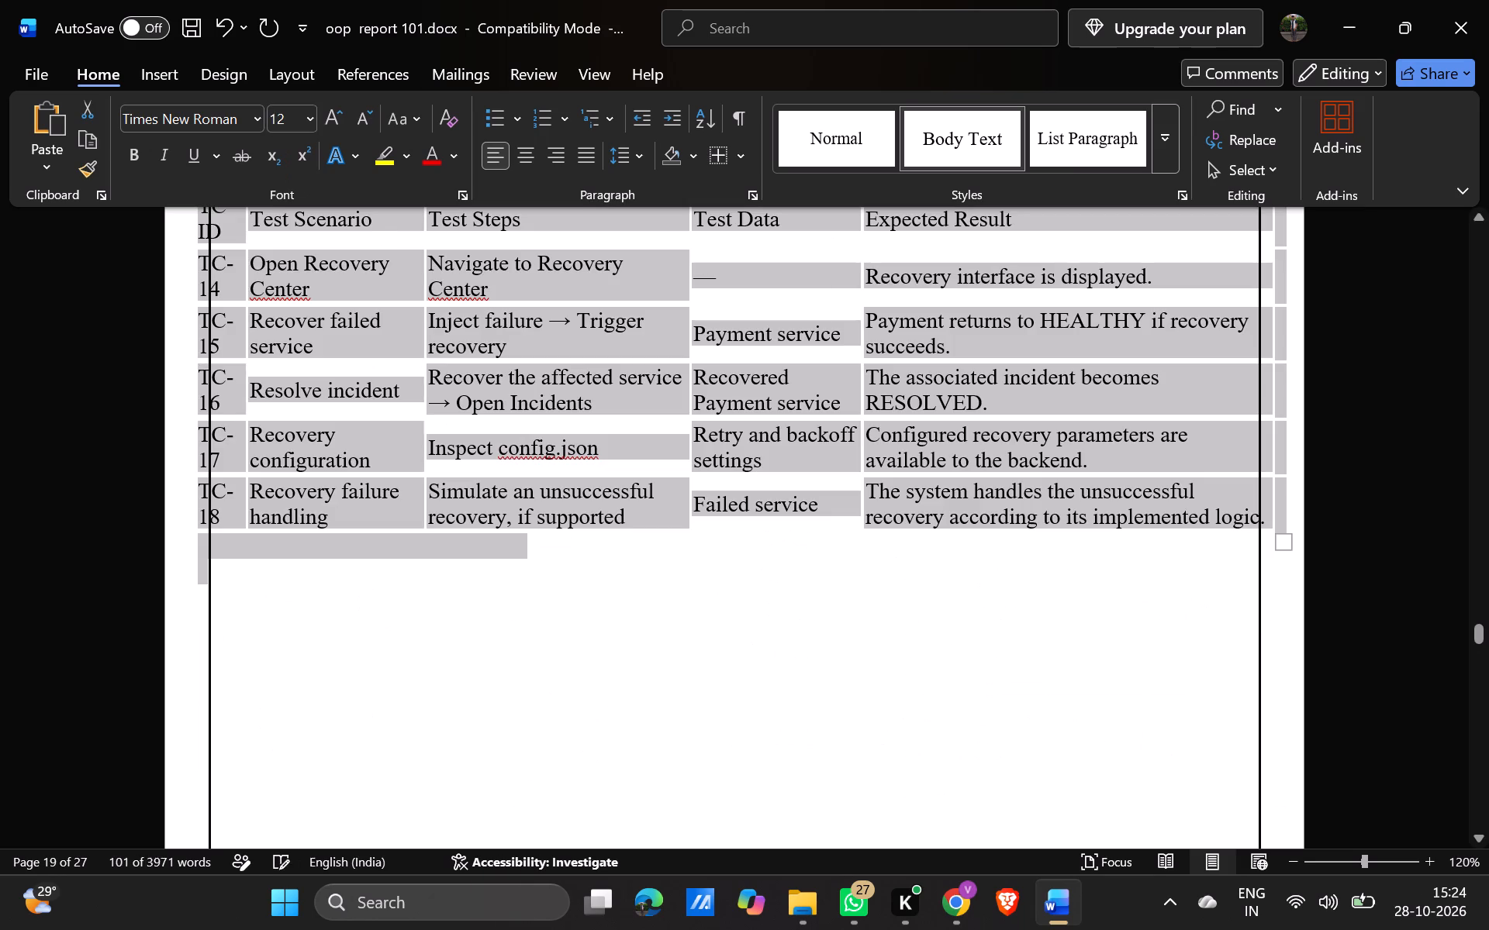
# Apply a page margin preset to the Recovery Operations page so the table fits inside the page border.
pyautogui.scroll(1, 402, 426)
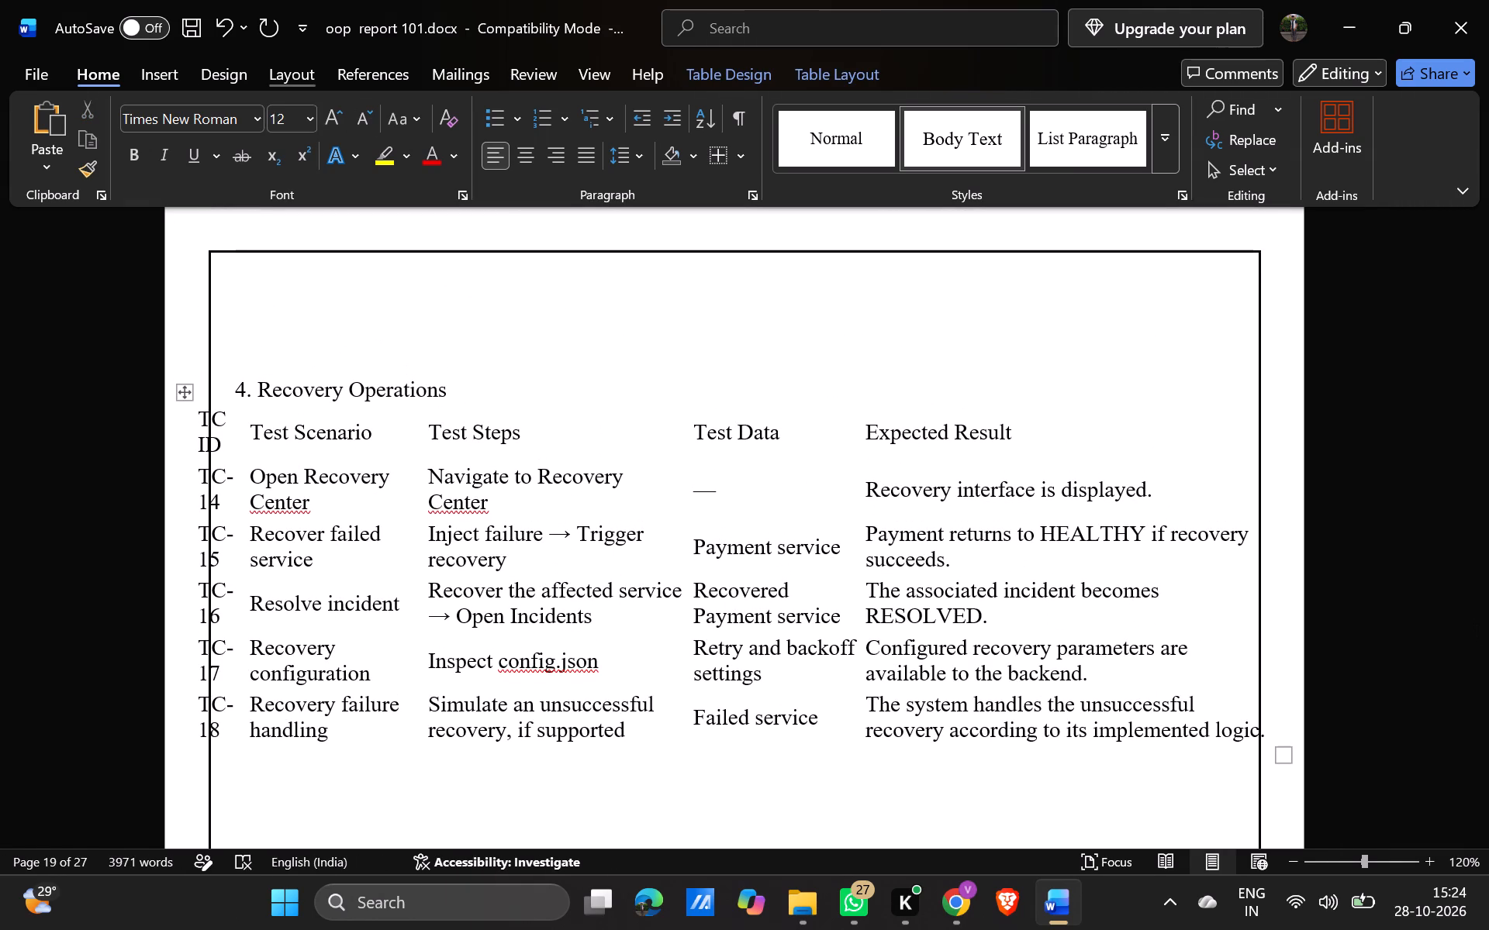
pyautogui.click(299, 76)
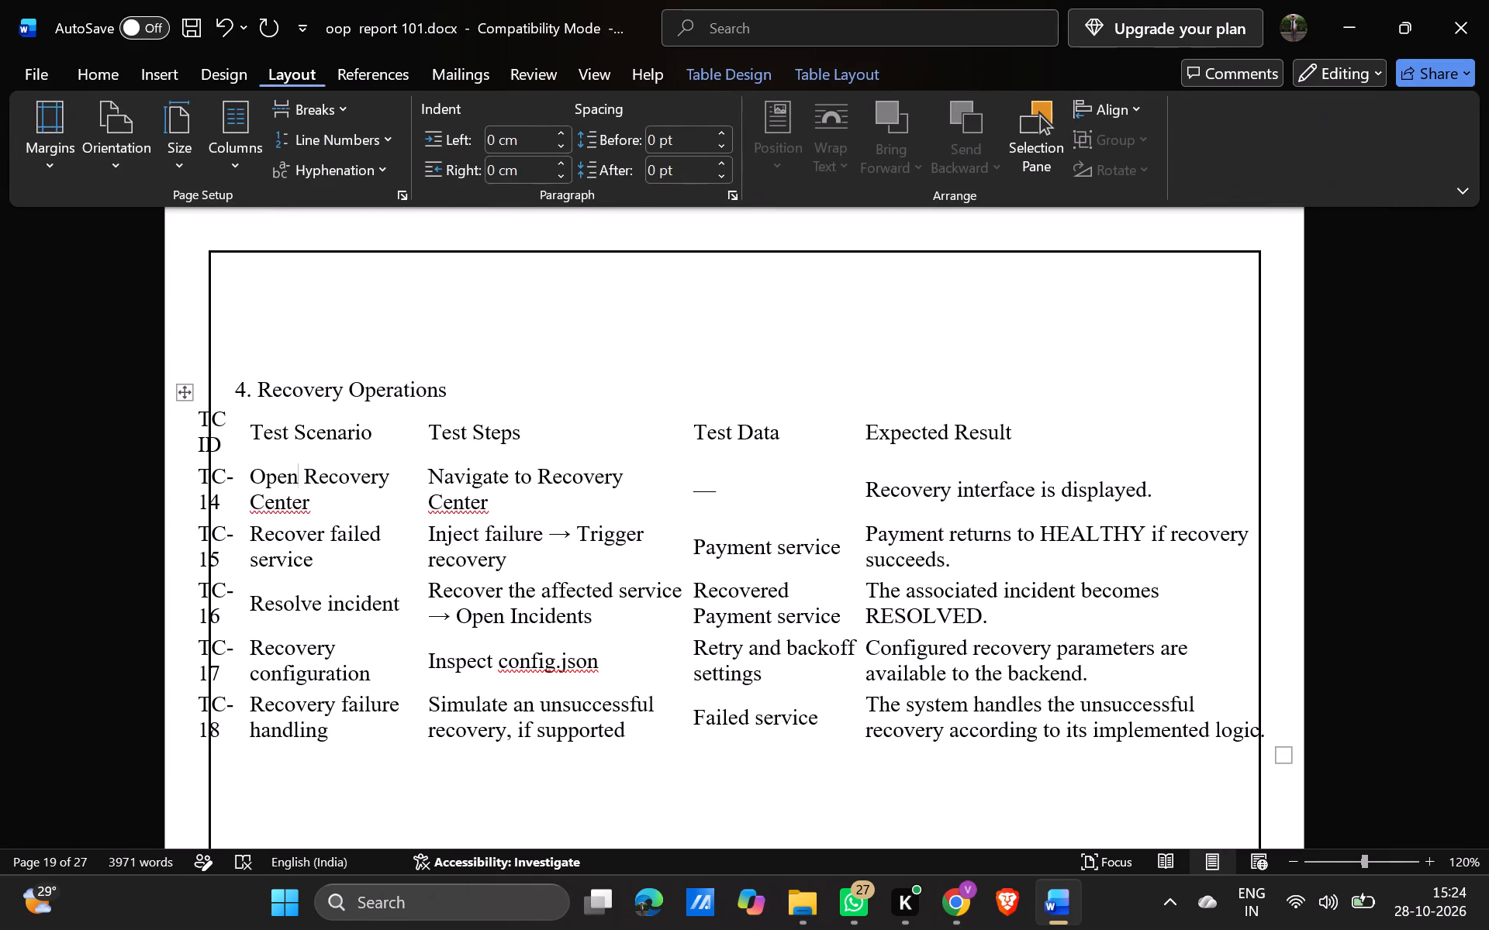
pyautogui.click(48, 138)
pyautogui.click(72, 234)
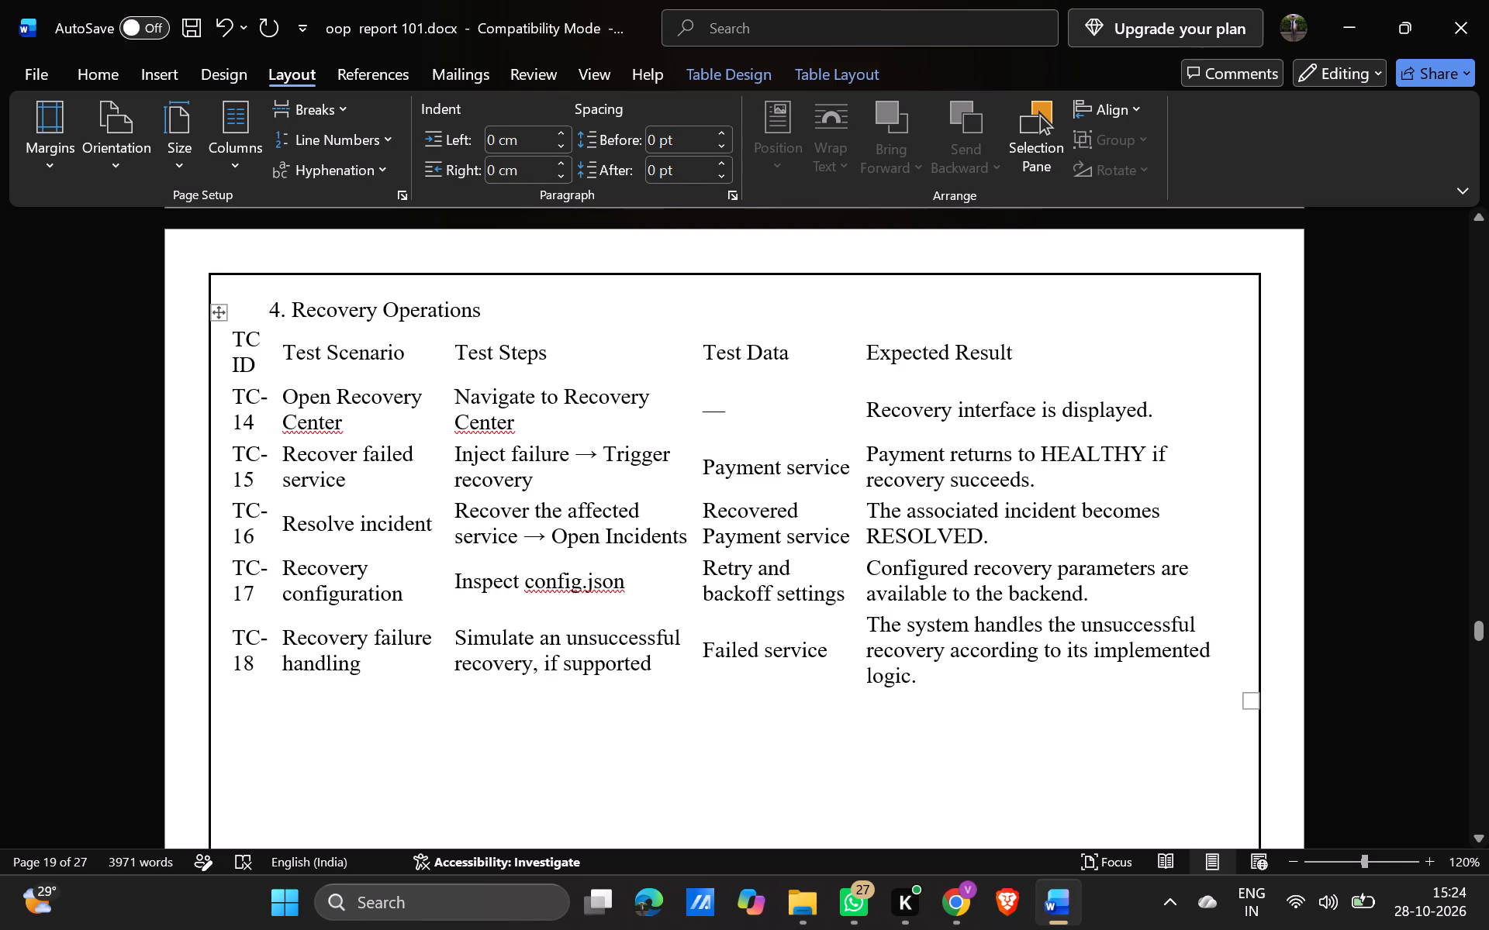
# Apply Inside Borders to the entire Recovery Operations table, from the header row through TC-18.
pyautogui.click(935, 690)
pyautogui.moveTo(928, 679); pyautogui.dragTo(231, 329)
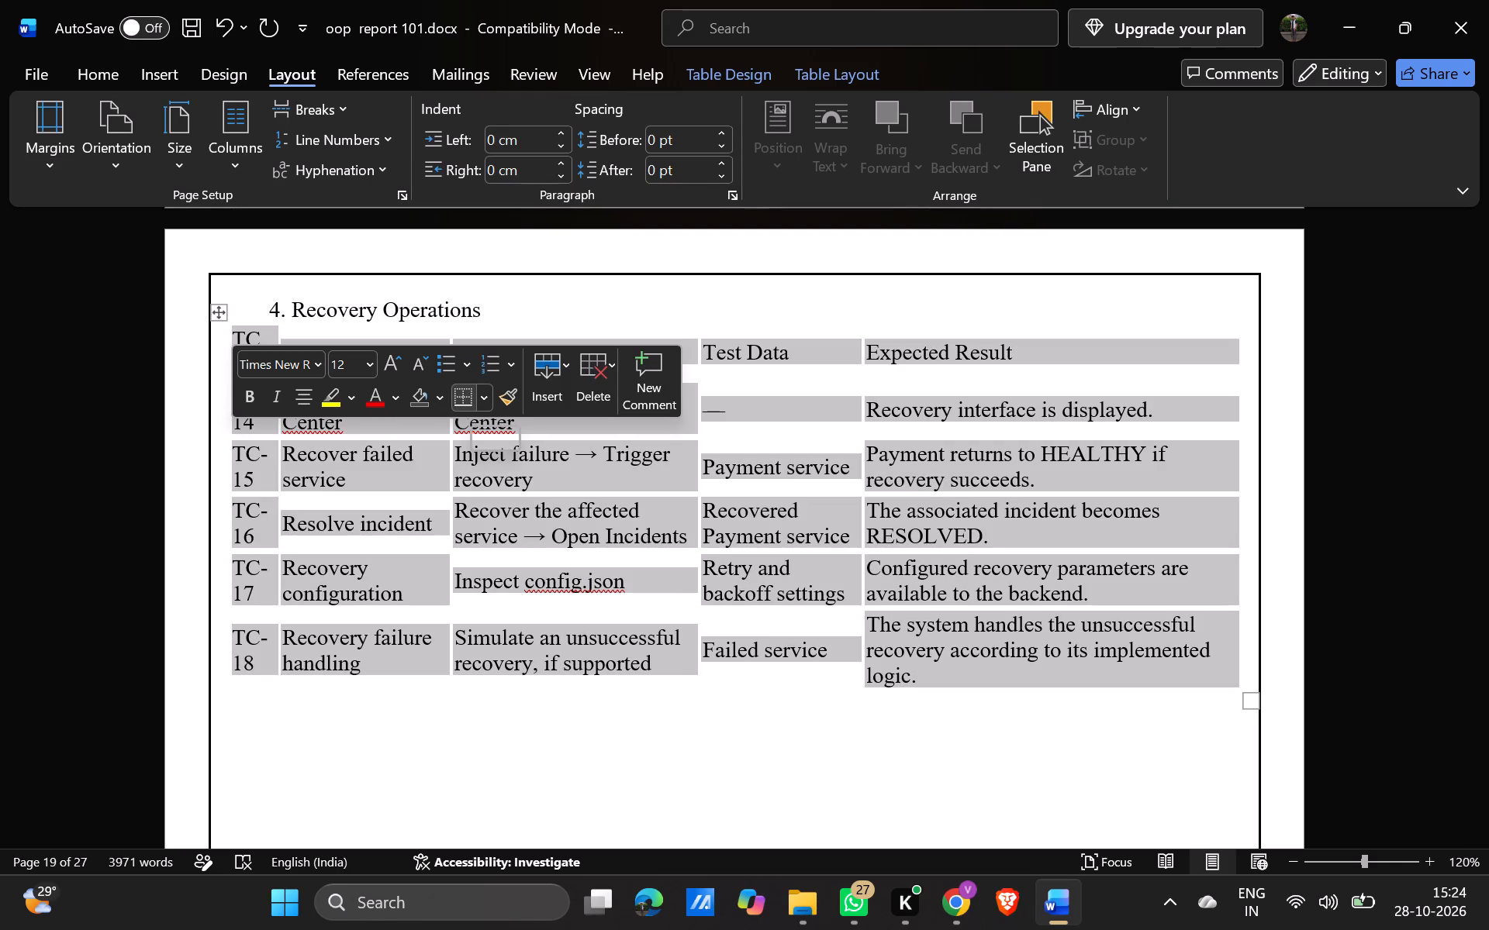
pyautogui.click(478, 398)
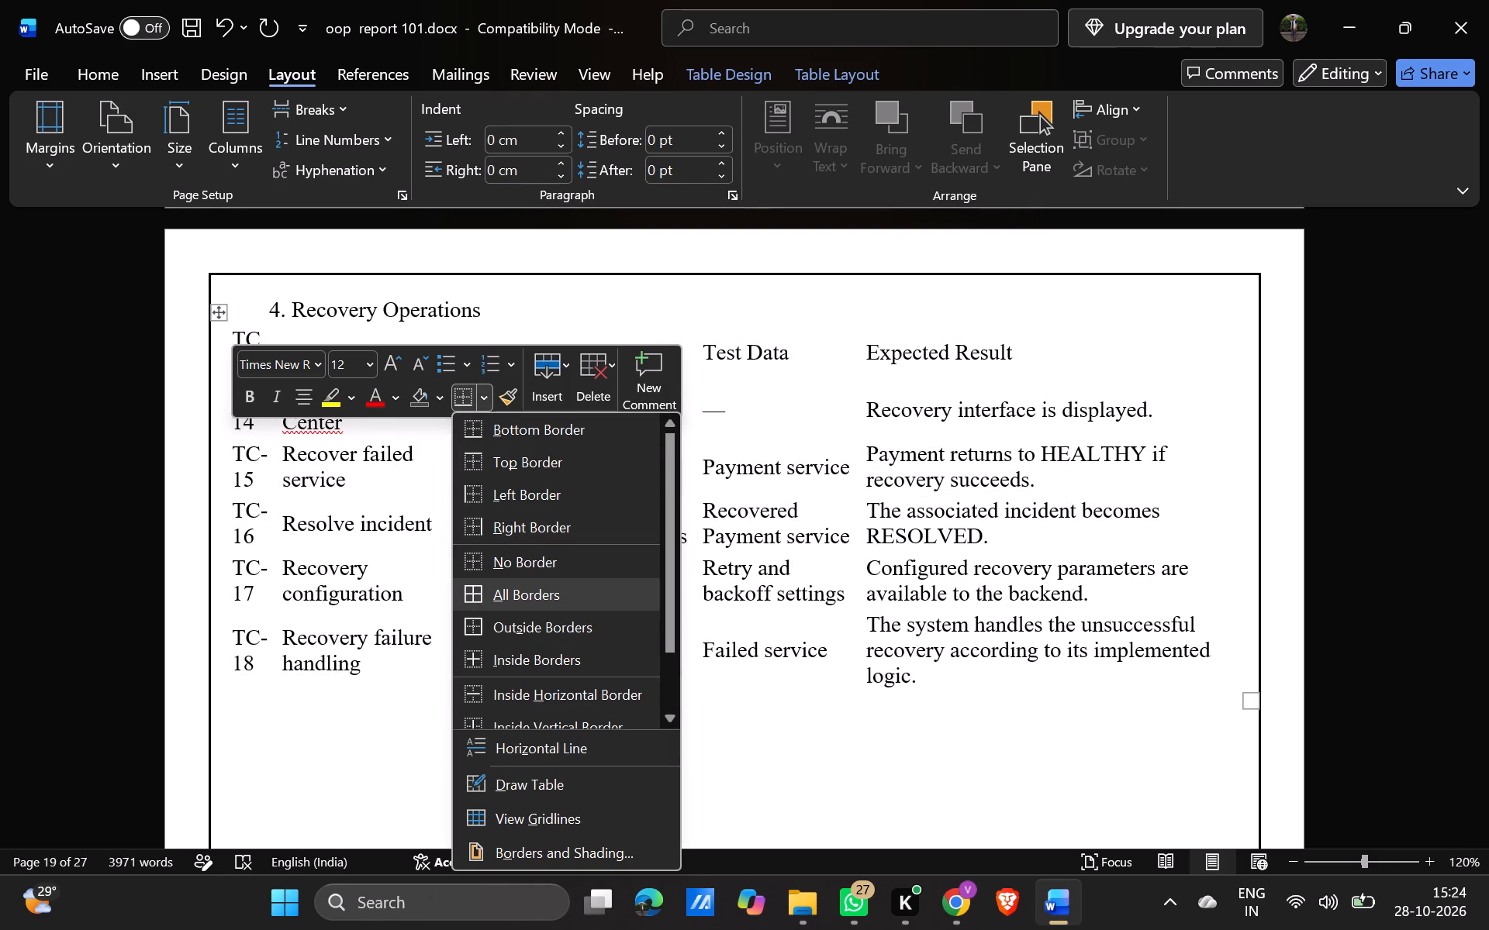
pyautogui.click(513, 657)
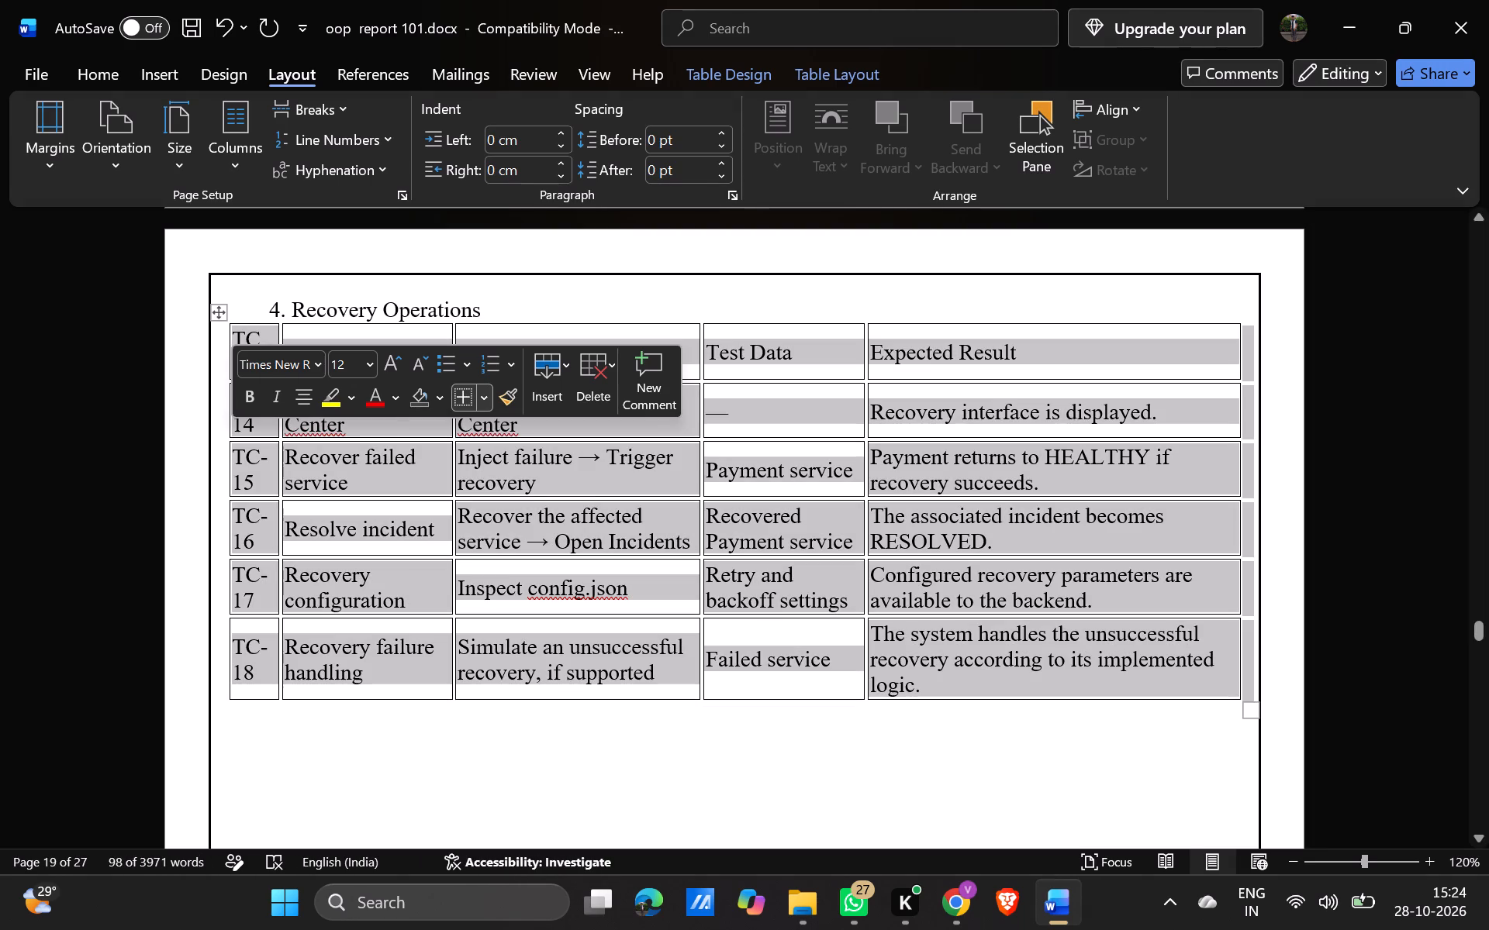
# Bold the Expected Result, Test Data, Test Steps and Test Scenario header cells of the Recovery Operations table.
pyautogui.scroll(2, 487, 681)
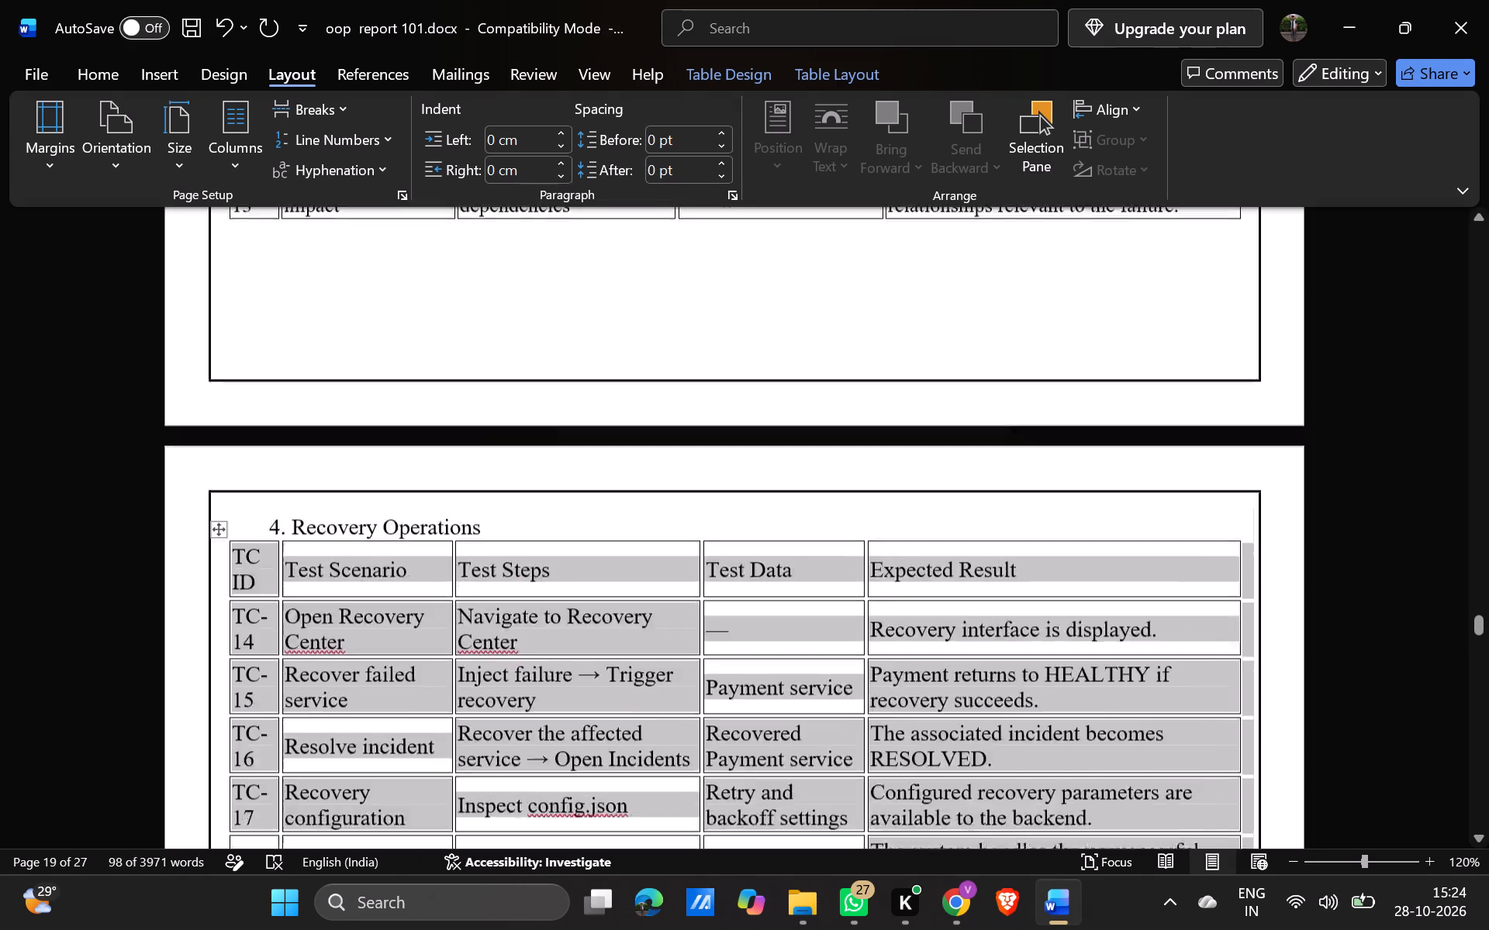
pyautogui.scroll(1, 487, 681)
pyautogui.scroll(-1, 487, 681)
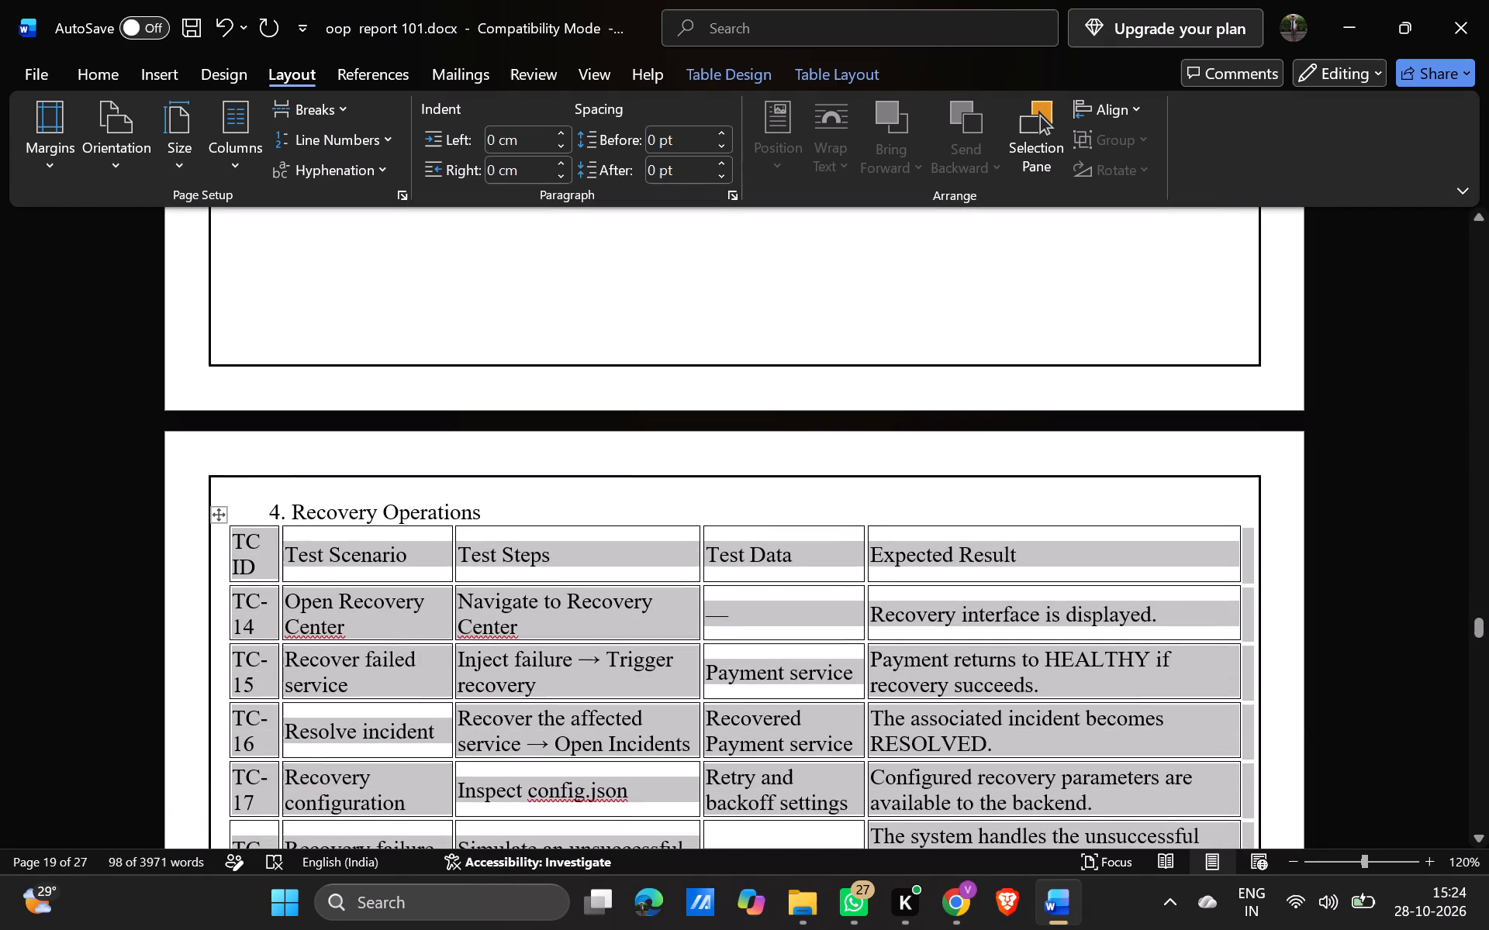
pyautogui.click(1039, 553)
pyautogui.moveTo(1039, 553); pyautogui.dragTo(877, 549)
pyautogui.click(897, 608)
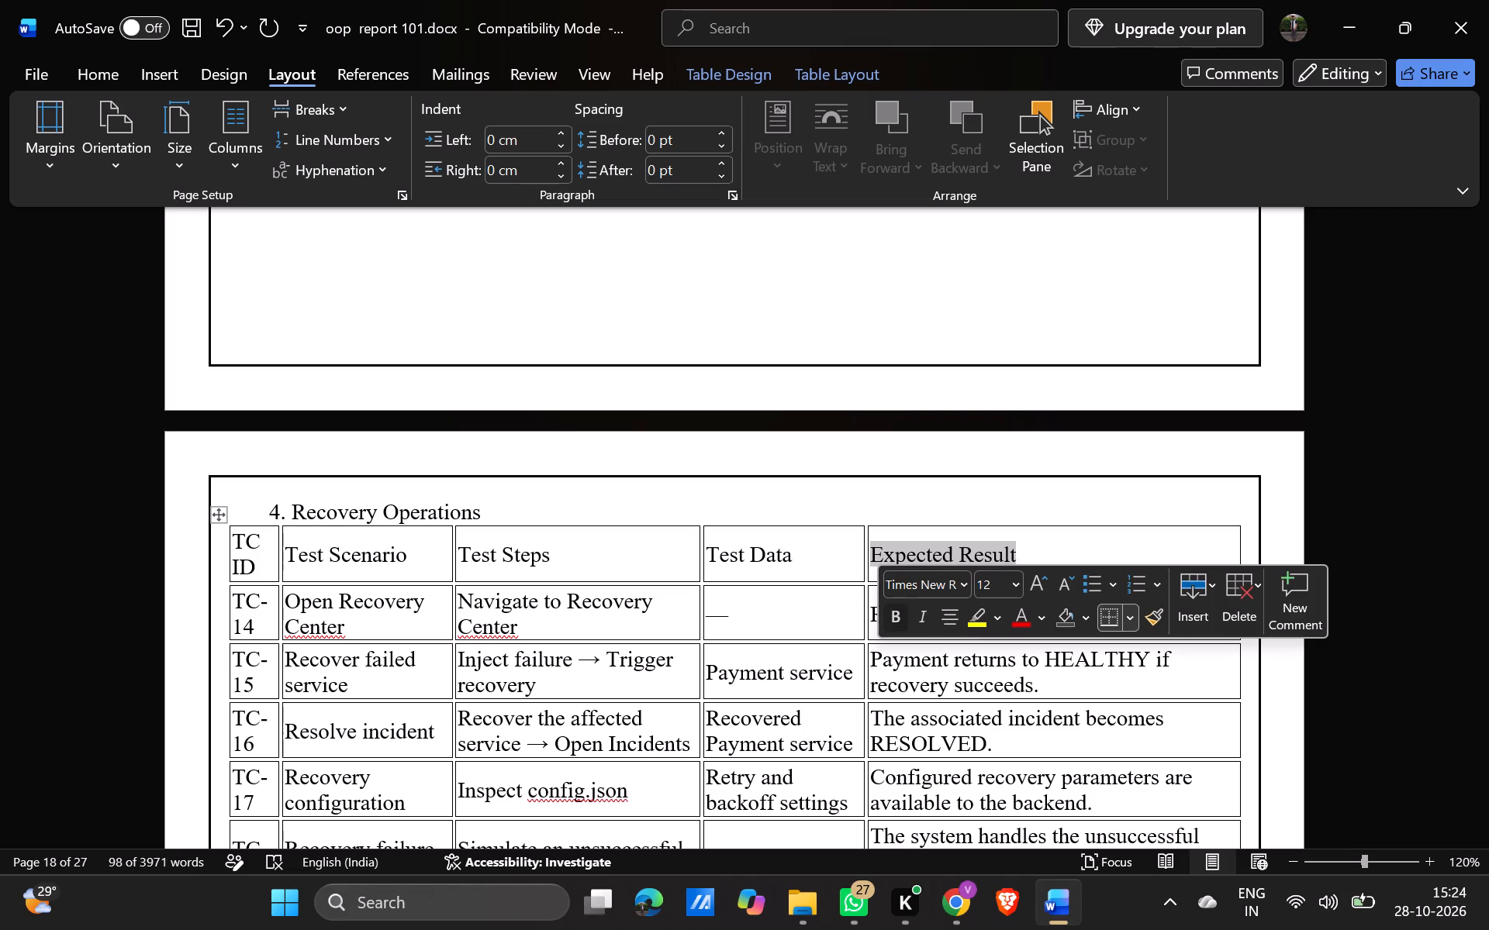
pyautogui.moveTo(805, 566); pyautogui.dragTo(706, 563)
pyautogui.click(723, 633)
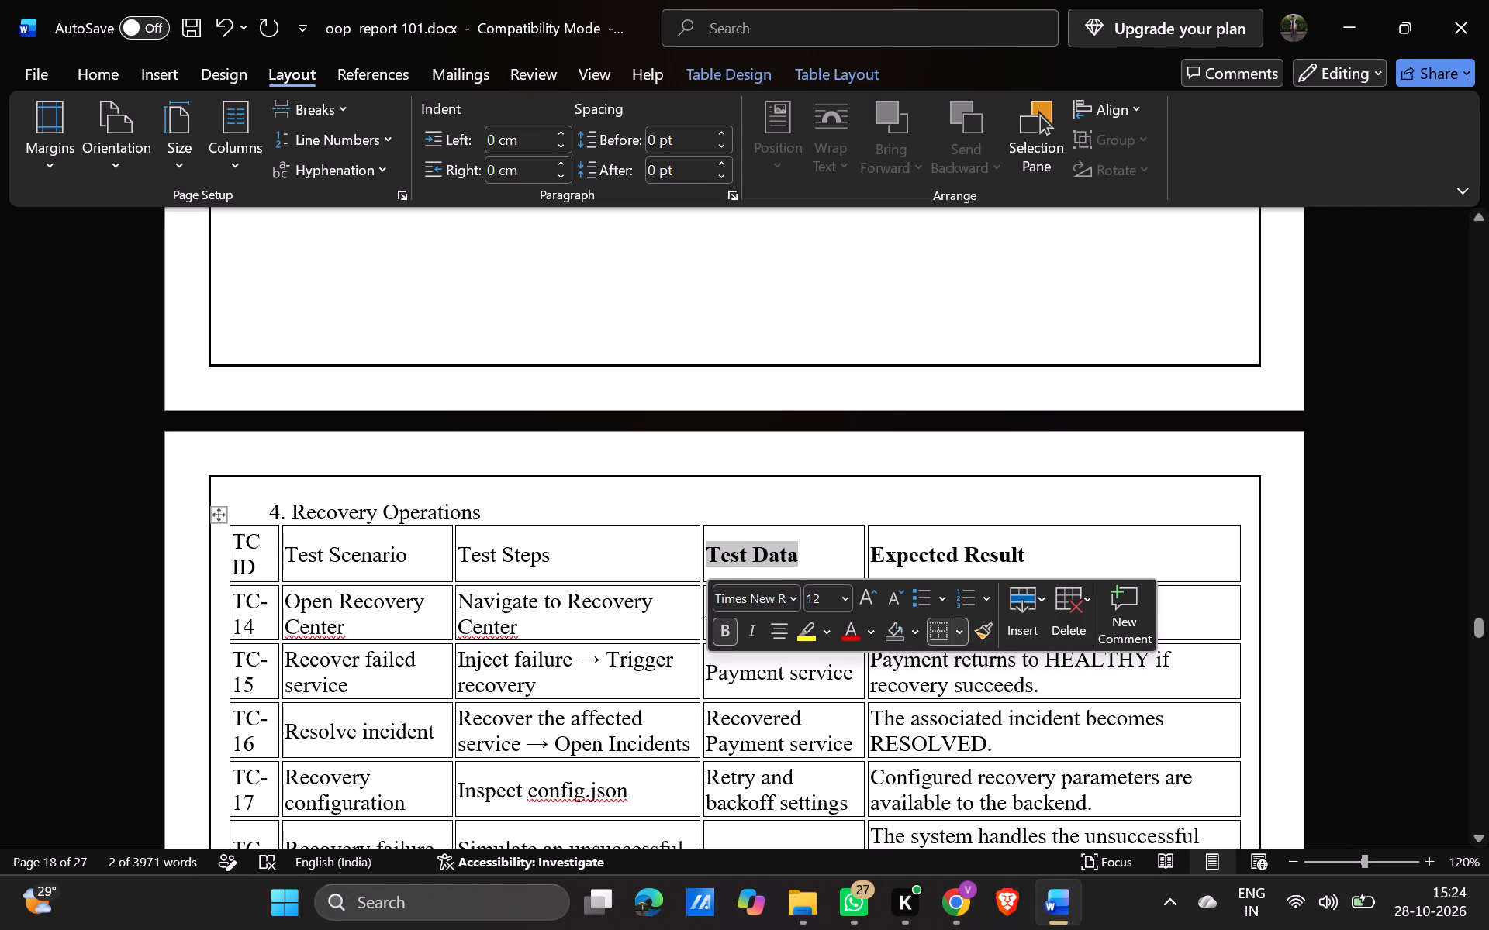
pyautogui.moveTo(549, 553); pyautogui.dragTo(464, 557)
pyautogui.click(475, 619)
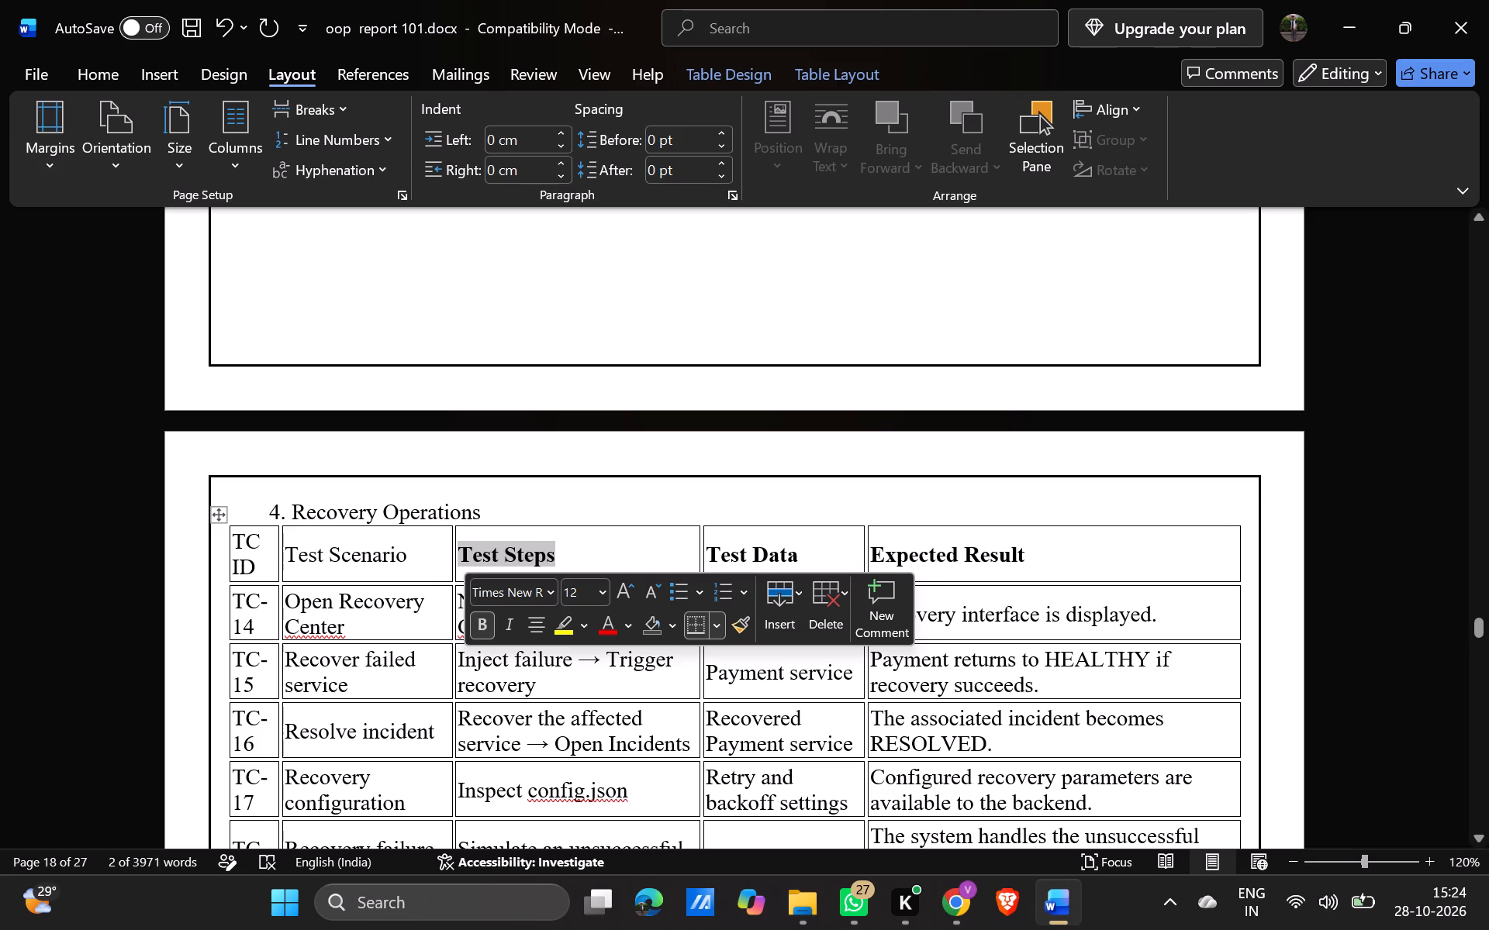
pyautogui.moveTo(413, 556); pyautogui.dragTo(299, 556)
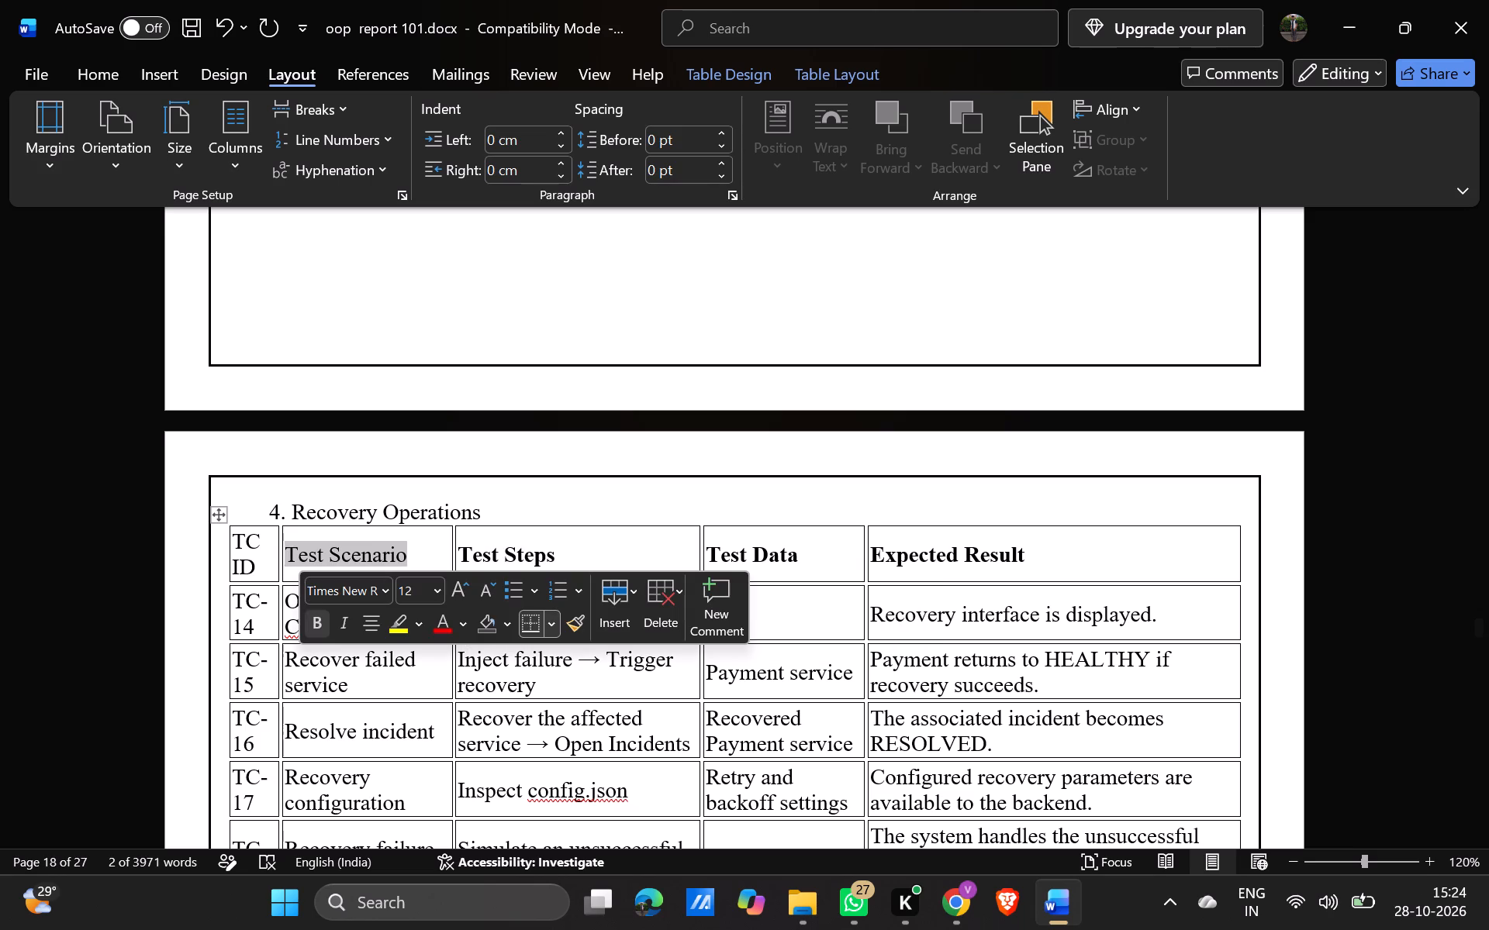
pyautogui.click(325, 615)
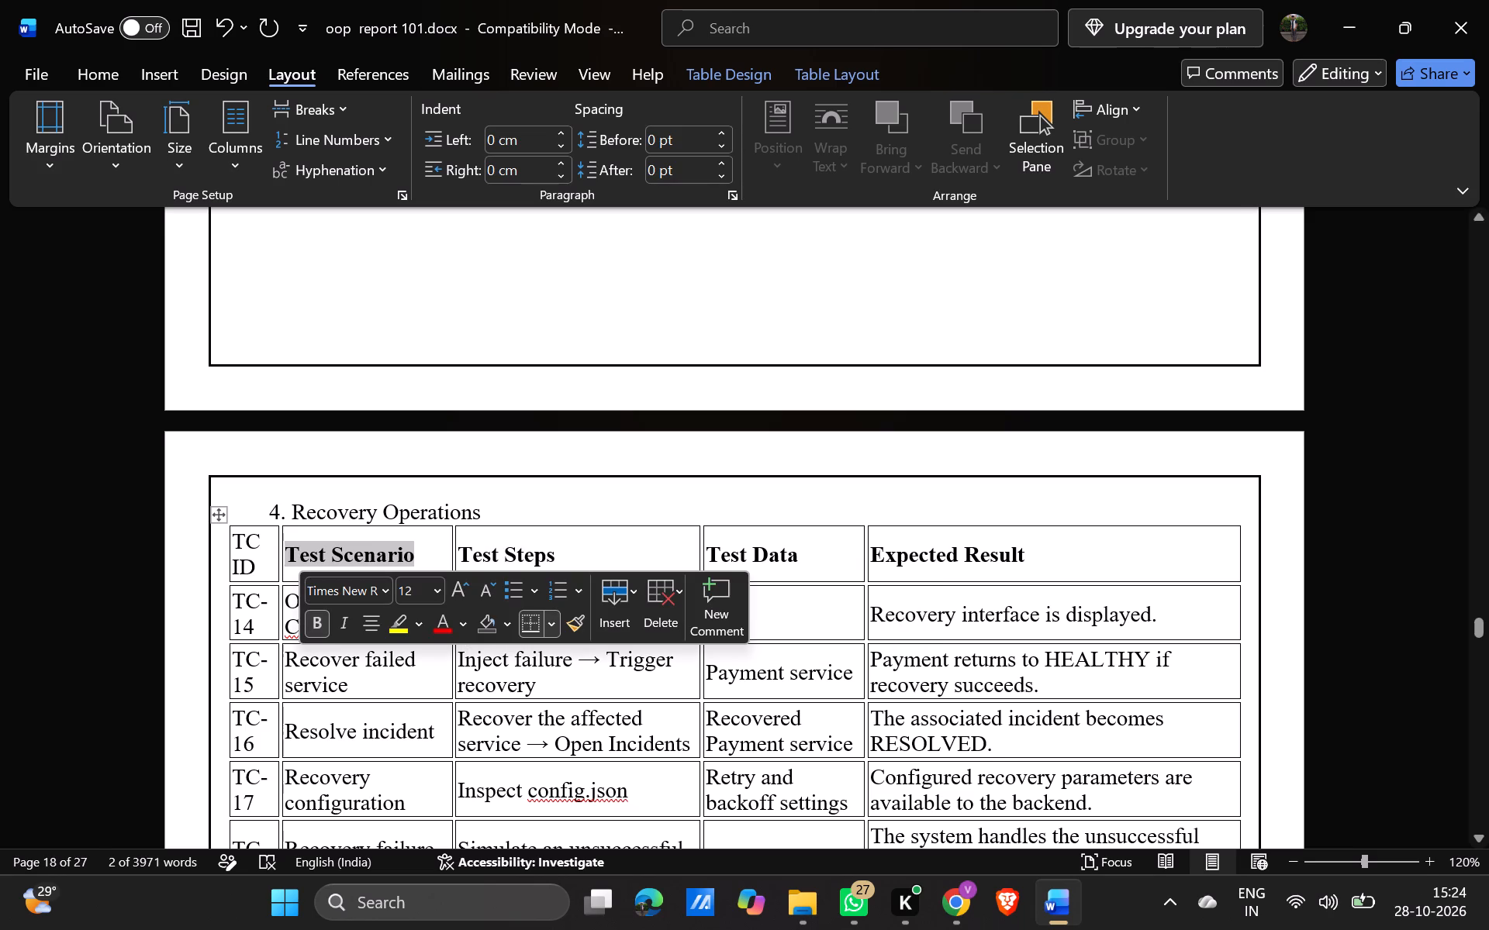
# Bold the "4. Recovery Operations" heading above the table.
pyautogui.scroll(-1, 337, 508)
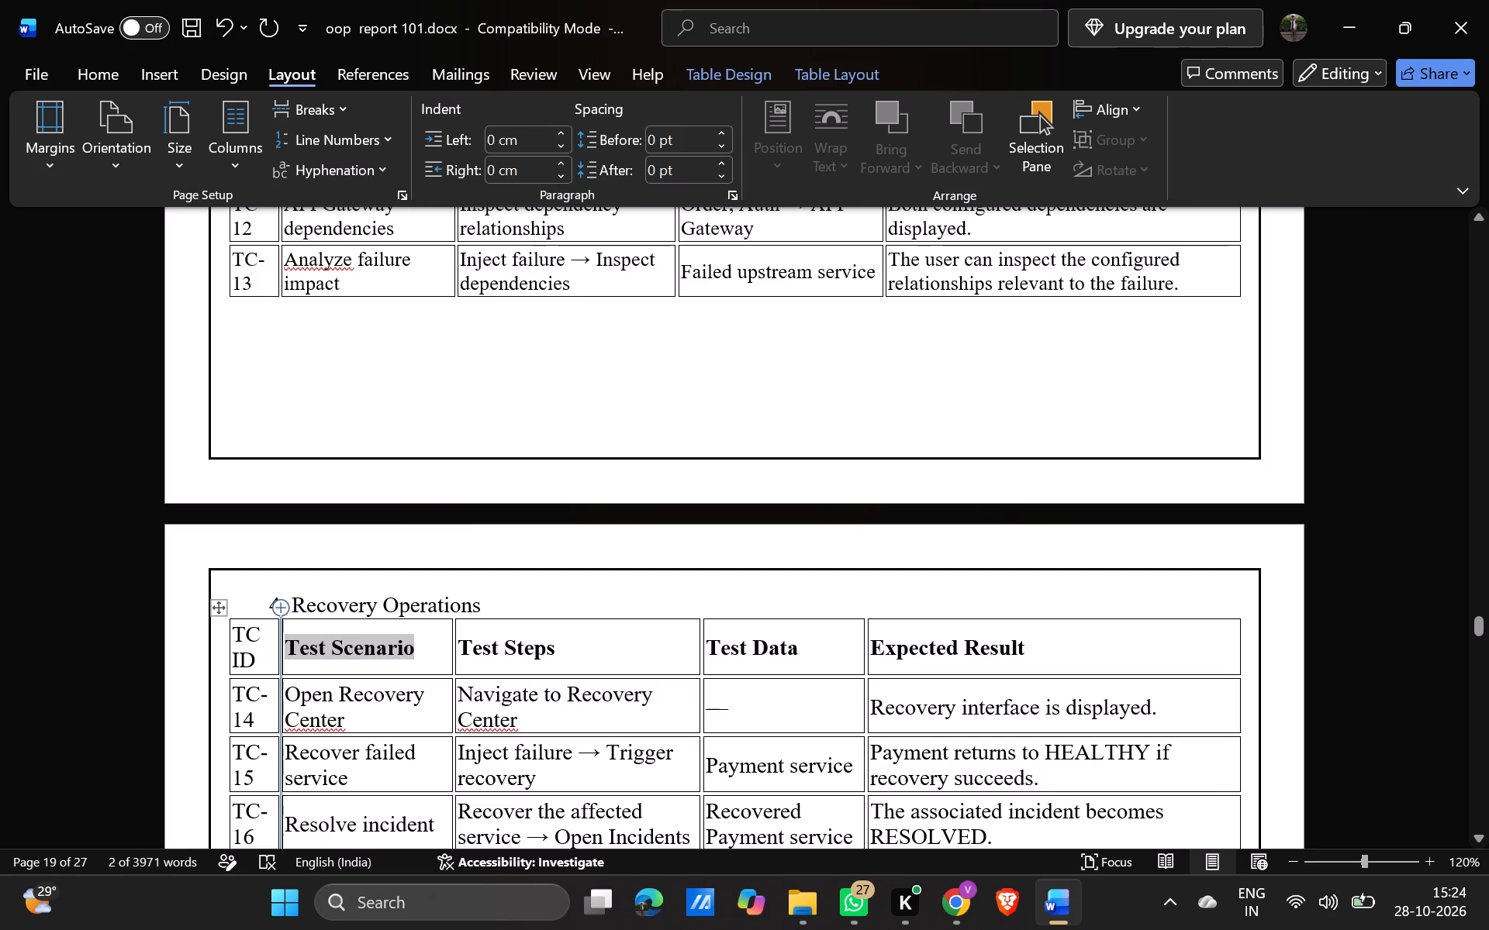
pyautogui.click(269, 610)
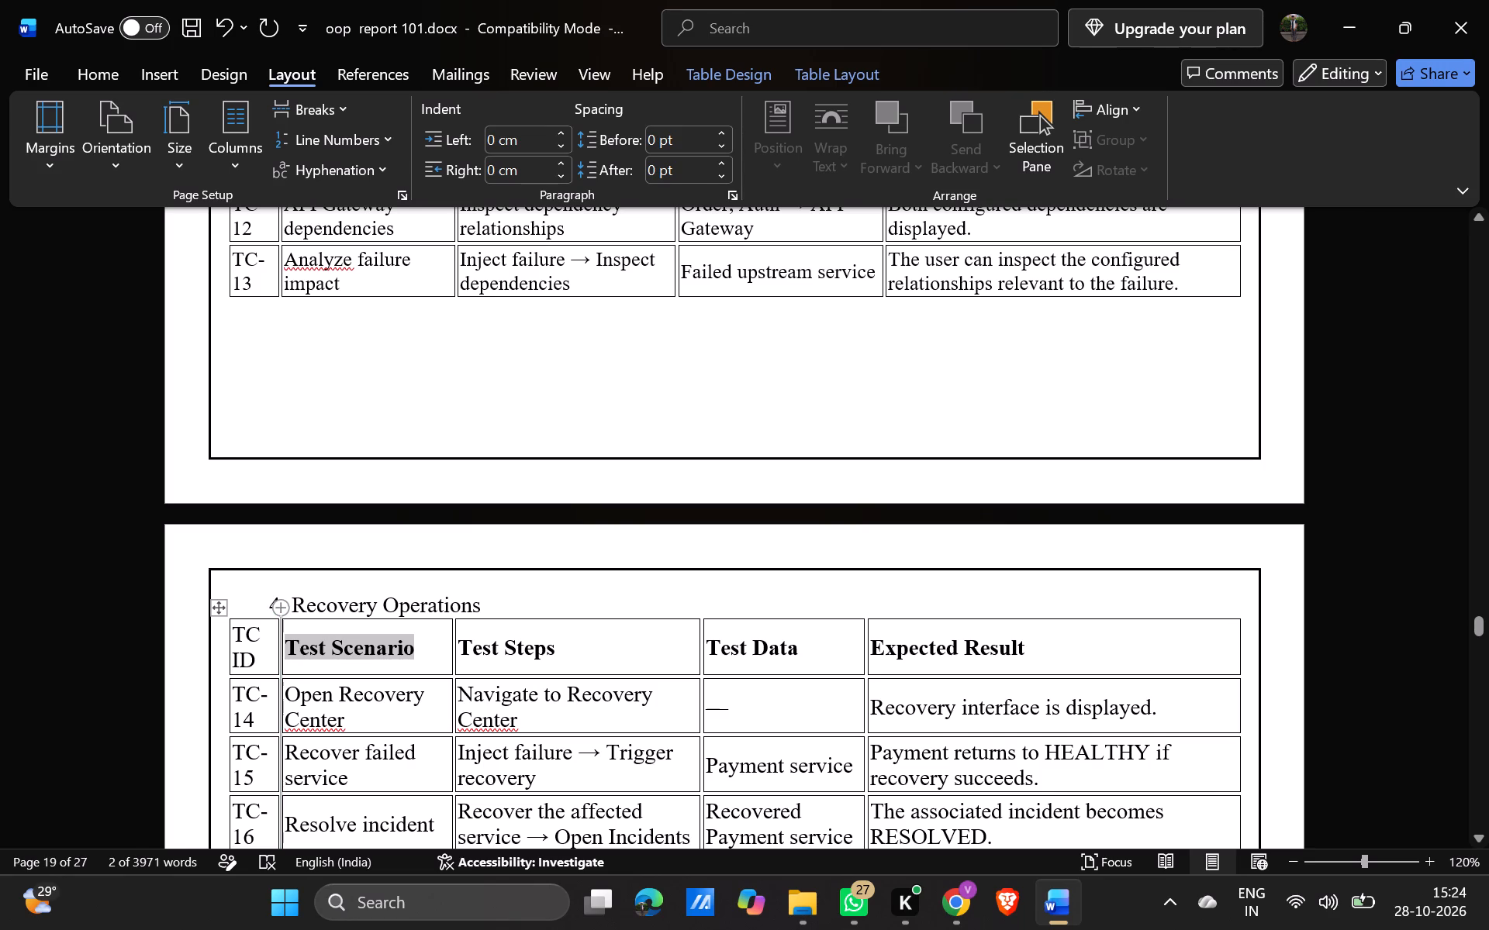
pyautogui.moveTo(479, 603); pyautogui.dragTo(317, 602)
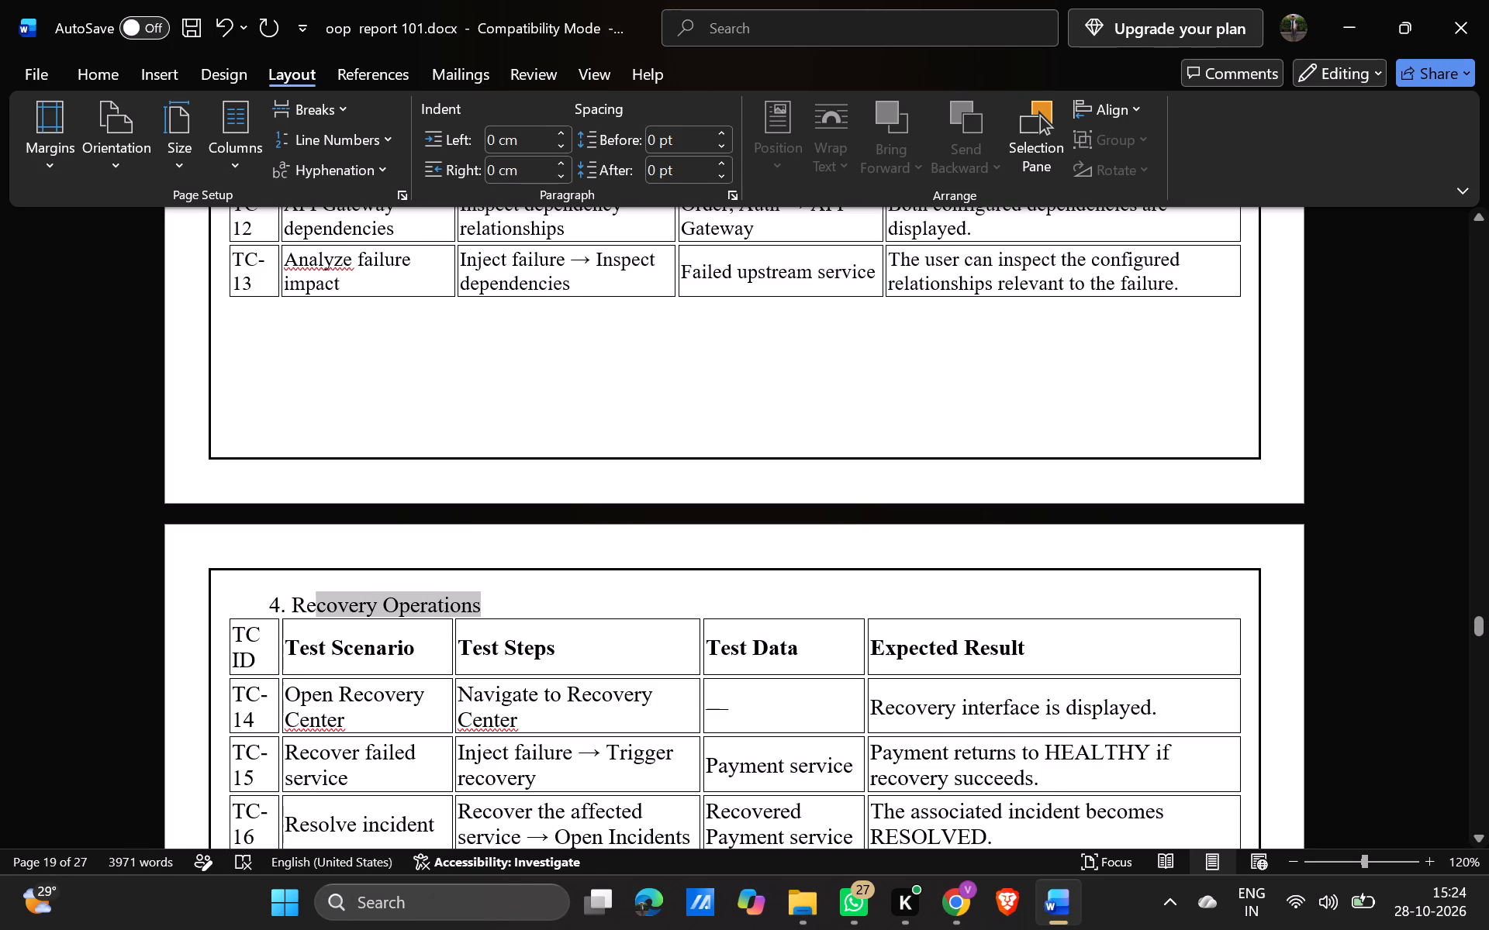
pyautogui.moveTo(317, 602); pyautogui.dragTo(269, 612)
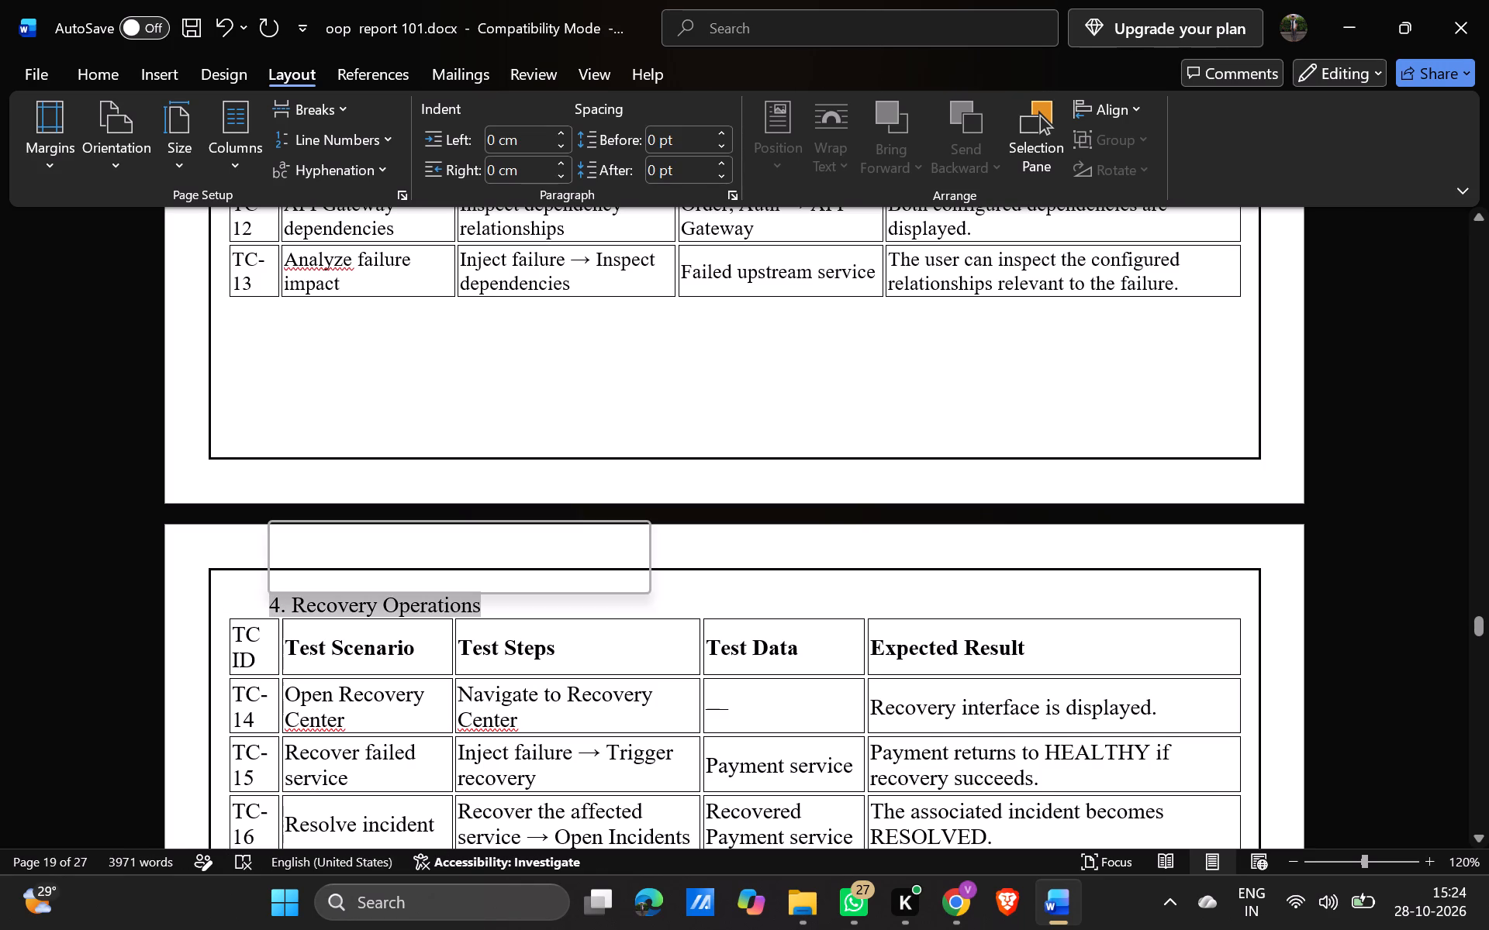
pyautogui.click(271, 568)
pyautogui.click(278, 568)
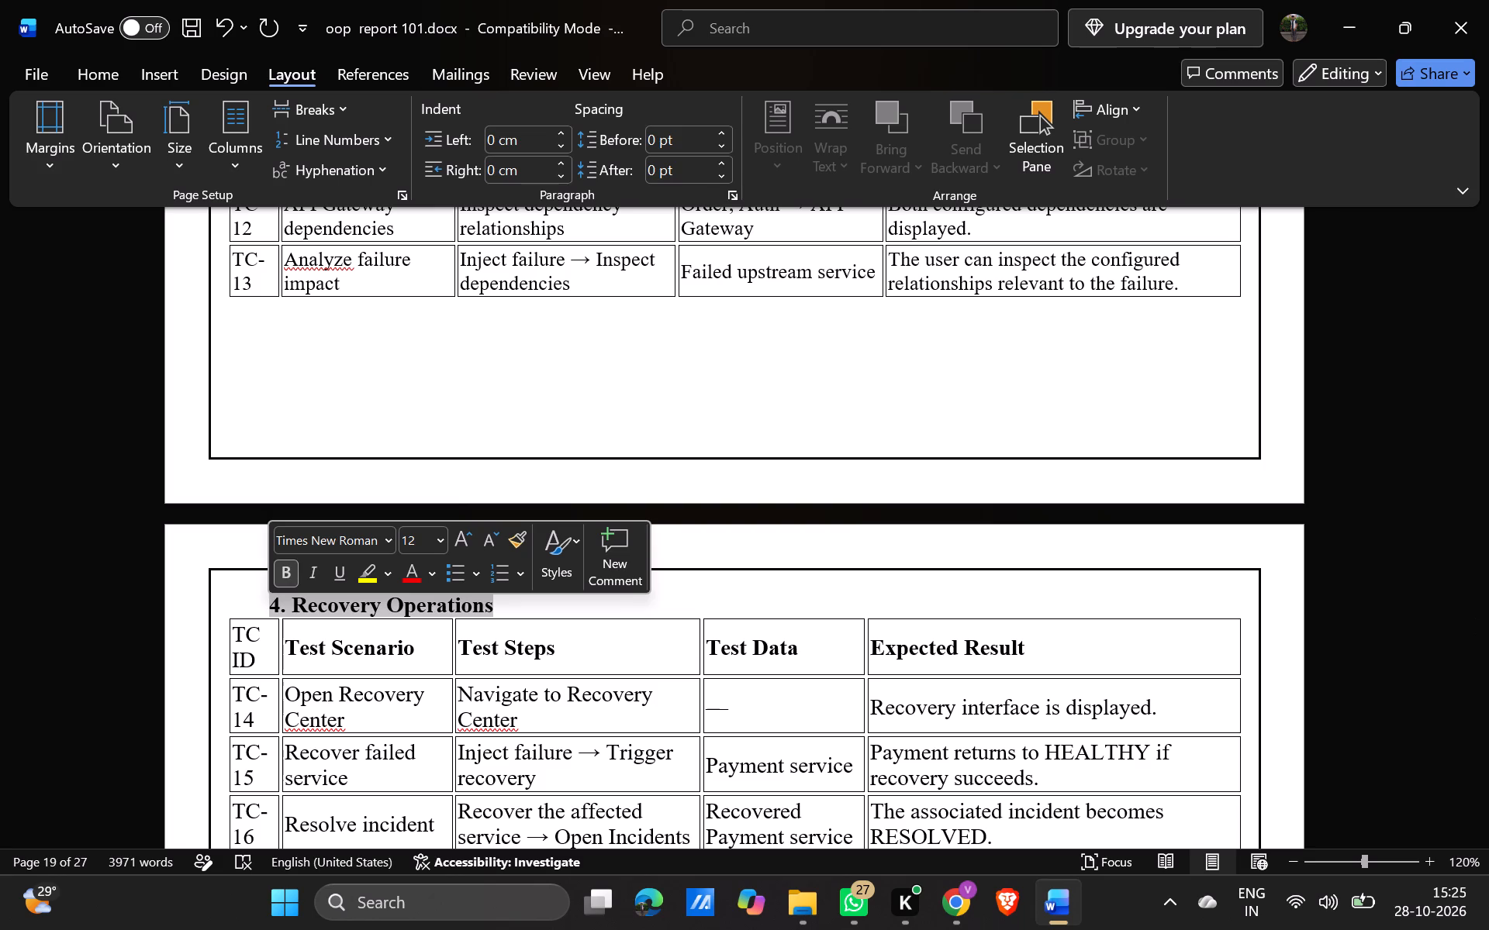
# Insert an unnumbered blank line between the "4. Recovery Operations" heading and its table.
pyautogui.click(495, 605)
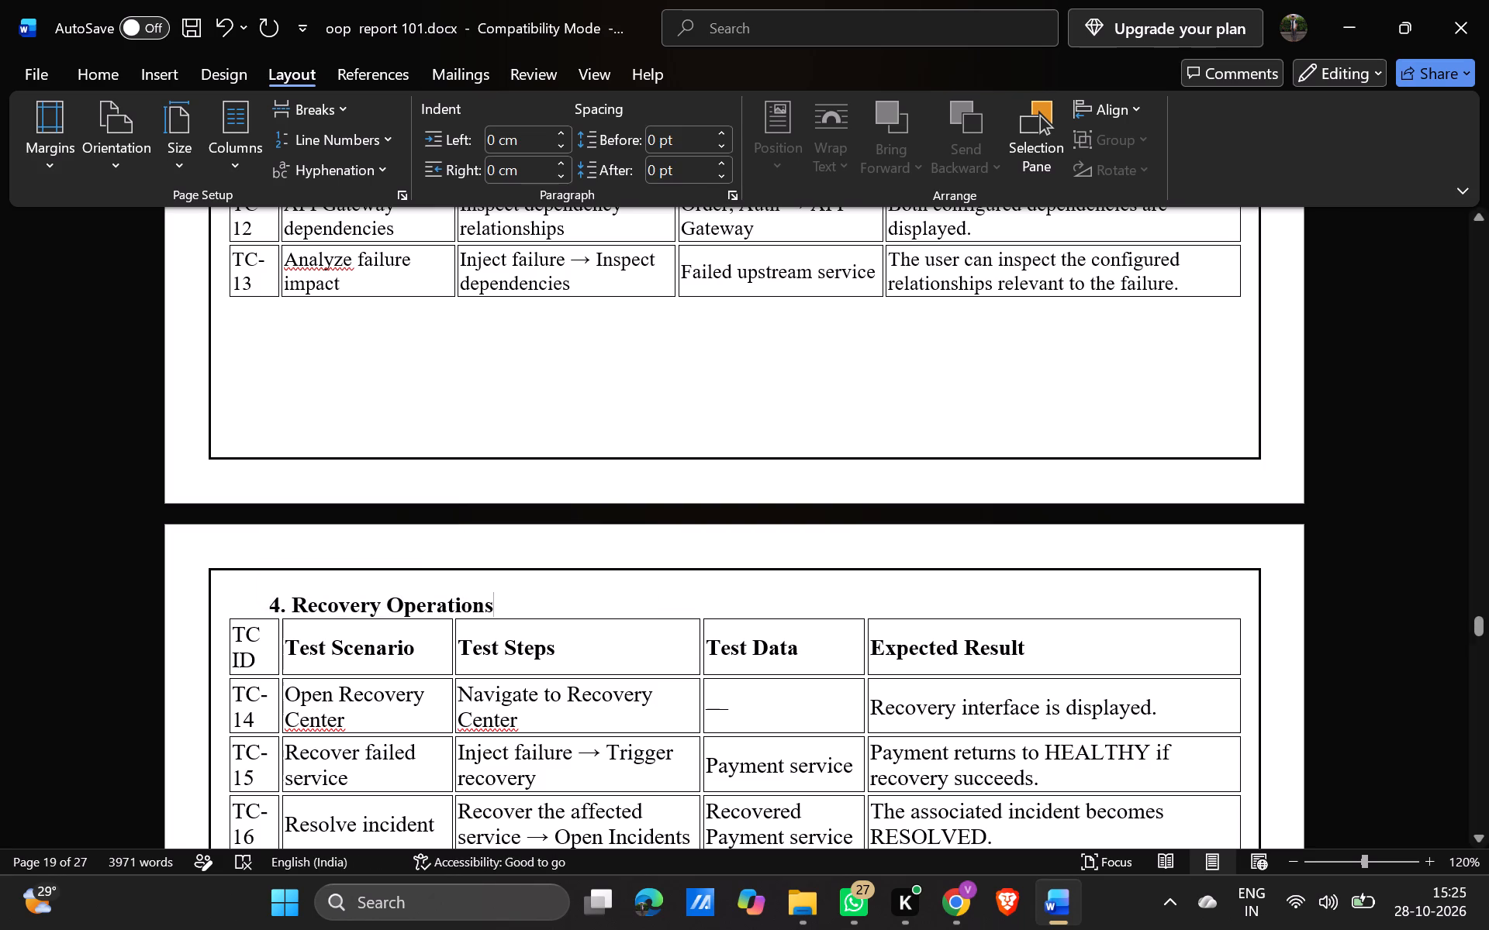
pyautogui.press('Return')
pyautogui.press('BackSpace')
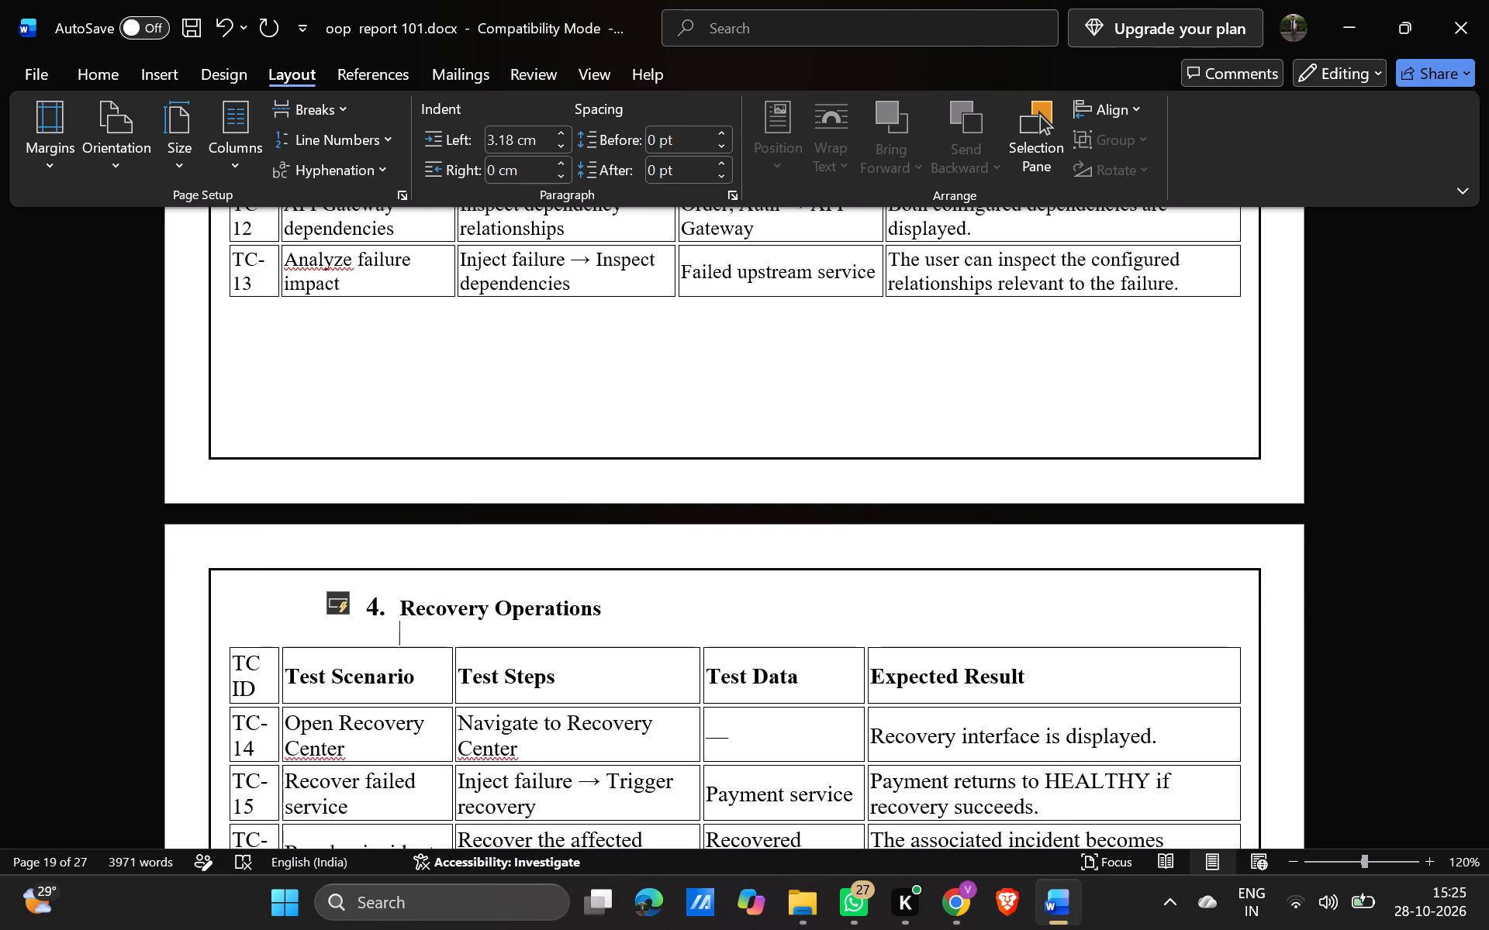
pyautogui.scroll(2, 497, 617)
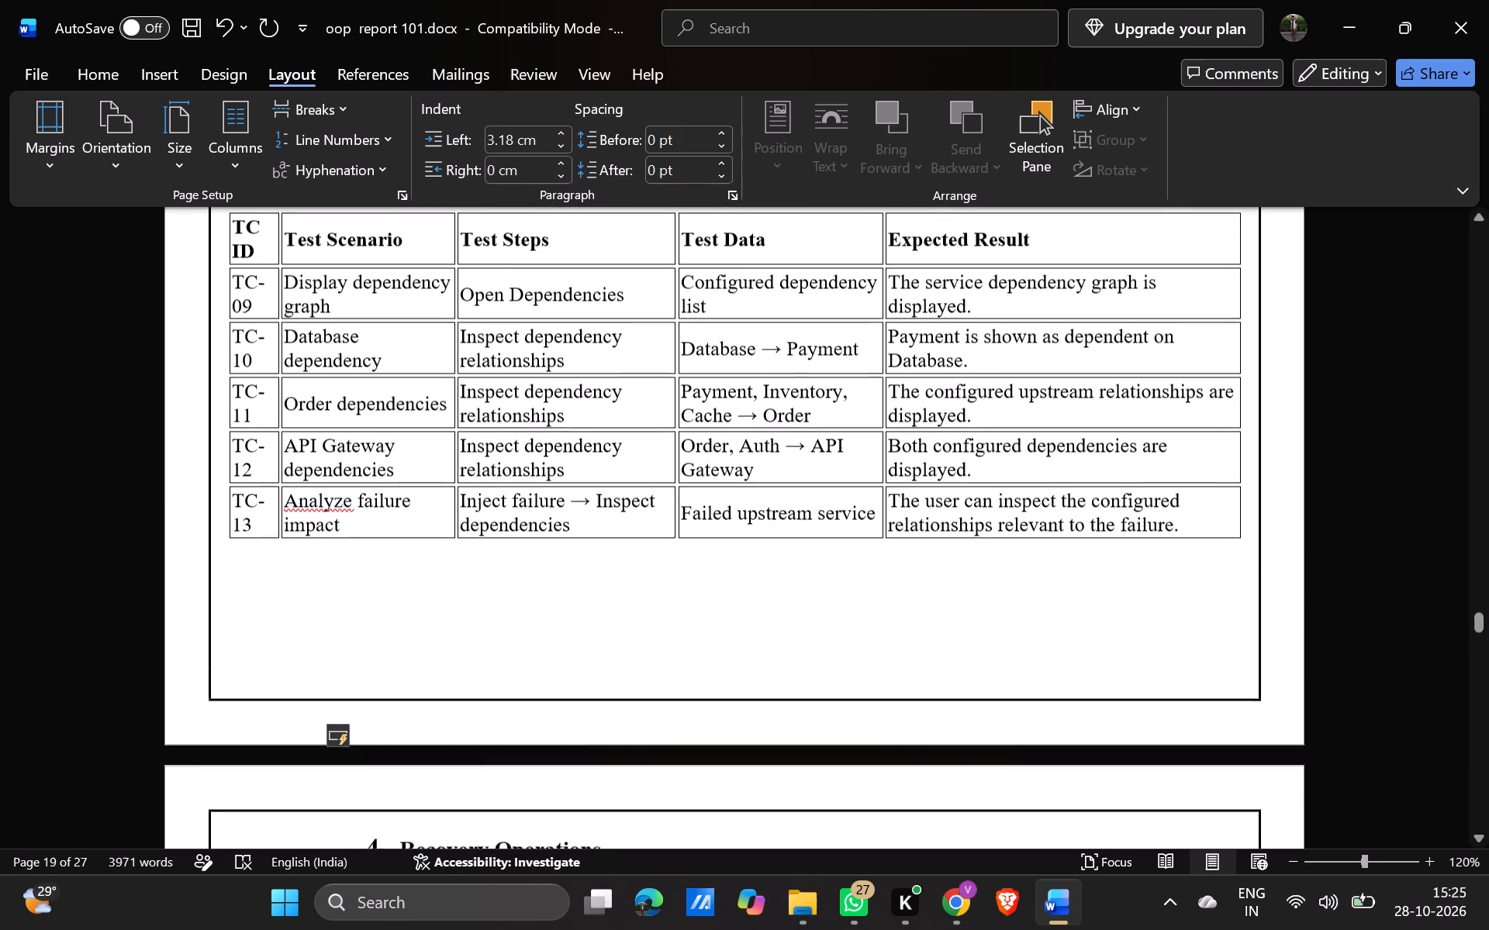
pyautogui.scroll(-4, 497, 617)
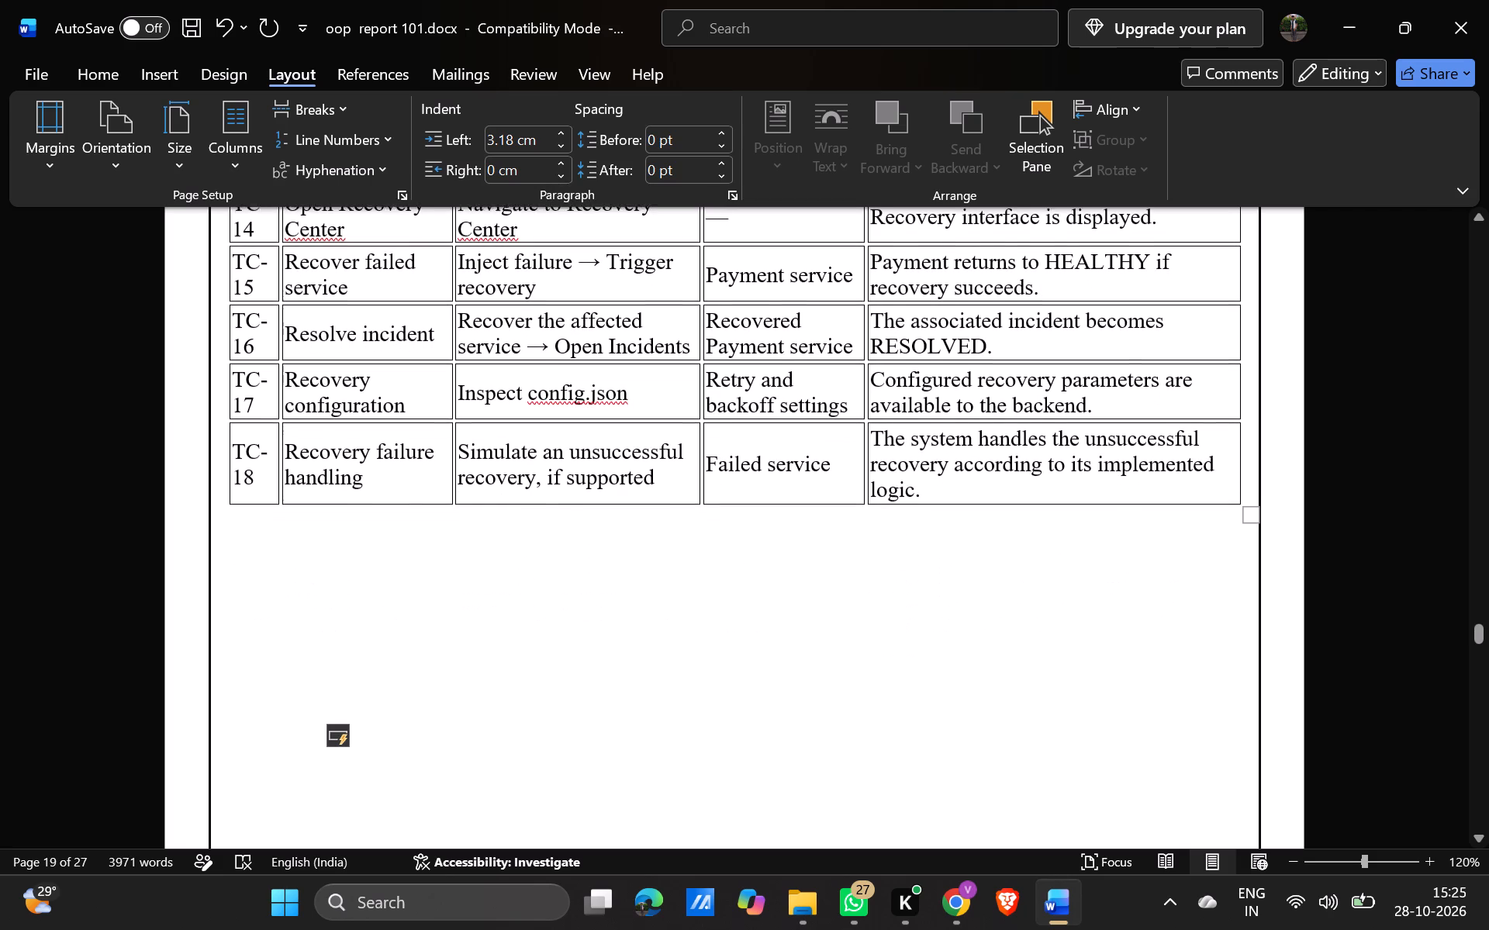
pyautogui.click(457, 587)
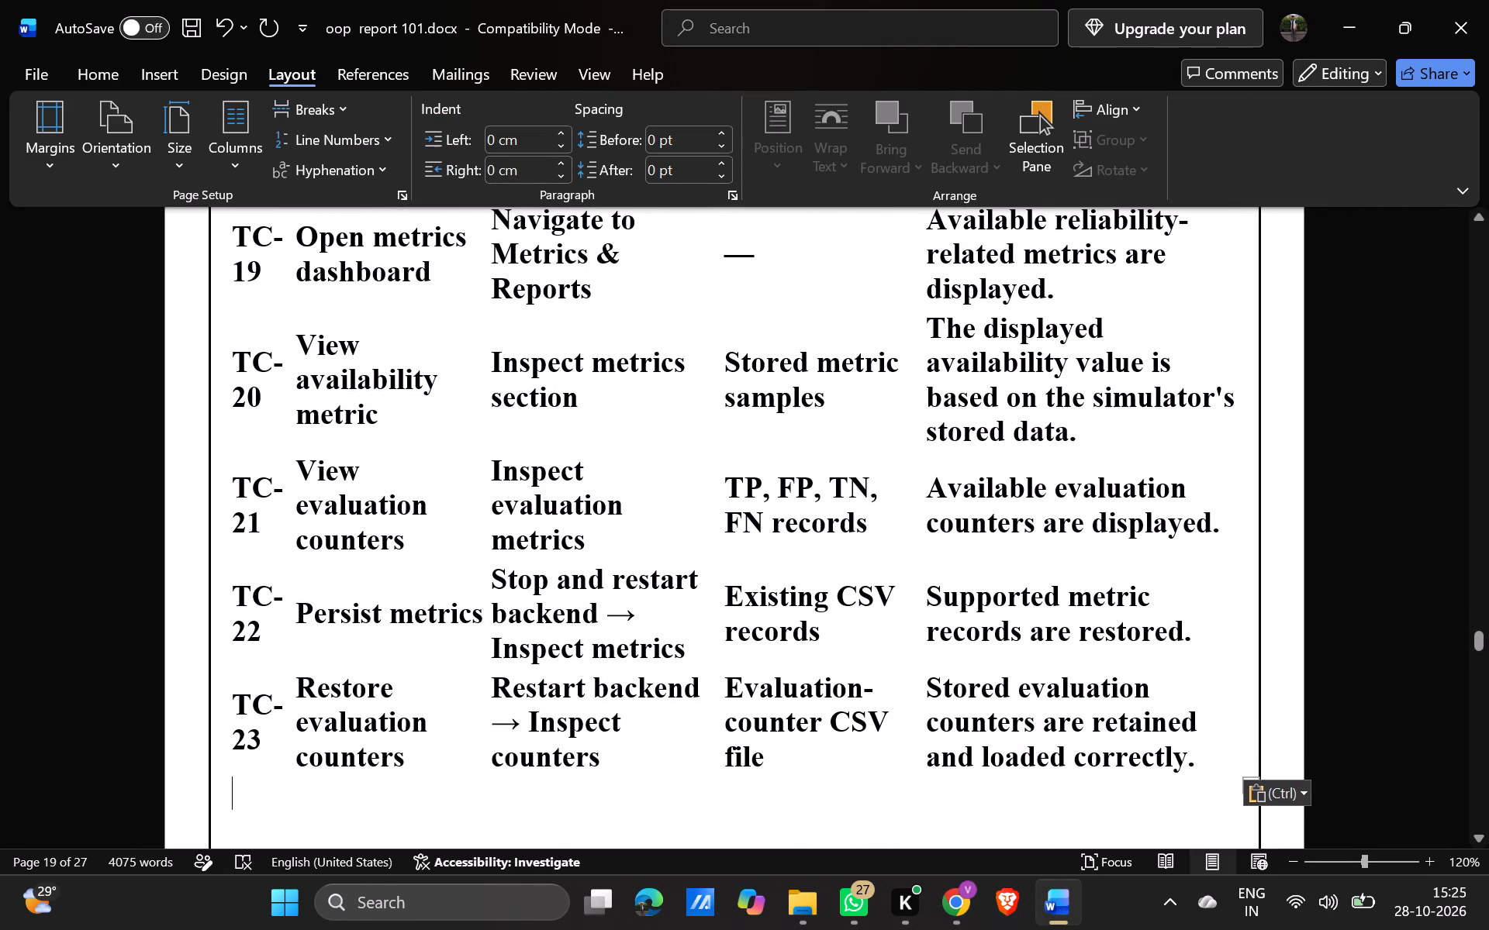
# Remove bold from the pasted "5. Metrics and Reports" heading and table through TC-23, and set their font size to 12.
pyautogui.moveTo(1205, 761); pyautogui.dragTo(254, 381)
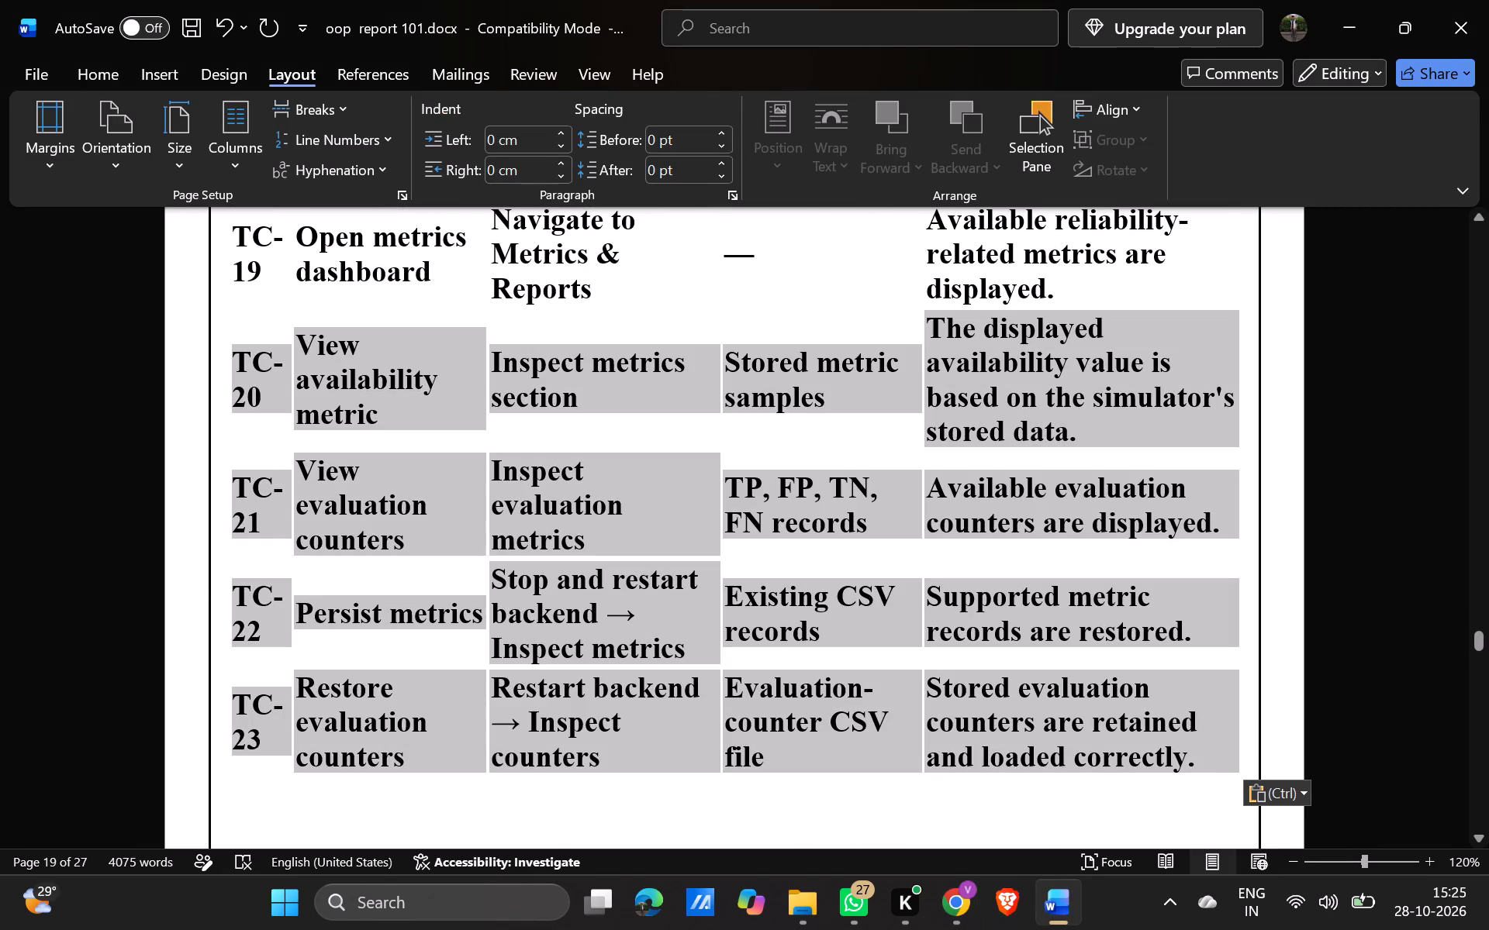
pyautogui.moveTo(254, 381); pyautogui.dragTo(281, 775)
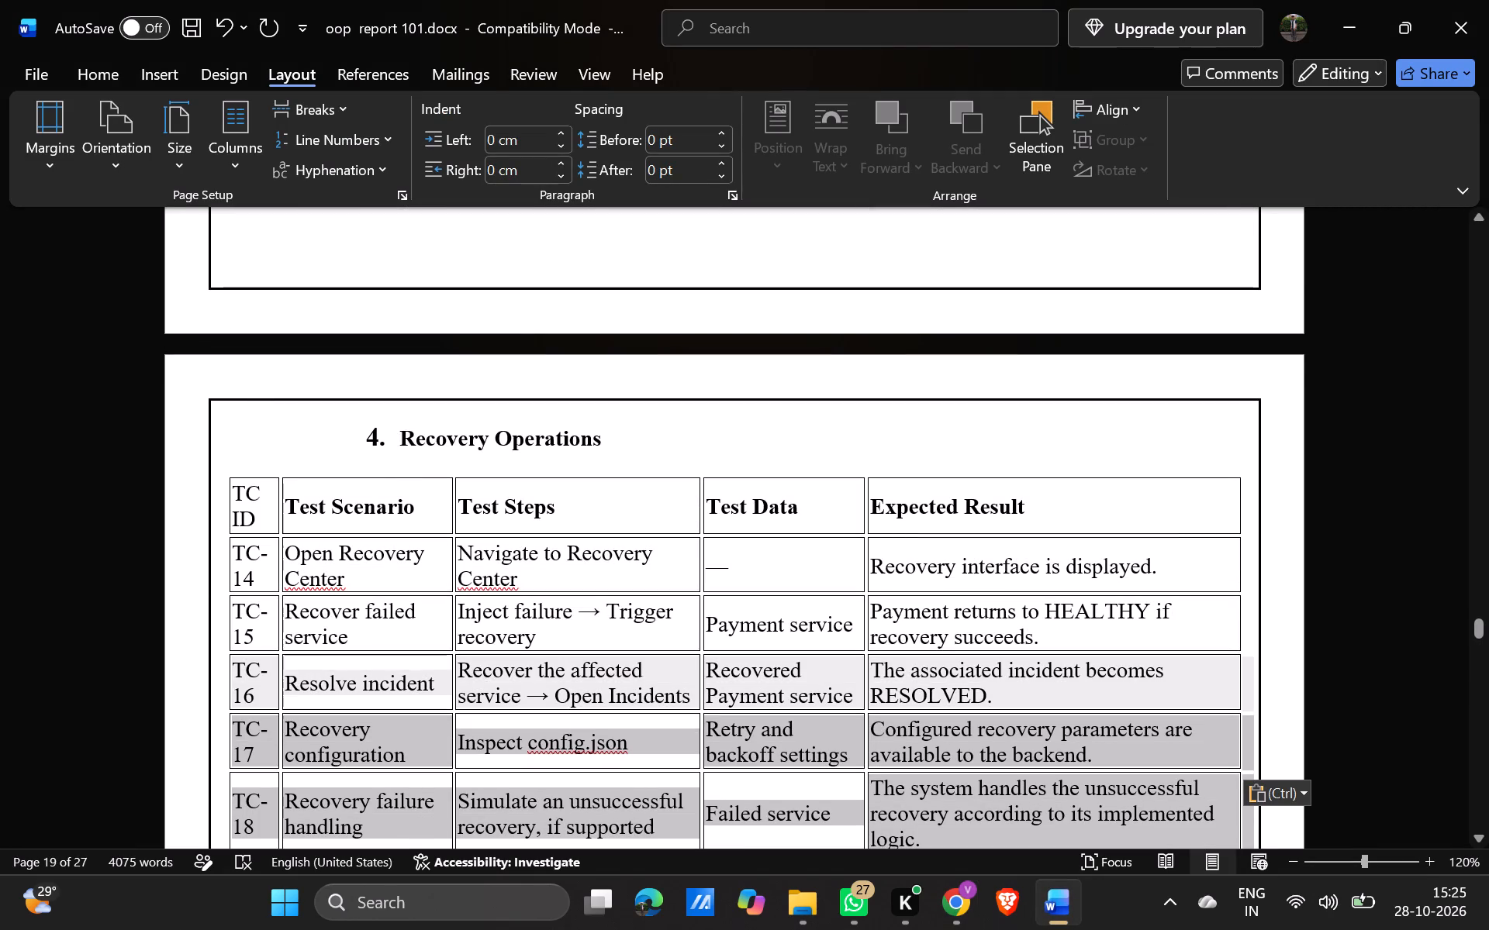
pyautogui.moveTo(281, 775); pyautogui.dragTo(232, 811)
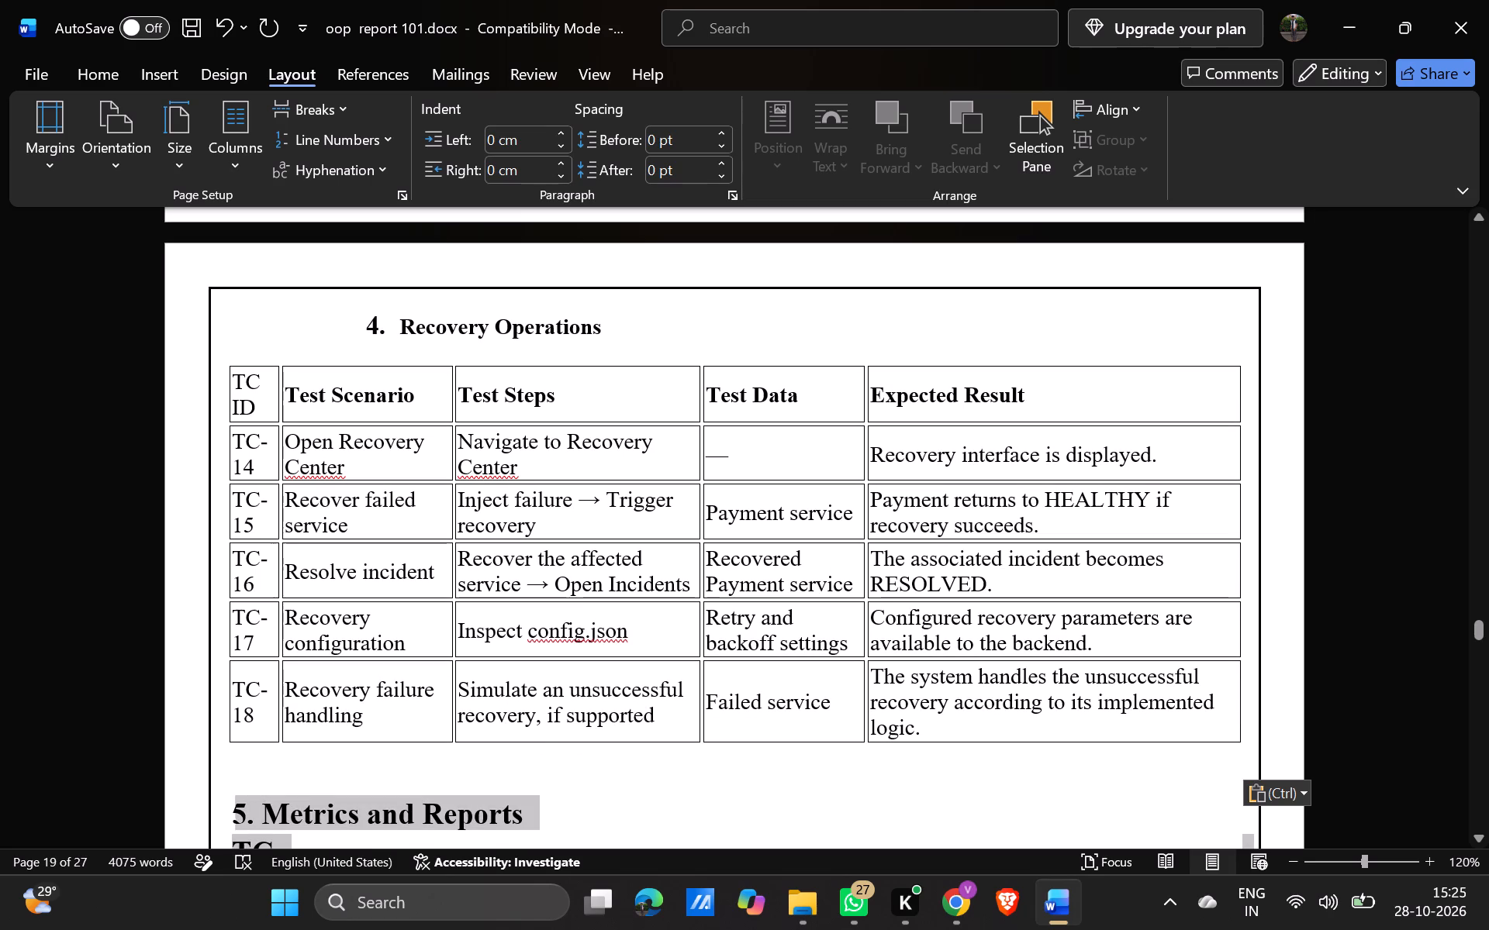
pyautogui.moveTo(232, 811); pyautogui.dragTo(165, 810)
pyautogui.click(182, 778)
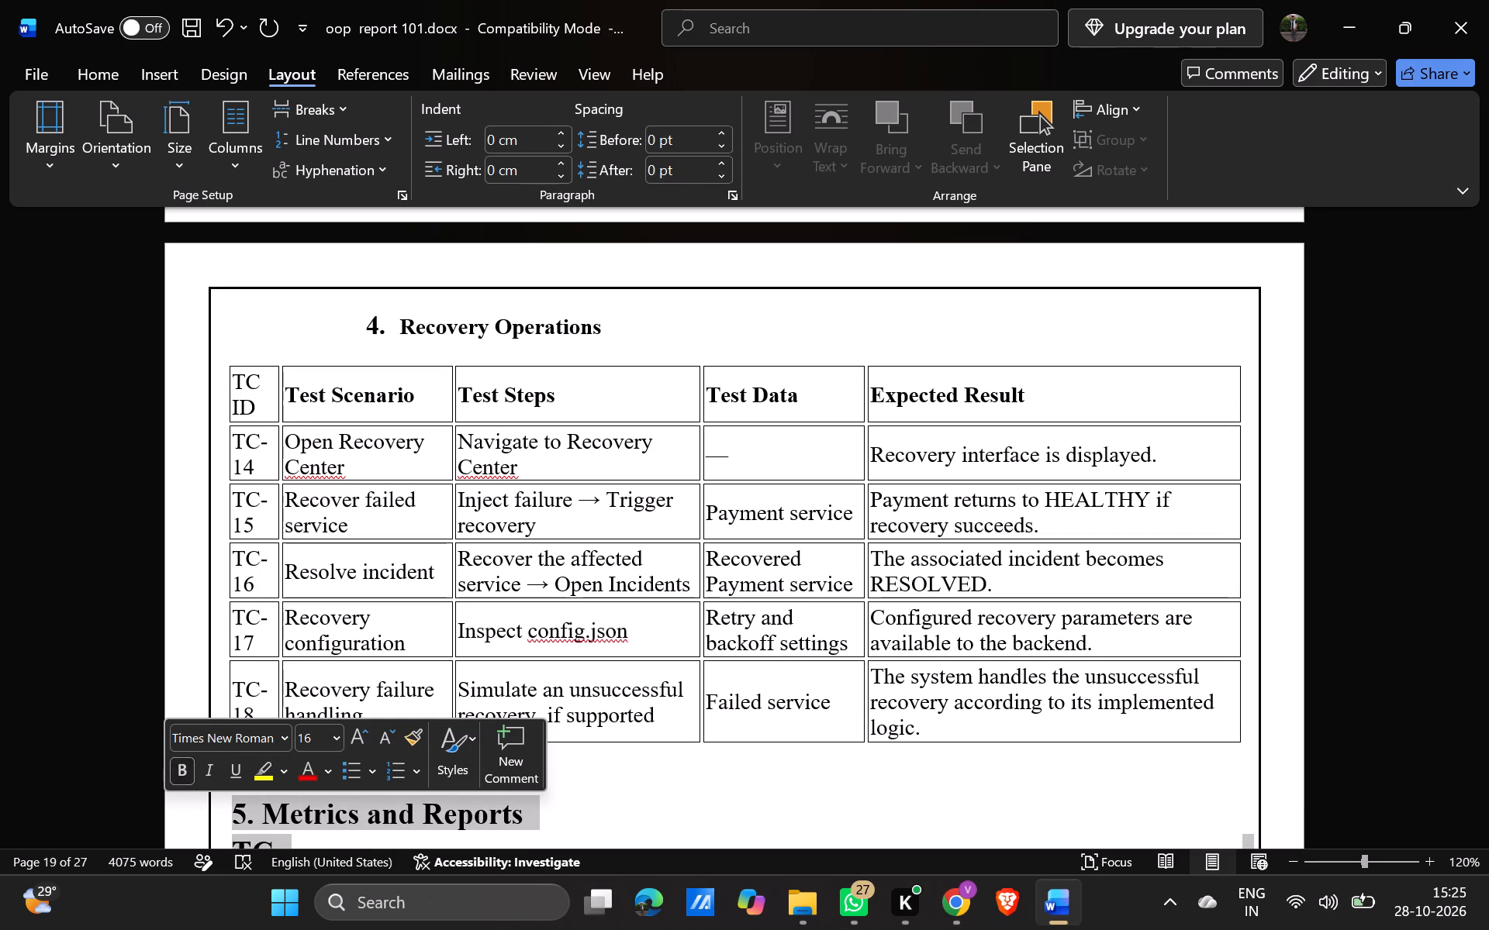
pyautogui.click(339, 732)
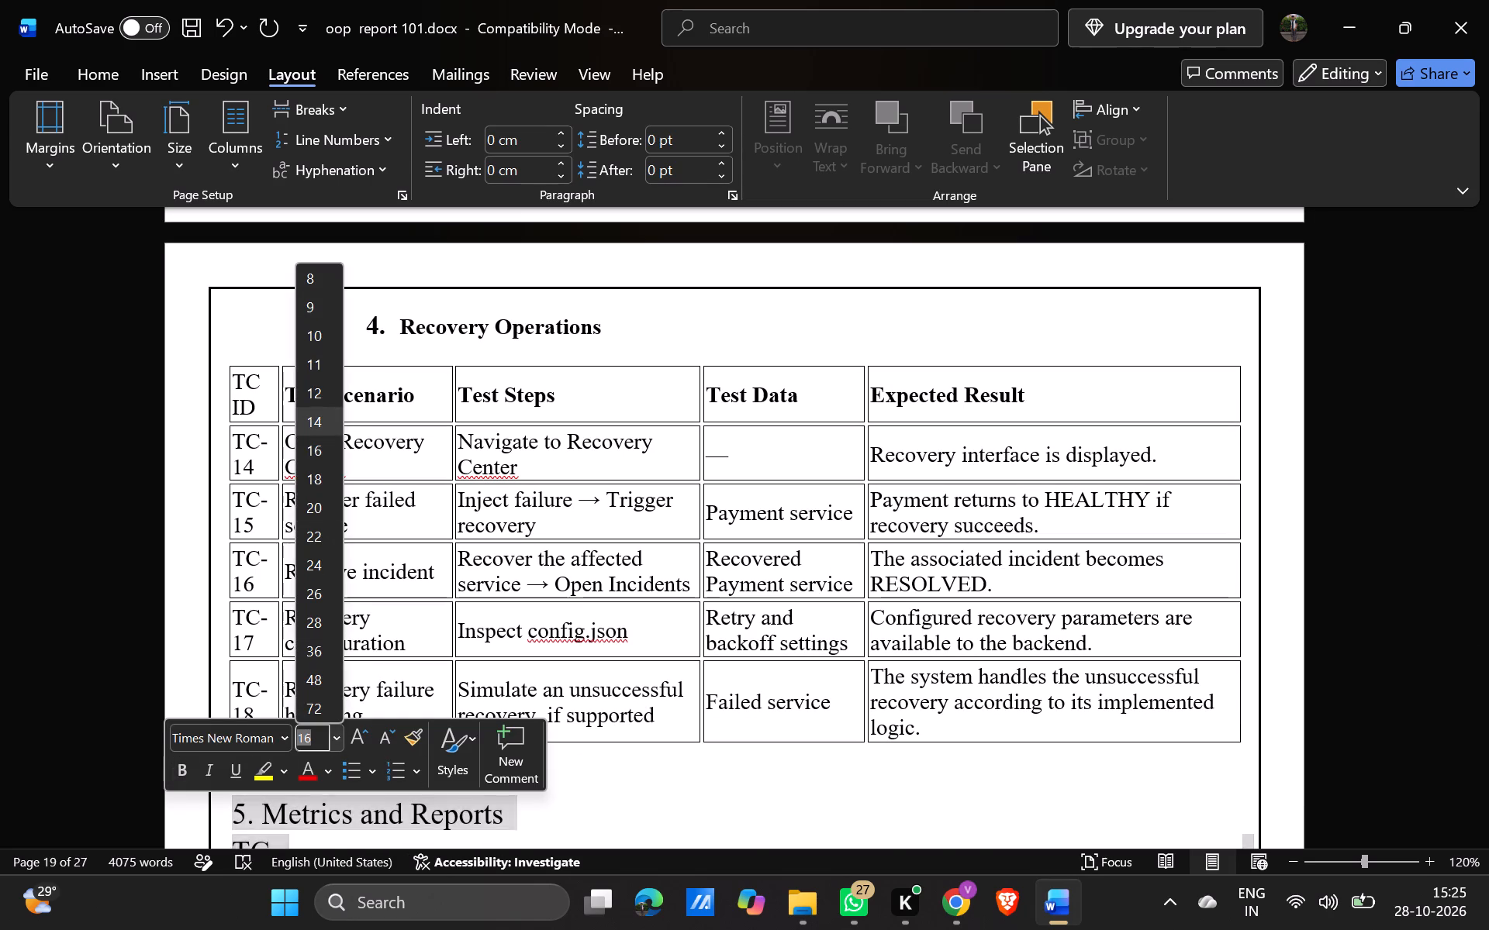
pyautogui.click(320, 386)
# Apply inside borders to the whole Metrics and Reports table, from its header row through TC-23.
pyautogui.scroll(-2, 558, 728)
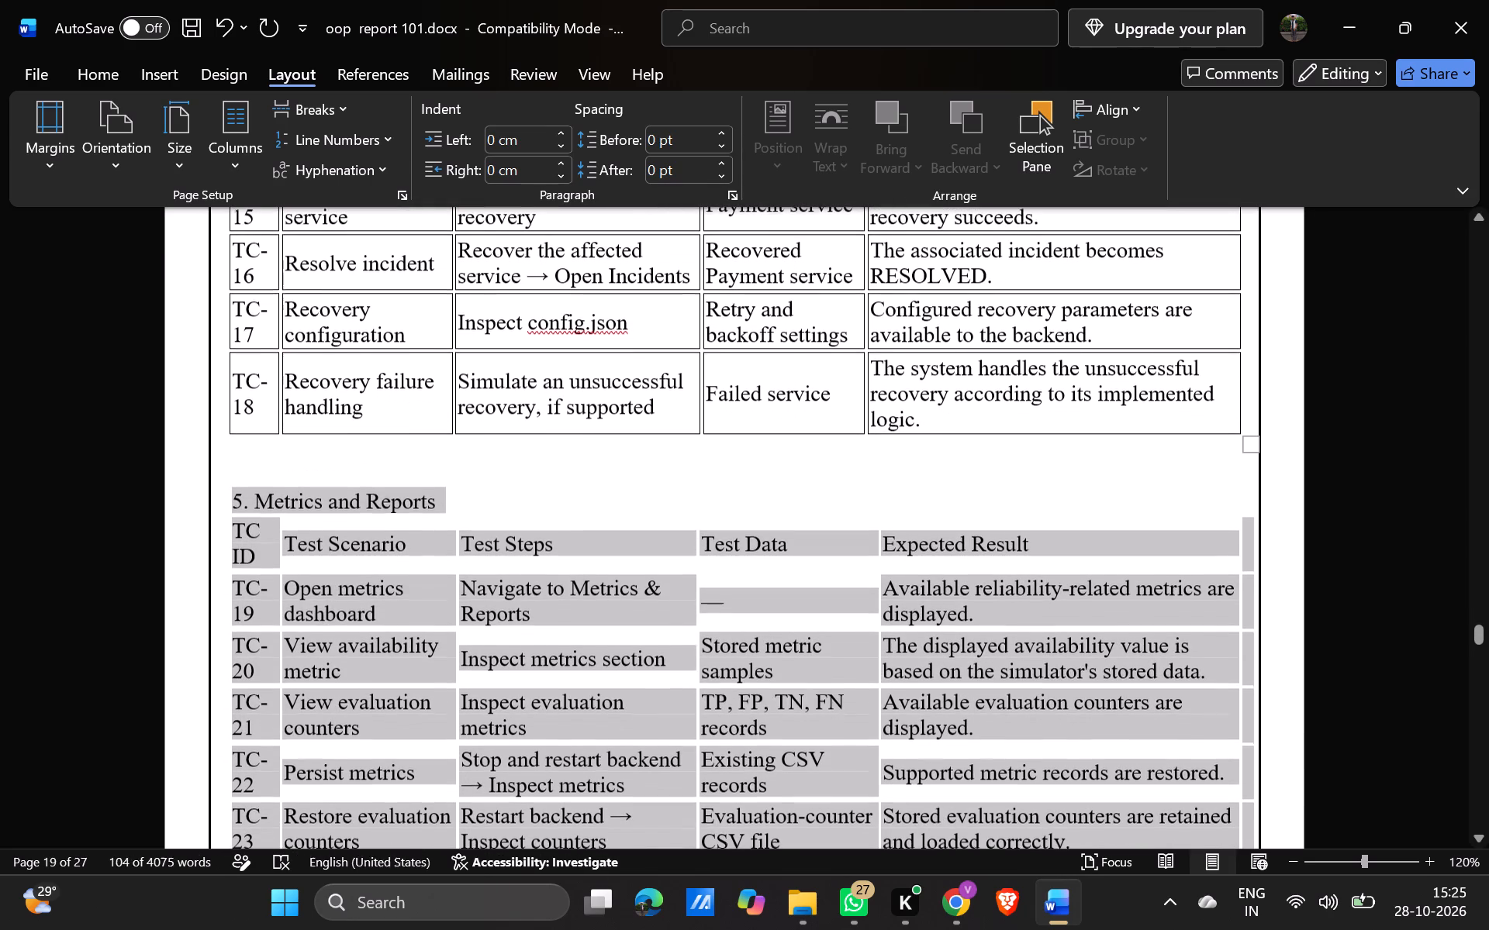
pyautogui.click(240, 531)
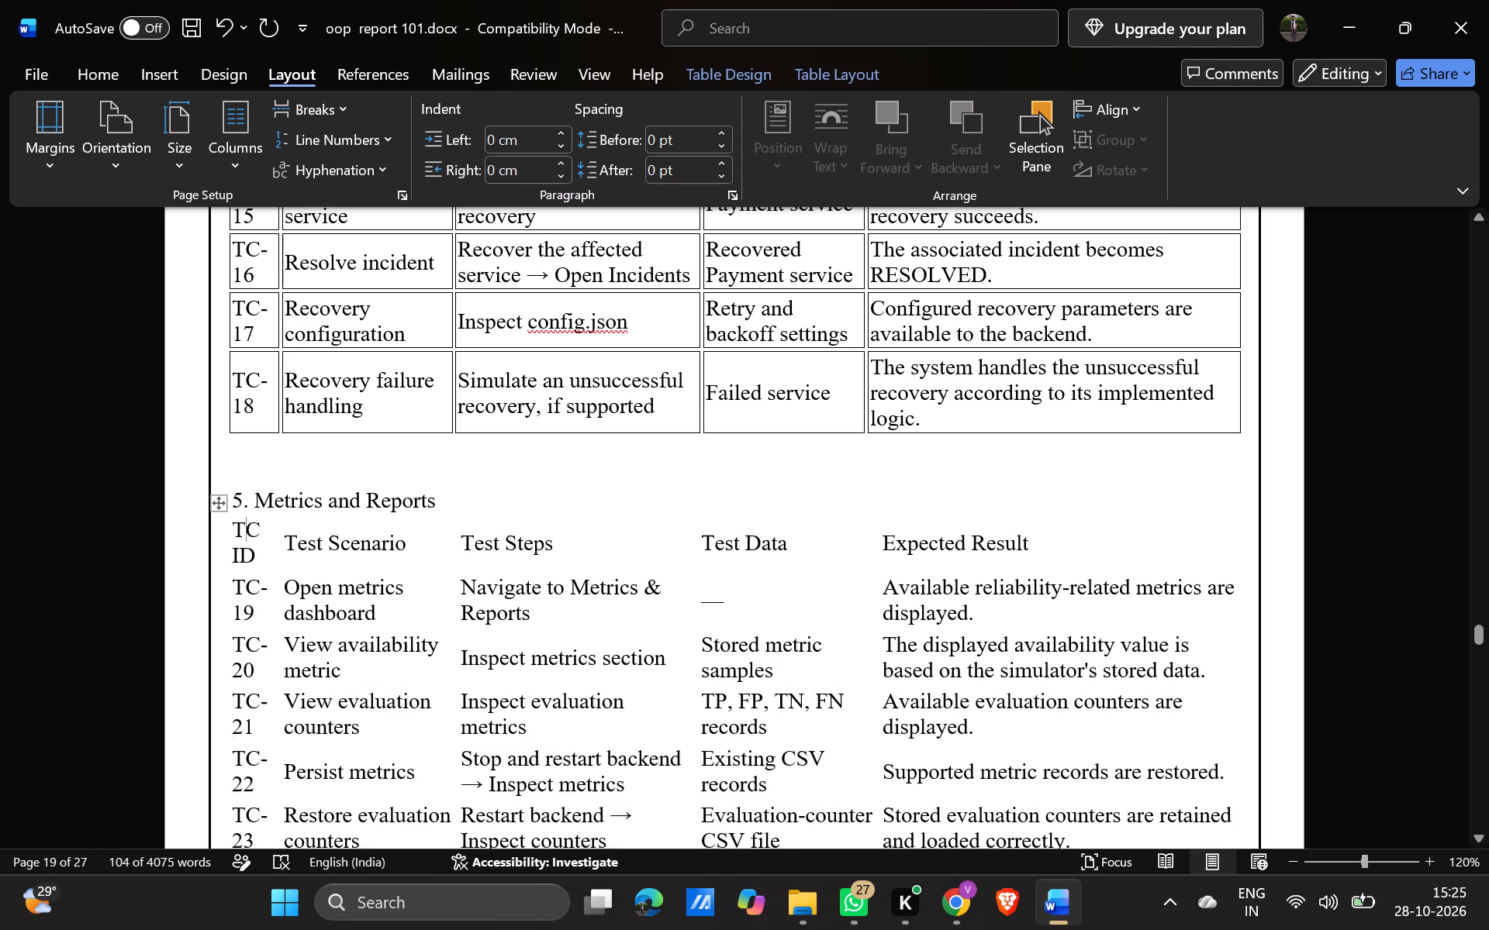
pyautogui.click(235, 530)
pyautogui.moveTo(235, 530); pyautogui.dragTo(920, 849)
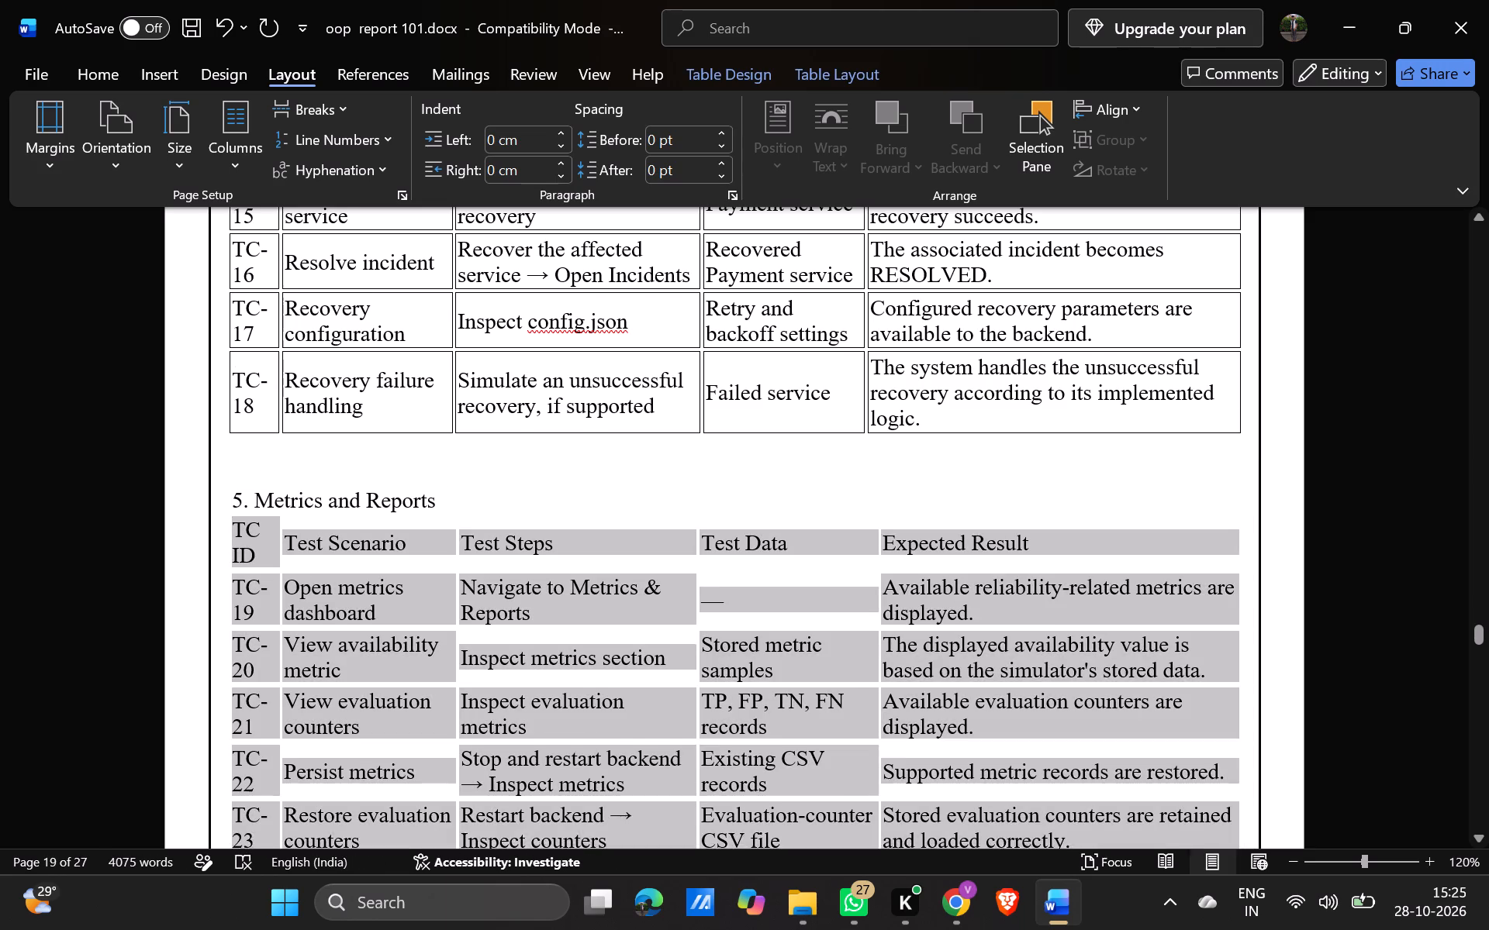
pyautogui.moveTo(920, 849); pyautogui.dragTo(1066, 742)
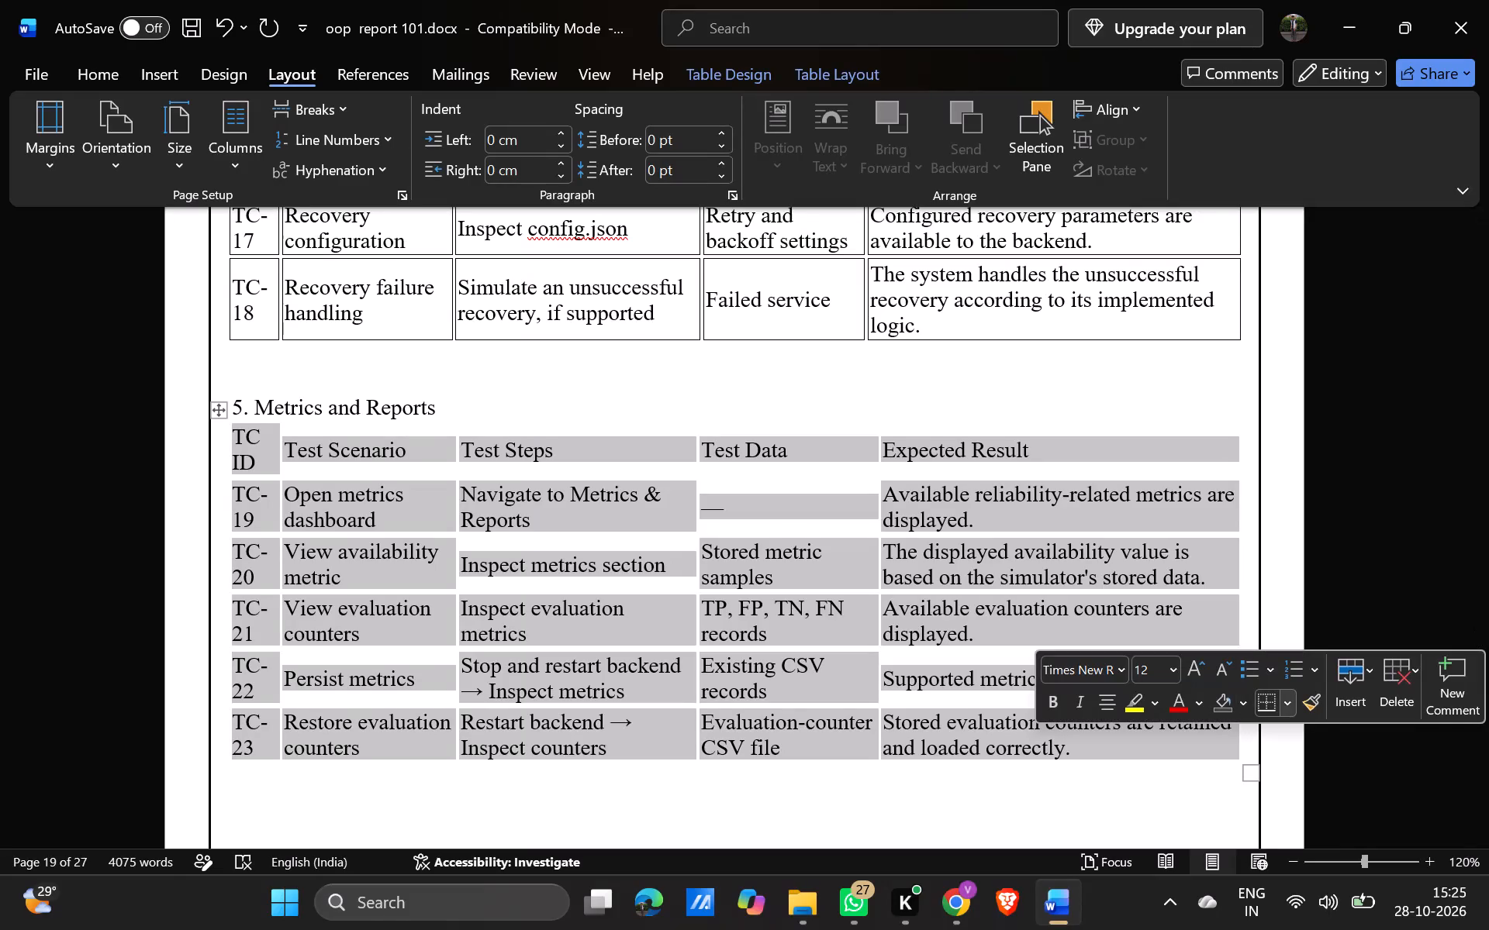
pyautogui.click(1288, 698)
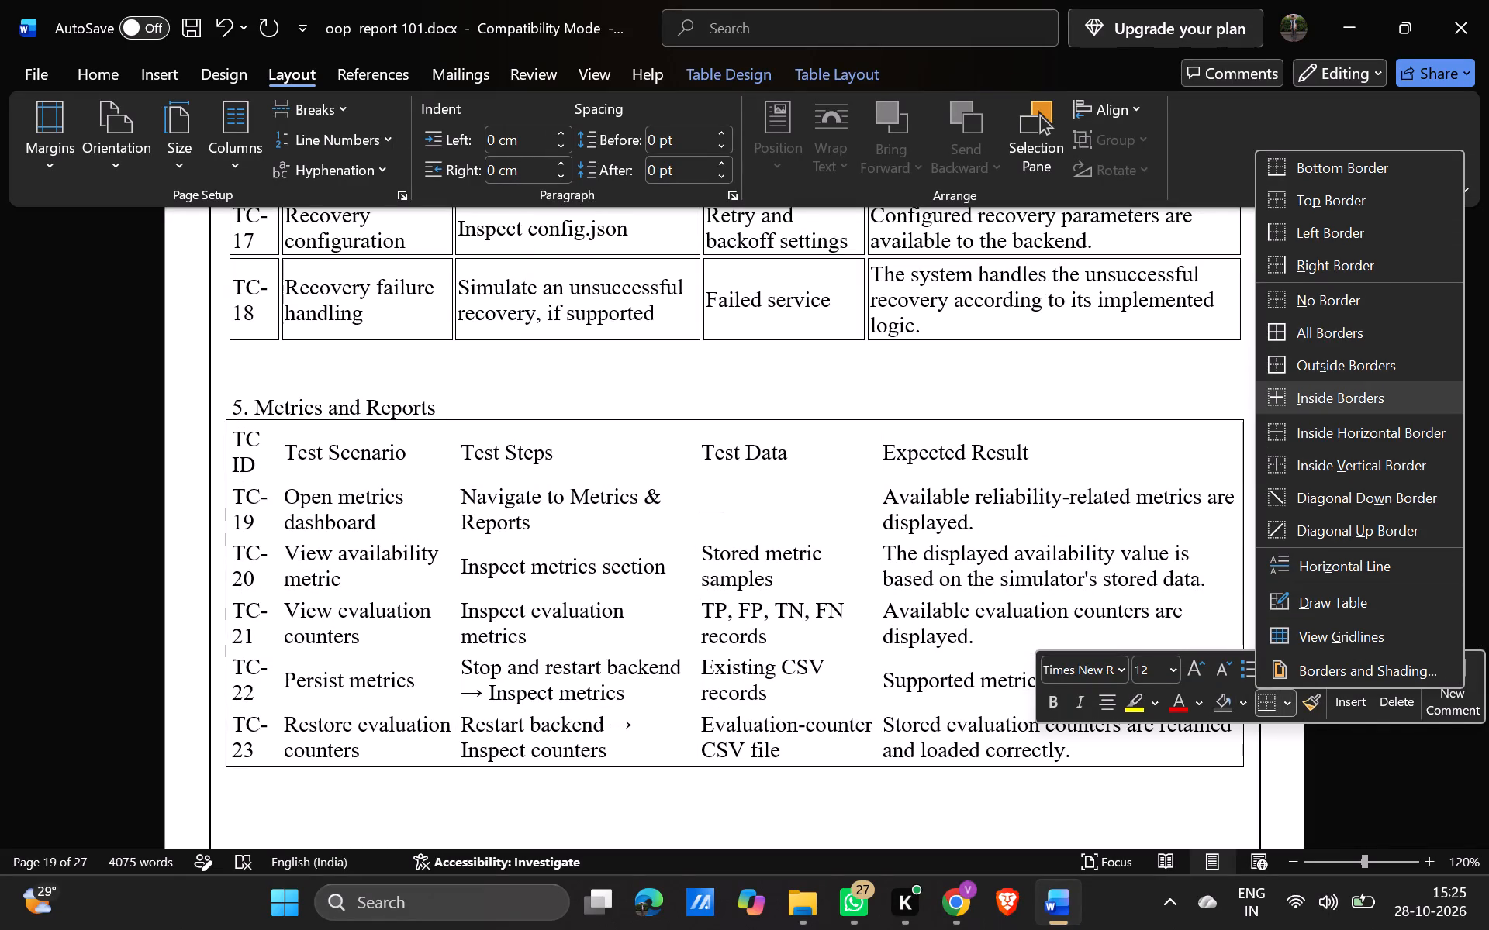
pyautogui.click(1309, 391)
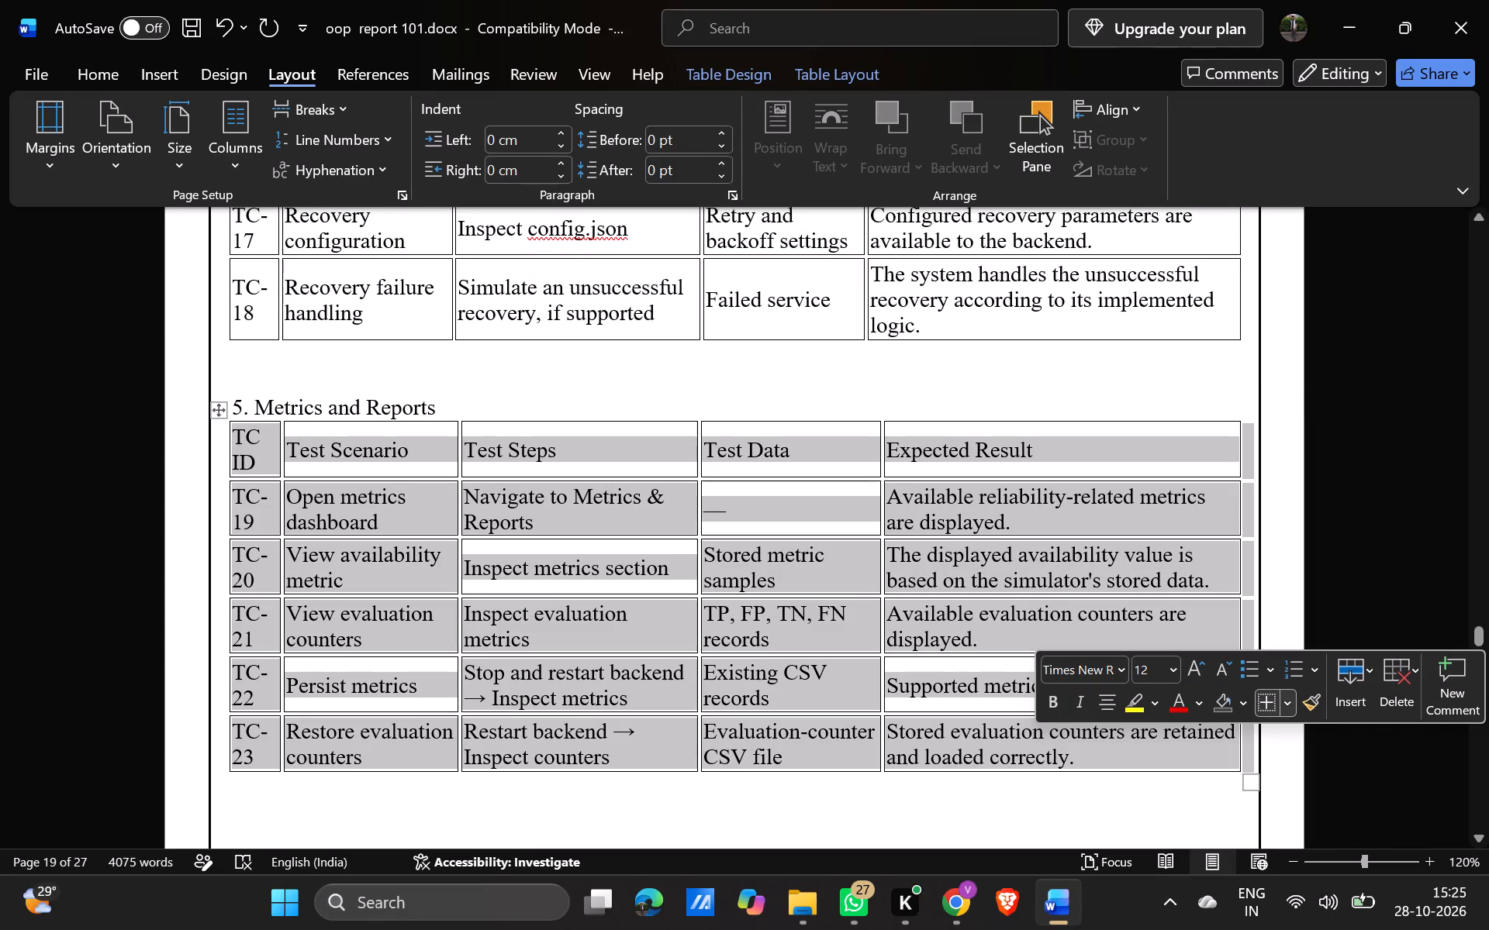
# Bold the "5. Metrics and Reports" heading above the table.
pyautogui.click(434, 415)
pyautogui.moveTo(434, 415); pyautogui.dragTo(237, 408)
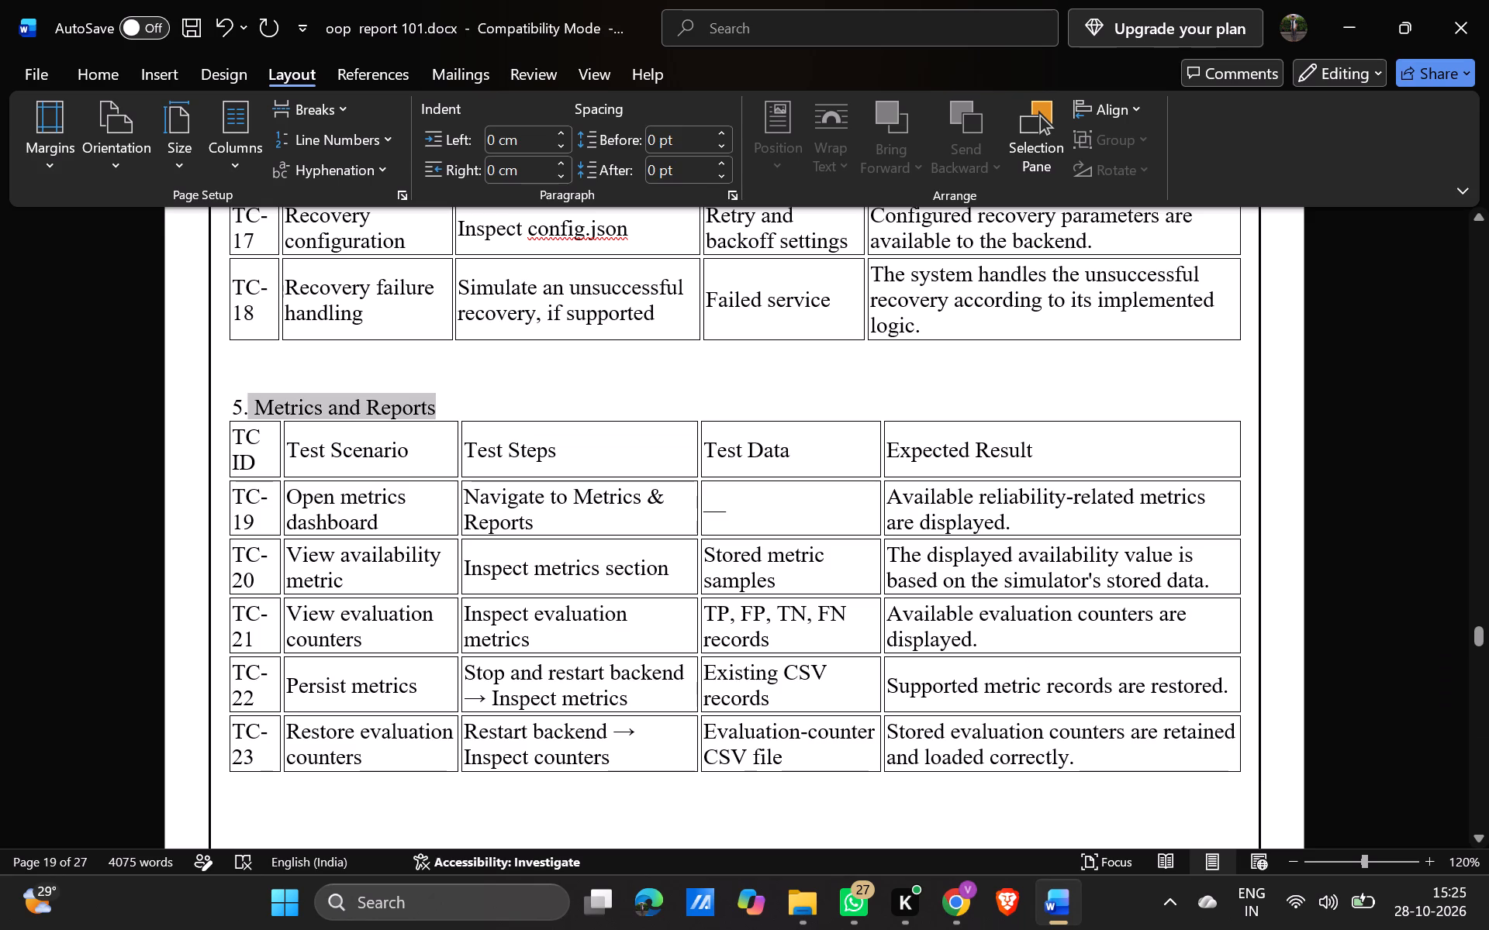
pyautogui.moveTo(237, 408); pyautogui.dragTo(237, 408)
pyautogui.click(248, 377)
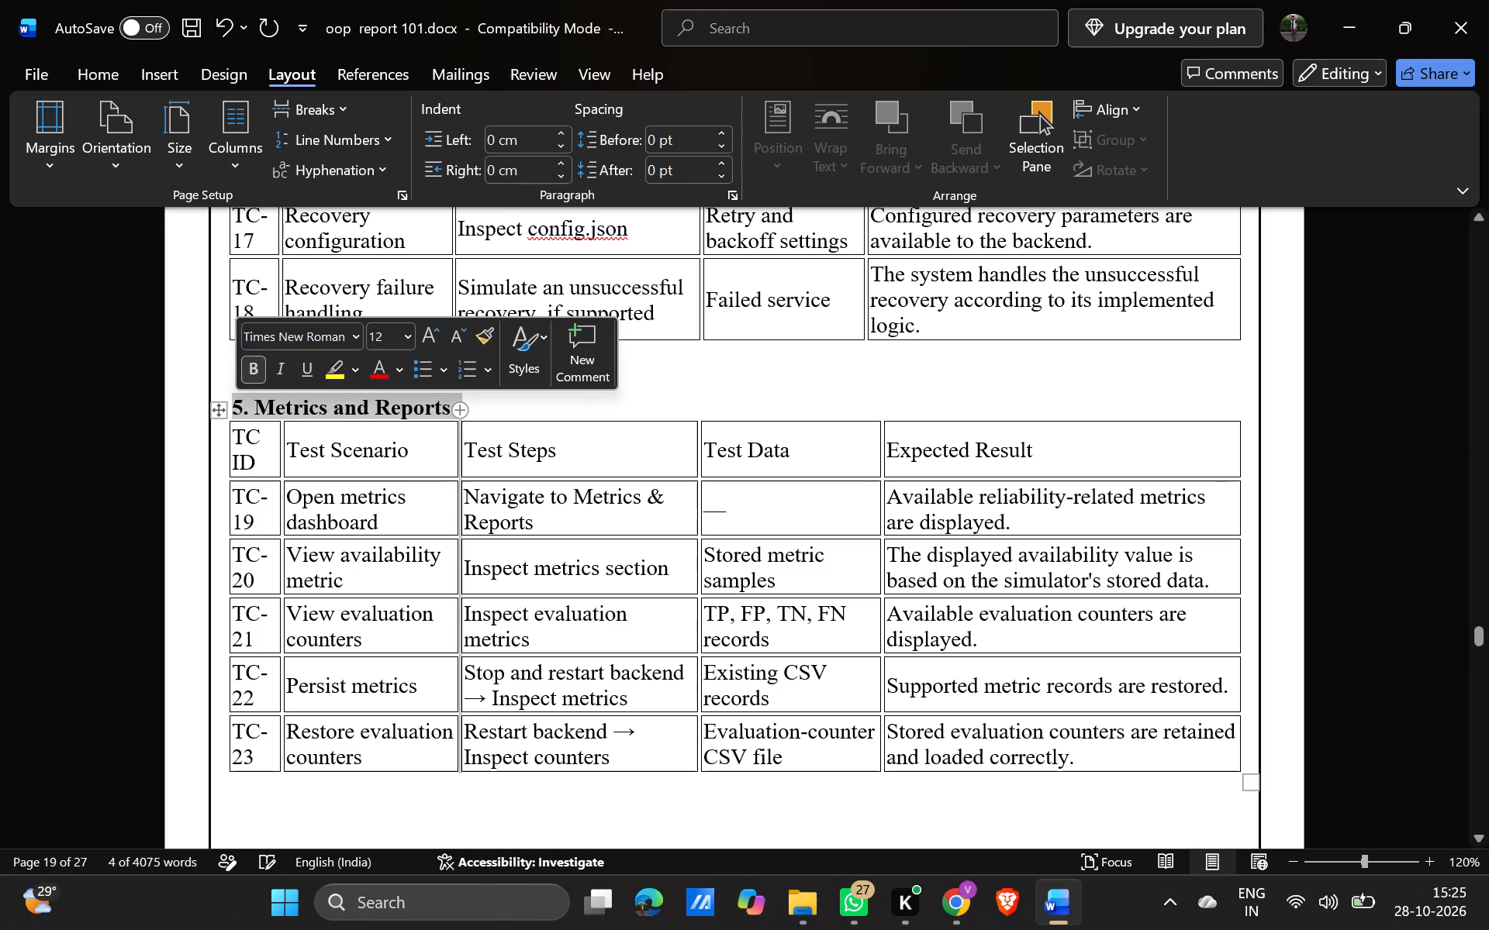
# Insert an unnumbered blank line between the "5. Metrics and Reports" heading and its table.
pyautogui.click(447, 408)
pyautogui.press('Return')
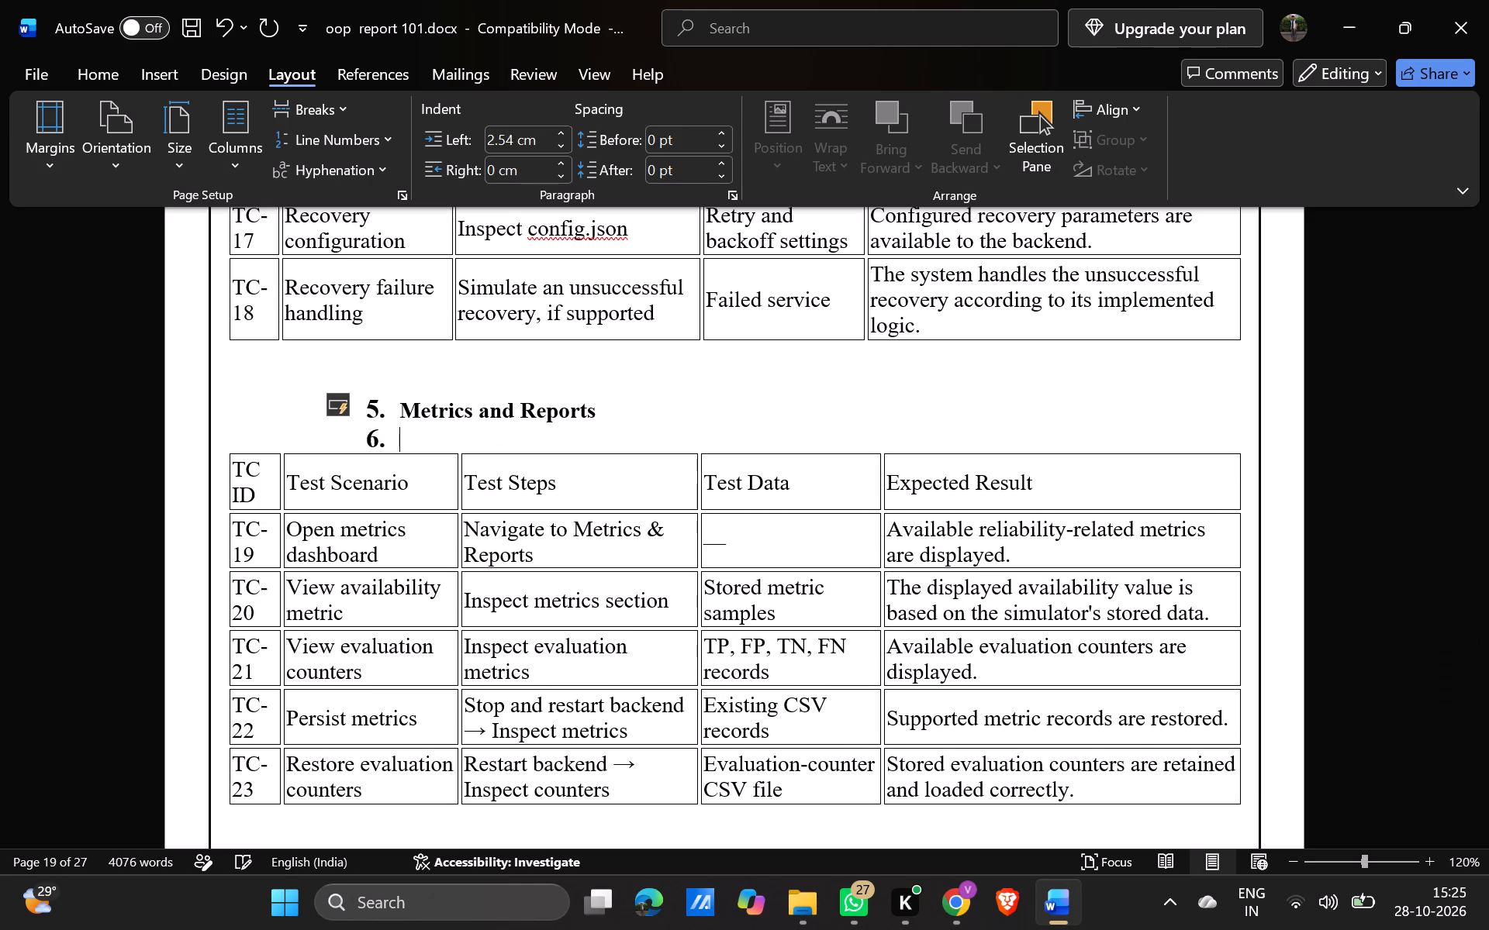
pyautogui.press('BackSpace')
# Insert four blank lines before the "Screenshots Of Result" heading to push it onto the next page.
pyautogui.scroll(2, 458, 400)
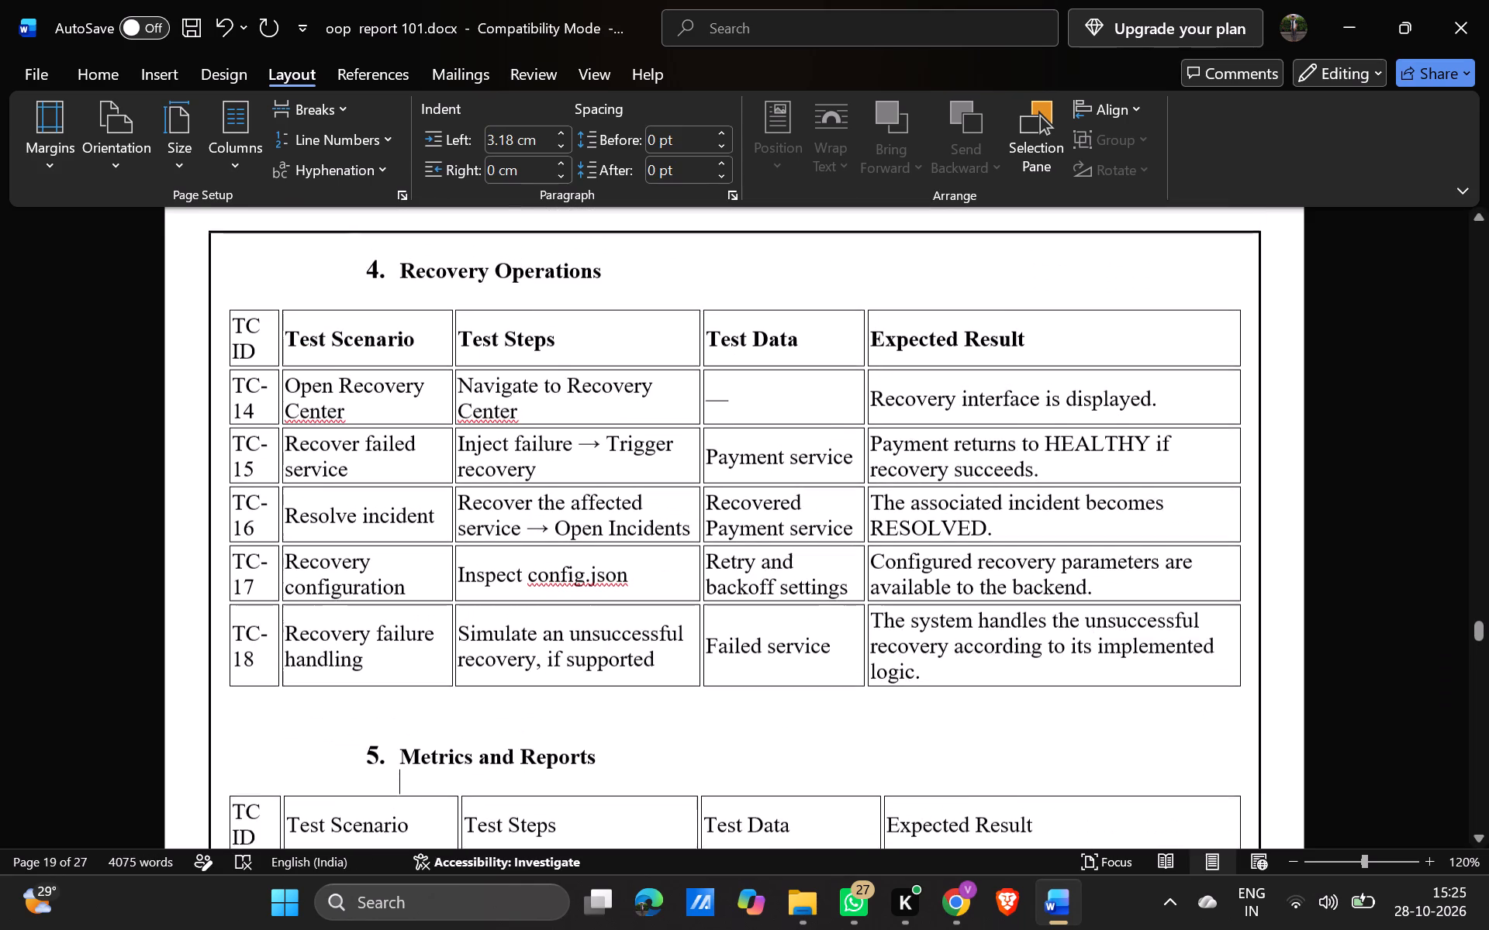
pyautogui.scroll(-3, 458, 400)
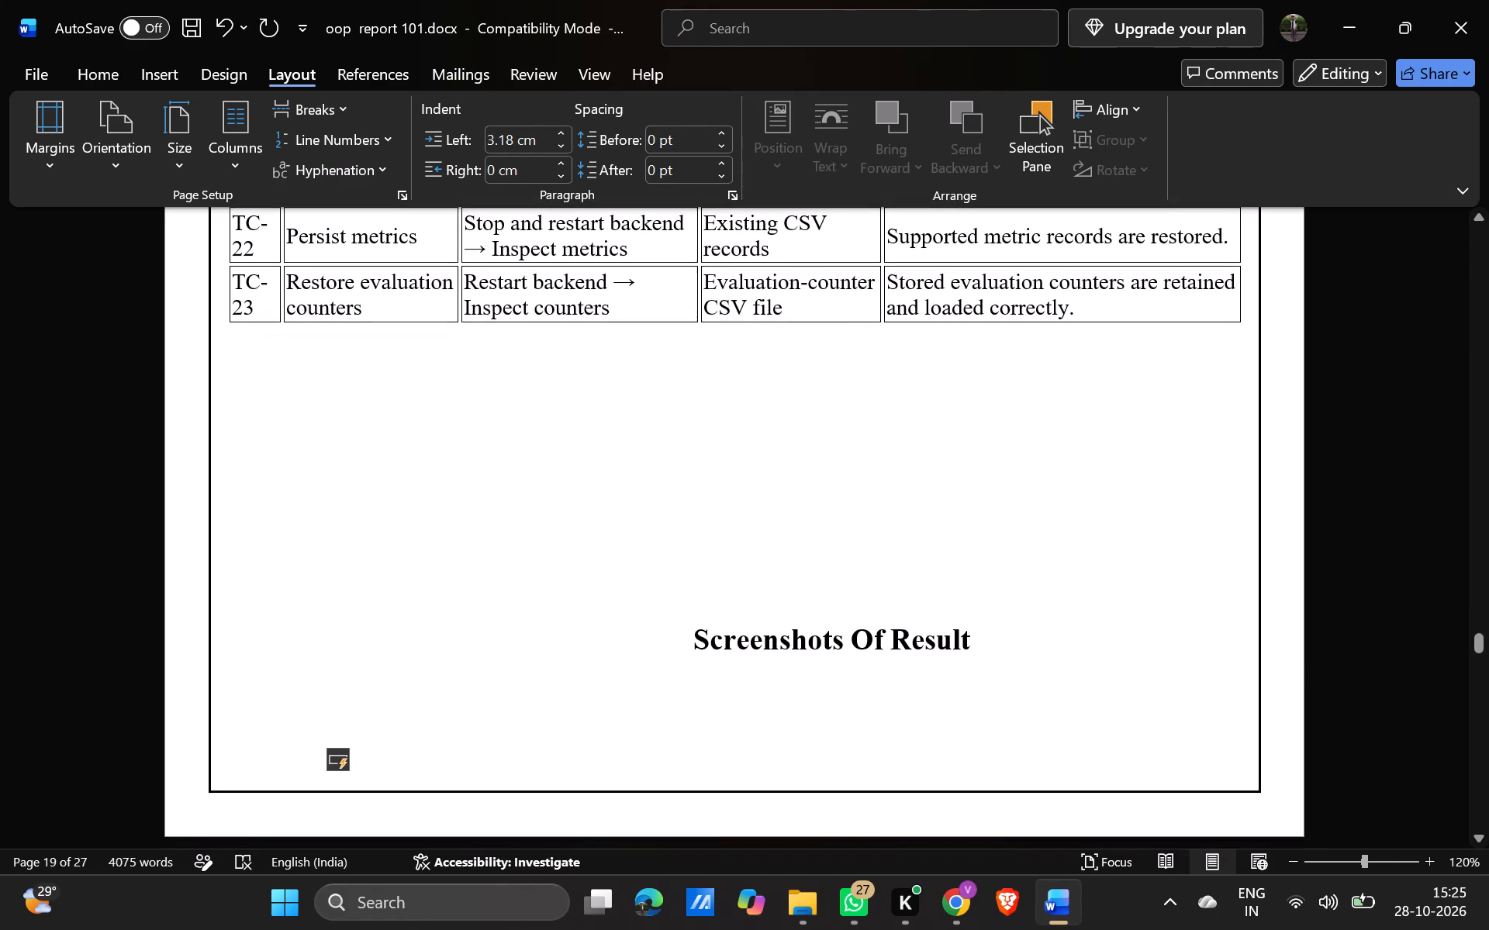
pyautogui.rightClick(458, 400)
pyautogui.click(840, 474)
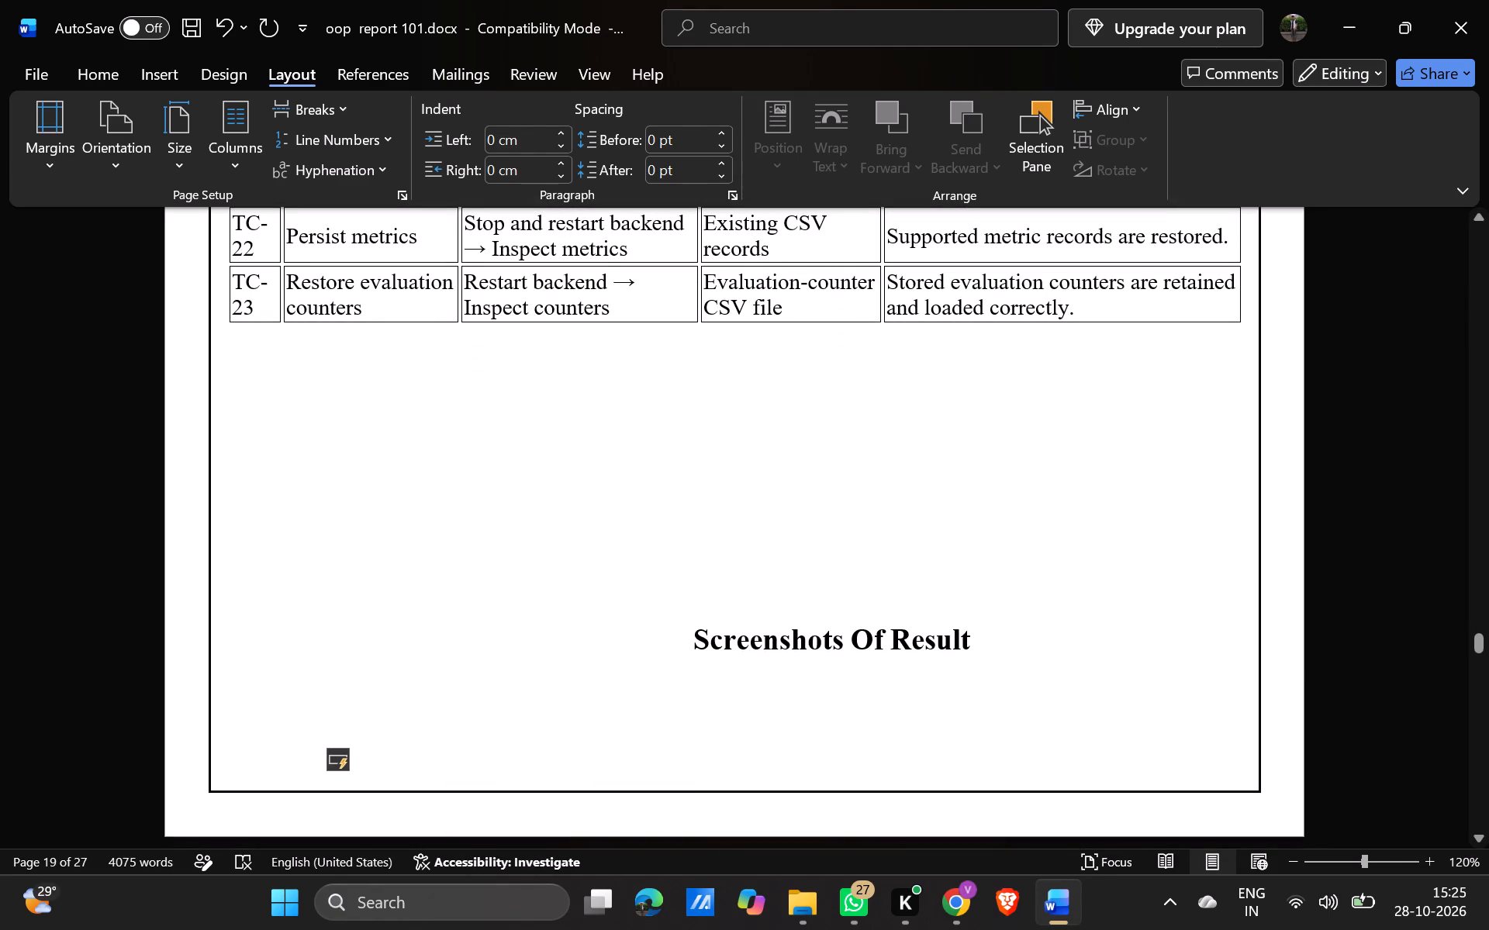
pyautogui.click(697, 633)
pyautogui.press('Return')
pyautogui.press('Return')
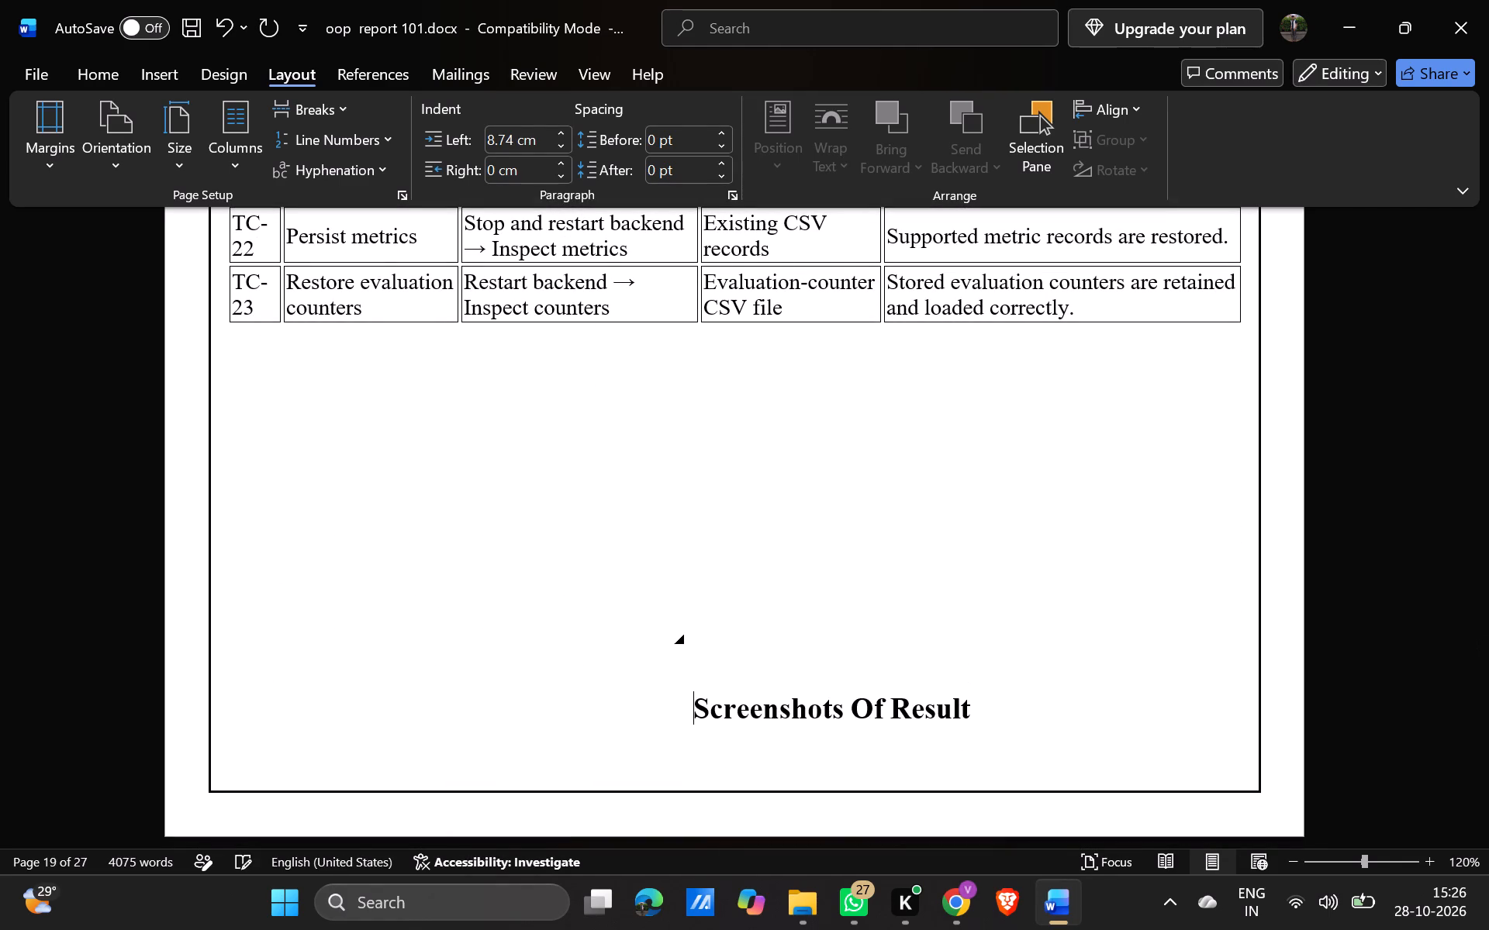
pyautogui.press('Return')
pyautogui.press('Return')
# Delete three surplus blank lines in the empty space below the TC-23 row.
pyautogui.scroll(1, 697, 633)
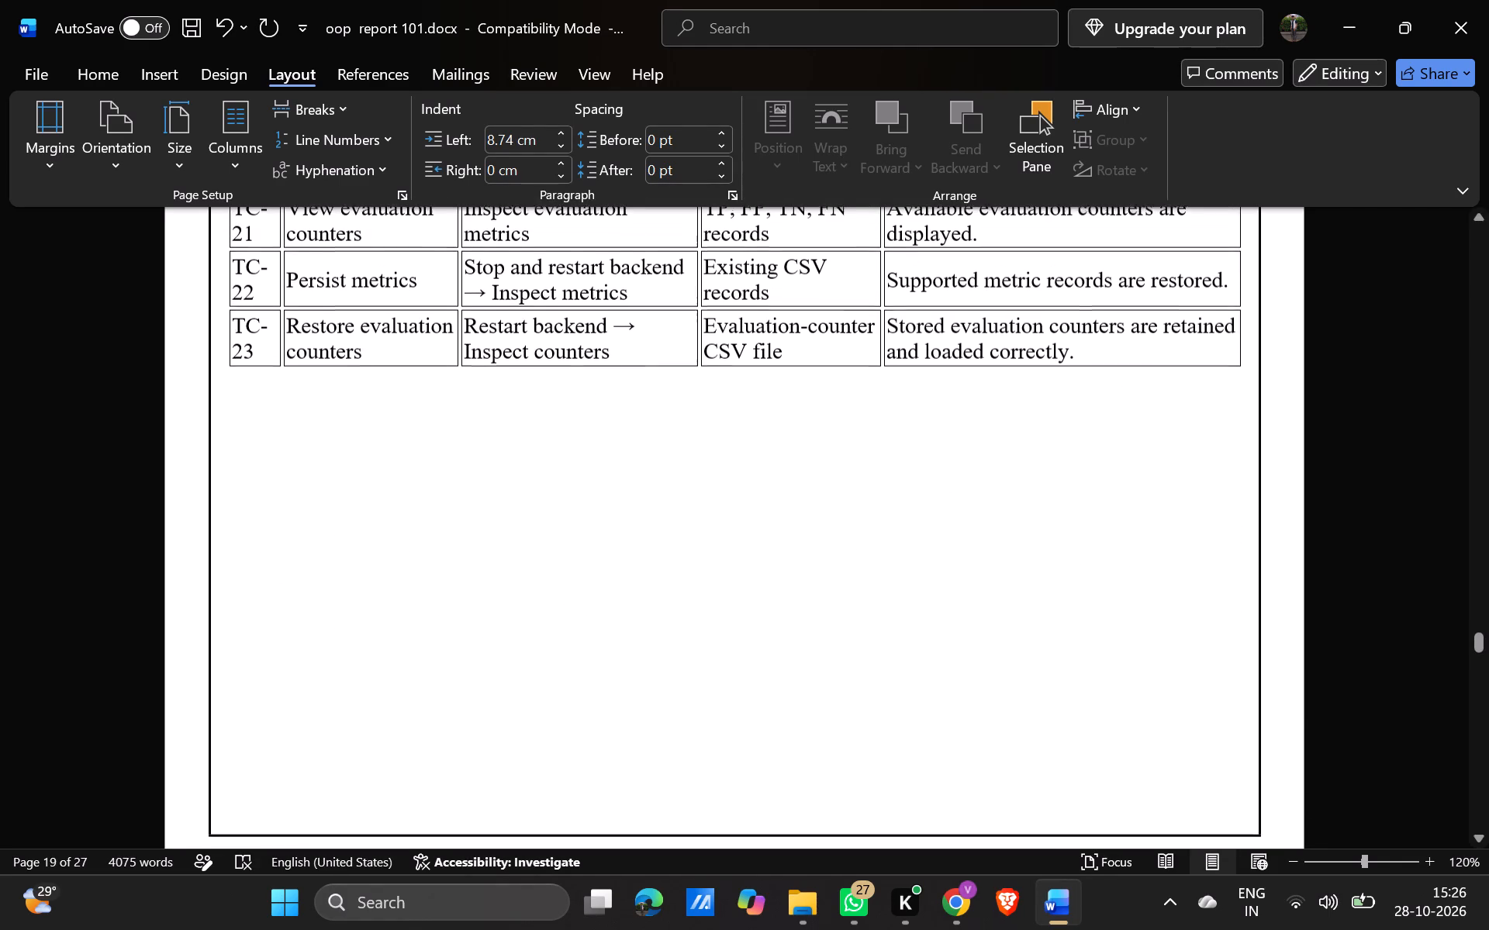
pyautogui.click(428, 539)
pyautogui.press('BackSpace')
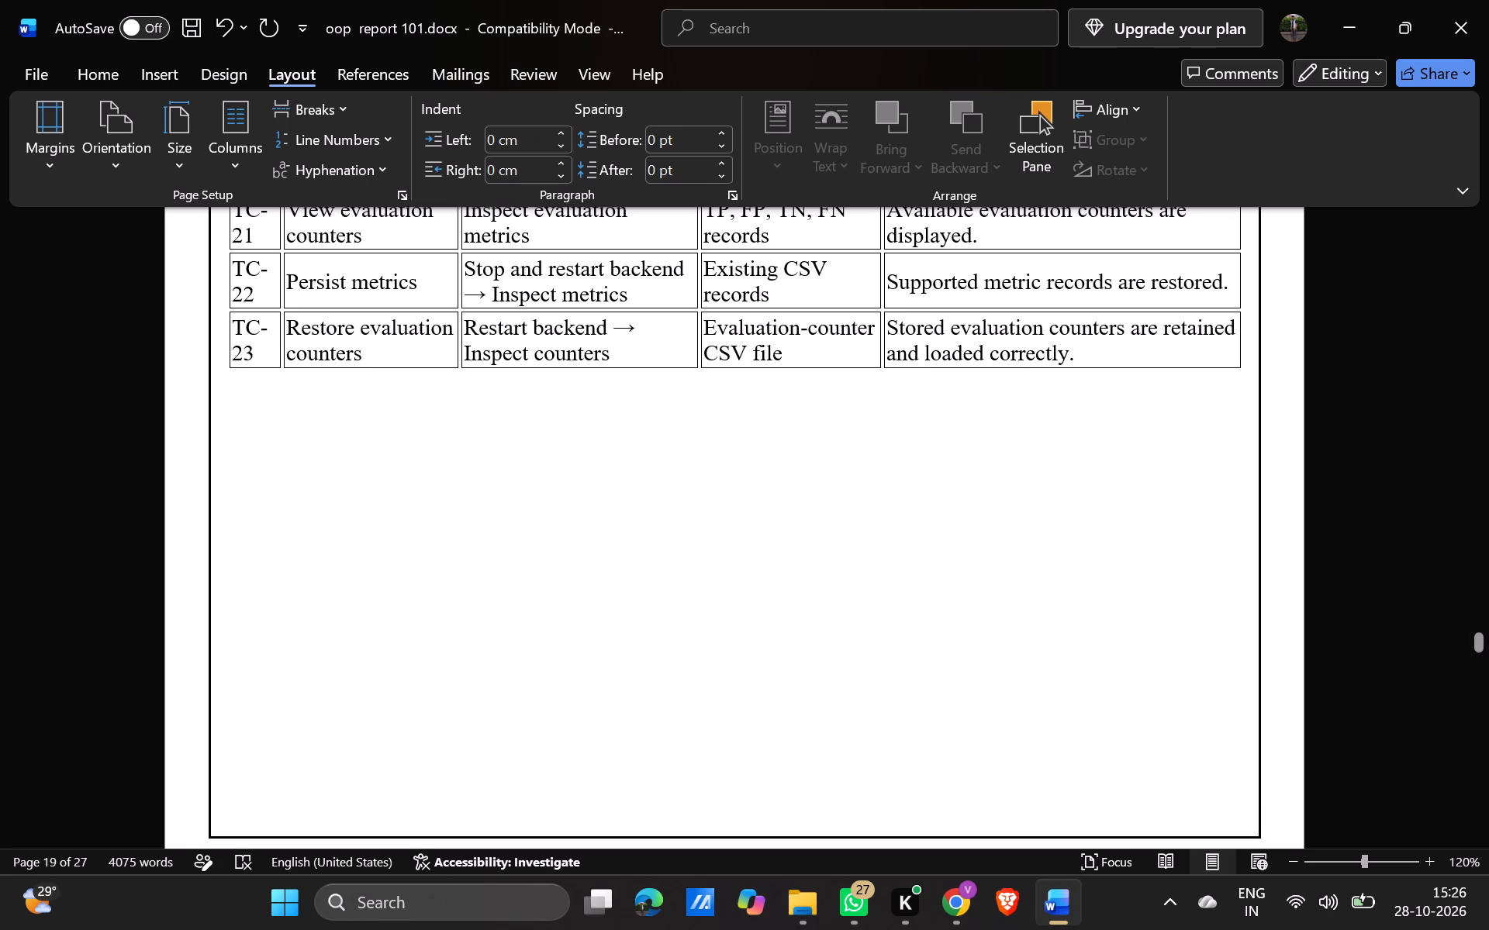
pyautogui.press('BackSpace')
pyautogui.press('BackSpace')
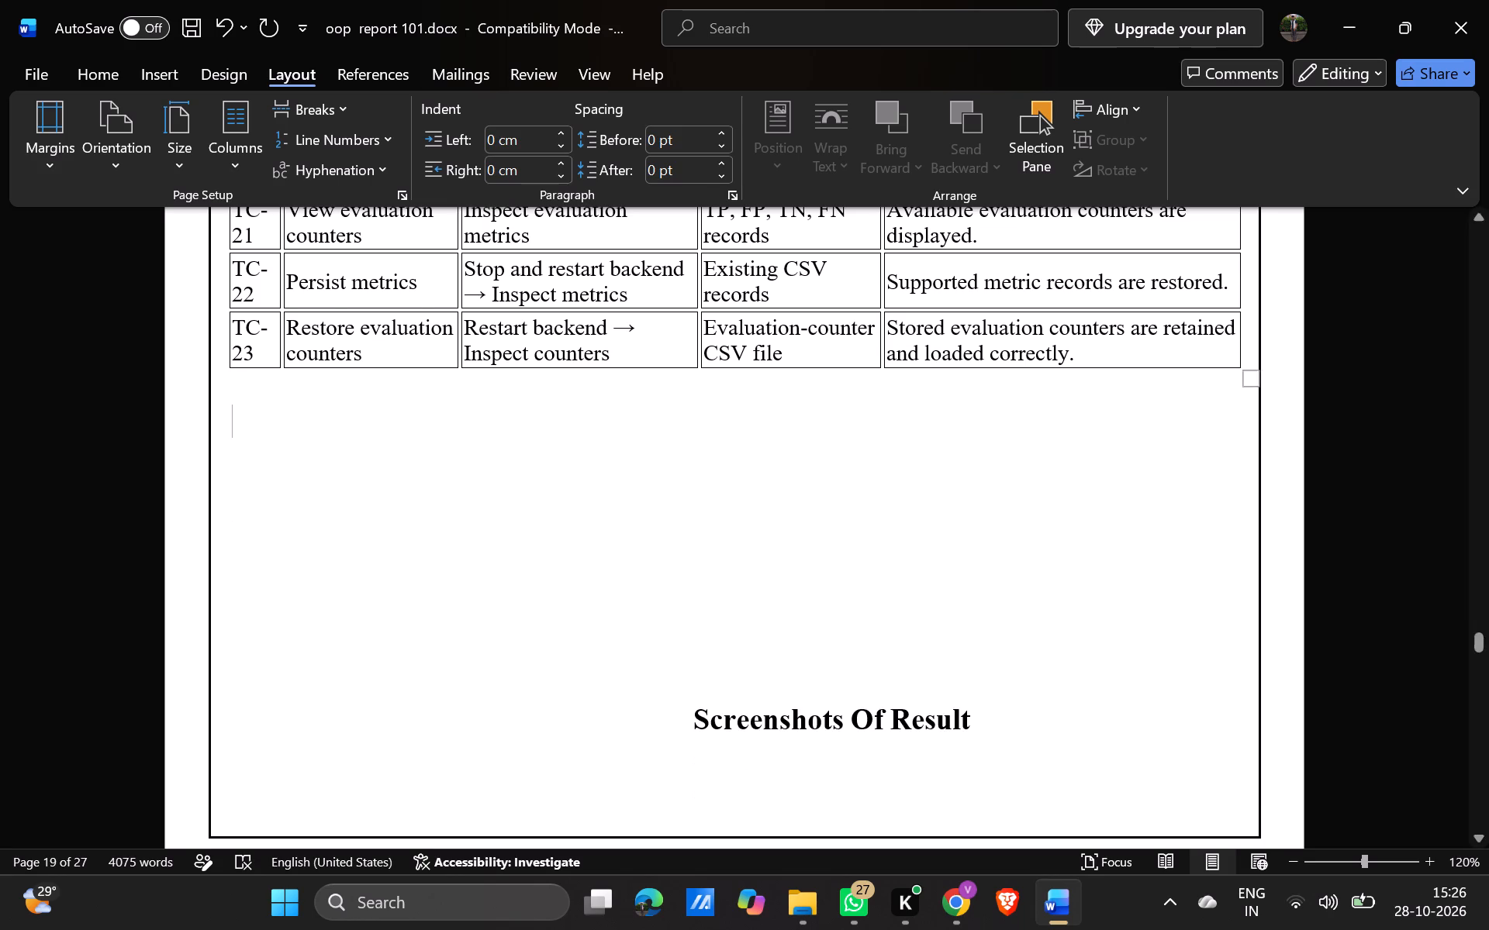
# Set the font size of the blank line below the Metrics and Reports table to 12.
pyautogui.click(98, 69)
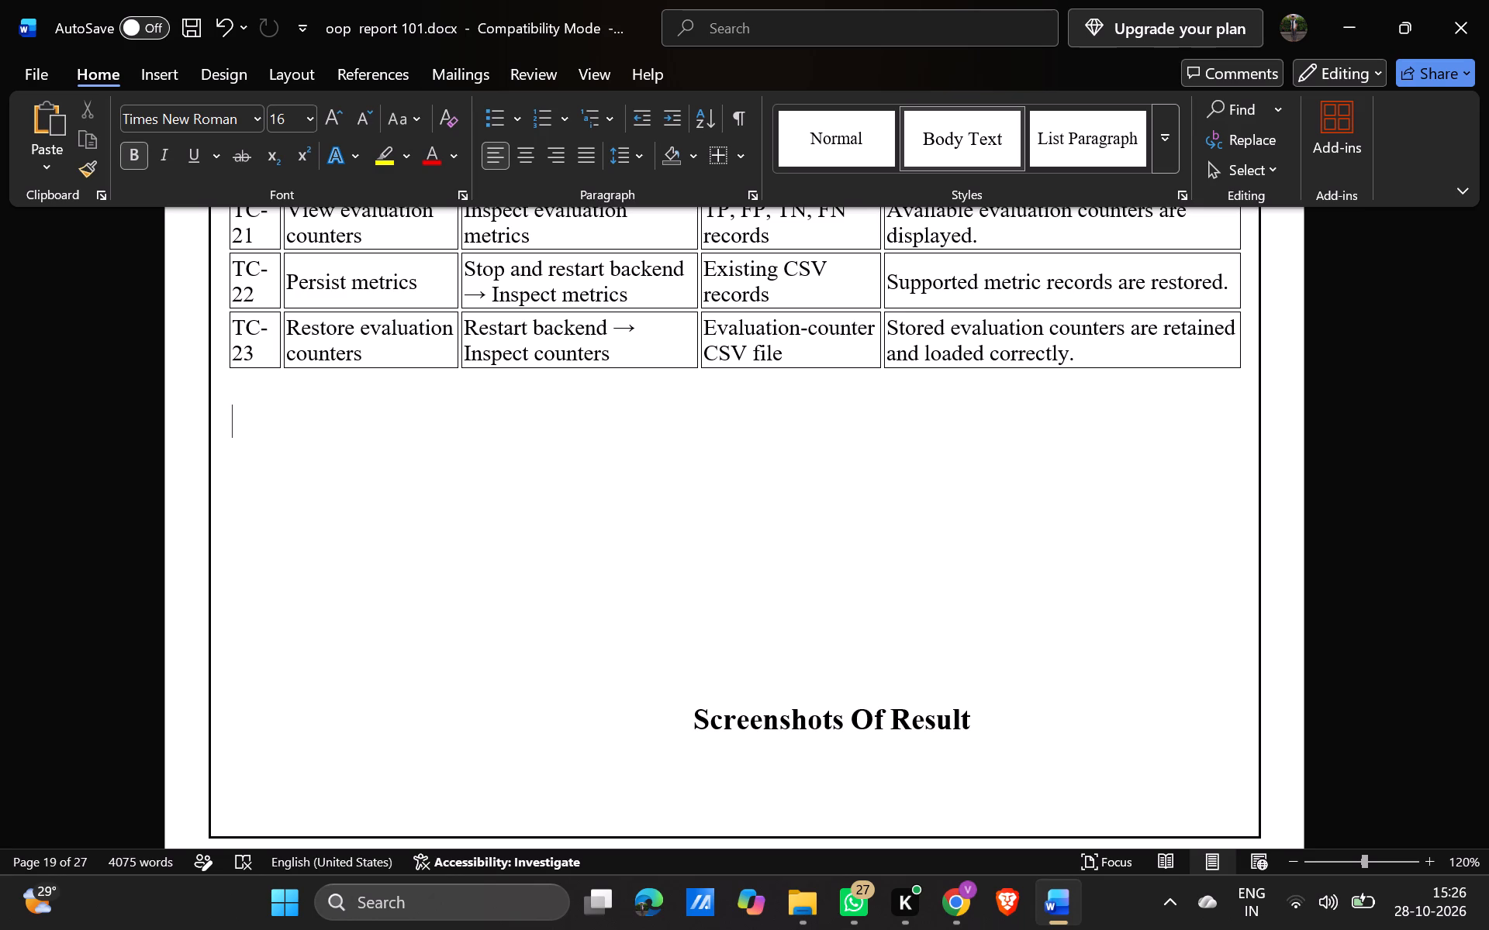
pyautogui.click(307, 112)
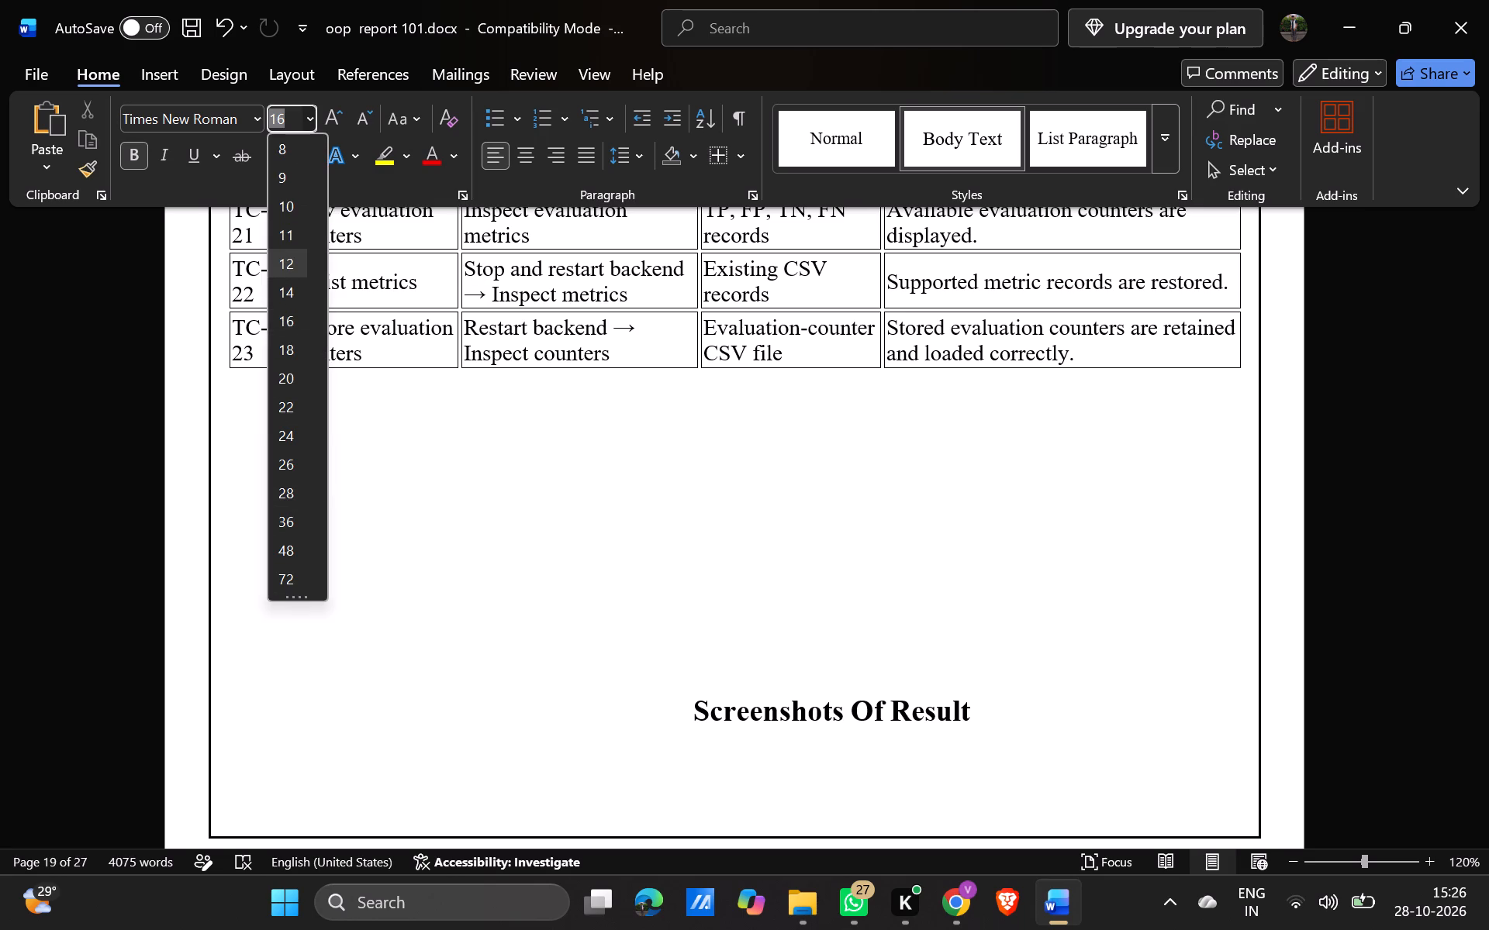
pyautogui.click(295, 259)
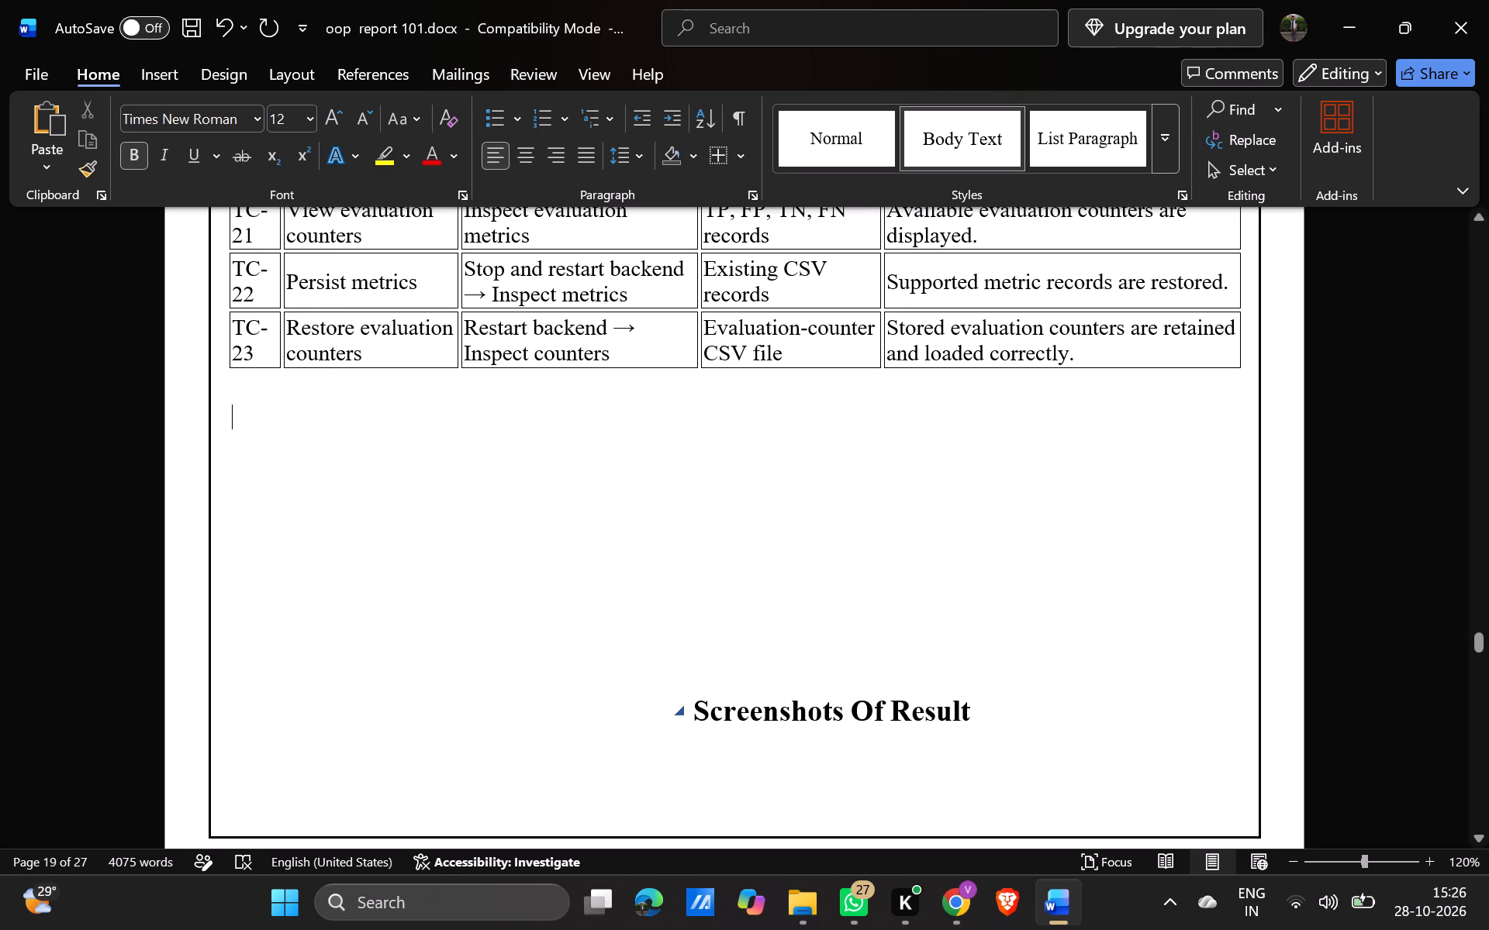
# Insert three more blank lines before "Screenshots Of Result" so the heading starts on the next page.
pyautogui.click(695, 715)
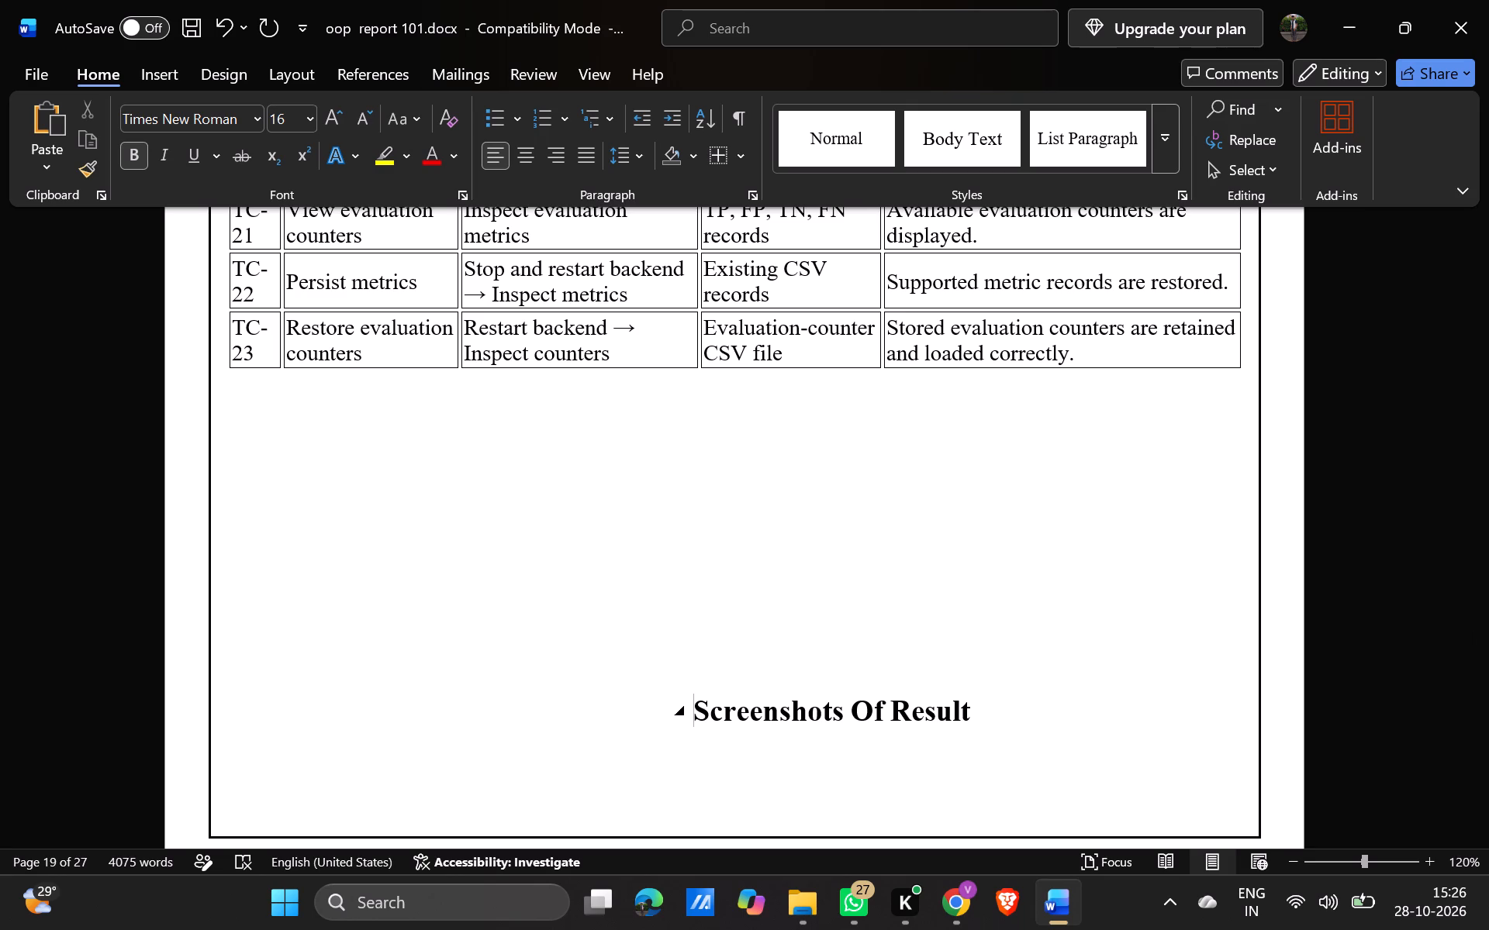
pyautogui.click(695, 715)
pyautogui.press('Return')
pyautogui.press('Return')
pyautogui.press('Return')
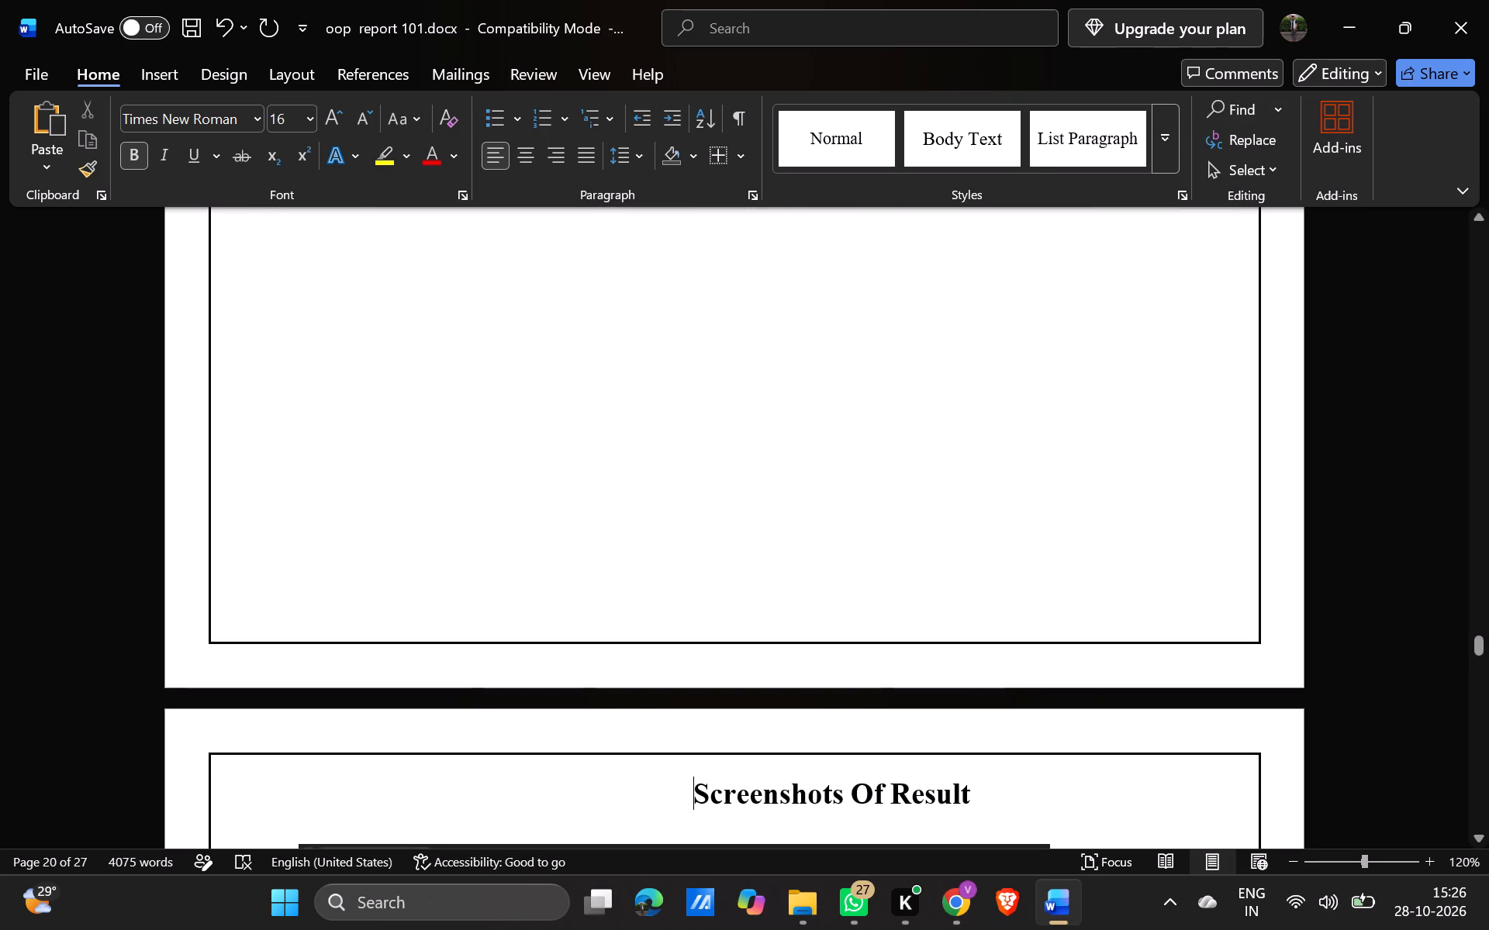
pyautogui.scroll(1, 607, 456)
pyautogui.click(499, 607)
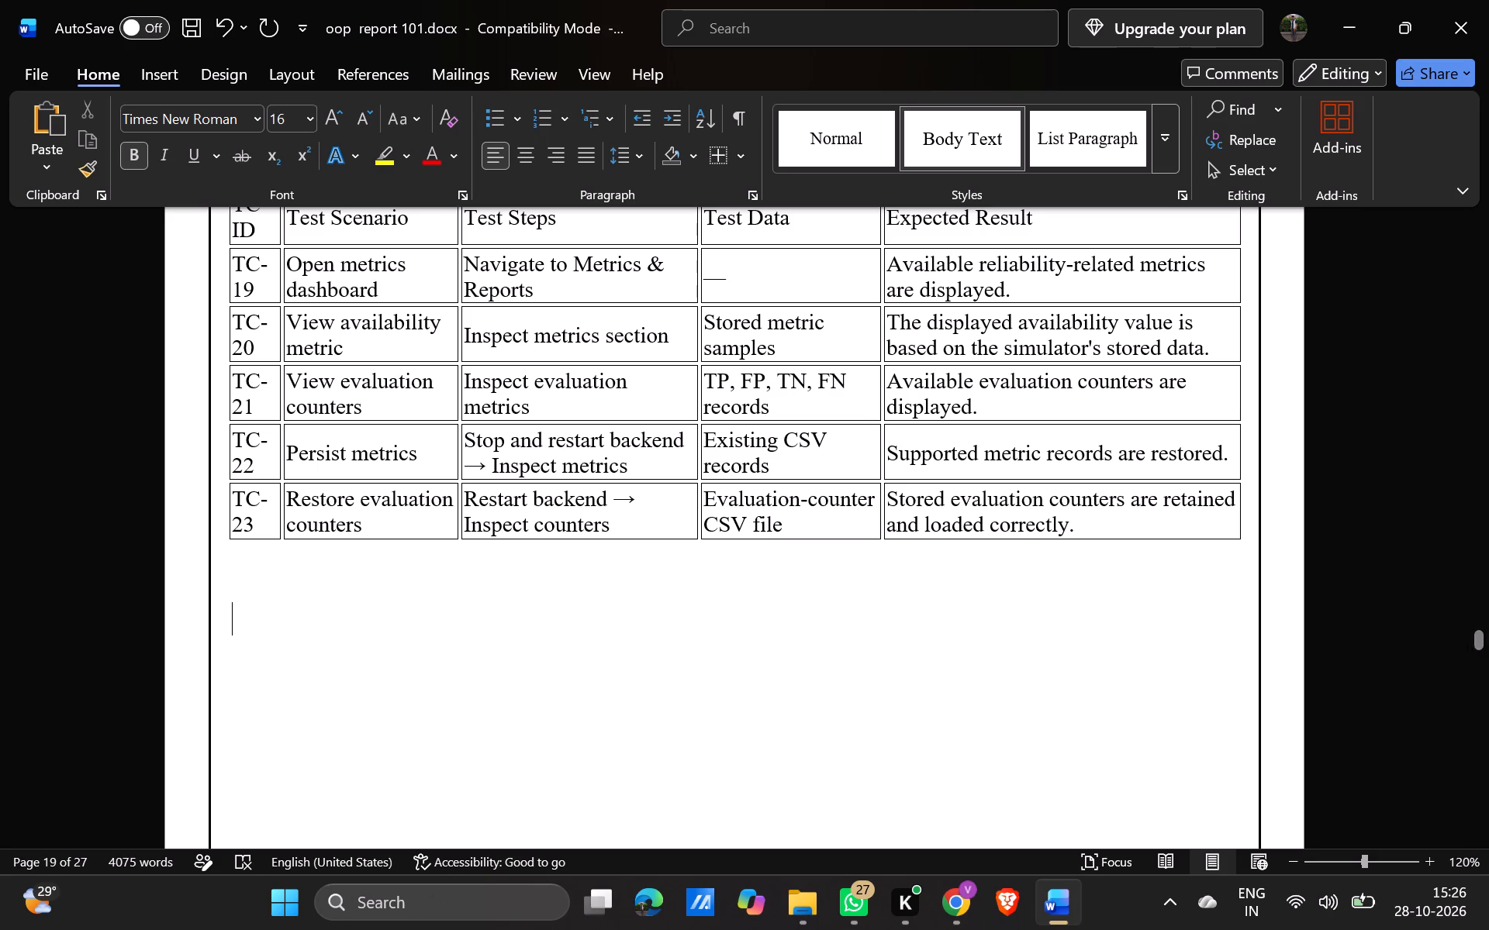
pyautogui.scroll(2, 542, 627)
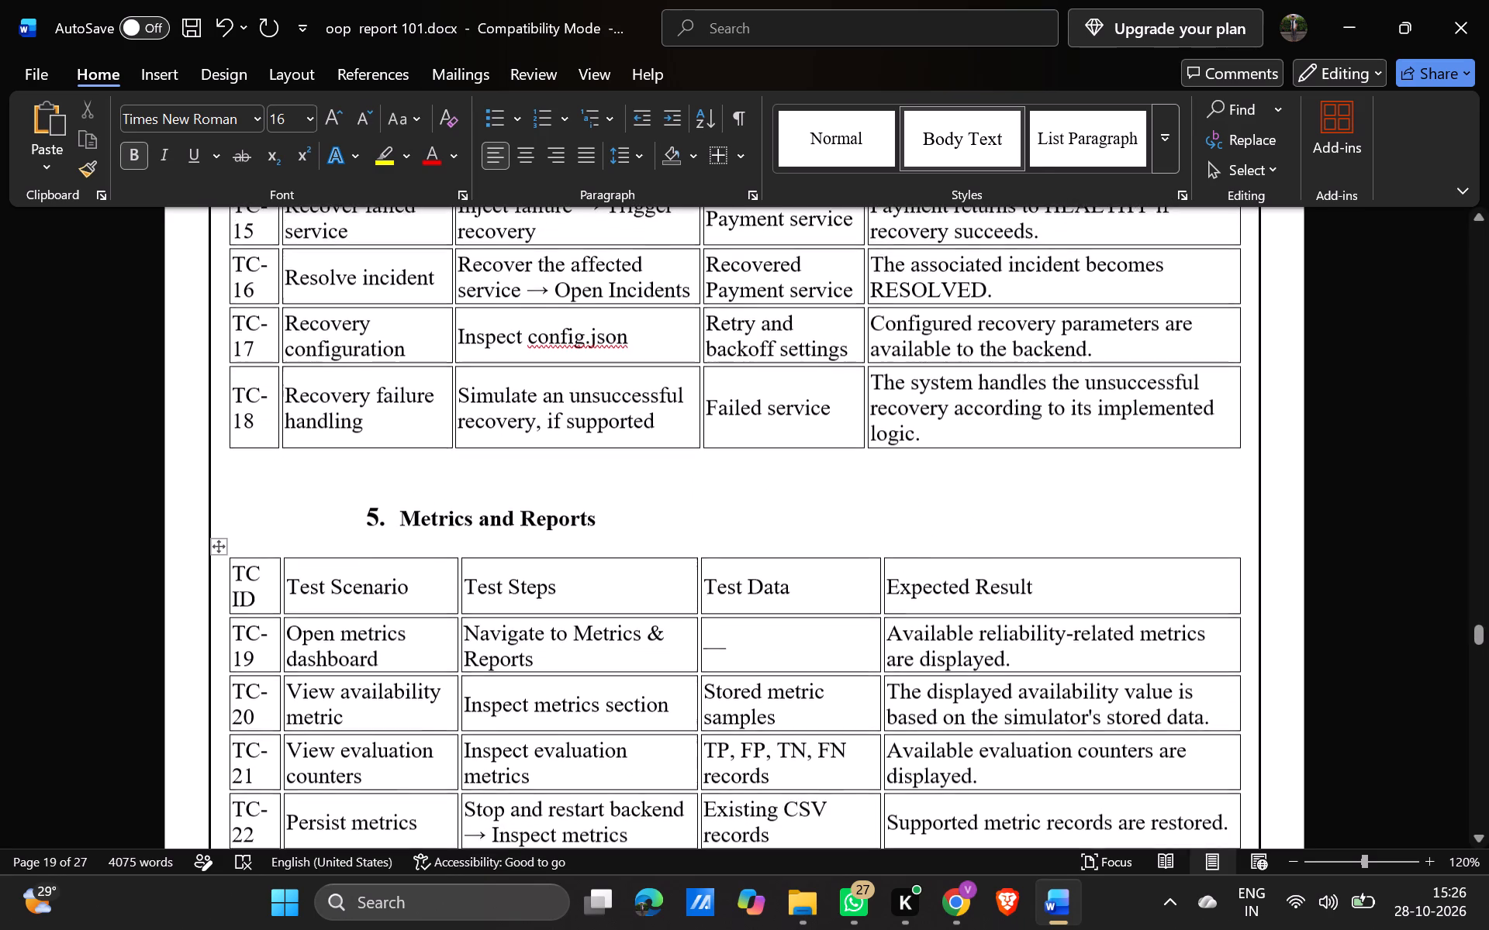
pyautogui.scroll(1, 542, 627)
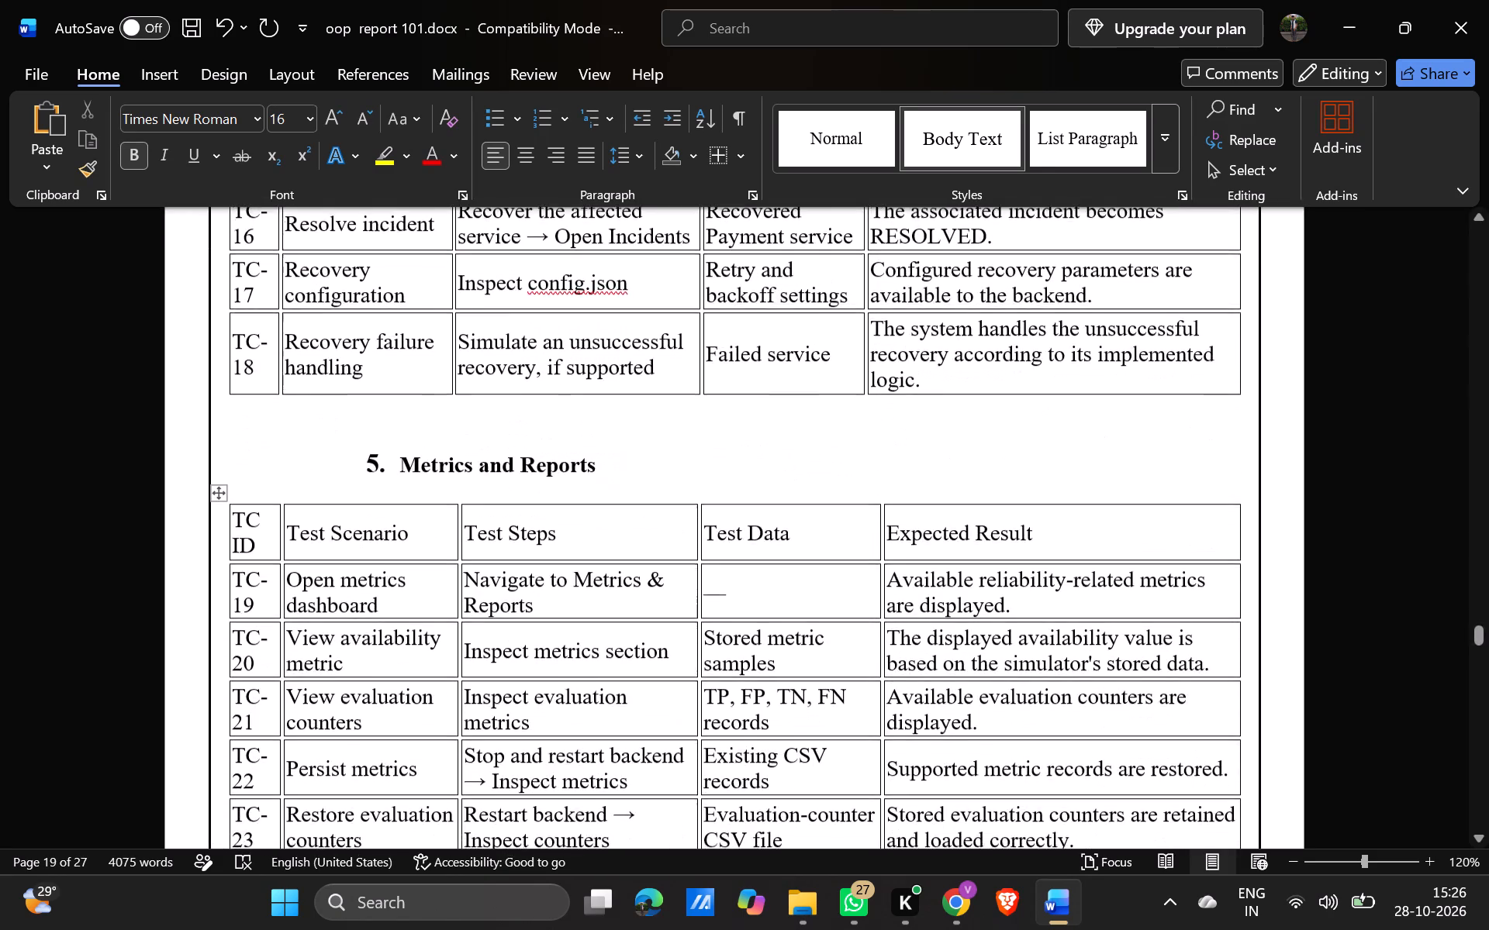
pyautogui.scroll(-1, 542, 627)
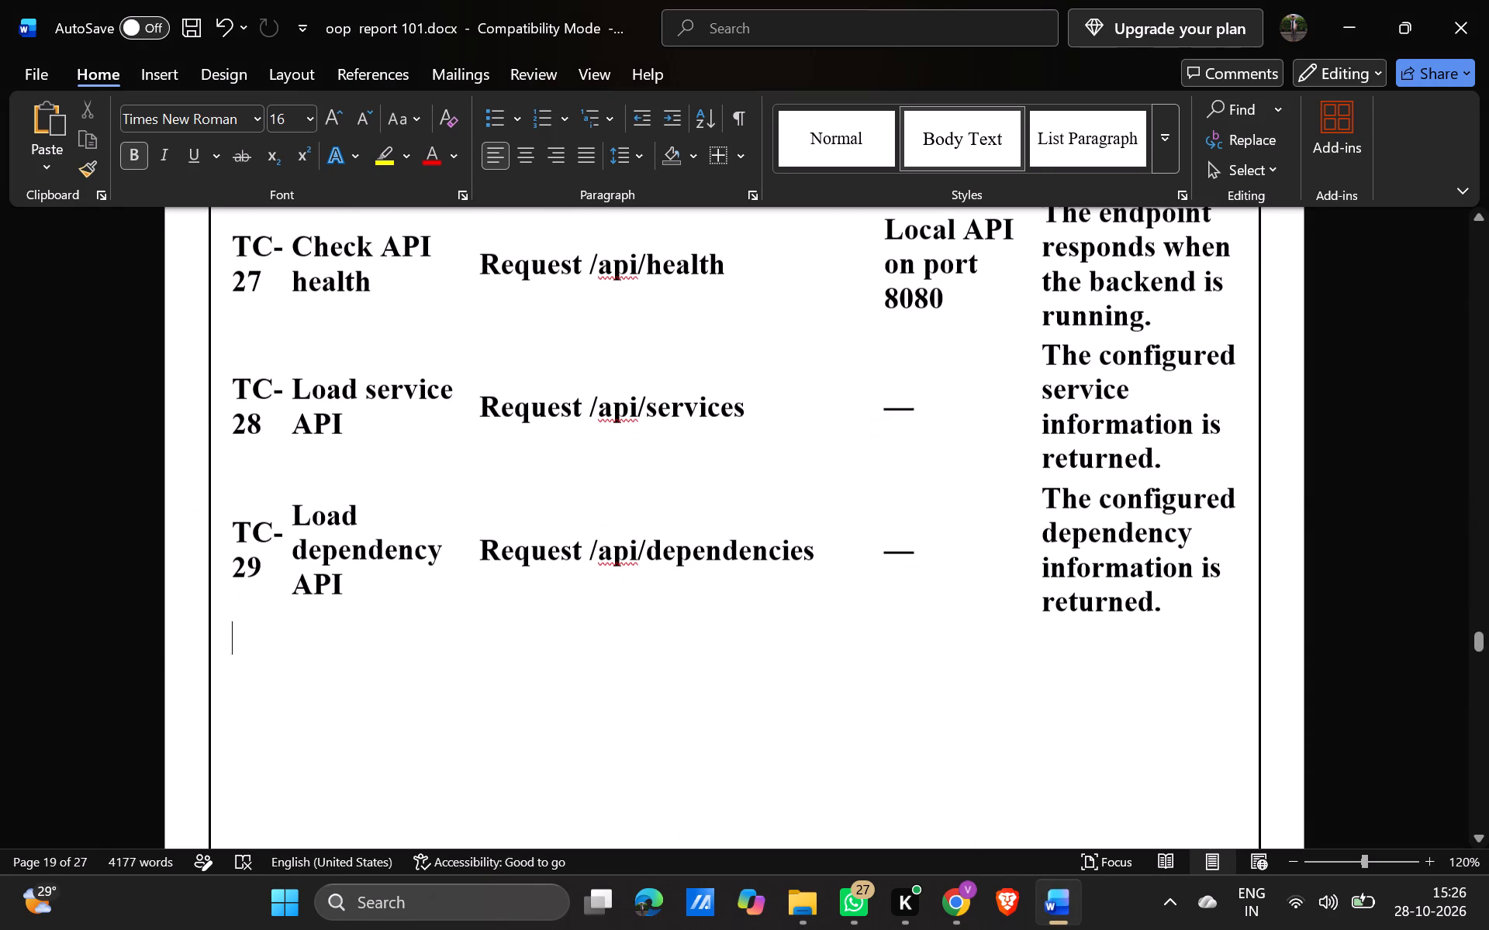
pyautogui.moveTo(1161, 603); pyautogui.dragTo(488, 448)
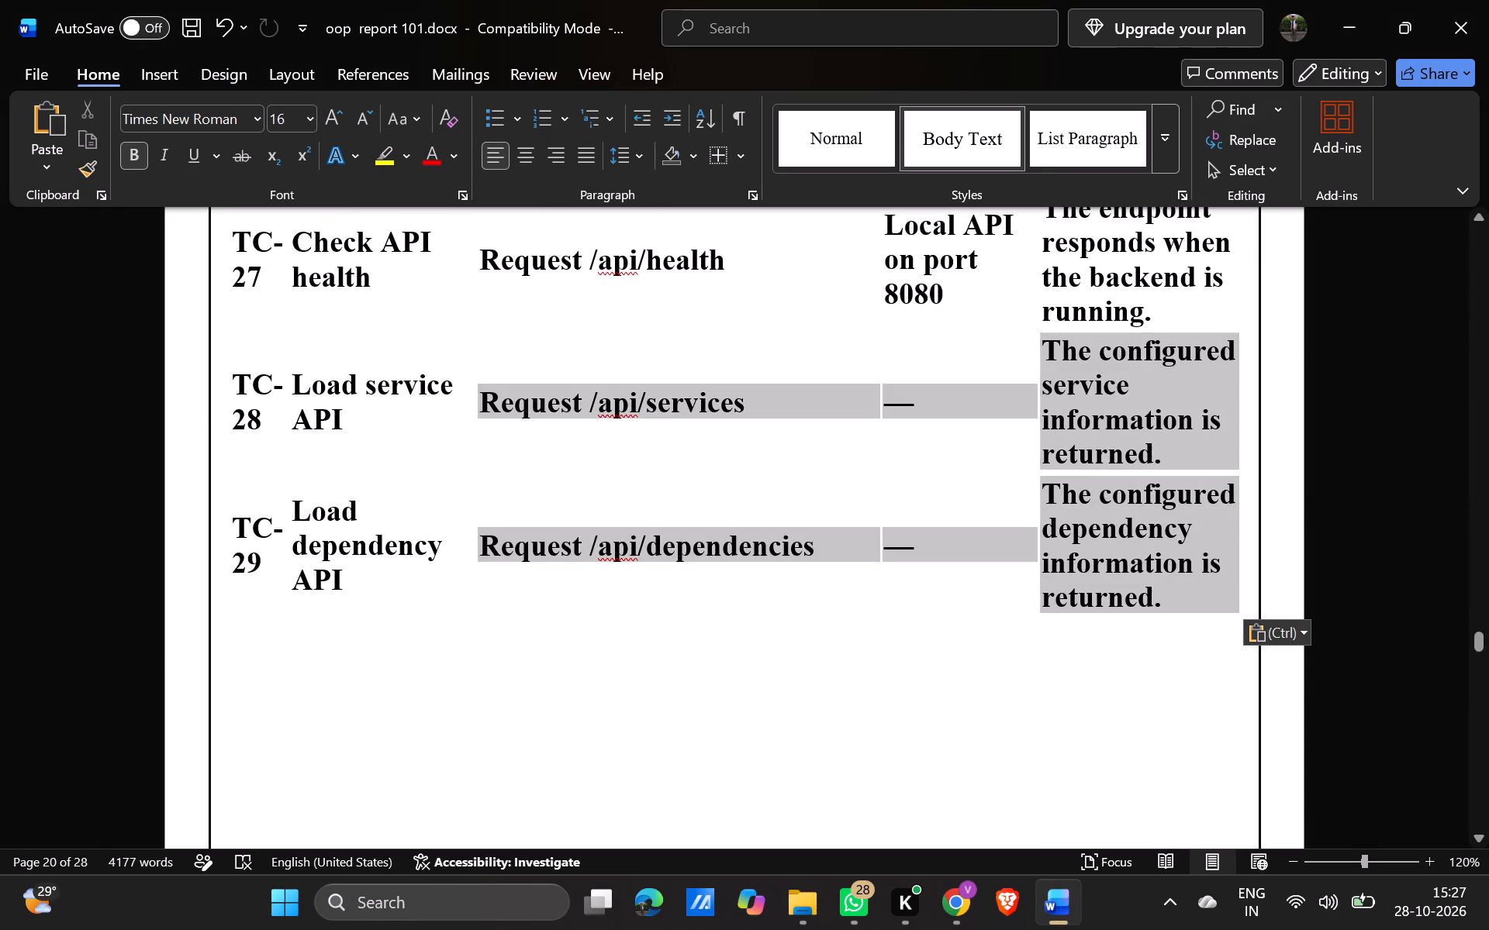
pyautogui.moveTo(488, 448); pyautogui.dragTo(221, 738)
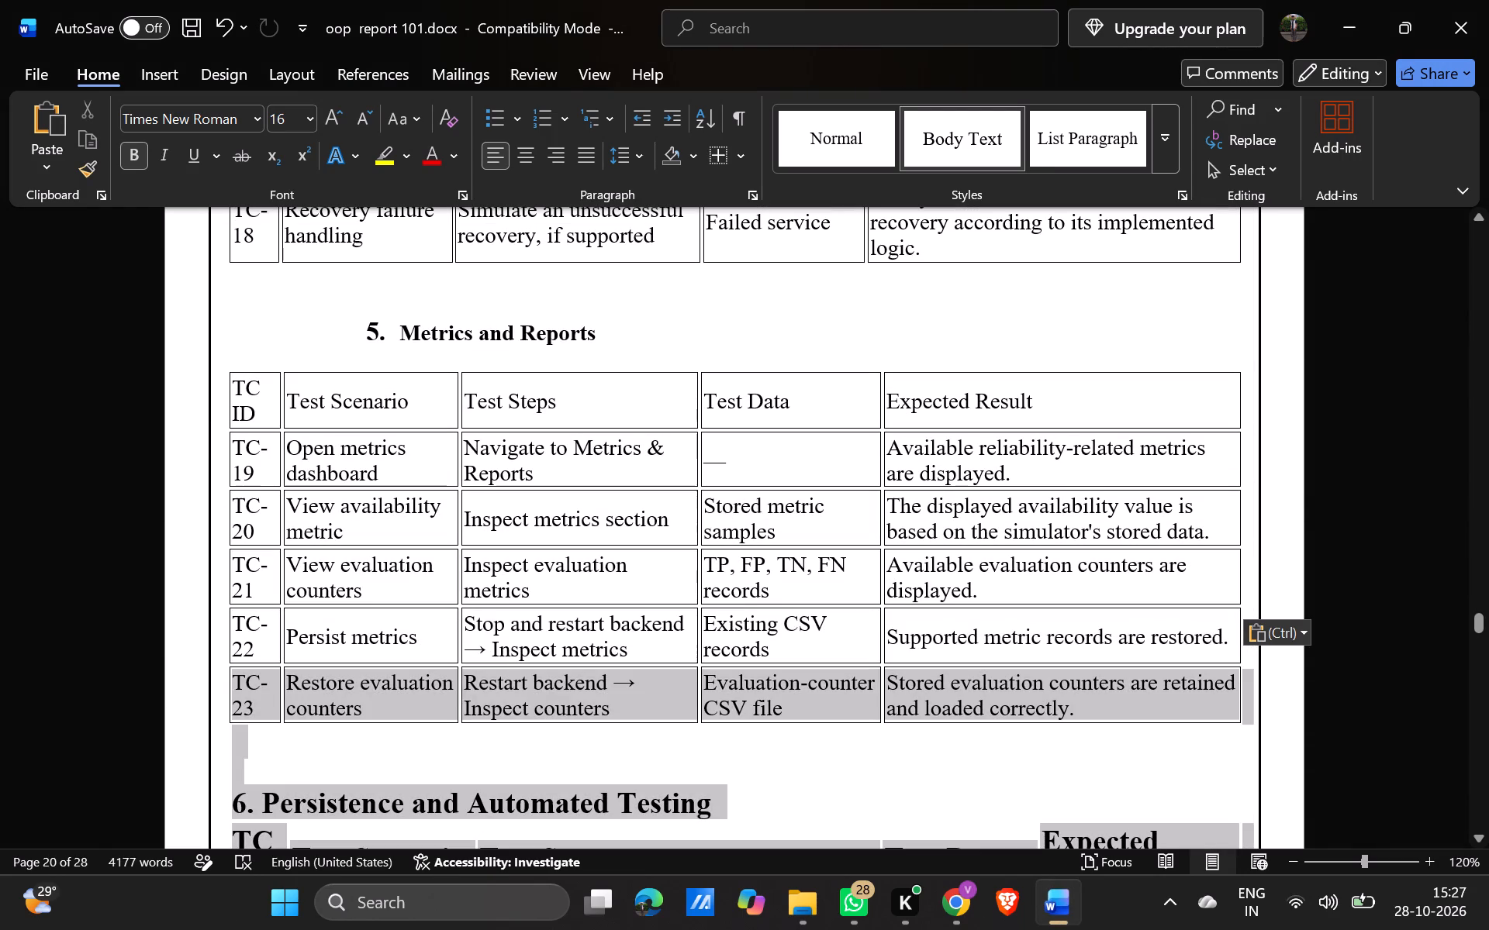
pyautogui.moveTo(221, 738); pyautogui.dragTo(243, 790)
pyautogui.scroll(-1, 243, 790)
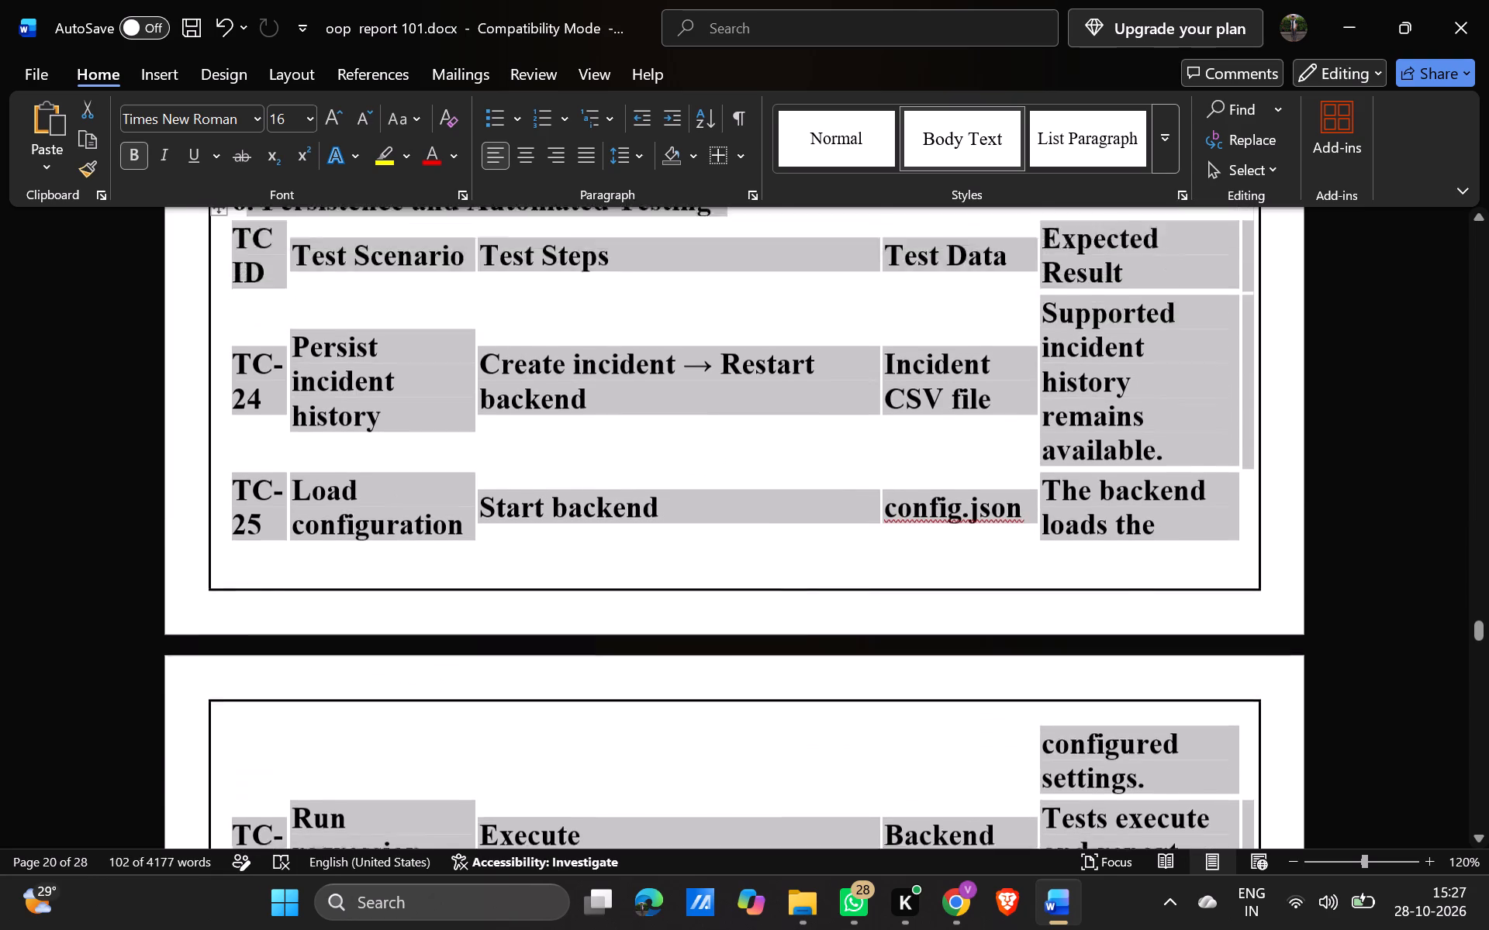
pyautogui.scroll(-1, 243, 790)
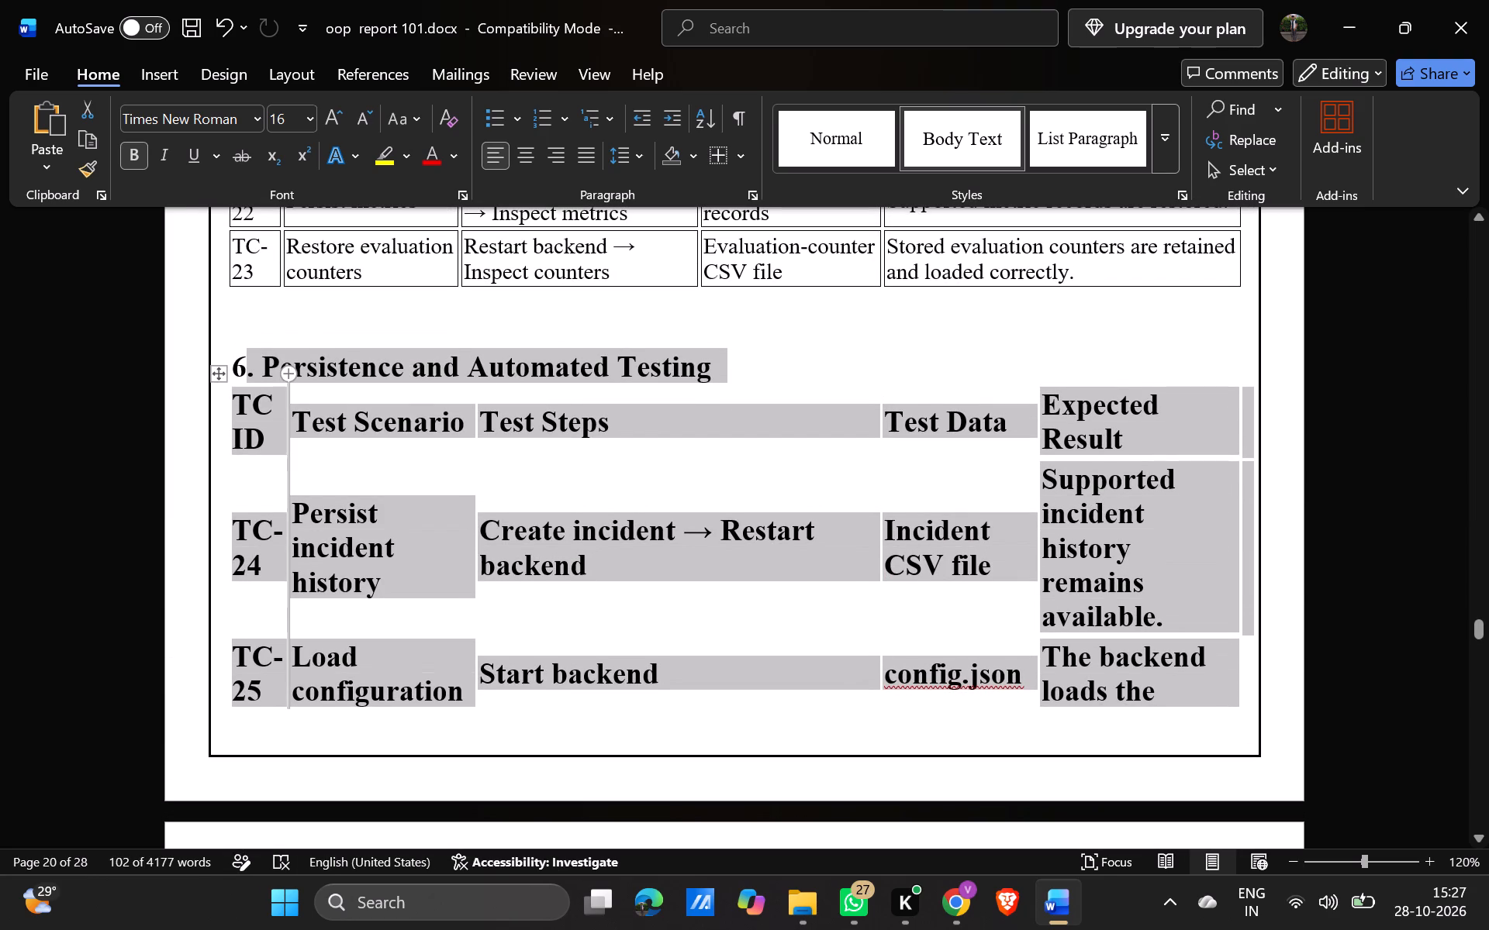
pyautogui.click(303, 124)
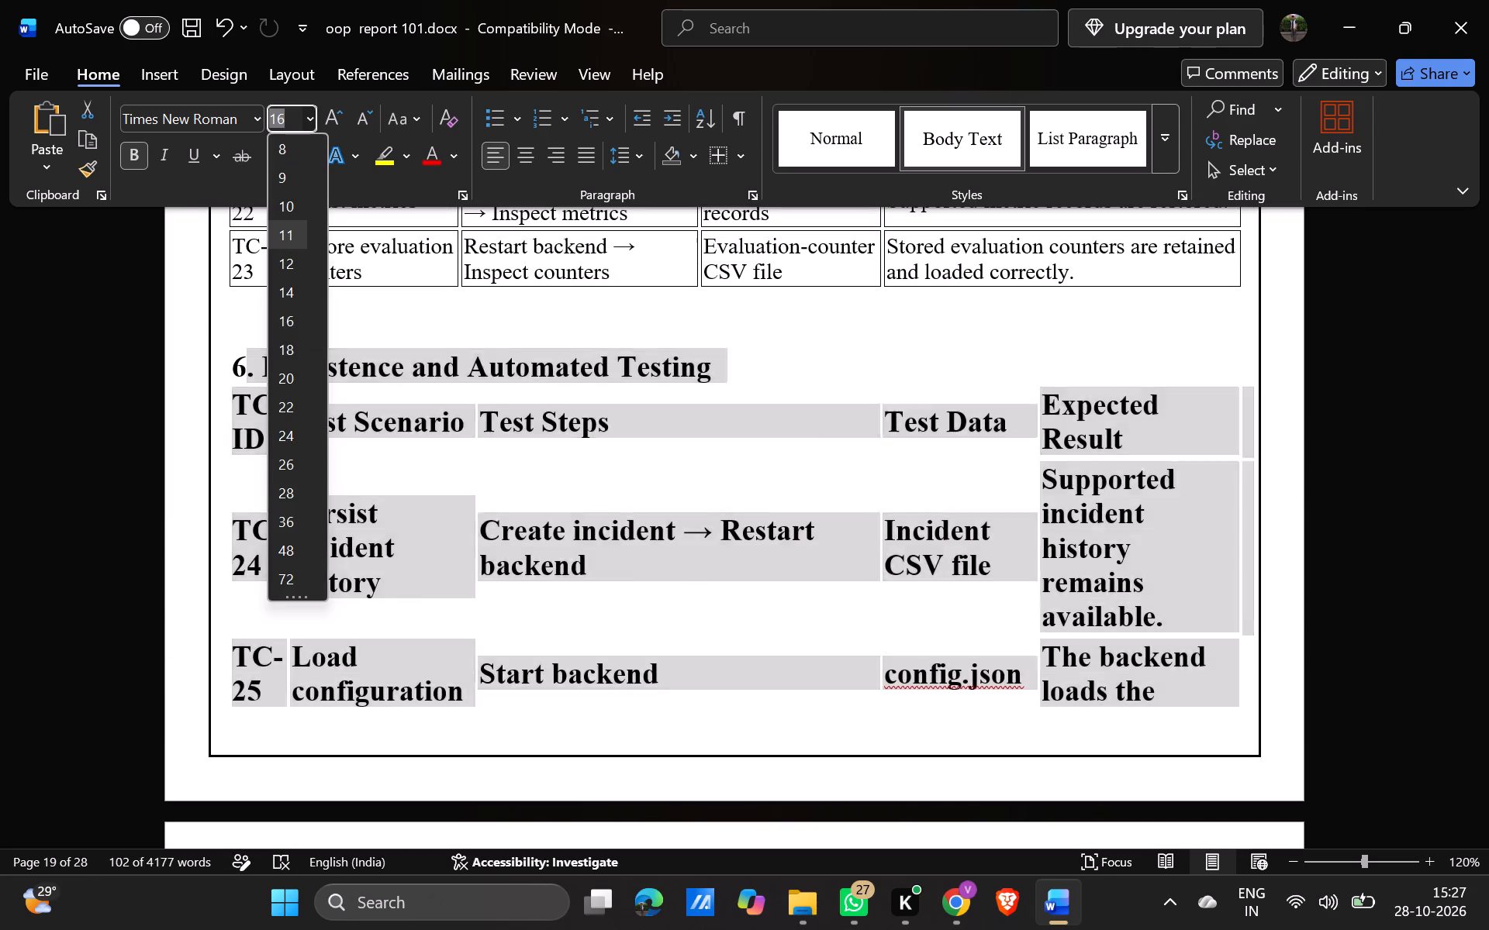
pyautogui.click(290, 260)
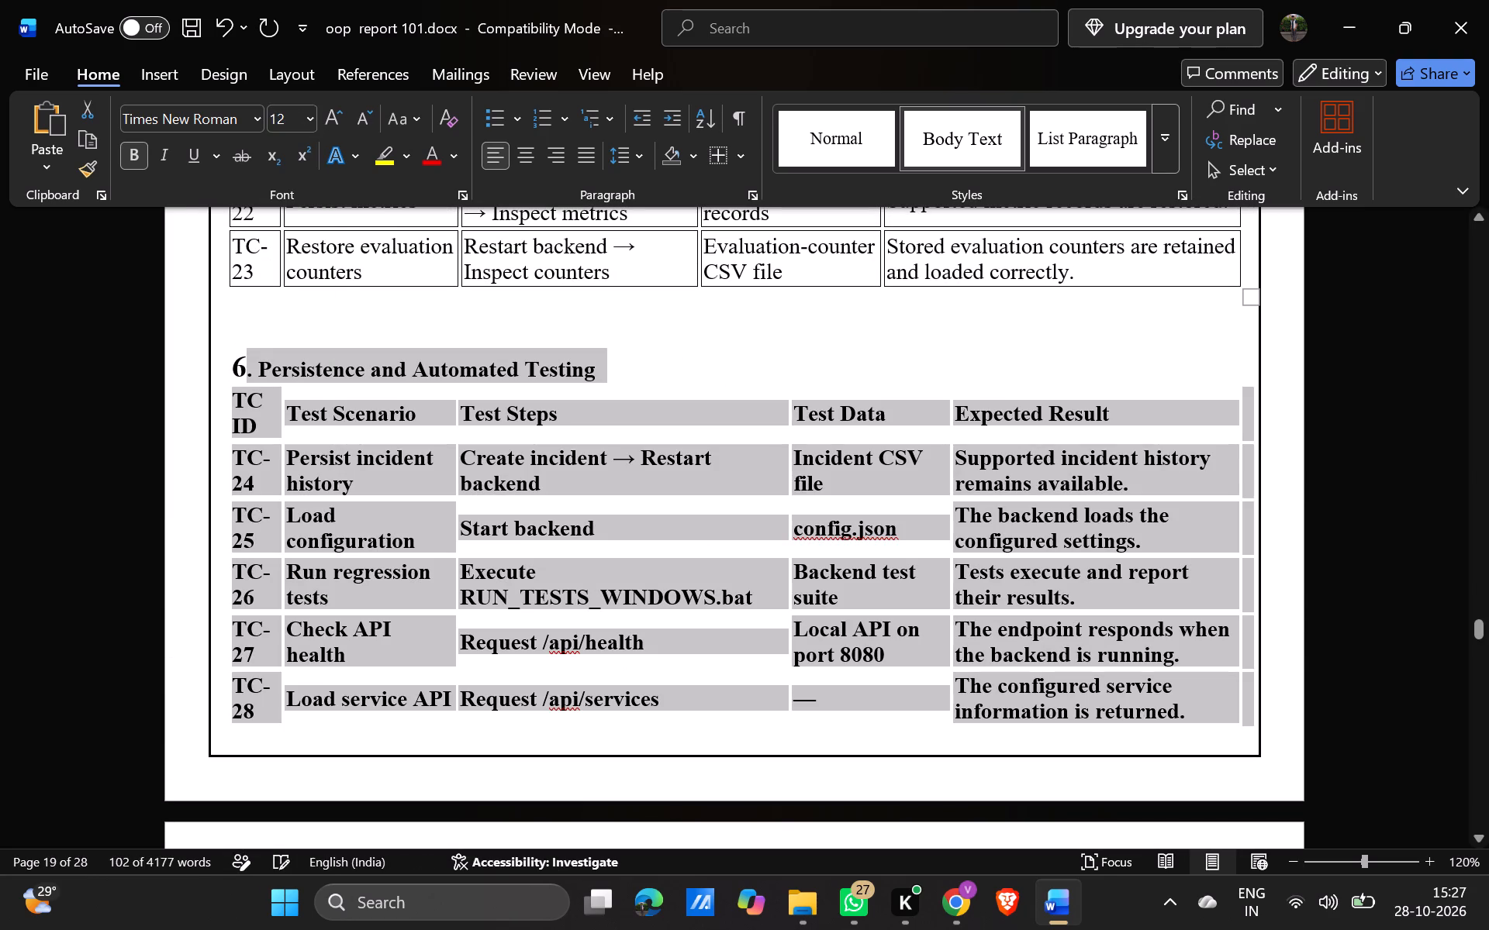
pyautogui.click(138, 161)
pyautogui.scroll(-1, 424, 448)
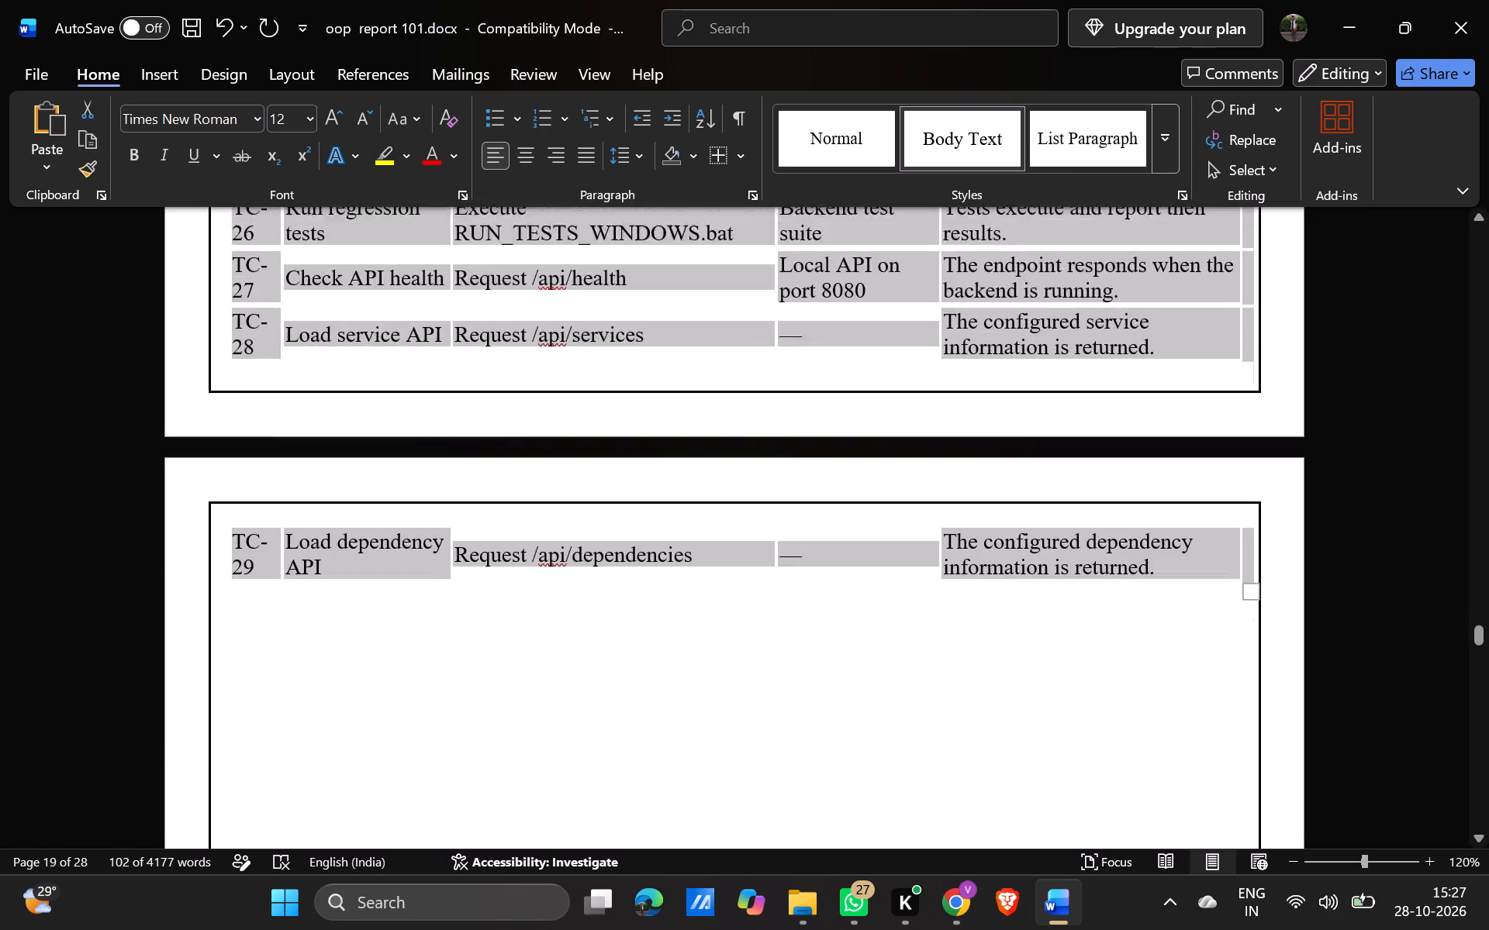
pyautogui.scroll(-1, 424, 448)
pyautogui.scroll(2, 424, 448)
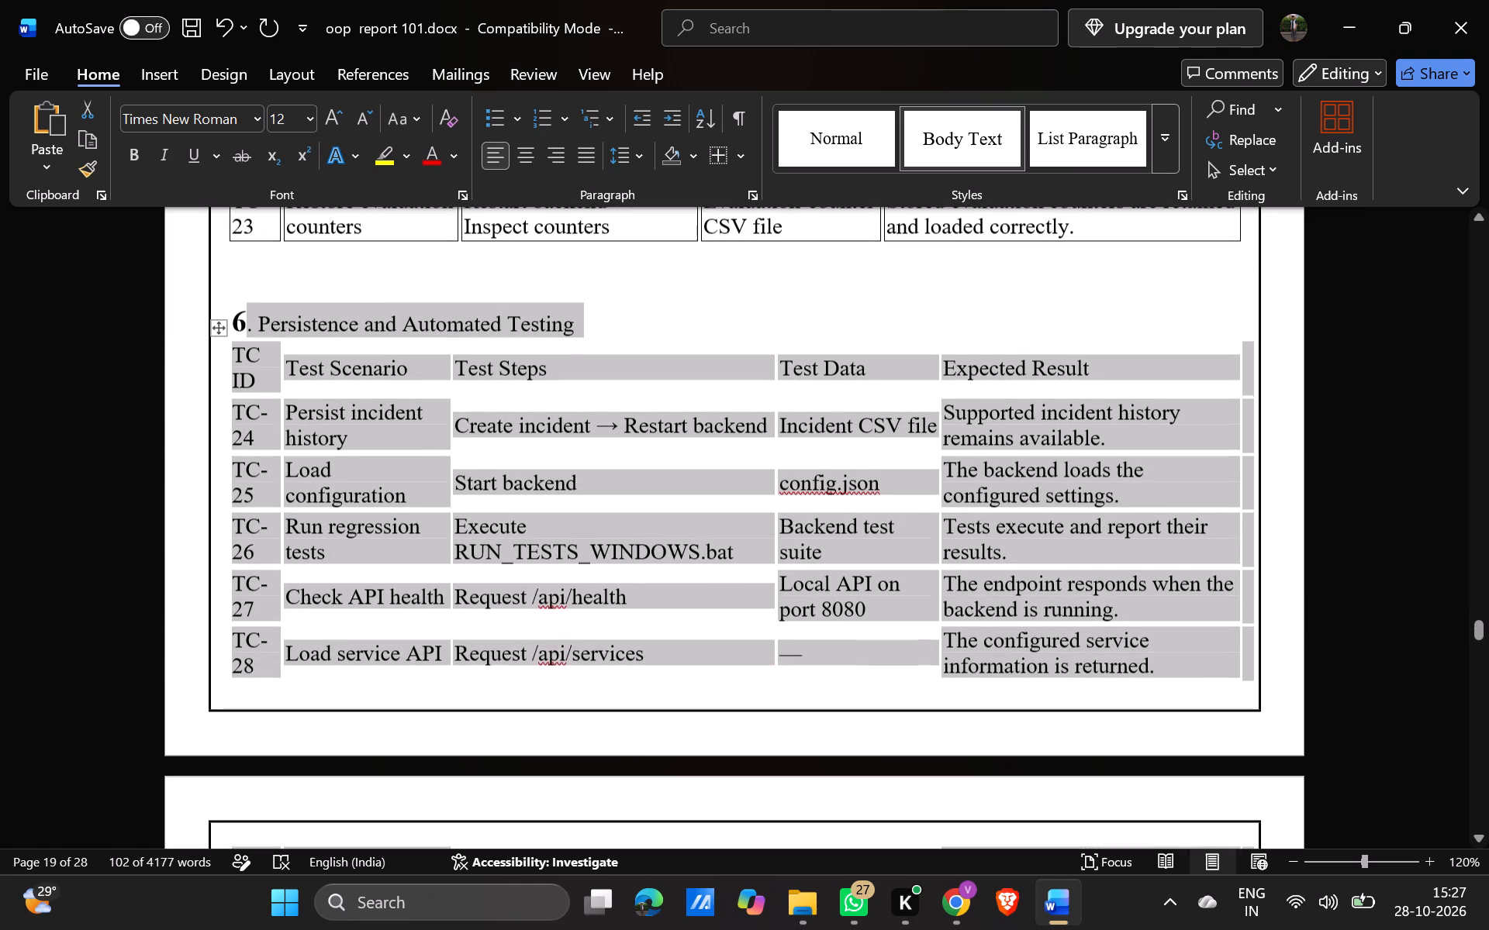
# Delete the blank lines between the TC-23 row and the section 6 heading.
pyautogui.click(250, 315)
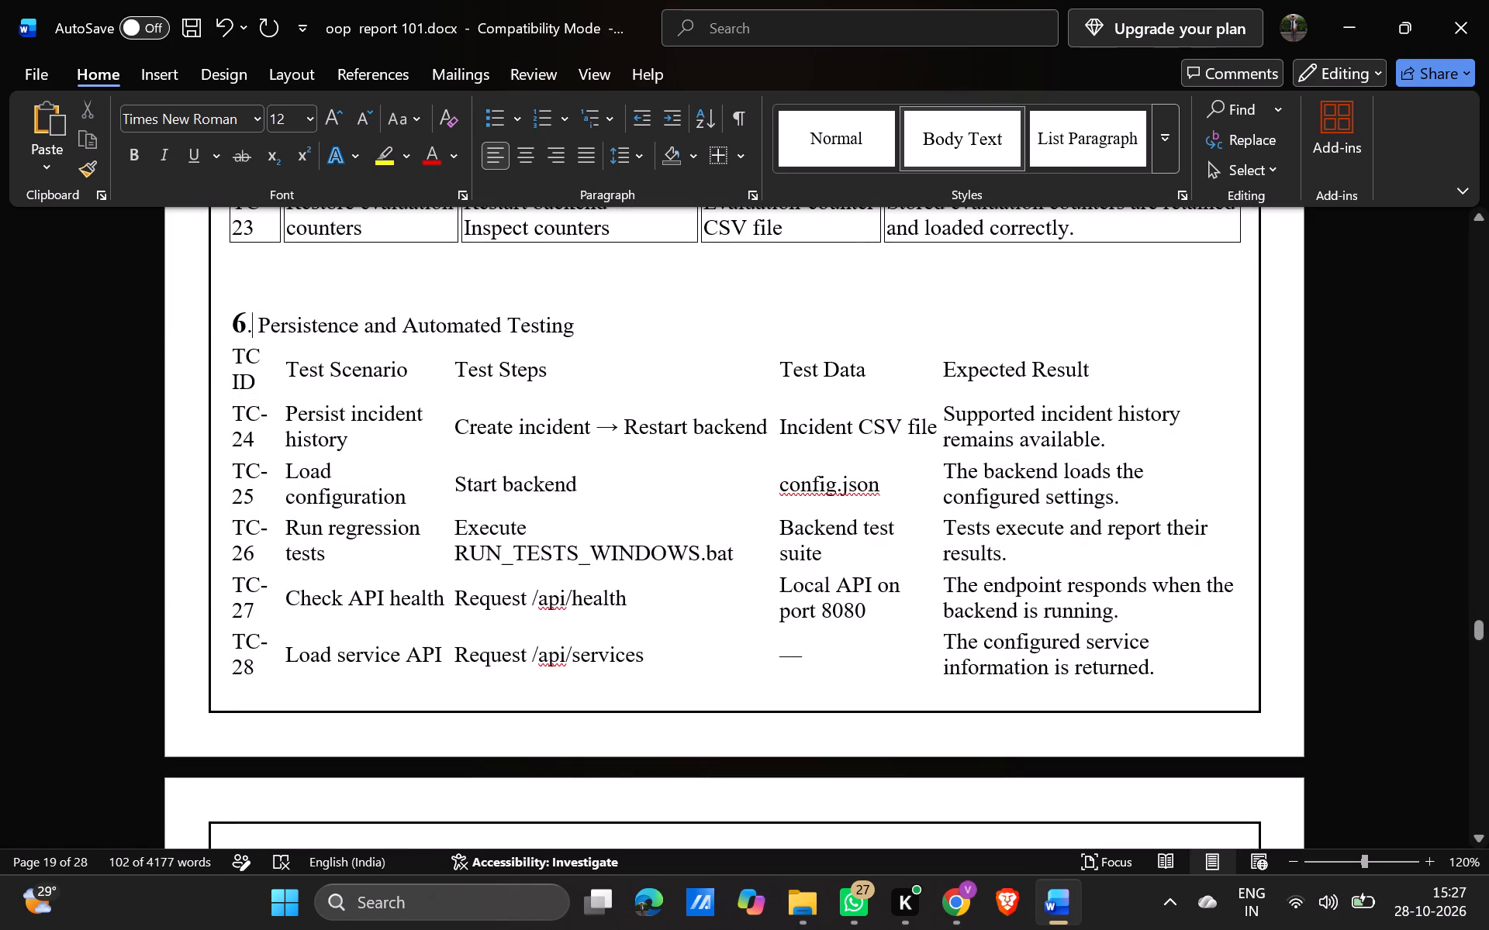
pyautogui.click(240, 322)
pyautogui.click(240, 322)
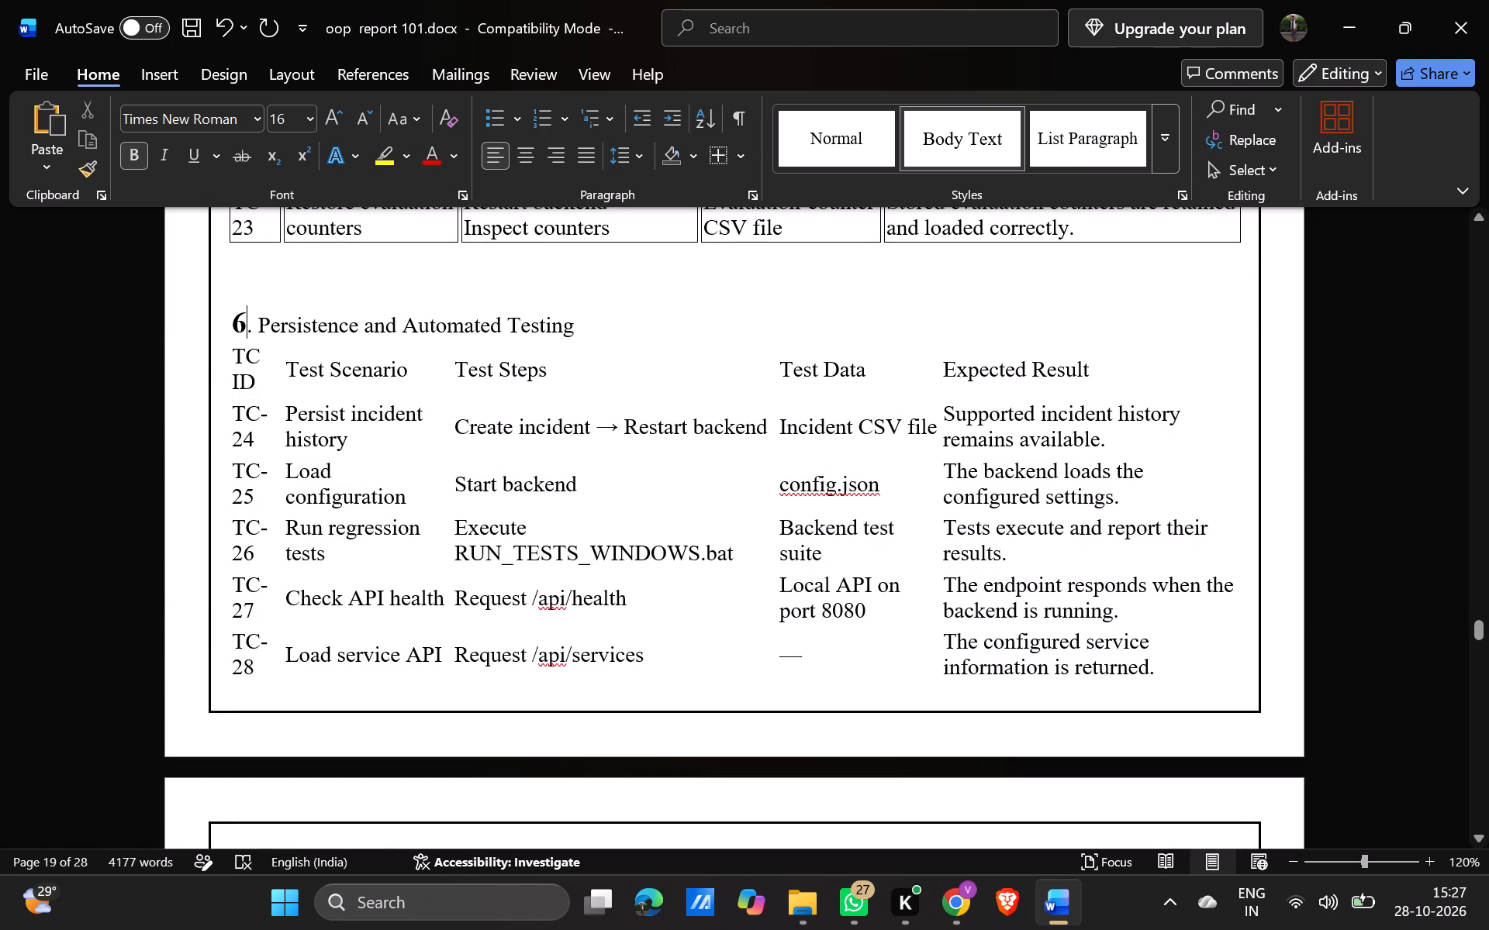
pyautogui.click(236, 326)
pyautogui.press('BackSpace')
pyautogui.scroll(1, 236, 326)
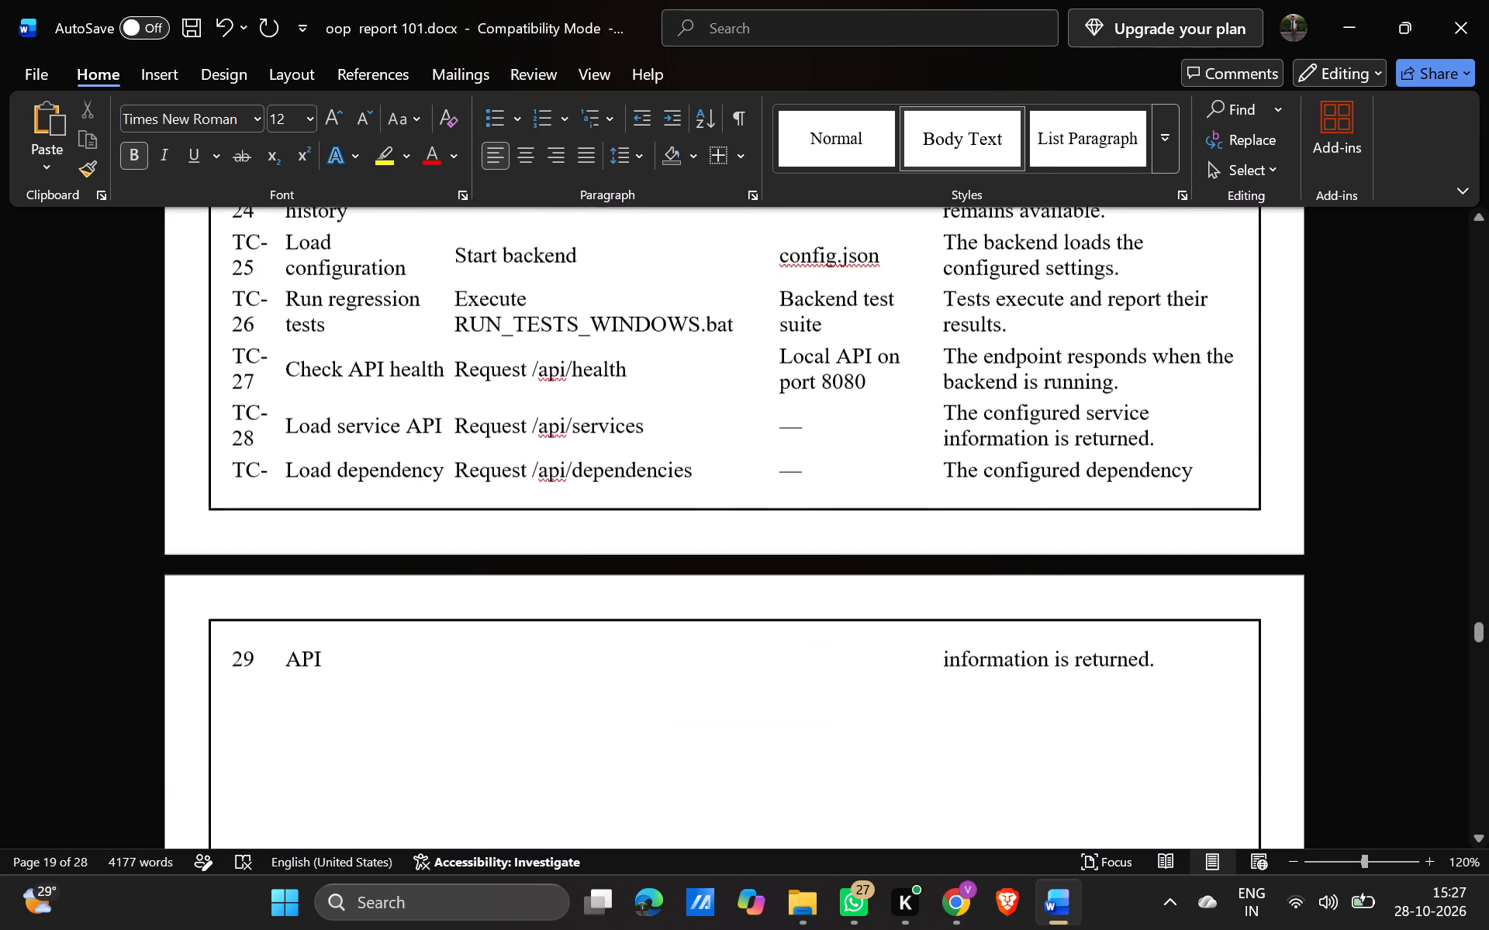
pyautogui.scroll(1, 236, 326)
pyautogui.press('BackSpace')
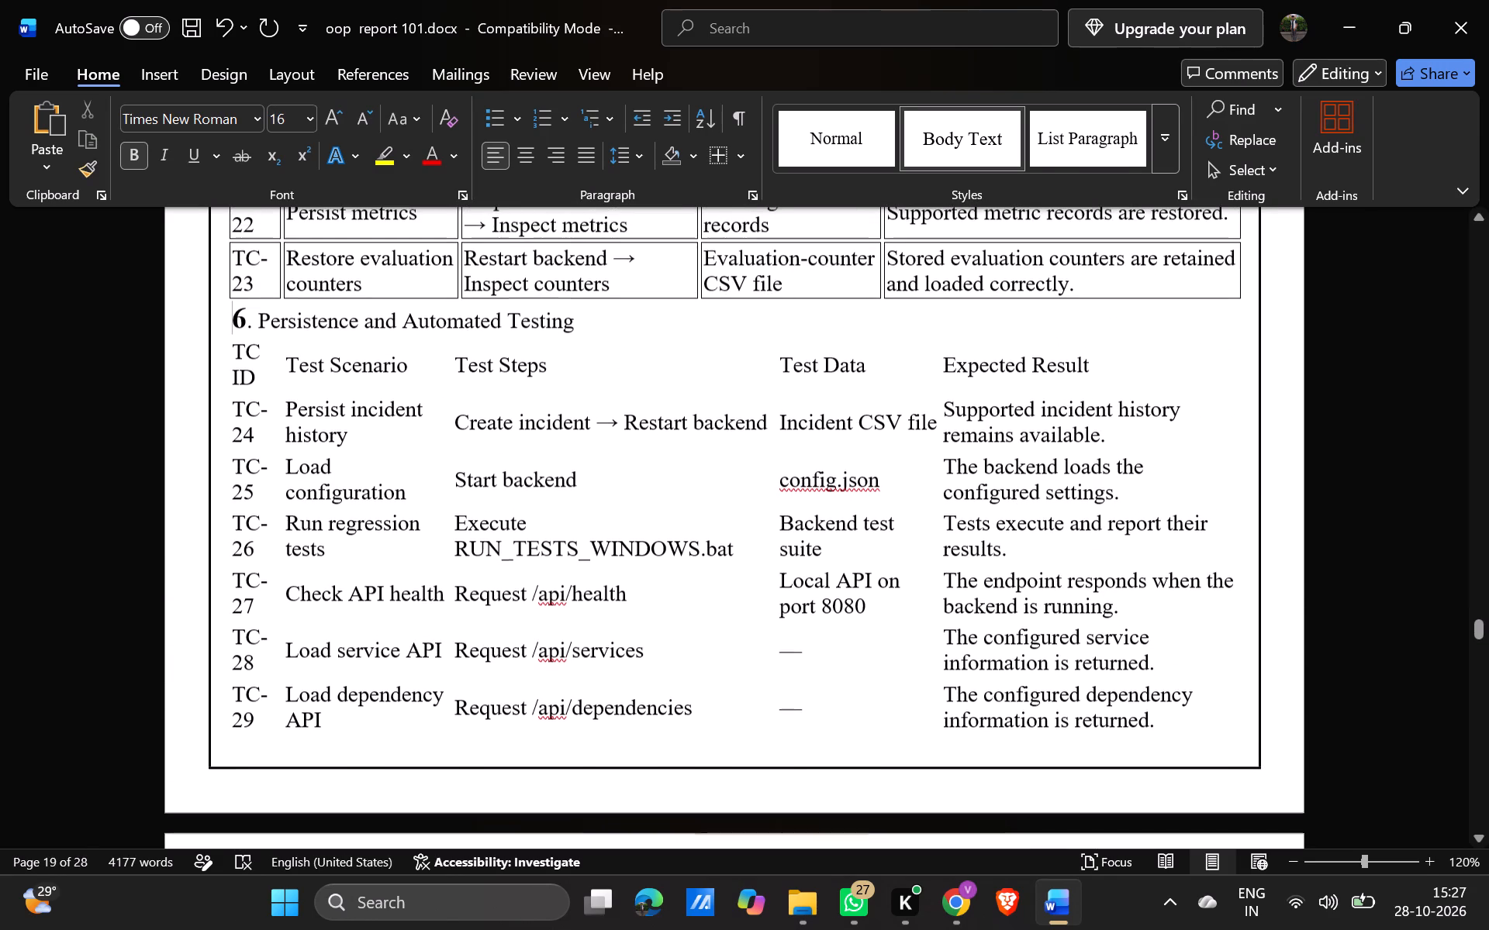
# Make the heading text "Persistence and Automated Testing" bold.
pyautogui.moveTo(571, 322); pyautogui.dragTo(385, 315)
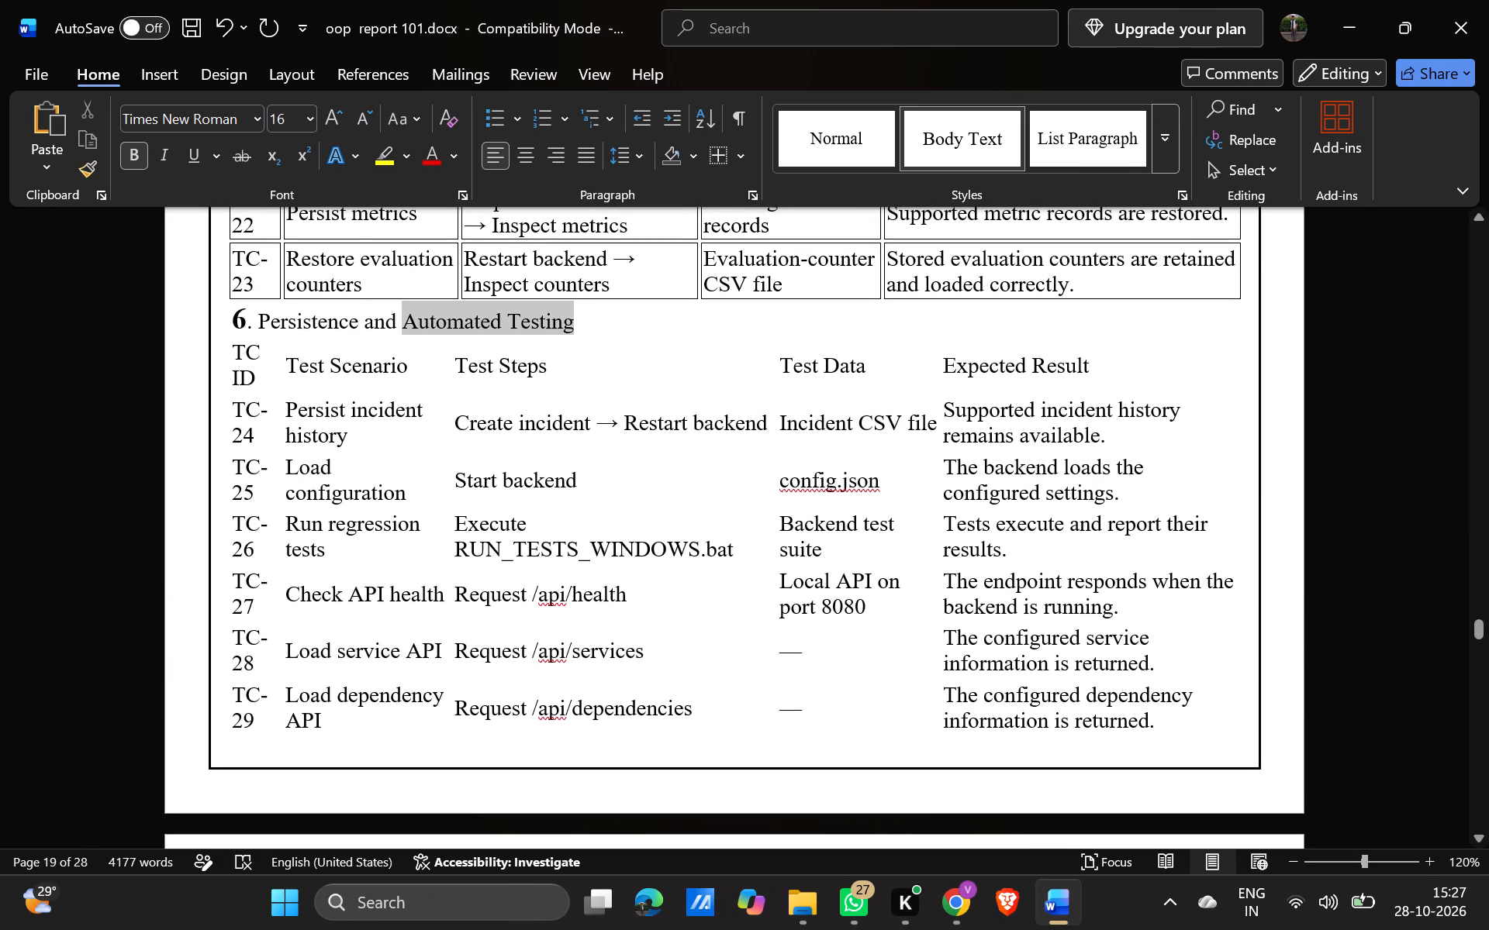
pyautogui.moveTo(385, 315); pyautogui.dragTo(278, 310)
pyautogui.click(293, 281)
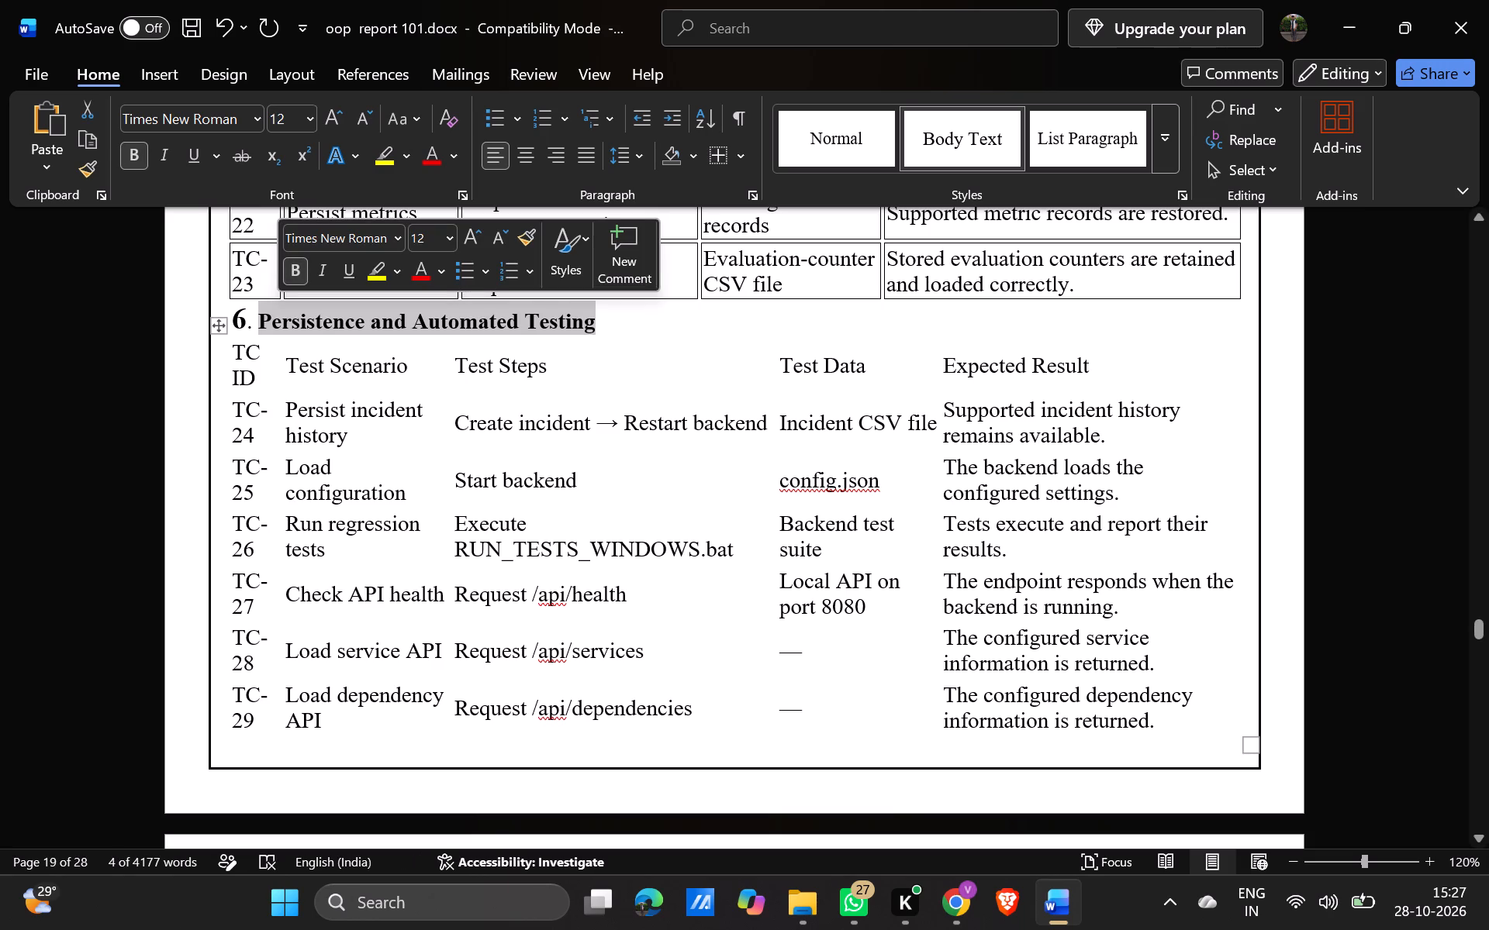
# Apply Inside Borders to the whole Persistence and Automated Testing table, from the header row through TC-29.
pyautogui.moveTo(234, 351); pyautogui.dragTo(1169, 708)
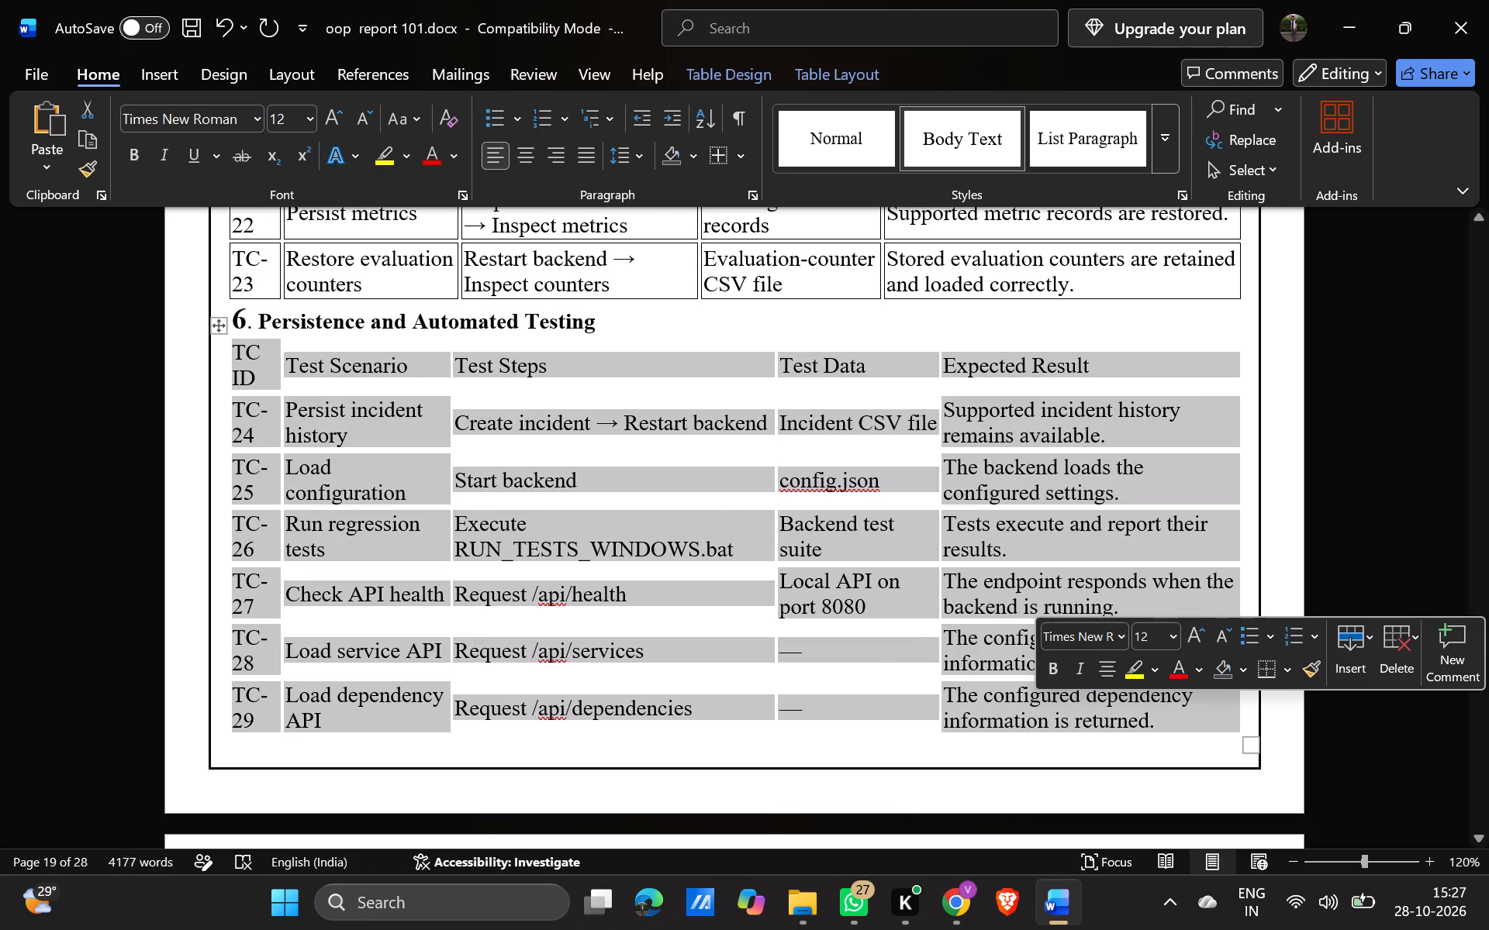
pyautogui.scroll(3, 924, 537)
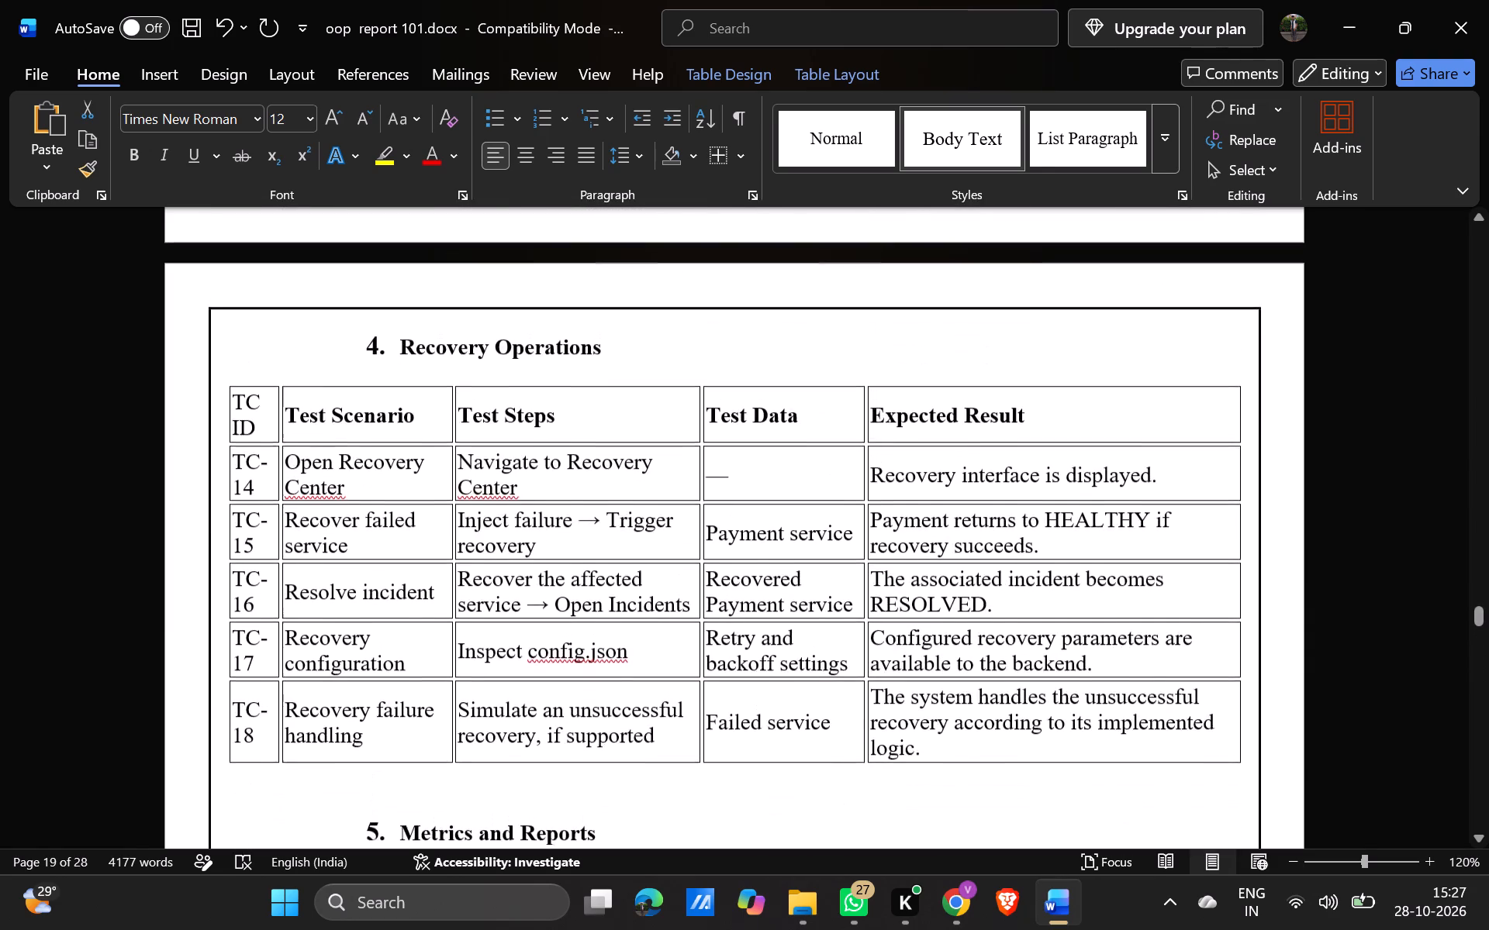
pyautogui.scroll(1, 924, 537)
pyautogui.scroll(-2, 924, 537)
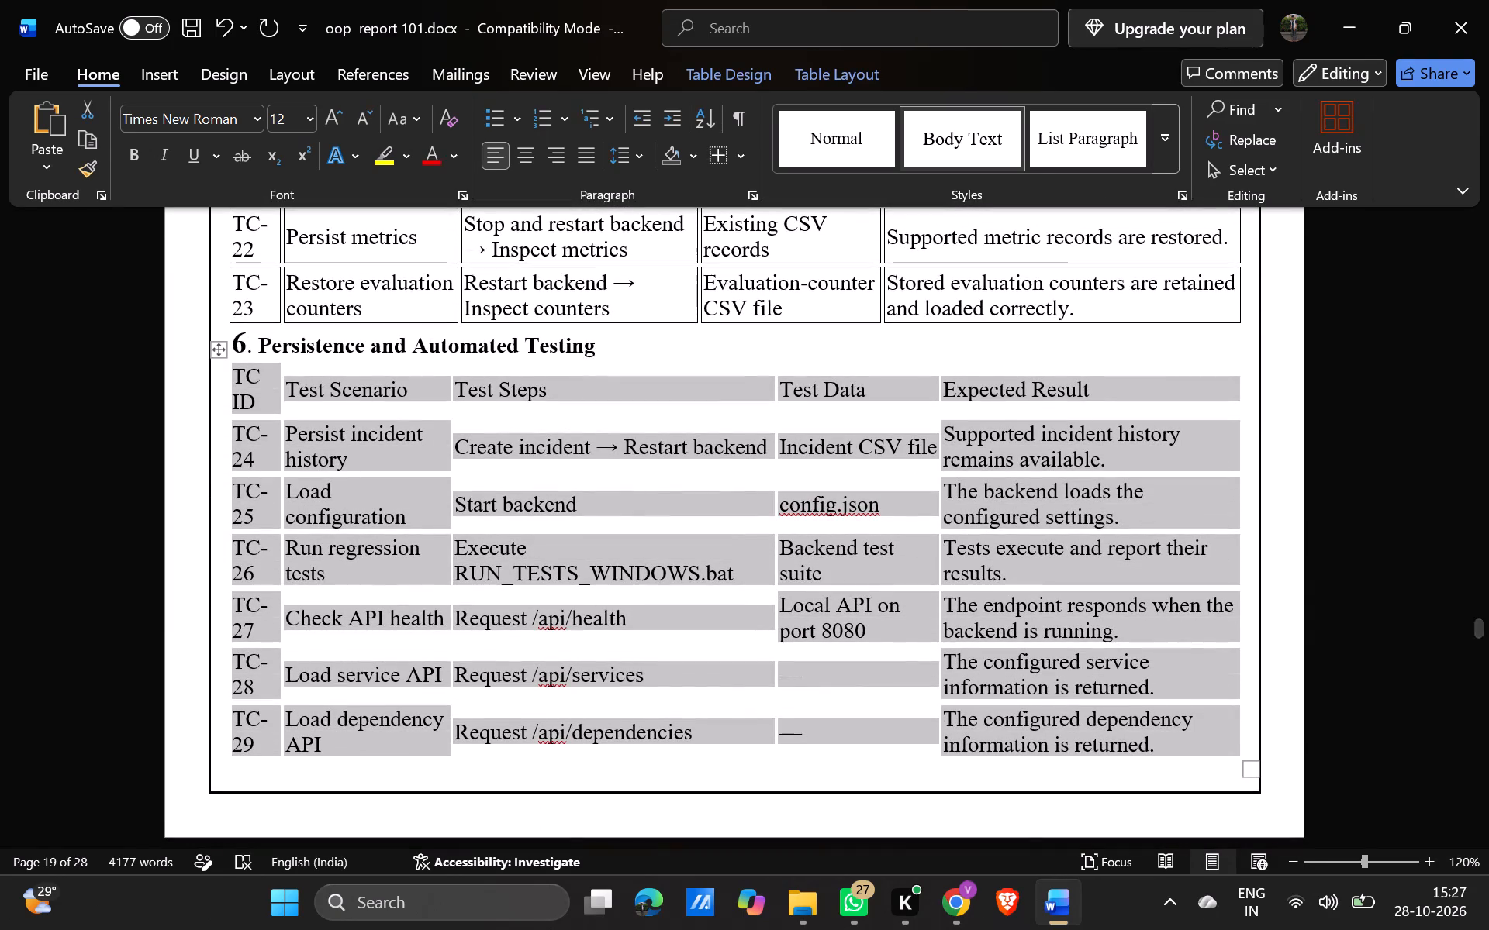
pyautogui.click(739, 150)
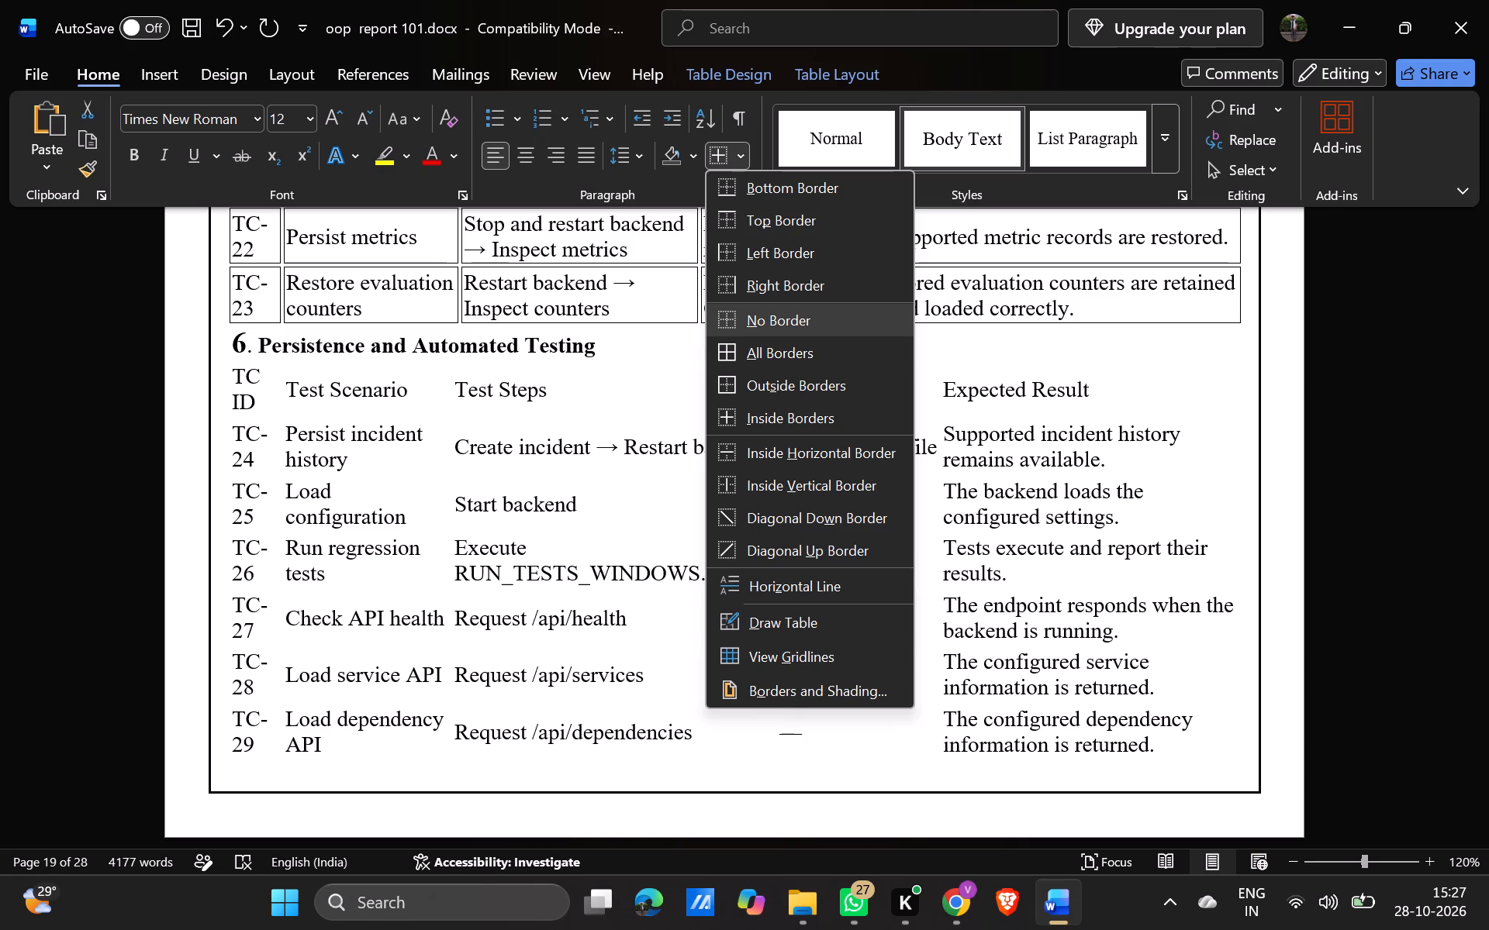
pyautogui.click(786, 422)
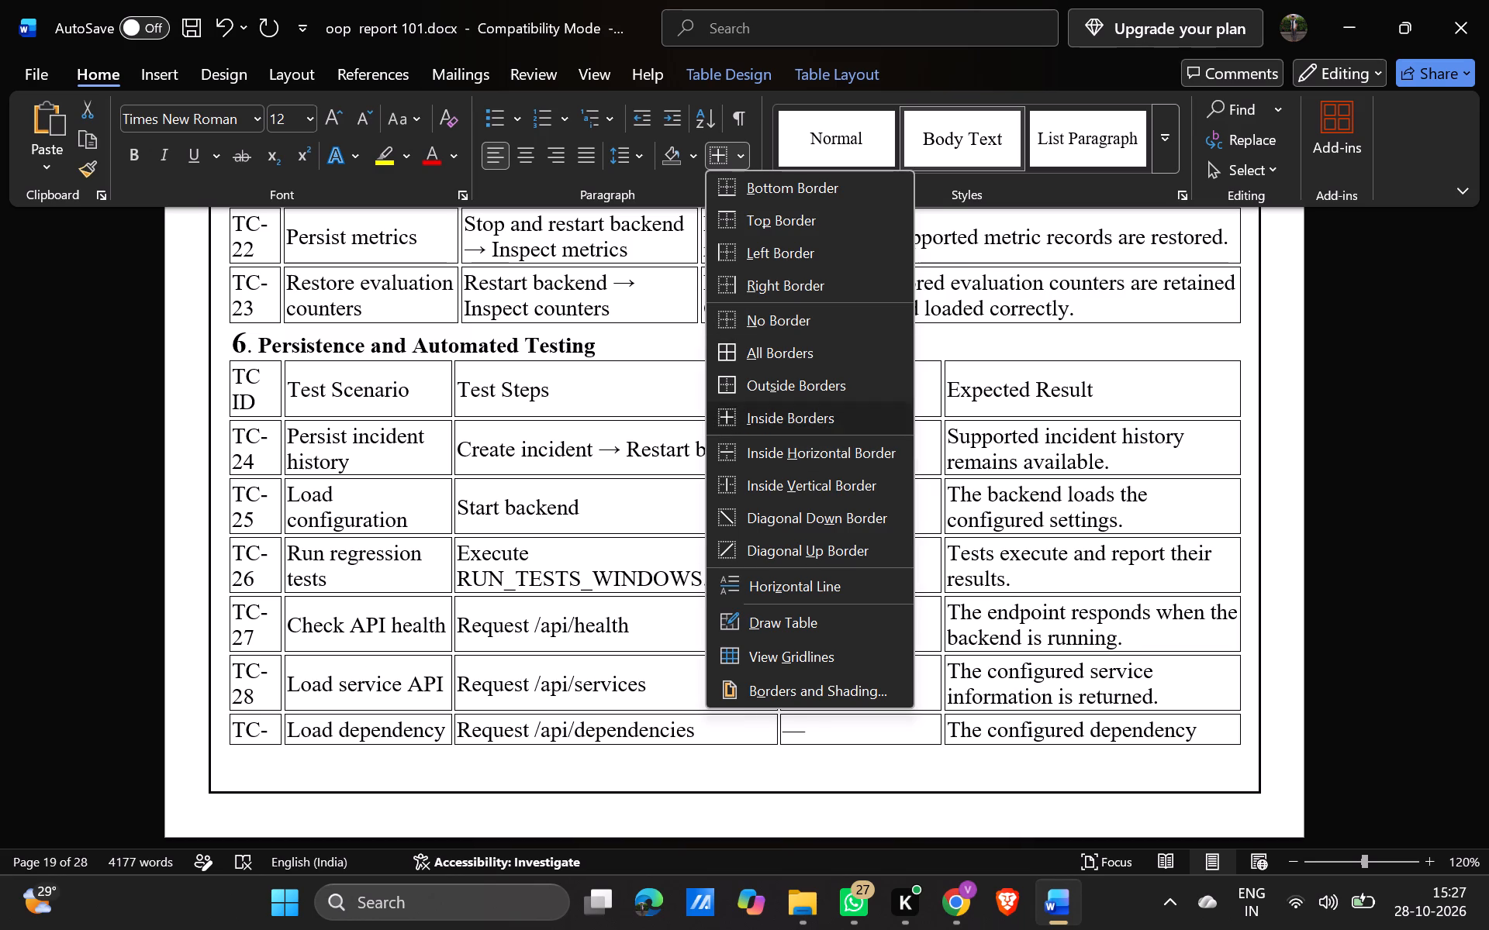
pyautogui.click(1094, 380)
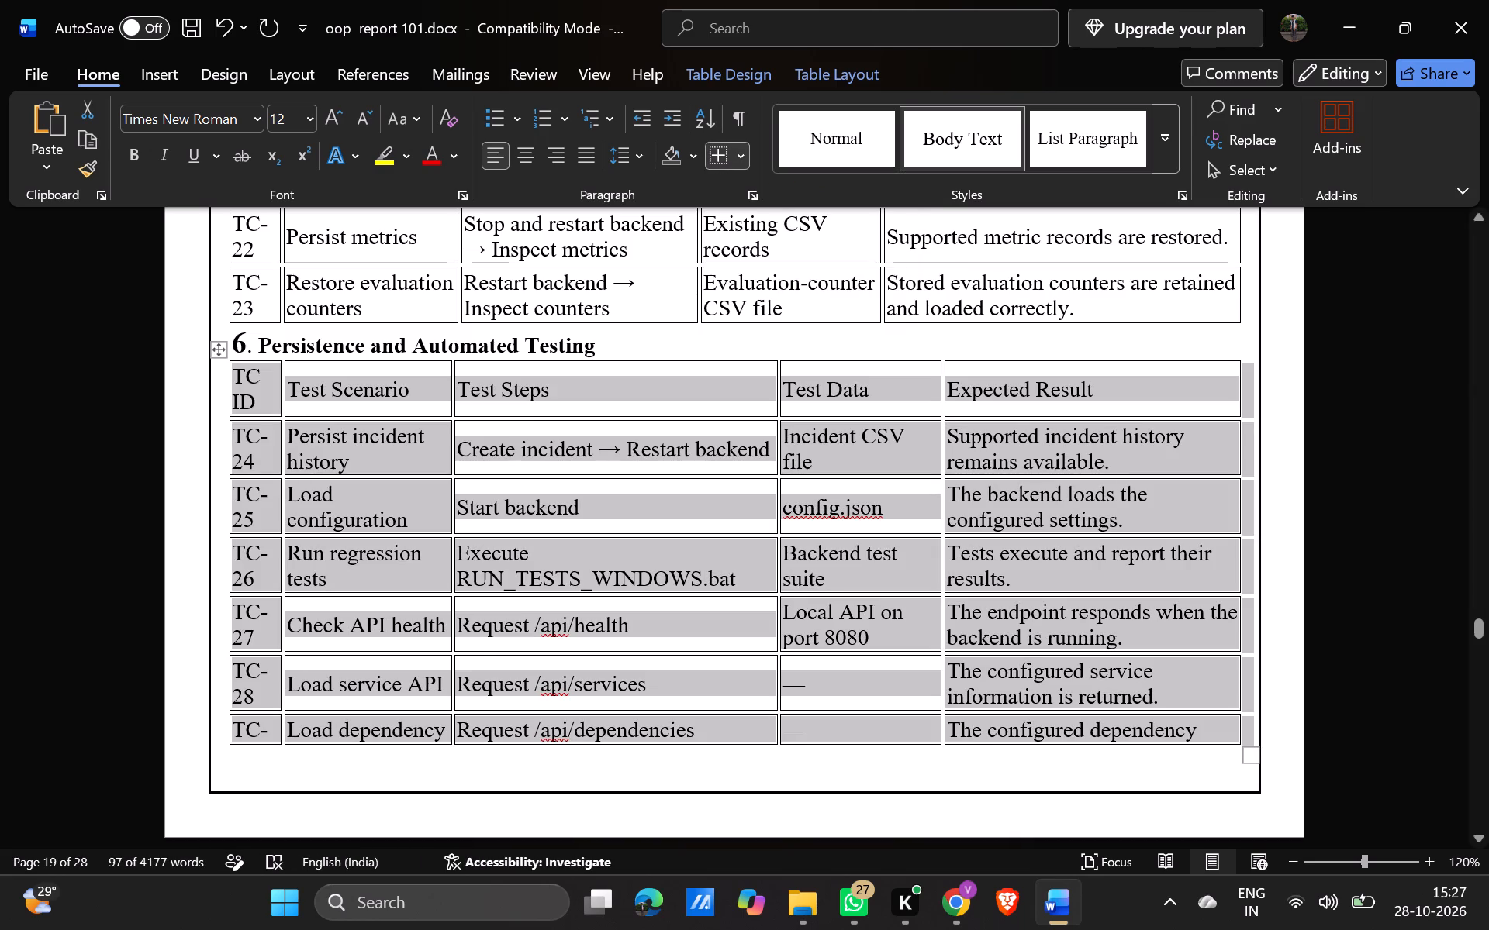
# Make the Expected Result, Test Data, Test Steps and Test Scenario headers bold in the Persistence and Automated Testing table.
pyautogui.moveTo(1094, 380); pyautogui.dragTo(973, 391)
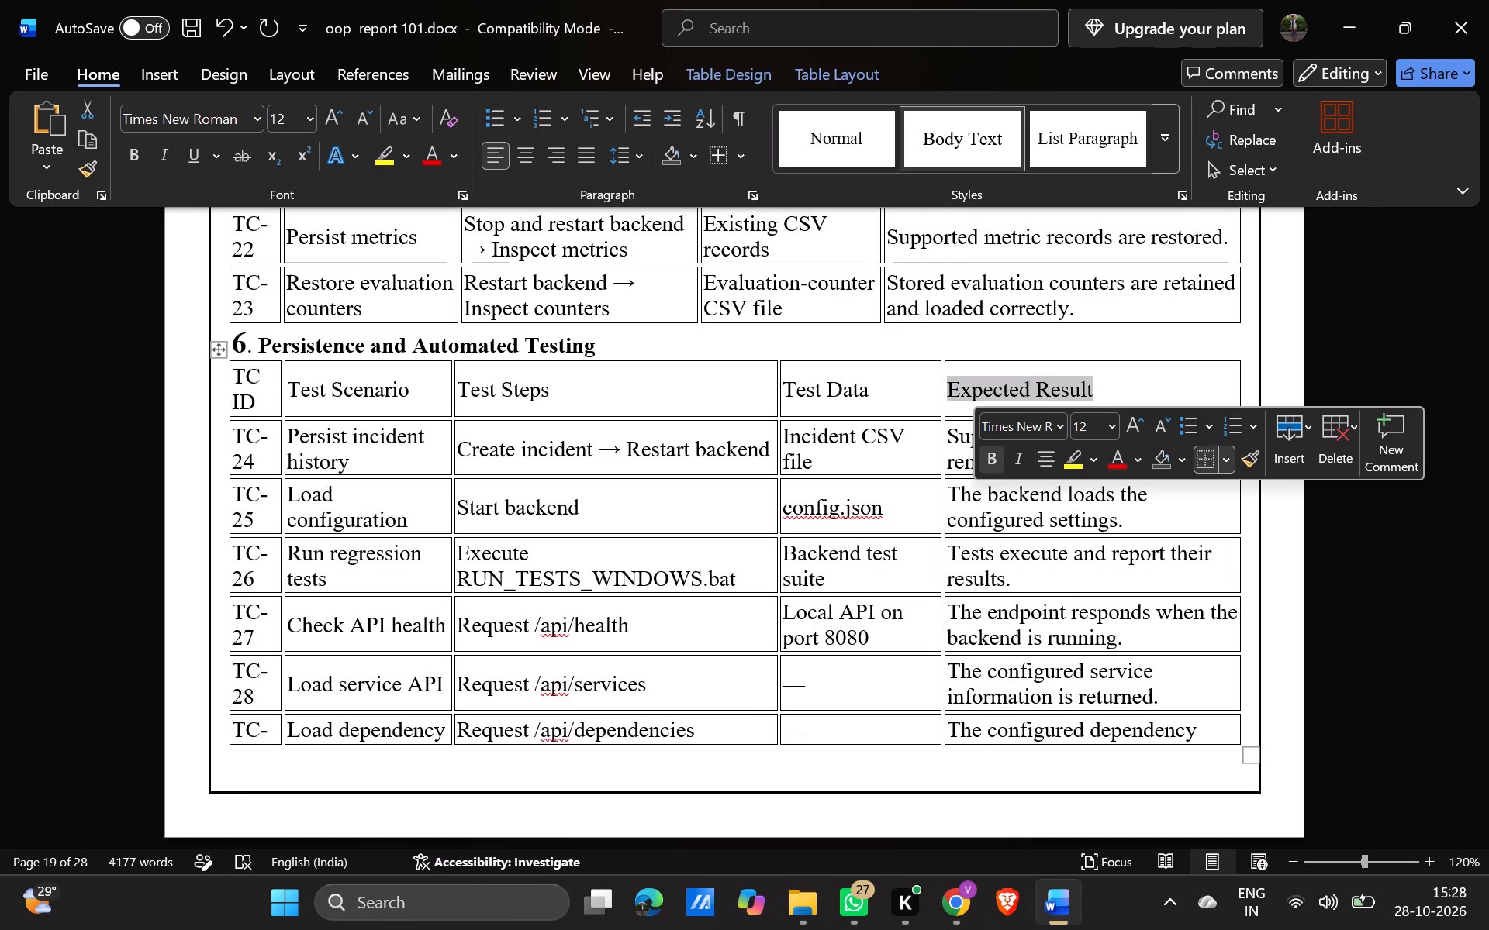
pyautogui.click(996, 456)
pyautogui.moveTo(885, 391); pyautogui.dragTo(786, 387)
pyautogui.click(801, 439)
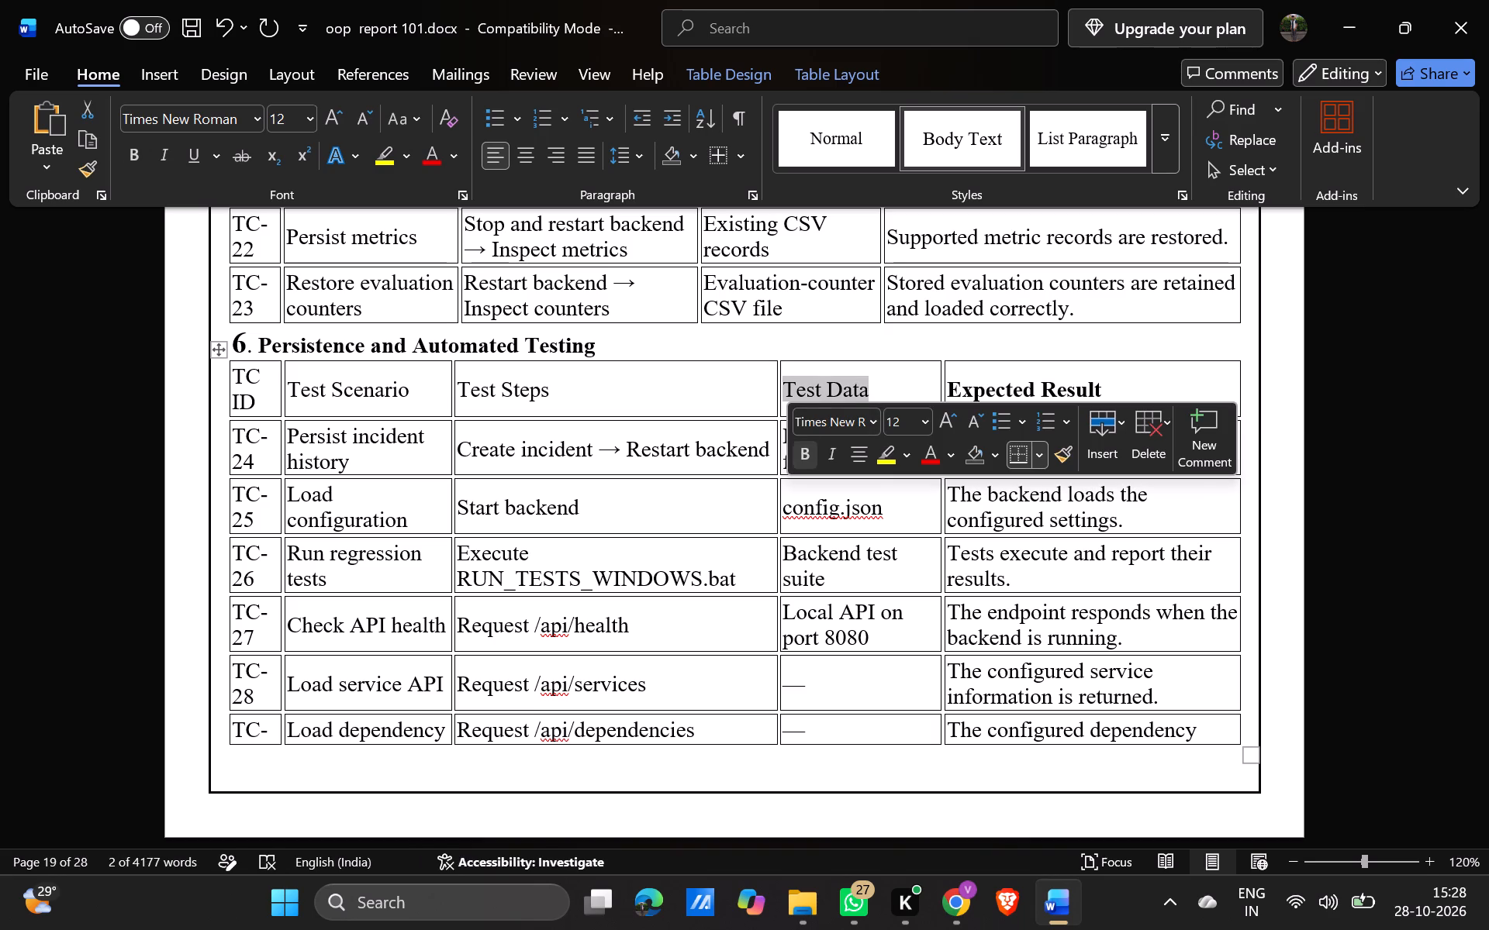
pyautogui.click(803, 445)
pyautogui.moveTo(561, 401); pyautogui.dragTo(468, 405)
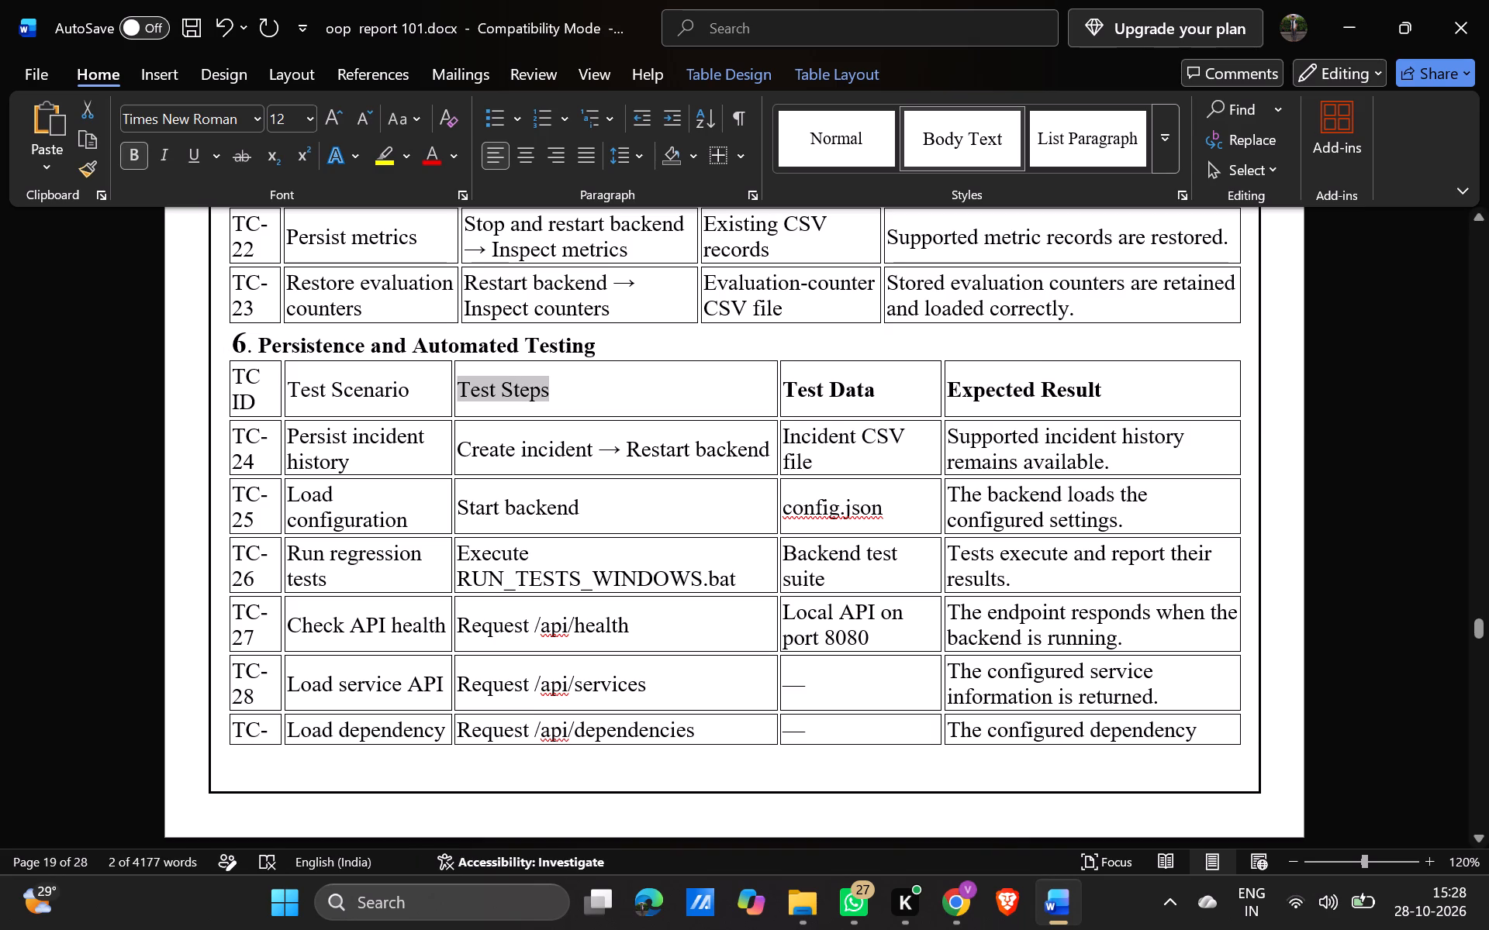
pyautogui.moveTo(468, 405); pyautogui.dragTo(458, 405)
pyautogui.click(483, 477)
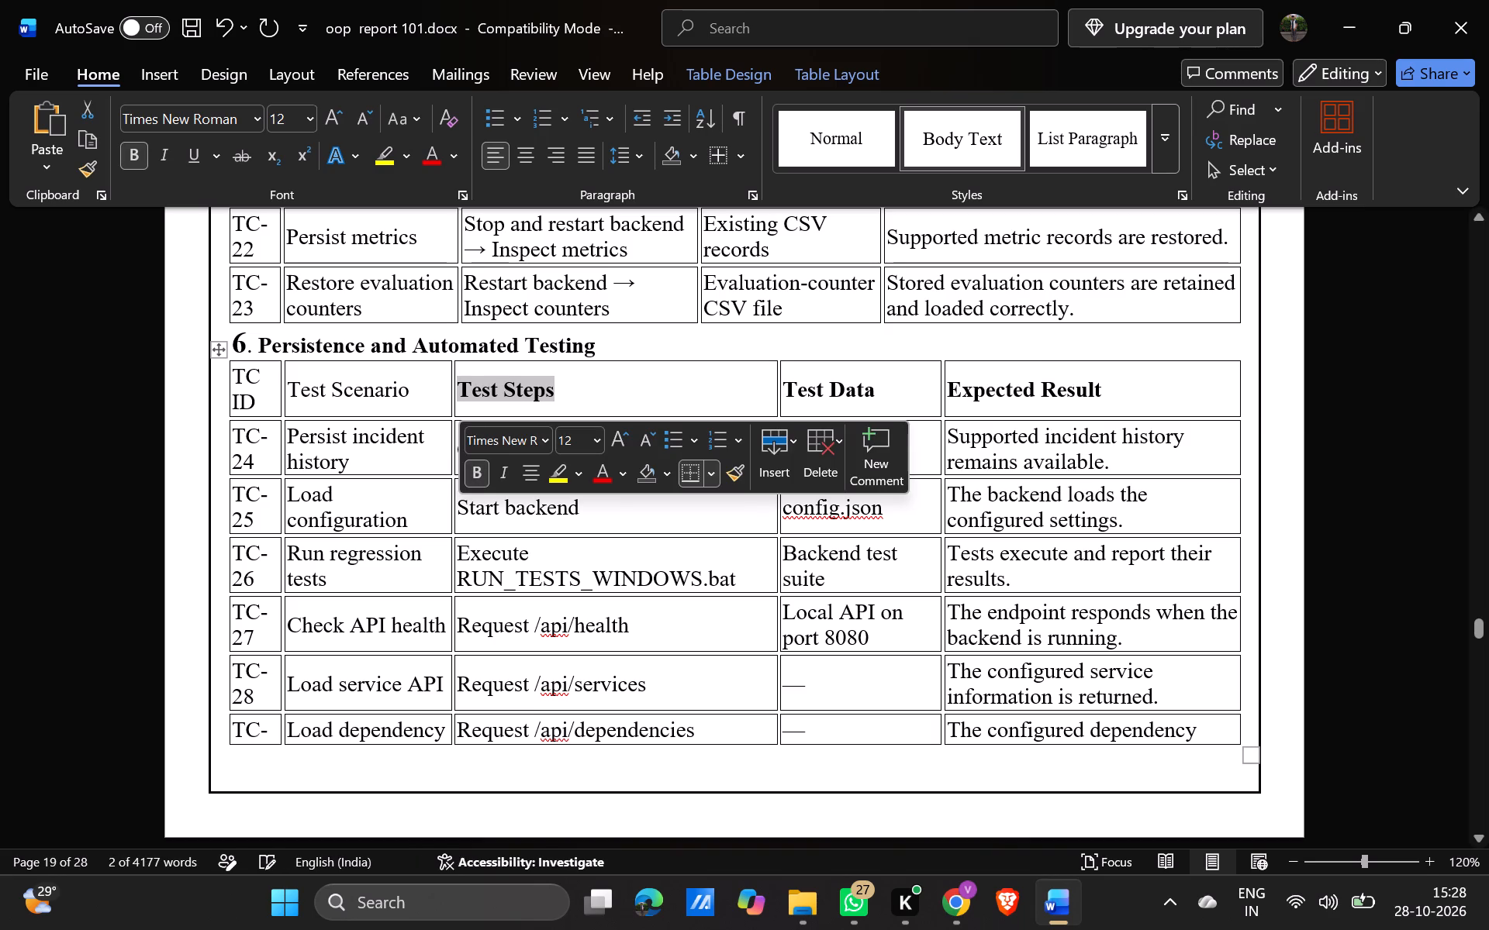
pyautogui.moveTo(410, 393); pyautogui.dragTo(302, 402)
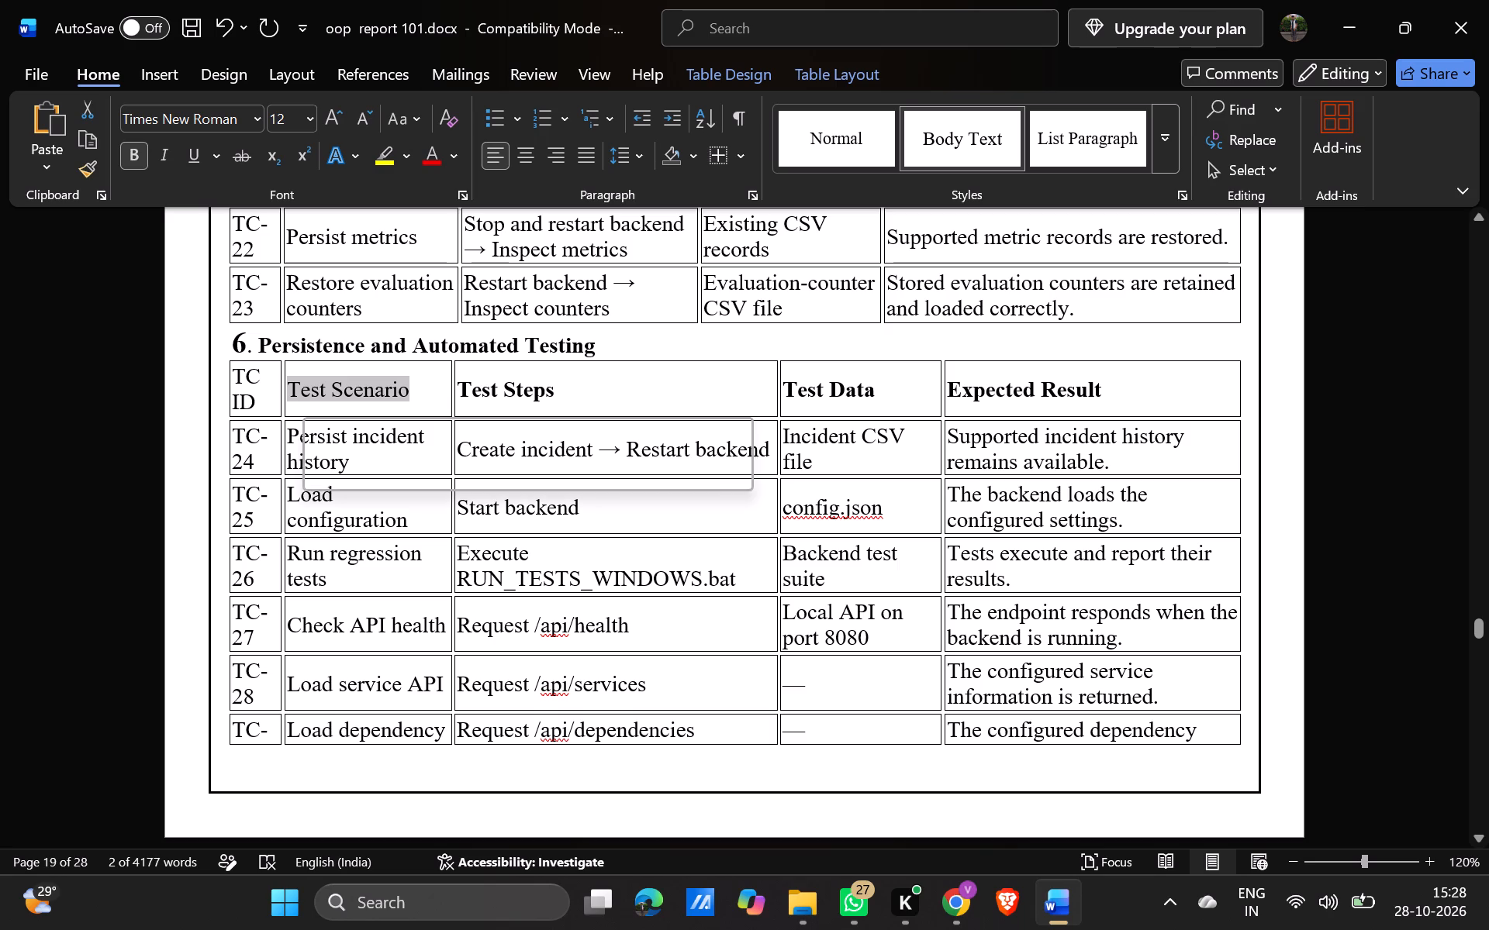
pyautogui.click(326, 462)
# Make the Expected Result, Test Data, Test Steps and Test Scenario headers bold in the Metrics and Reports table.
pyautogui.scroll(1, 309, 539)
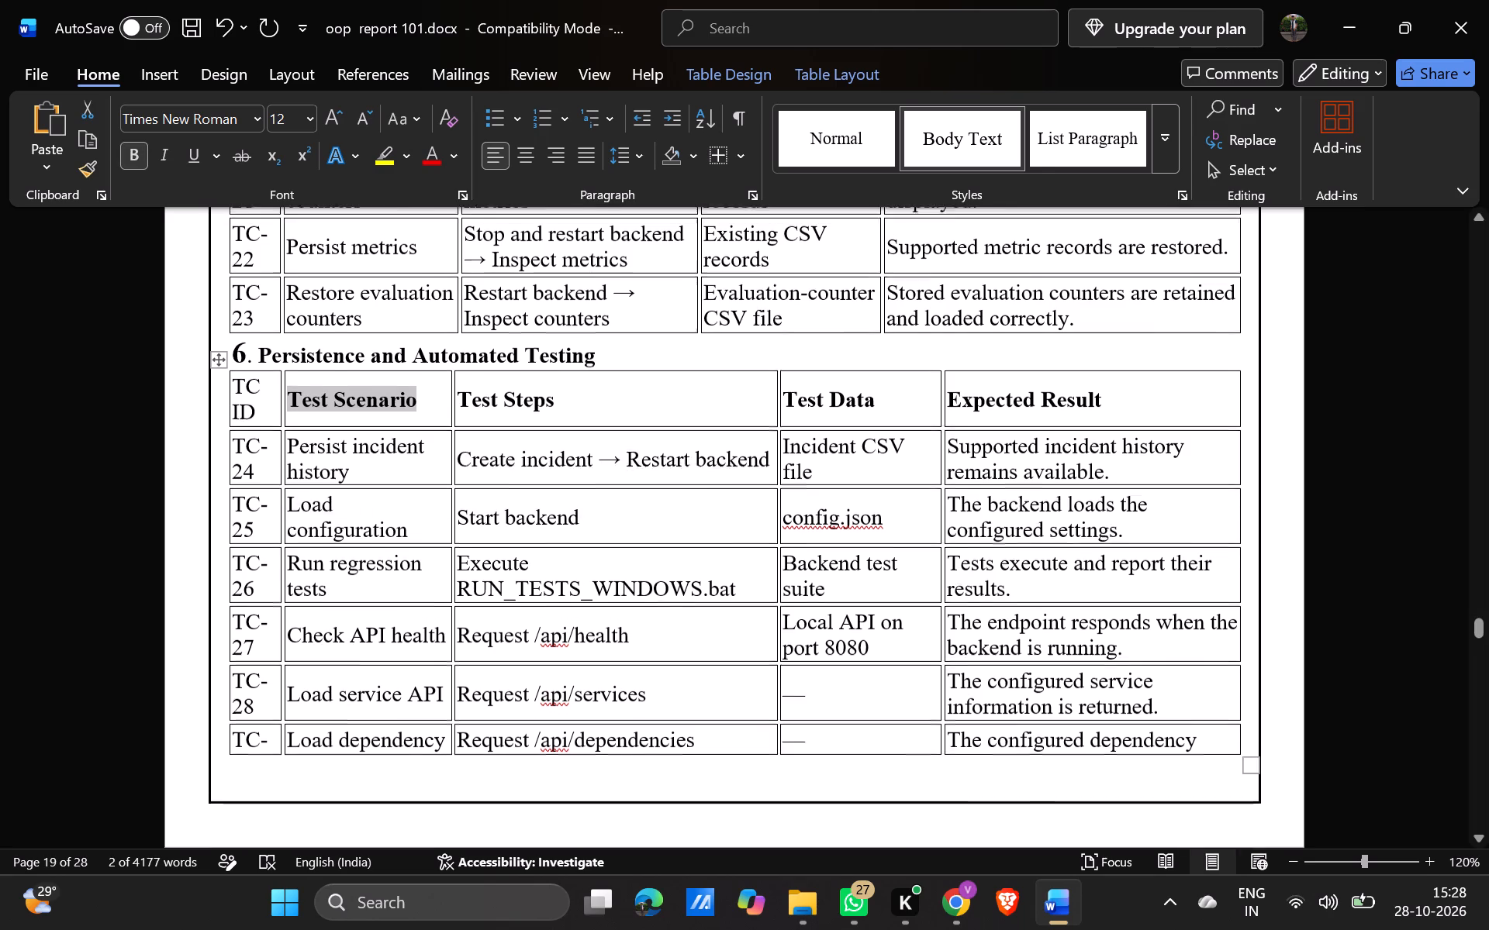
pyautogui.scroll(1, 309, 539)
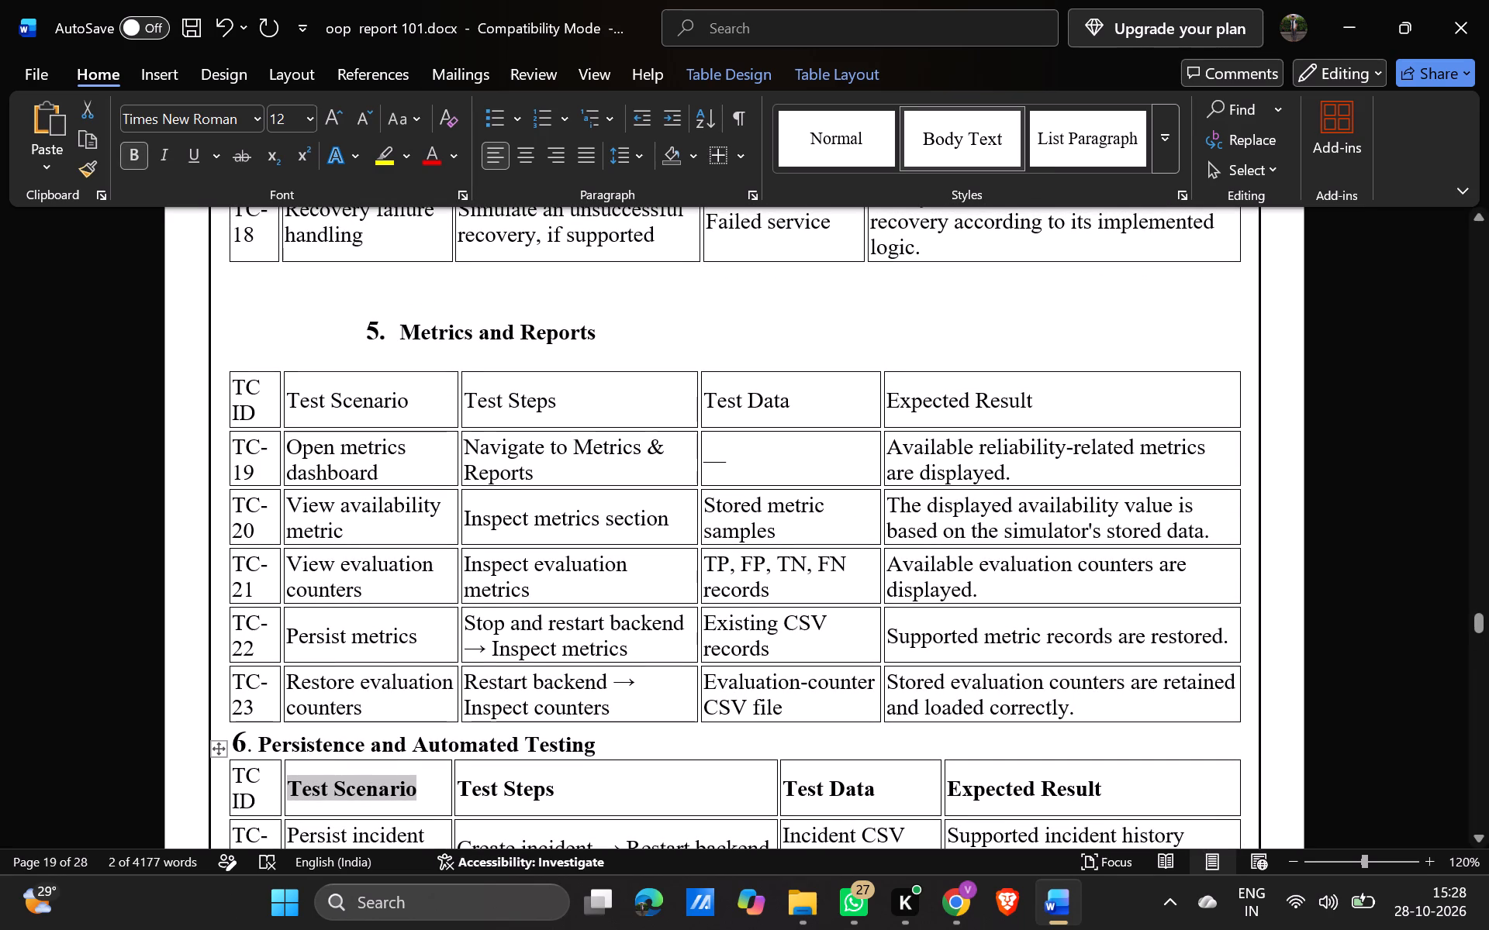
pyautogui.moveTo(1035, 398); pyautogui.dragTo(907, 415)
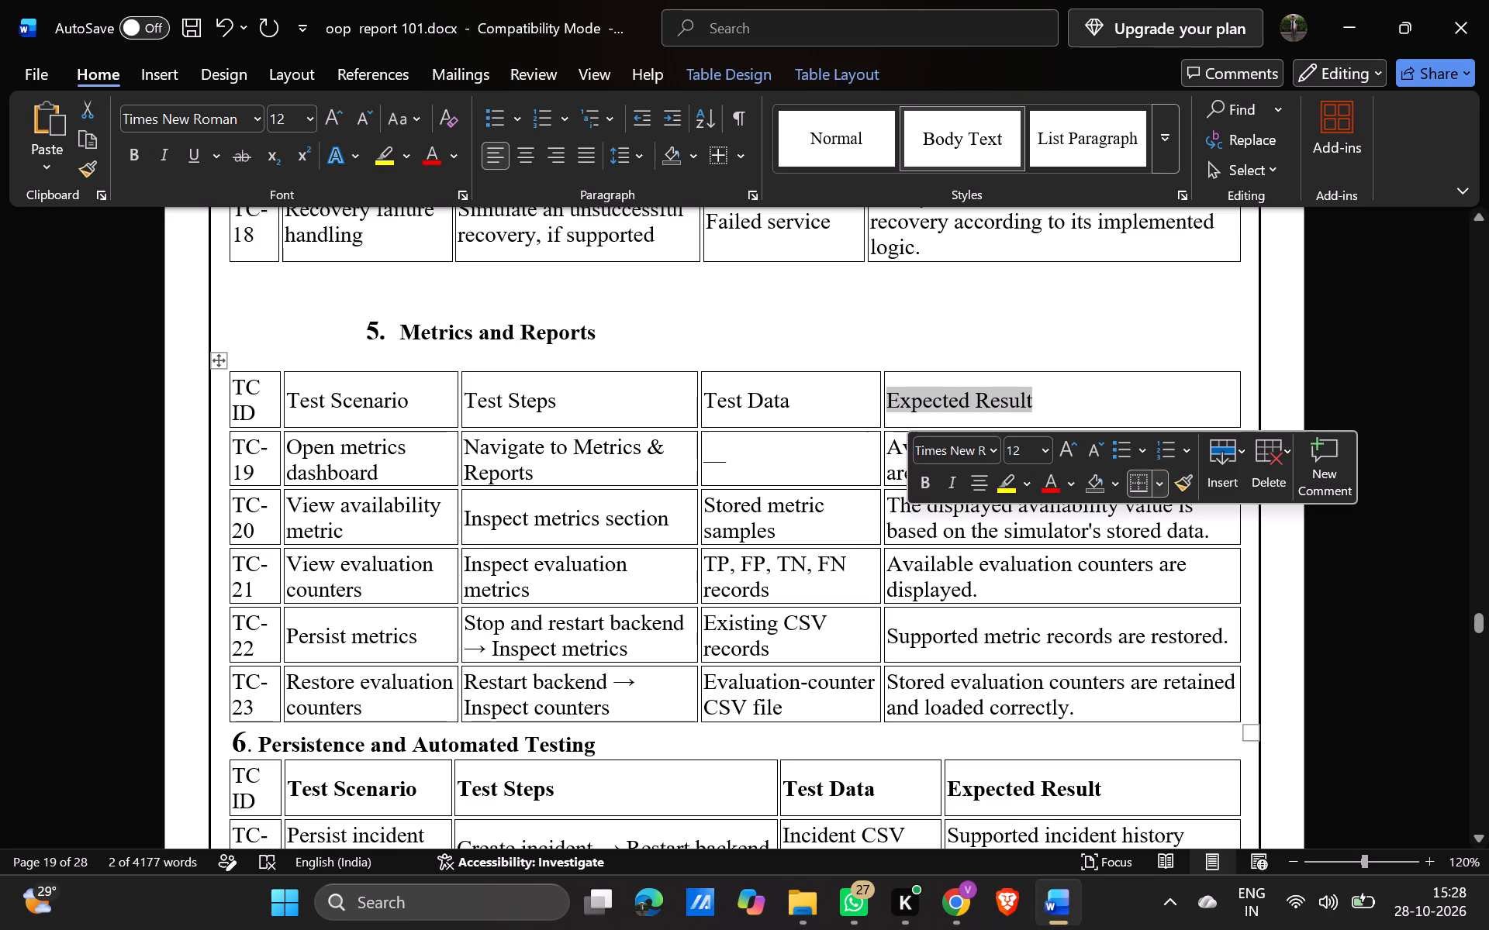
pyautogui.click(921, 474)
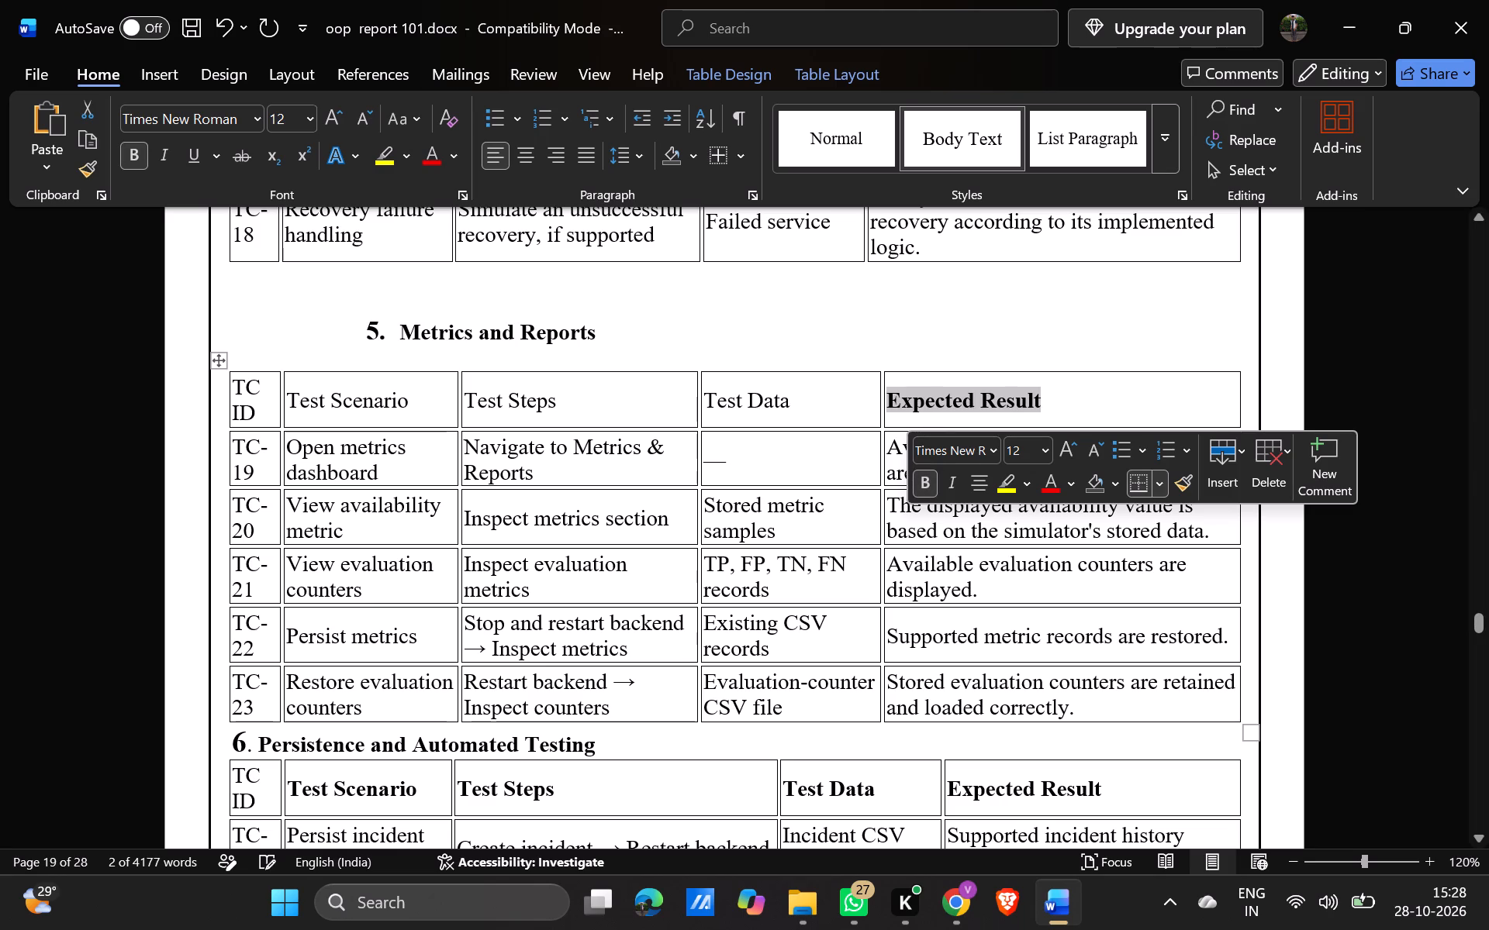
pyautogui.moveTo(798, 401); pyautogui.dragTo(715, 403)
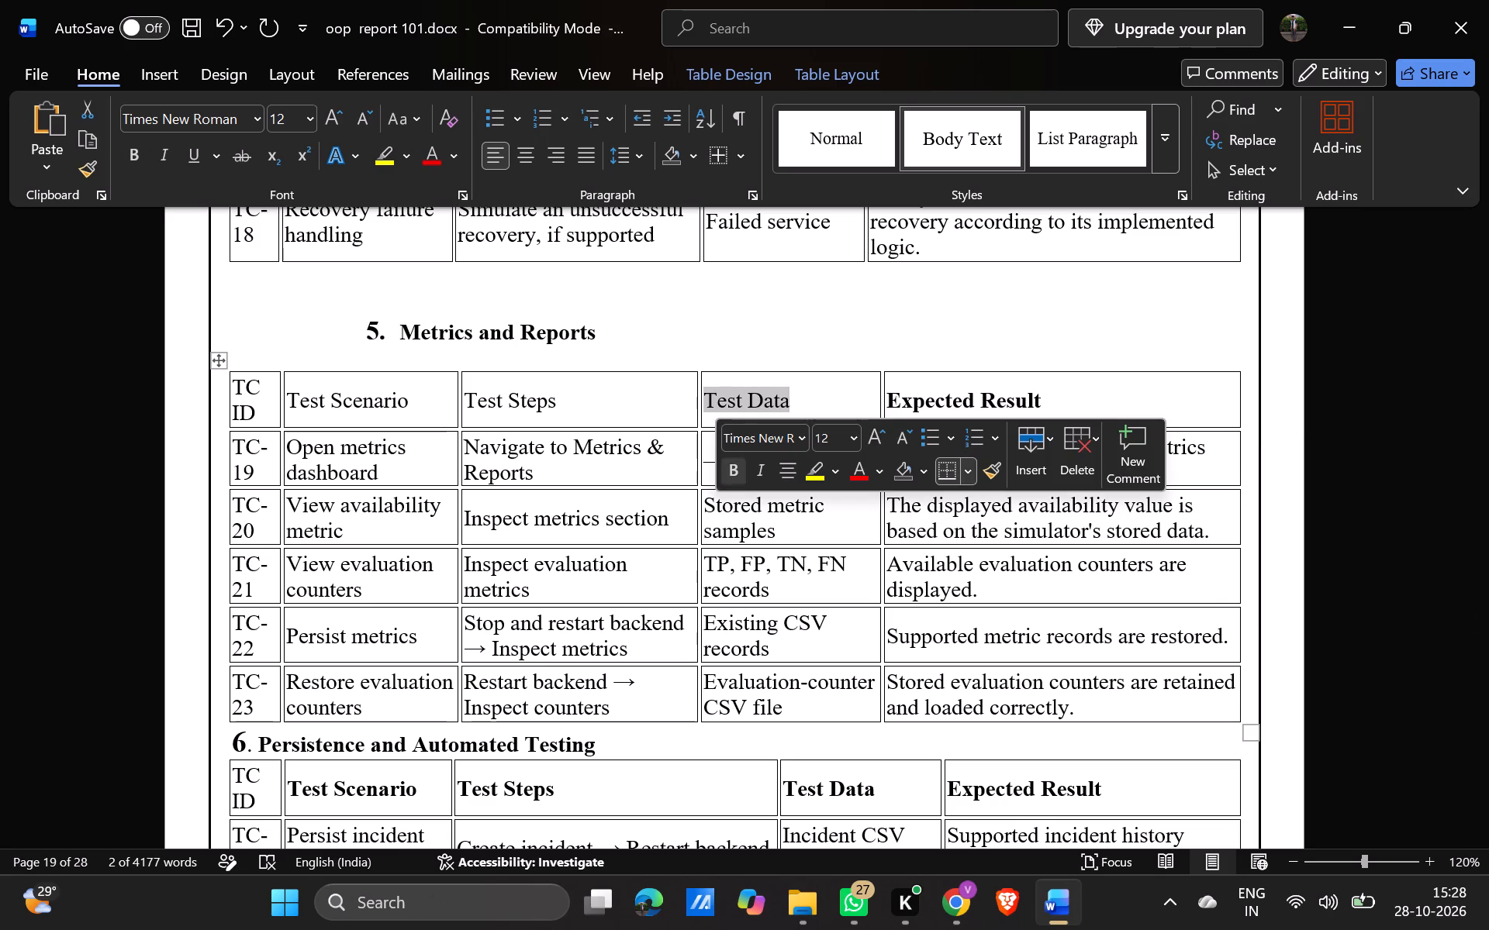
pyautogui.click(734, 457)
pyautogui.moveTo(558, 408); pyautogui.dragTo(488, 409)
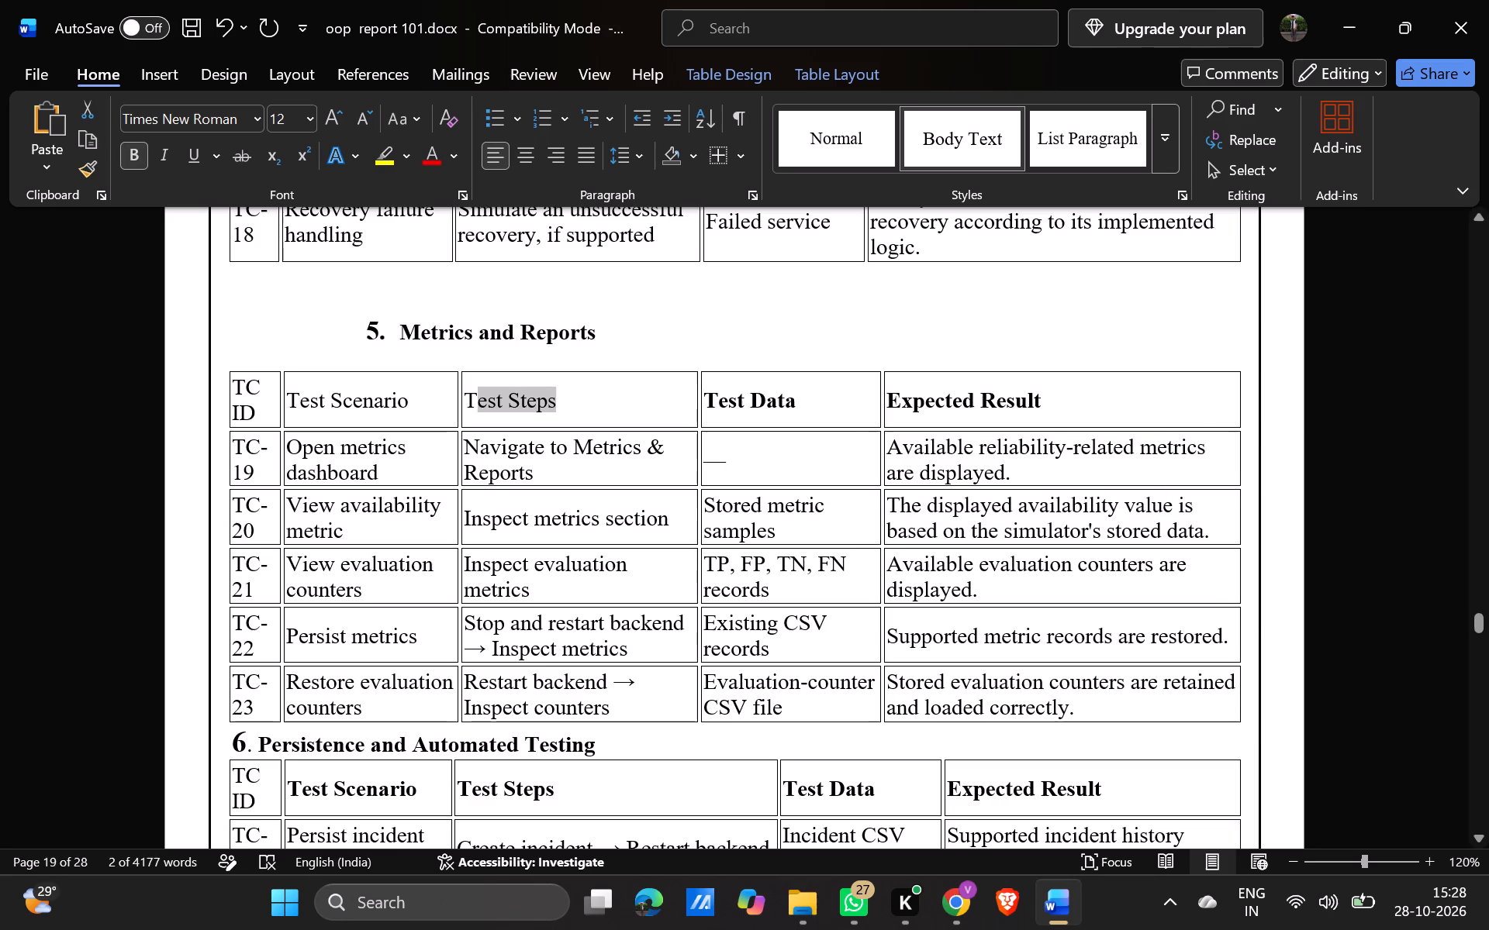
pyautogui.moveTo(488, 409); pyautogui.dragTo(478, 408)
pyautogui.click(499, 467)
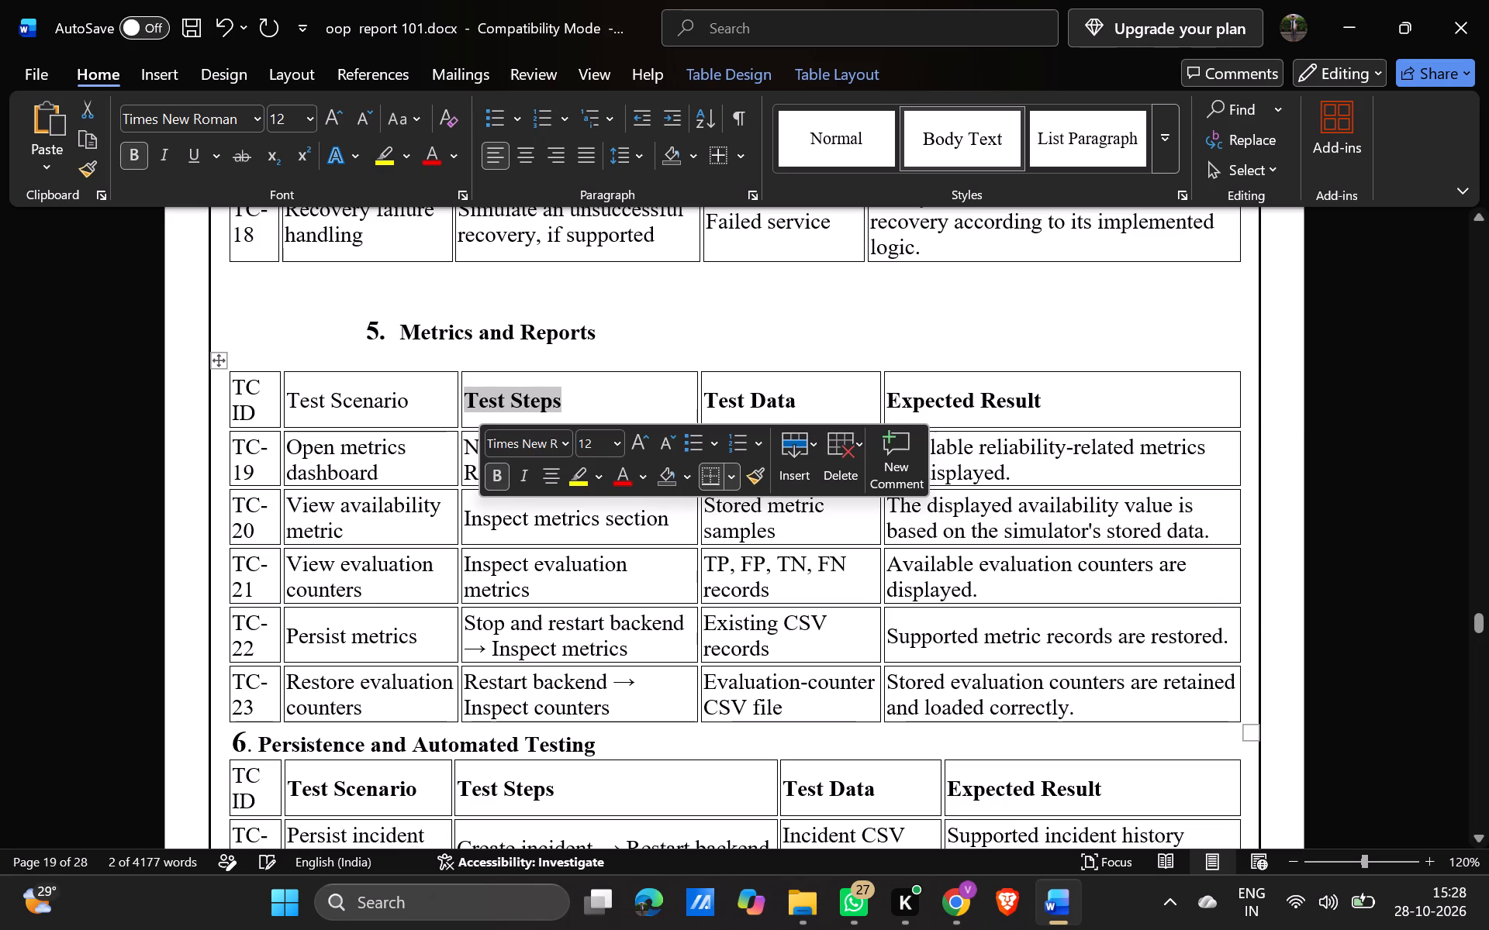
pyautogui.moveTo(411, 407); pyautogui.dragTo(299, 416)
pyautogui.click(322, 490)
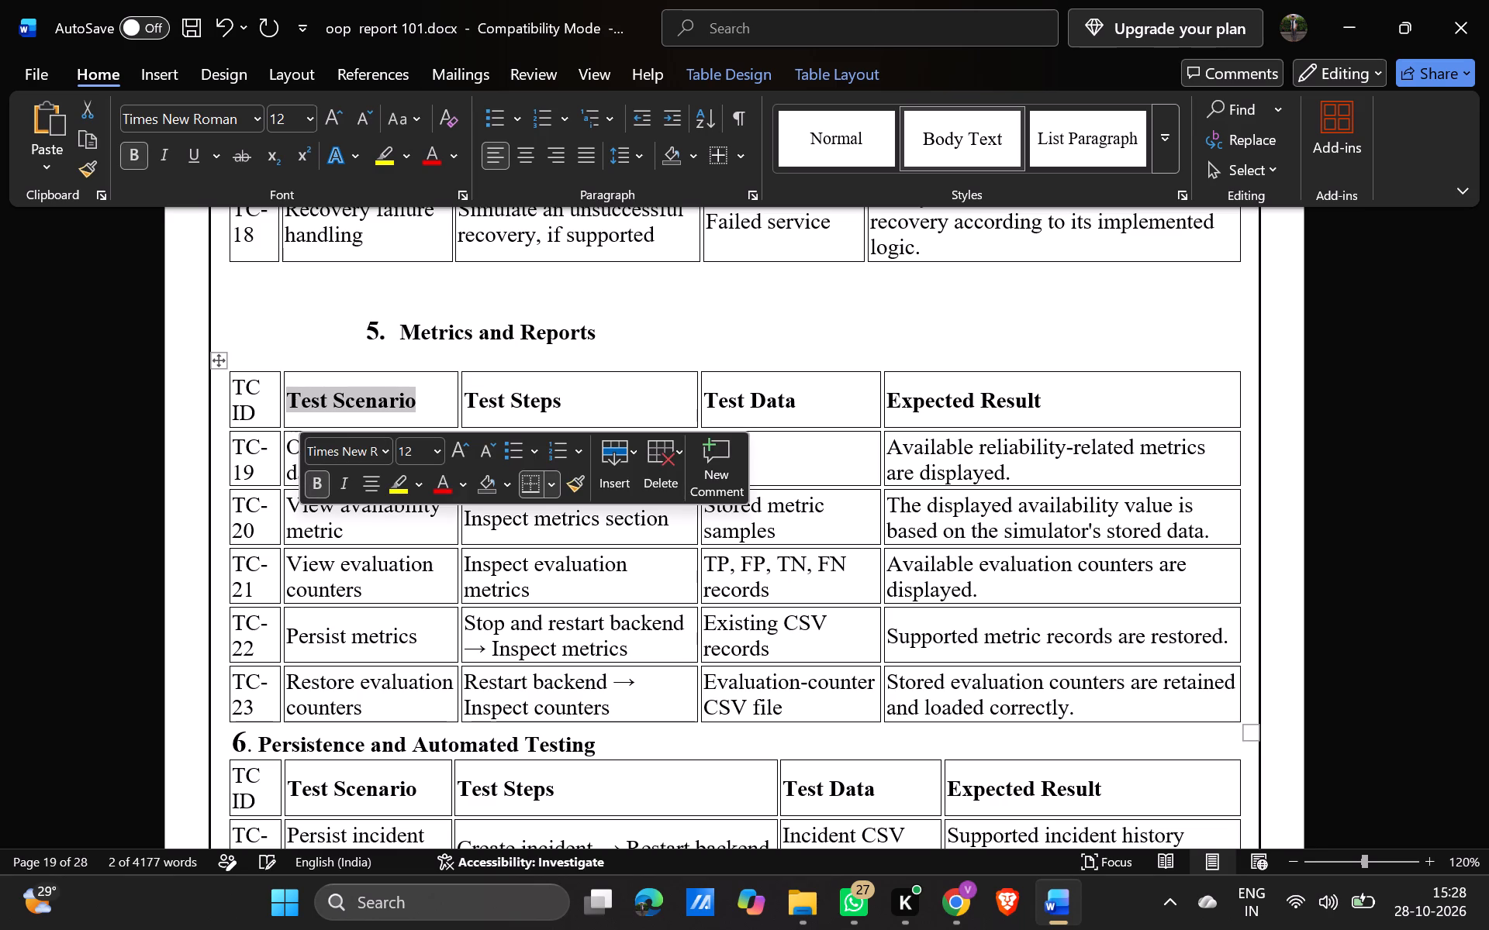
pyautogui.click(358, 553)
# Turn the Persistence and Automated Testing heading into an indented numbered list item 6, leaving no blank line before its table.
pyautogui.scroll(2, 358, 553)
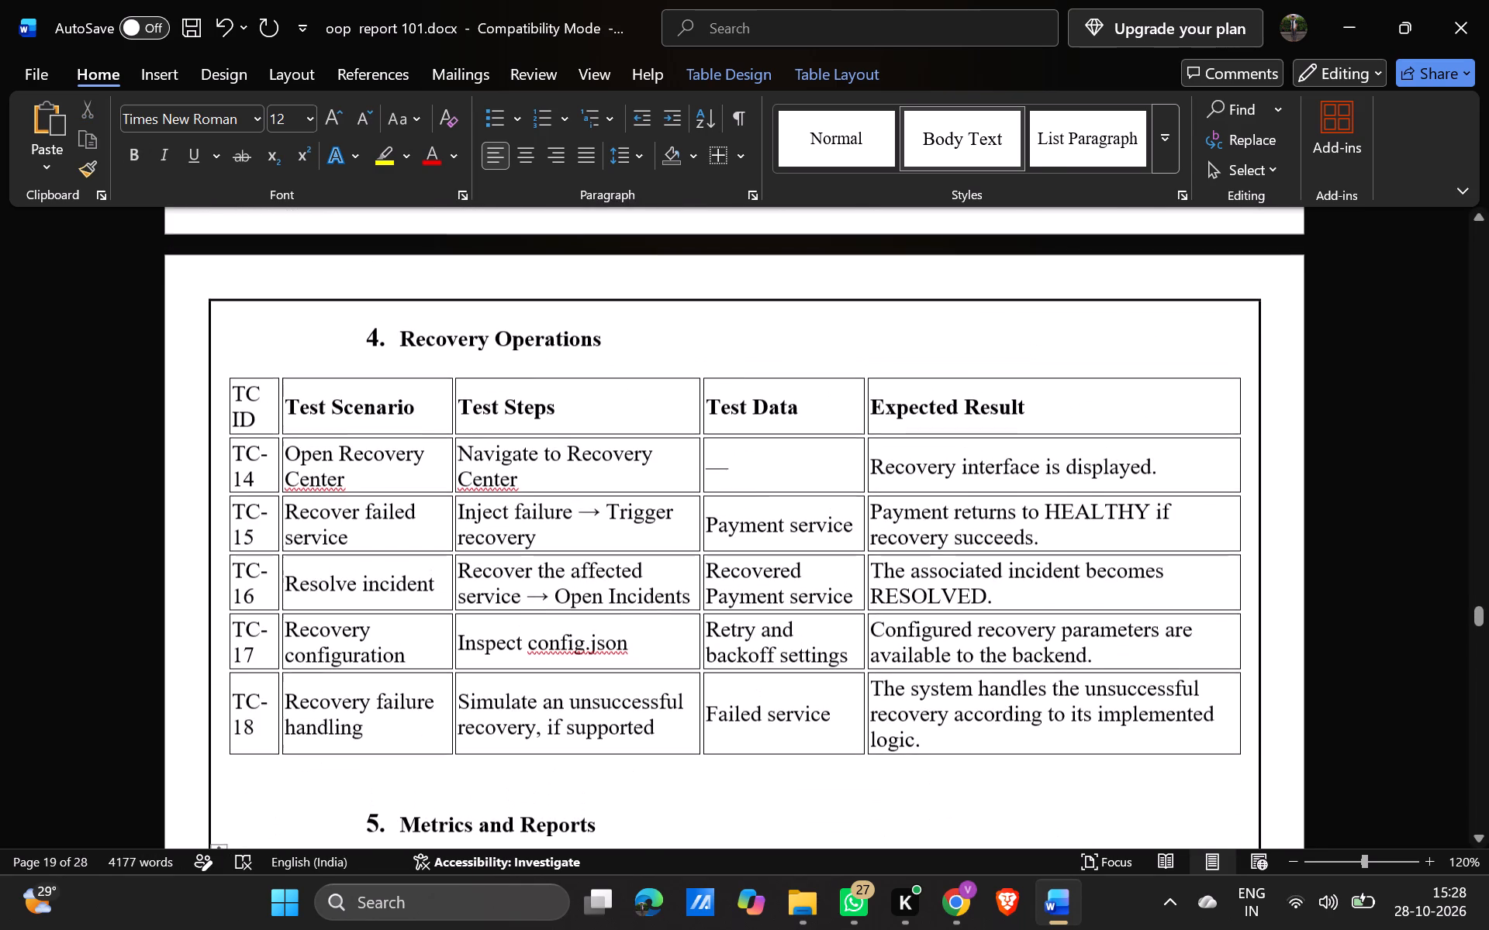
pyautogui.scroll(-2, 354, 536)
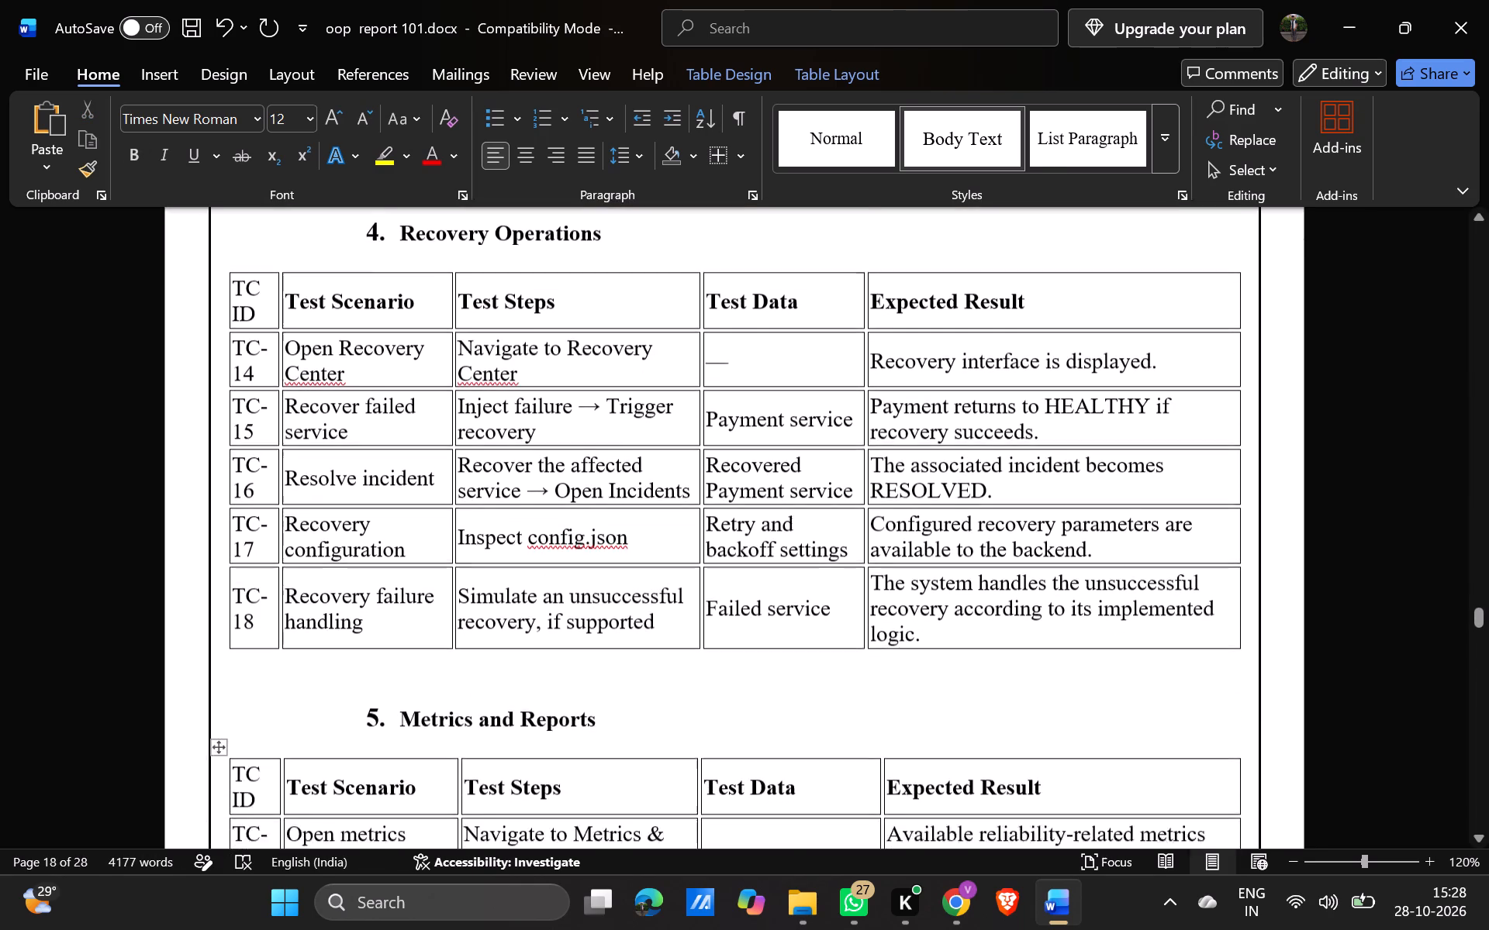
pyautogui.scroll(-3, 350, 517)
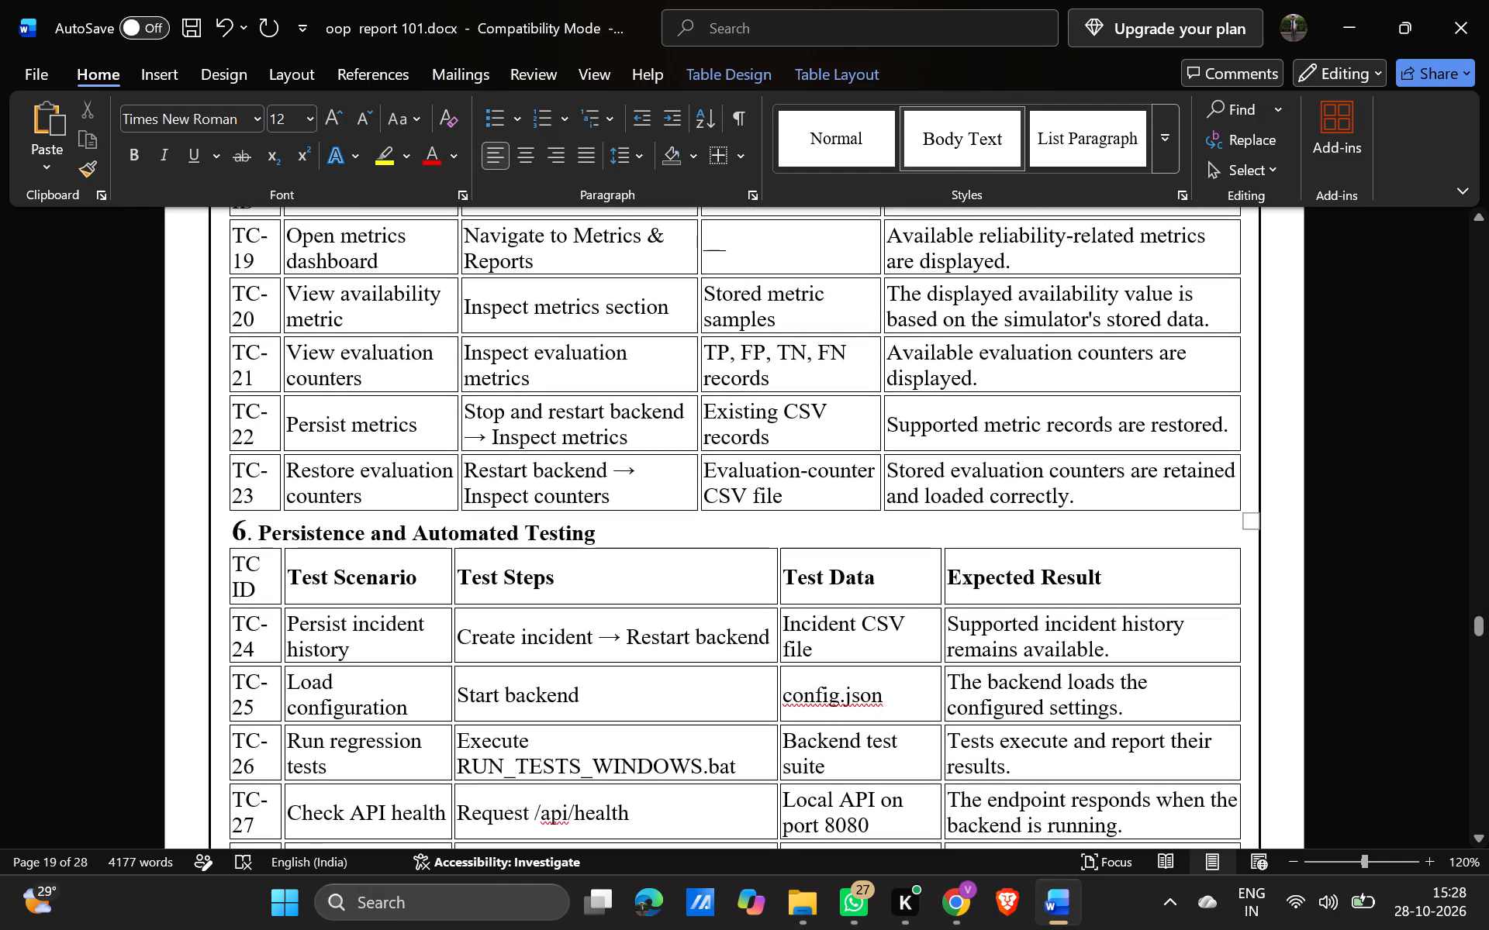
pyautogui.click(603, 538)
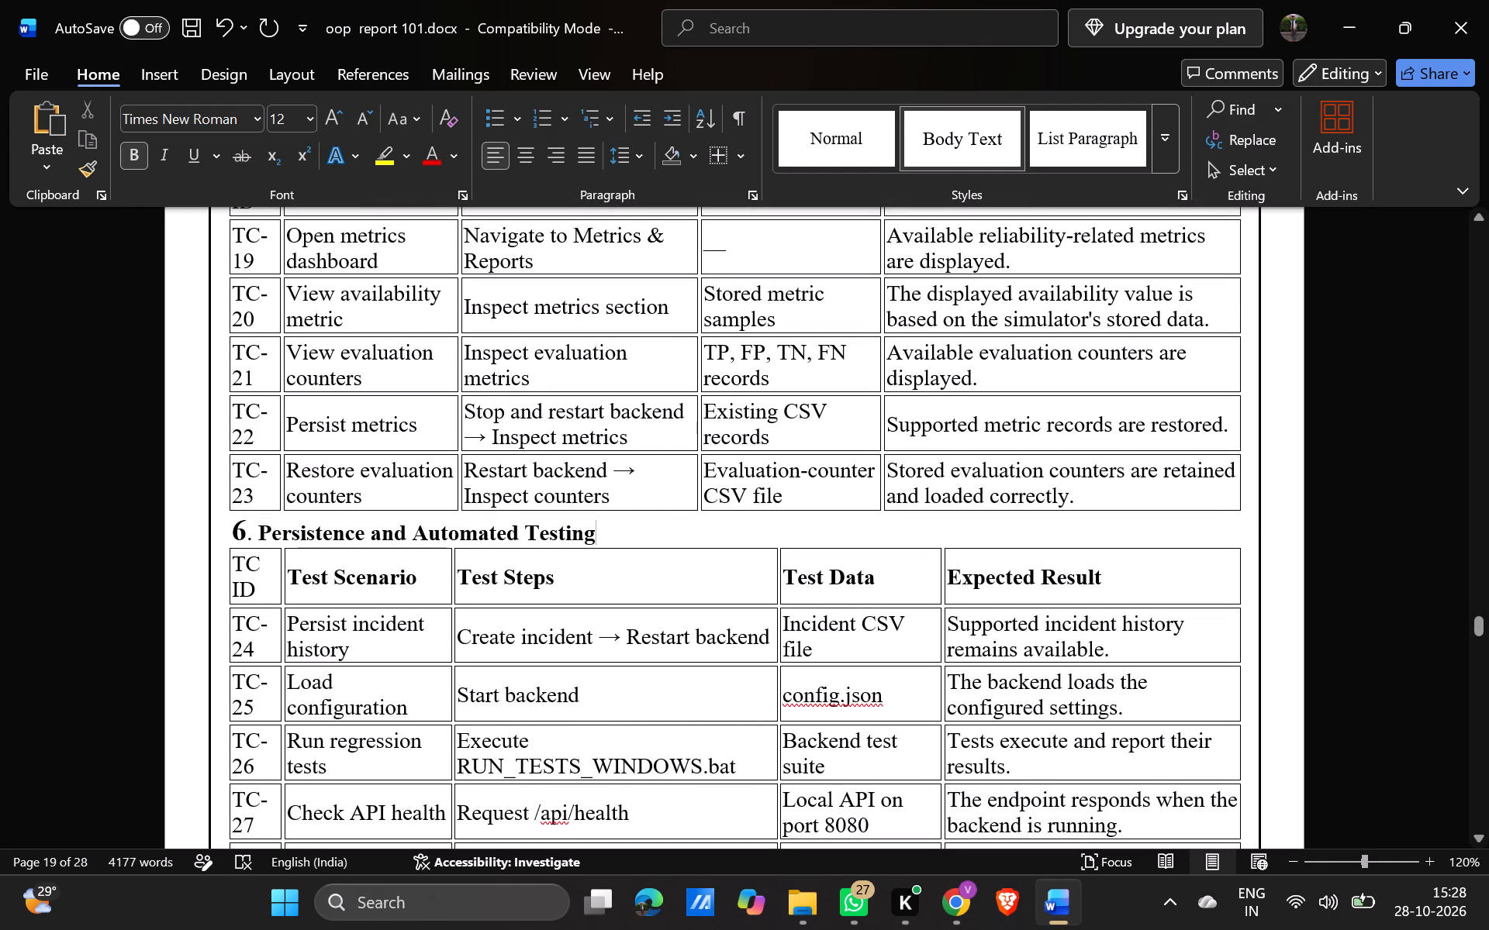
pyautogui.press('Return')
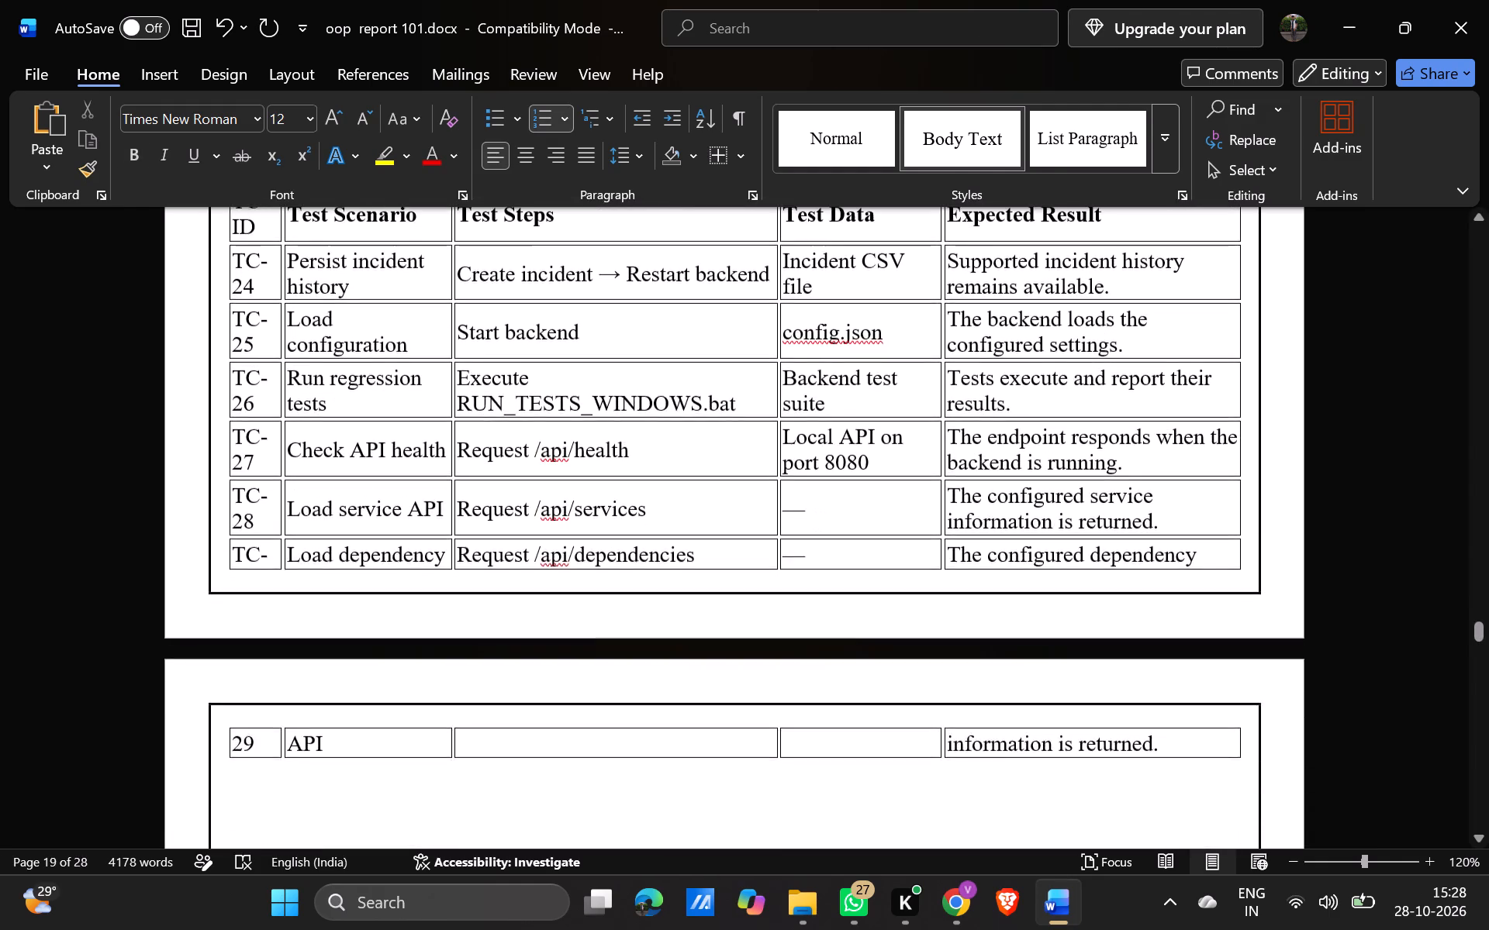
pyautogui.press('BackSpace')
pyautogui.press('BackSpace')
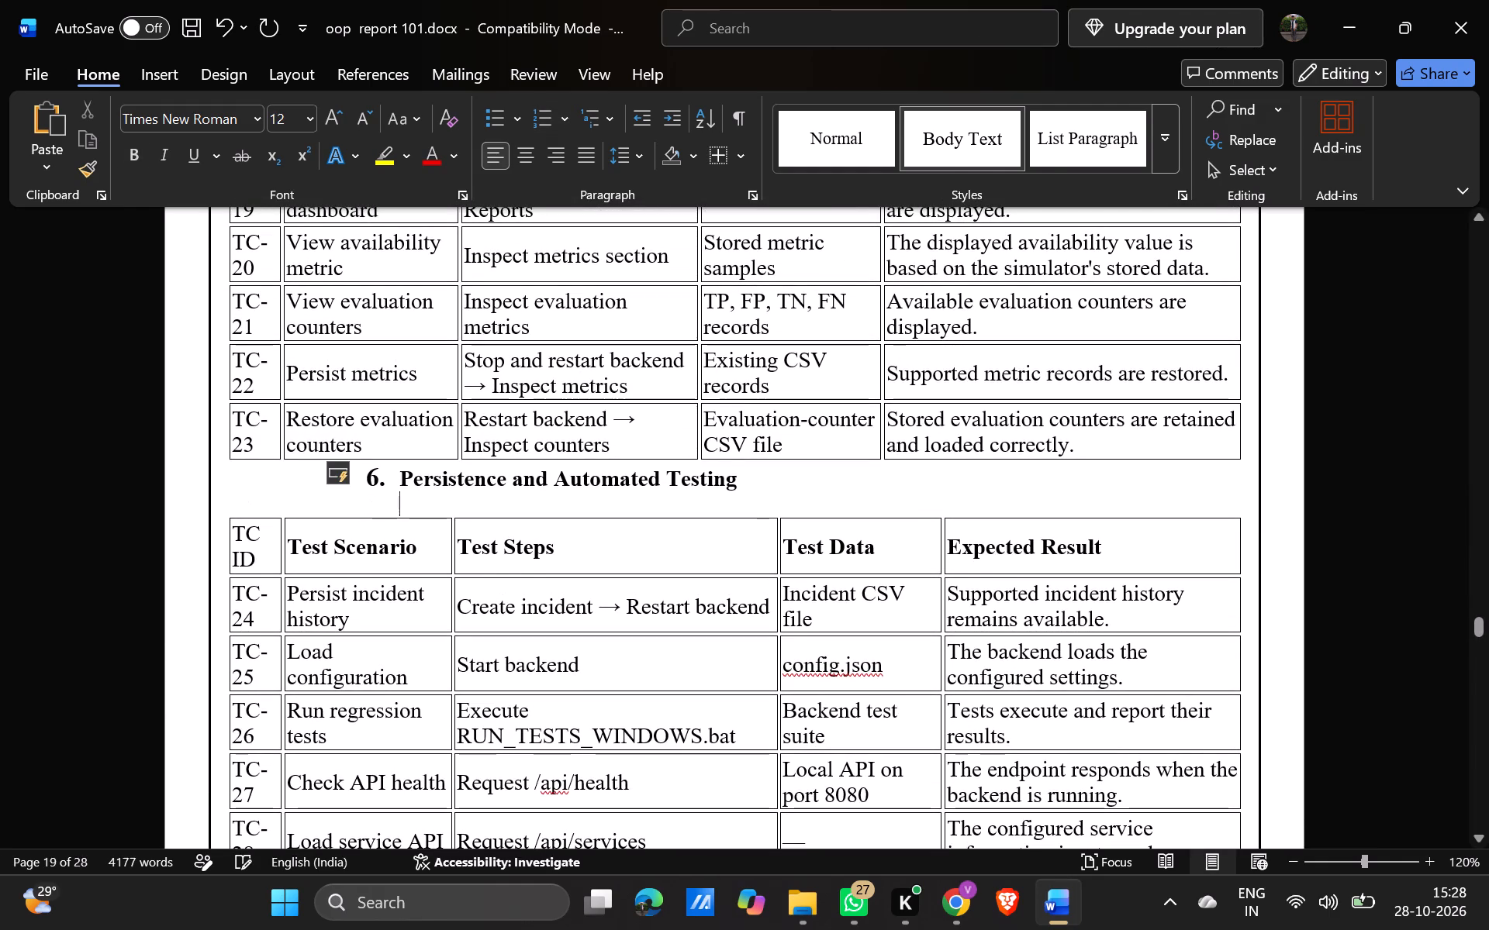
pyautogui.press('BackSpace')
pyautogui.press('BackSpace')
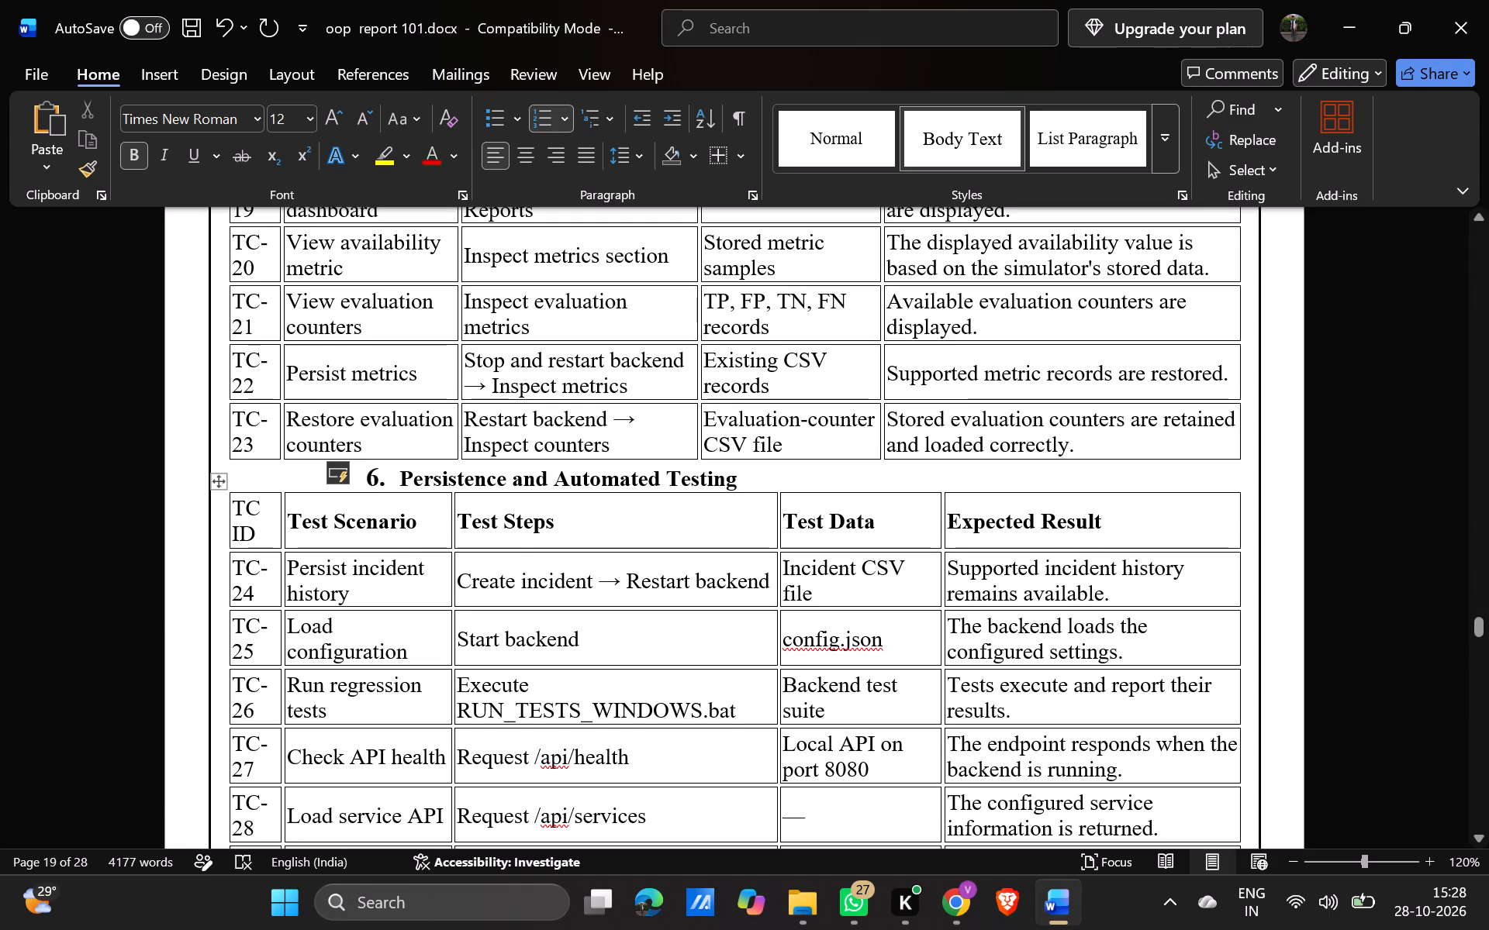
# Delete a blank line between the TC-18 row and the Metrics and Reports heading.
pyautogui.scroll(-1, 730, 672)
pyautogui.scroll(4, 730, 672)
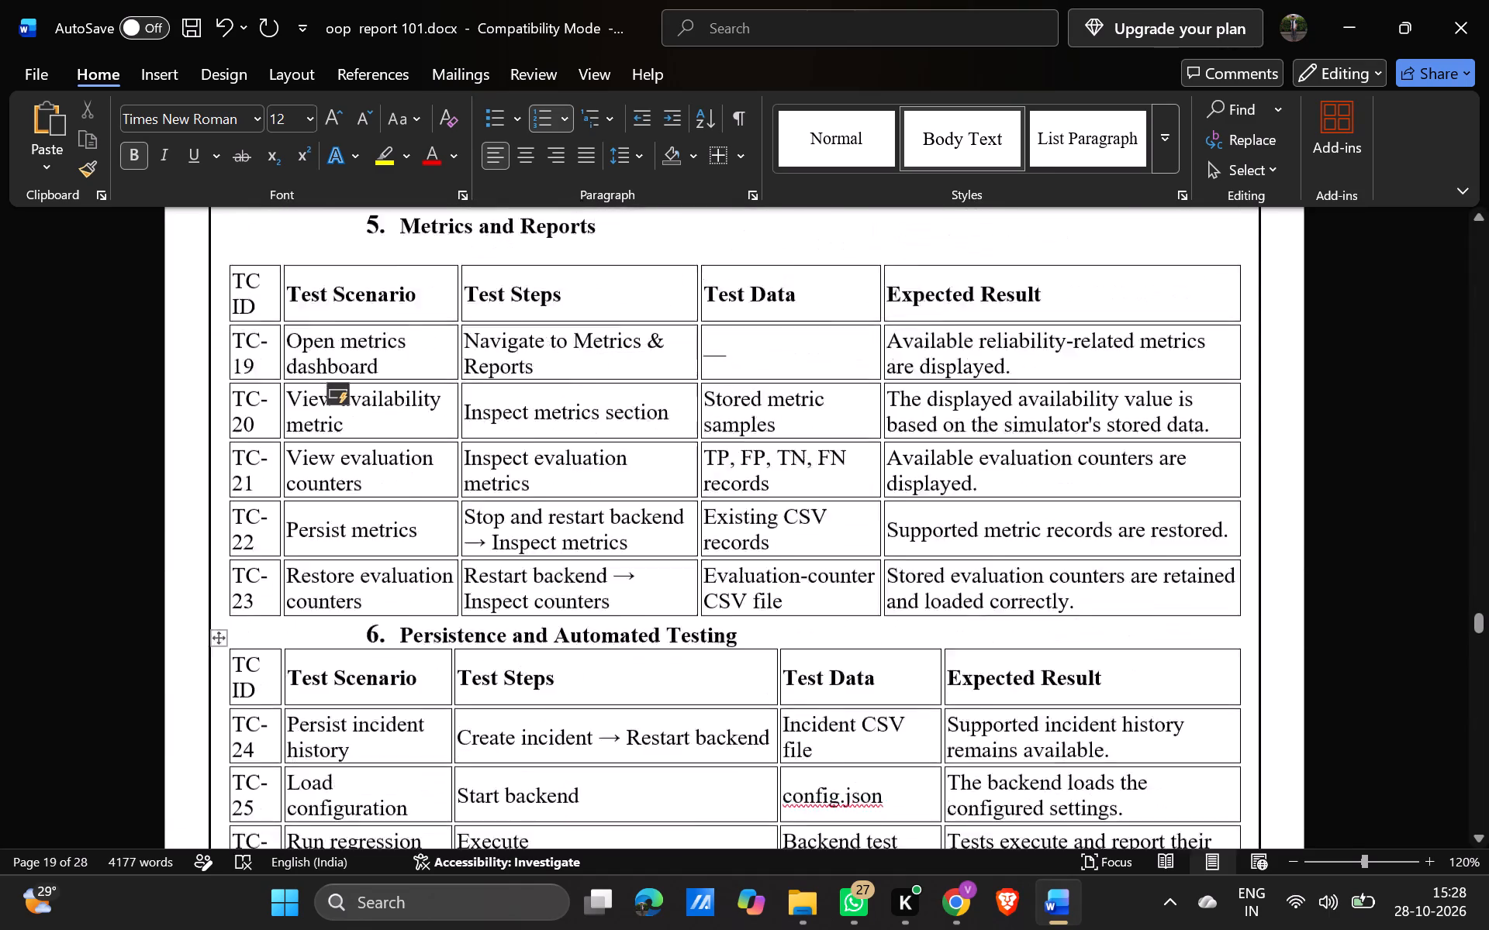
pyautogui.scroll(1, 730, 672)
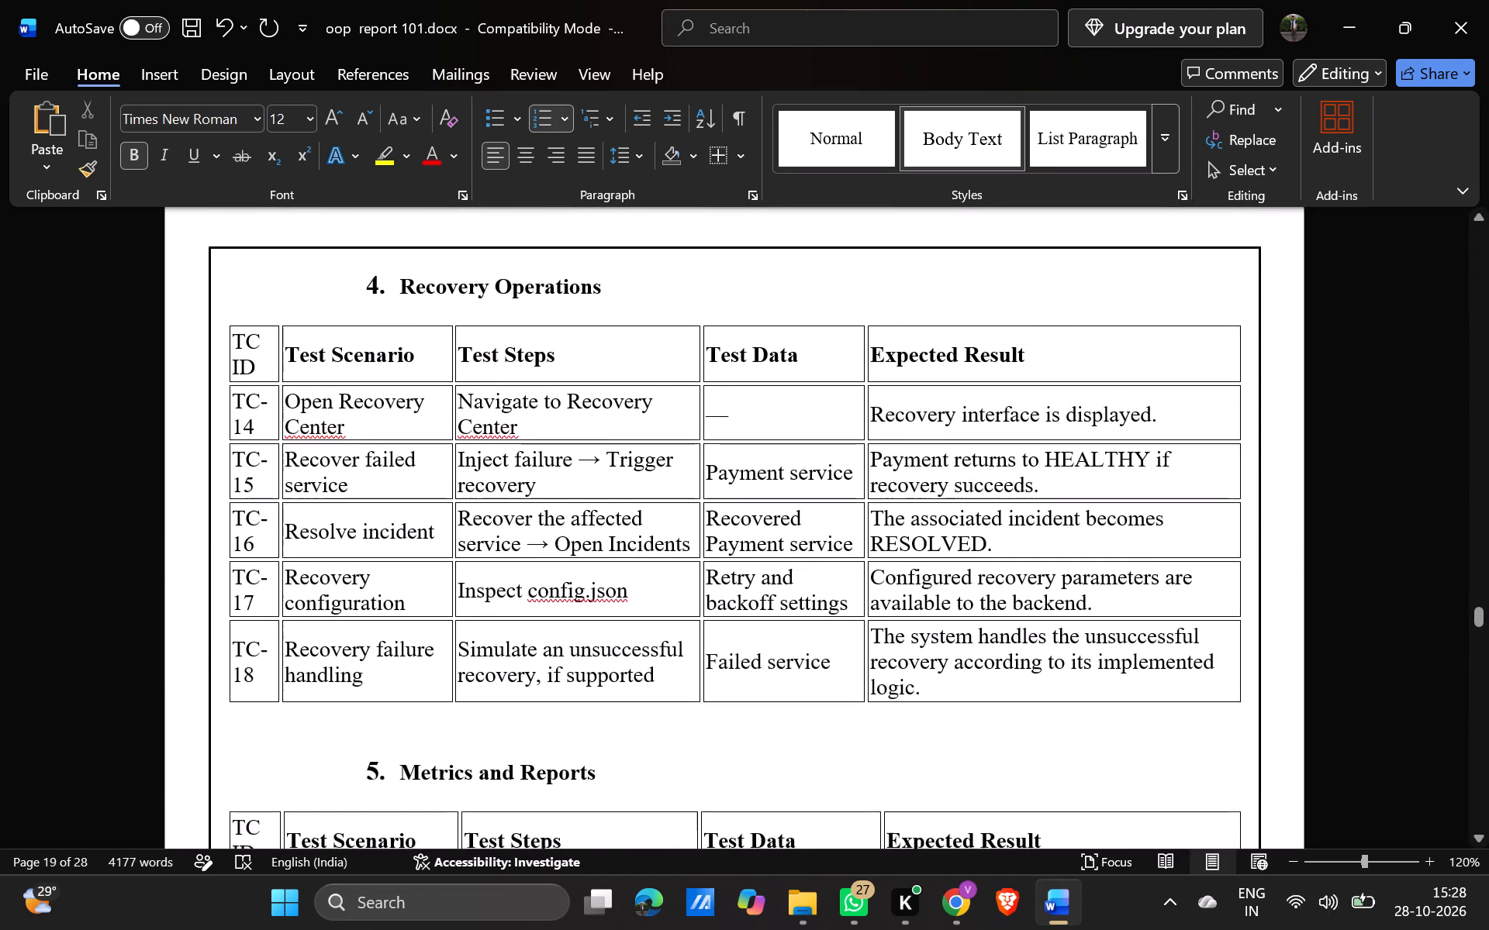
pyautogui.click(406, 722)
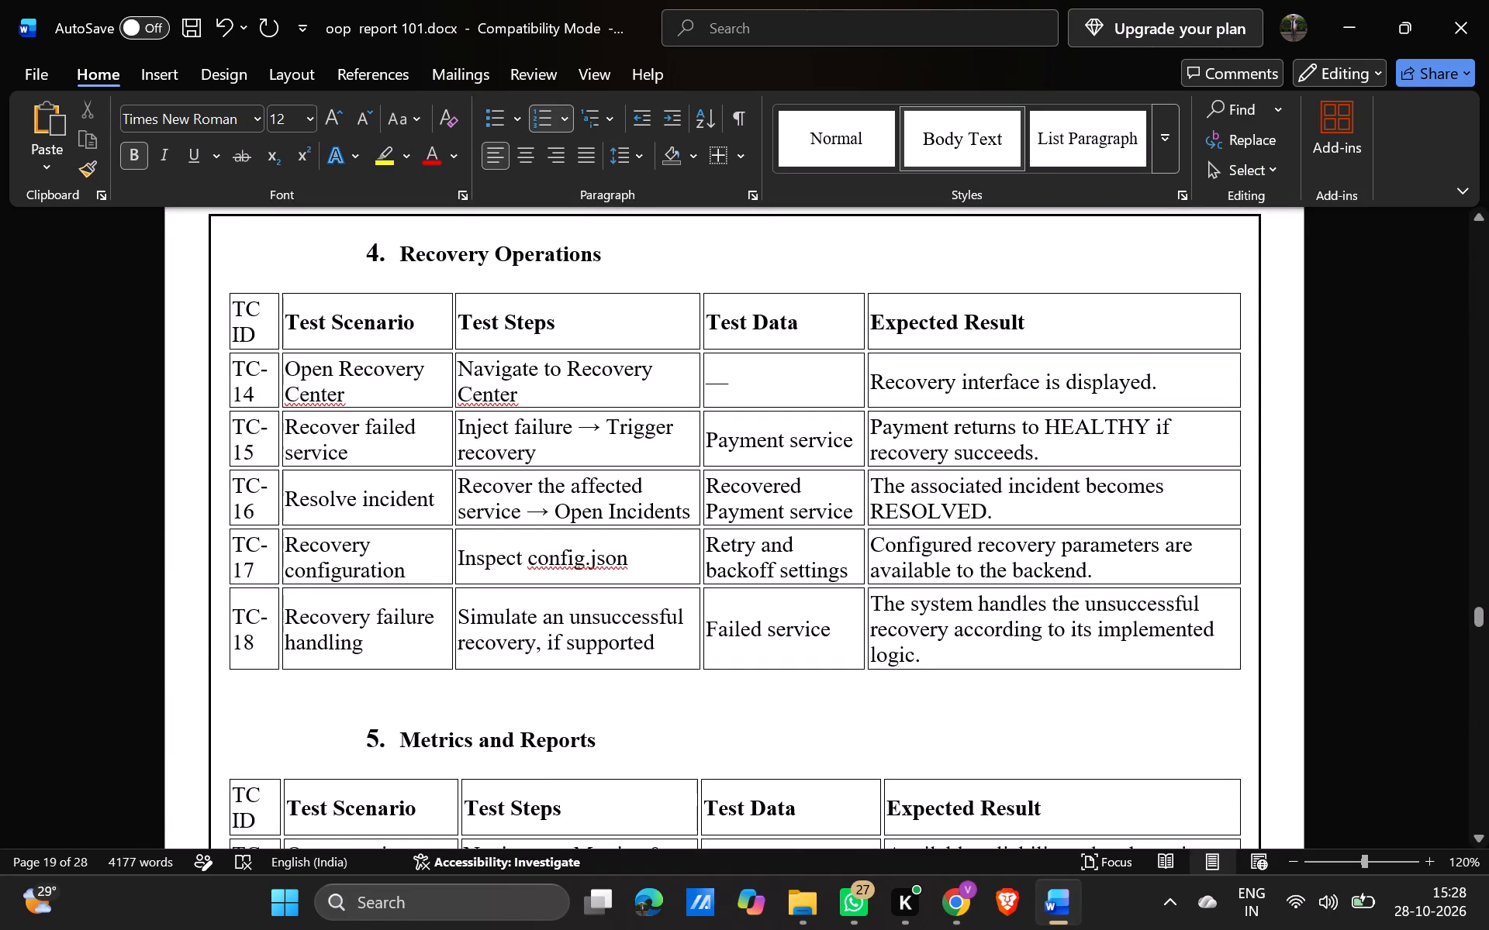
pyautogui.click(400, 708)
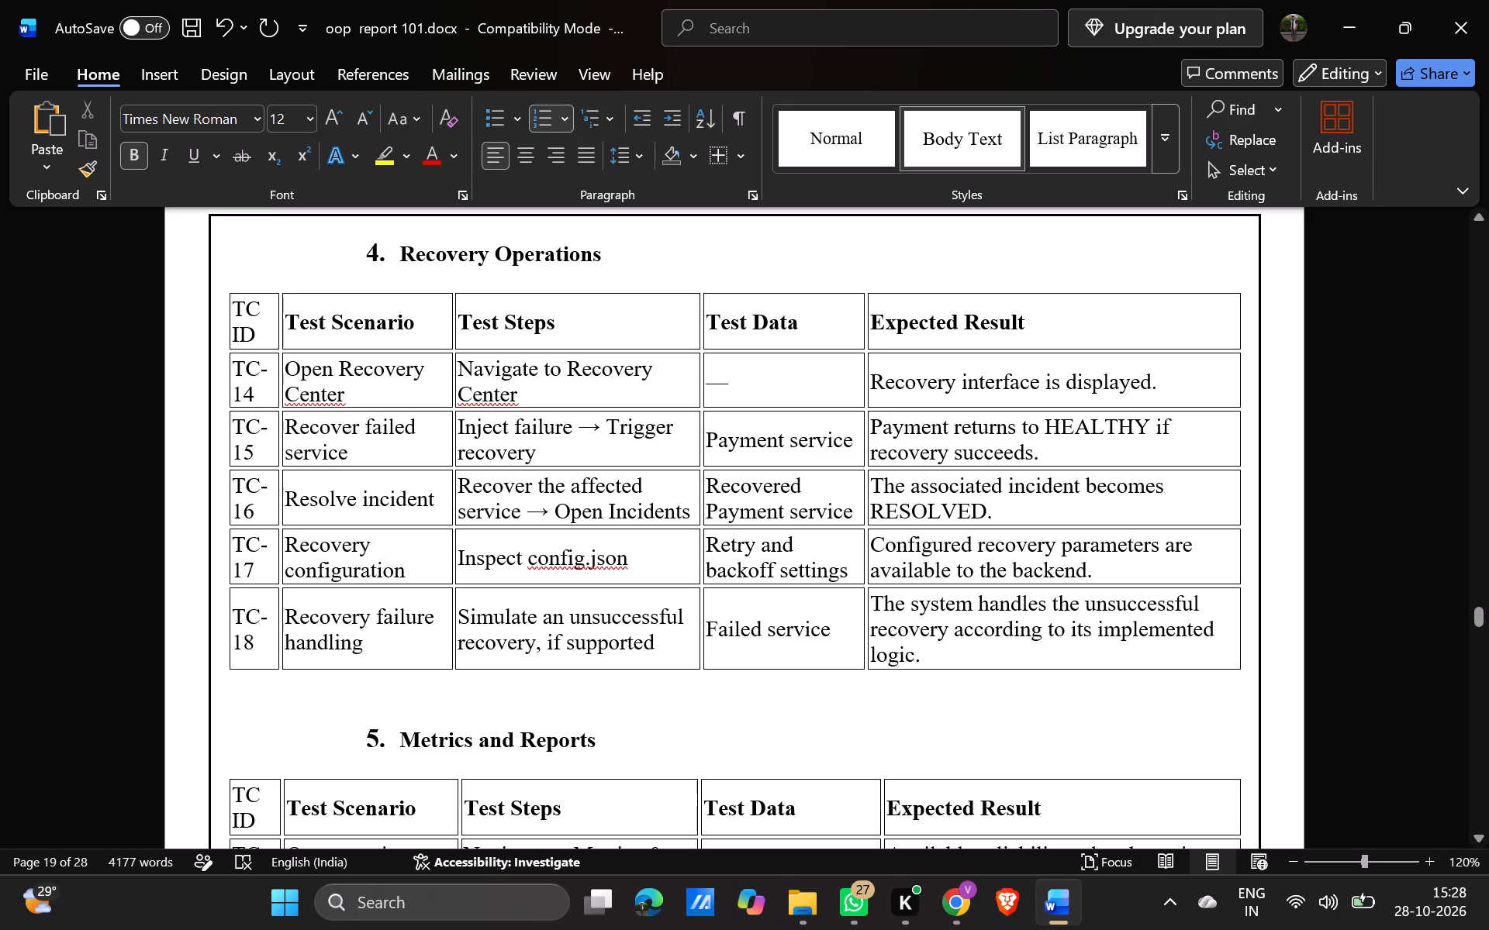
pyautogui.click(400, 708)
pyautogui.press('BackSpace')
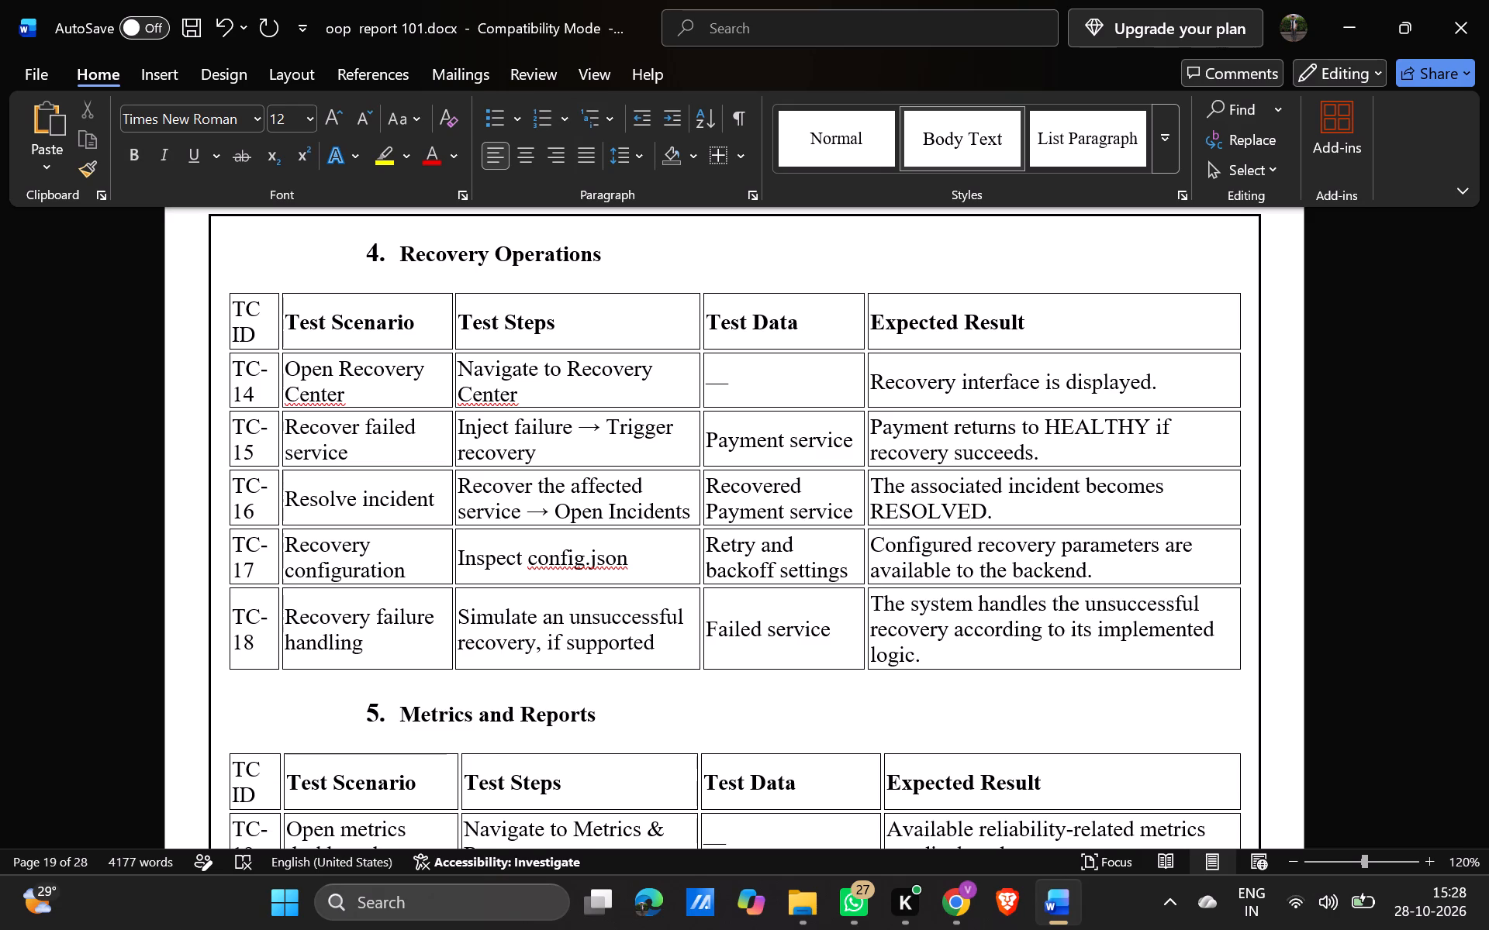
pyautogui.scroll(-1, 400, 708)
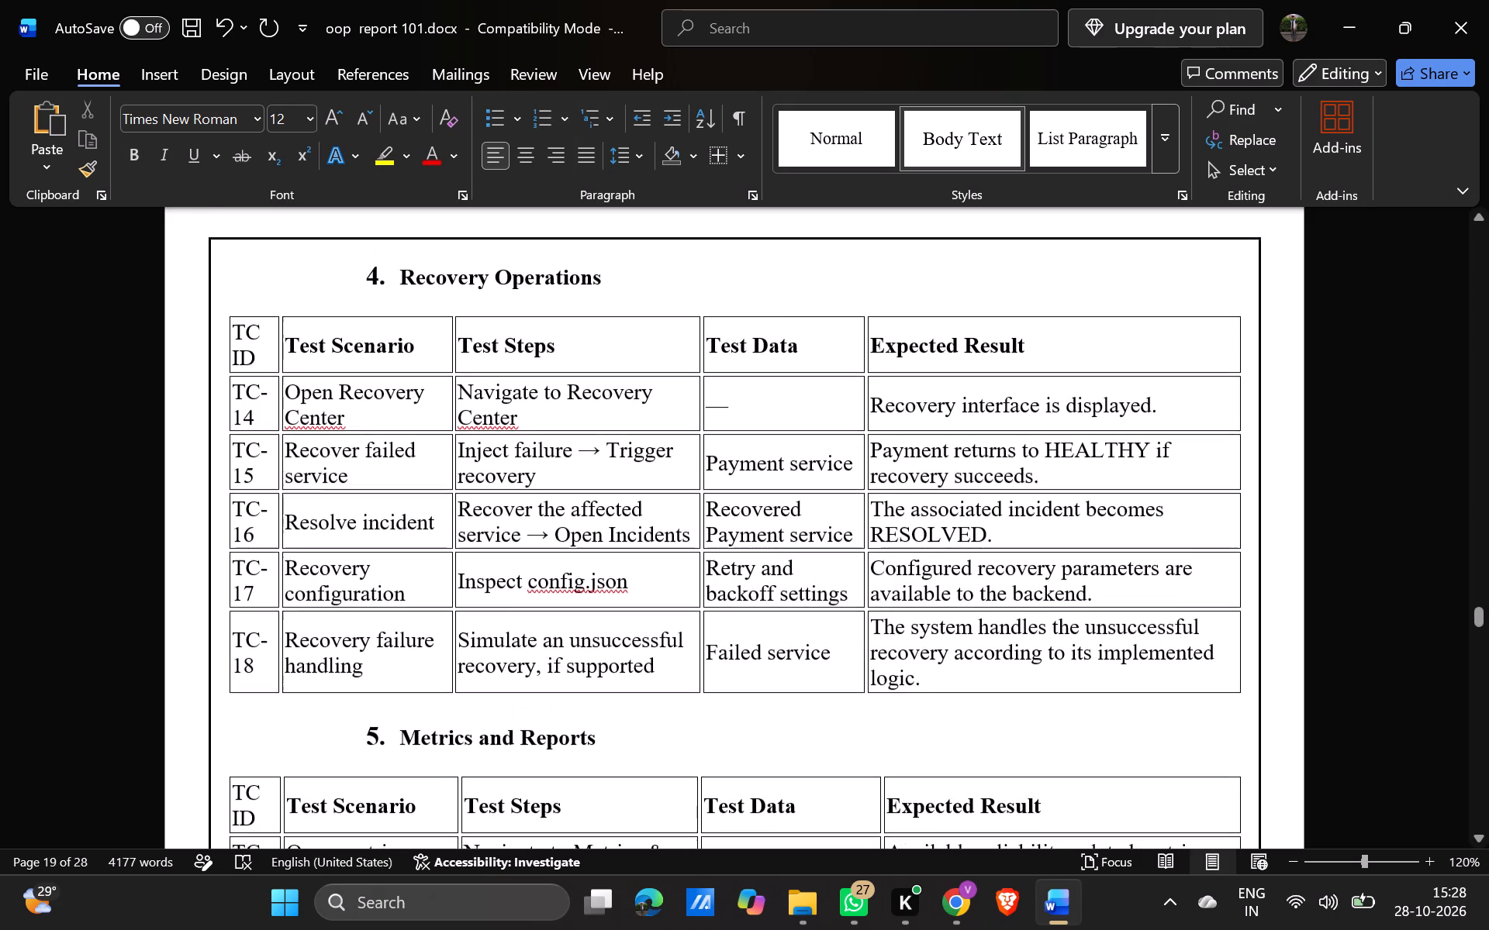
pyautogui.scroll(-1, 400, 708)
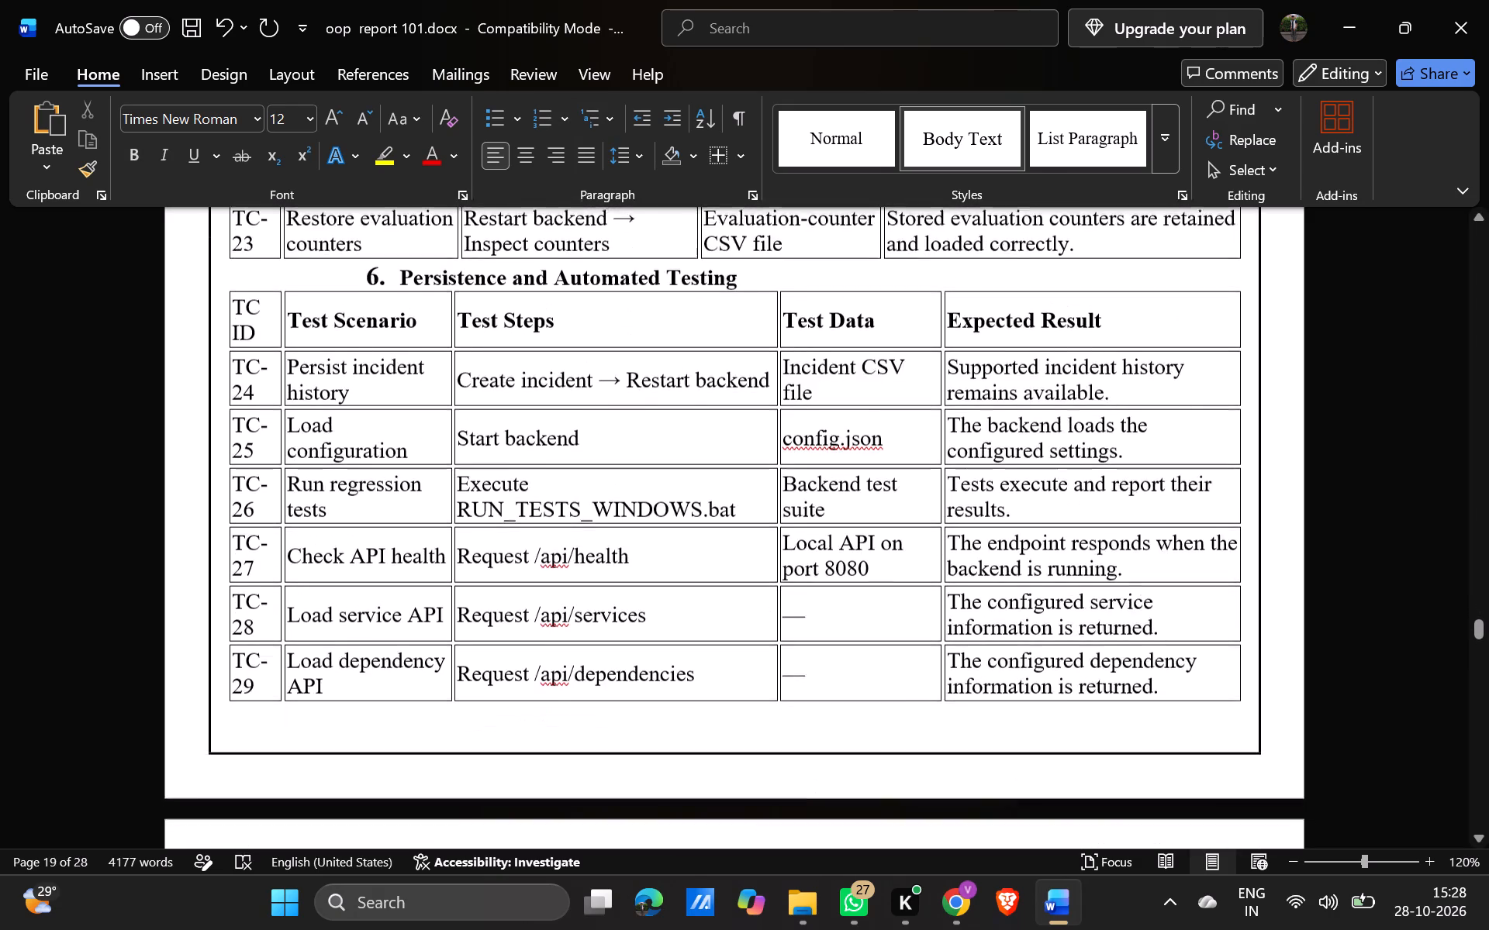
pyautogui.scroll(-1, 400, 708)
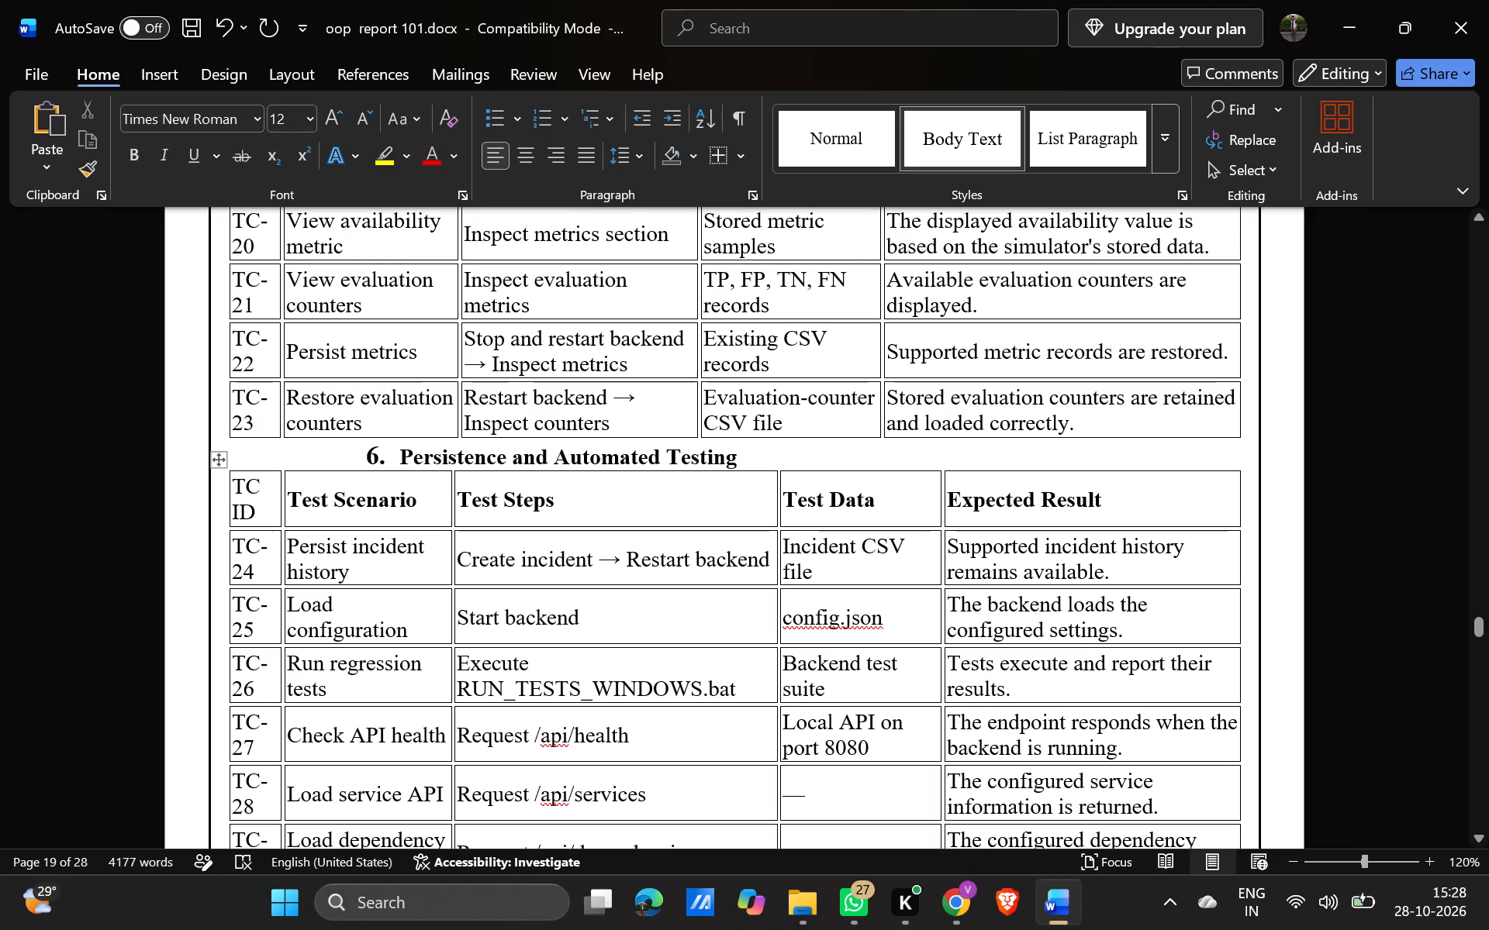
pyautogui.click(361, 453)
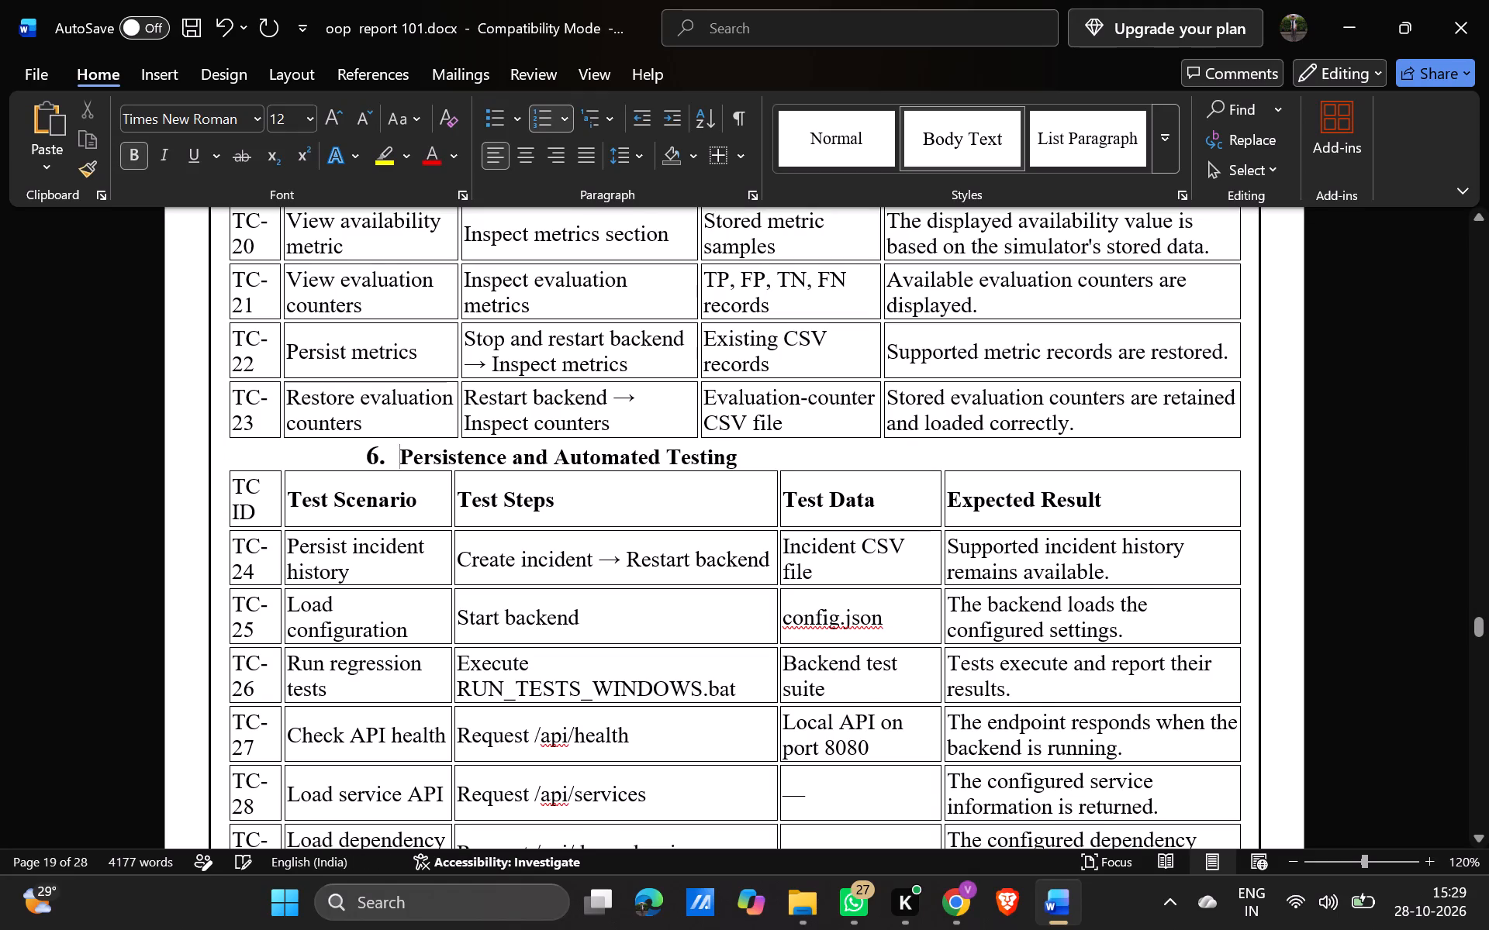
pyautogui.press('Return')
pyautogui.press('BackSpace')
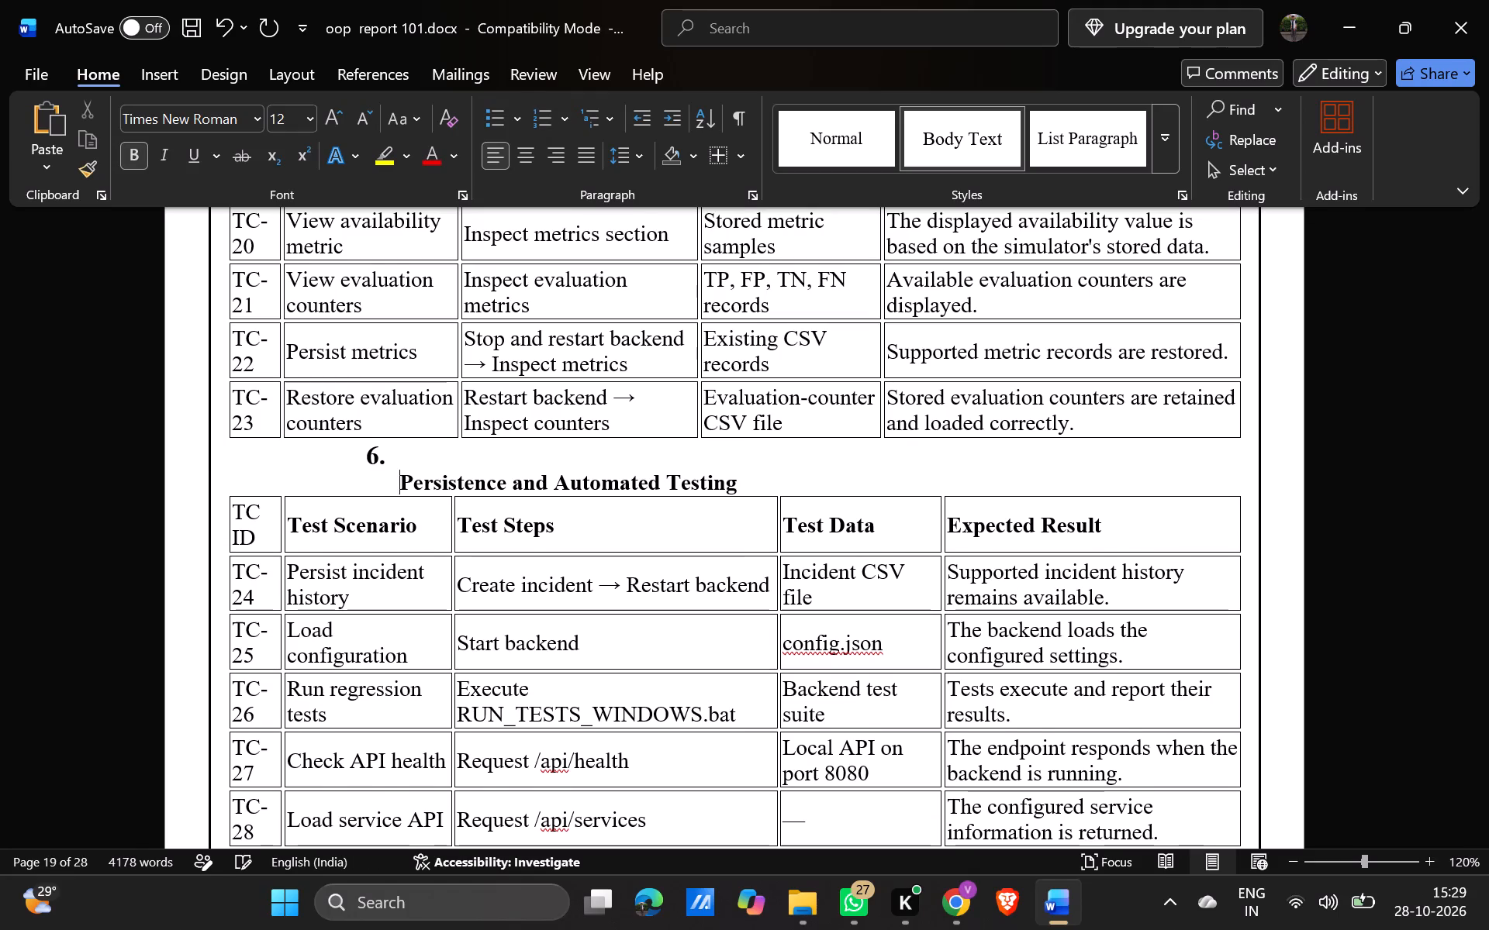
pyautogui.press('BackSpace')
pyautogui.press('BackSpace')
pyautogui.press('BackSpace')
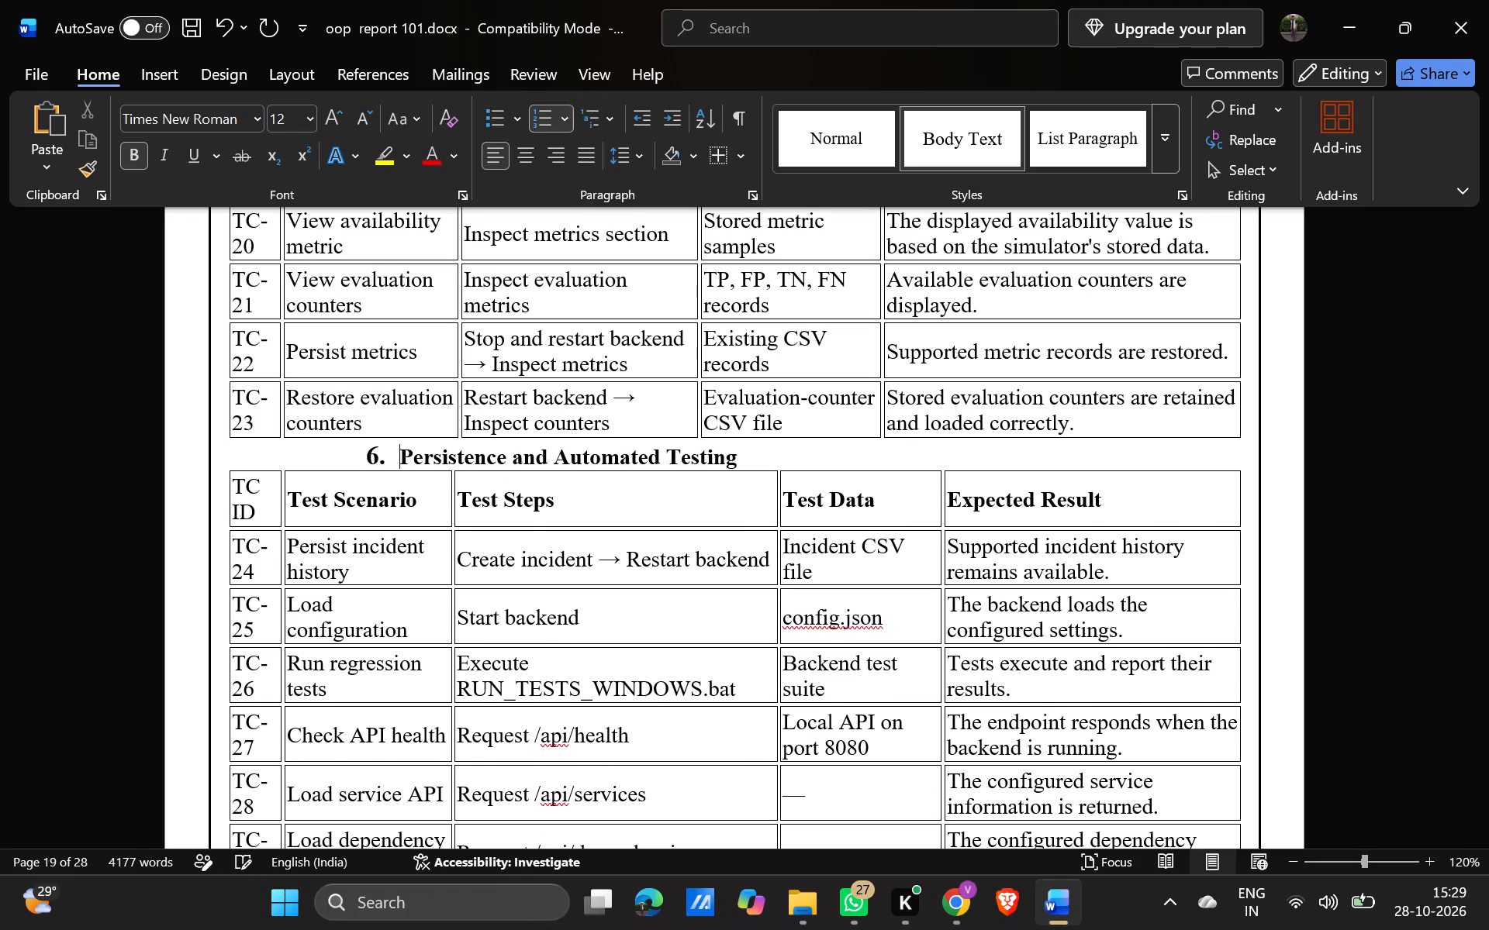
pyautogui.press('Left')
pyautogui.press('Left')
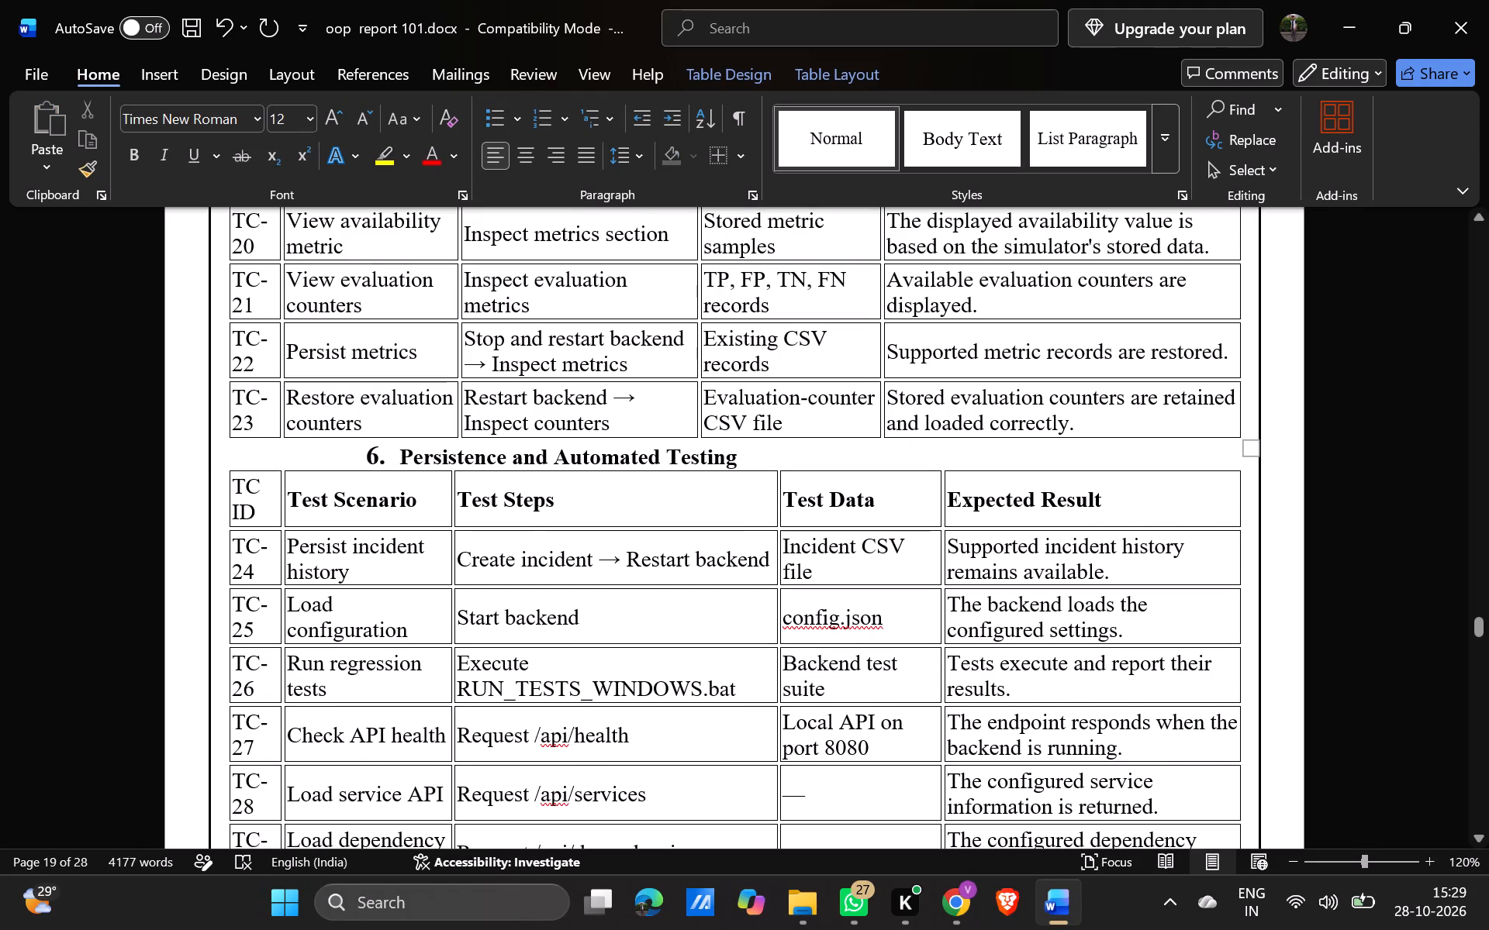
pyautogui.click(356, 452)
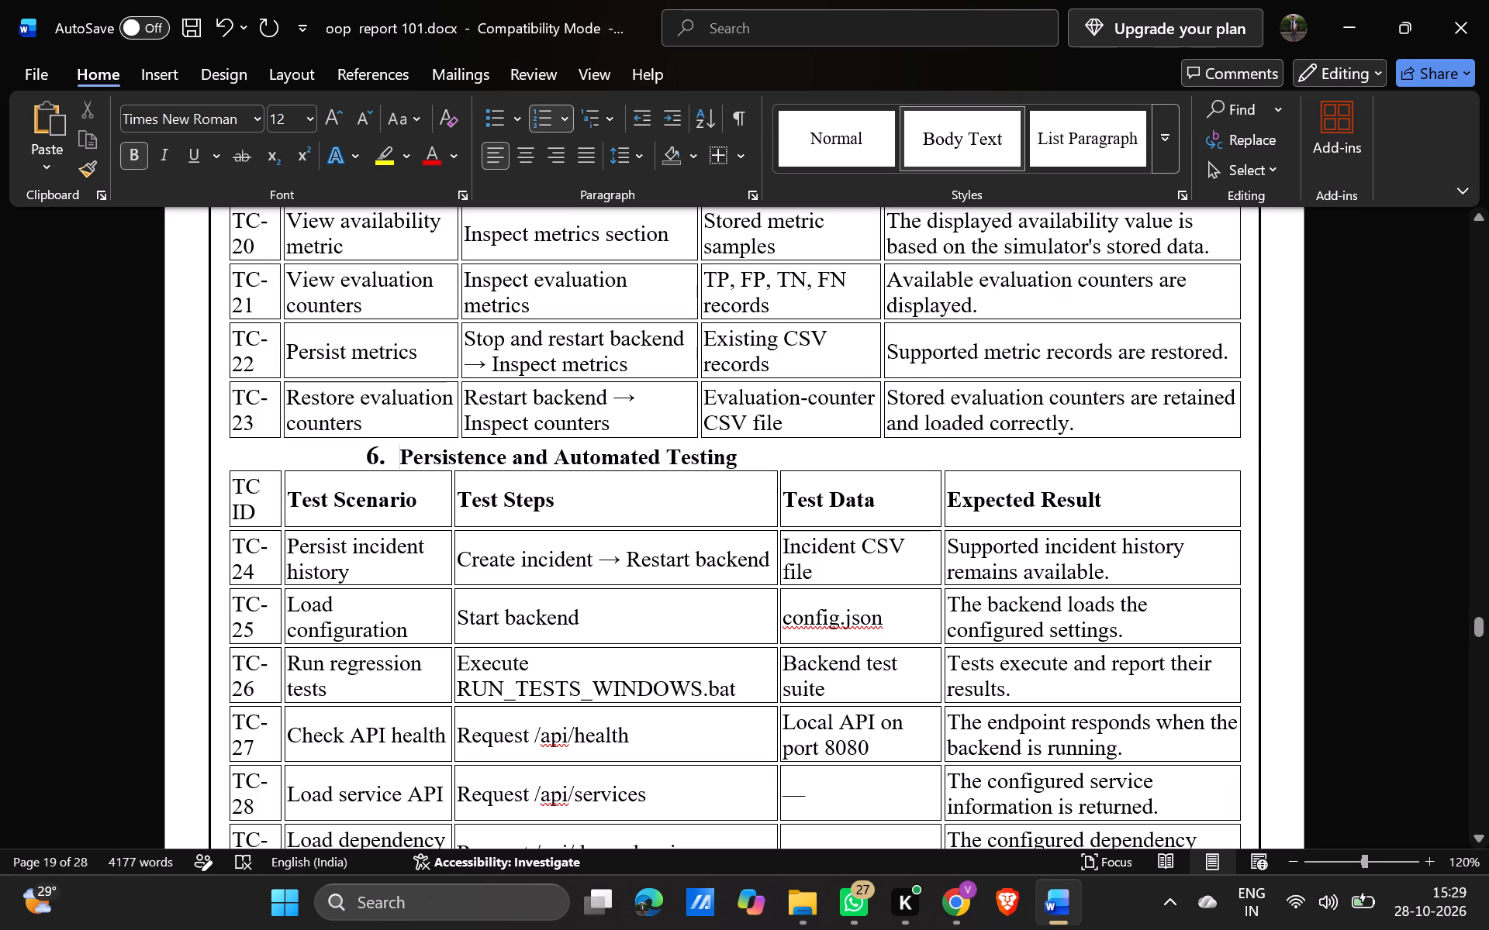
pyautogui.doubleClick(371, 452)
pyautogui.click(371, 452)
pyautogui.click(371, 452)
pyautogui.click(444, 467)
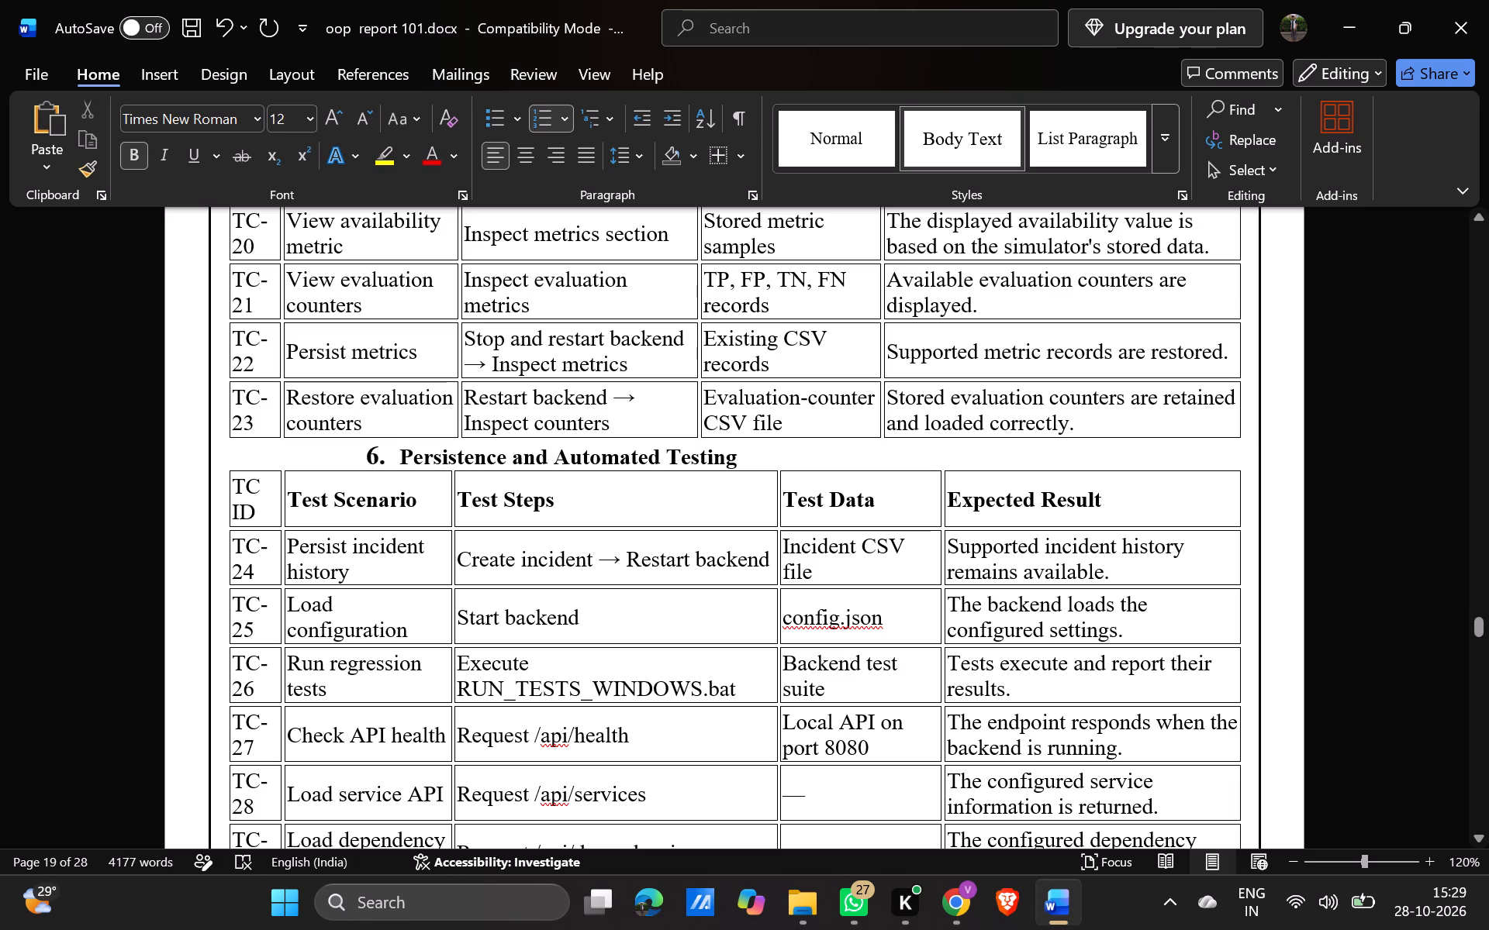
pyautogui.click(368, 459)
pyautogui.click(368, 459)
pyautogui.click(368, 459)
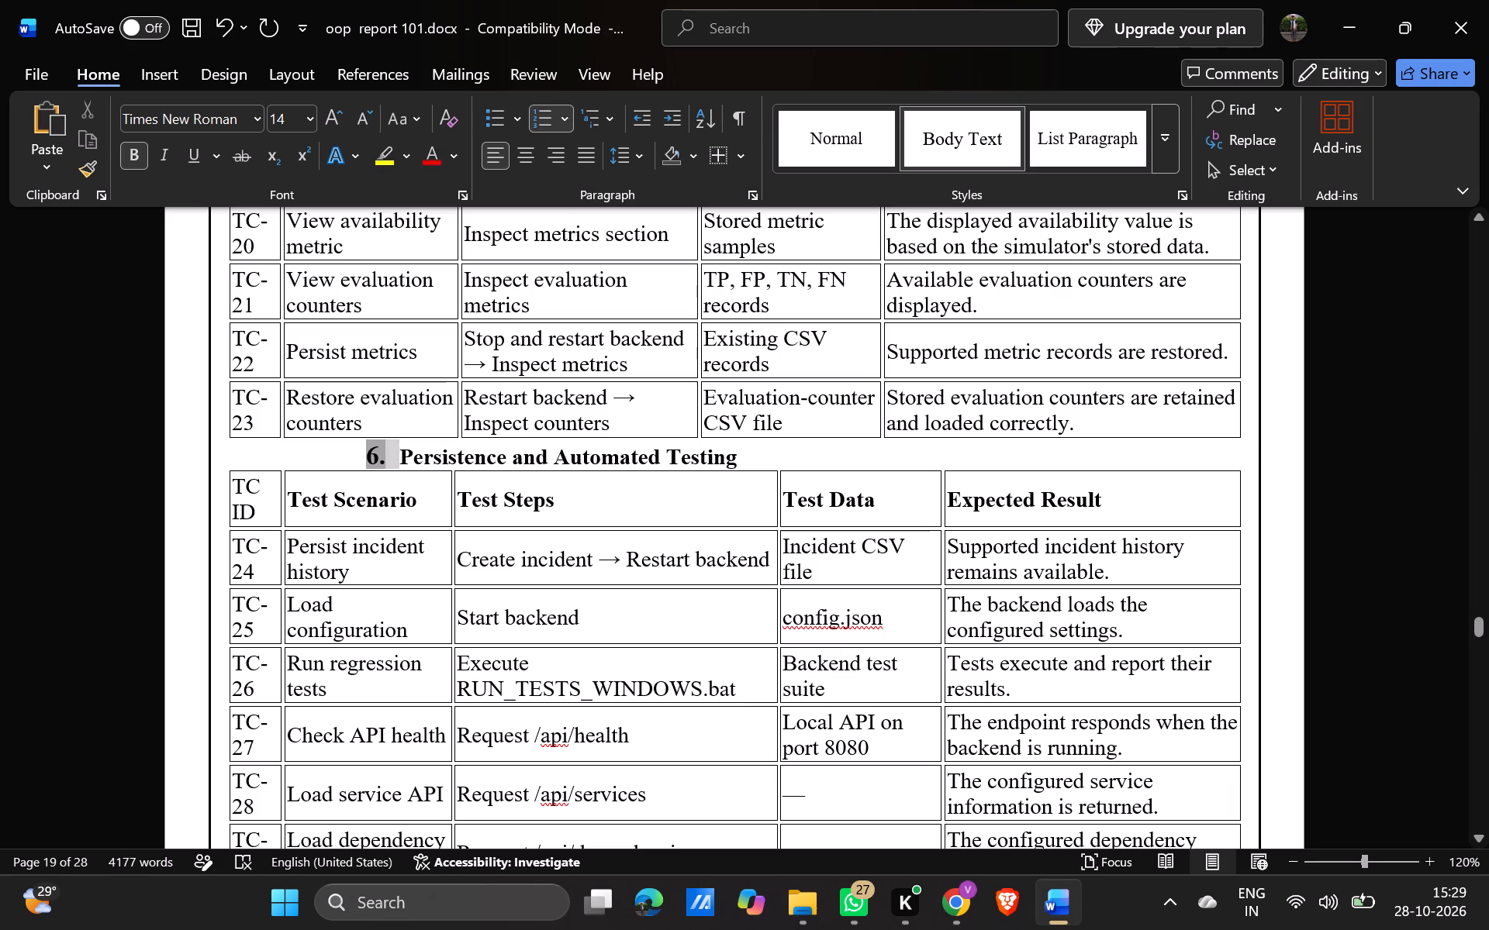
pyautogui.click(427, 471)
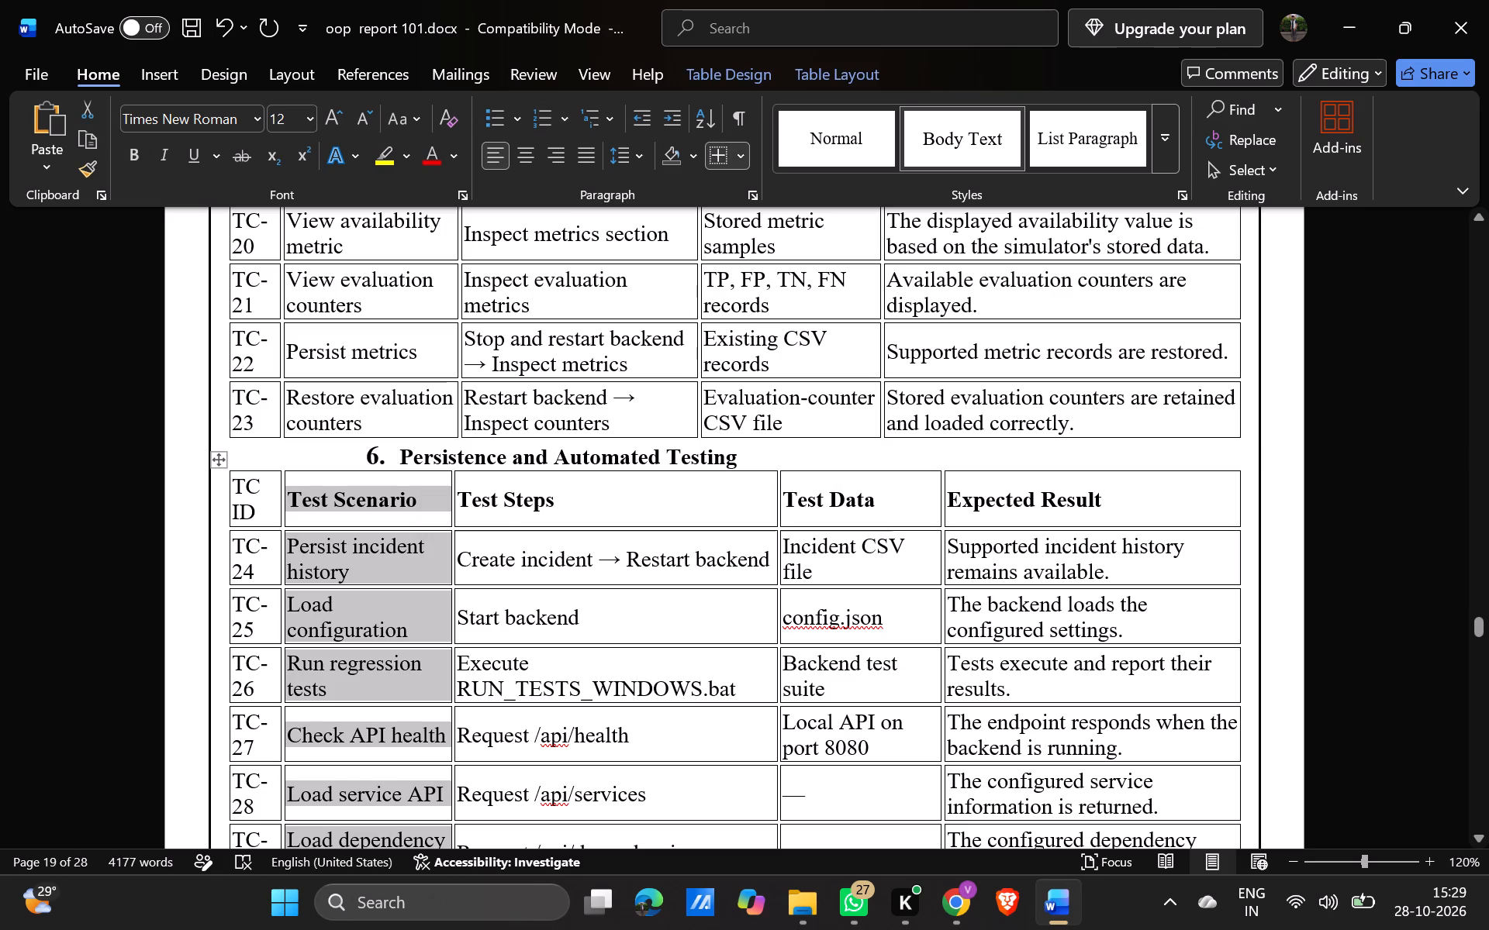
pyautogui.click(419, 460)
# Insert an unnumbered blank line between the TC-23 row and the Persistence and Automated Testing heading, keeping the heading as item 6.
pyautogui.click(366, 456)
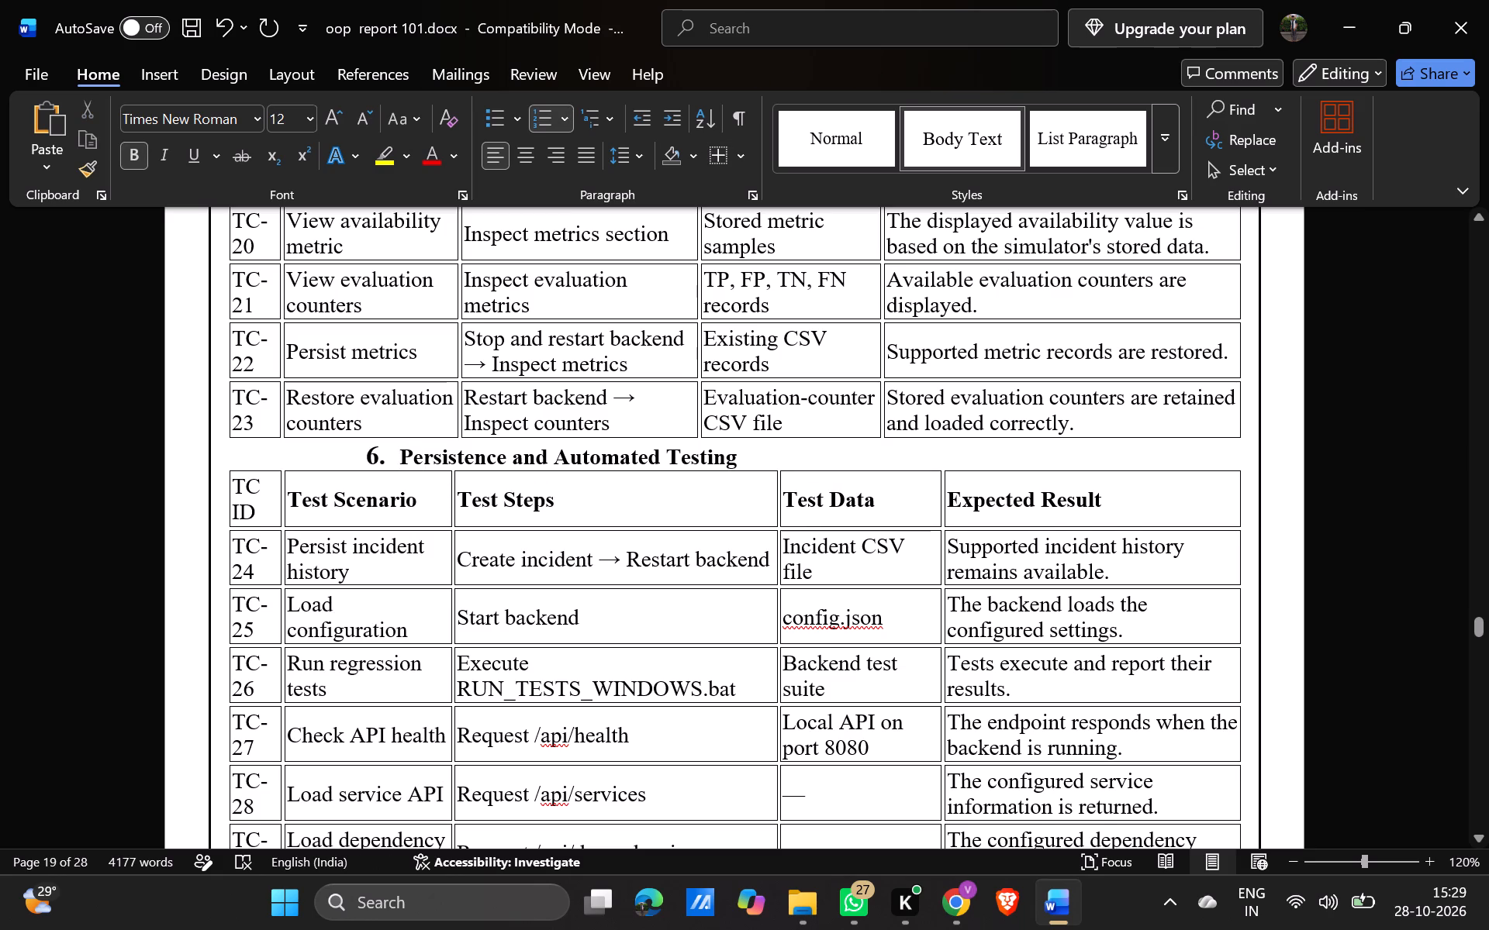
pyautogui.press('Return')
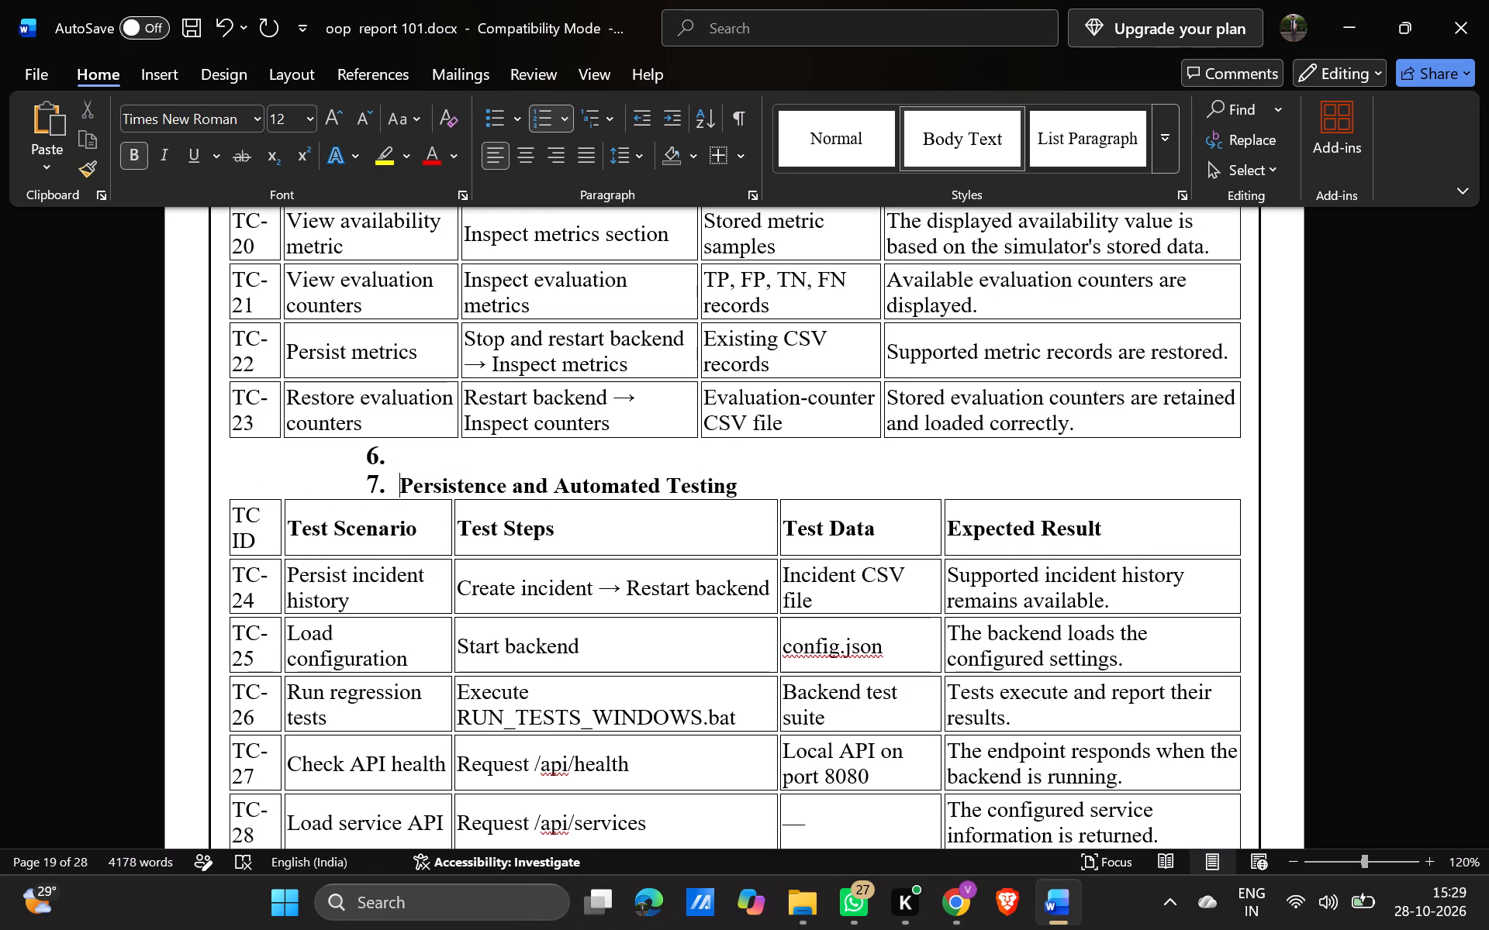
pyautogui.click(382, 458)
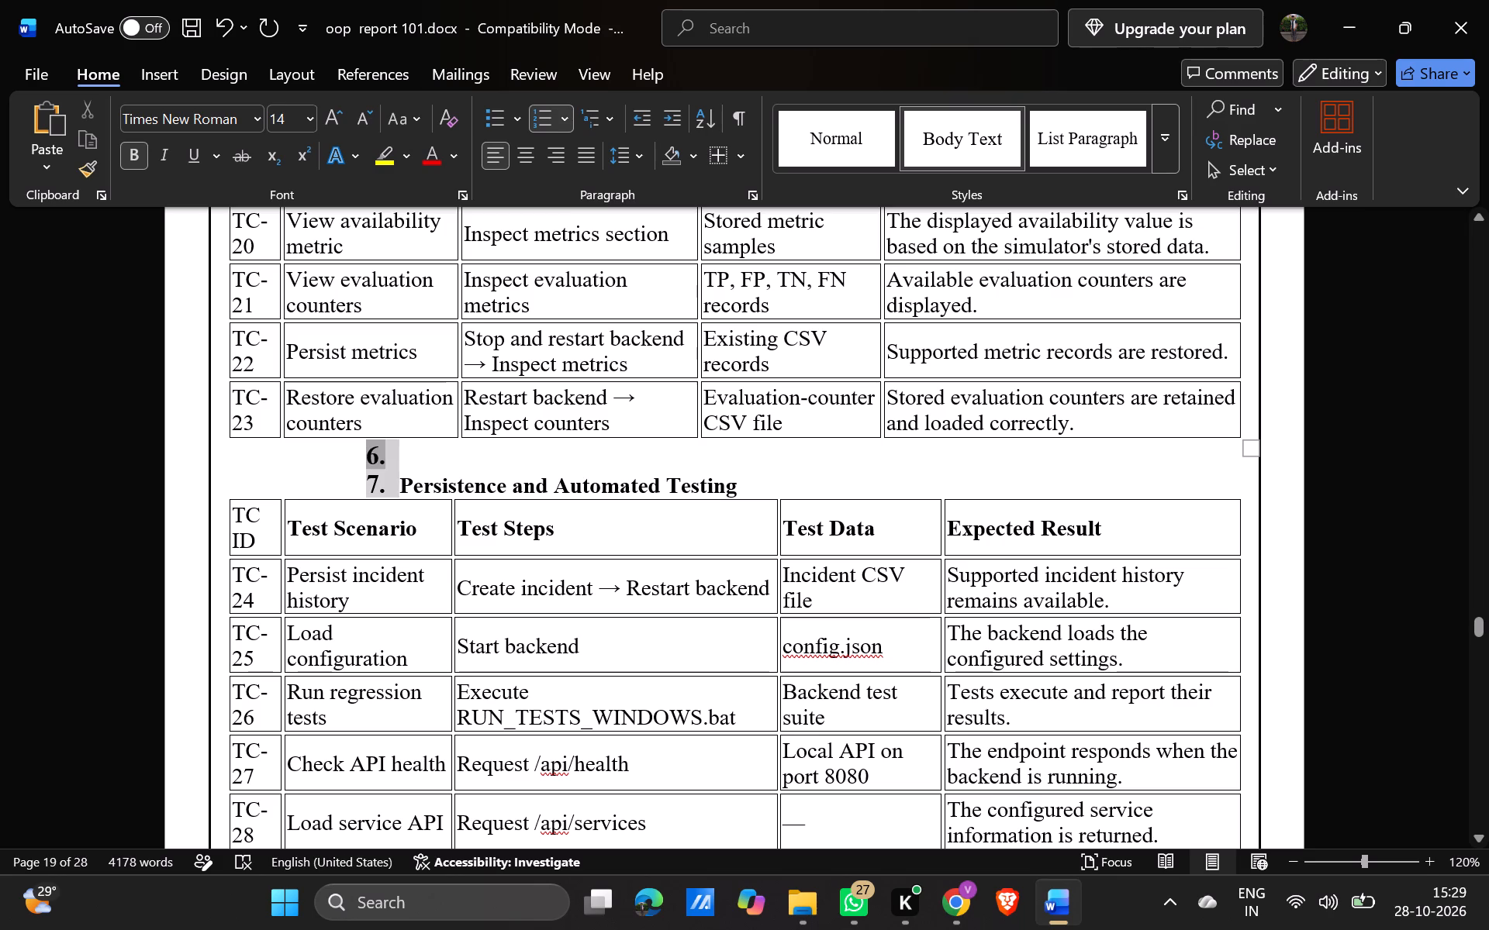
pyautogui.press('BackSpace')
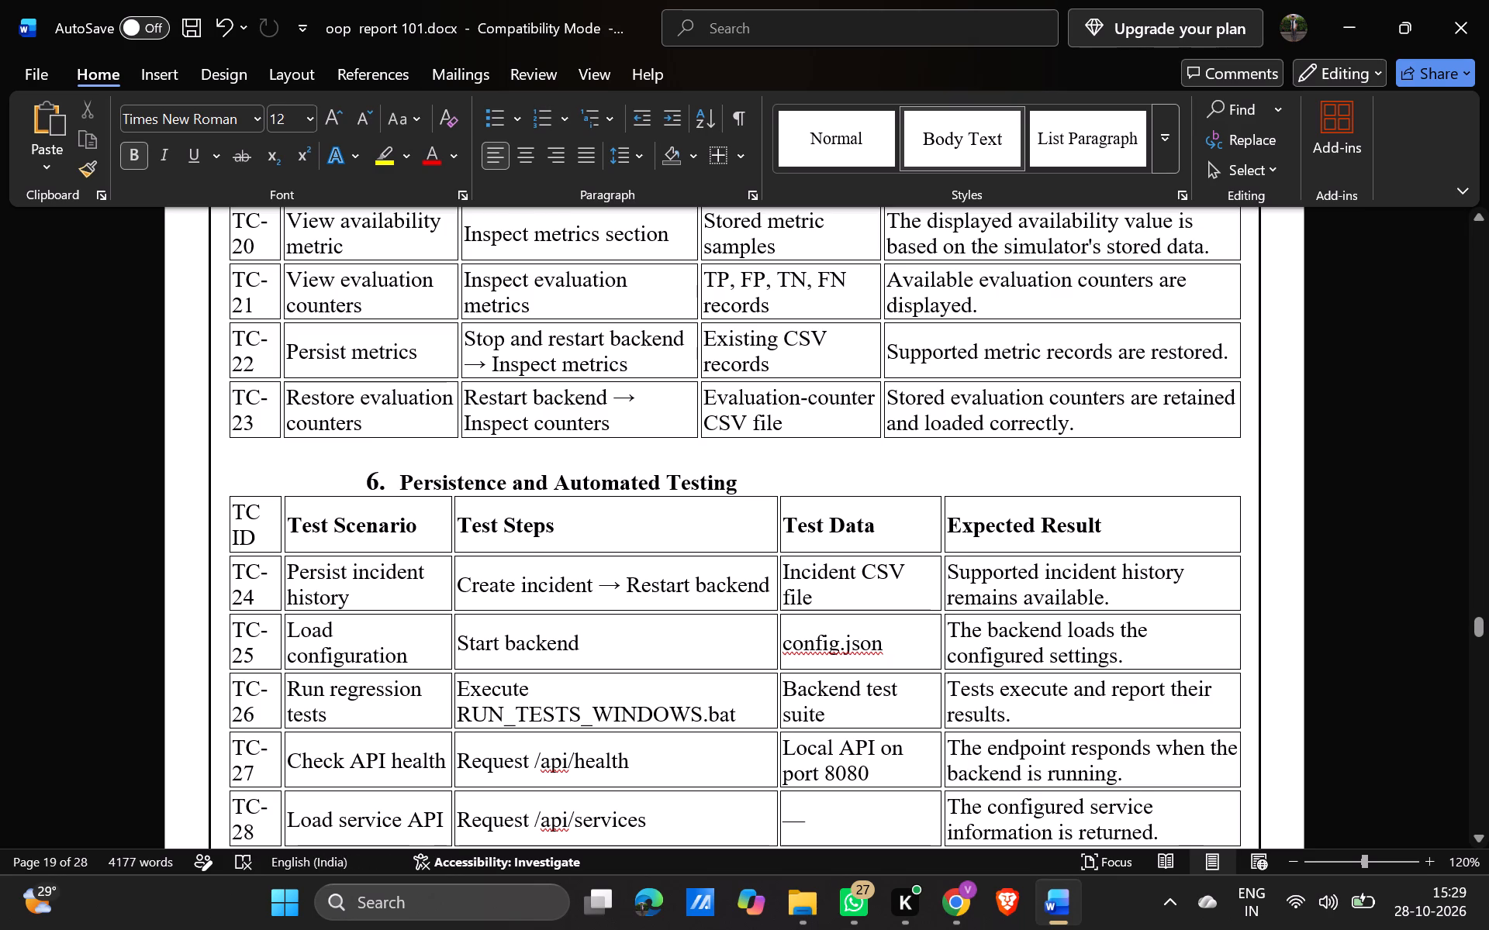
pyautogui.scroll(1, 476, 544)
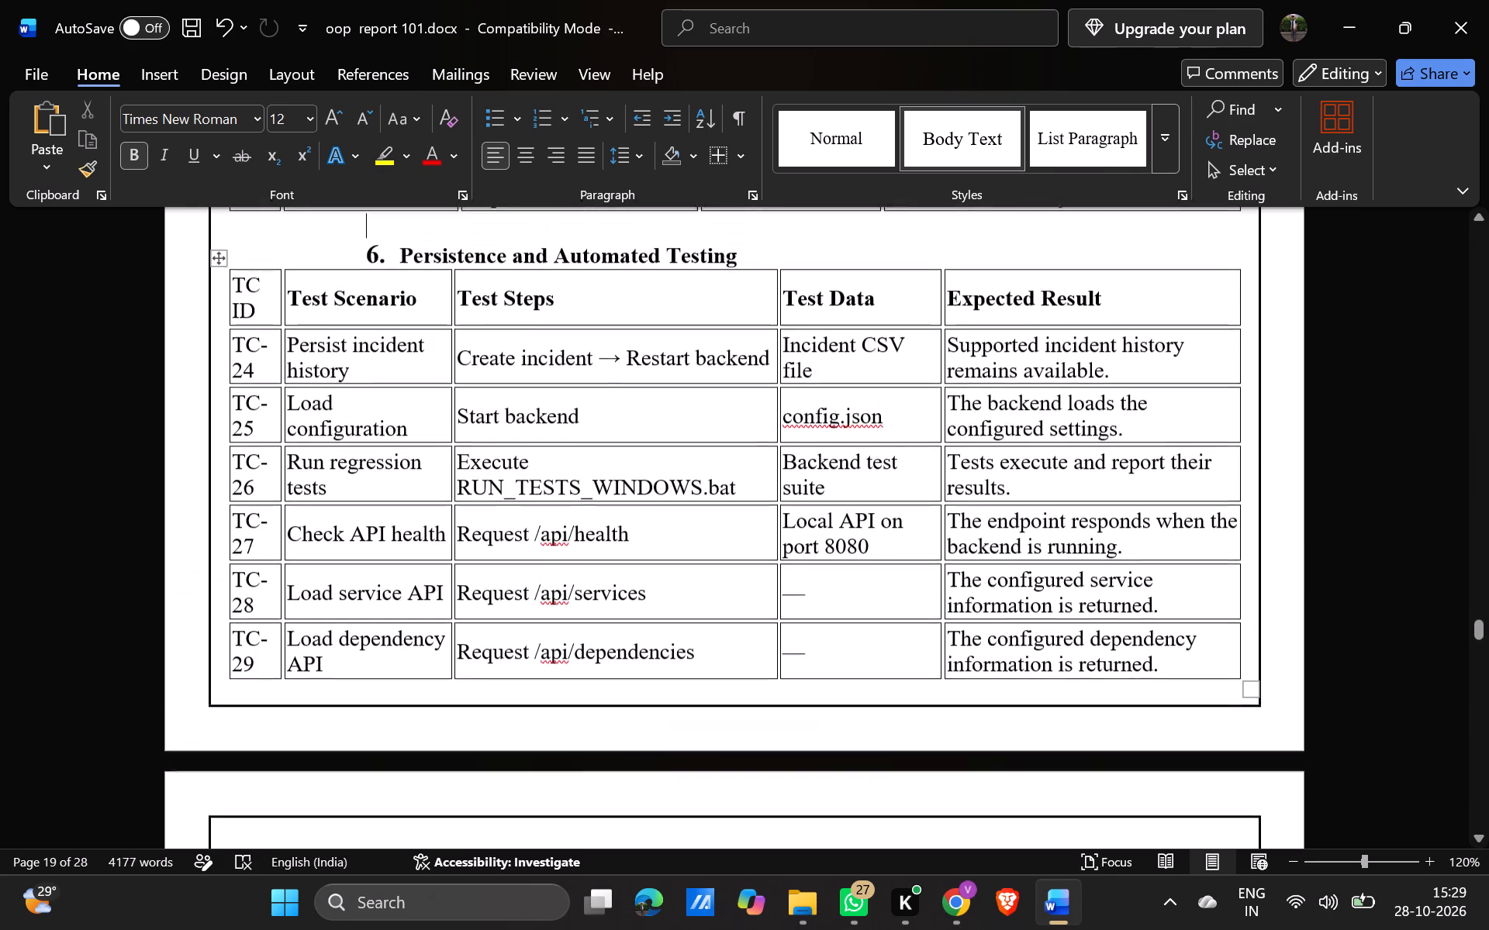
pyautogui.scroll(3, 476, 544)
pyautogui.scroll(-2, 476, 544)
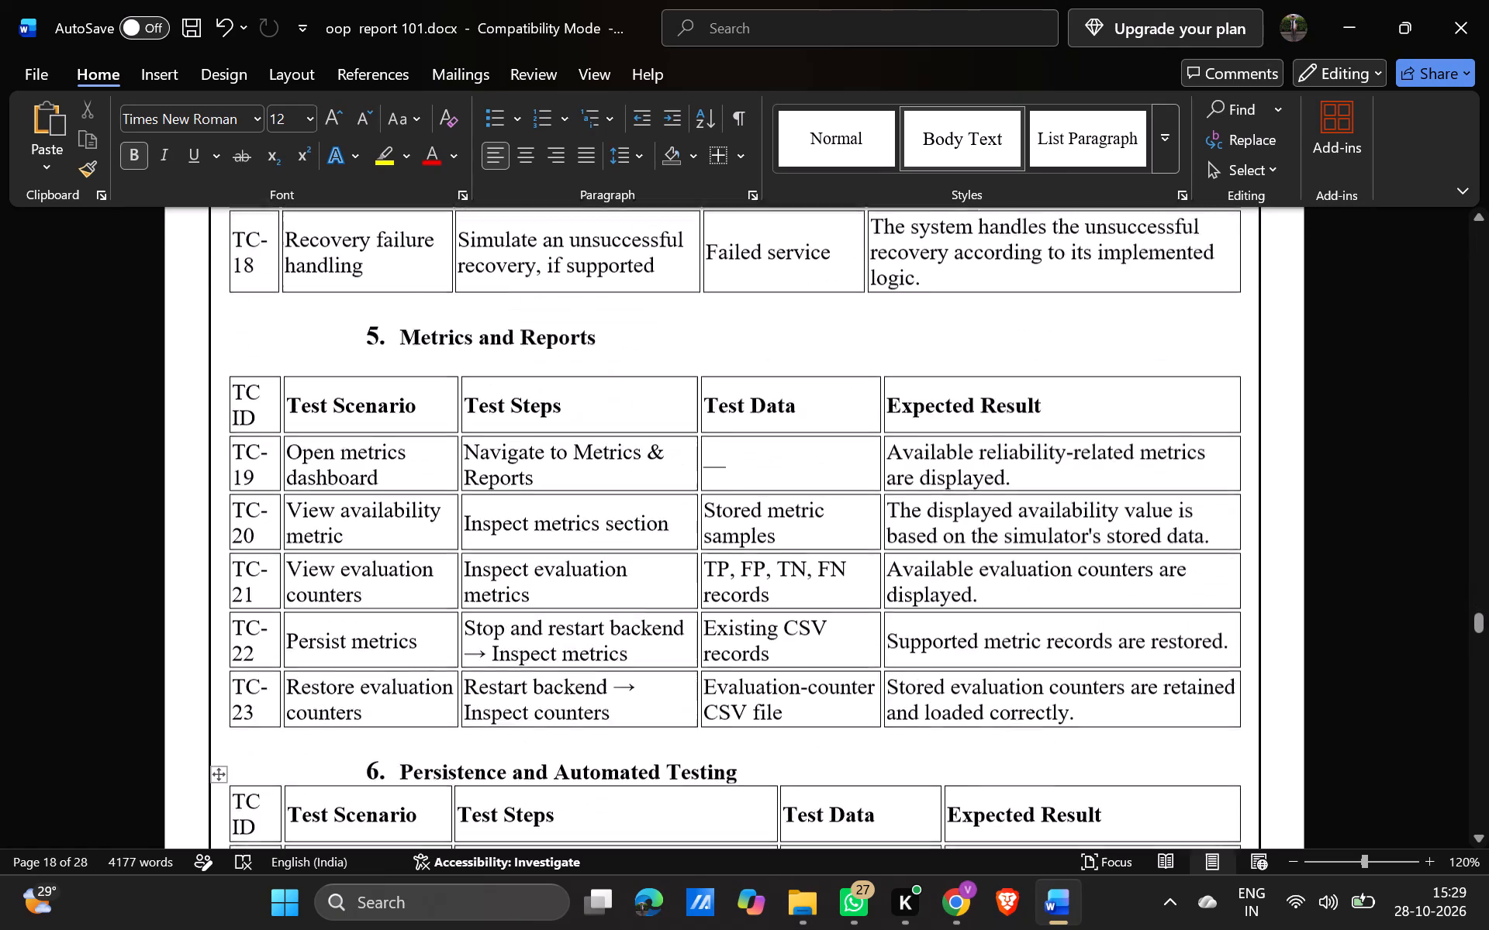
pyautogui.scroll(-2, 476, 544)
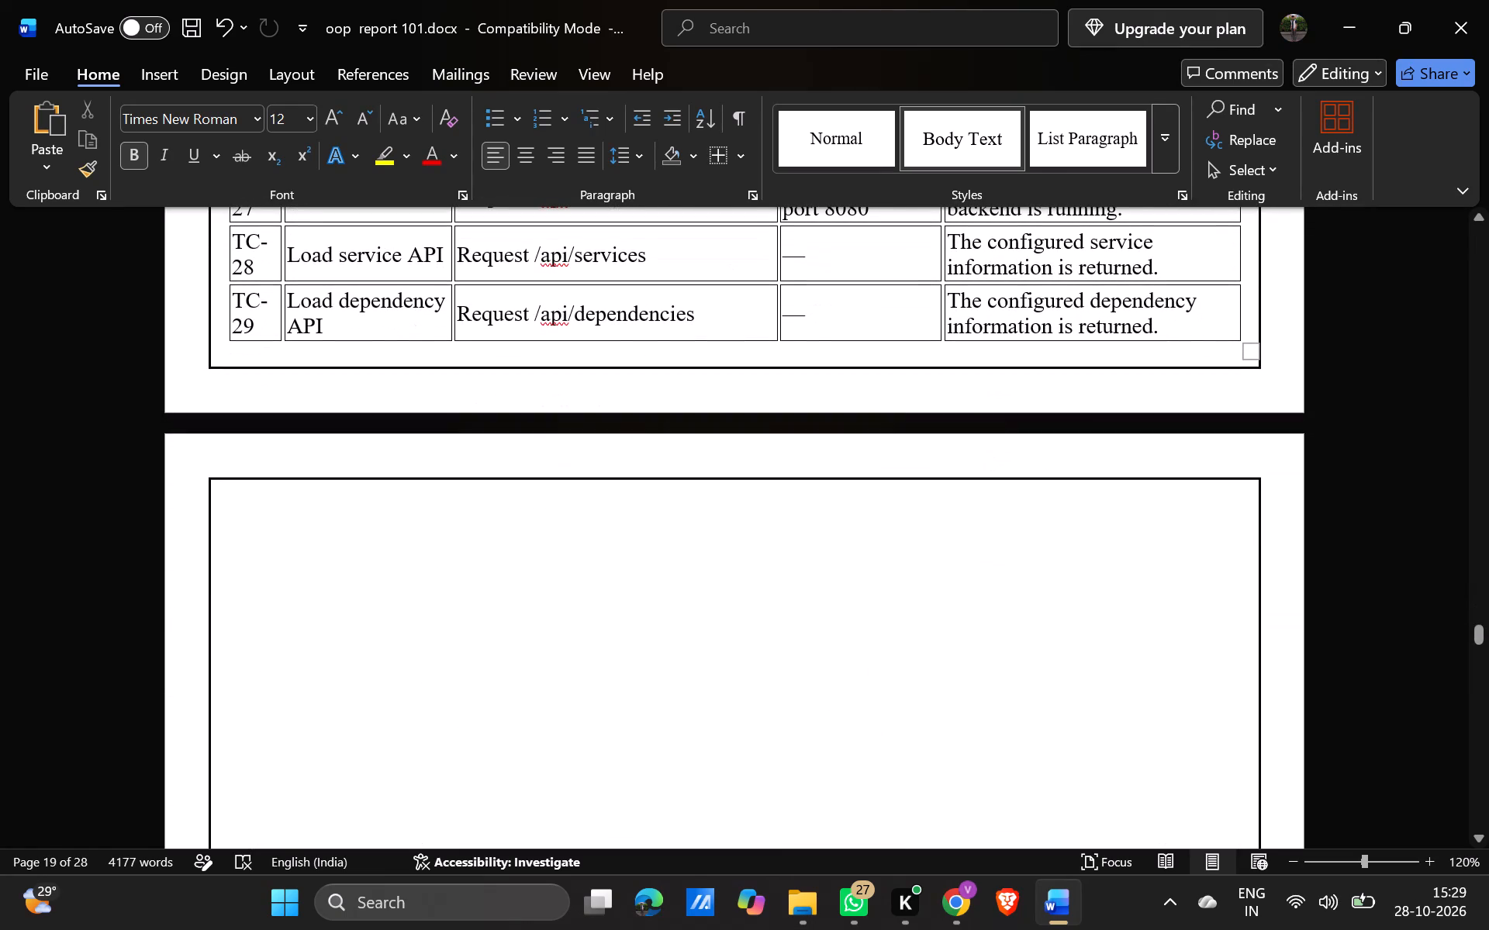
pyautogui.click(451, 529)
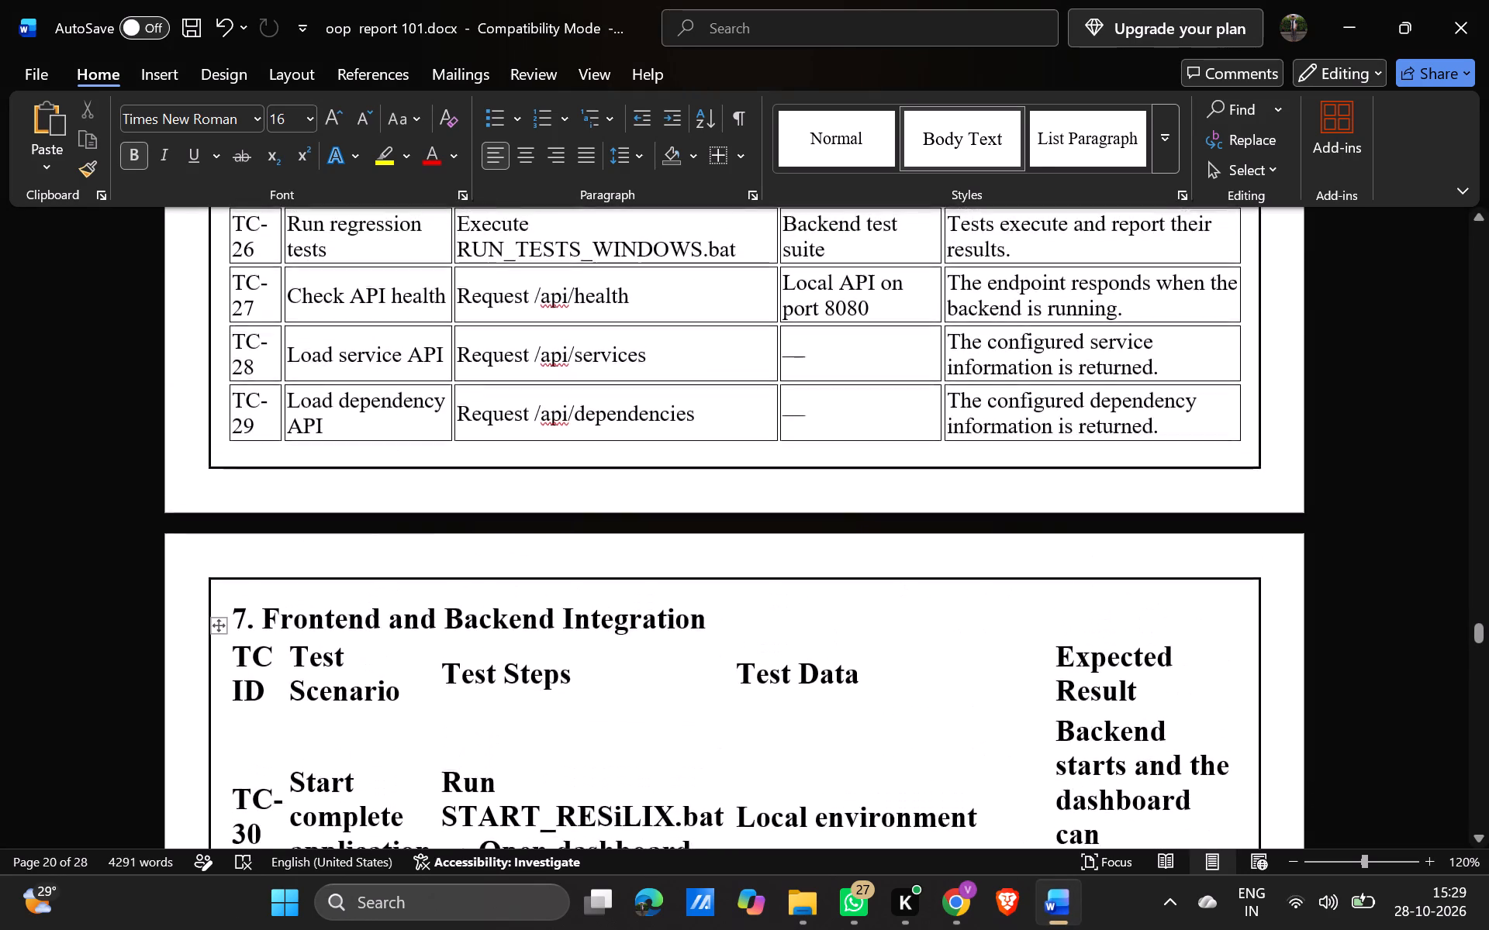
pyautogui.scroll(-1, 663, 598)
pyautogui.scroll(1, 869, 496)
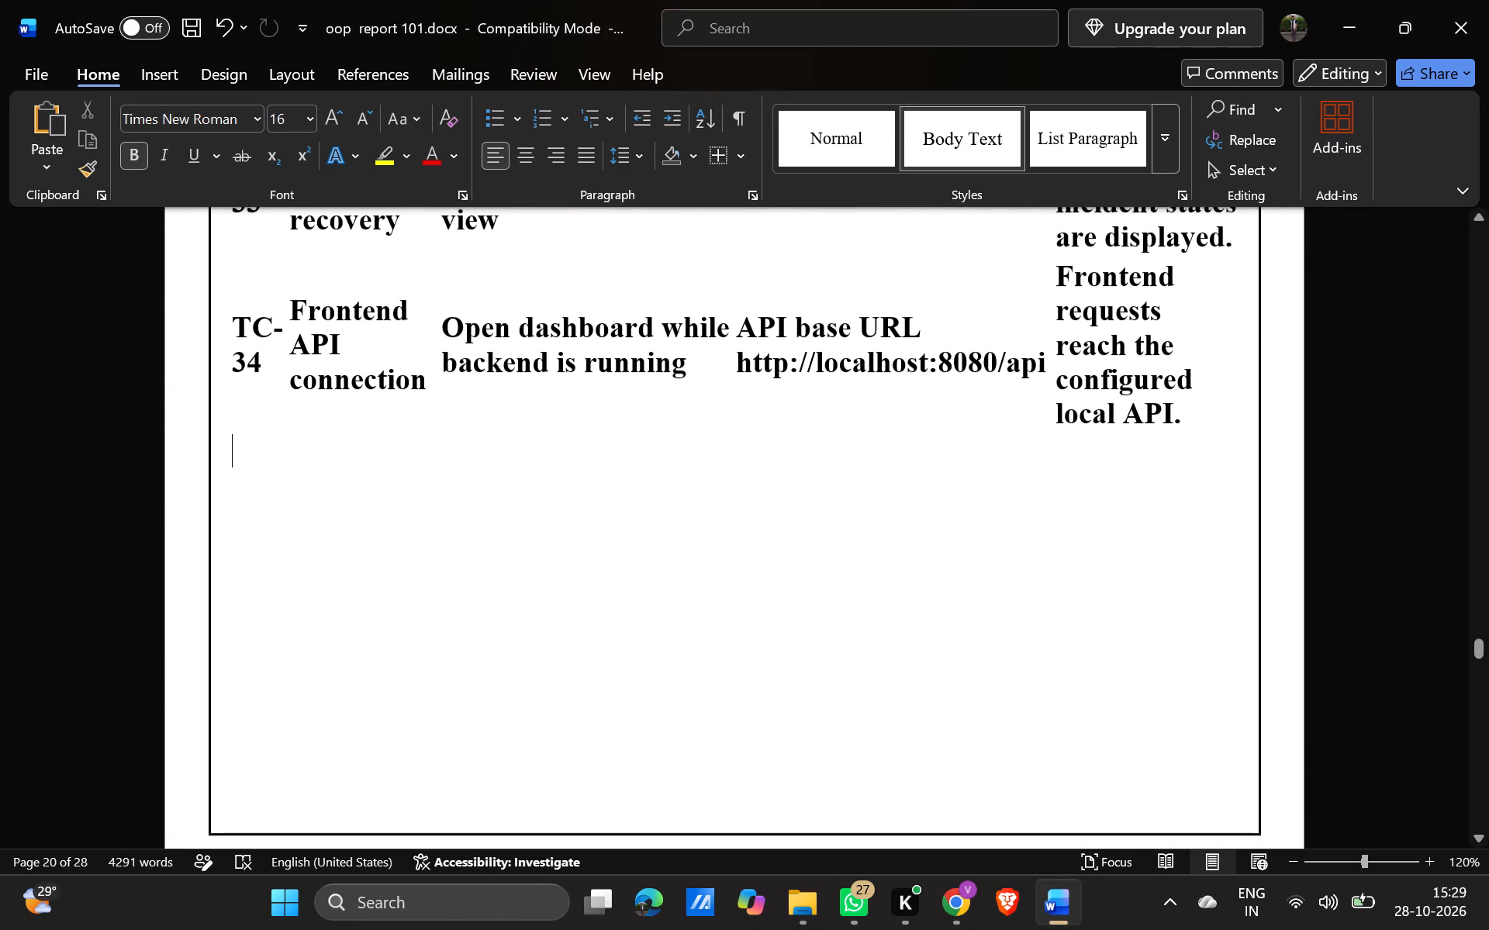
pyautogui.moveTo(1193, 419); pyautogui.dragTo(287, 238)
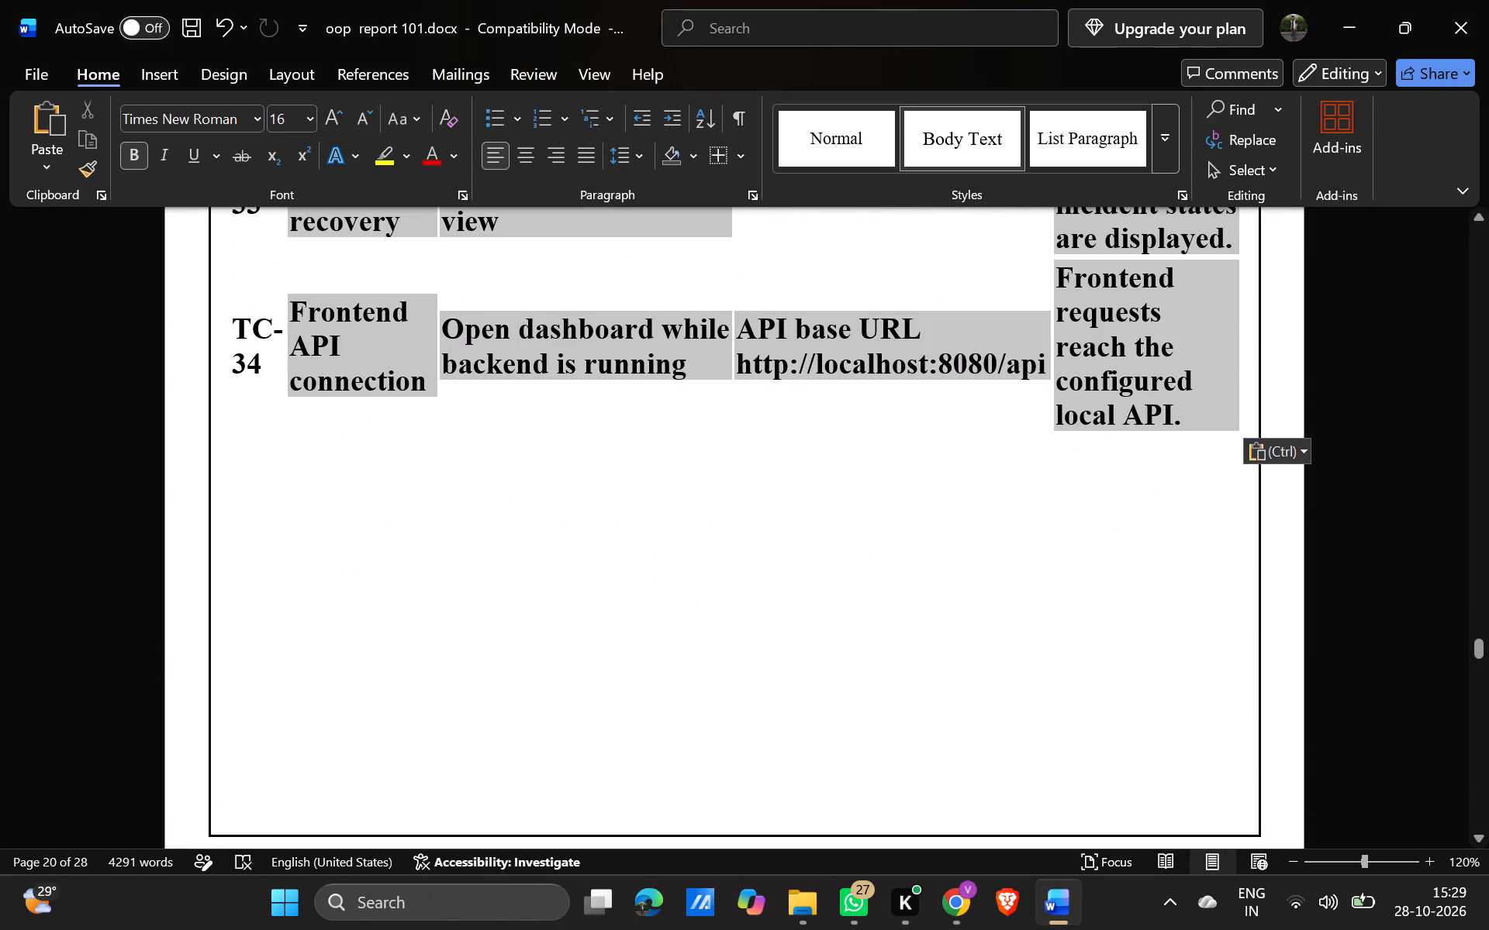
pyautogui.moveTo(287, 238); pyautogui.dragTo(244, 394)
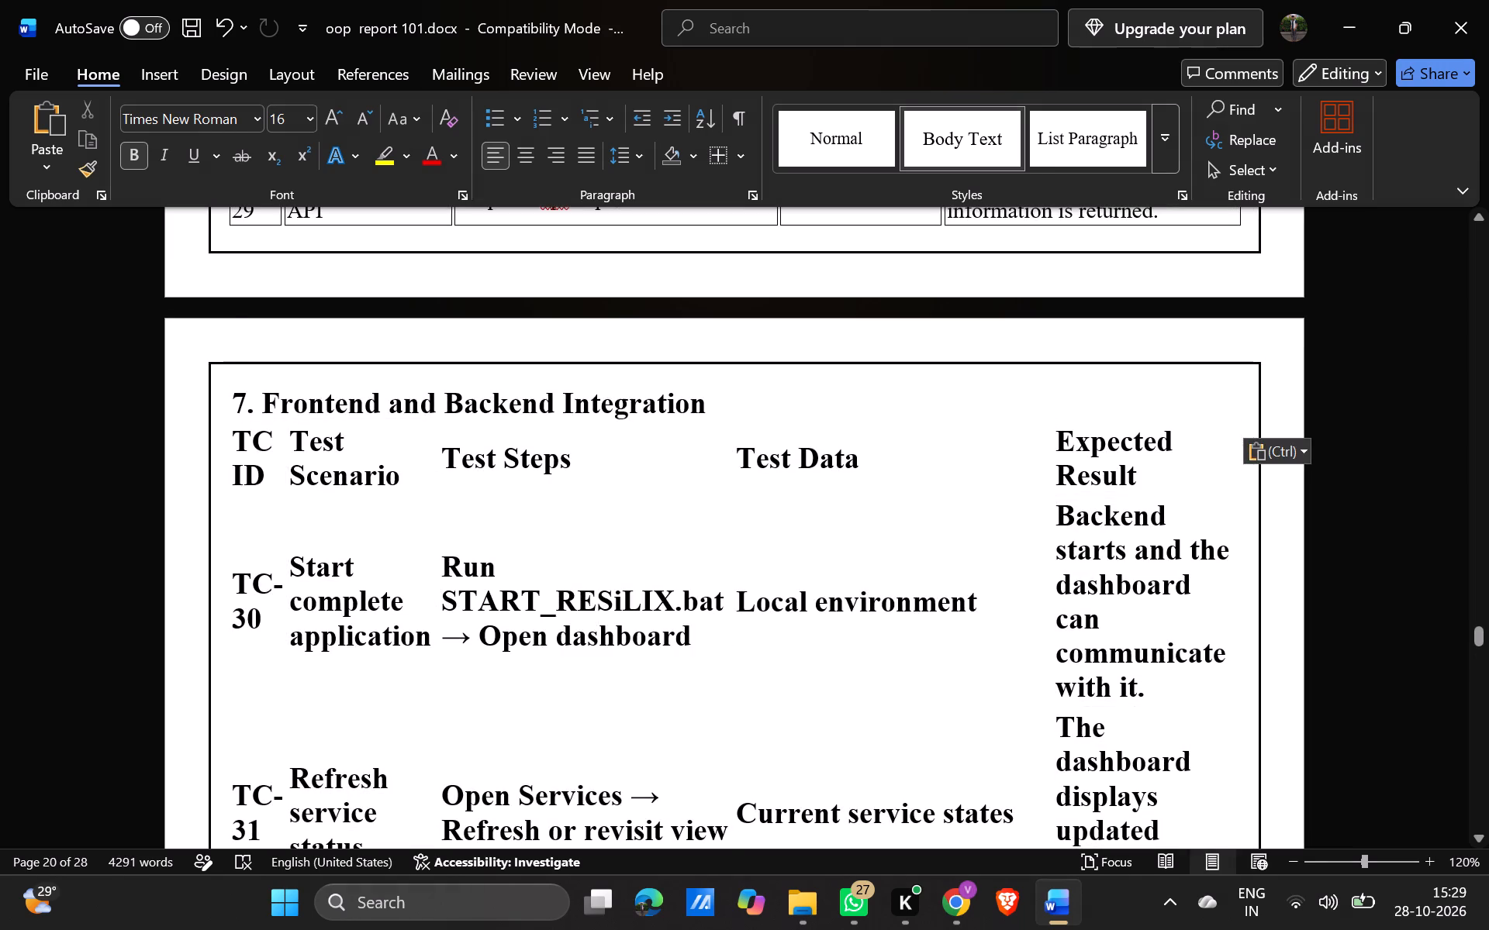
pyautogui.moveTo(244, 394); pyautogui.dragTo(235, 401)
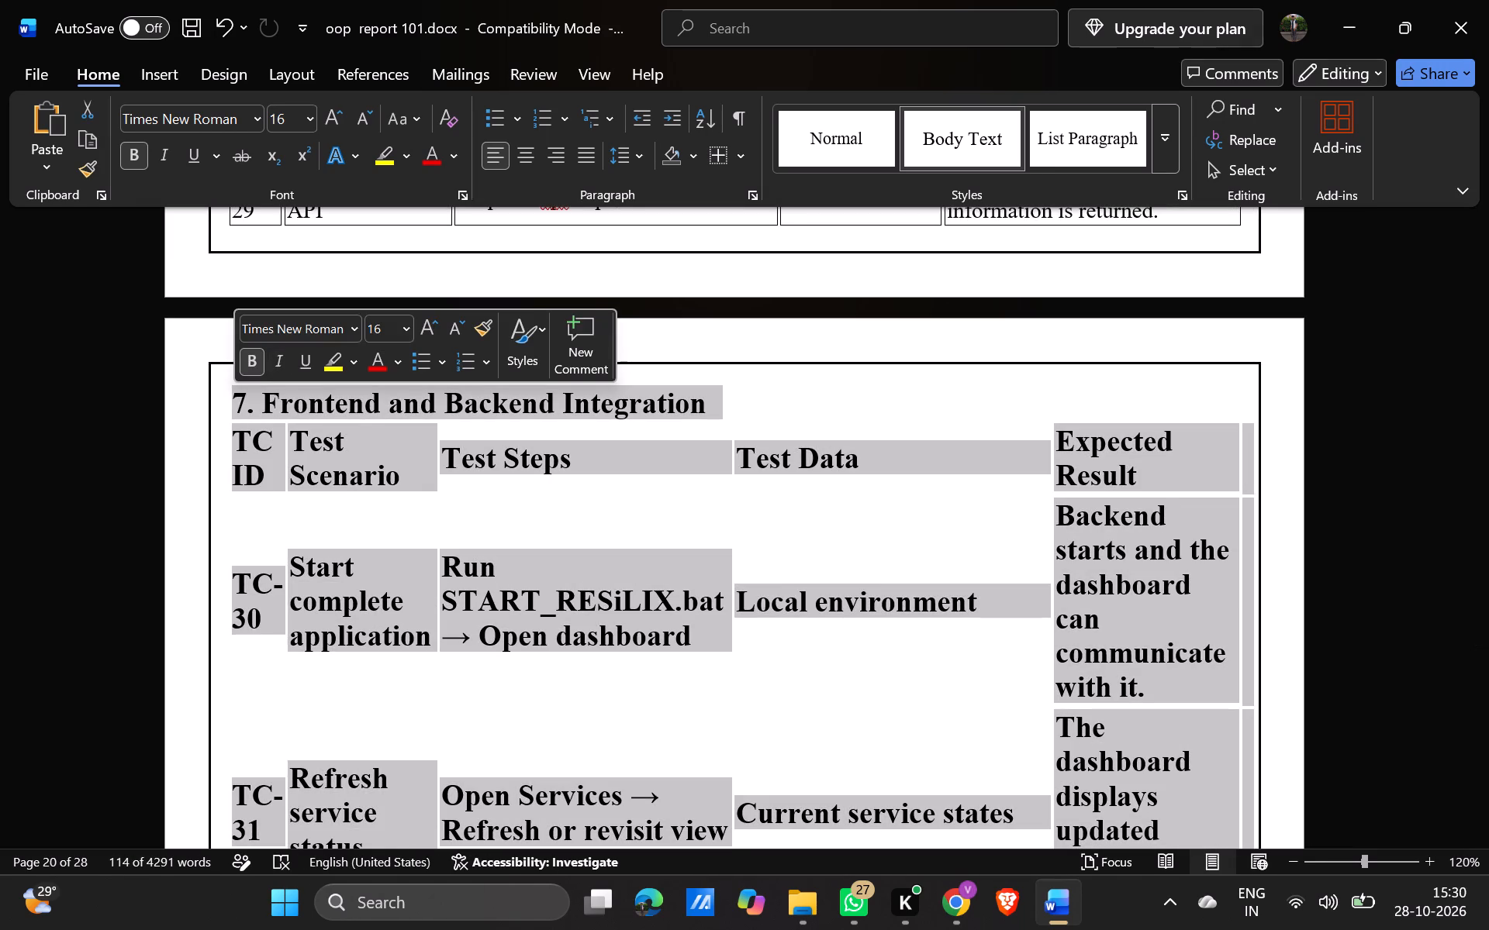
pyautogui.click(254, 361)
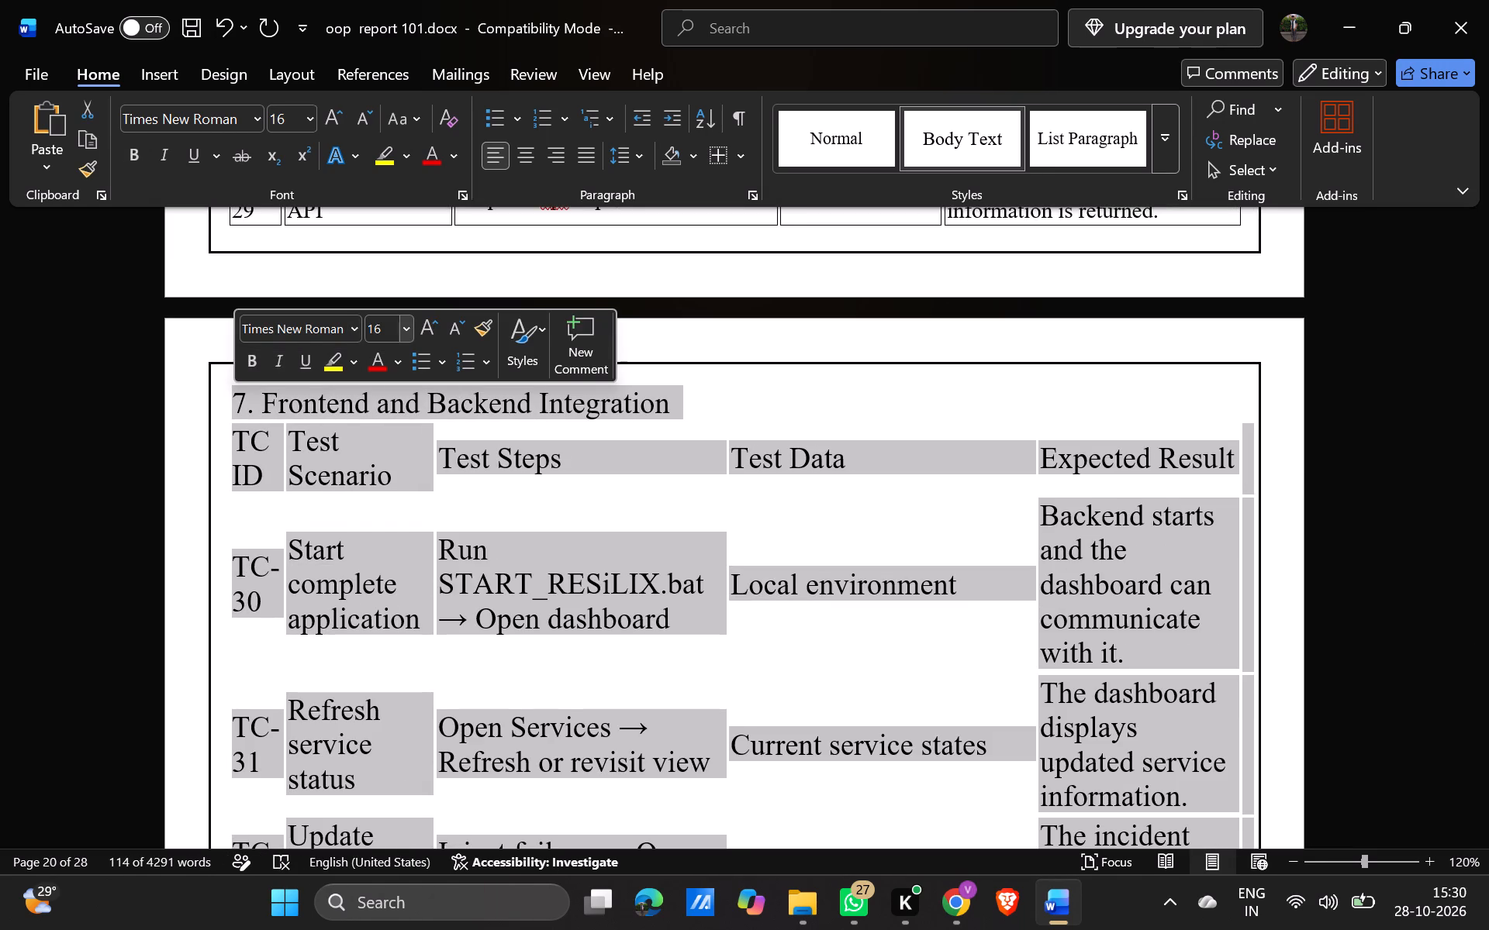
pyautogui.click(400, 330)
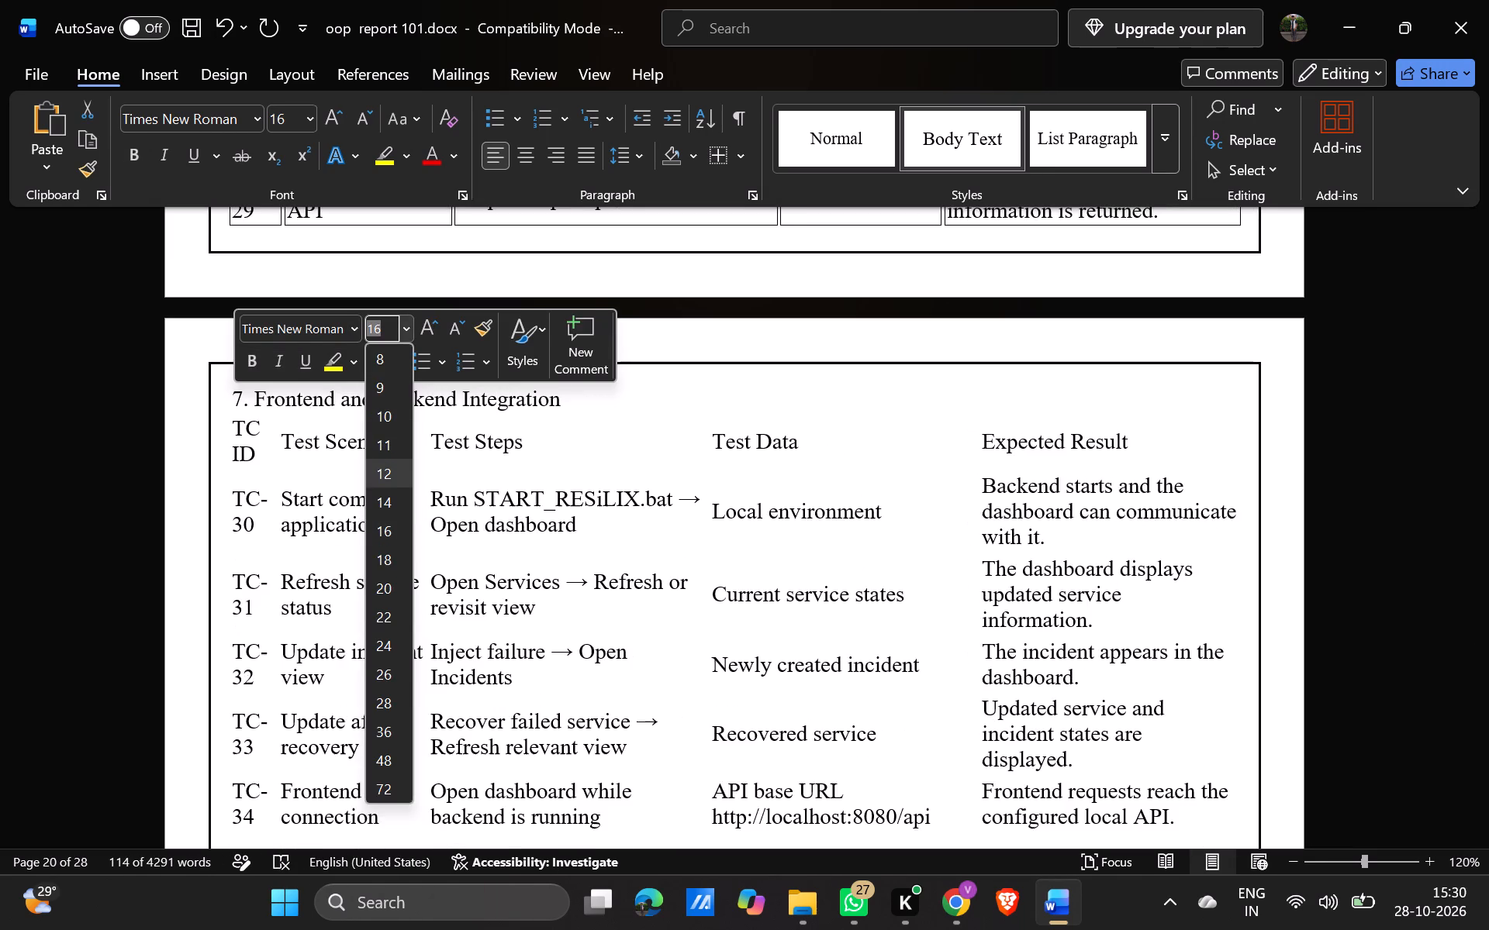
pyautogui.click(386, 465)
# Apply inside borders to the whole TC-30 to TC-34 table under the Frontend and Backend Integration heading.
pyautogui.click(236, 430)
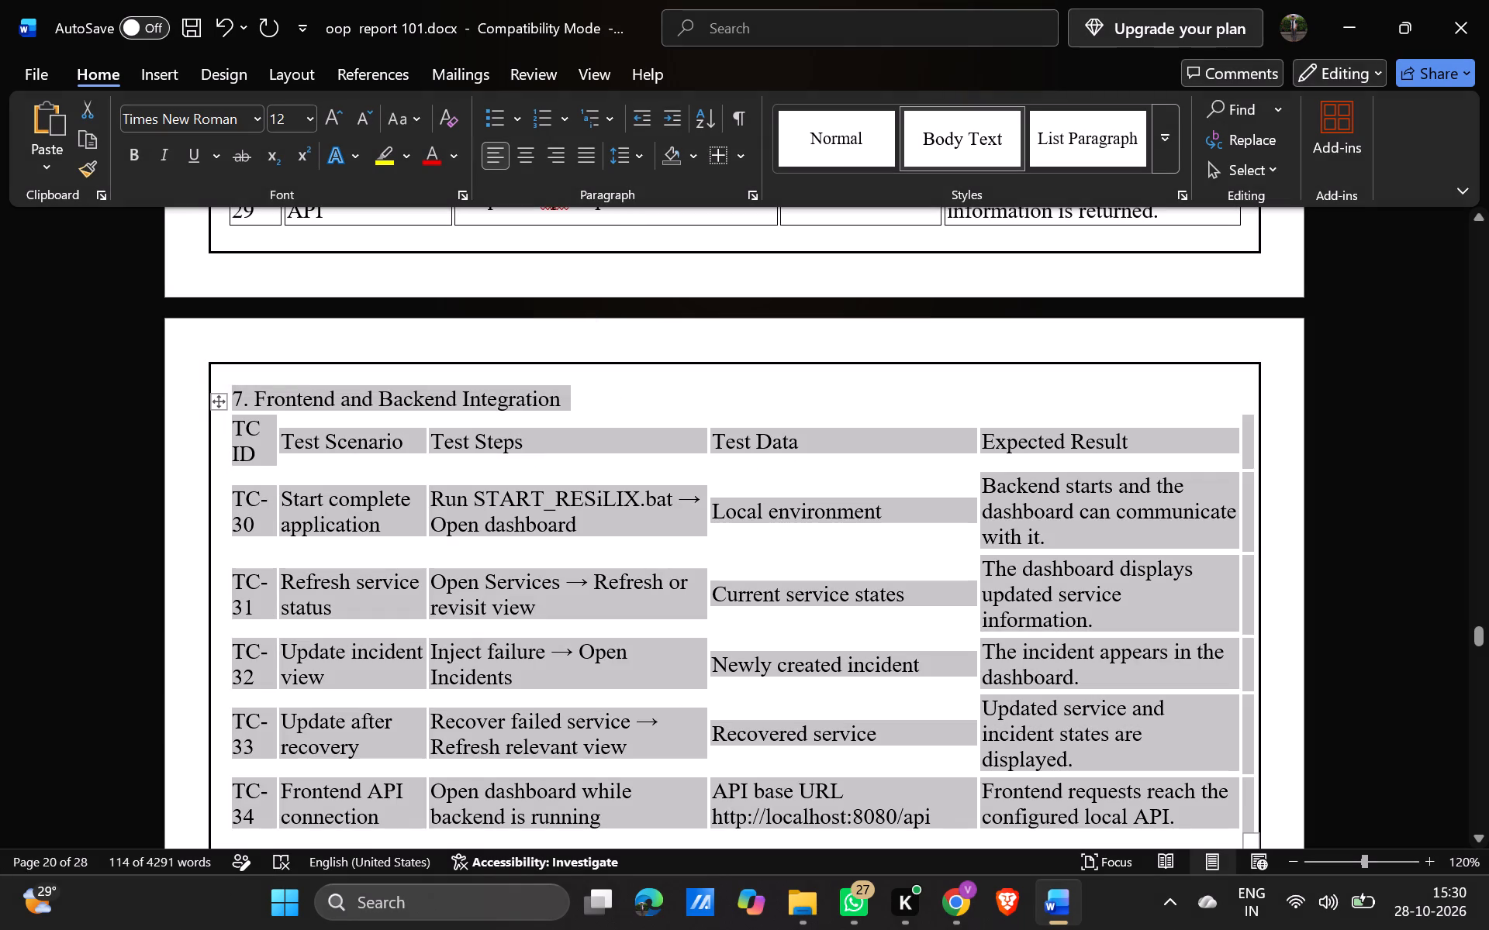
pyautogui.moveTo(236, 430); pyautogui.dragTo(1131, 759)
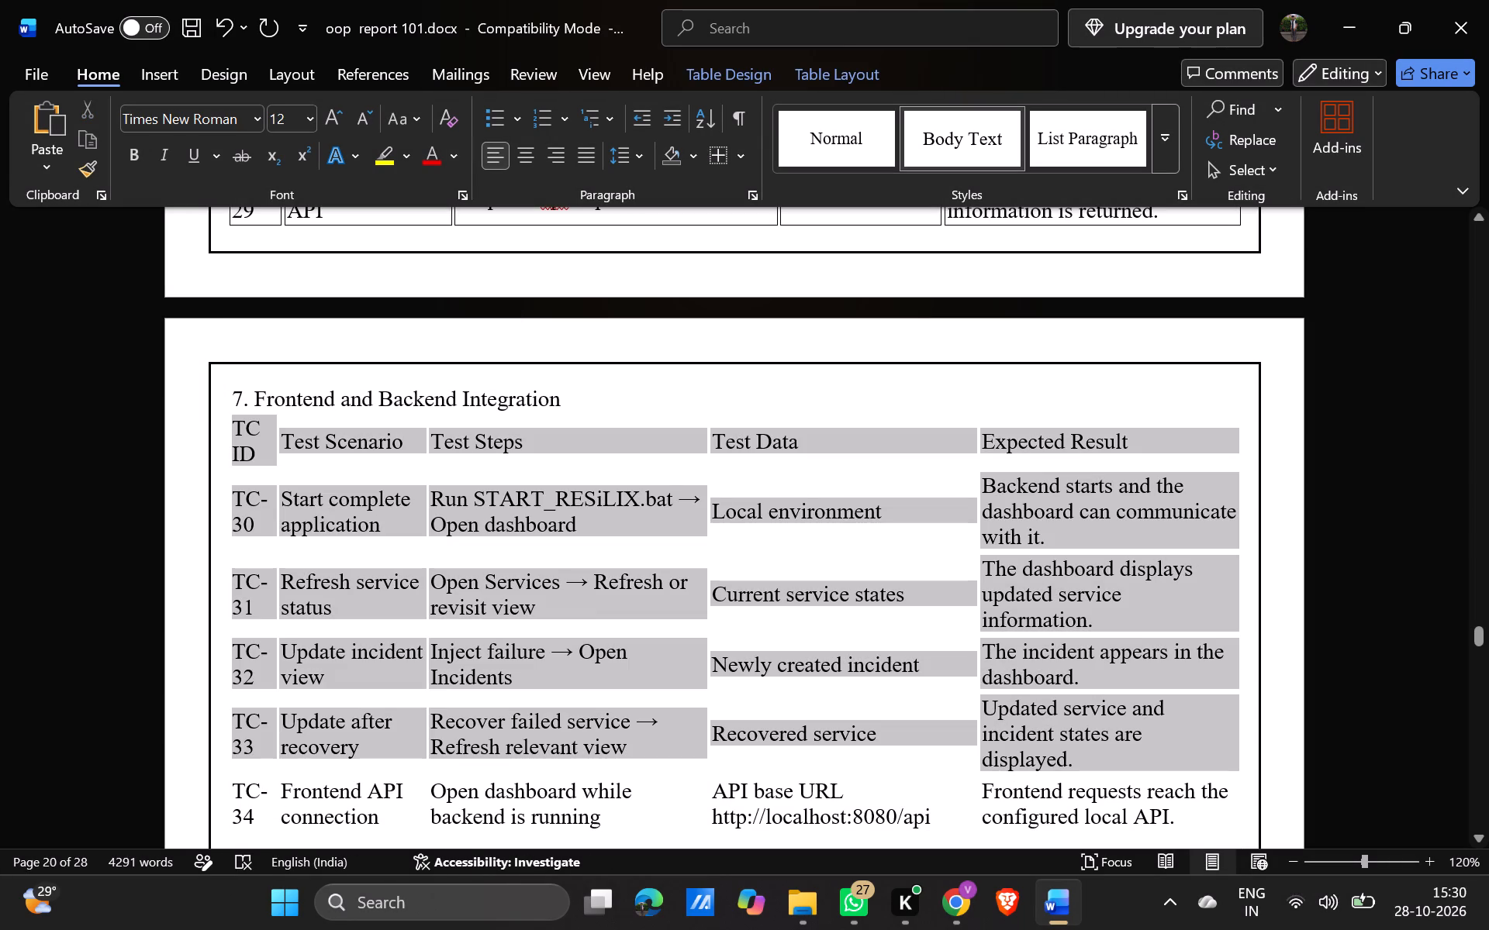
pyautogui.moveTo(1131, 759); pyautogui.dragTo(1156, 790)
pyautogui.scroll(1, 1156, 790)
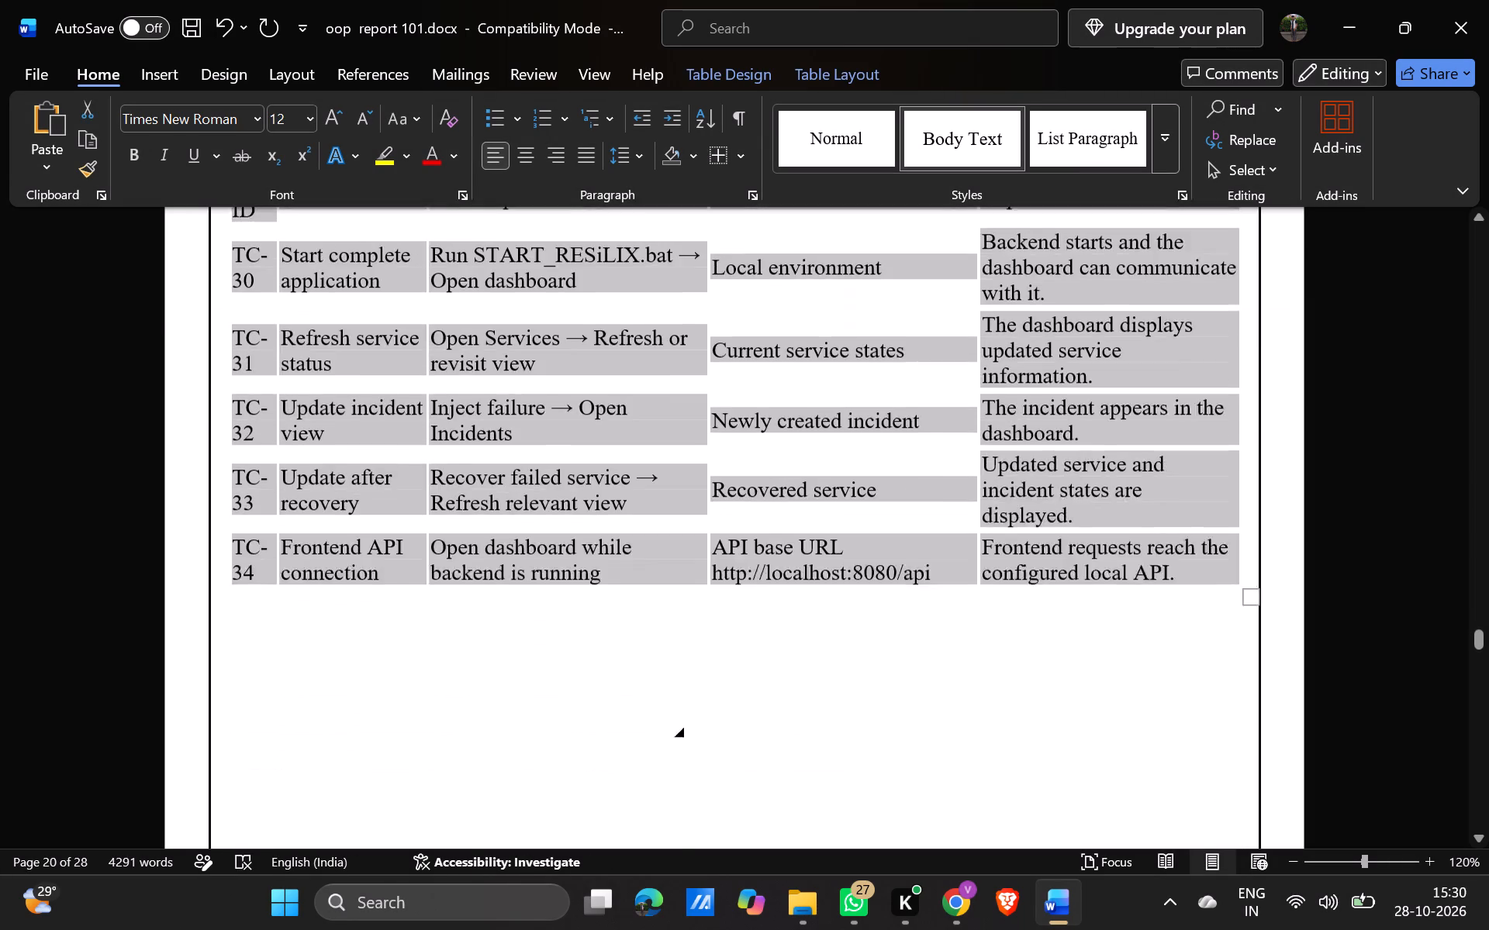
pyautogui.scroll(1, 1156, 790)
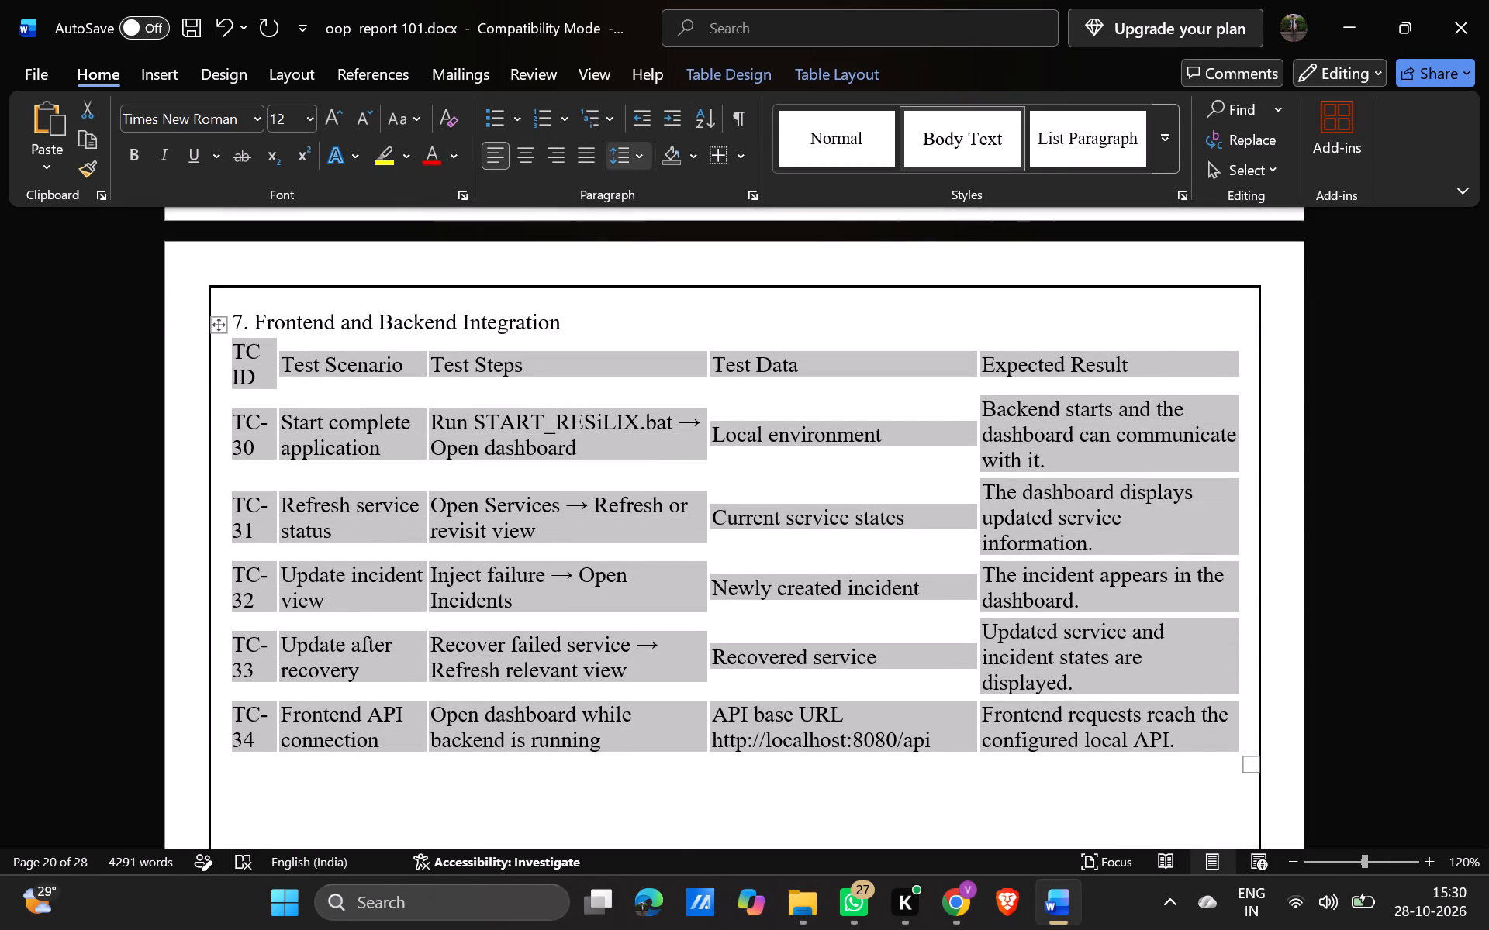
pyautogui.moveTo(739, 157); pyautogui.dragTo(746, 423)
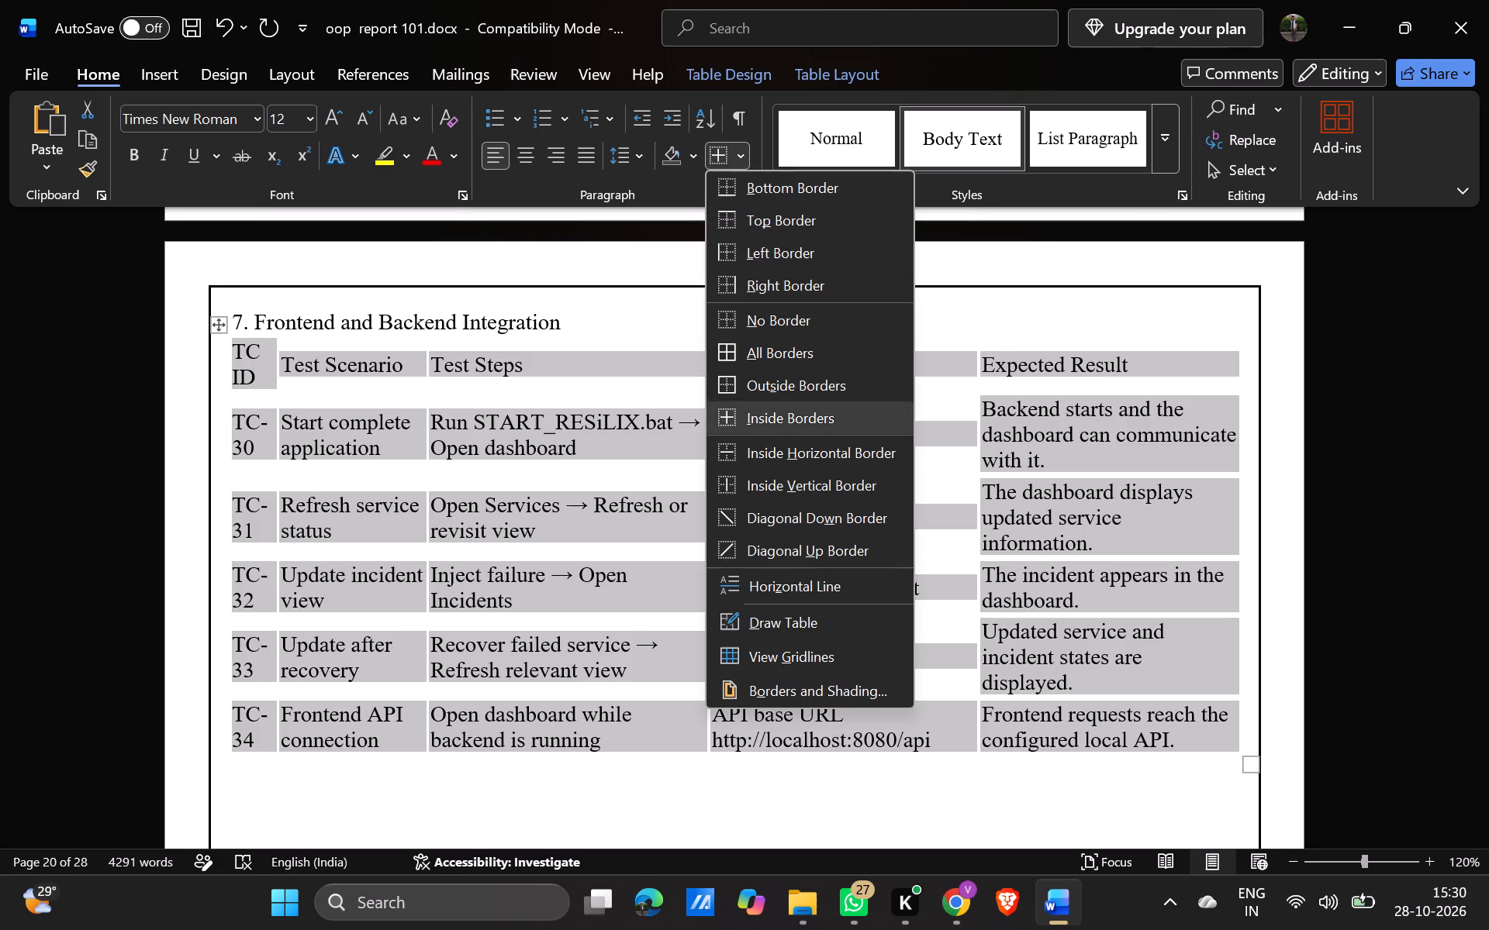
pyautogui.moveTo(746, 423); pyautogui.dragTo(765, 415)
pyautogui.click(765, 415)
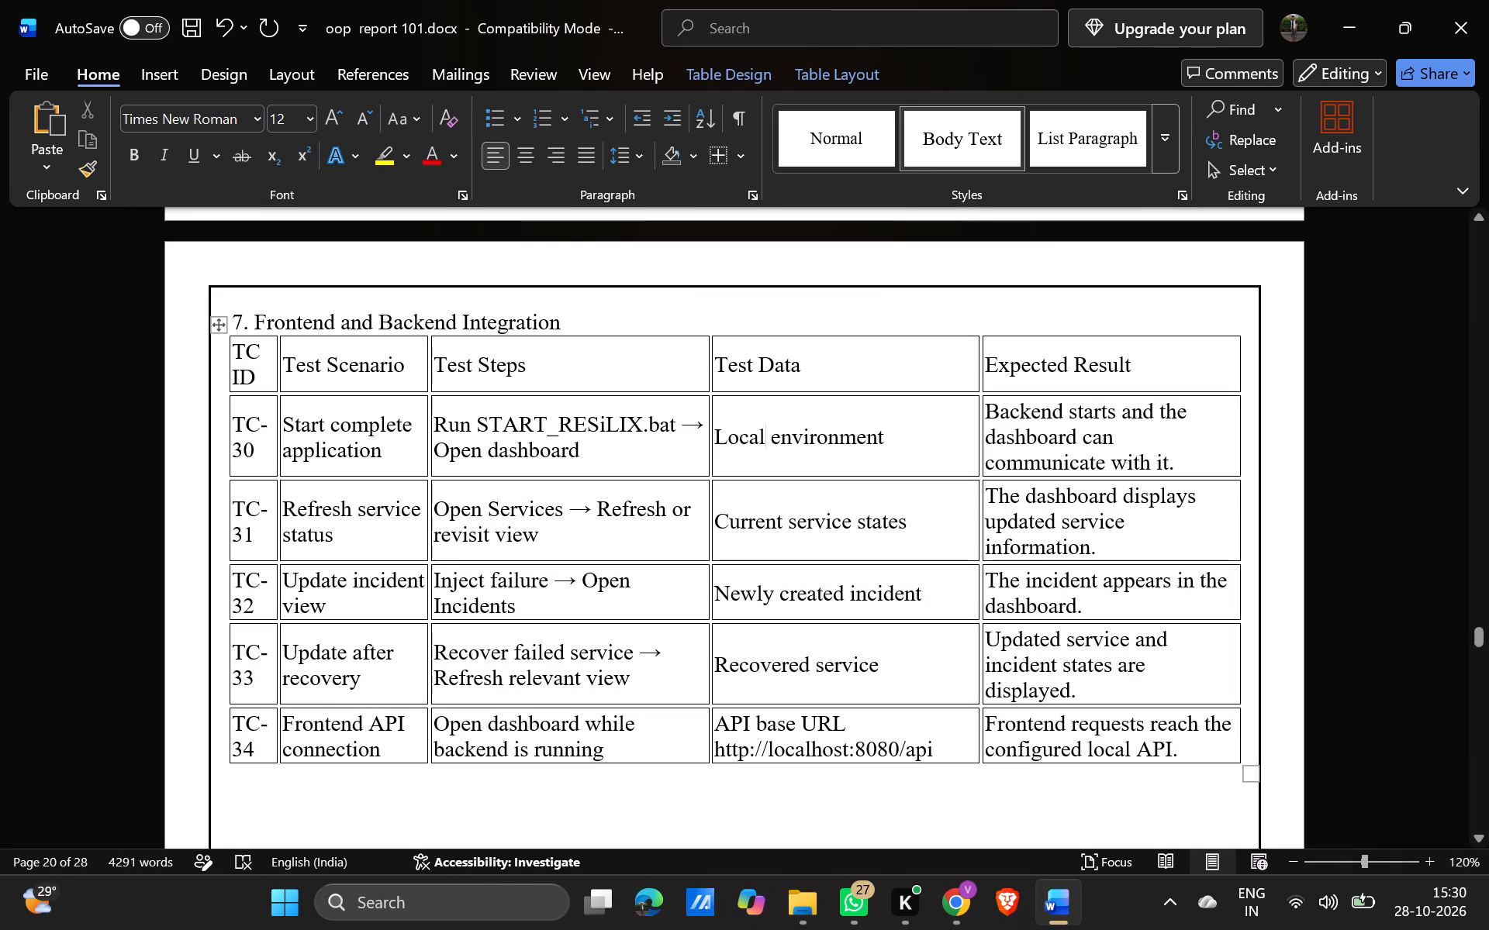
# Make the Frontend and Backend Integration heading bold.
pyautogui.moveTo(572, 329); pyautogui.dragTo(219, 309)
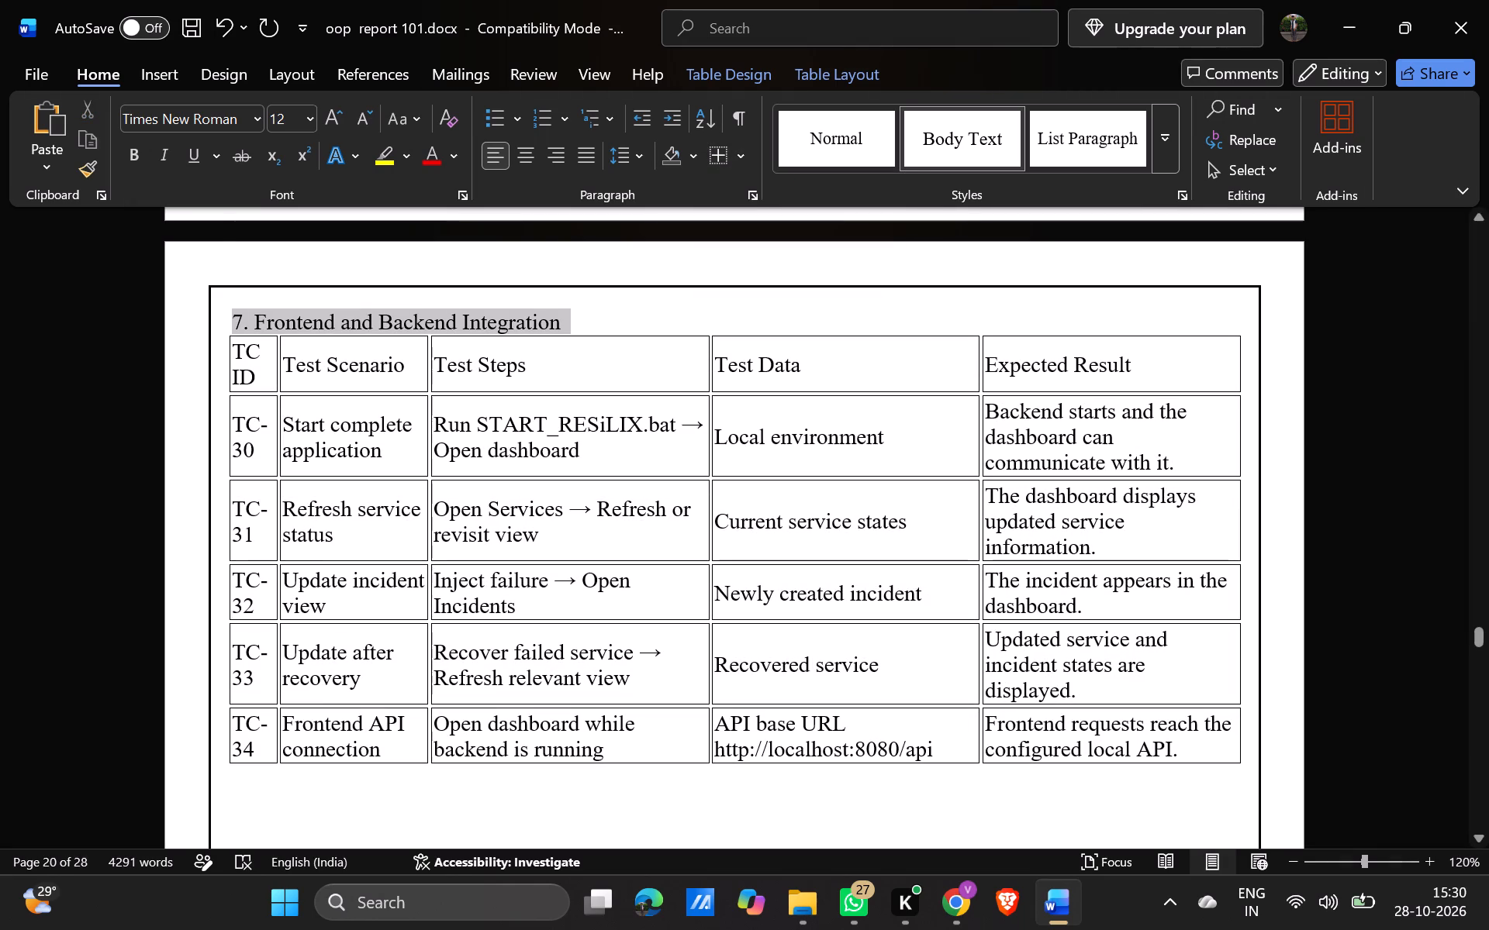
pyautogui.moveTo(219, 309); pyautogui.dragTo(223, 309)
pyautogui.click(231, 275)
# Turn the Frontend and Backend Integration heading into numbered list item 7, with an unnumbered blank line between it and its table.
pyautogui.scroll(1, 326, 420)
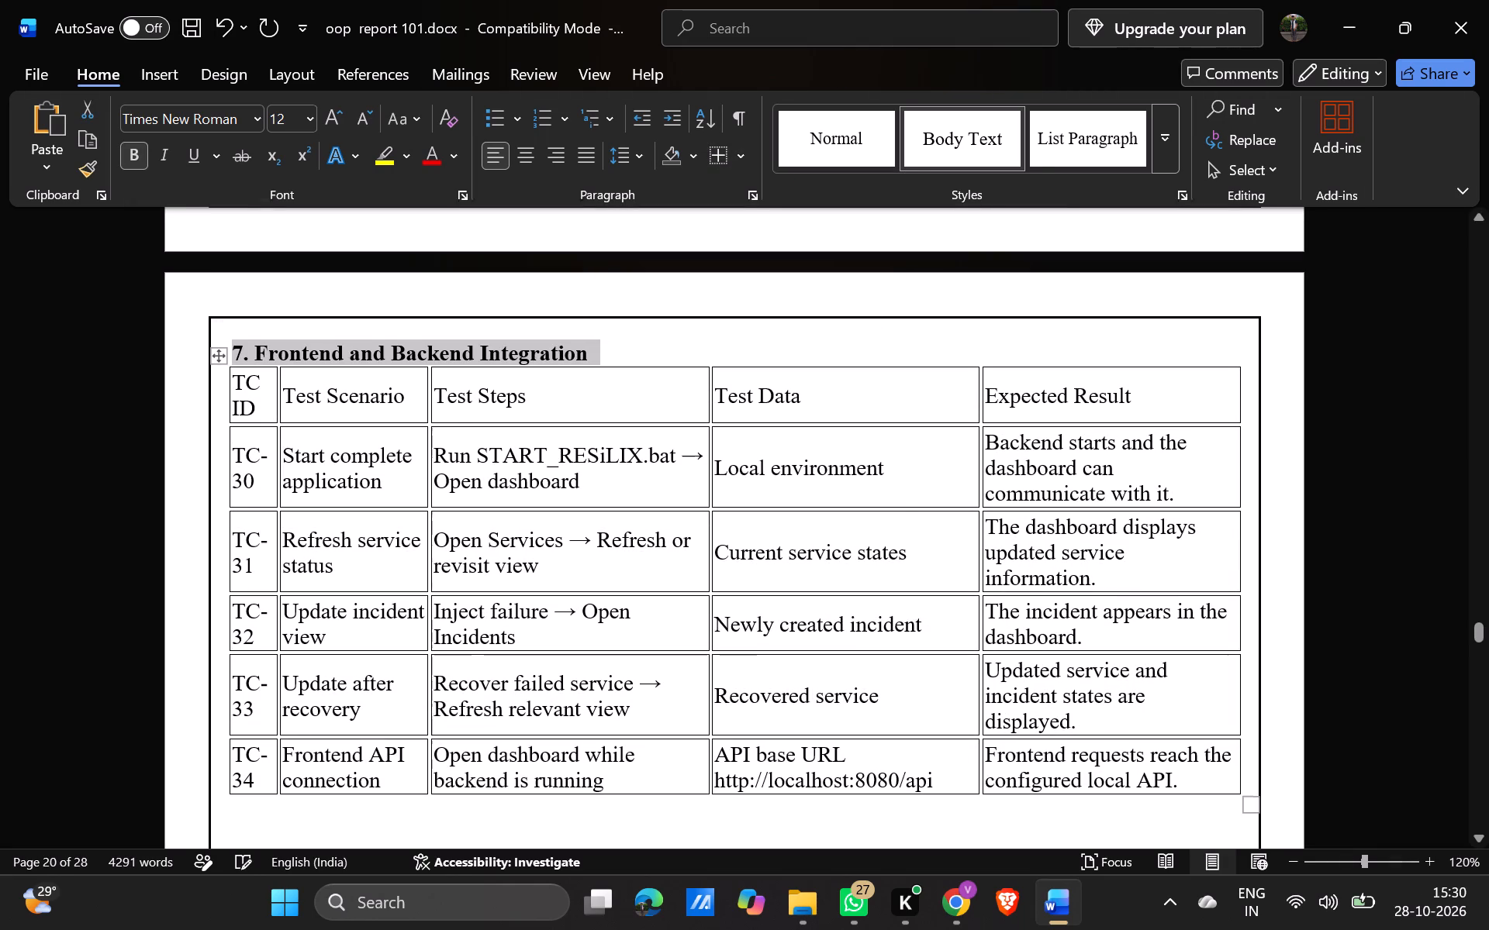
pyautogui.scroll(2, 326, 420)
pyautogui.scroll(-2, 326, 420)
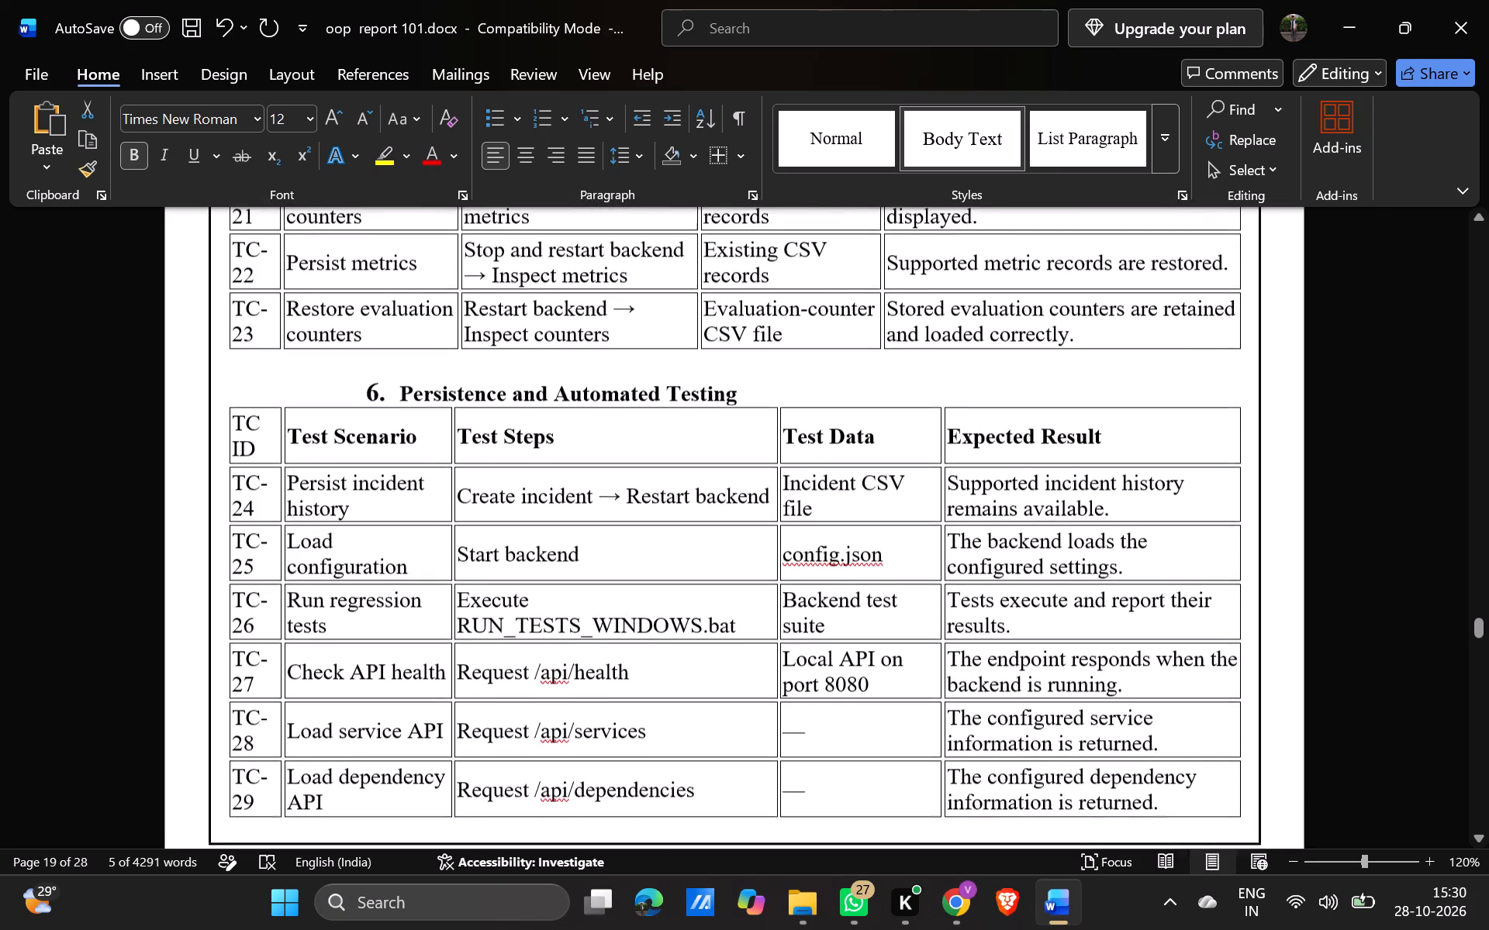
pyautogui.scroll(-2, 326, 420)
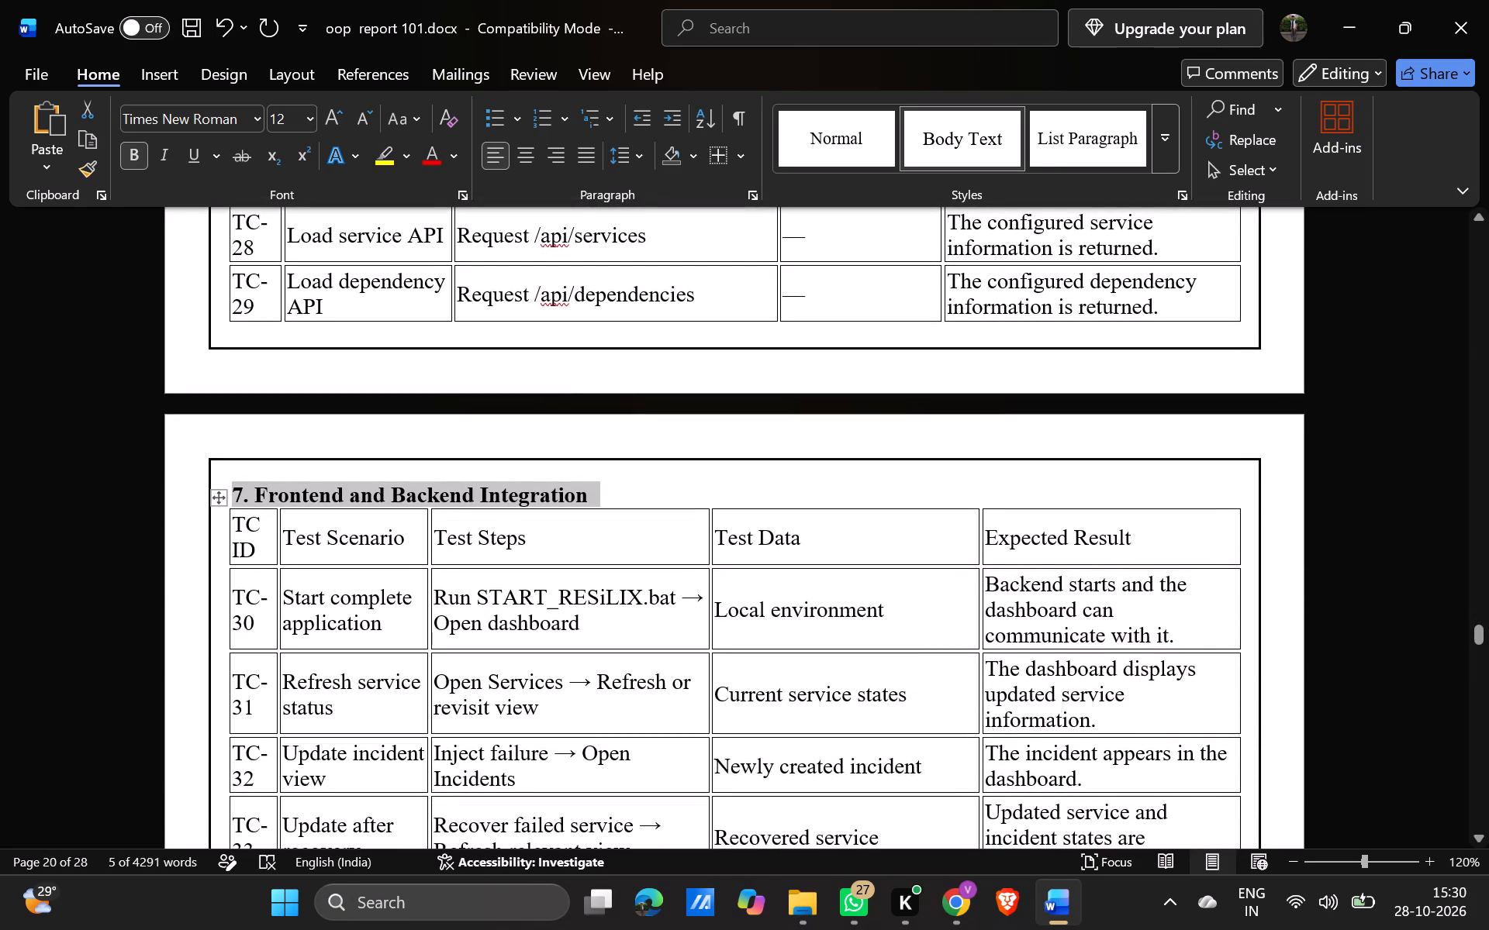
pyautogui.click(596, 483)
pyautogui.press('Return')
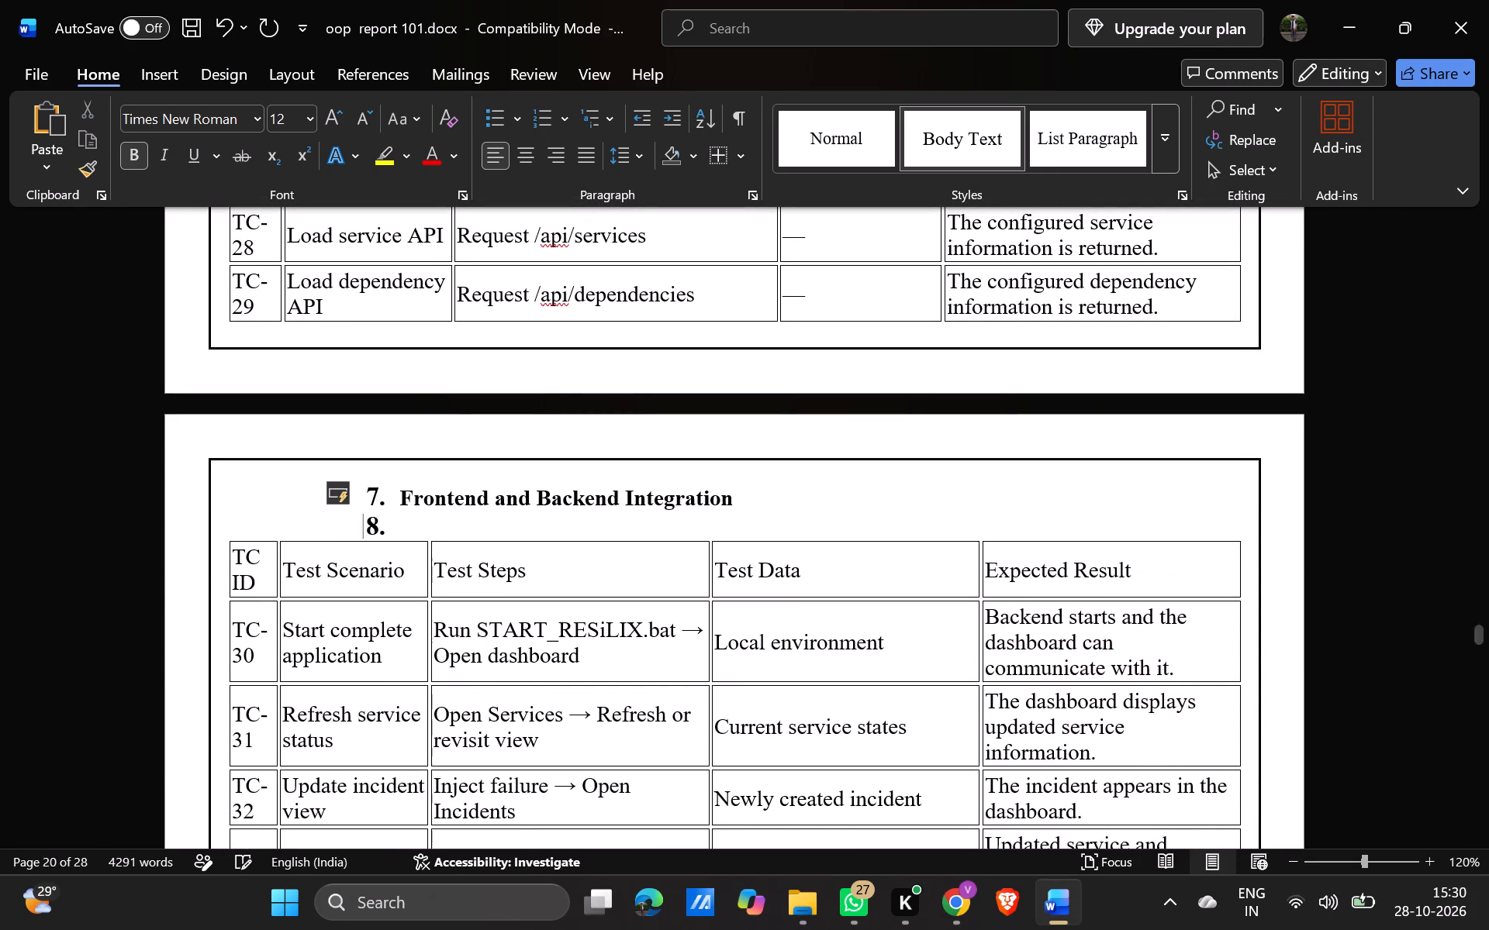
pyautogui.press('BackSpace')
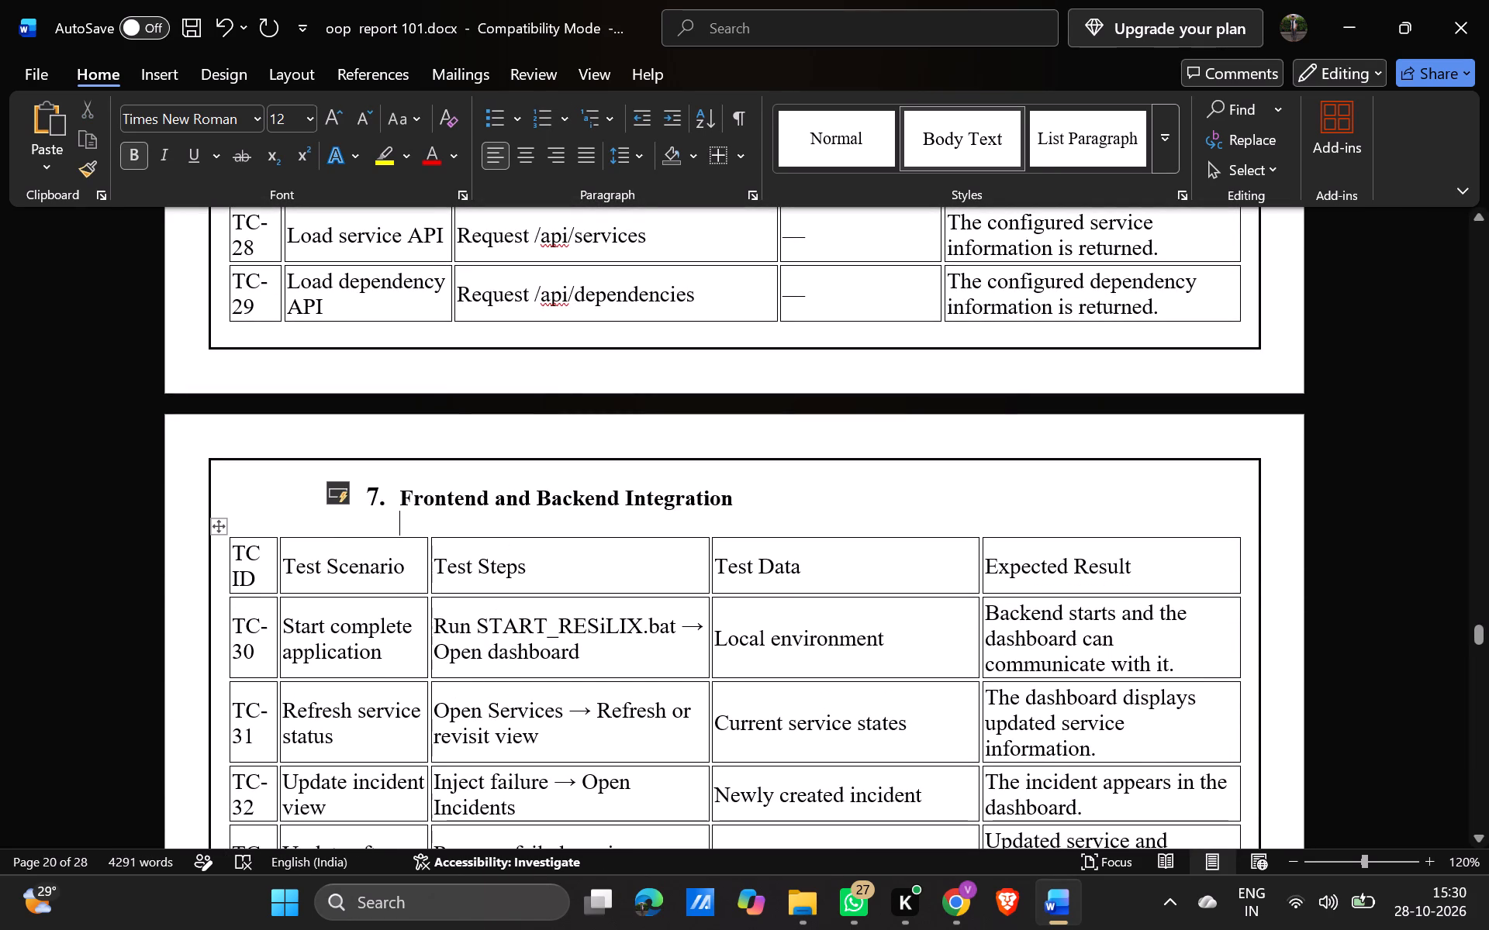
# Bold the Expected Result, Test Data, Test Steps and Test Scenario header cells of the Frontend and Backend Integration table.
pyautogui.moveTo(1138, 564); pyautogui.dragTo(1001, 561)
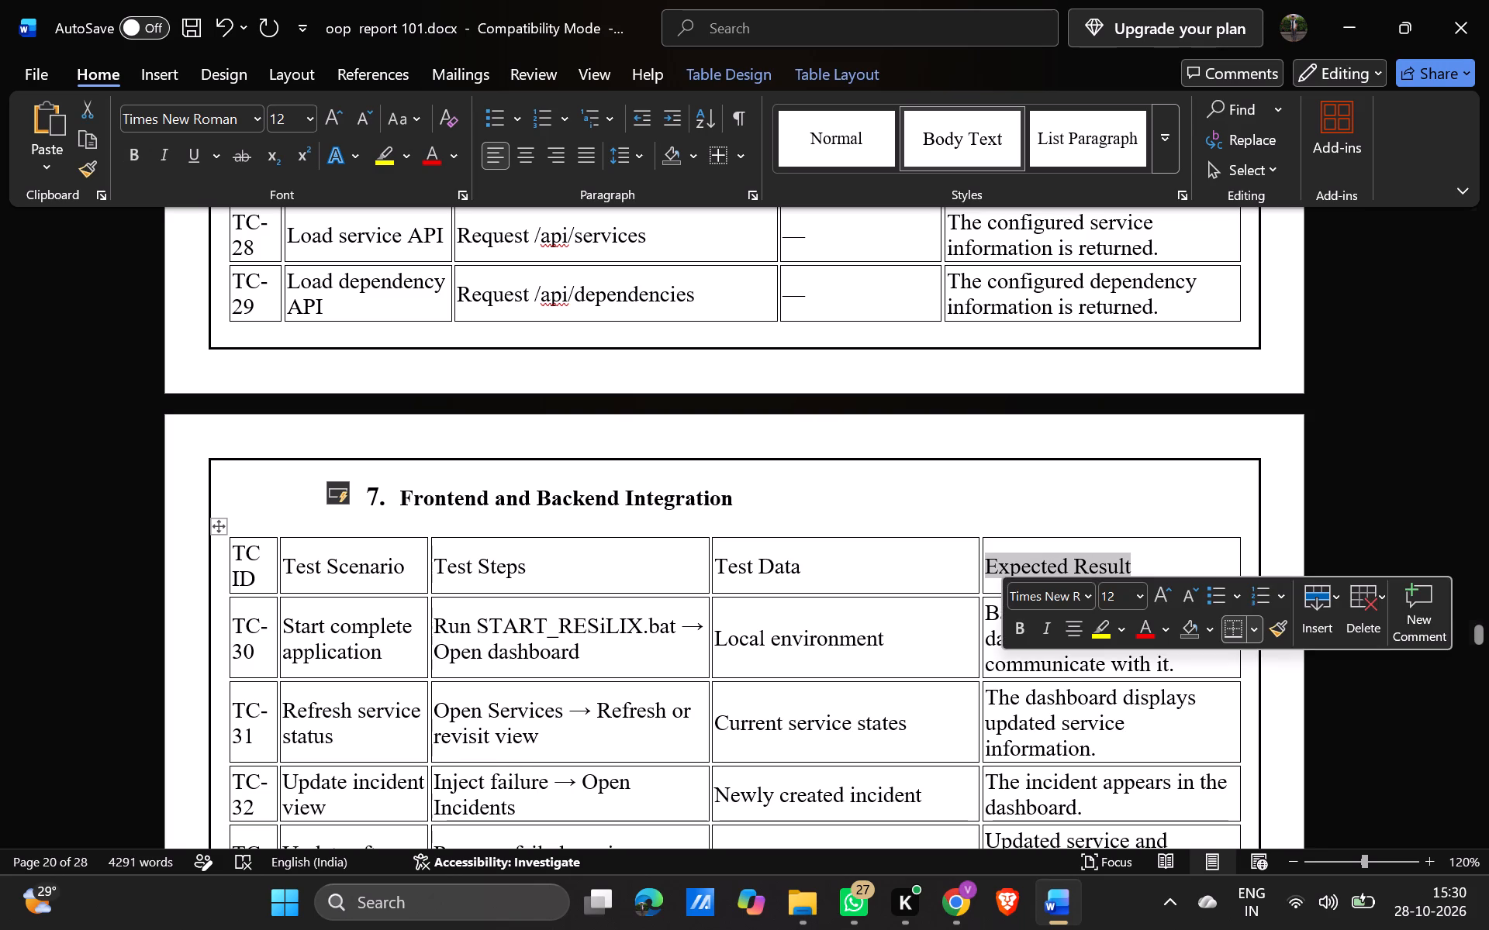
pyautogui.click(1024, 624)
pyautogui.moveTo(838, 570); pyautogui.dragTo(731, 563)
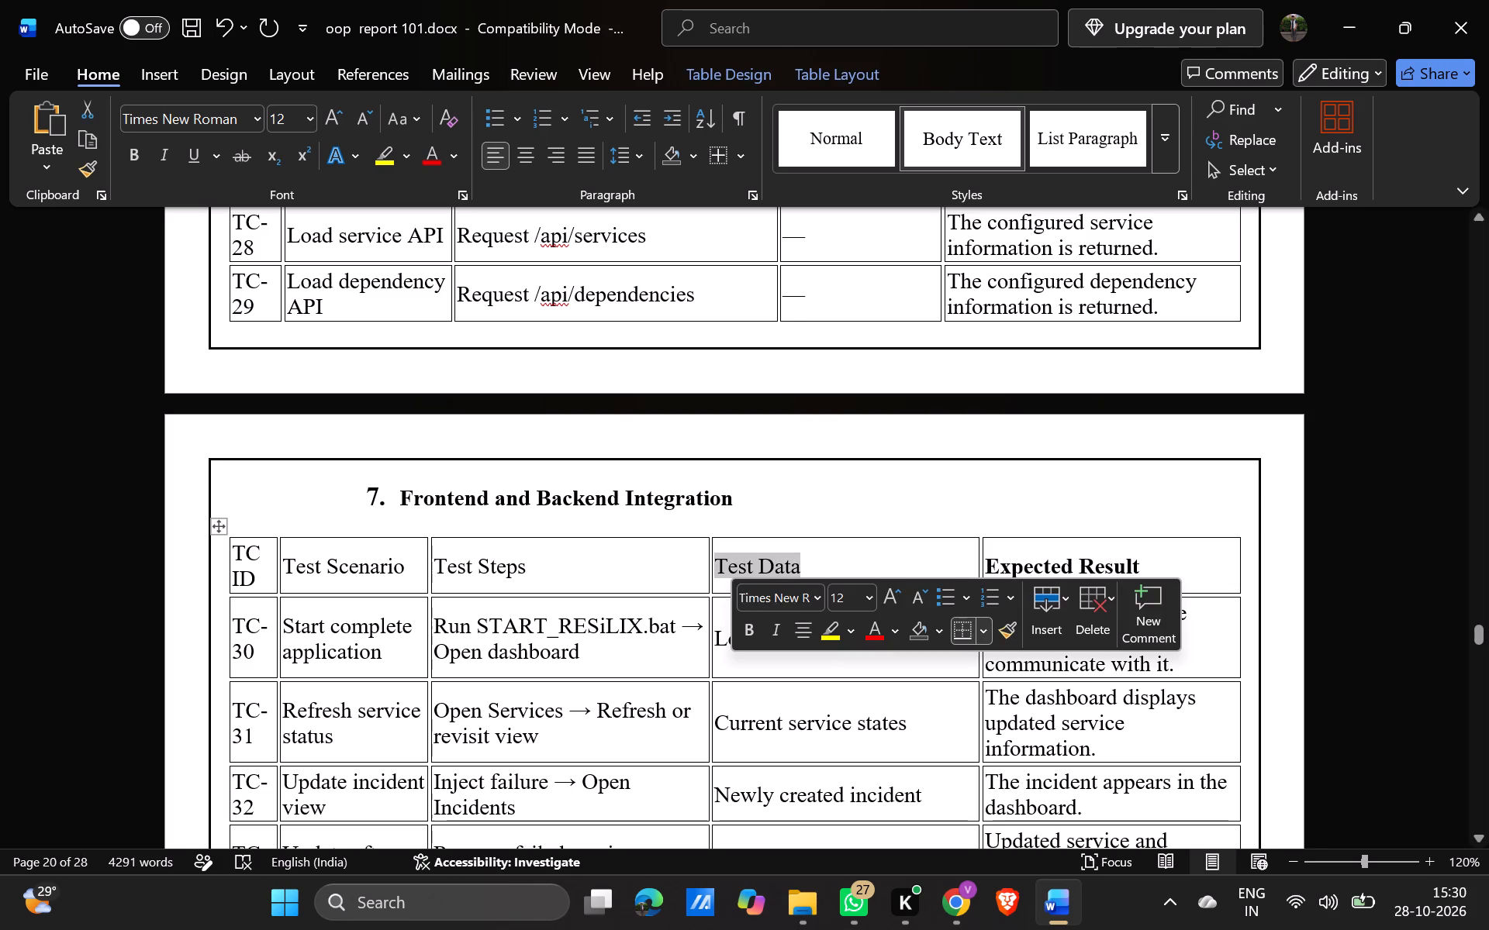
pyautogui.click(749, 638)
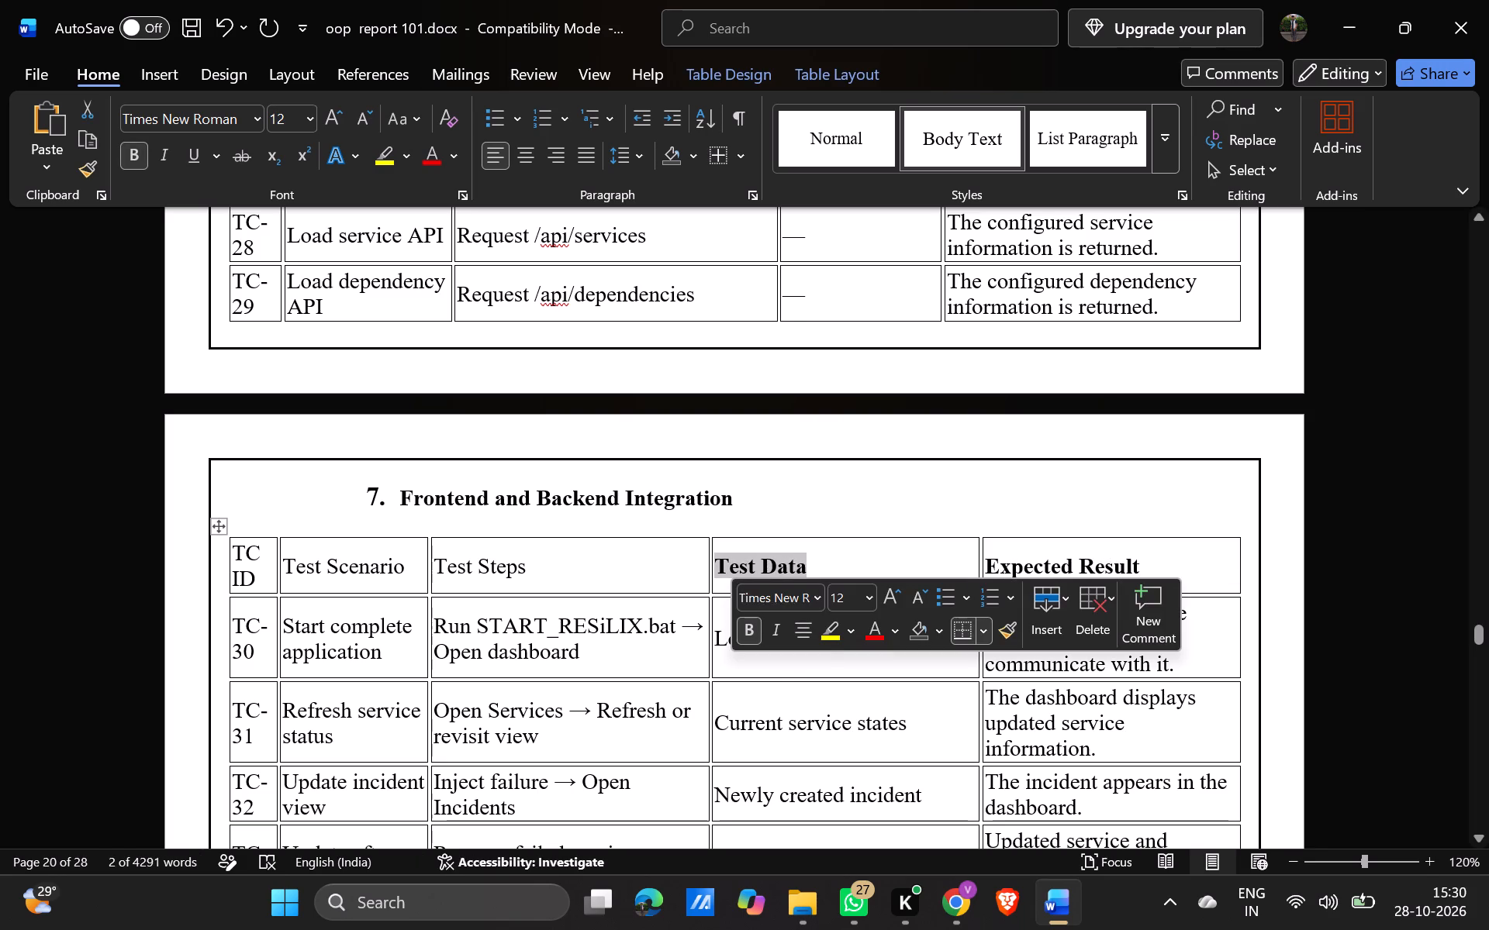
pyautogui.moveTo(537, 568); pyautogui.dragTo(439, 571)
pyautogui.click(456, 625)
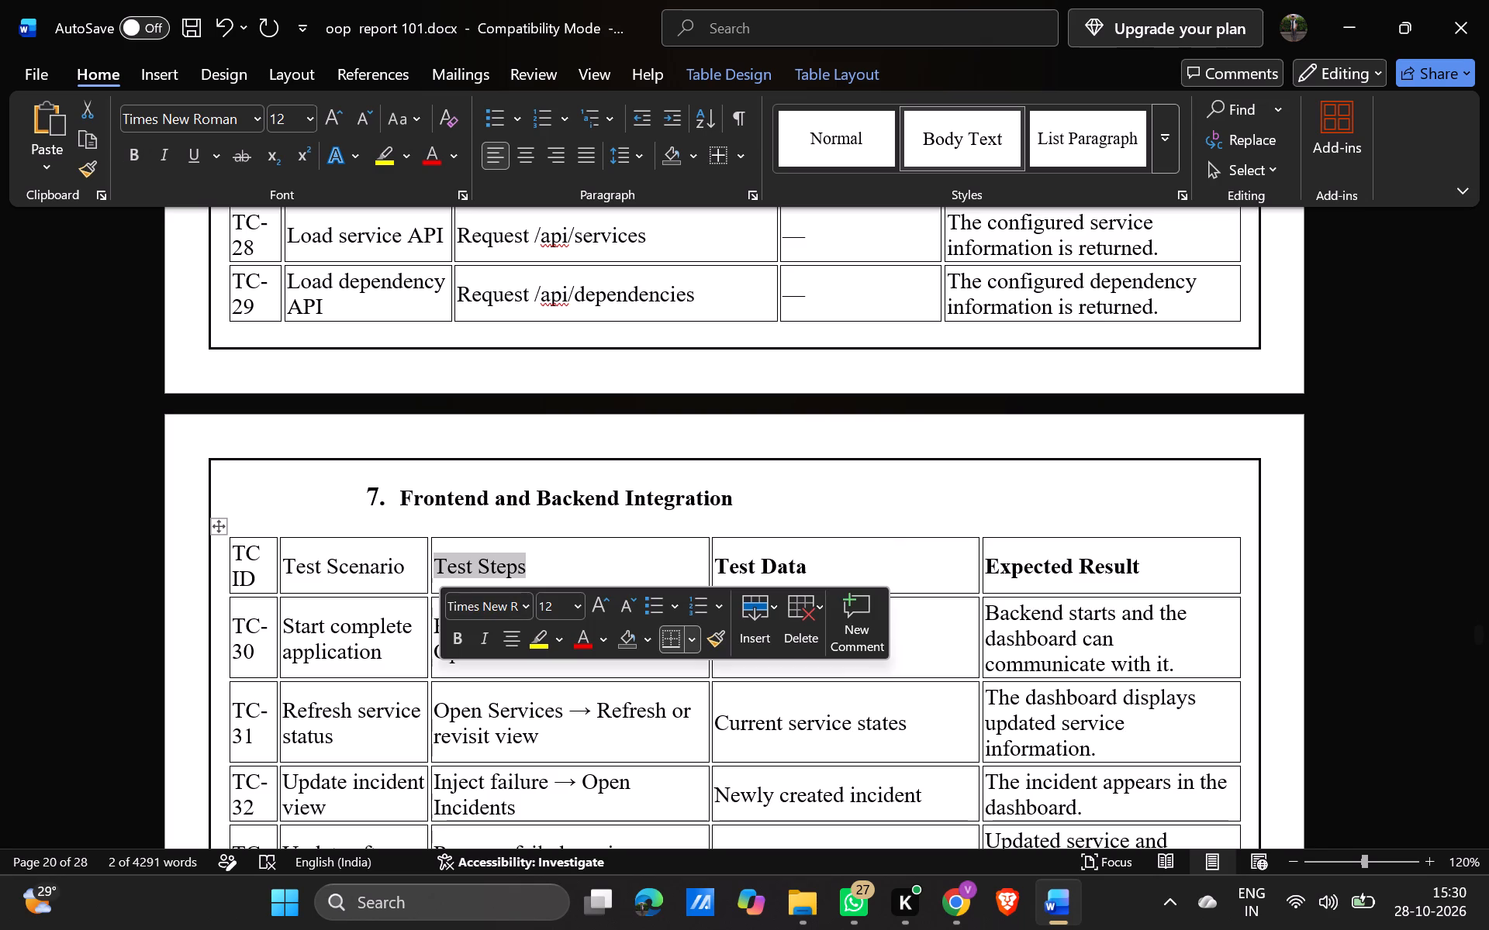
pyautogui.click(457, 632)
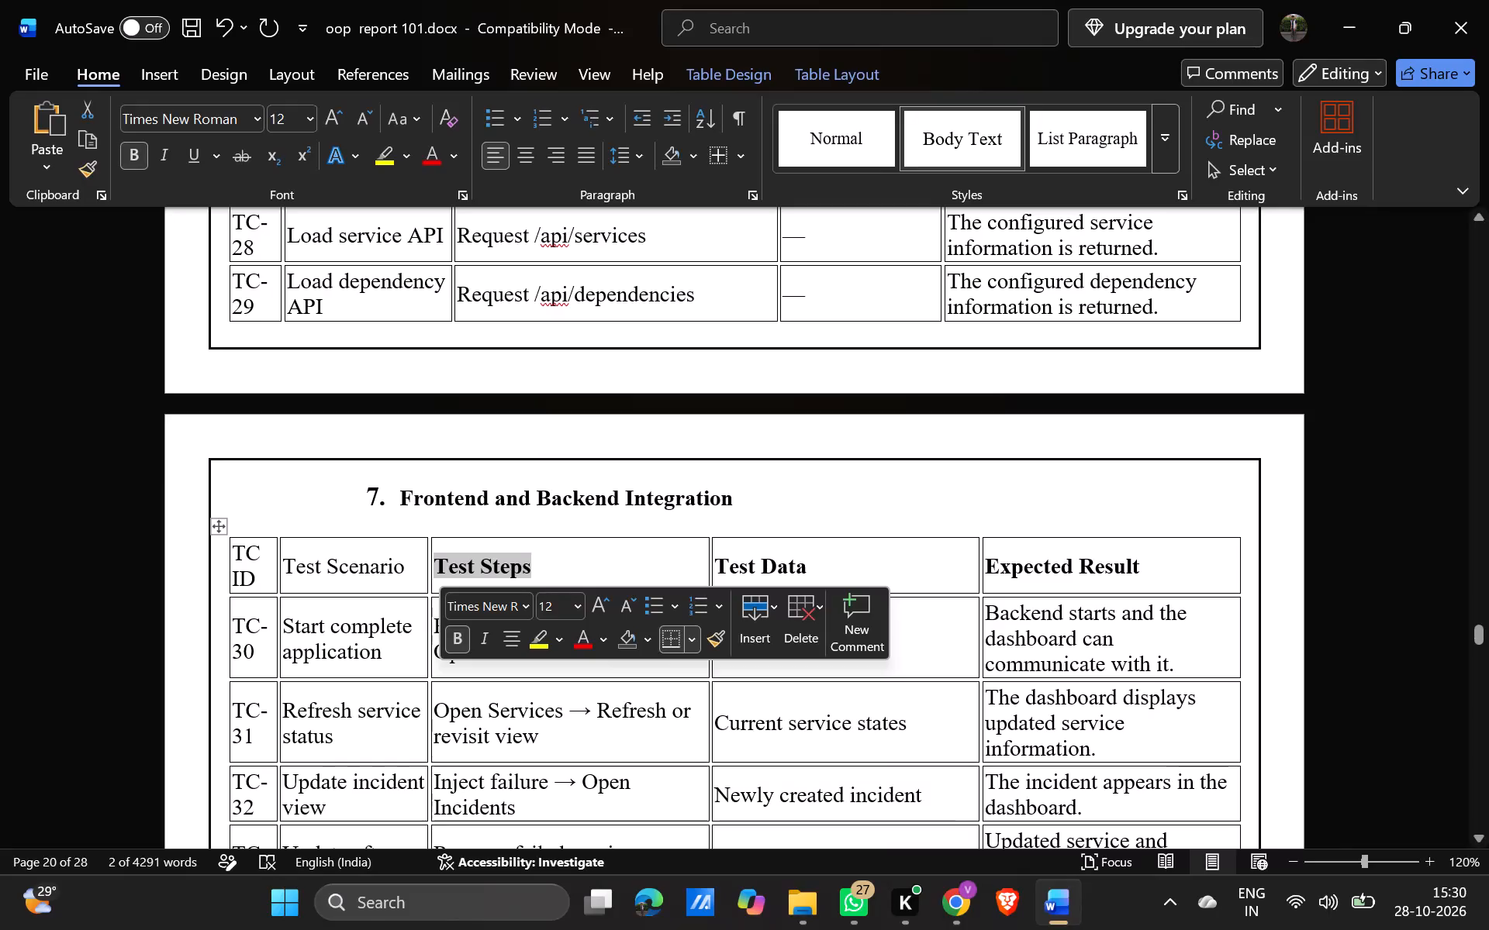
pyautogui.moveTo(406, 574); pyautogui.dragTo(297, 570)
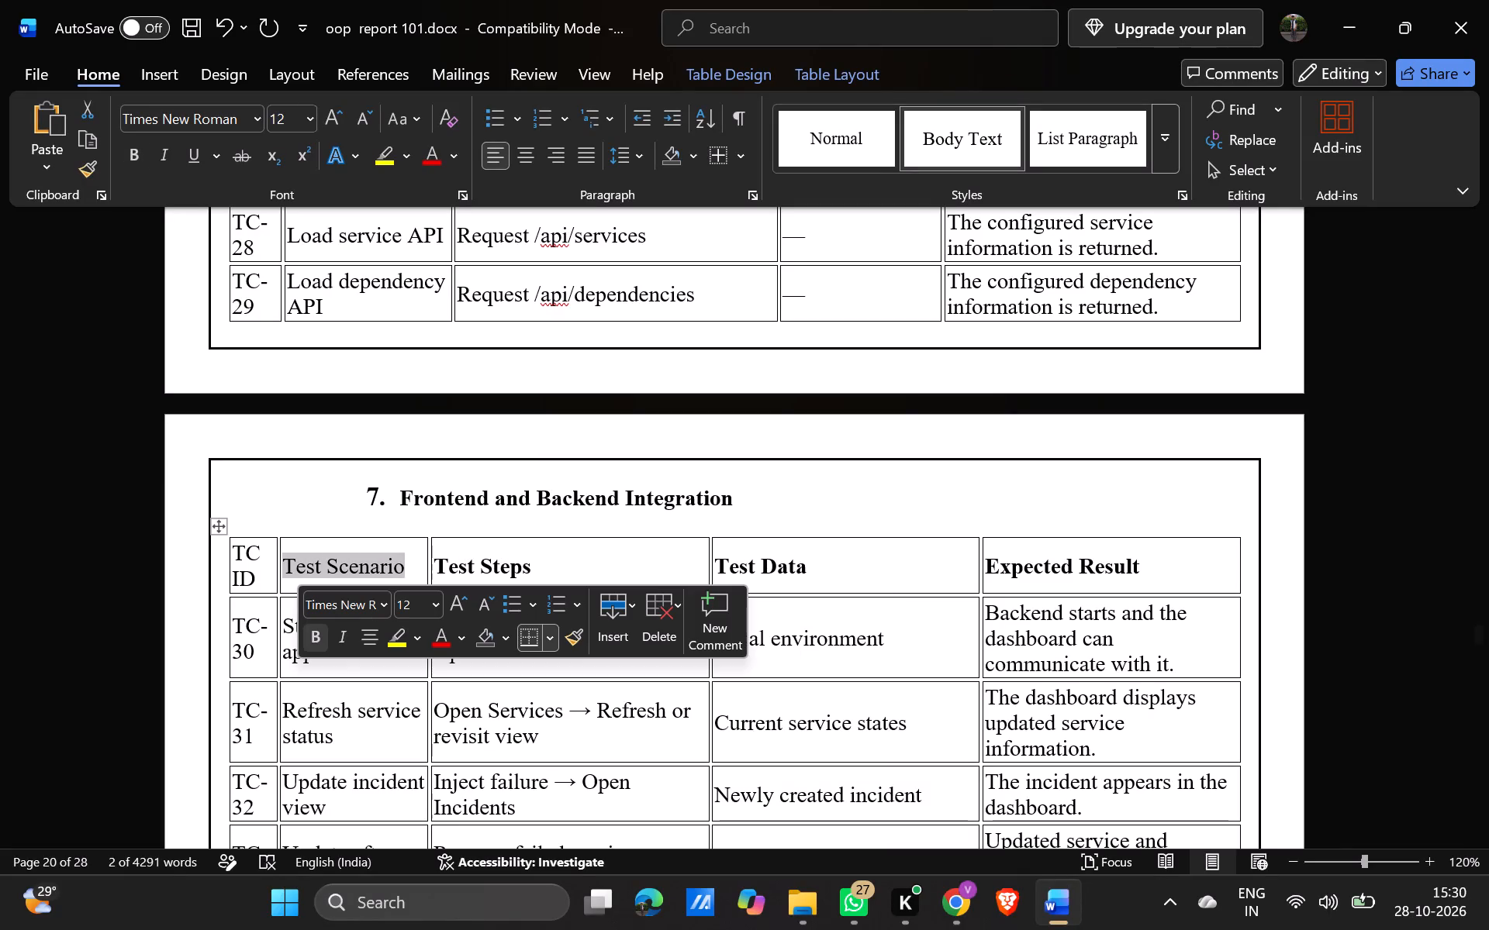
pyautogui.click(310, 629)
pyautogui.click(284, 472)
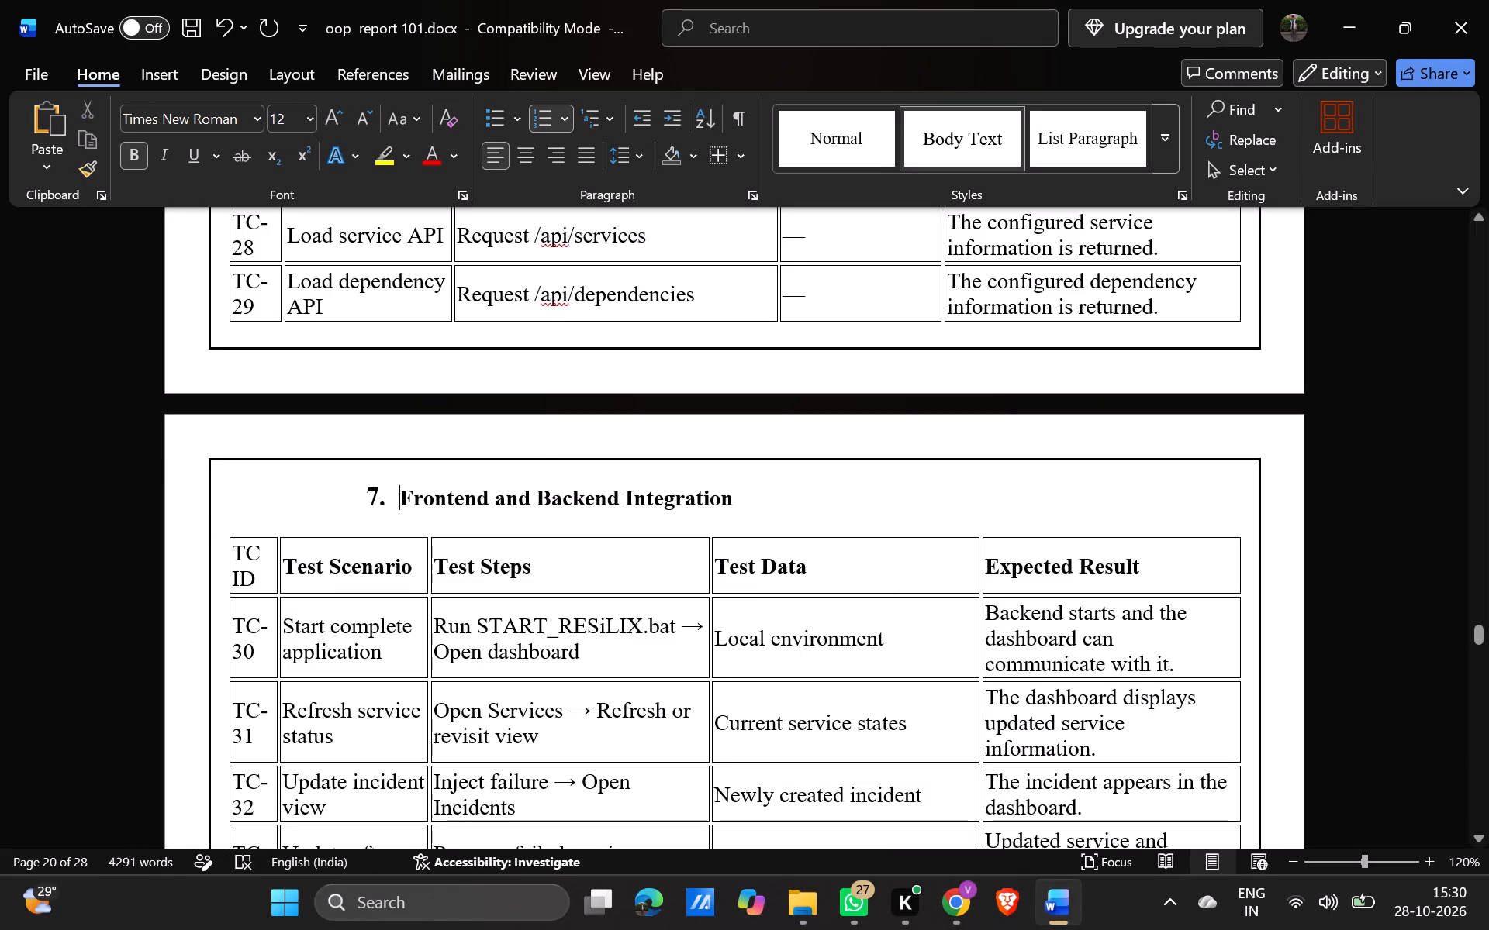
pyautogui.click(164, 469)
pyautogui.click(193, 599)
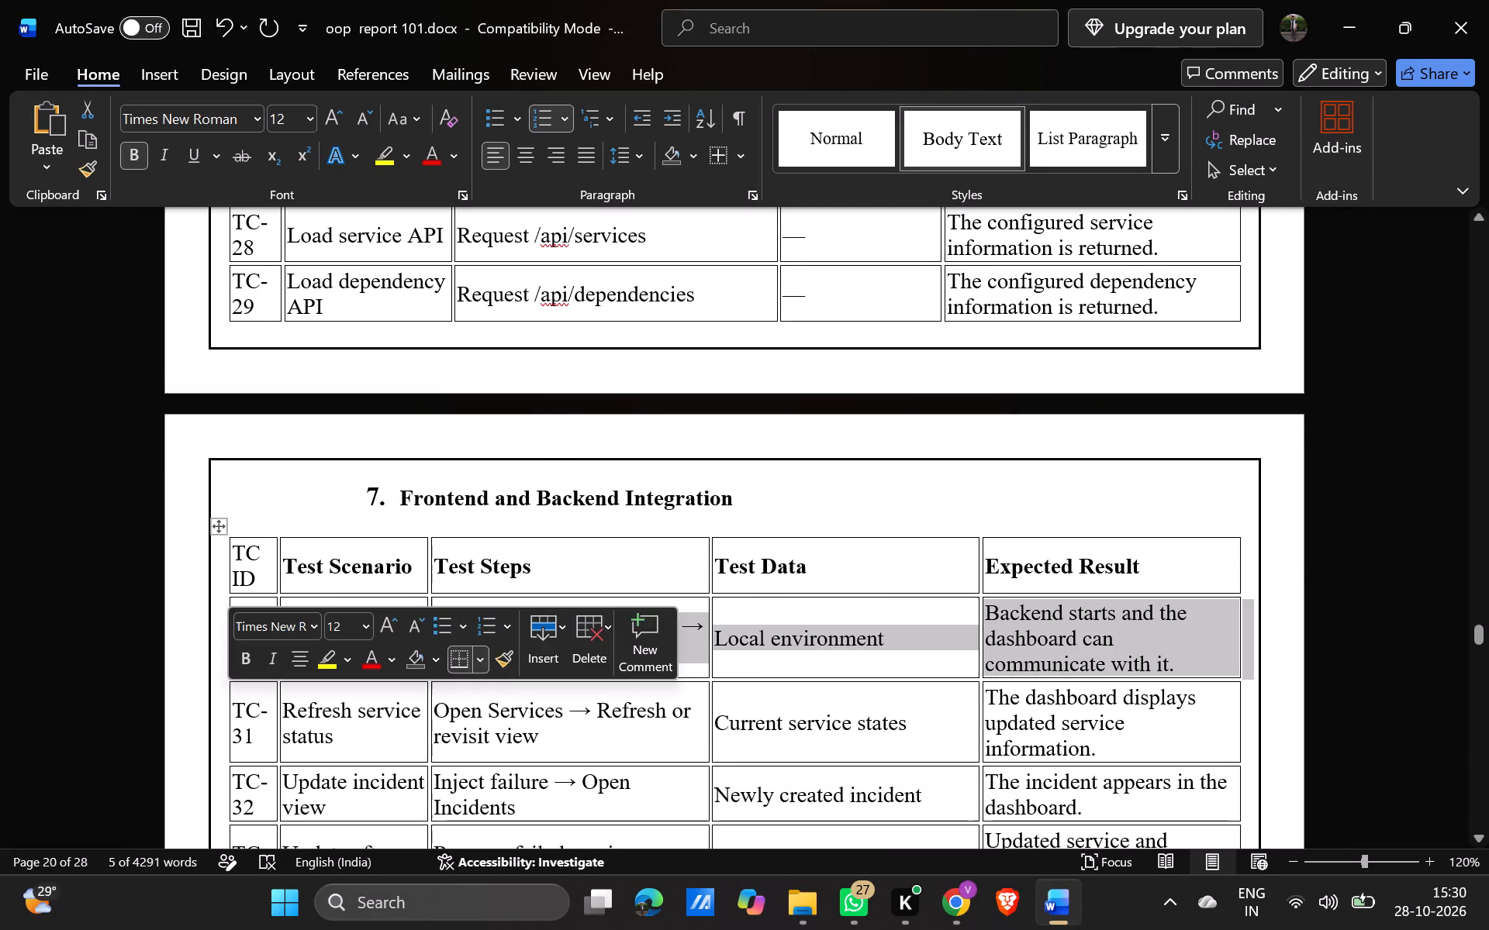
# Review the headings, spacing and table formatting of test sections 4 to 7 for consistency.
pyautogui.scroll(3, 500, 462)
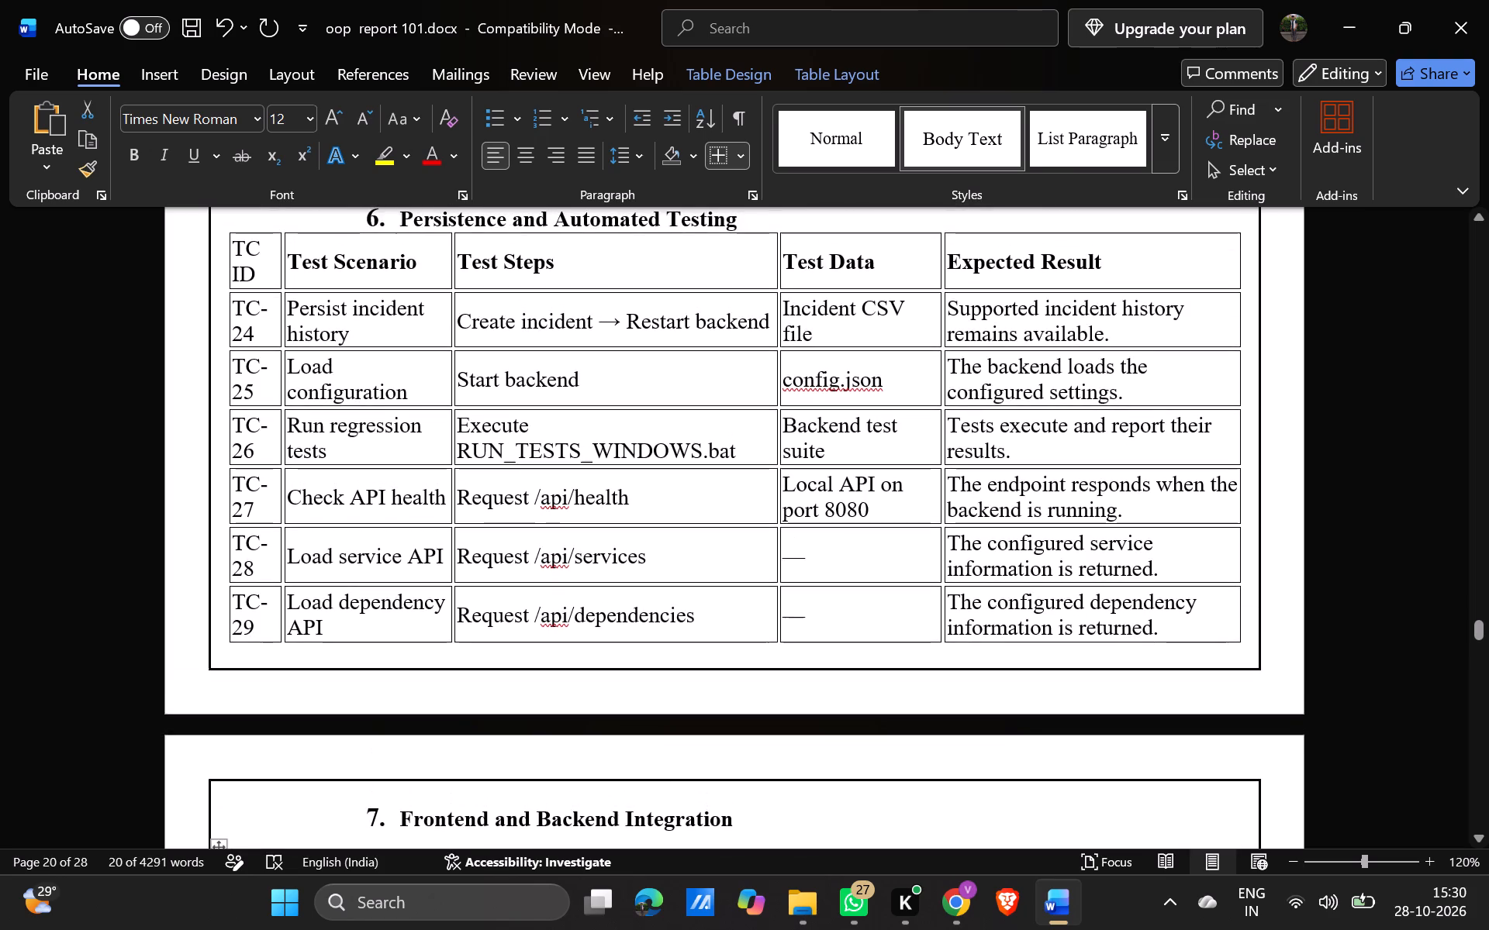
pyautogui.scroll(1, 500, 462)
pyautogui.scroll(-1, 500, 462)
pyautogui.scroll(1, 500, 462)
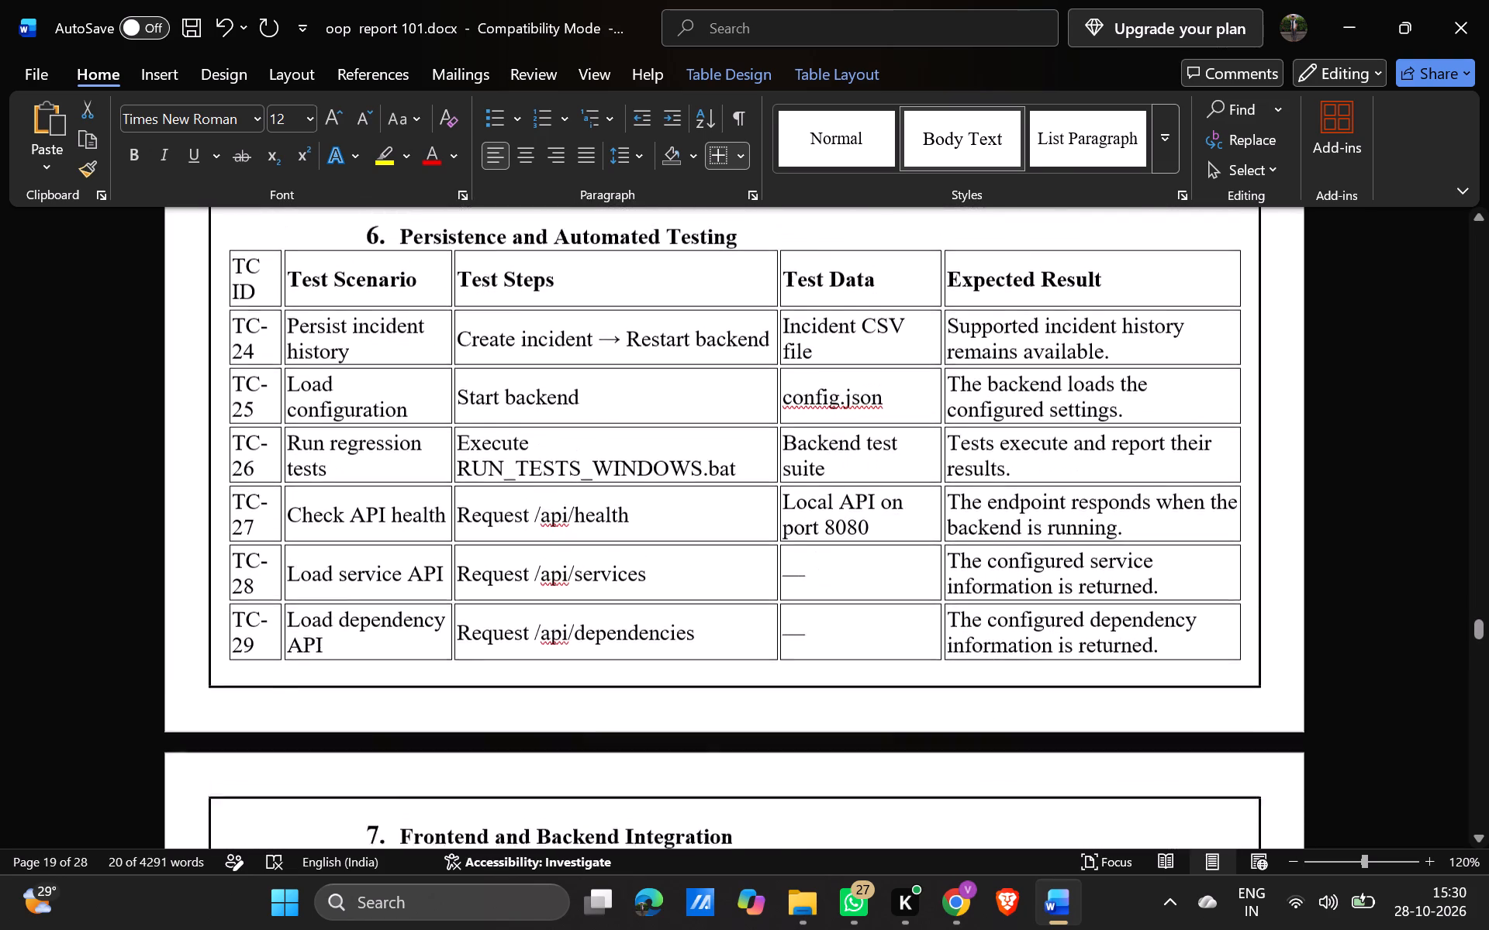
pyautogui.scroll(2, 500, 462)
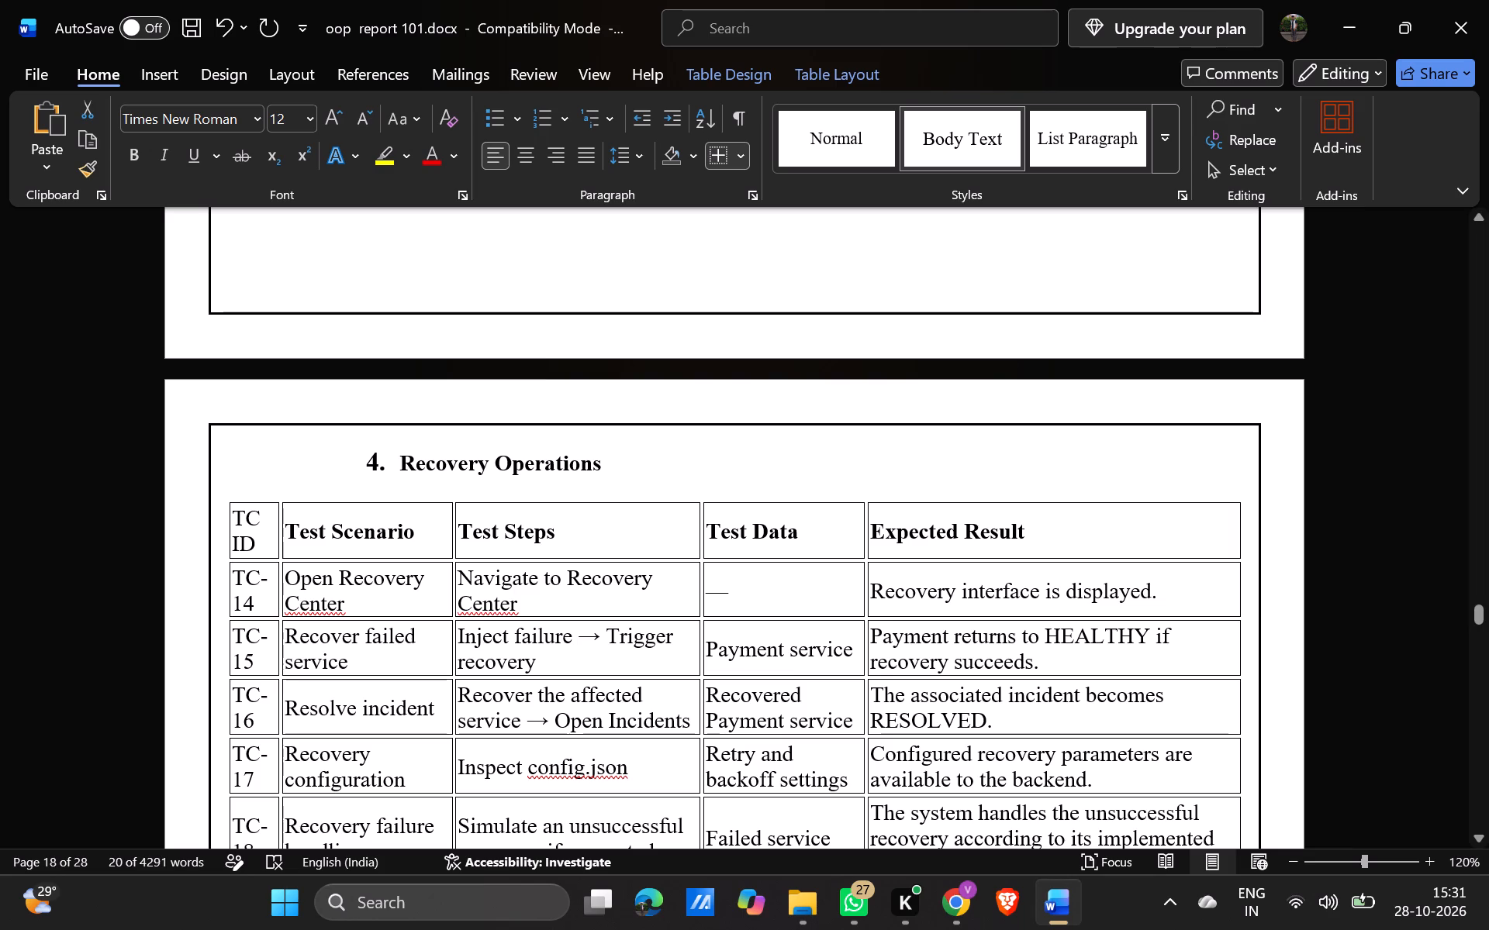
pyautogui.scroll(-1, 216, 299)
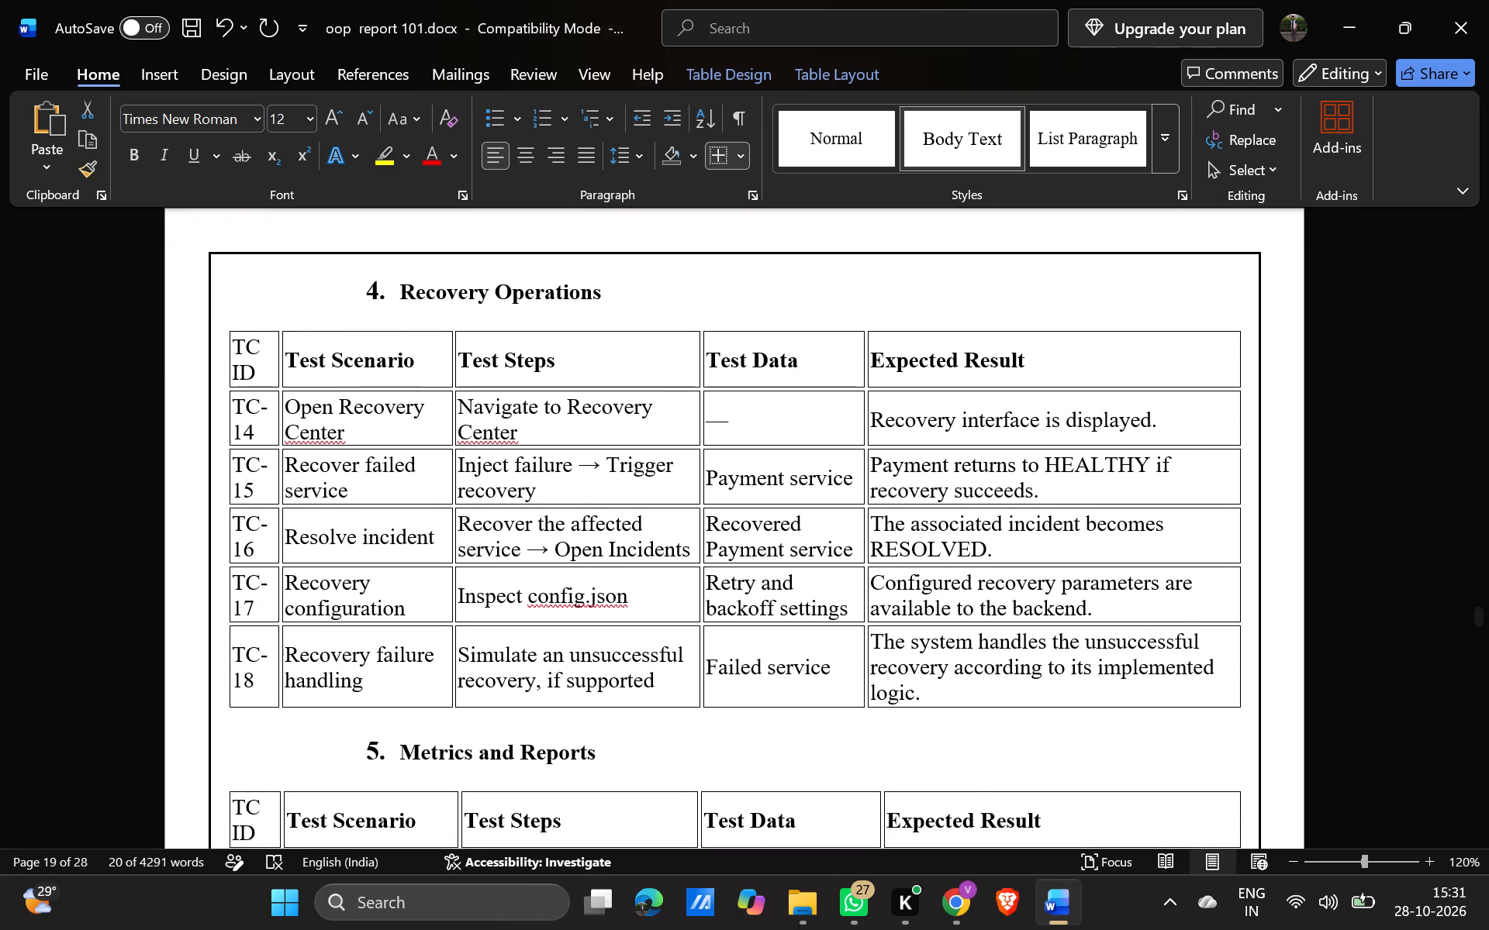
pyautogui.scroll(-4, 216, 299)
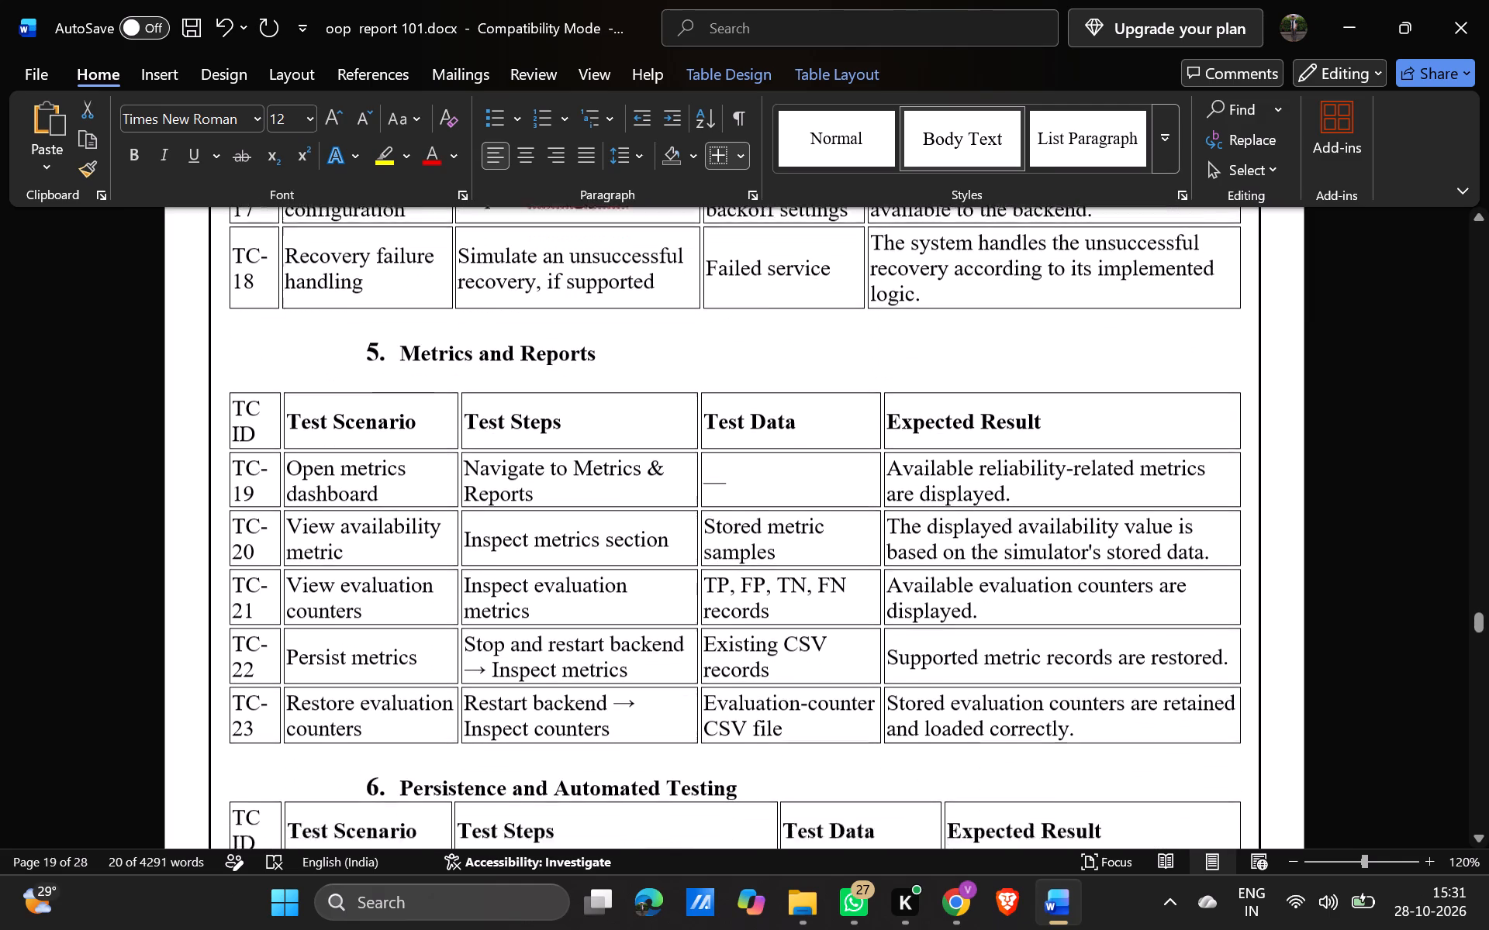
pyautogui.scroll(-1, 216, 299)
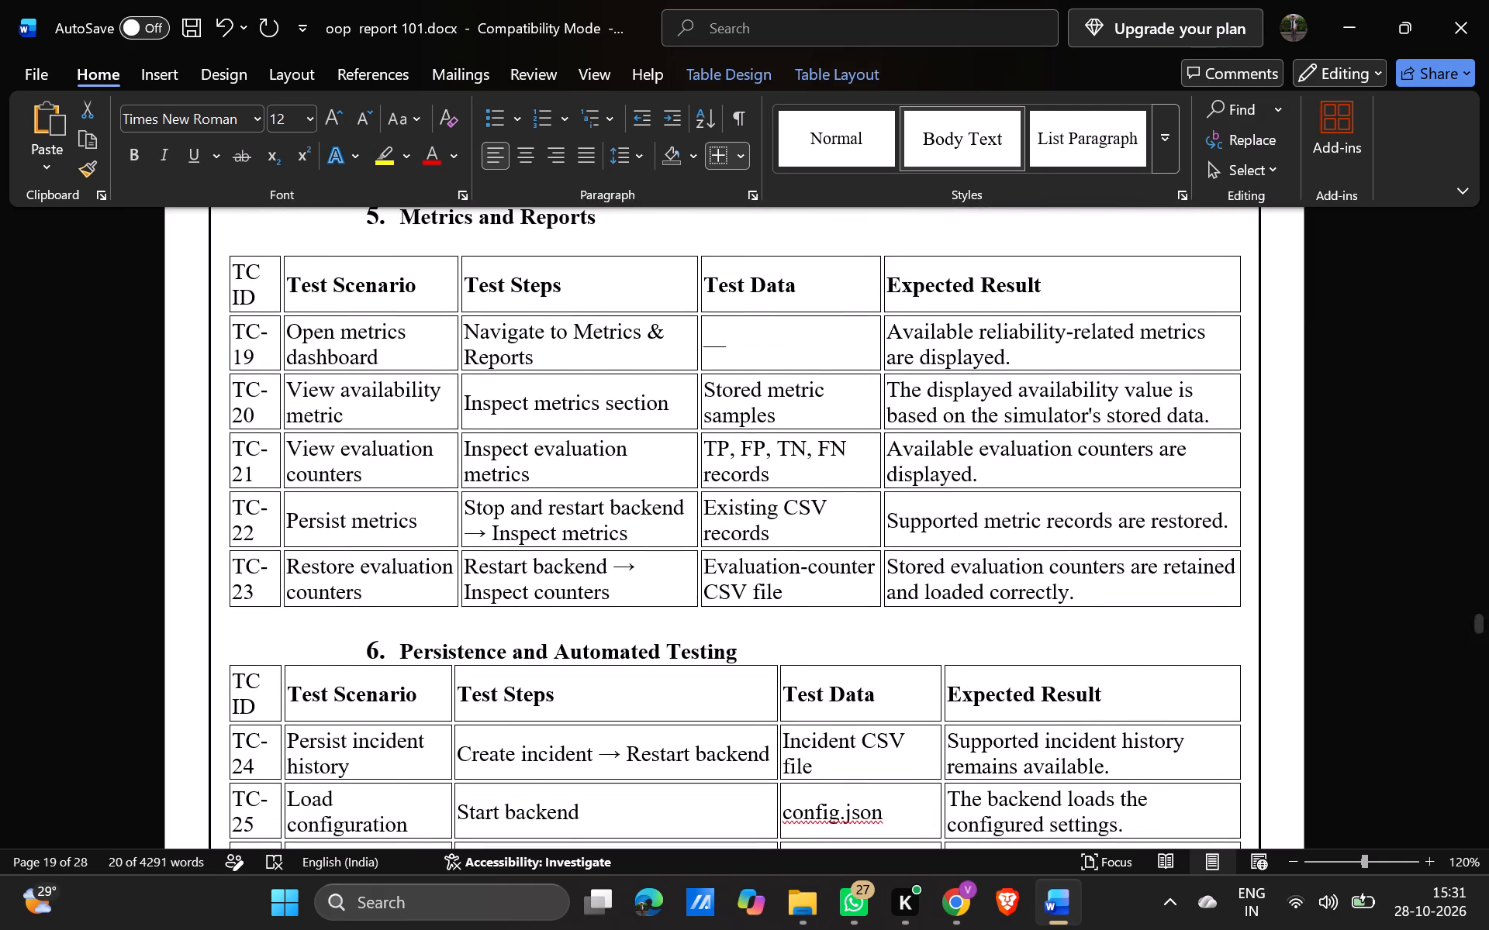
pyautogui.scroll(-2, 216, 299)
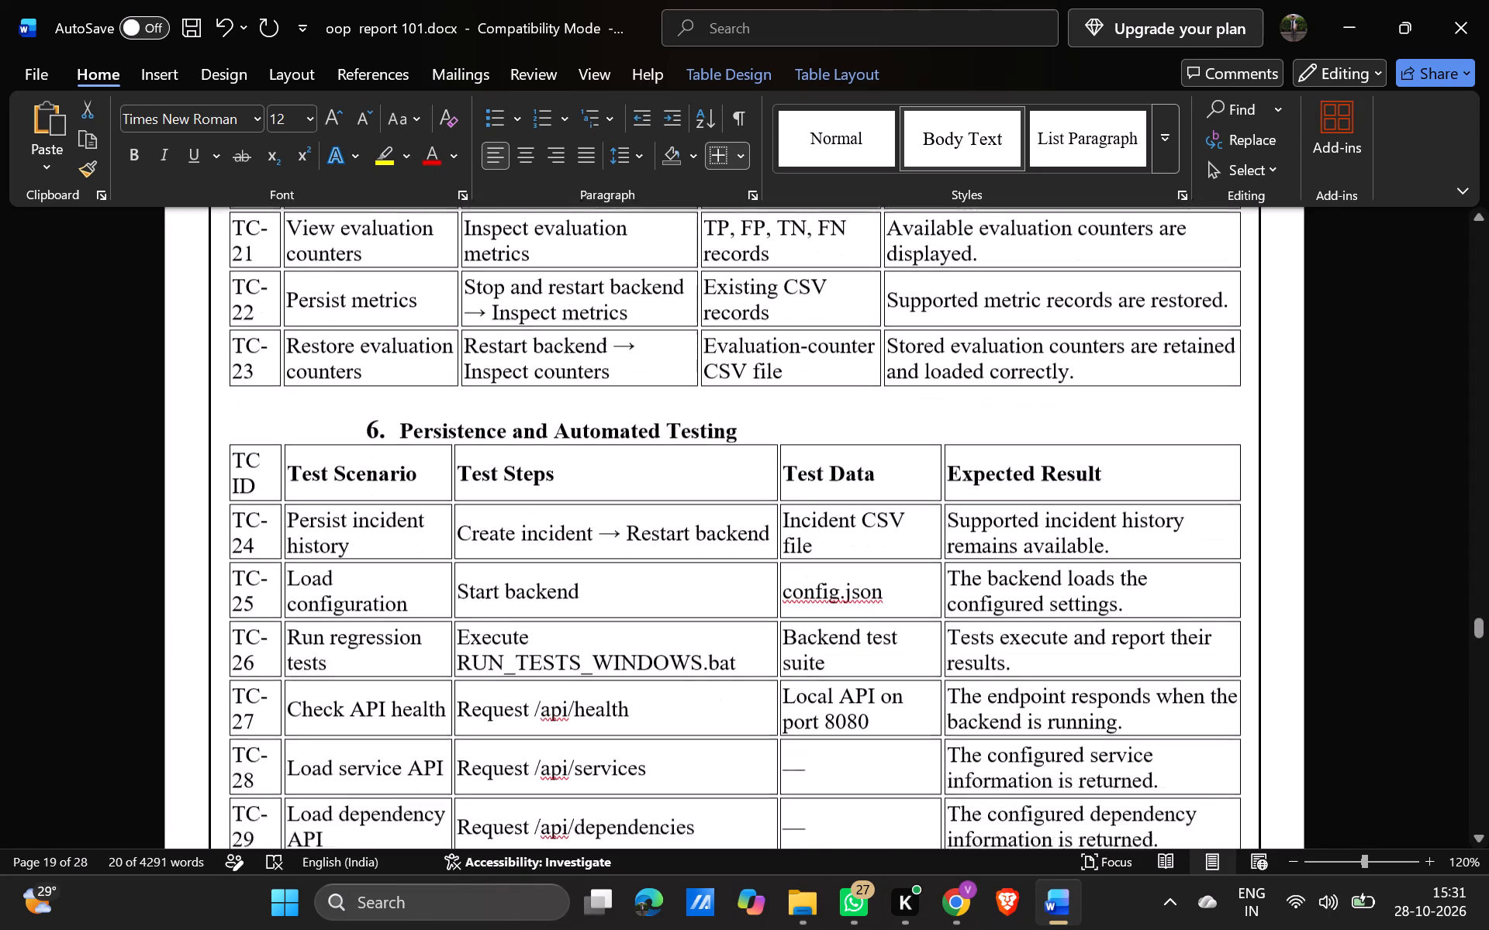
pyautogui.scroll(-3, 216, 299)
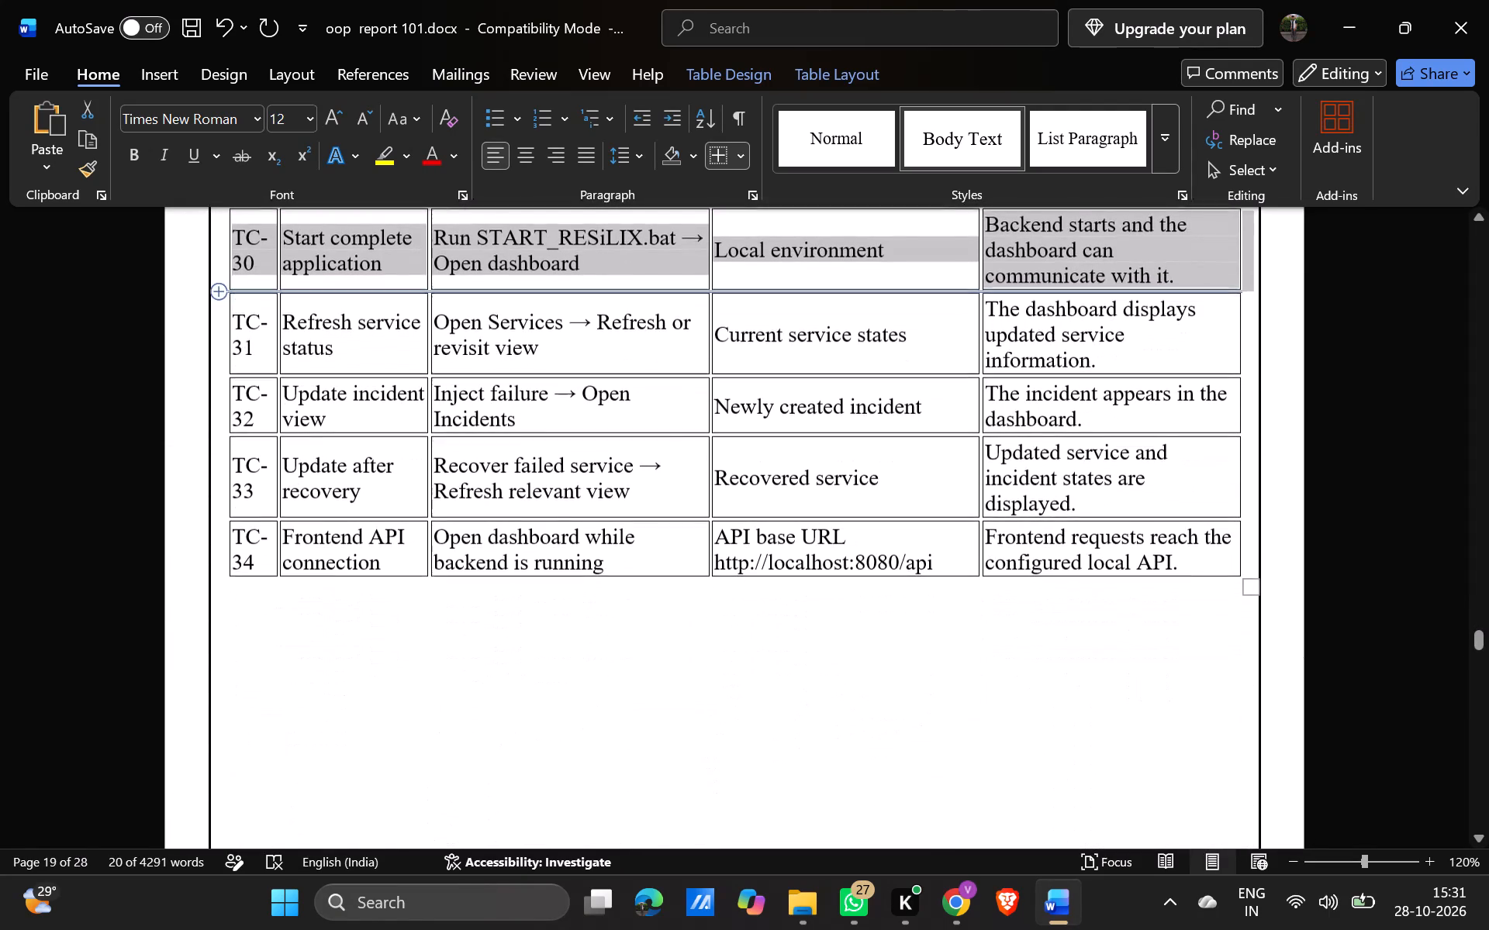
pyautogui.click(437, 614)
pyautogui.scroll(2, 437, 614)
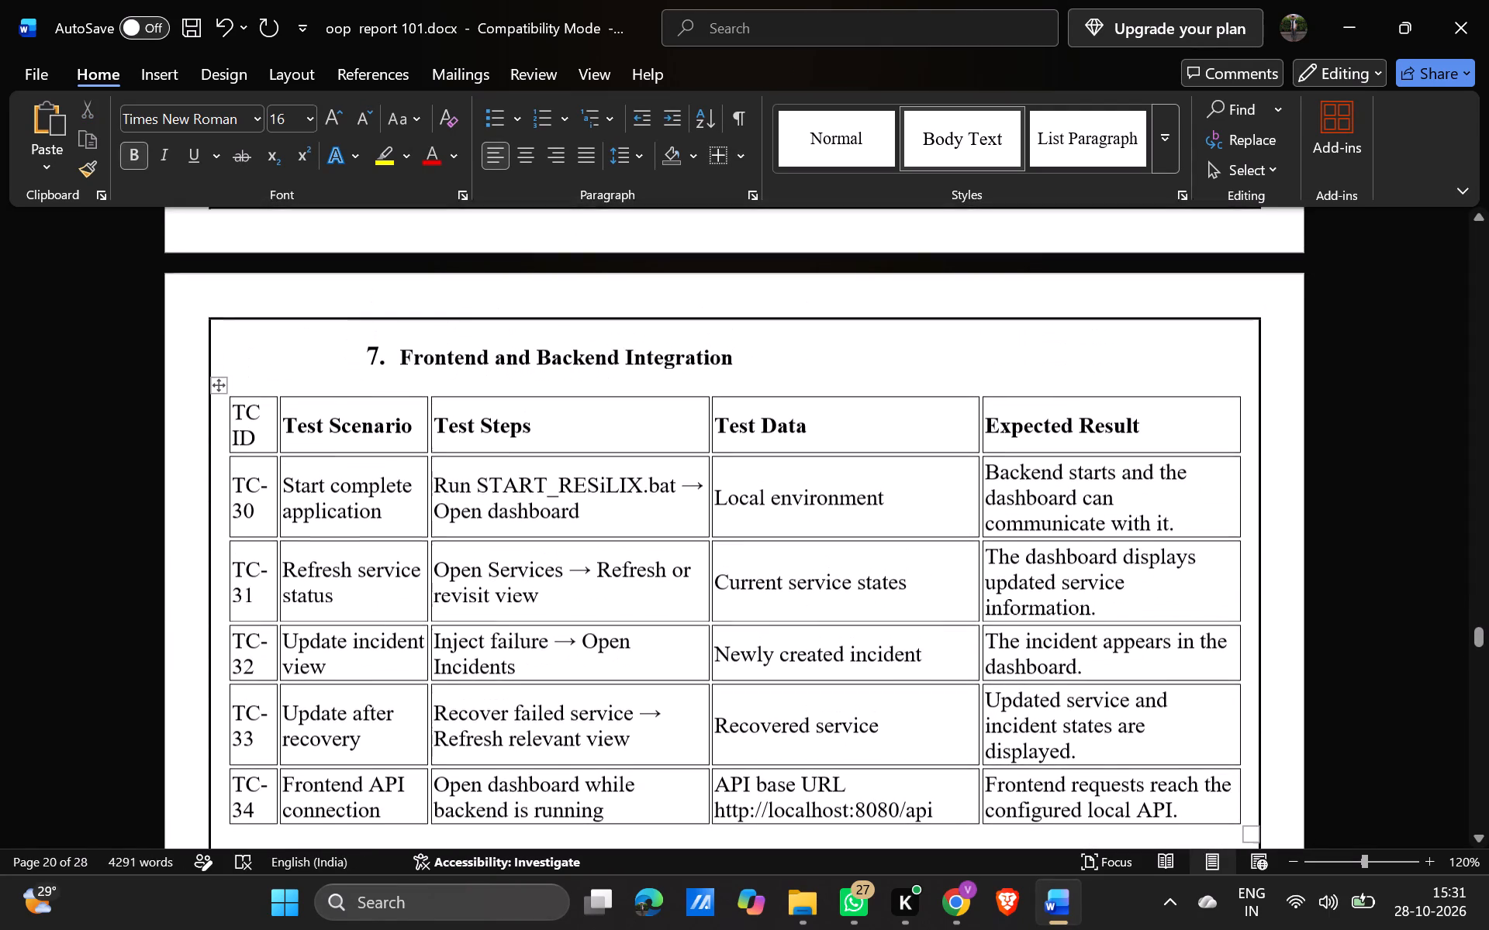
pyautogui.scroll(1, 437, 614)
pyautogui.scroll(-1, 437, 614)
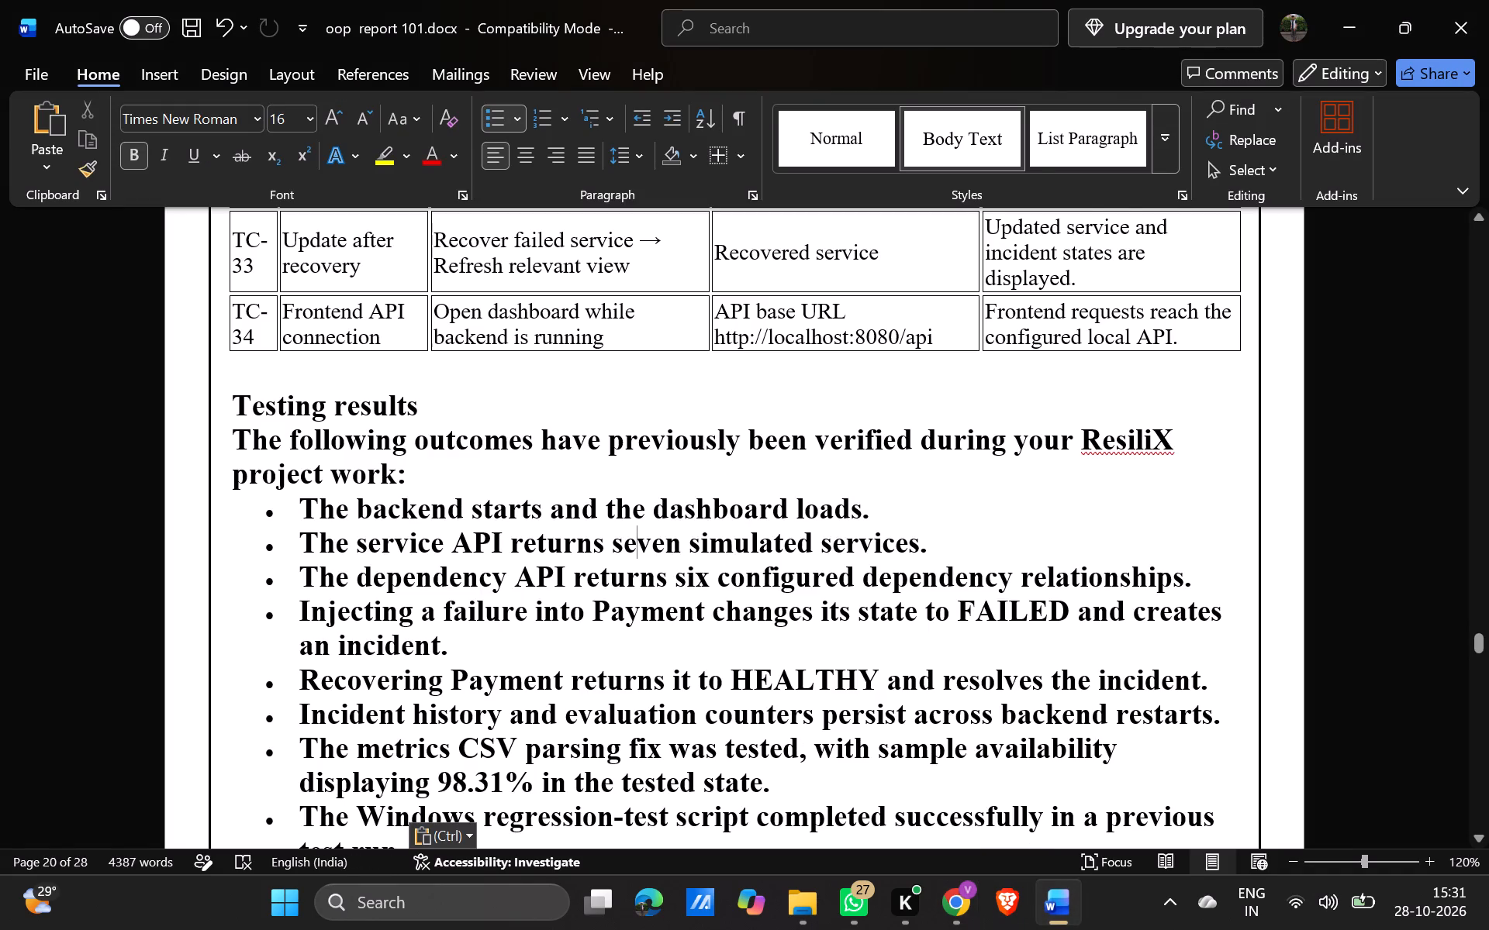
pyautogui.scroll(-3, 330, 556)
pyautogui.scroll(1, 330, 556)
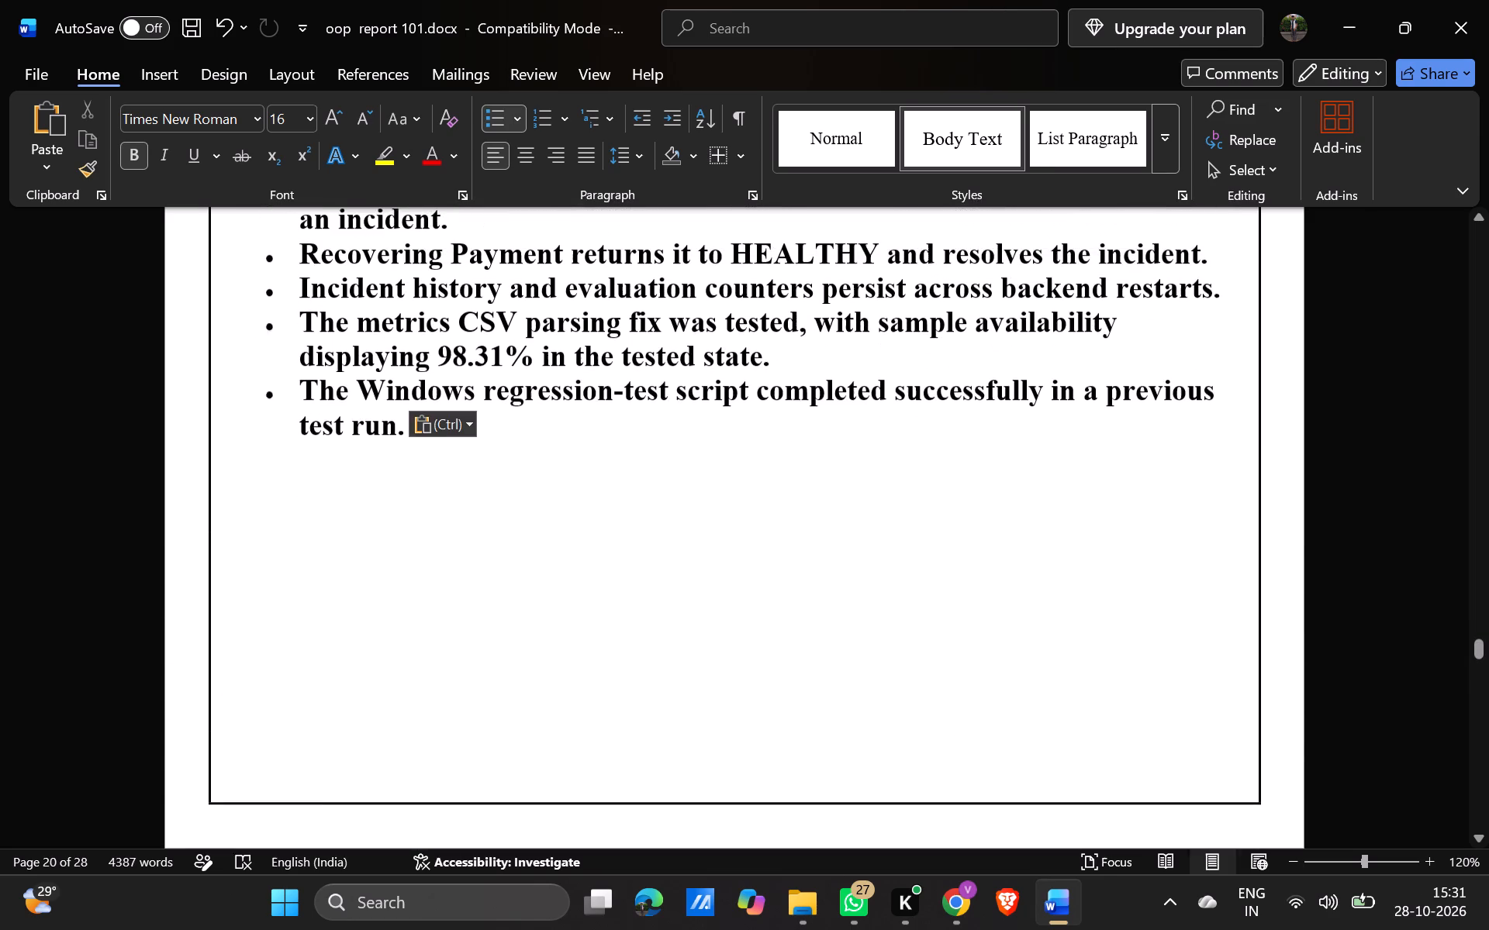
pyautogui.scroll(1, 330, 556)
pyautogui.moveTo(412, 518); pyautogui.dragTo(331, 503)
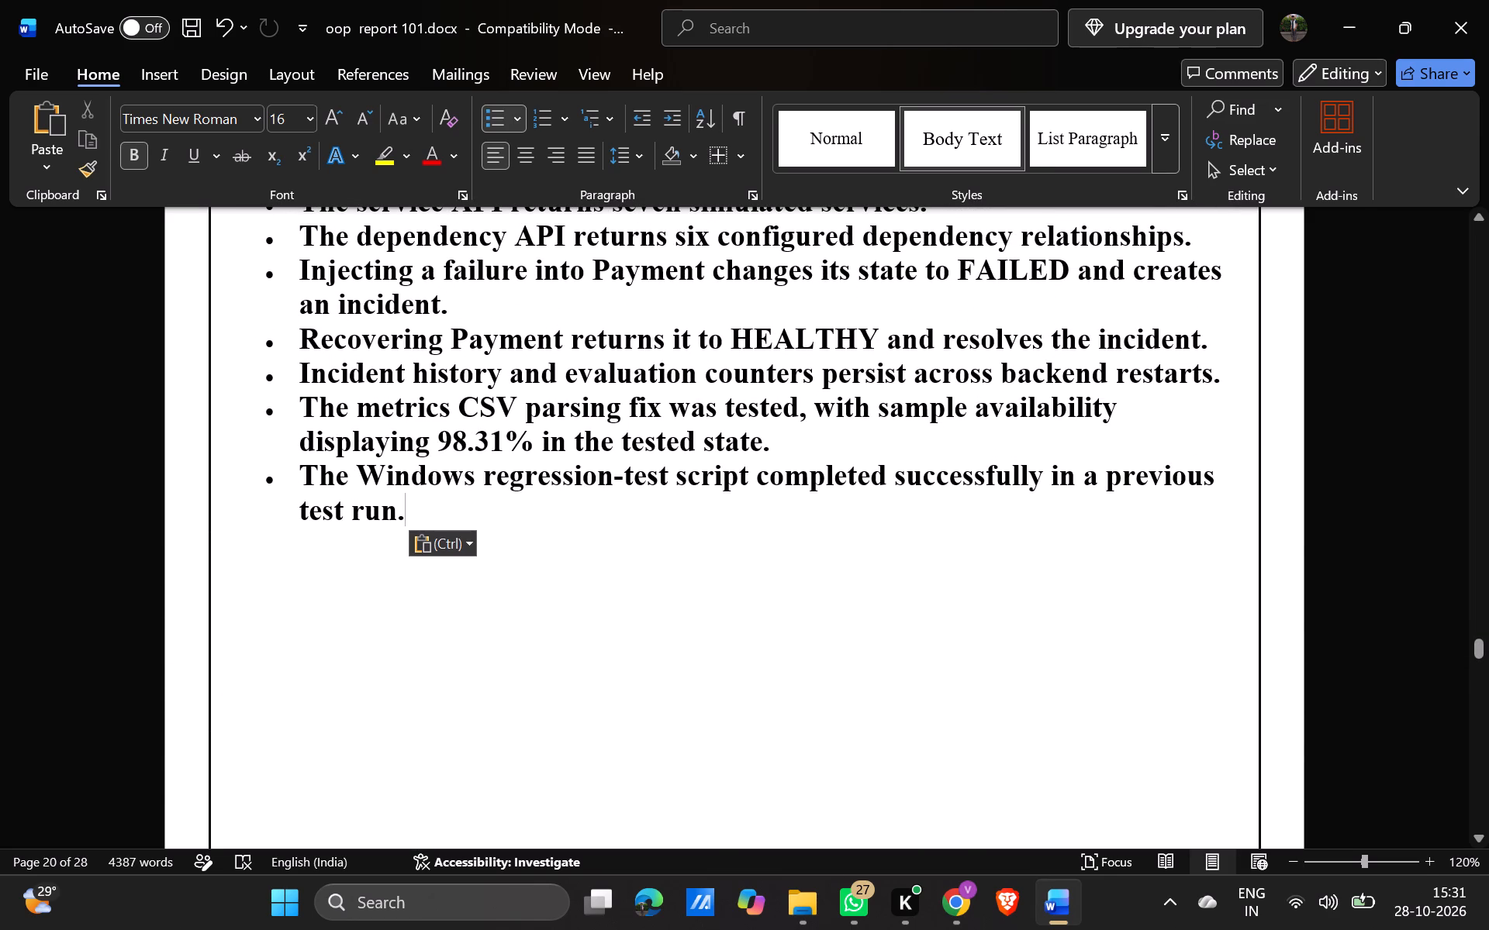
pyautogui.moveTo(331, 503); pyautogui.dragTo(269, 316)
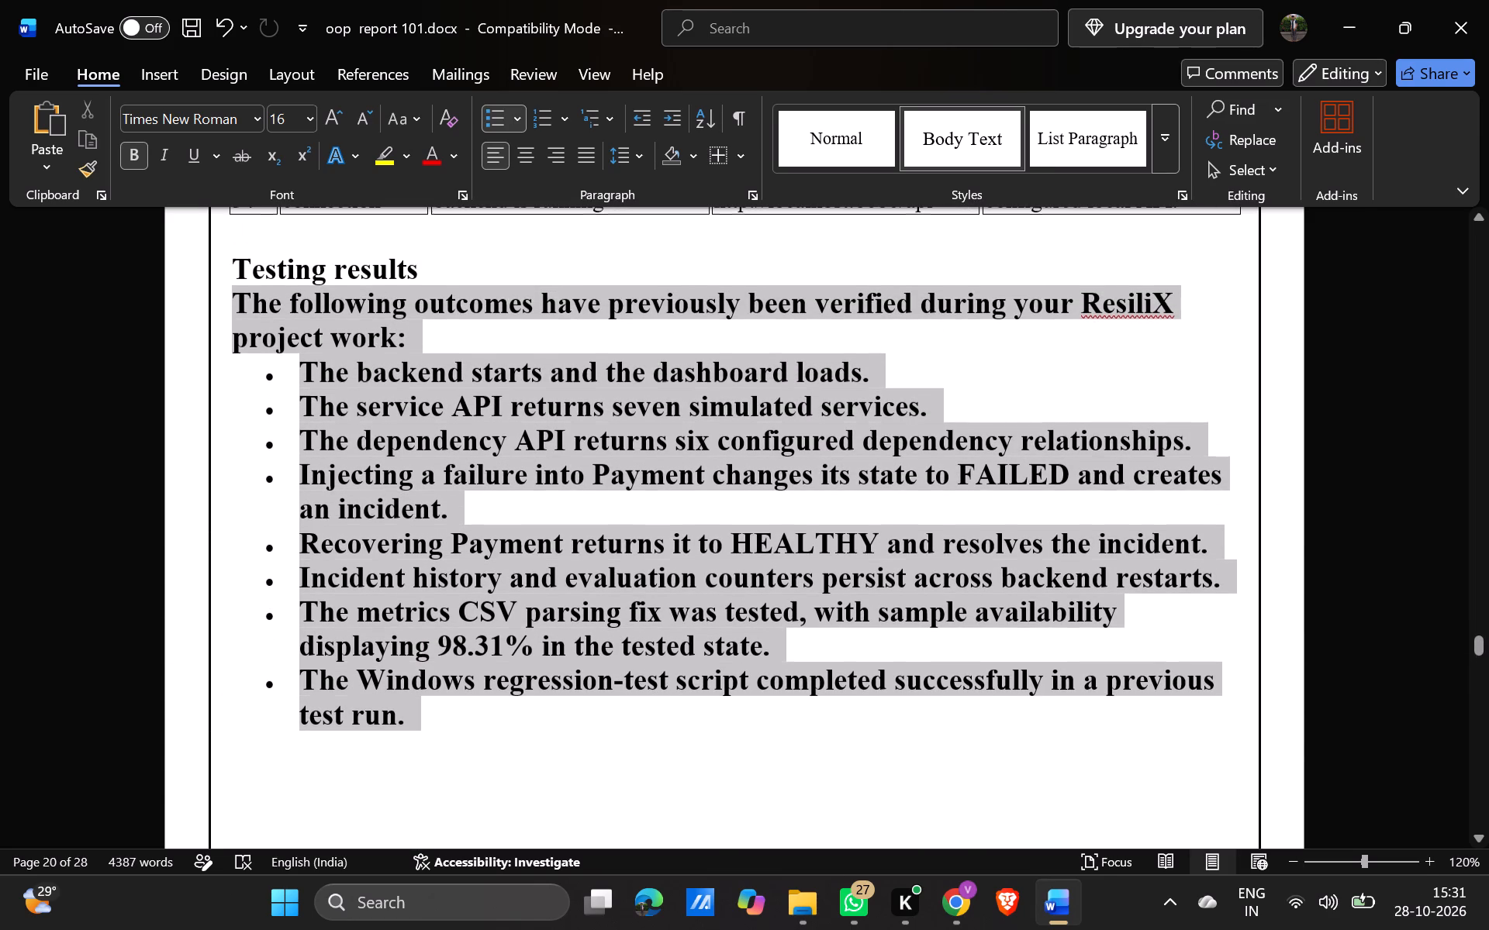
pyautogui.moveTo(269, 316); pyautogui.dragTo(259, 313)
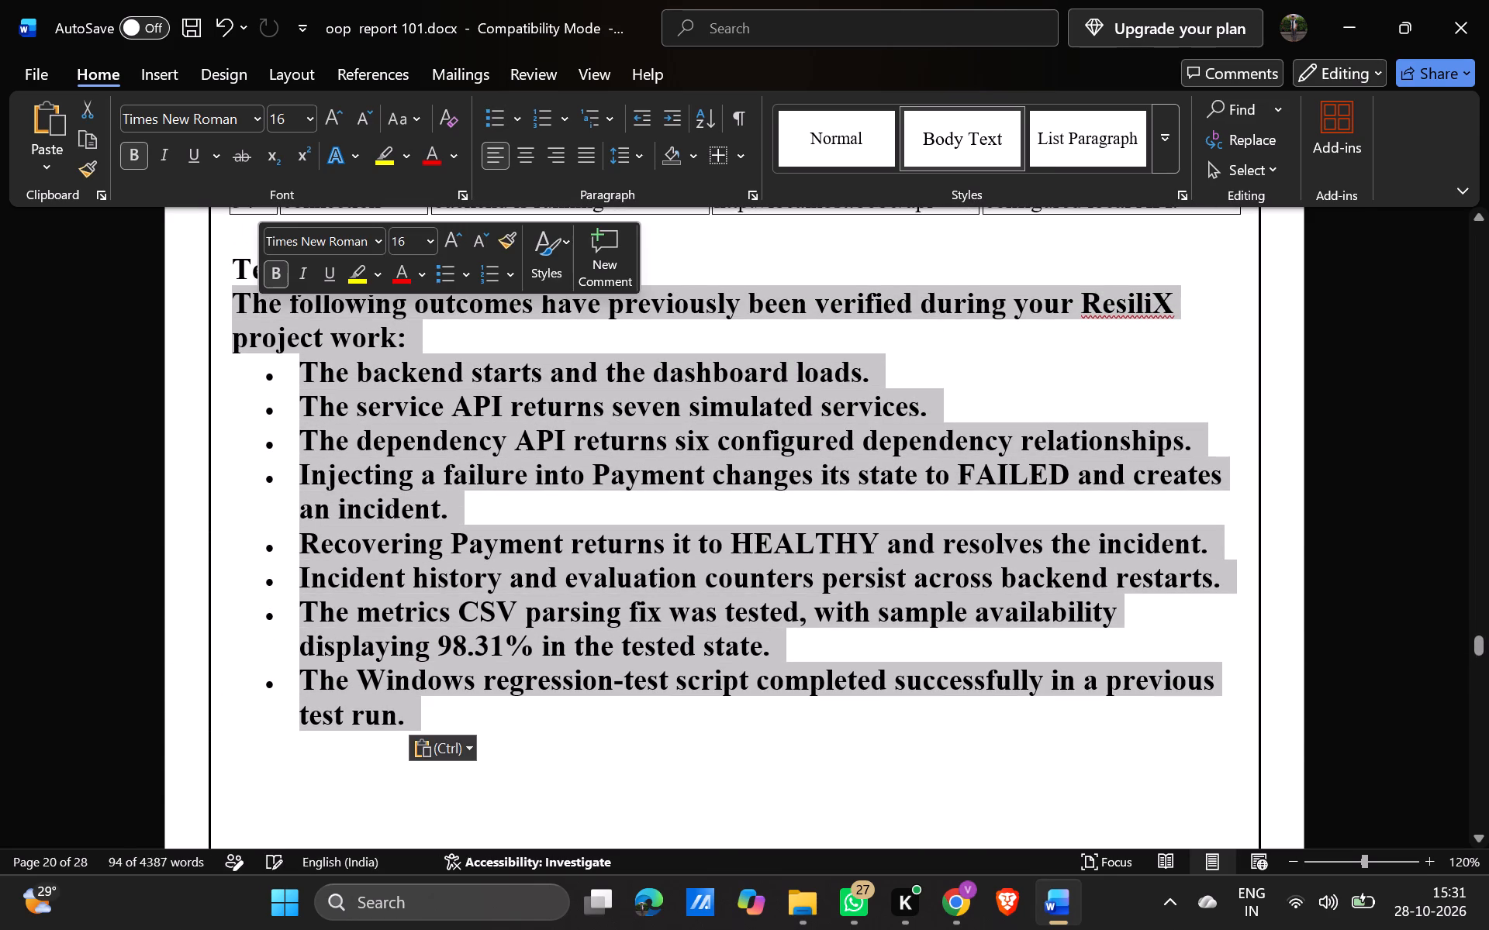
pyautogui.click(274, 267)
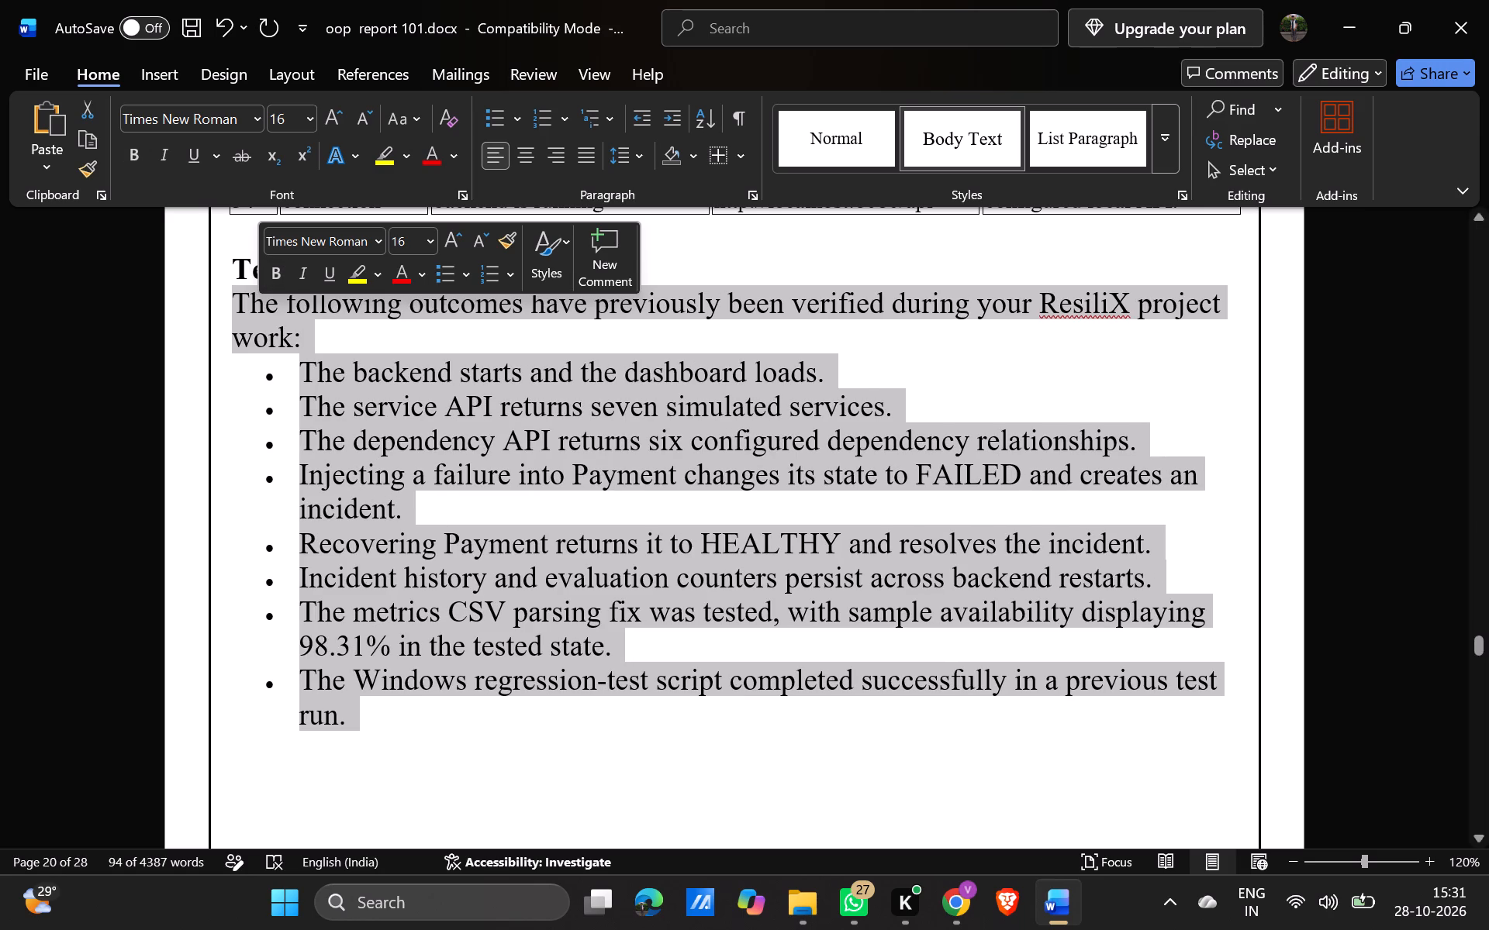
pyautogui.click(429, 248)
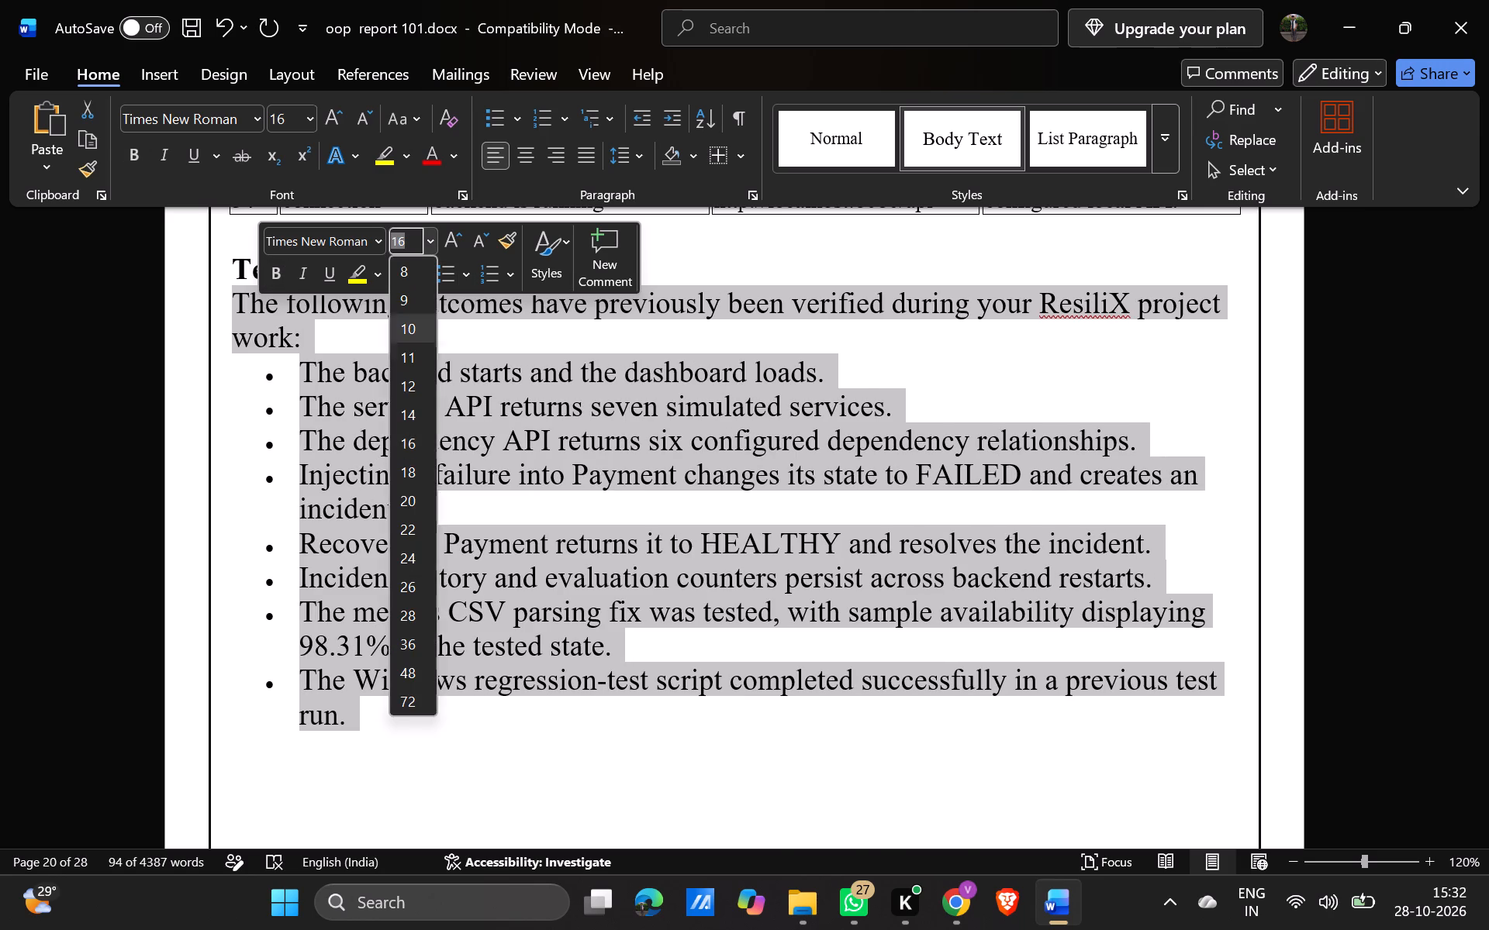
pyautogui.click(406, 377)
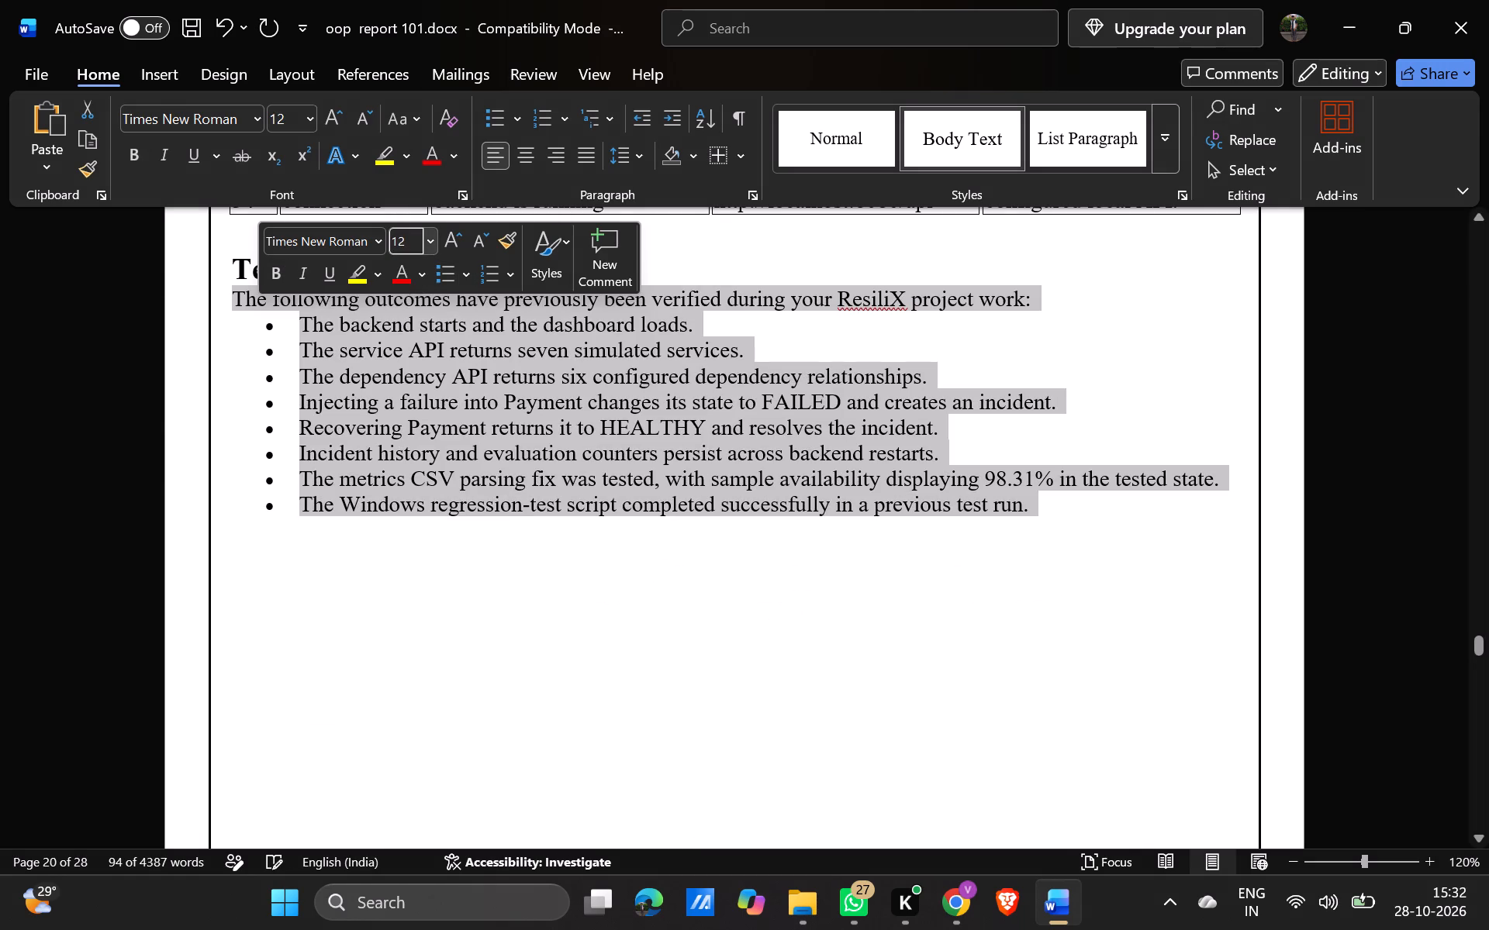
pyautogui.click(362, 573)
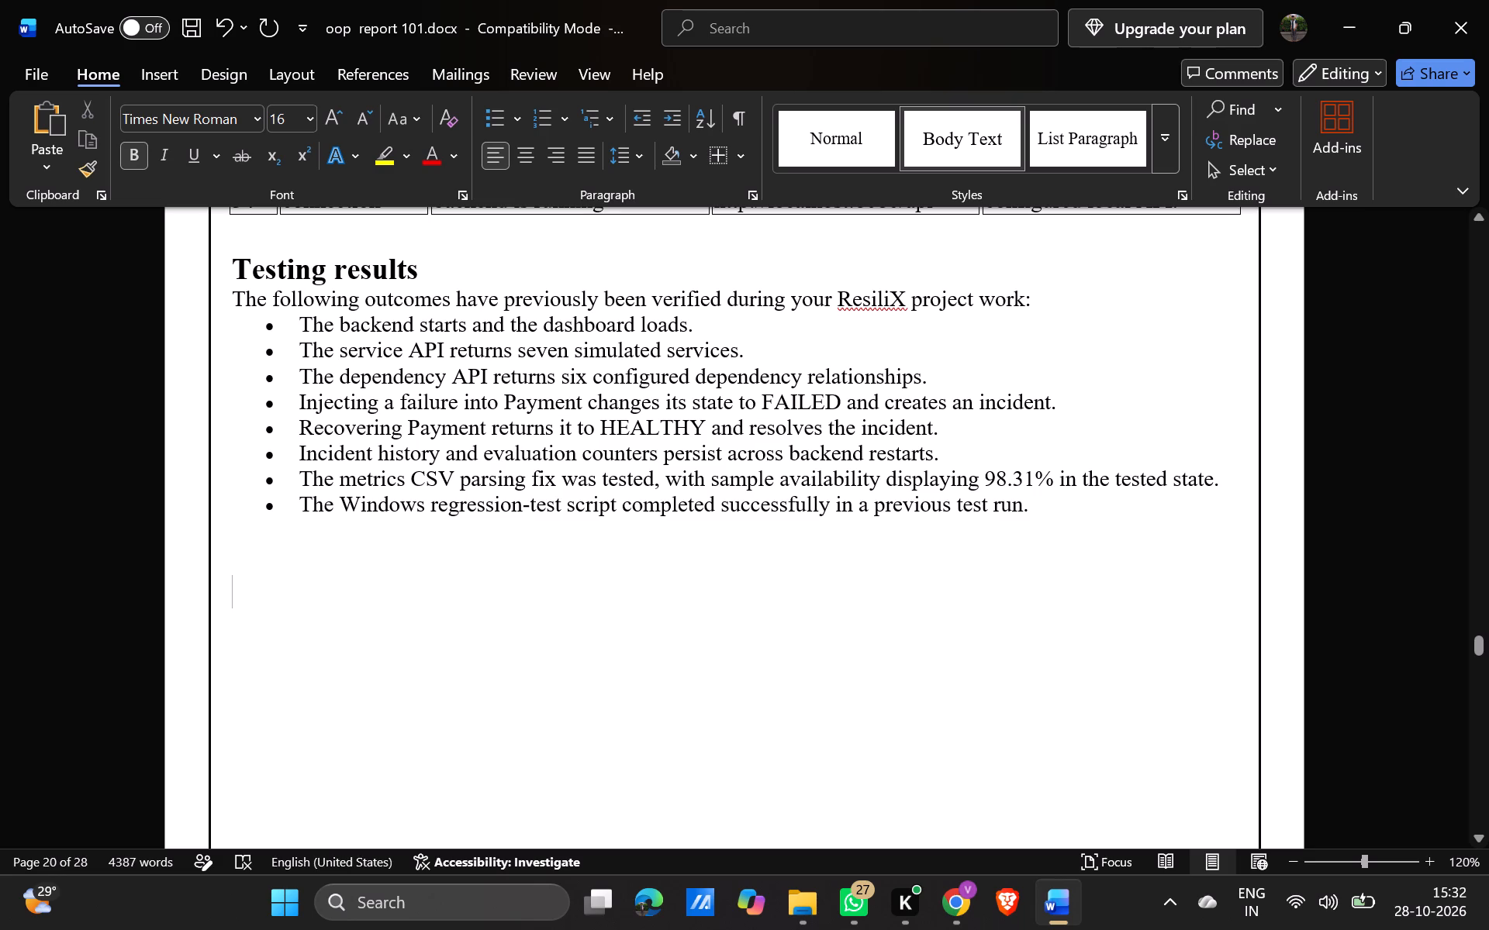
# Set the font size of the Testing results heading to 12, keeping it bold.
pyautogui.moveTo(420, 273); pyautogui.dragTo(247, 276)
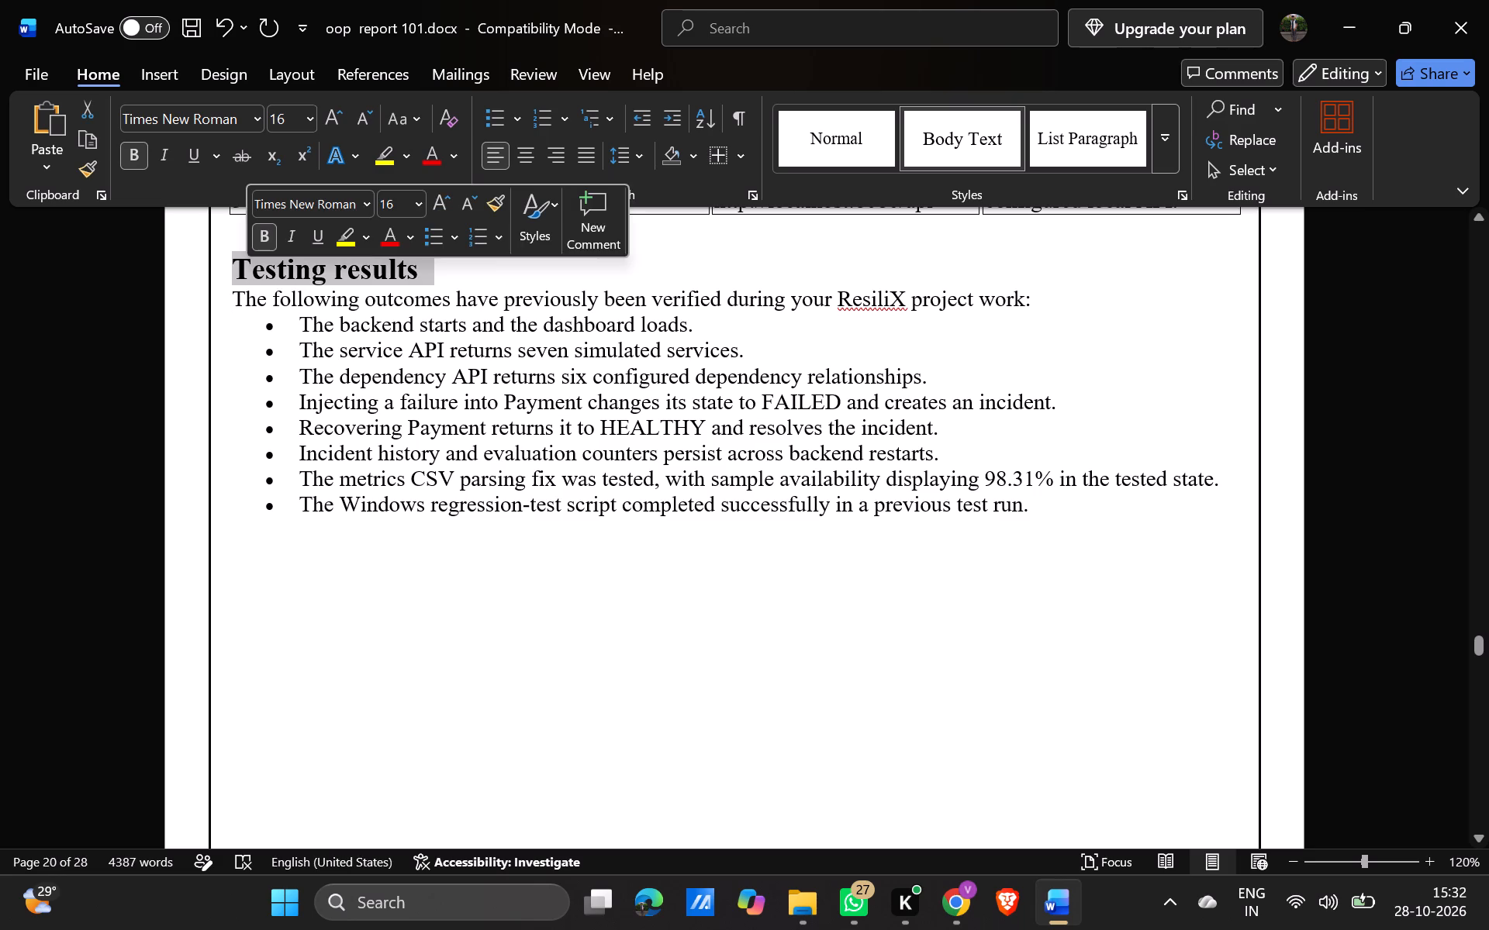
pyautogui.moveTo(417, 201); pyautogui.dragTo(405, 339)
pyautogui.click(405, 339)
pyautogui.scroll(2, 385, 467)
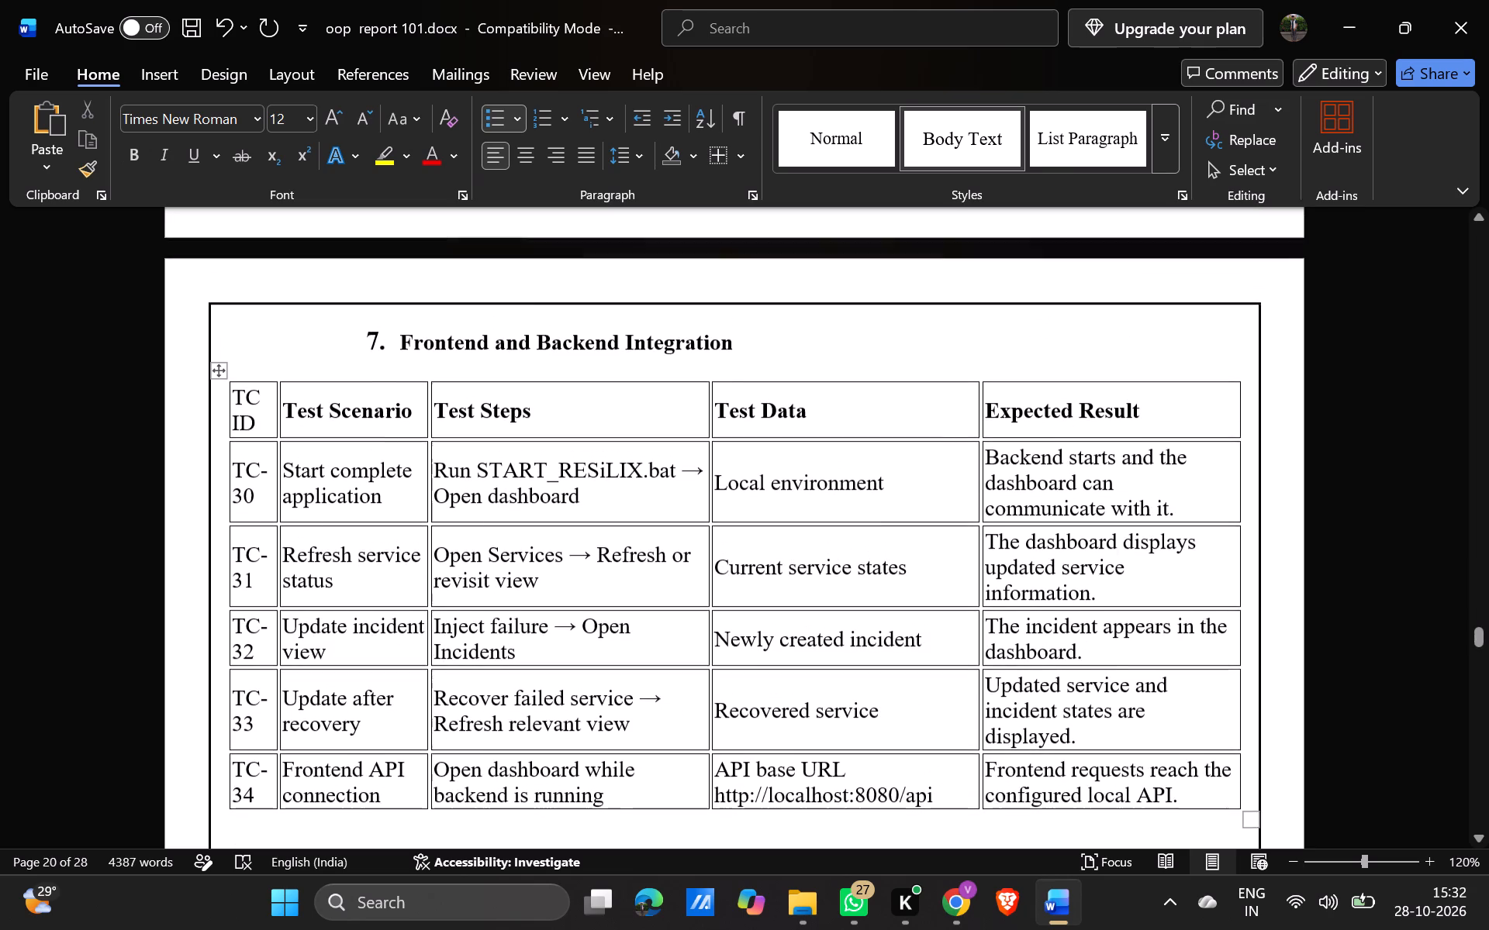
pyautogui.click(405, 350)
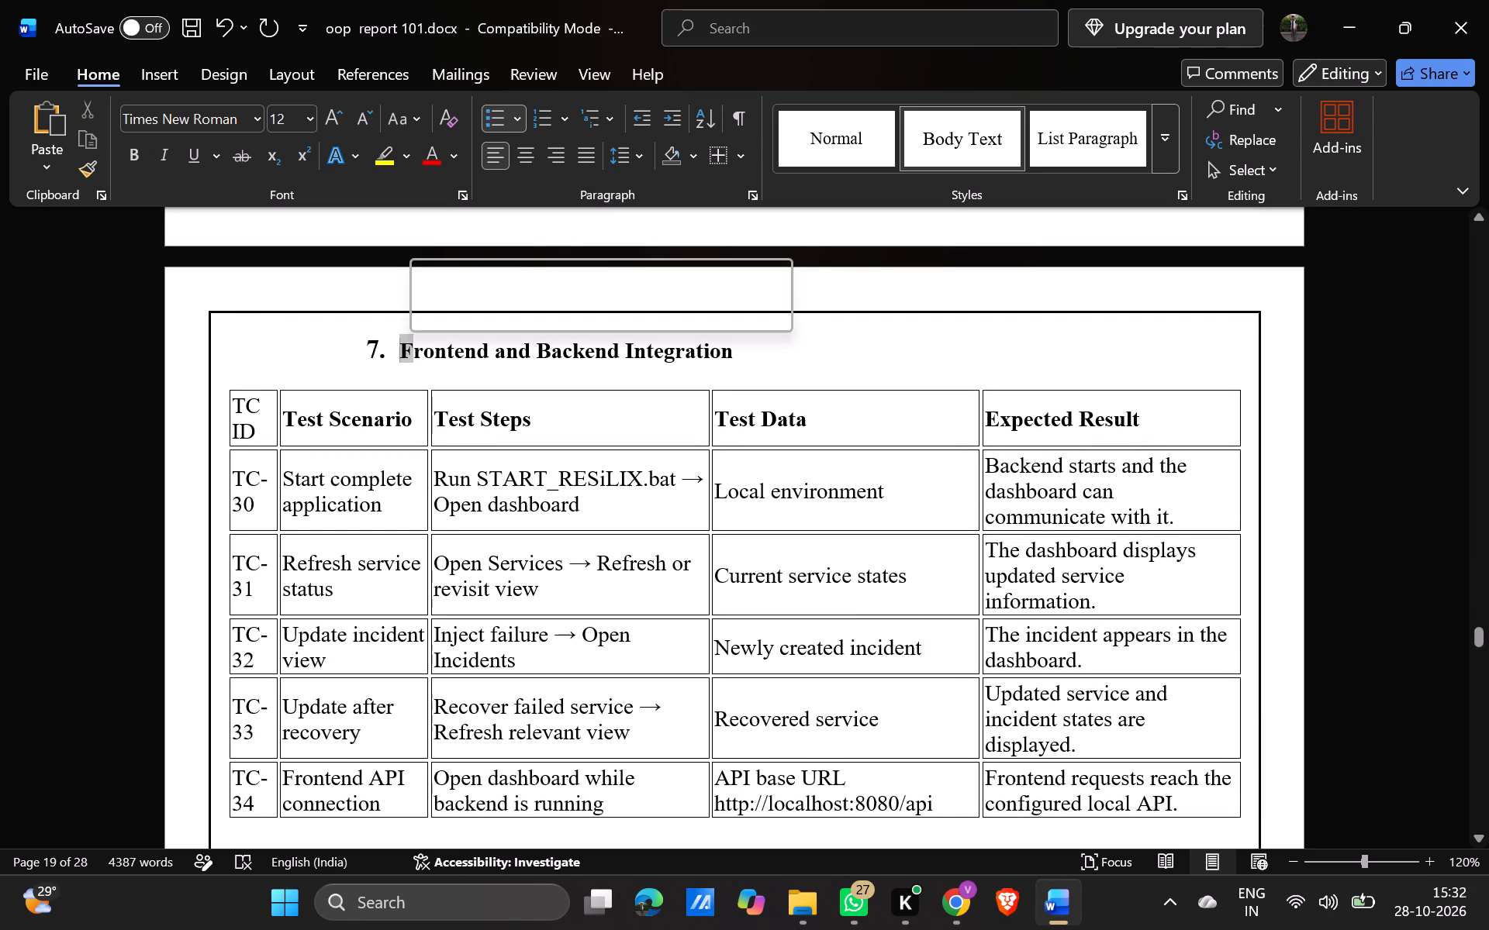
pyautogui.click(80, 485)
pyautogui.scroll(-1, 80, 485)
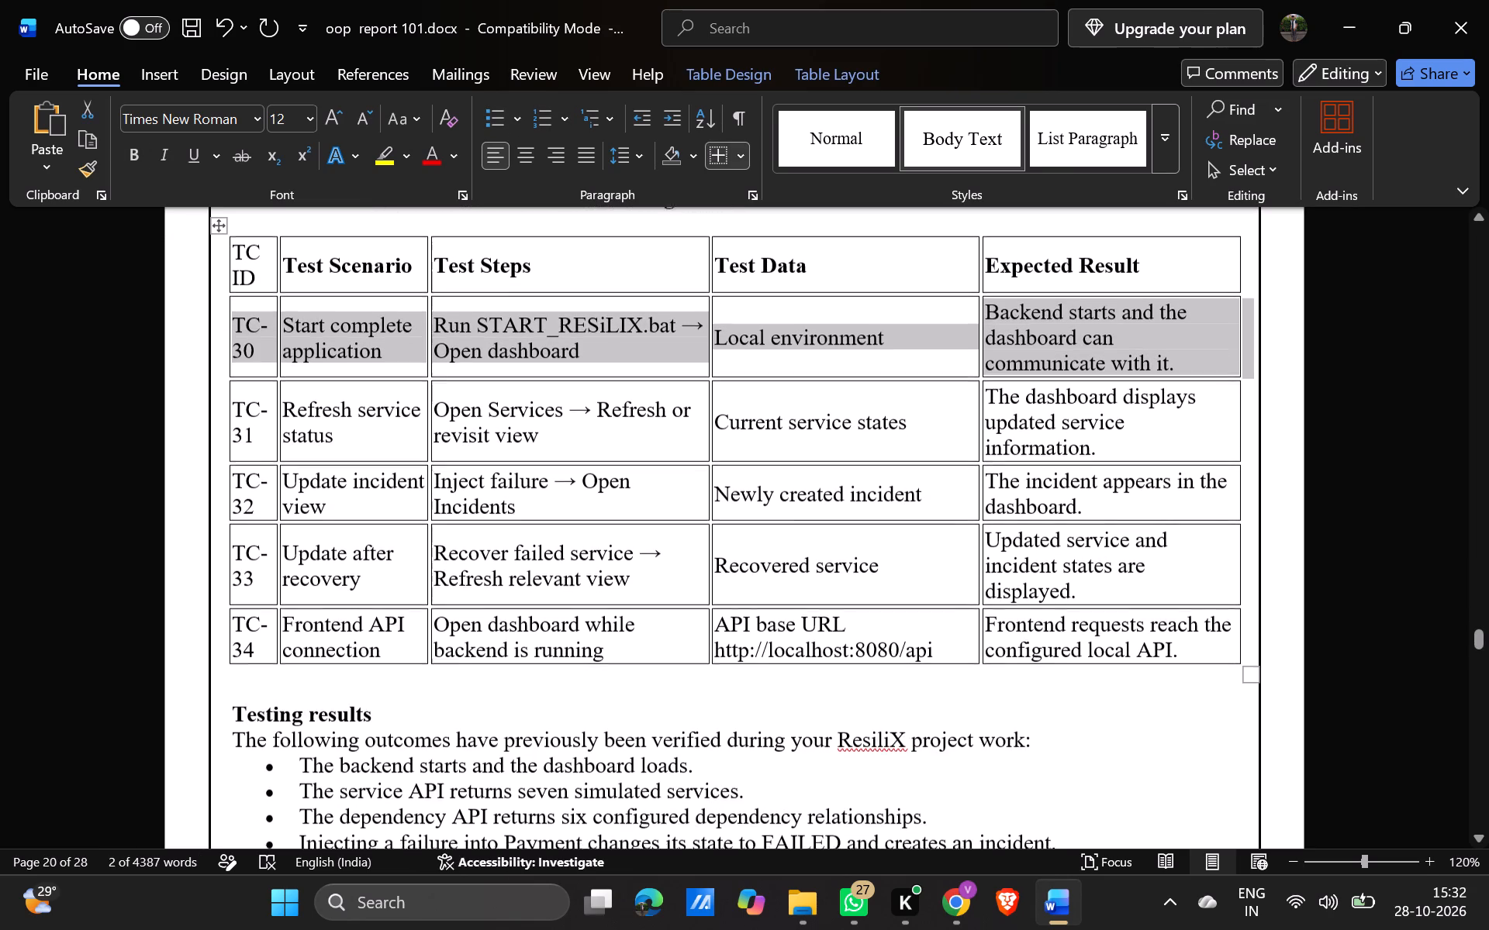
pyautogui.click(375, 439)
# Insert seven blank lines before the Screenshots Of Result heading to start it on the following page with one blank line above.
pyautogui.scroll(-1, 375, 439)
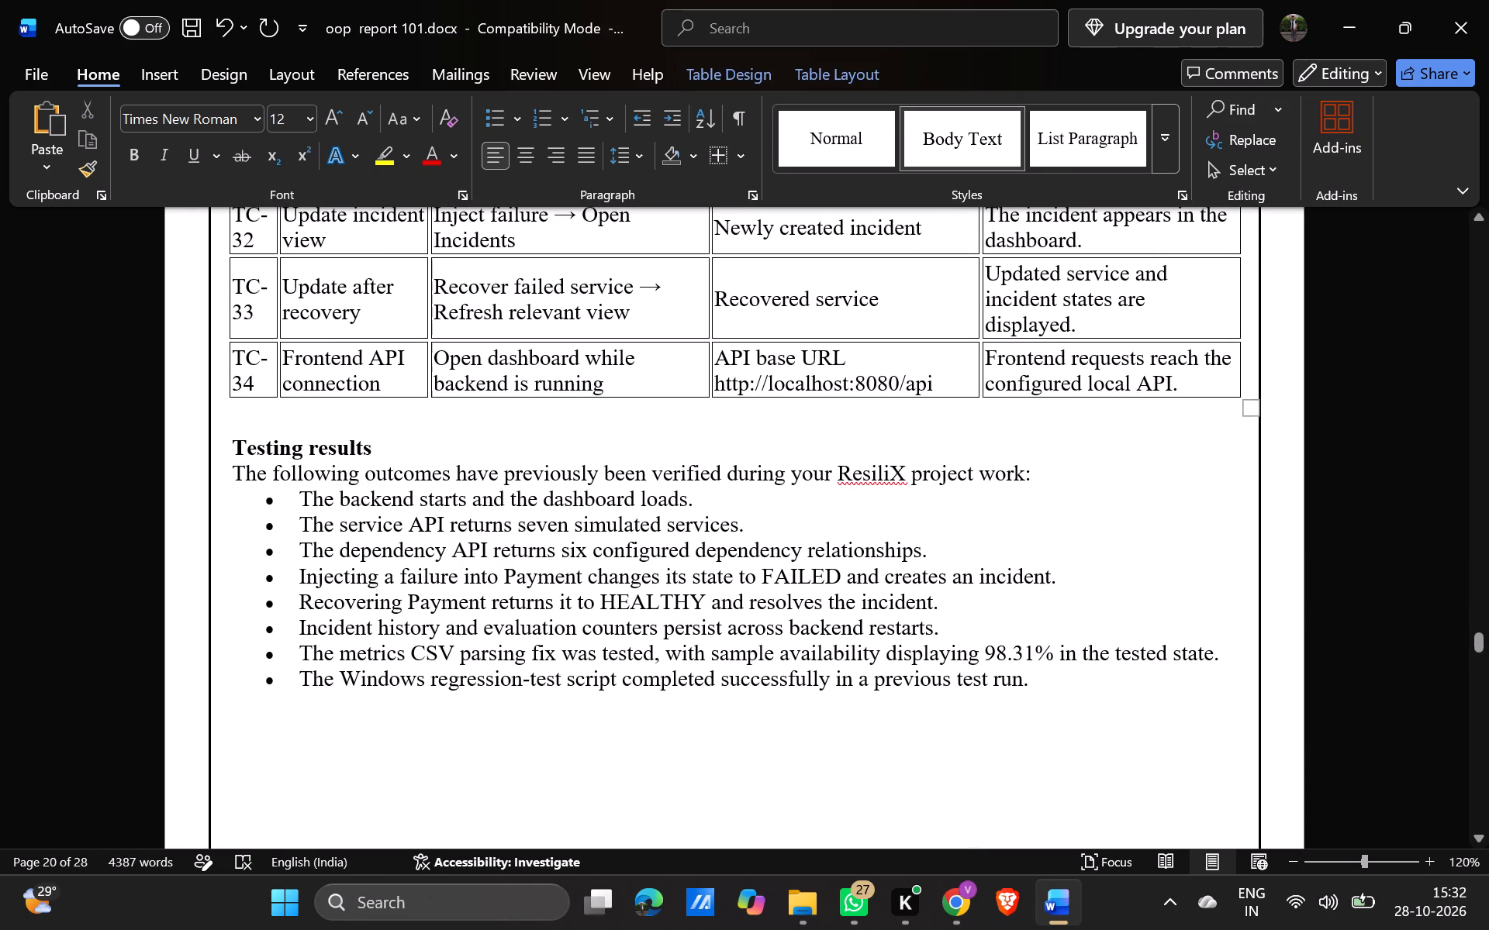
pyautogui.scroll(-1, 375, 439)
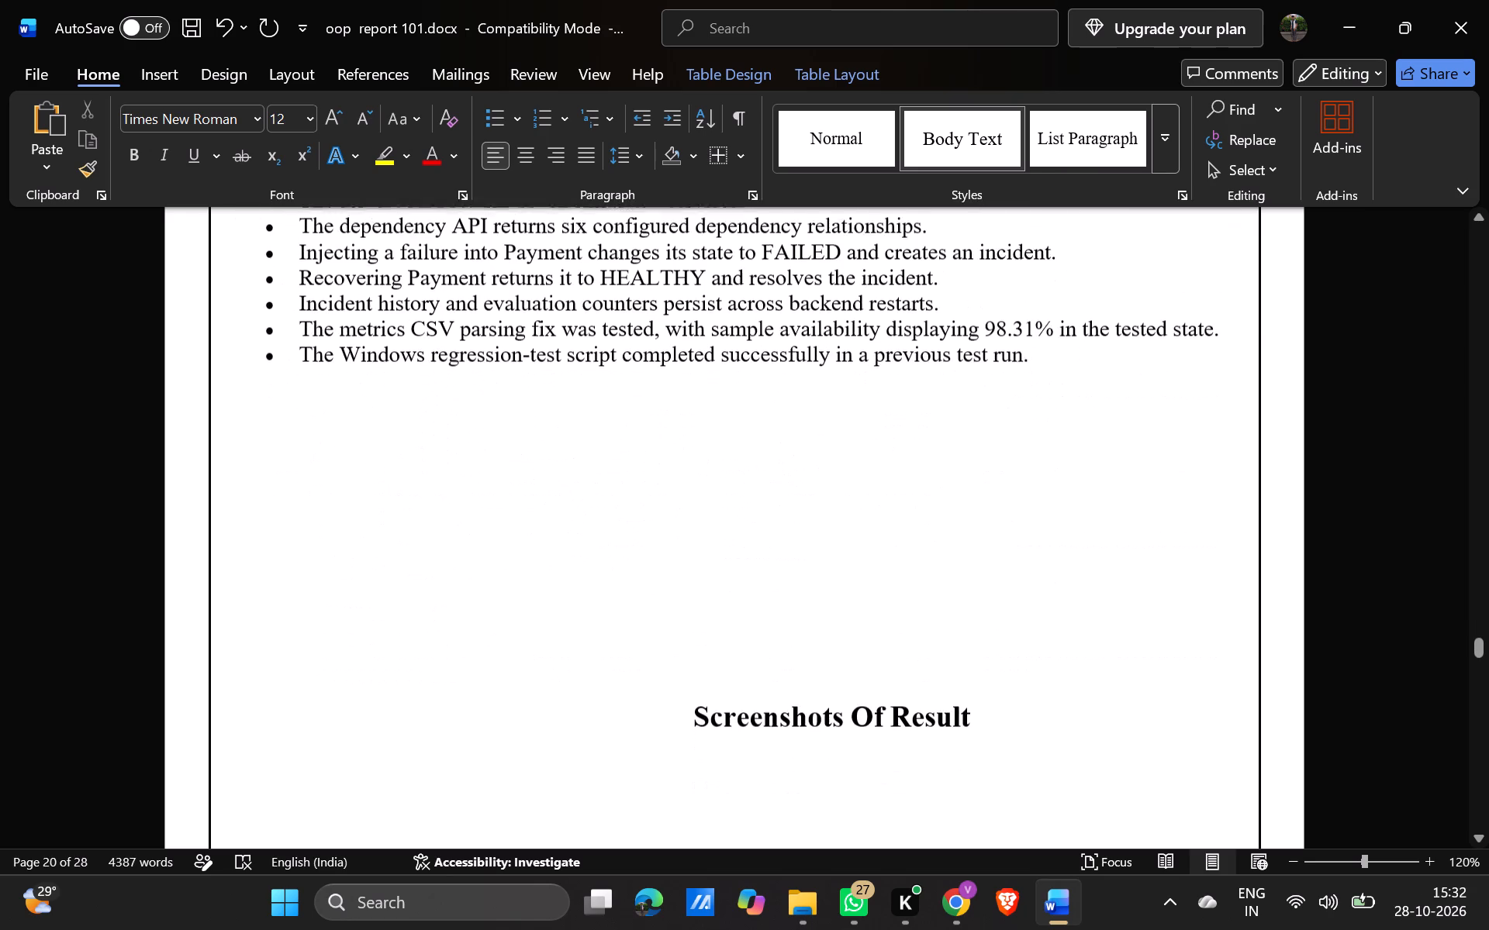
pyautogui.scroll(-1, 375, 439)
pyautogui.click(690, 559)
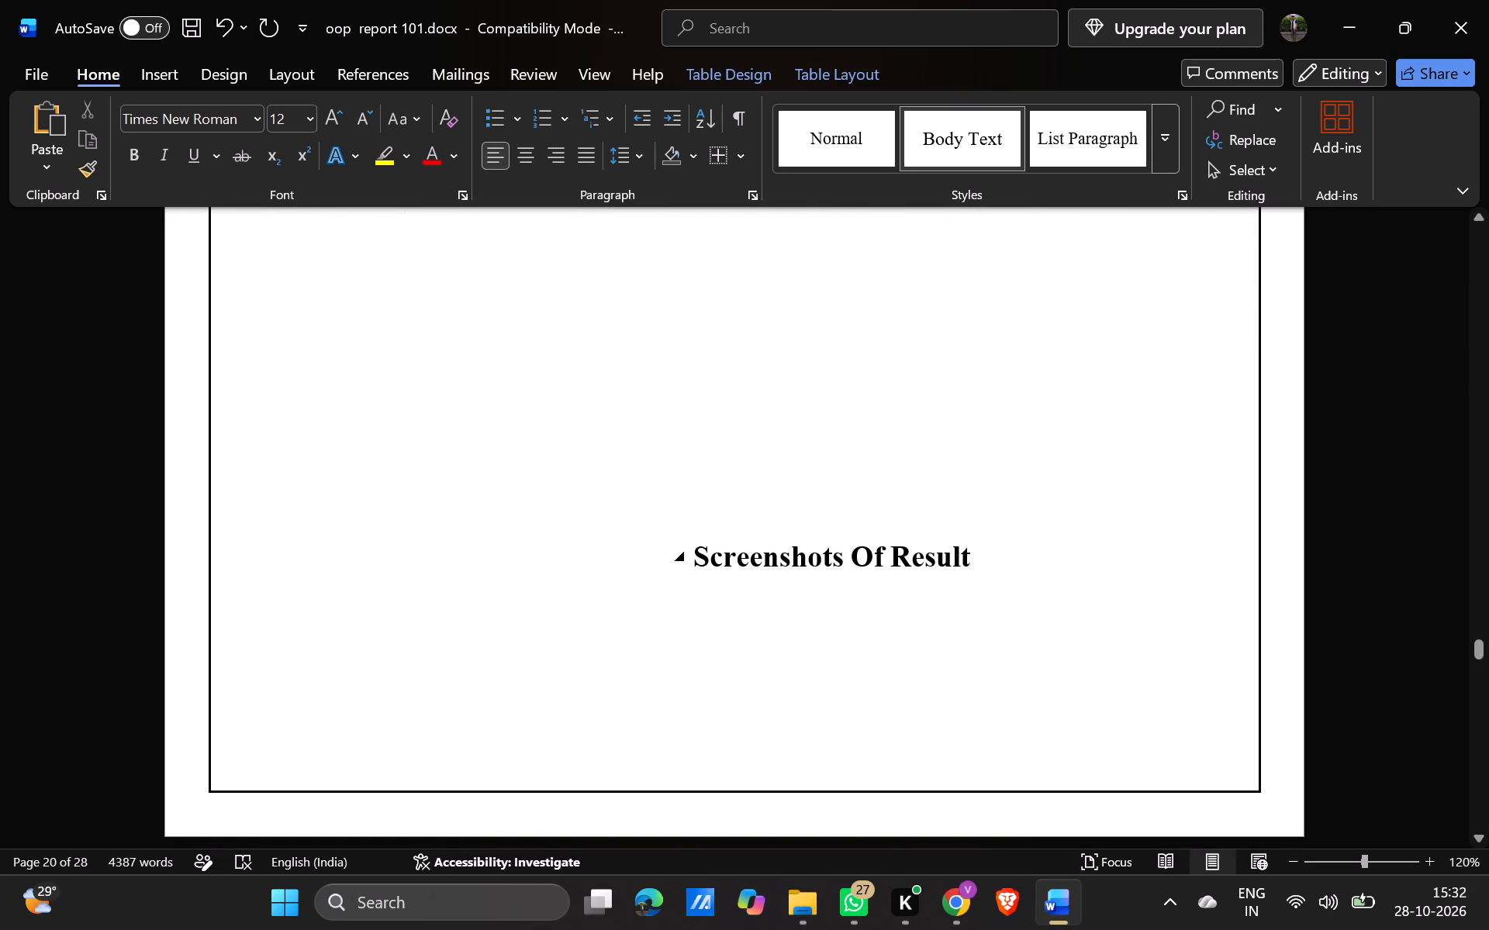
pyautogui.press('Return')
pyautogui.press('Return')
pyautogui.press('Return')
pyautogui.press('Return')
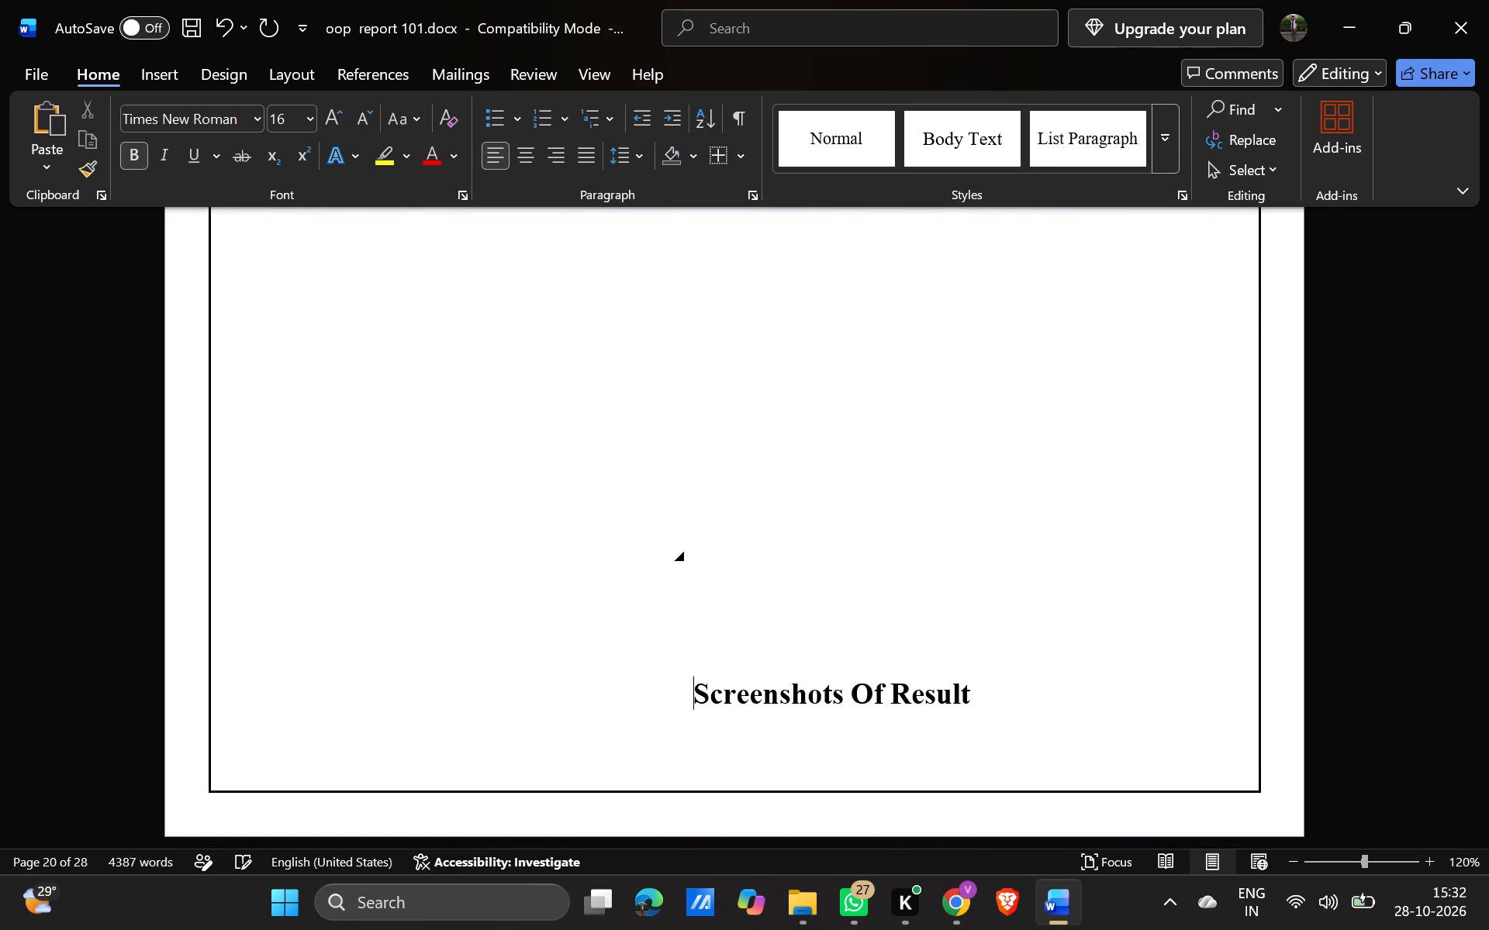
pyautogui.press('Return')
pyautogui.press('Return')
pyautogui.scroll(-1, 690, 559)
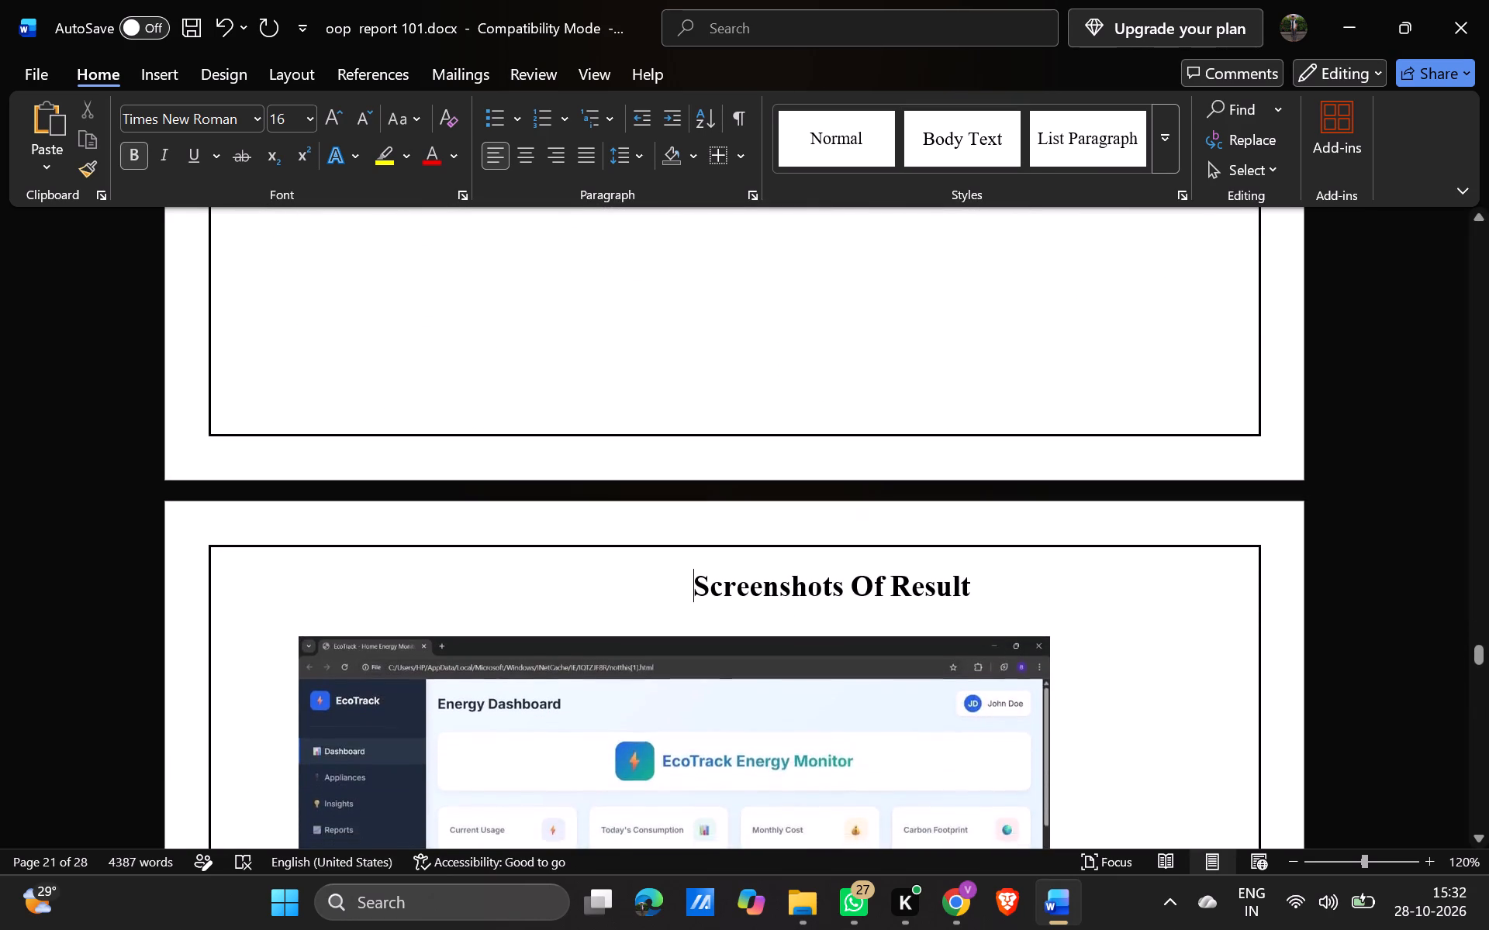
pyautogui.press('Return')
pyautogui.scroll(-1, 690, 559)
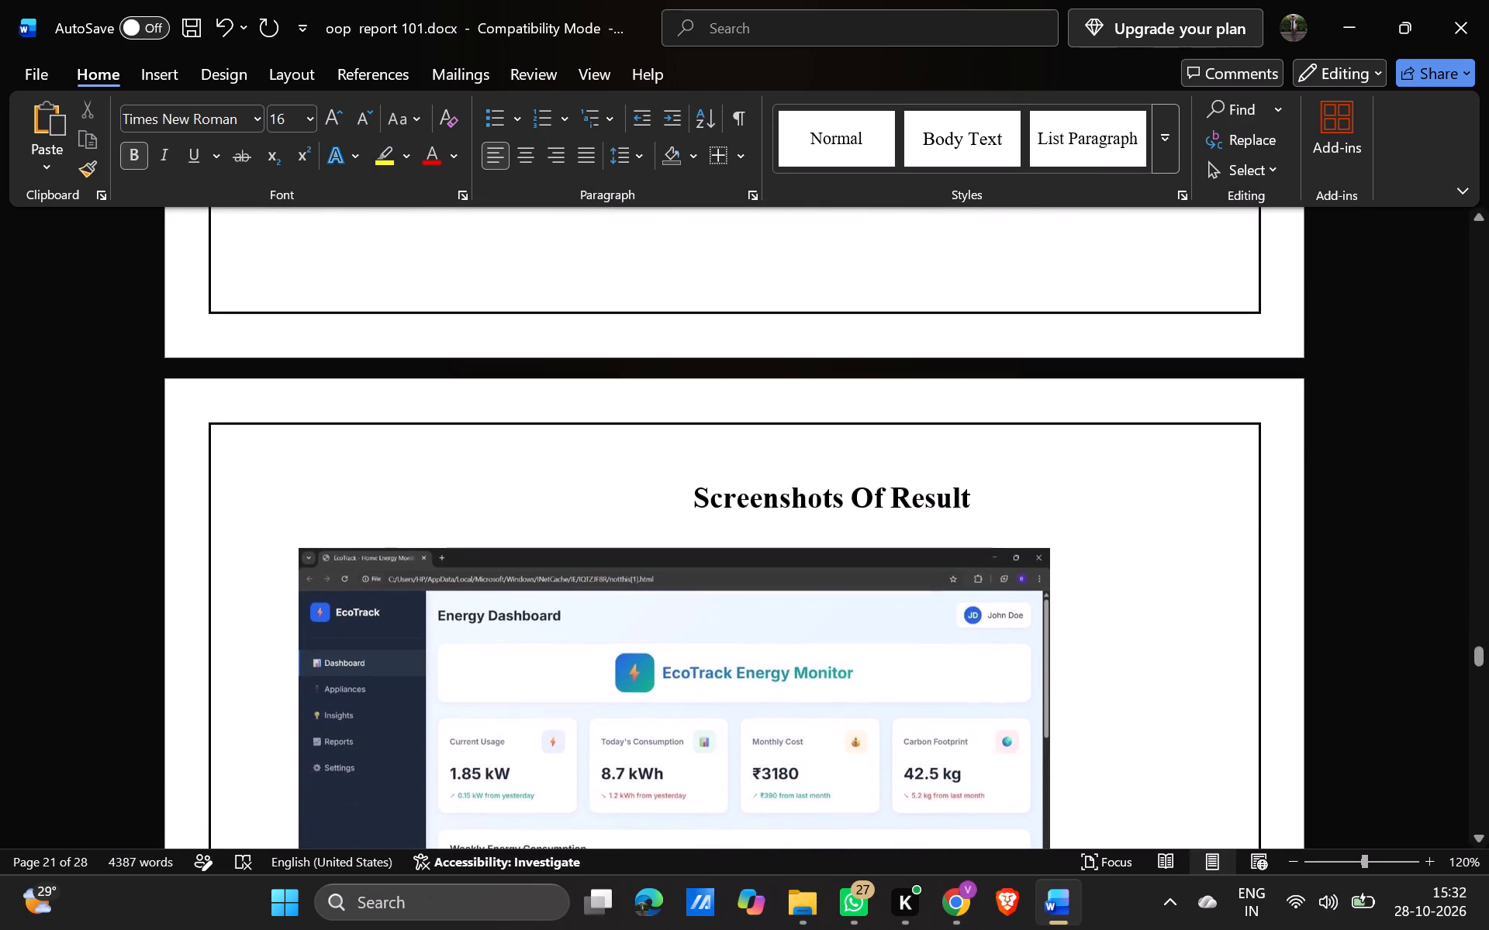
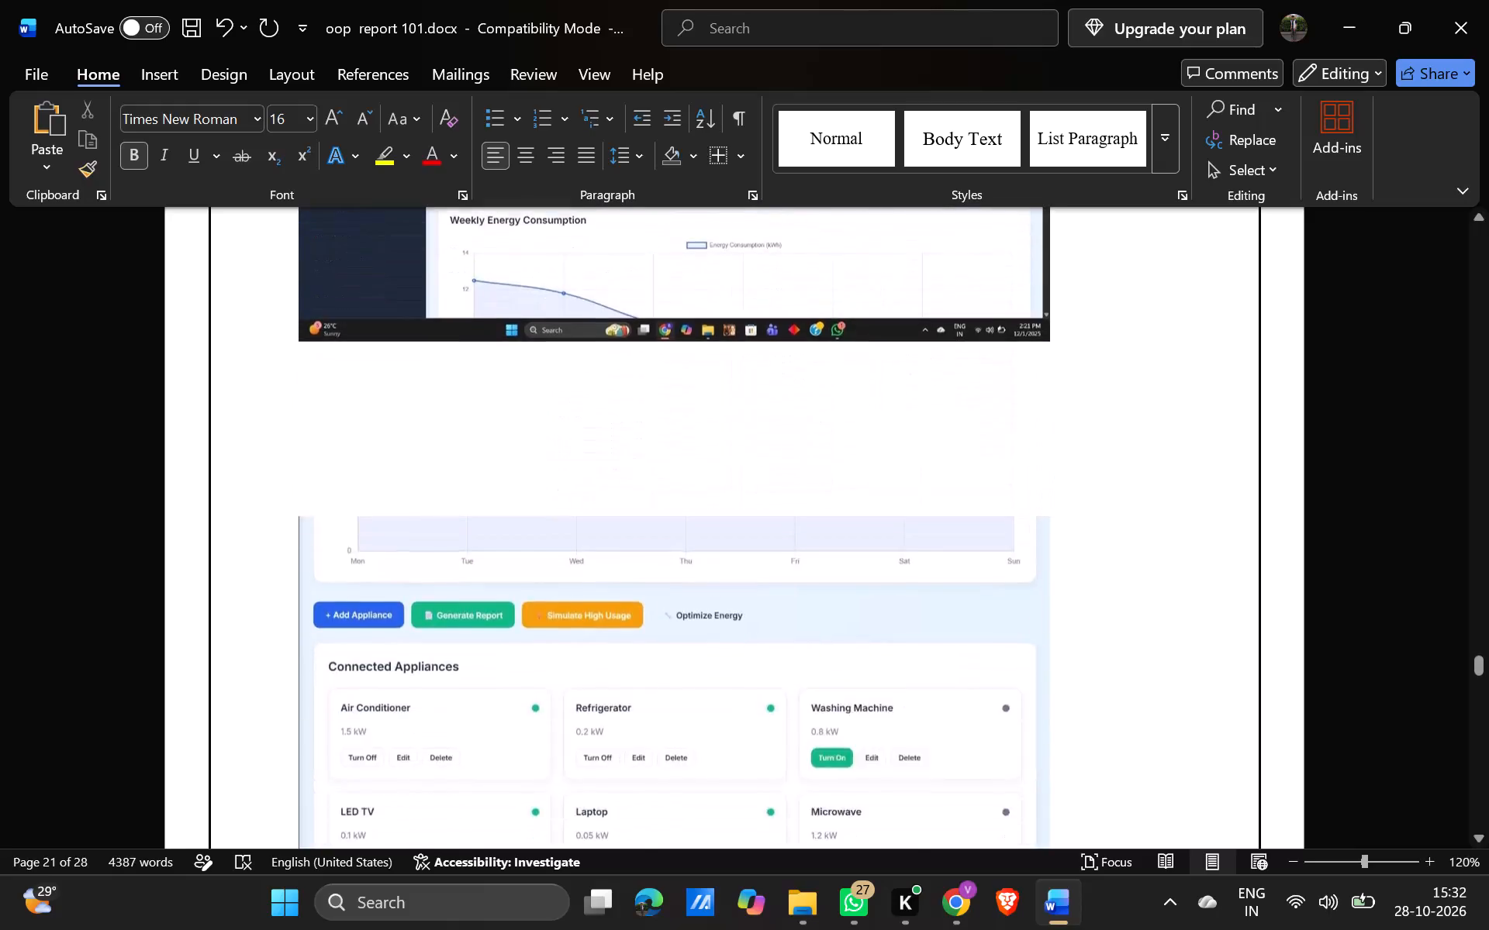
# Delete the EcoTrack Energy Reports screenshot on the page before the Limitations And Future Scope section.
pyautogui.scroll(-4, 1007, 540)
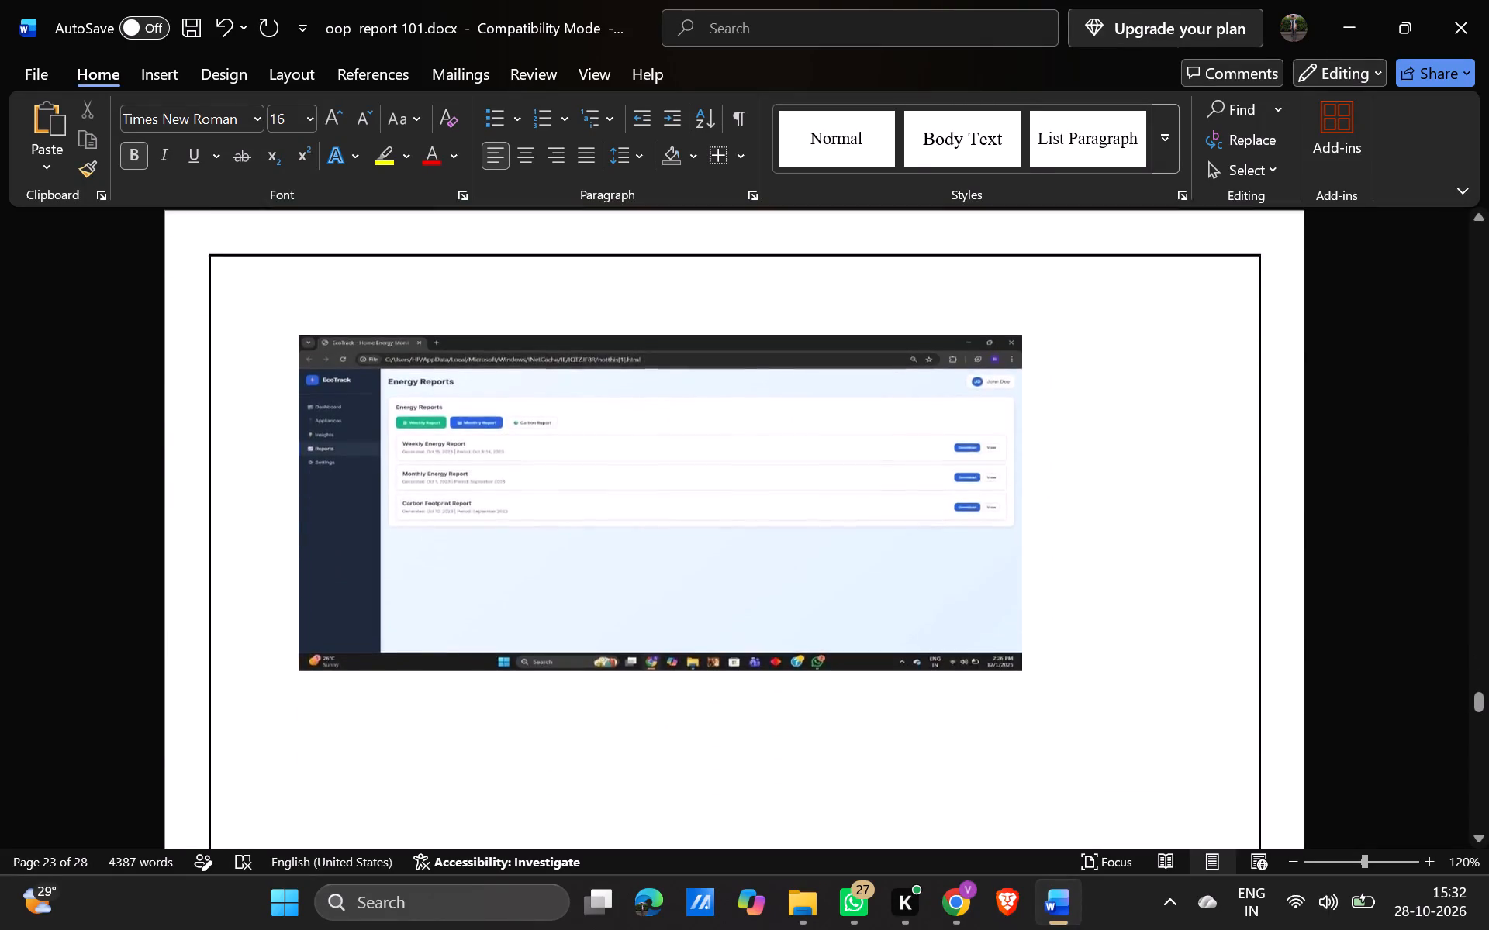
pyautogui.scroll(-4, 1007, 540)
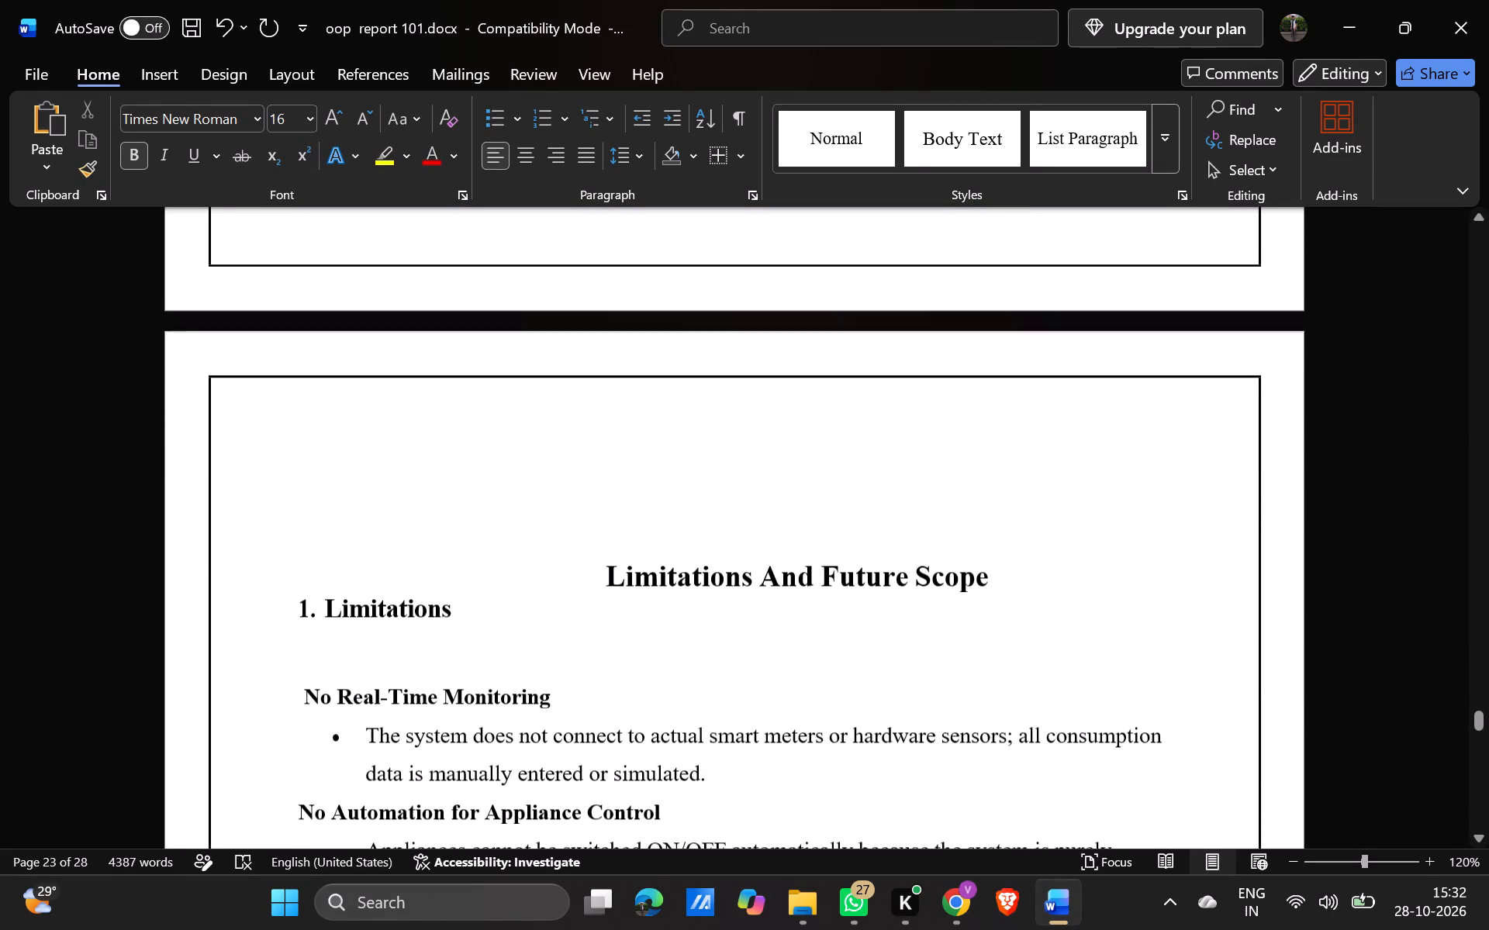
pyautogui.scroll(3, 1007, 540)
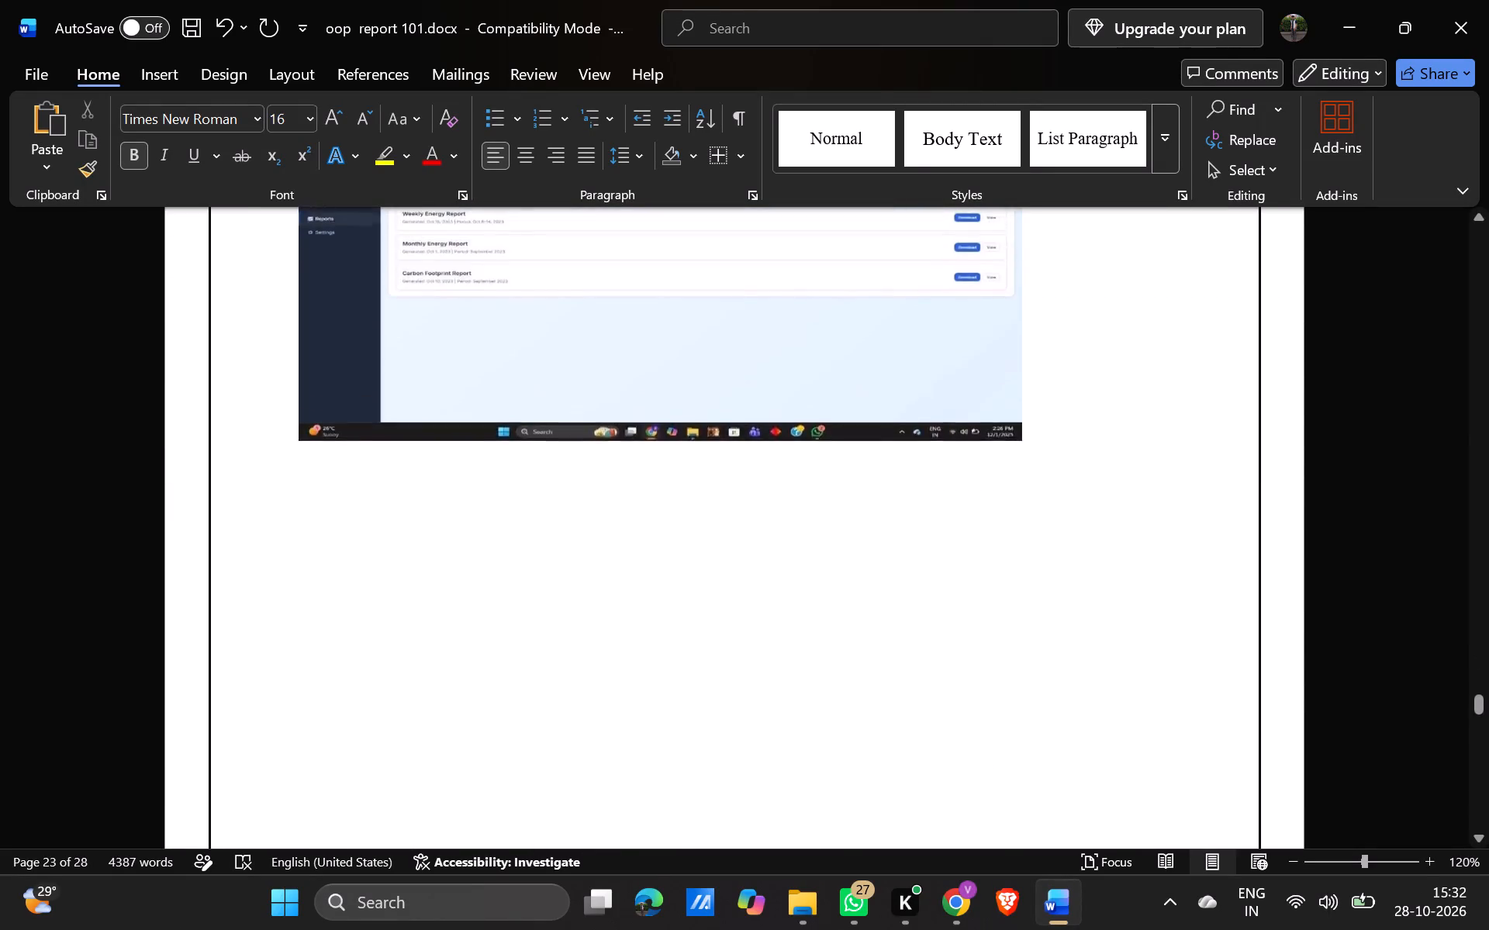
pyautogui.scroll(1, 1007, 540)
pyautogui.scroll(-2, 911, 587)
pyautogui.click(911, 587)
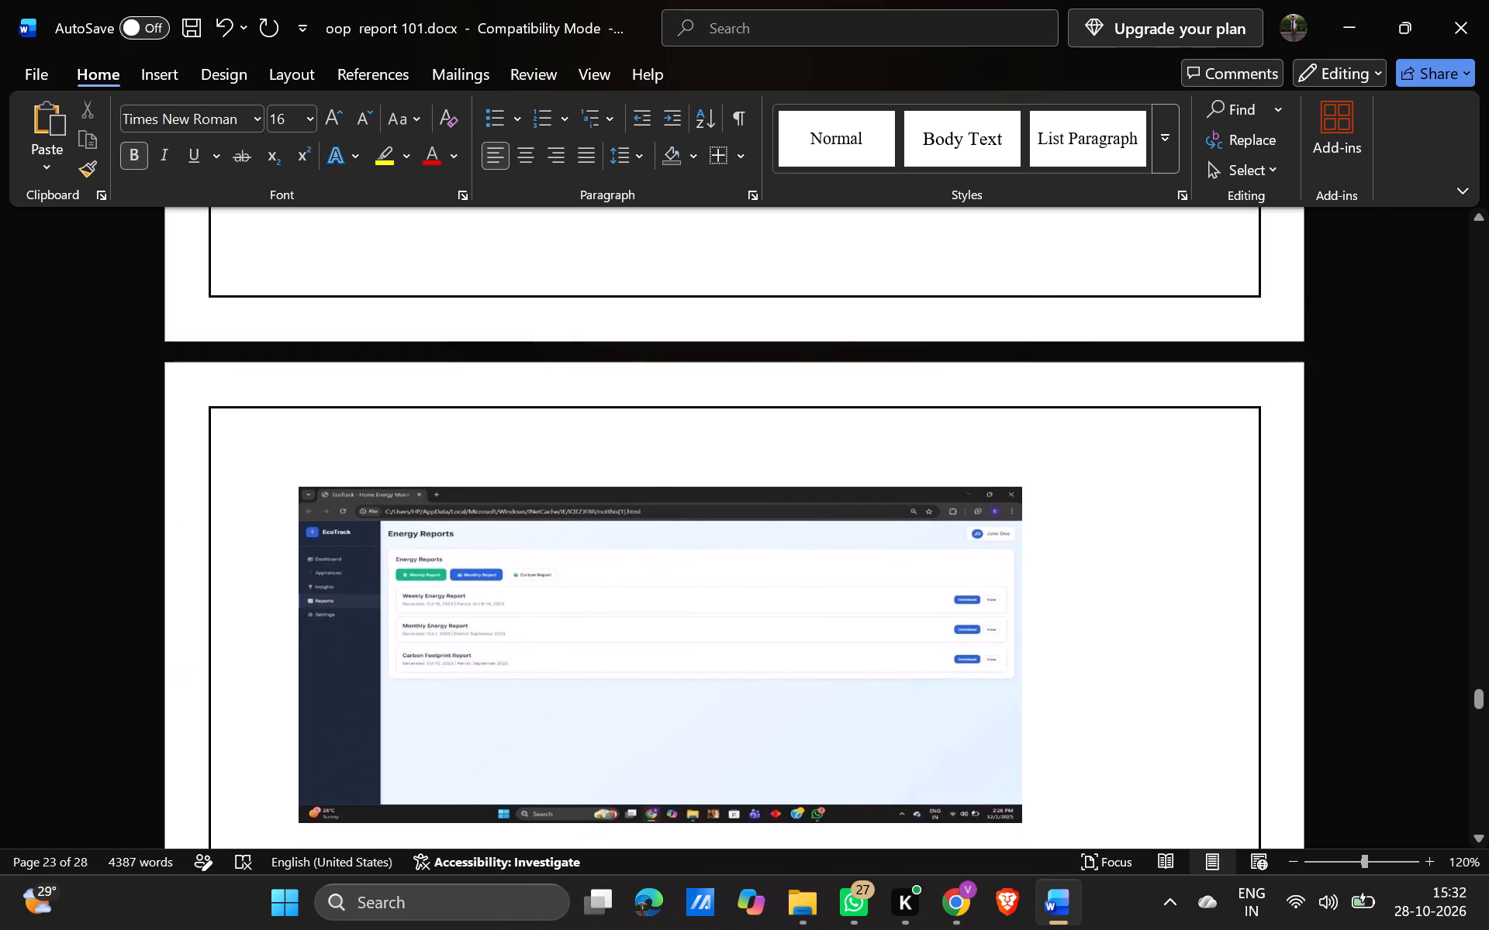
pyautogui.press('Delete')
# Delete the EcoTrack screenshots on the preceding page, including the one with the Monthly Savings Potential and Carbon Reduction cards.
pyautogui.scroll(1, 911, 587)
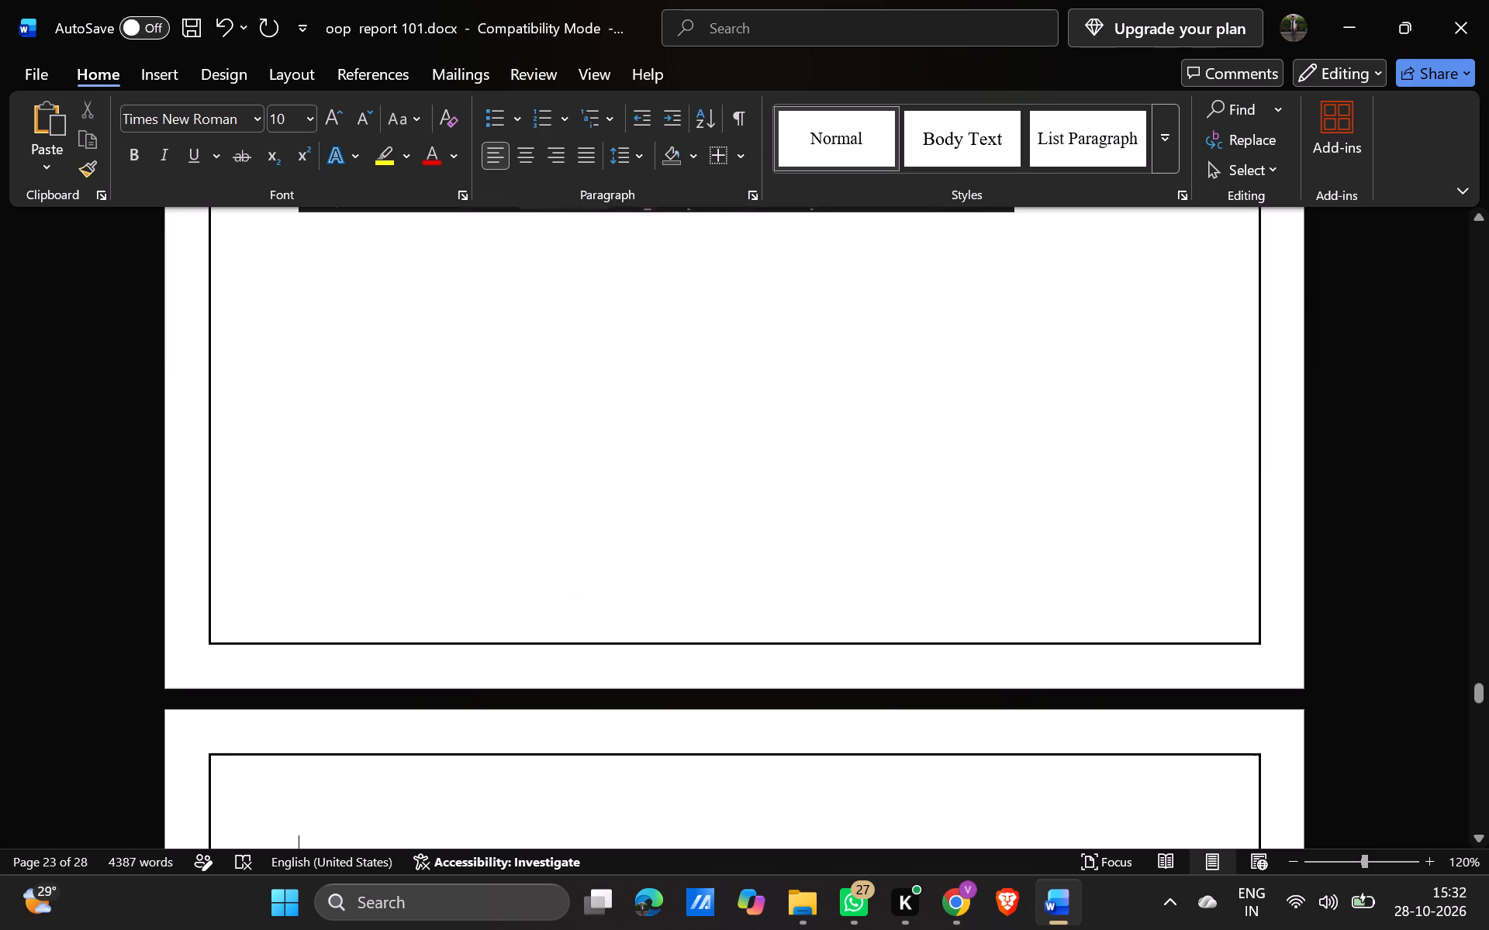
pyautogui.scroll(2, 911, 587)
pyautogui.click(882, 579)
pyautogui.press('Delete')
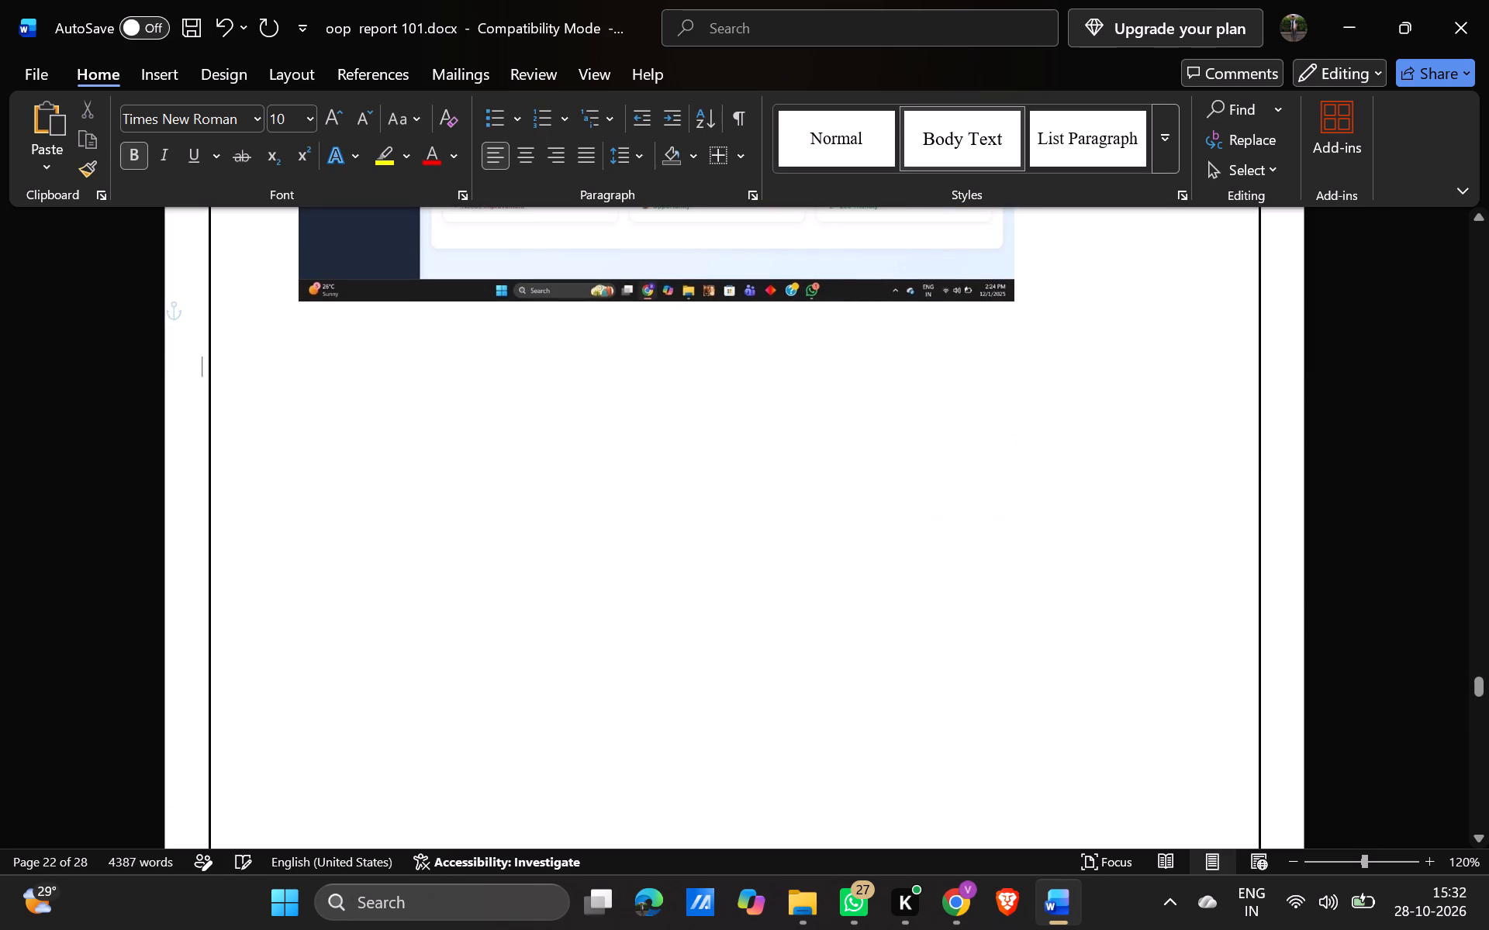
pyautogui.scroll(2, 882, 579)
pyautogui.click(810, 353)
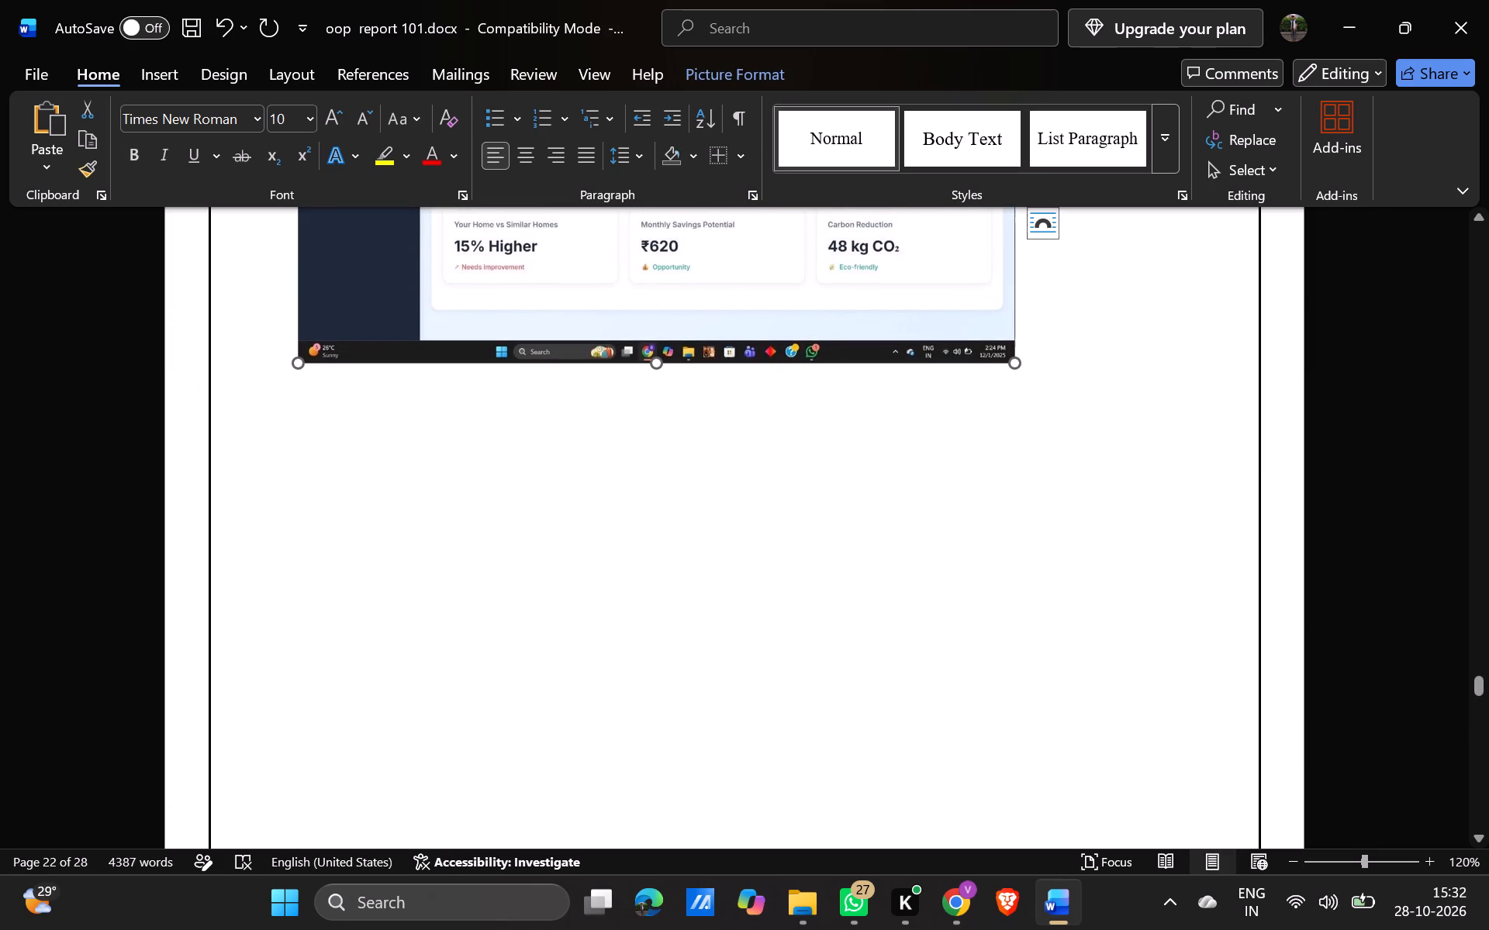
pyautogui.press('Delete')
# Delete the EcoTrack Connected Appliances and Energy Dashboard screenshots below the Screenshots Of Result heading.
pyautogui.scroll(1, 810, 353)
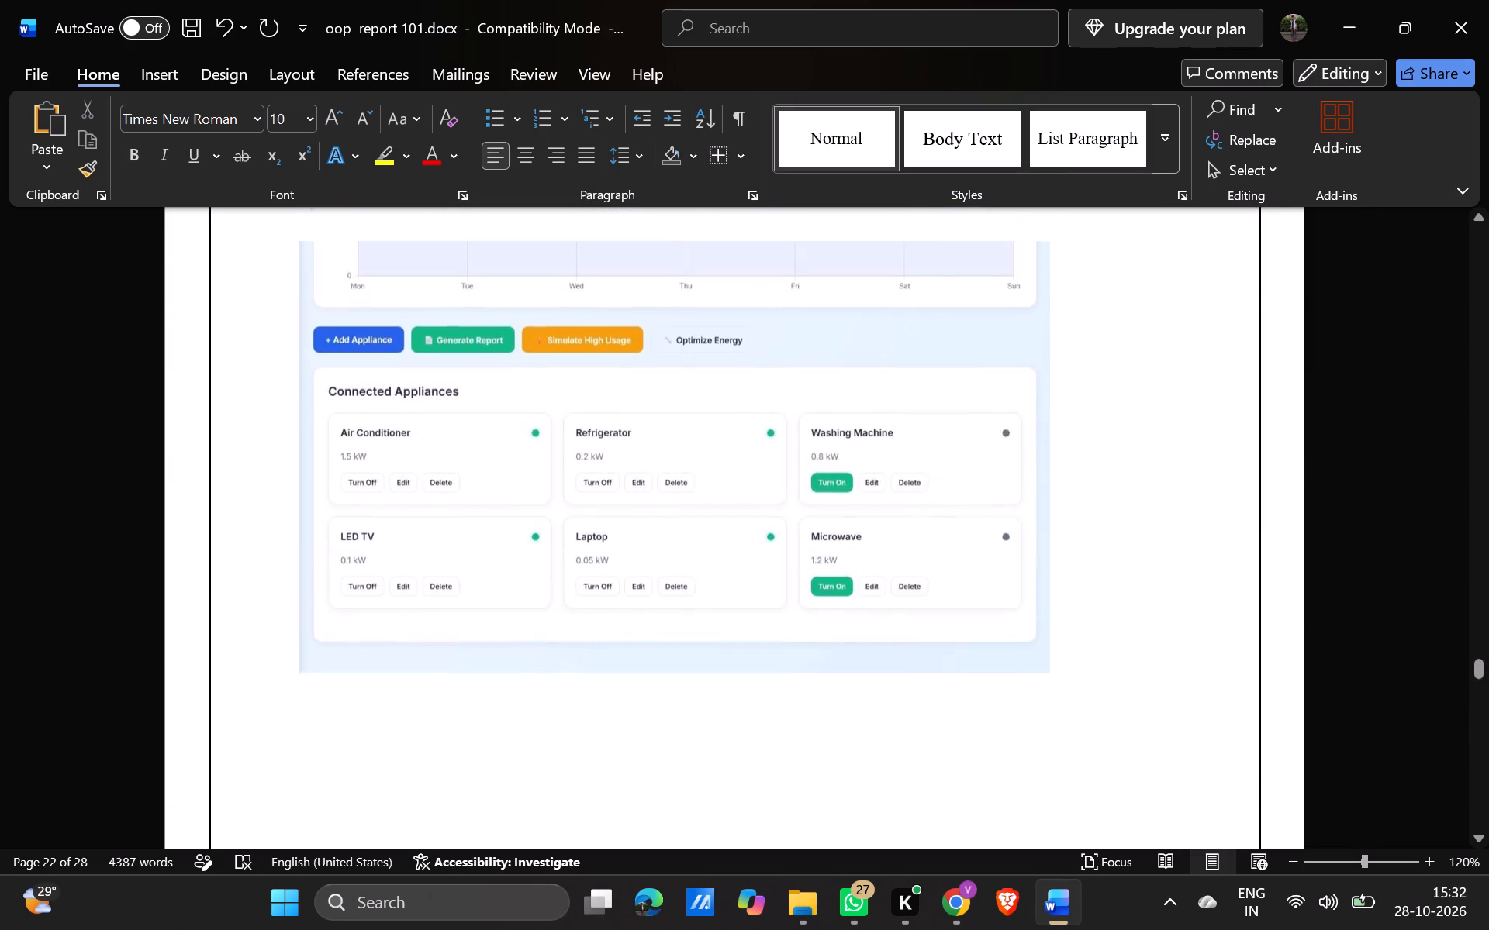
pyautogui.scroll(1, 810, 353)
pyautogui.click(808, 381)
pyautogui.press('Delete')
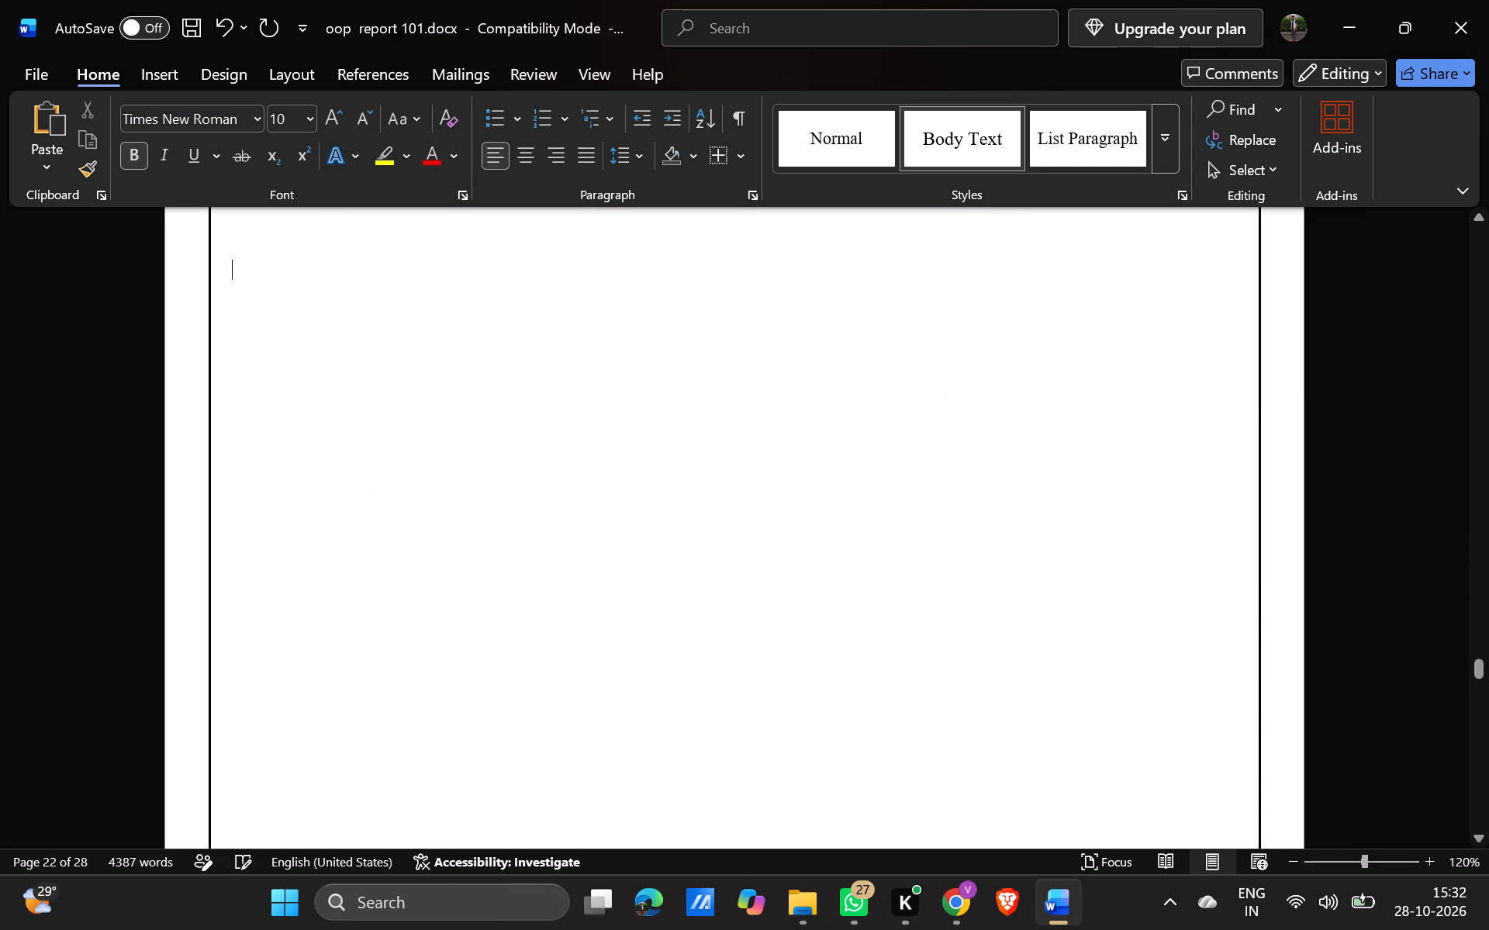
pyautogui.scroll(3, 808, 381)
pyautogui.click(831, 543)
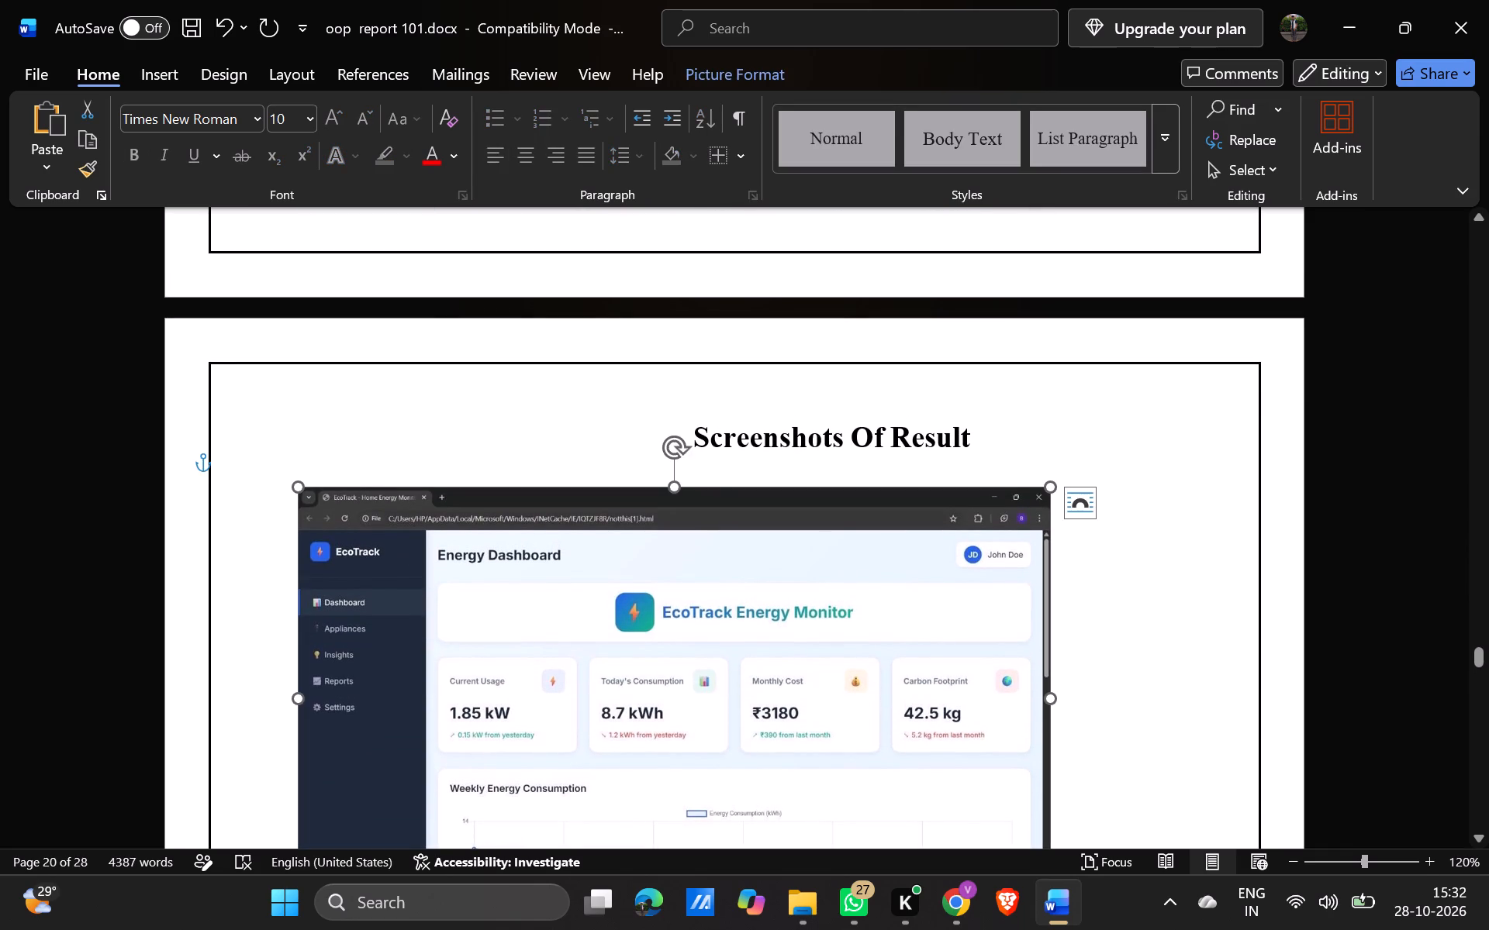
pyautogui.press('Delete')
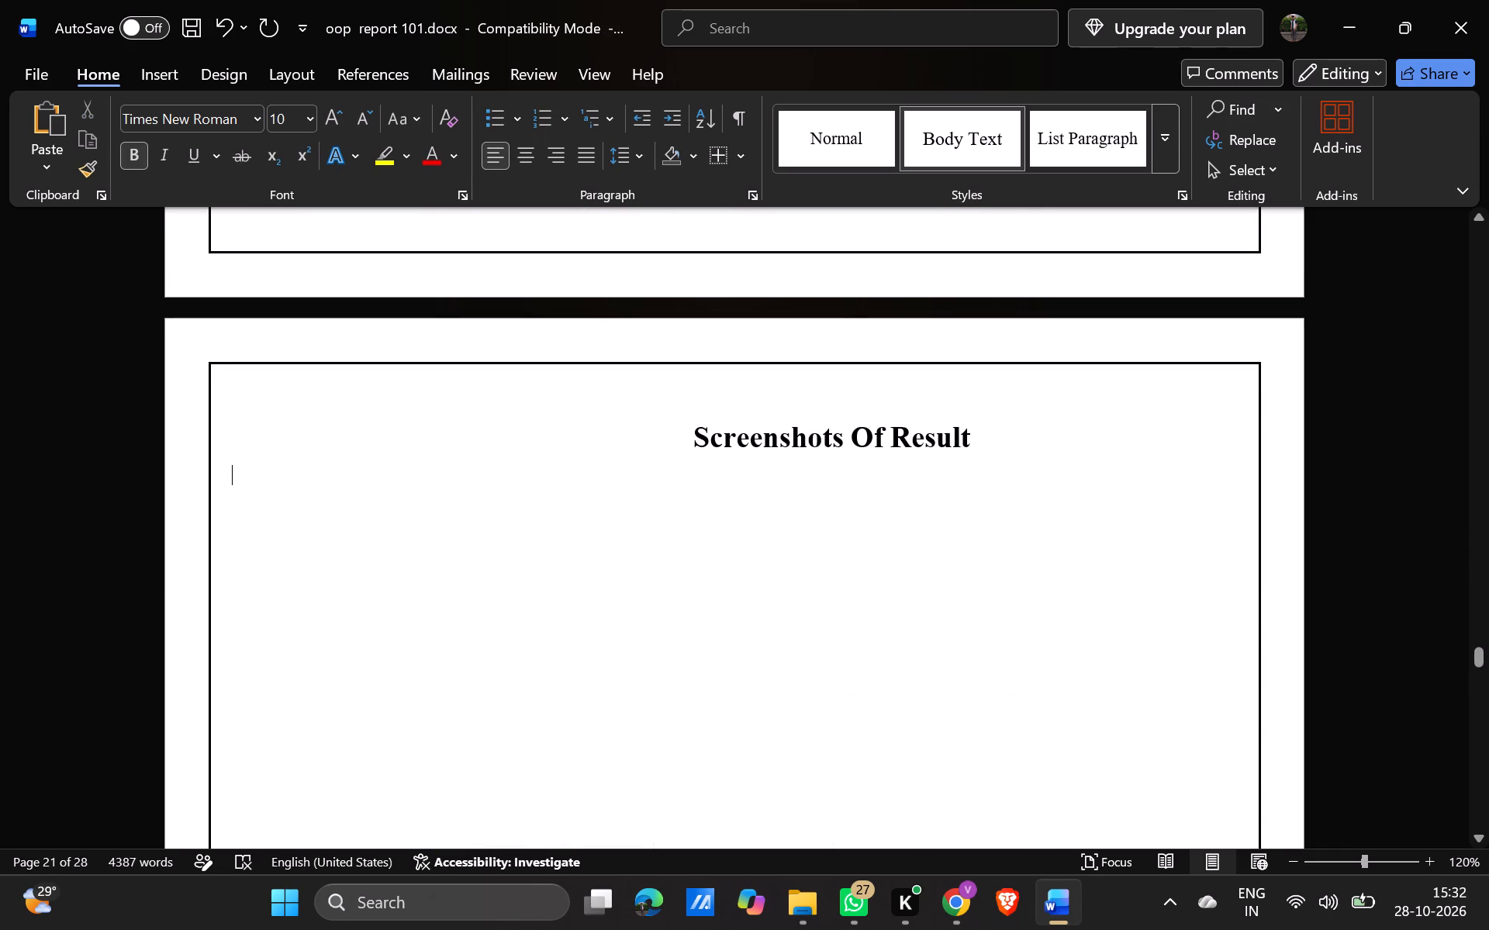
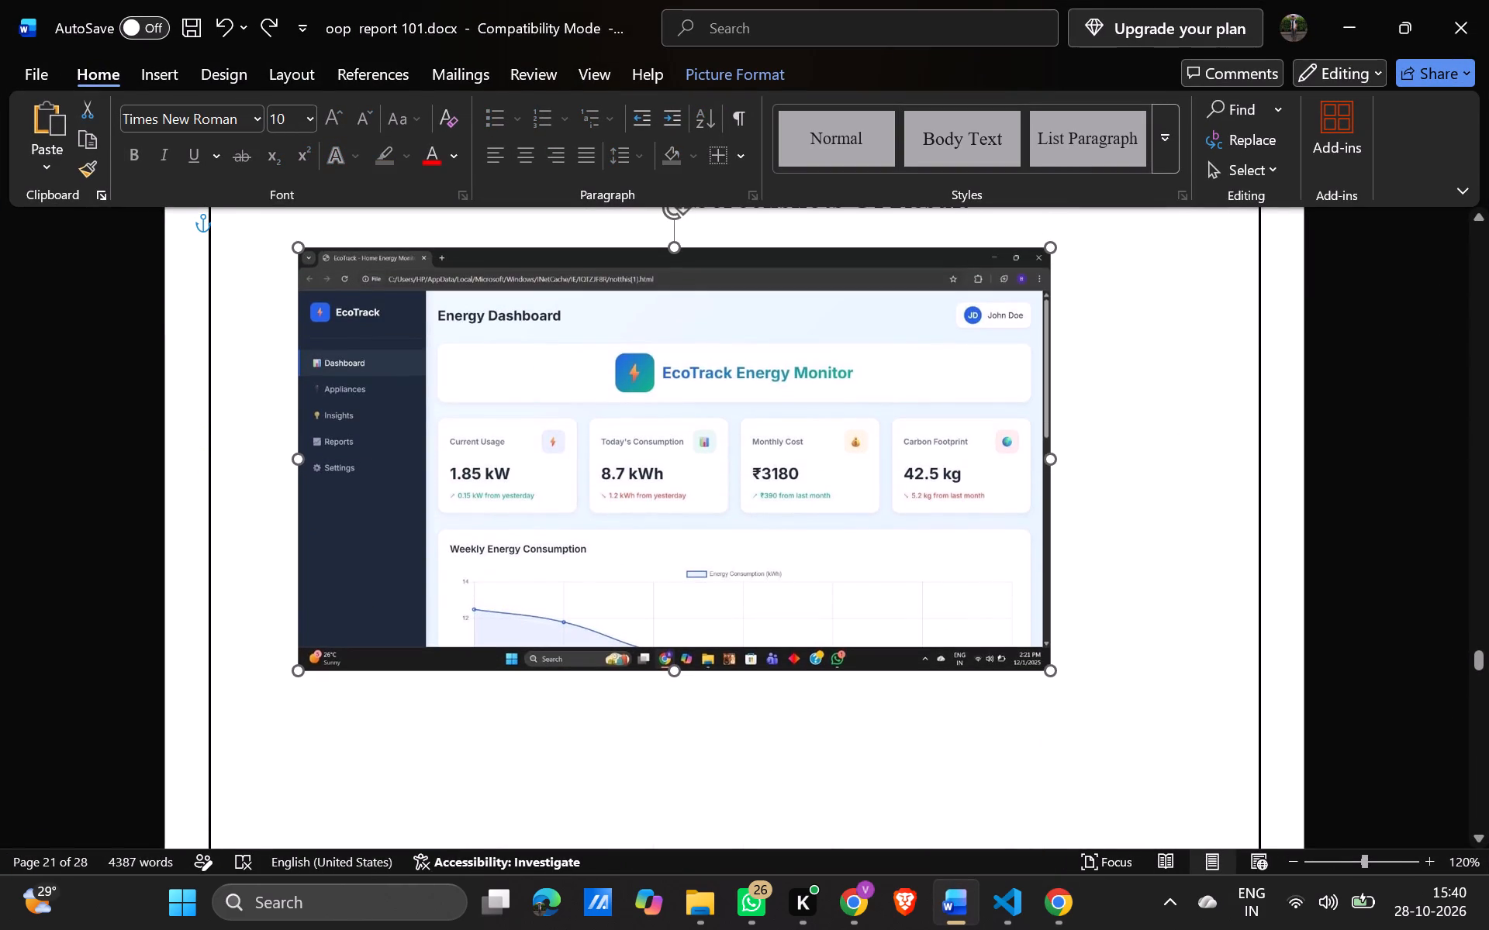
pyautogui.hotkey('ctrl', 'z')
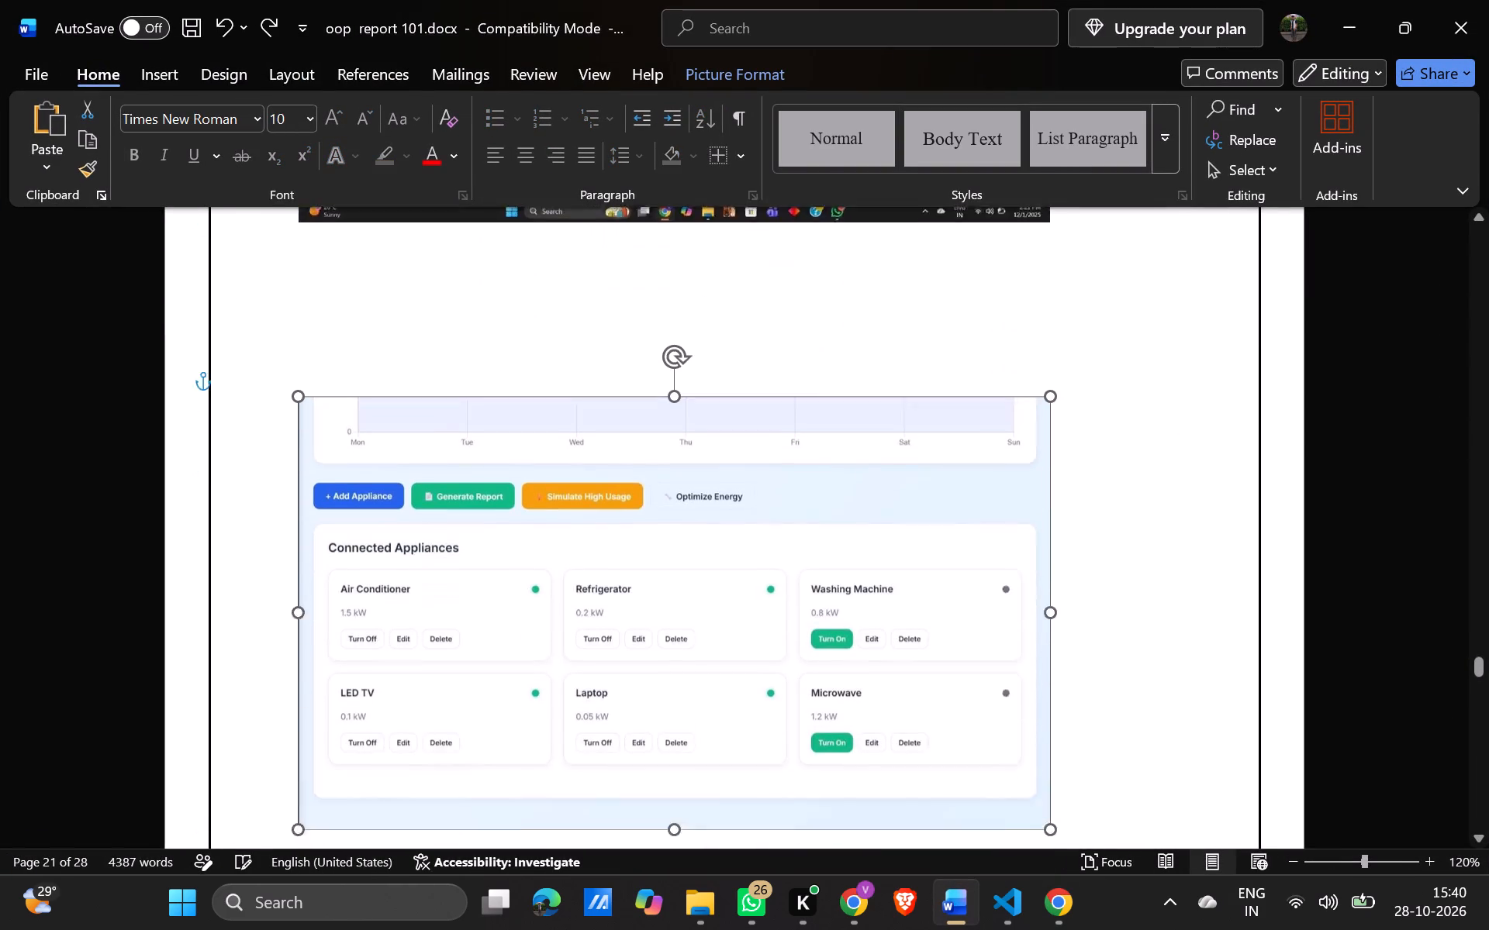
pyautogui.press('Delete')
pyautogui.press('Delete')
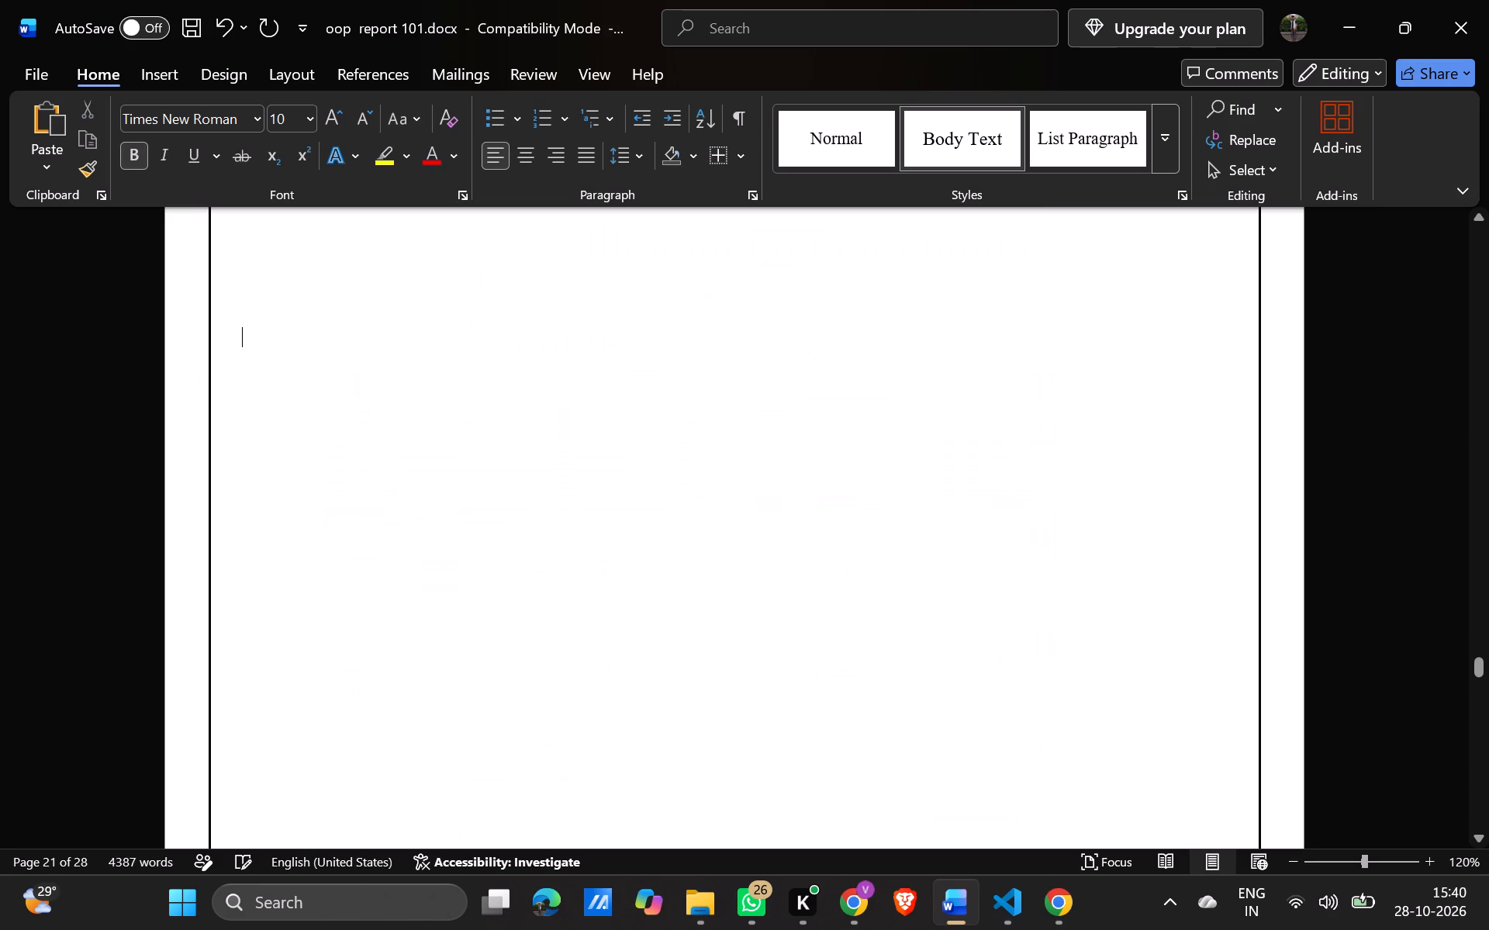
pyautogui.scroll(2, 899, 525)
pyautogui.scroll(-1, 899, 525)
pyautogui.scroll(1, 899, 525)
pyautogui.click(865, 524)
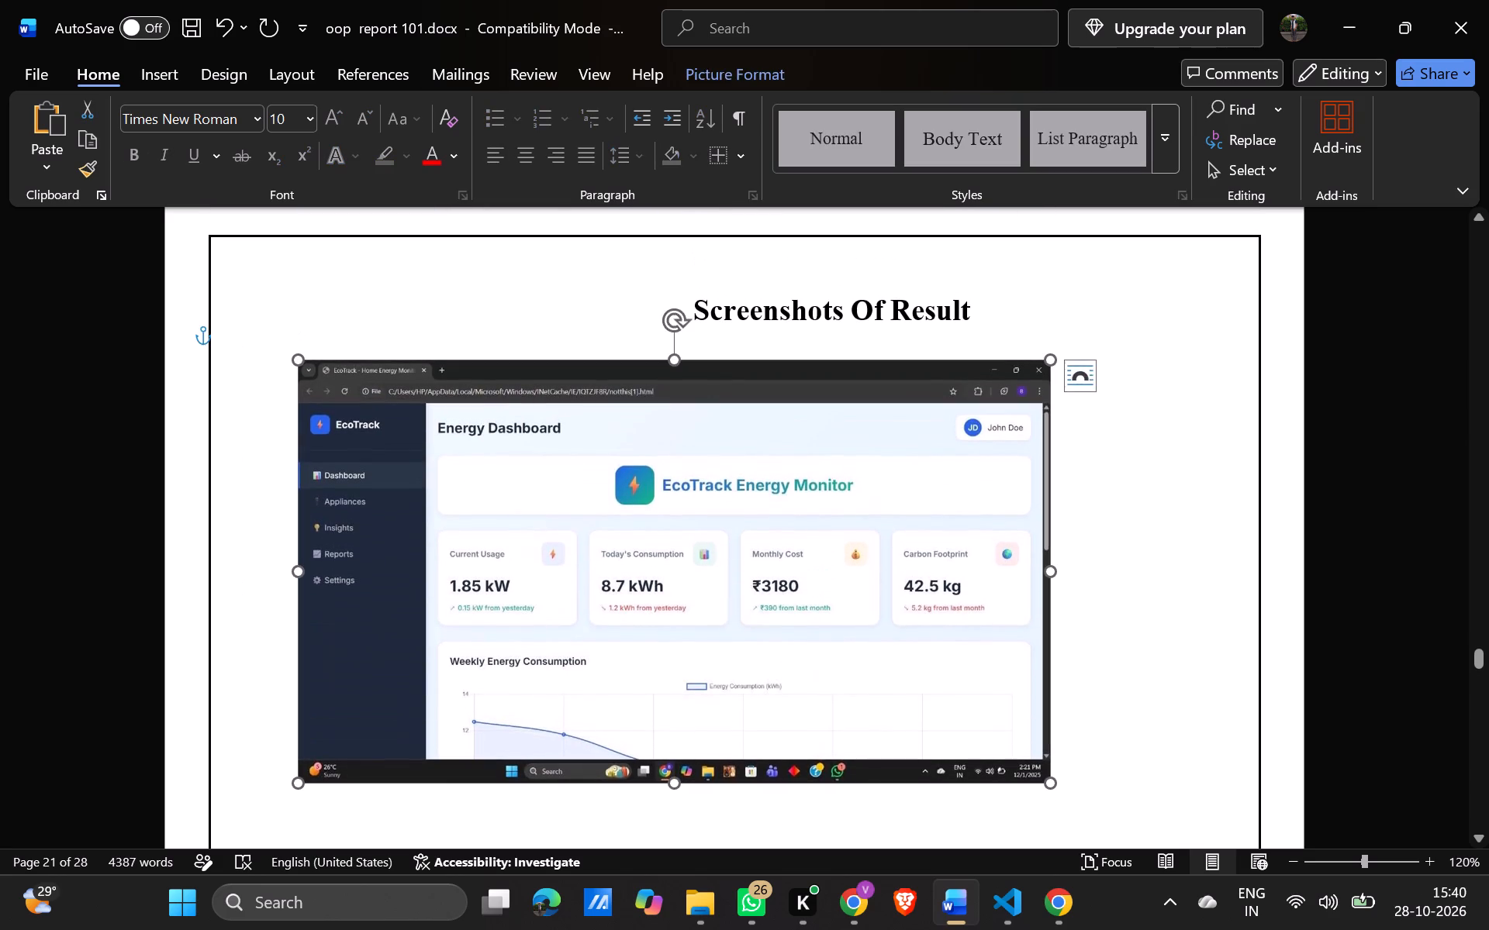
pyautogui.press('Delete')
# Switch to Chrome and snip the whole visible ResiliX Overview page, including its navigation sidebar.
pyautogui.click(1069, 920)
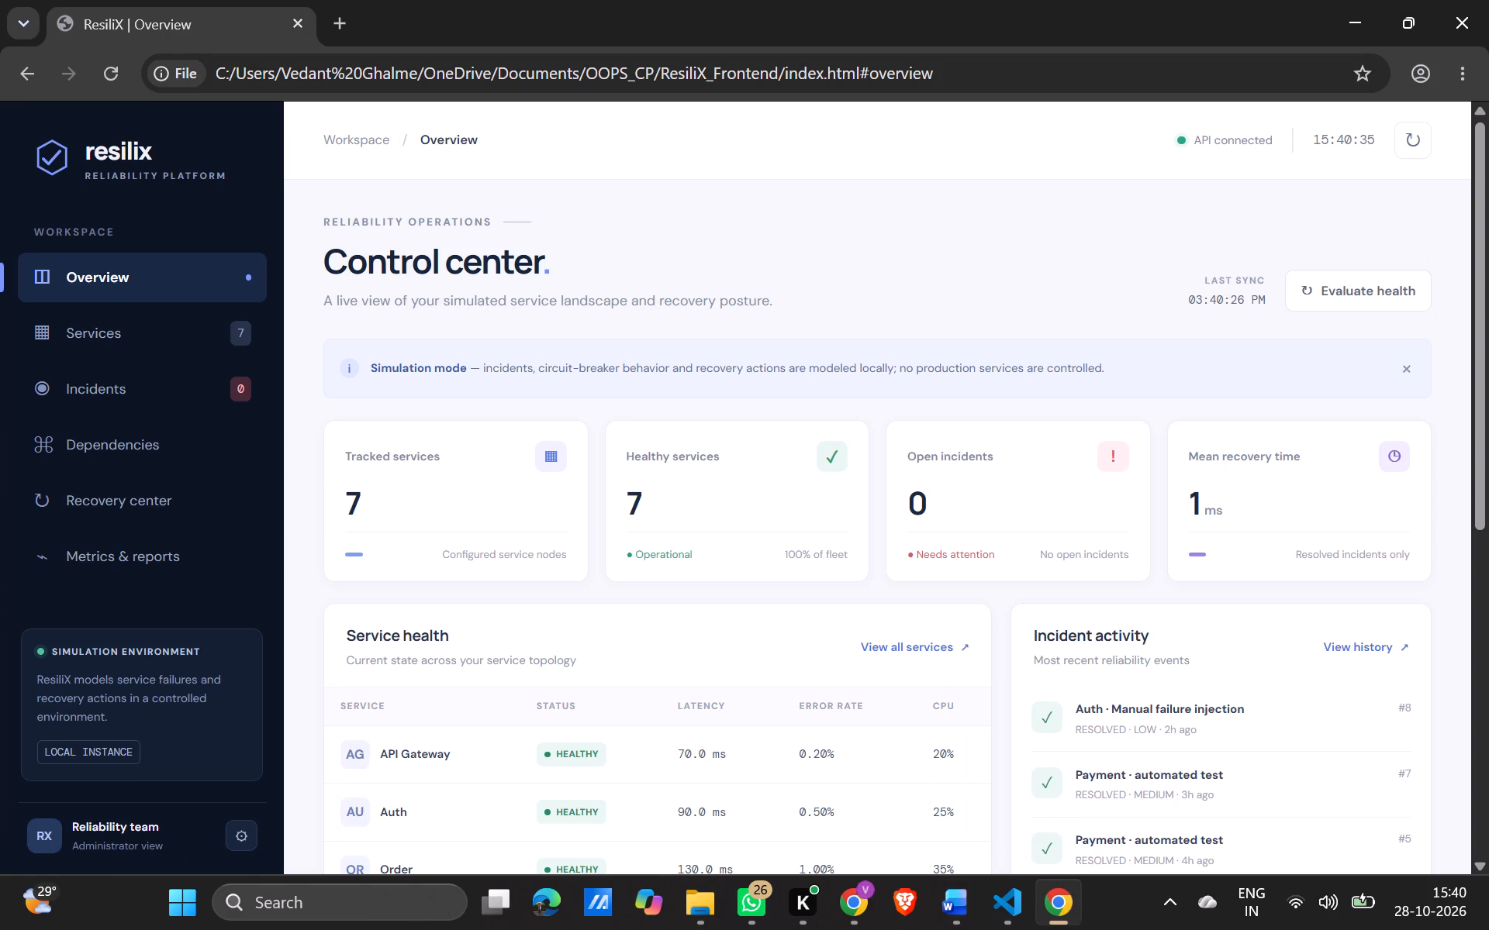
pyautogui.press('Print')
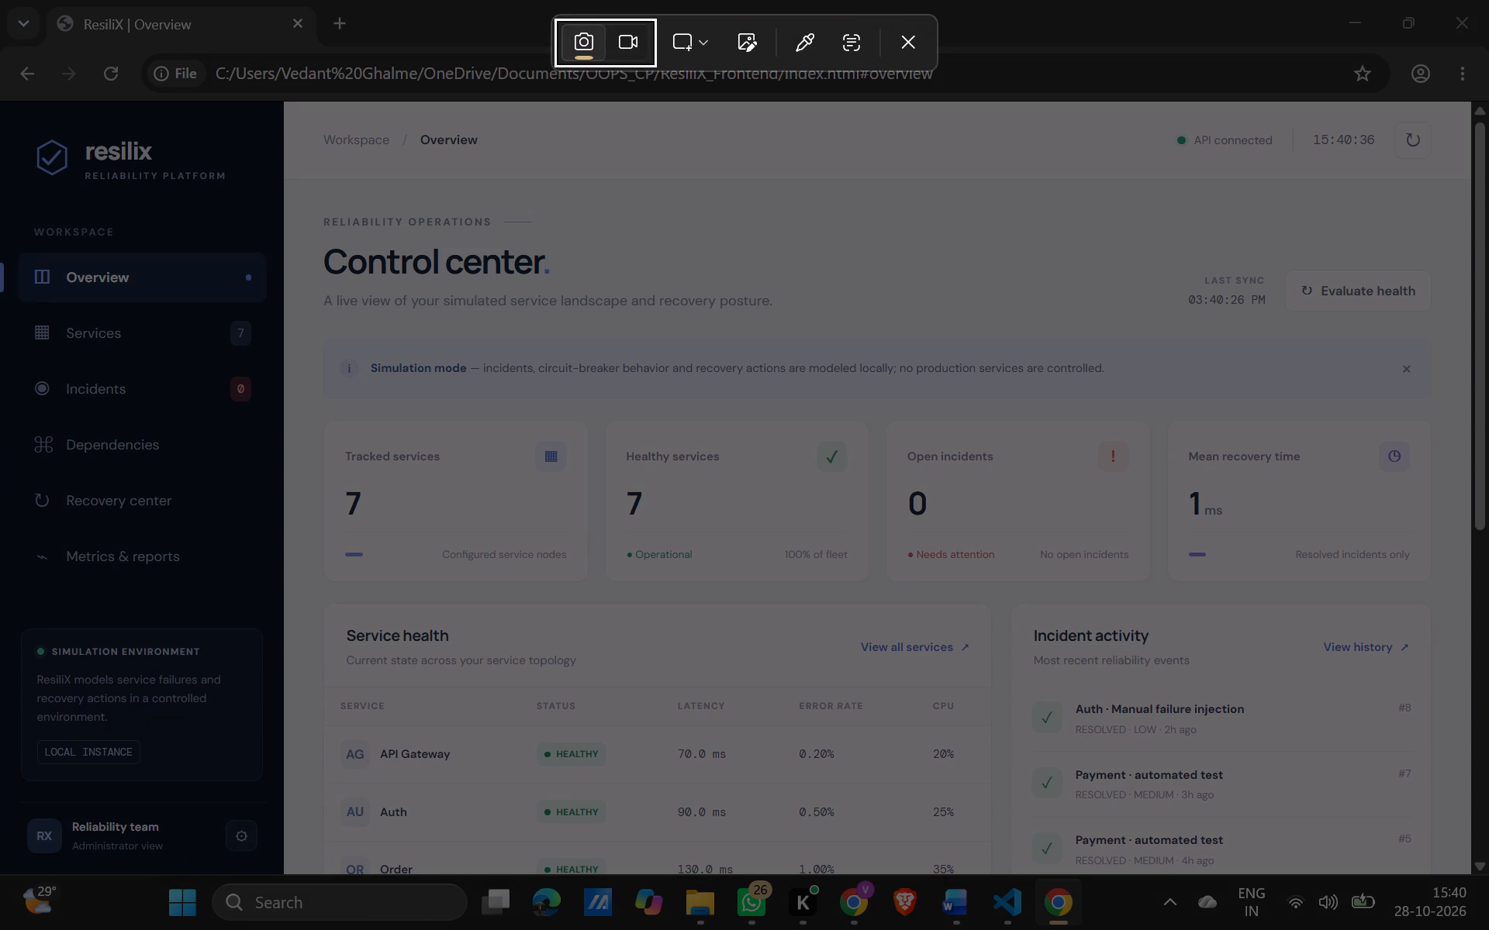
pyautogui.moveTo(5, 100); pyautogui.dragTo(1097, 586)
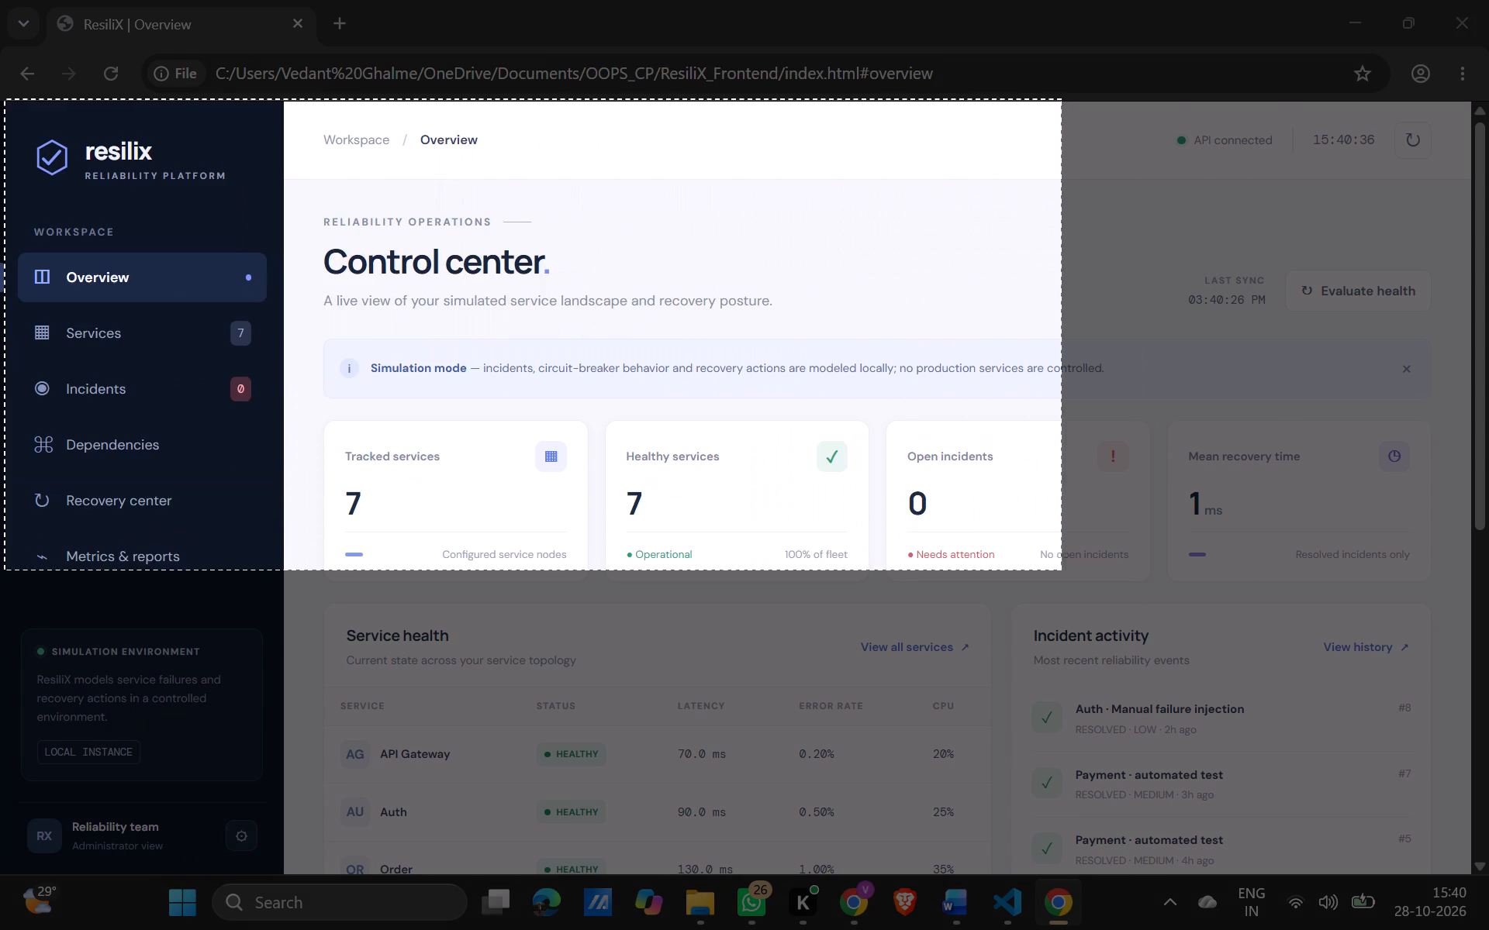
pyautogui.moveTo(1097, 586); pyautogui.dragTo(1473, 882)
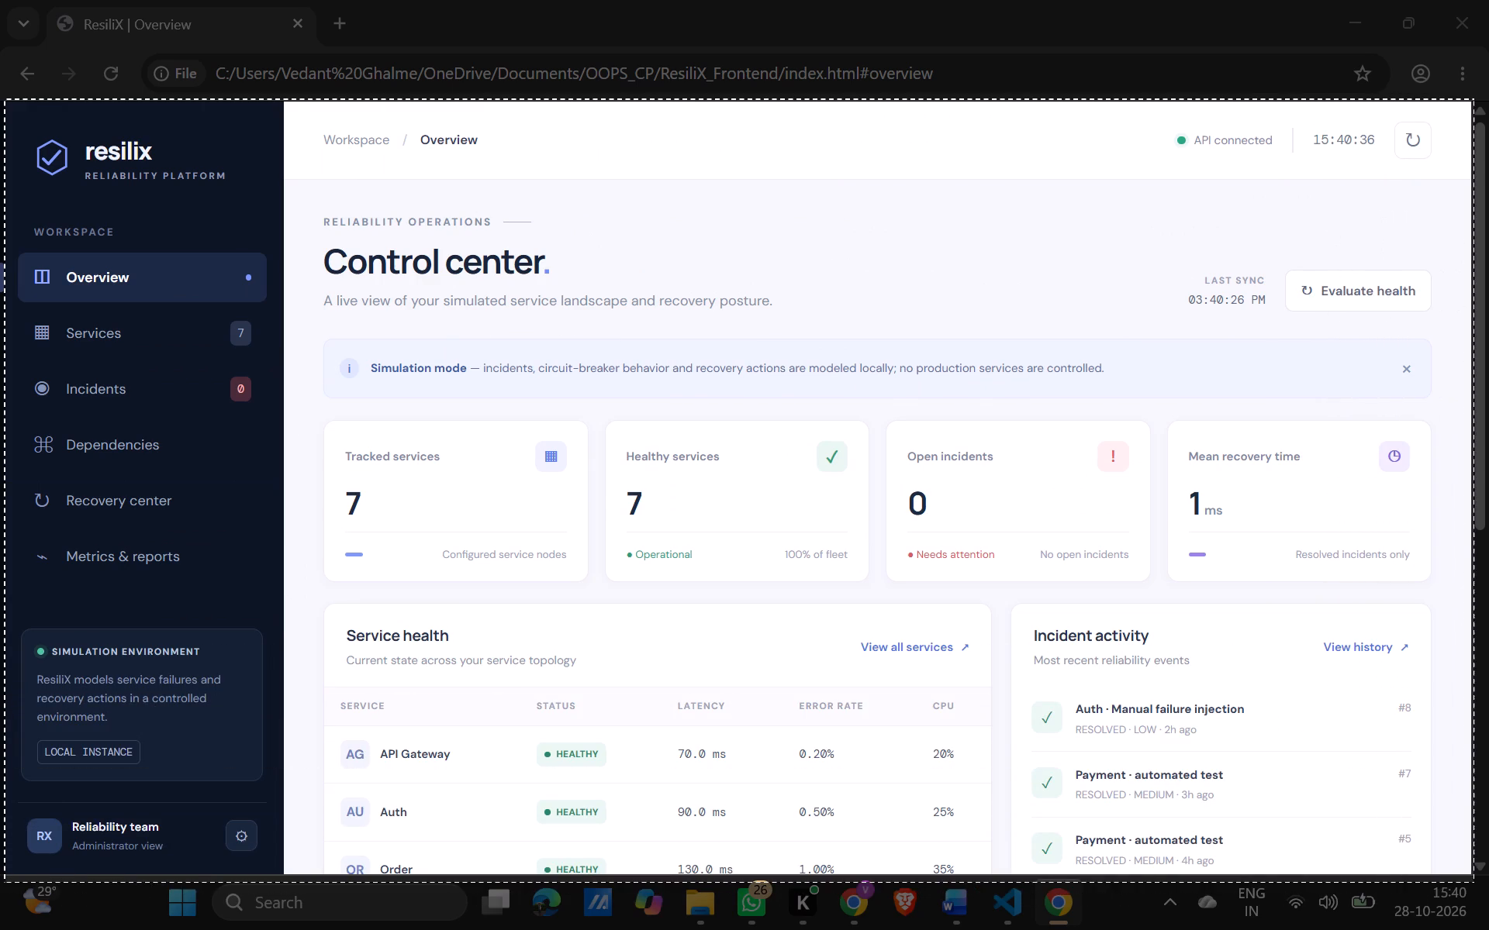
pyautogui.moveTo(1473, 882); pyautogui.dragTo(1469, 871)
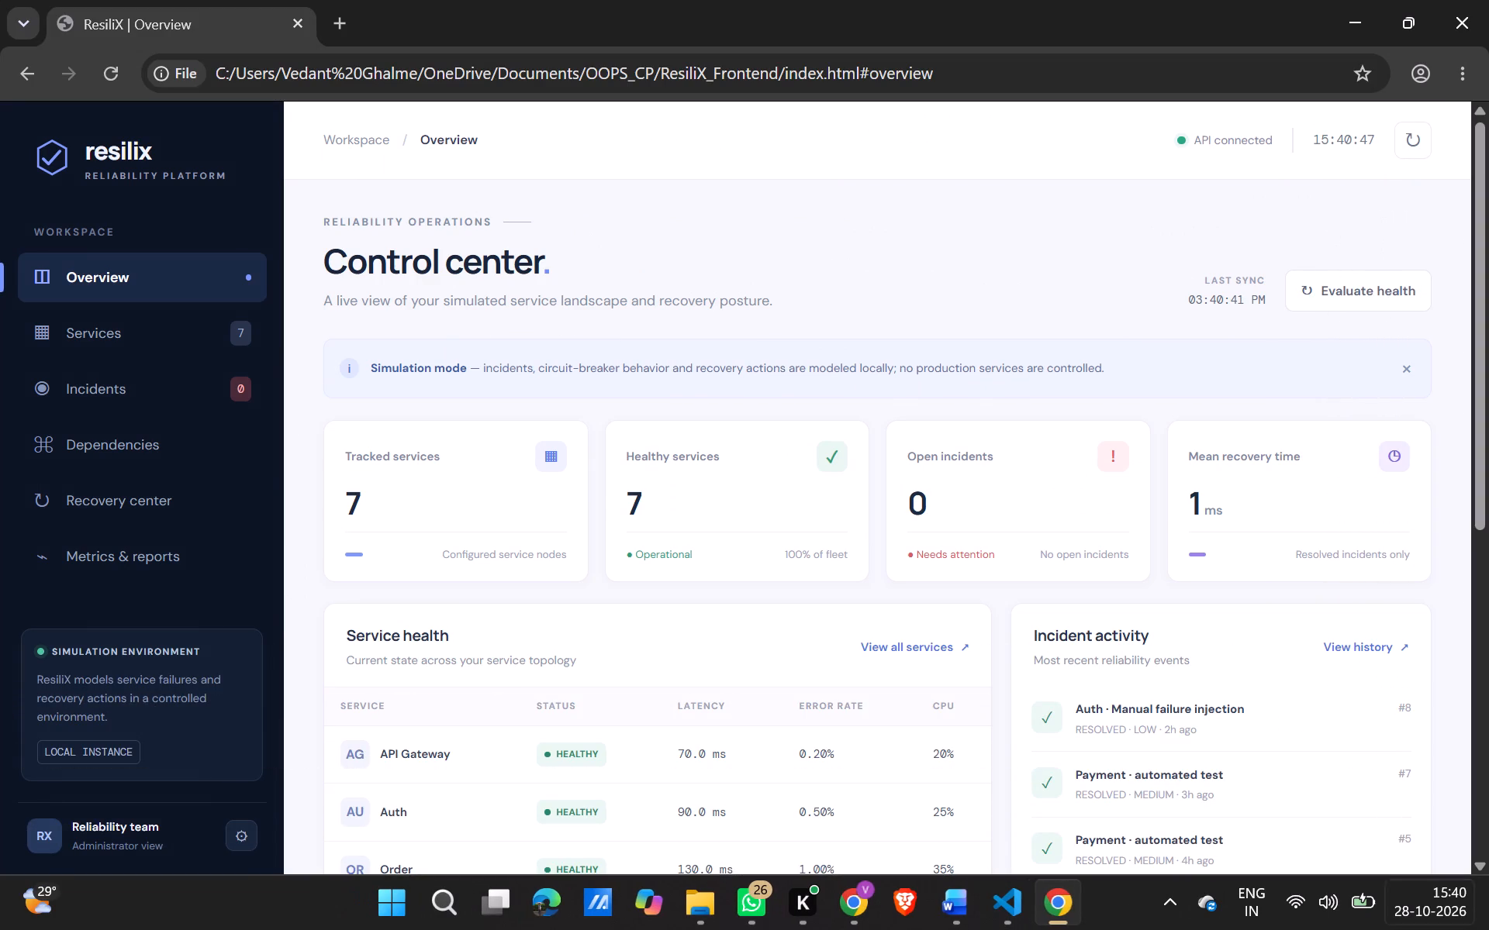
# Paste the Overview snip under Screenshots Of Result in the Word report and shrink it proportionally to fit inside the page border.
pyautogui.click(966, 897)
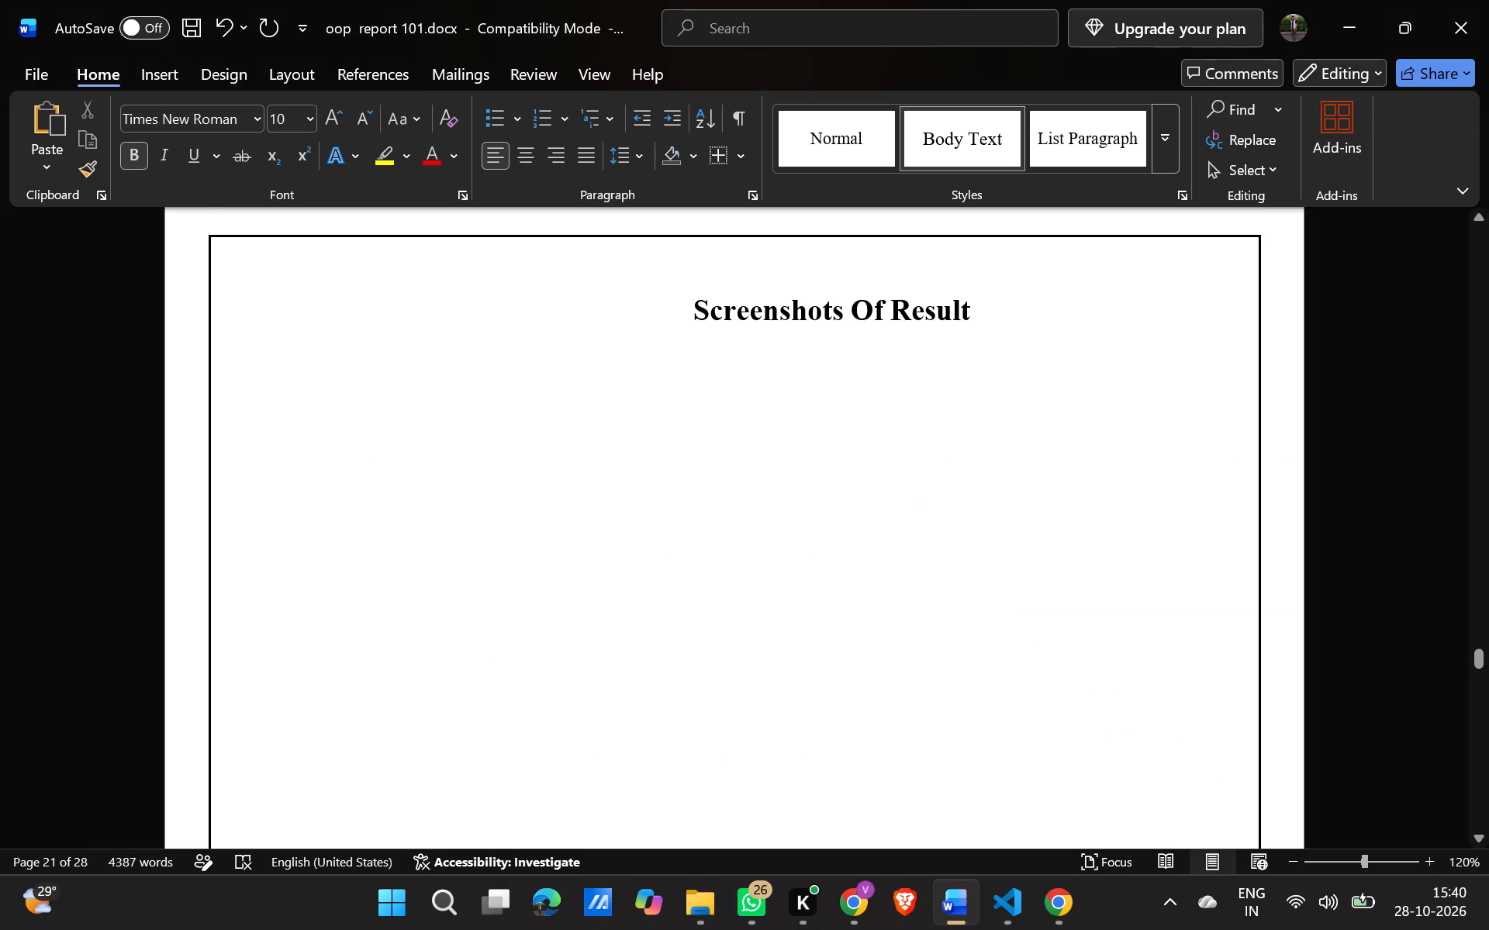
pyautogui.hotkey('ctrl', 'v')
pyautogui.scroll(-1, 853, 633)
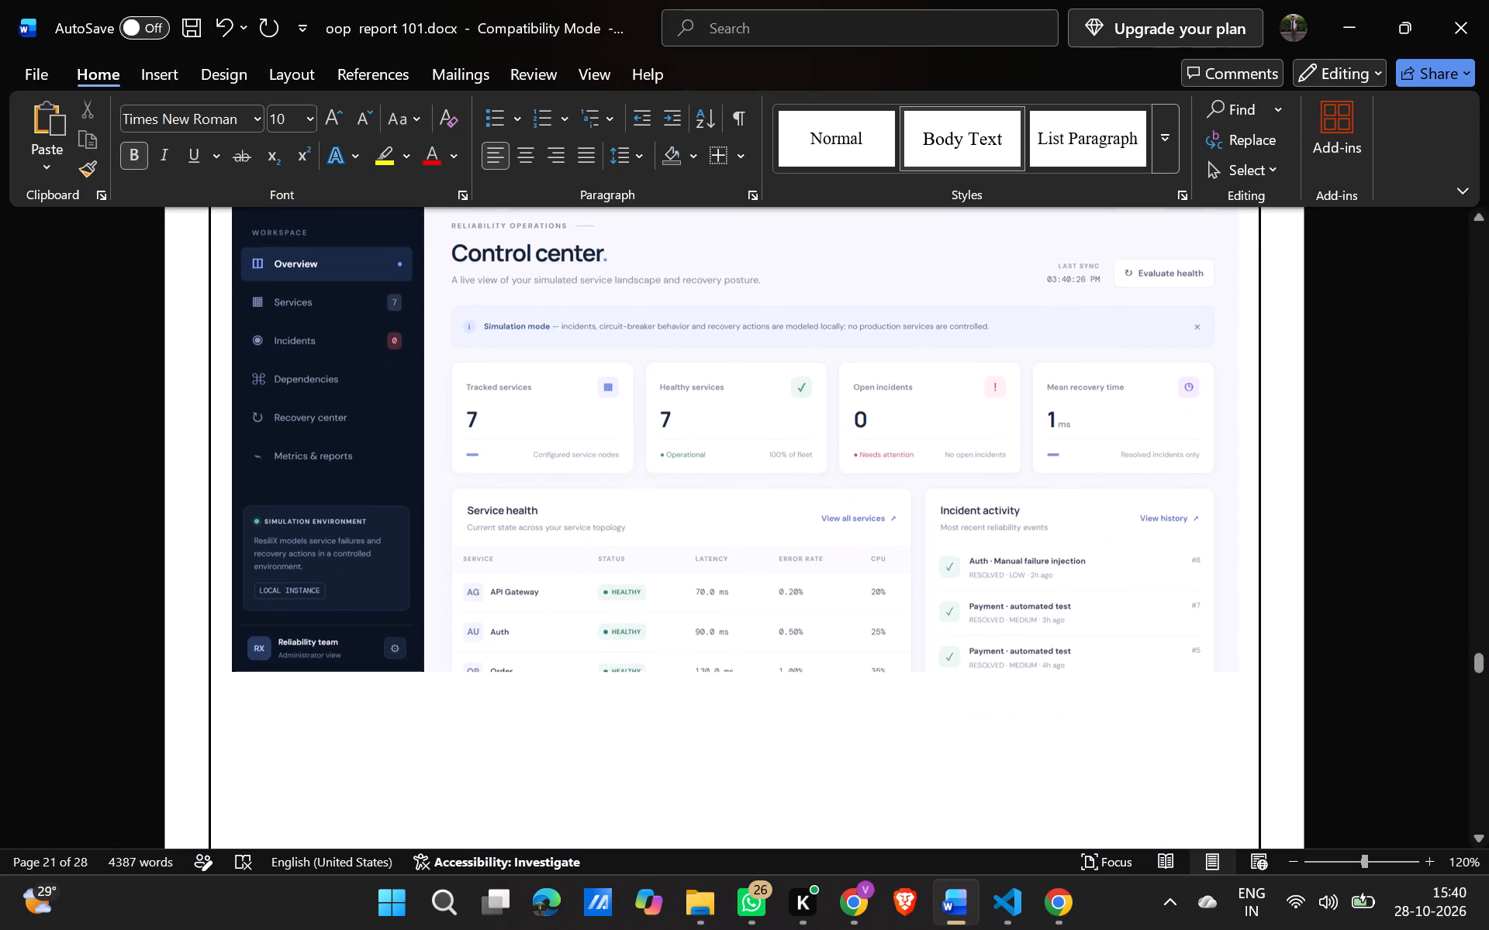
pyautogui.scroll(-1, 853, 633)
pyautogui.click(896, 523)
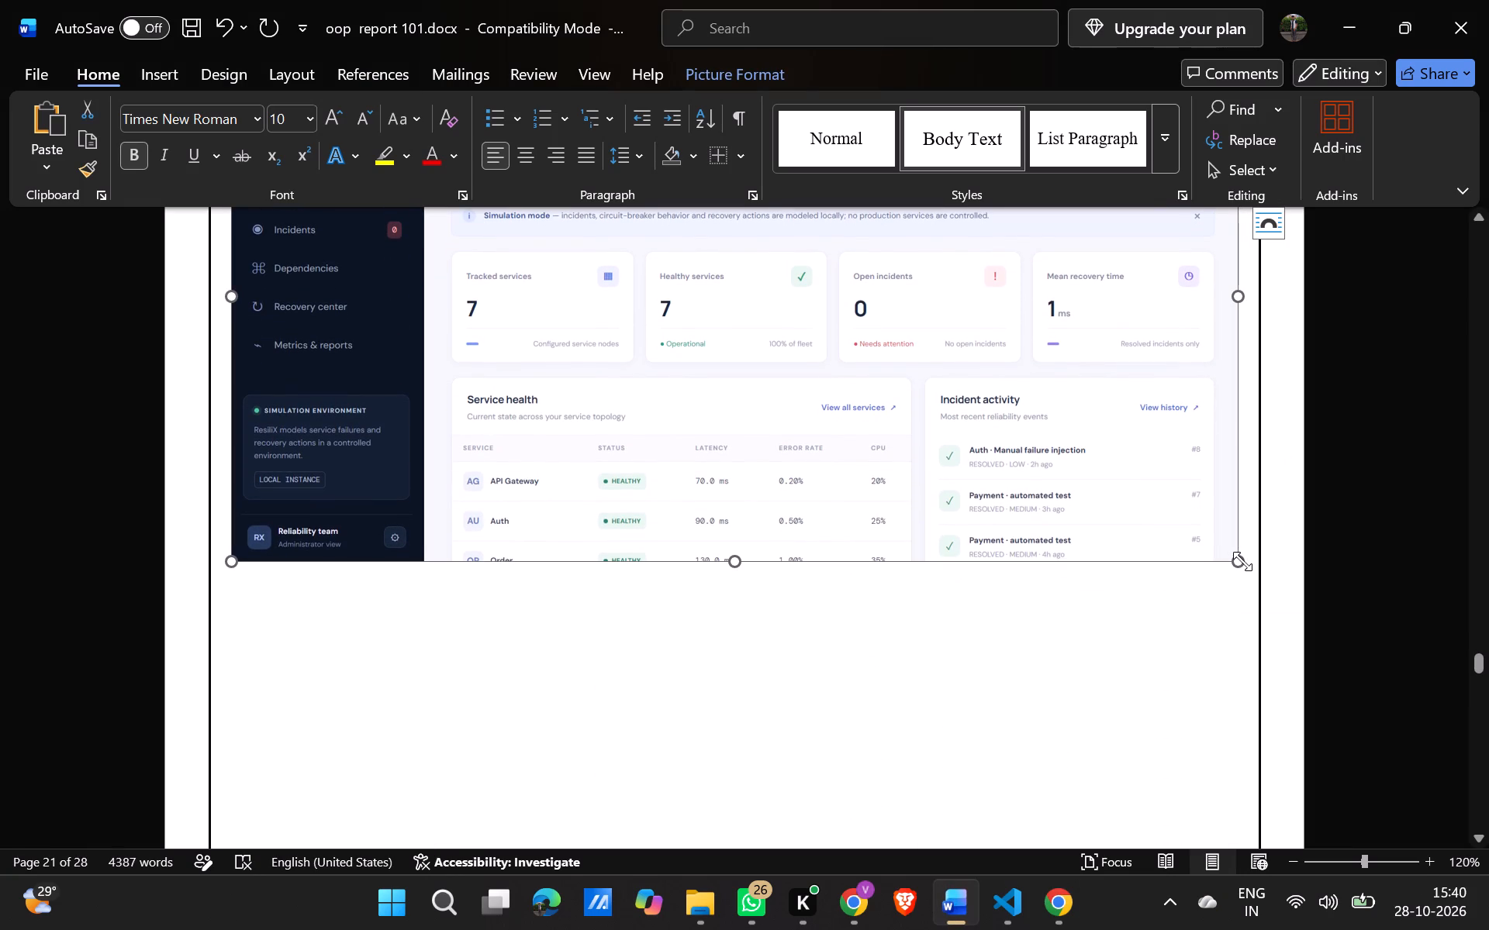
pyautogui.moveTo(1242, 561); pyautogui.dragTo(1102, 422)
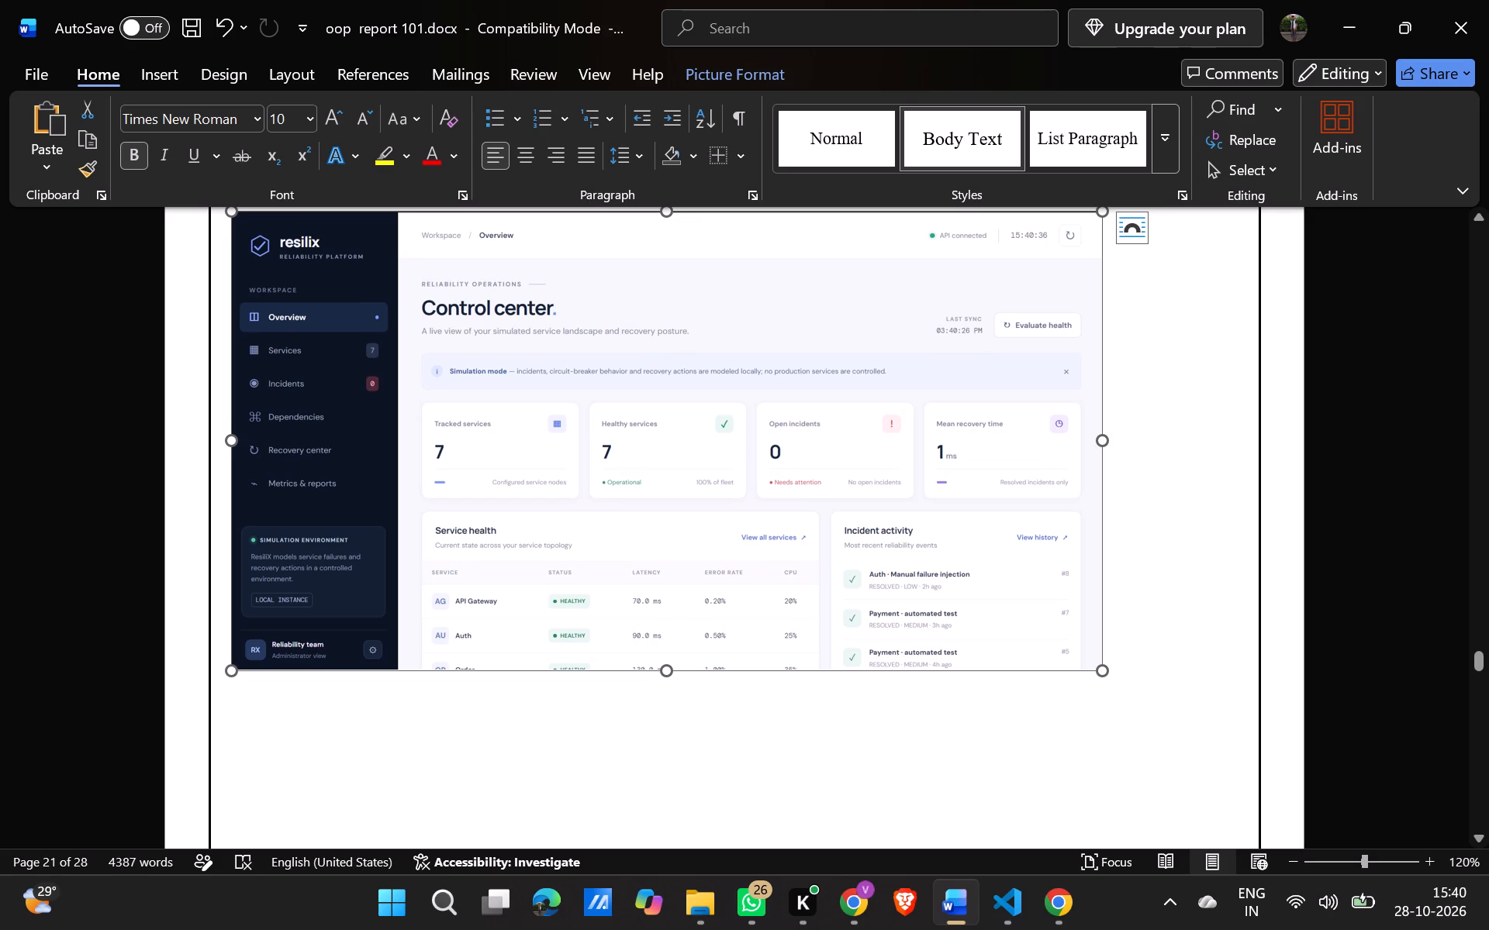
# In Chrome, snip the bottom of the Overview page with Dependency overview and Quick actions, leaving out the sidebar.
pyautogui.click(1051, 893)
pyautogui.scroll(-3, 814, 619)
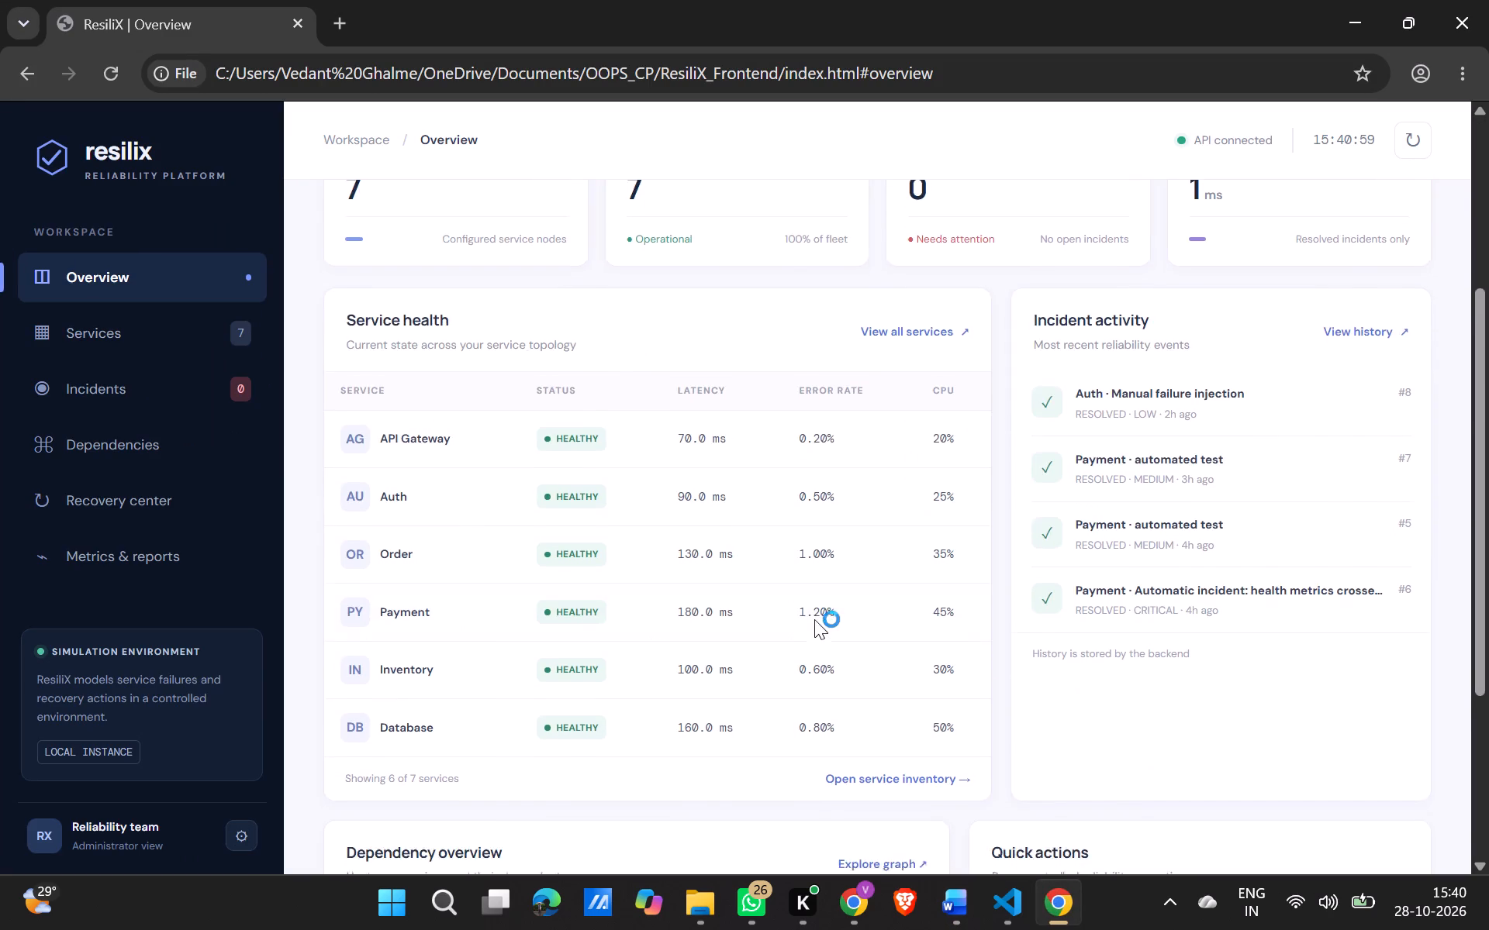
pyautogui.scroll(-3, 814, 619)
pyautogui.press('Print')
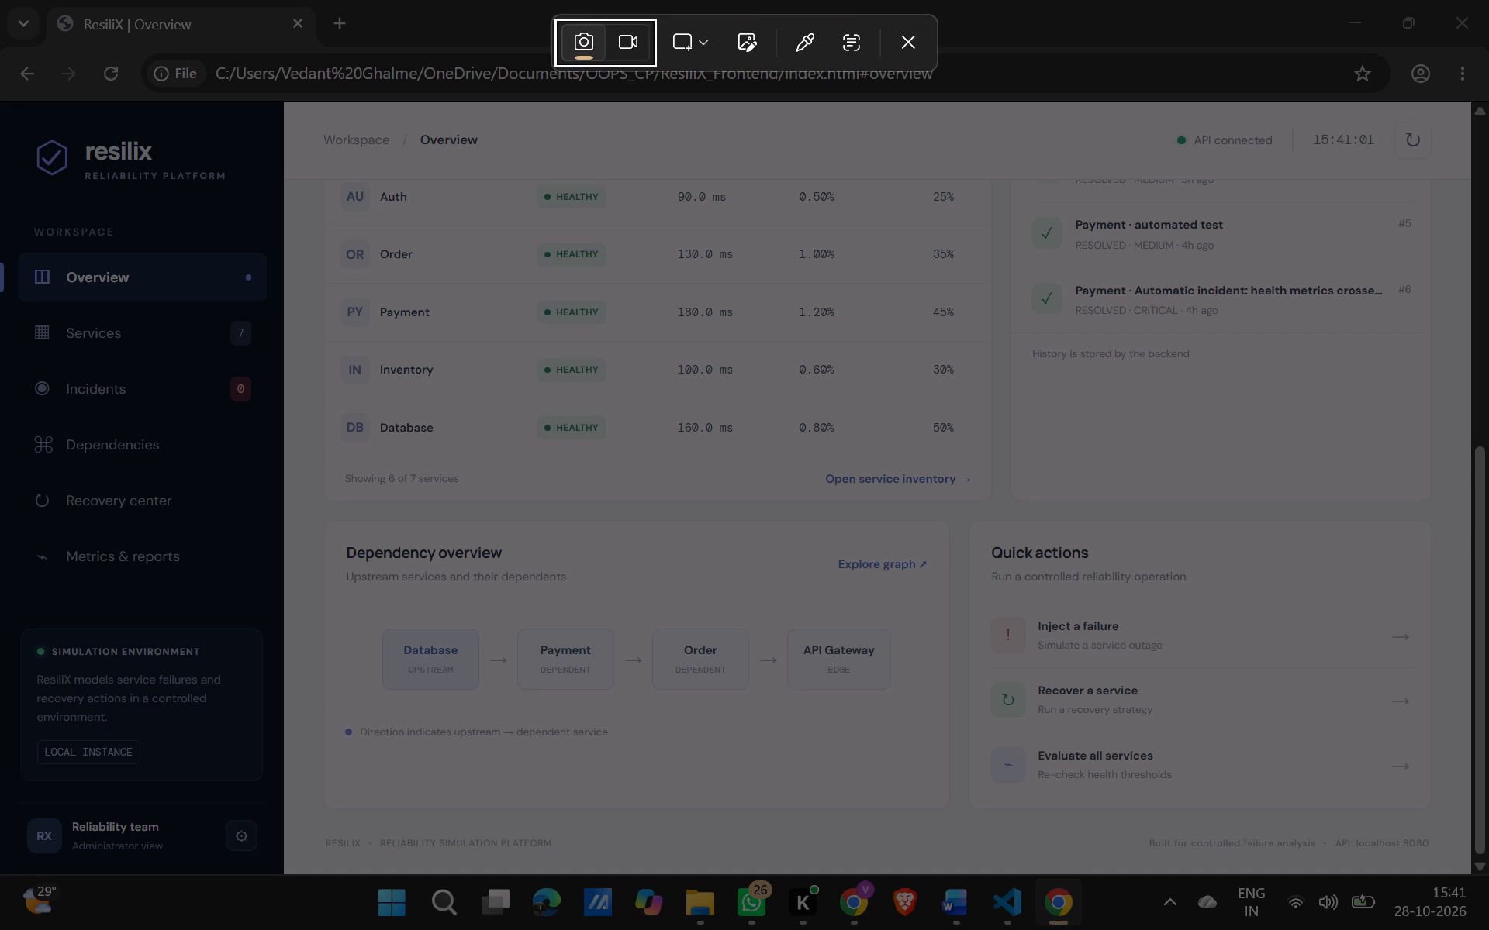
pyautogui.moveTo(292, 181); pyautogui.dragTo(1456, 847)
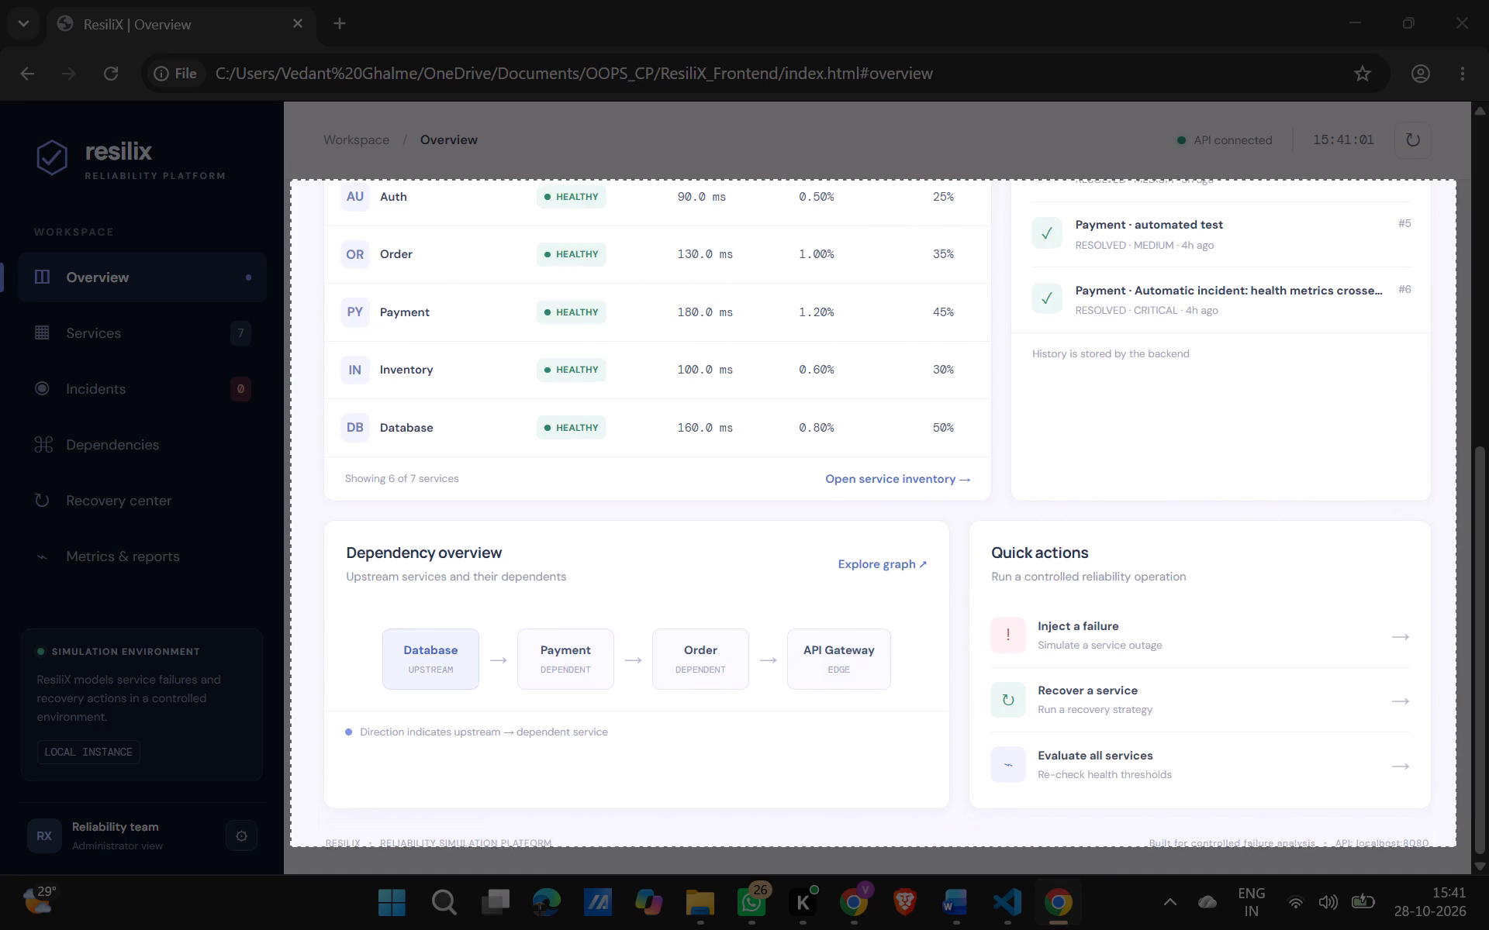
pyautogui.moveTo(1456, 847); pyautogui.dragTo(1470, 870)
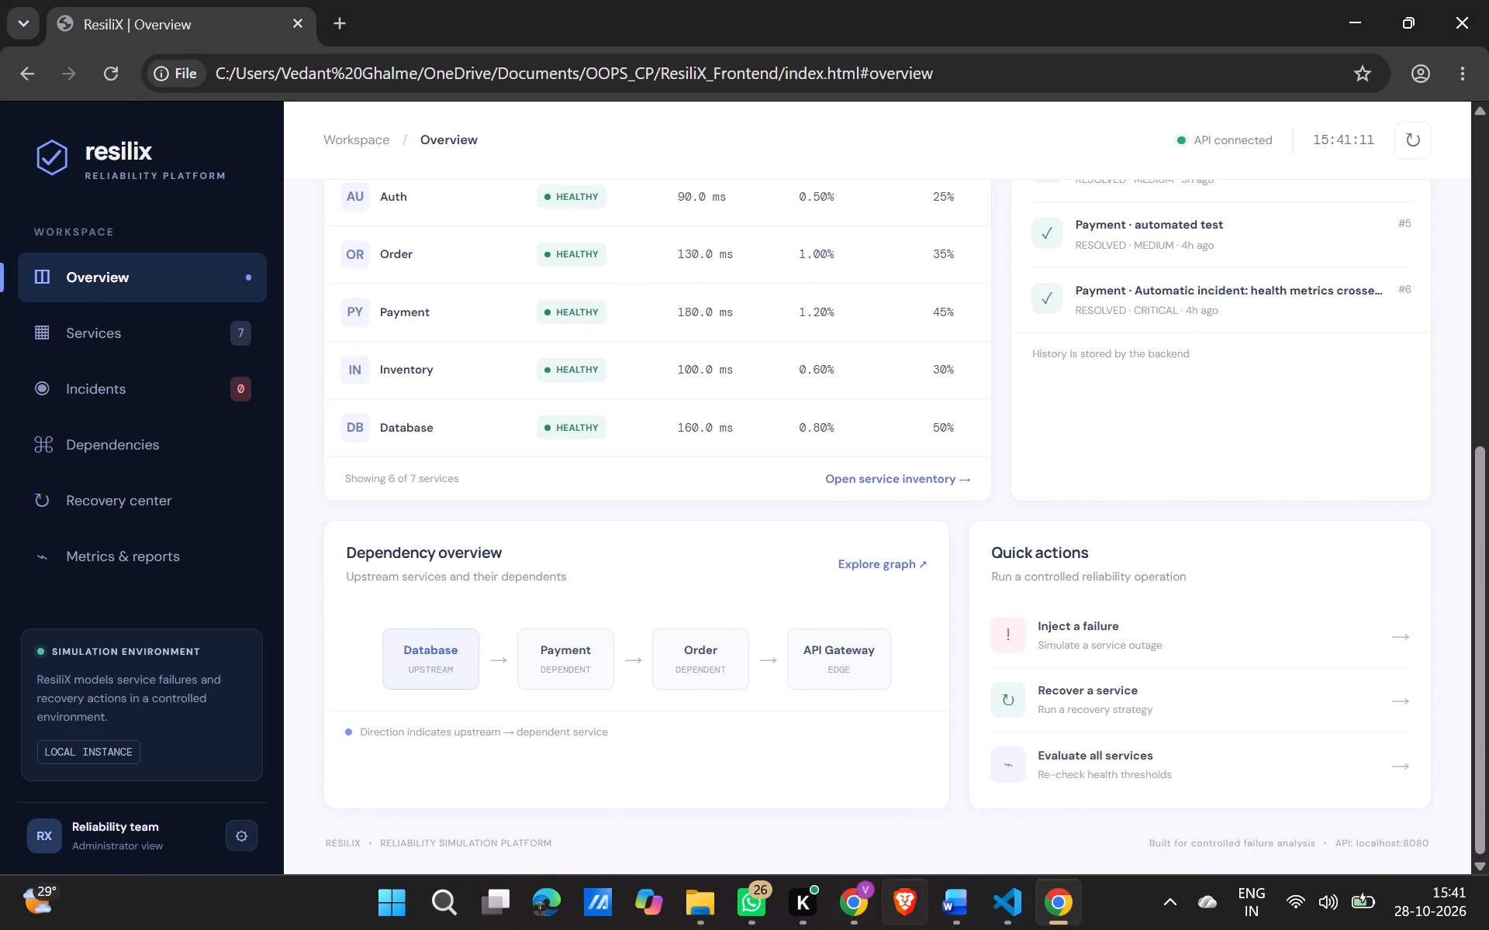
# In the Word report, remove the empty lines directly below the pasted Overview screenshot.
pyautogui.click(963, 897)
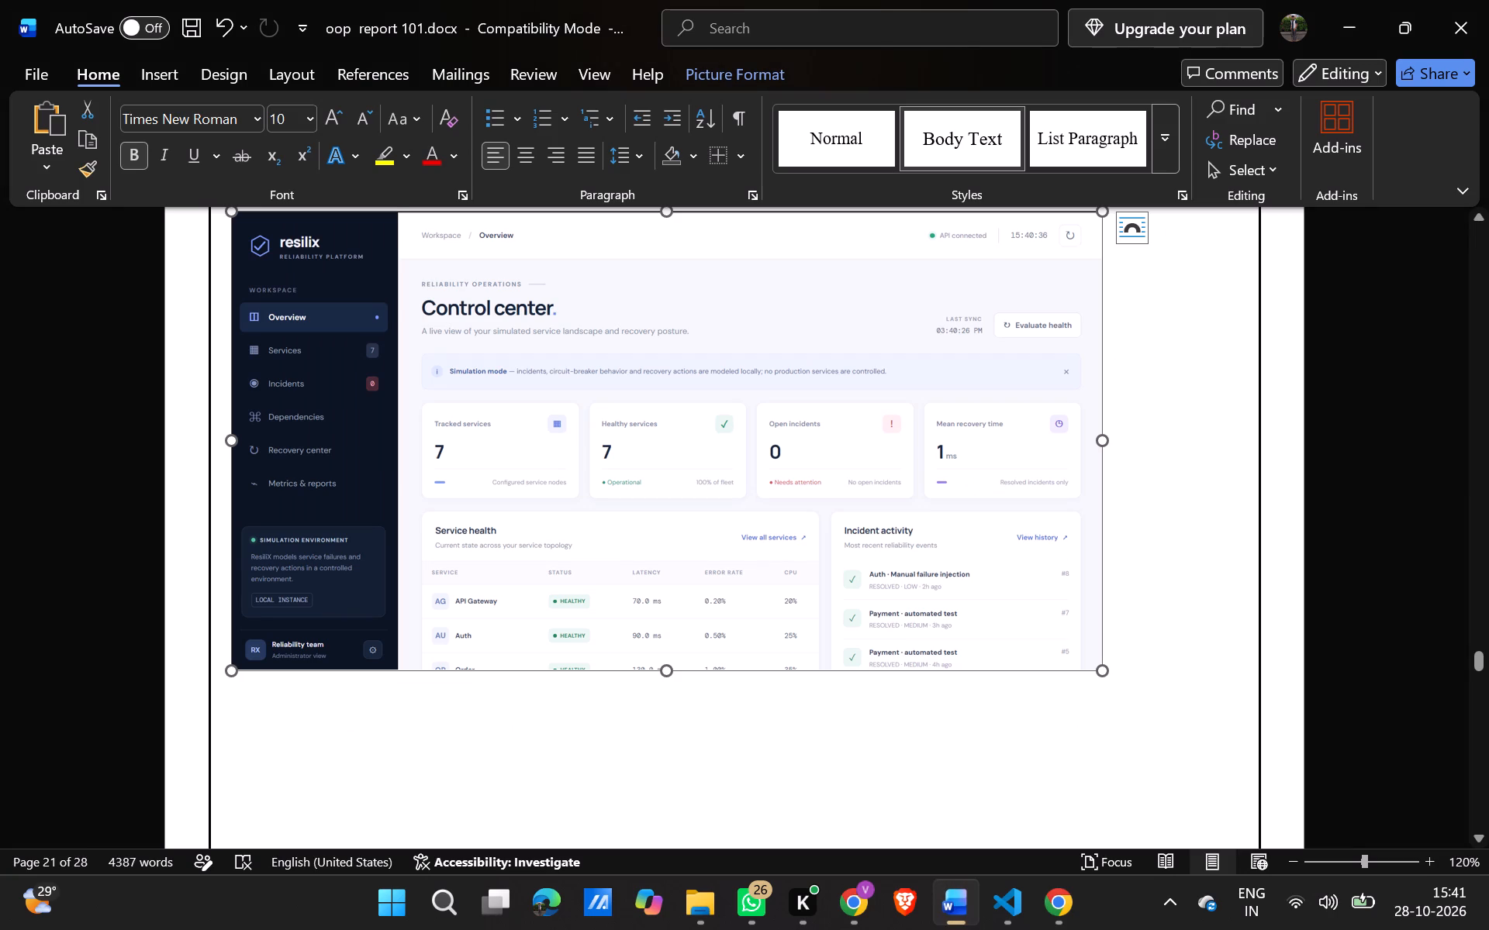
pyautogui.scroll(-1, 837, 614)
pyautogui.click(621, 564)
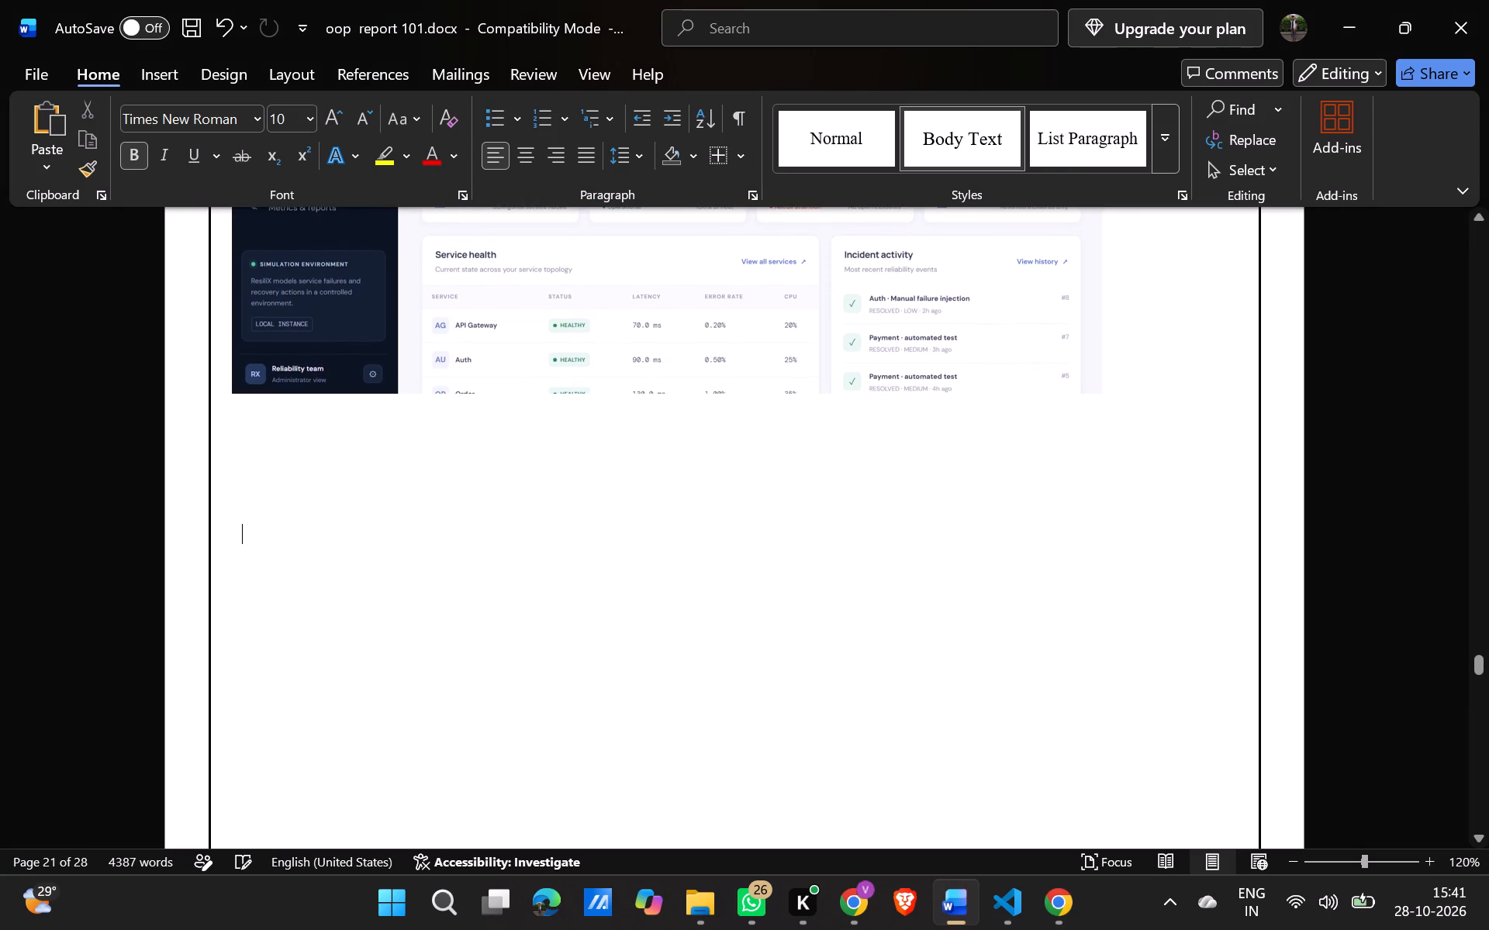
pyautogui.press('BackSpace')
pyautogui.press('BackSpace')
pyautogui.press('BackSpace')
pyautogui.press('BackSpace')
pyautogui.press('BackSpace')
# Paste the snip of the bottom of the Overview page below the first Overview screenshot.
pyautogui.hotkey('ctrl', 'v')
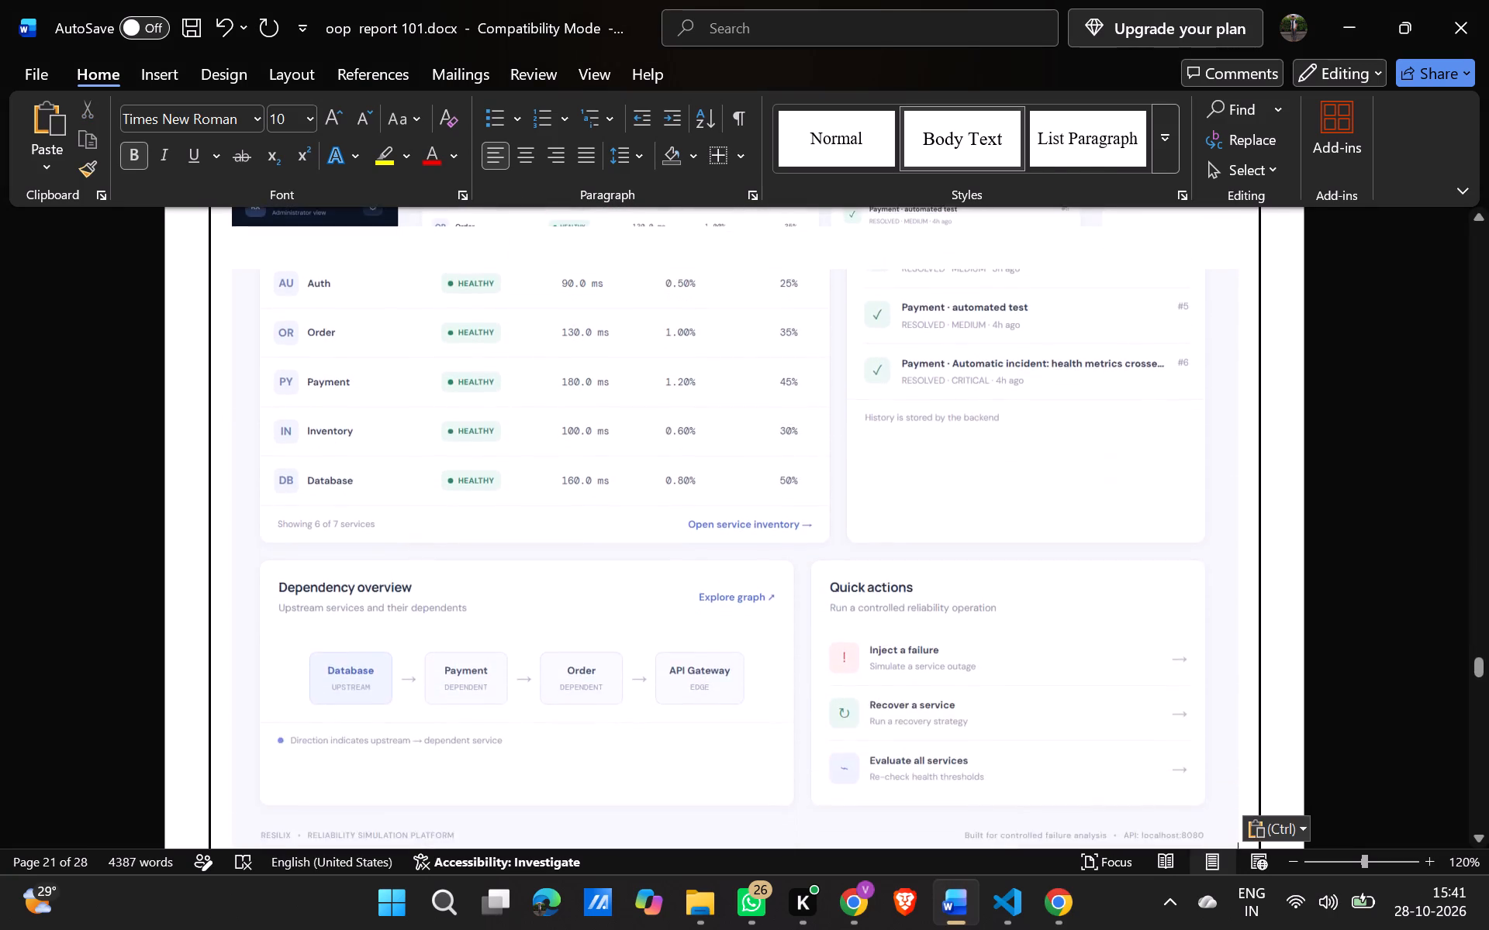
pyautogui.scroll(-1, 621, 564)
# In Chrome, open the ResiliX Services page and snip its upper part with the Service inventory heading, leaving out the sidebar.
pyautogui.click(1052, 920)
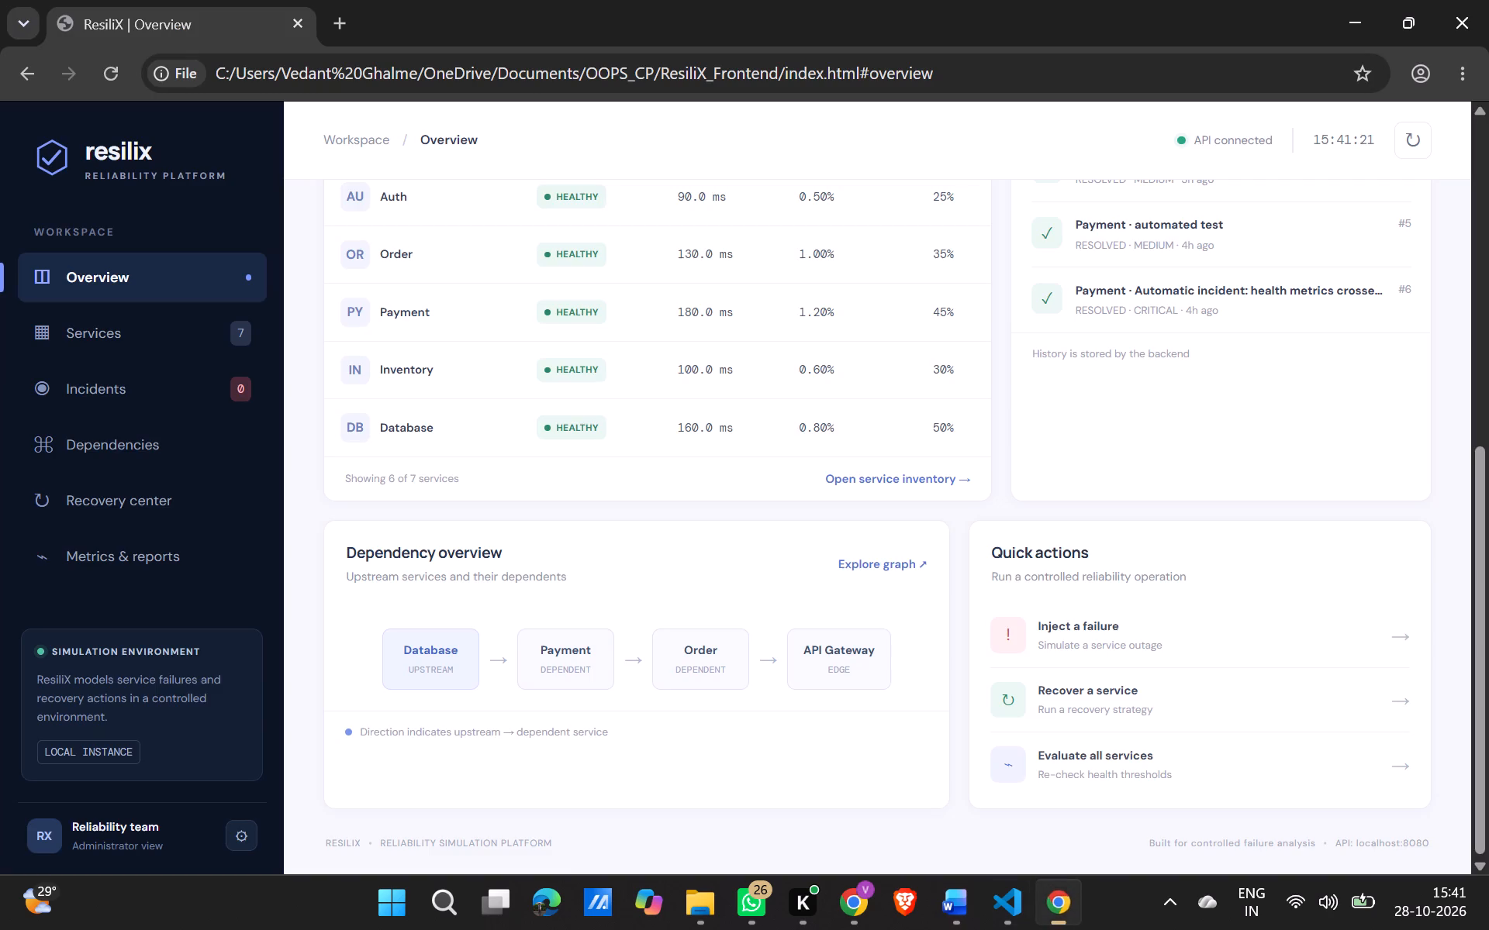
pyautogui.click(177, 331)
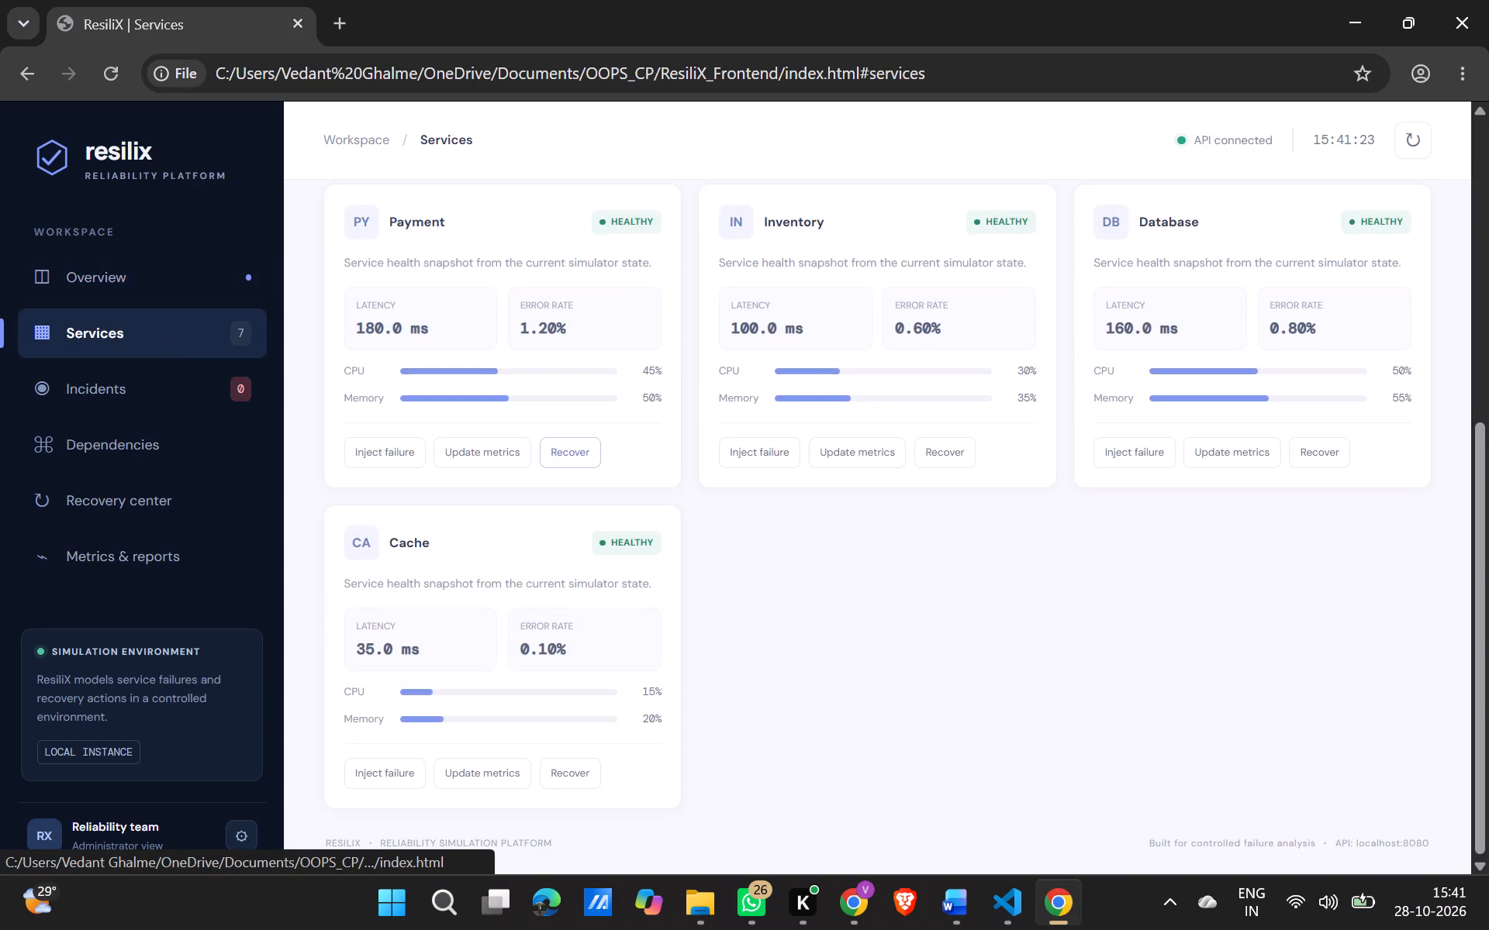
pyautogui.scroll(5, 610, 444)
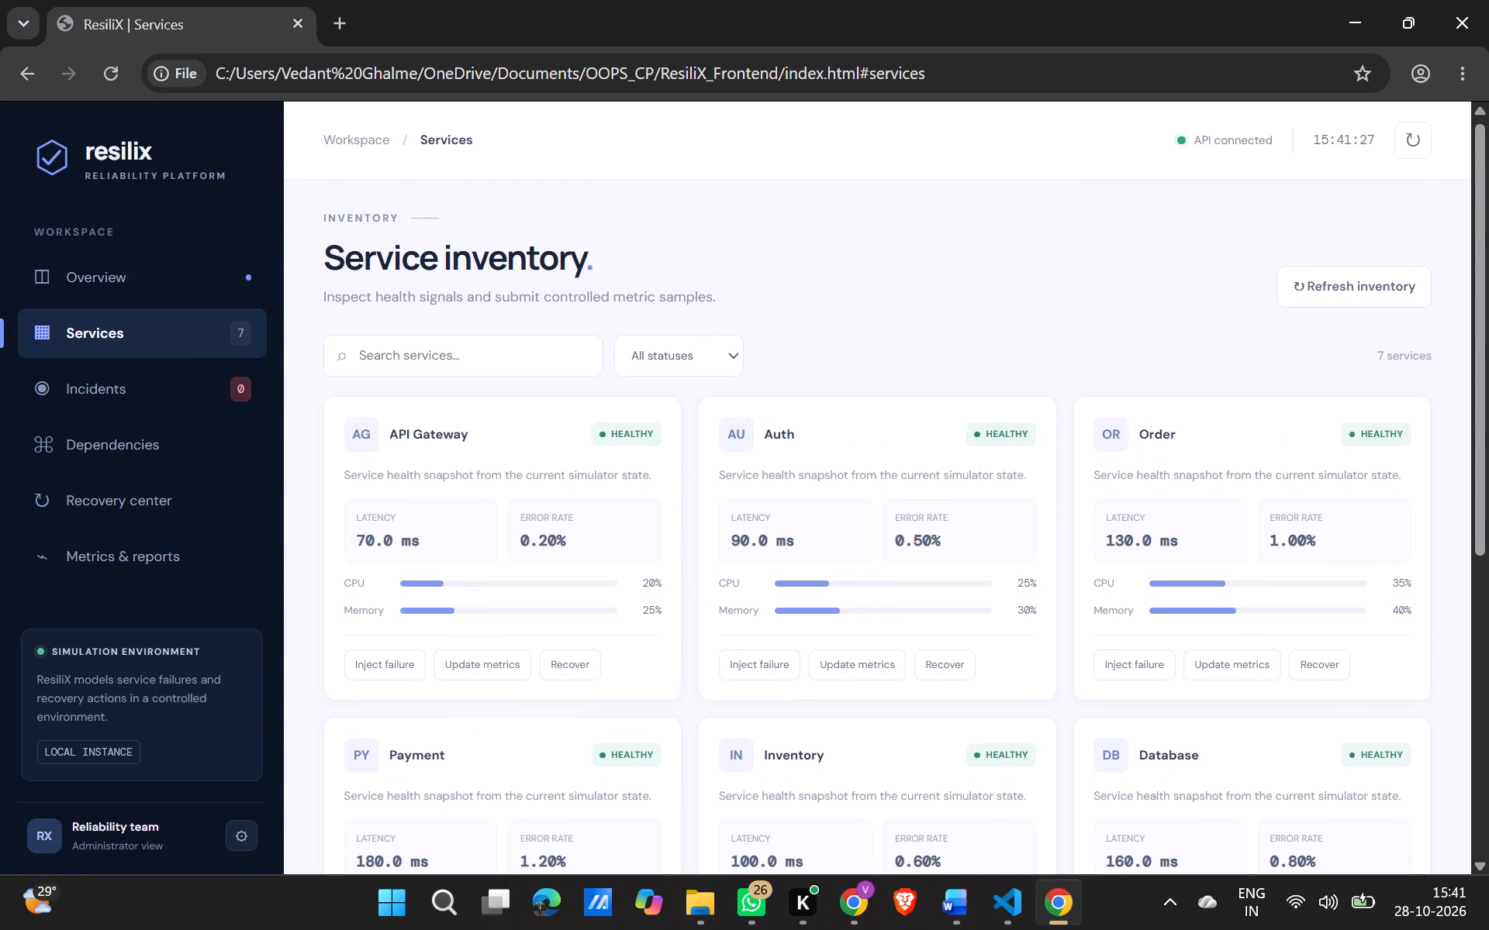
pyautogui.press('Print')
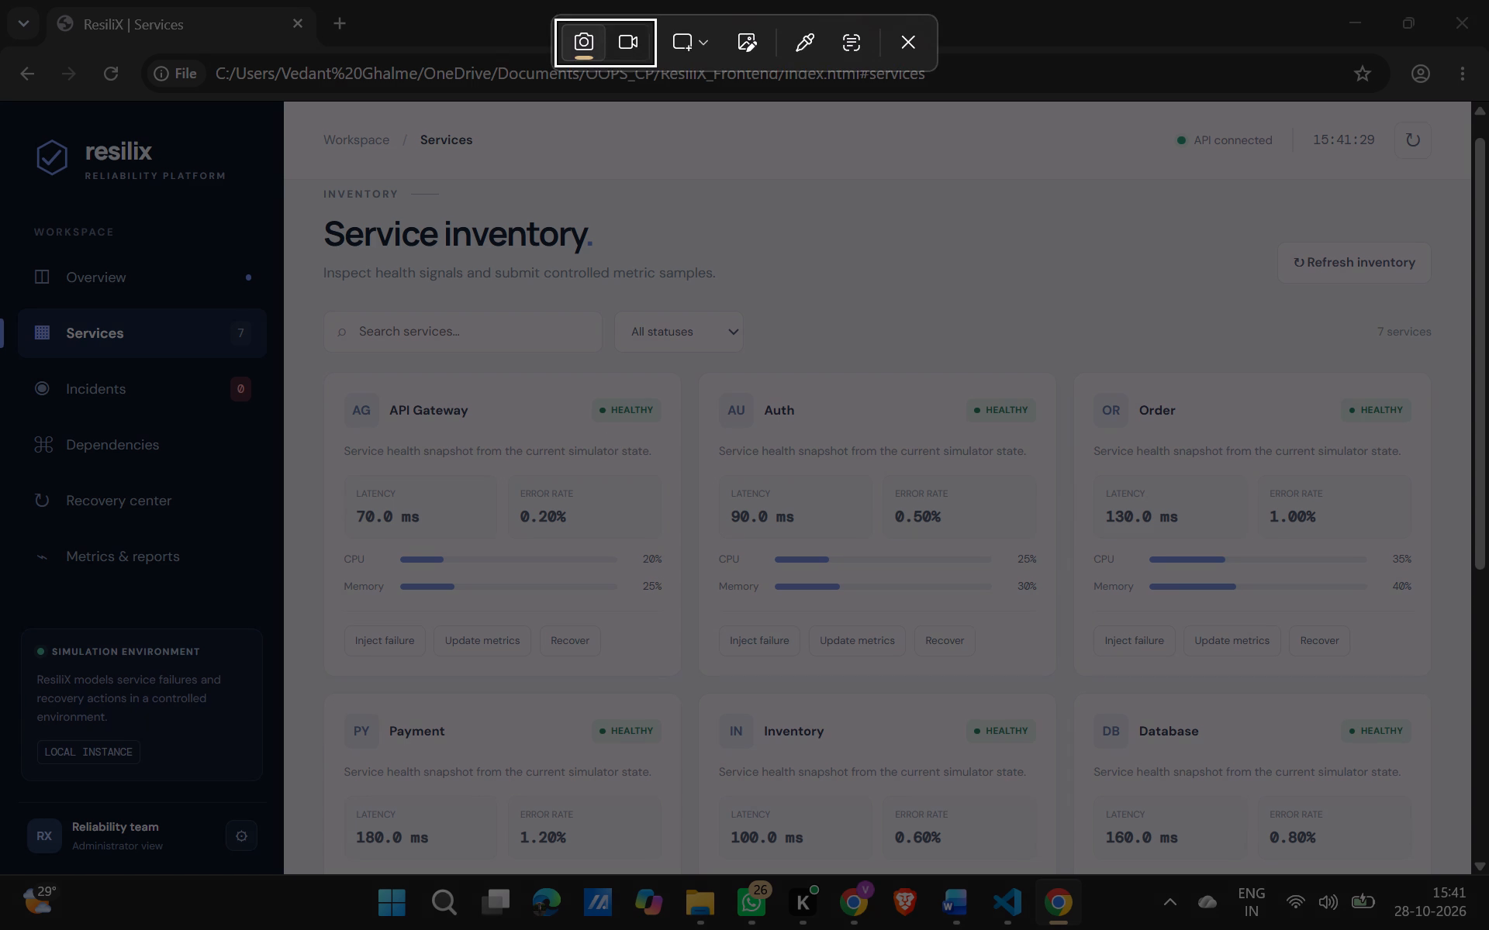
pyautogui.moveTo(292, 105); pyautogui.dragTo(1461, 926)
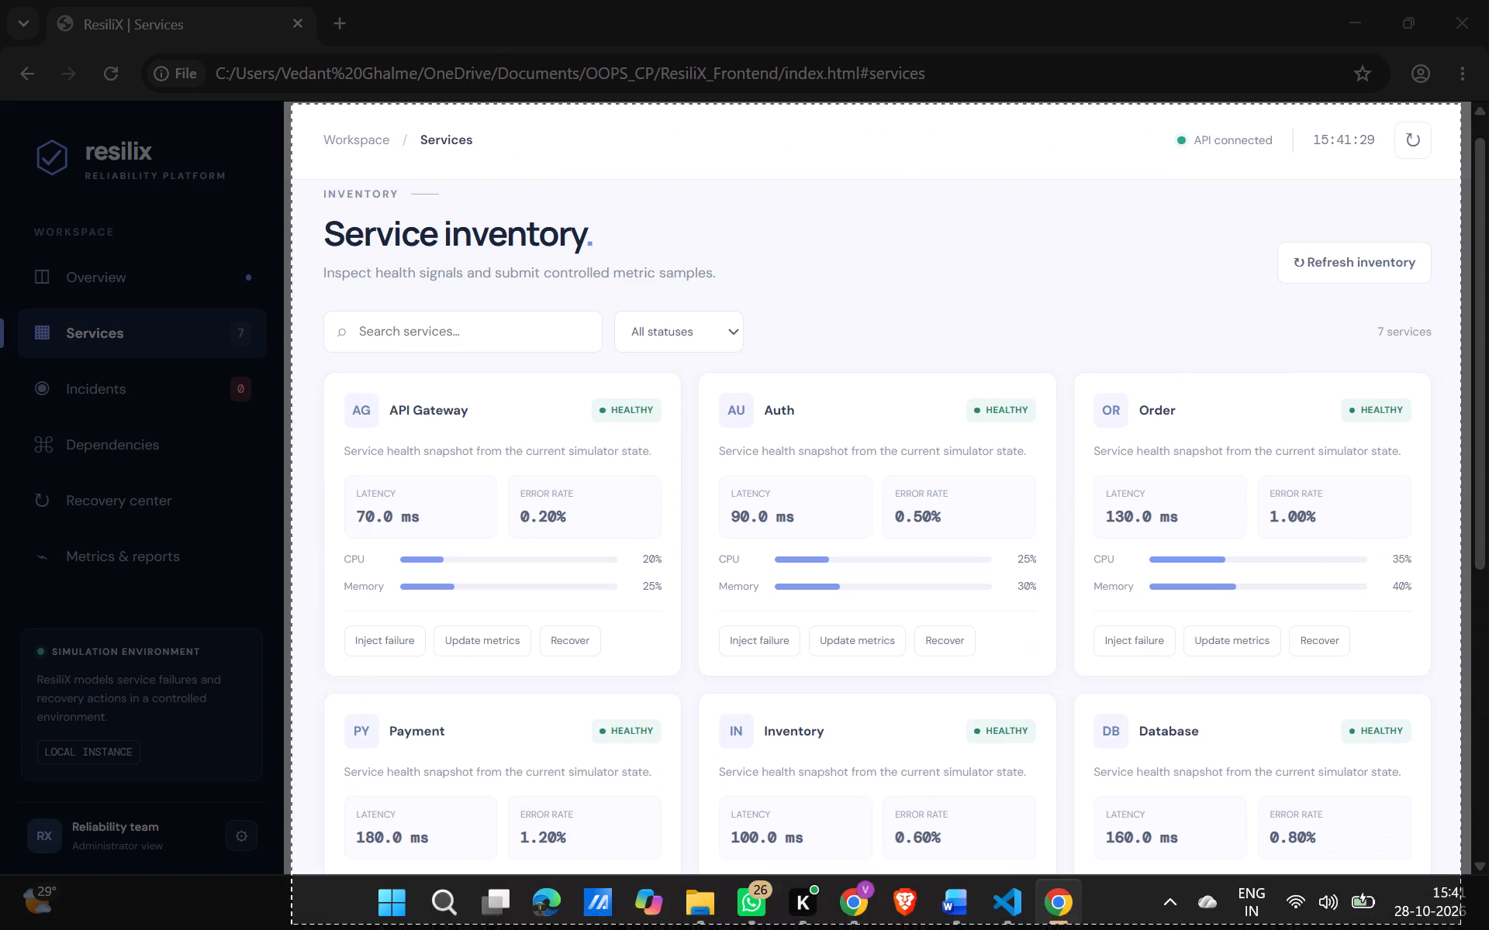
pyautogui.moveTo(1461, 926); pyautogui.dragTo(1467, 866)
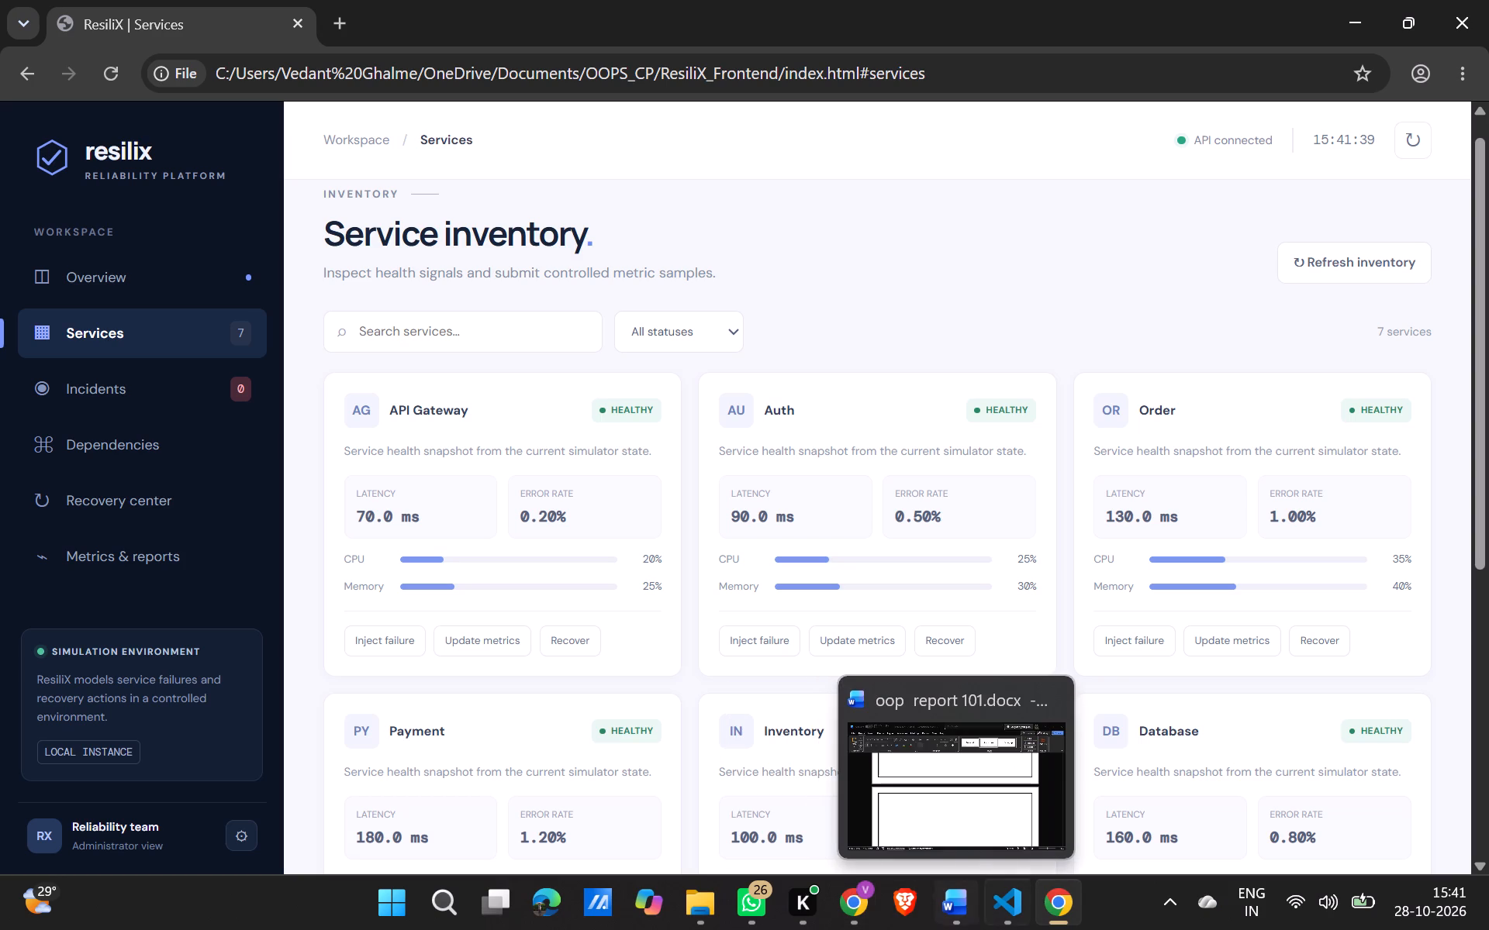
# Paste the Service inventory snip into the Word report on the empty page after the Overview screenshots.
pyautogui.click(957, 890)
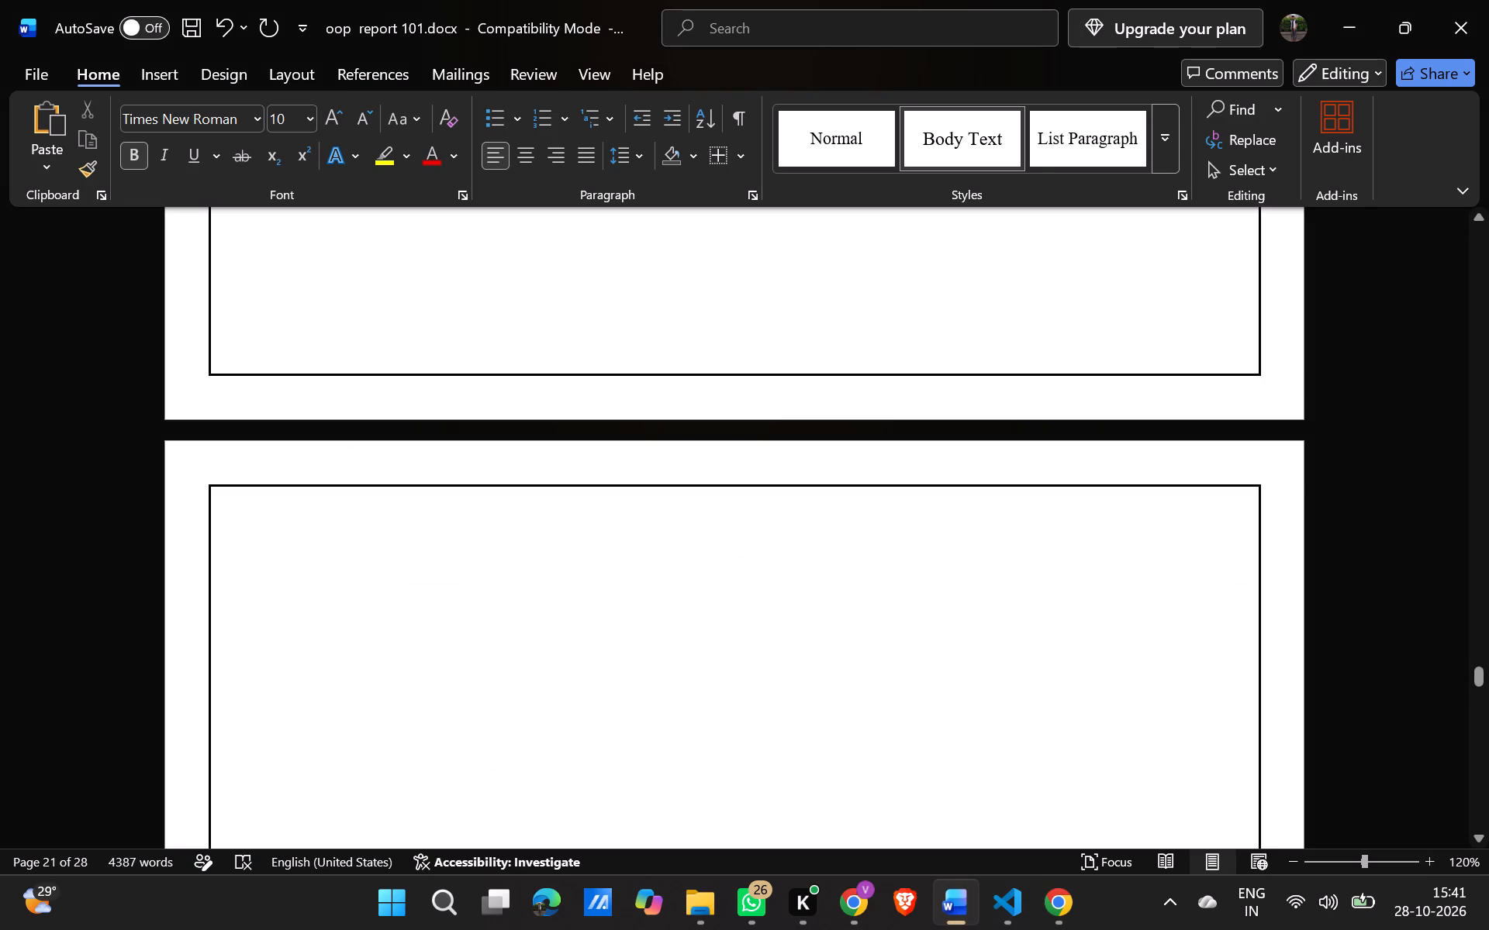
pyautogui.scroll(1, 800, 714)
pyautogui.scroll(-1, 701, 722)
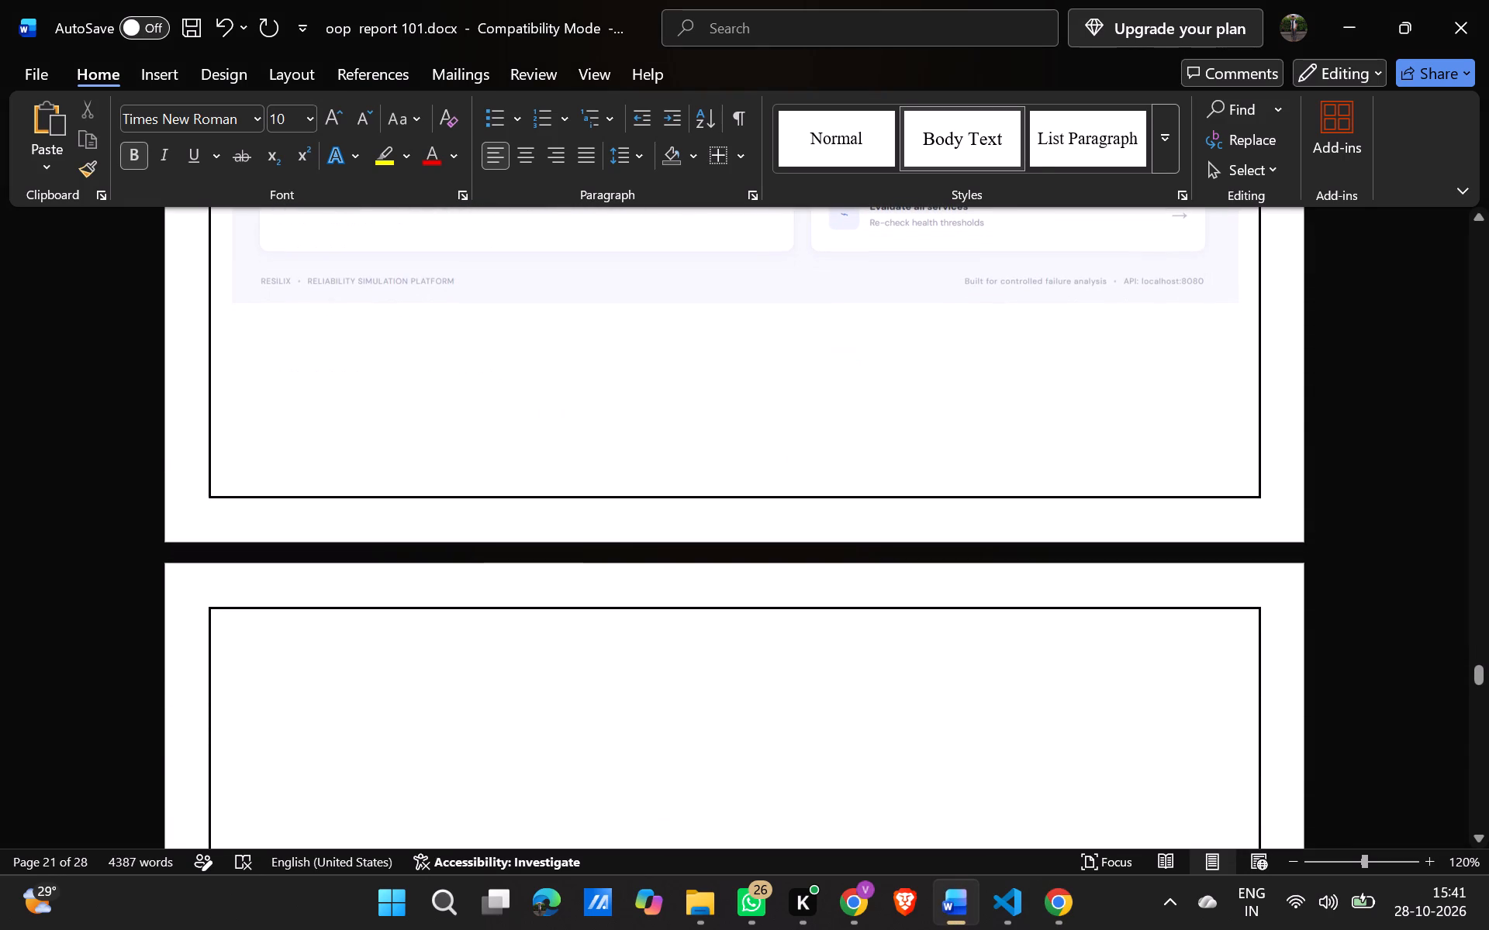
pyautogui.click(447, 638)
pyautogui.click(365, 674)
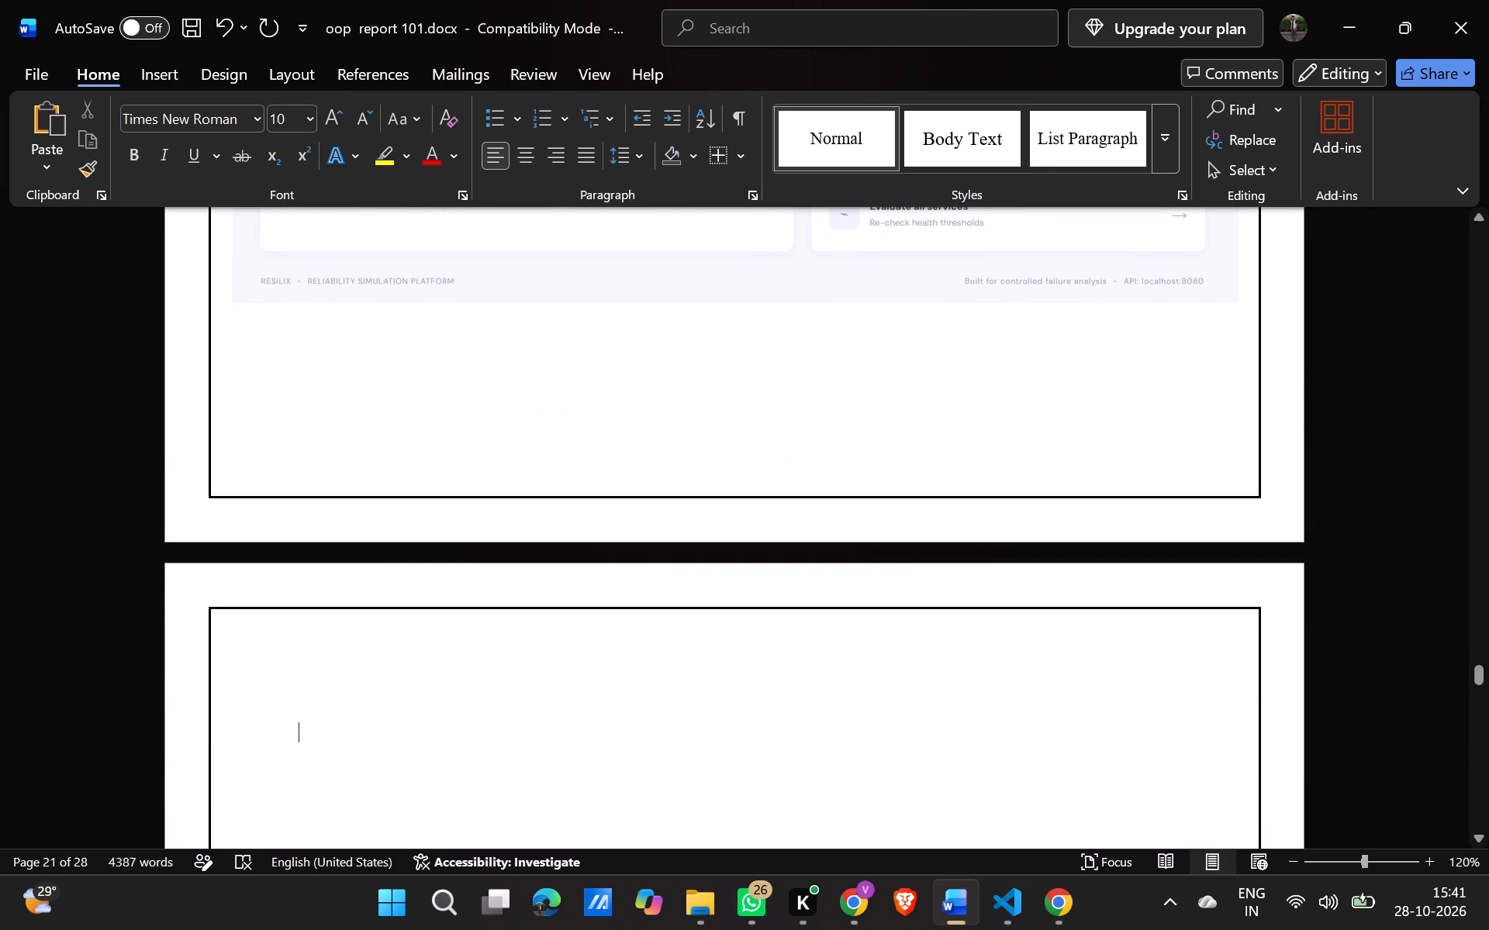
pyautogui.hotkey('ctrl', 'v')
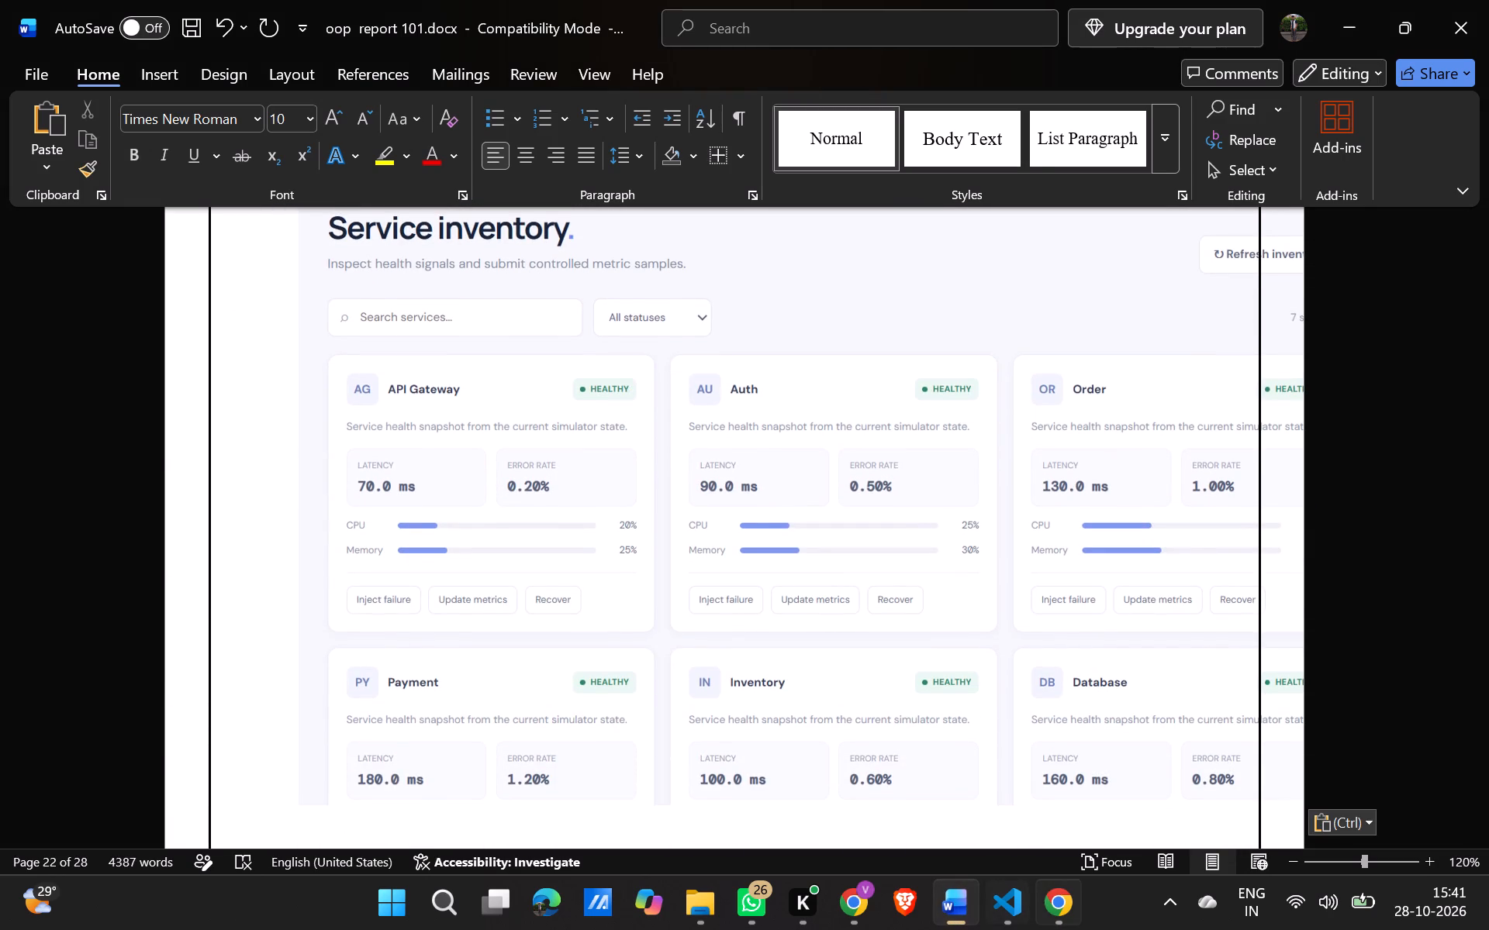
# In Chrome, open the ResiliX Incidents page and snip the Incident history view with its summary cards and register, without the sidebar.
pyautogui.click(1040, 911)
pyautogui.scroll(-5, 882, 690)
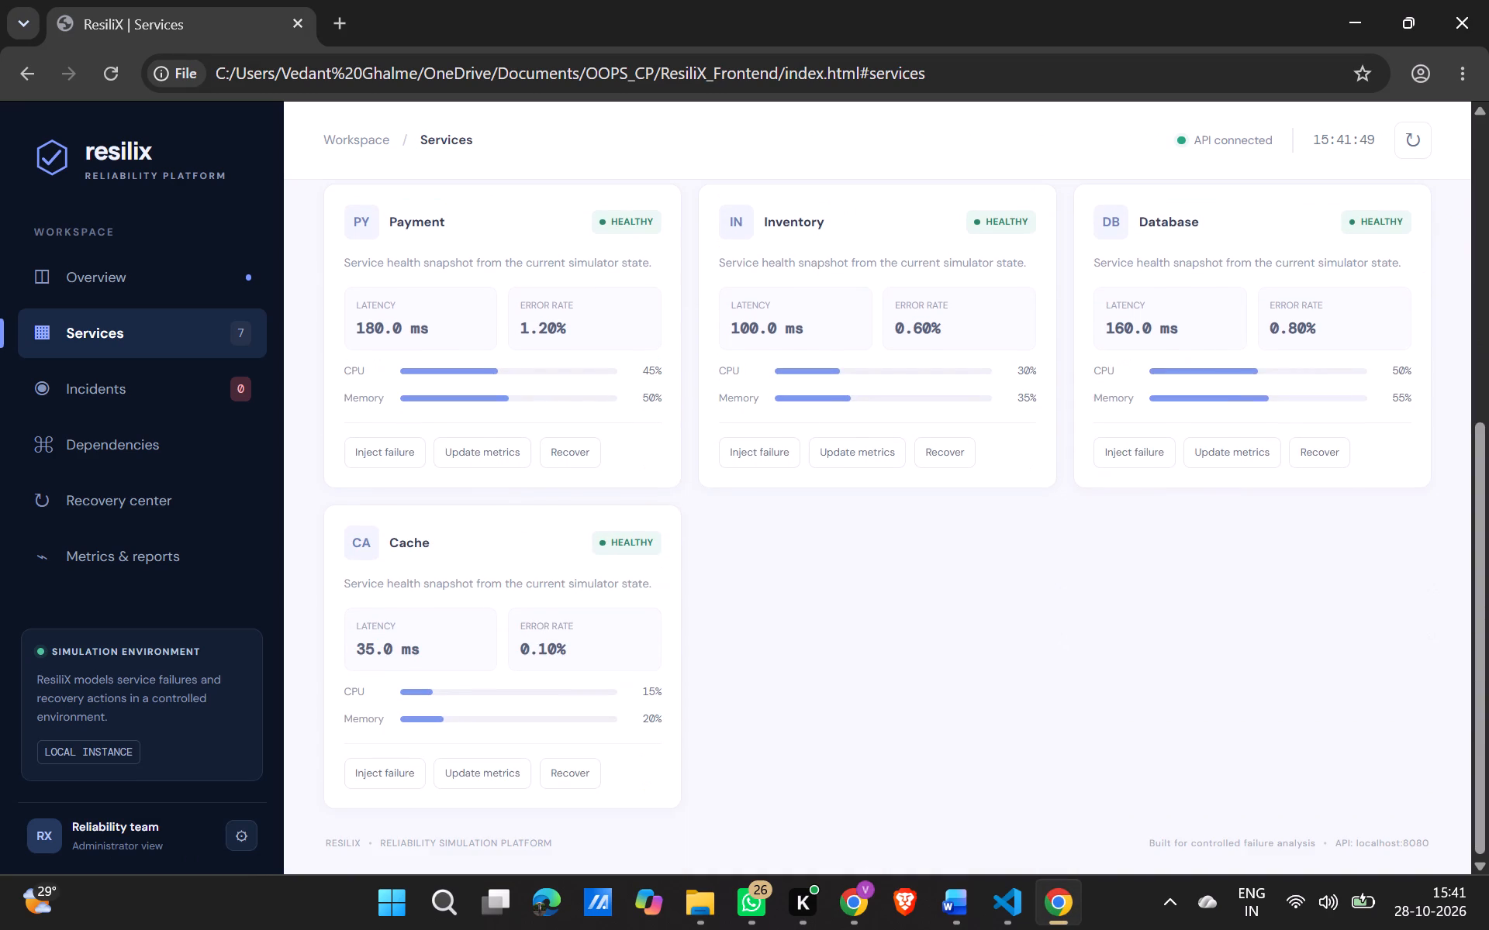
pyautogui.click(170, 394)
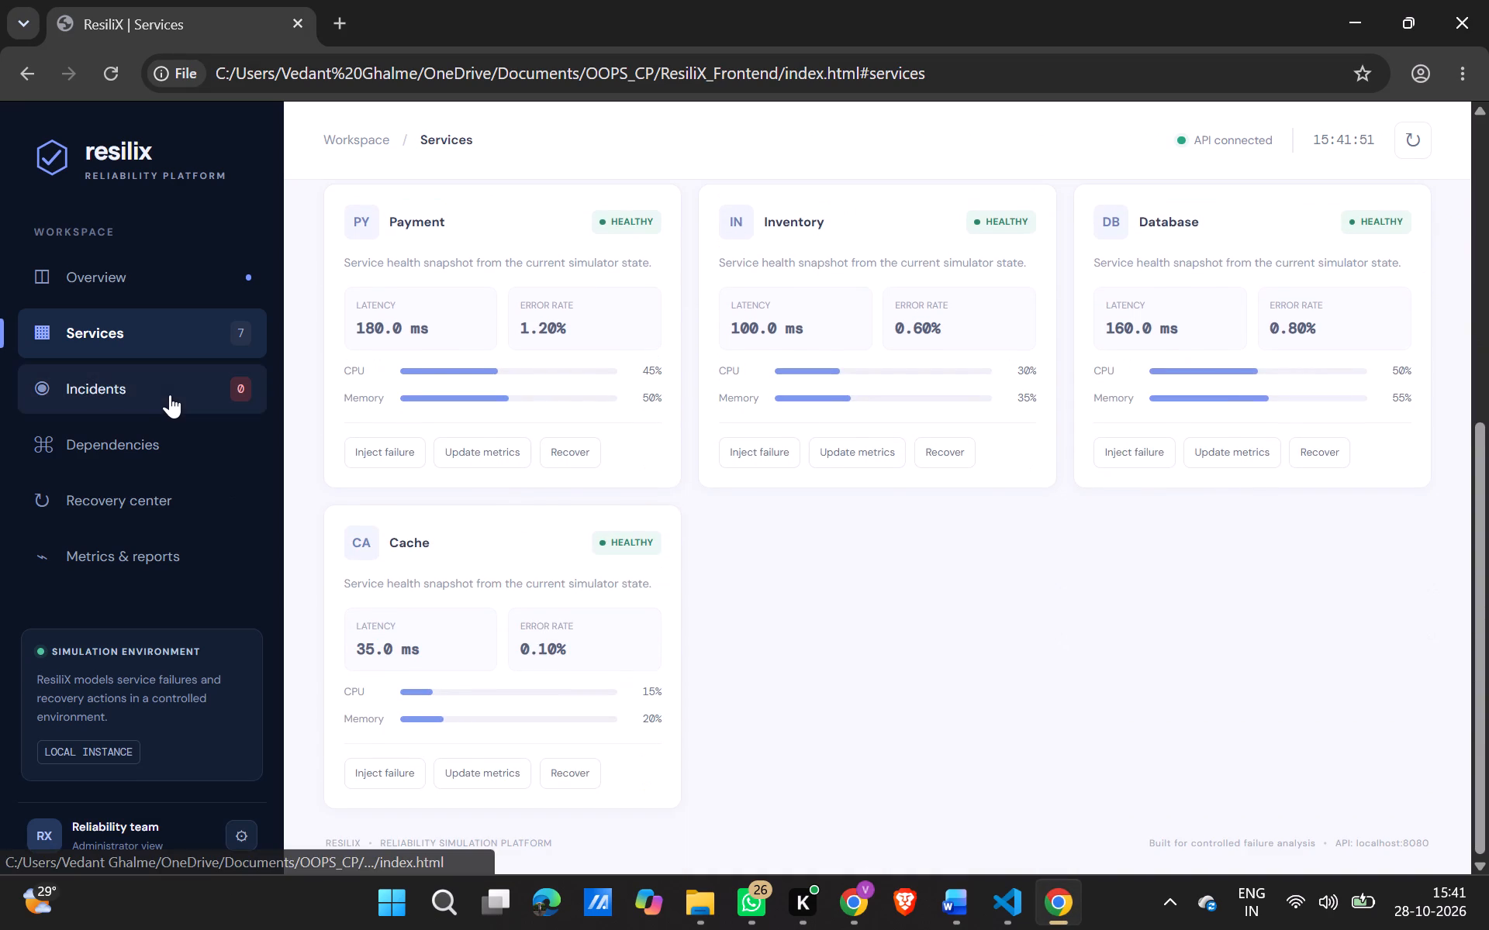
pyautogui.scroll(5, 572, 449)
pyautogui.hscroll(1, 572, 449)
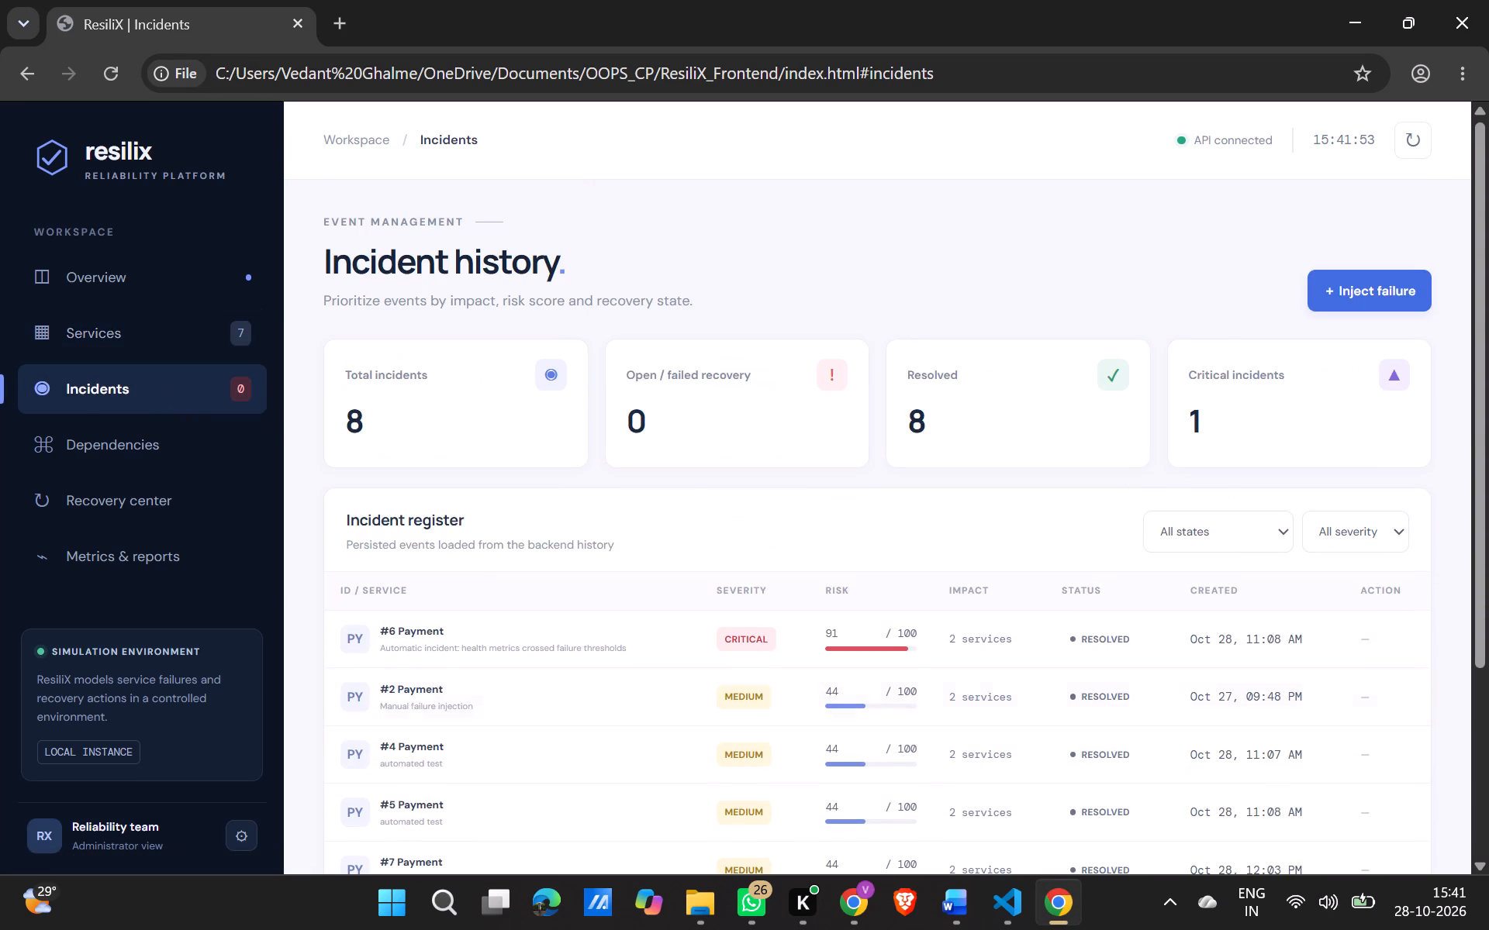
pyautogui.hscroll(1, 572, 449)
pyautogui.press('Print')
pyautogui.moveTo(292, 104); pyautogui.dragTo(444, 219)
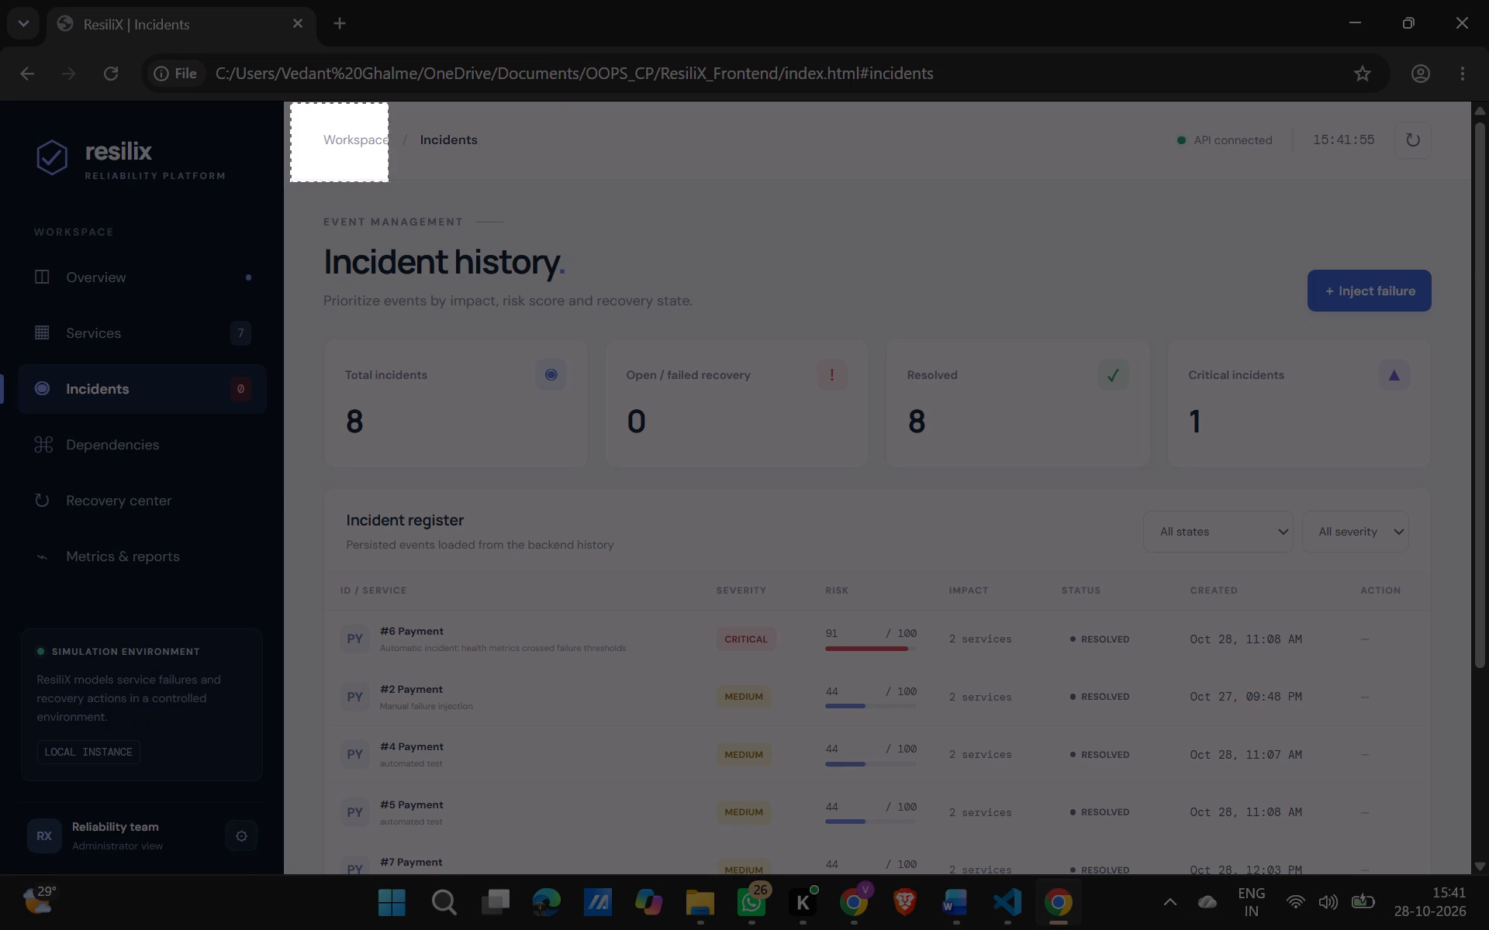
pyautogui.moveTo(444, 219); pyautogui.dragTo(1463, 928)
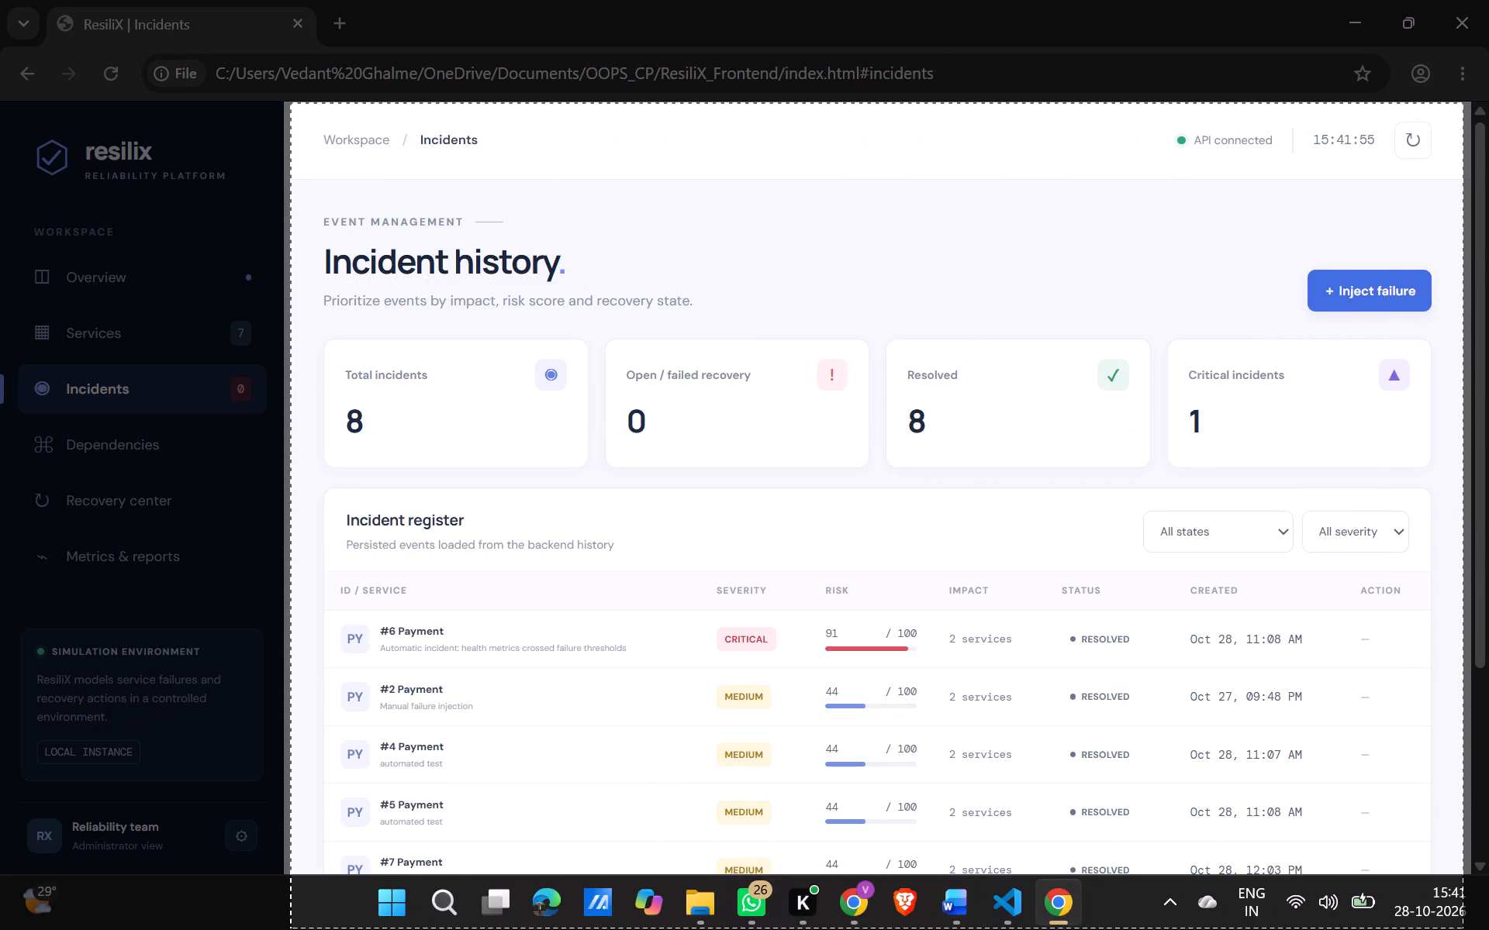
pyautogui.moveTo(1463, 928); pyautogui.dragTo(1472, 870)
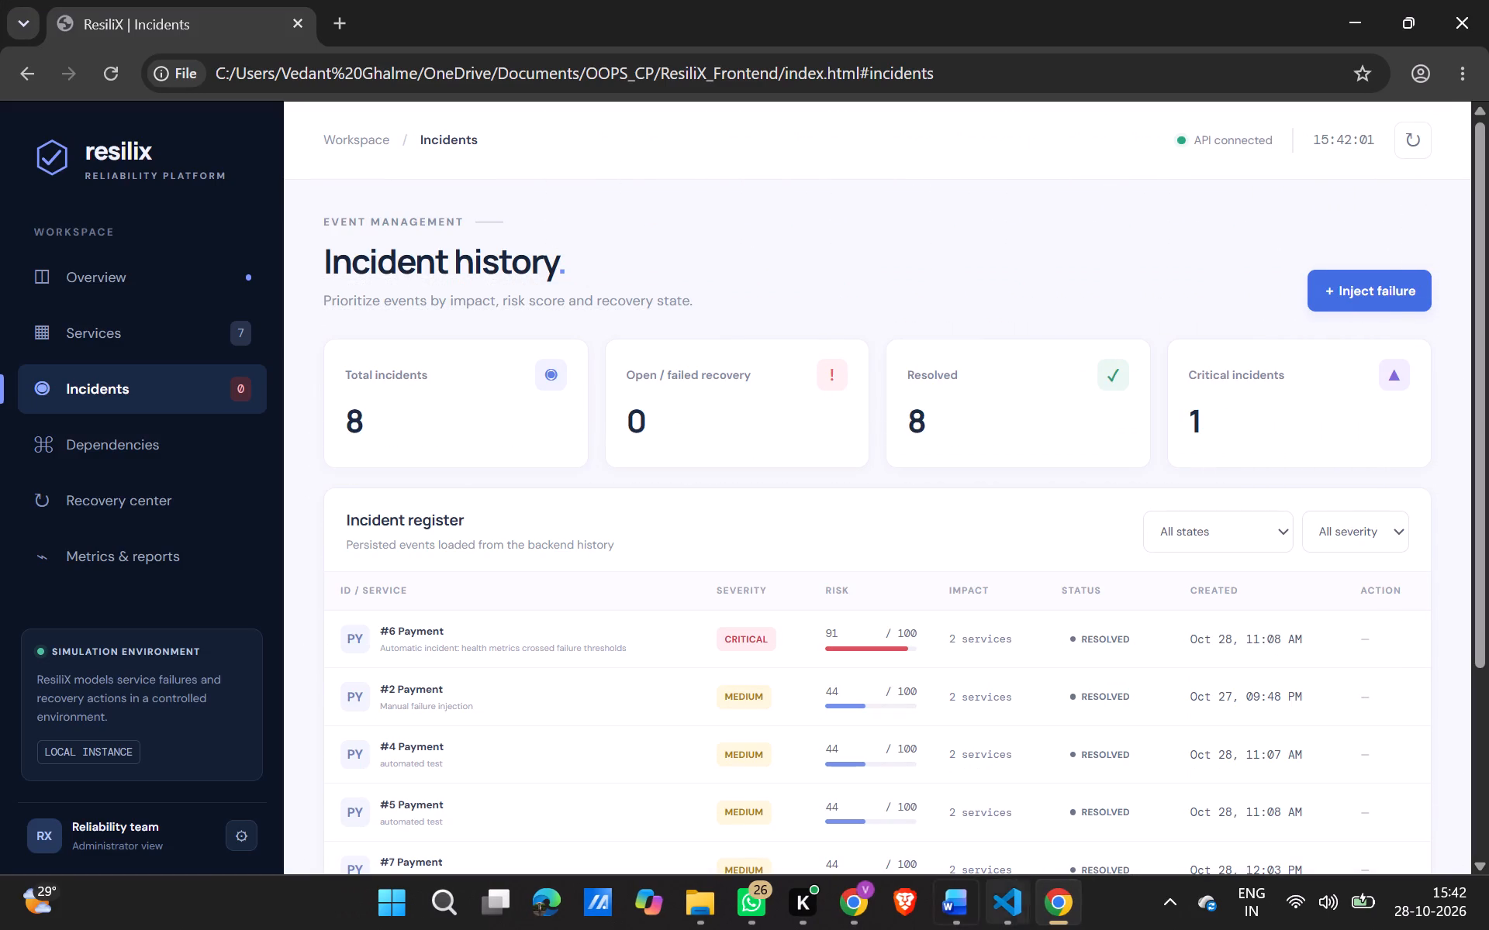
# In the Word report, add a run of spaces below the Service inventory screenshot and paste the Incident history snip there.
pyautogui.click(954, 890)
pyautogui.click(954, 890)
pyautogui.click(954, 890)
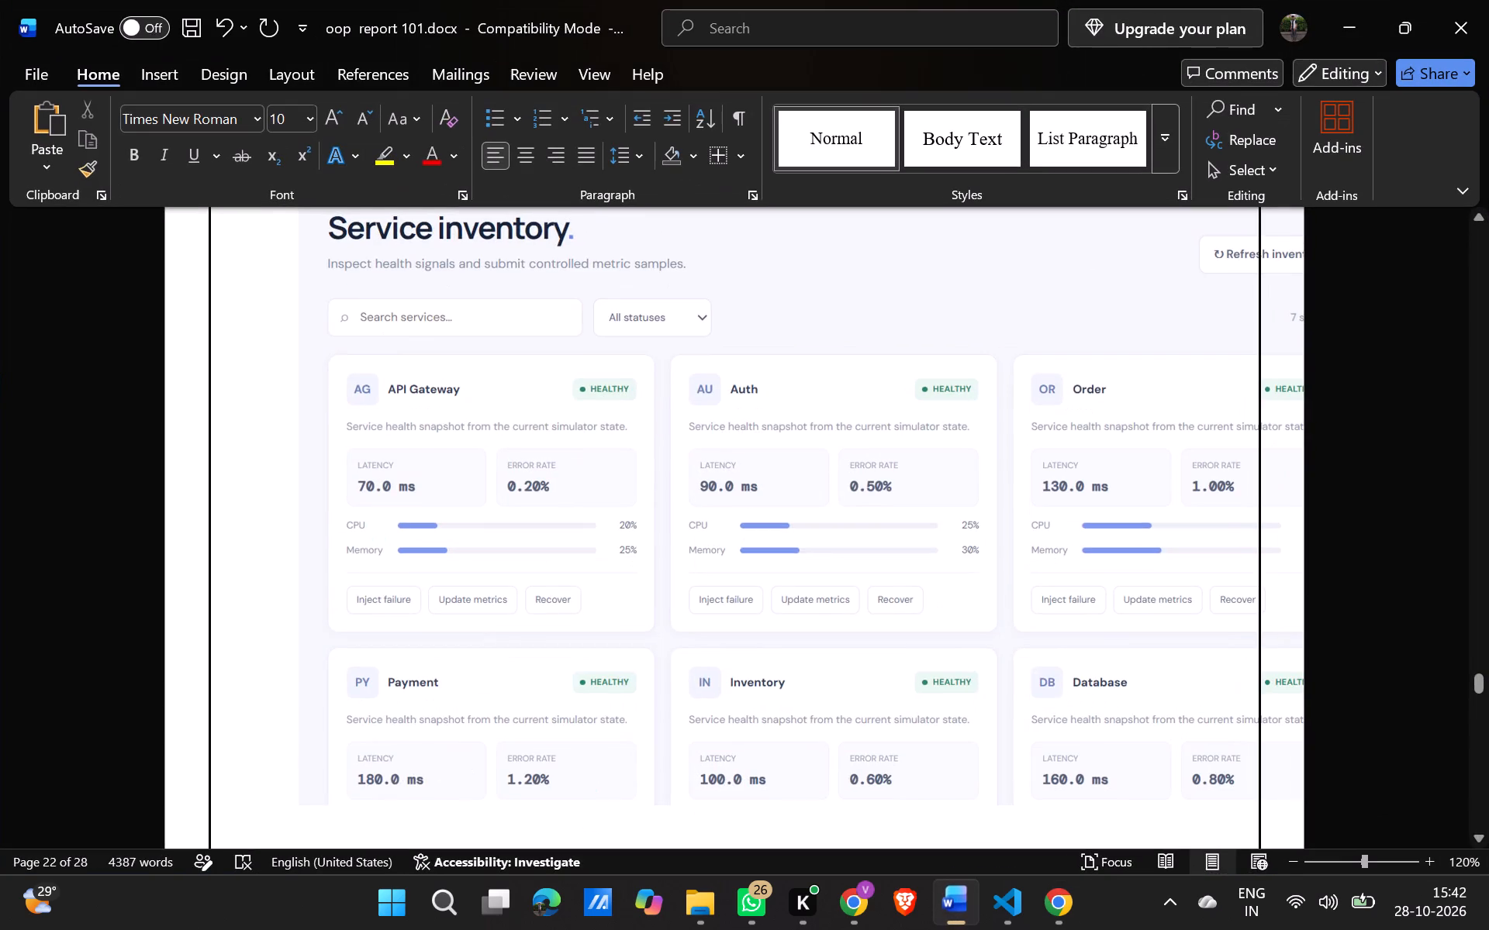
pyautogui.scroll(-3, 848, 716)
pyautogui.click(568, 502)
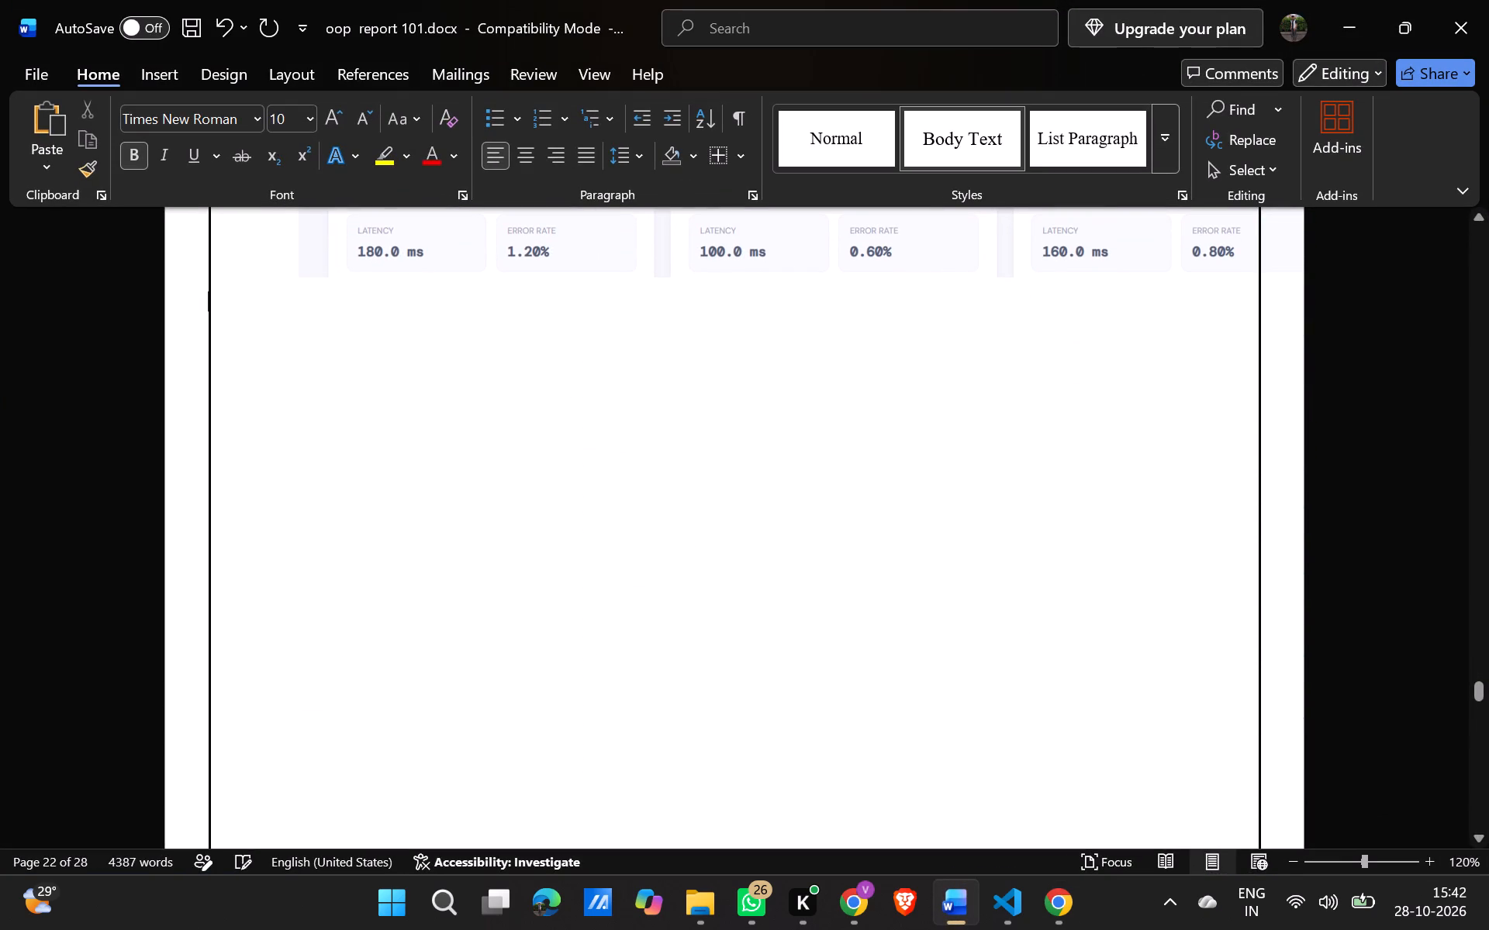
pyautogui.press('space')
pyautogui.press('space')
pyautogui.press('space')
pyautogui.press('space')
pyautogui.press('space')
pyautogui.press('space')
pyautogui.press('space')
pyautogui.press('space')
pyautogui.press('space')
pyautogui.press('space')
pyautogui.press('space')
pyautogui.press('space')
pyautogui.press('space')
pyautogui.hotkey('ctrl', 'v')
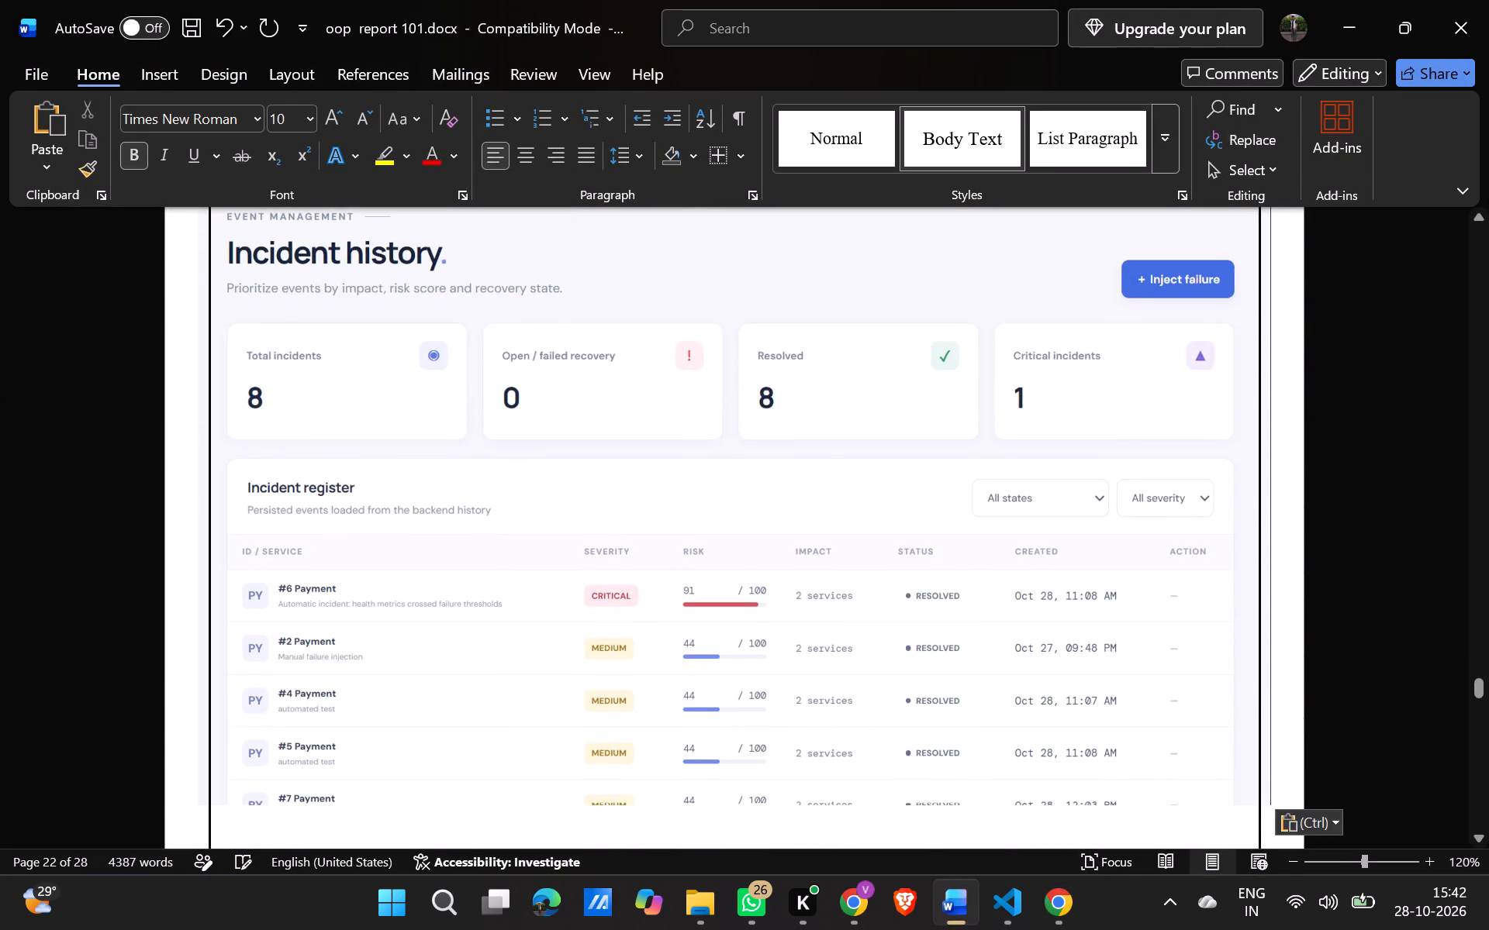
pyautogui.scroll(2, 429, 384)
pyautogui.scroll(-1, 429, 384)
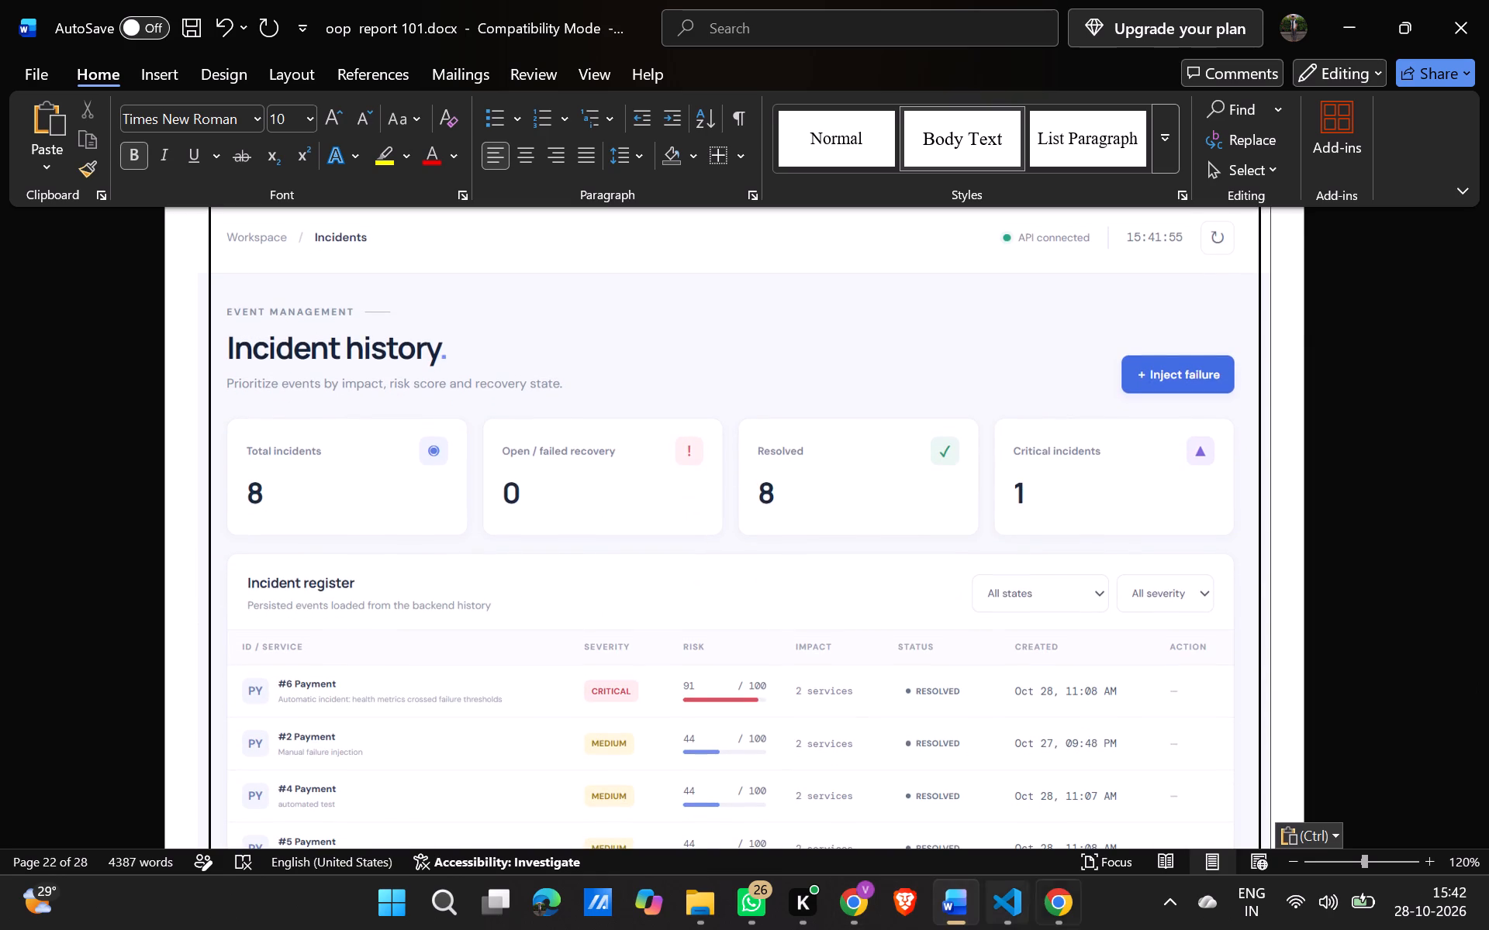
# In Chrome, open the ResiliX Dependencies page and snip the Dependency map with its topology, leaving out the sidebar.
pyautogui.click(1075, 908)
pyautogui.click(209, 429)
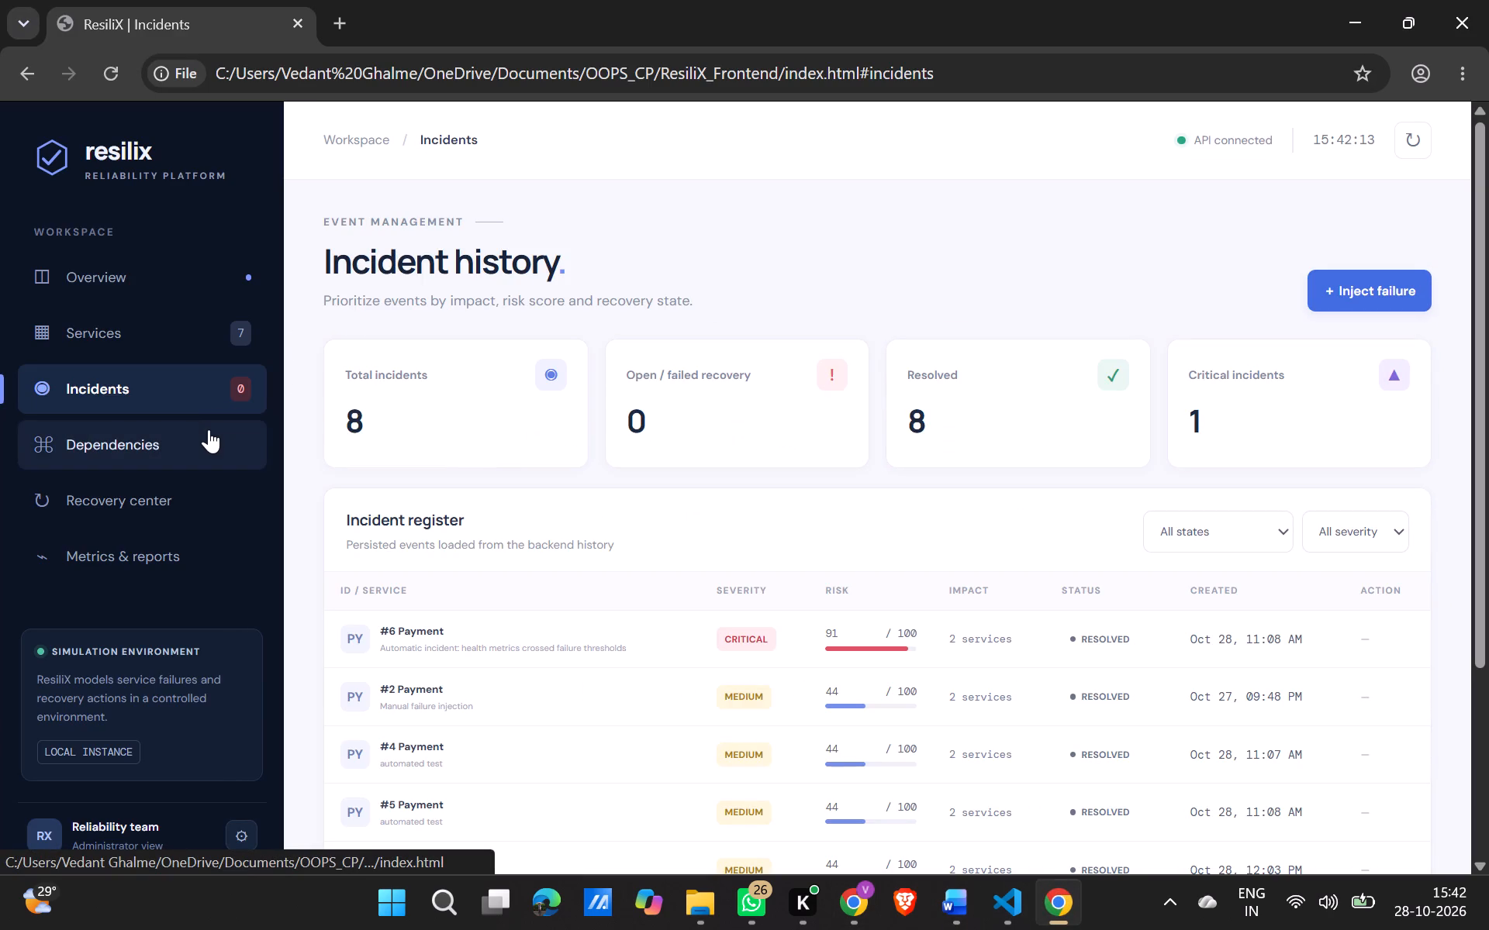
pyautogui.scroll(-7, 524, 448)
pyautogui.scroll(4, 524, 448)
pyautogui.scroll(-1, 524, 448)
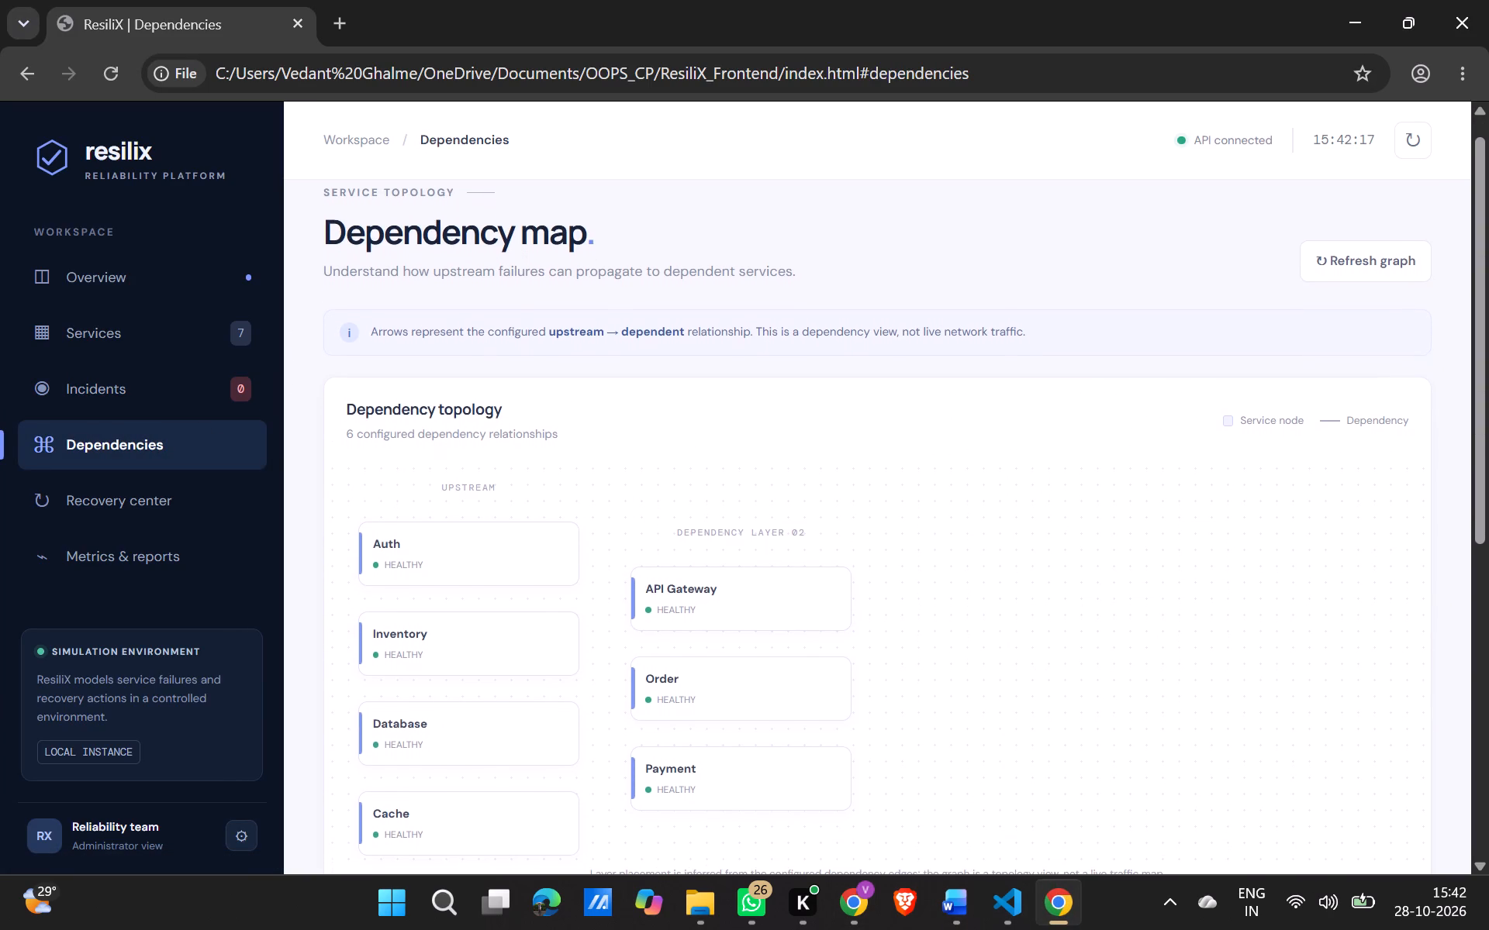
pyautogui.scroll(-1, 524, 448)
pyautogui.press('Print')
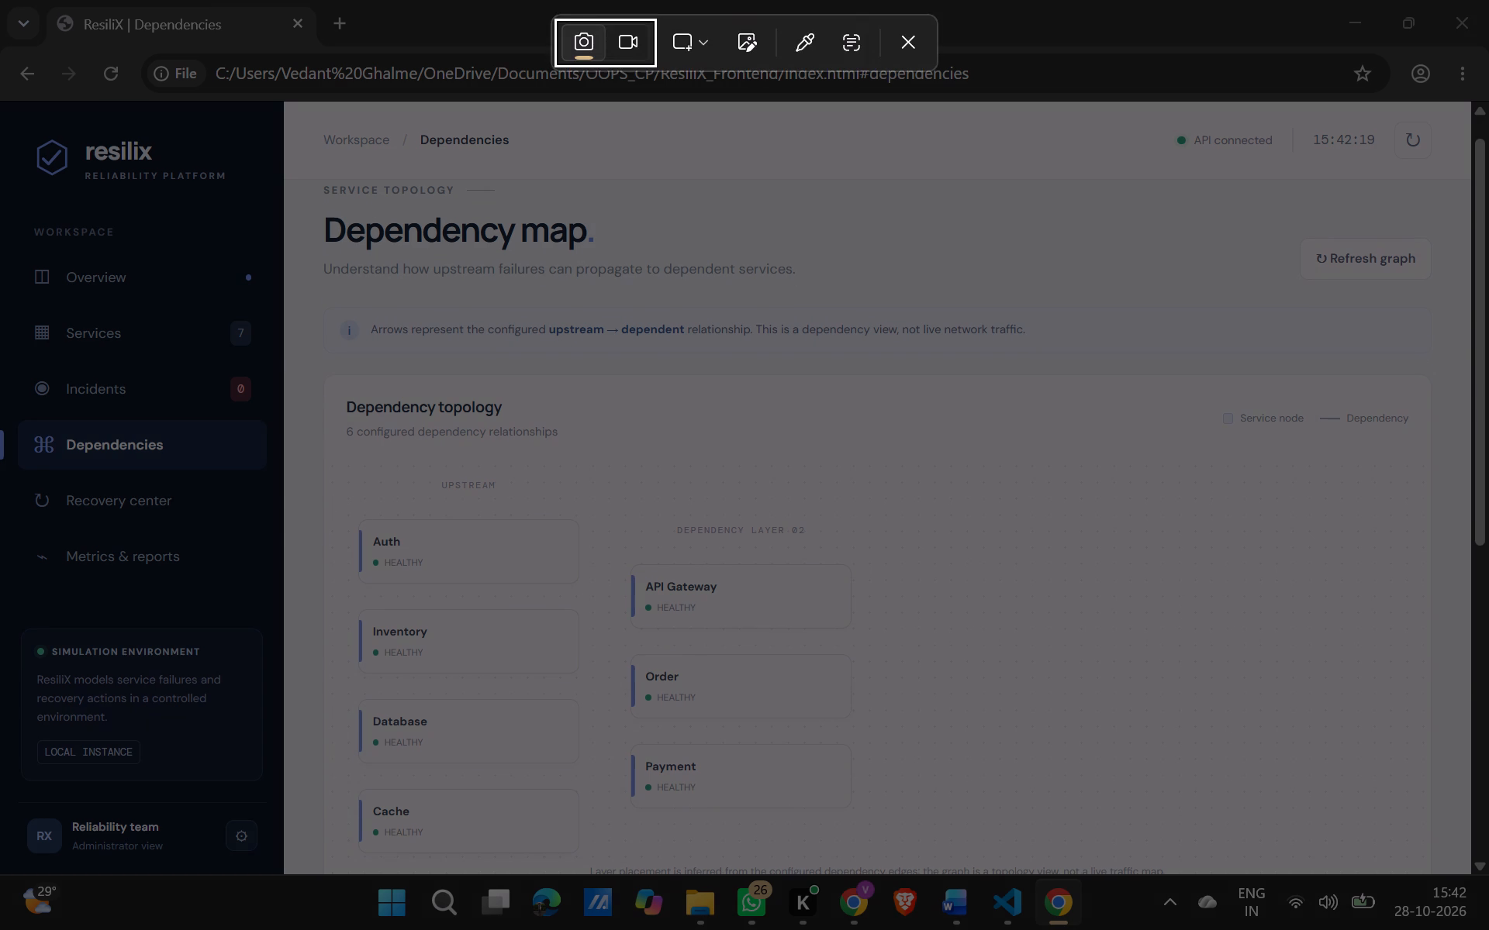
pyautogui.moveTo(287, 105); pyautogui.dragTo(1477, 929)
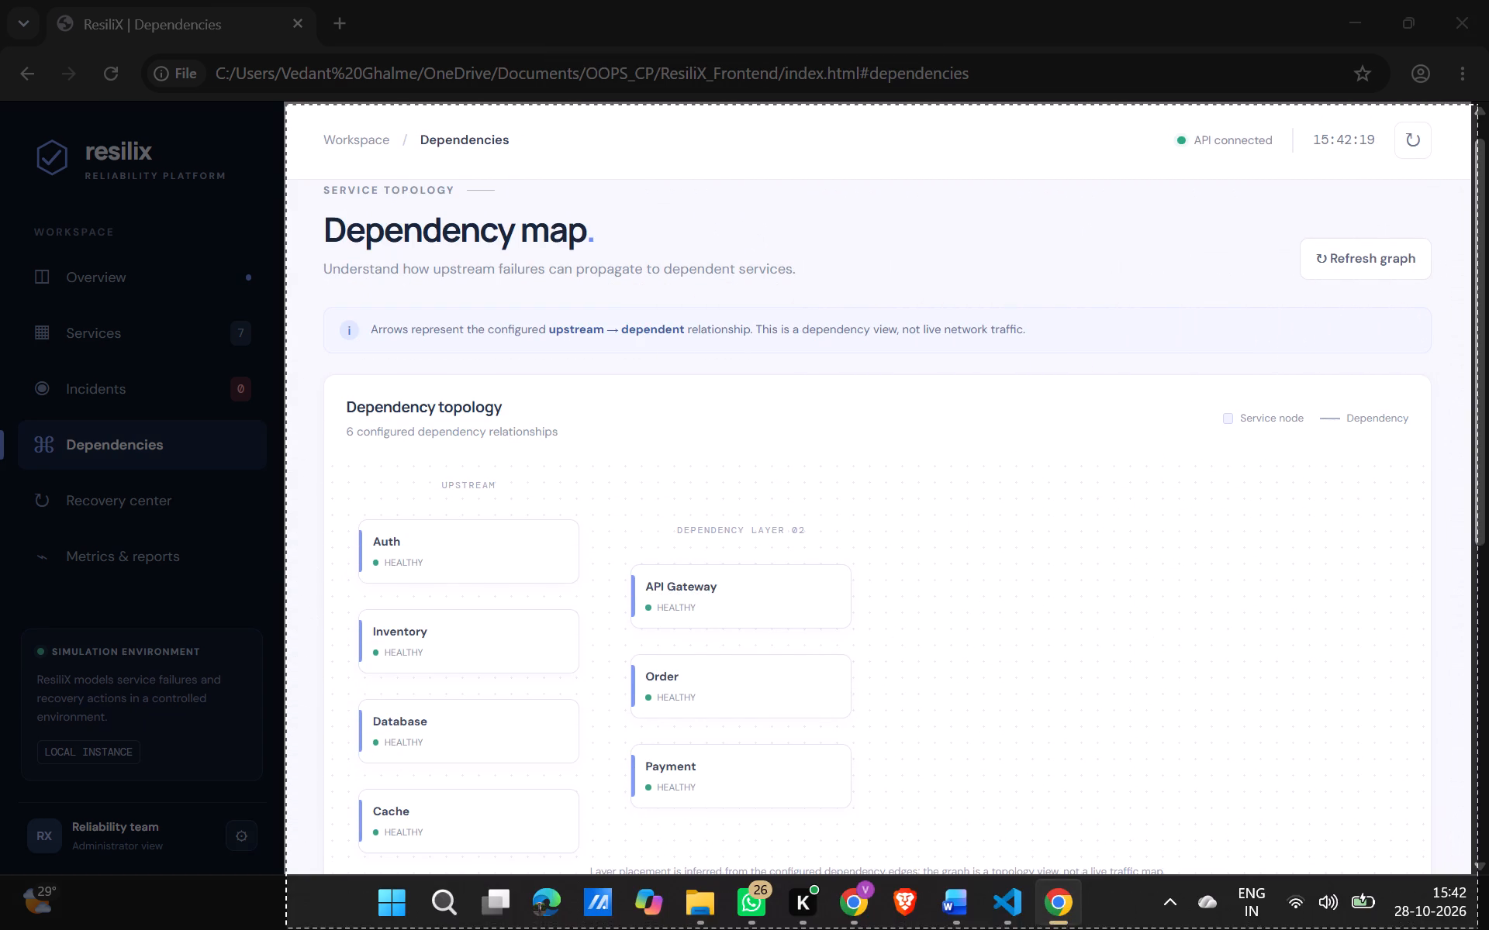
pyautogui.moveTo(1477, 929); pyautogui.dragTo(1465, 866)
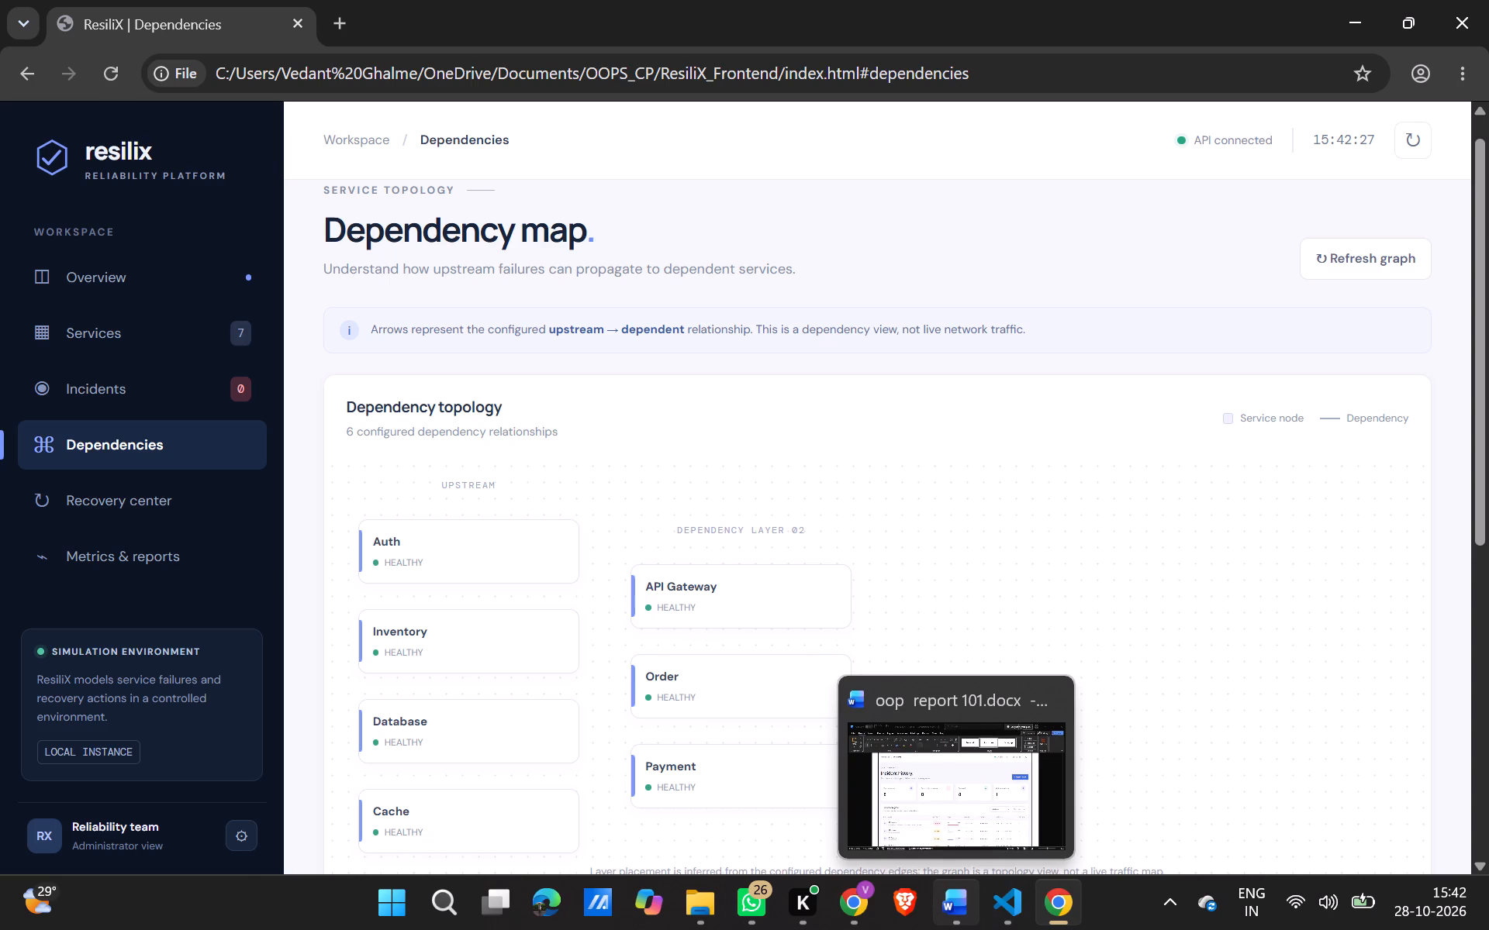
# In the Word report, shrink the Incident history screenshot to about 18.41 cm wide and 11.95 cm high, inside the page border.
pyautogui.click(958, 903)
pyautogui.scroll(-2, 762, 601)
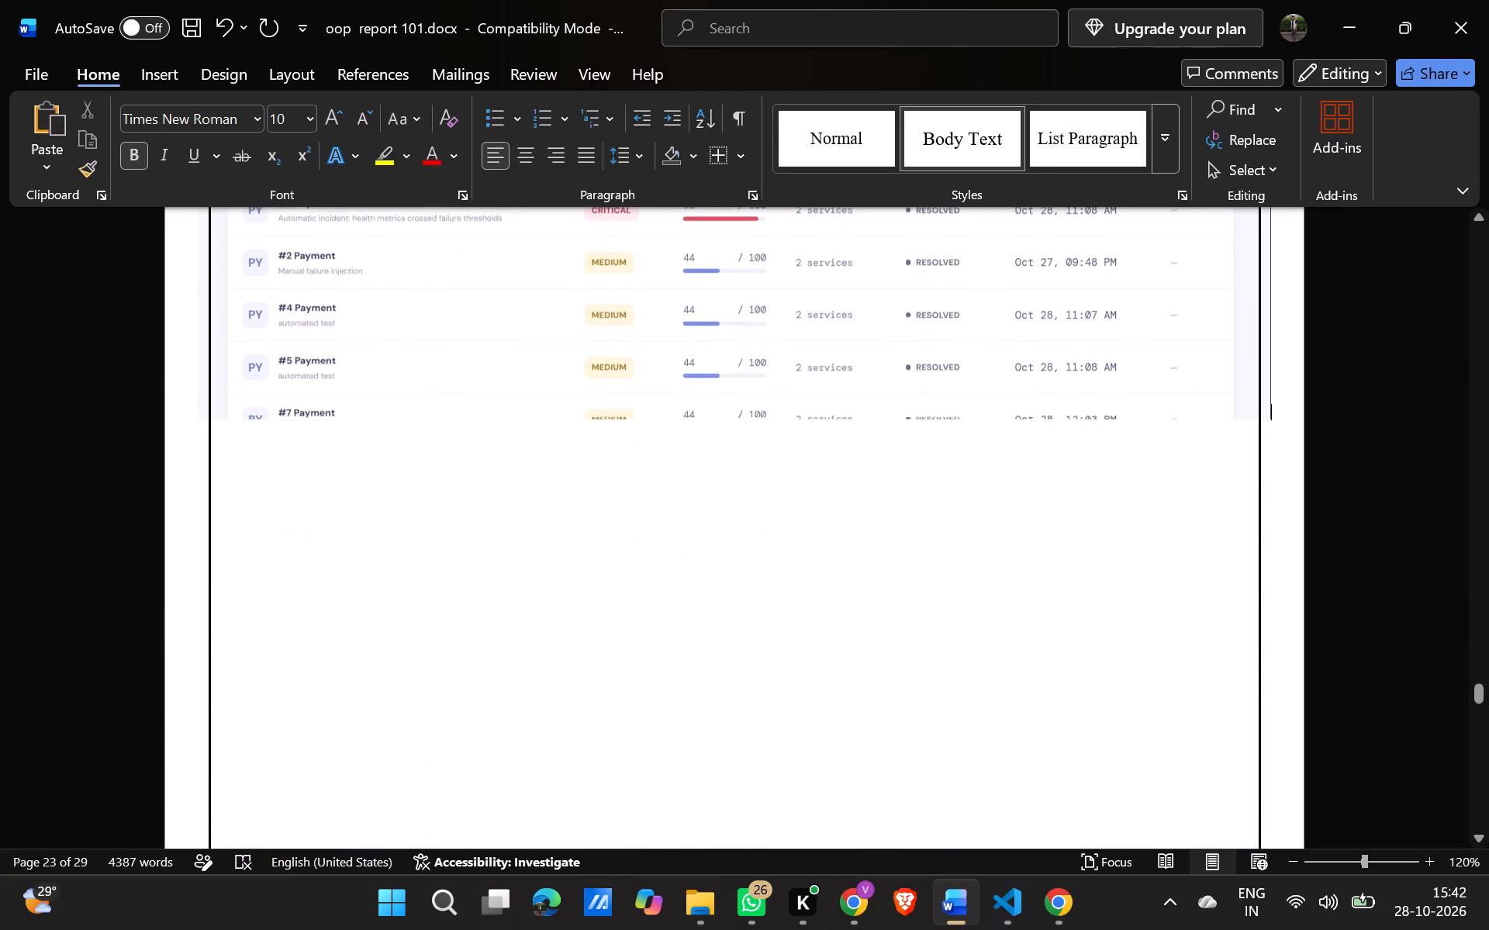
pyautogui.click(510, 521)
pyautogui.scroll(-4, 510, 521)
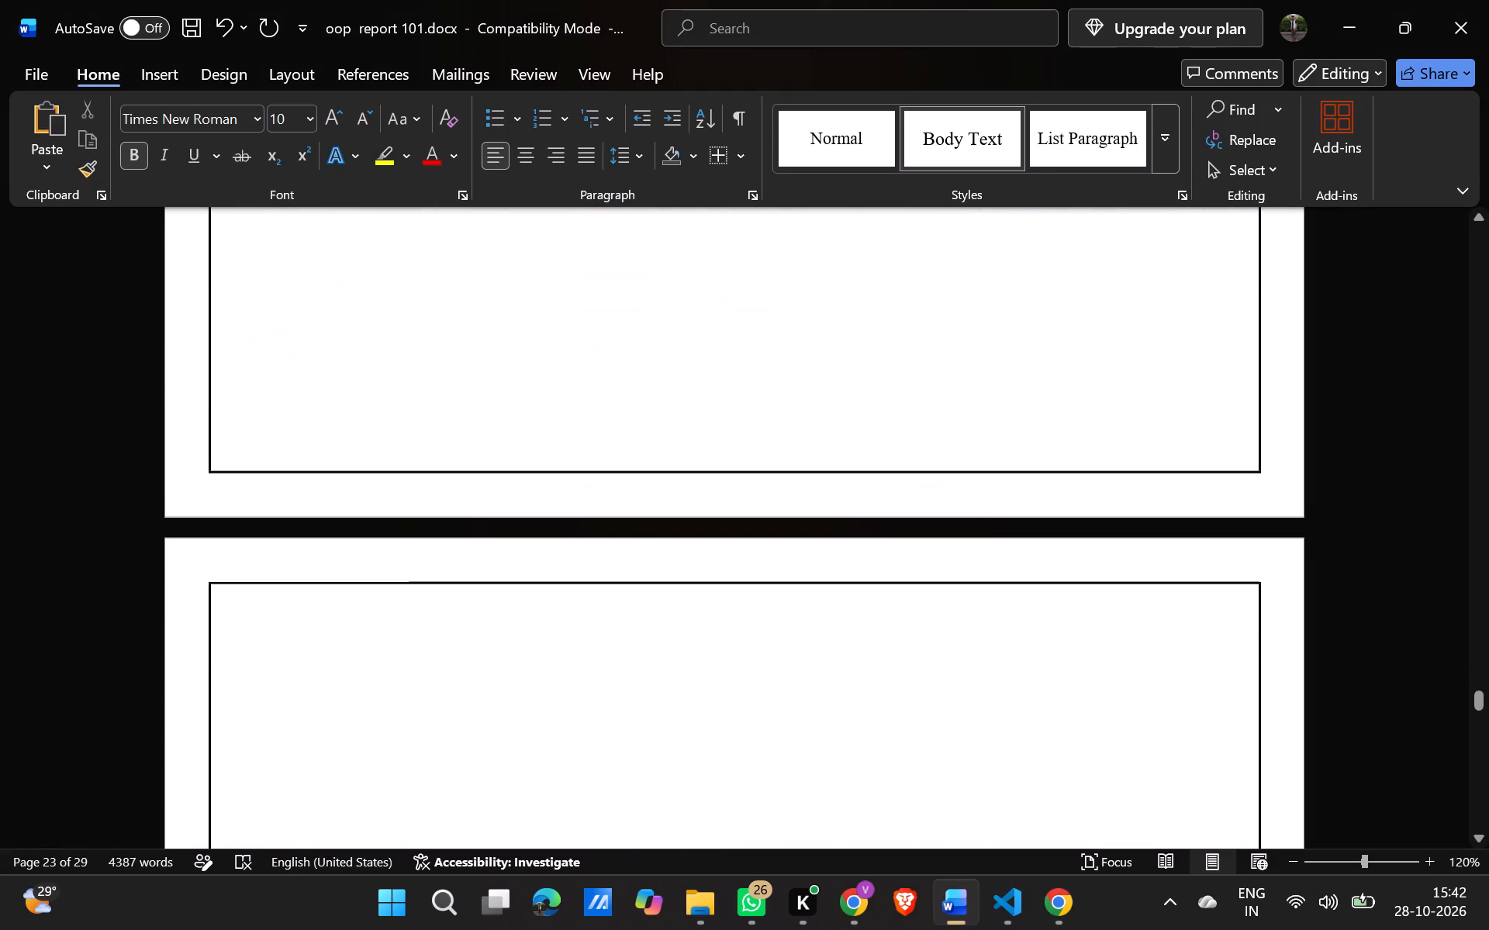
pyautogui.scroll(2, 499, 567)
pyautogui.click(309, 462)
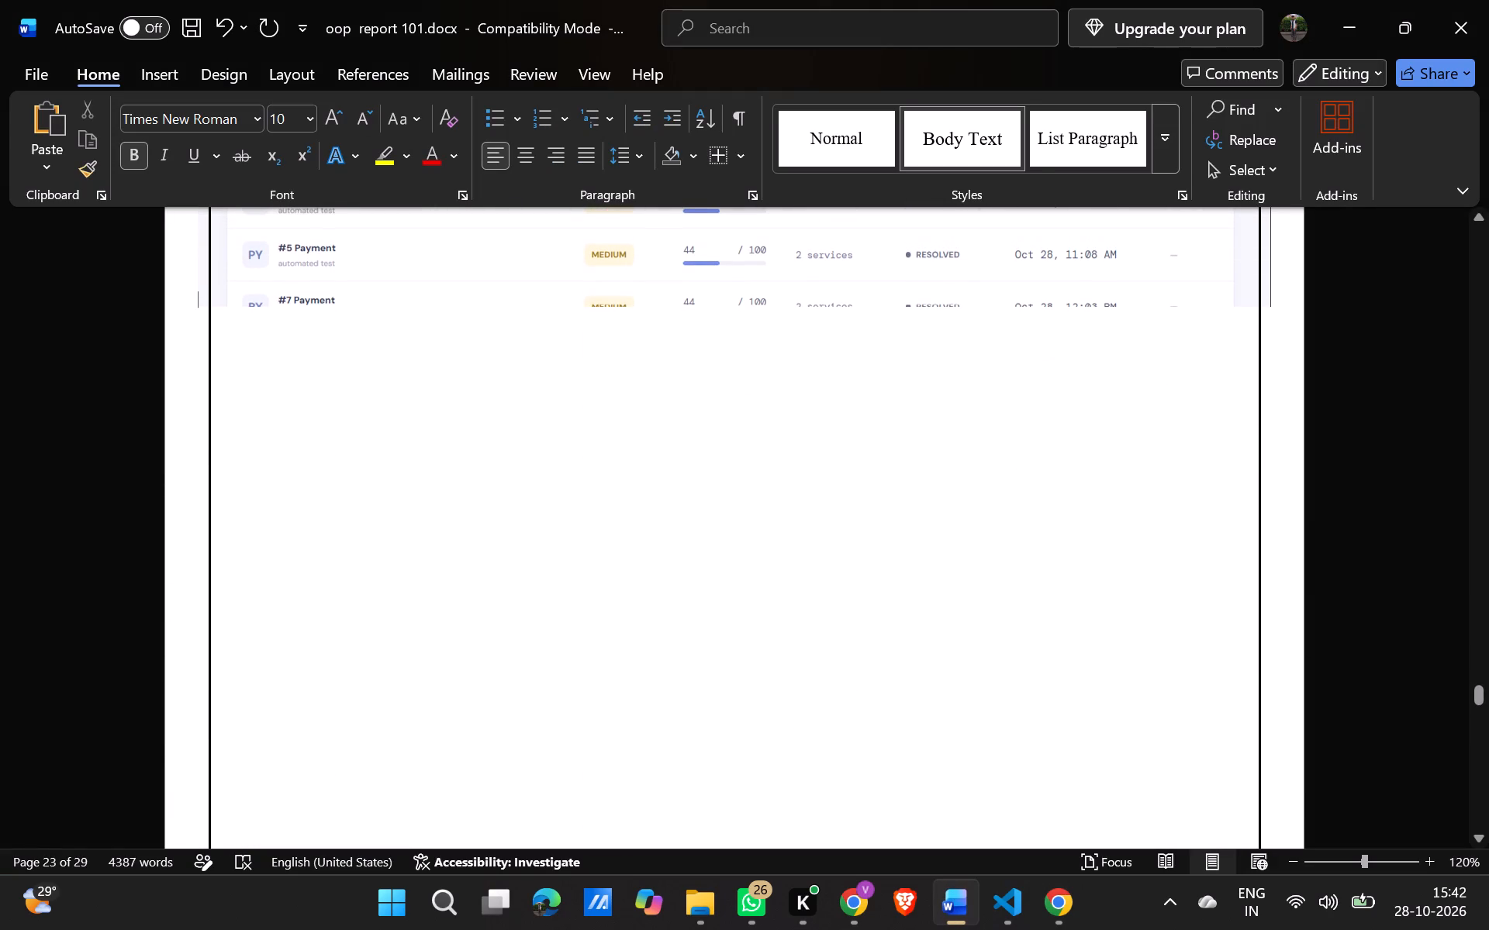
pyautogui.press('space')
pyautogui.scroll(-2, 309, 462)
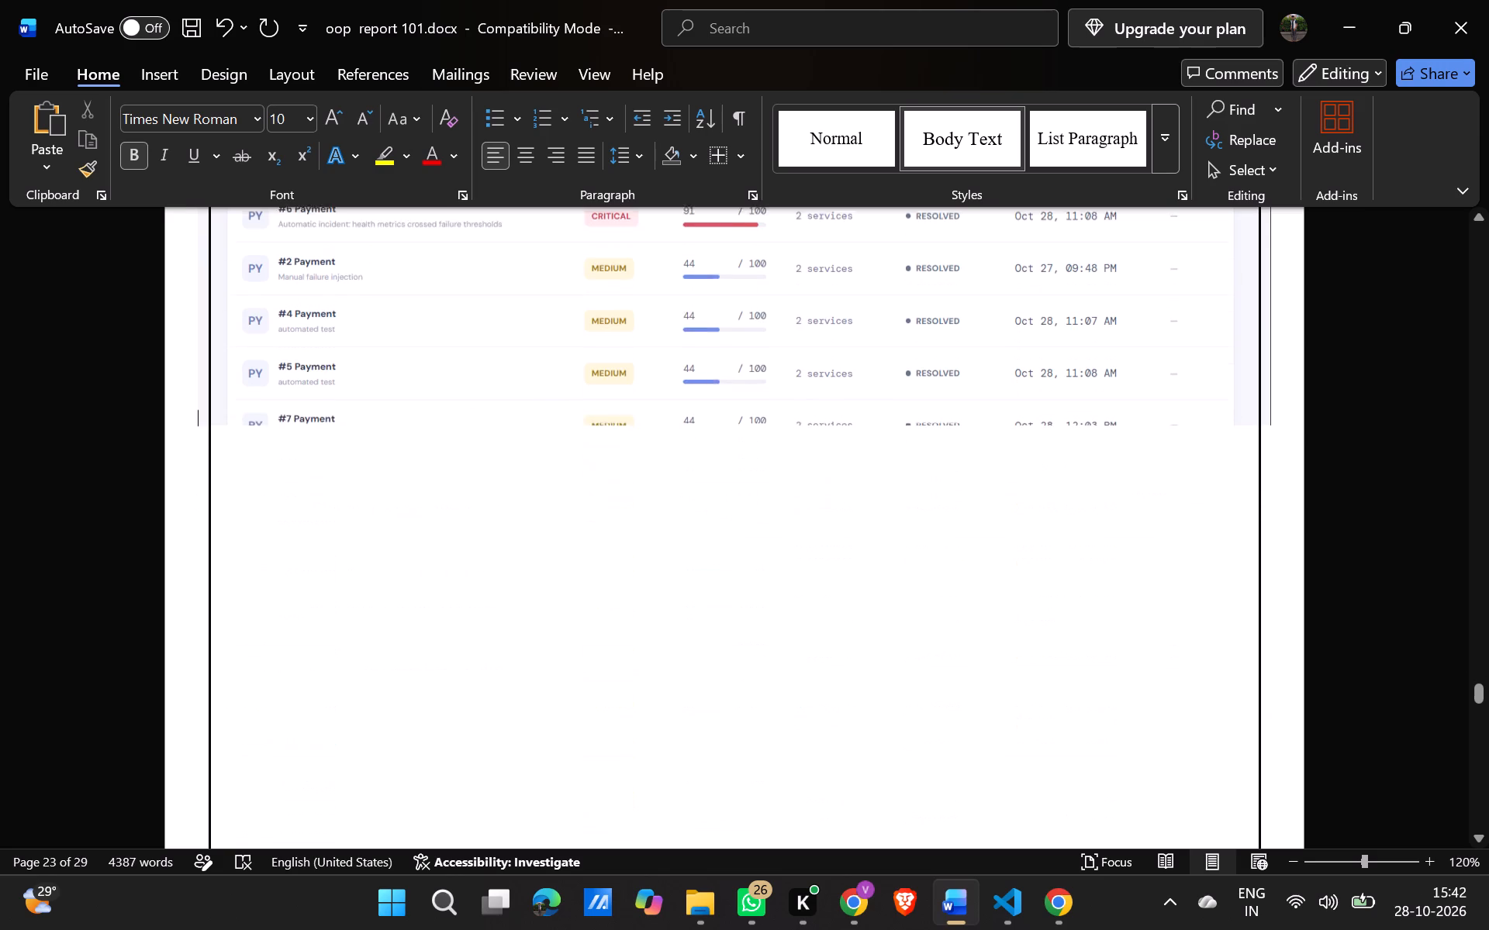
pyautogui.click(274, 490)
pyautogui.click(274, 490)
pyautogui.scroll(-1, 274, 490)
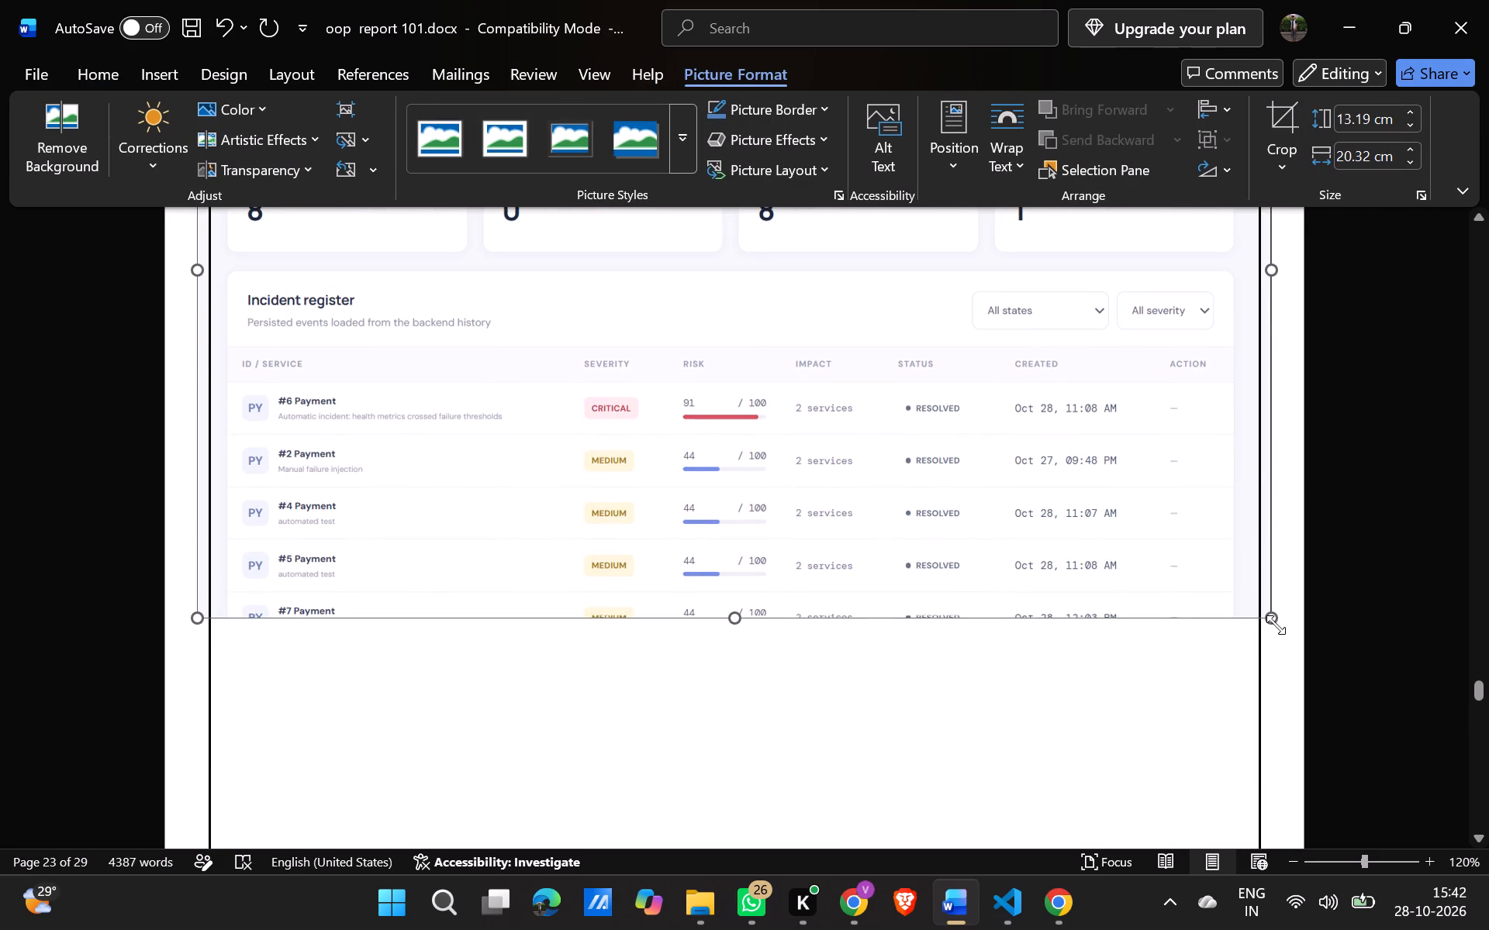
pyautogui.moveTo(1276, 625); pyautogui.dragTo(1170, 540)
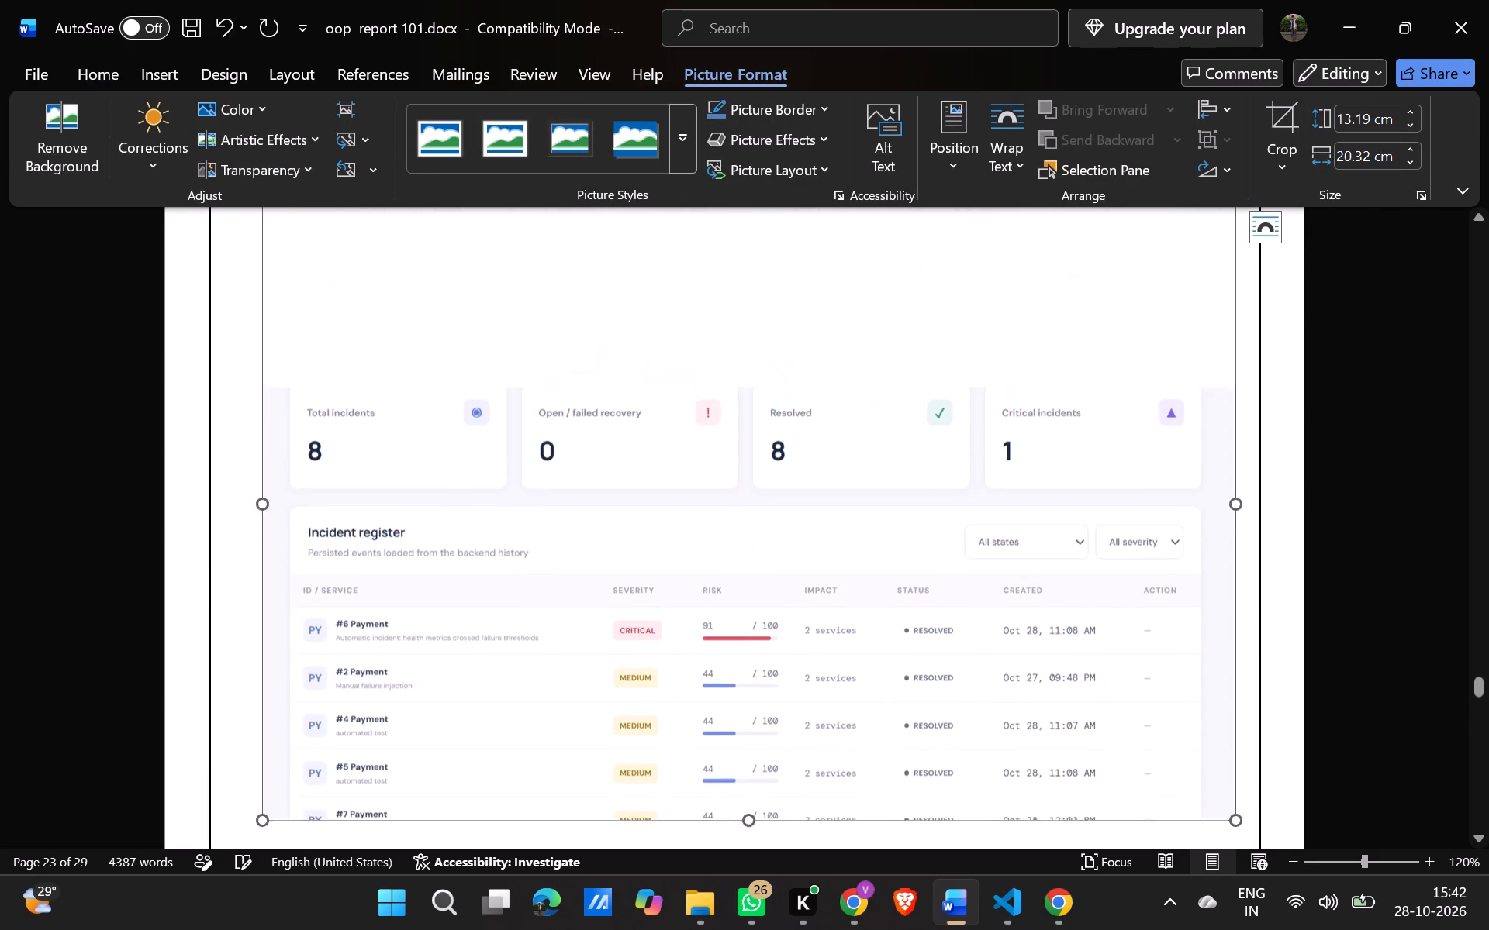
pyautogui.scroll(1, 771, 494)
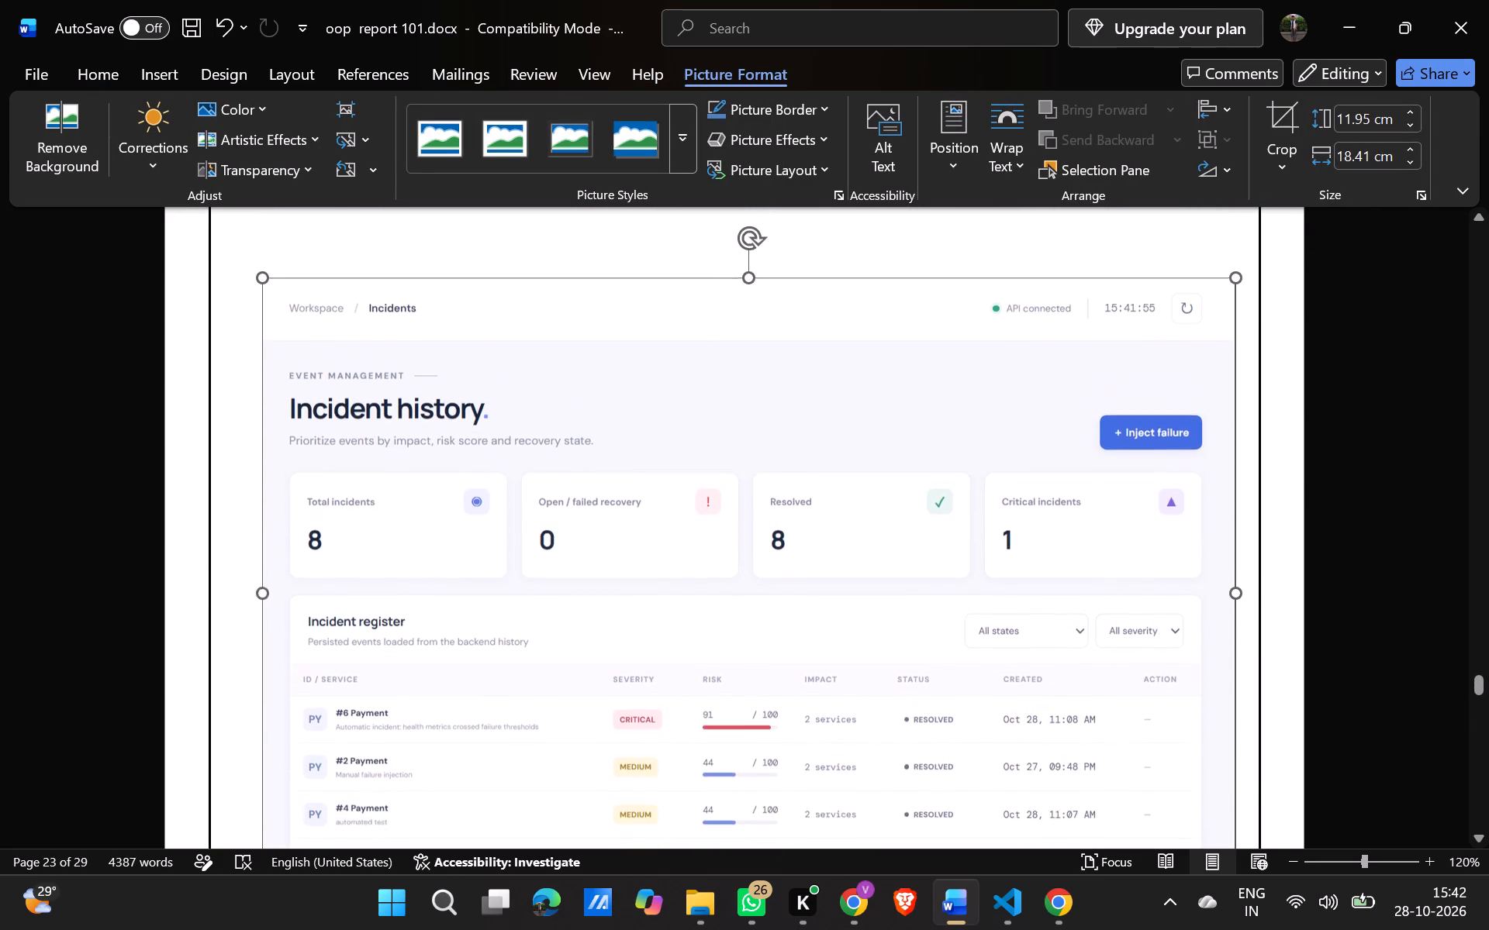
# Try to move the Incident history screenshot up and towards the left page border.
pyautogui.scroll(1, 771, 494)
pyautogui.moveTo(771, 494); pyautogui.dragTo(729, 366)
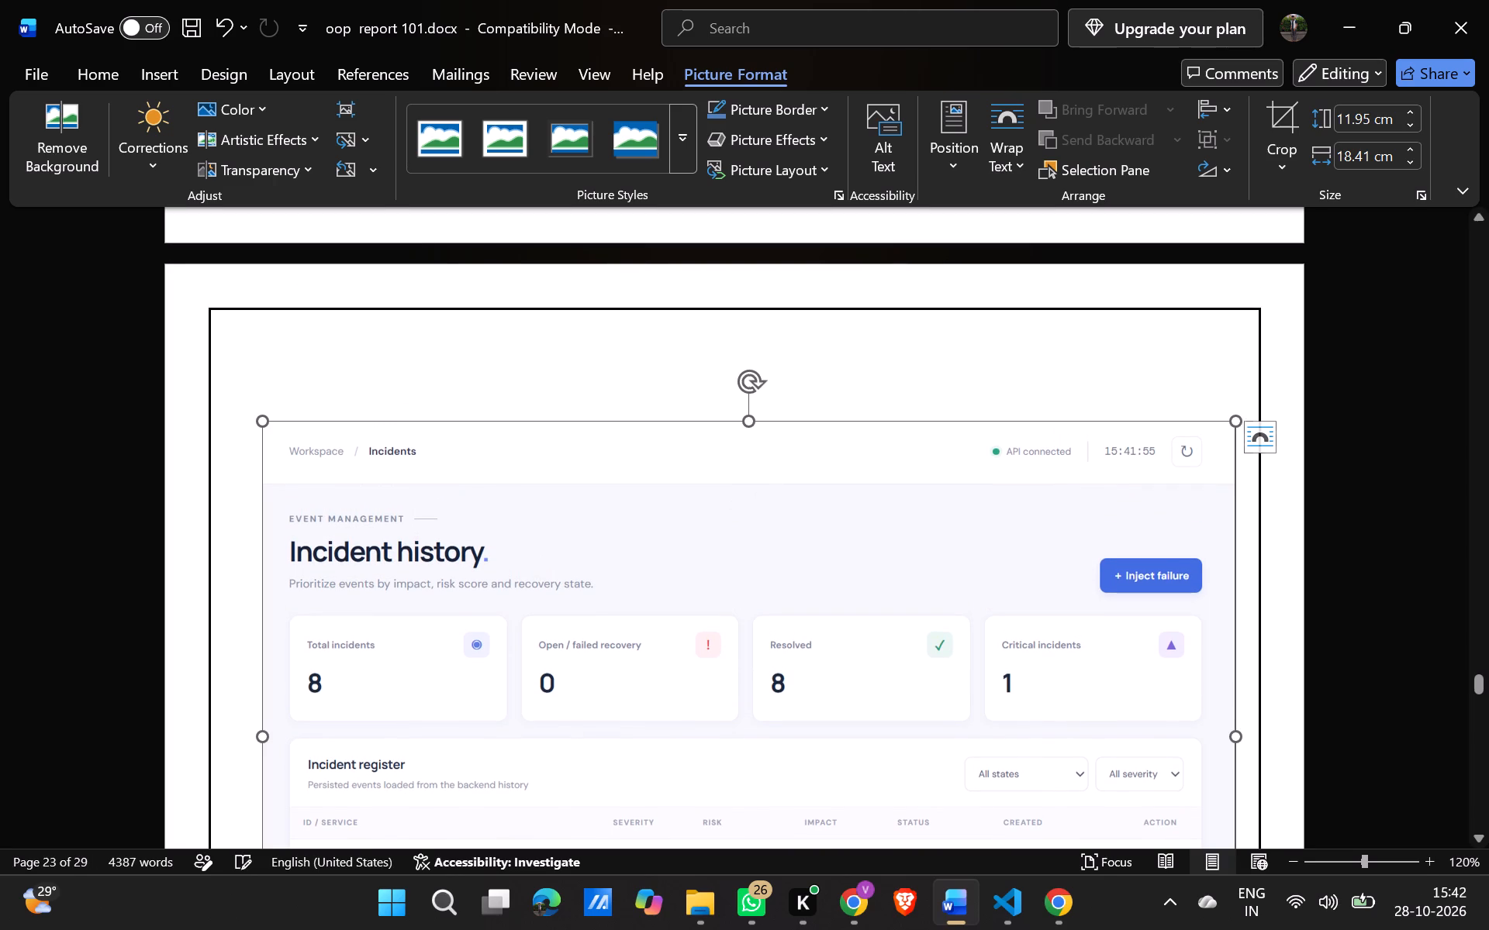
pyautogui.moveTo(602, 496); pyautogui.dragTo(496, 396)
# Delete the blank lines and spaces in the empty area below the Incident history screenshot.
pyautogui.scroll(-4, 496, 396)
pyautogui.click(310, 501)
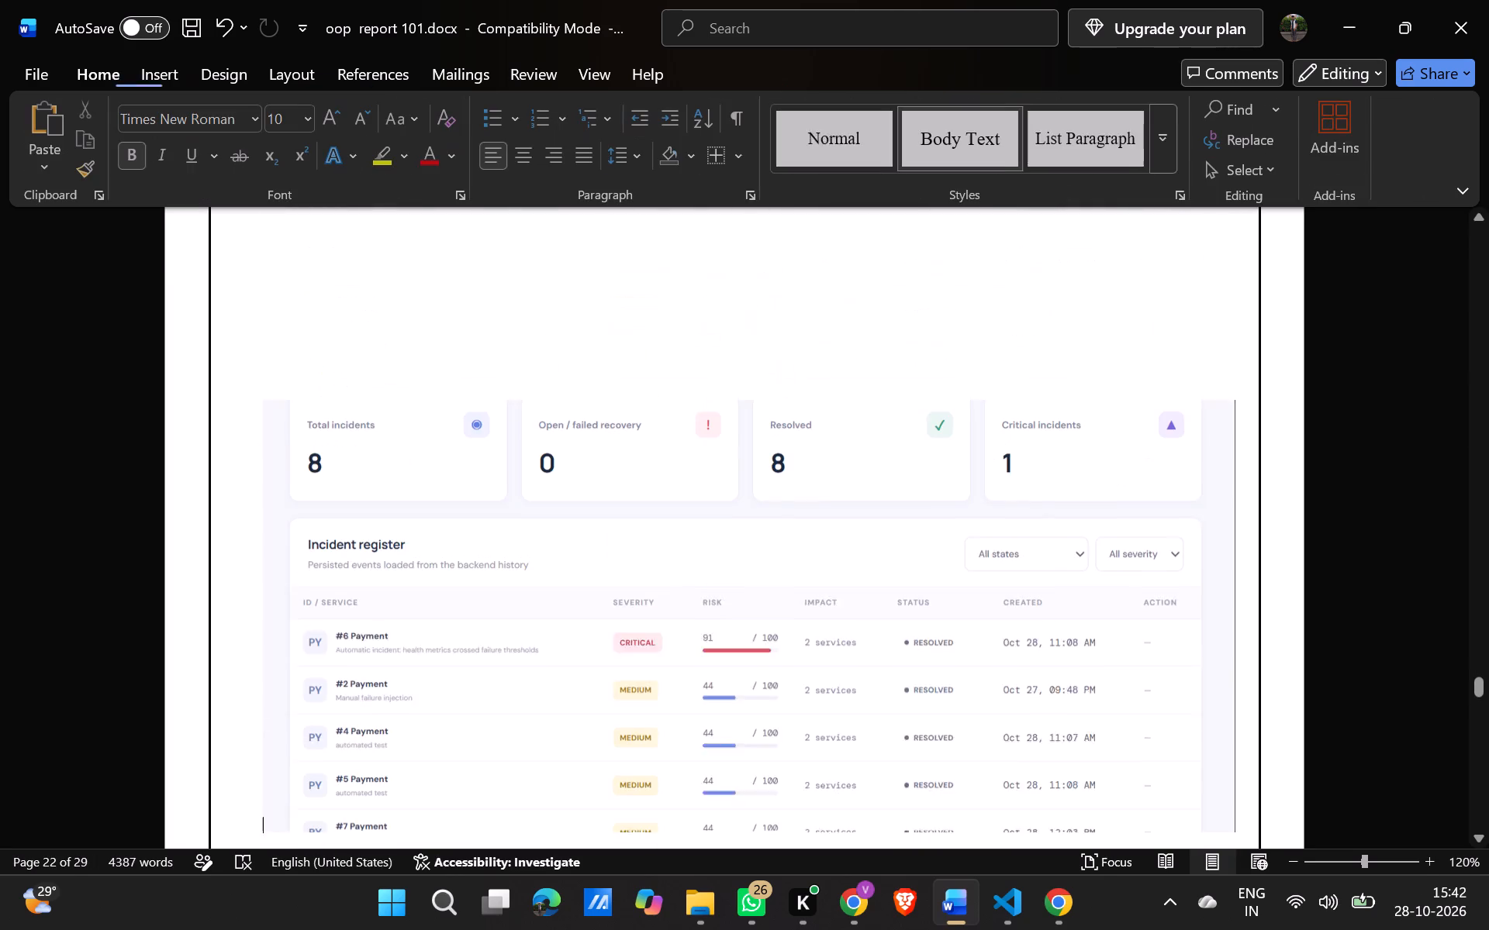
pyautogui.scroll(-2, 310, 501)
pyautogui.doubleClick(378, 642)
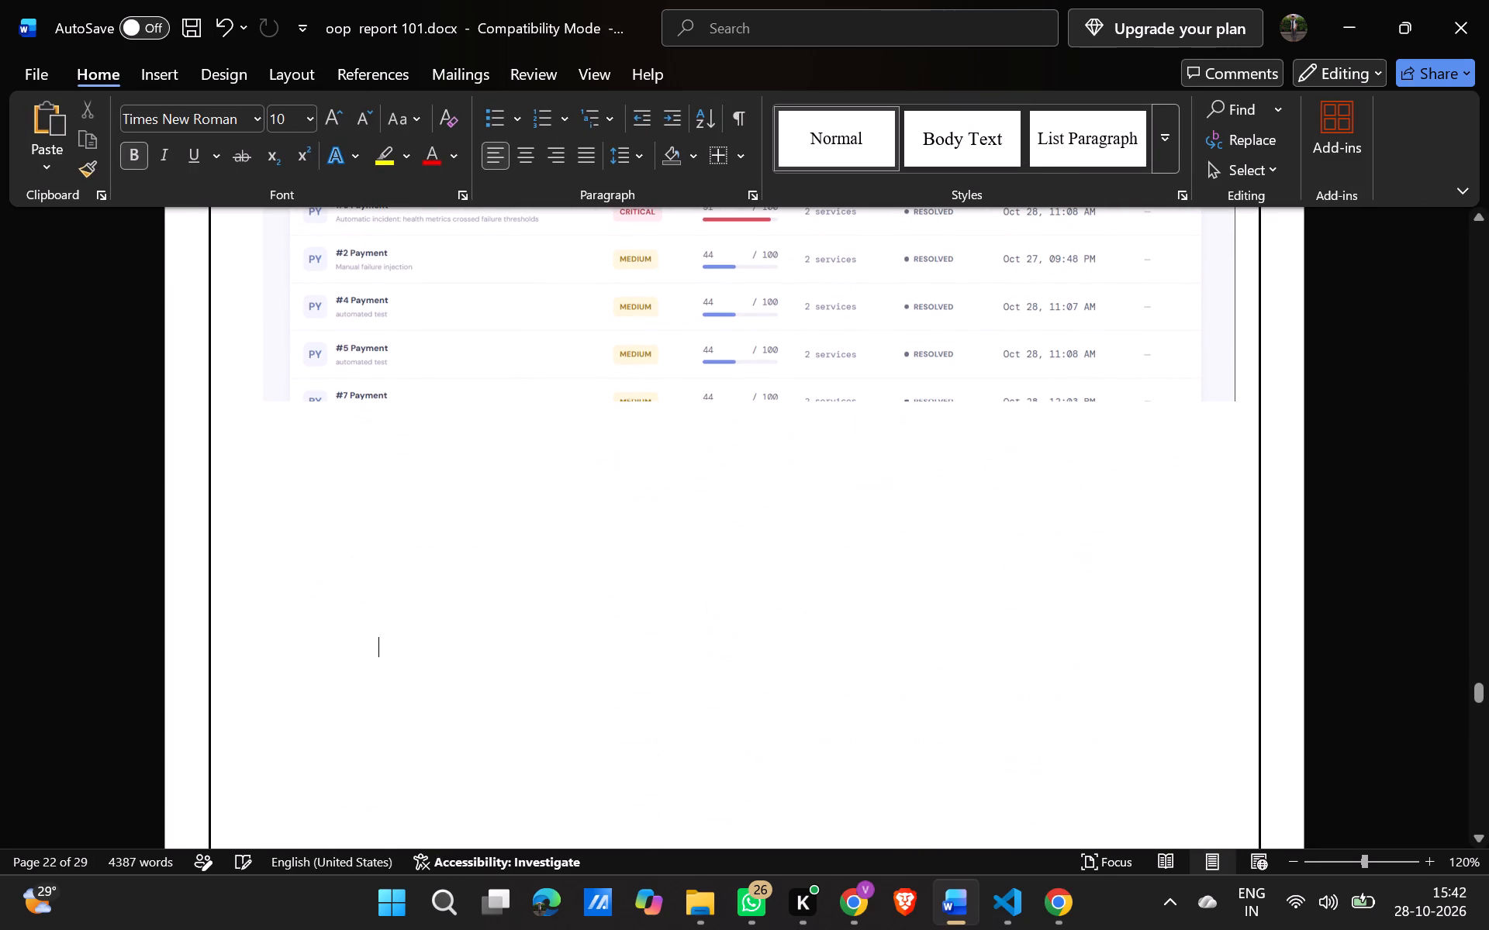
pyautogui.press('BackSpace')
pyautogui.press('BackSpace')
pyautogui.press('BackSpace')
pyautogui.press('BackSpace')
pyautogui.press('BackSpace')
pyautogui.press('BackSpace')
pyautogui.press('BackSpace')
pyautogui.press('BackSpace')
pyautogui.press('space')
pyautogui.press('space')
pyautogui.press('space')
pyautogui.press('space')
pyautogui.press('space')
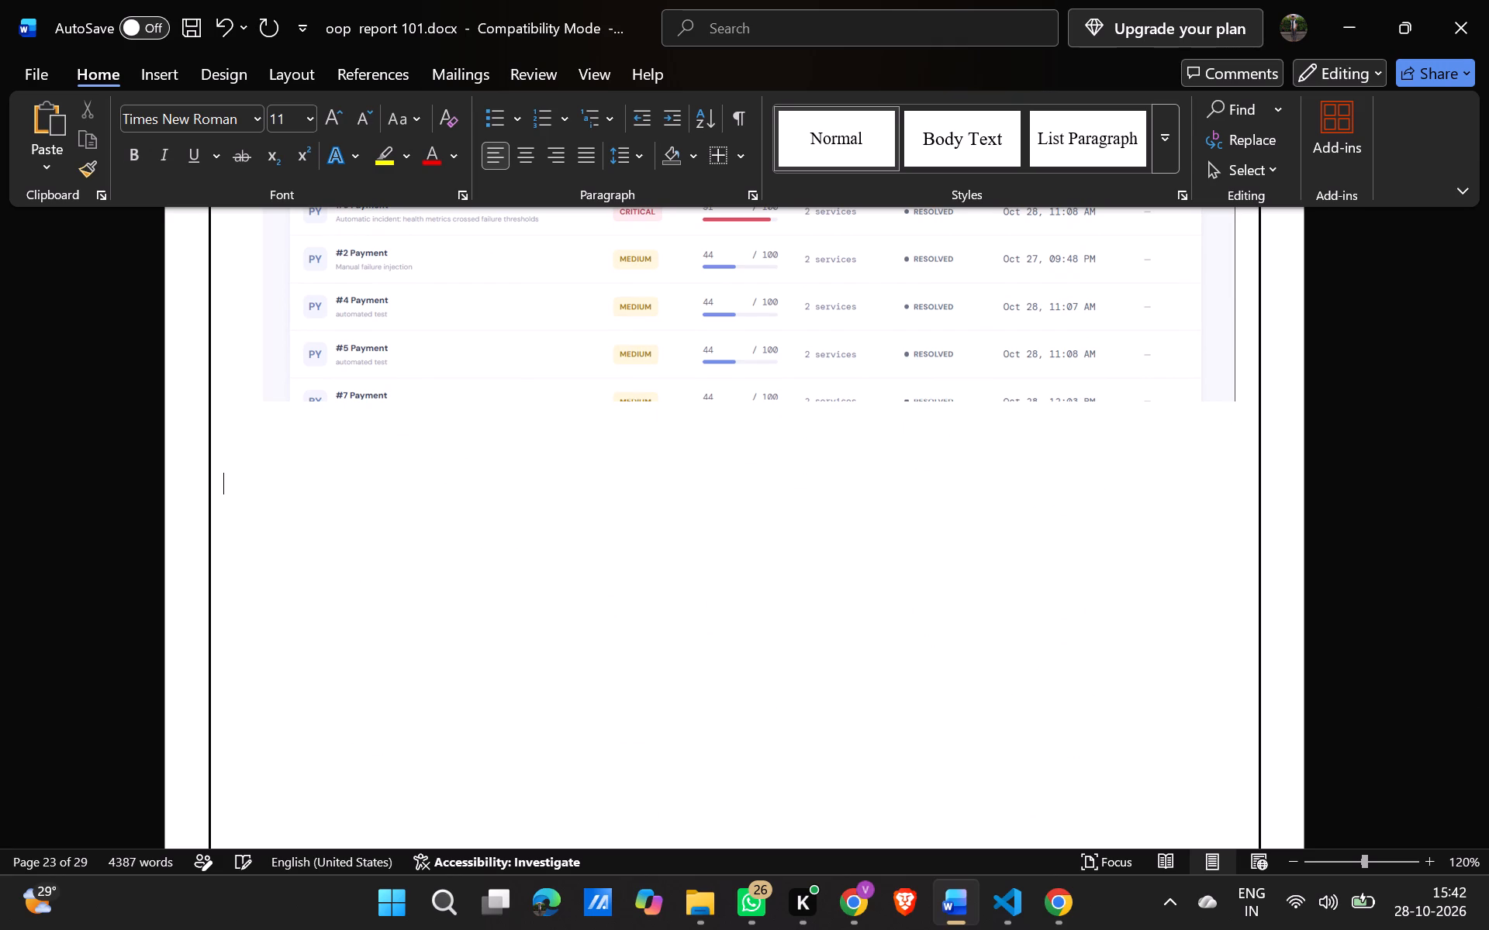
pyautogui.press('space')
pyautogui.press('space')
pyautogui.press('BackSpace')
pyautogui.press('BackSpace')
pyautogui.press('BackSpace')
pyautogui.press('BackSpace')
pyautogui.press('BackSpace')
pyautogui.press('BackSpace')
pyautogui.press('BackSpace')
pyautogui.press('BackSpace')
pyautogui.press('BackSpace')
pyautogui.press('BackSpace')
# Add two line breaks and a run of spaces below the Incident history screenshot, and paste the Dependency map snip there.
pyautogui.press('space')
pyautogui.press('space')
pyautogui.press('space')
pyautogui.press('space')
pyautogui.press('space')
pyautogui.press('space')
pyautogui.press('Return')
pyautogui.press('Return')
pyautogui.press('space')
pyautogui.press('space')
pyautogui.press('space')
pyautogui.press('space')
pyautogui.press('space')
pyautogui.press('space')
pyautogui.press('space')
pyautogui.press('space')
pyautogui.press('space')
pyautogui.press('space')
pyautogui.hotkey('ctrl', 'v')
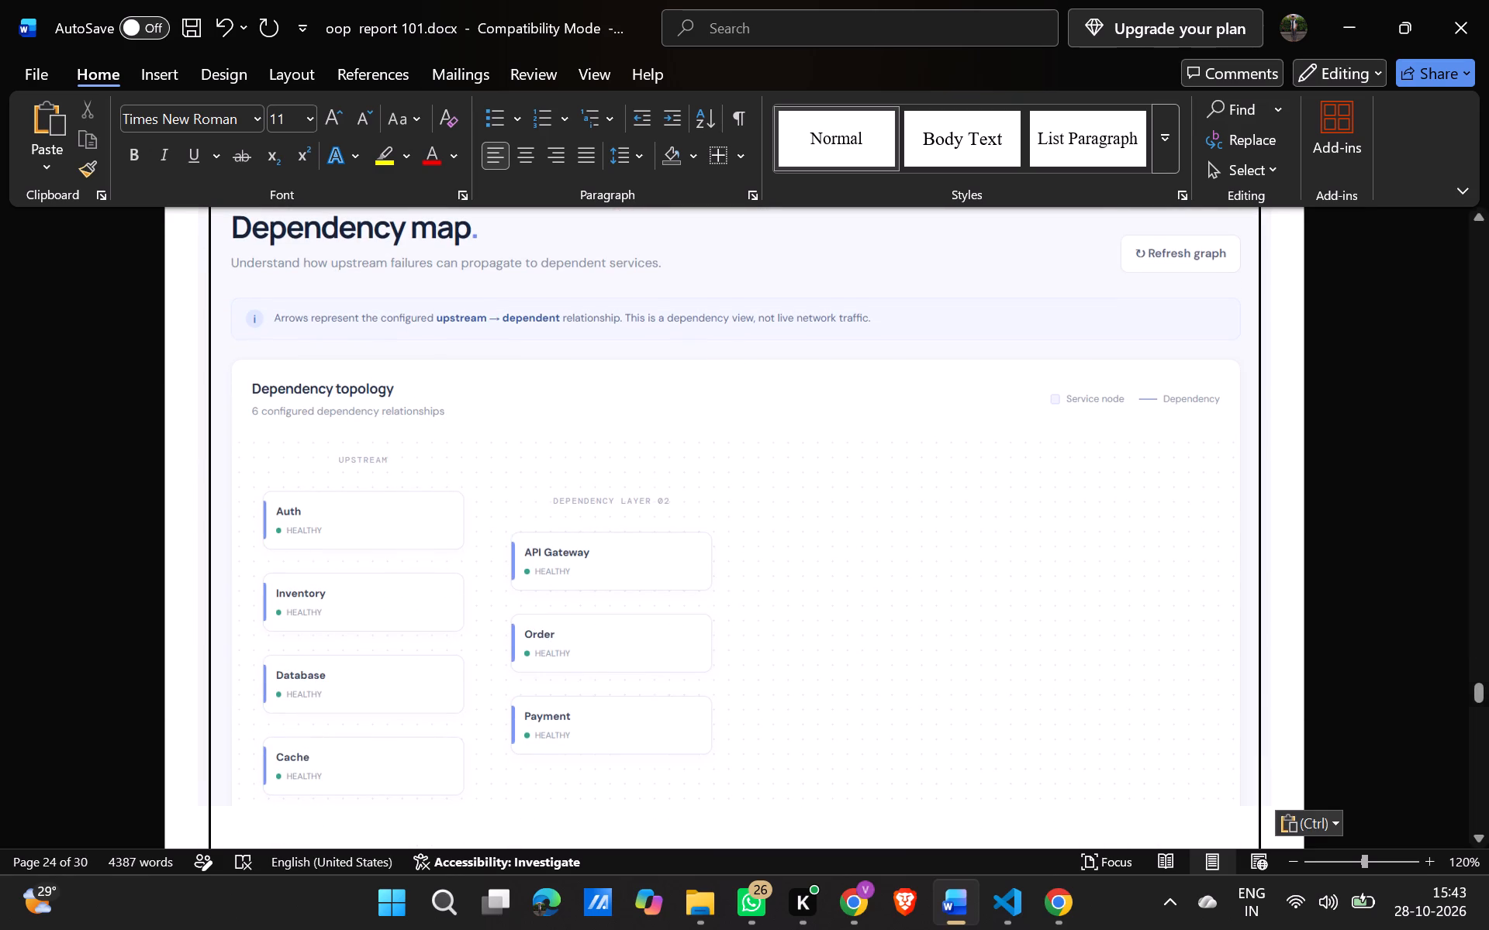
# Switch to Chrome and snip the Dependency register at the end of the Dependencies page, leaving out the sidebar and header bar.
pyautogui.click(1045, 901)
pyautogui.scroll(-2, 758, 604)
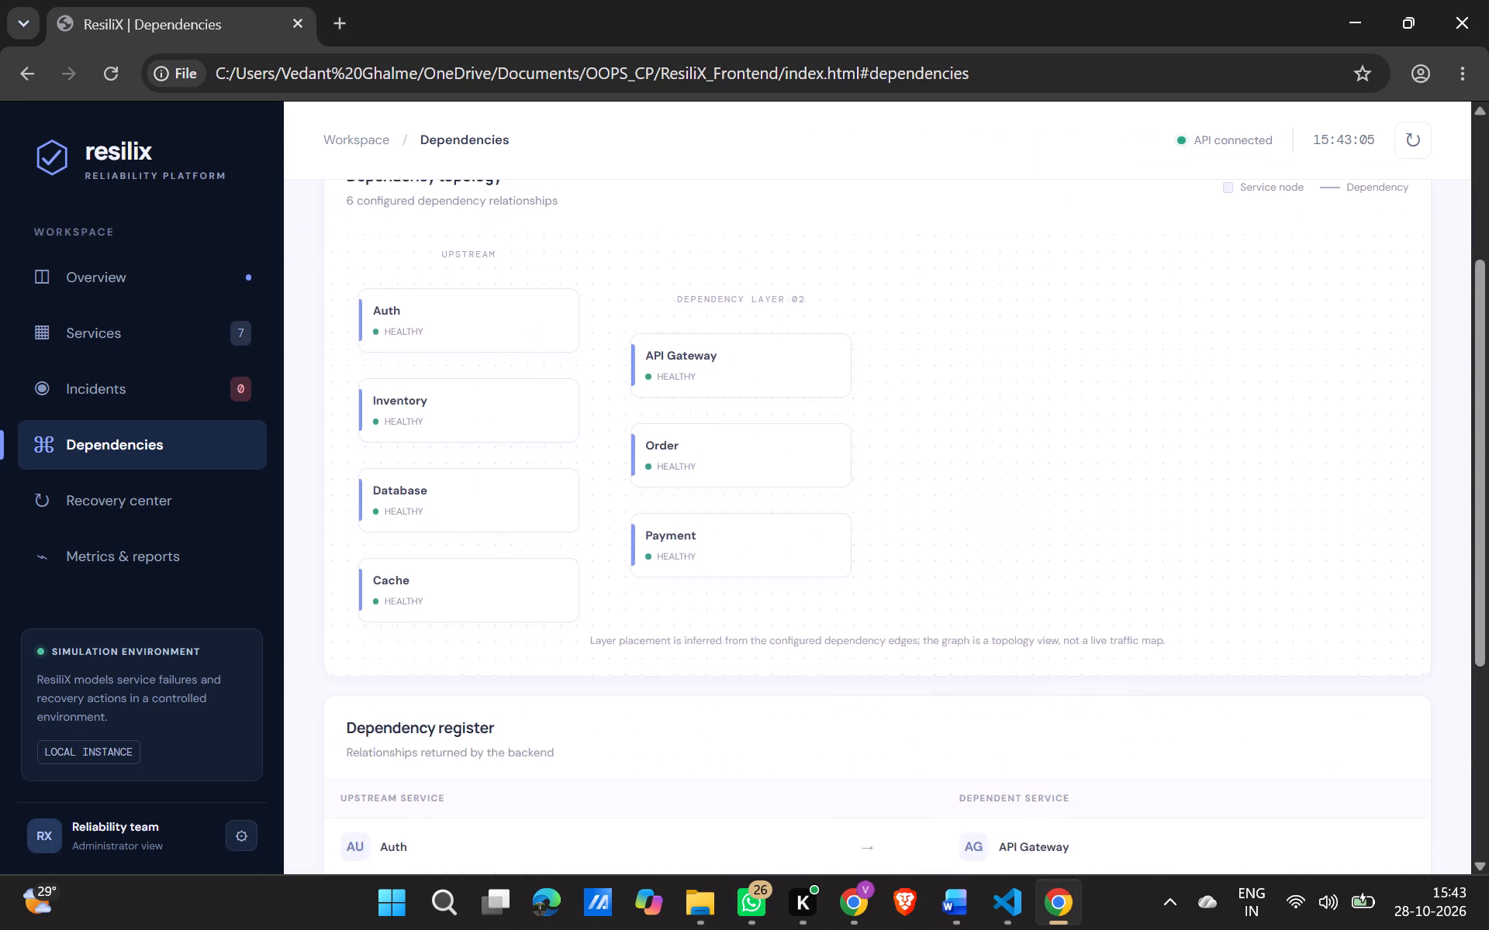
pyautogui.scroll(-3, 758, 604)
pyautogui.press('Print')
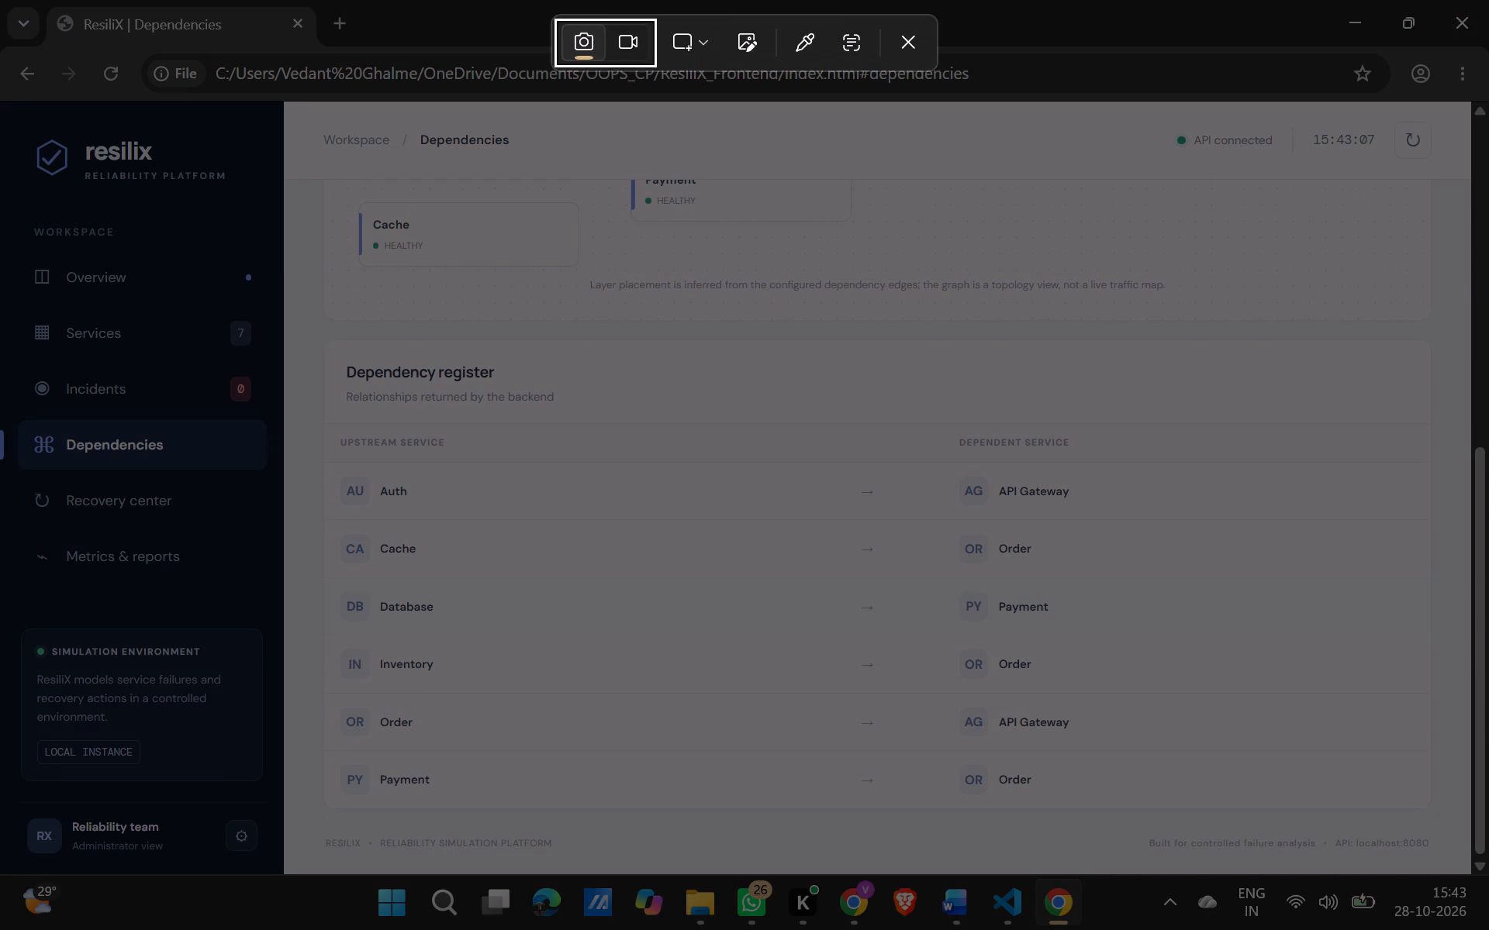
pyautogui.moveTo(288, 178); pyautogui.dragTo(1448, 921)
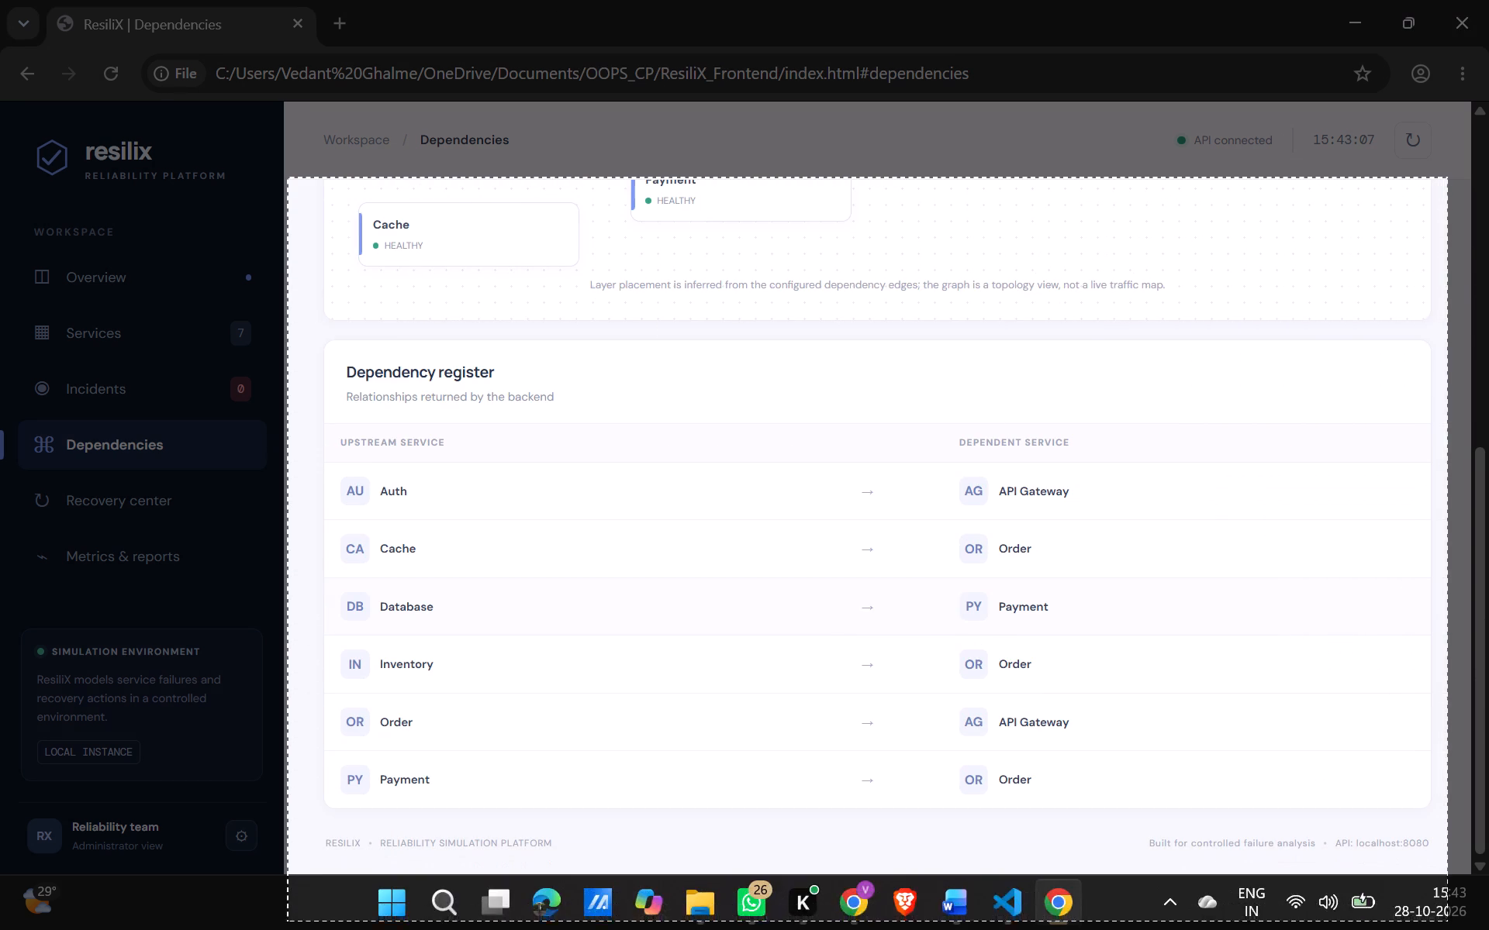
pyautogui.moveTo(1448, 921); pyautogui.dragTo(1464, 866)
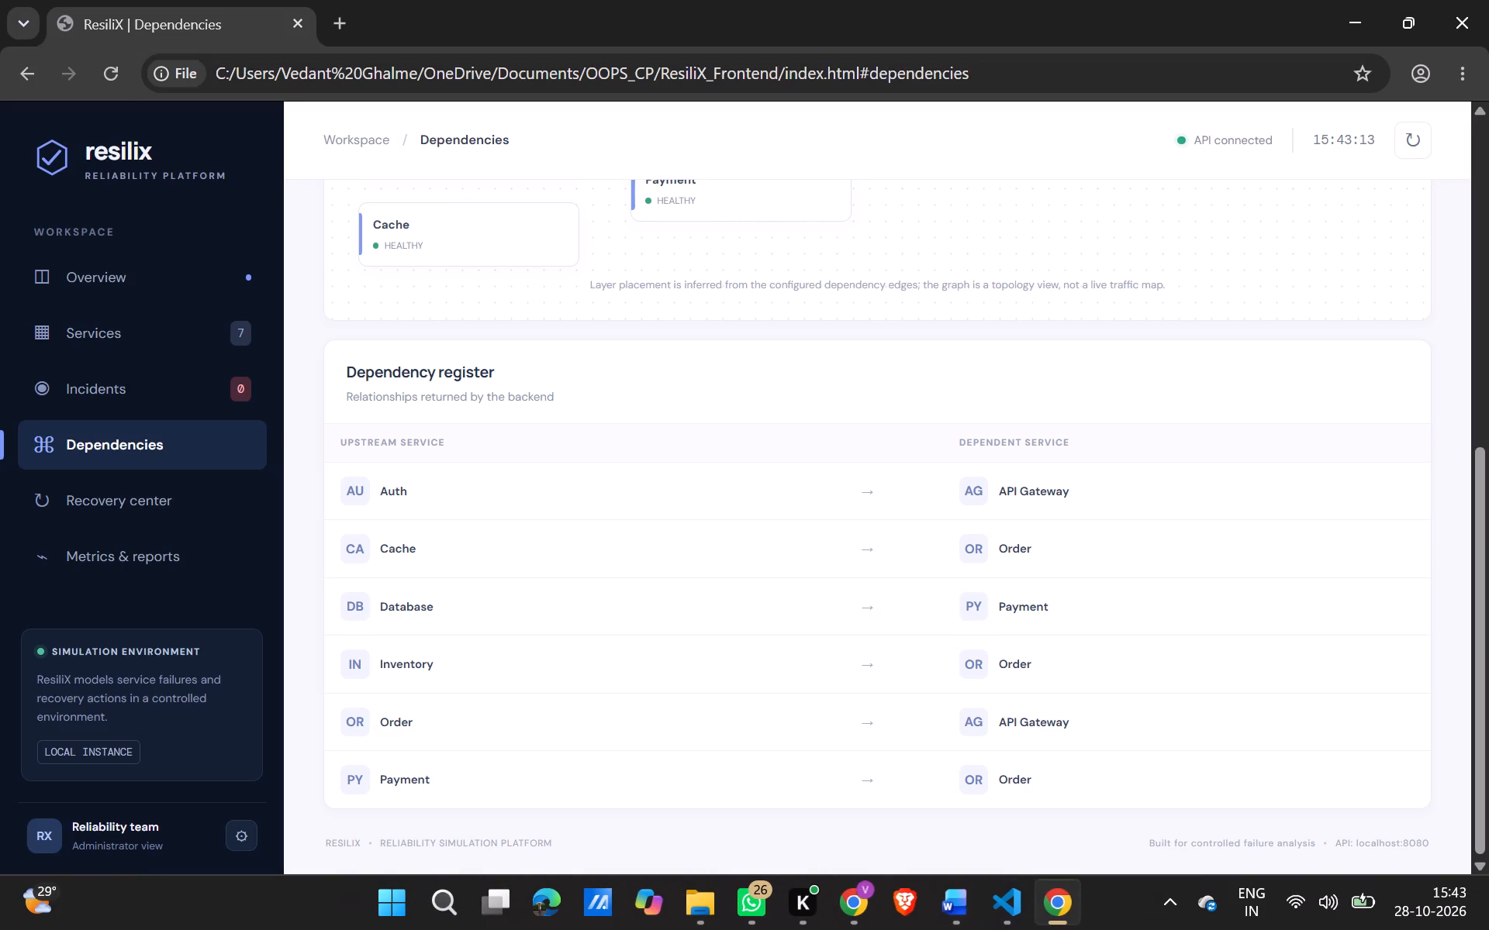
# Paste the Dependency register snip after the Dependency map screenshot in the Word report.
pyautogui.click(970, 887)
pyautogui.hotkey('ctrl', 'v')
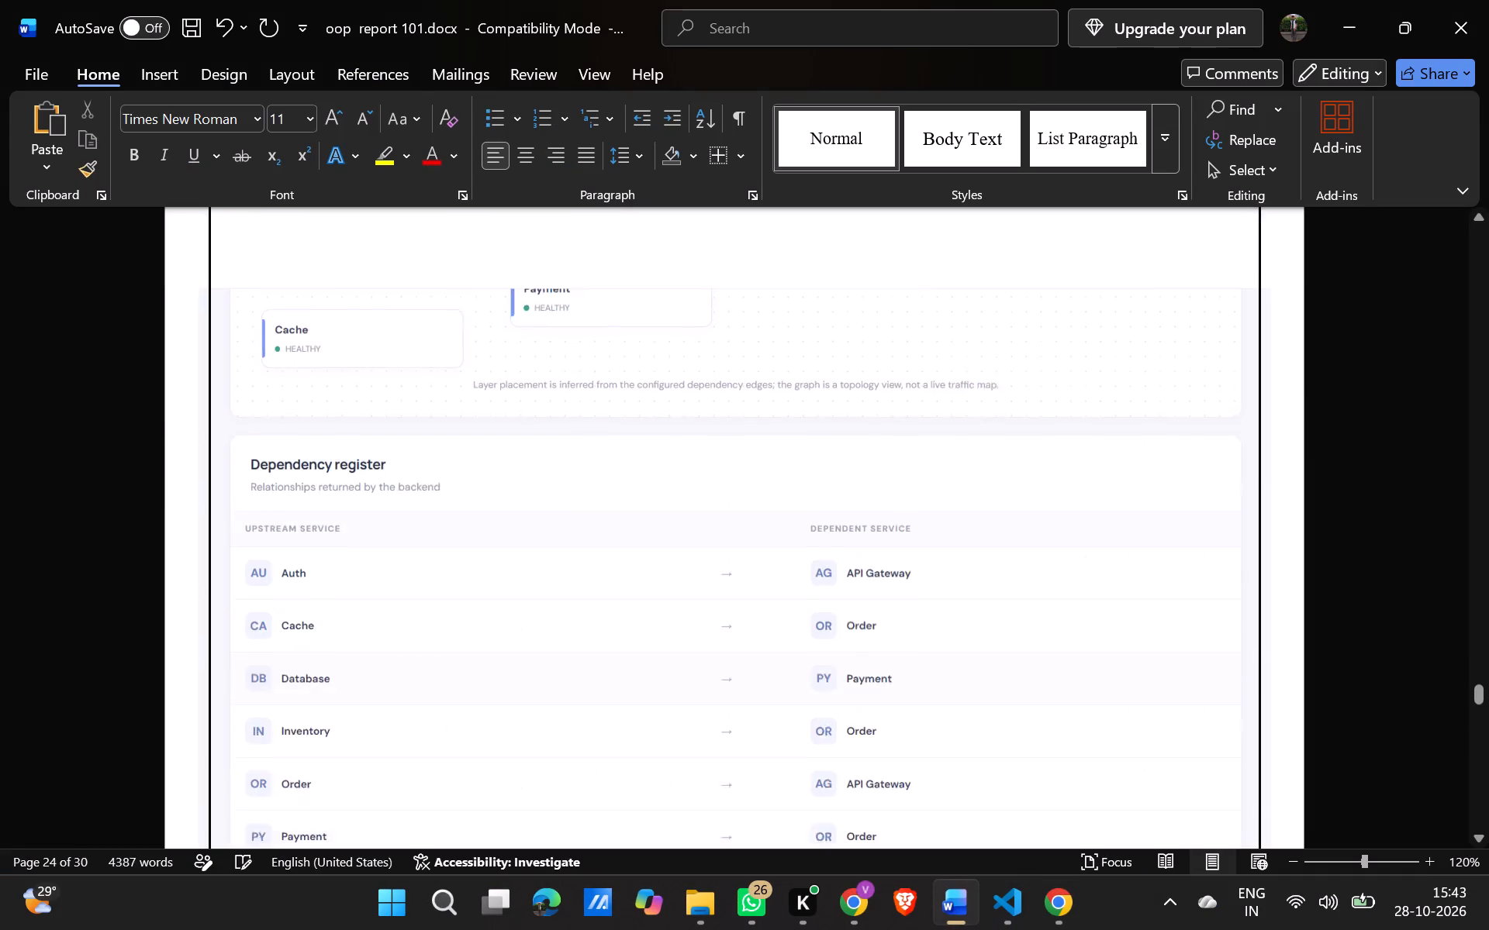
# In Chrome, open the ResiliX Recovery center page and snip its Recovery operation and Recovery workflow view, without the sidebar.
pyautogui.click(1045, 900)
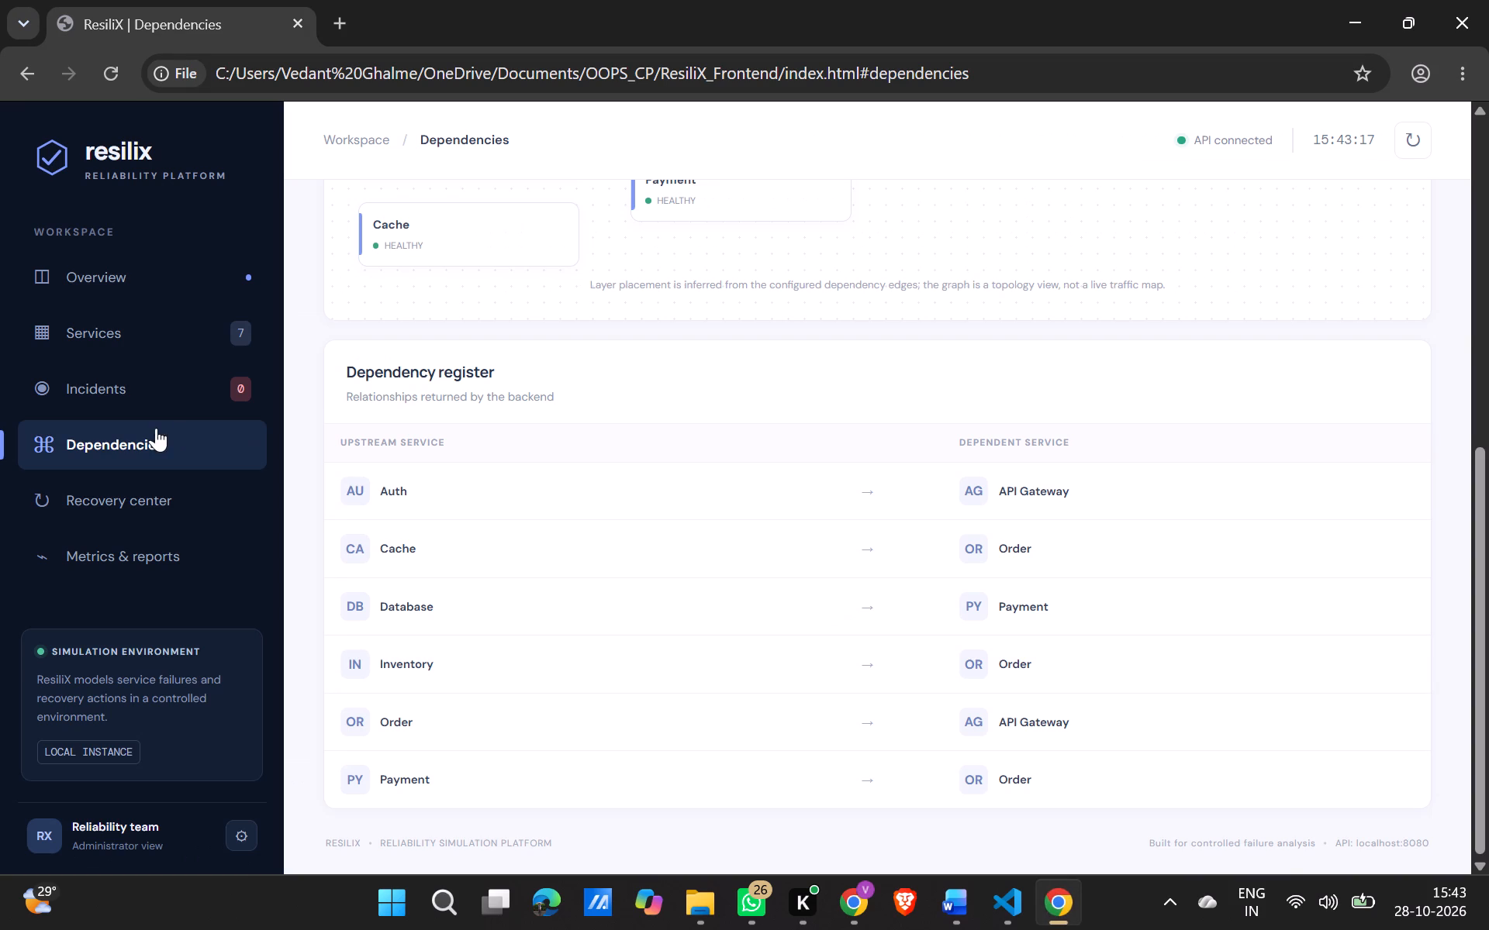
pyautogui.click(168, 503)
pyautogui.scroll(6, 574, 343)
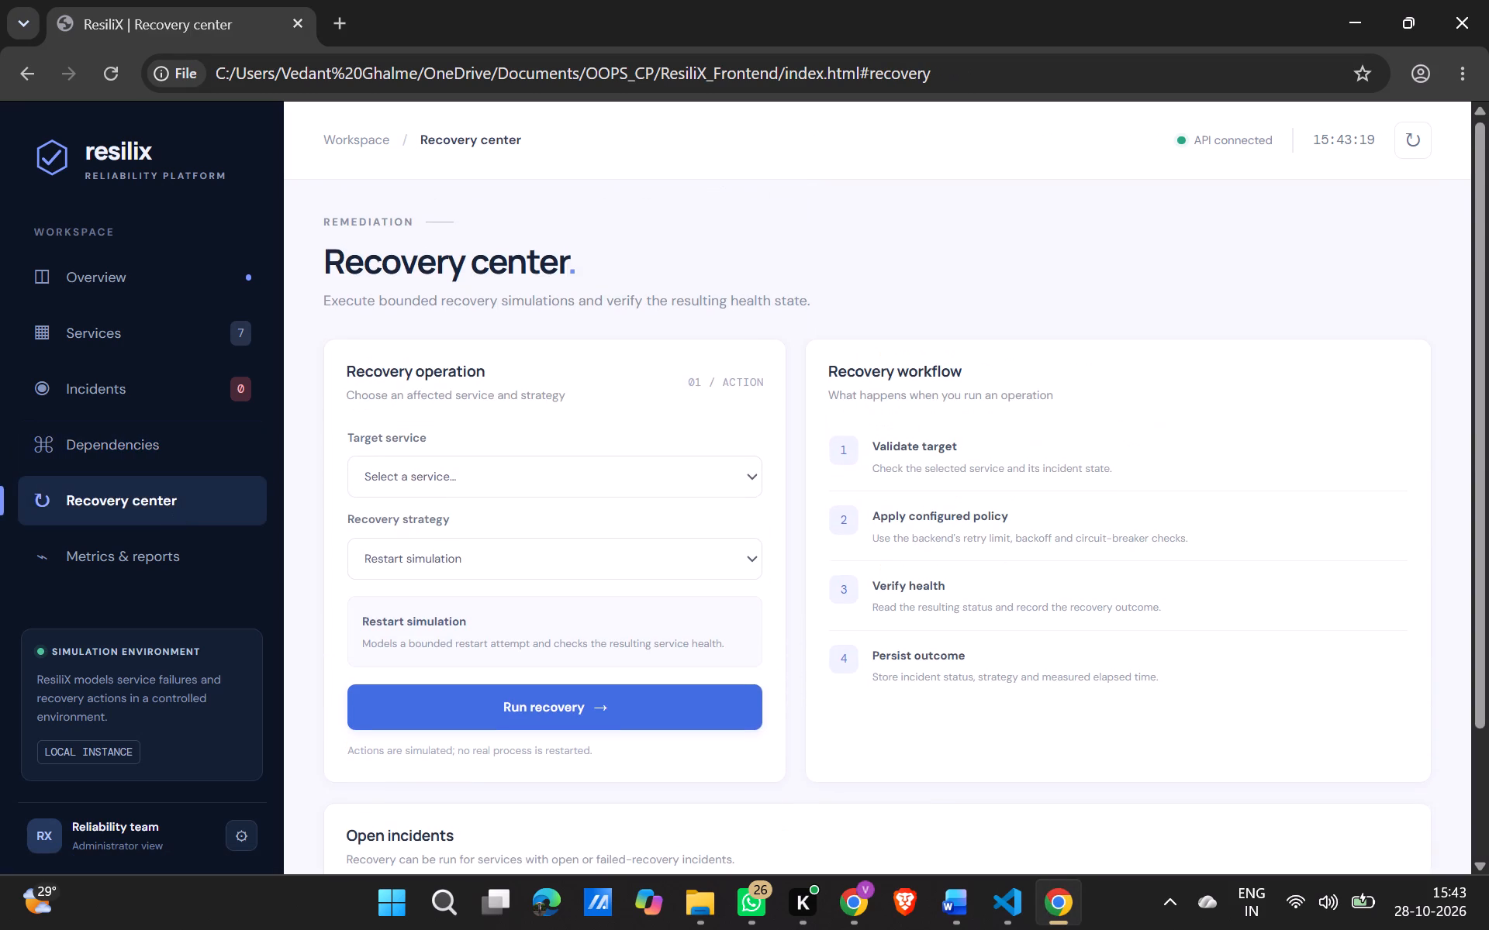
pyautogui.scroll(-1, 574, 343)
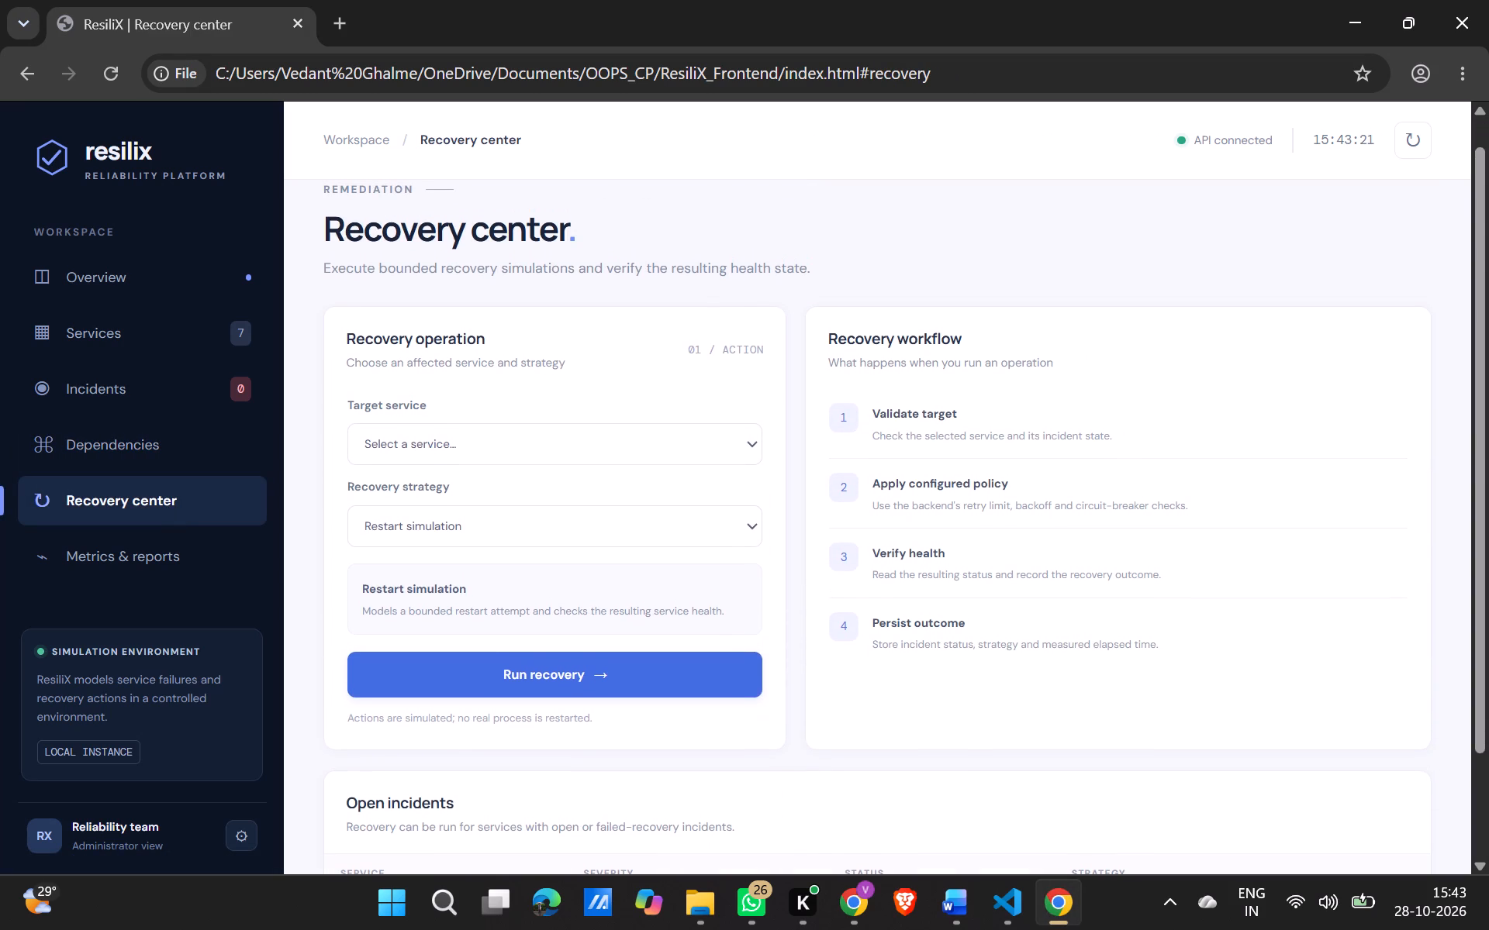
pyautogui.press('Print')
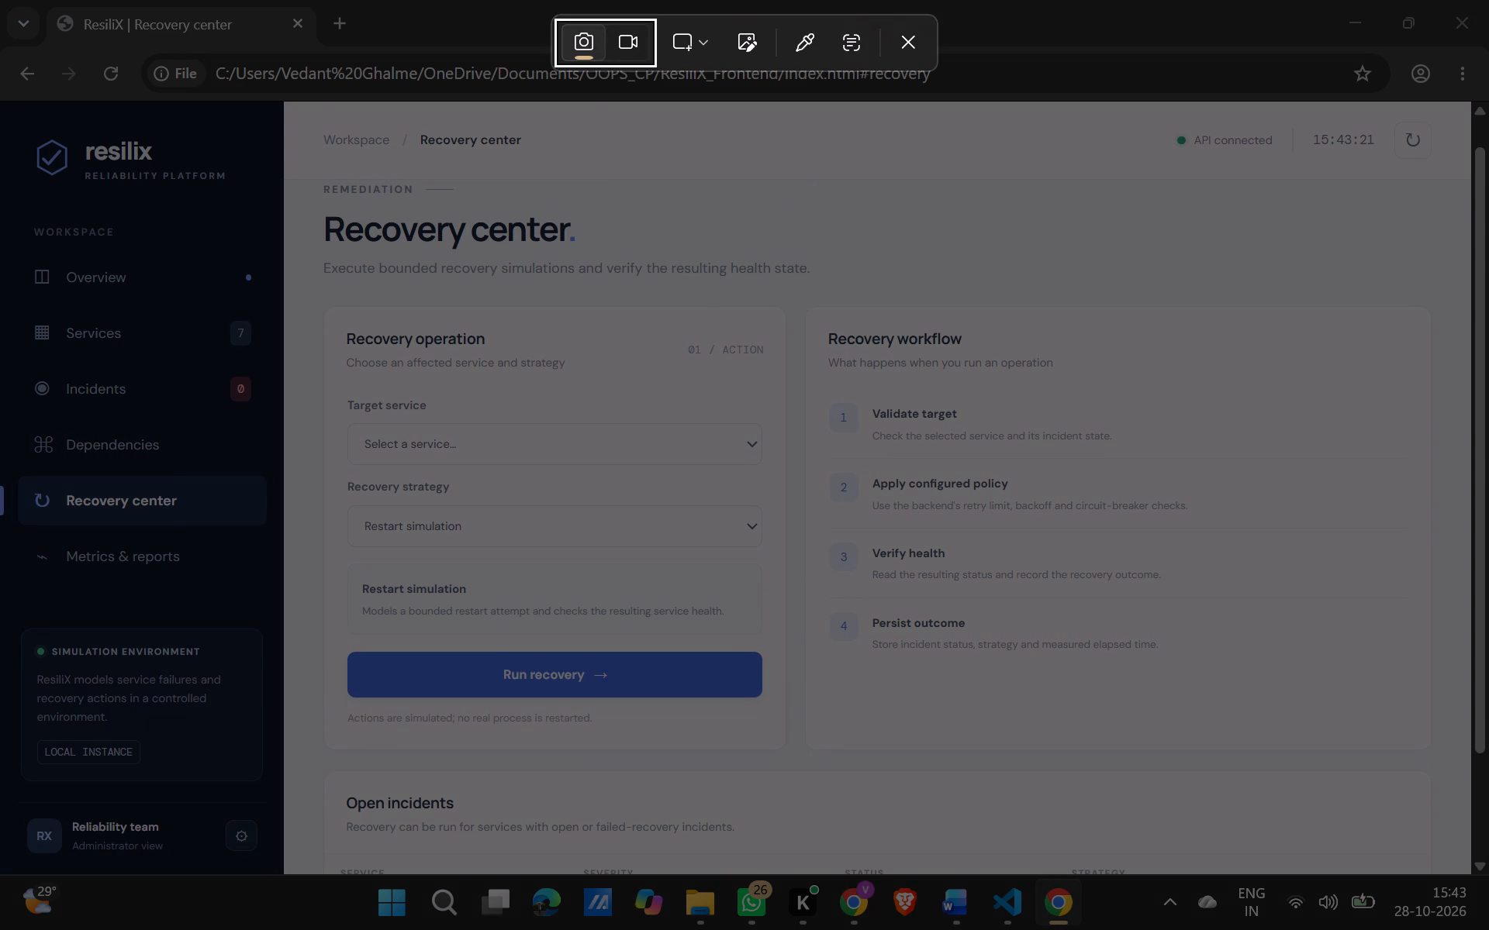
pyautogui.moveTo(290, 106); pyautogui.dragTo(1458, 870)
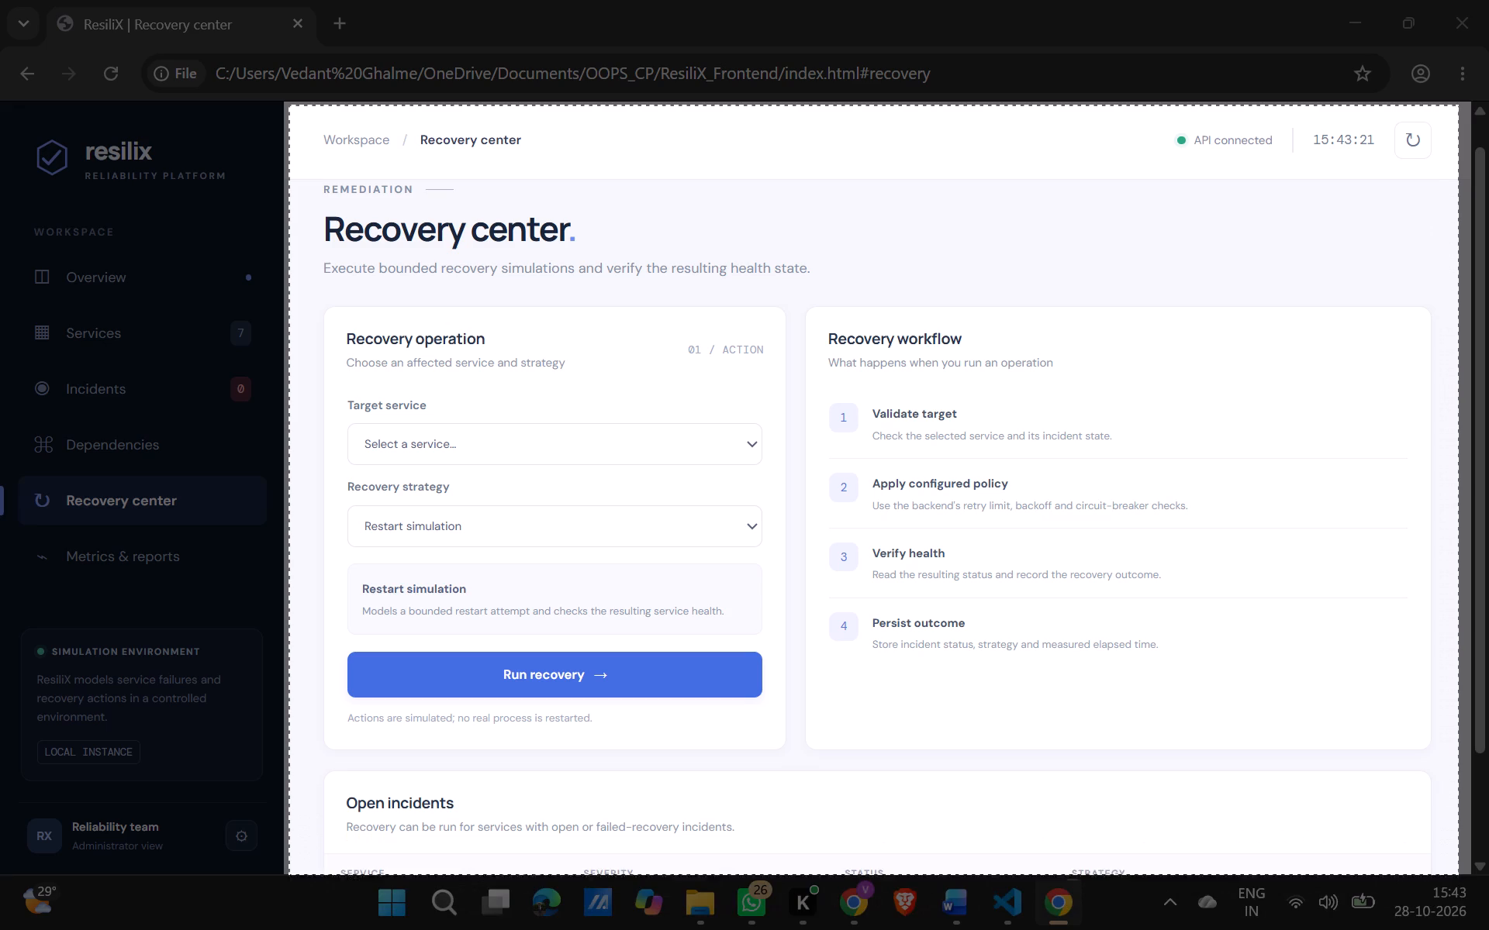
pyautogui.moveTo(1458, 870); pyautogui.dragTo(1473, 870)
pyautogui.scroll(-2, 1139, 715)
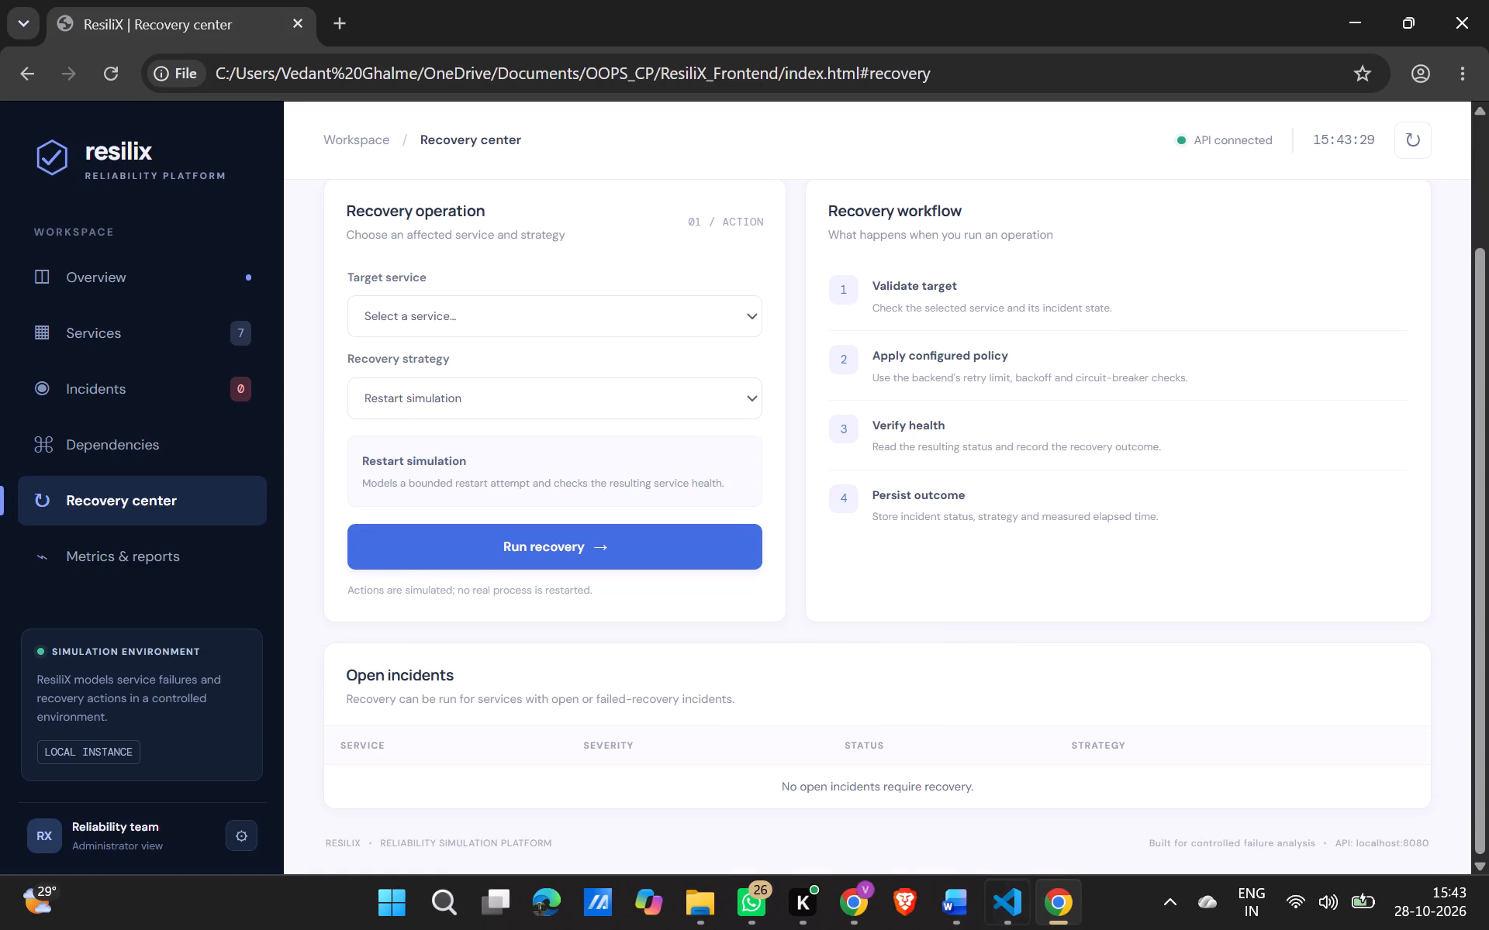
# In the Word report, paste the Recovery center snip after the Dependency register screenshot.
pyautogui.click(946, 882)
pyautogui.scroll(-2, 773, 608)
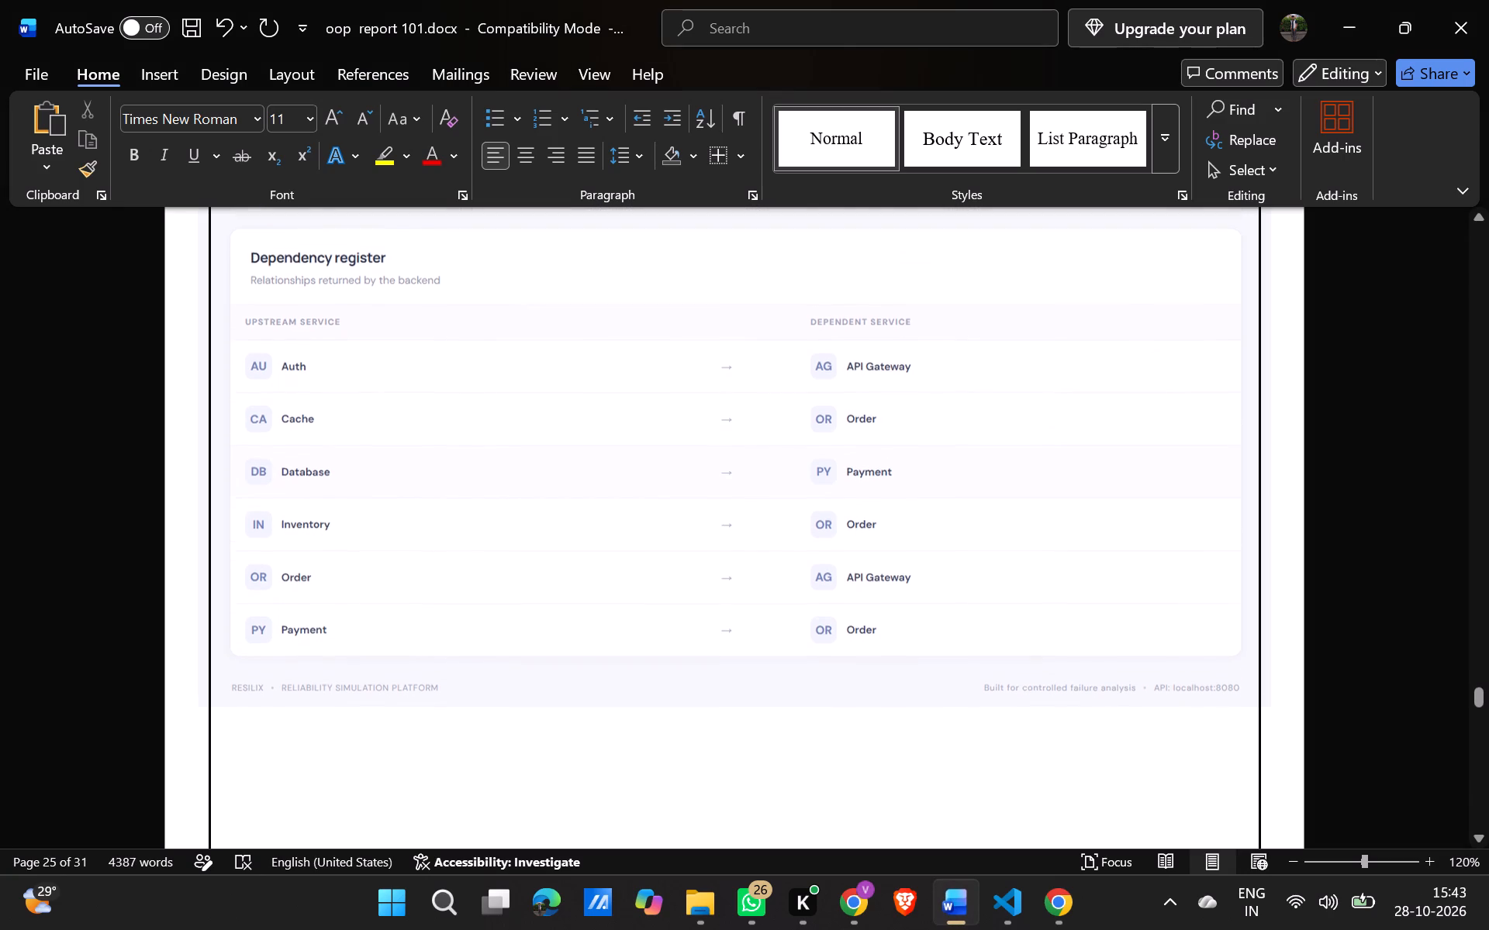
pyautogui.scroll(-1, 773, 608)
pyautogui.hotkey('ctrl', 'v')
pyautogui.scroll(7, 773, 608)
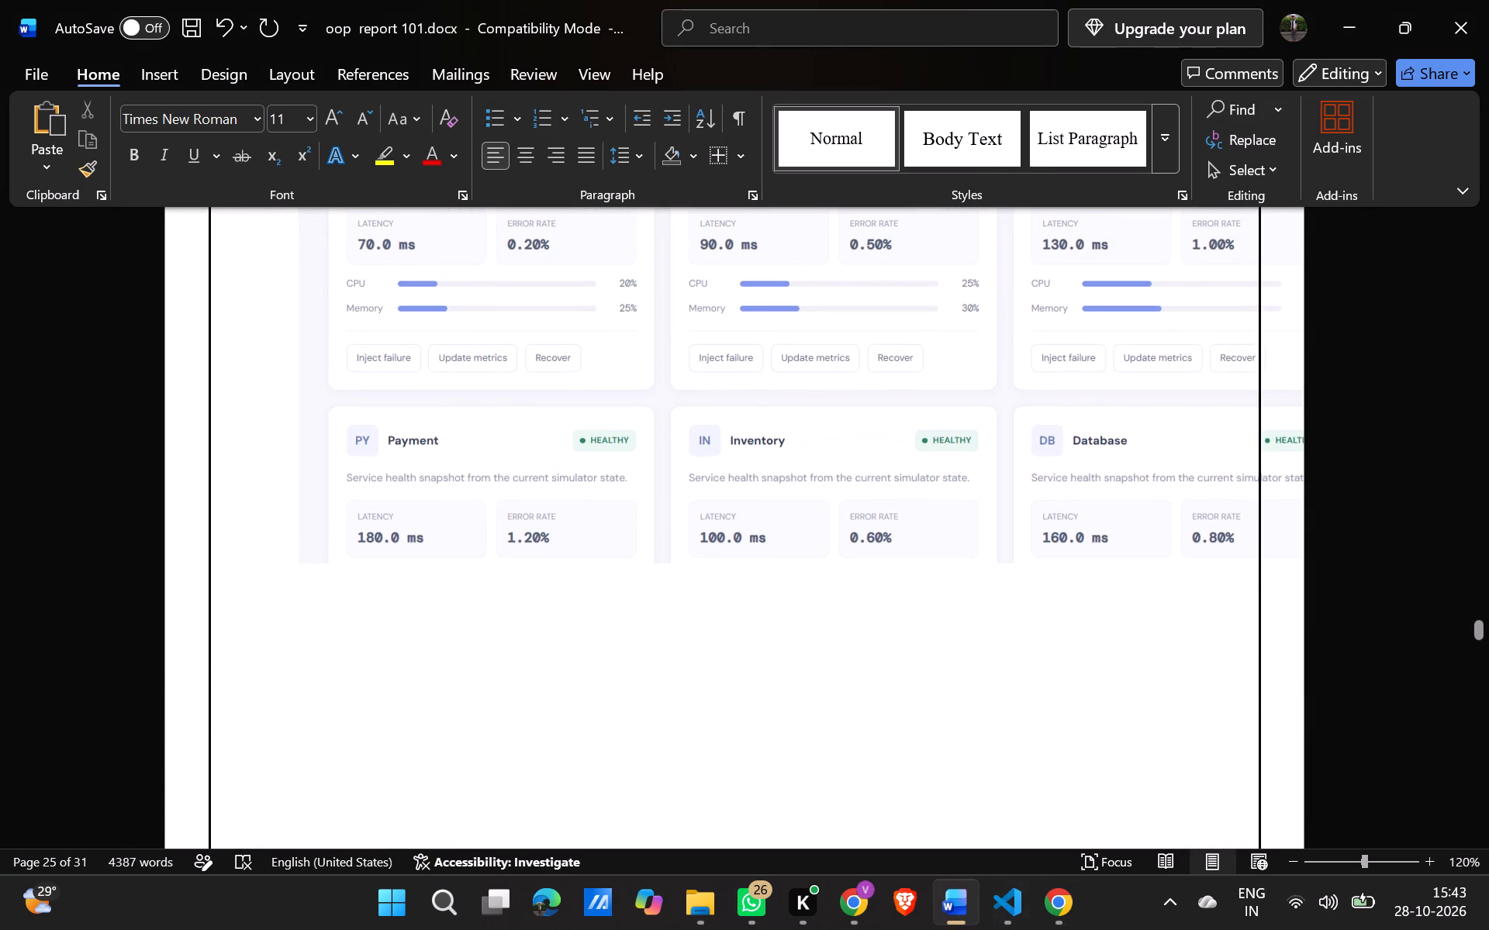
# In Chrome, open the ResiliX Metrics & reports page and snip its summary cards, Service signal profile and Incident outcomes, without the sidebar.
pyautogui.click(1070, 894)
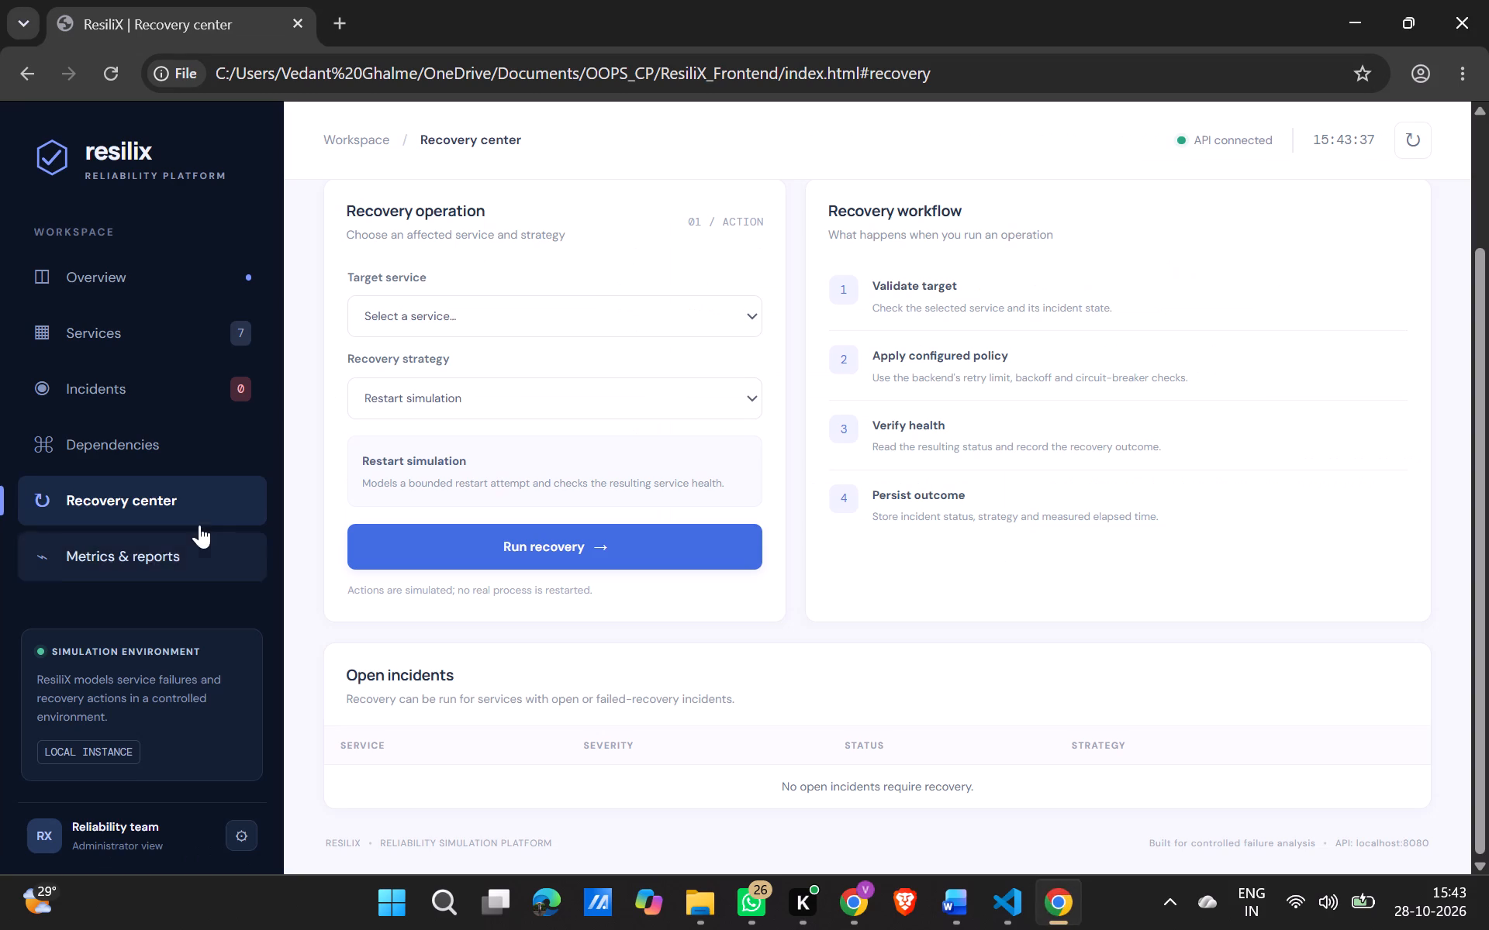
pyautogui.click(164, 556)
pyautogui.scroll(7, 494, 486)
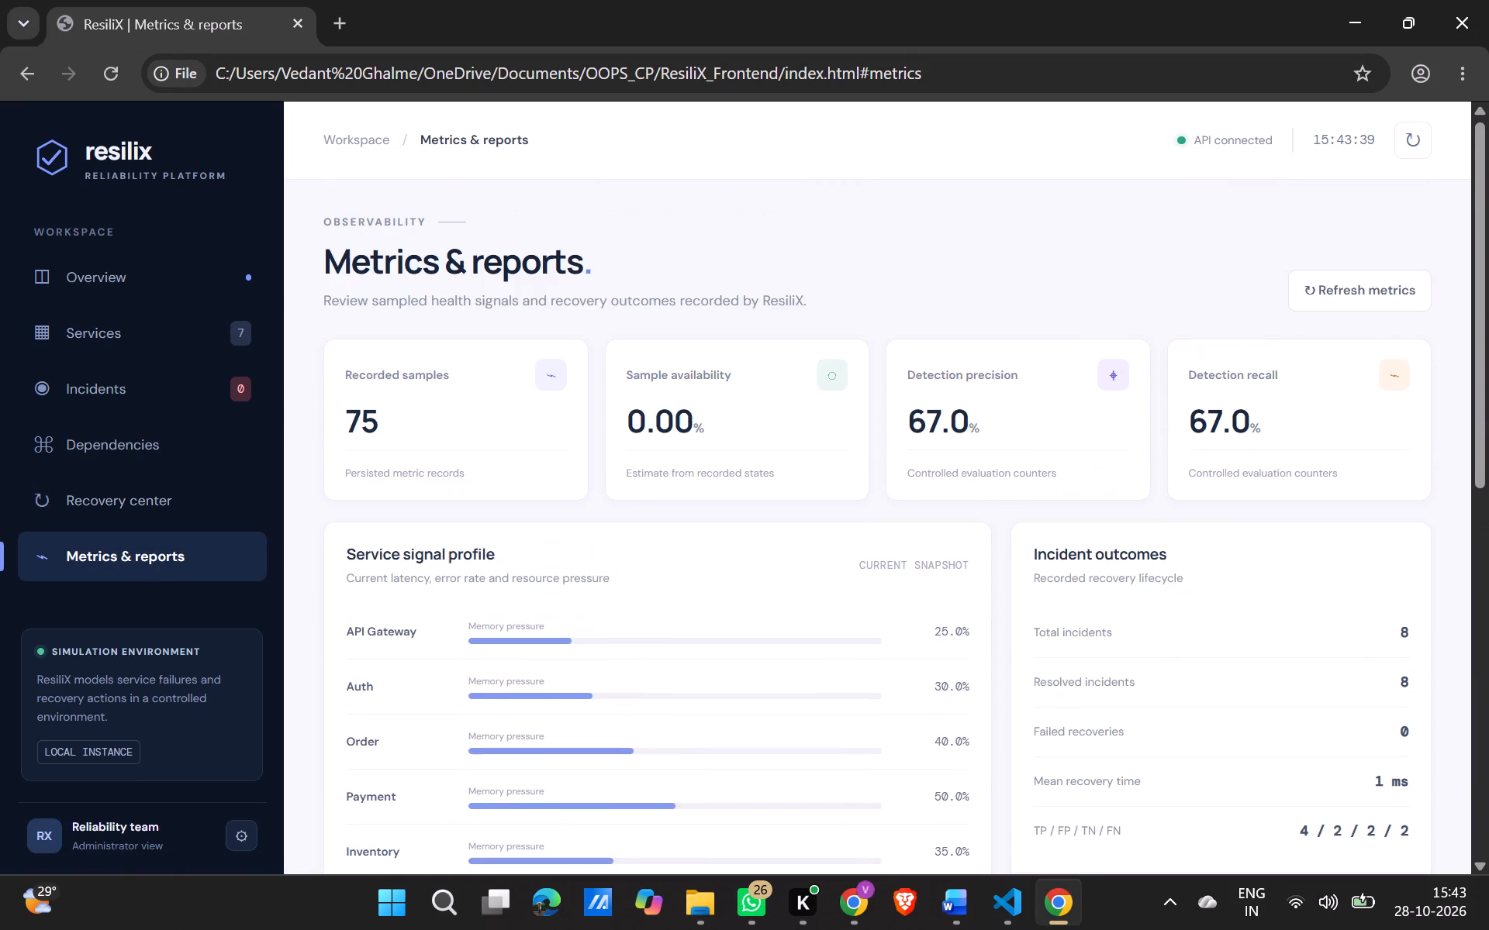
pyautogui.scroll(2, 494, 486)
pyautogui.press('Print')
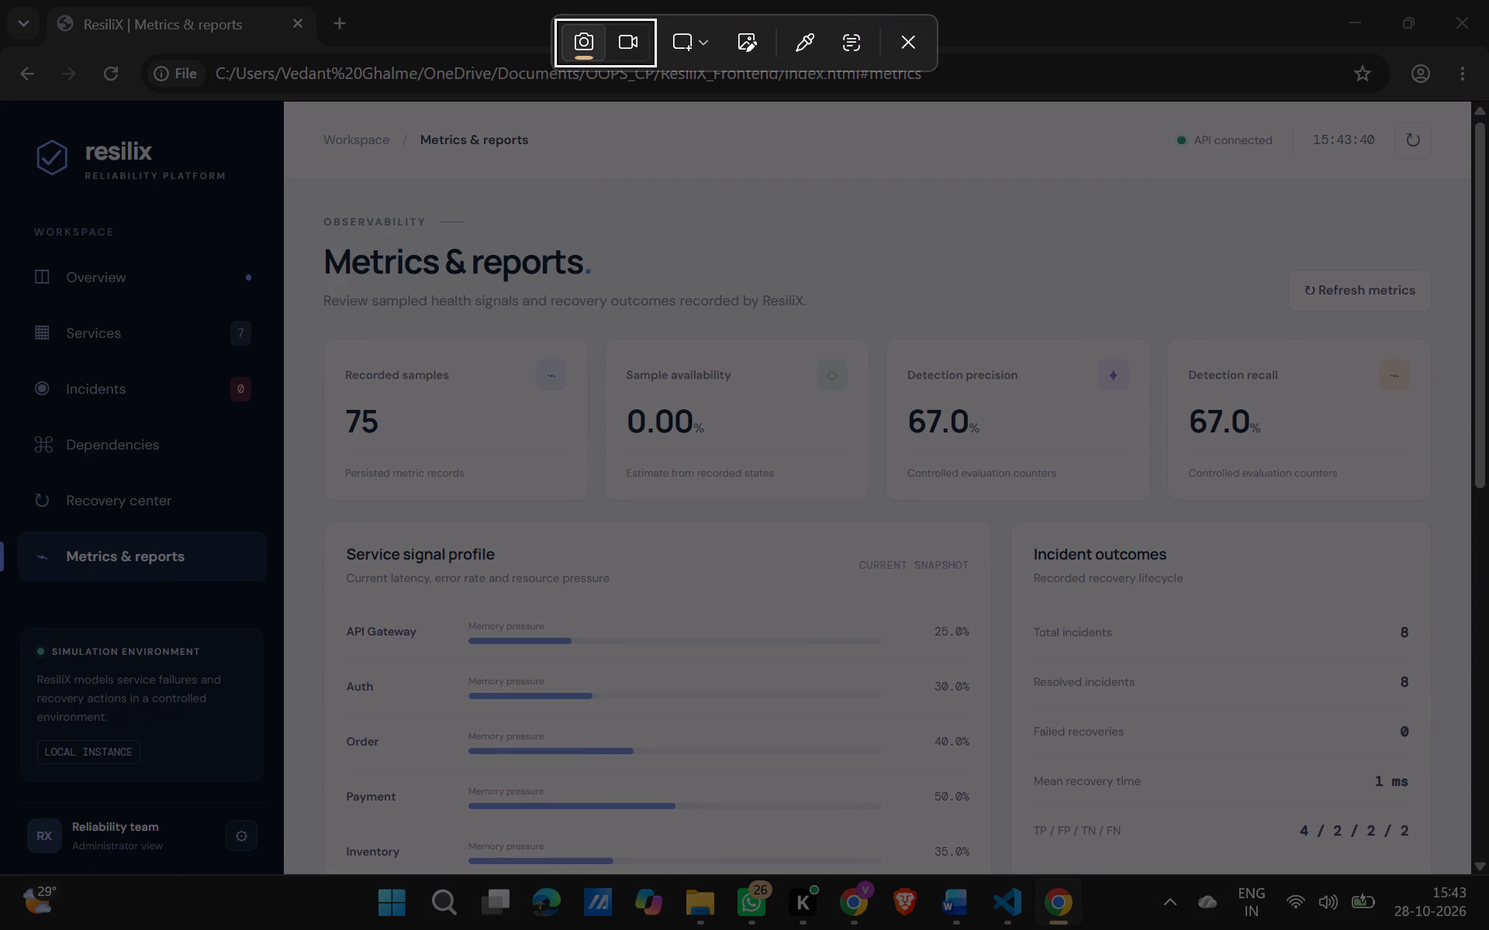
pyautogui.moveTo(288, 106); pyautogui.dragTo(1380, 895)
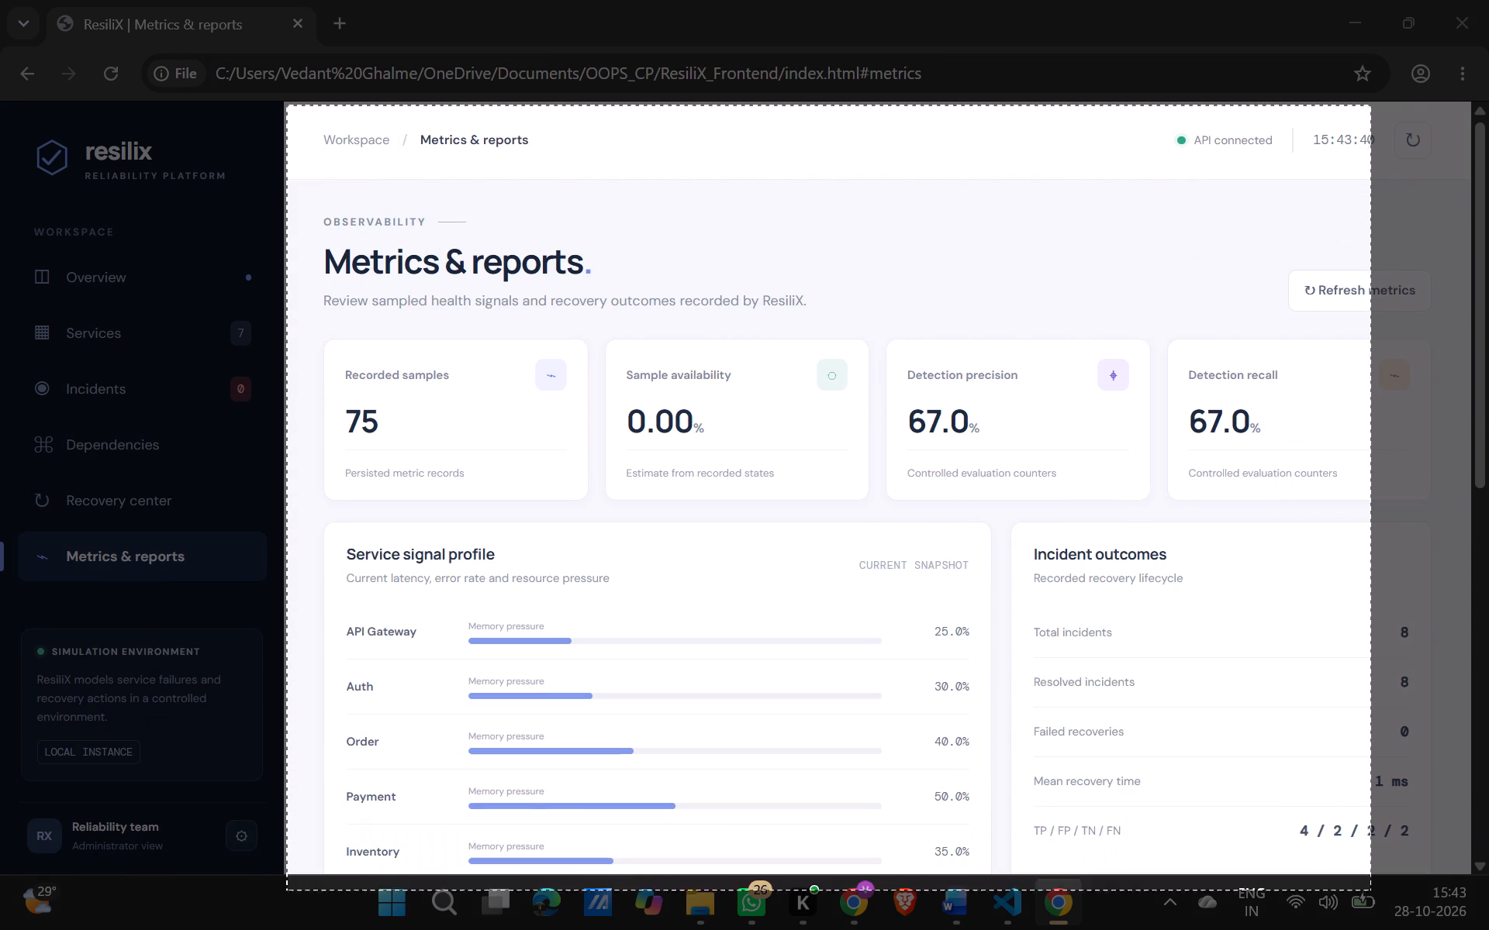
pyautogui.moveTo(1380, 895); pyautogui.dragTo(1471, 876)
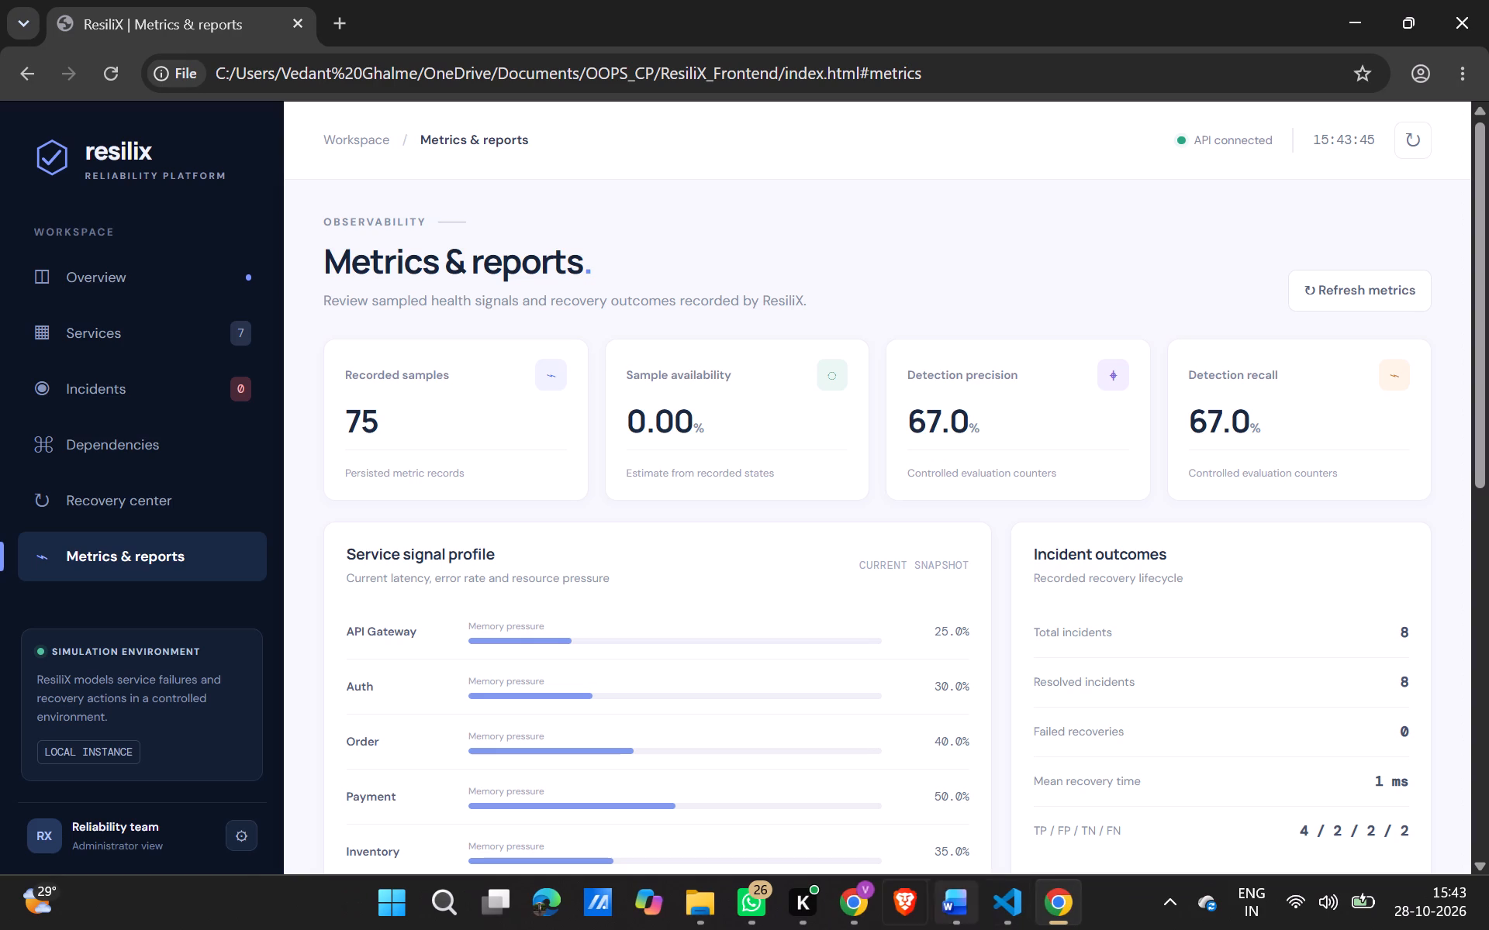
# In the Word report, paste the Metrics & reports snip in the blank area below the Service inventory screenshot.
pyautogui.click(948, 907)
pyautogui.hscroll(-1, 768, 625)
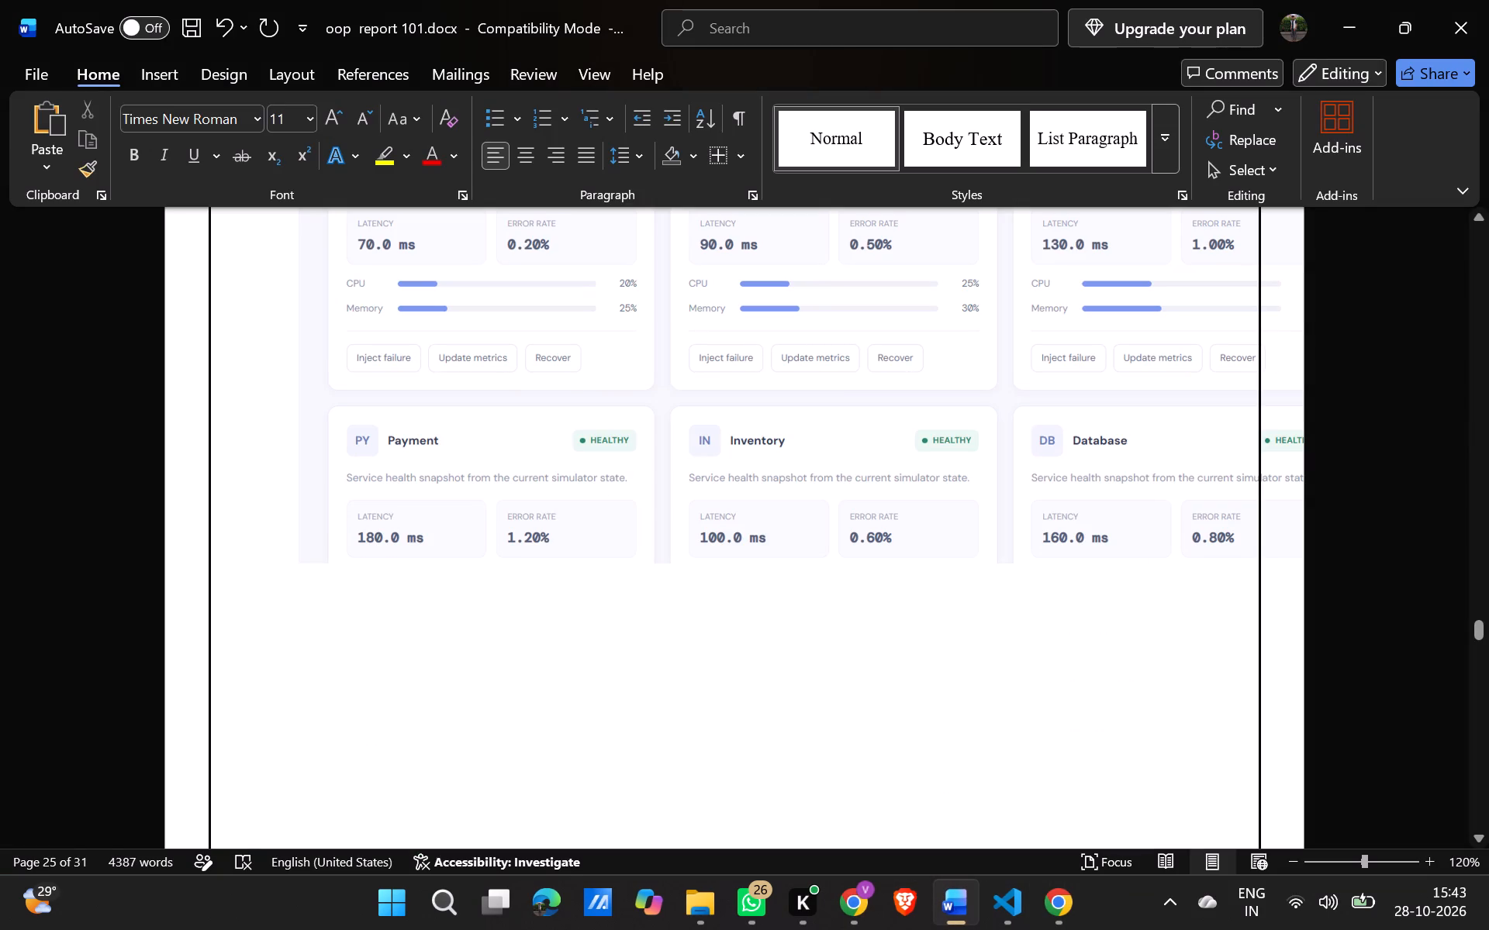
pyautogui.click(534, 681)
pyautogui.hotkey('ctrl', 'v')
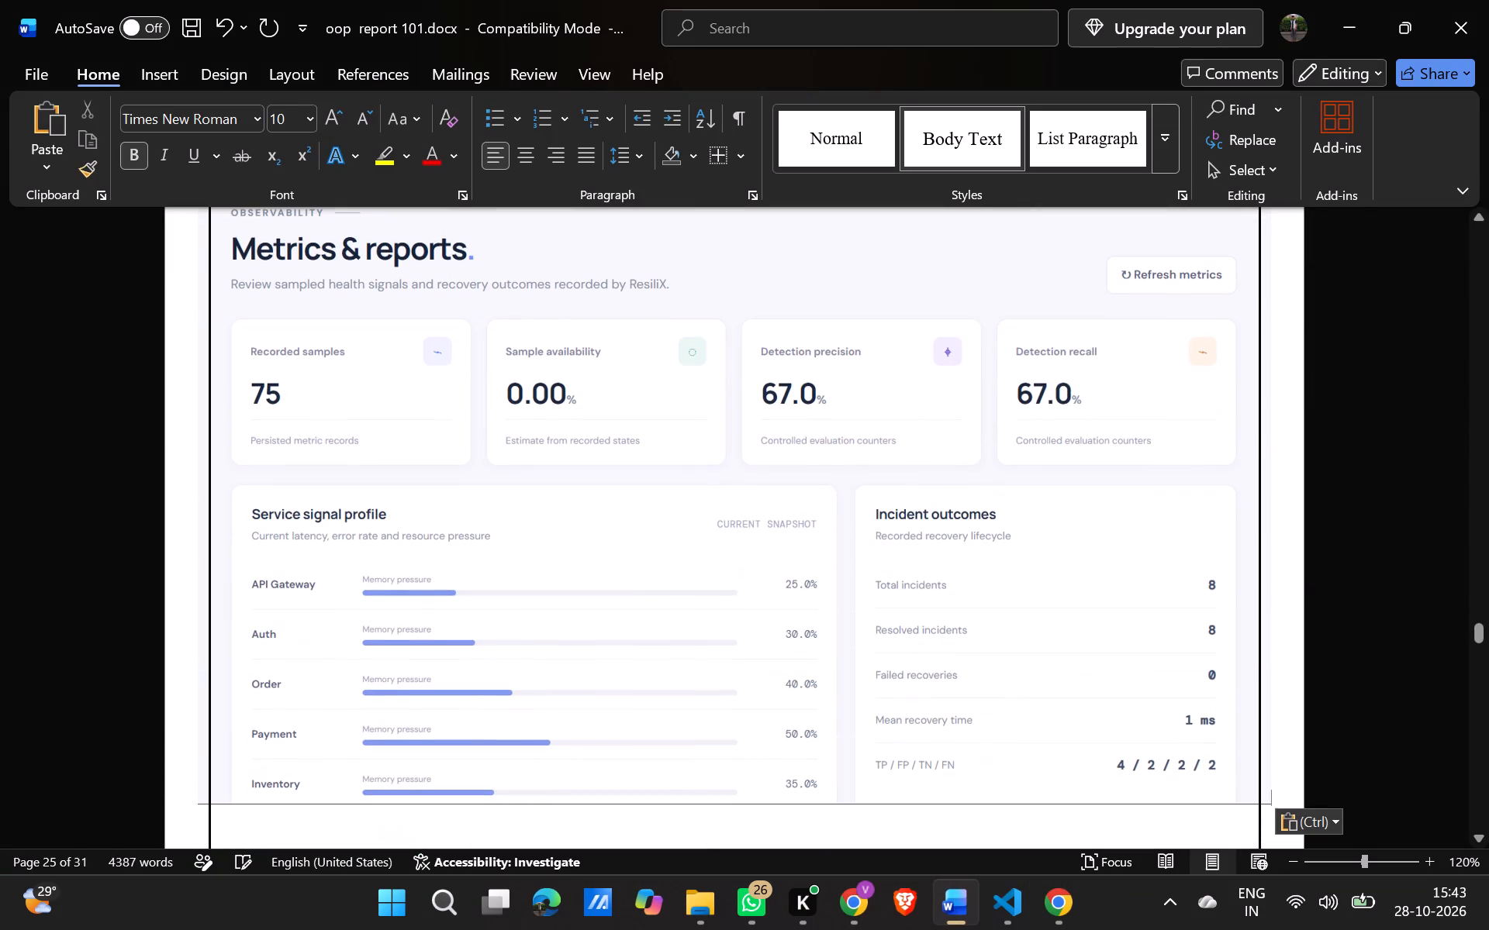
# In Chrome, snip the Health evaluation and Detection evaluation sample sections of the Metrics & reports page, leaving out the sidebar.
pyautogui.click(1055, 928)
pyautogui.scroll(-2, 835, 618)
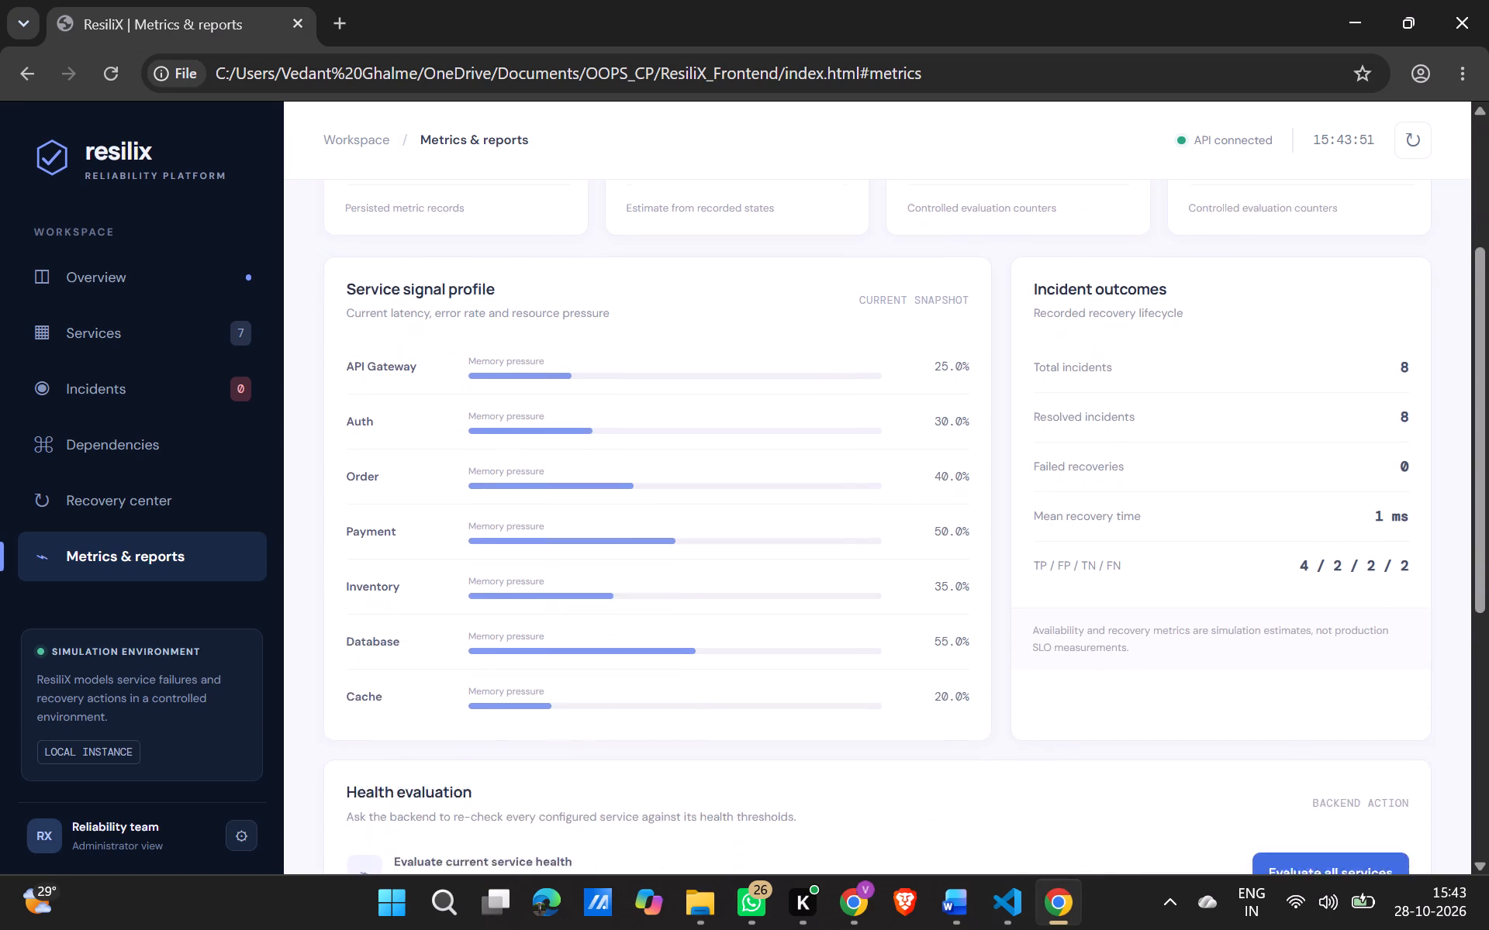
pyautogui.scroll(-3, 835, 618)
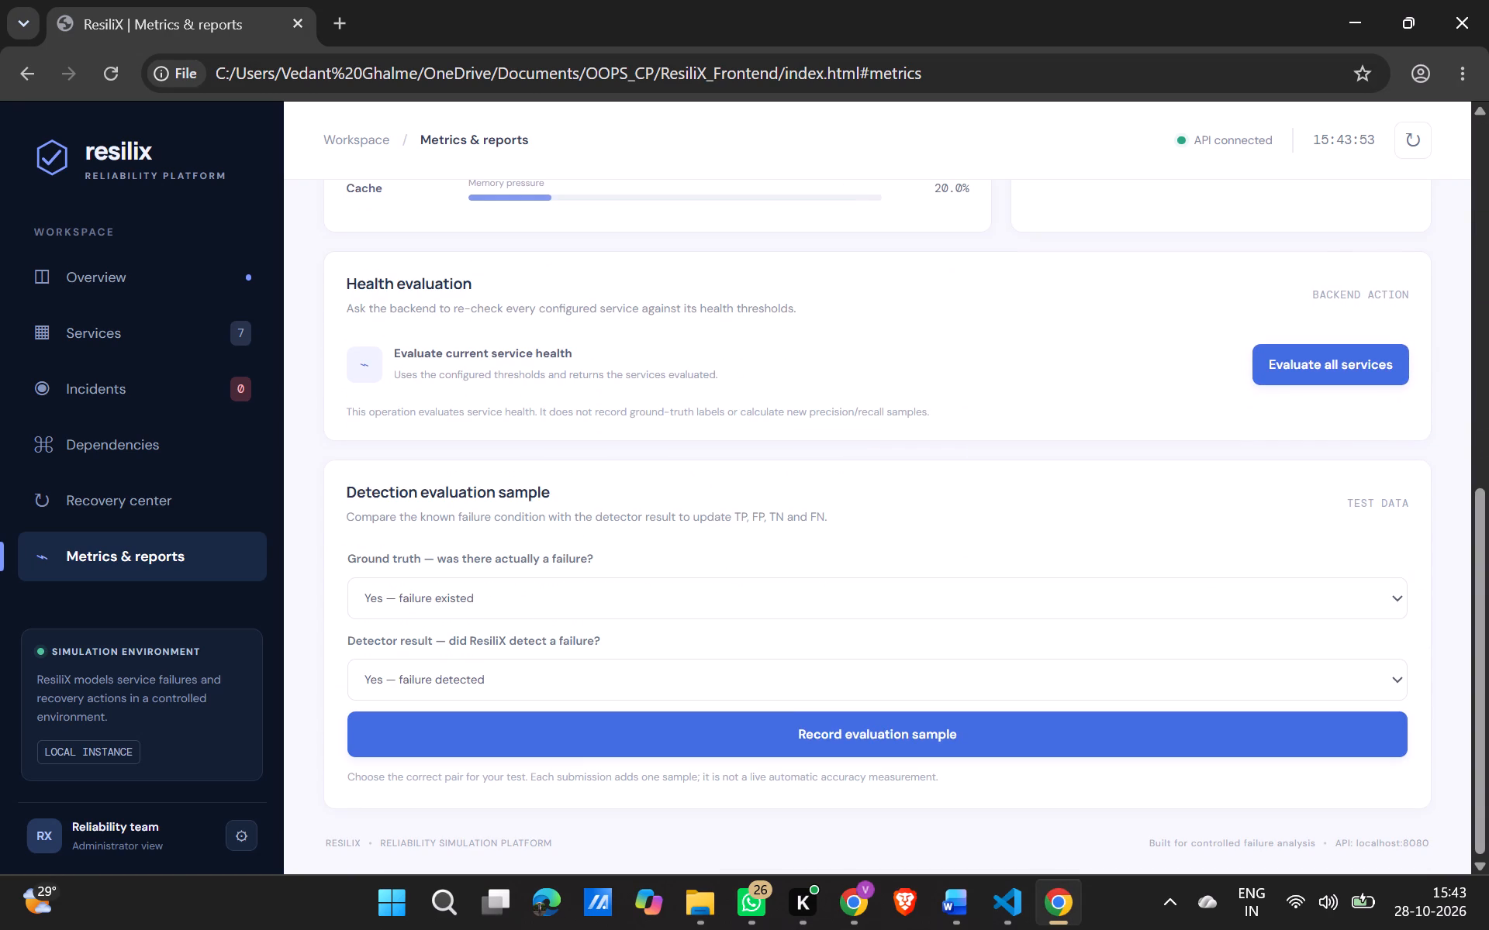
pyautogui.press('Print')
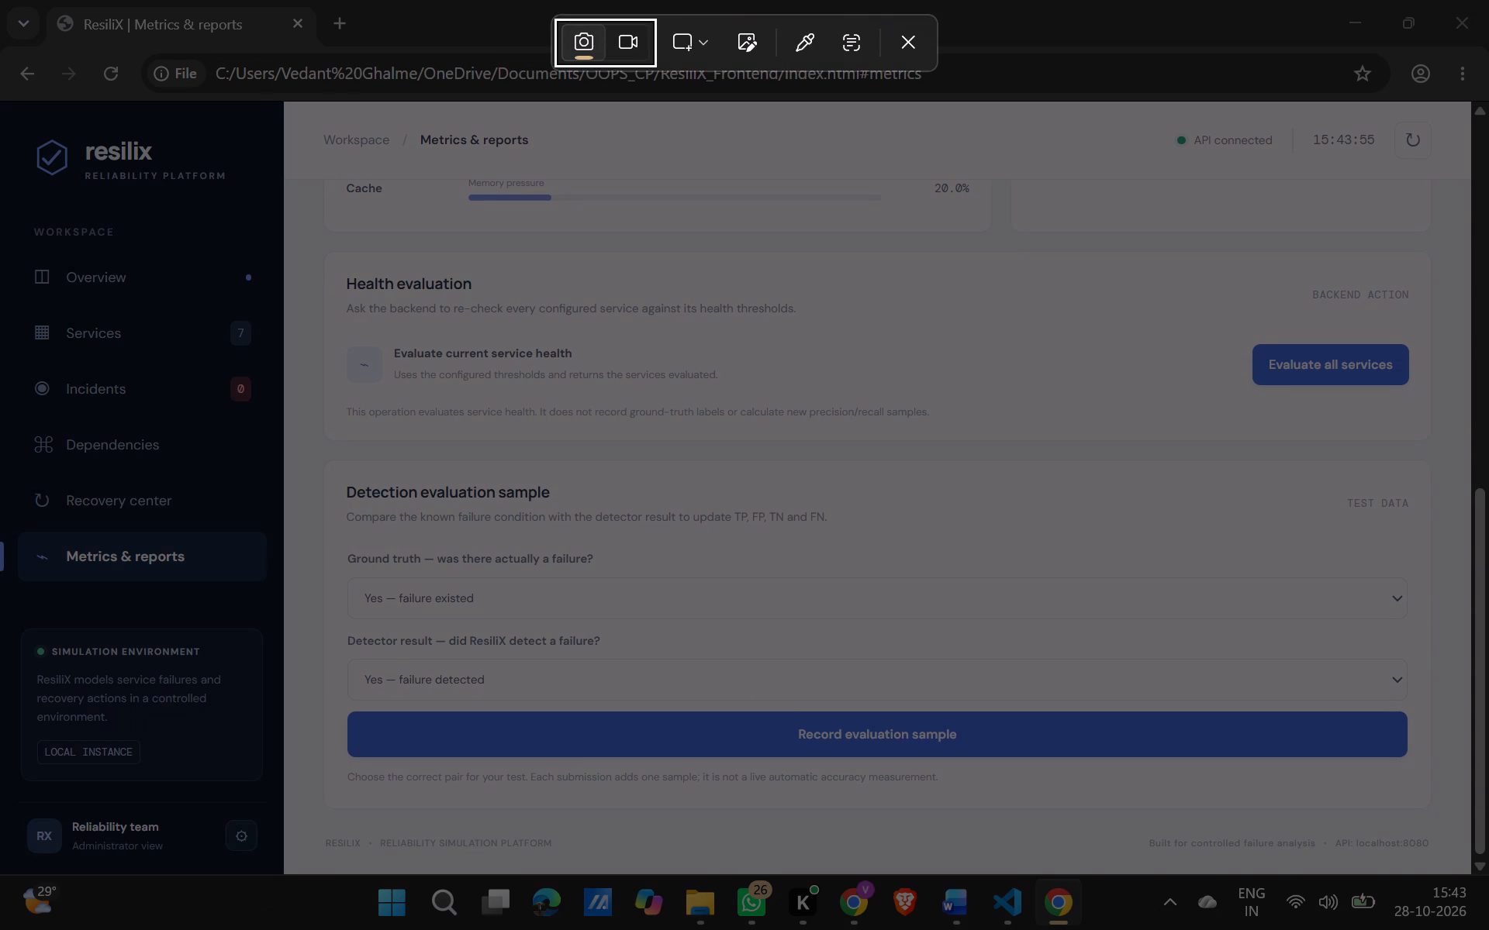
pyautogui.moveTo(290, 109); pyautogui.dragTo(1405, 837)
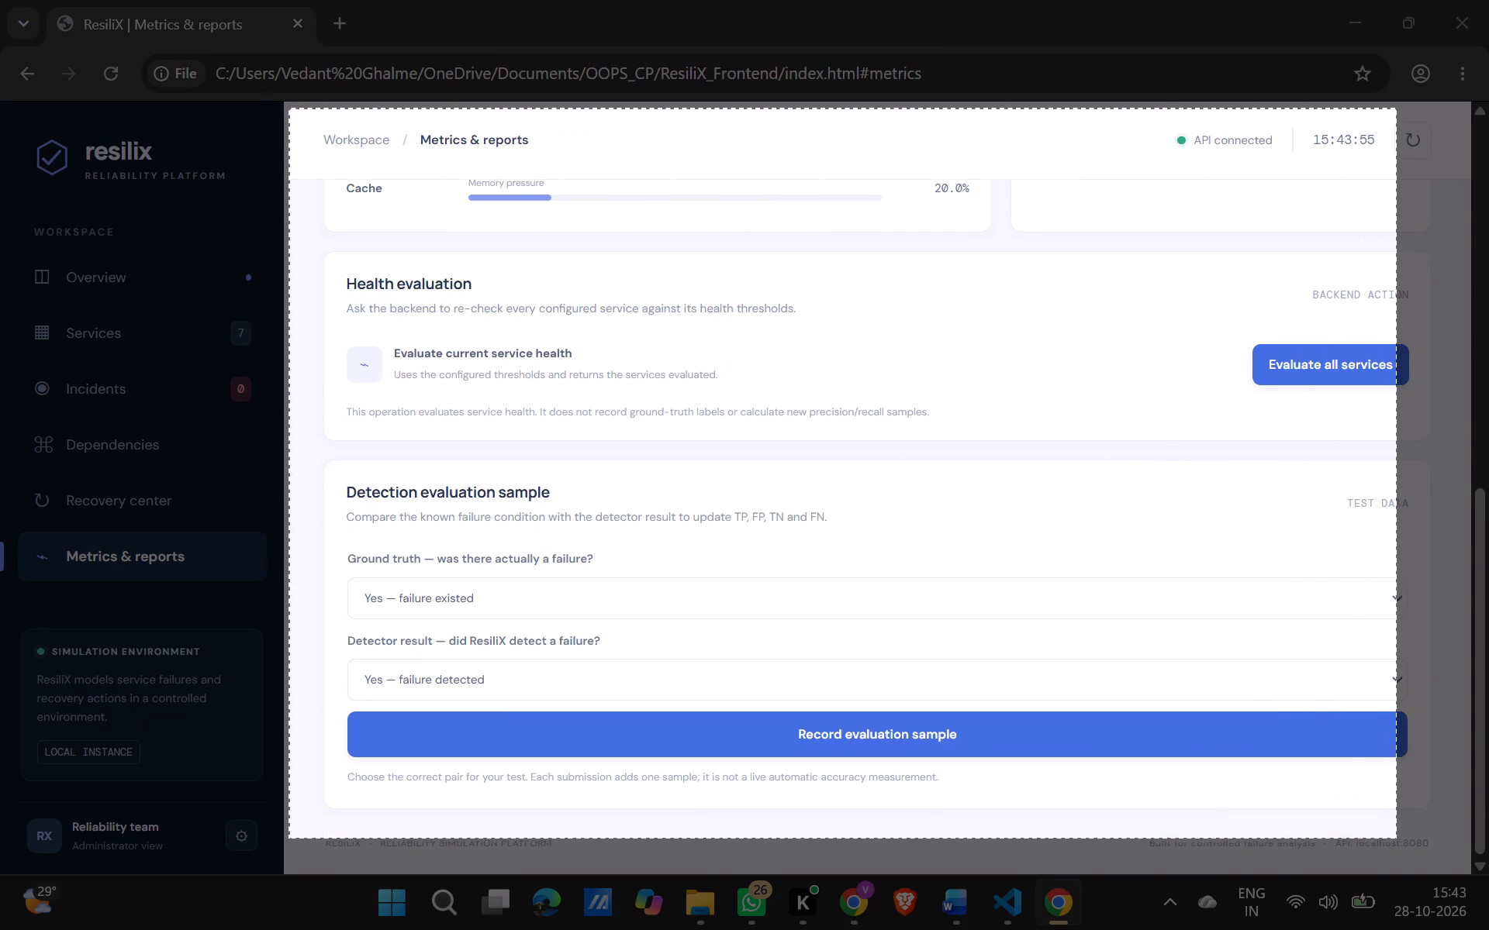
pyautogui.moveTo(1405, 837); pyautogui.dragTo(1453, 859)
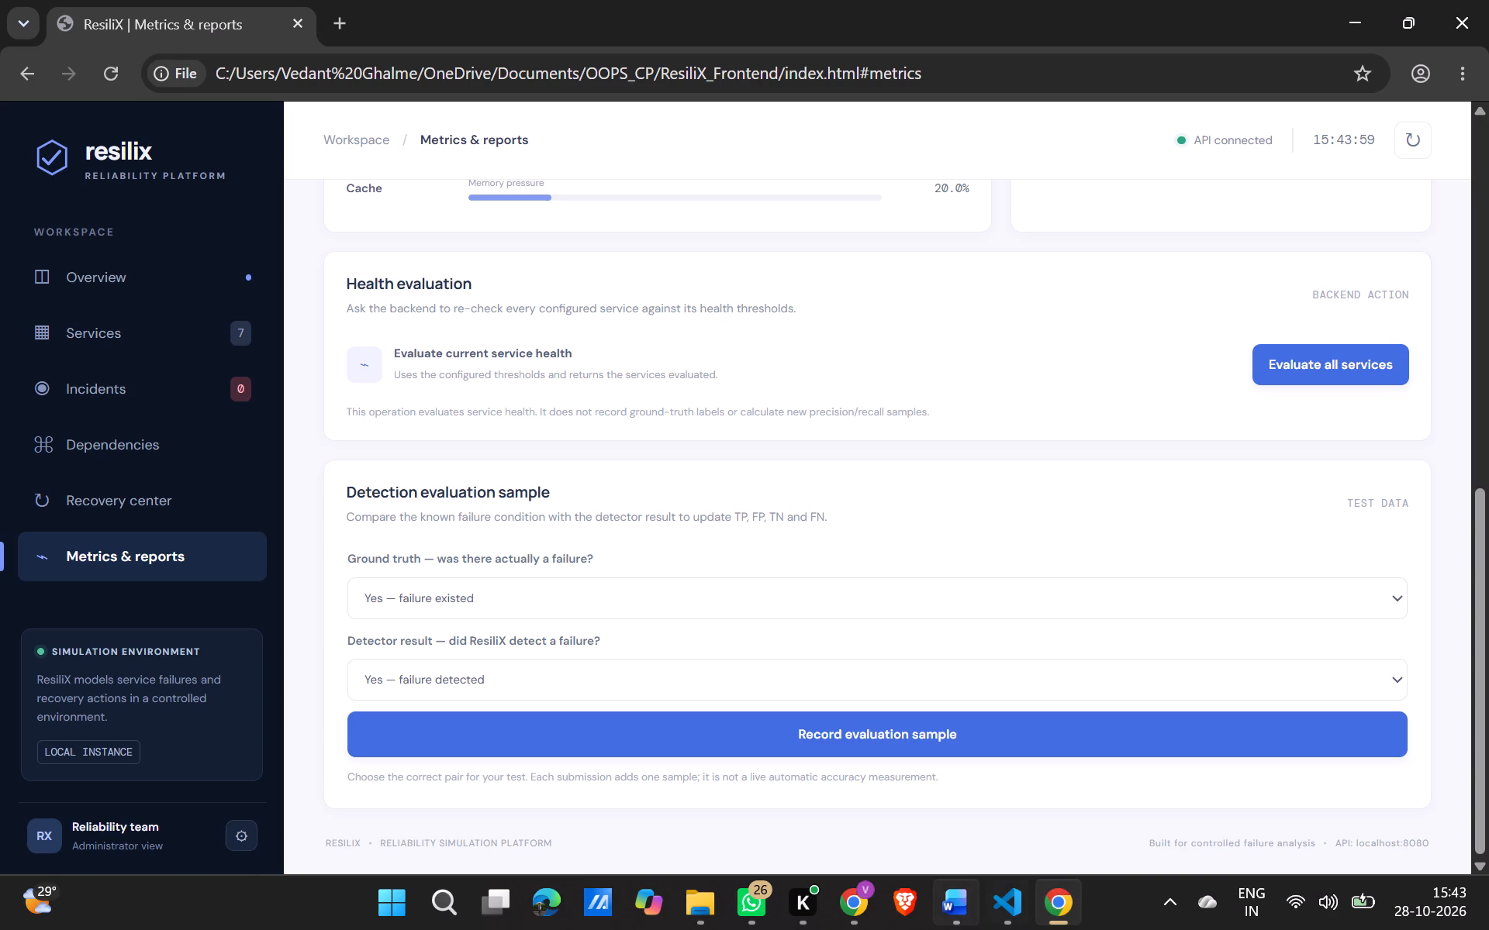
# In the Word report, paste the Health evaluation and Detection evaluation sample snip after the previous Metrics & reports screenshot.
pyautogui.click(965, 895)
pyautogui.scroll(-2, 807, 618)
pyautogui.hotkey('ctrl', 'v')
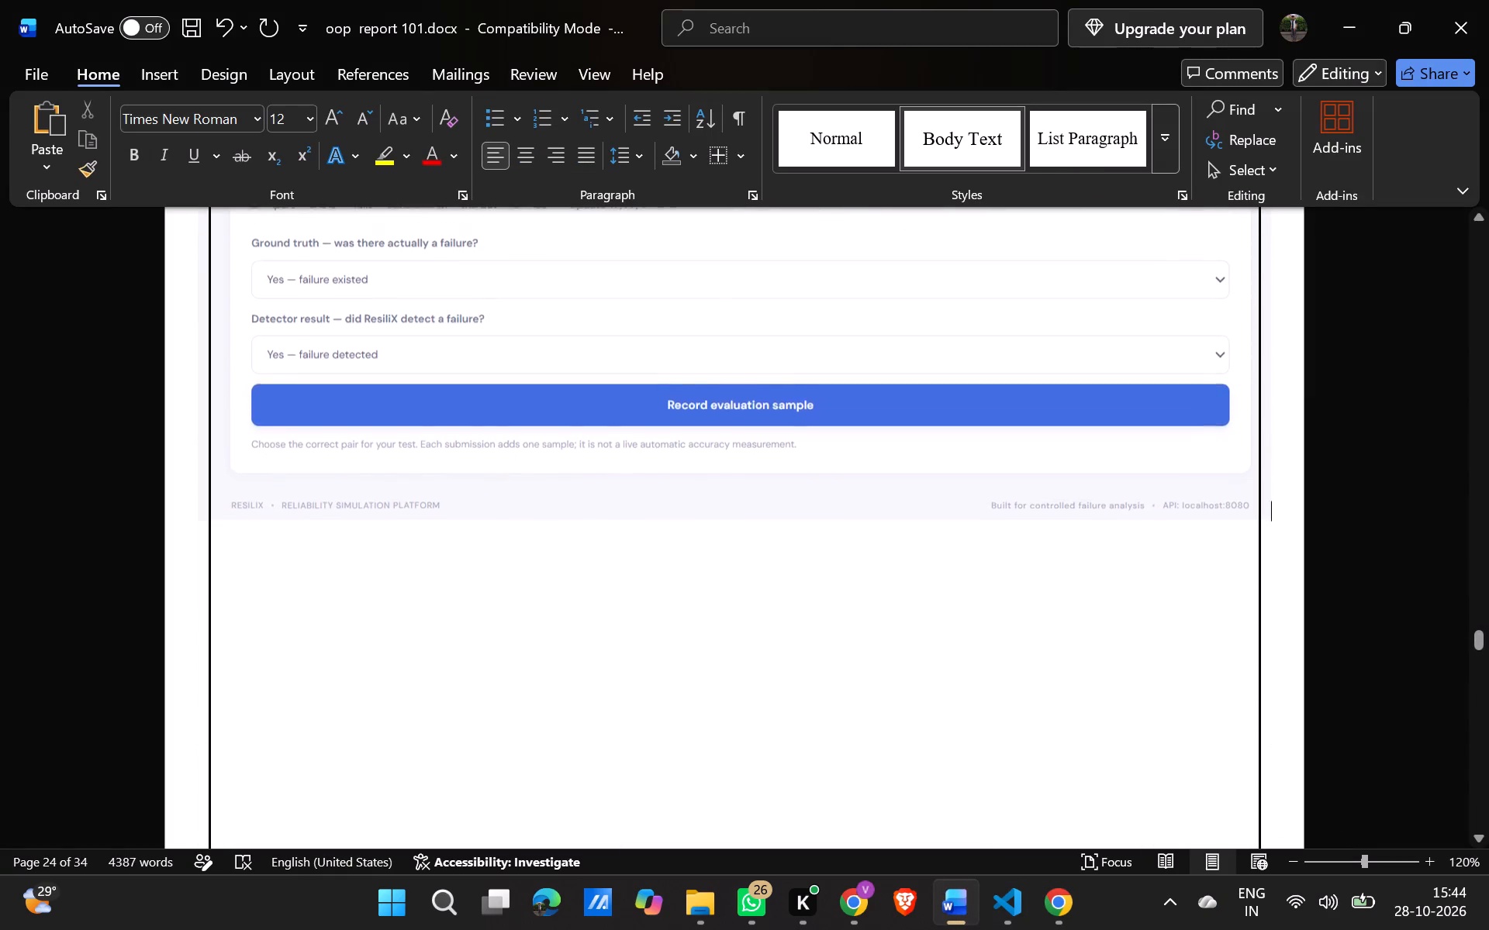
# Review the test-case tables and check the body text's font size in the Service Dependencies and Impact Analysis table.
pyautogui.scroll(14, 748, 607)
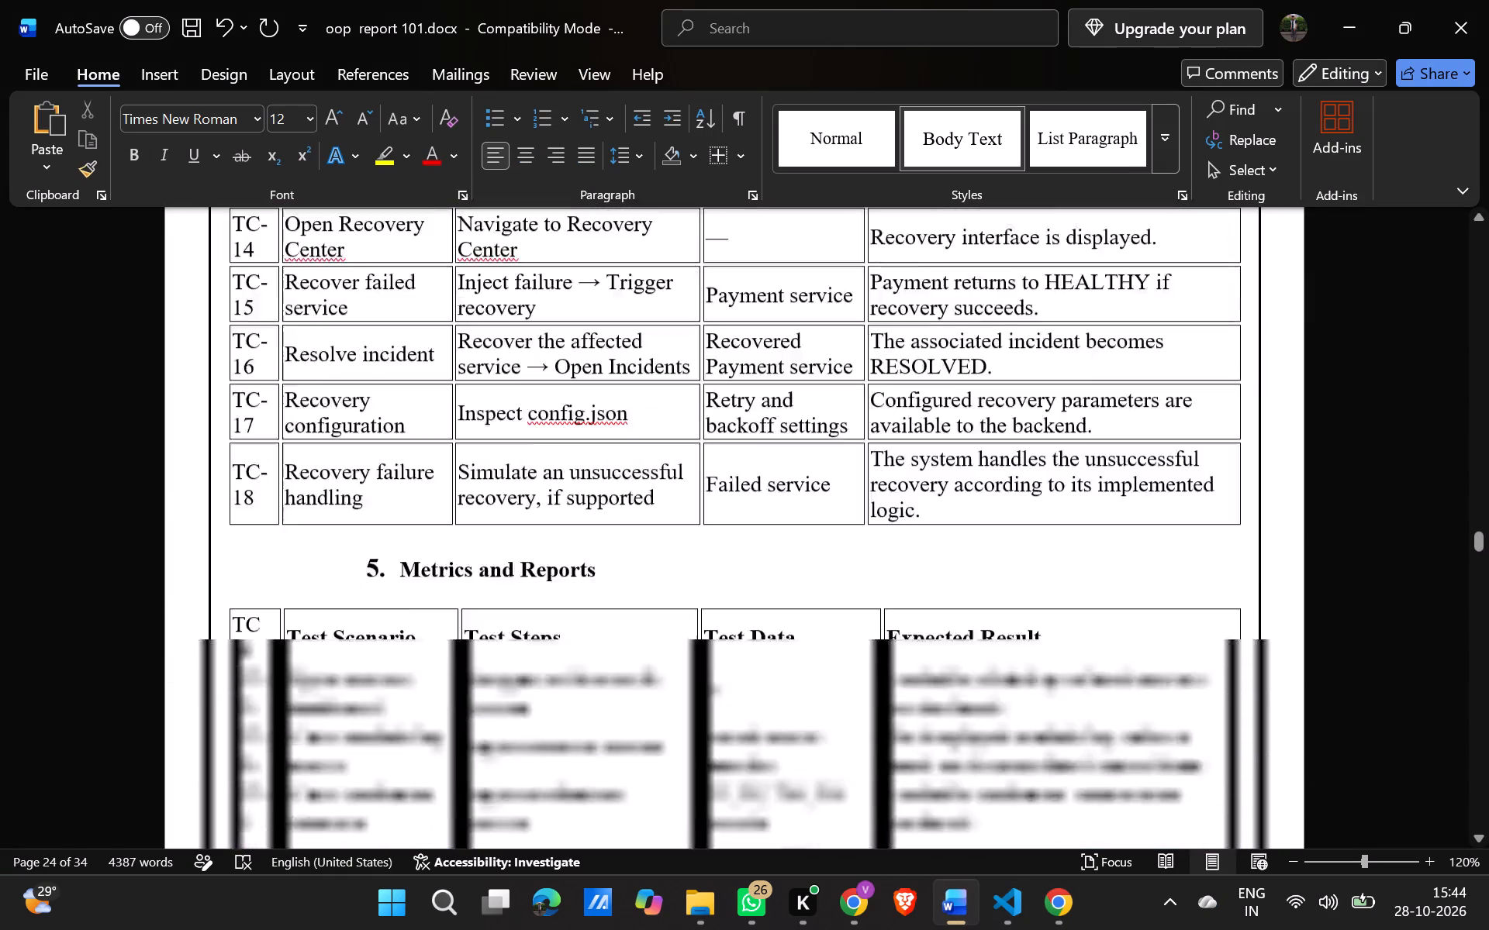
pyautogui.scroll(-3, 748, 607)
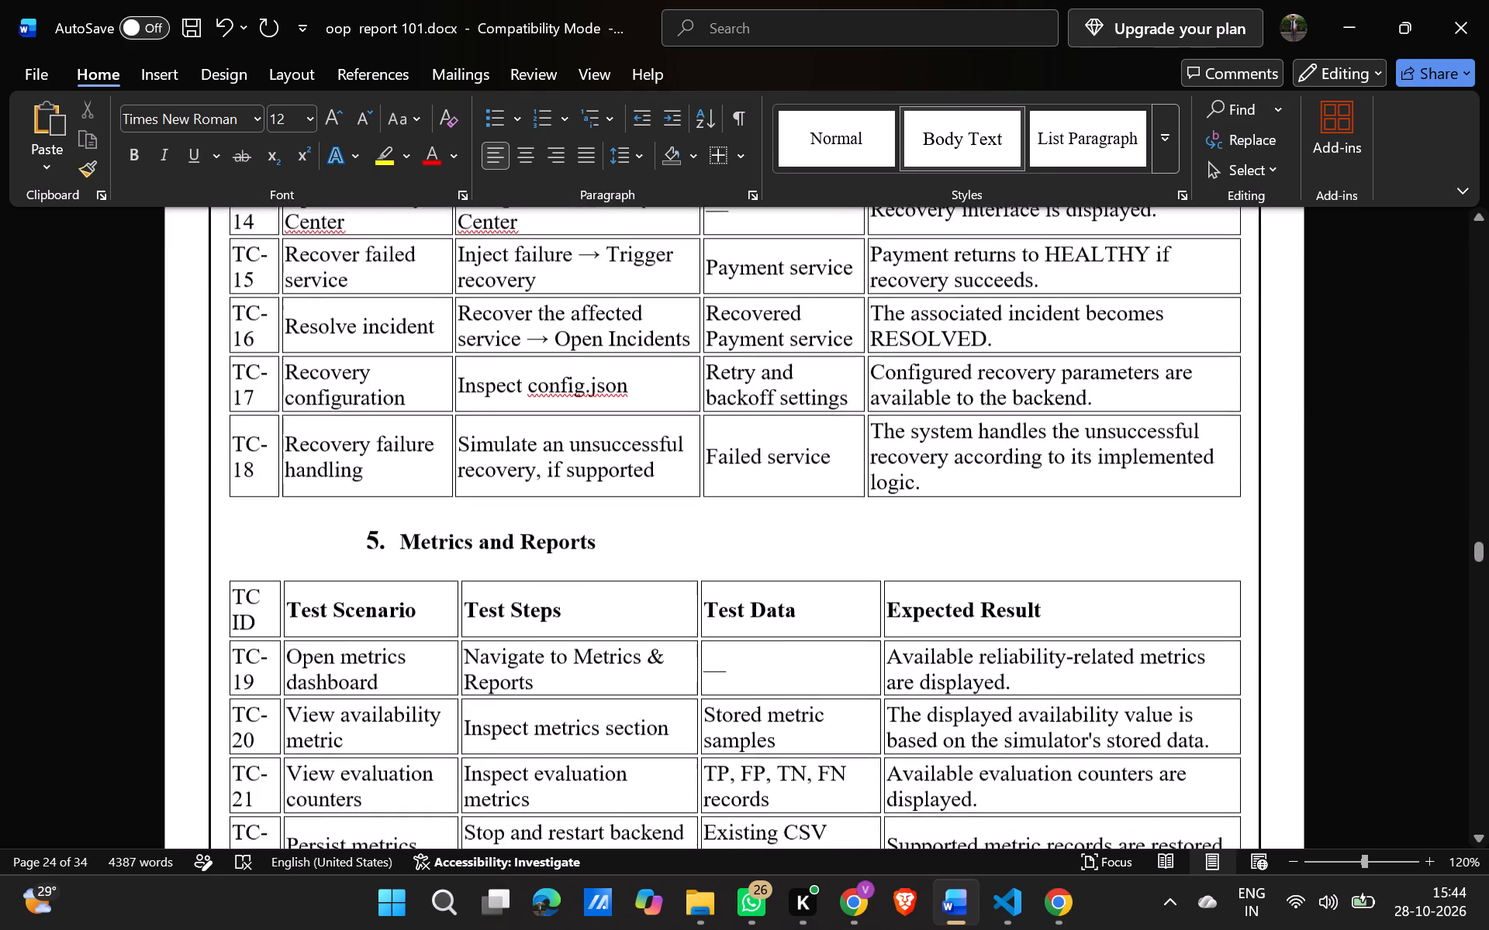
pyautogui.scroll(-1, 748, 607)
pyautogui.scroll(1, 748, 607)
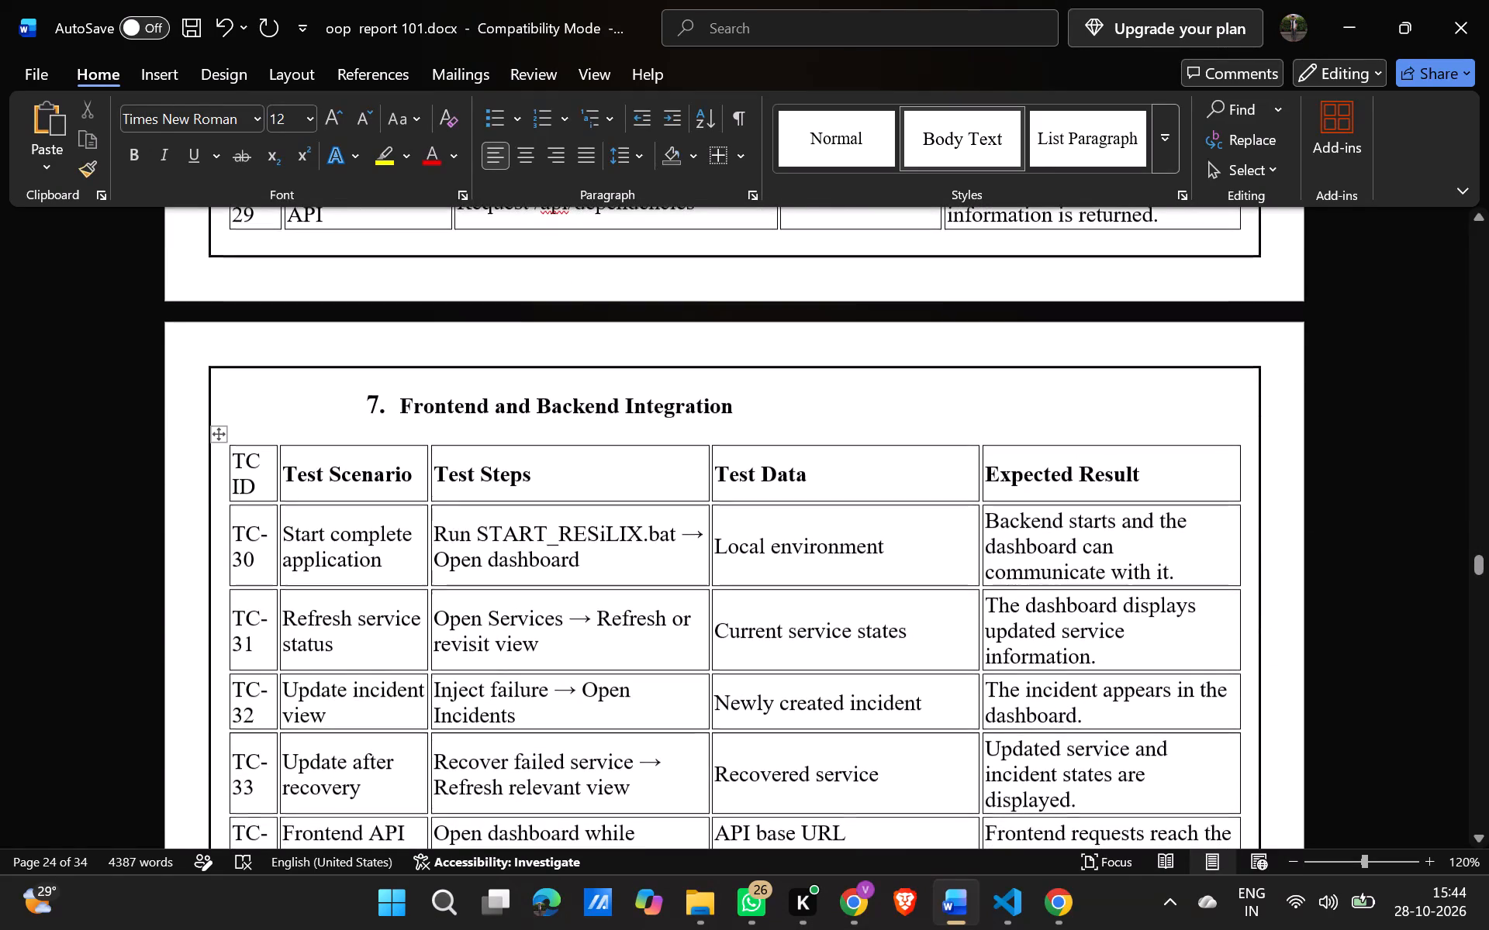
pyautogui.scroll(3, 748, 607)
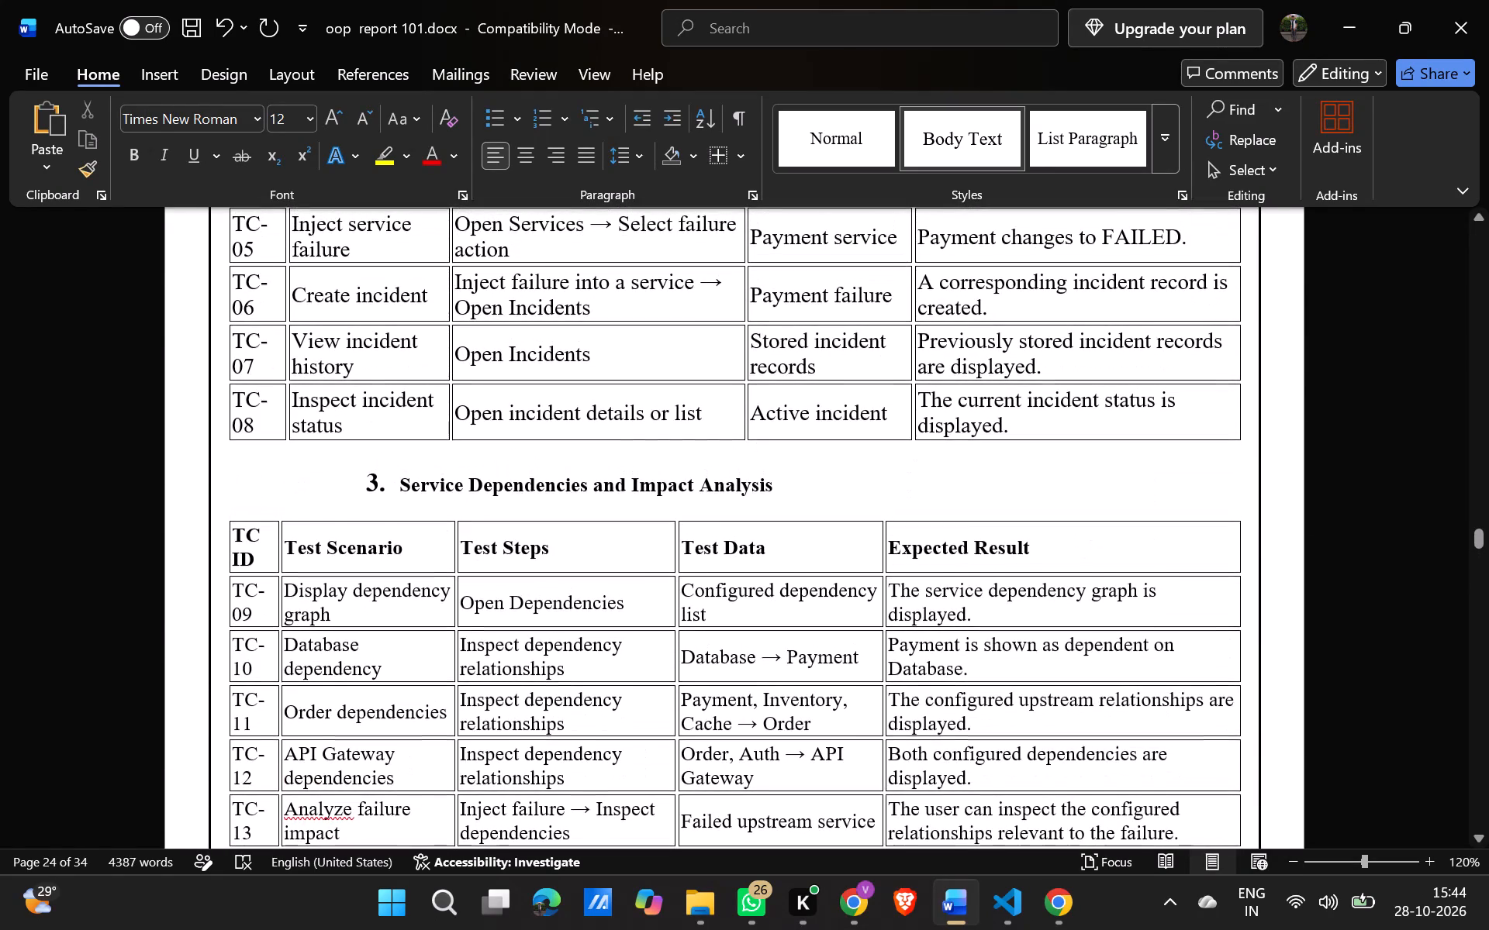
pyautogui.moveTo(748, 608); pyautogui.dragTo(898, 652)
pyautogui.scroll(-1, 720, 686)
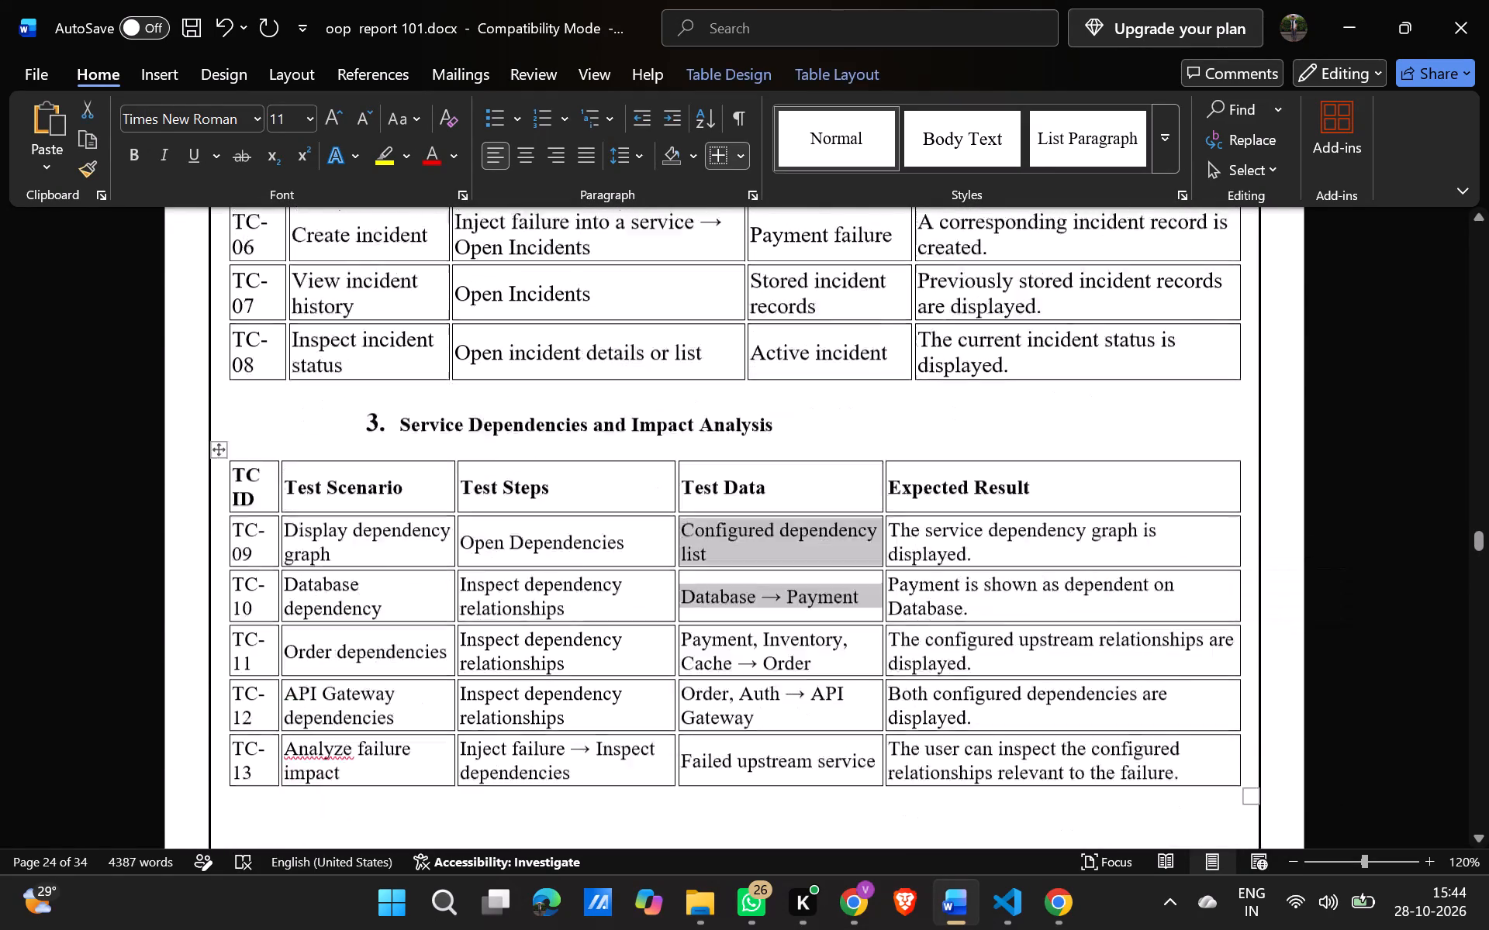
# Set the font size of rows TC-14 to TC-18 in the Recovery Operations table to 11.
pyautogui.scroll(-2, 720, 686)
pyautogui.moveTo(468, 567); pyautogui.dragTo(650, 625)
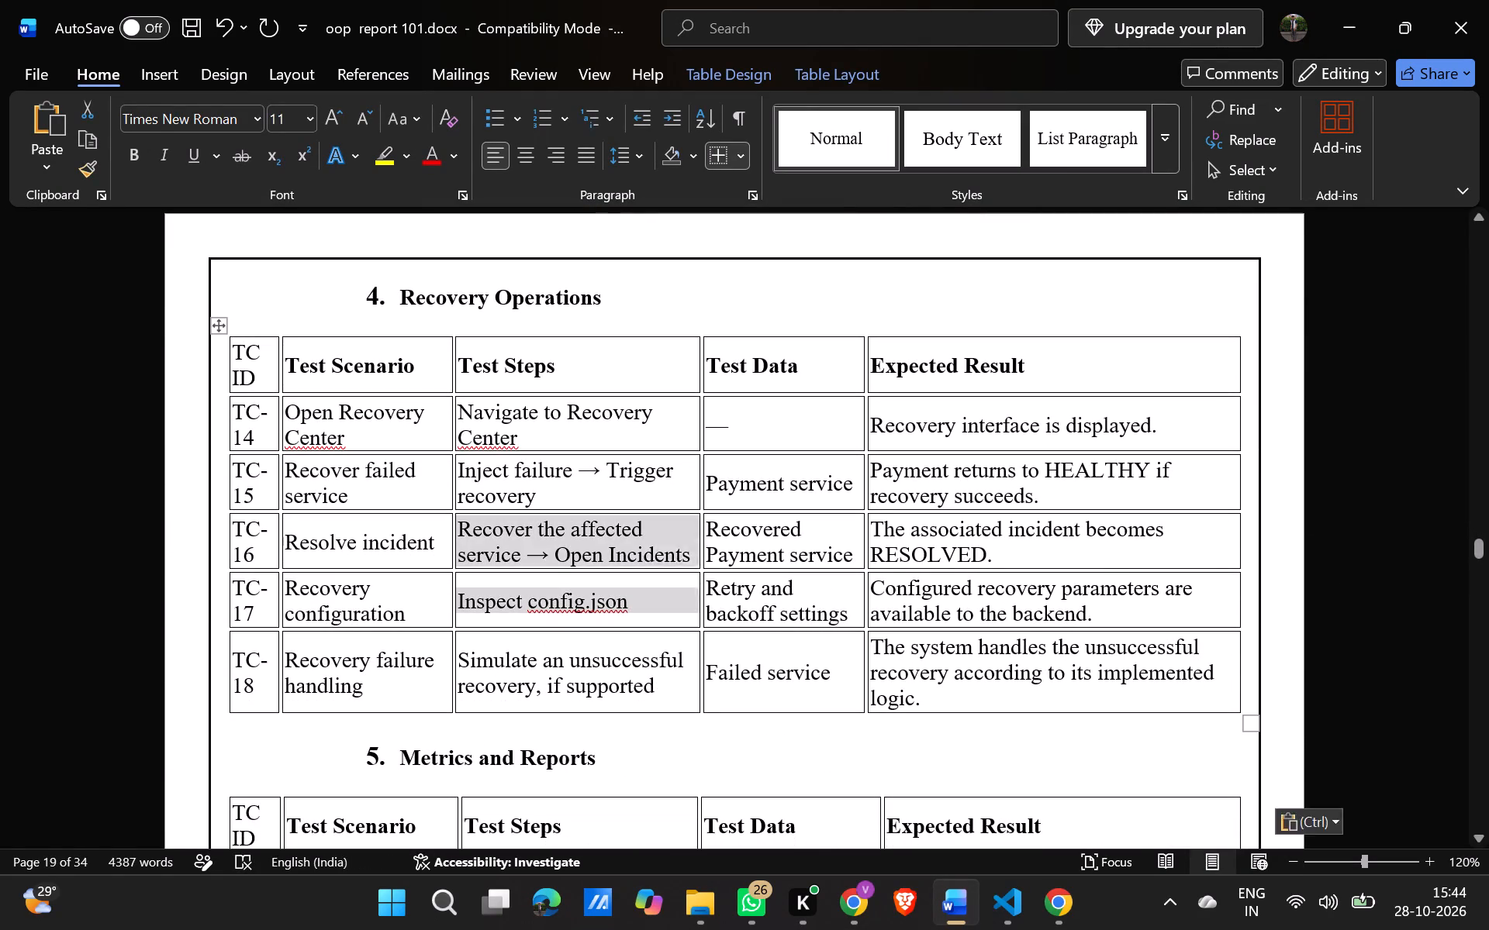
pyautogui.moveTo(235, 414); pyautogui.dragTo(968, 680)
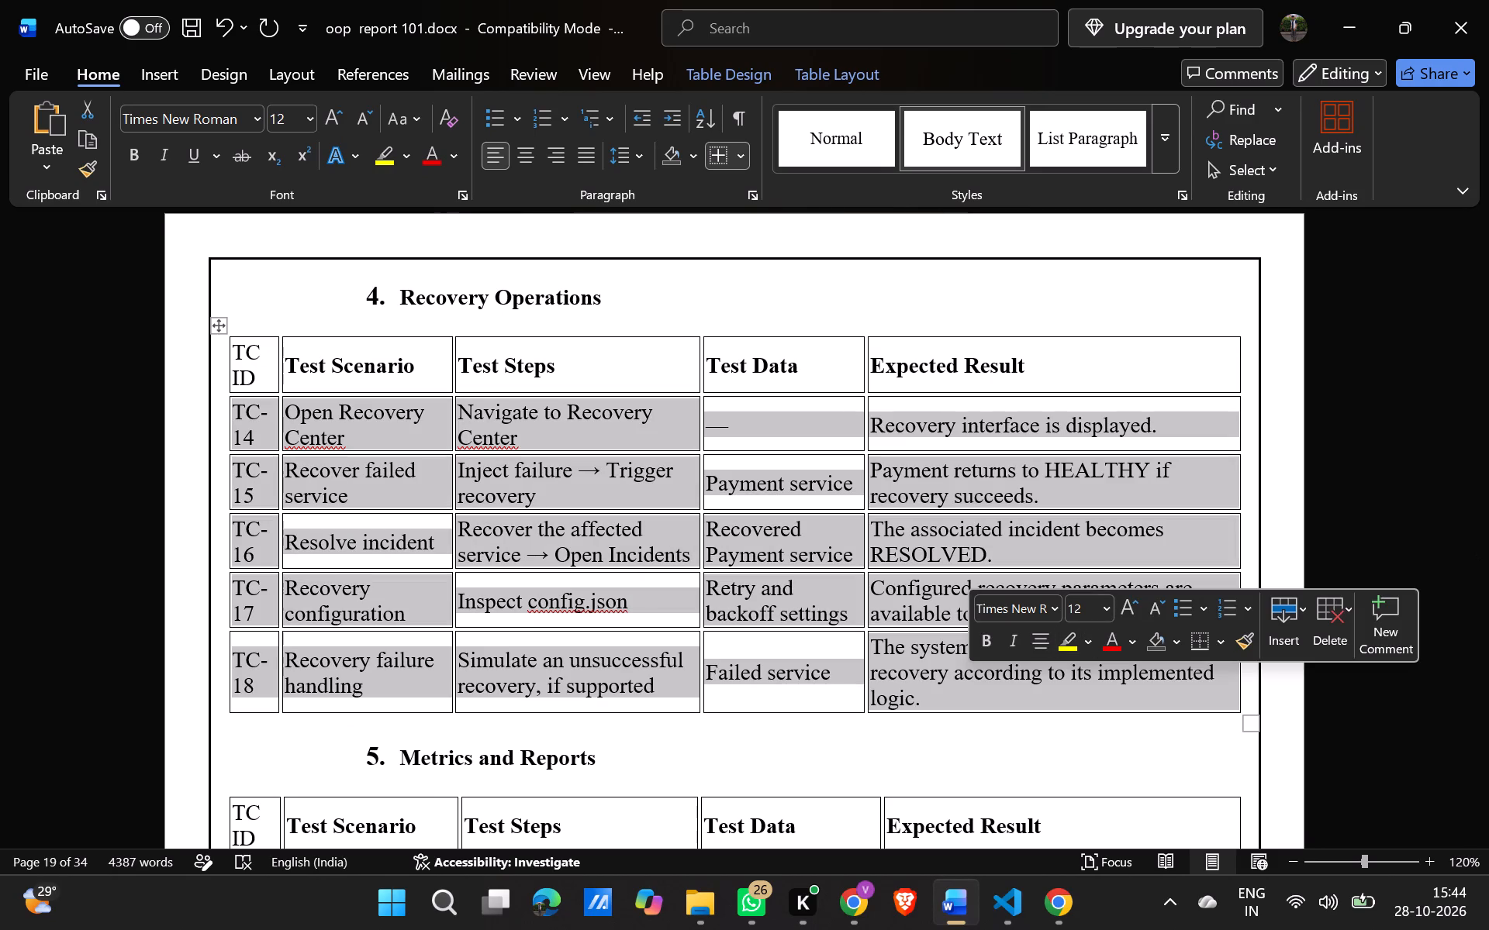
pyautogui.click(1099, 603)
pyautogui.click(1100, 603)
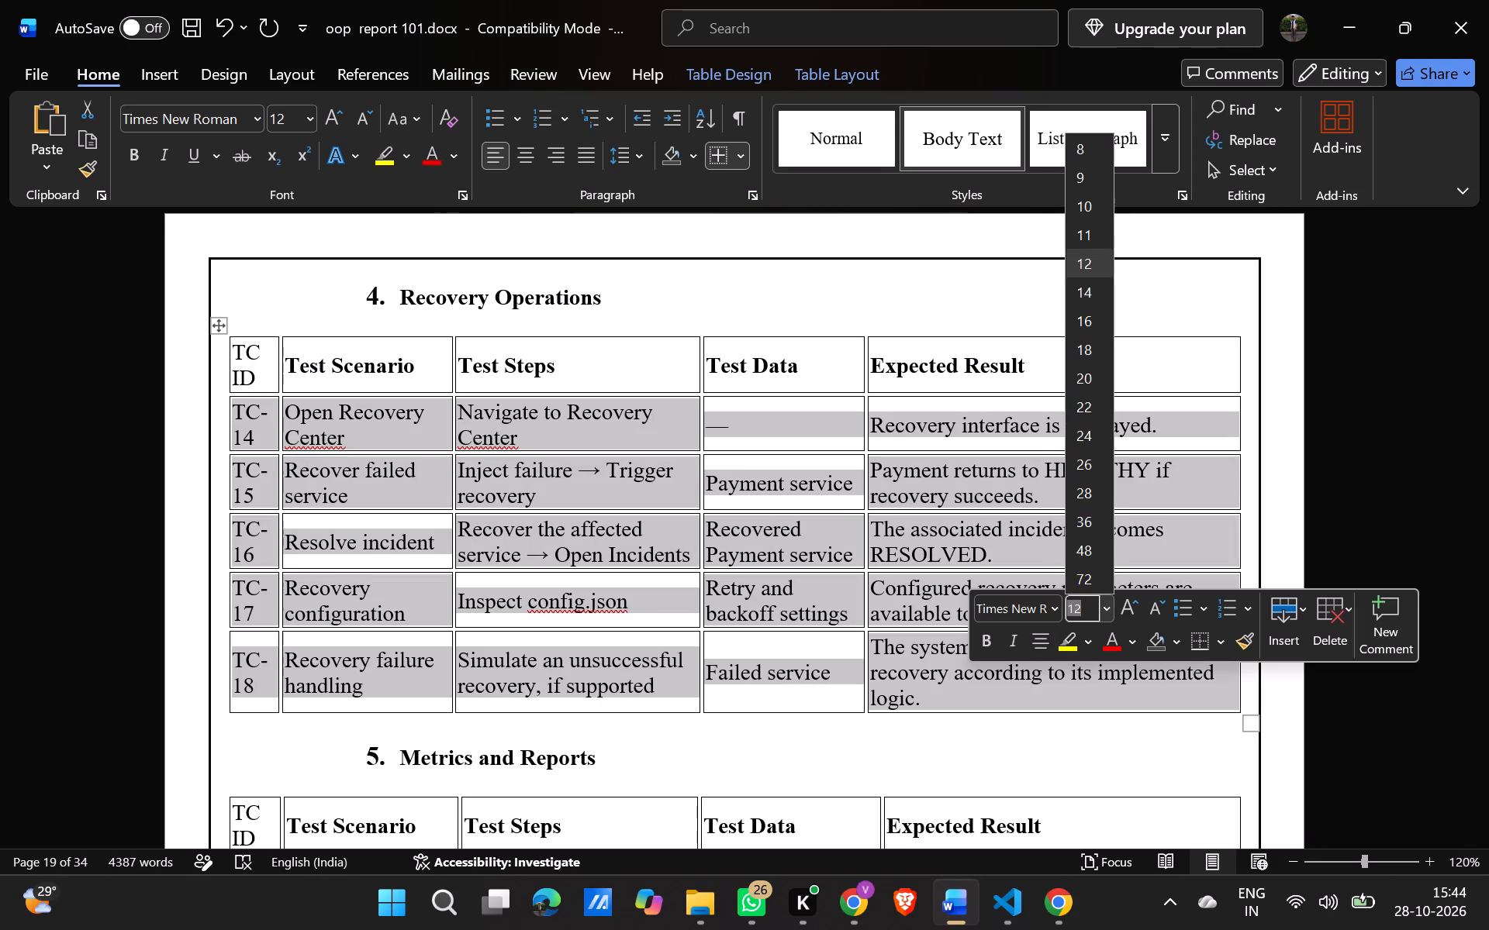
pyautogui.click(1071, 221)
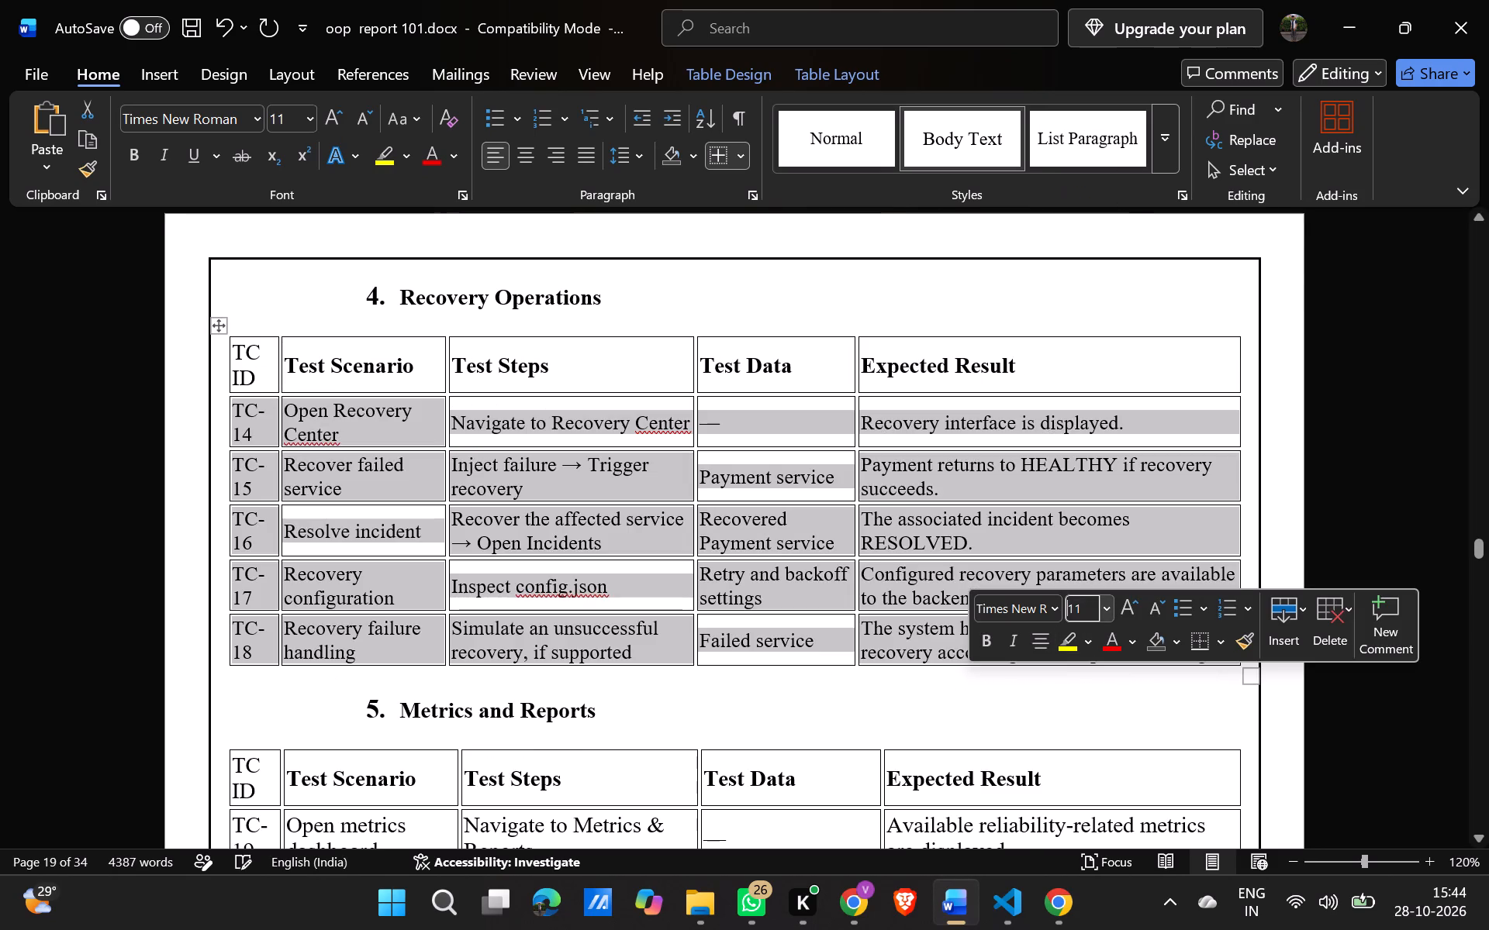
# Set the font size of rows TC-19 to TC-23 in the Metrics and Reports table to 11.
pyautogui.scroll(-2, 895, 383)
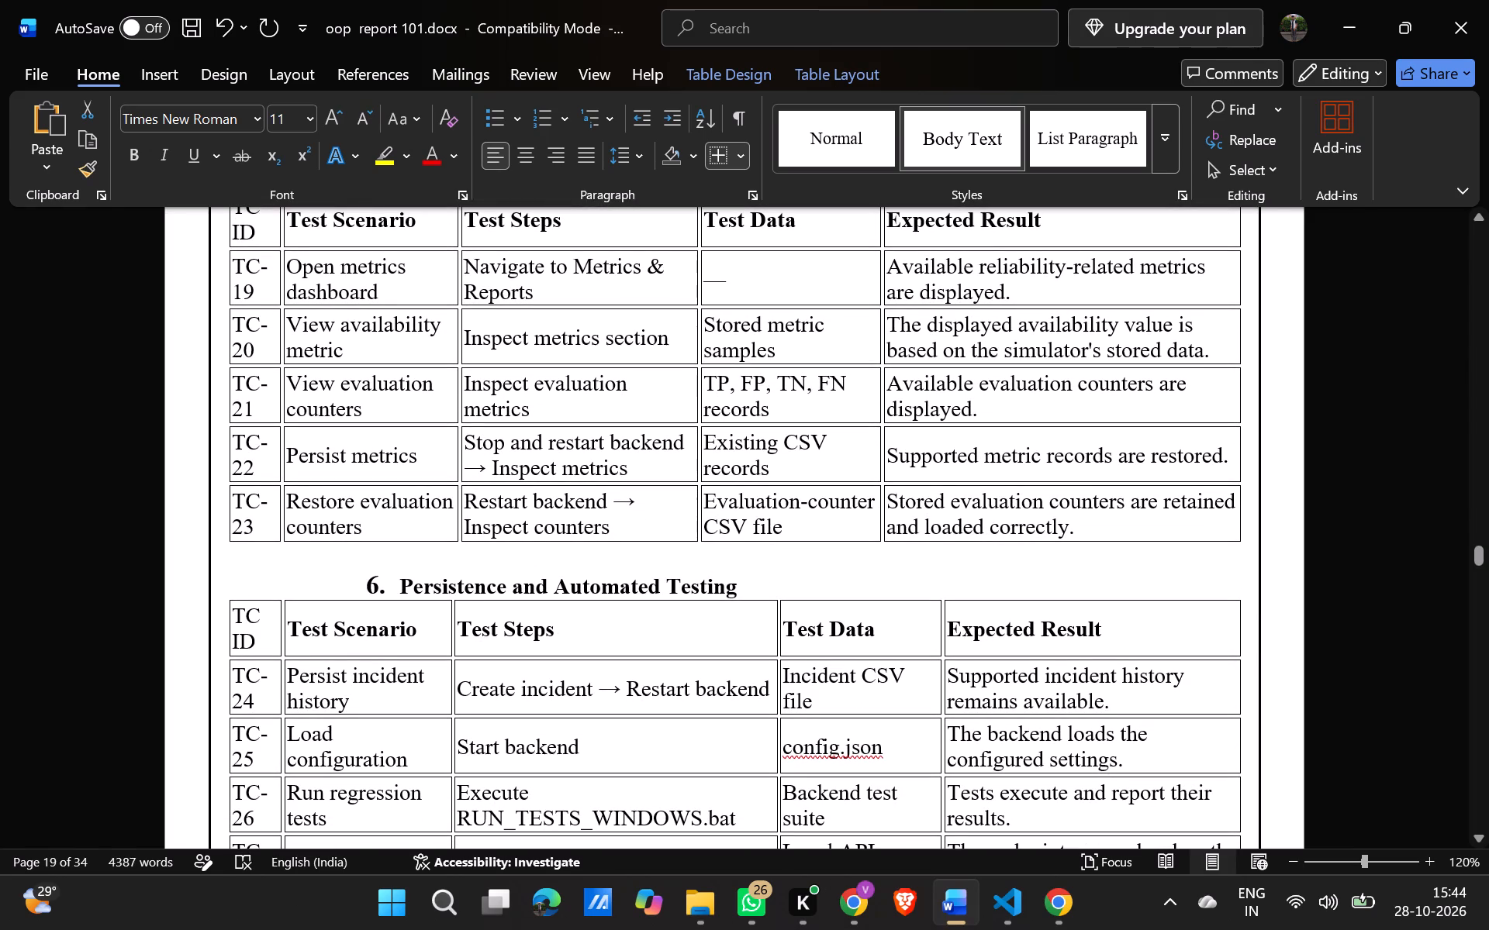
pyautogui.moveTo(232, 270); pyautogui.dragTo(1084, 538)
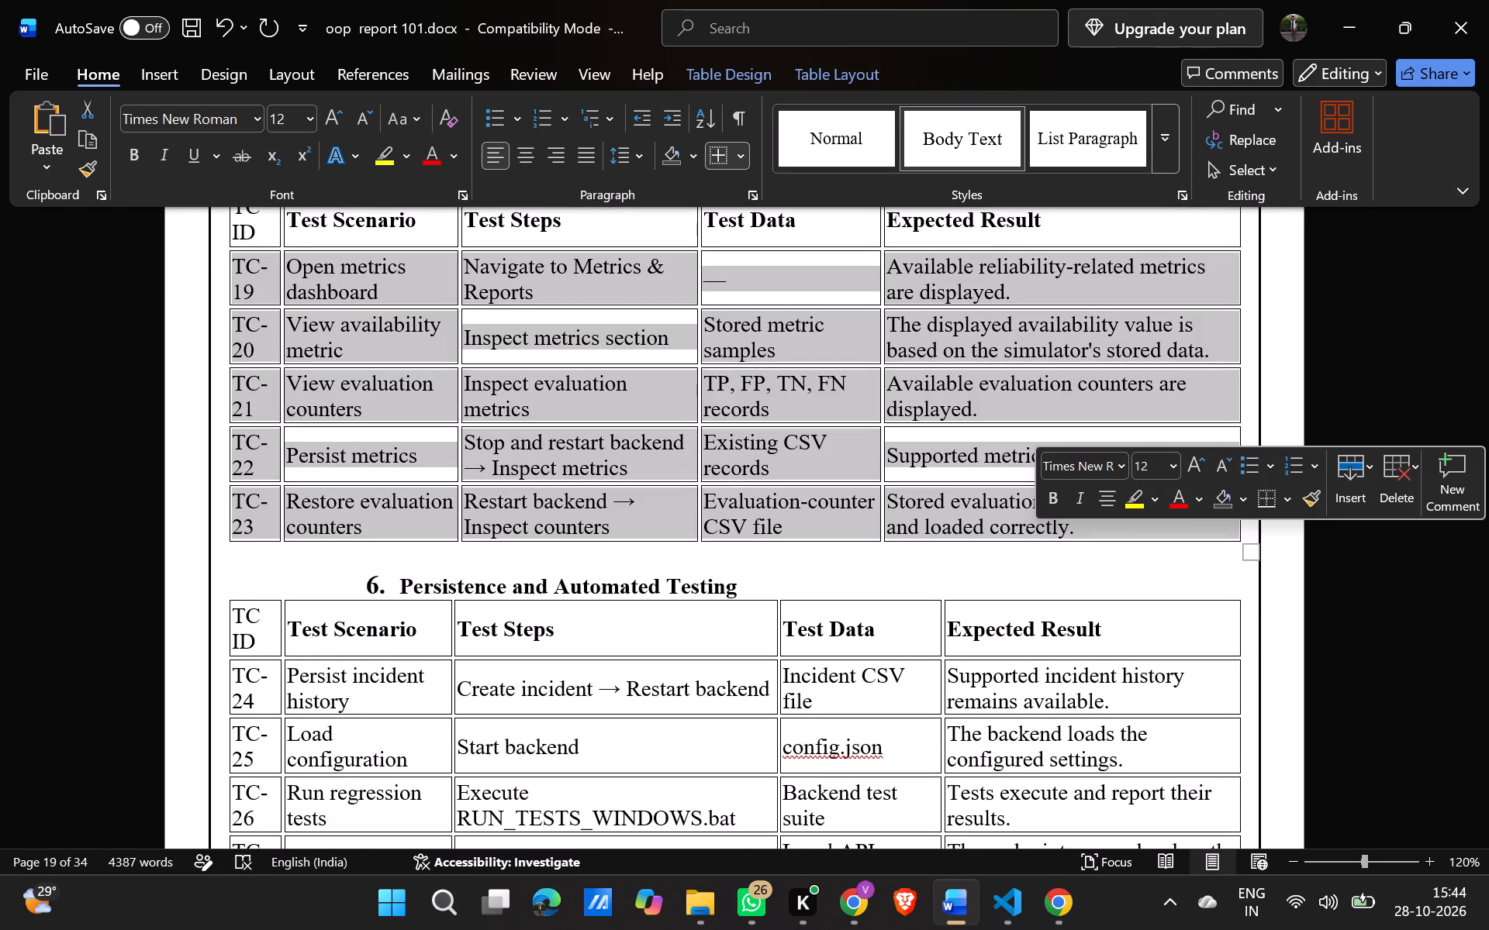
pyautogui.click(1167, 458)
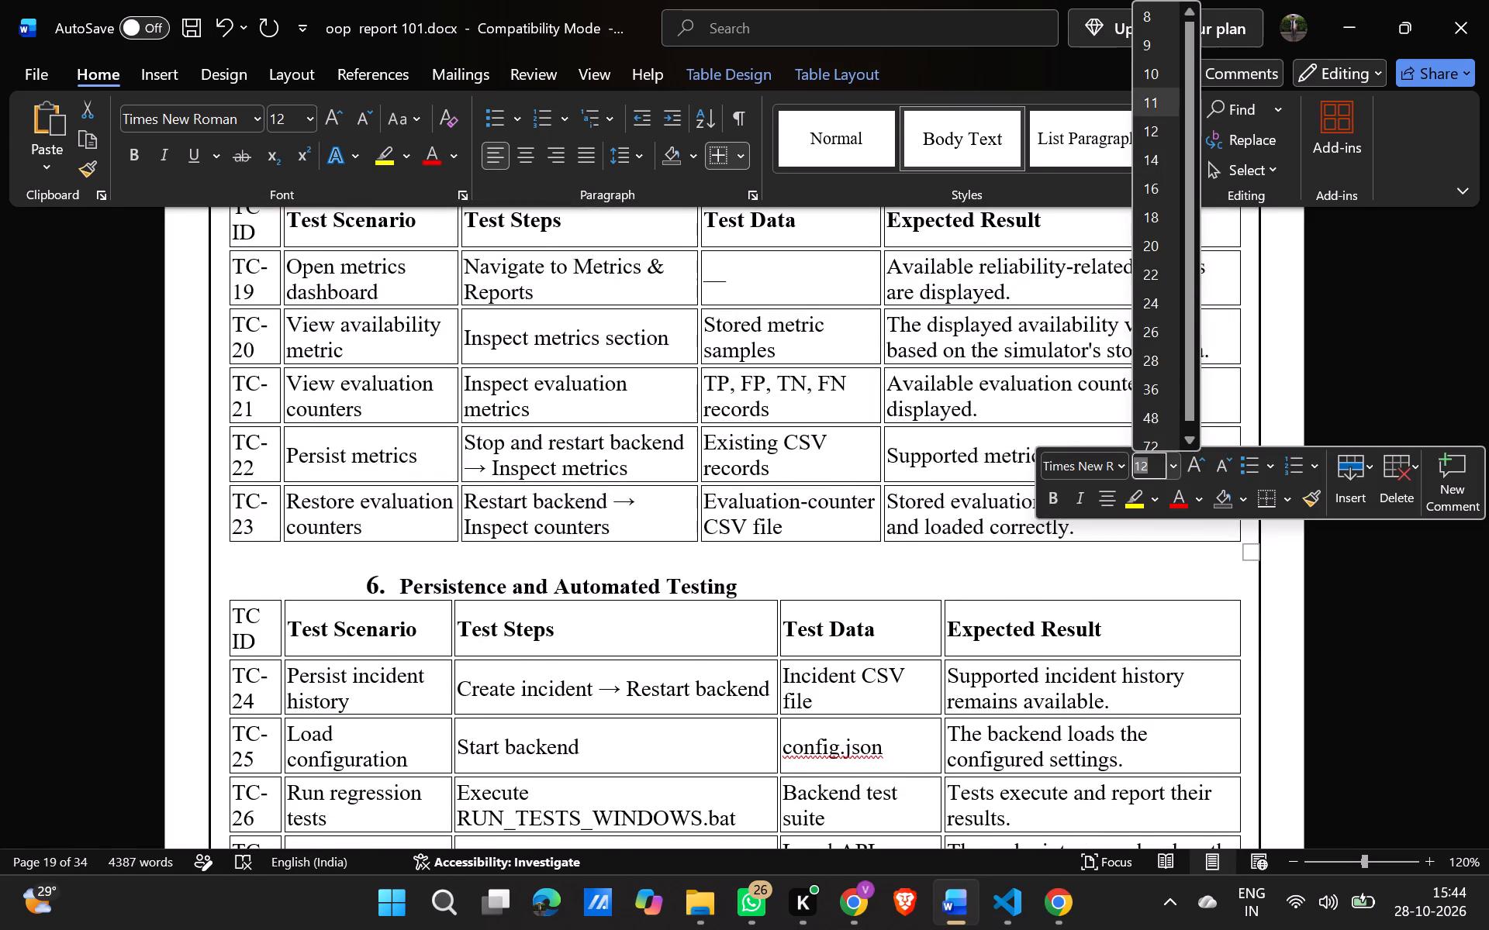
pyautogui.click(1141, 111)
# Set the font size of rows TC-24 to TC-29 in the Persistence and Automated Testing table to 11.
pyautogui.scroll(-1, 884, 380)
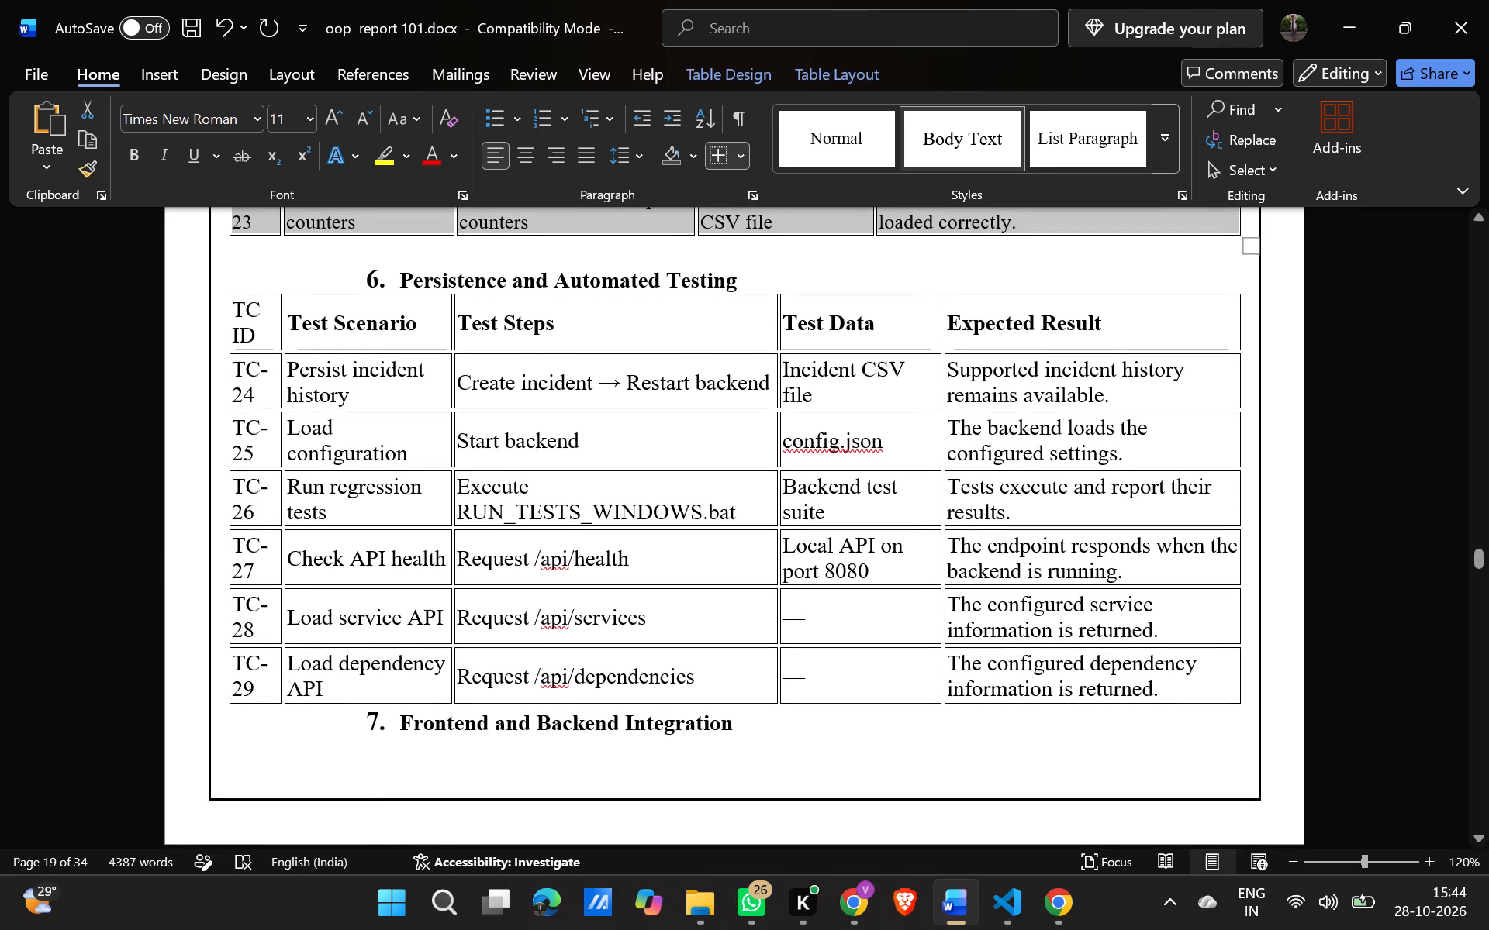
pyautogui.moveTo(1188, 690); pyautogui.dragTo(222, 368)
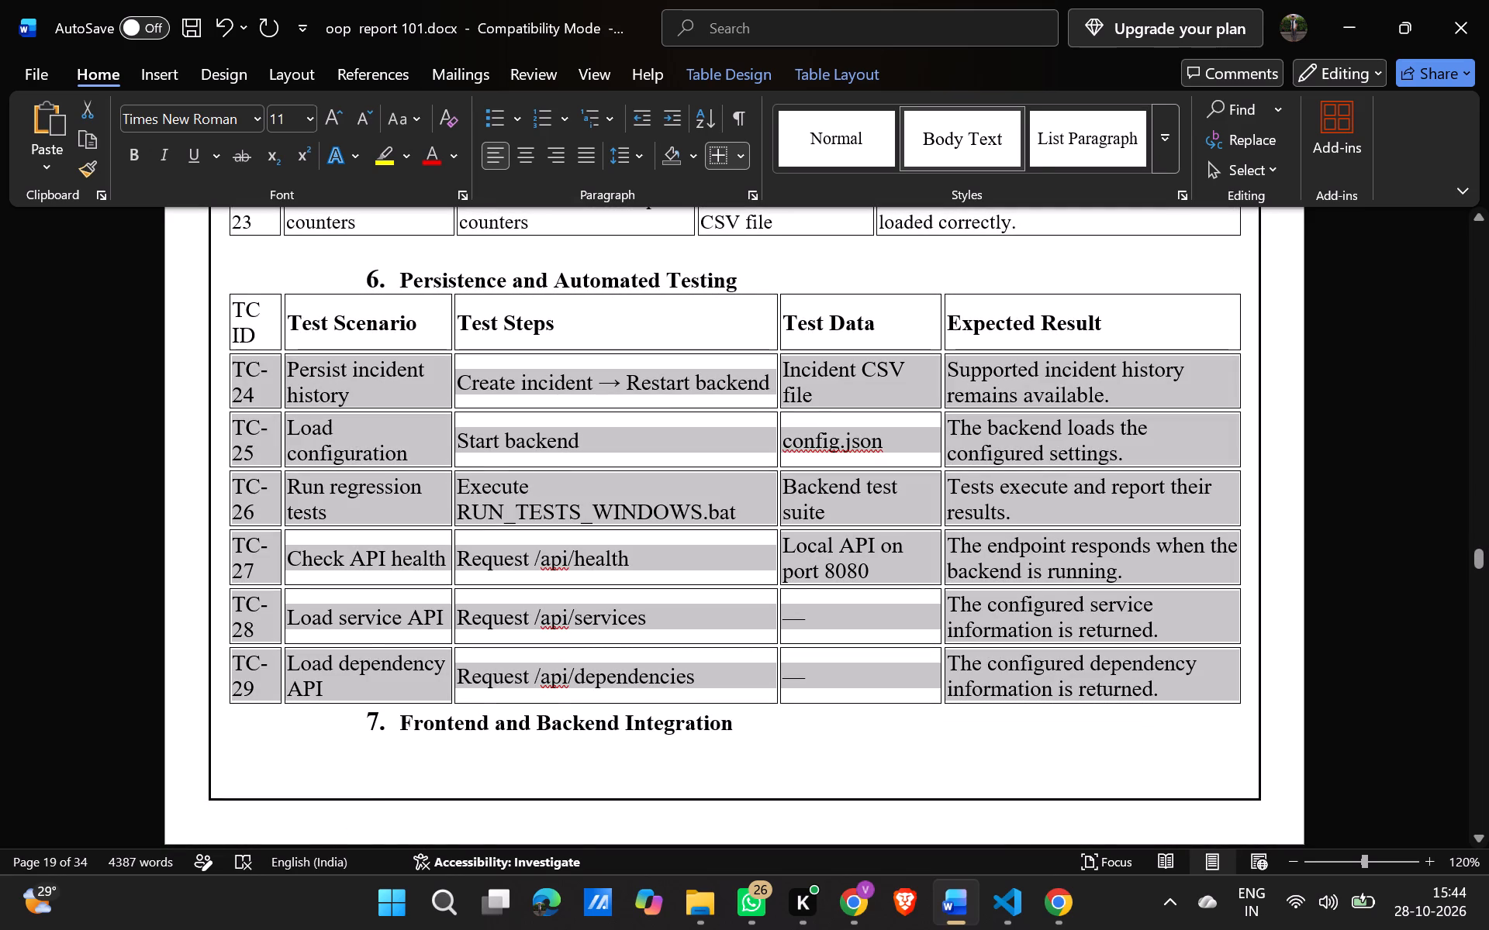
pyautogui.moveTo(222, 368); pyautogui.dragTo(191, 367)
pyautogui.moveTo(364, 386); pyautogui.dragTo(368, 483)
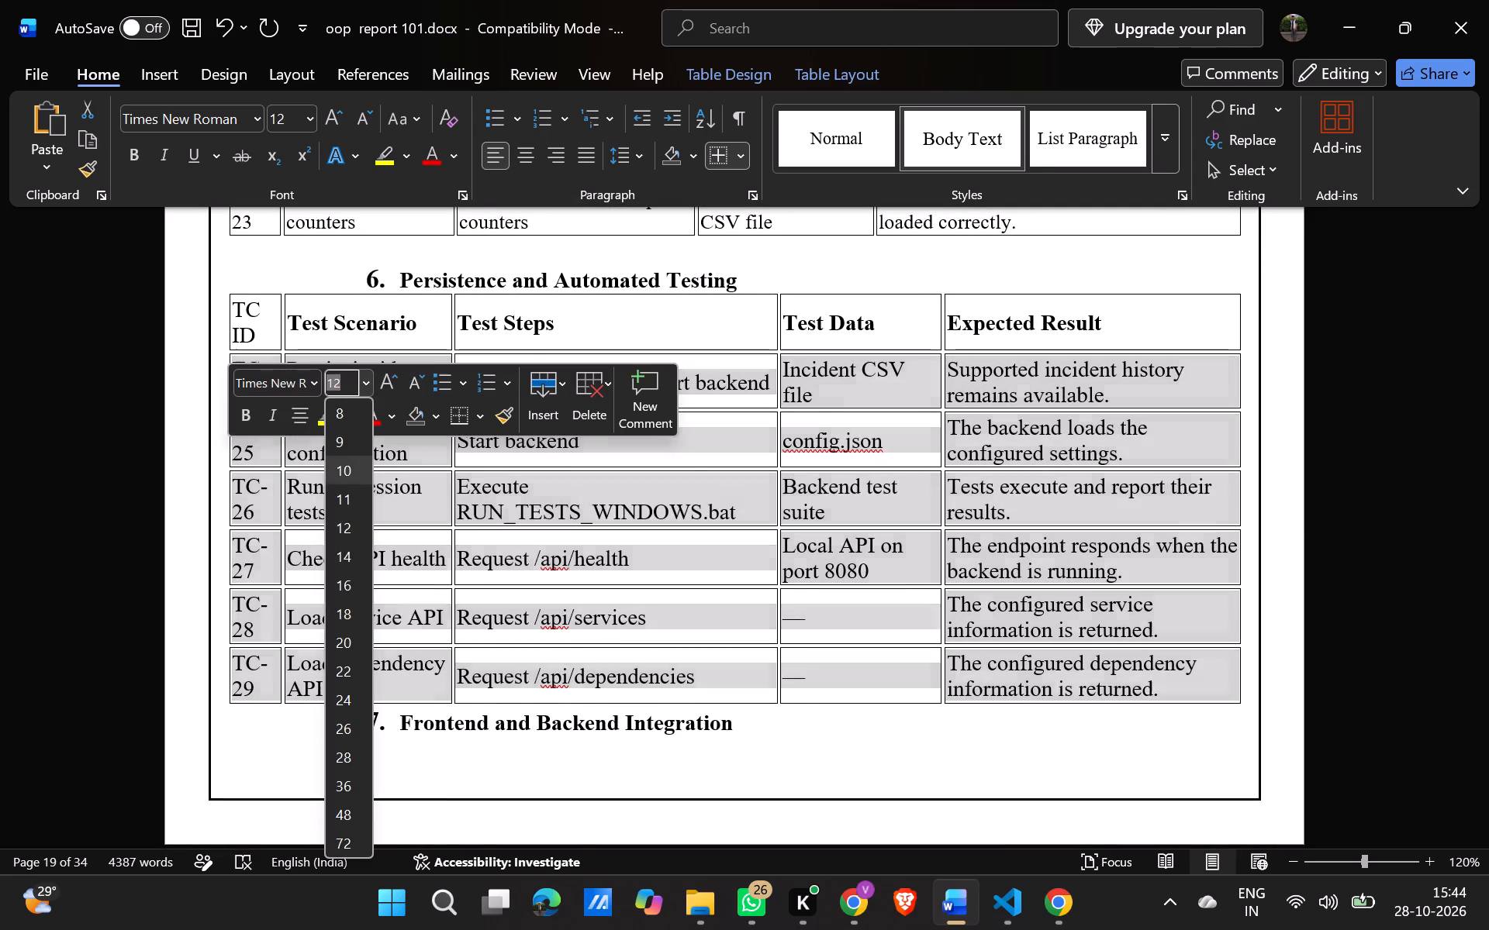
pyautogui.moveTo(368, 483); pyautogui.dragTo(358, 491)
pyautogui.click(358, 491)
# Insert three empty paragraphs before the Frontend and Backend Integration heading to push it and its table onto the next page.
pyautogui.scroll(-1, 450, 511)
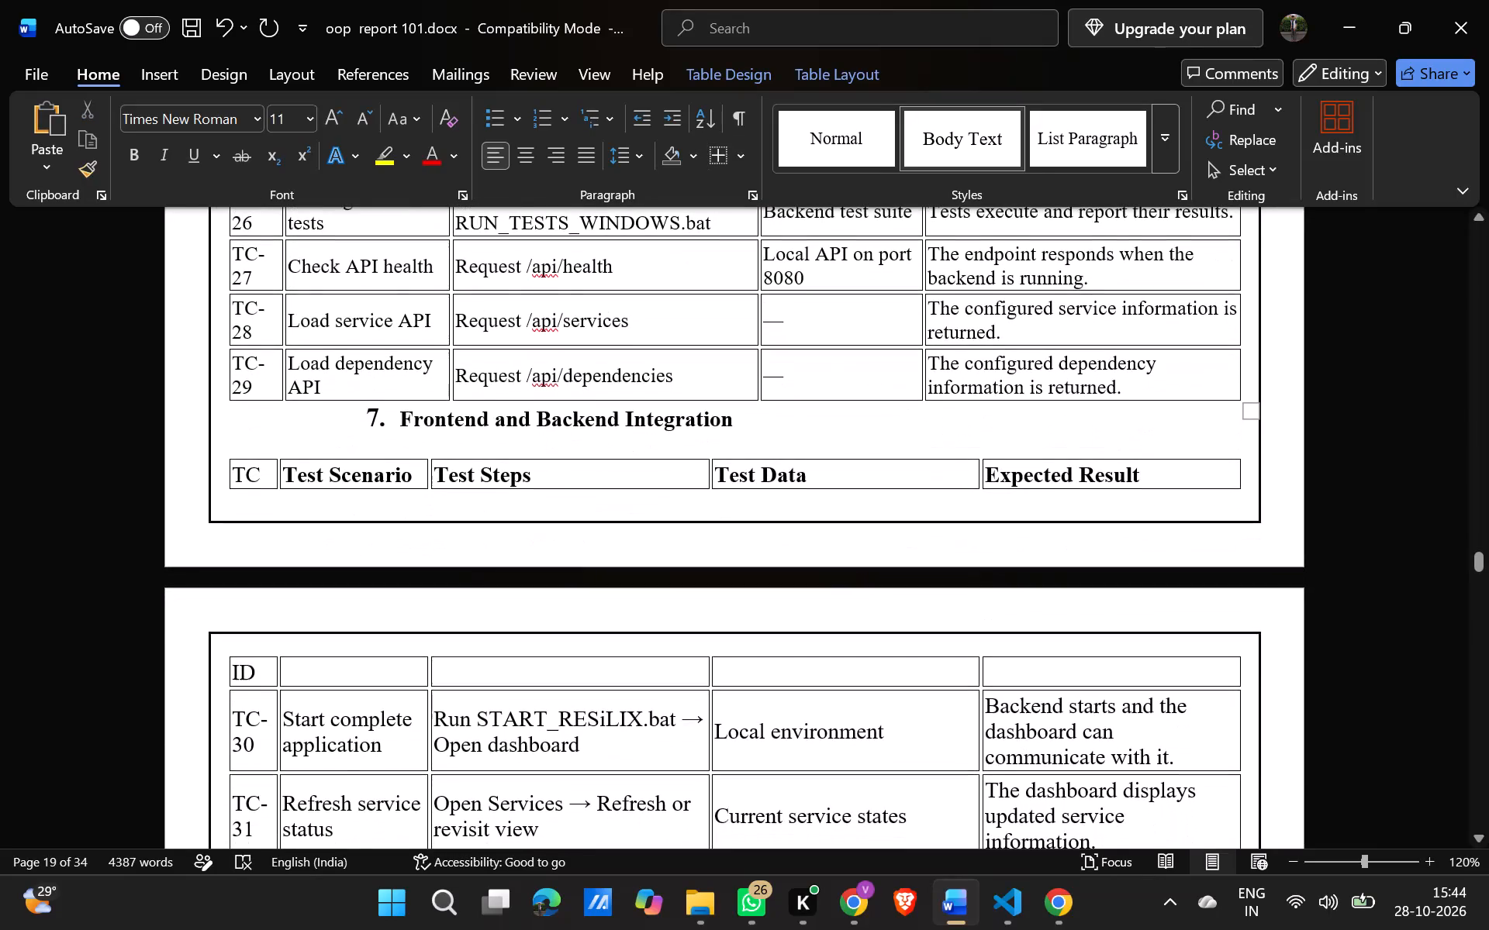
pyautogui.click(369, 415)
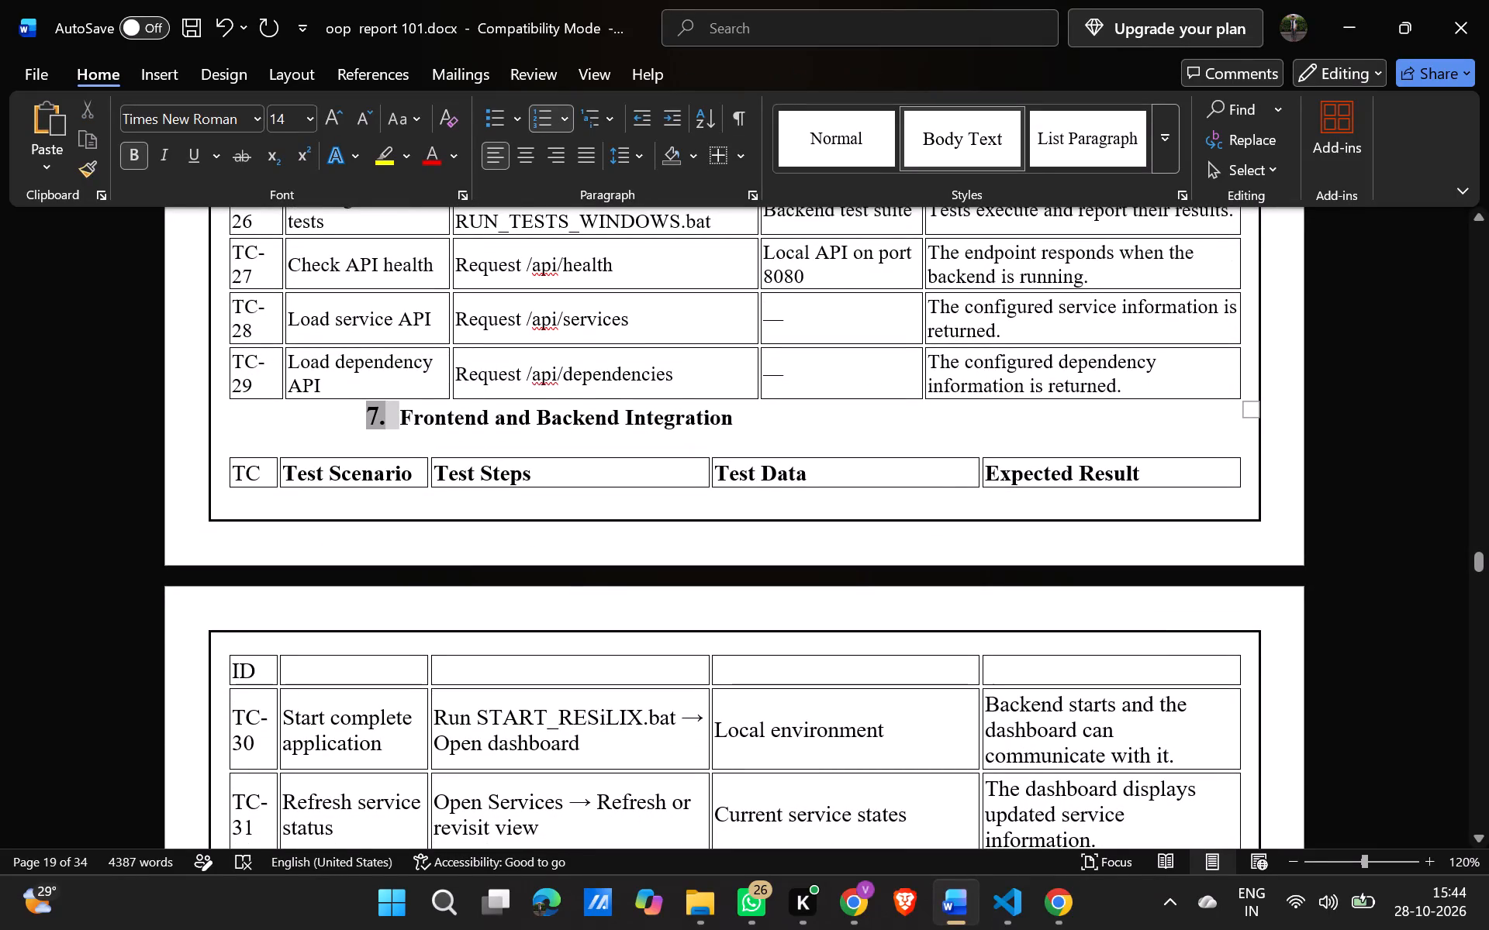
pyautogui.click(369, 415)
pyautogui.click(369, 415)
pyautogui.click(396, 419)
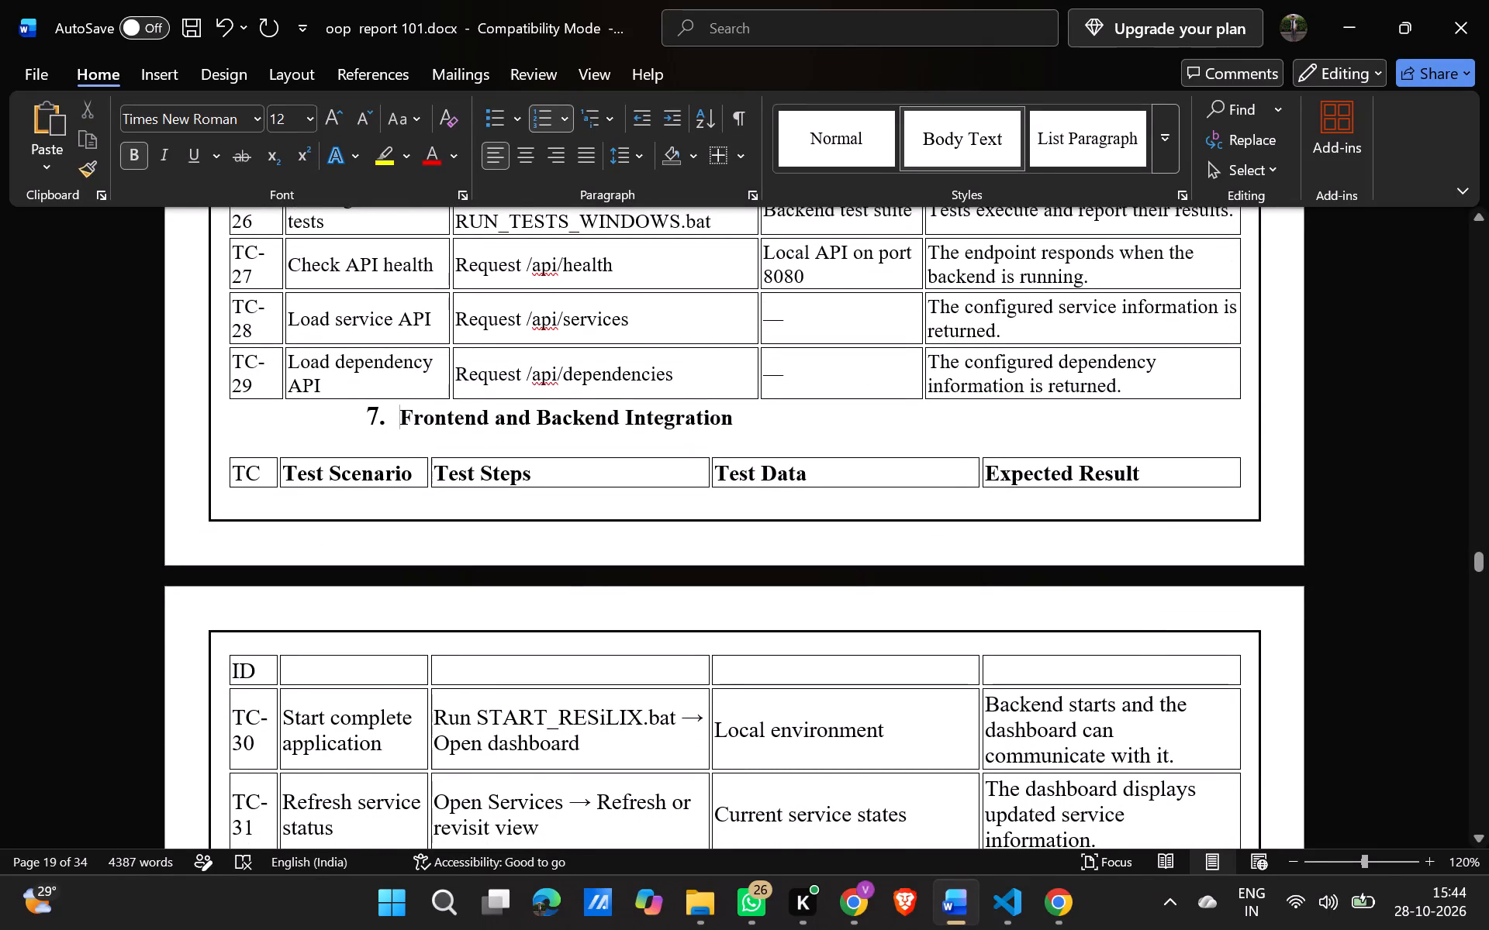
pyautogui.press('Return')
pyautogui.press('Return')
pyautogui.press('Return')
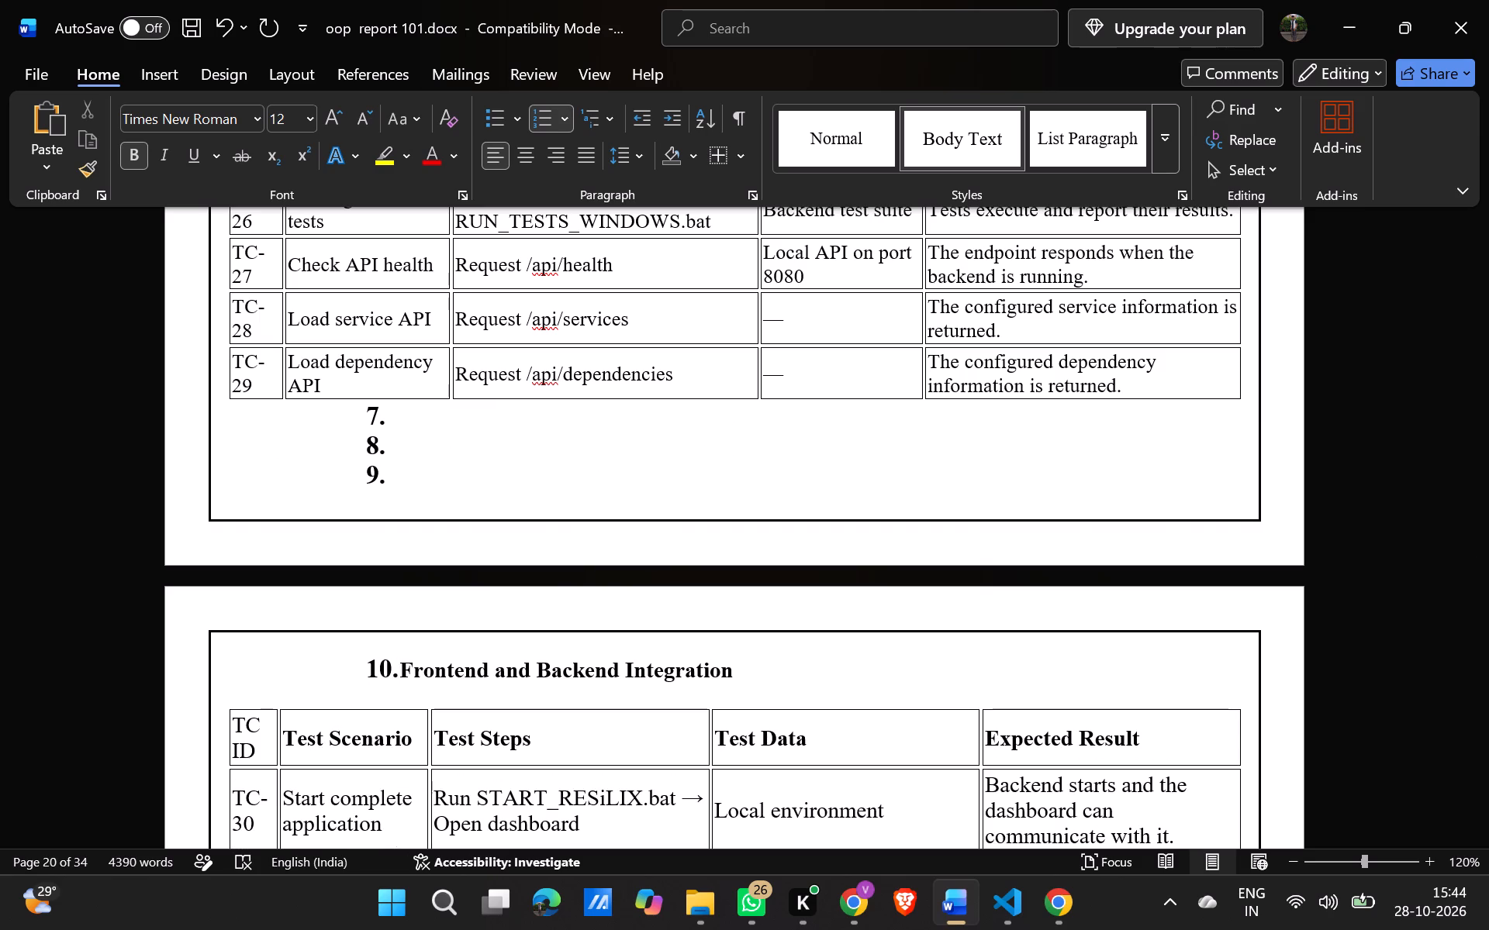
# Remove the list numbering from the three empty paragraphs above the Frontend and Backend Integration heading, keeping them as blank lines.
pyautogui.click(399, 478)
pyautogui.press('BackSpace')
pyautogui.press('BackSpace')
pyautogui.press('BackSpace')
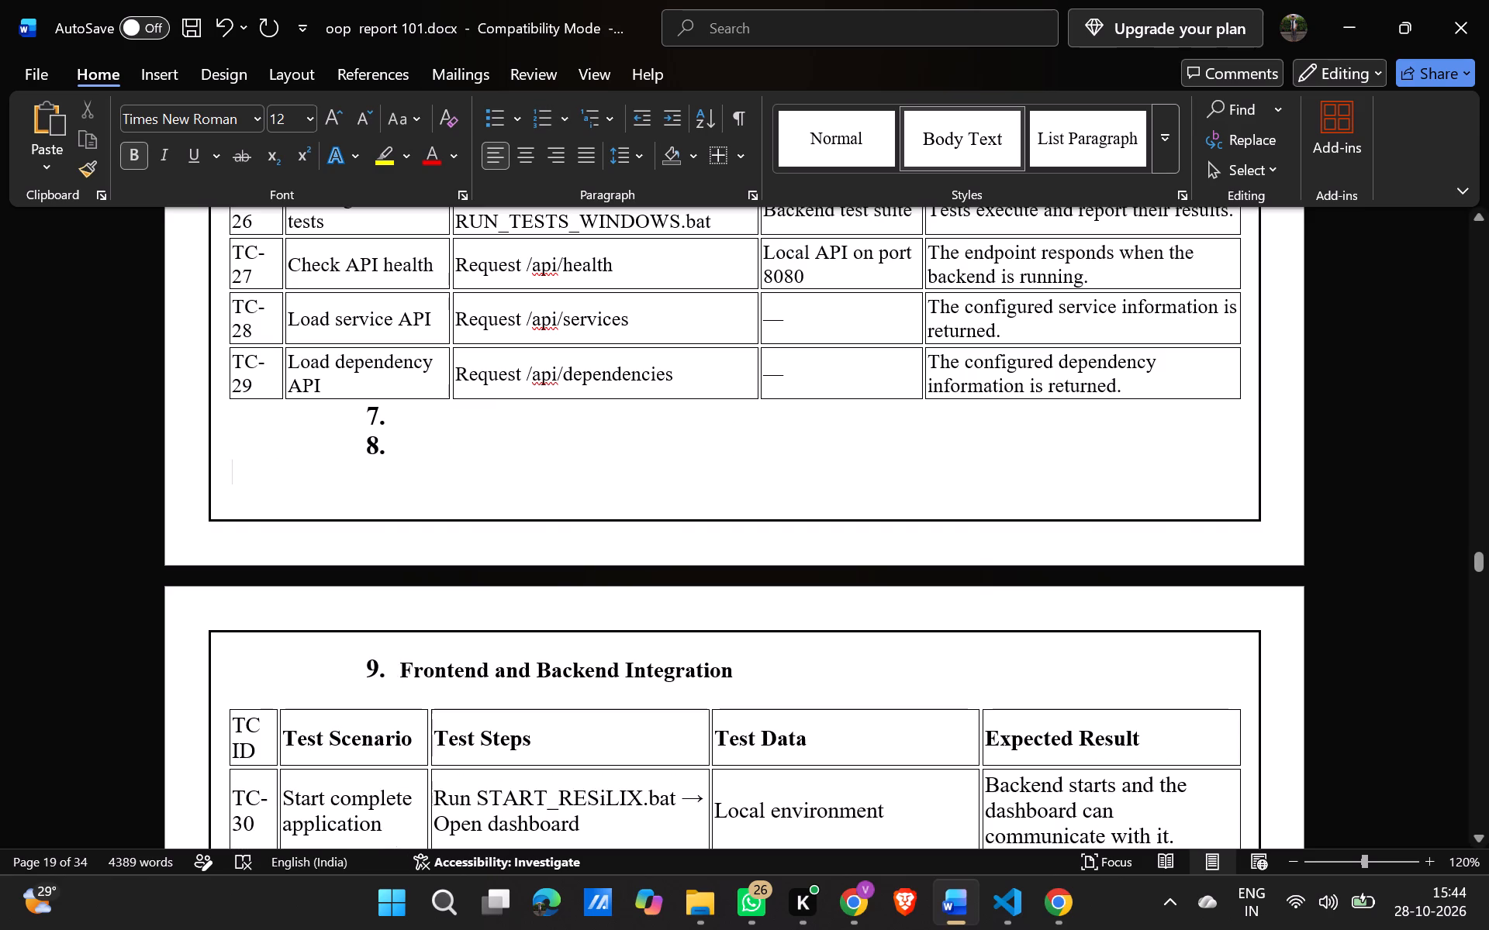
pyautogui.click(390, 434)
pyautogui.press('BackSpace')
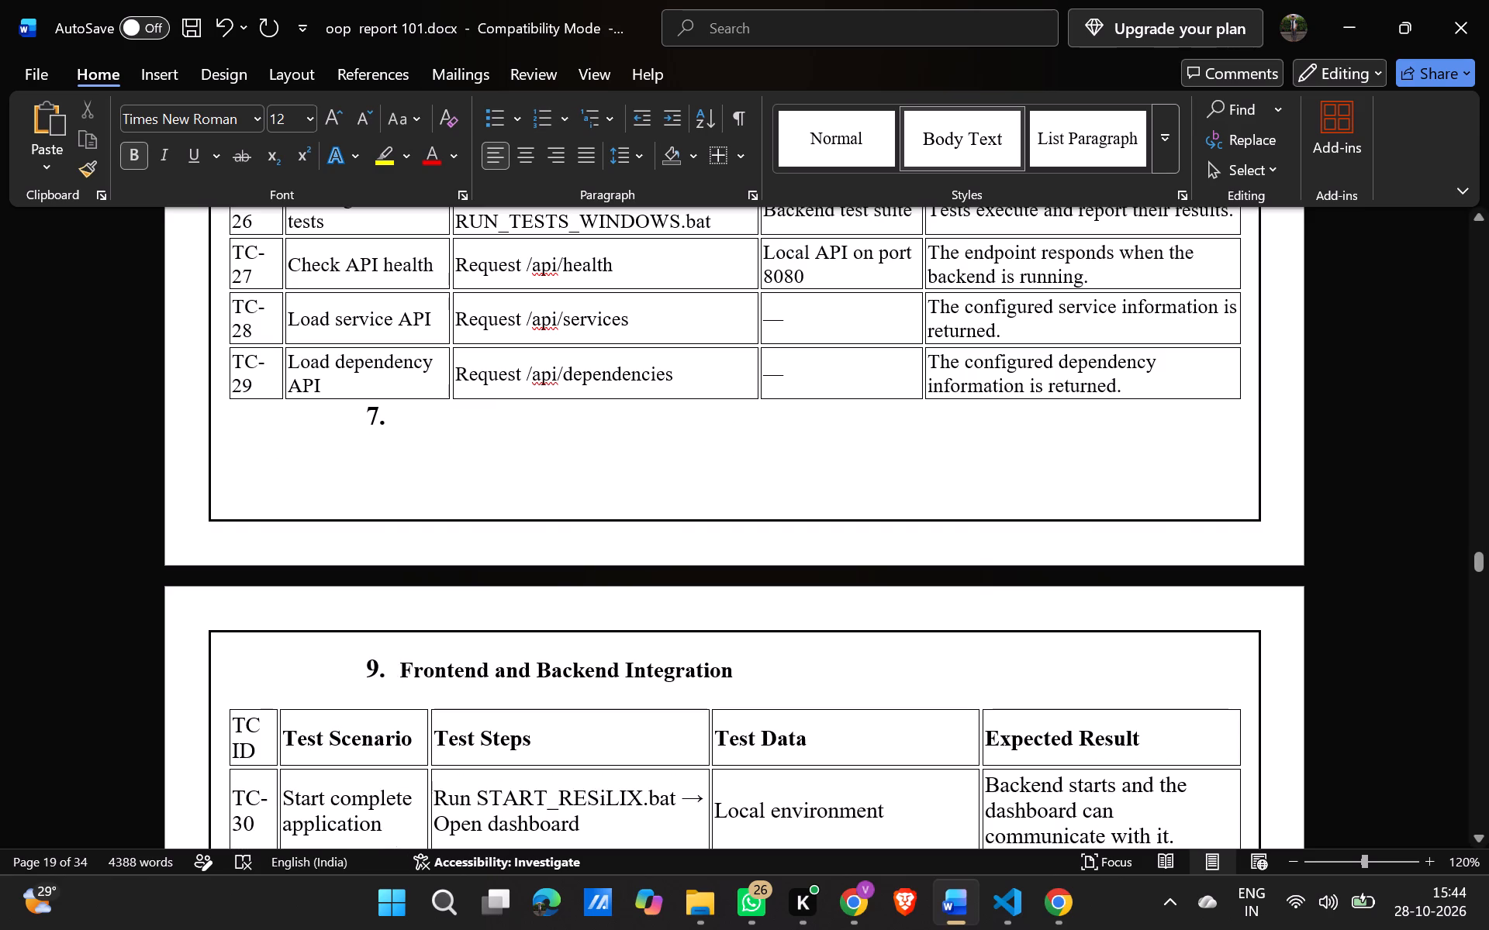
pyautogui.click(385, 413)
pyautogui.press('BackSpace')
pyautogui.click(385, 672)
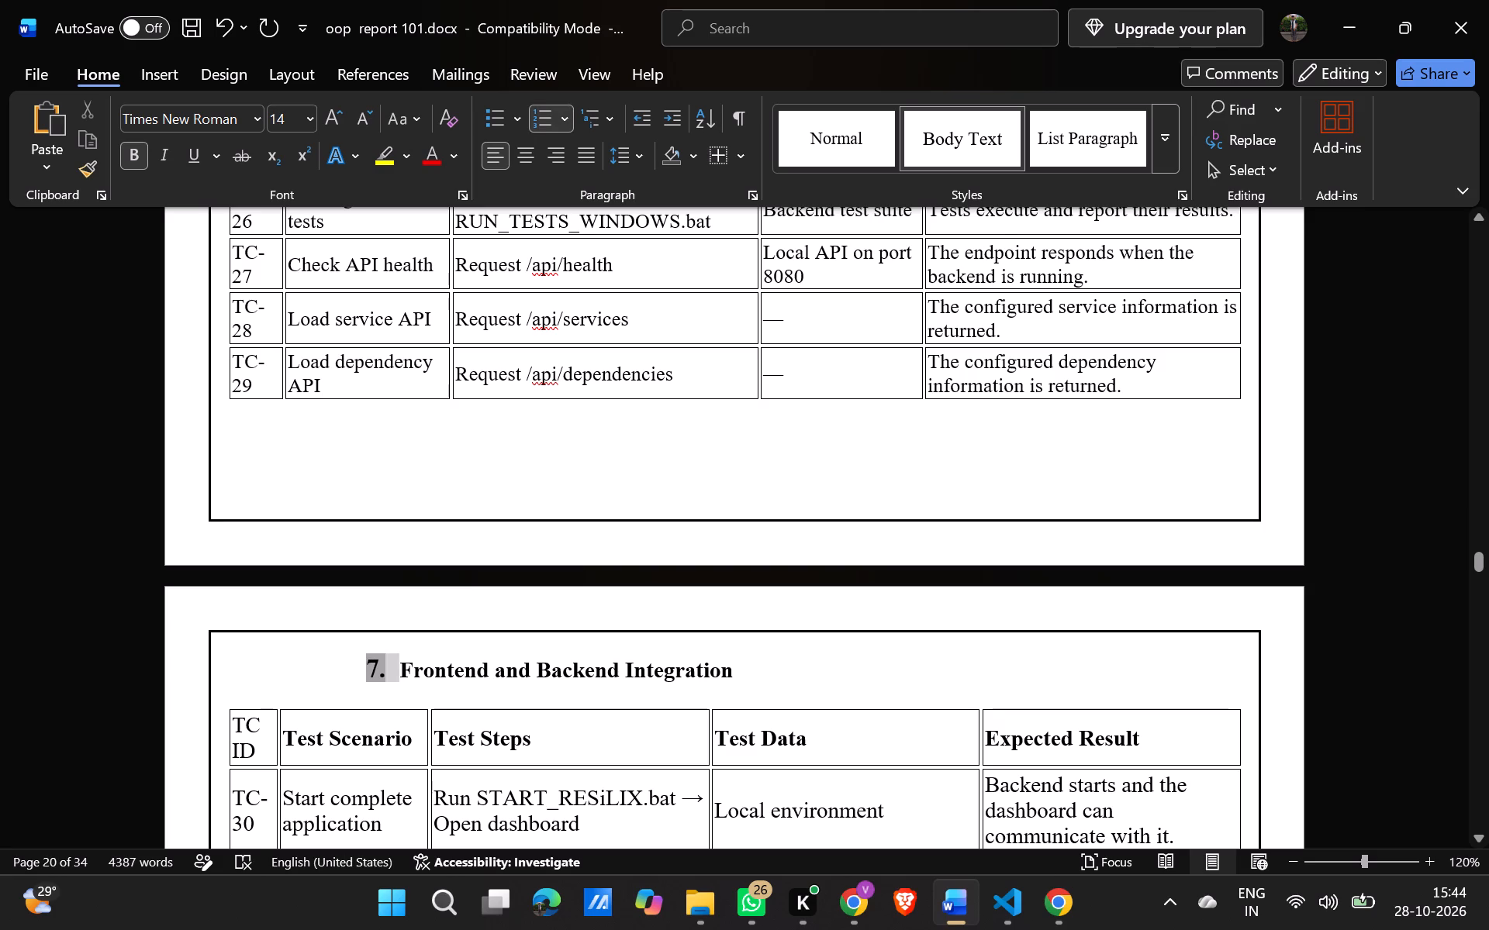
# Set the font size of rows TC-30 to TC-34 in the Frontend and Backend Integration table to 11.
pyautogui.scroll(-1, 385, 672)
pyautogui.click(227, 605)
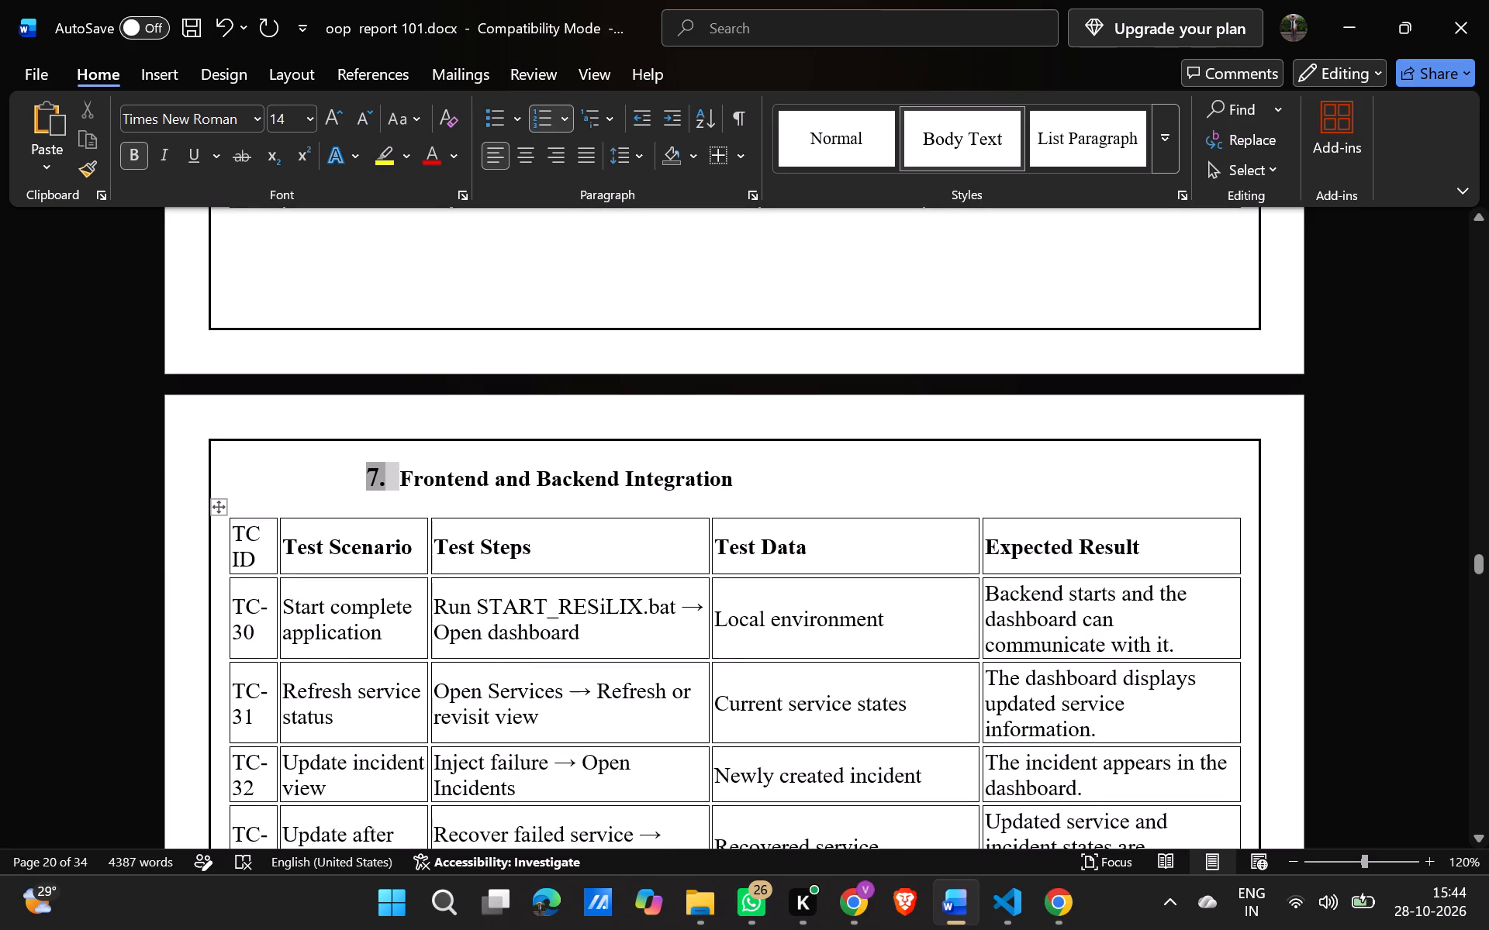
pyautogui.moveTo(237, 609); pyautogui.dragTo(1136, 238)
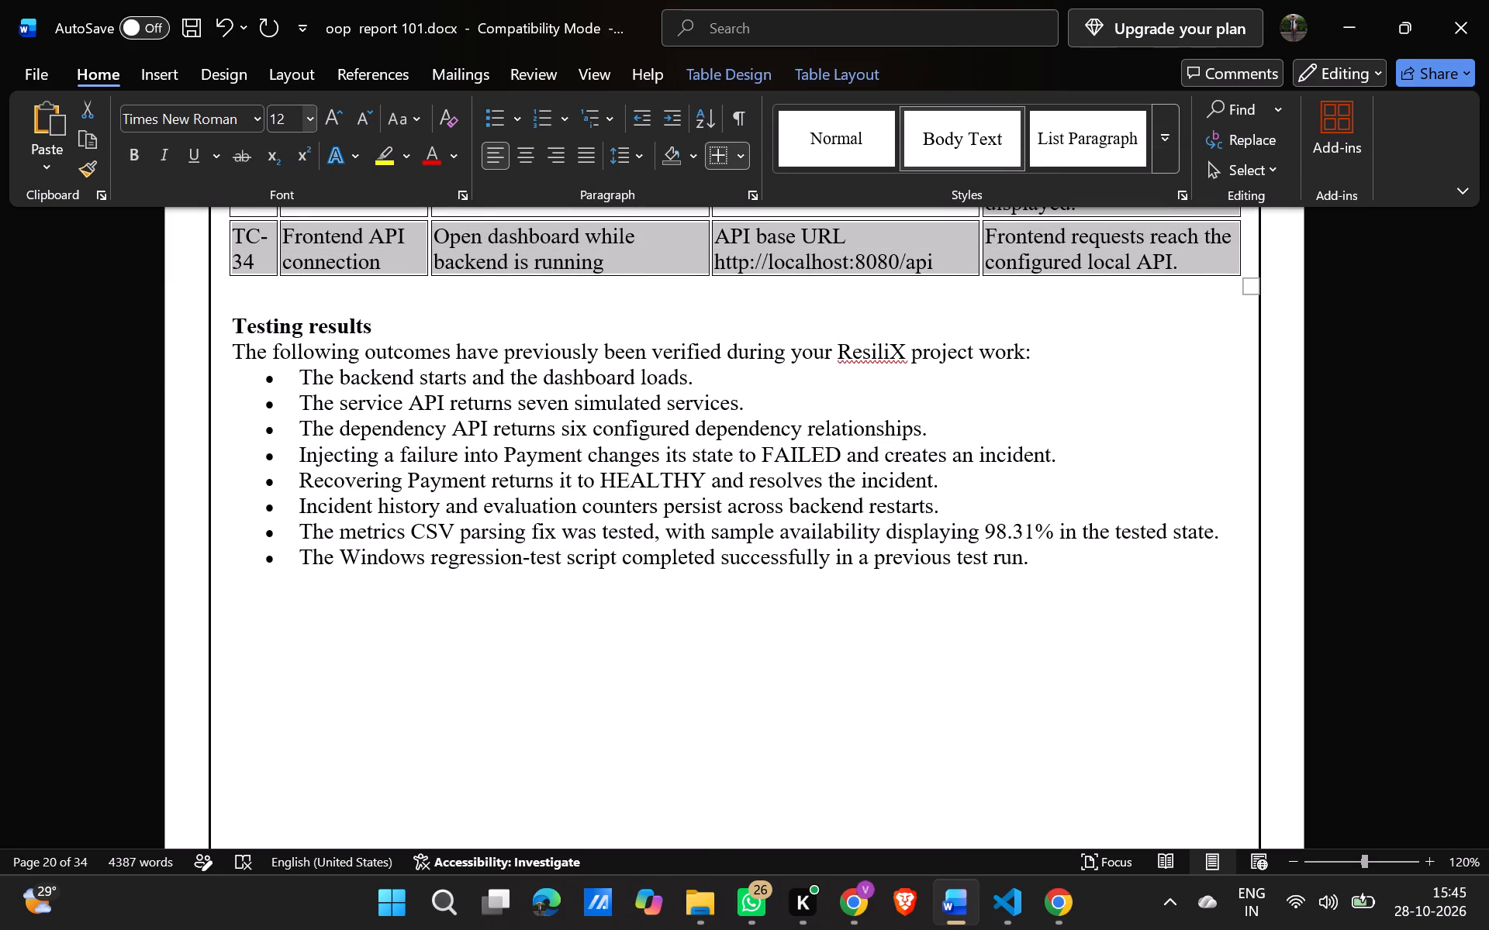
pyautogui.moveTo(312, 122); pyautogui.dragTo(323, 254)
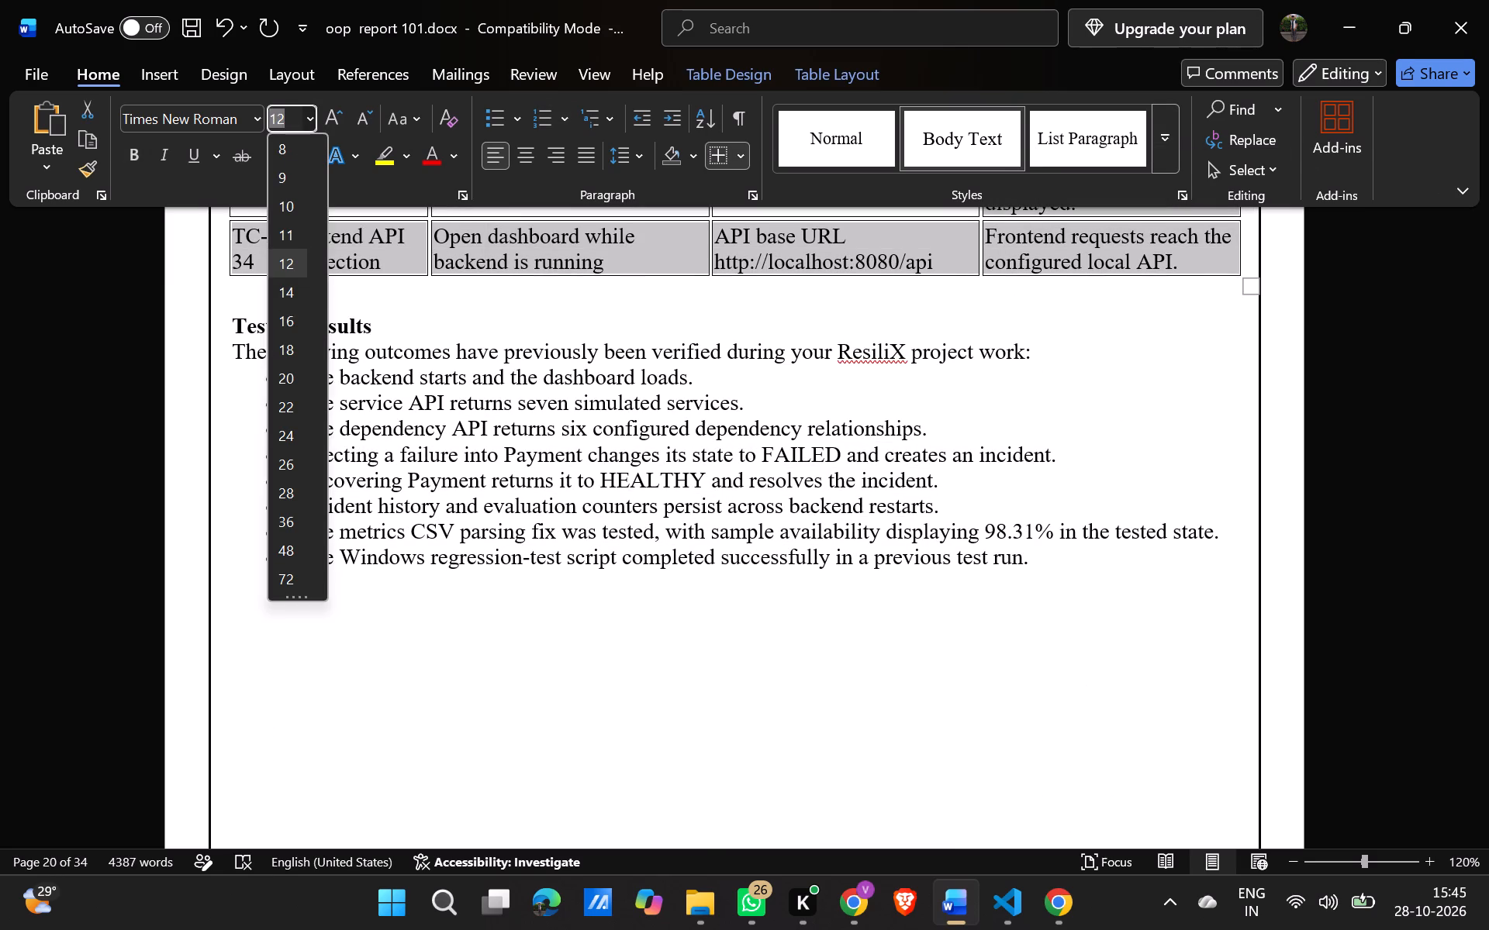
pyautogui.moveTo(323, 254); pyautogui.dragTo(302, 240)
pyautogui.click(302, 240)
pyautogui.scroll(2, 394, 491)
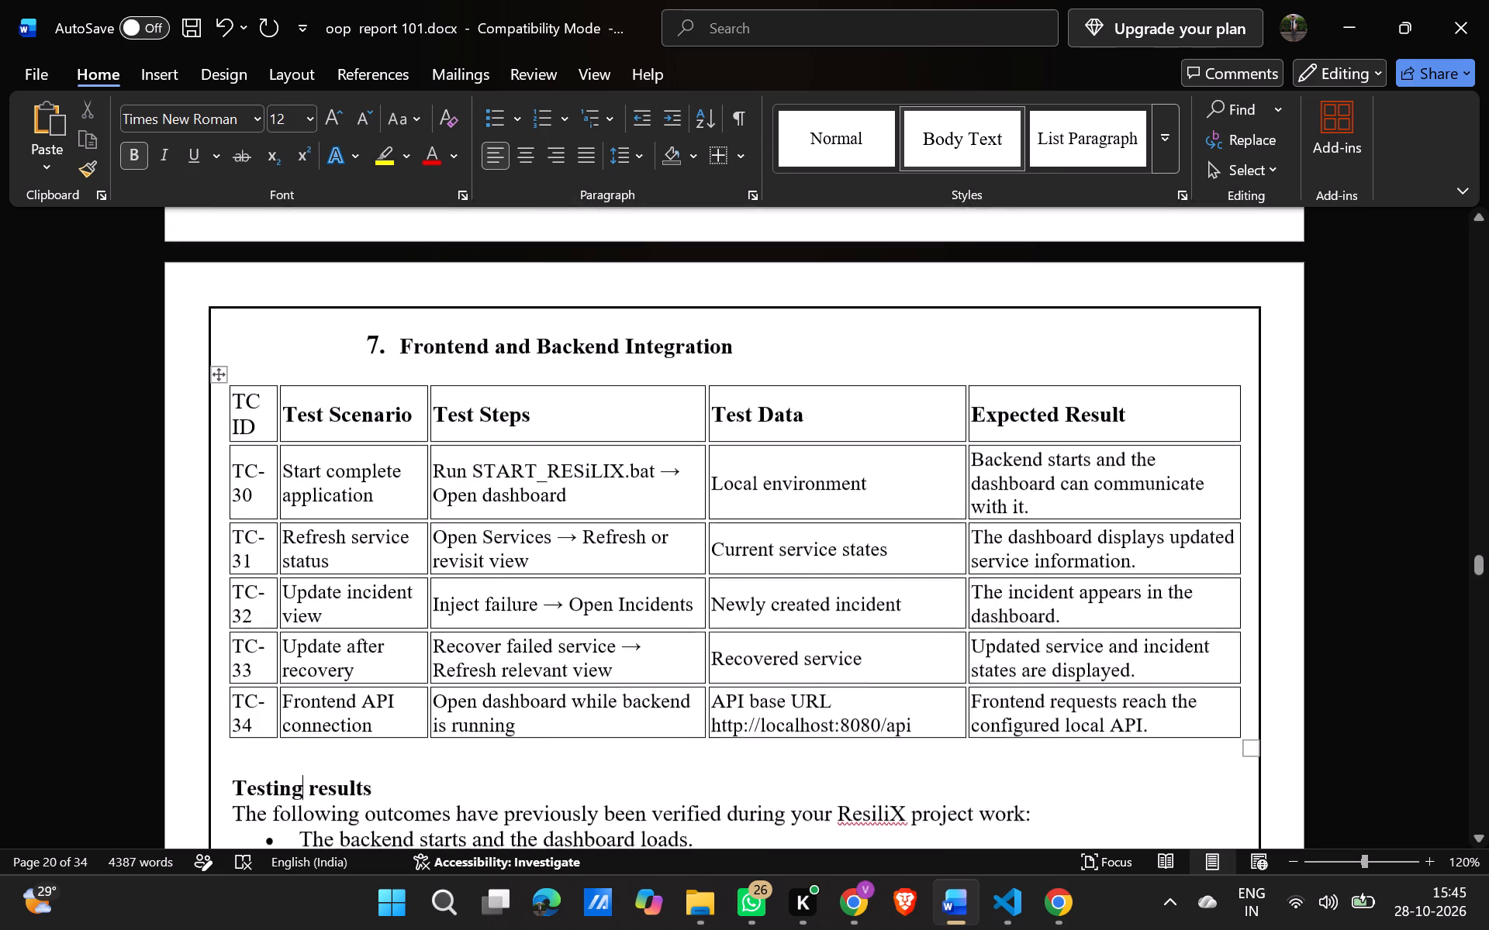
# Insert a paragraph break before the Screenshots Of Result heading to move it onto the page with the Overview screenshot.
pyautogui.scroll(-4, 394, 491)
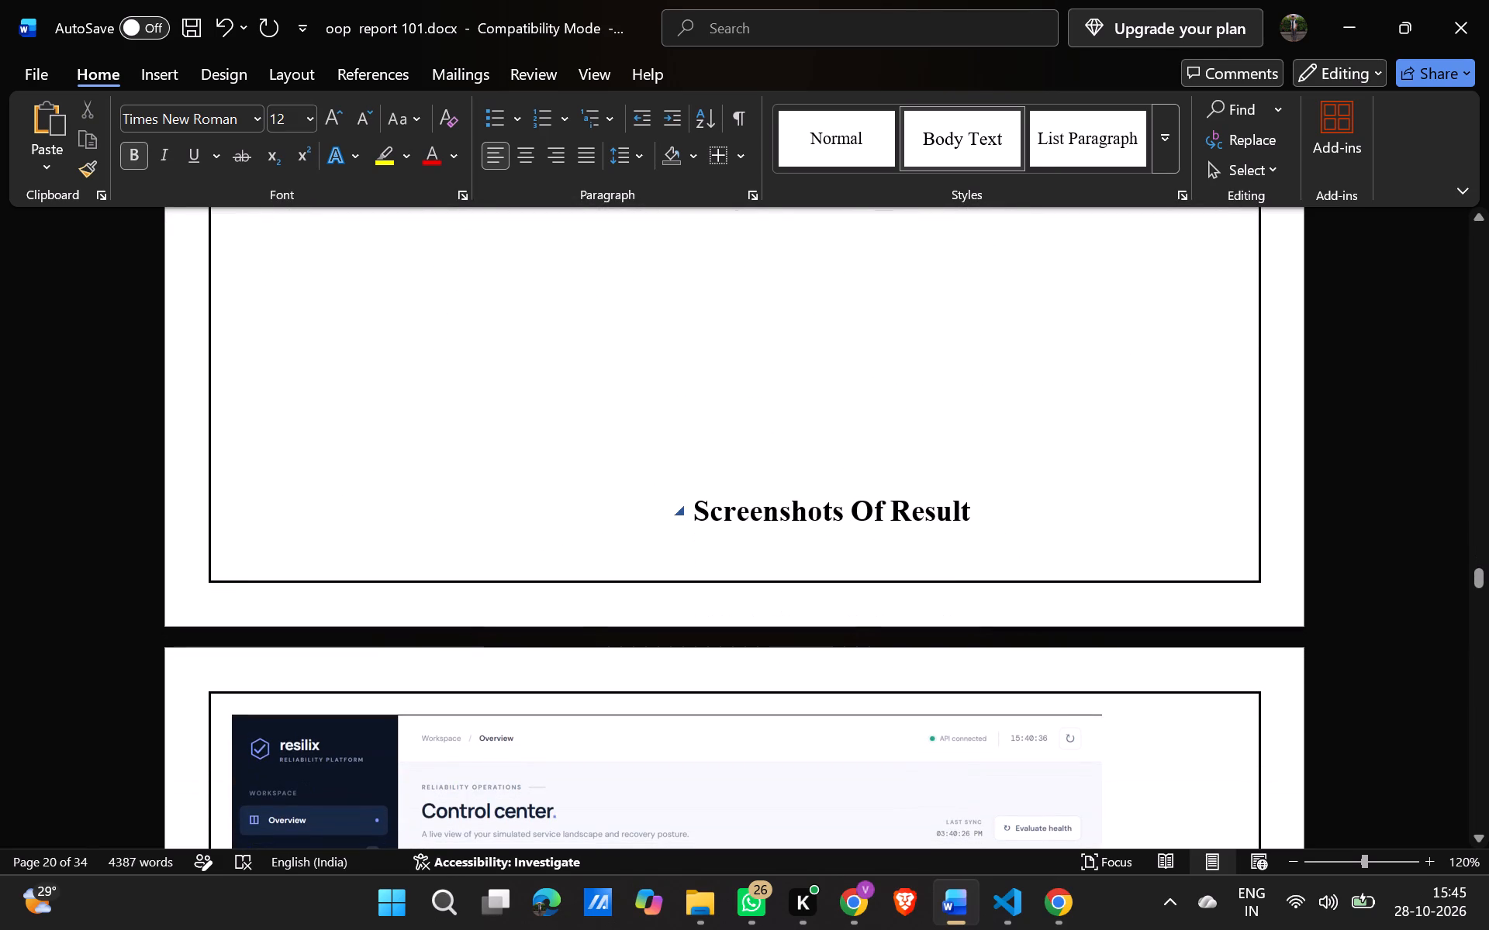
pyautogui.click(682, 511)
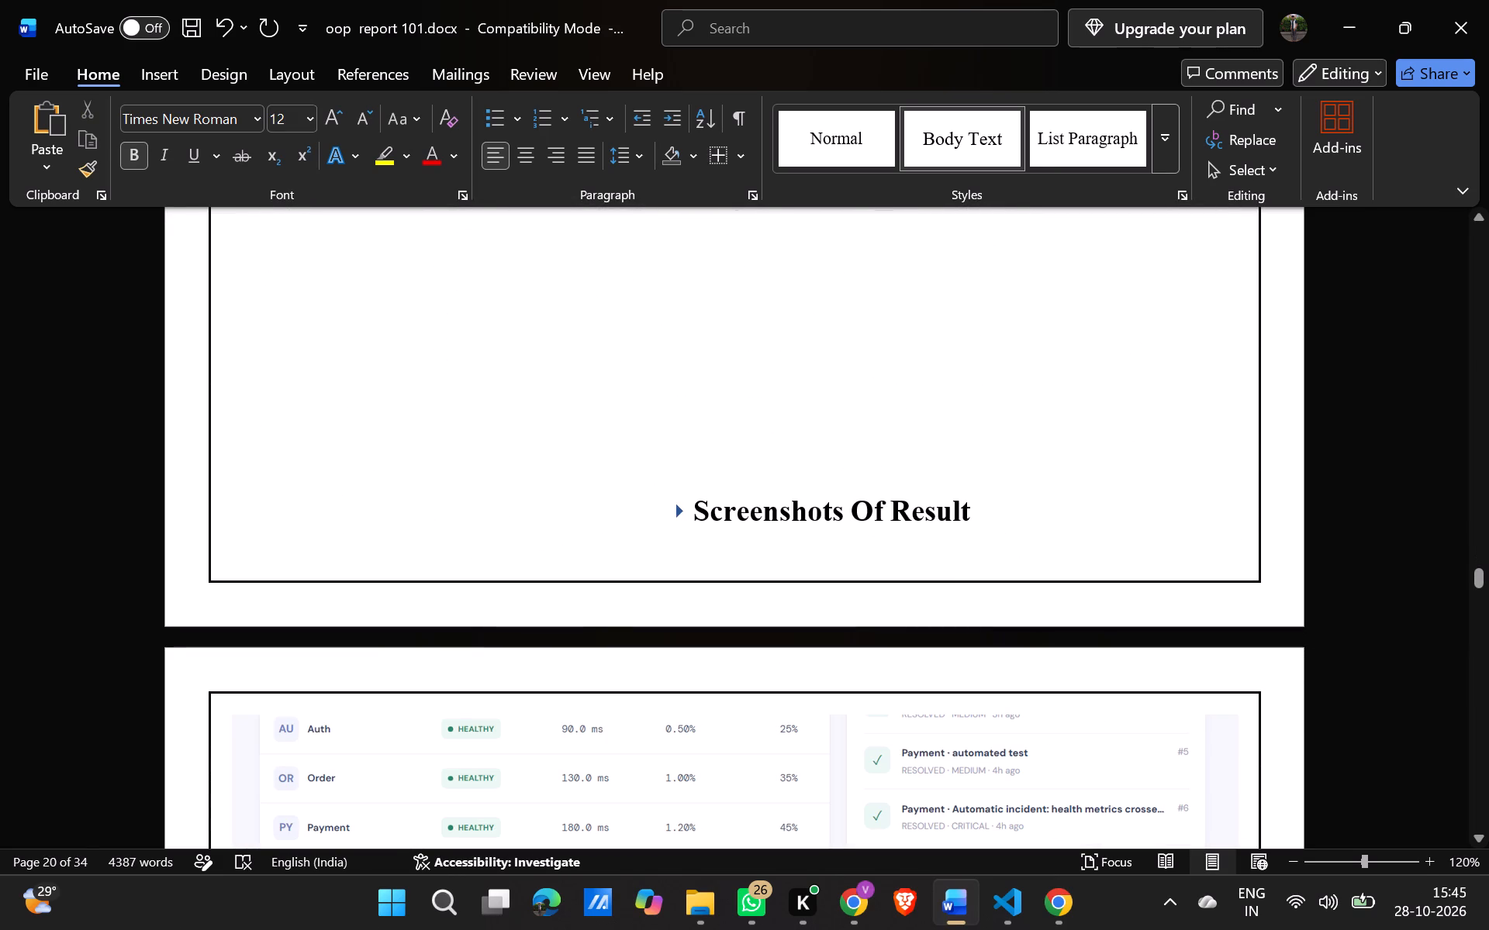
pyautogui.click(674, 511)
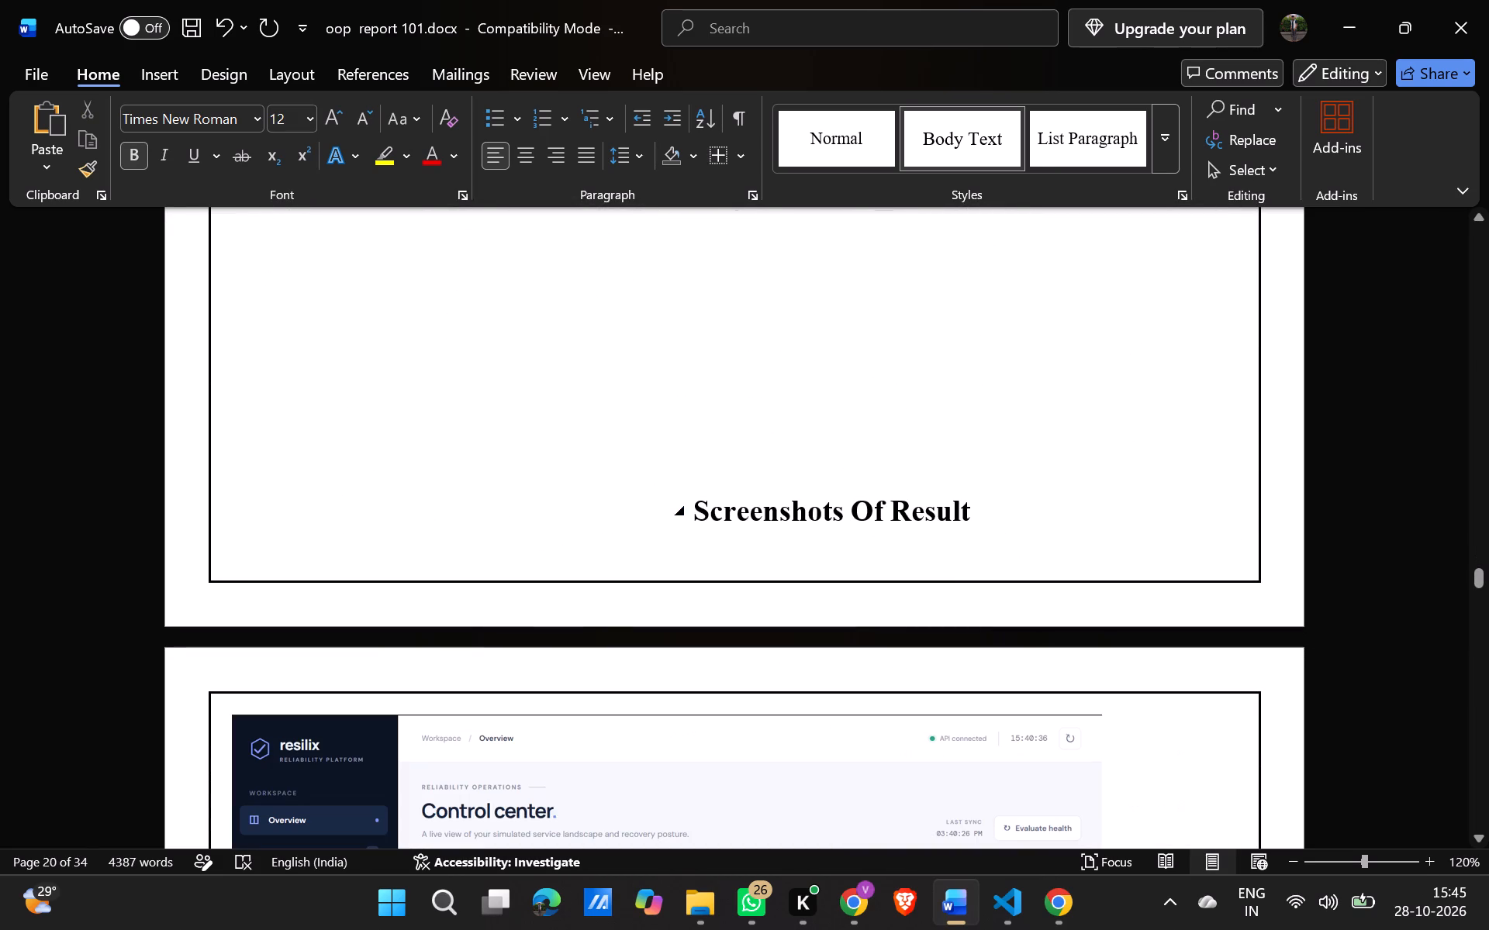
pyautogui.click(698, 506)
pyautogui.press('Return')
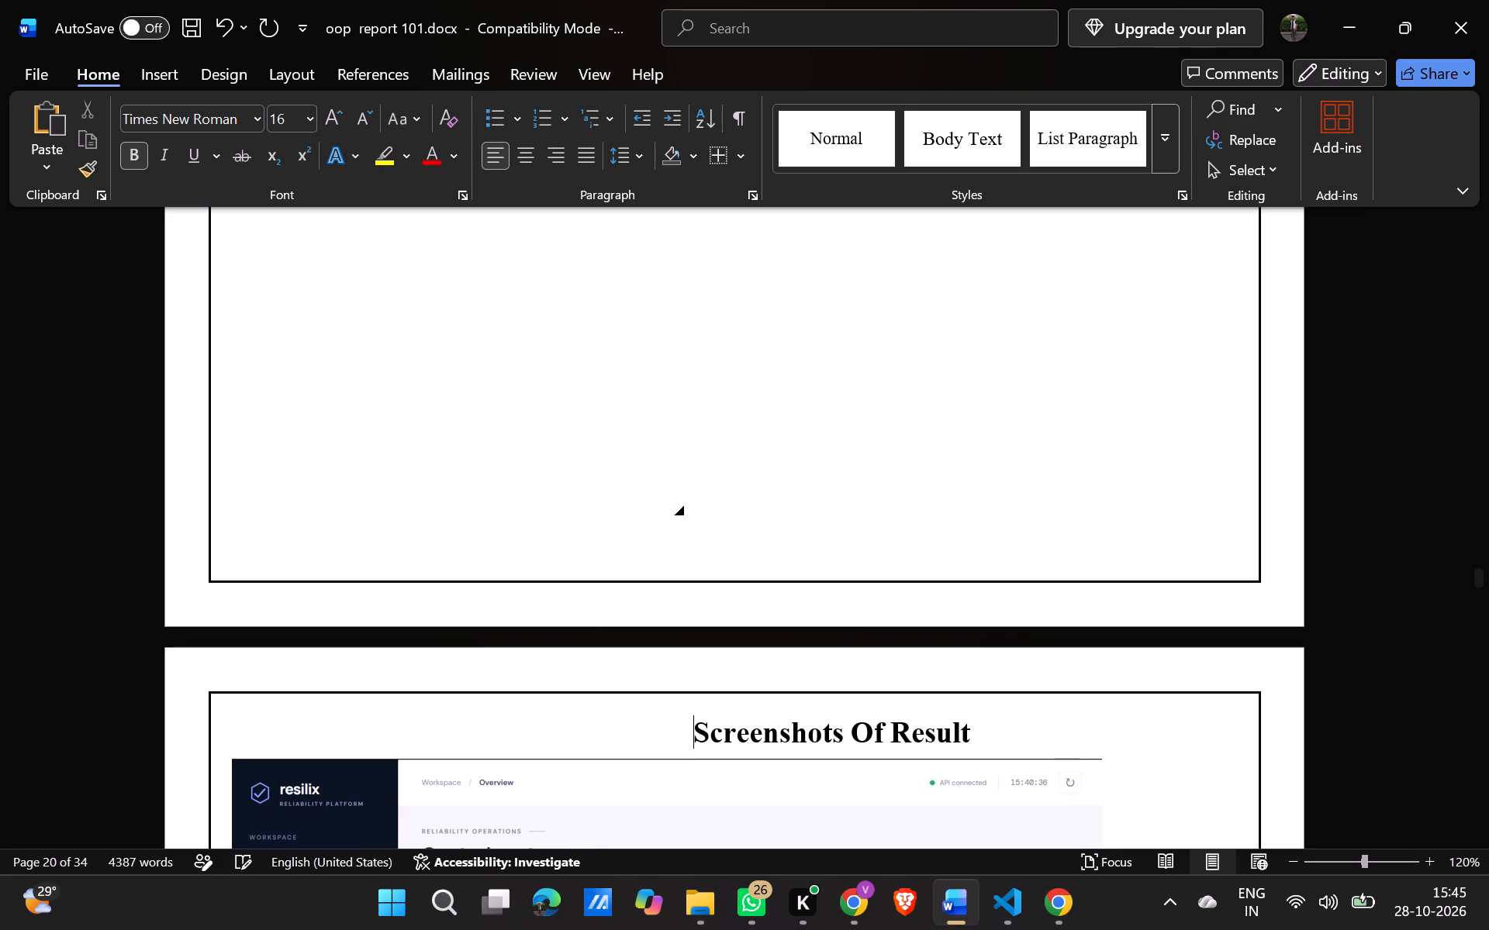
pyautogui.scroll(-2, 698, 506)
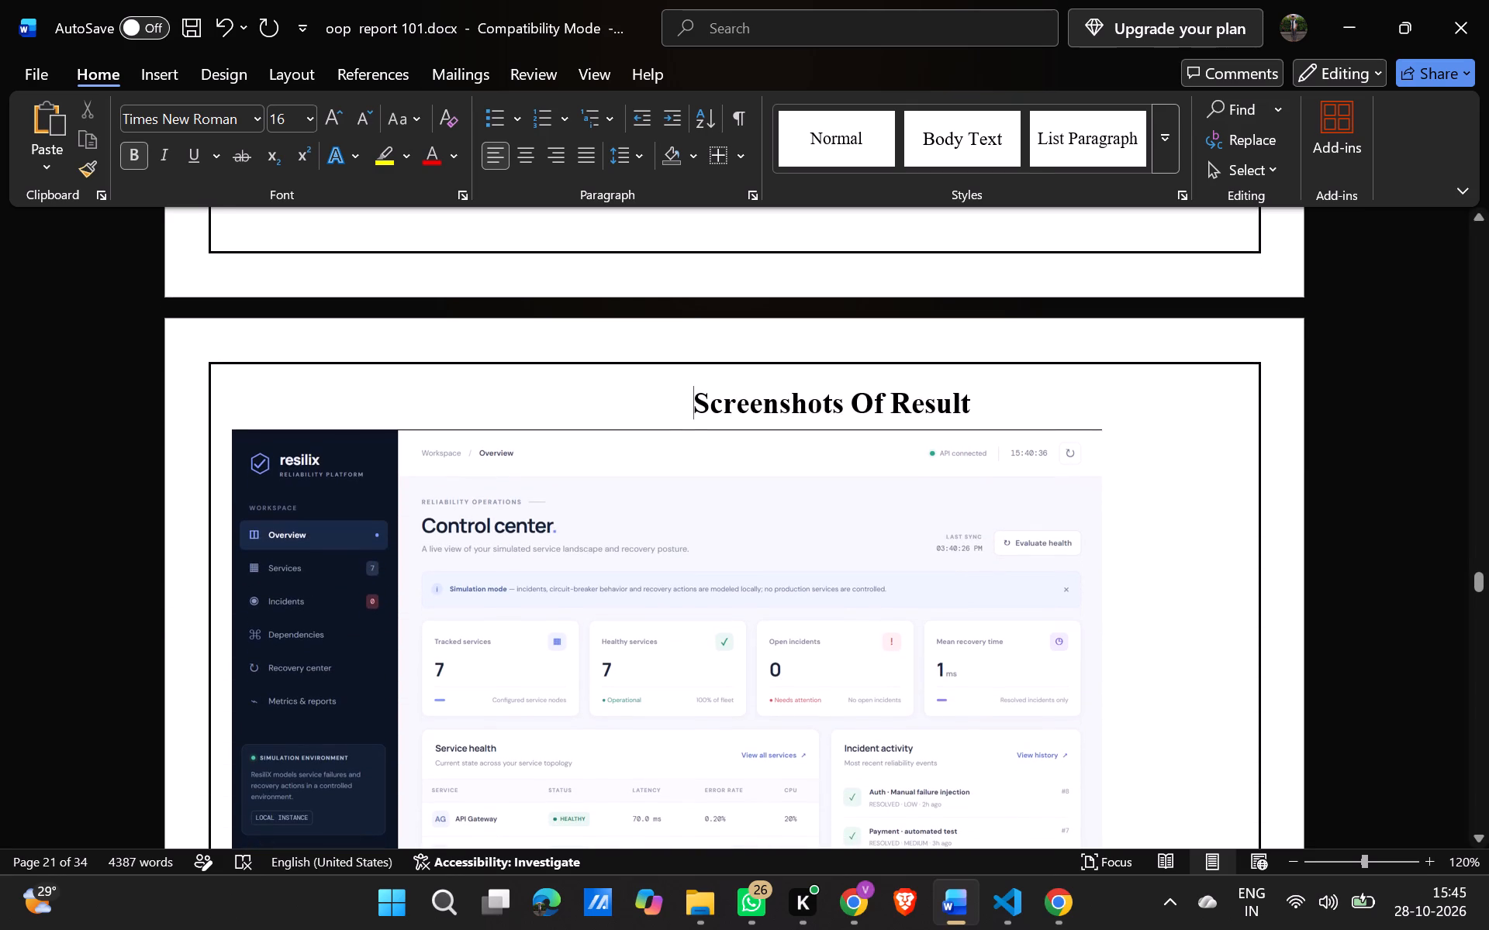
# Shrink the Control center screenshot under the Screenshots Of Result heading proportionally to about two-thirds of the bordered page width.
pyautogui.click(738, 639)
pyautogui.scroll(-1, 738, 639)
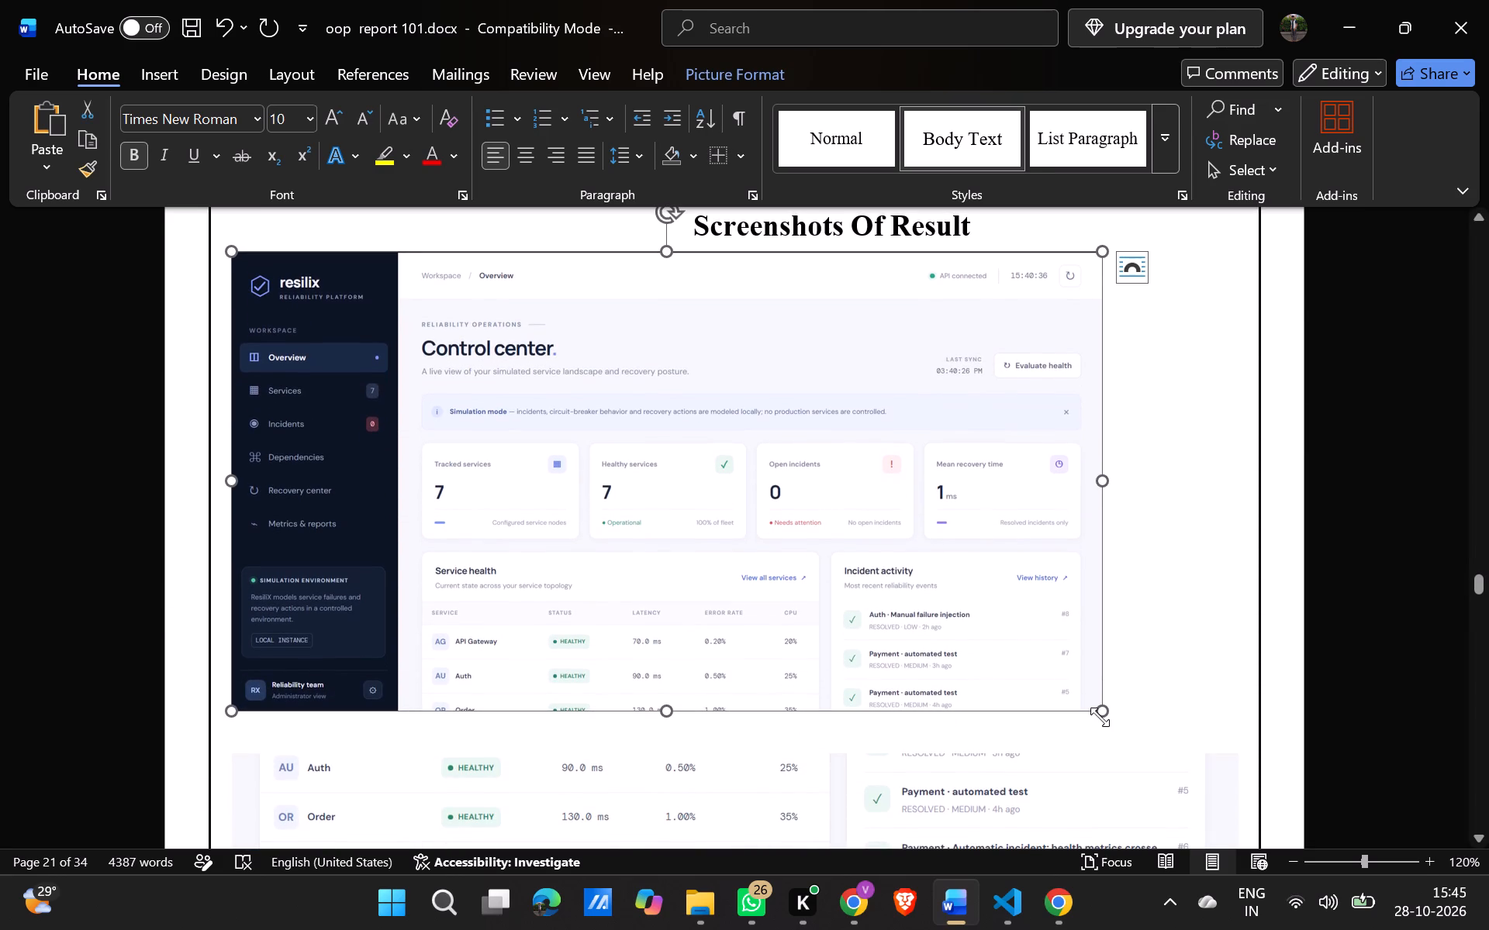
pyautogui.moveTo(1100, 711); pyautogui.dragTo(949, 510)
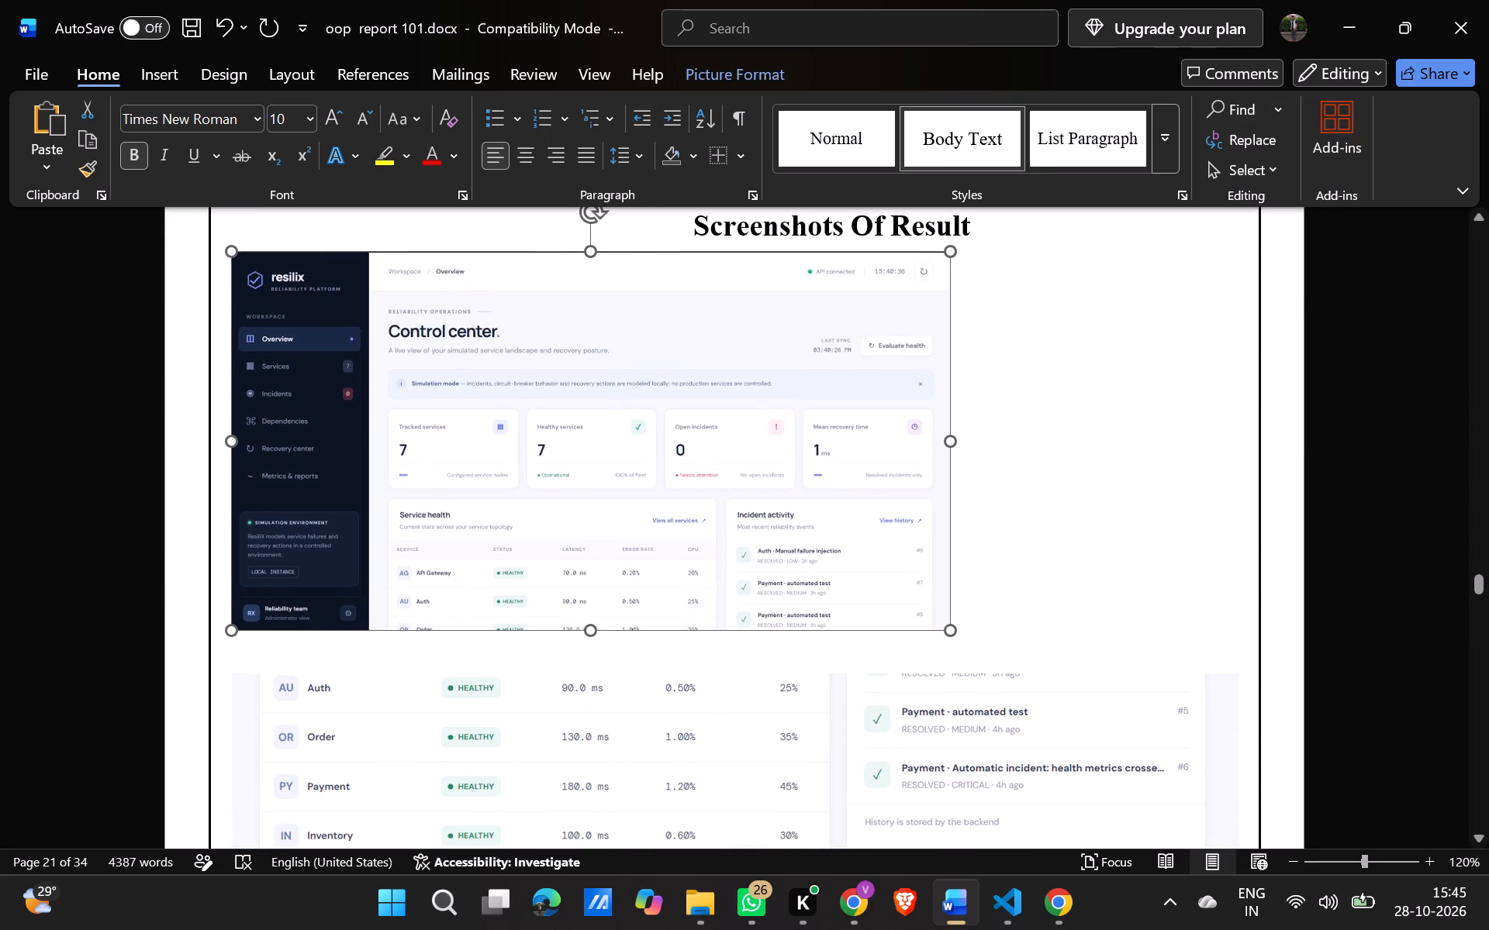
pyautogui.moveTo(949, 510); pyautogui.dragTo(938, 479)
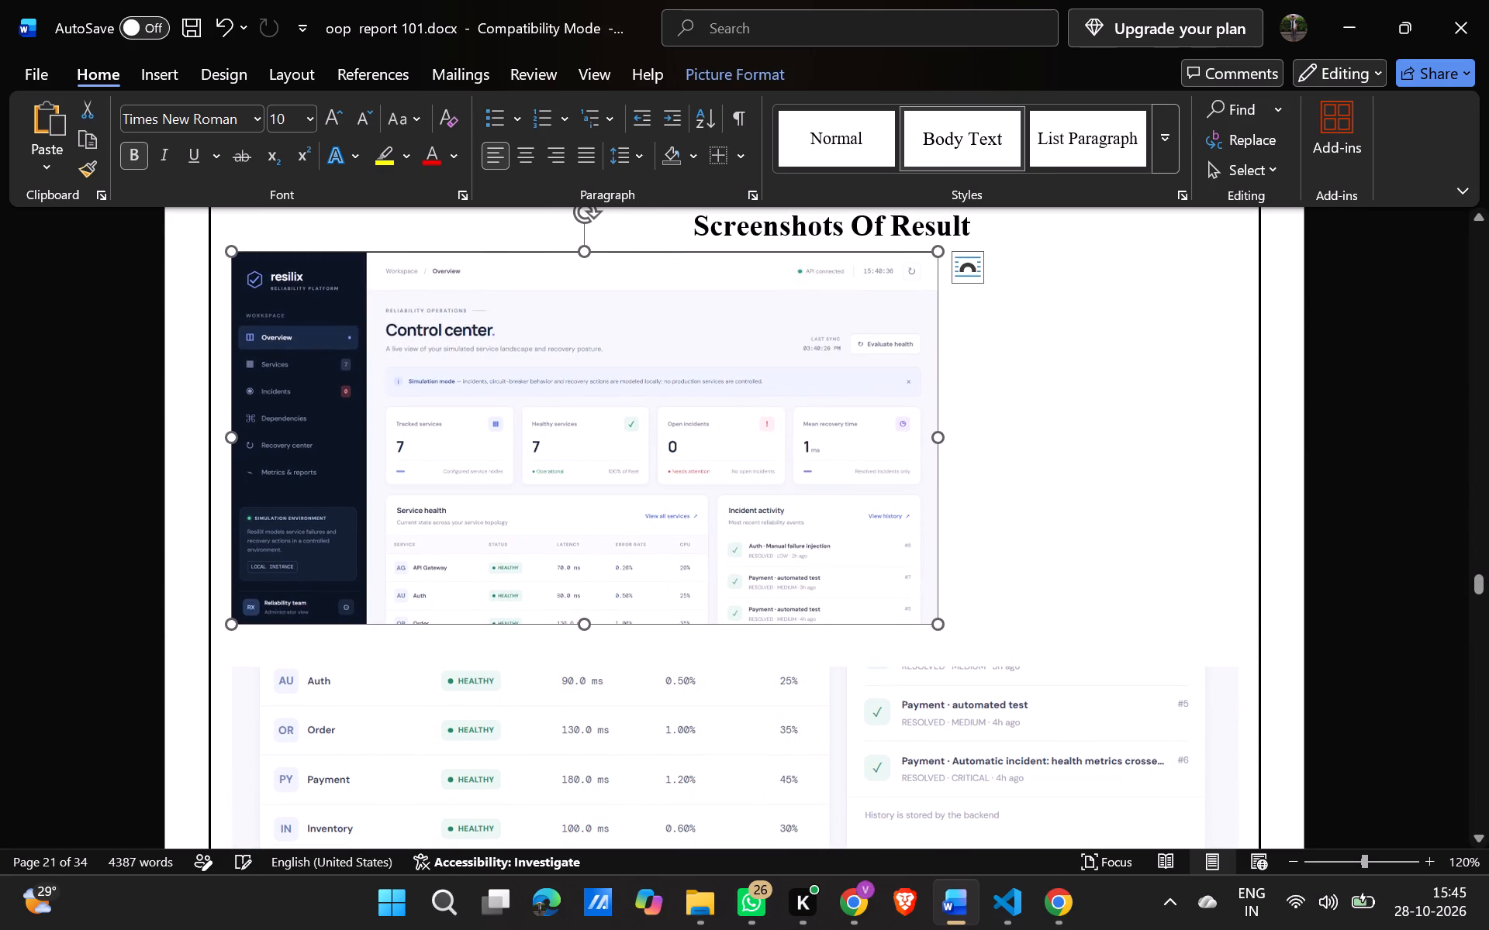
# Shrink the second Overview screenshot, showing Dependency overview and Quick actions, proportionally to about the same width as the Control center screenshot above it.
pyautogui.click(839, 734)
pyautogui.hscroll(-1, 839, 734)
pyautogui.scroll(-3, 839, 734)
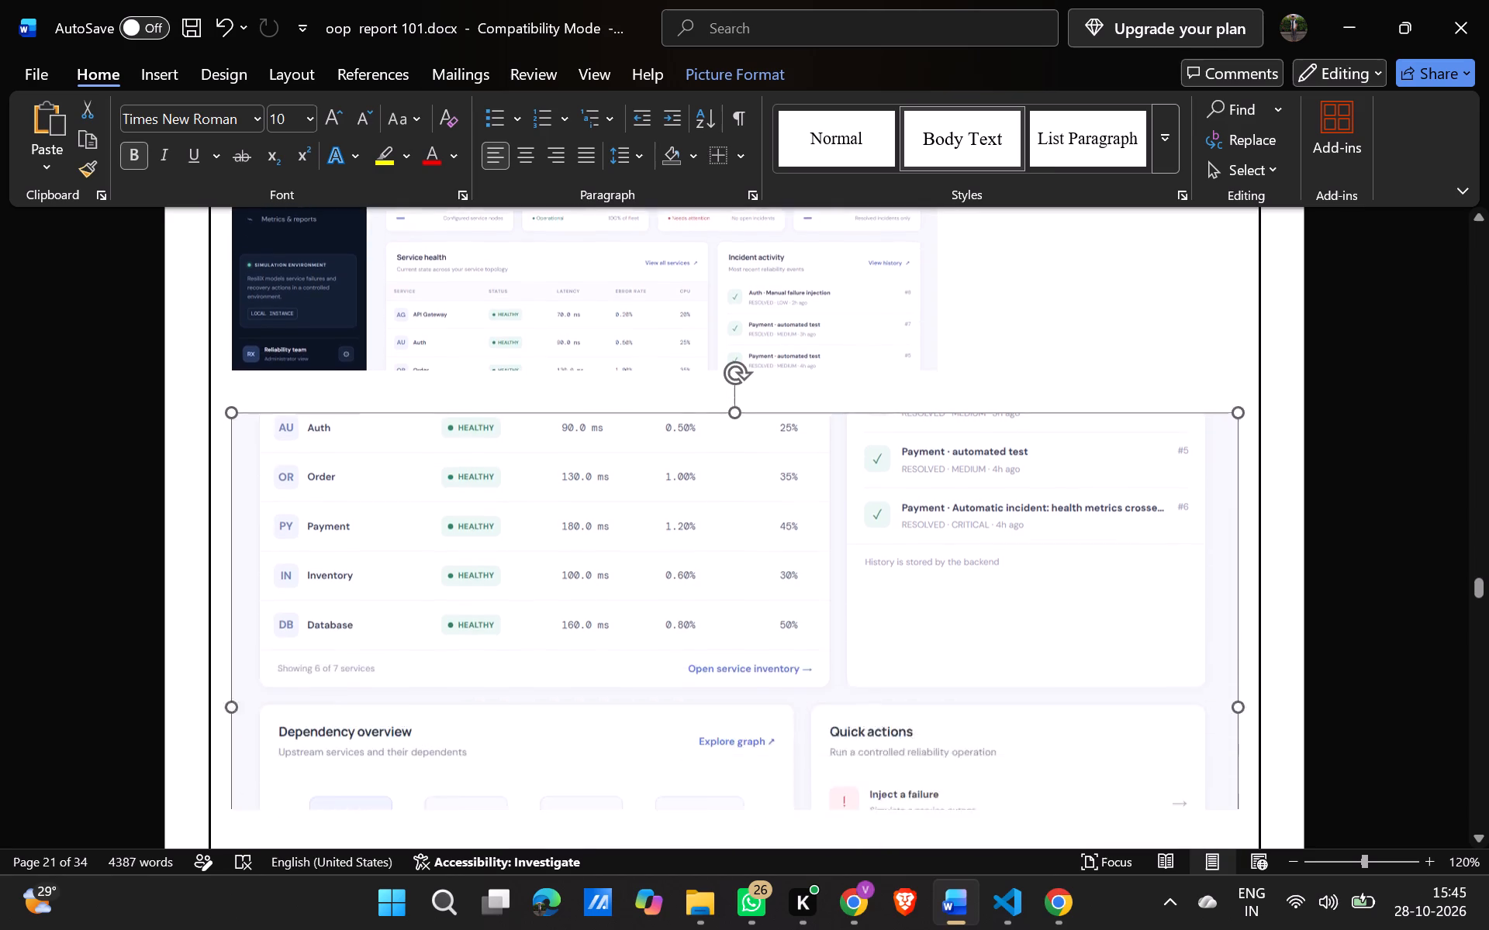
pyautogui.scroll(-1, 839, 734)
pyautogui.moveTo(1242, 728); pyautogui.dragTo(940, 587)
pyautogui.scroll(1, 940, 587)
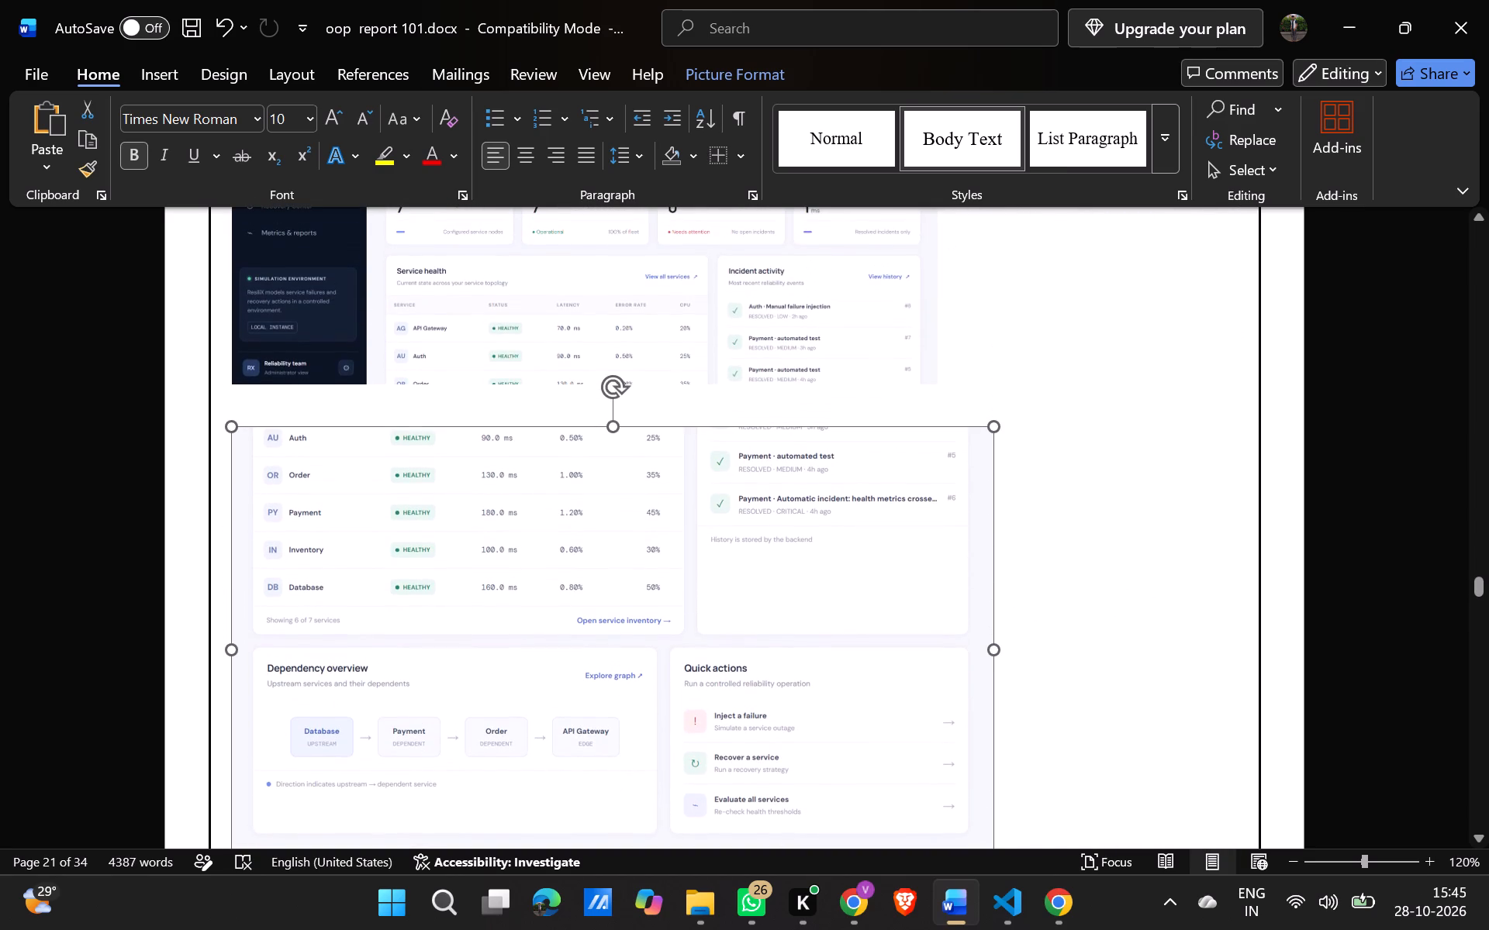
pyautogui.moveTo(995, 422); pyautogui.dragTo(976, 426)
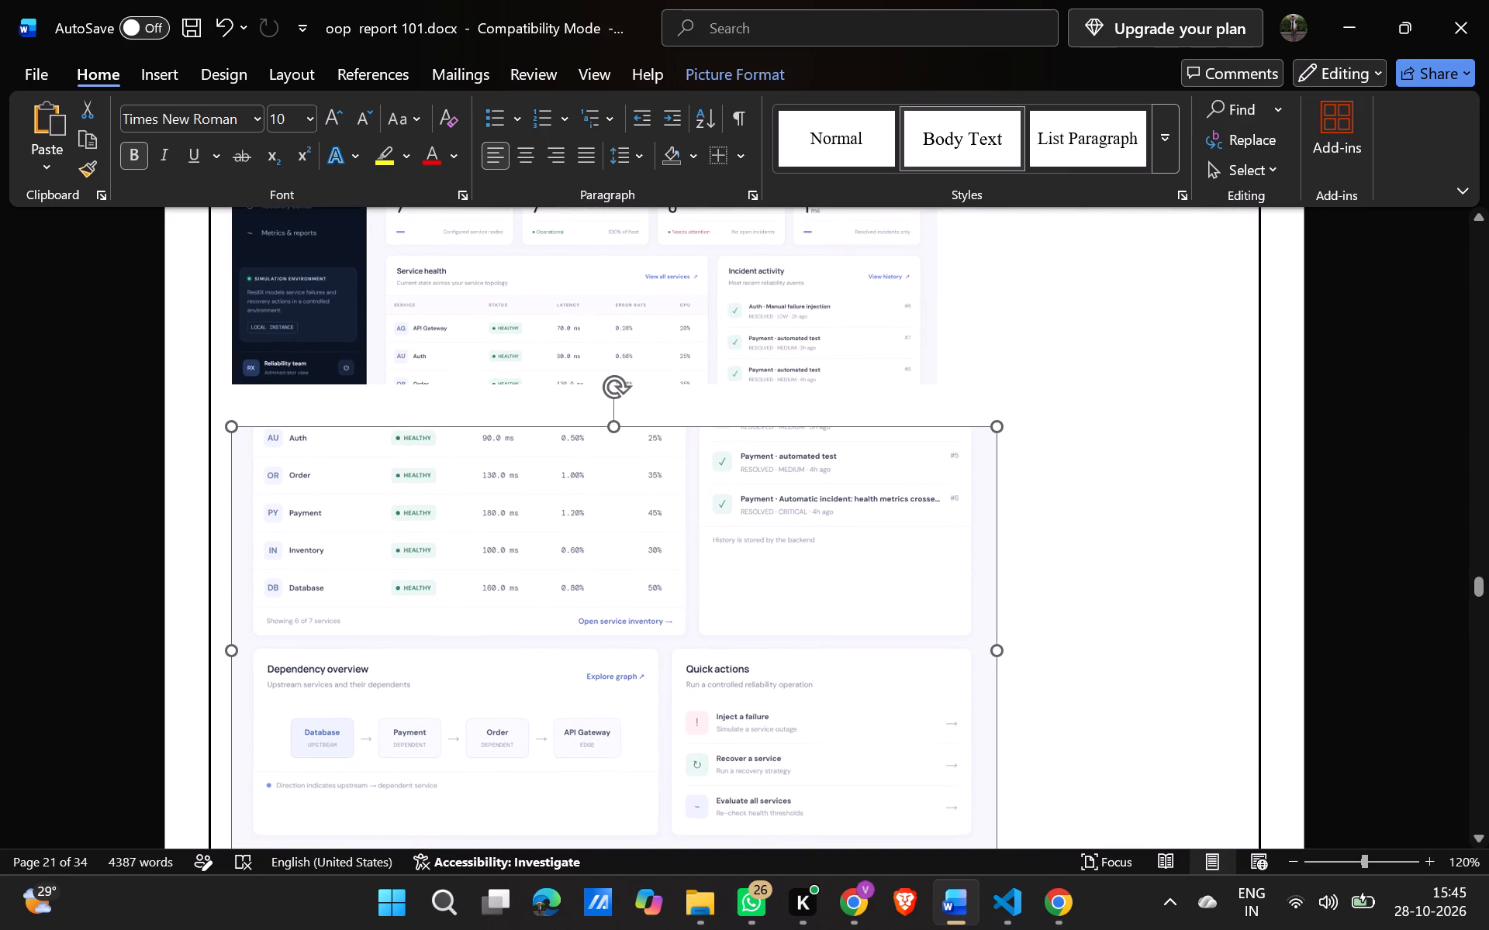
pyautogui.moveTo(976, 426); pyautogui.dragTo(937, 453)
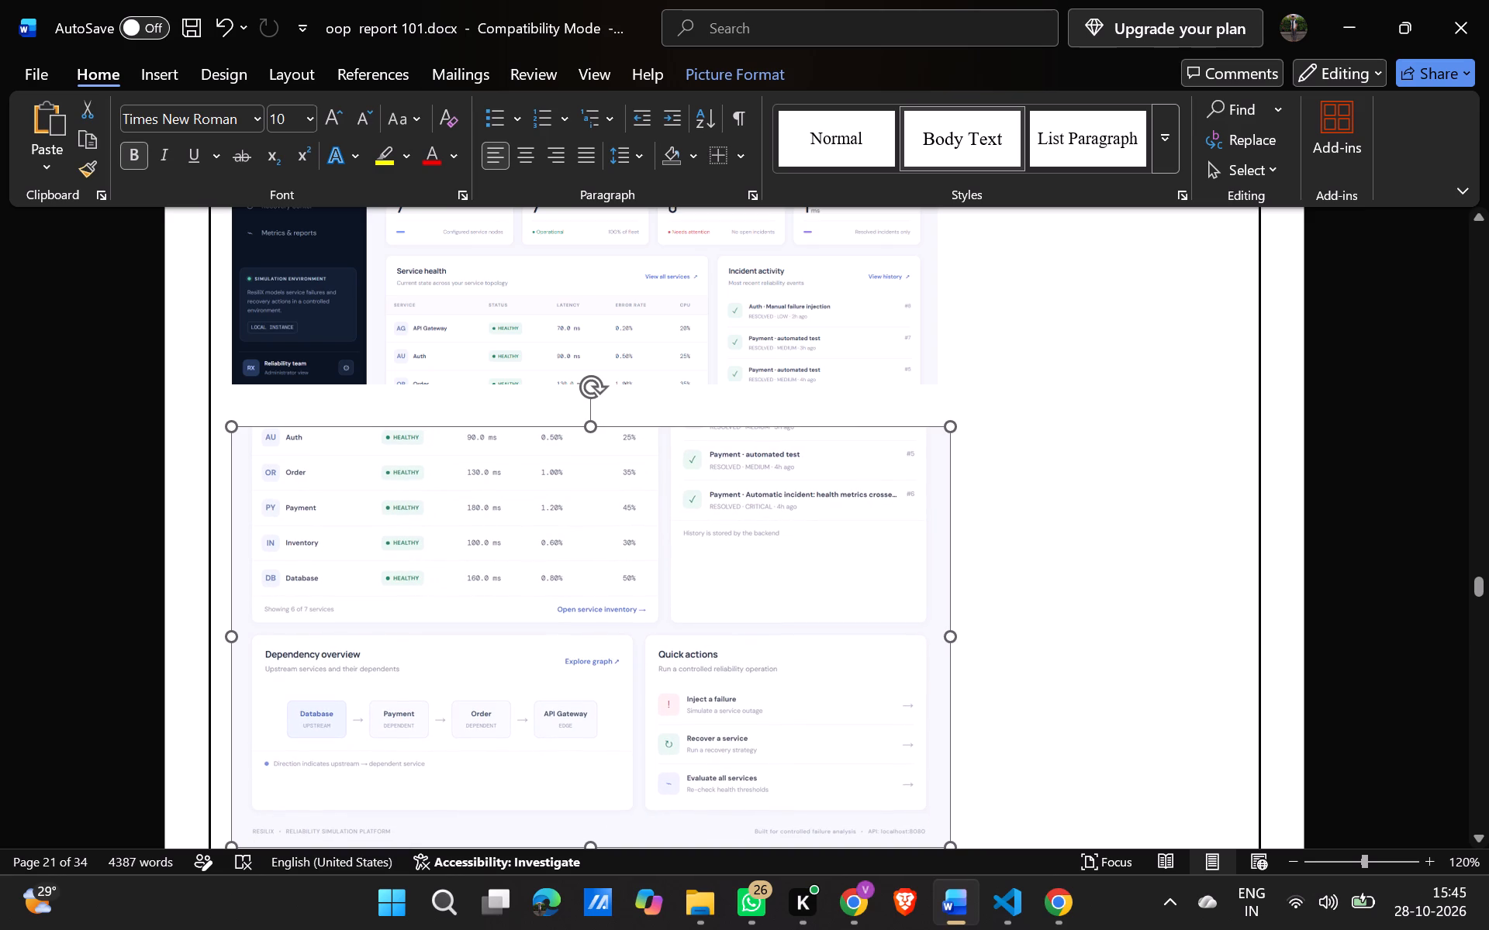
pyautogui.moveTo(937, 453); pyautogui.dragTo(918, 446)
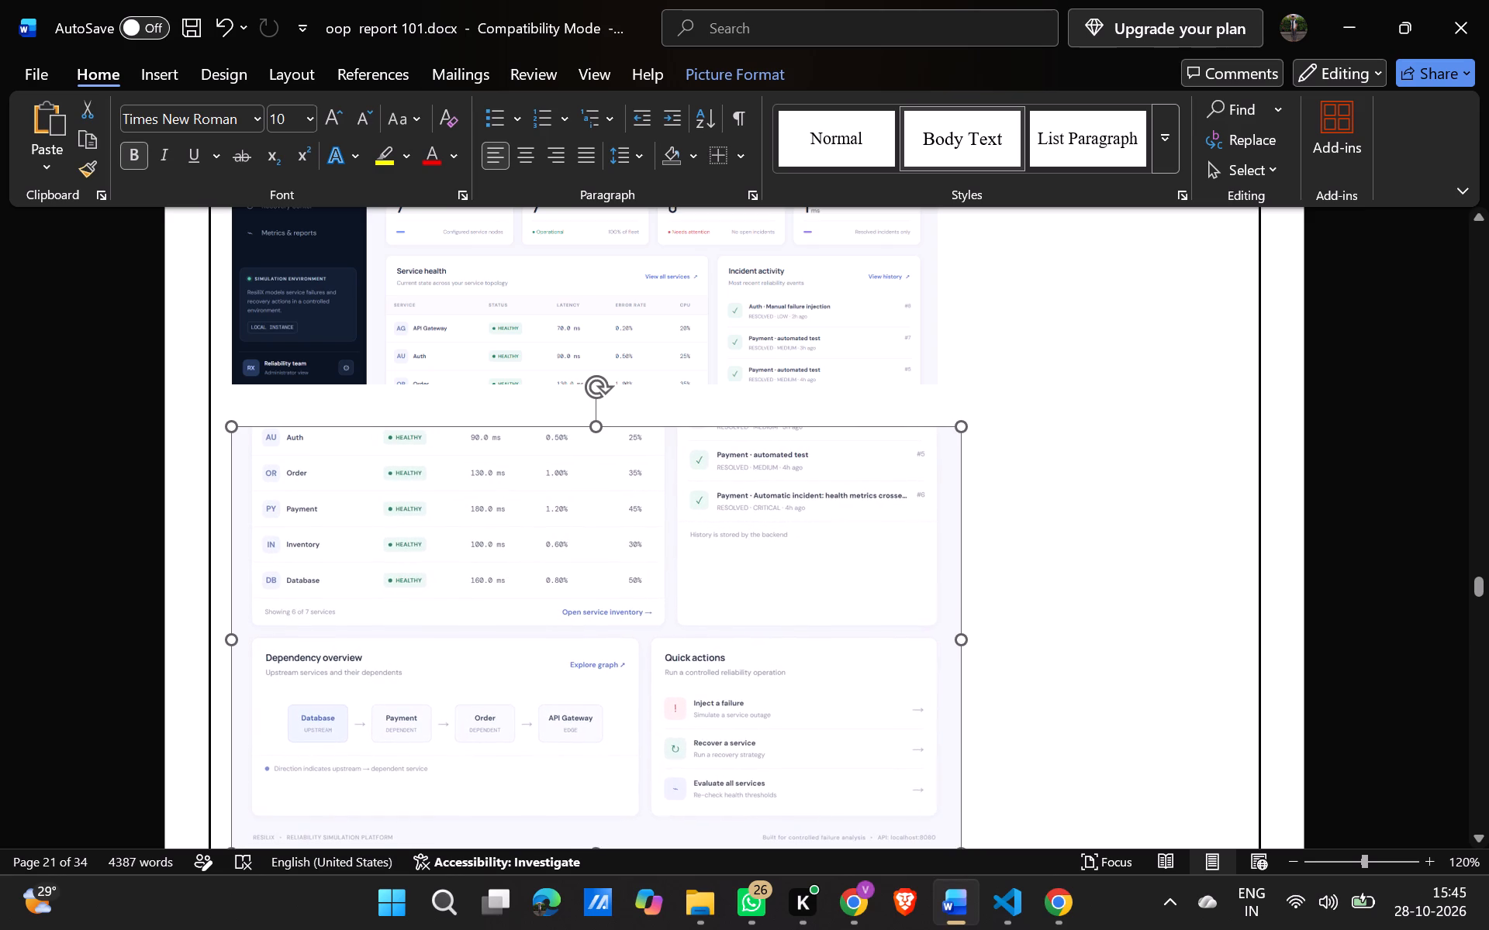
pyautogui.moveTo(918, 446); pyautogui.dragTo(925, 396)
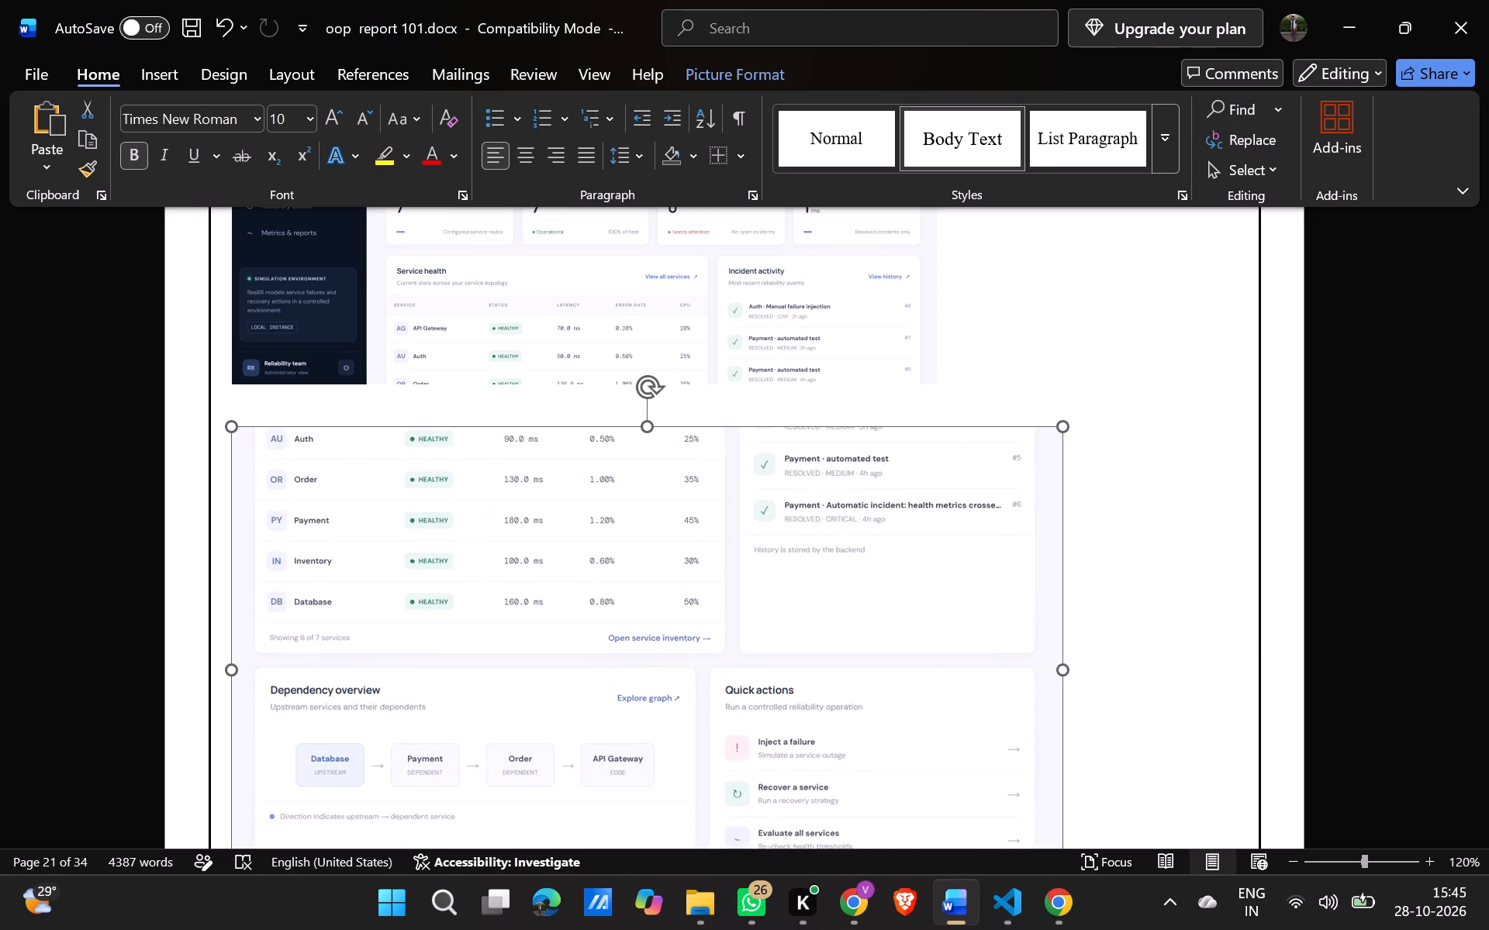
pyautogui.moveTo(925, 396); pyautogui.dragTo(704, 435)
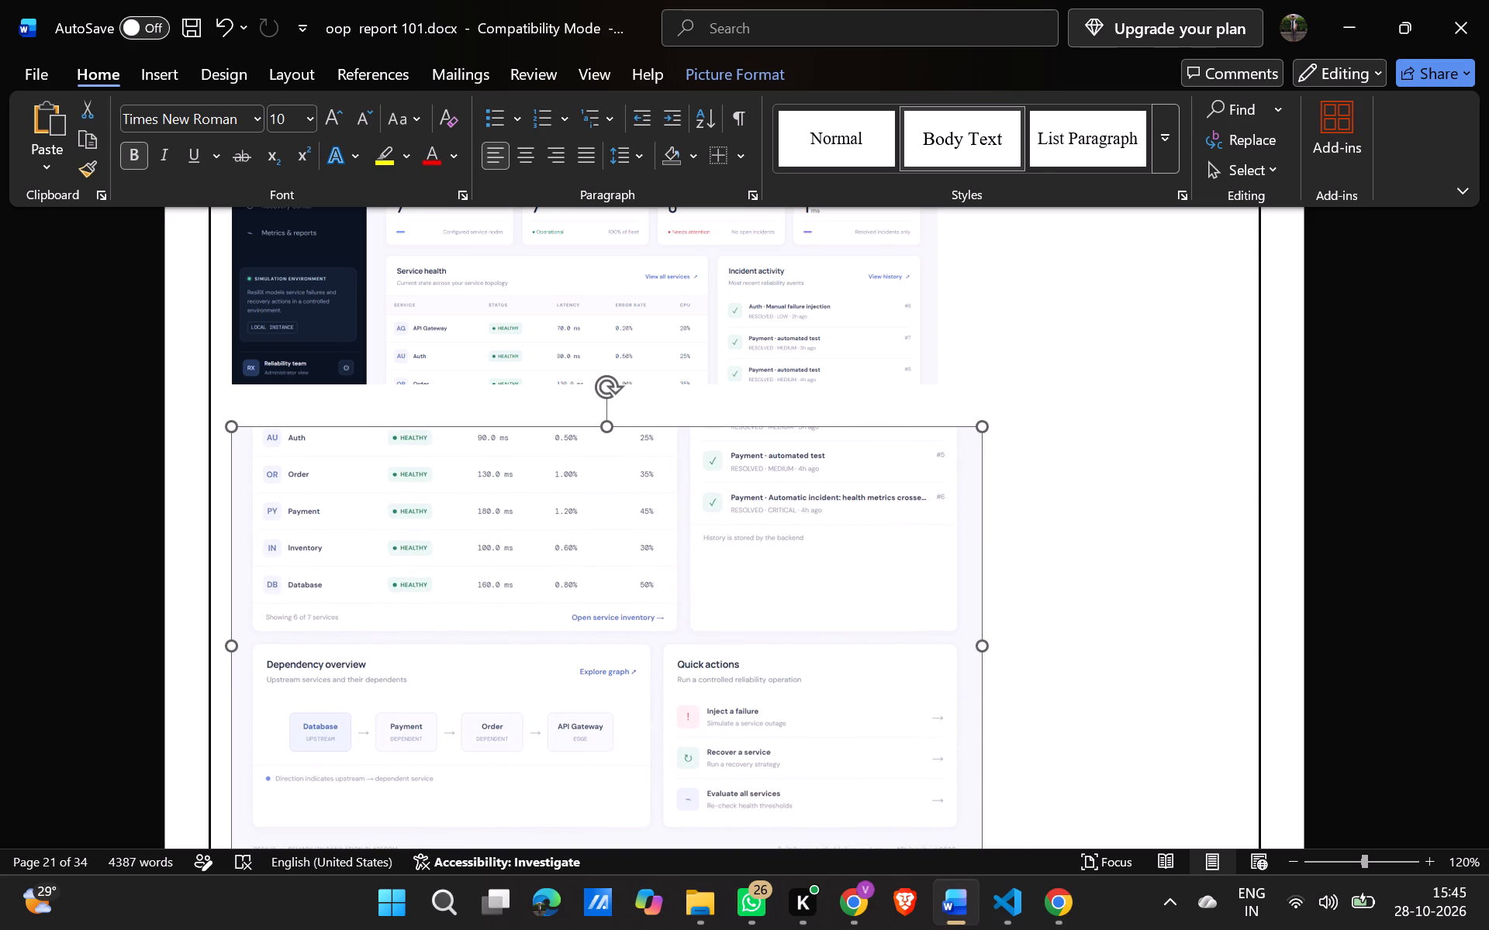
pyautogui.moveTo(704, 435); pyautogui.dragTo(688, 434)
pyautogui.scroll(-1, 743, 531)
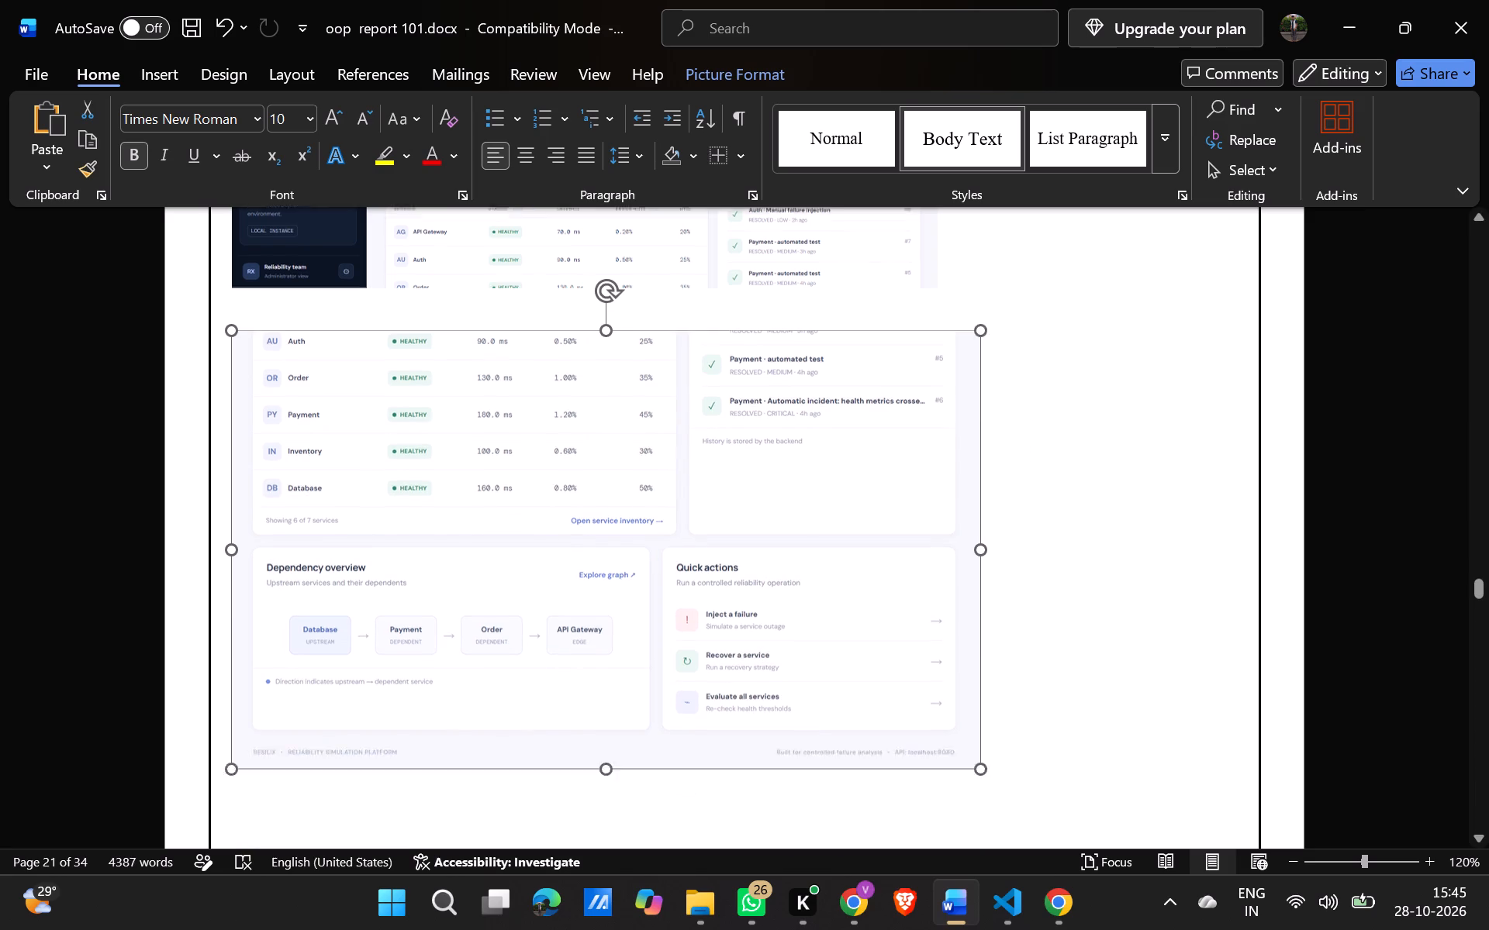
pyautogui.scroll(-1, 743, 531)
pyautogui.moveTo(983, 646); pyautogui.dragTo(931, 611)
pyautogui.scroll(1, 931, 611)
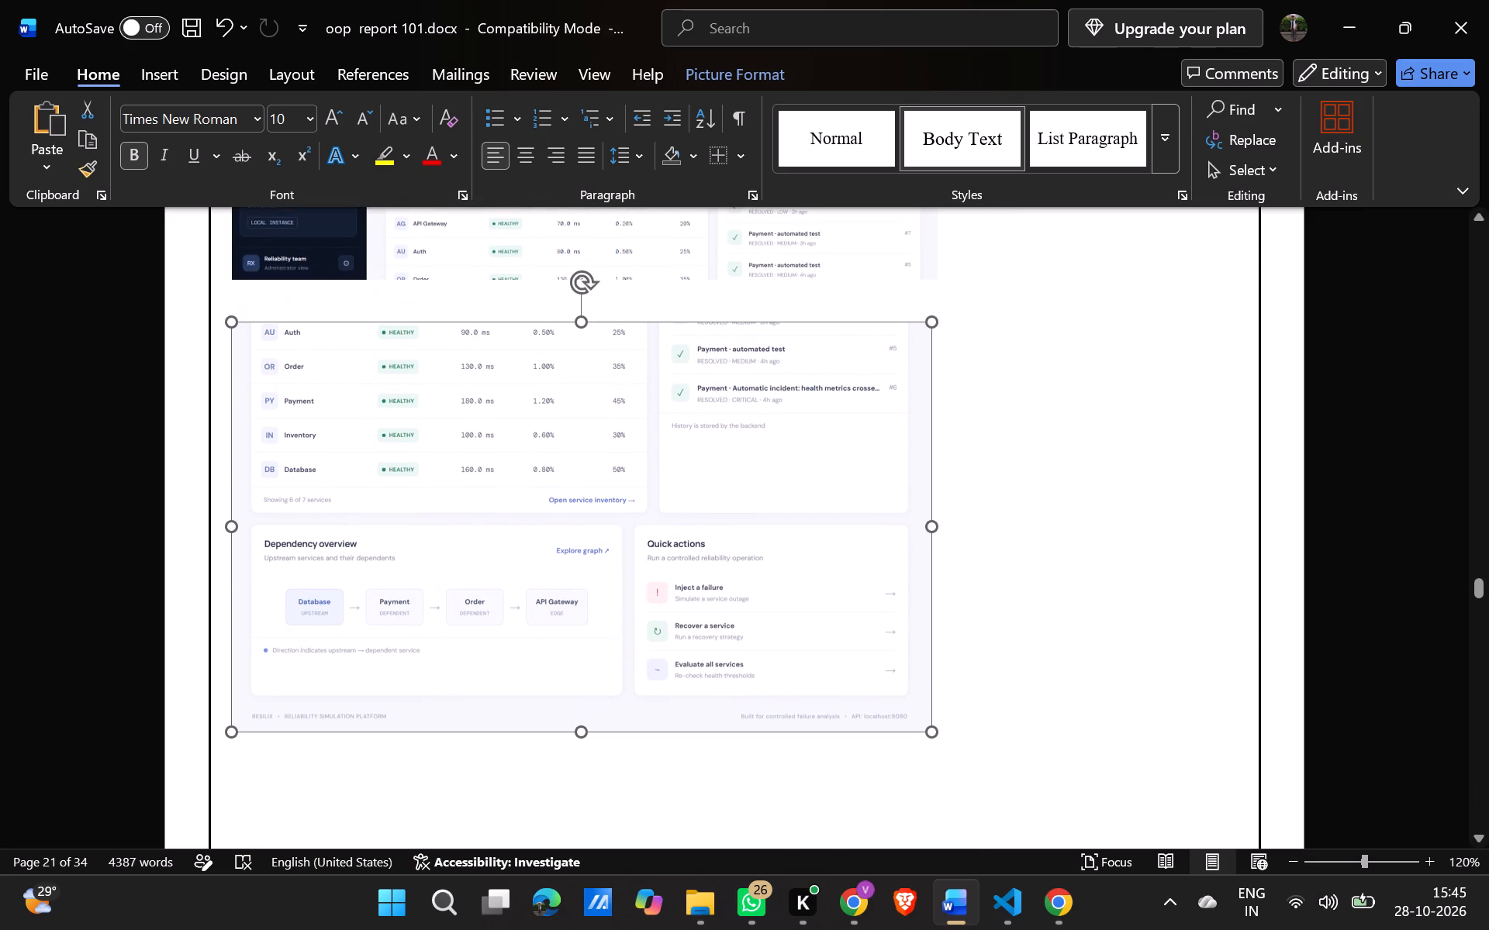
pyautogui.moveTo(934, 736); pyautogui.dragTo(942, 738)
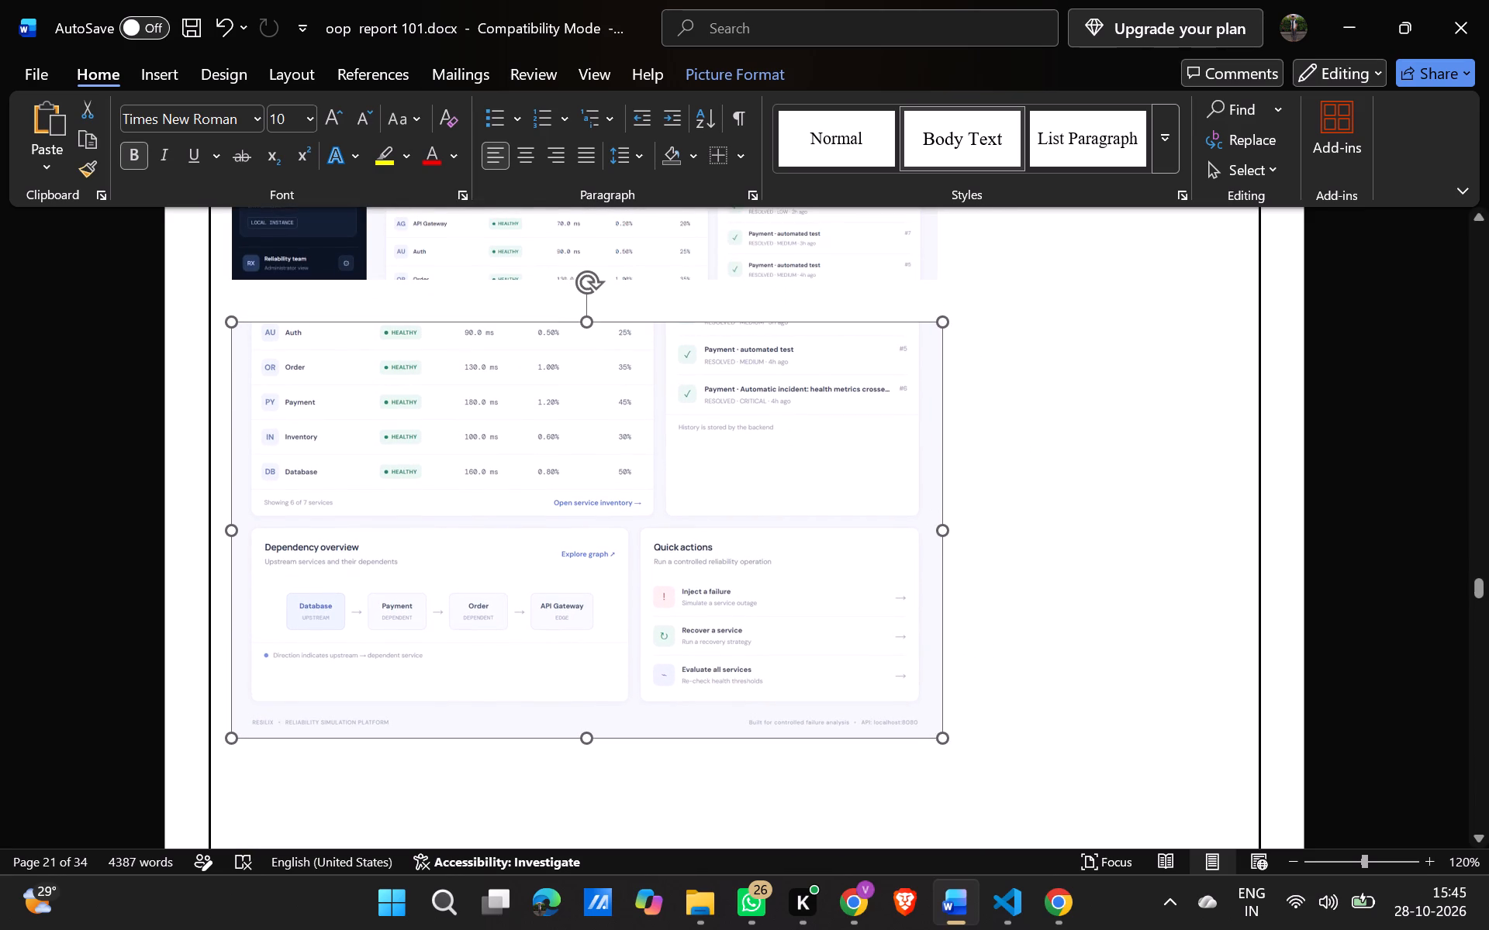
pyautogui.moveTo(942, 738); pyautogui.dragTo(942, 739)
pyautogui.moveTo(832, 648); pyautogui.dragTo(831, 632)
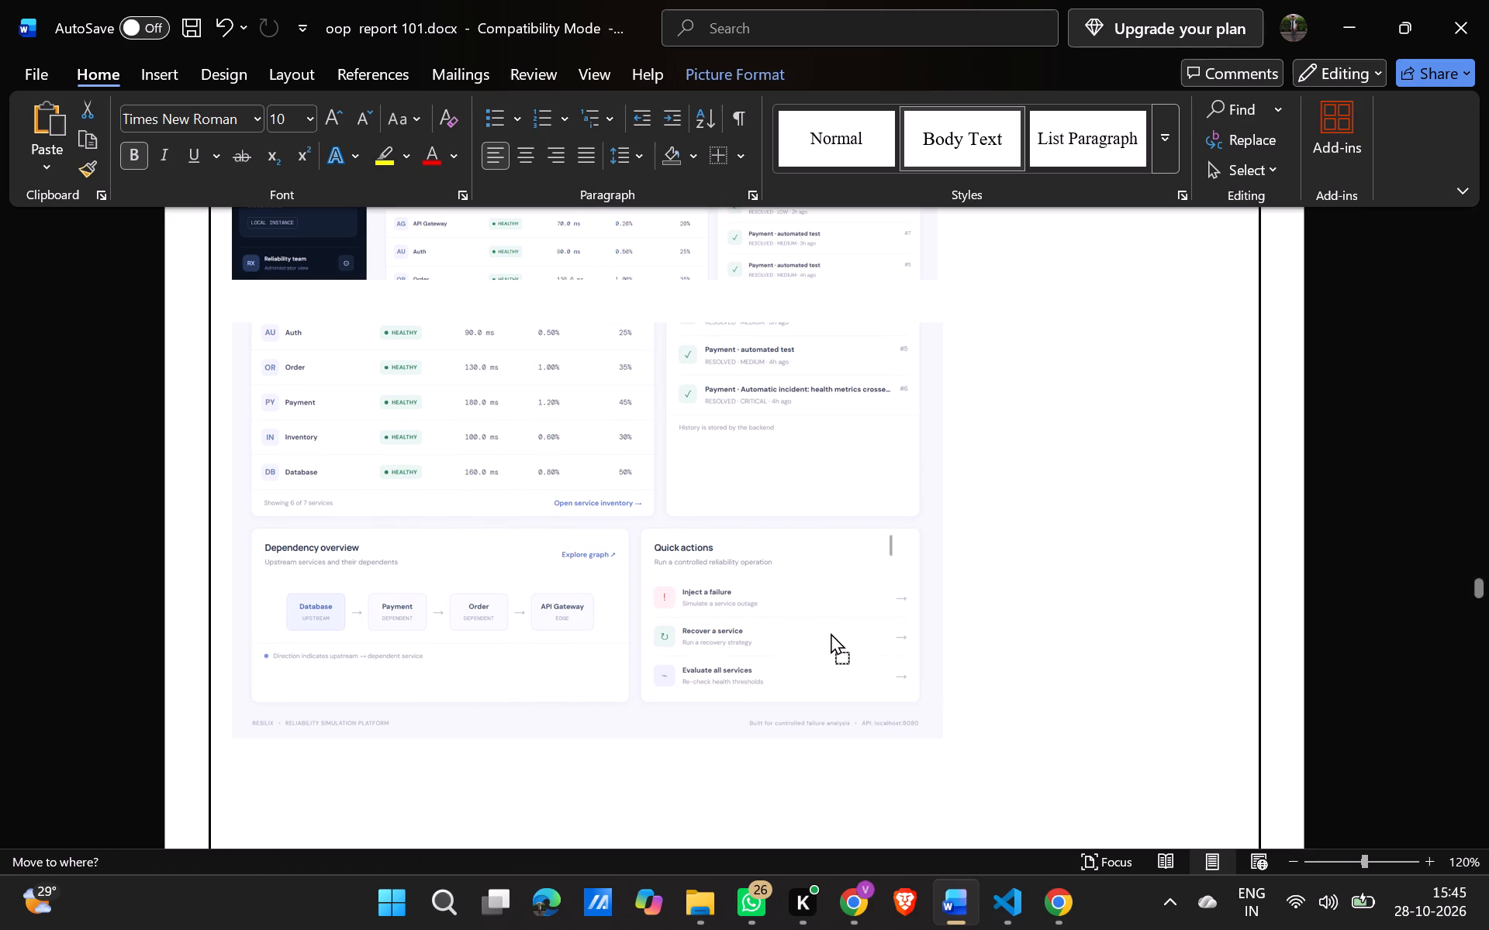
pyautogui.moveTo(831, 632); pyautogui.dragTo(831, 622)
pyautogui.click(1114, 536)
# Shrink the Service inventory screenshot on the following page proportionally to a little over half the page width, inside the page border.
pyautogui.scroll(-1, 1114, 536)
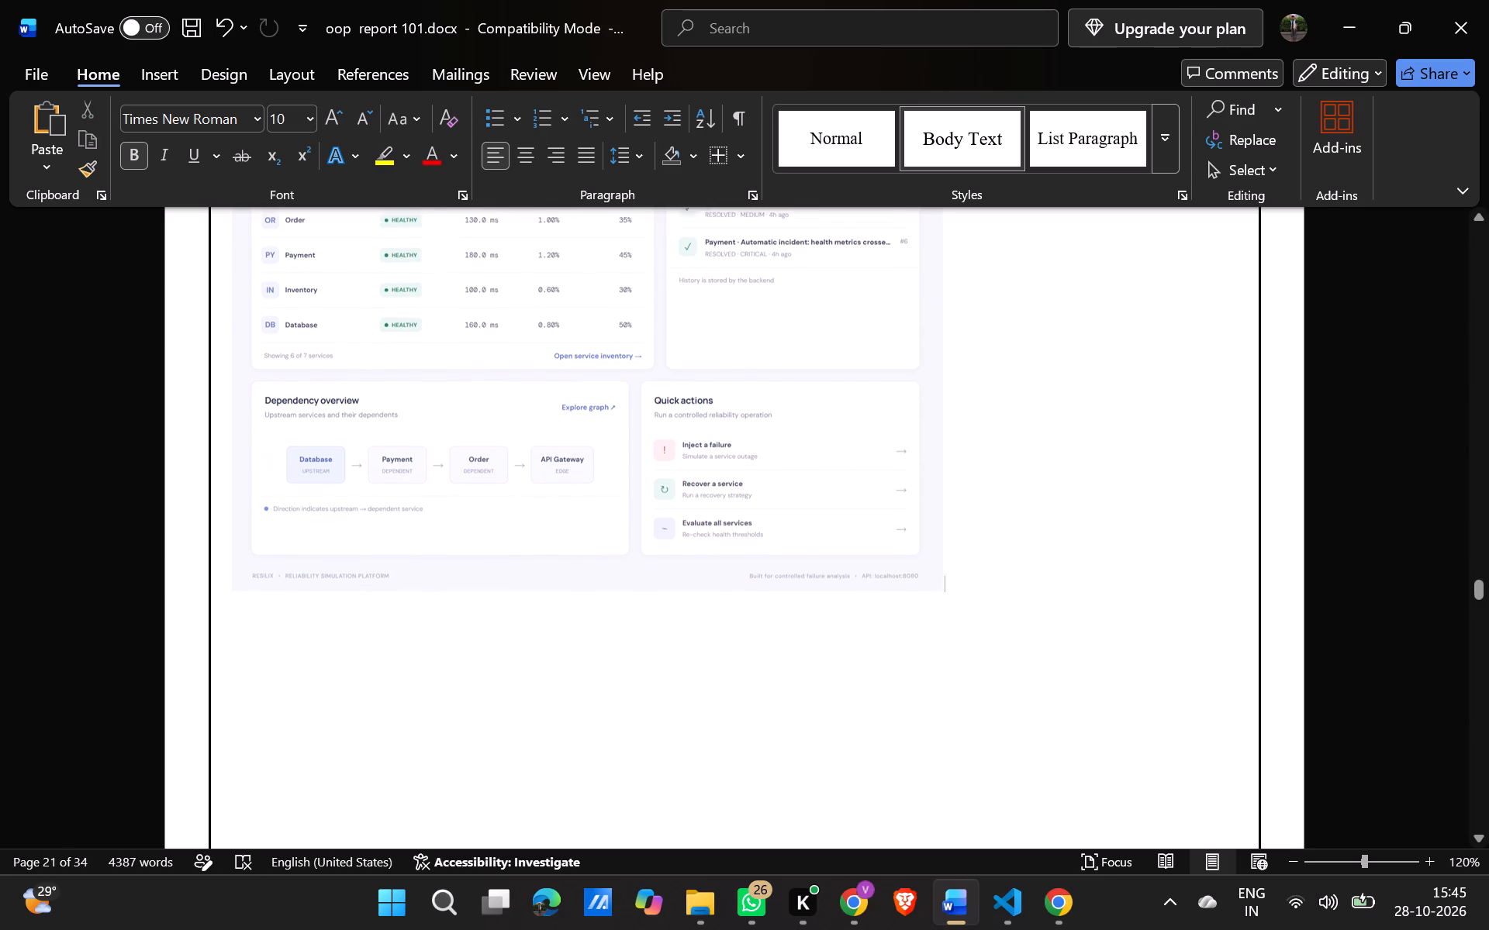
pyautogui.scroll(-3, 1114, 536)
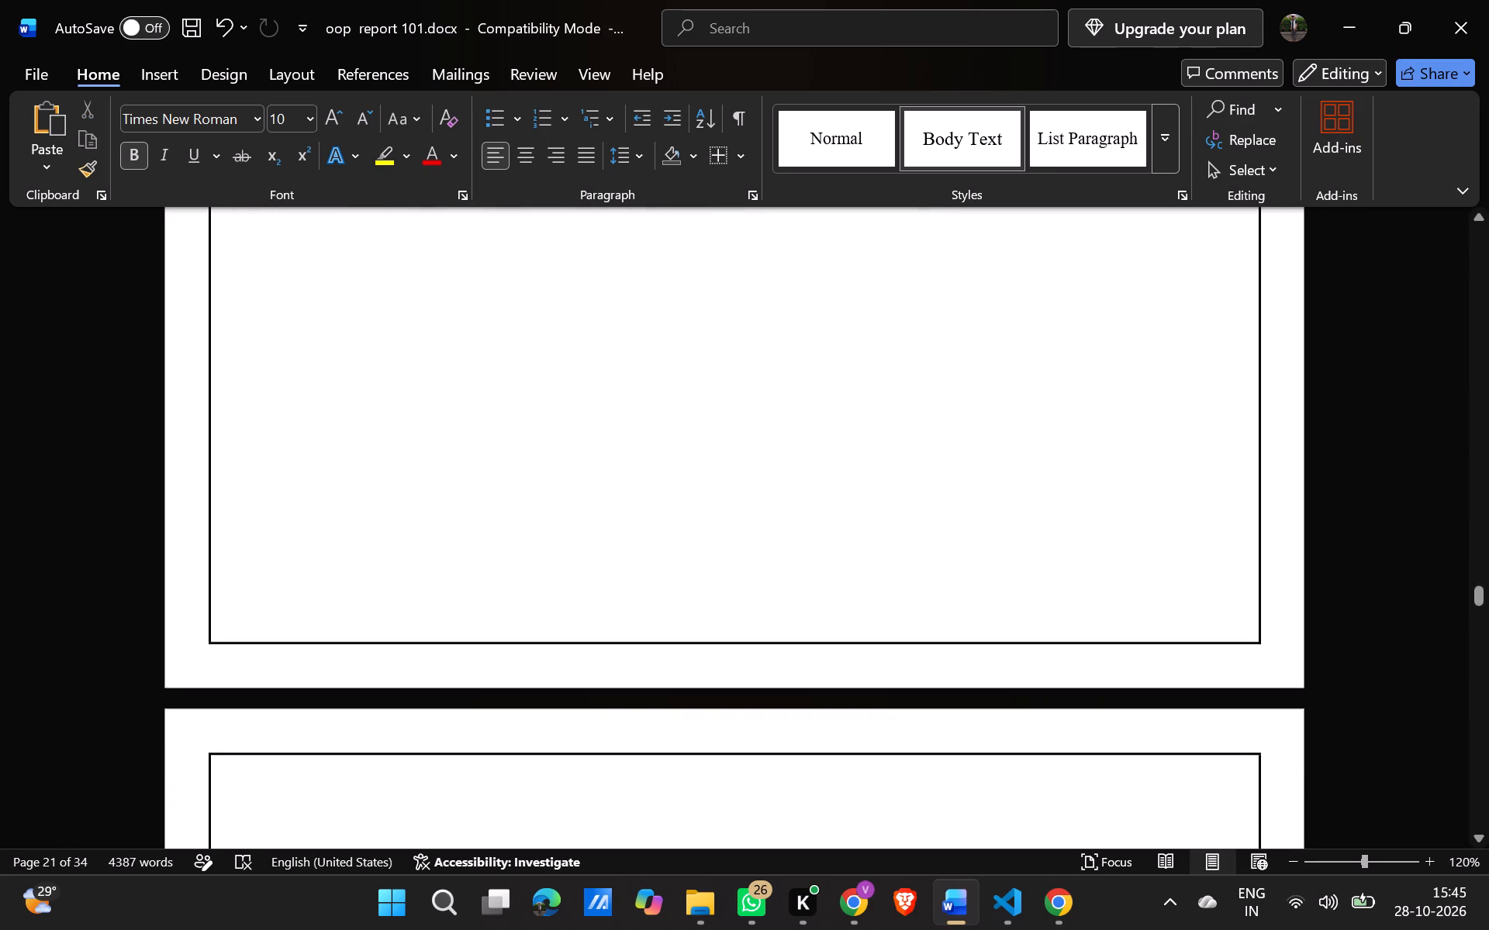
pyautogui.scroll(-2, 1114, 536)
pyautogui.click(1114, 536)
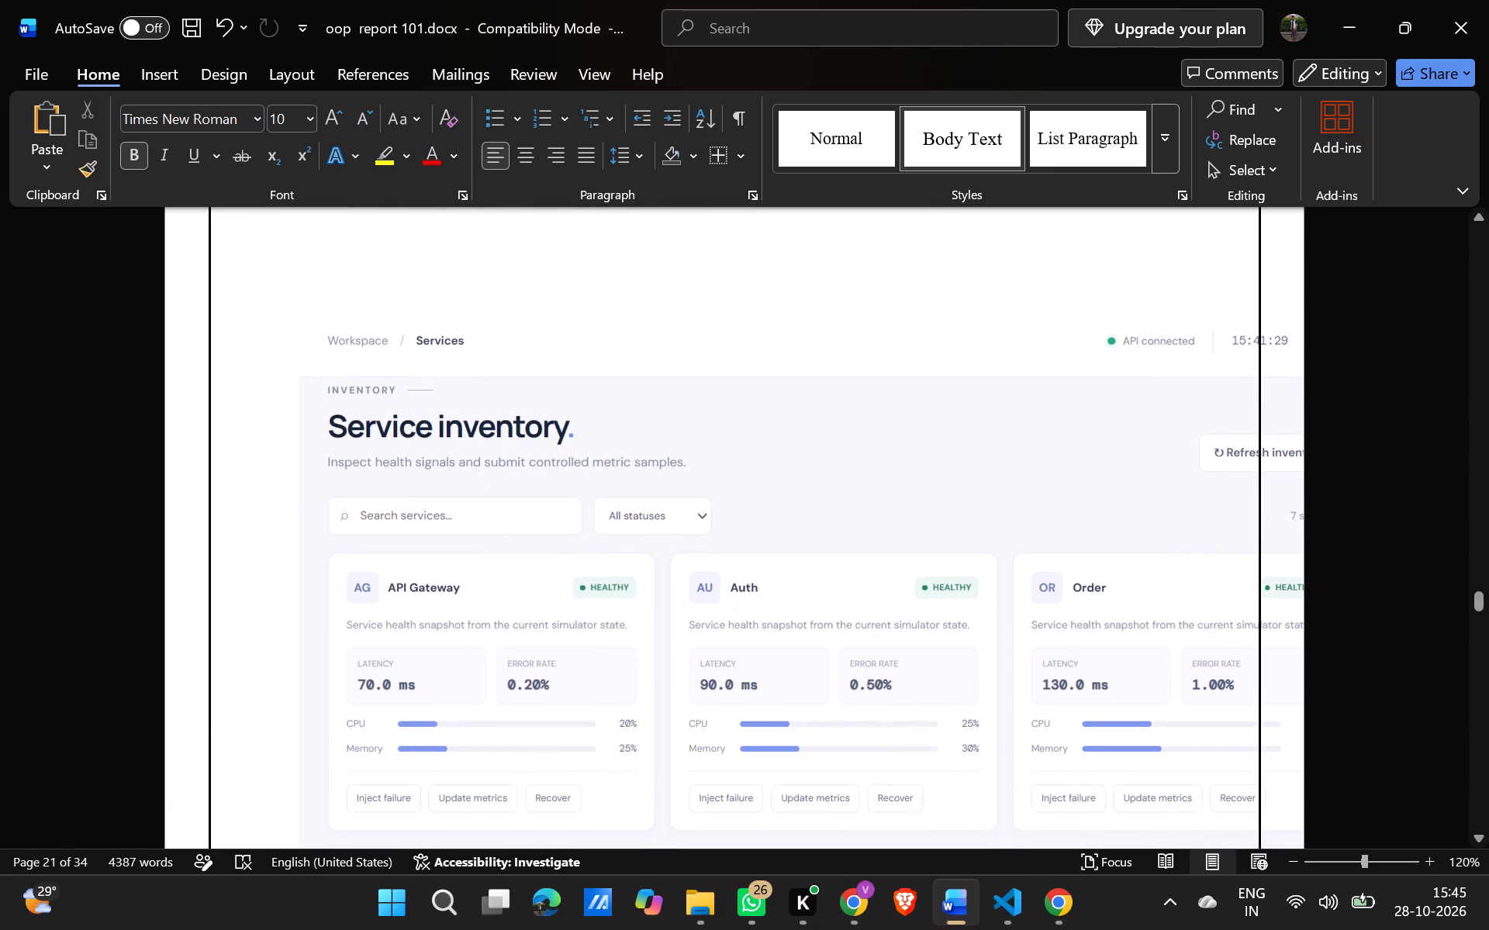
pyautogui.hscroll(-1, 1114, 536)
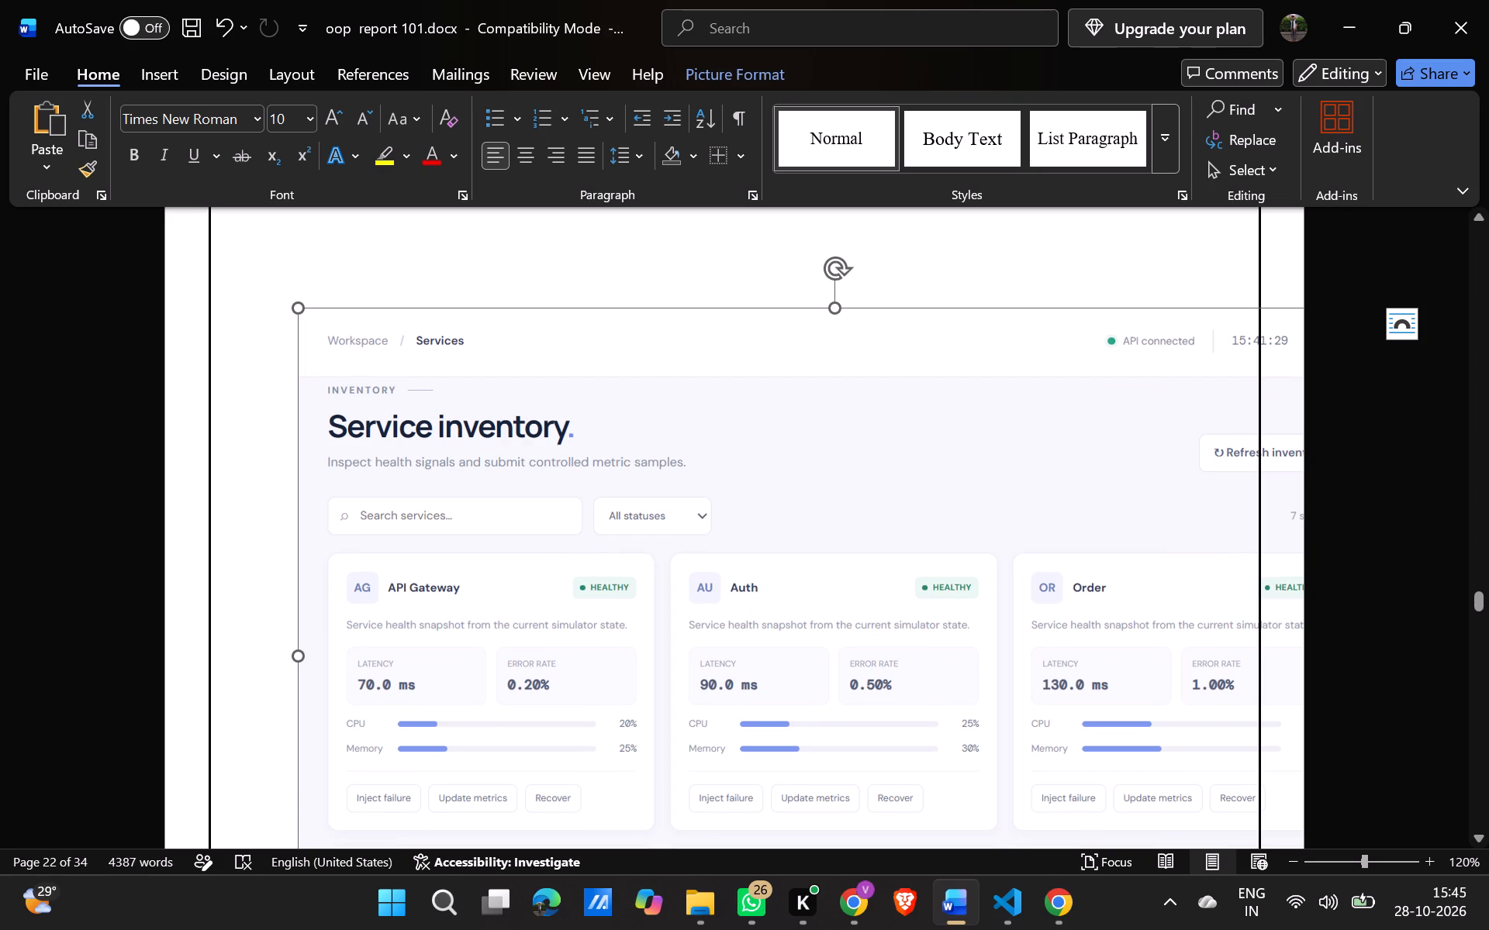
pyautogui.moveTo(299, 305); pyautogui.dragTo(363, 340)
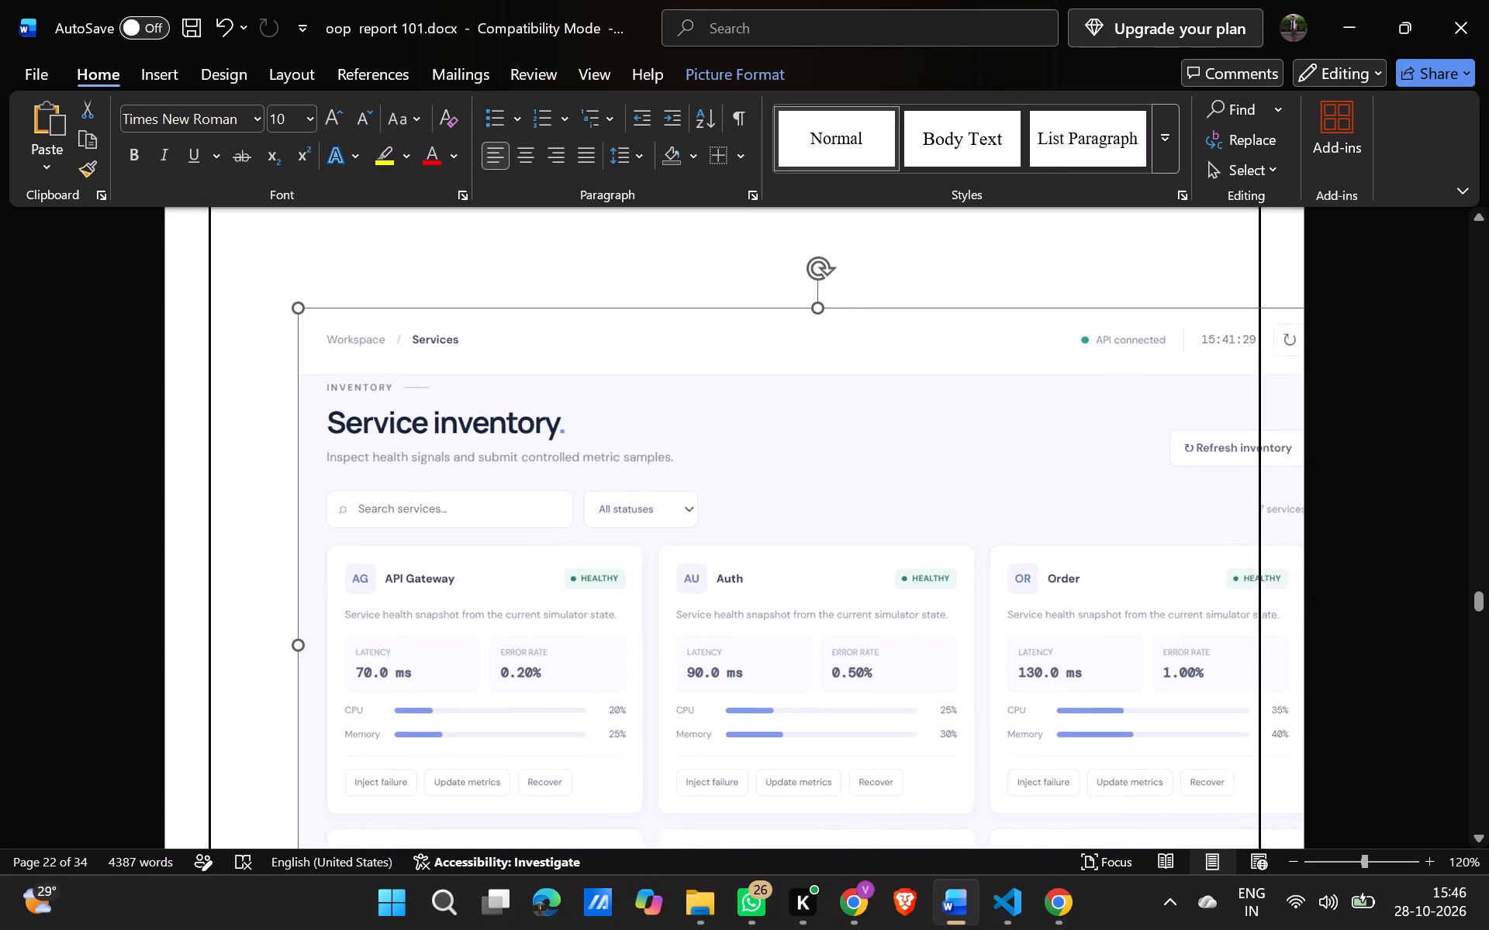
pyautogui.moveTo(363, 340); pyautogui.dragTo(721, 441)
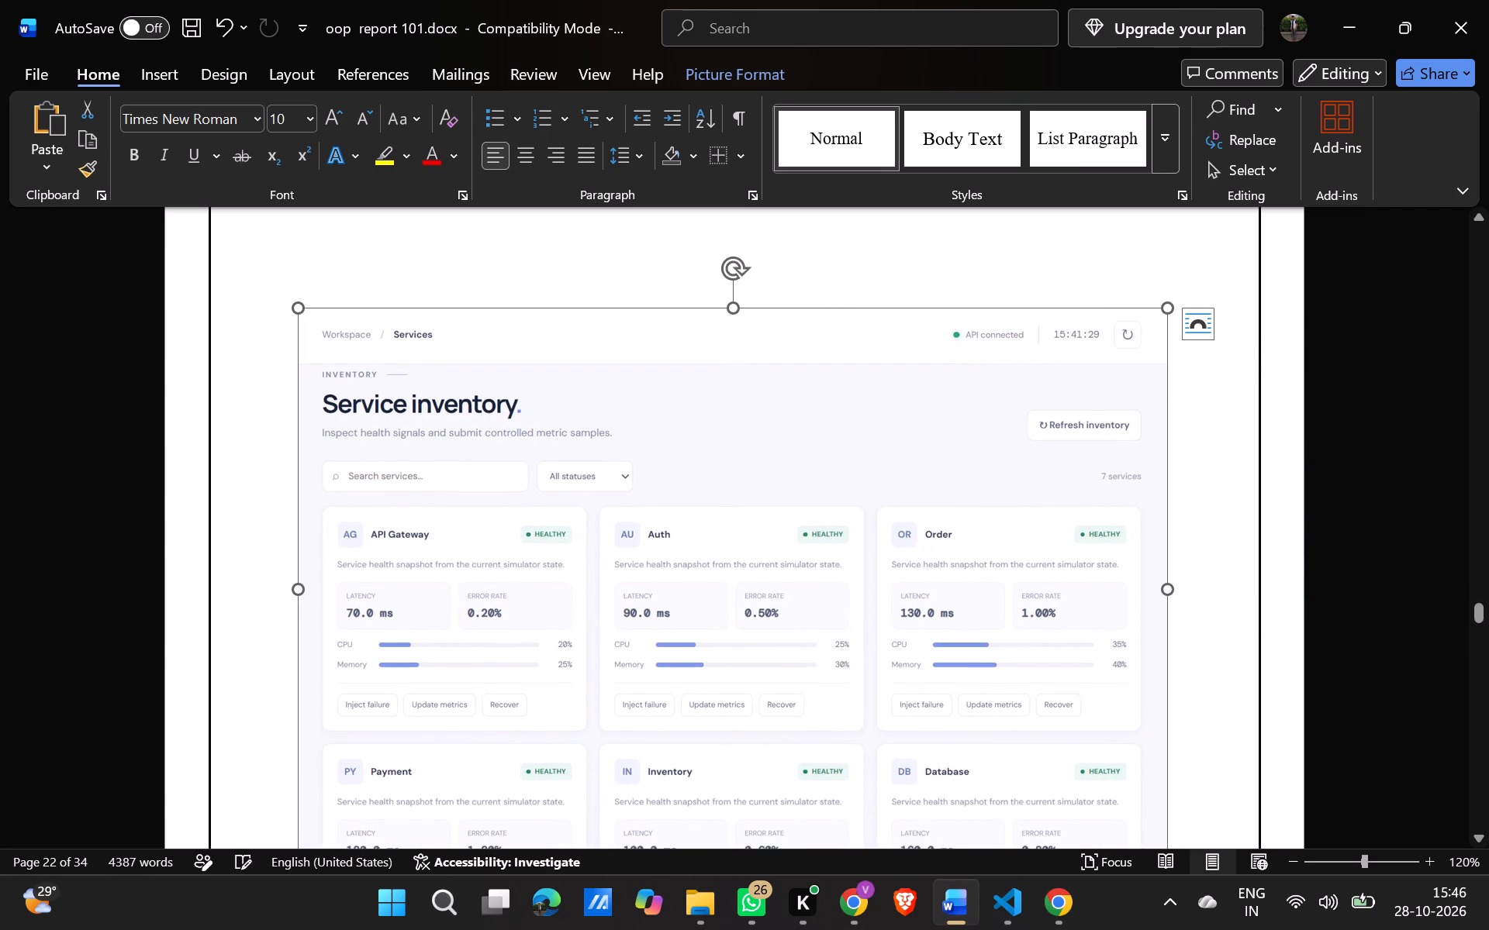
pyautogui.scroll(-1, 883, 619)
pyautogui.moveTo(1162, 753); pyautogui.dragTo(1007, 647)
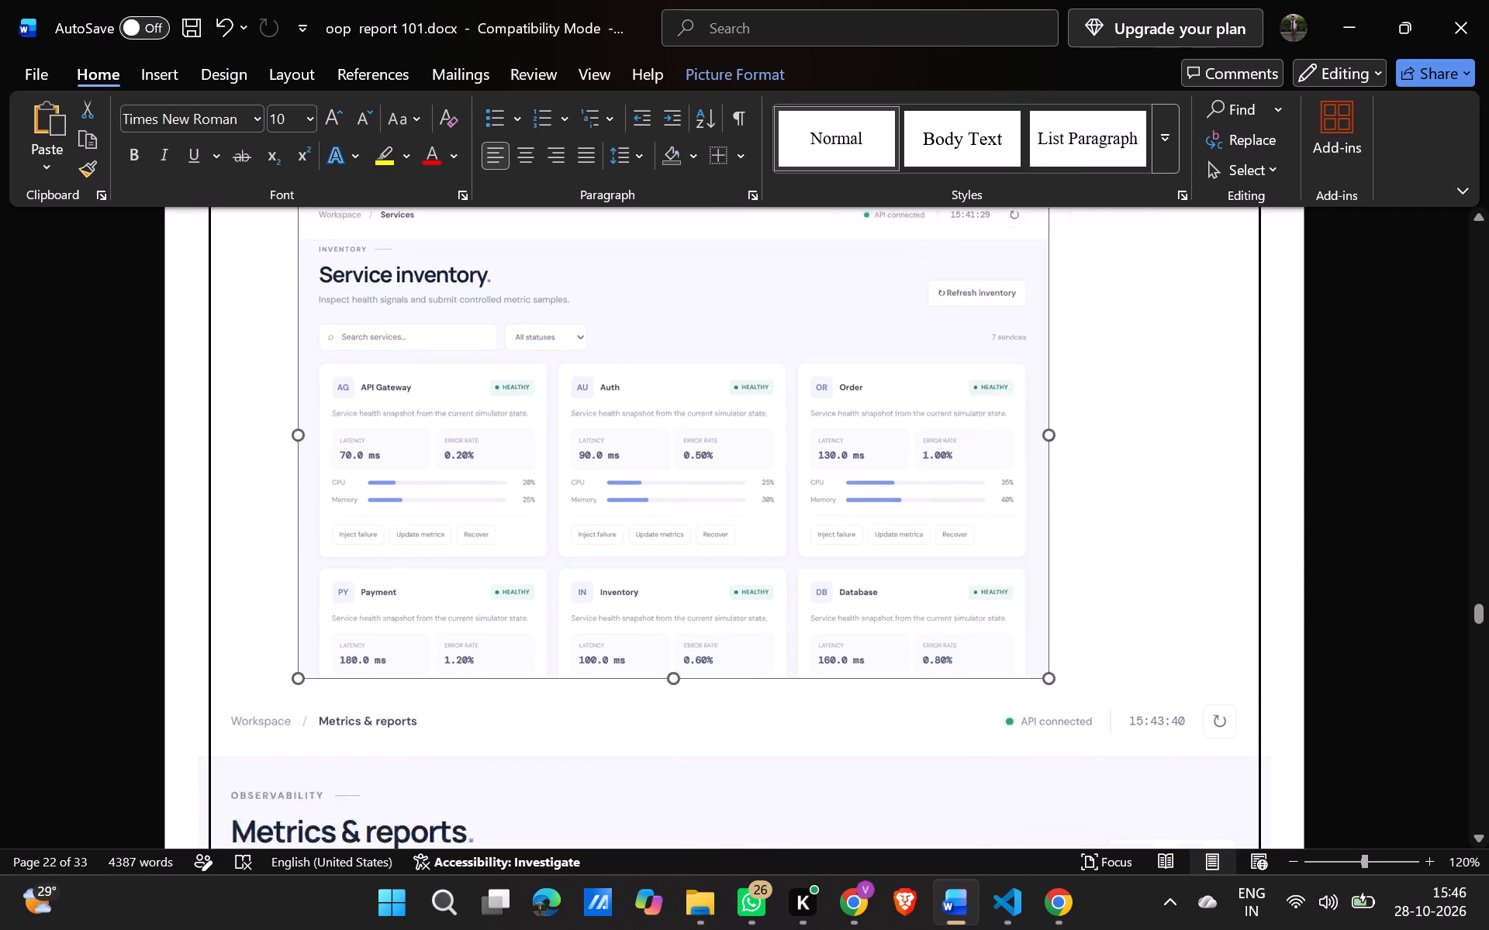
pyautogui.moveTo(1007, 647); pyautogui.dragTo(903, 546)
pyautogui.scroll(1, 727, 474)
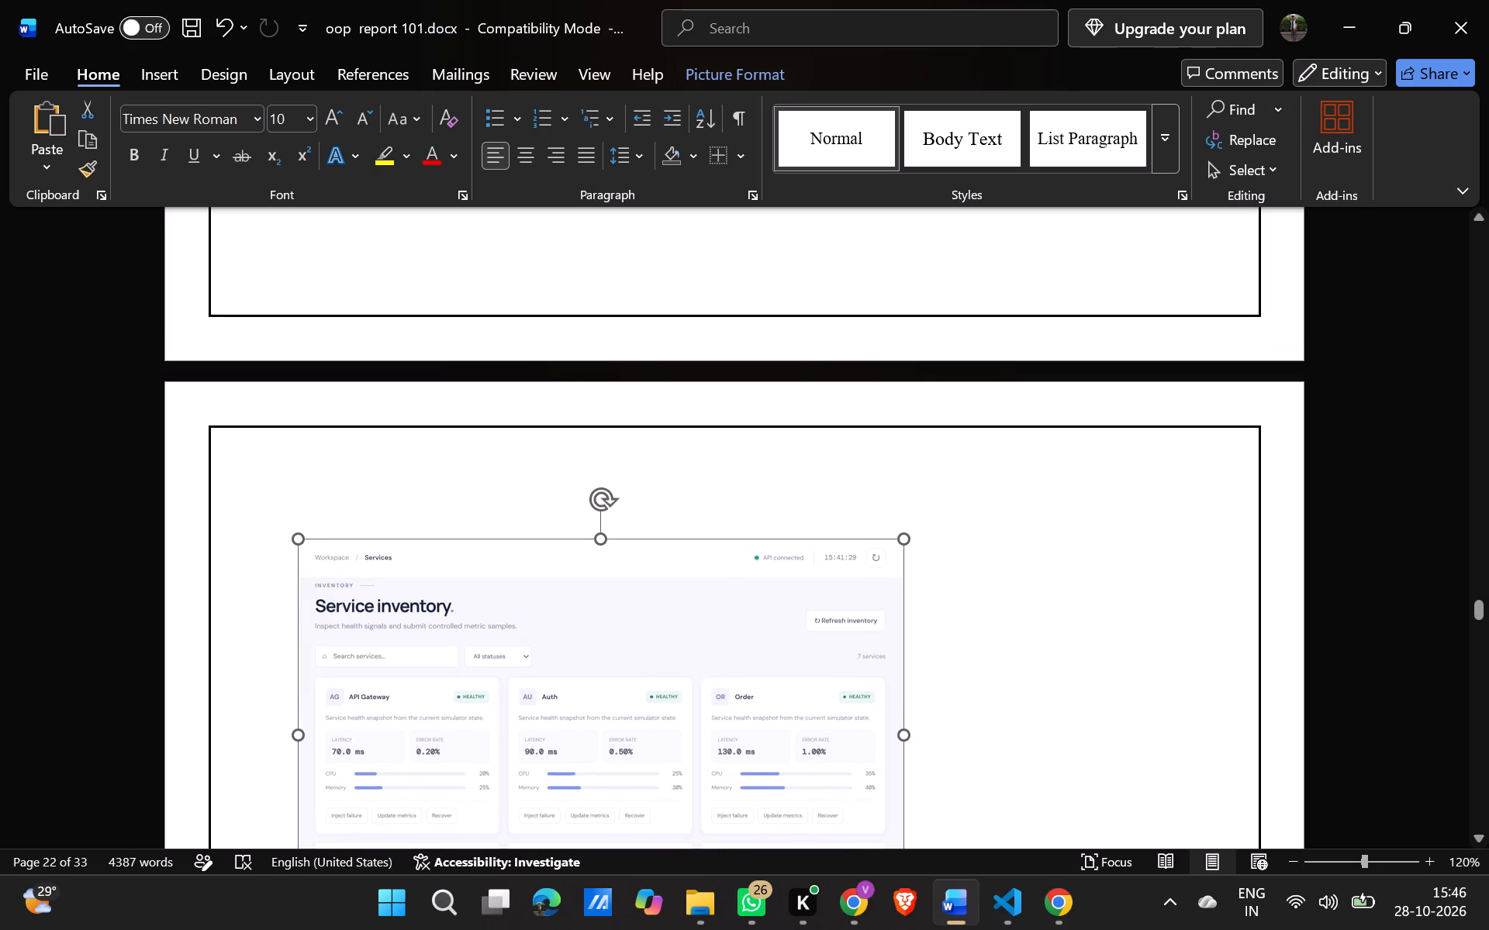
pyautogui.scroll(1, 727, 474)
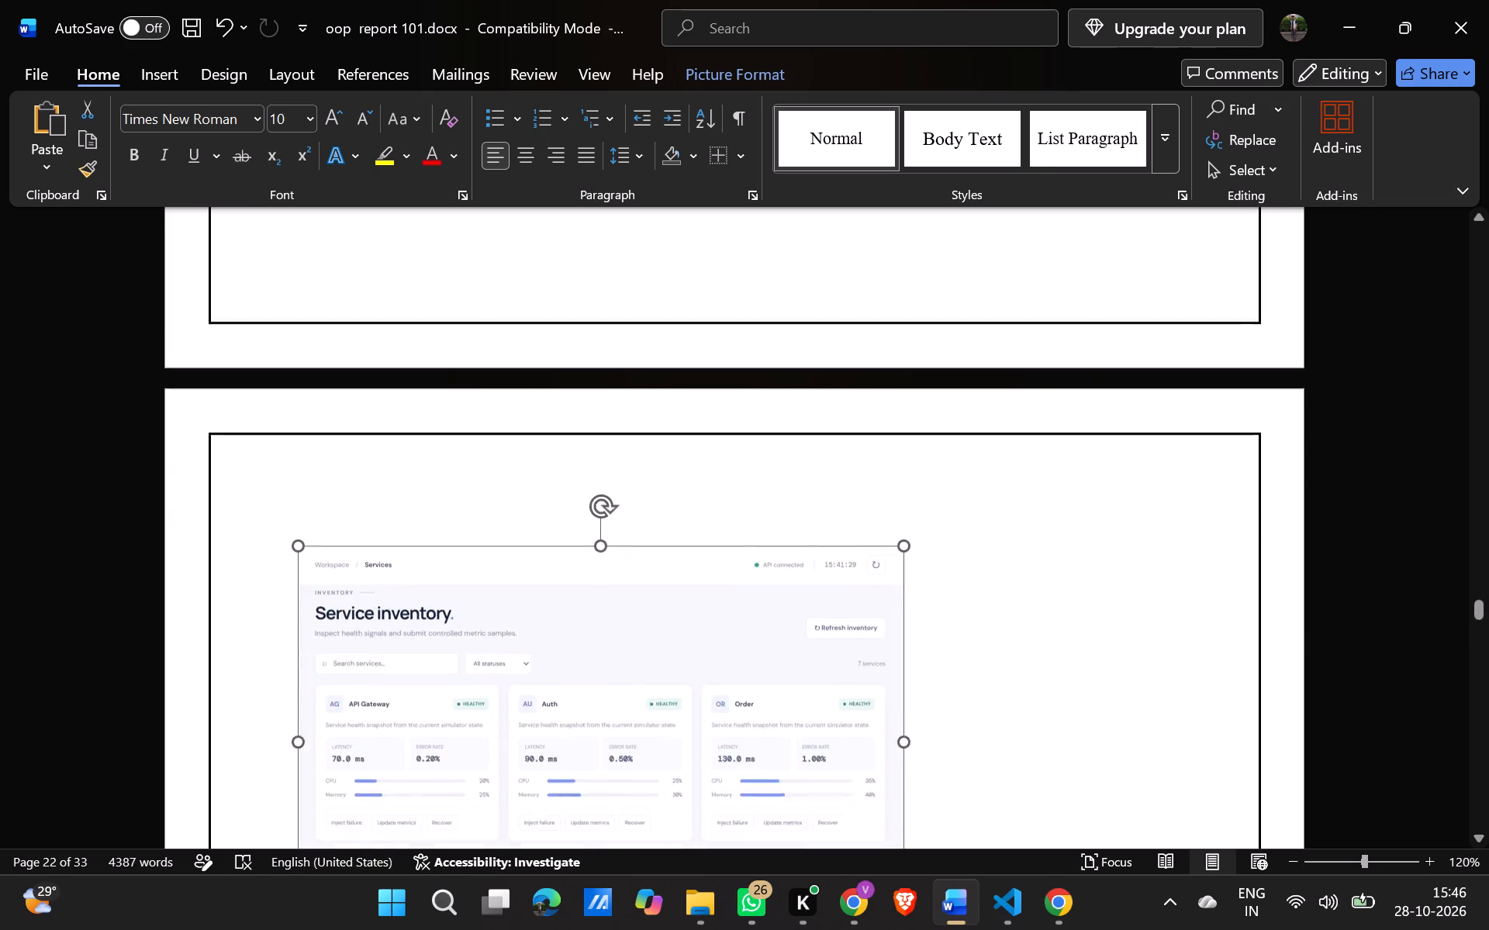
pyautogui.scroll(1, 727, 474)
pyautogui.moveTo(727, 474); pyautogui.dragTo(720, 339)
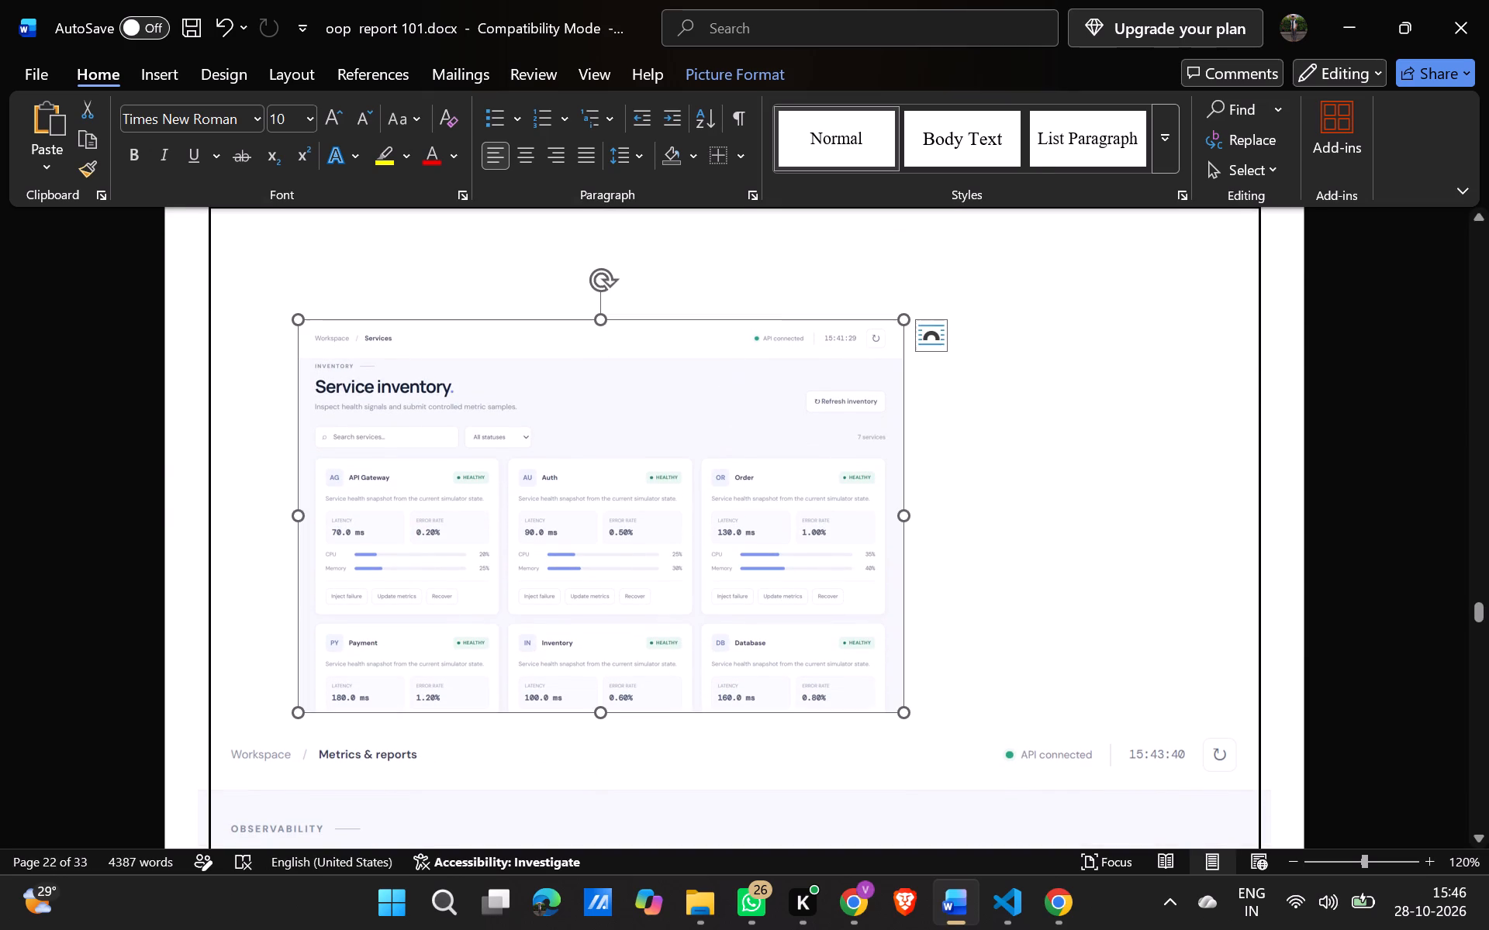
# Shrink the Metrics & reports screenshot proportionally until its right edge roughly lines up with that of the Service inventory screenshot above.
pyautogui.scroll(-3, 824, 536)
pyautogui.click(824, 536)
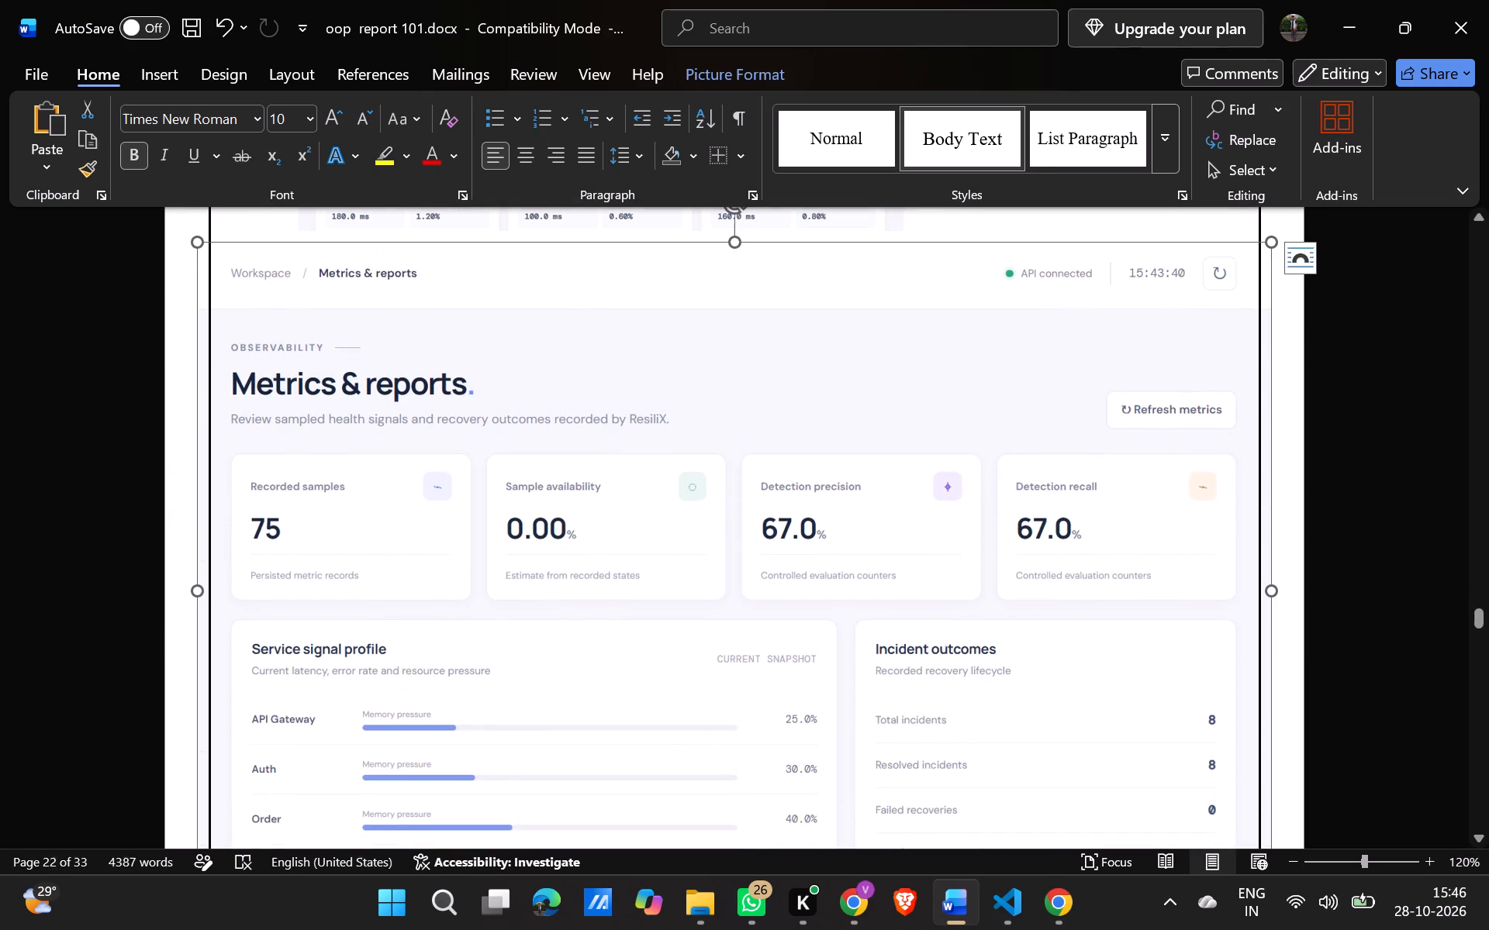
pyautogui.scroll(-1, 824, 536)
pyautogui.moveTo(1279, 673); pyautogui.dragTo(1047, 525)
pyautogui.scroll(1, 1047, 525)
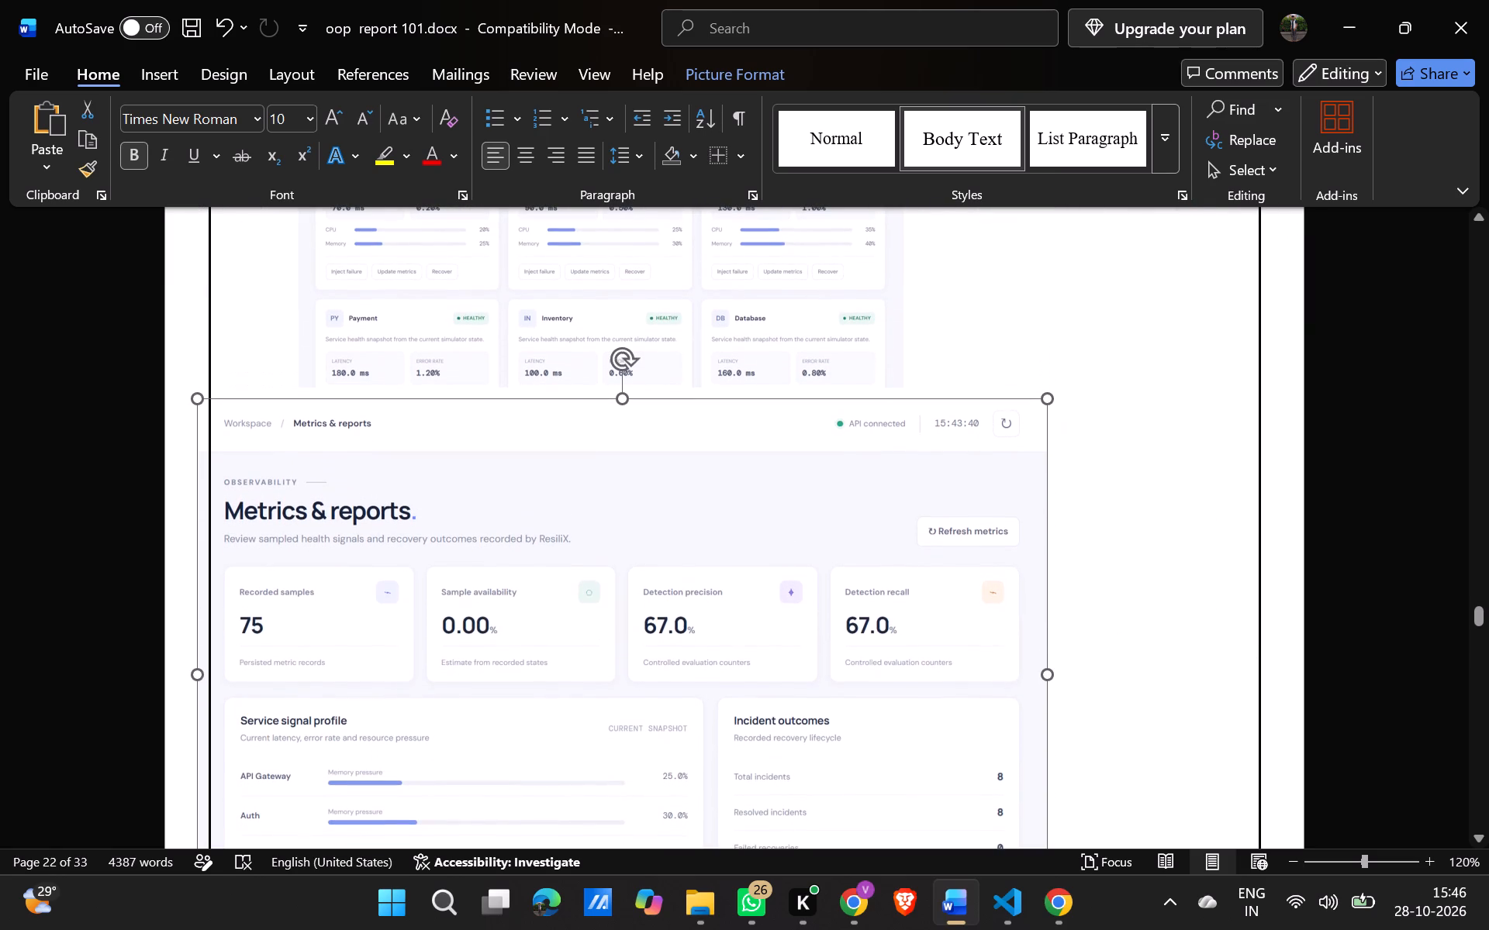
pyautogui.moveTo(1050, 397); pyautogui.dragTo(865, 418)
pyautogui.moveTo(199, 401); pyautogui.dragTo(215, 404)
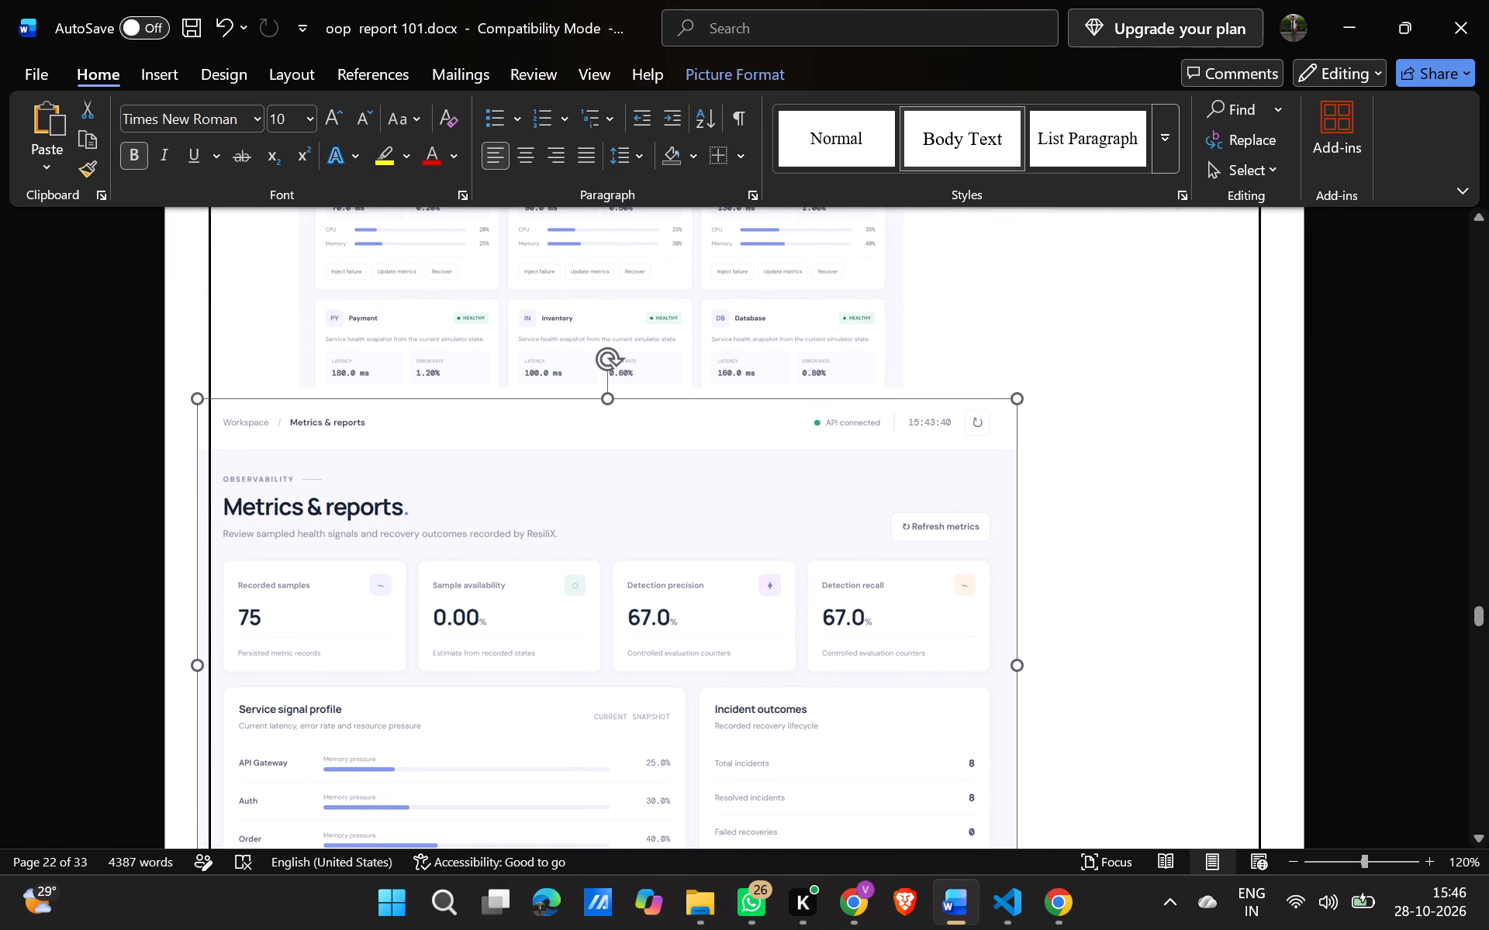
pyautogui.moveTo(215, 404); pyautogui.dragTo(333, 414)
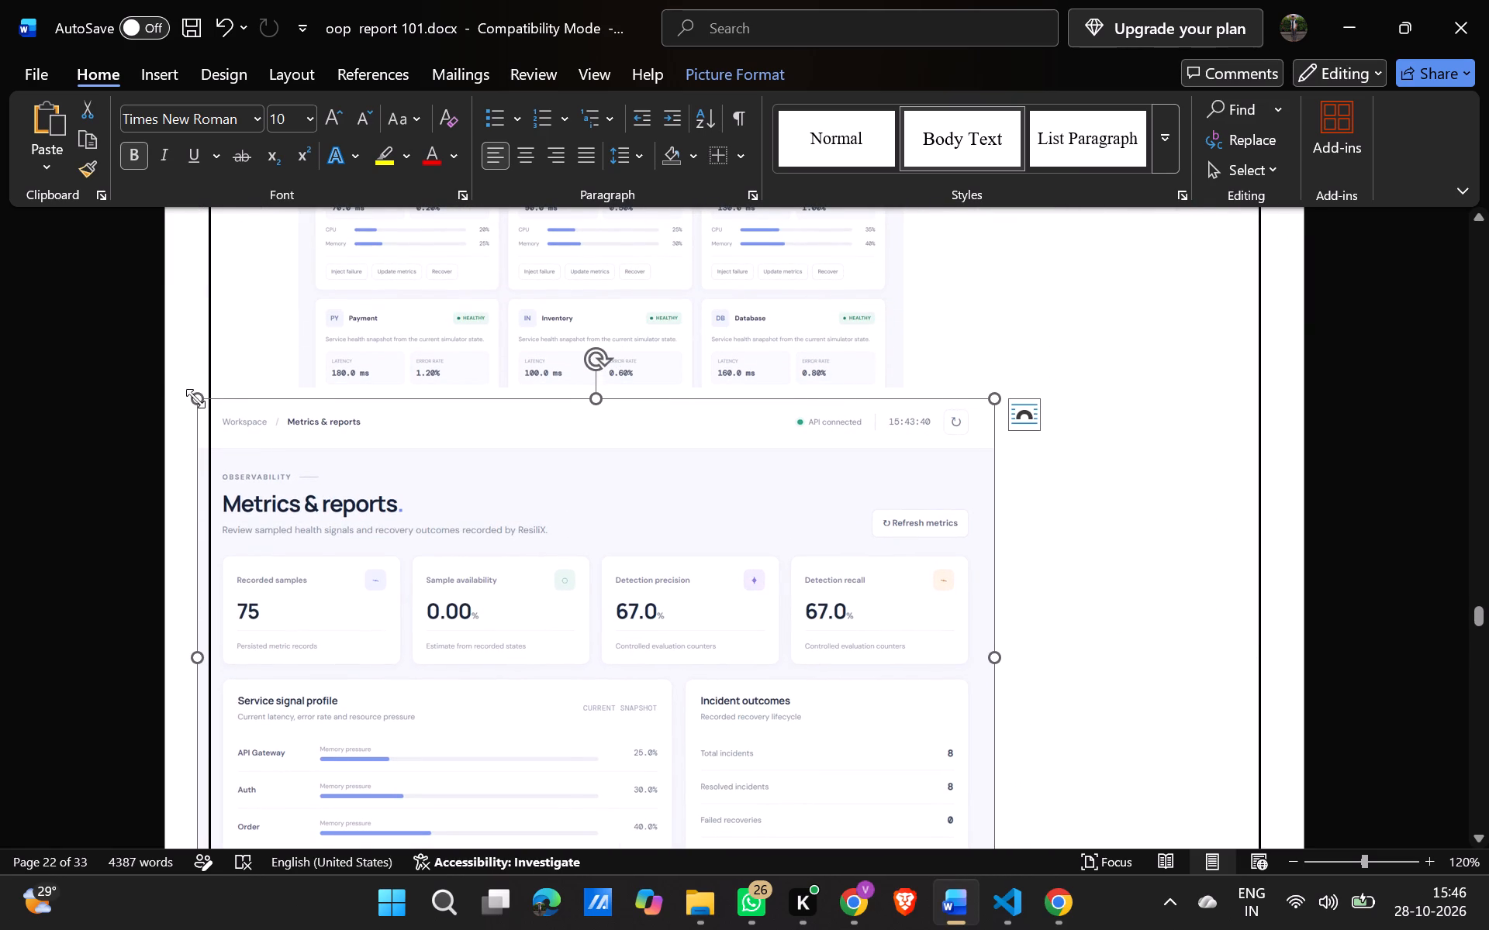
pyautogui.moveTo(195, 398); pyautogui.dragTo(257, 412)
pyautogui.scroll(-1, 216, 648)
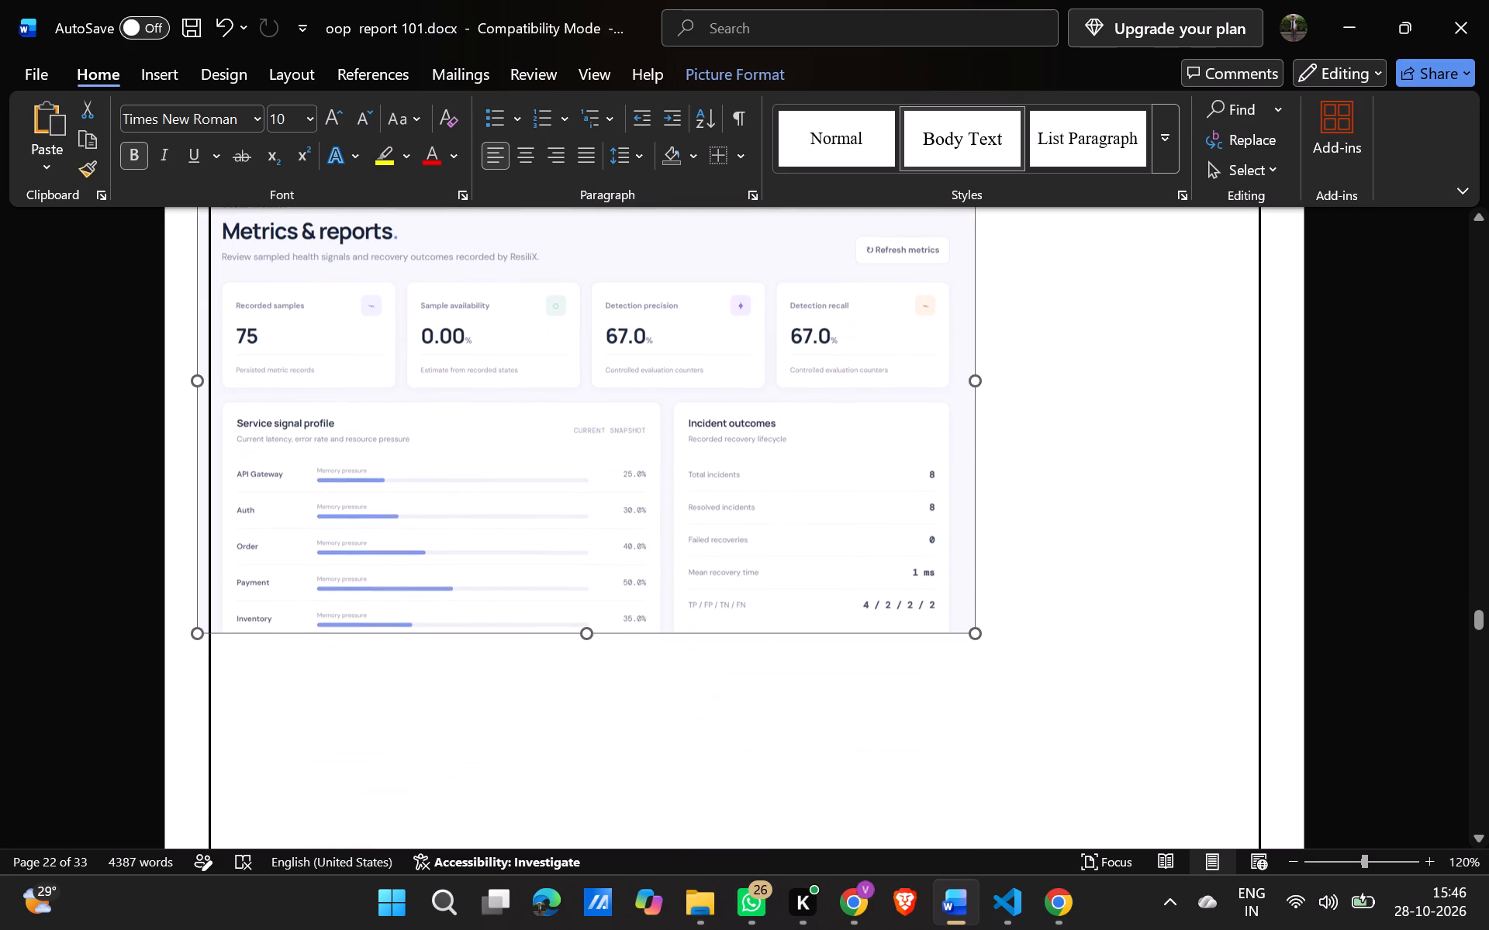
pyautogui.moveTo(199, 635); pyautogui.dragTo(298, 583)
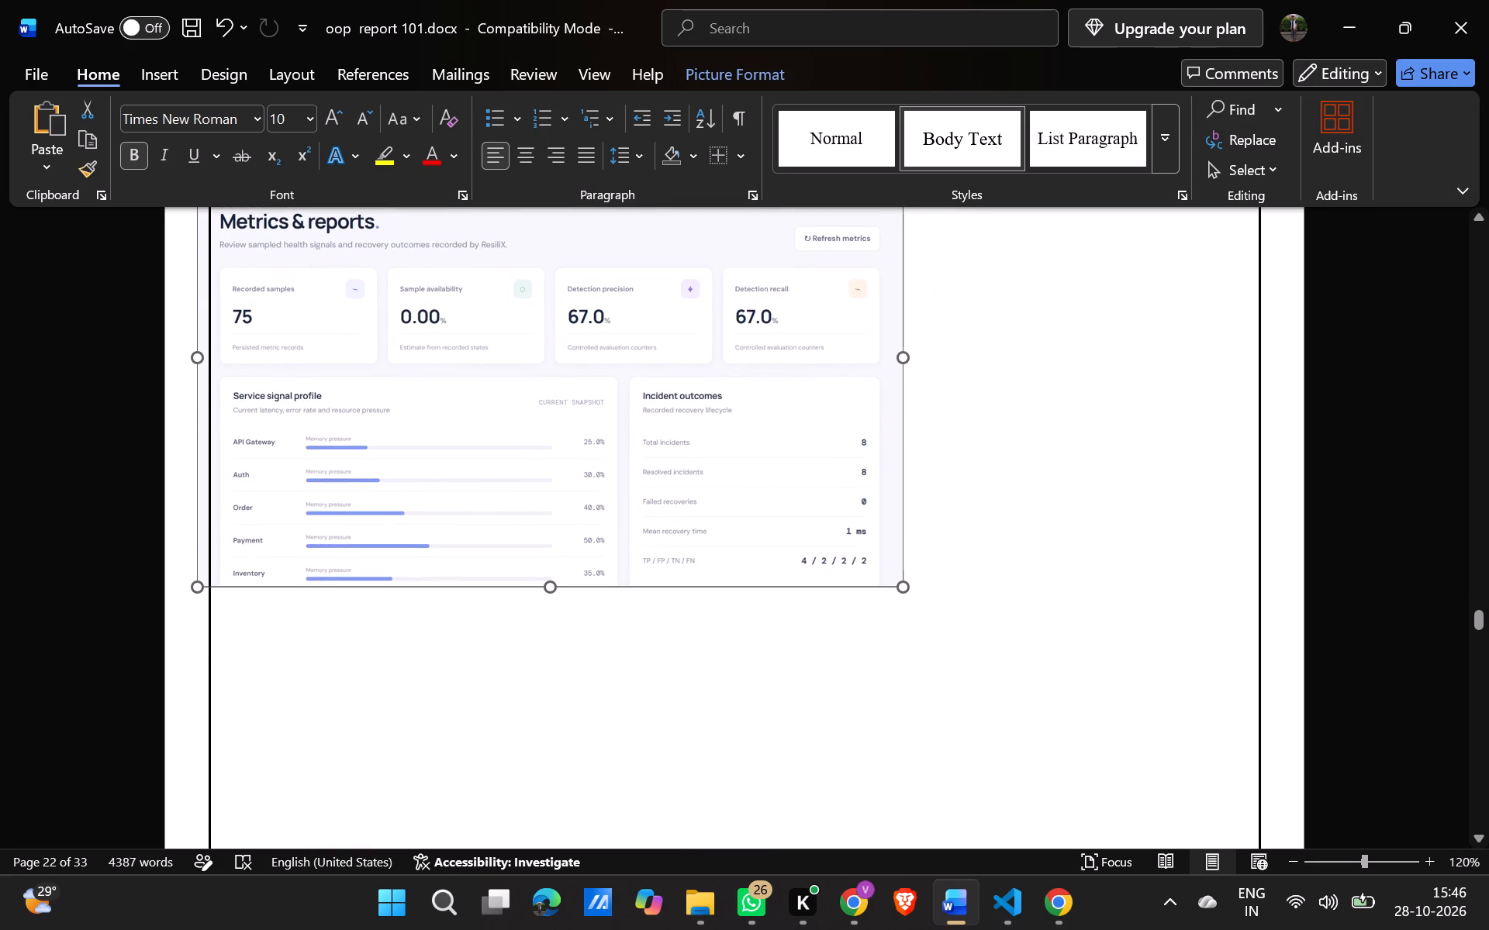
pyautogui.moveTo(298, 583); pyautogui.dragTo(299, 581)
# Shrink the Metrics & reports screenshot slightly further, keeping its proportions.
pyautogui.moveTo(316, 525); pyautogui.dragTo(408, 534)
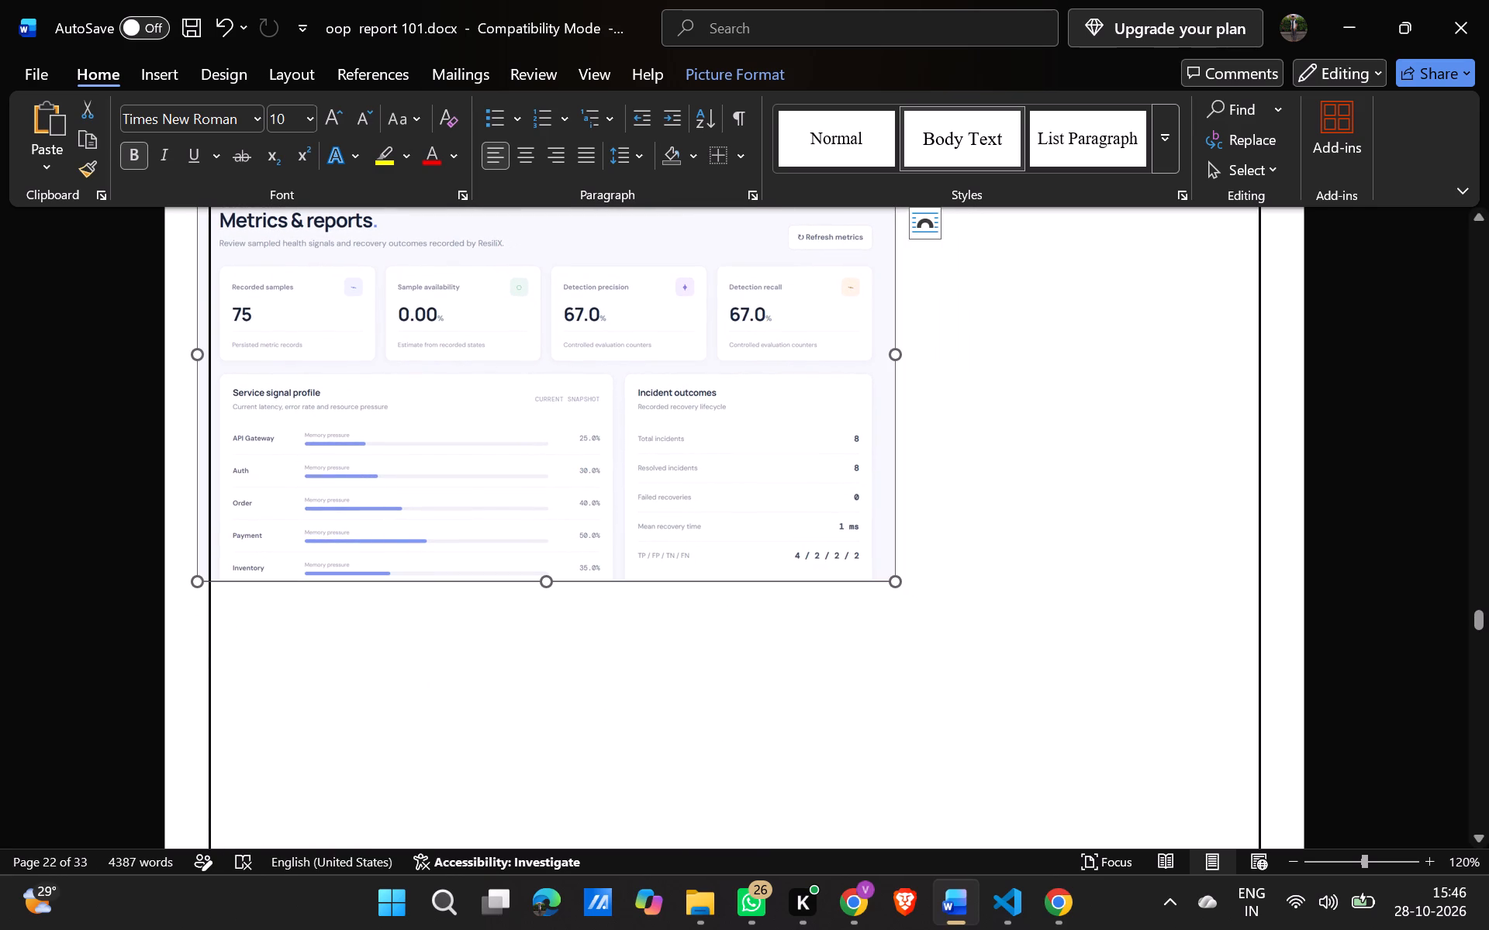
pyautogui.click(408, 534)
# Indent the Metrics & reports screenshot with spaces until its left edge lines up with the Service inventory screenshot above.
pyautogui.click(195, 580)
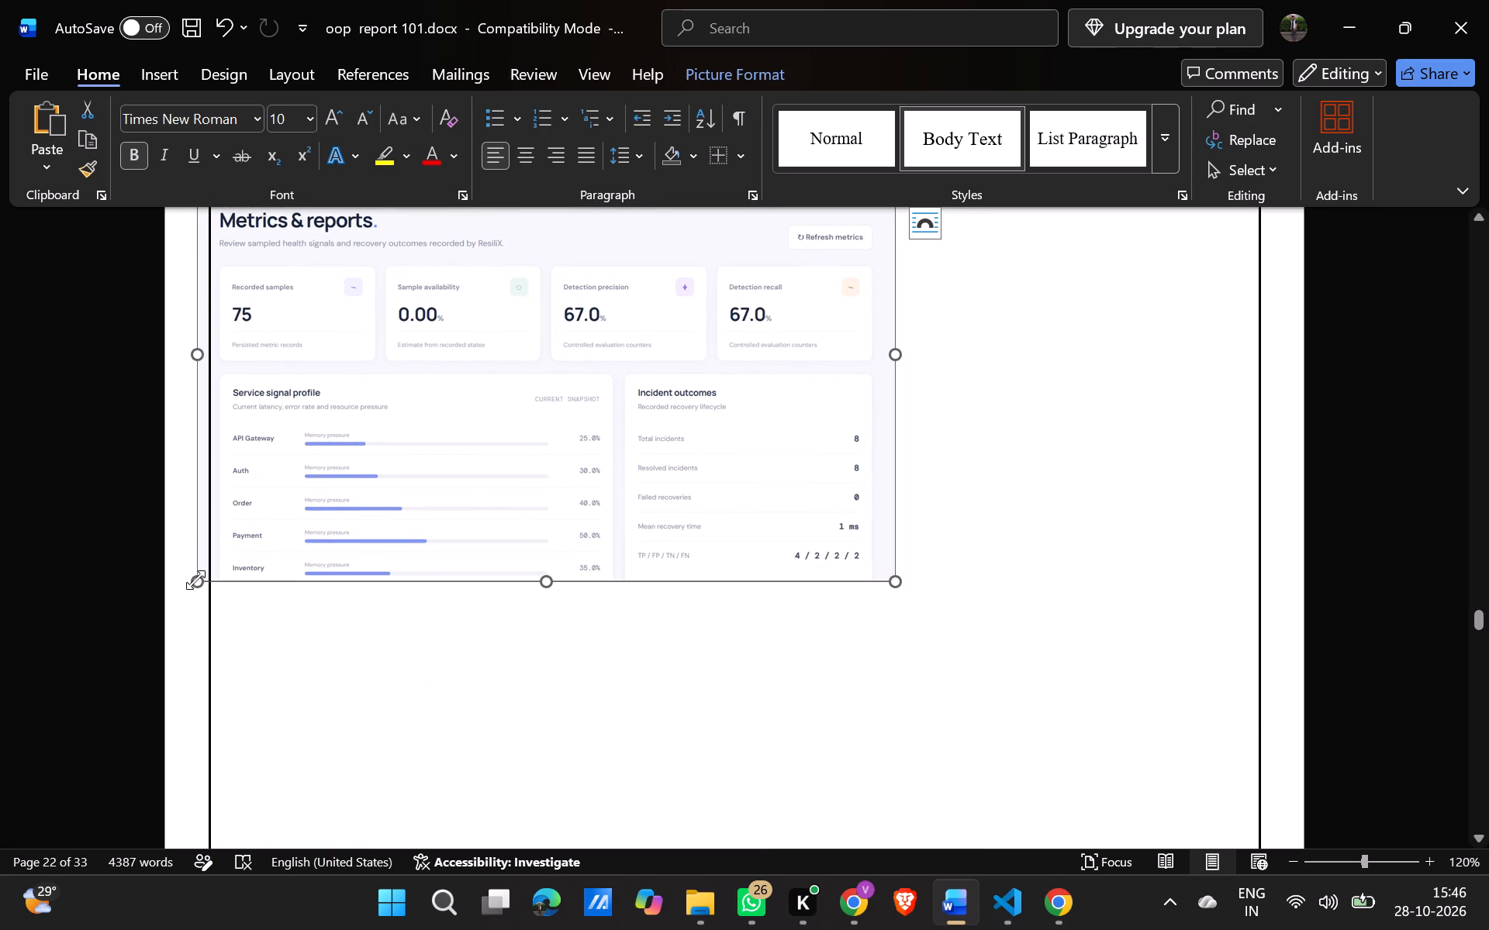
pyautogui.doubleClick(189, 568)
pyautogui.press('space')
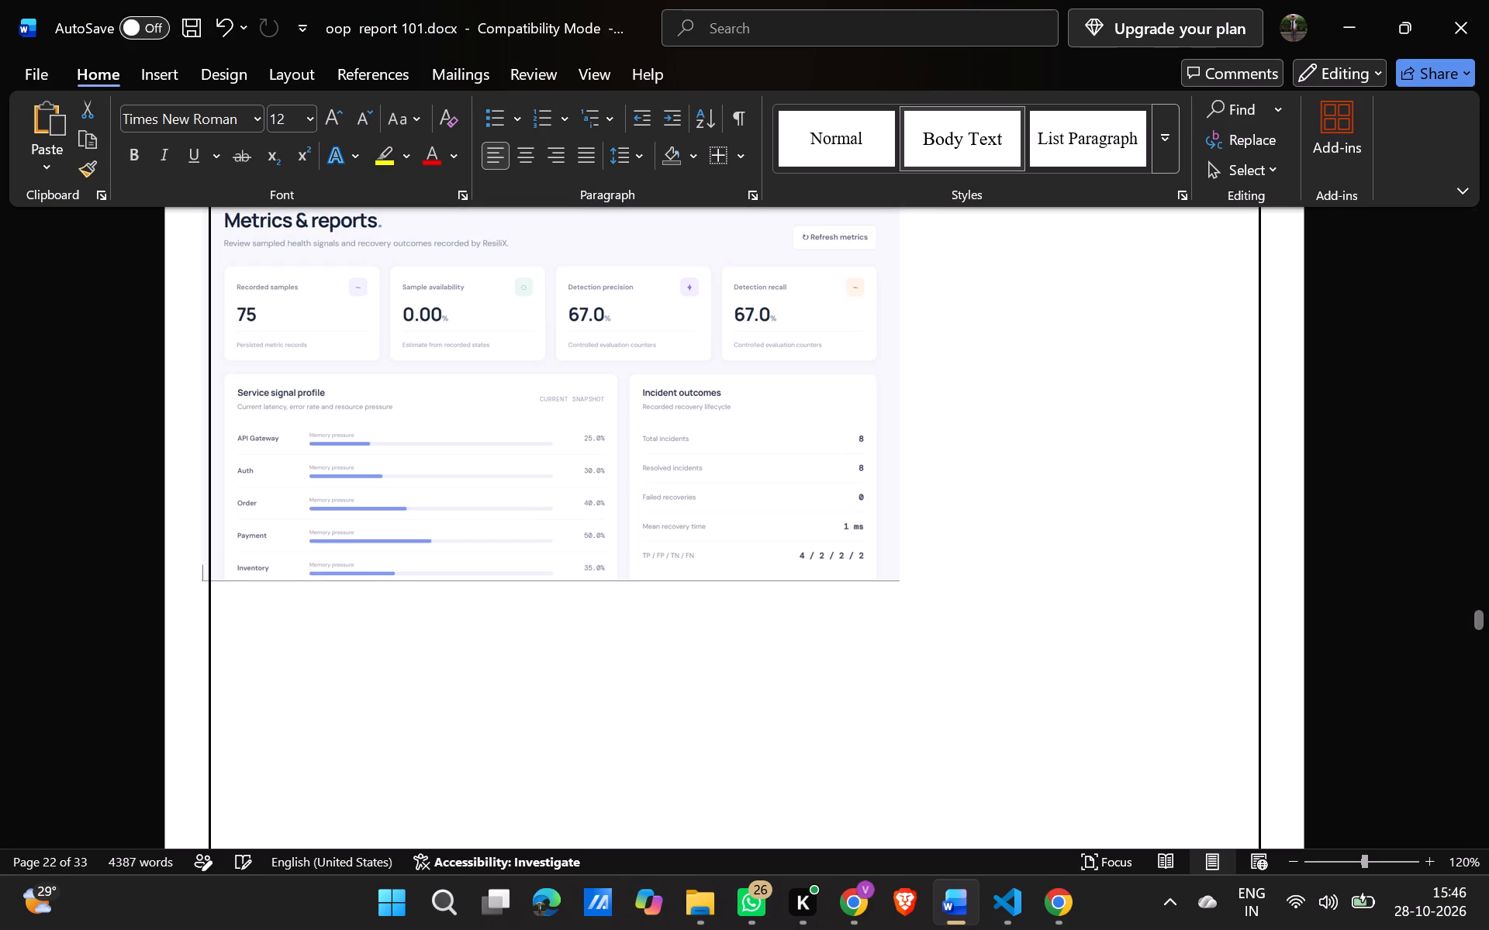
pyautogui.press('space')
pyautogui.press('space')
pyautogui.press('space')
pyautogui.press('space')
pyautogui.press('space')
pyautogui.press('space')
pyautogui.press('space')
pyautogui.press('space')
pyautogui.press('space')
pyautogui.press('space')
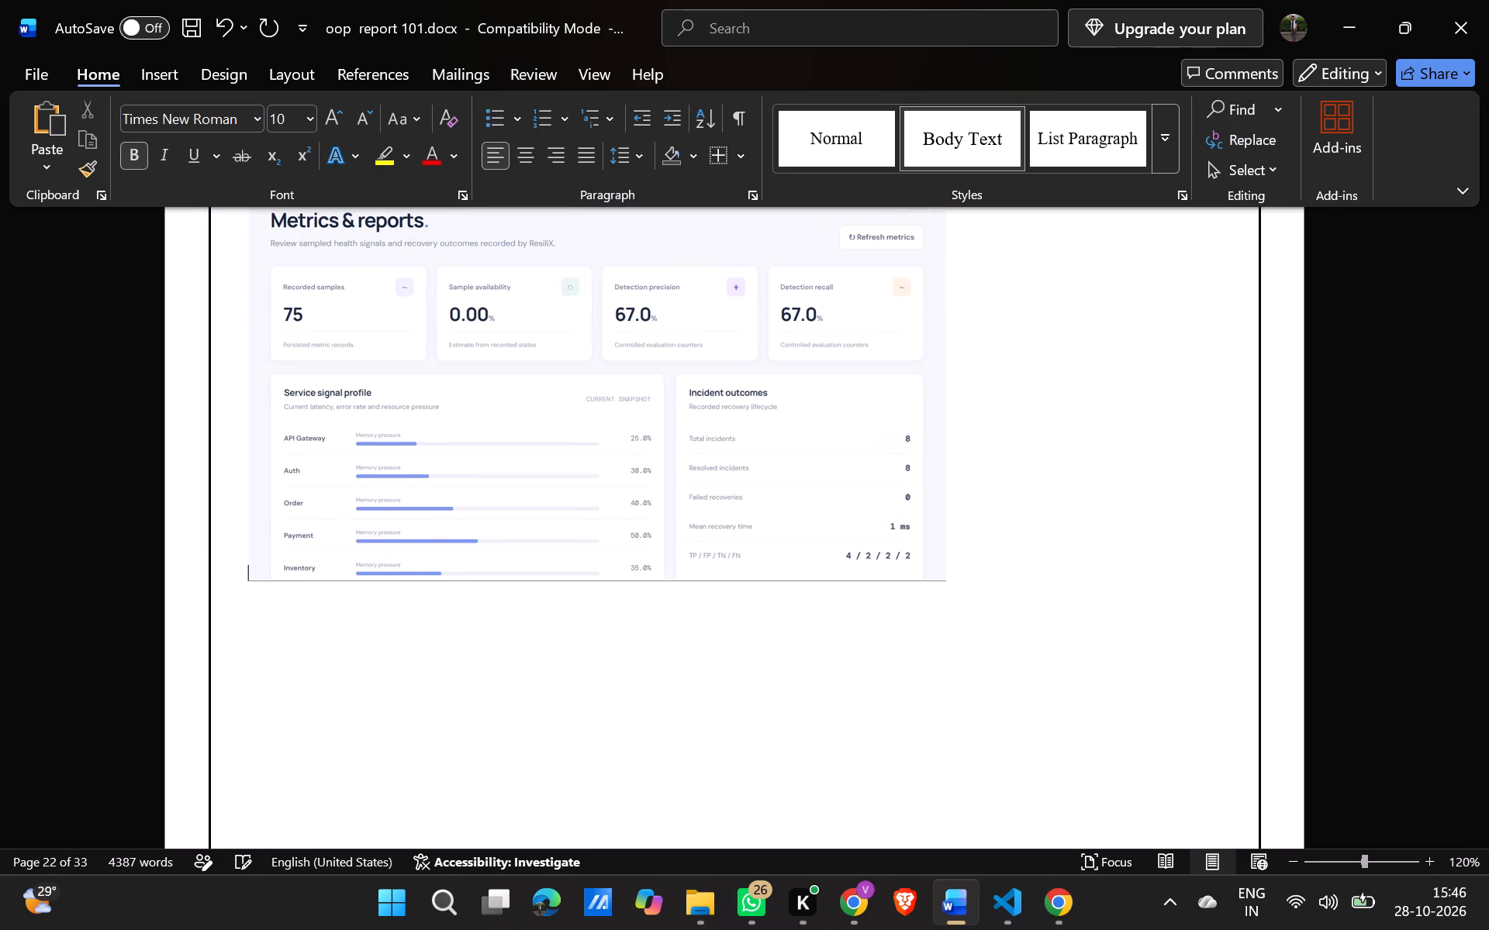
pyautogui.scroll(2, 189, 568)
pyautogui.press('space')
pyautogui.press('space')
pyautogui.press('space')
pyautogui.press('space')
pyautogui.press('space')
pyautogui.press('space')
pyautogui.press('space')
pyautogui.press('space')
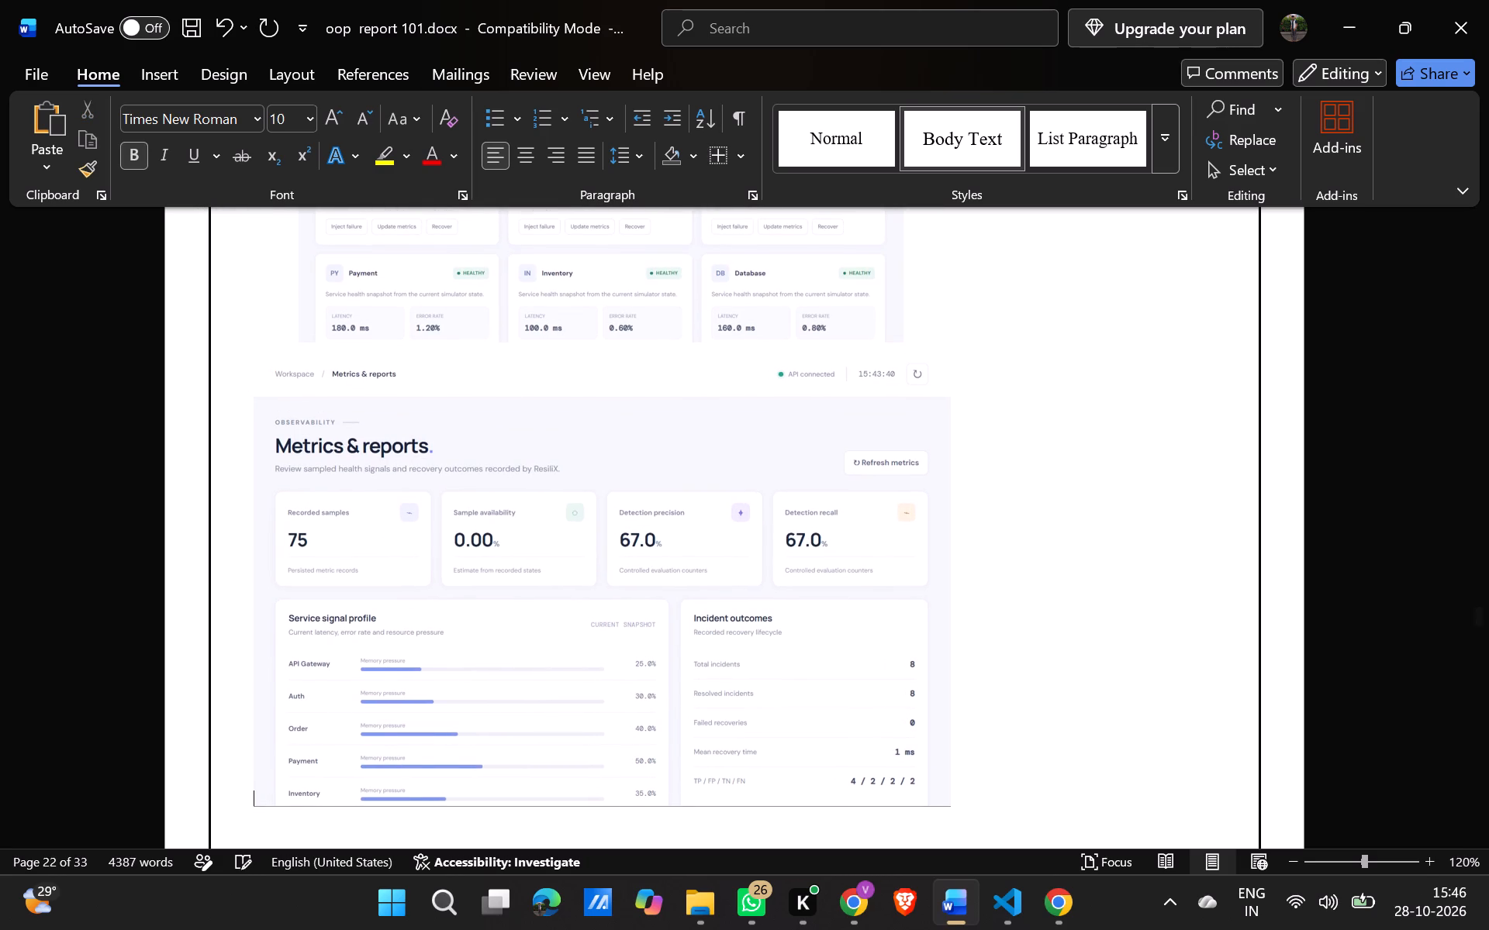
pyautogui.press('space')
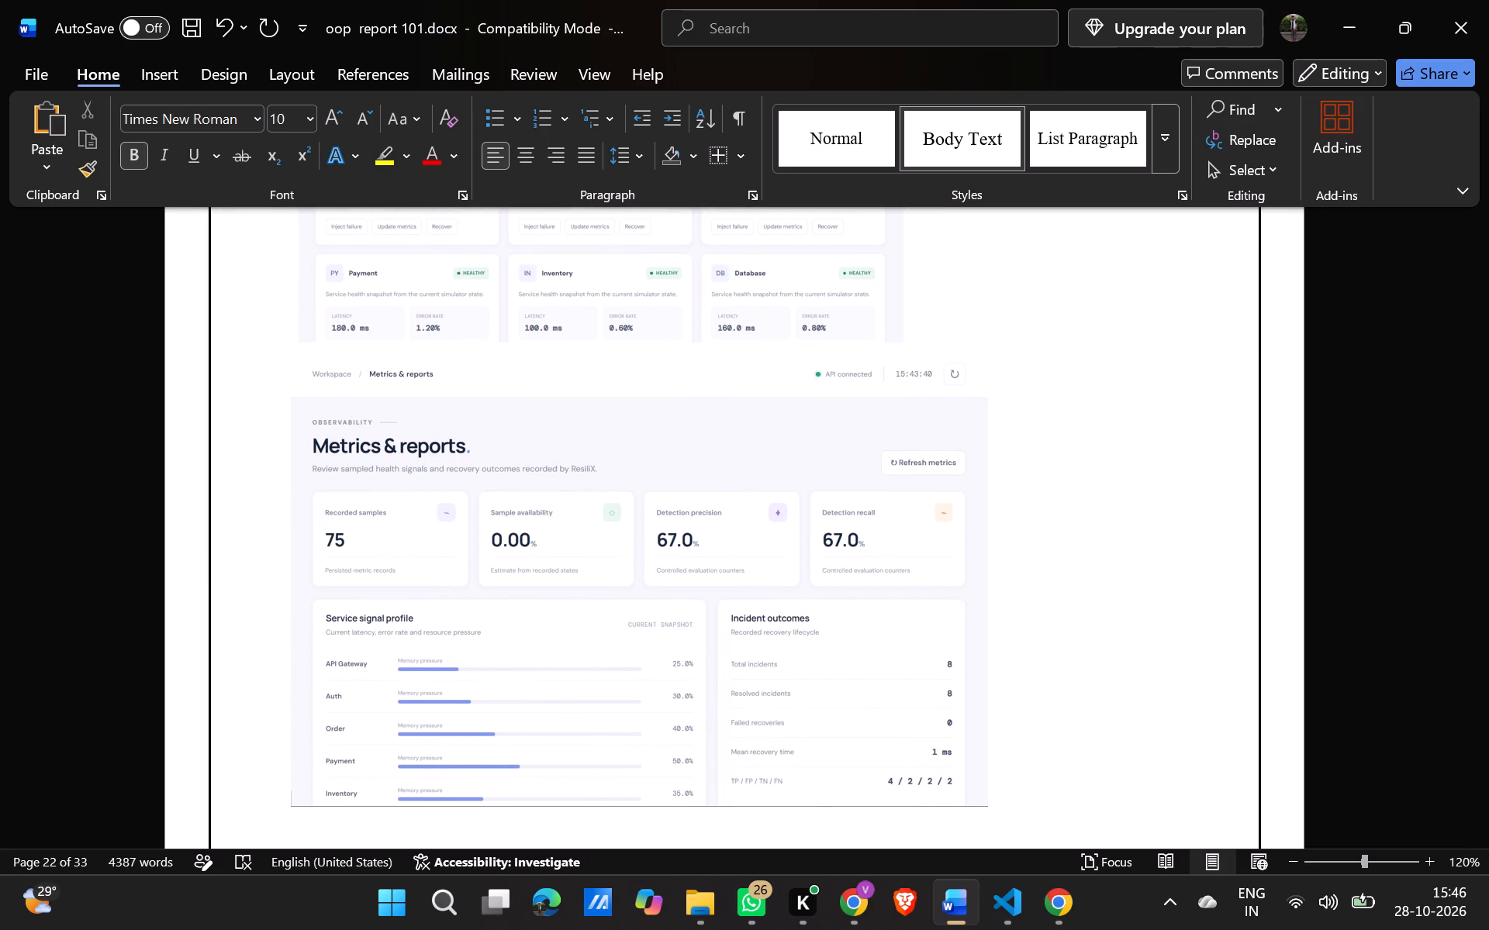
pyautogui.press('space')
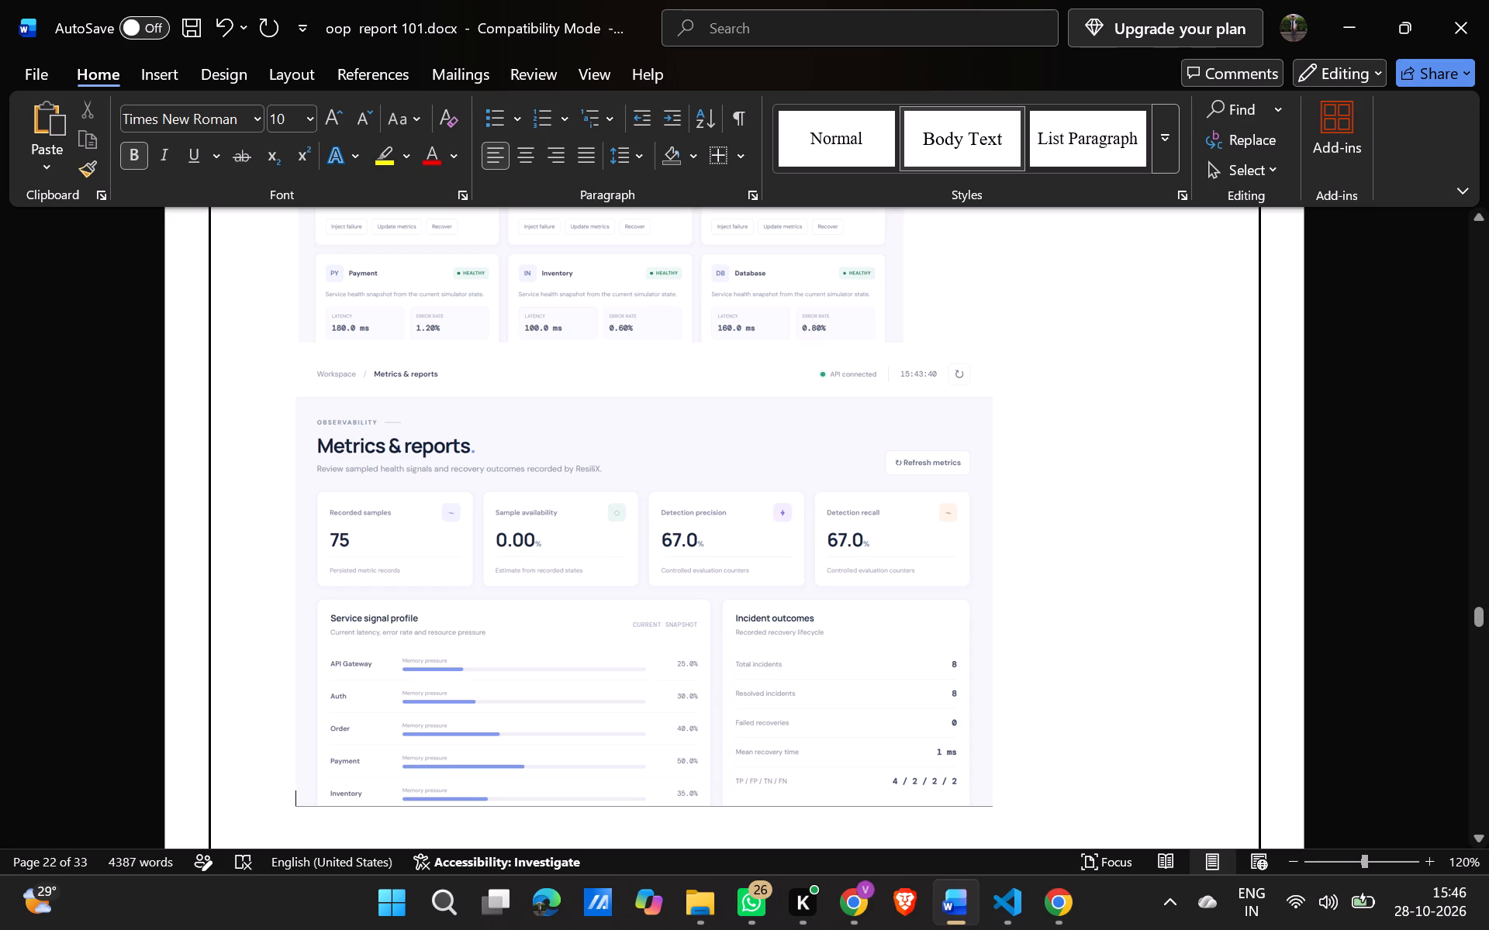
# Shrink the indented Metrics & reports screenshot proportionally until its right edge matches that of the Service inventory screenshot.
pyautogui.click(492, 540)
pyautogui.scroll(-1, 492, 540)
pyautogui.moveTo(993, 806); pyautogui.dragTo(885, 753)
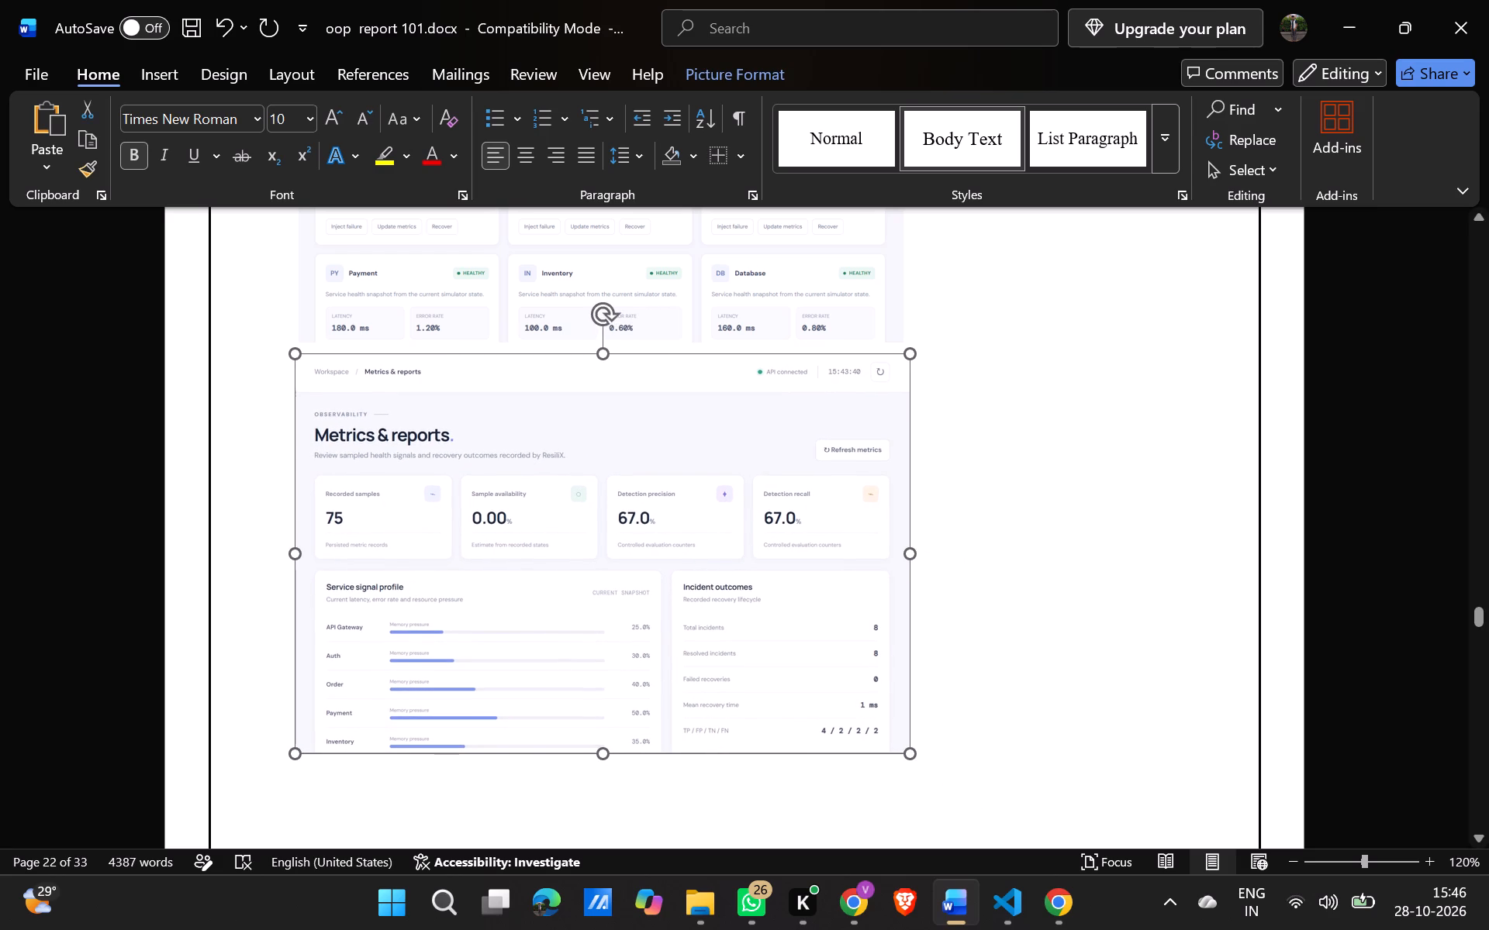
pyautogui.moveTo(885, 753); pyautogui.dragTo(865, 752)
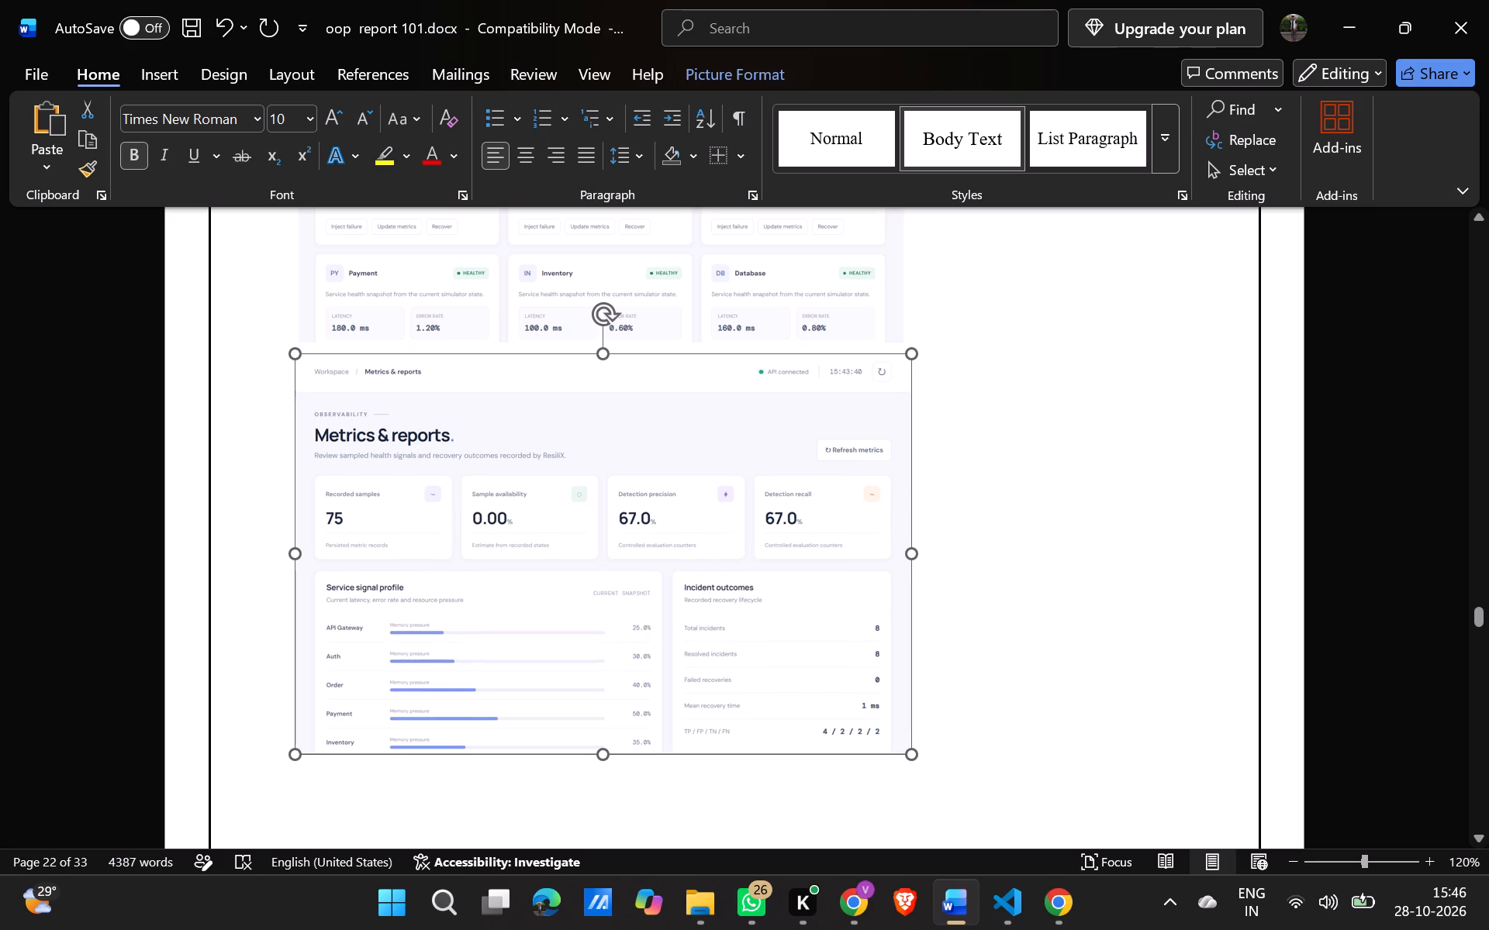
pyautogui.moveTo(865, 752); pyautogui.dragTo(861, 747)
pyautogui.click(1051, 595)
# Review the size and alignment of the result screenshots, from Metrics & reports back to the Screenshots Of Result heading.
pyautogui.scroll(1, 702, 539)
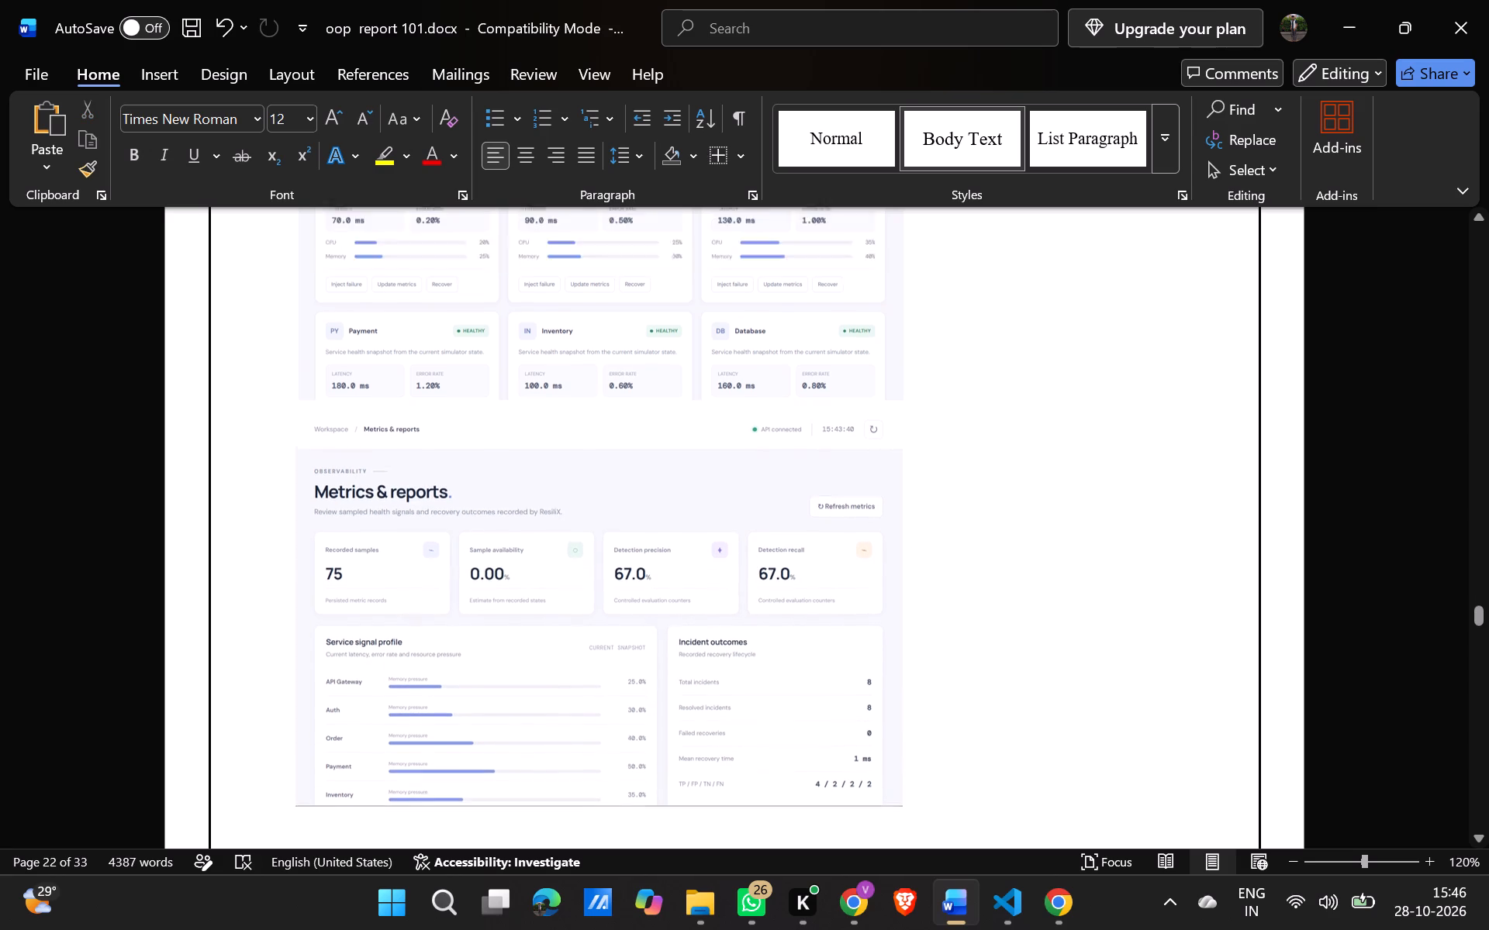
pyautogui.scroll(3, 702, 539)
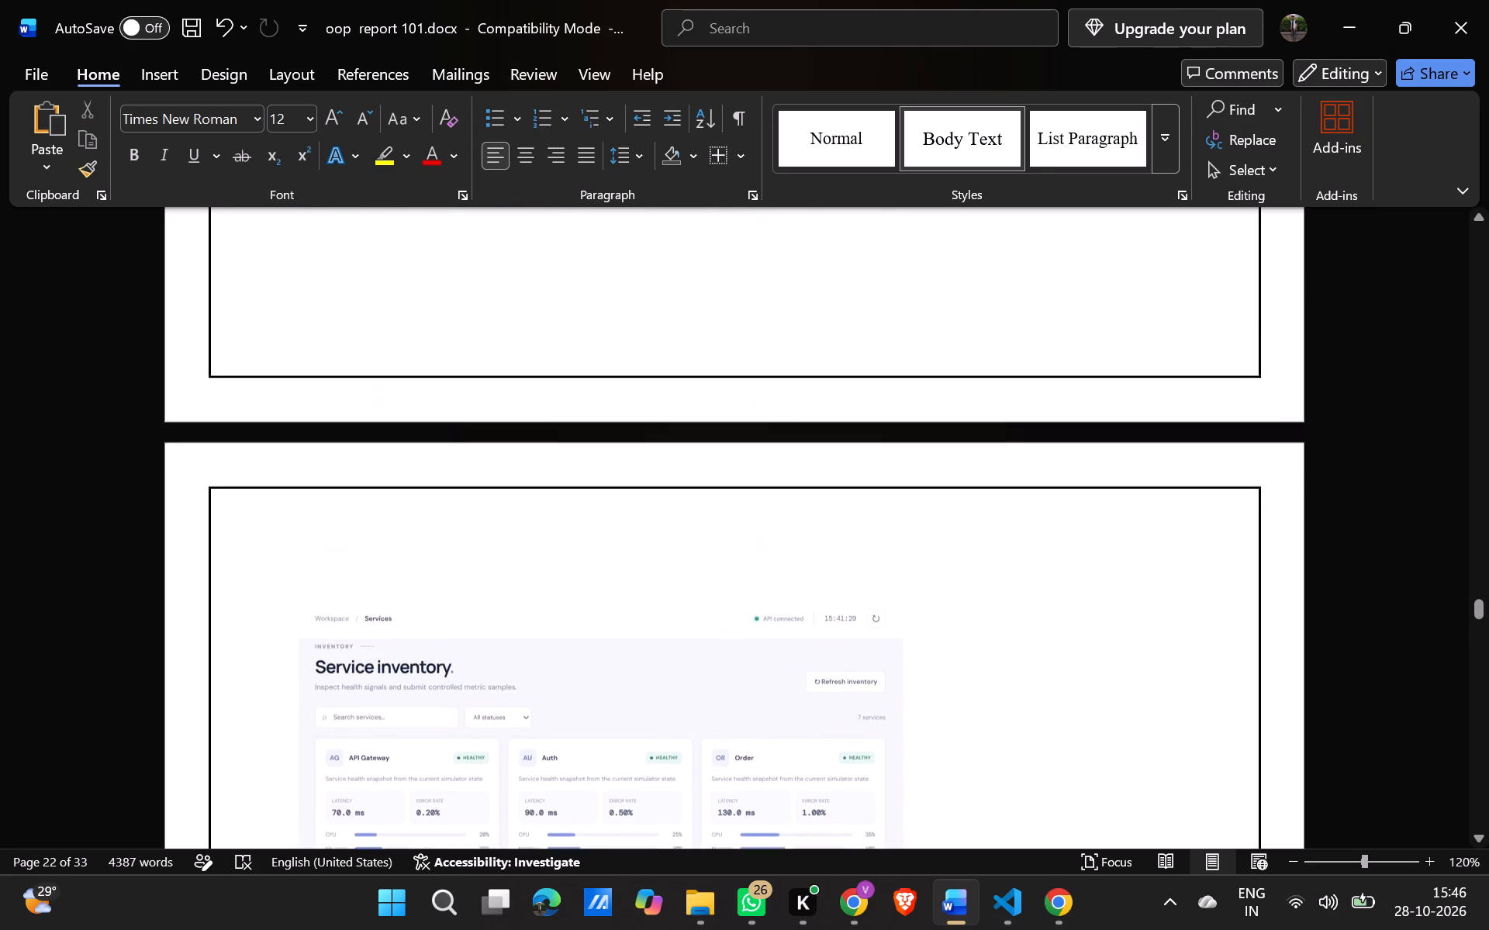
pyautogui.scroll(3, 702, 539)
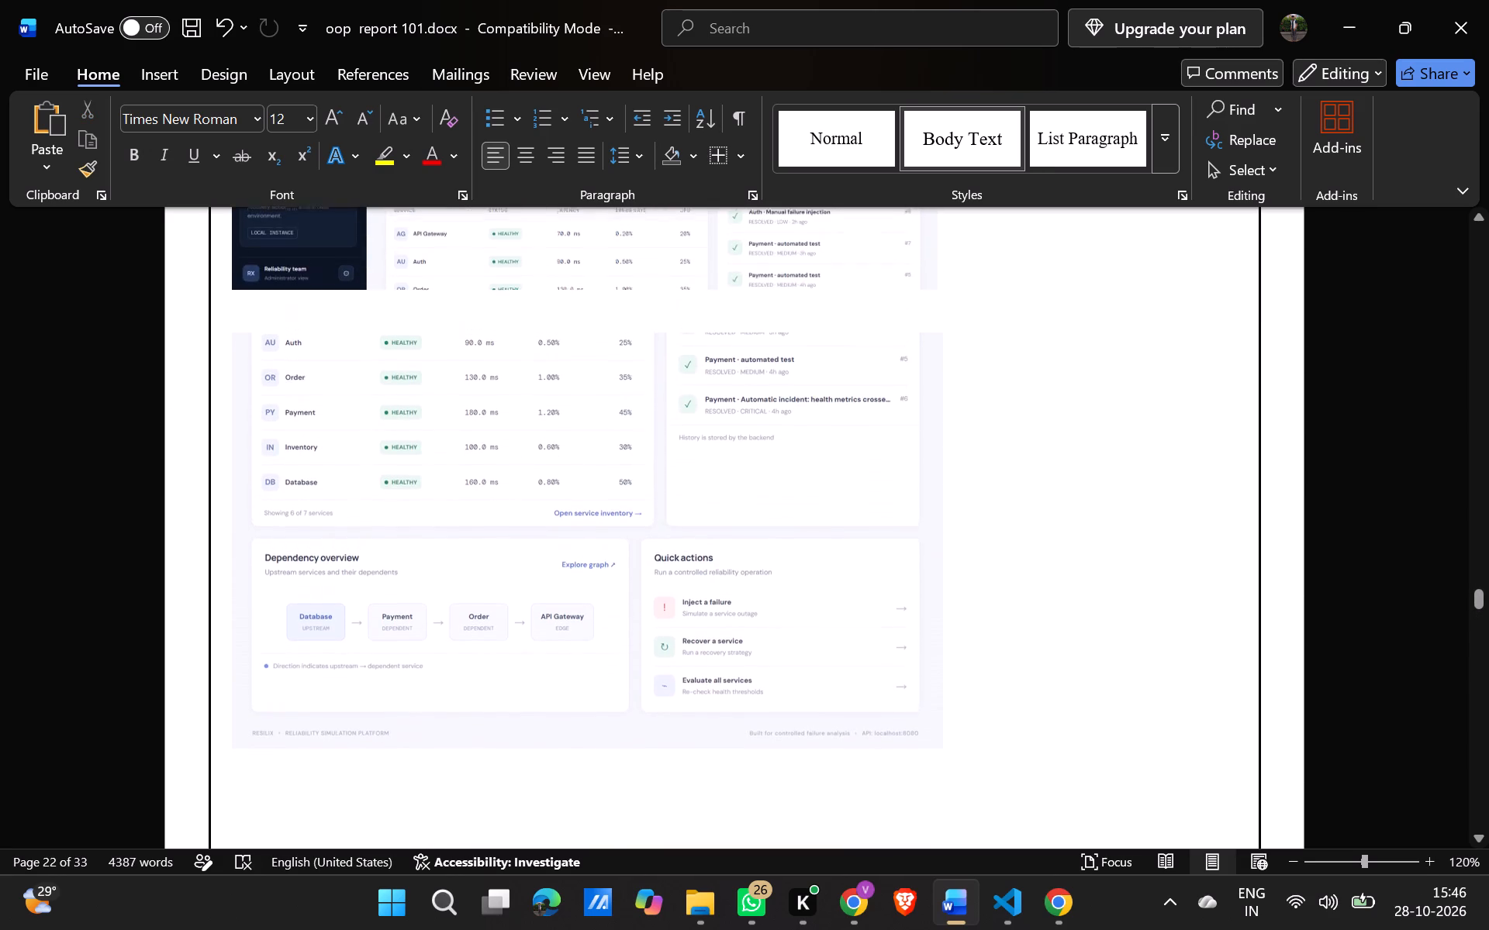
pyautogui.scroll(2, 702, 539)
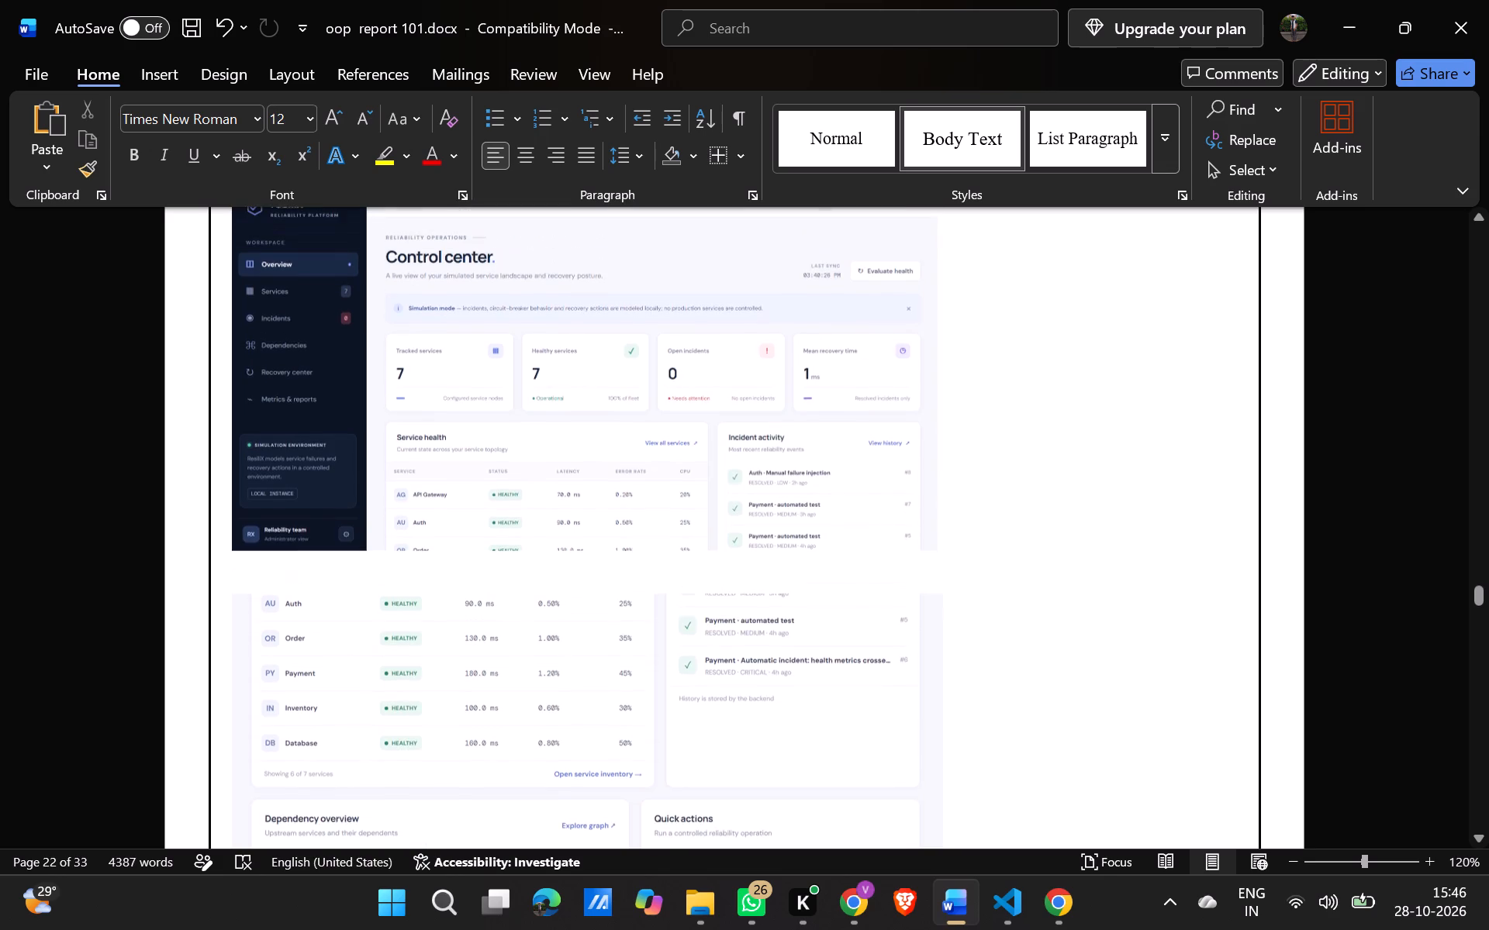
pyautogui.scroll(2, 702, 539)
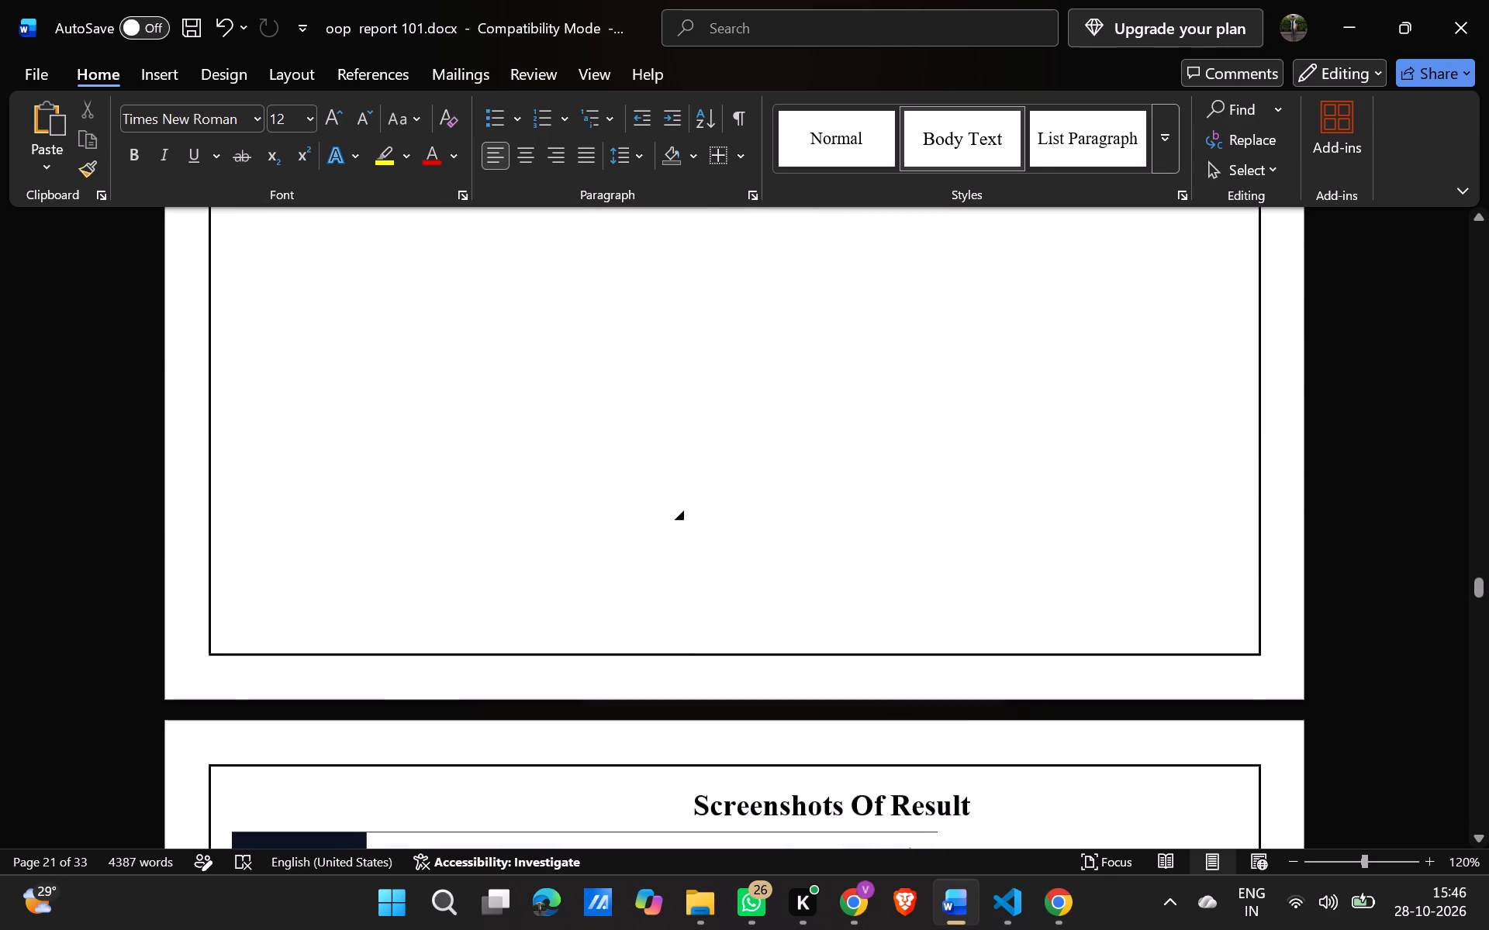
pyautogui.scroll(2, 702, 539)
pyautogui.scroll(-3, 702, 539)
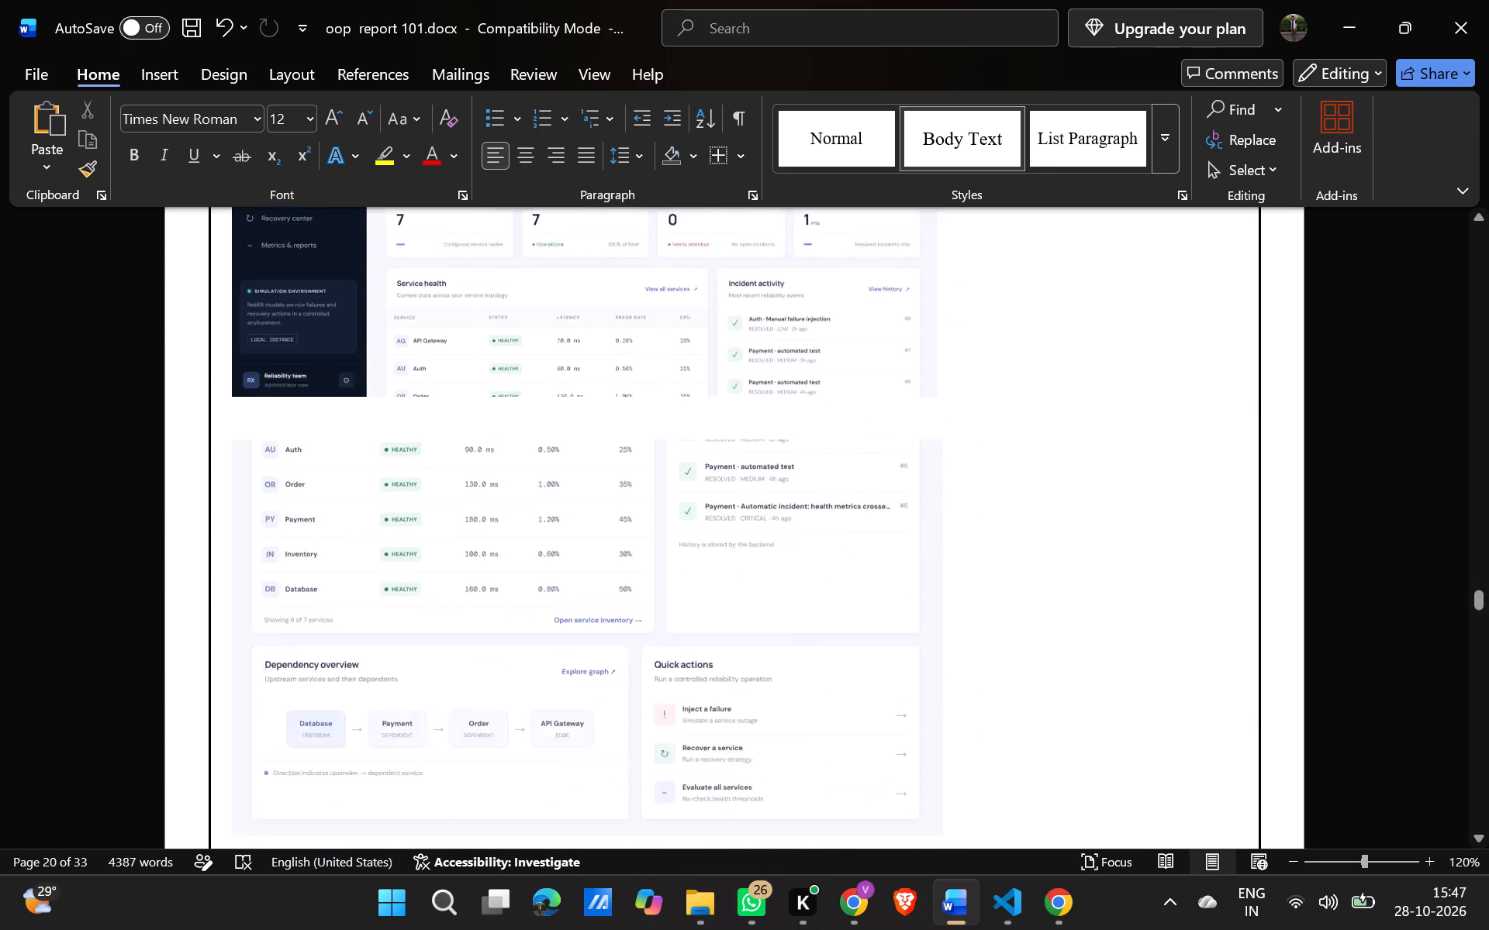
pyautogui.scroll(-6, 702, 539)
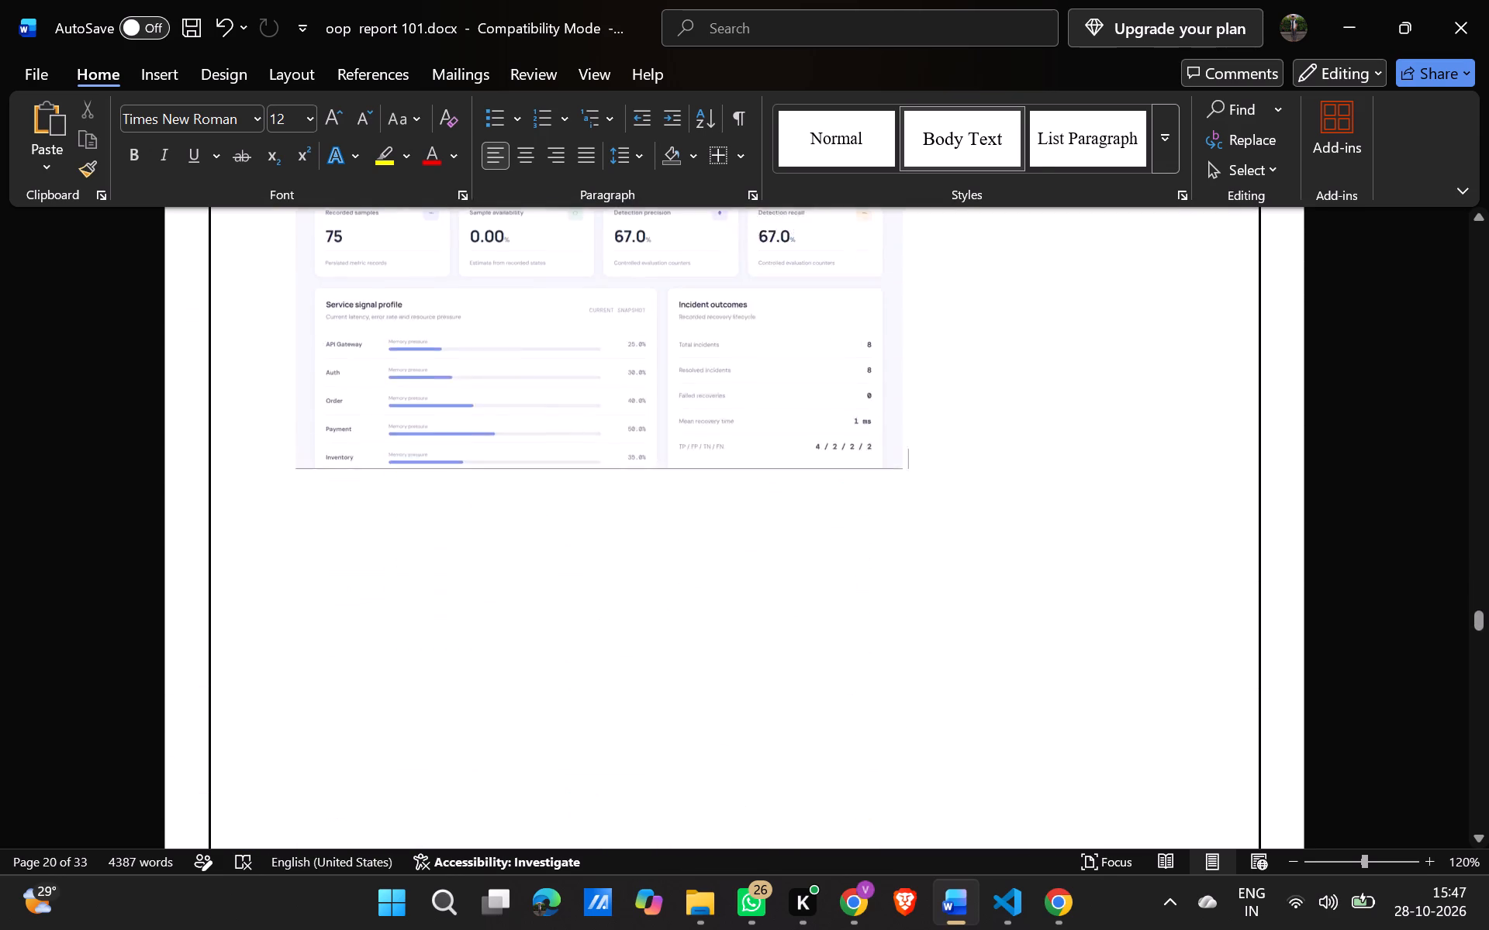
# Shrink the Metrics & reports screenshot showing Health evaluation and Detection evaluation sample to fit beneath the first one, then narrow it slightly.
pyautogui.scroll(-1, 702, 539)
pyautogui.click(655, 571)
pyautogui.scroll(-3, 655, 571)
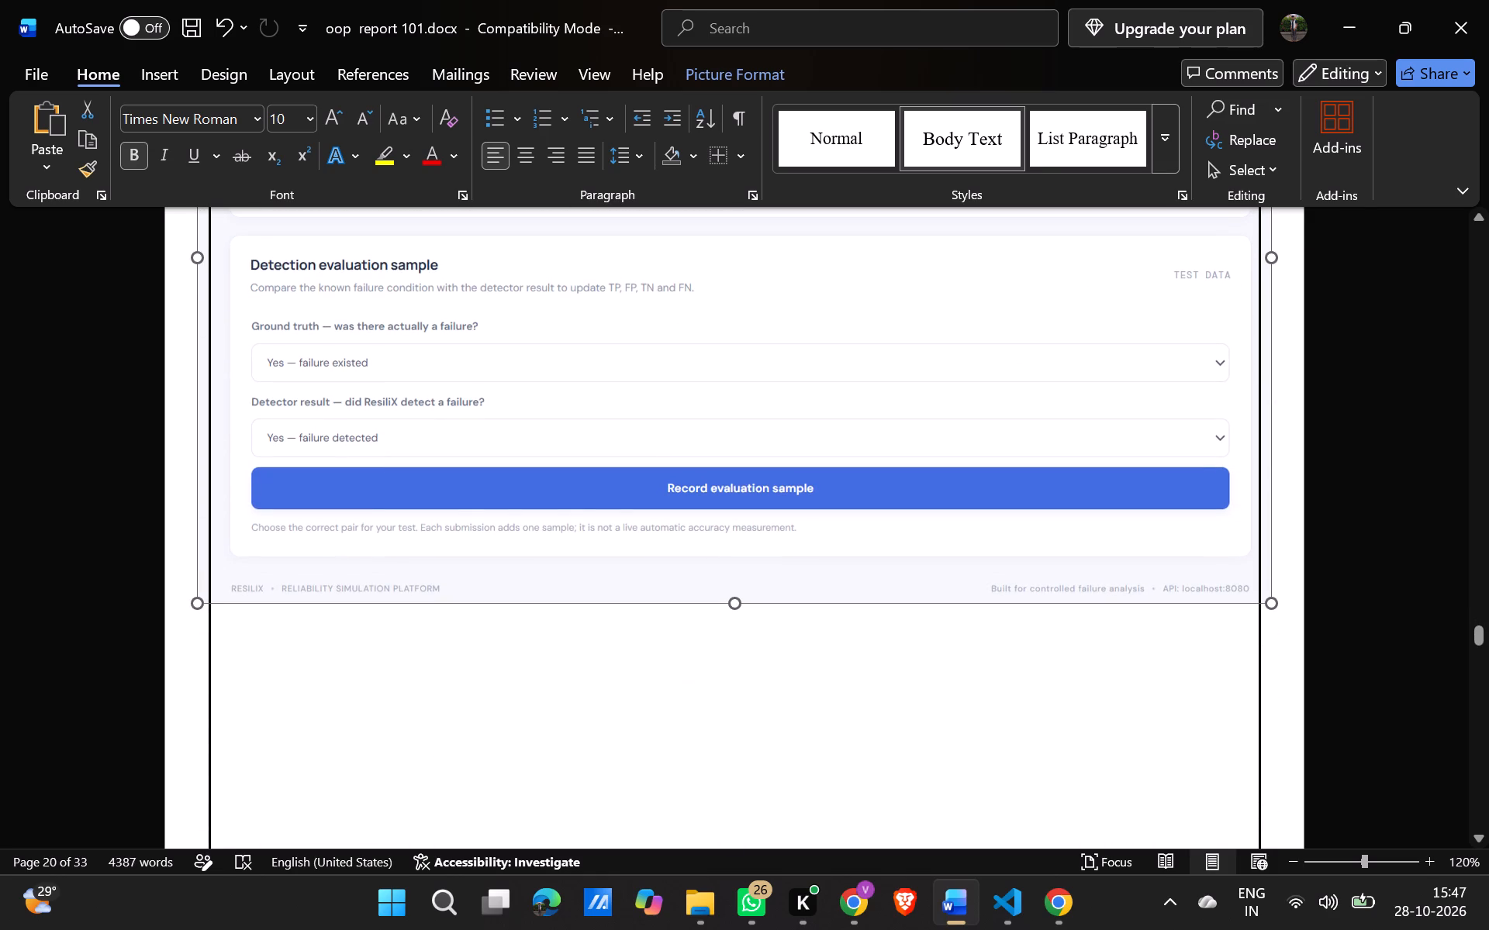
pyautogui.moveTo(1267, 602); pyautogui.dragTo(656, 434)
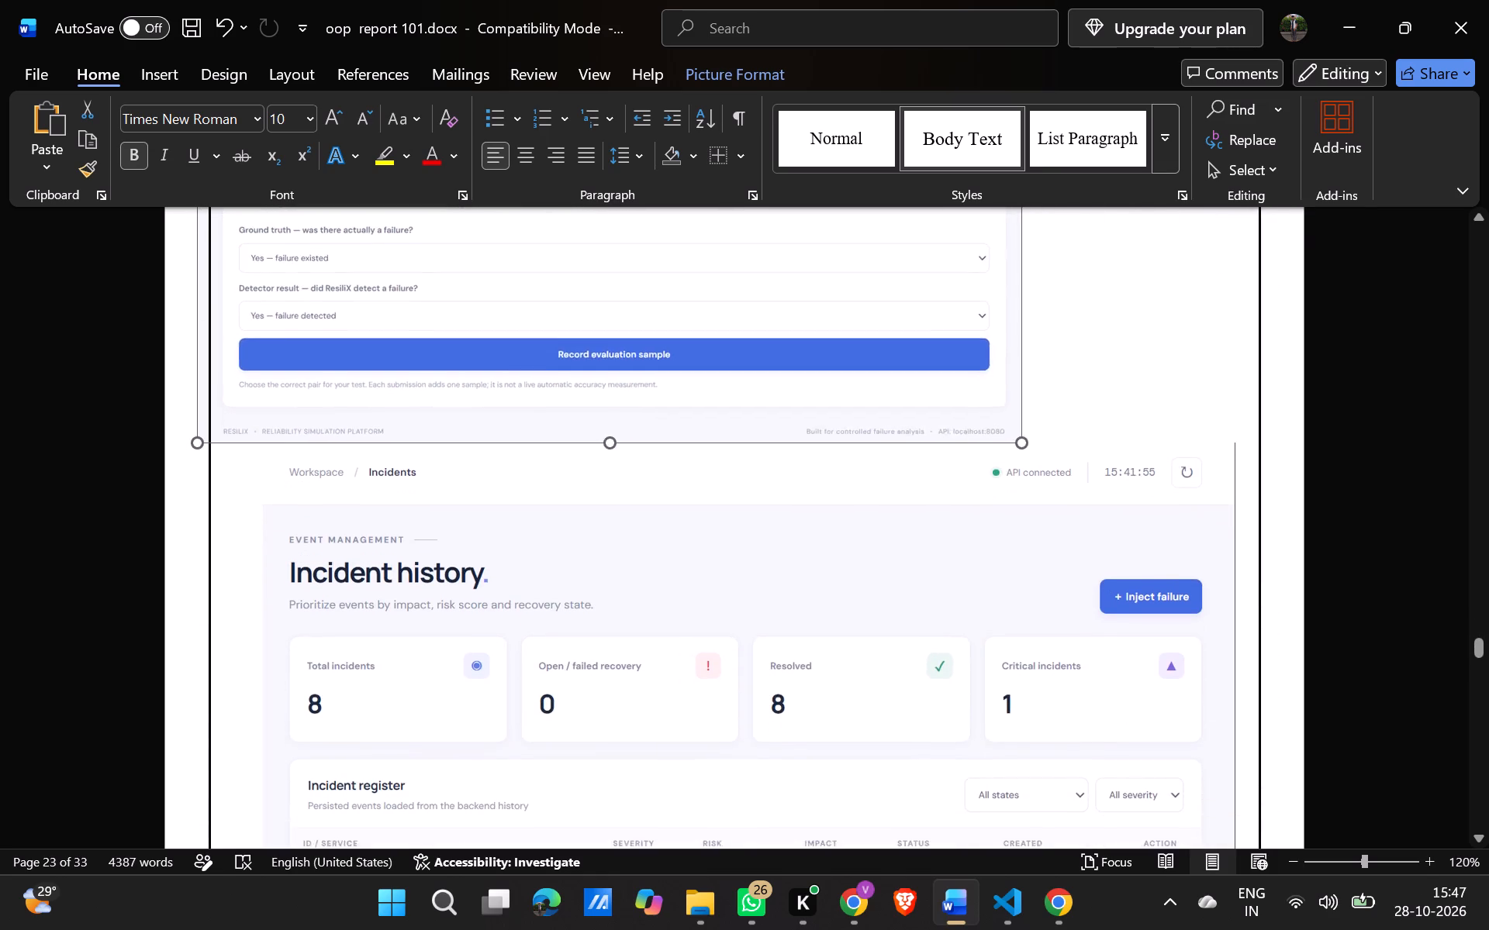
pyautogui.moveTo(656, 434); pyautogui.dragTo(512, 353)
pyautogui.scroll(1, 512, 353)
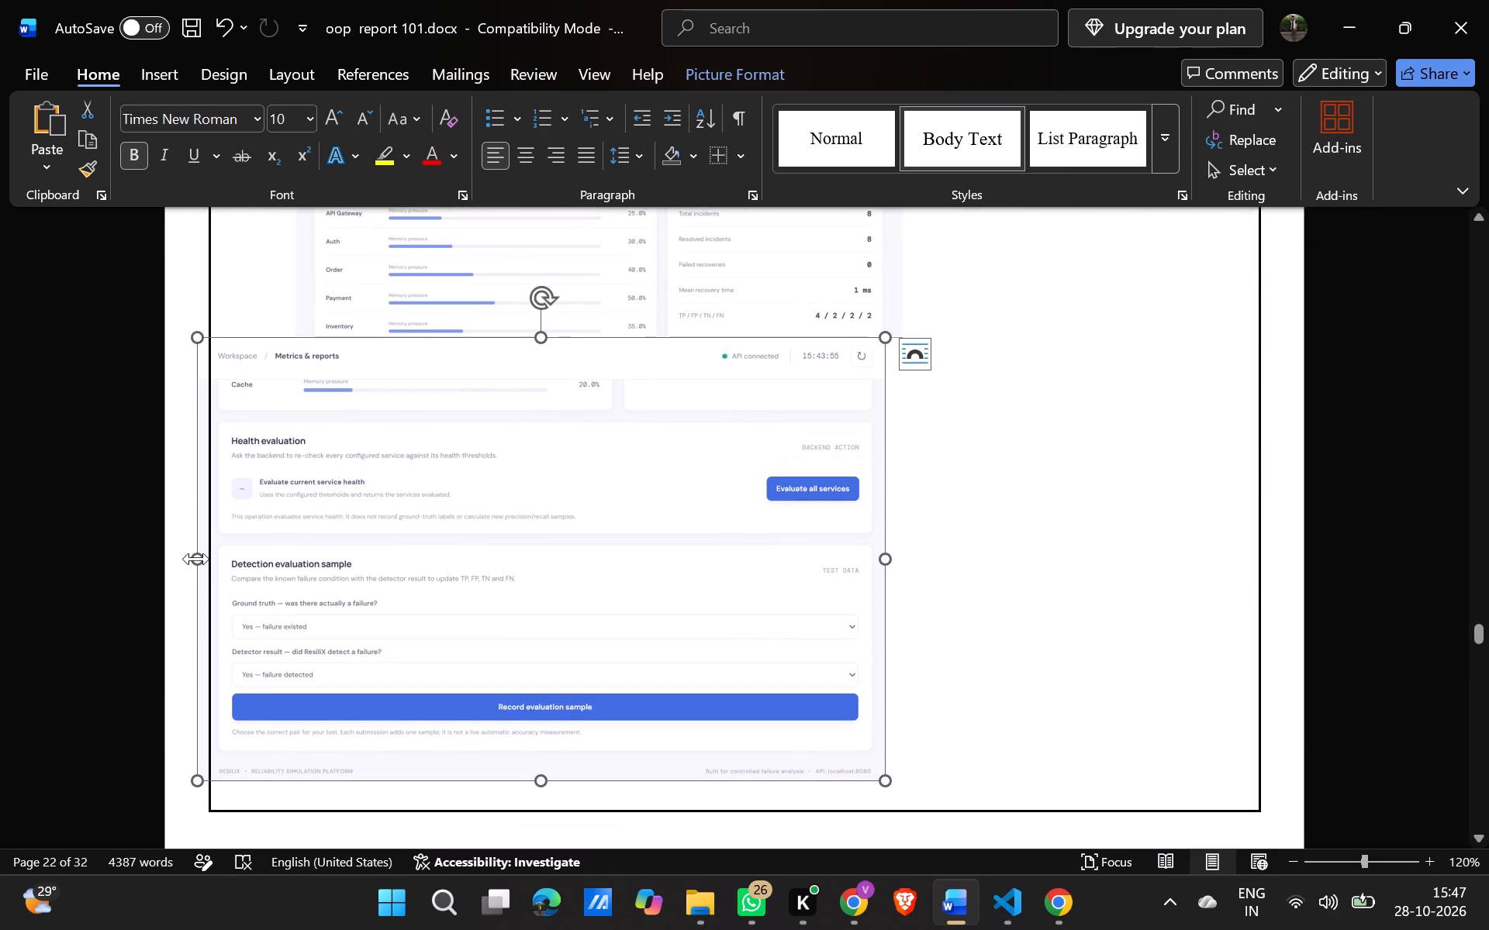
pyautogui.moveTo(196, 559); pyautogui.dragTo(208, 543)
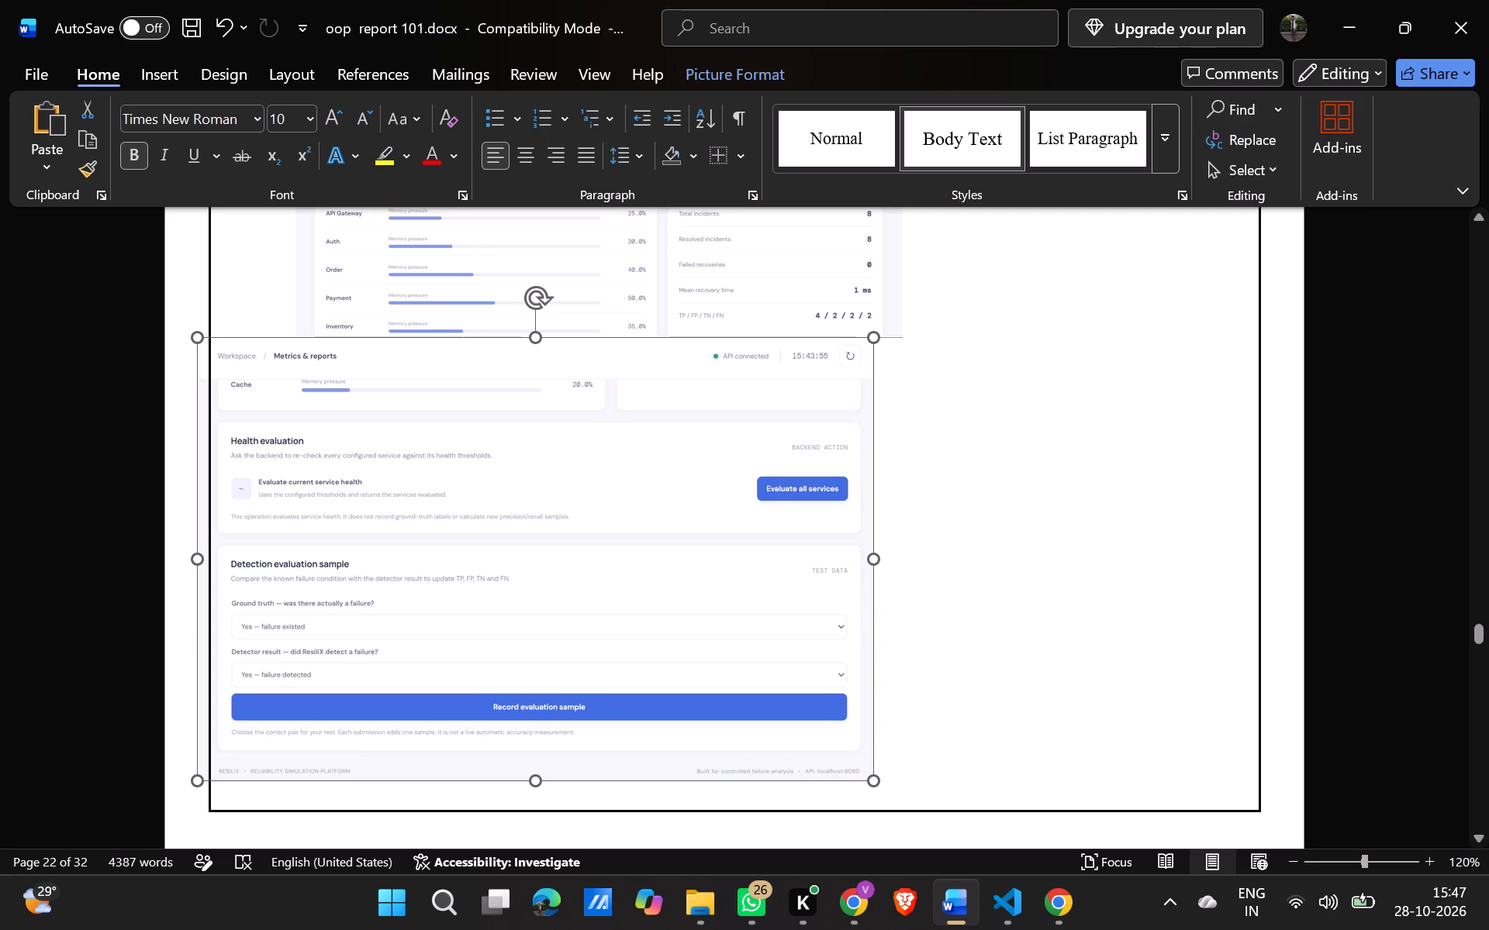
# Indent the Health evaluation screenshot with spaces and tabs until its left edge lines up with the Metrics & reports screenshot above.
pyautogui.click(189, 758)
pyautogui.press('space')
pyautogui.press('space')
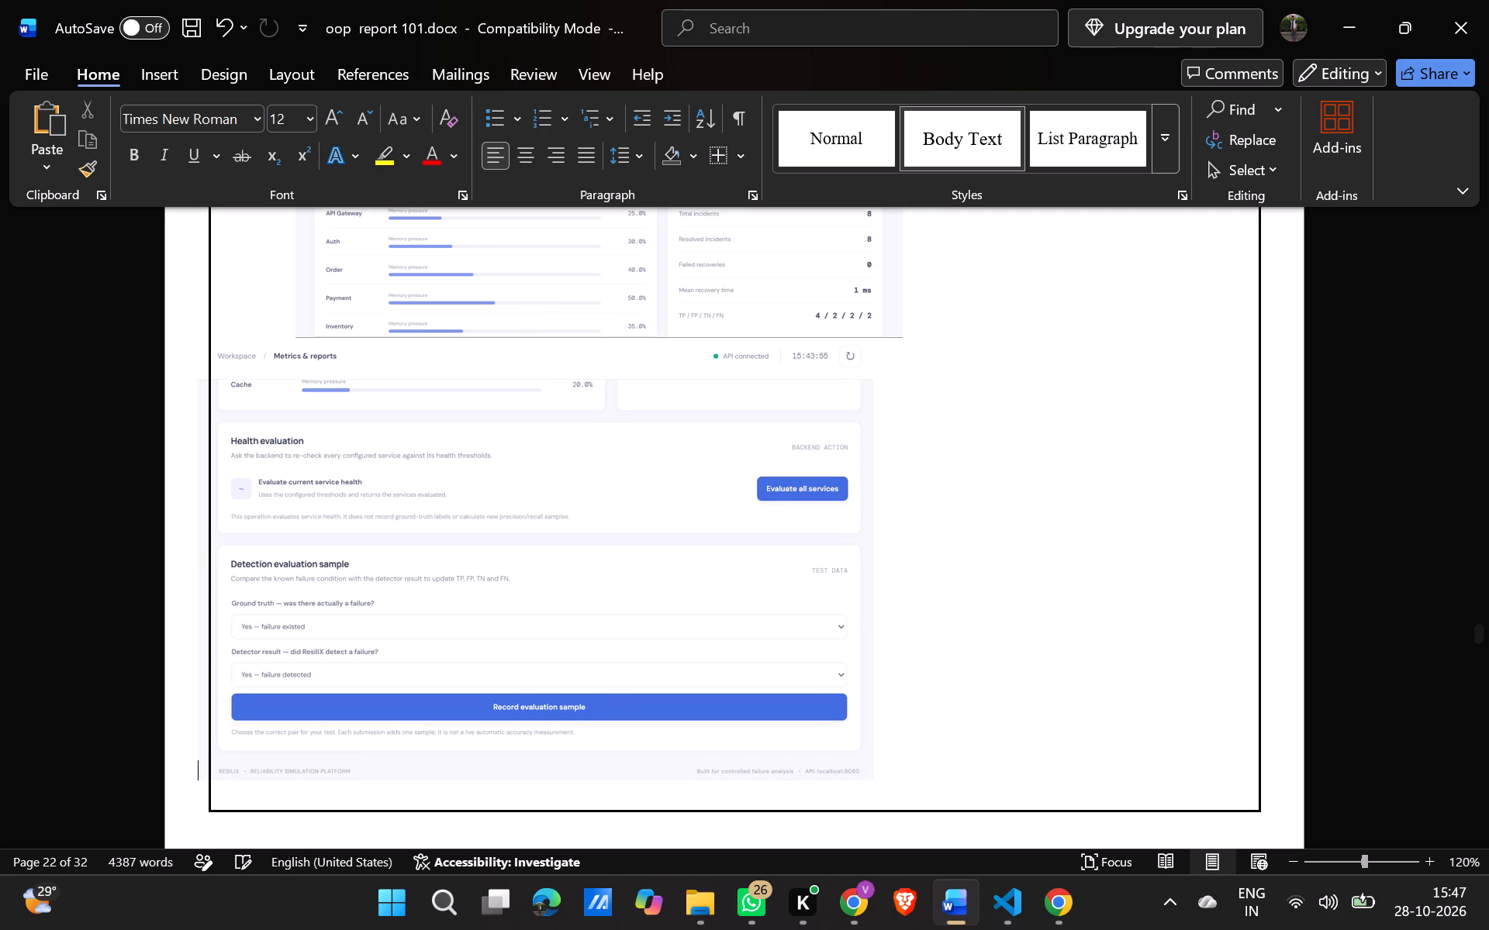
pyautogui.press('space')
pyautogui.press('space')
pyautogui.press('space')
pyautogui.press('space')
pyautogui.press('Tab')
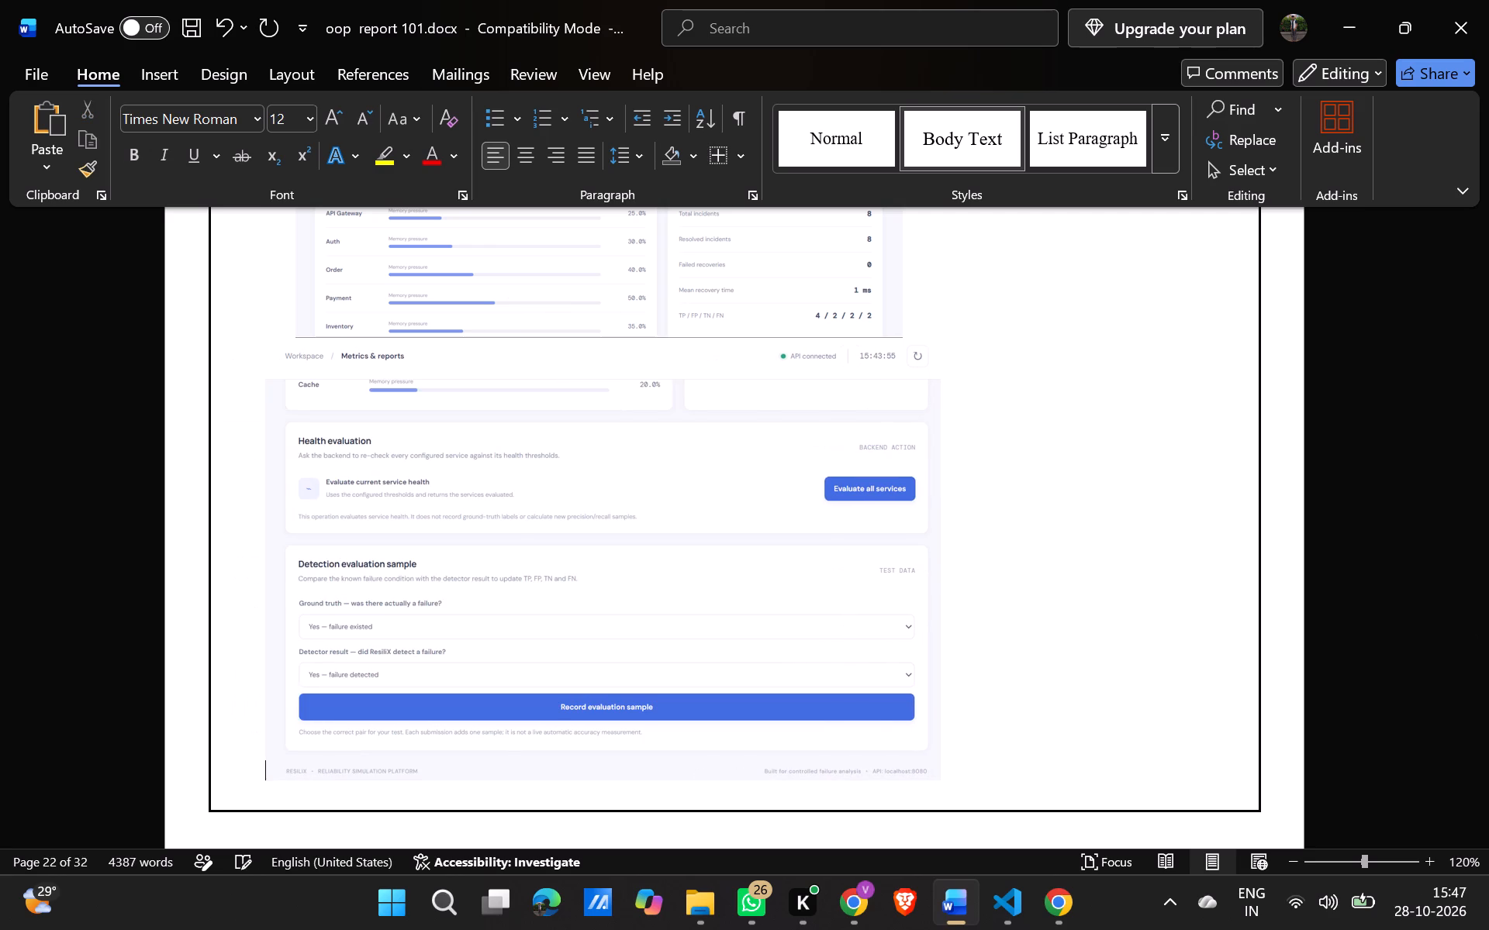
pyautogui.press('Tab')
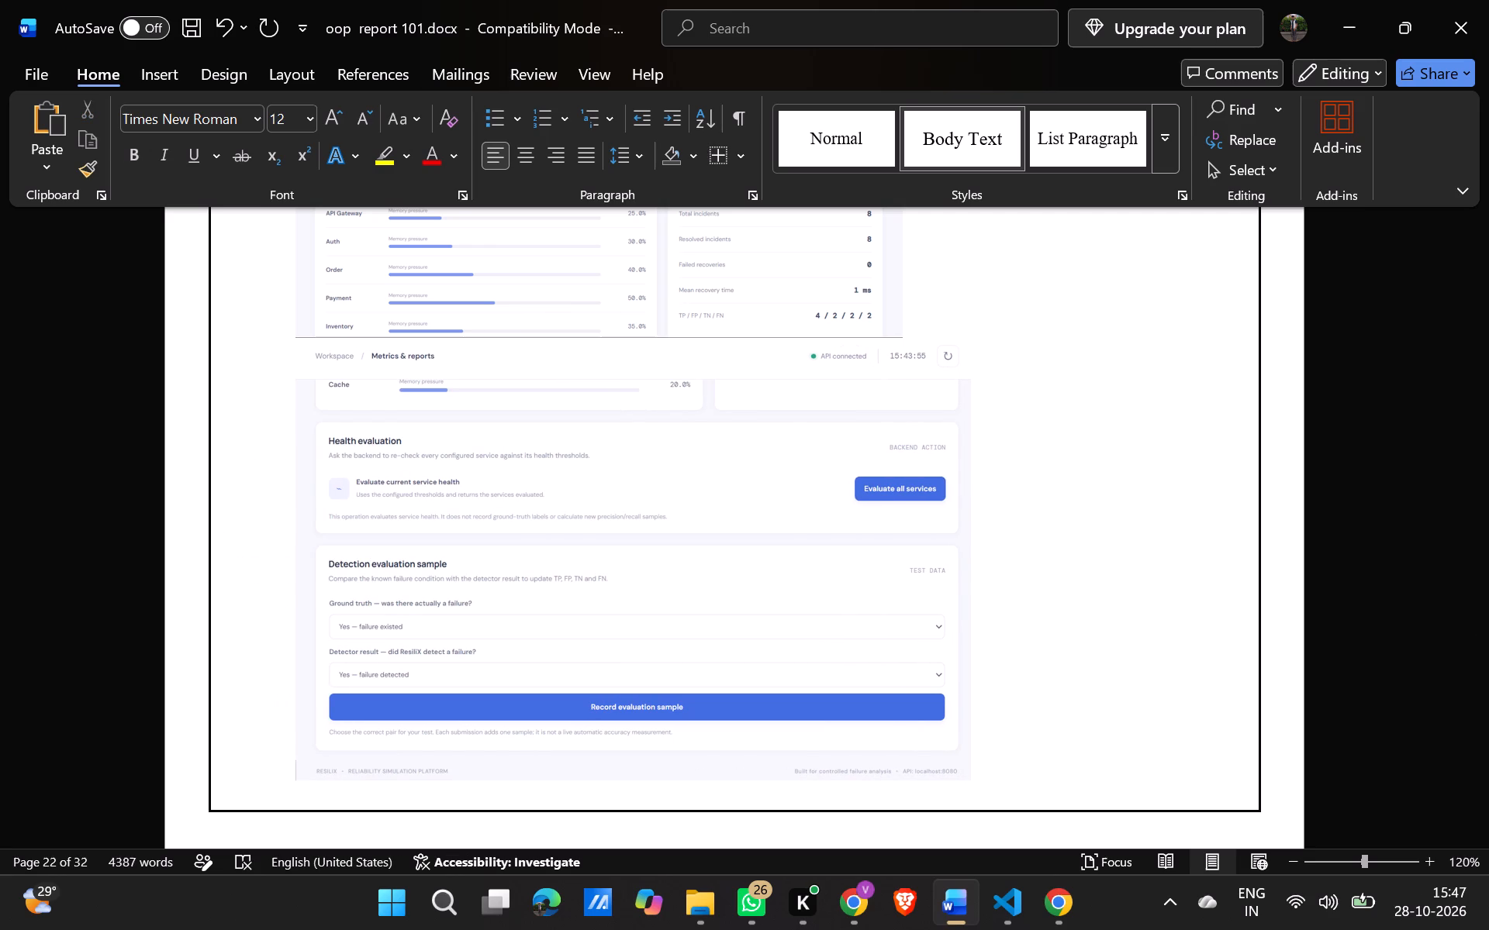
# Shrink the Health evaluation screenshot proportionally to nearly the width of the Metrics & reports screenshot above.
pyautogui.click(519, 536)
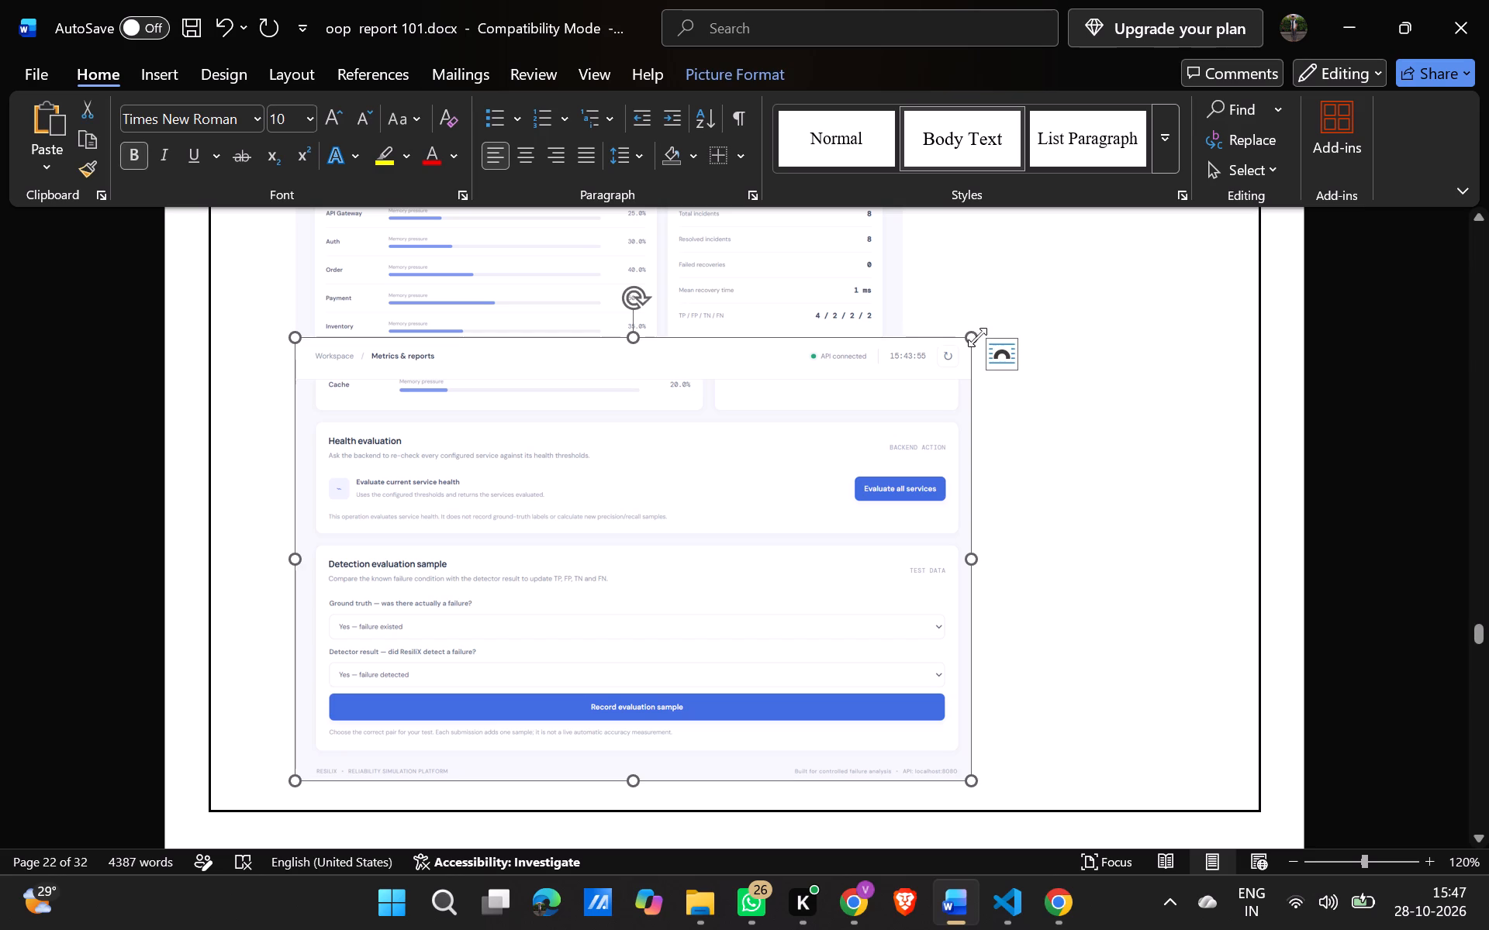
pyautogui.moveTo(971, 342); pyautogui.dragTo(928, 373)
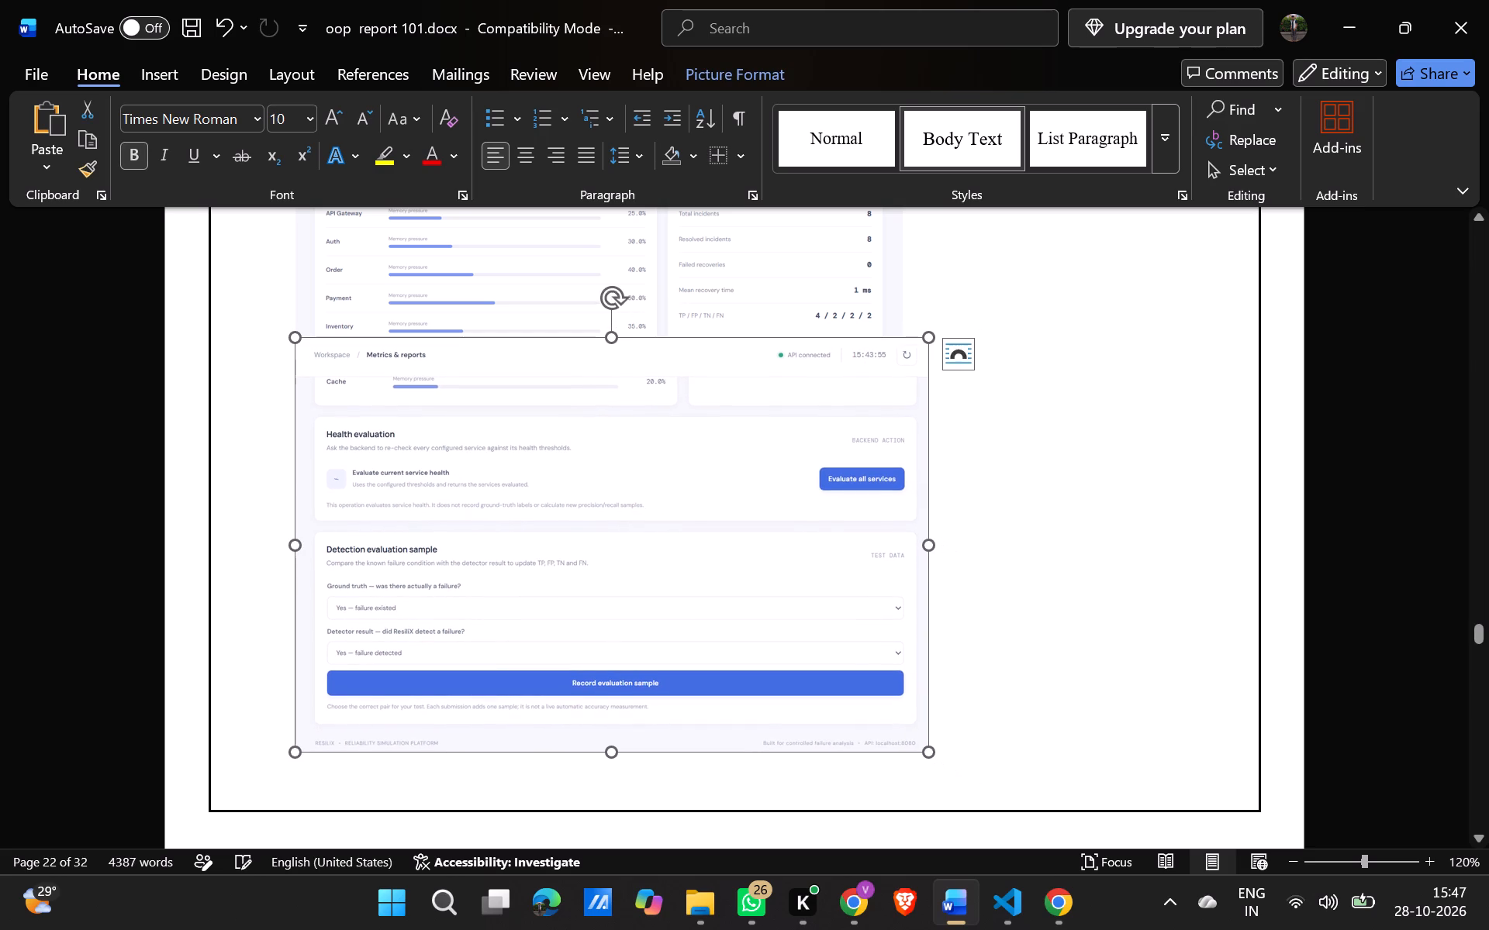
# Put the Health evaluation screenshot in its own paragraph, with one blank line separating it from the Metrics & reports screenshot above.
pyautogui.click(908, 326)
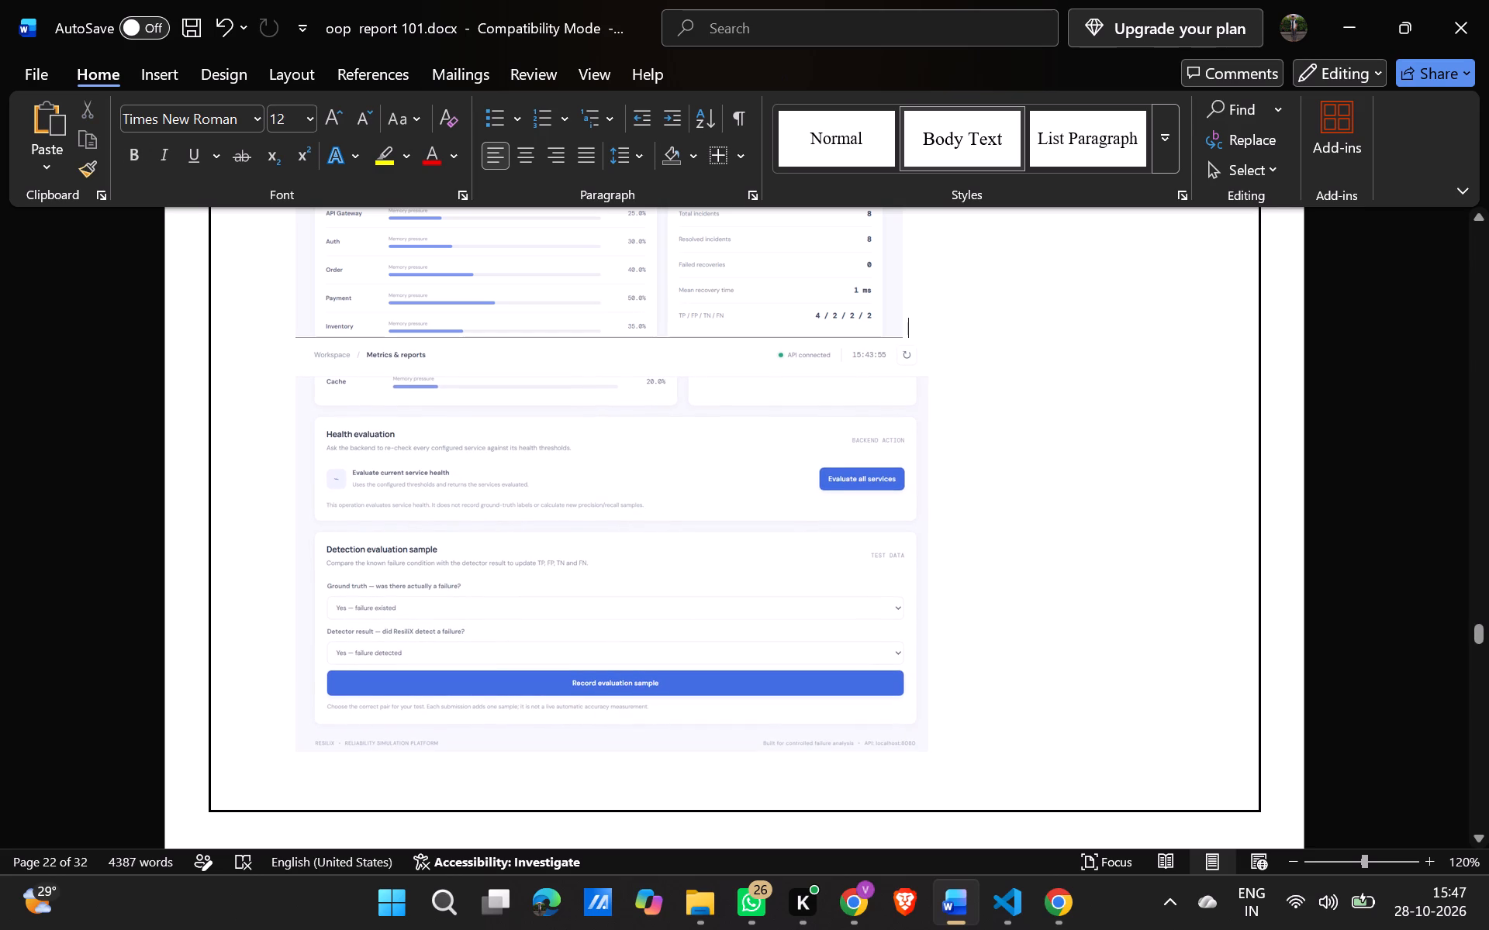
pyautogui.press('Return')
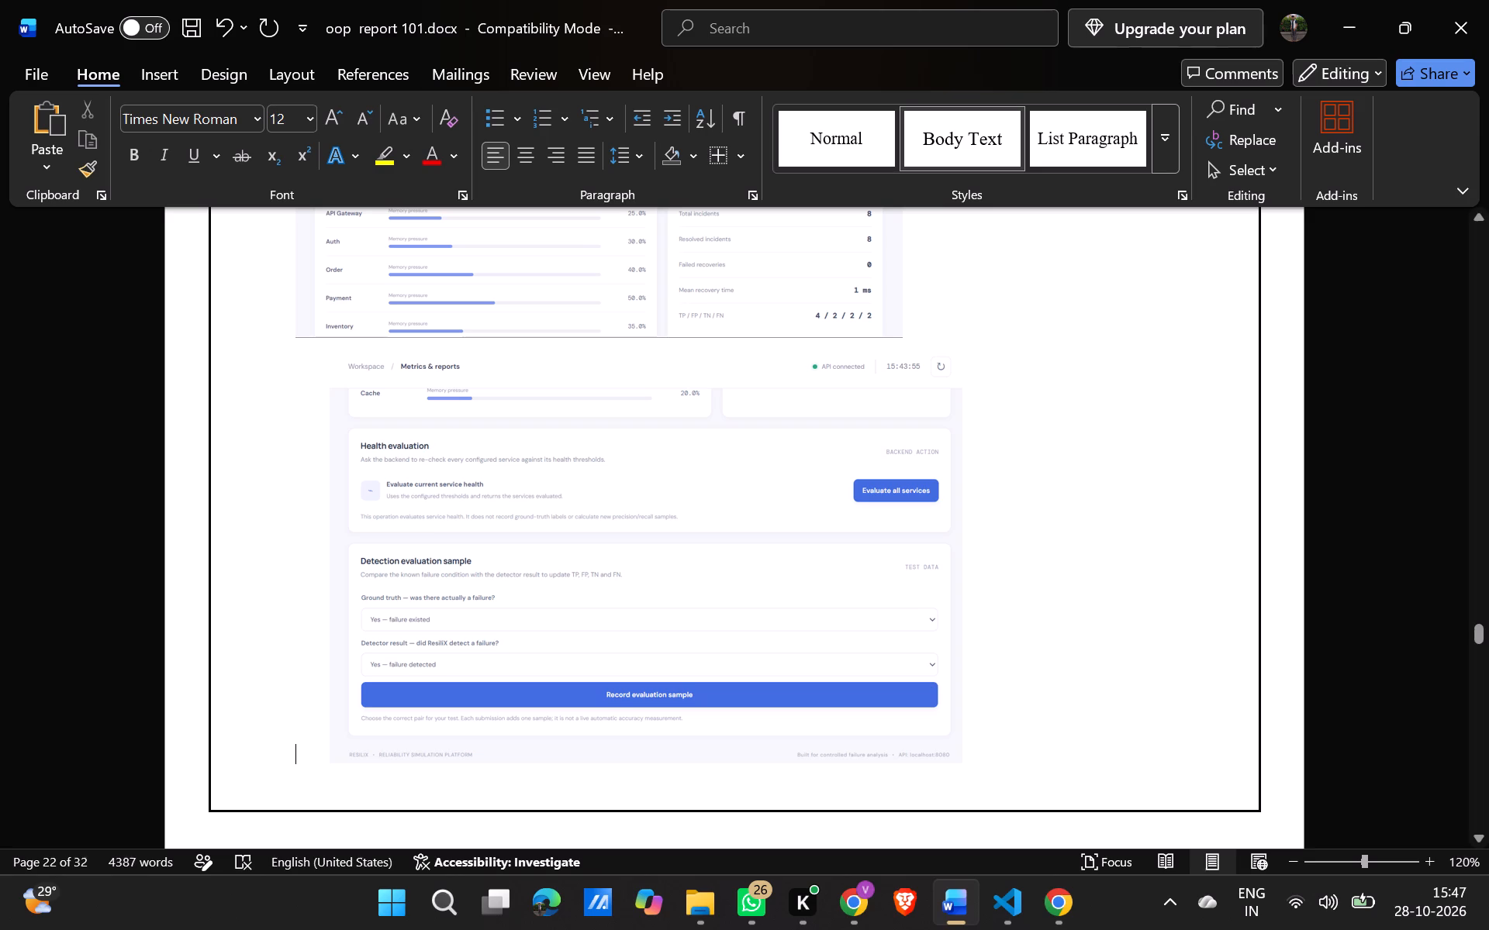
pyautogui.click(910, 329)
pyautogui.press('Return')
pyautogui.press('BackSpace')
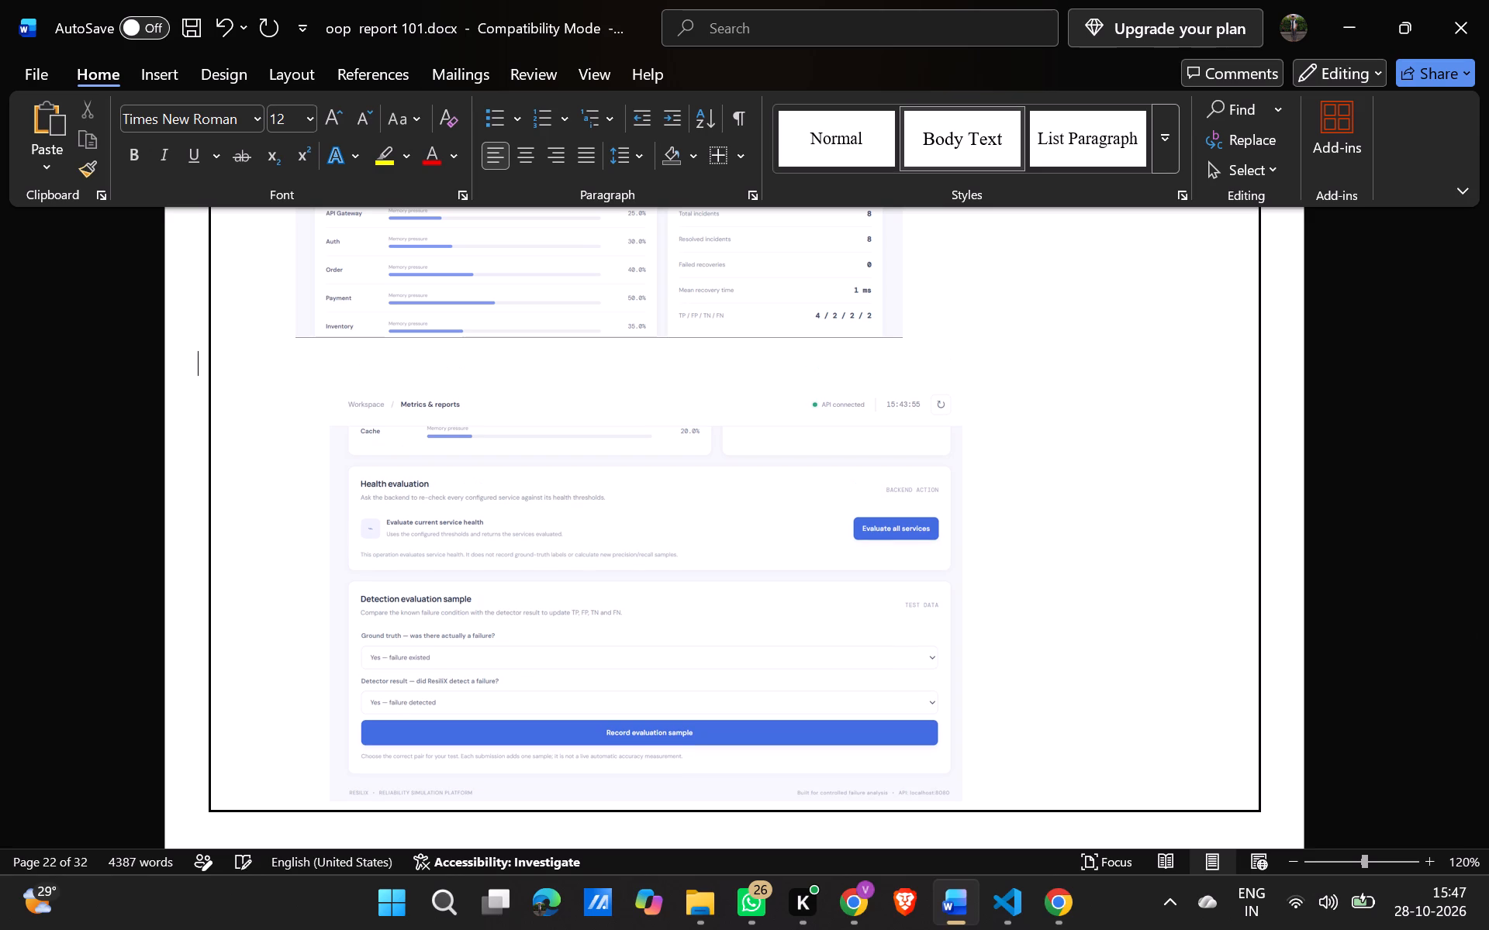
pyautogui.press('BackSpace')
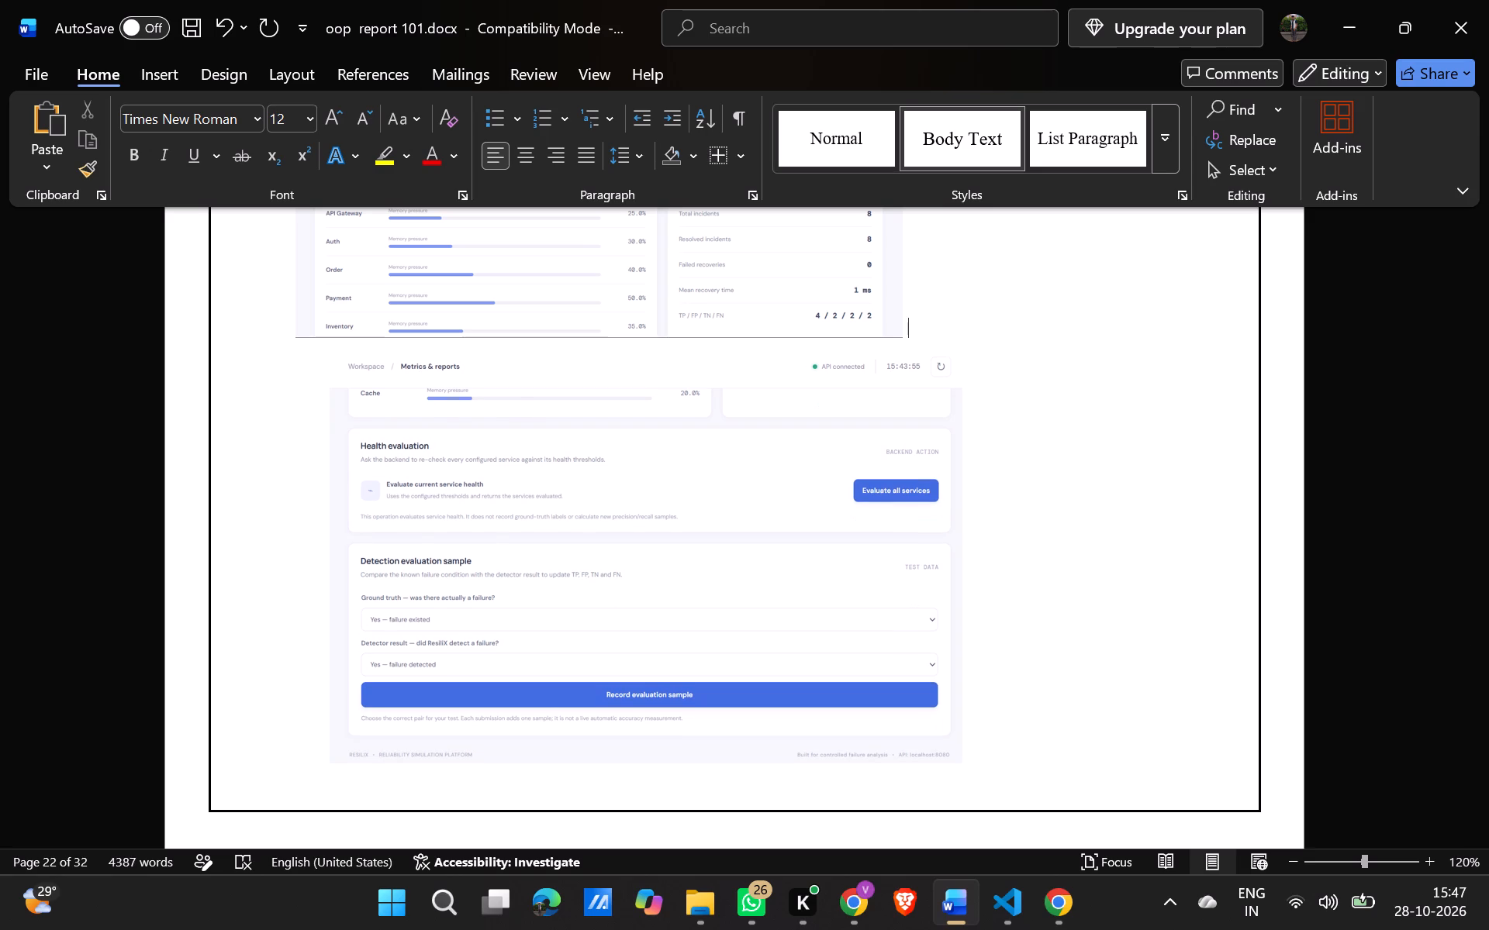
pyautogui.press('Return')
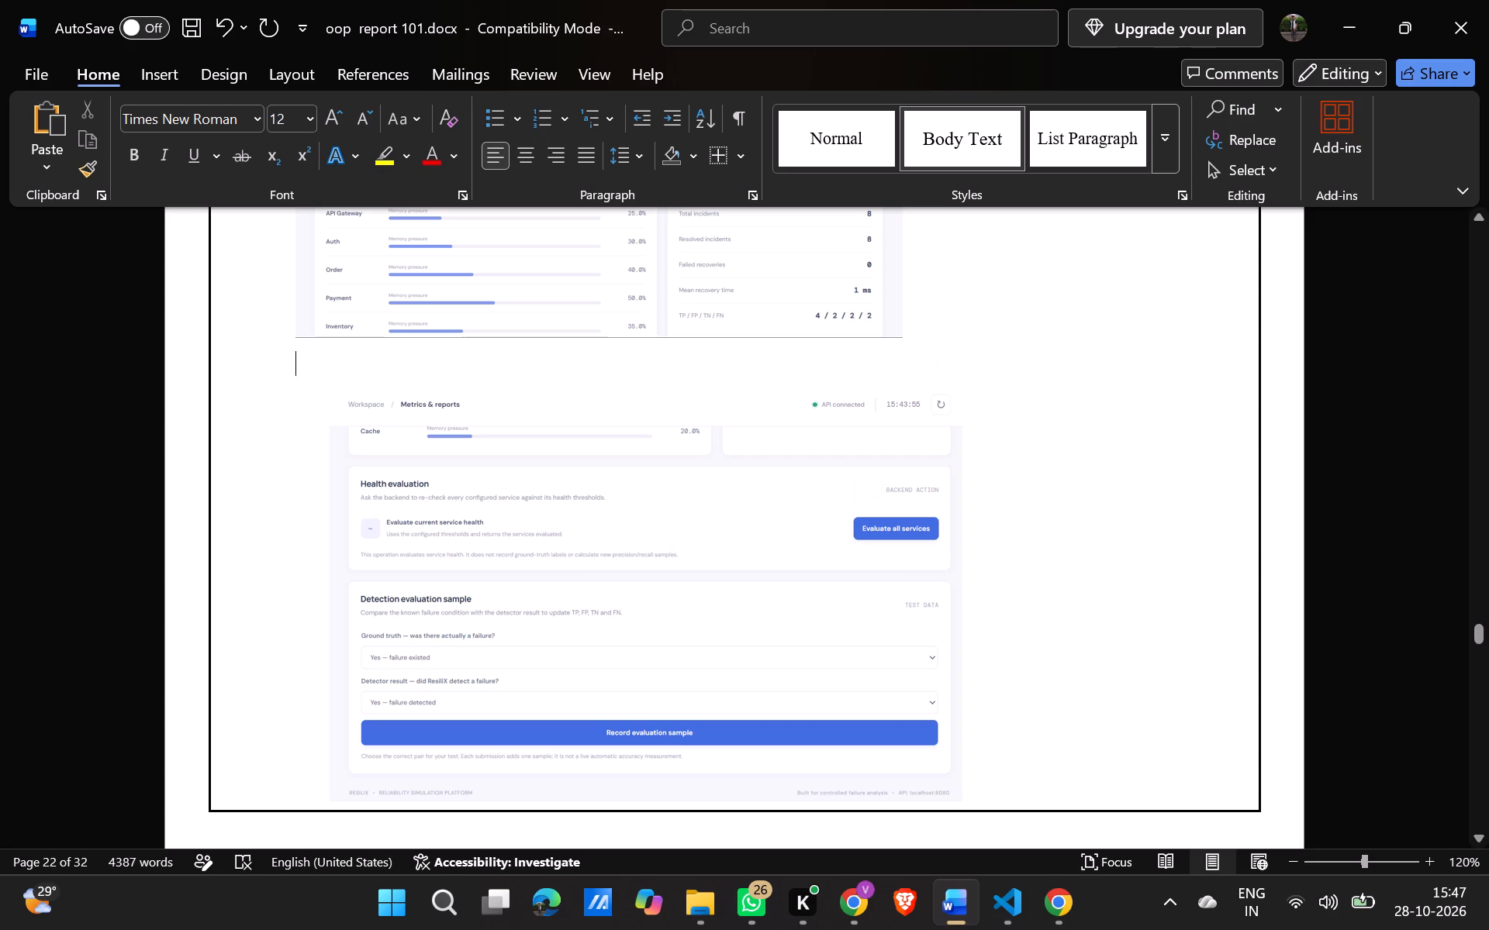
# Shrink the Health evaluation screenshot proportionally to match the width of the one above, keeping it within the page's bottom border.
pyautogui.click(917, 549)
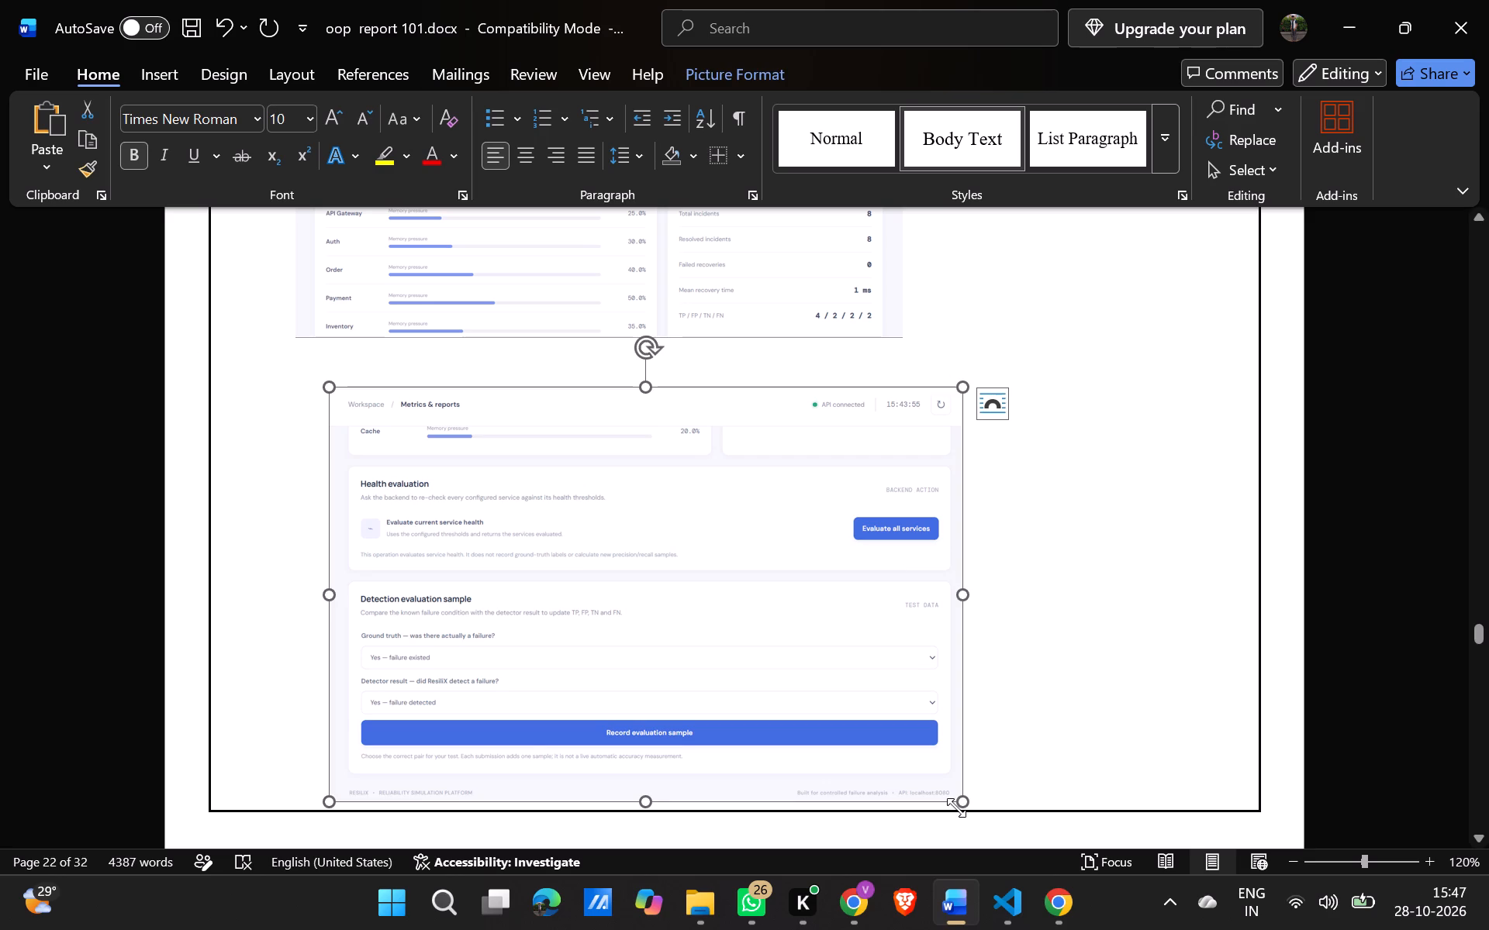
pyautogui.moveTo(965, 804); pyautogui.dragTo(946, 794)
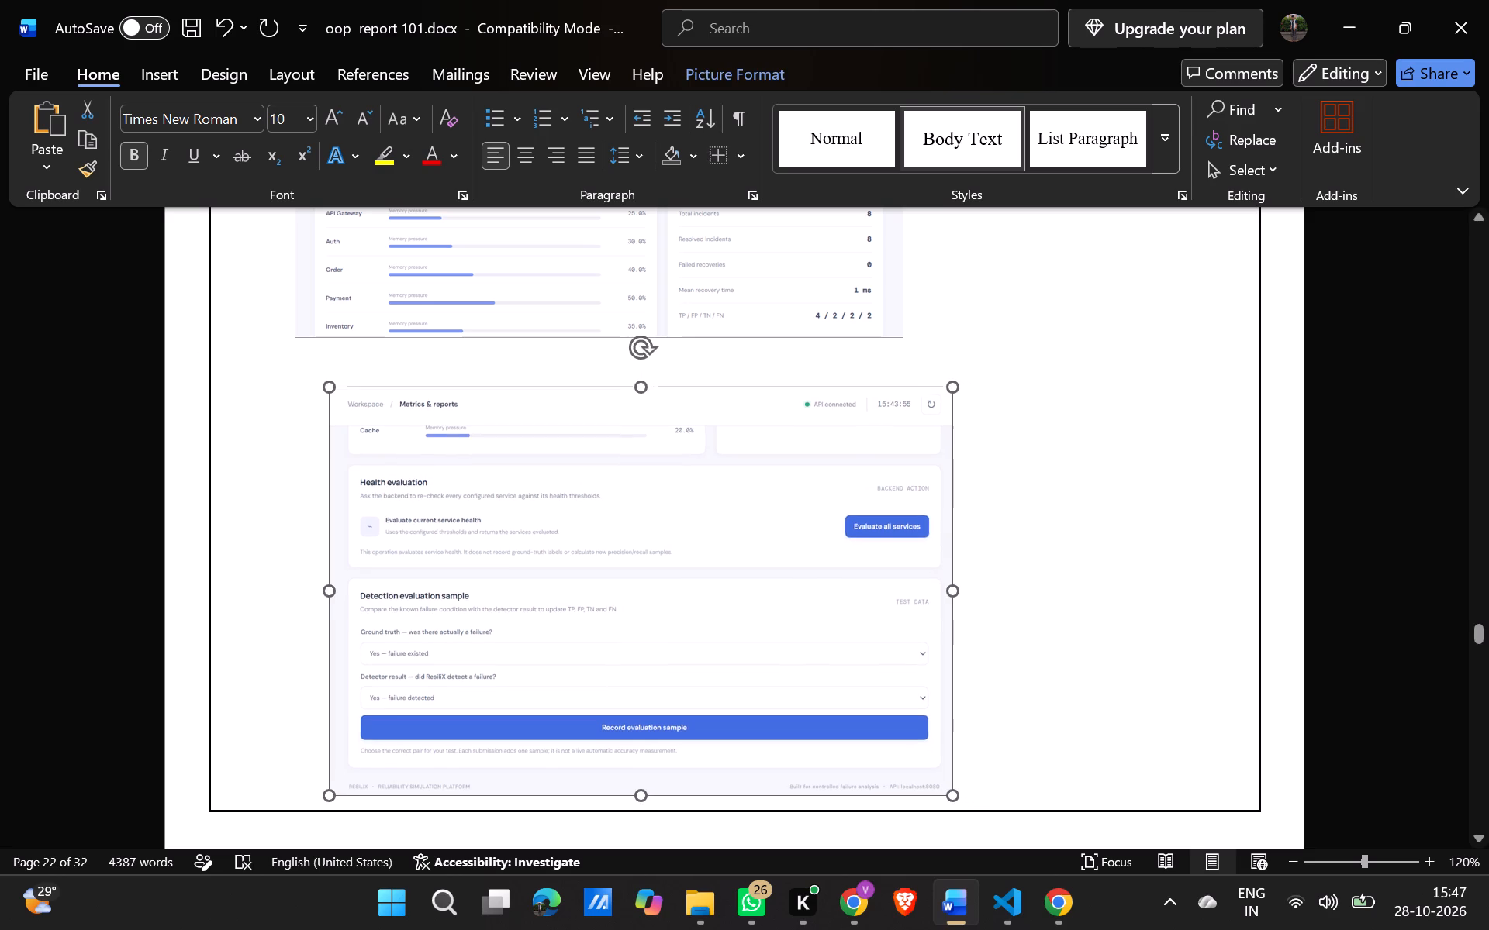
pyautogui.moveTo(946, 794); pyautogui.dragTo(934, 784)
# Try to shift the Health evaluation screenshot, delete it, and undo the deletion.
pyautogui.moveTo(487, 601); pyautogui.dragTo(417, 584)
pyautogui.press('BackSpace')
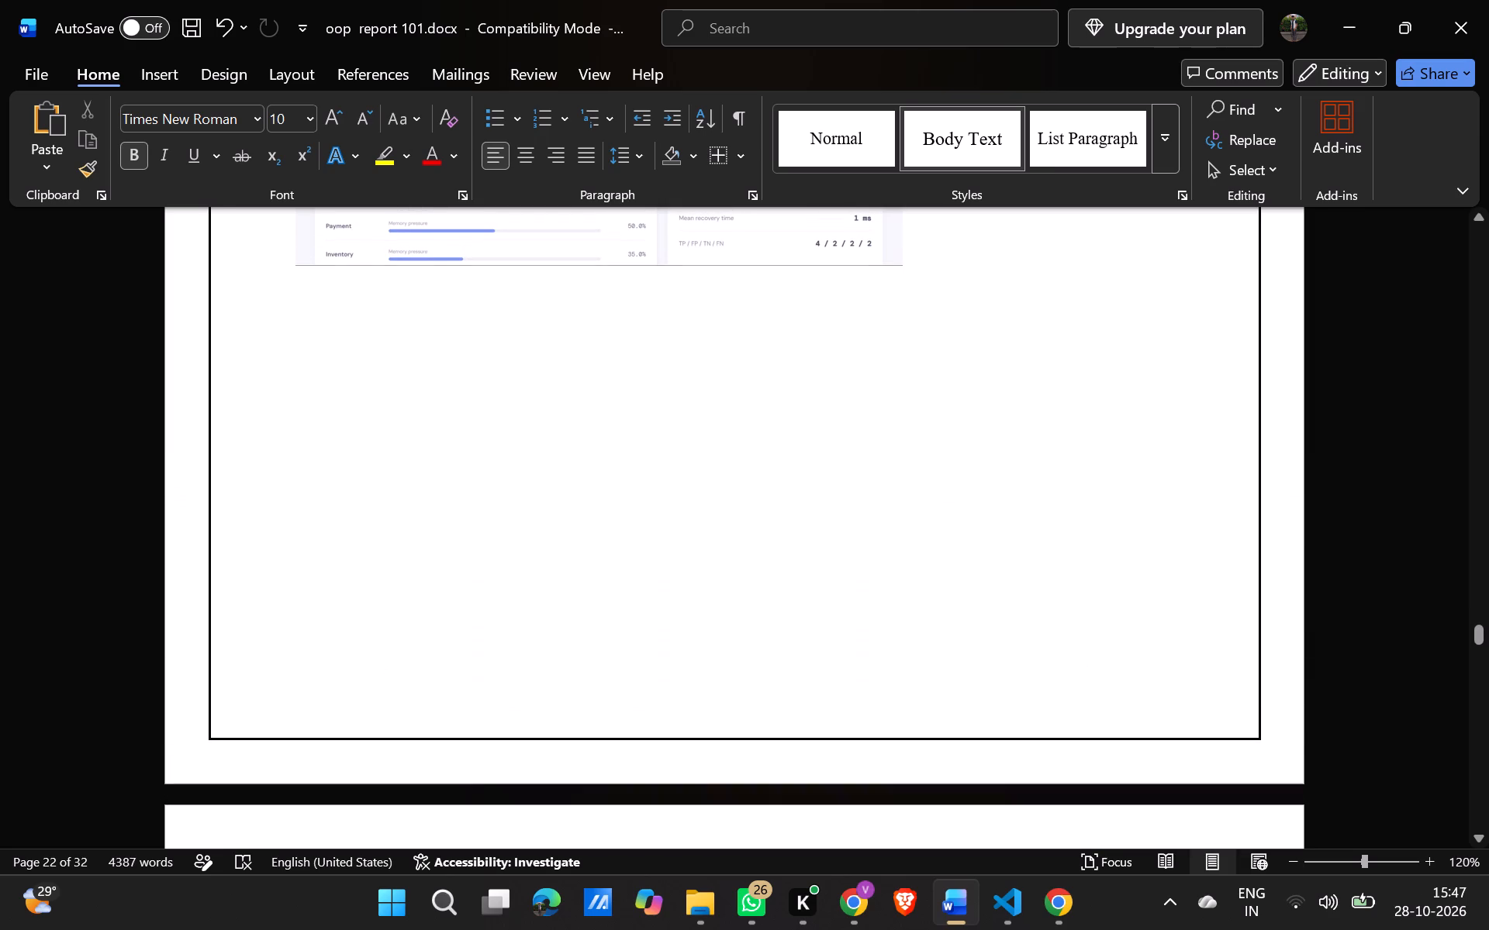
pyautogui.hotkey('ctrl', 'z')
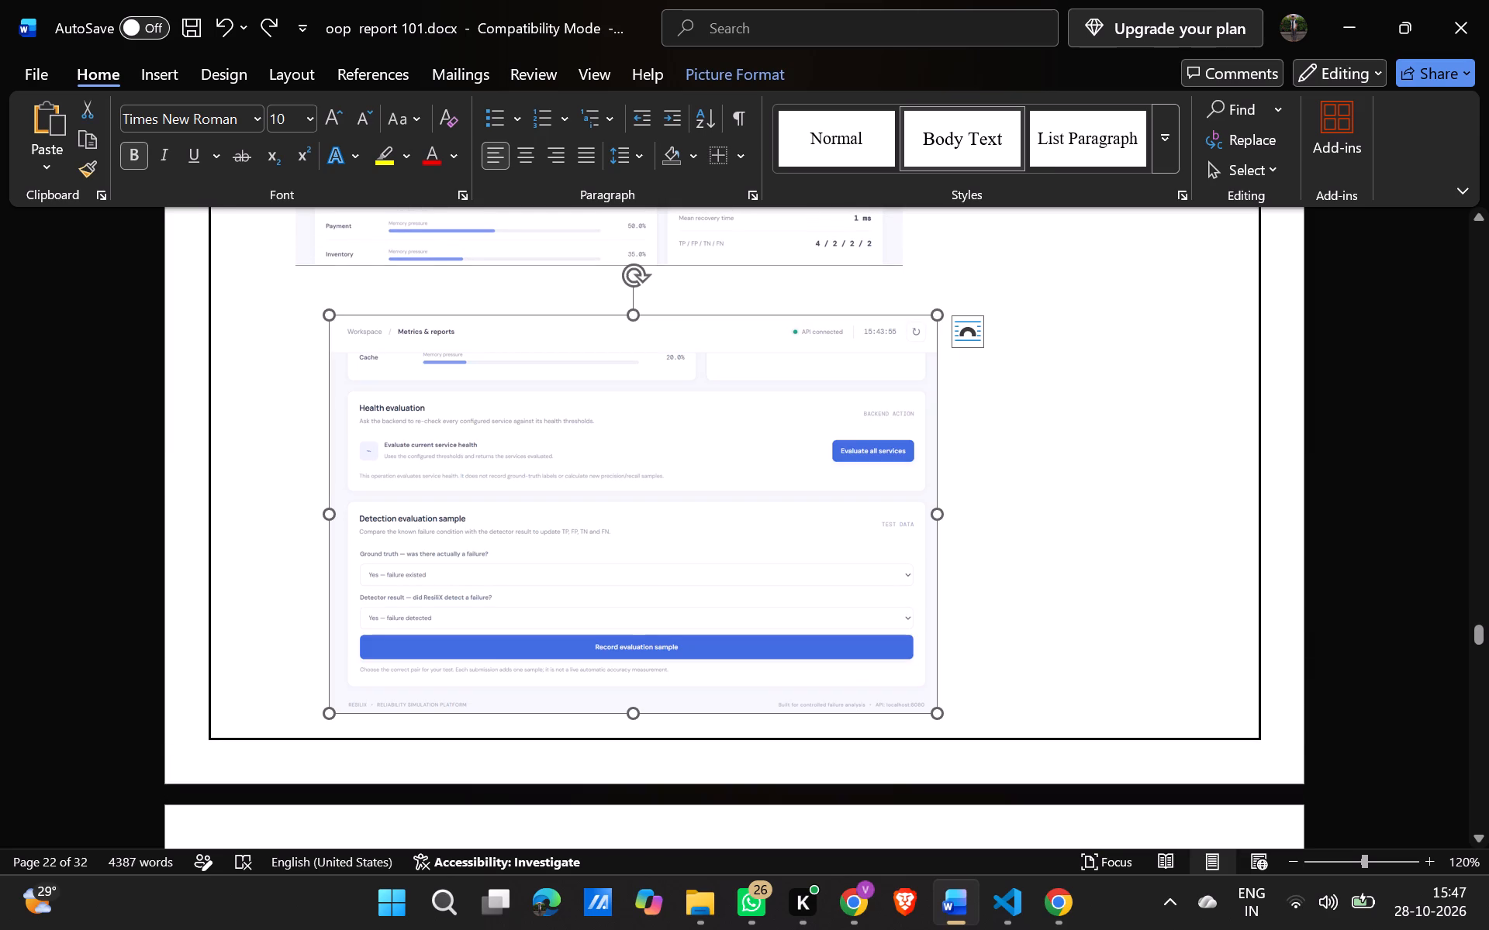
# Shrink the Health evaluation screenshot proportionally so its right edge nearly lines up with the Metrics & reports screenshot above.
pyautogui.click(282, 314)
pyautogui.scroll(1, 282, 314)
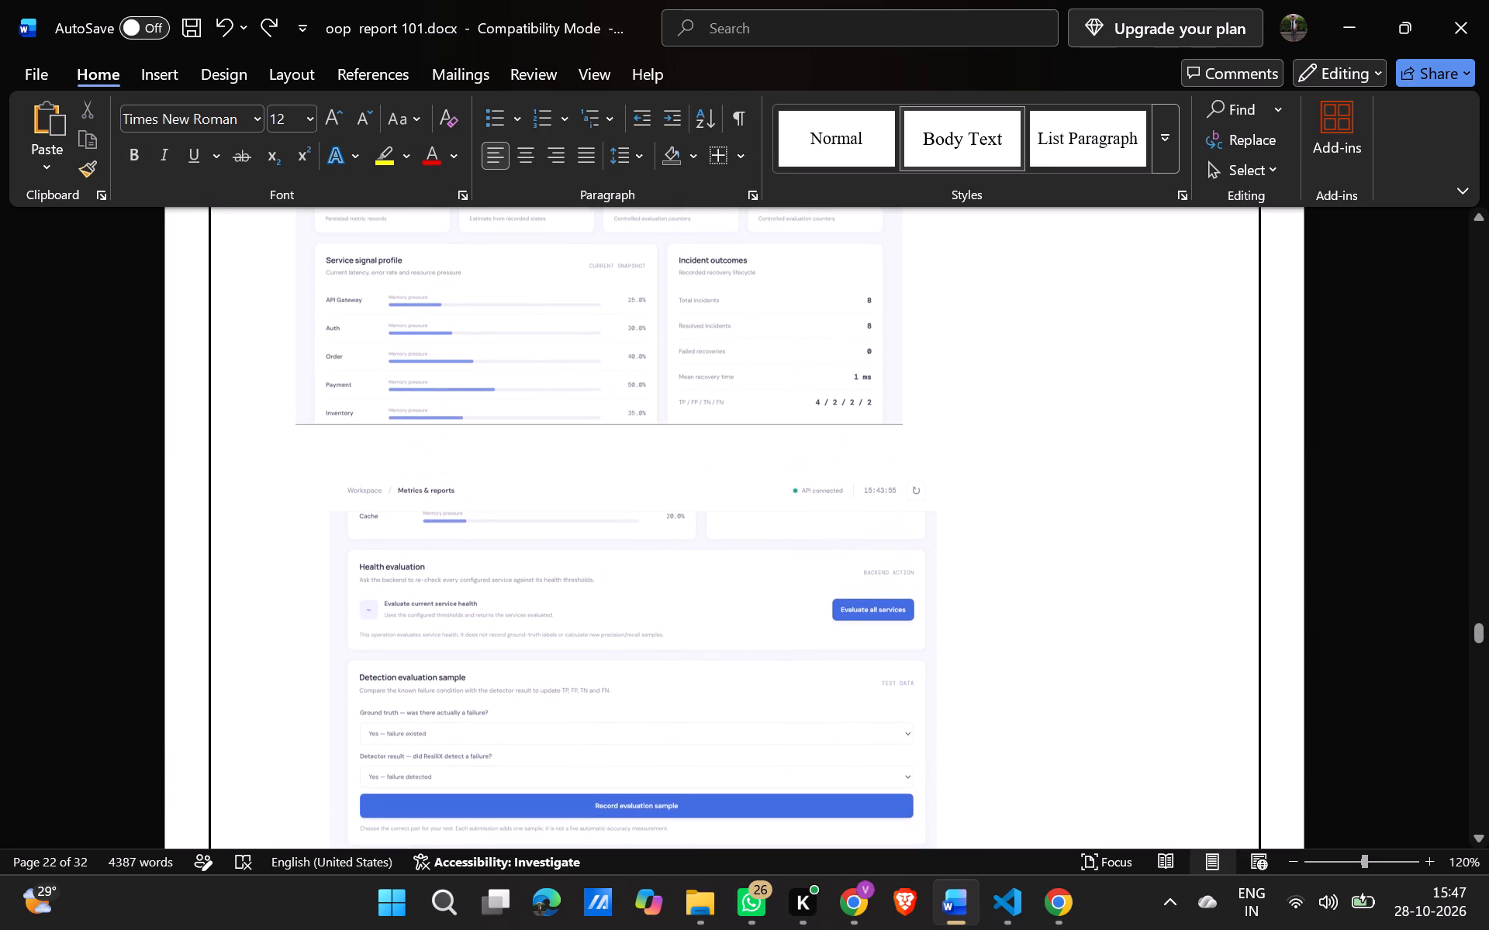
pyautogui.scroll(1, 282, 314)
pyautogui.click(744, 532)
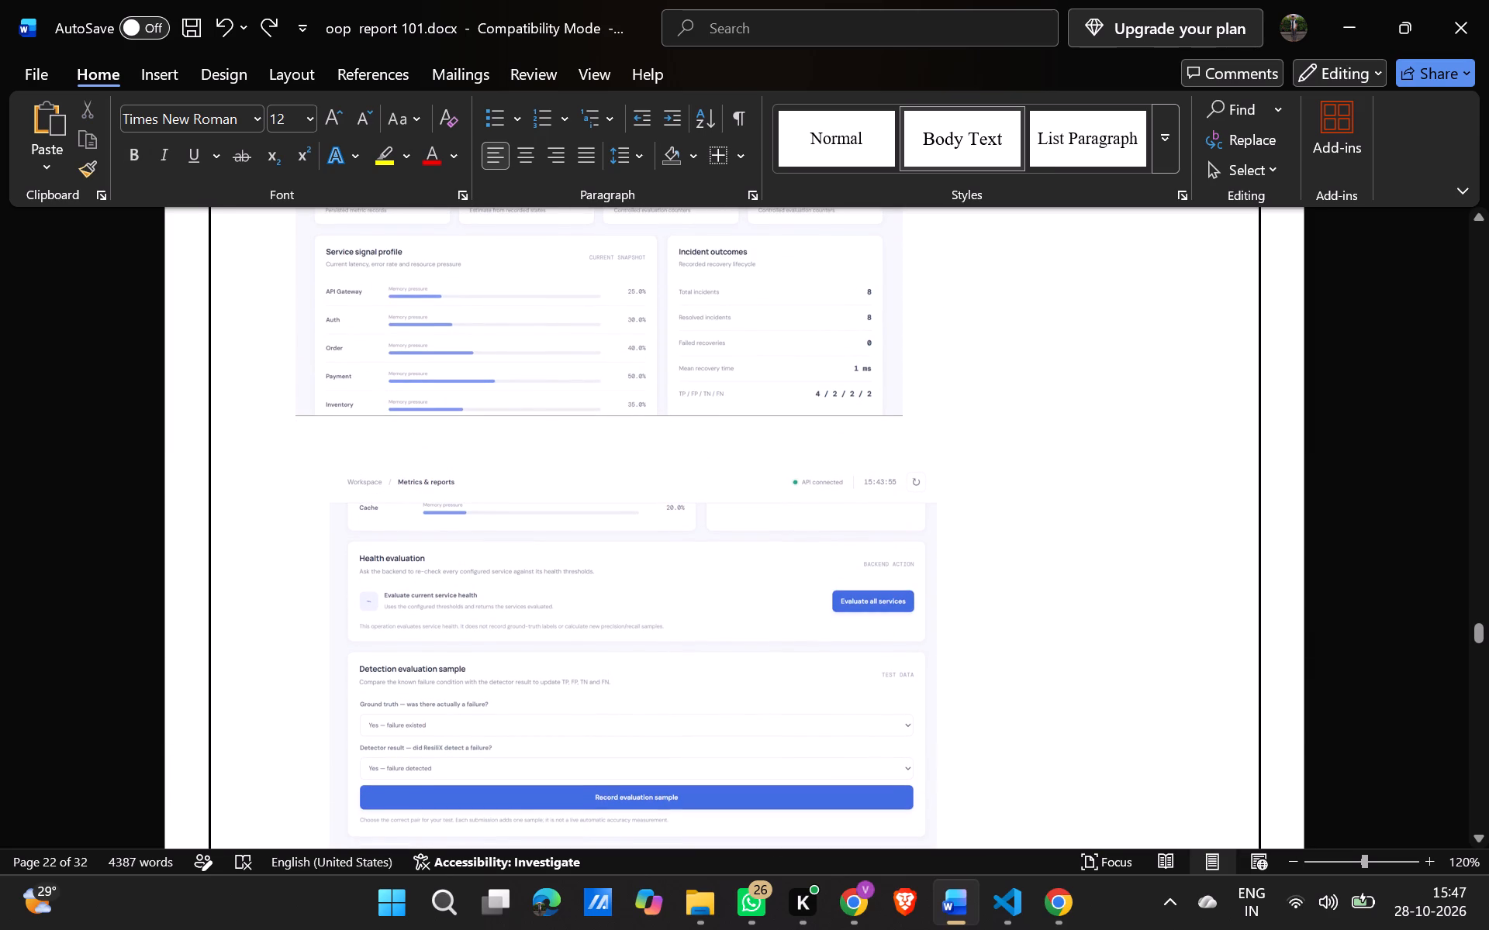
pyautogui.moveTo(938, 467); pyautogui.dragTo(906, 467)
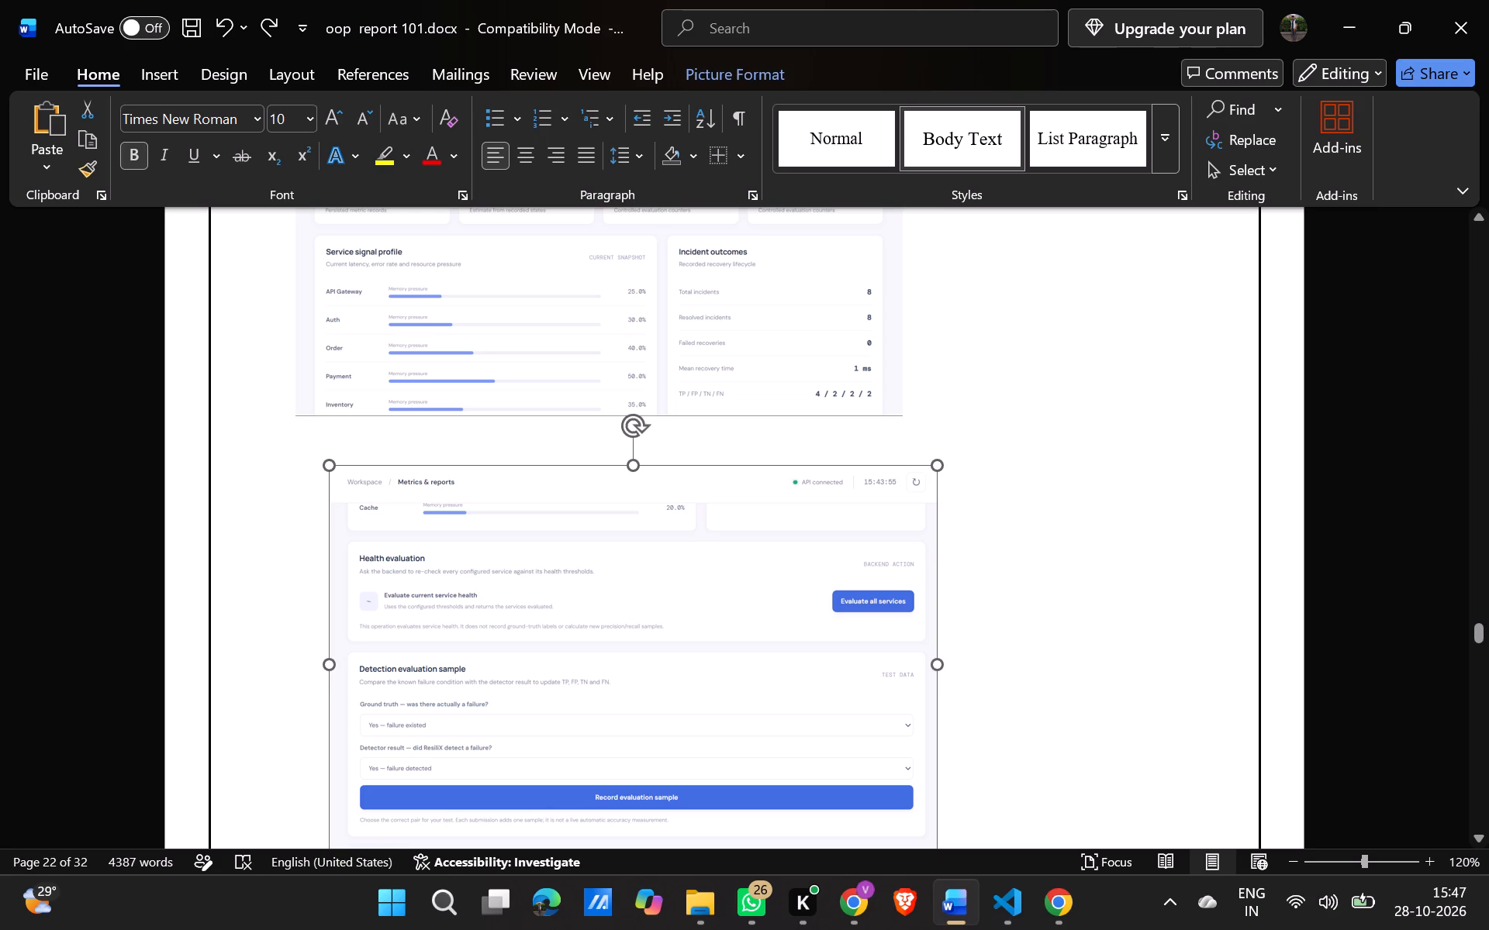
pyautogui.moveTo(906, 467); pyautogui.dragTo(878, 494)
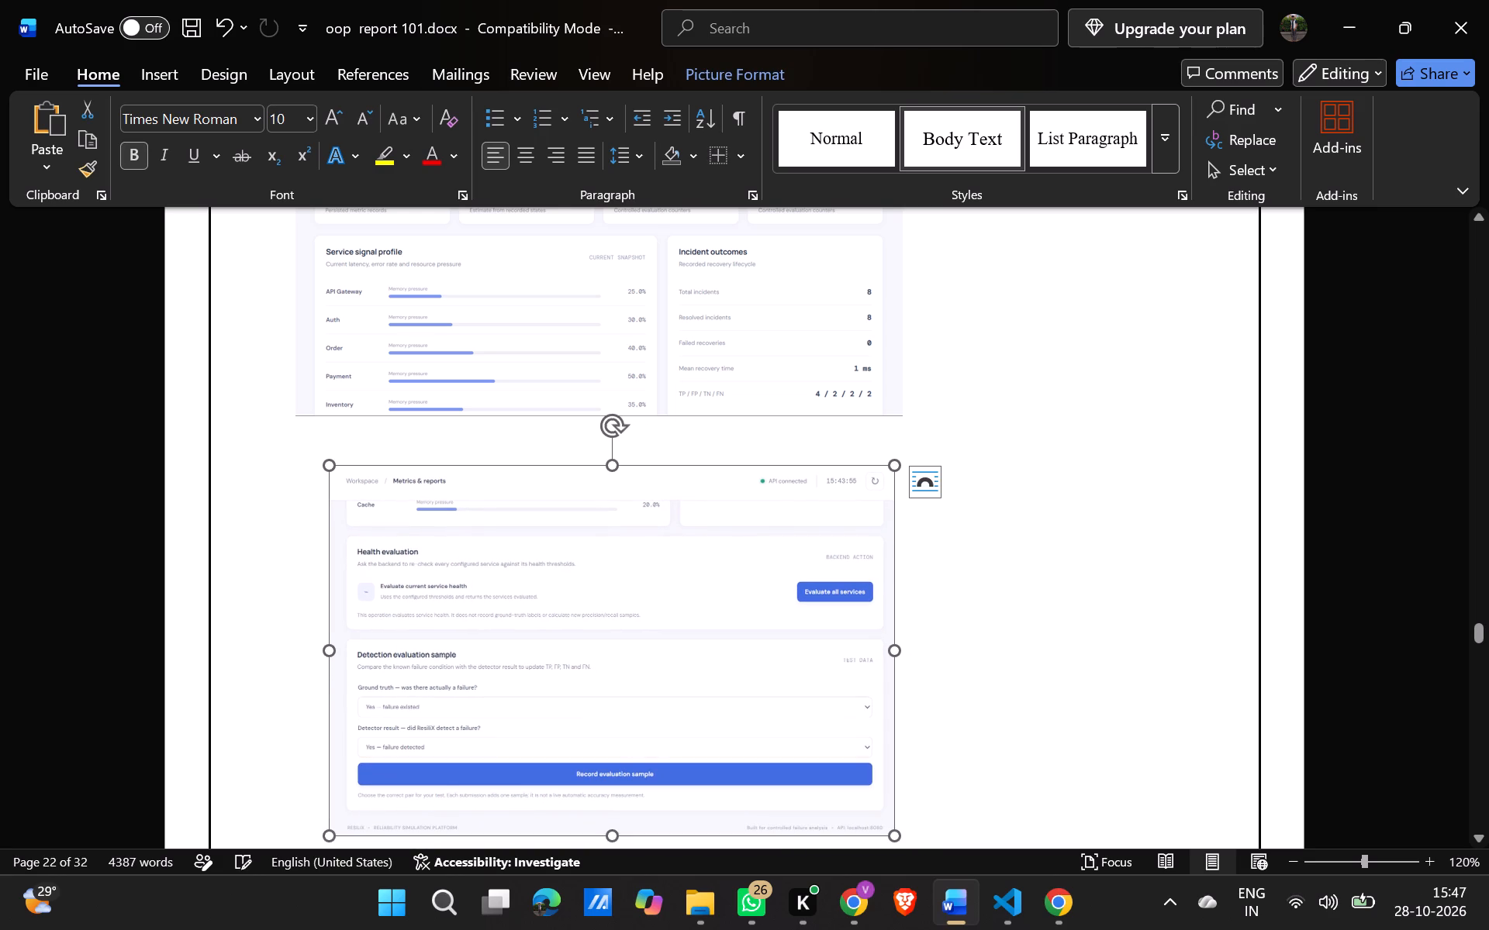
pyautogui.moveTo(327, 466); pyautogui.dragTo(309, 459)
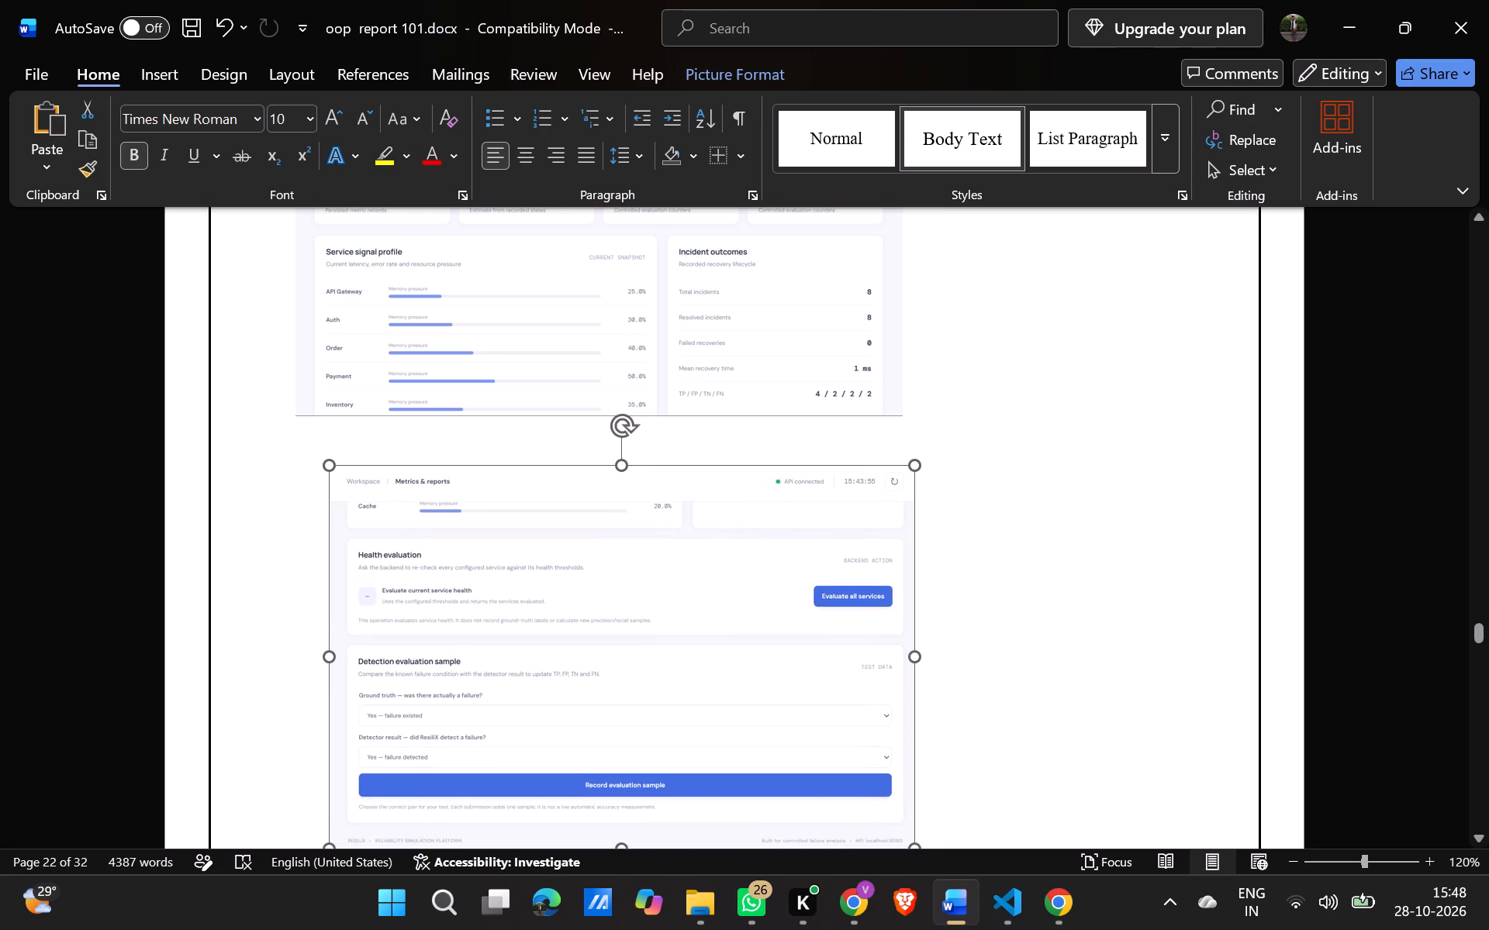
pyautogui.moveTo(309, 459); pyautogui.dragTo(347, 458)
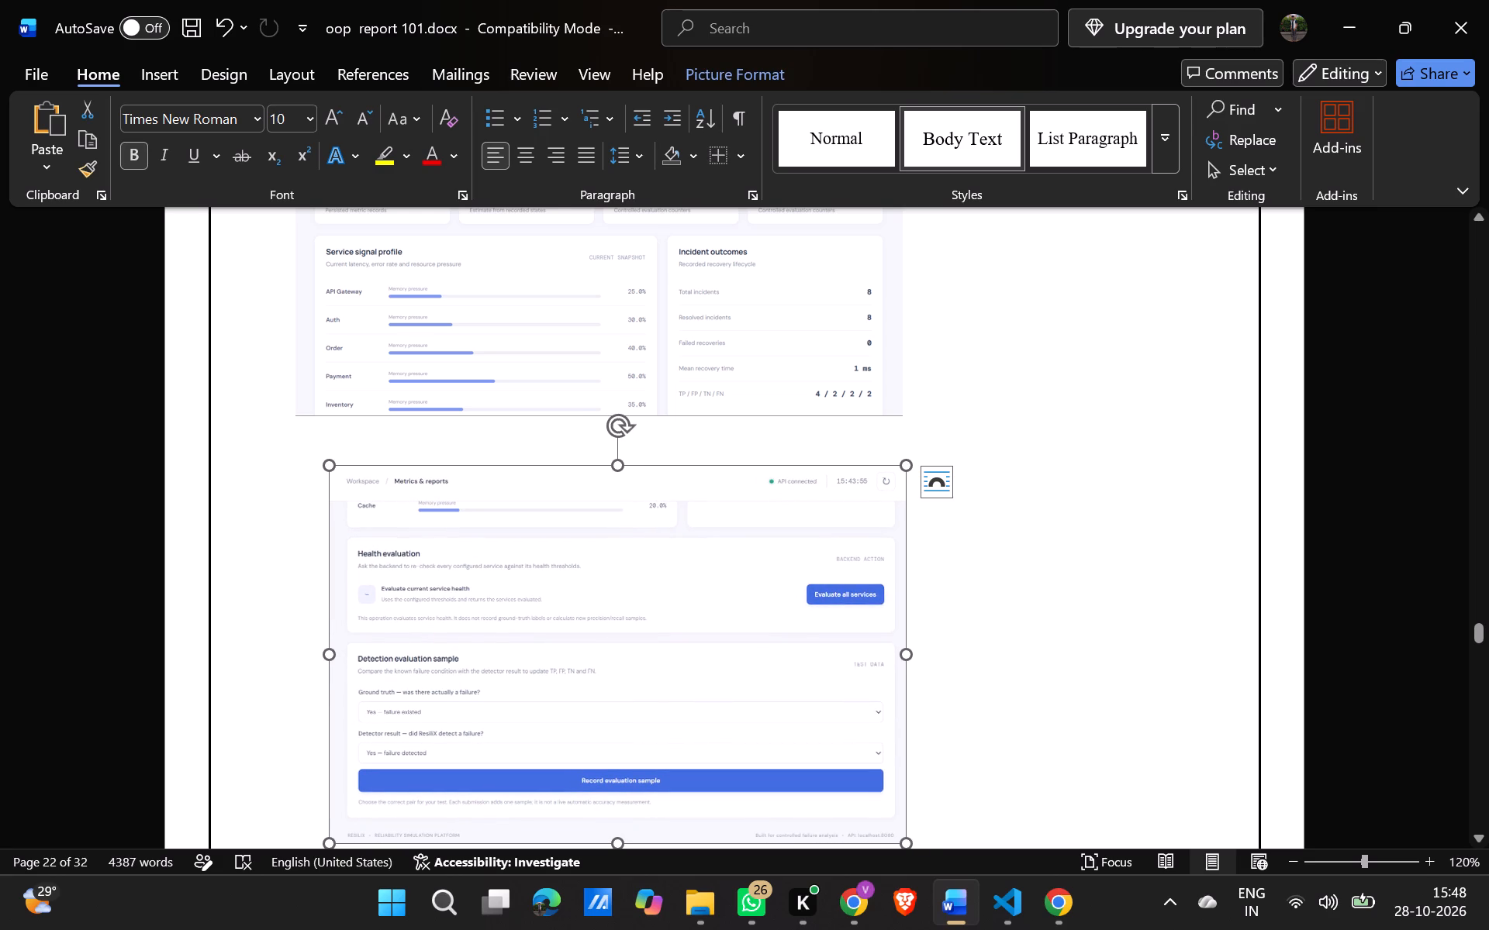
pyautogui.click(1000, 338)
# Shrink the Incident history screenshot proportionally to about two-thirds of the page border's width.
pyautogui.scroll(-1, 754, 523)
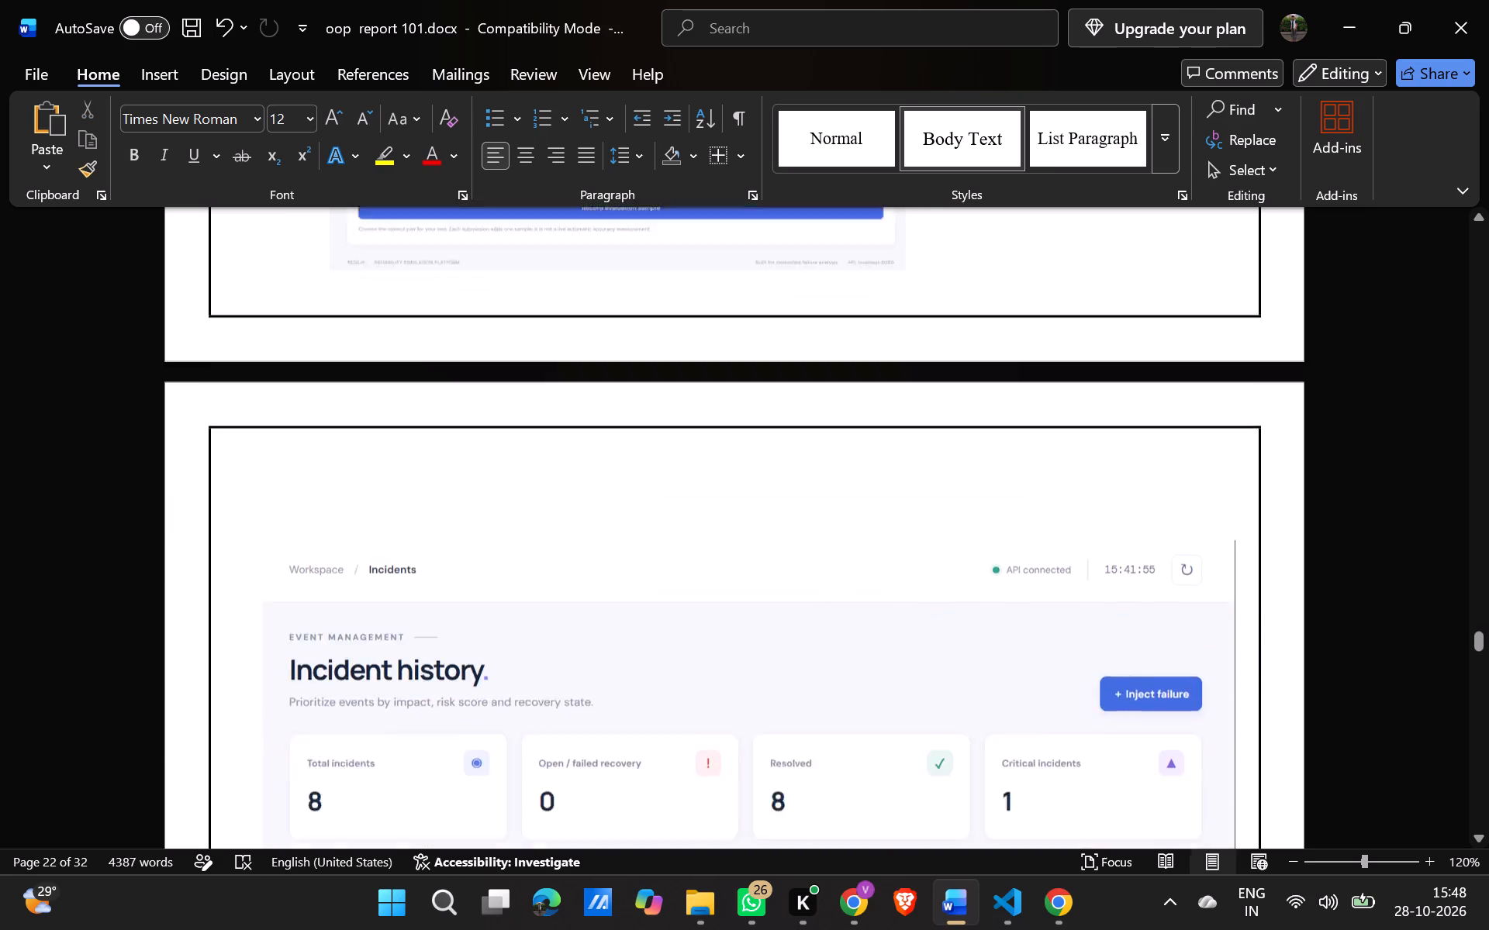
pyautogui.scroll(-2, 754, 523)
pyautogui.click(754, 523)
pyautogui.scroll(-1, 754, 523)
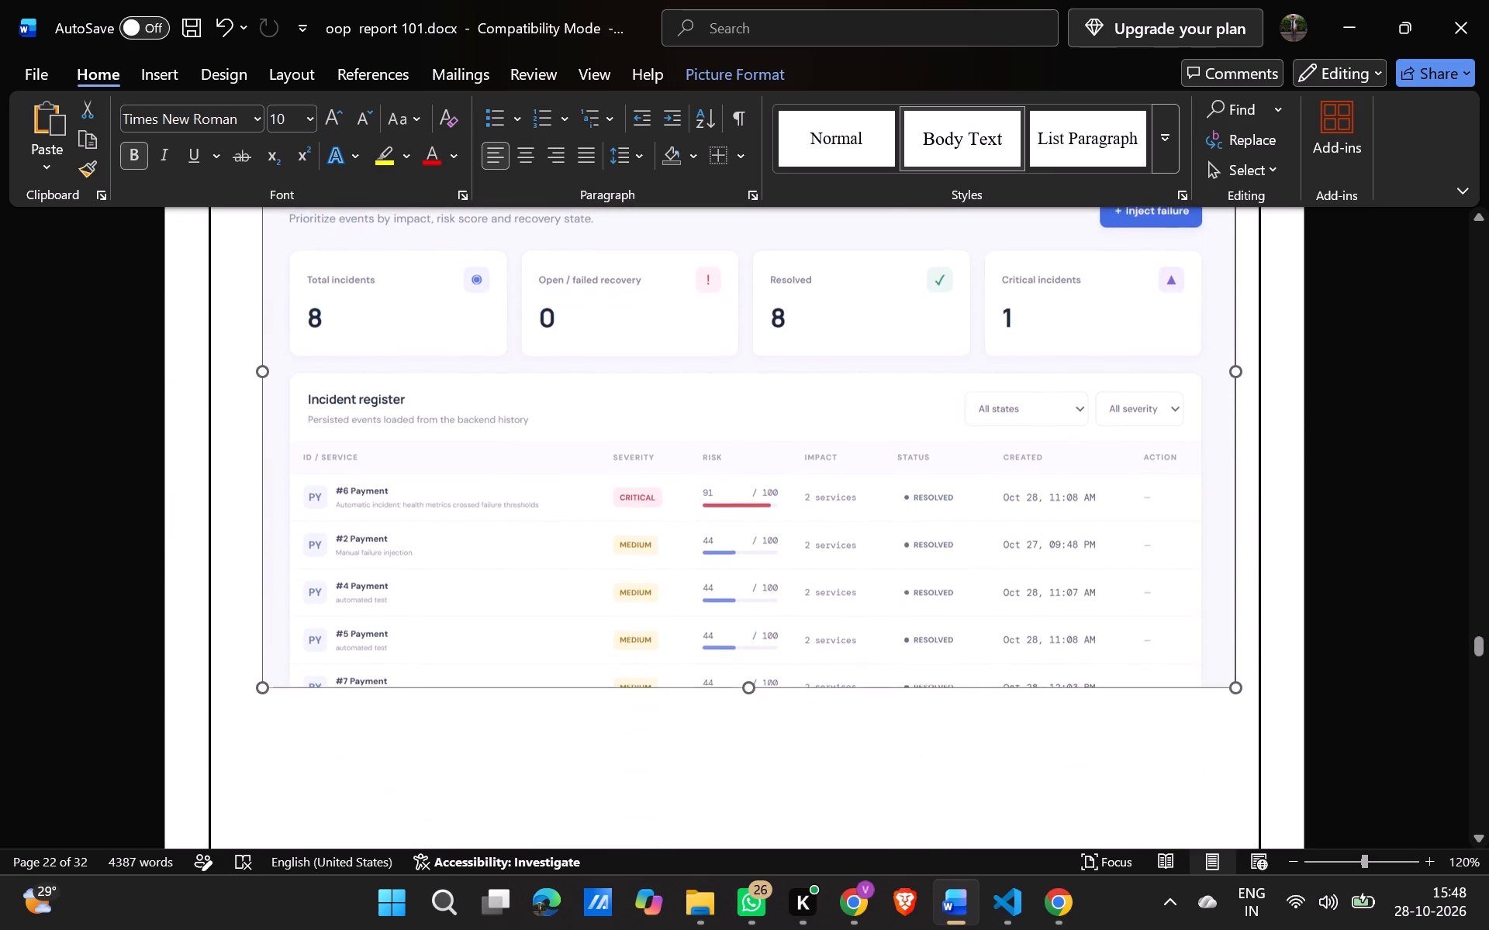
pyautogui.moveTo(1235, 684); pyautogui.dragTo(987, 568)
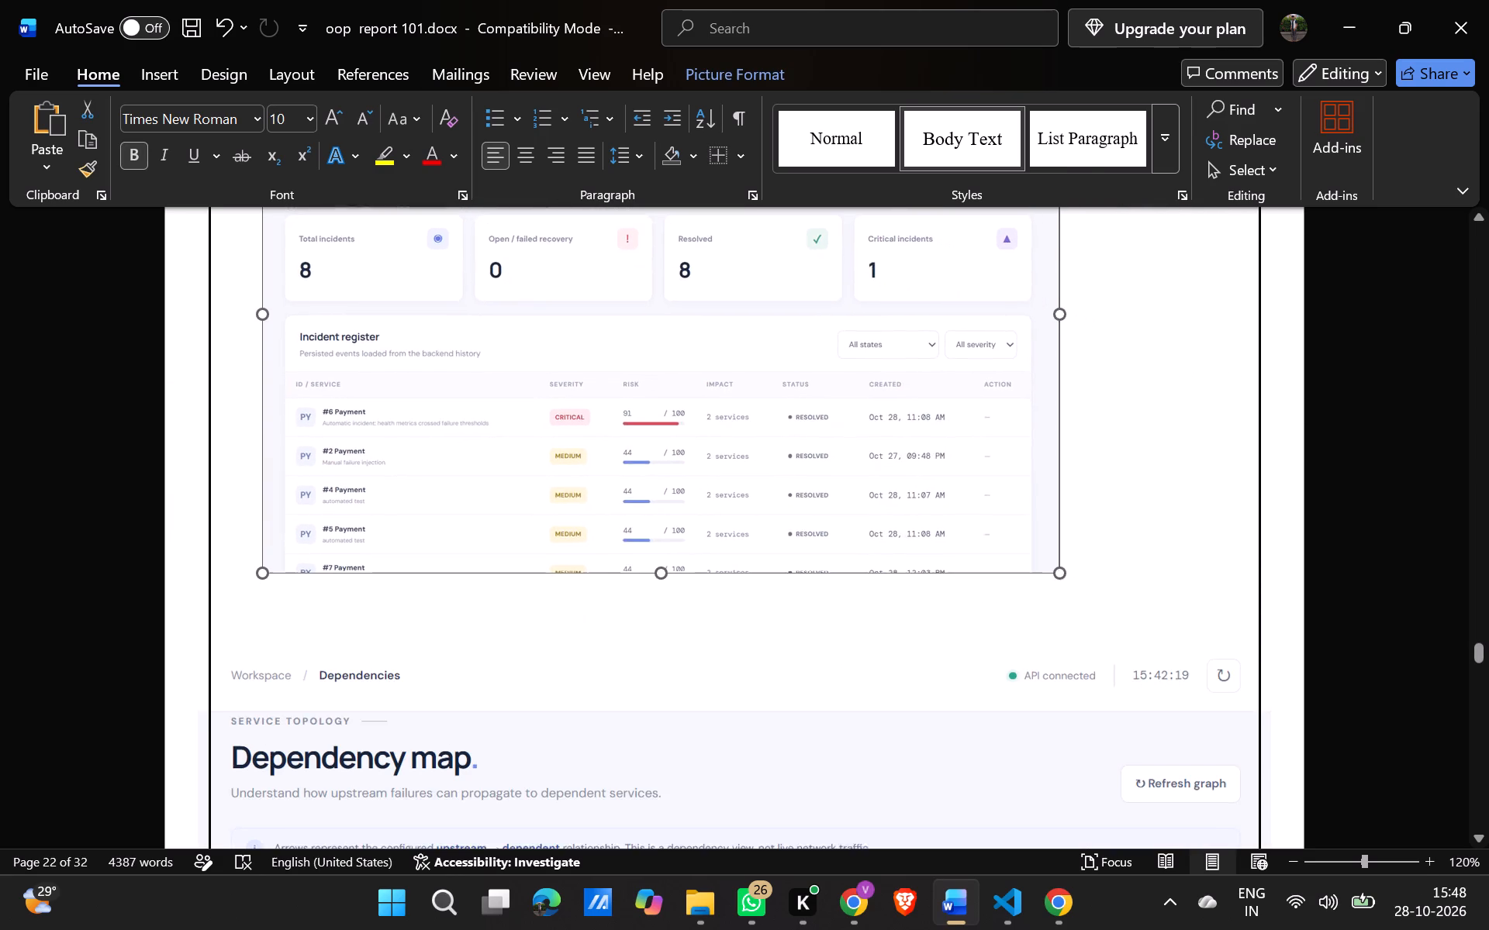
pyautogui.moveTo(987, 568); pyautogui.dragTo(917, 526)
pyautogui.scroll(1, 917, 526)
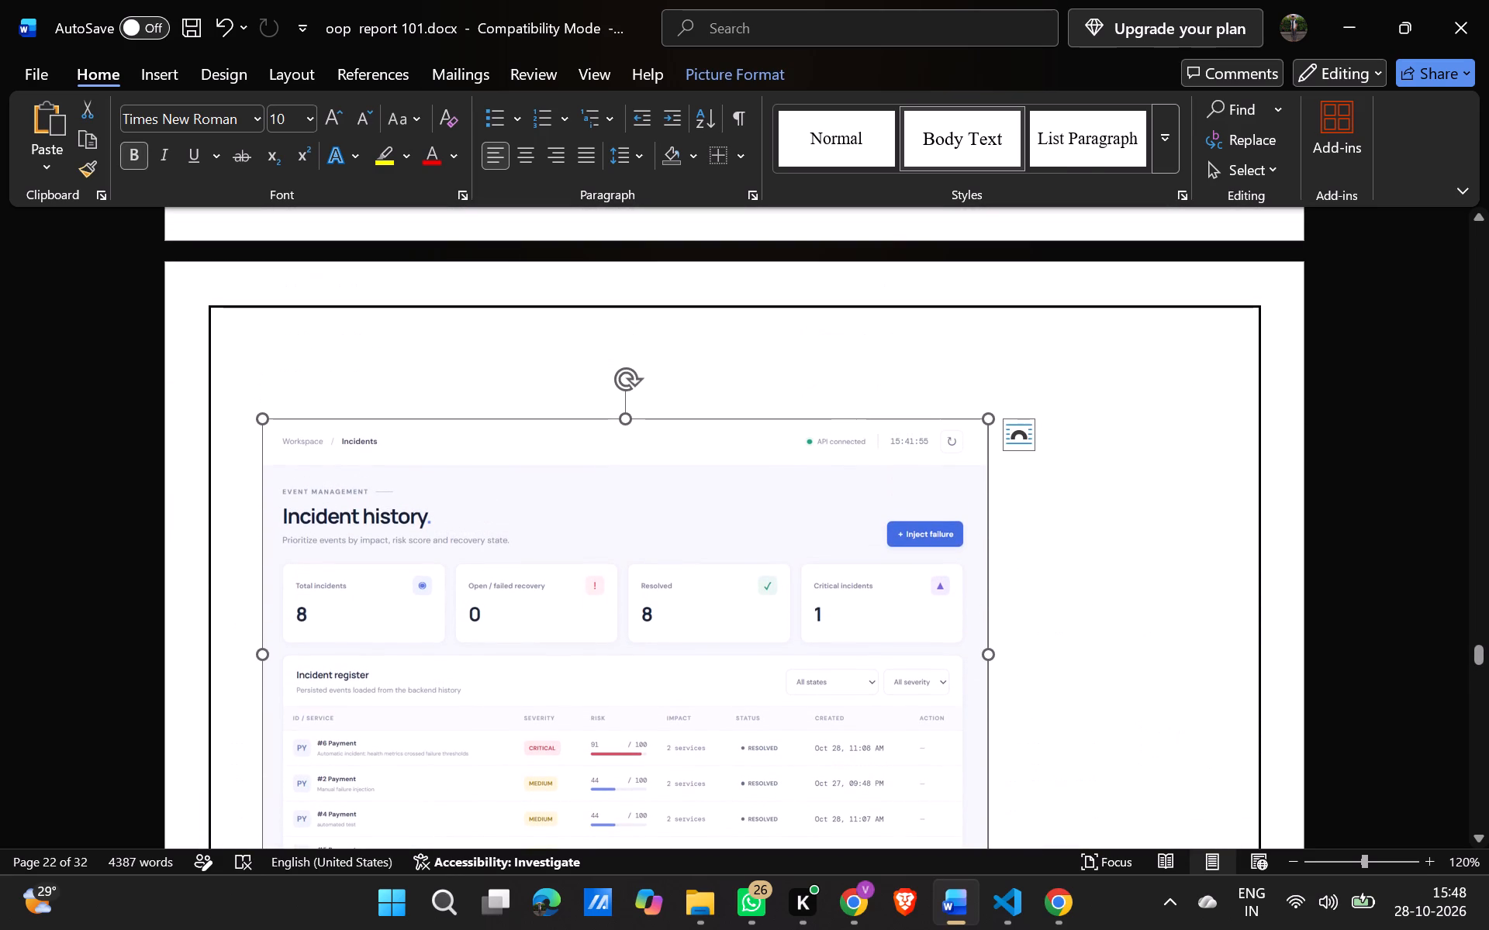
pyautogui.scroll(1, 917, 526)
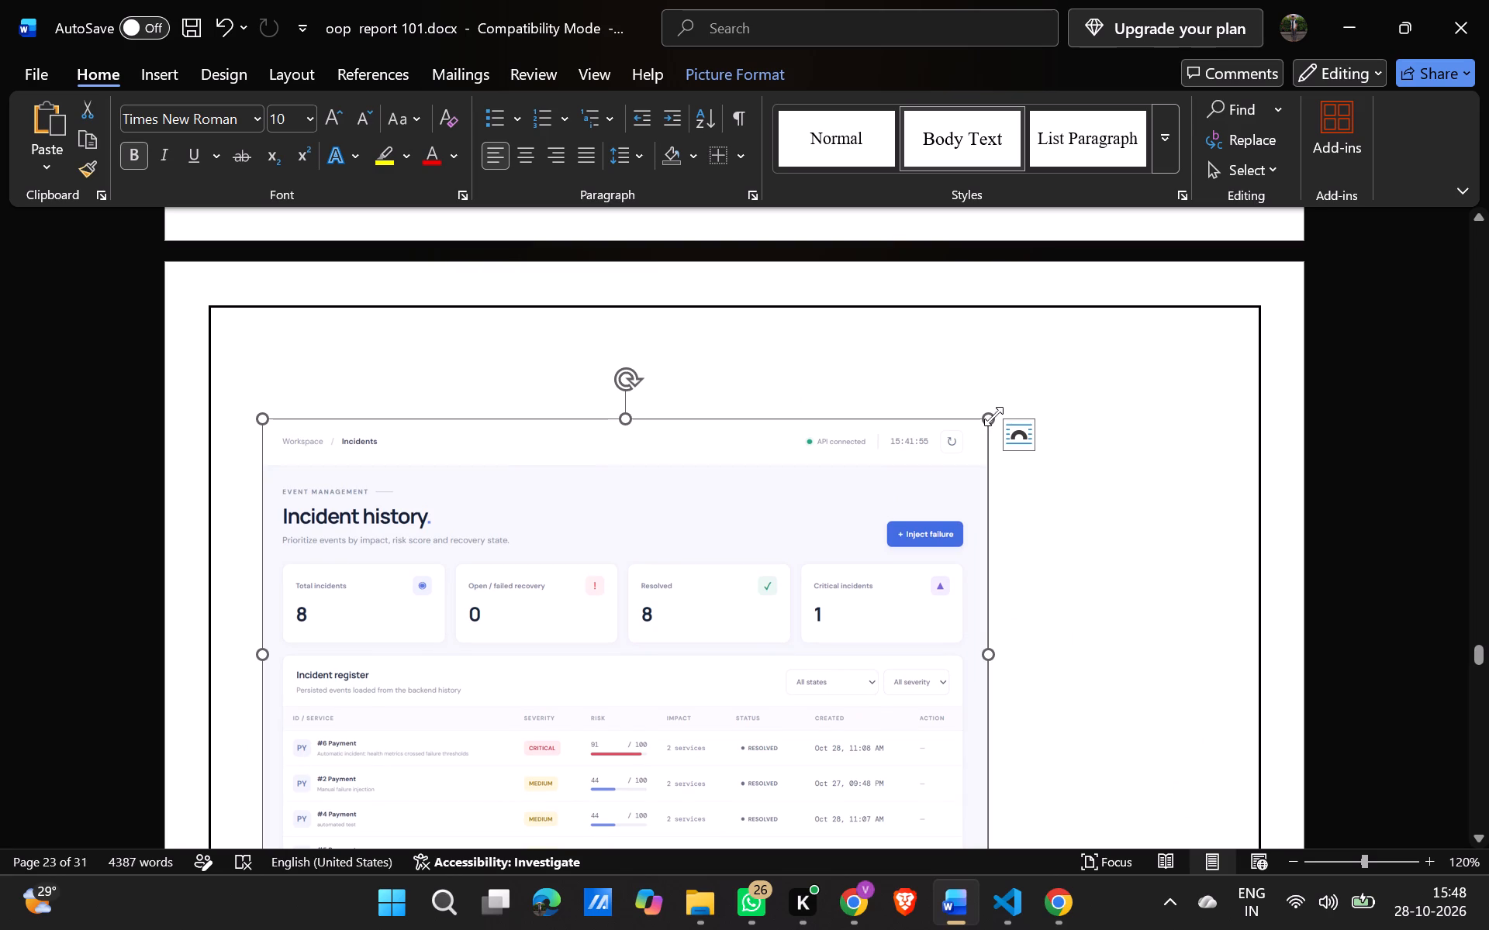
pyautogui.moveTo(993, 416); pyautogui.dragTo(969, 433)
# Shrink the Dependency map screenshot proportionally so it sits well inside the page border below the Incident history screenshot.
pyautogui.scroll(-1, 838, 573)
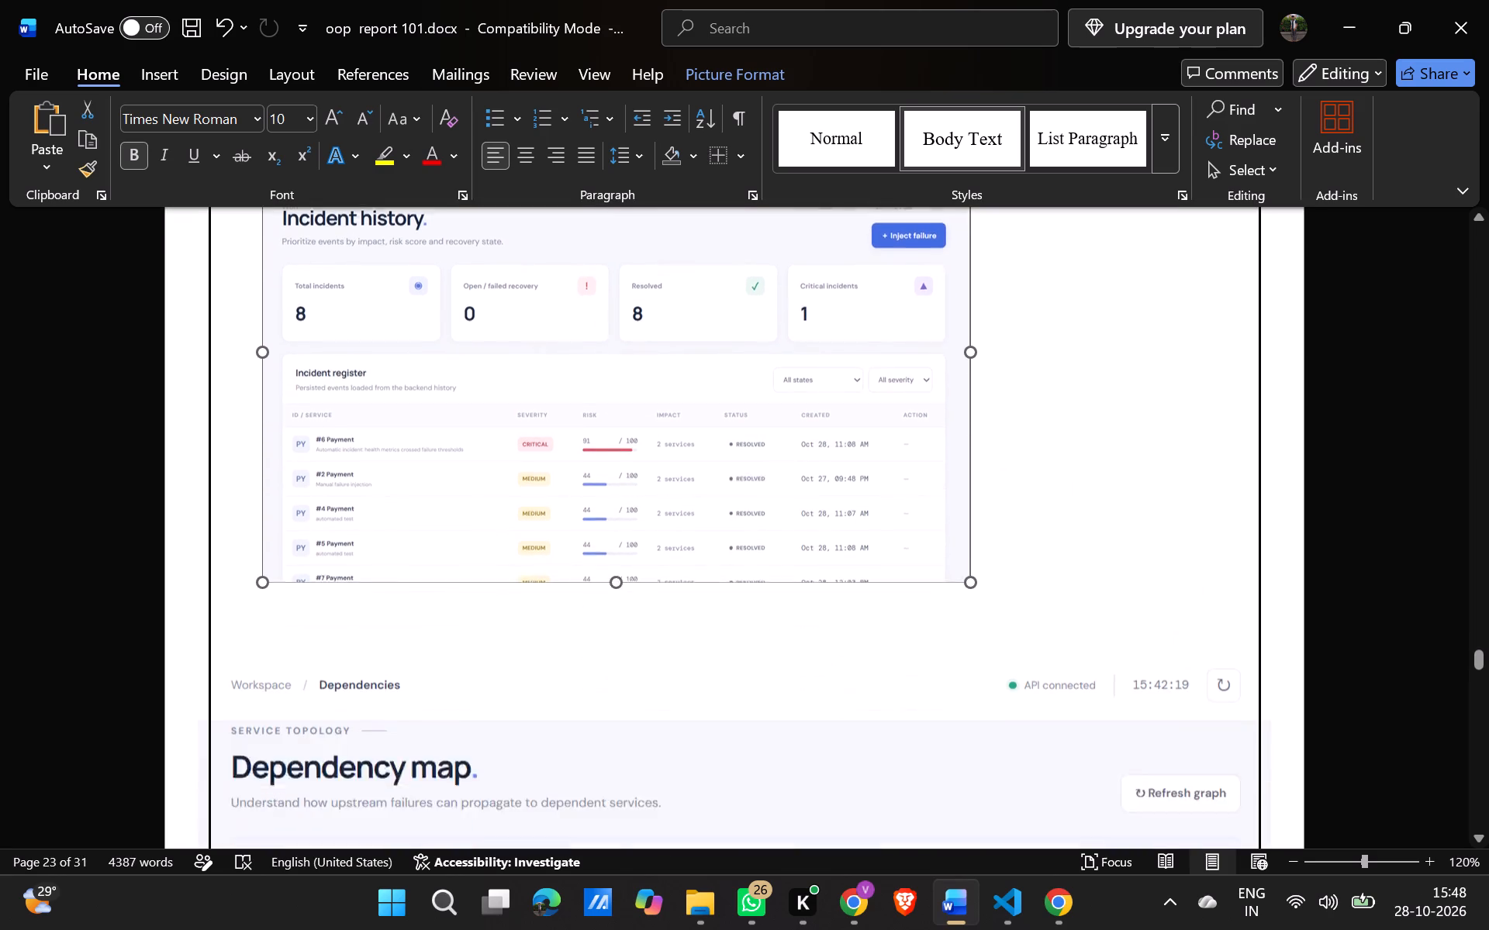
pyautogui.scroll(-2, 838, 573)
pyautogui.click(838, 573)
pyautogui.scroll(-1, 838, 573)
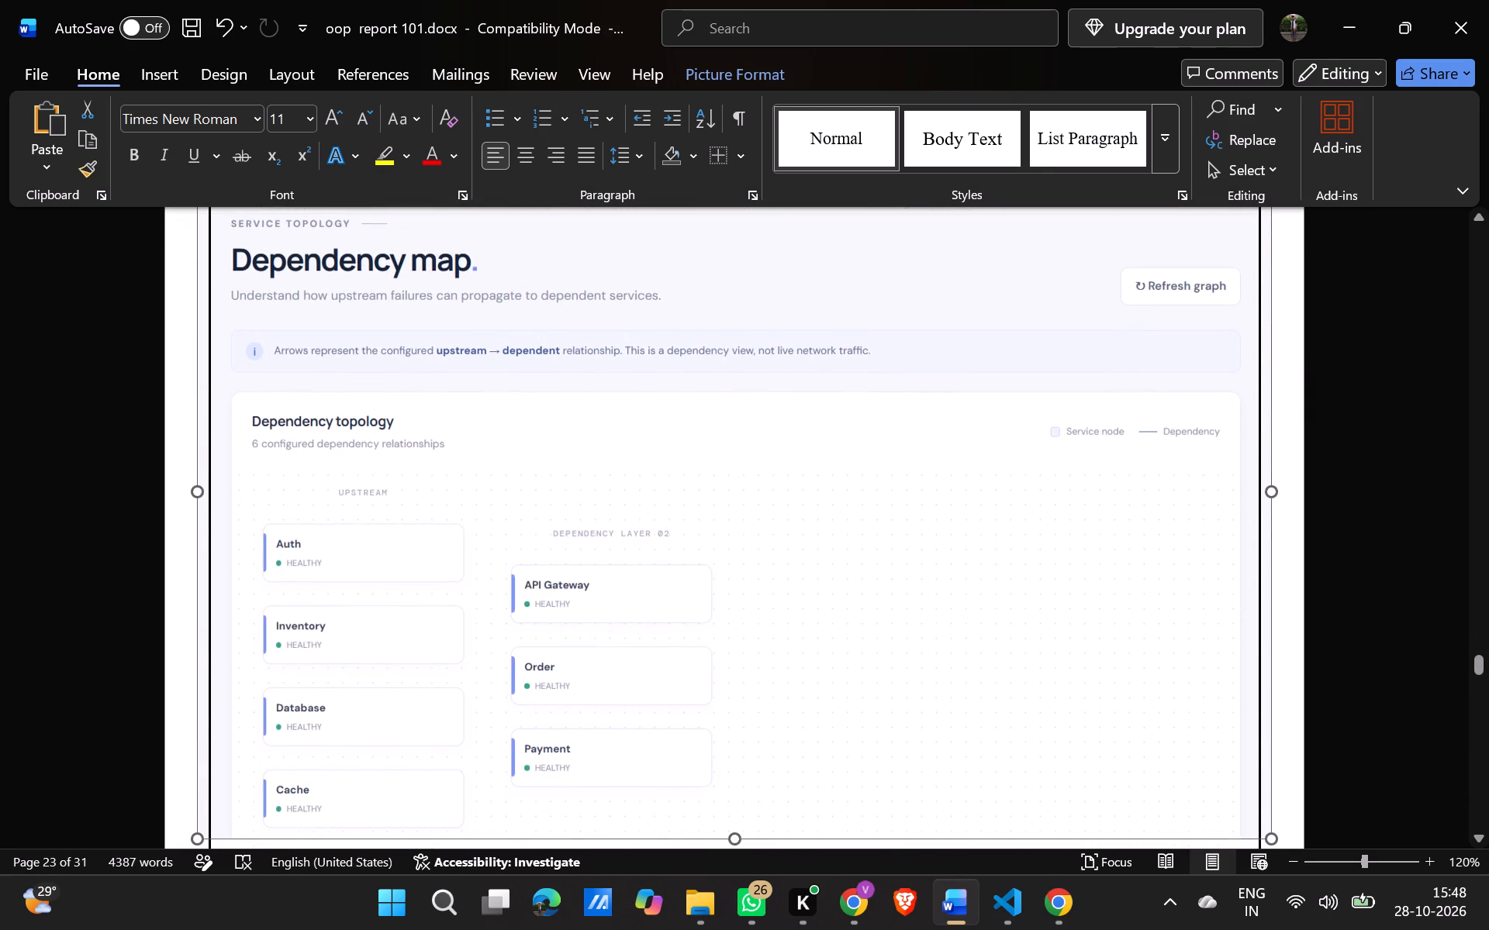
pyautogui.scroll(-1, 829, 499)
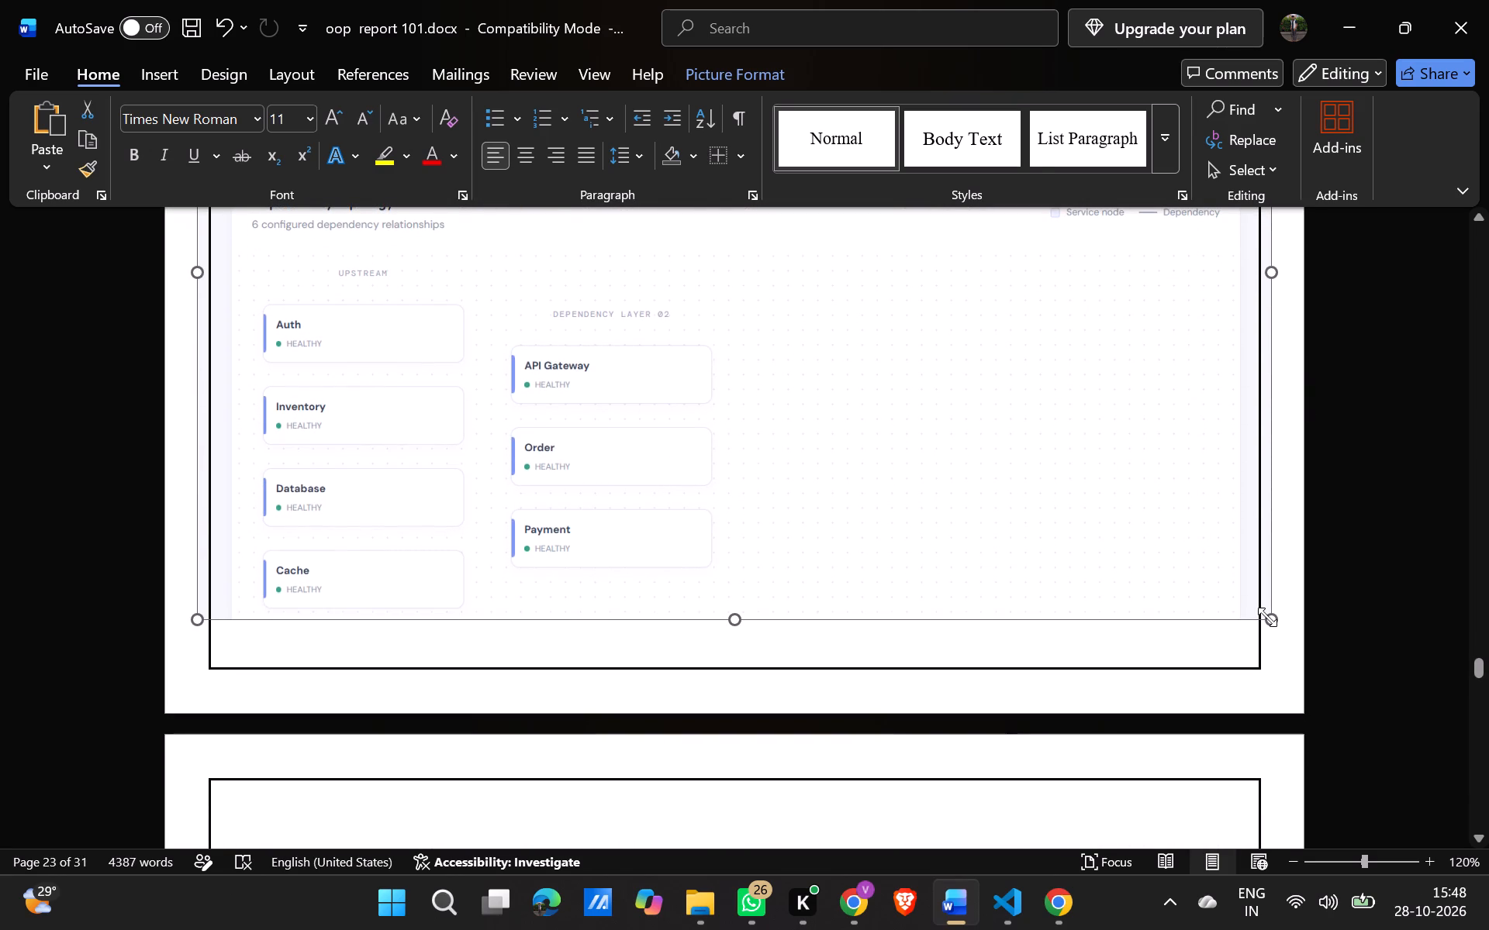
pyautogui.moveTo(1267, 617); pyautogui.dragTo(963, 469)
pyautogui.scroll(1, 963, 469)
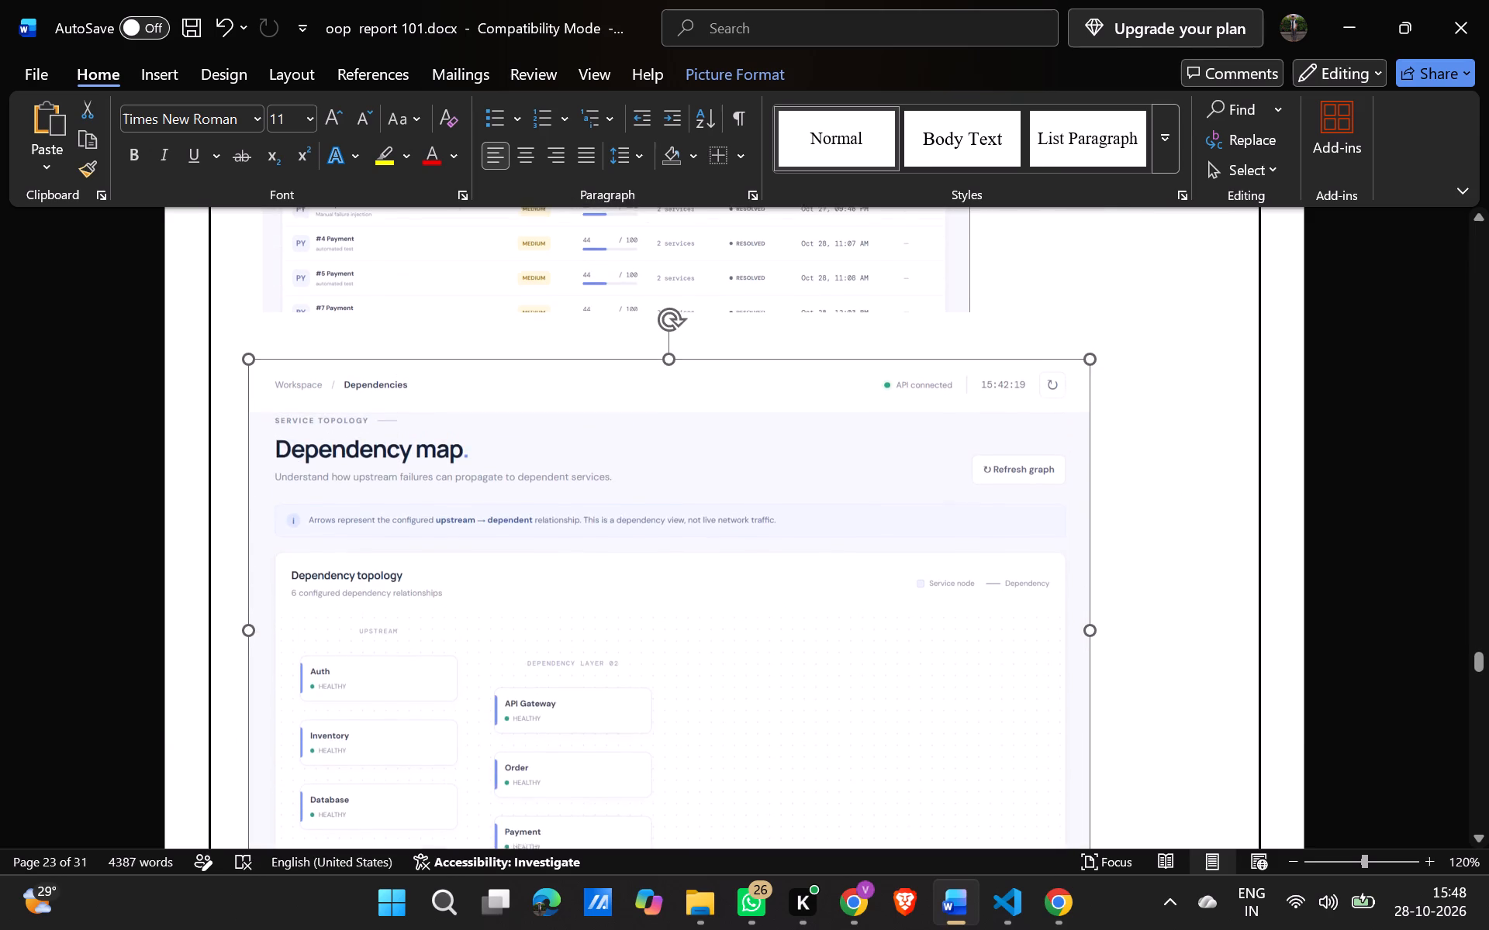
pyautogui.scroll(1, 963, 469)
pyautogui.moveTo(1090, 359); pyautogui.dragTo(961, 378)
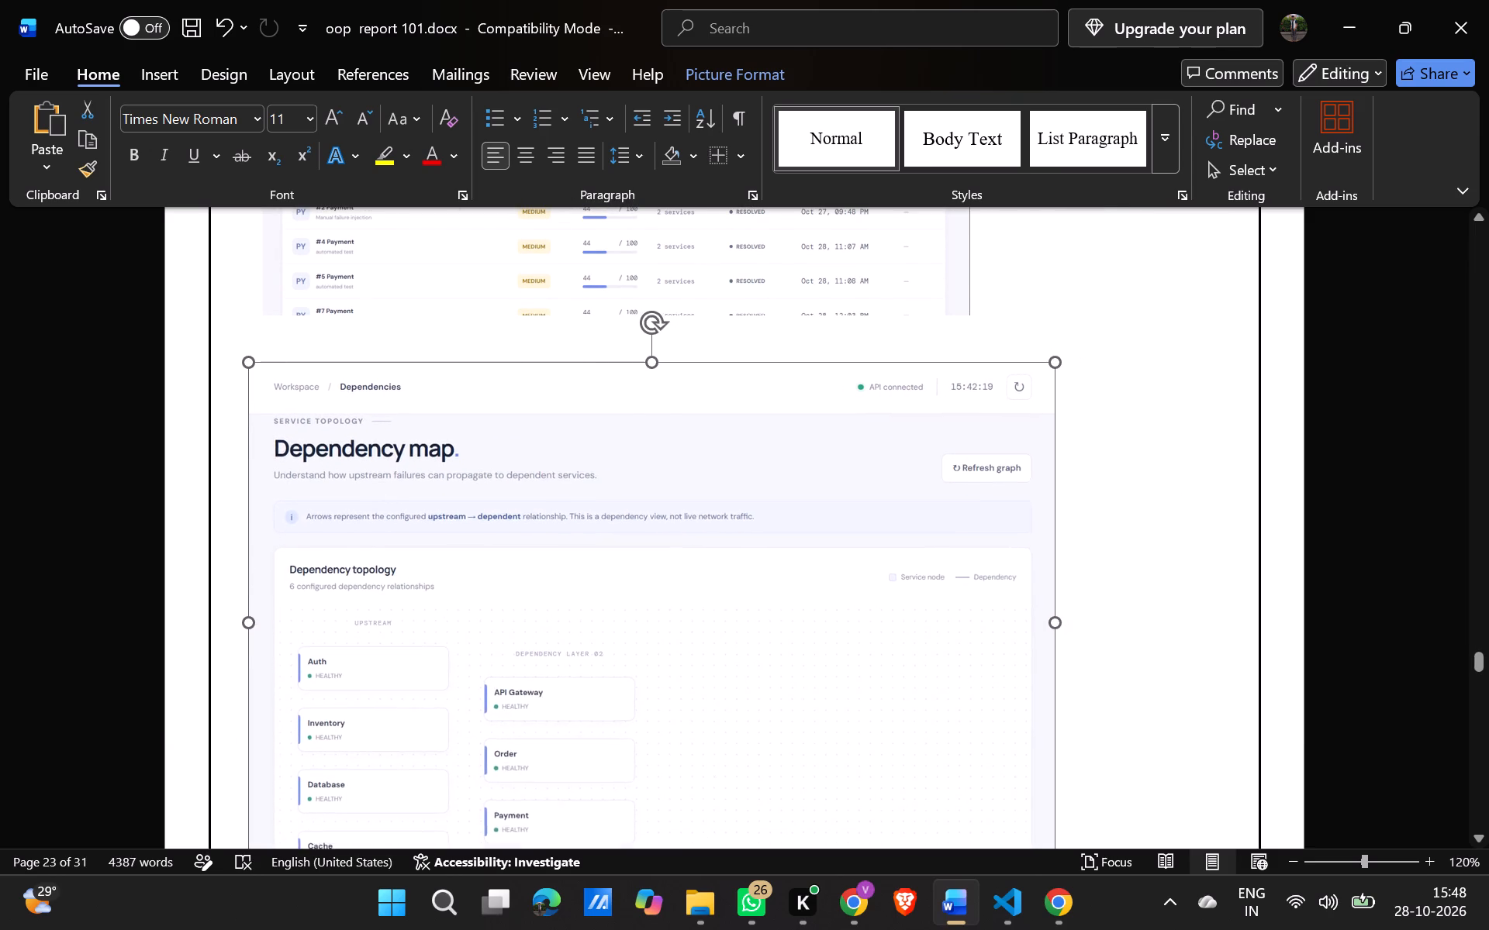
pyautogui.moveTo(961, 378); pyautogui.dragTo(727, 436)
# Shrink the Dependency register screenshot proportionally to about three-quarters of the page border's width.
pyautogui.scroll(-3, 713, 525)
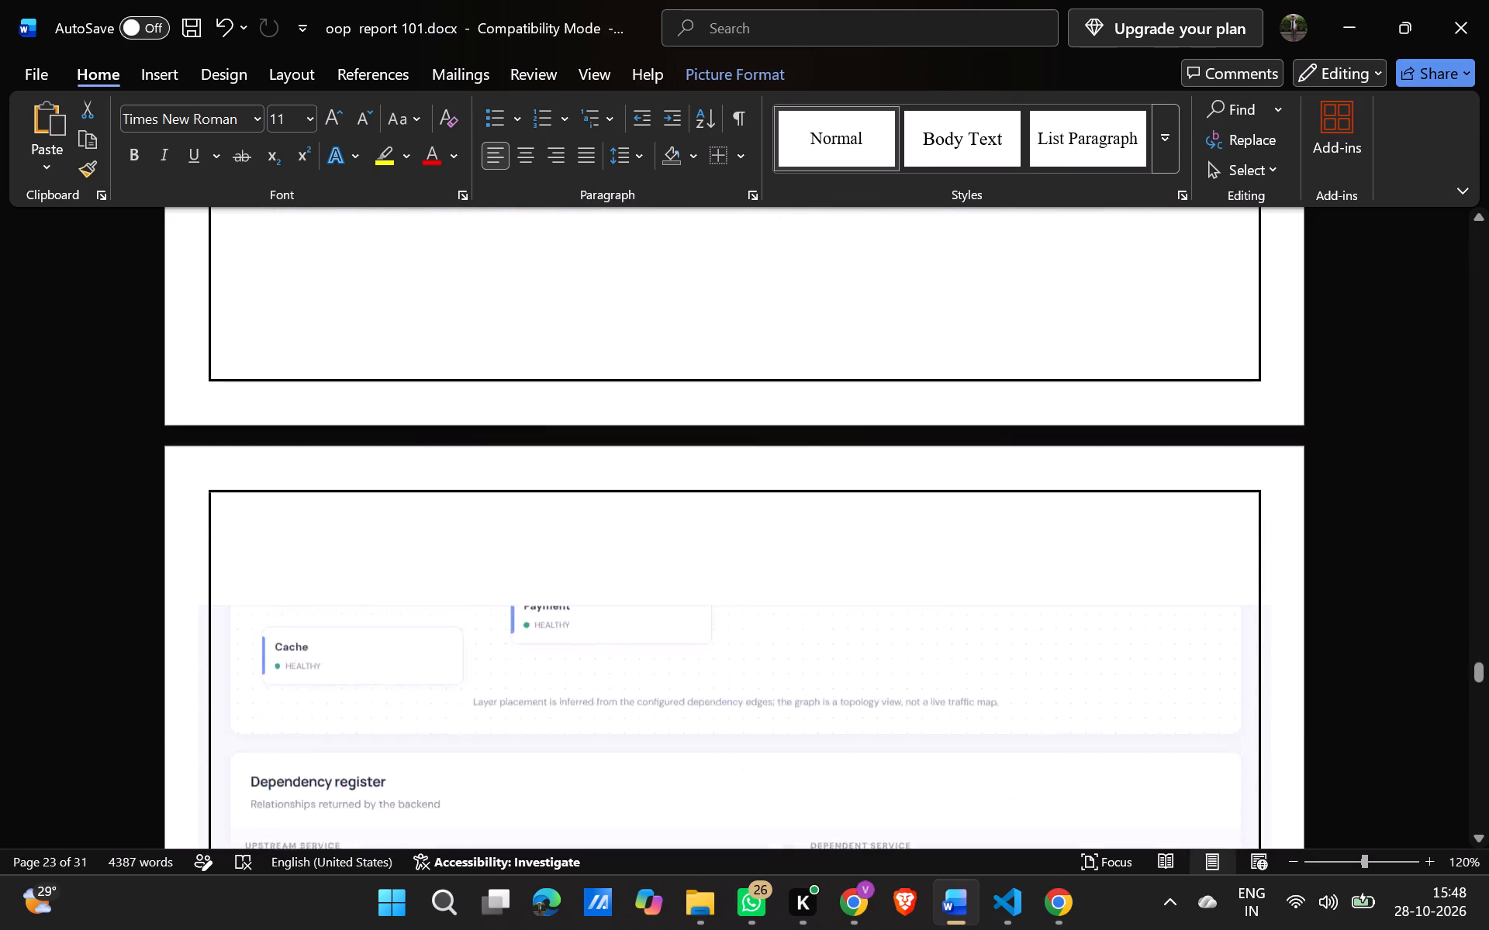
pyautogui.scroll(-2, 713, 525)
pyautogui.click(713, 525)
pyautogui.scroll(-1, 713, 525)
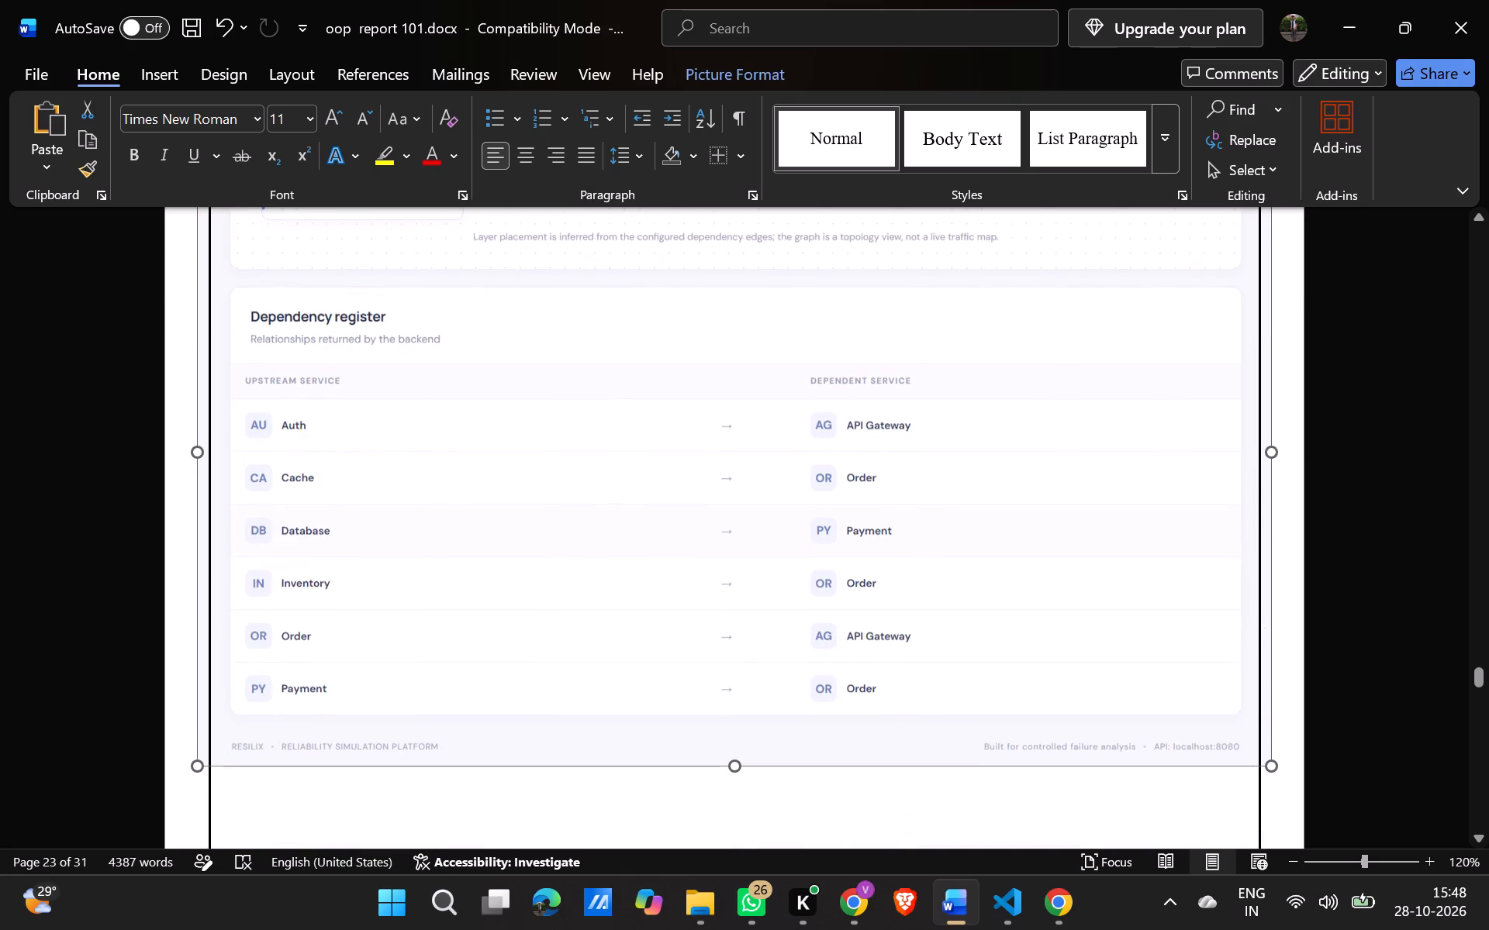
pyautogui.moveTo(1273, 762); pyautogui.dragTo(1049, 627)
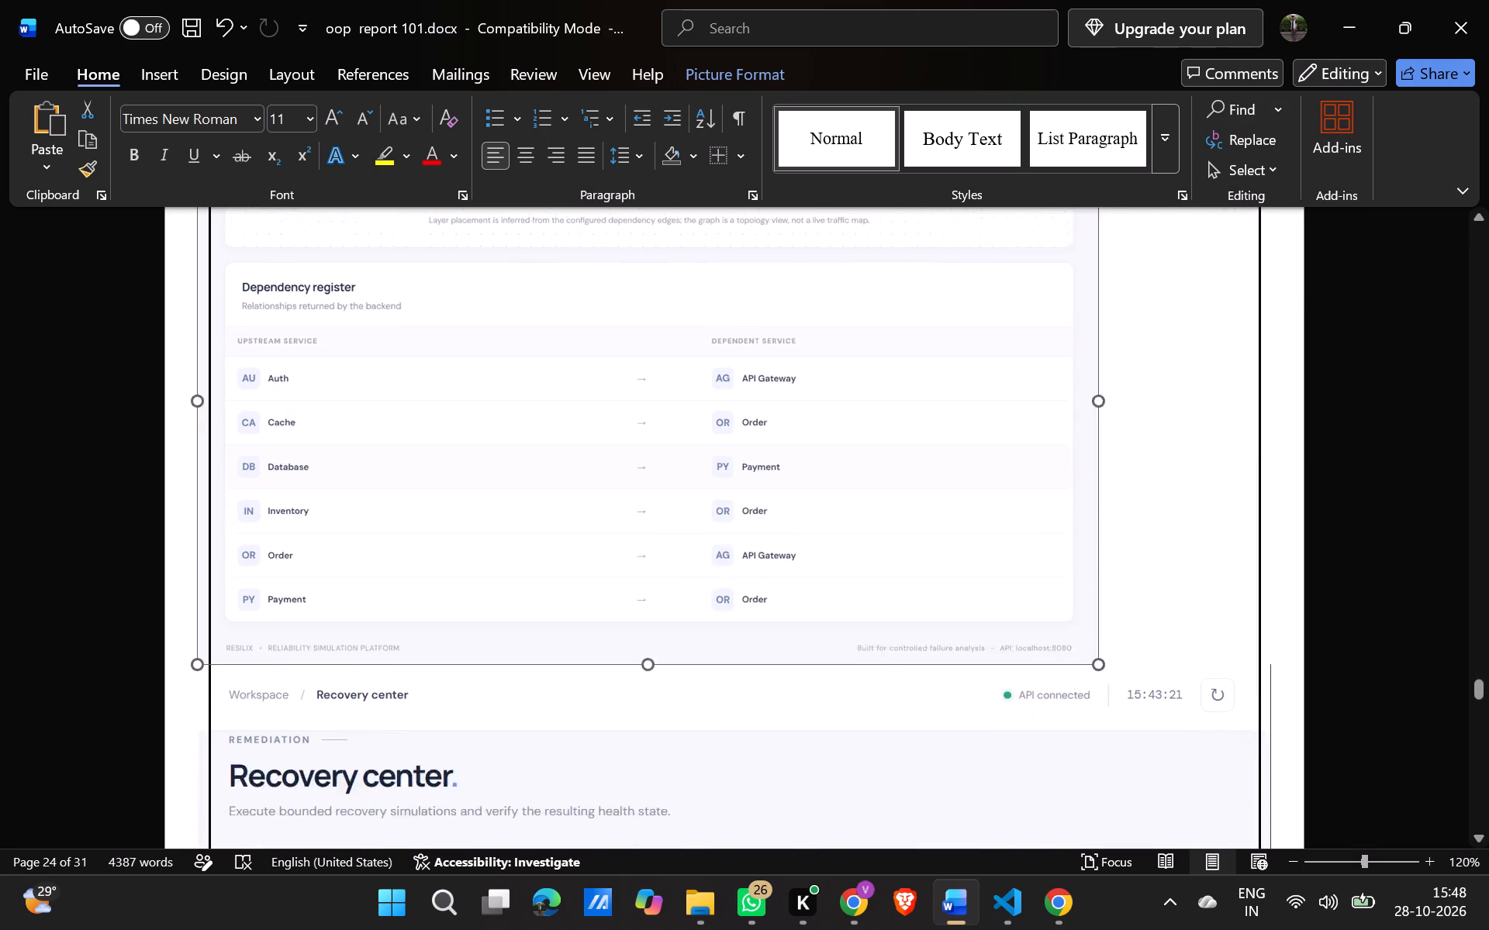
pyautogui.moveTo(1049, 627); pyautogui.dragTo(1032, 581)
pyautogui.click(1032, 581)
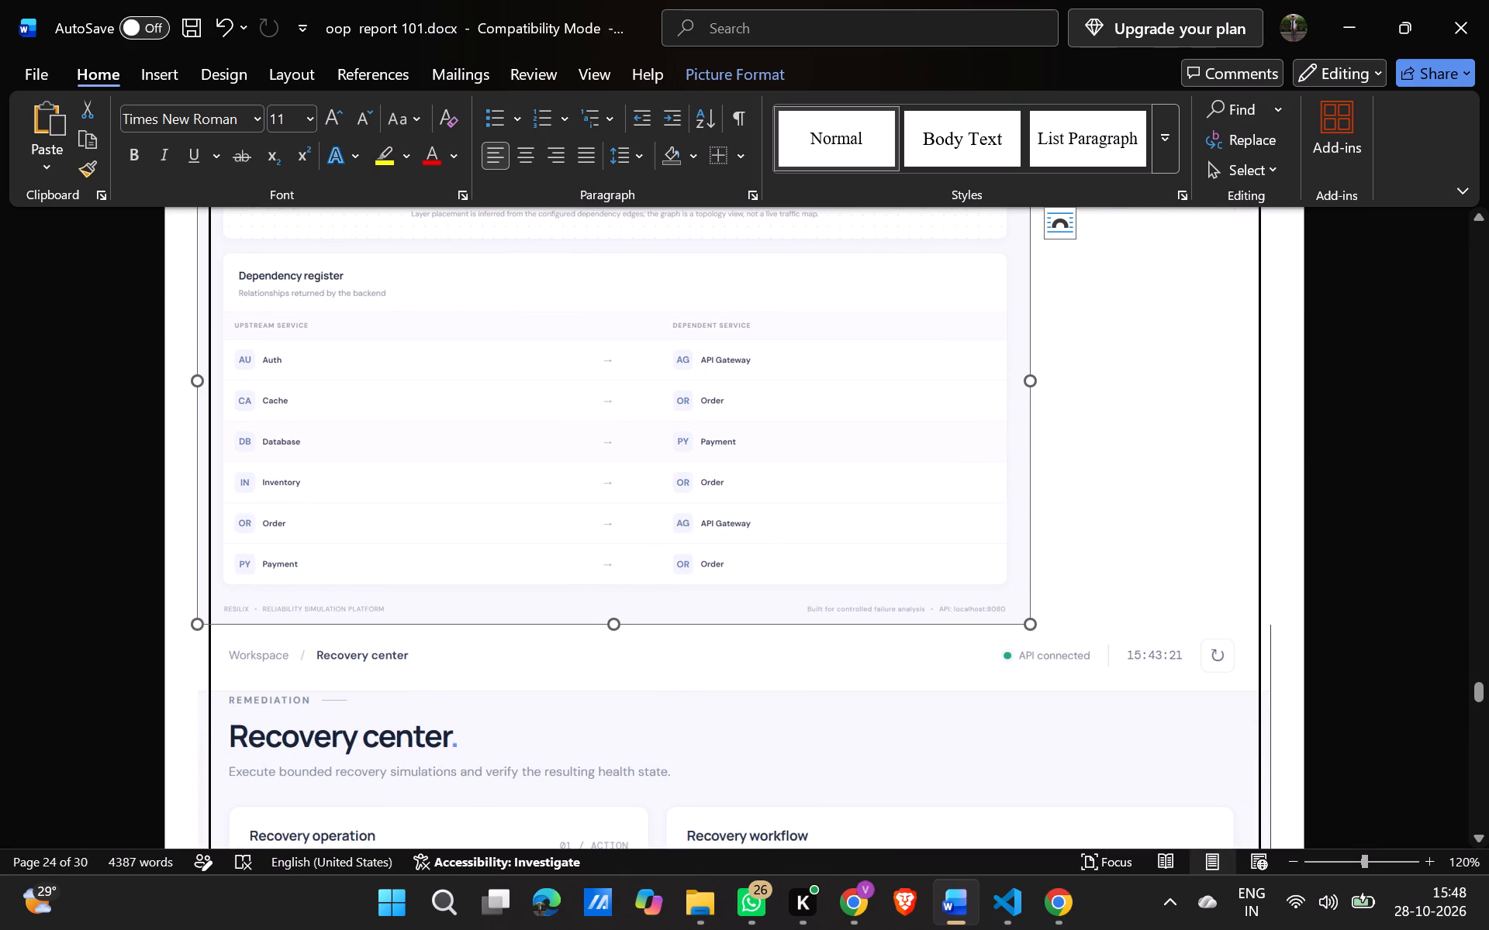
pyautogui.click(195, 615)
pyautogui.click(192, 624)
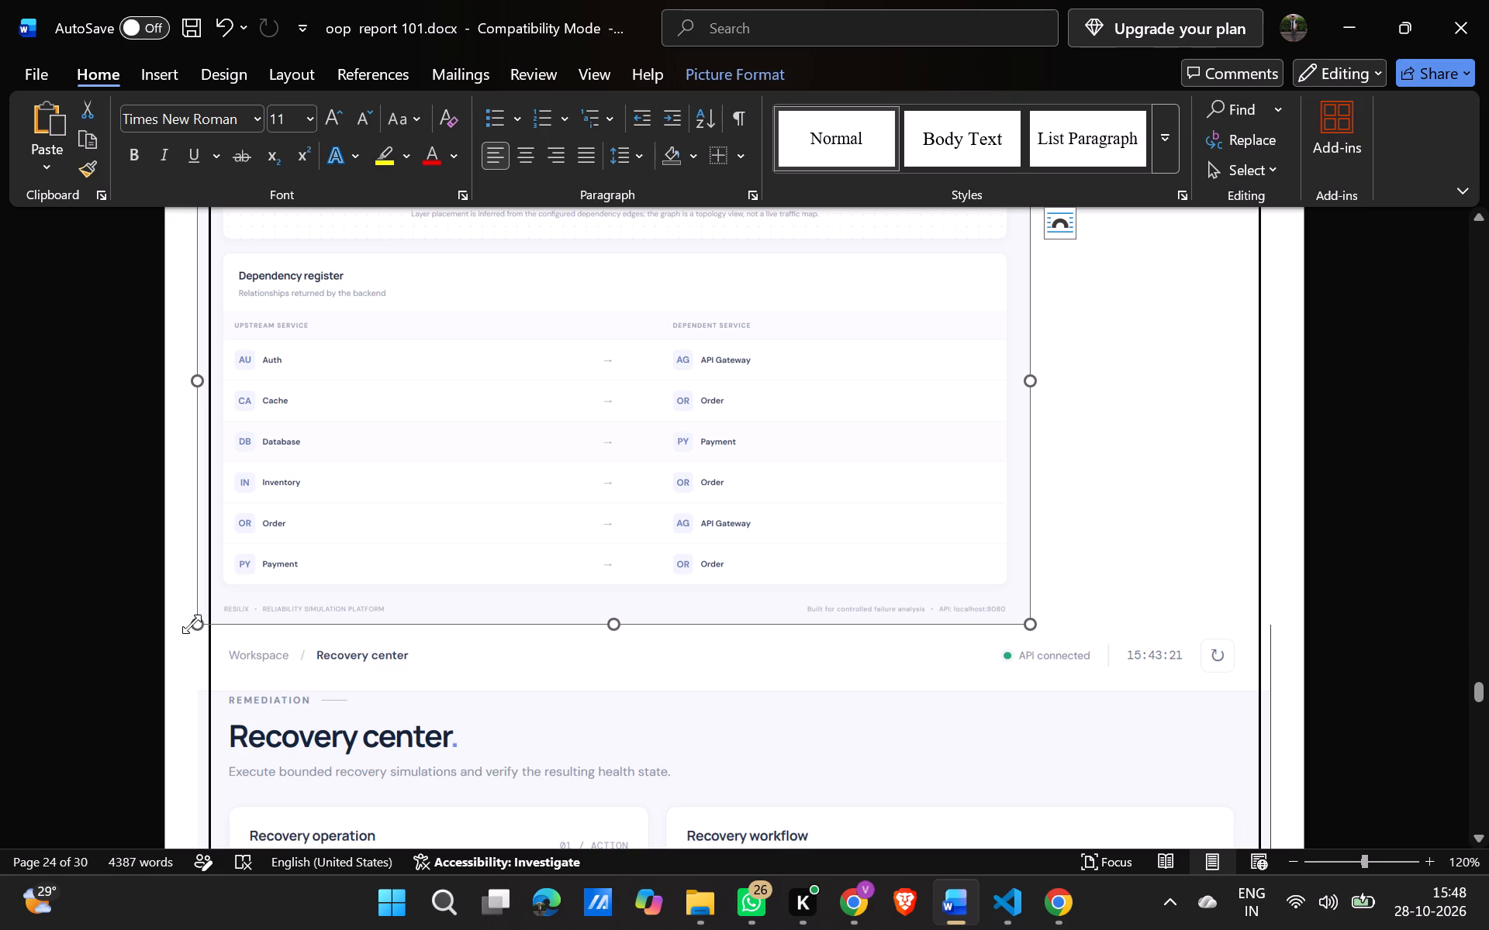
pyautogui.doubleClick(200, 622)
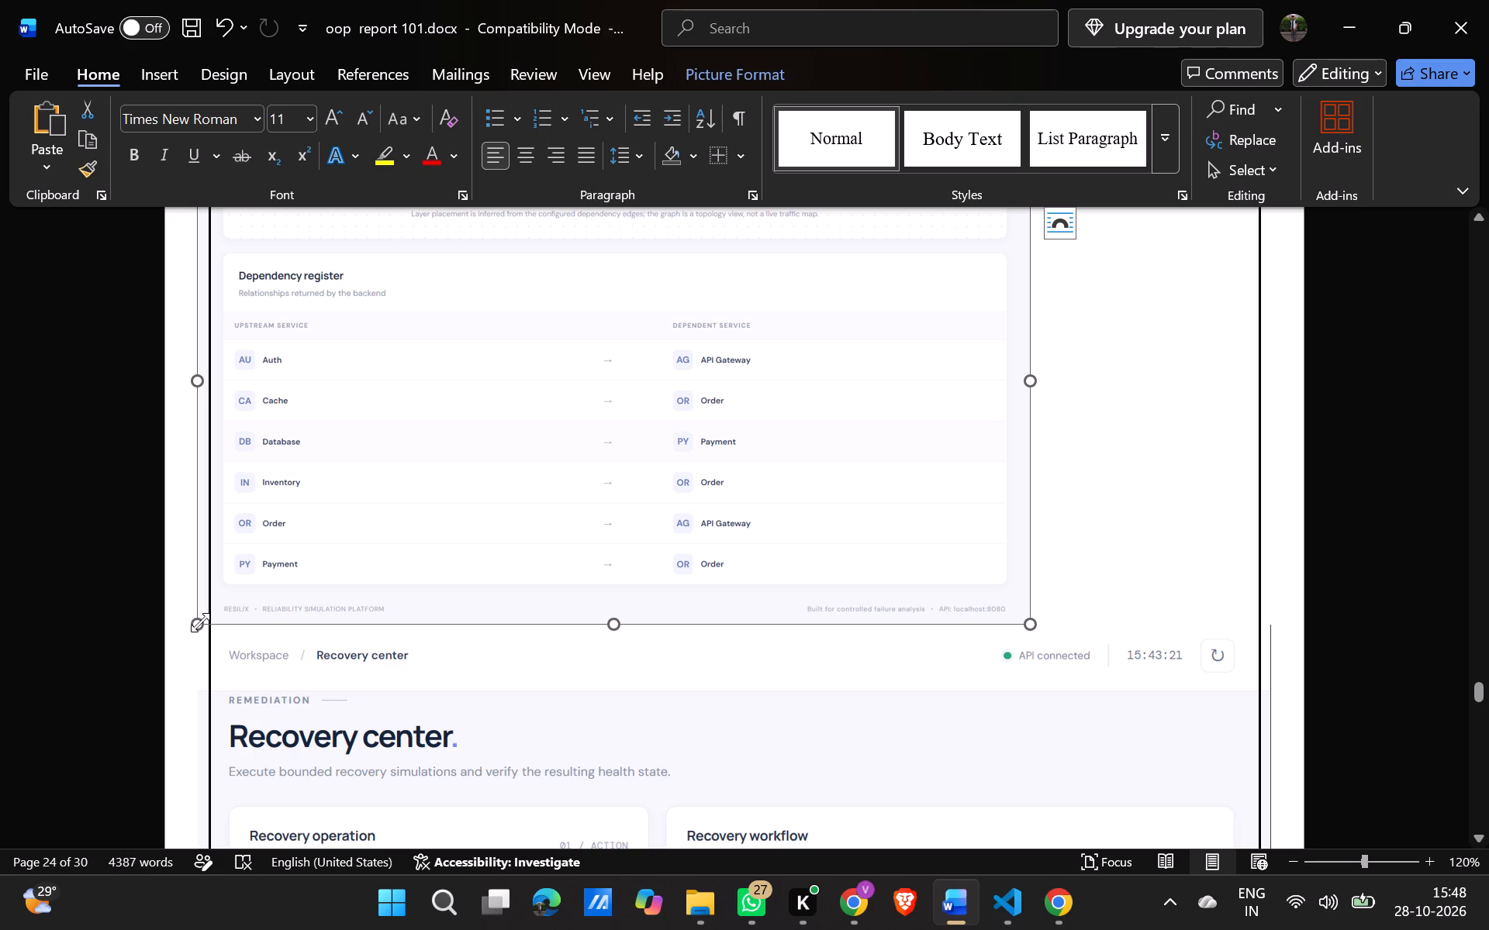
pyautogui.click(199, 617)
pyautogui.moveTo(199, 617); pyautogui.dragTo(227, 603)
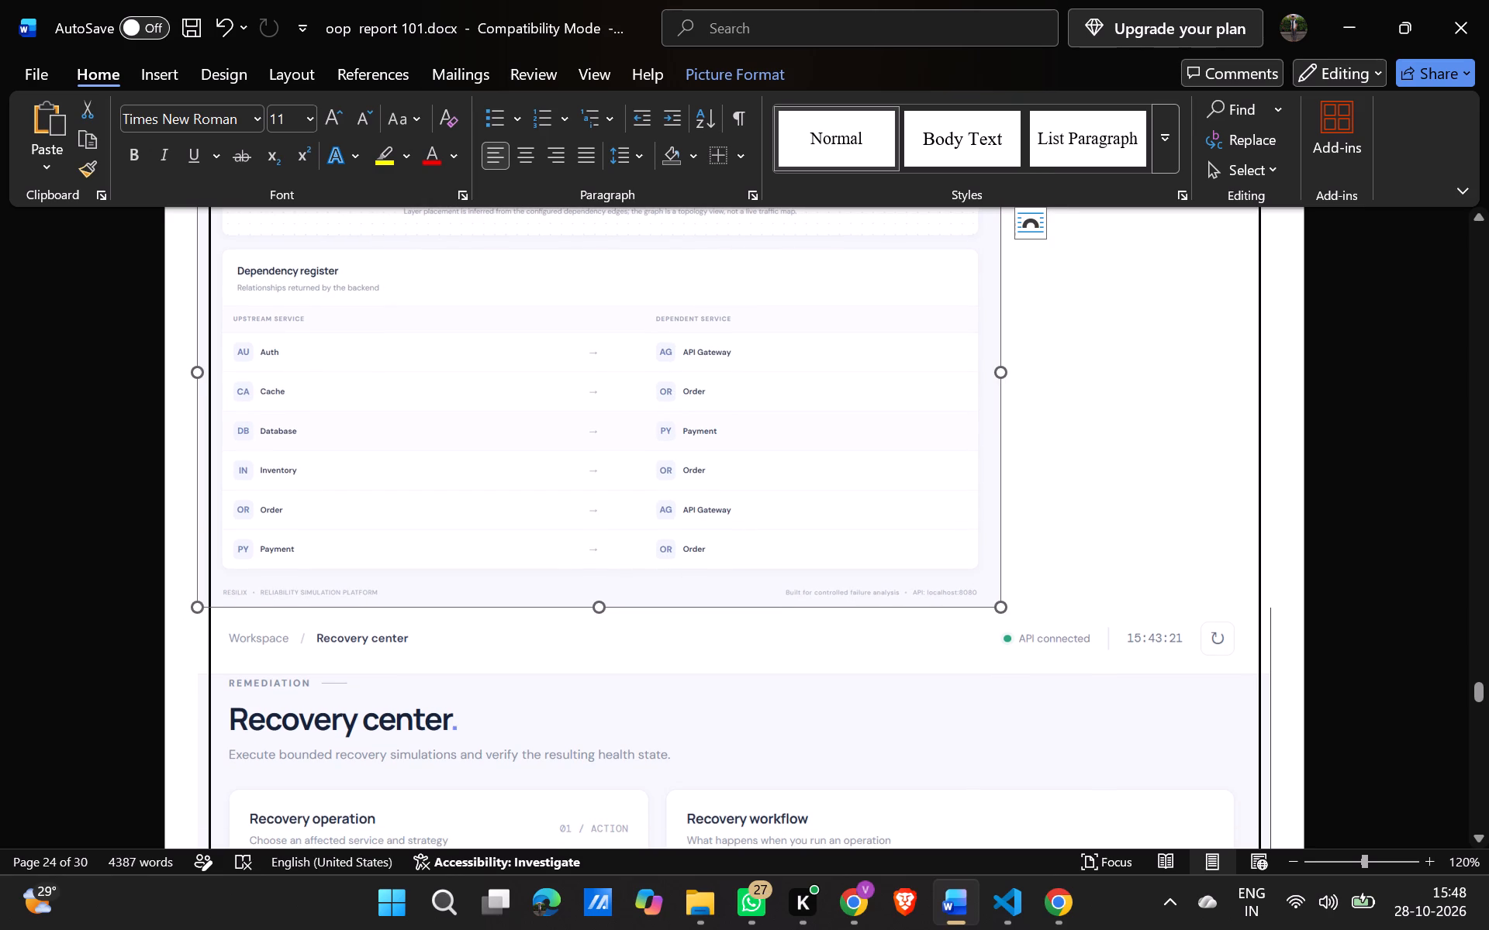
# Insert spaces and a tab before the Dependency register screenshot to indent its left edge inside the page border.
pyautogui.click(192, 608)
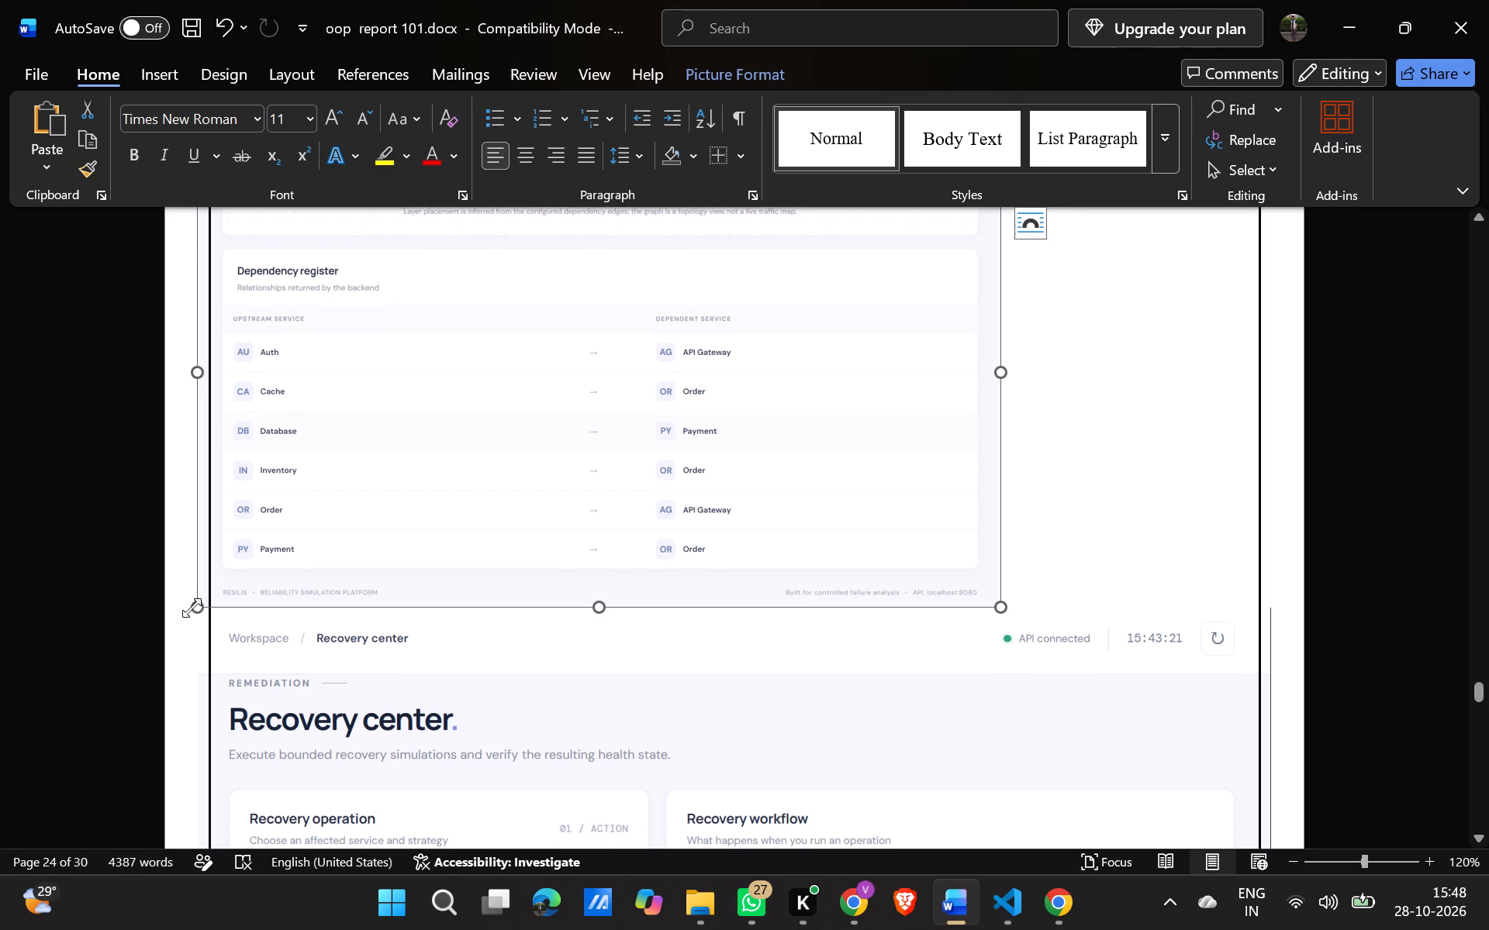
pyautogui.tripleClick(192, 608)
pyautogui.press('space')
pyautogui.press('space')
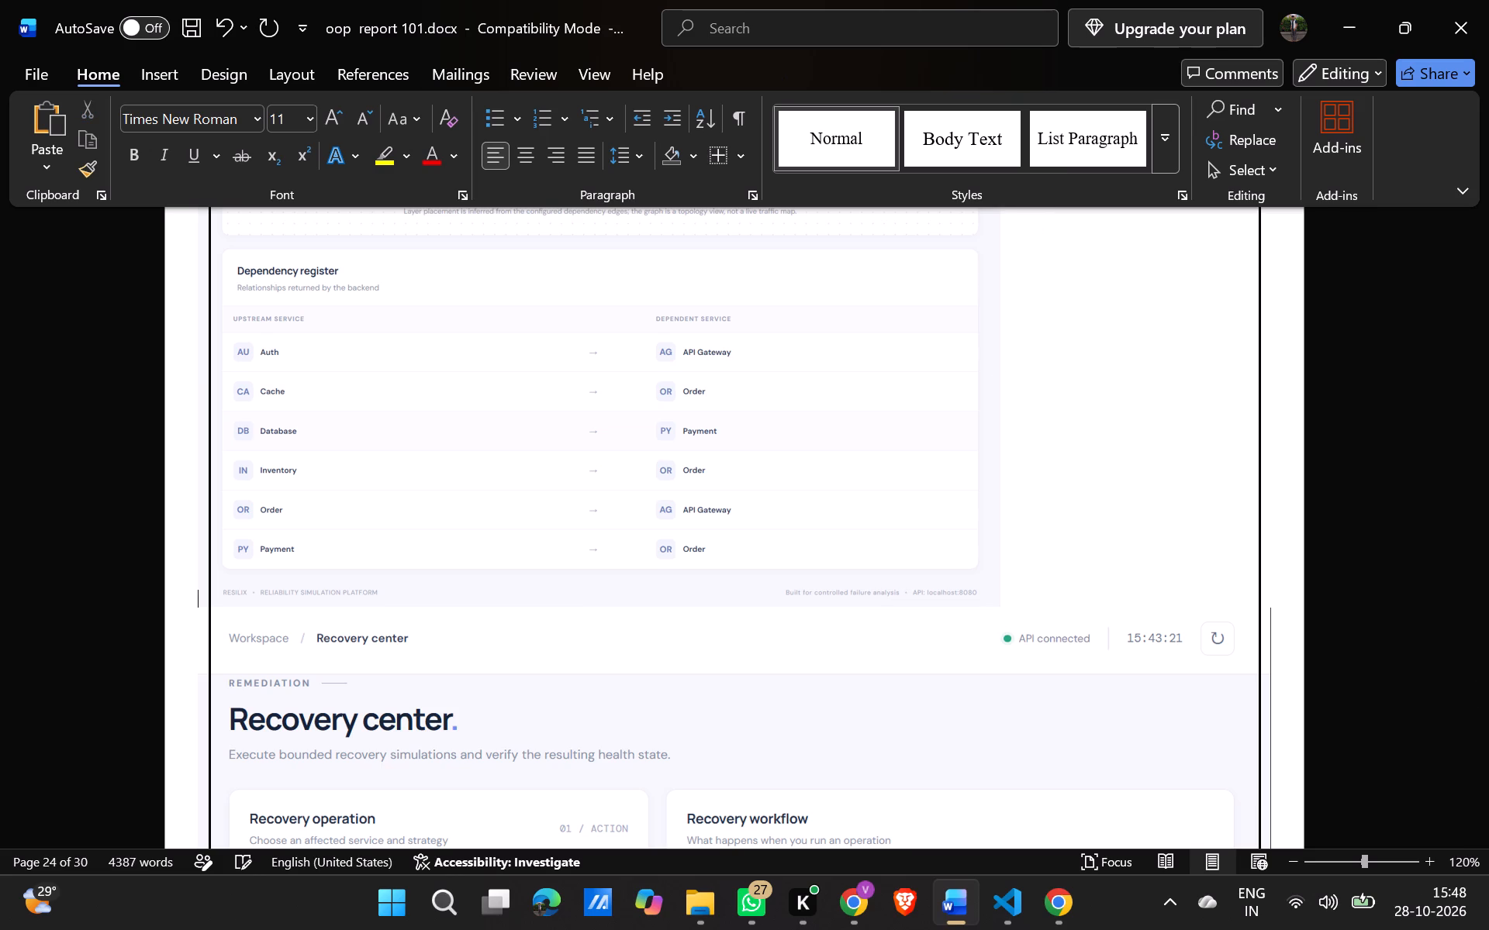
pyautogui.press('space')
pyautogui.press('space')
pyautogui.press('Tab')
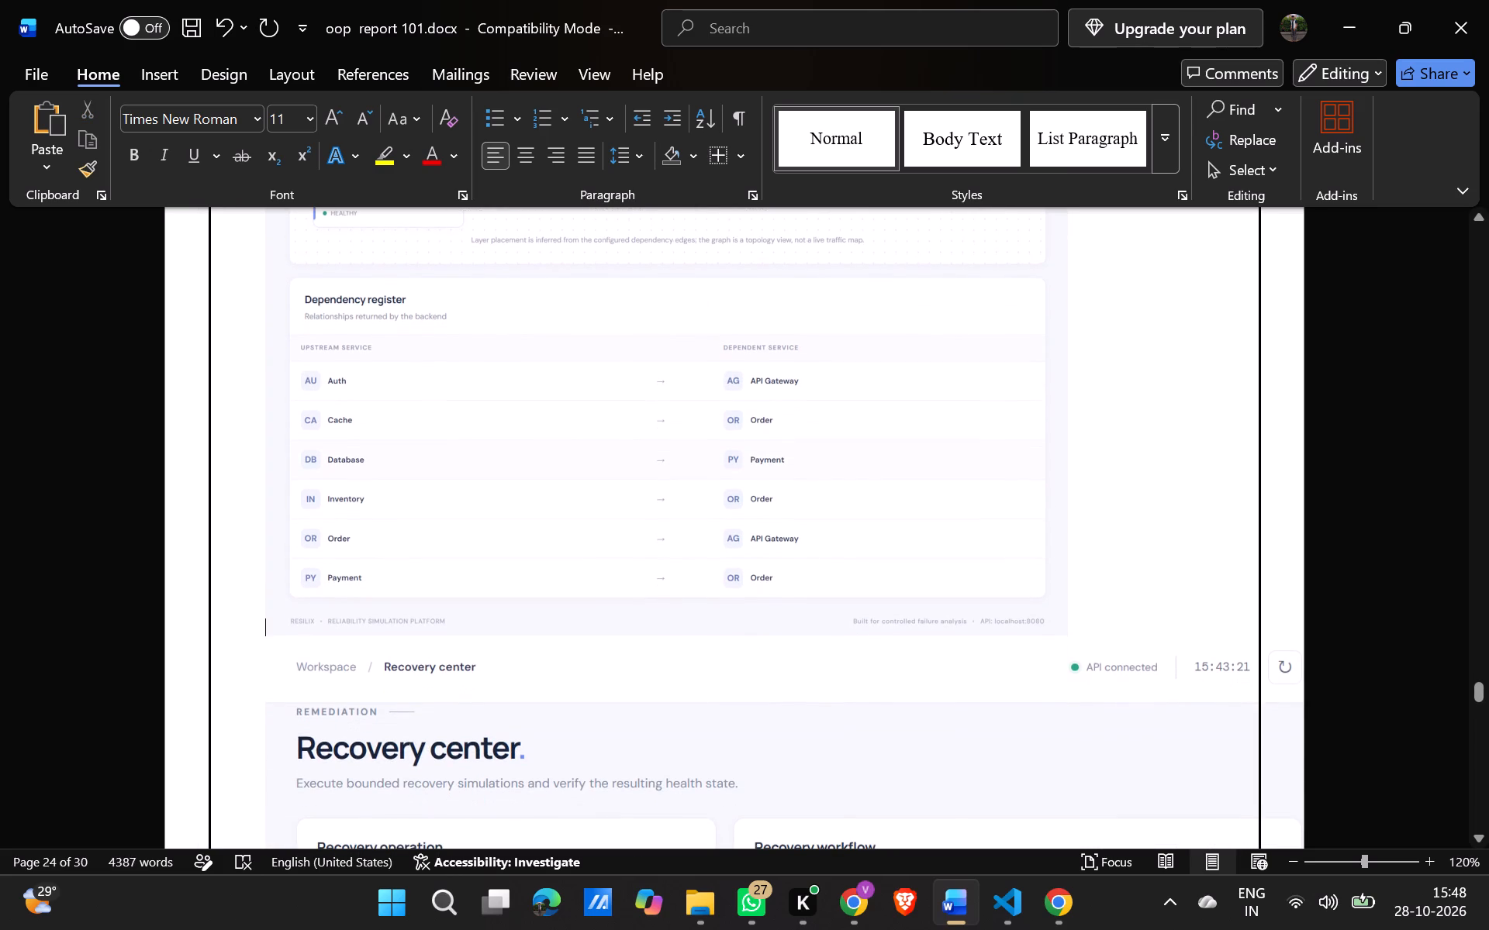
# Shrink the Recovery center screenshot proportionally to nearly the width of the Dependency register screenshot above.
pyautogui.click(477, 706)
pyautogui.scroll(-2, 477, 706)
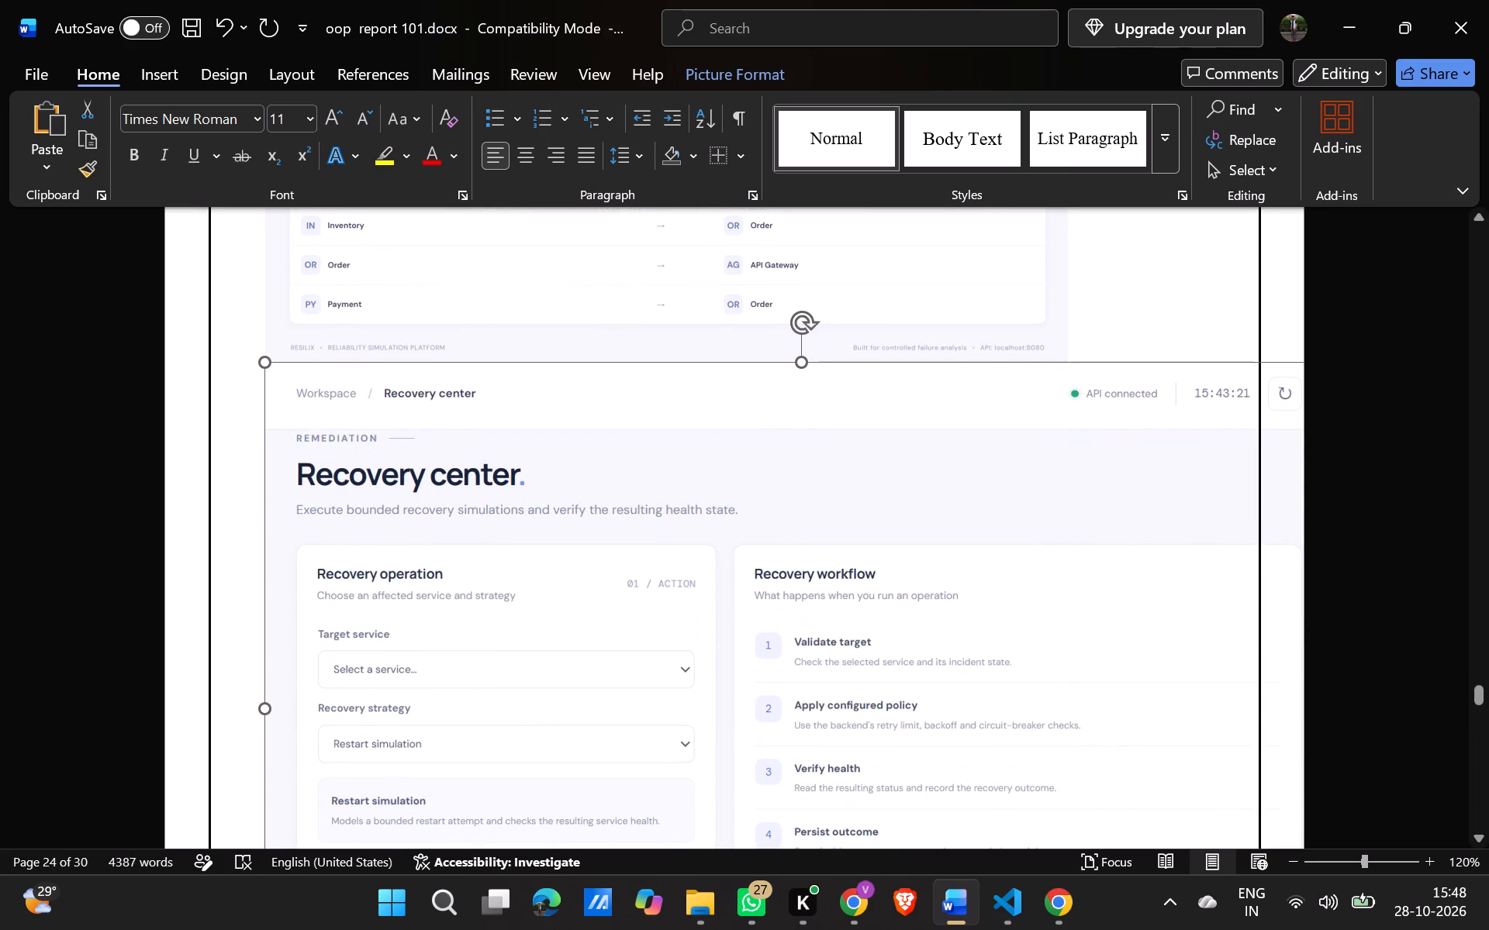
pyautogui.press('Return')
pyautogui.click(473, 687)
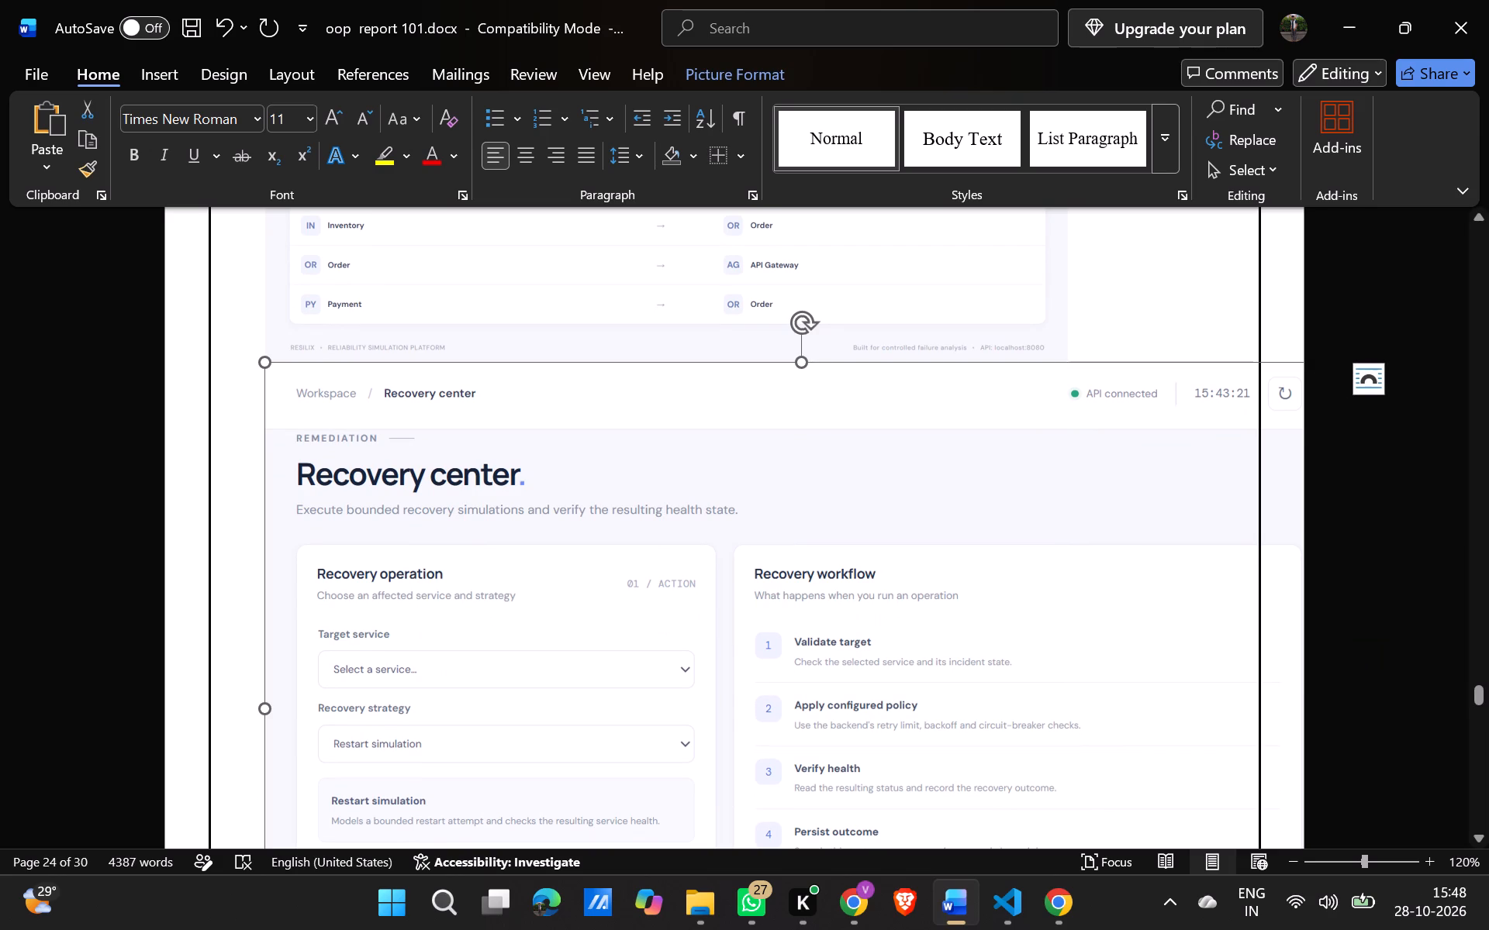
pyautogui.moveTo(1300, 373); pyautogui.dragTo(1235, 398)
pyautogui.moveTo(266, 362); pyautogui.dragTo(656, 521)
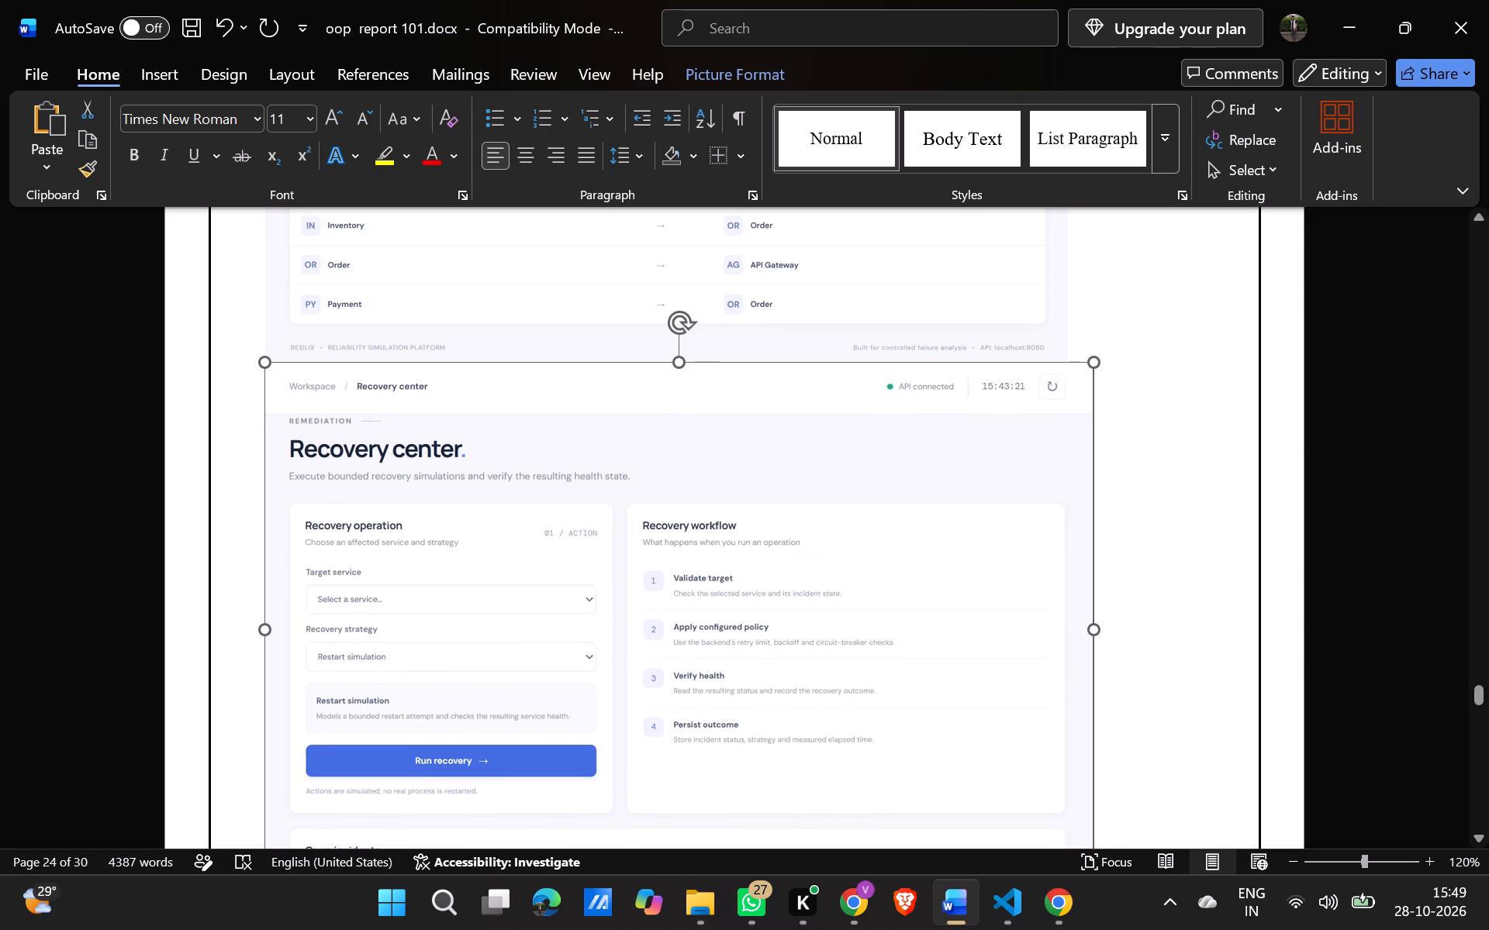
pyautogui.moveTo(656, 521); pyautogui.dragTo(696, 530)
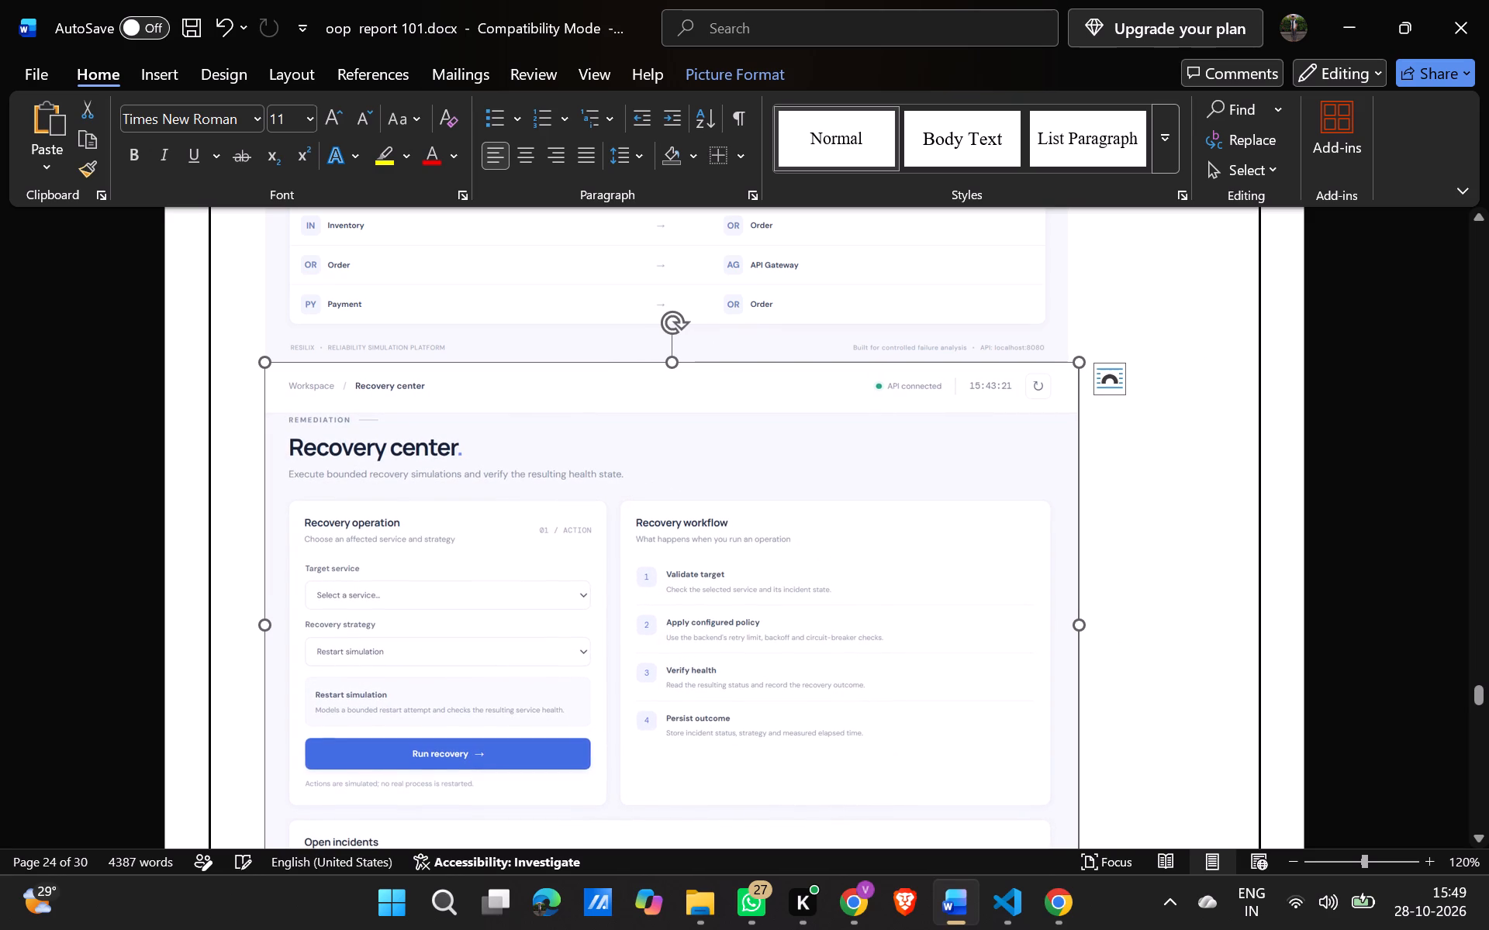
pyautogui.click(1136, 495)
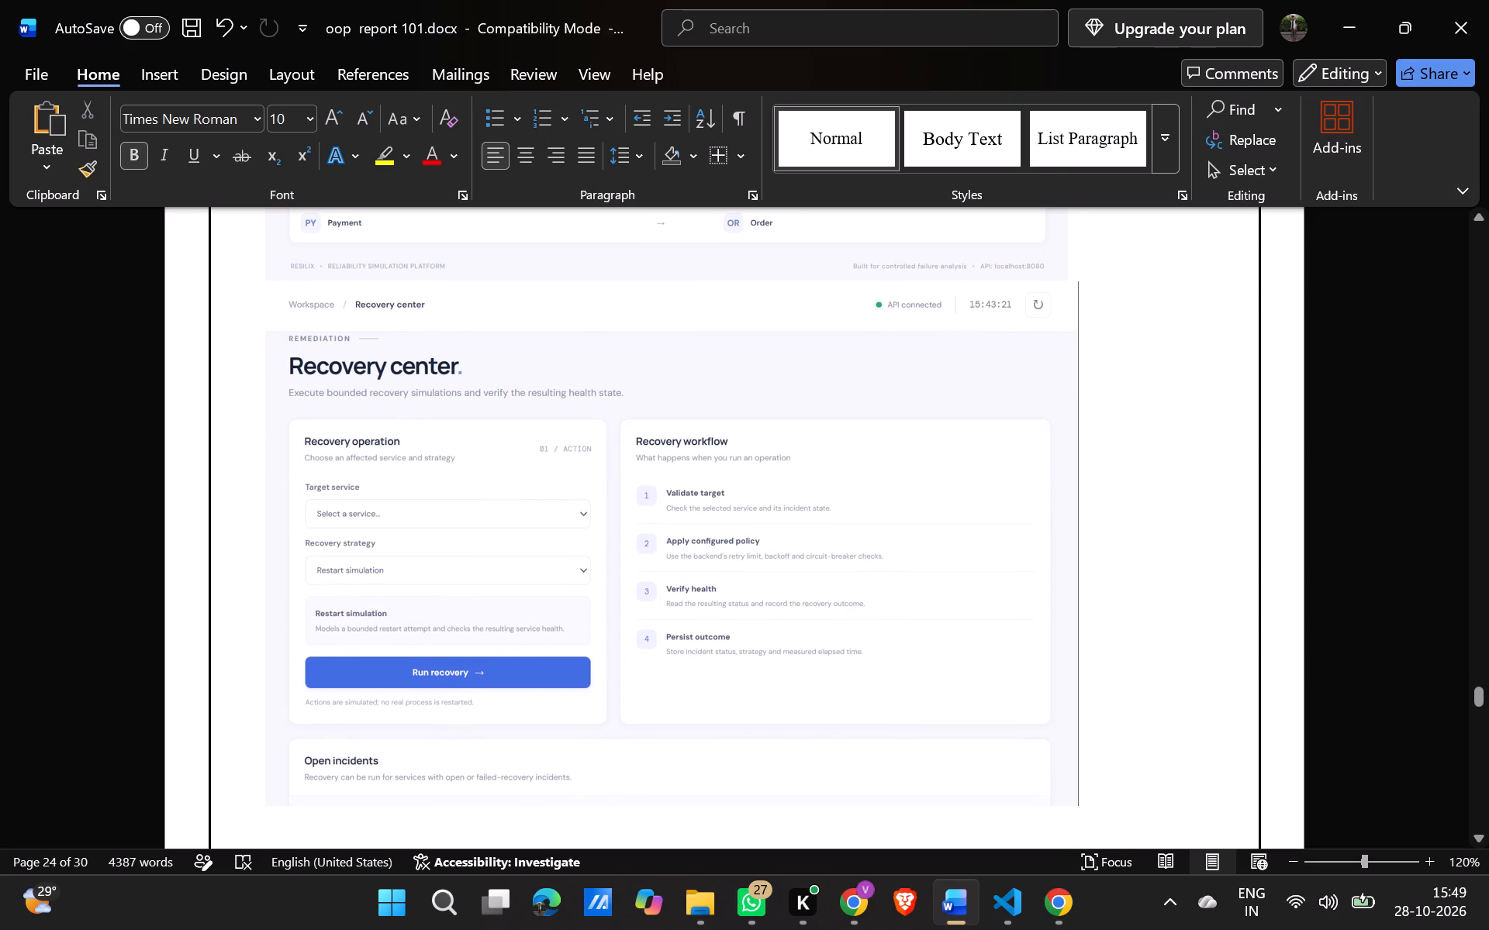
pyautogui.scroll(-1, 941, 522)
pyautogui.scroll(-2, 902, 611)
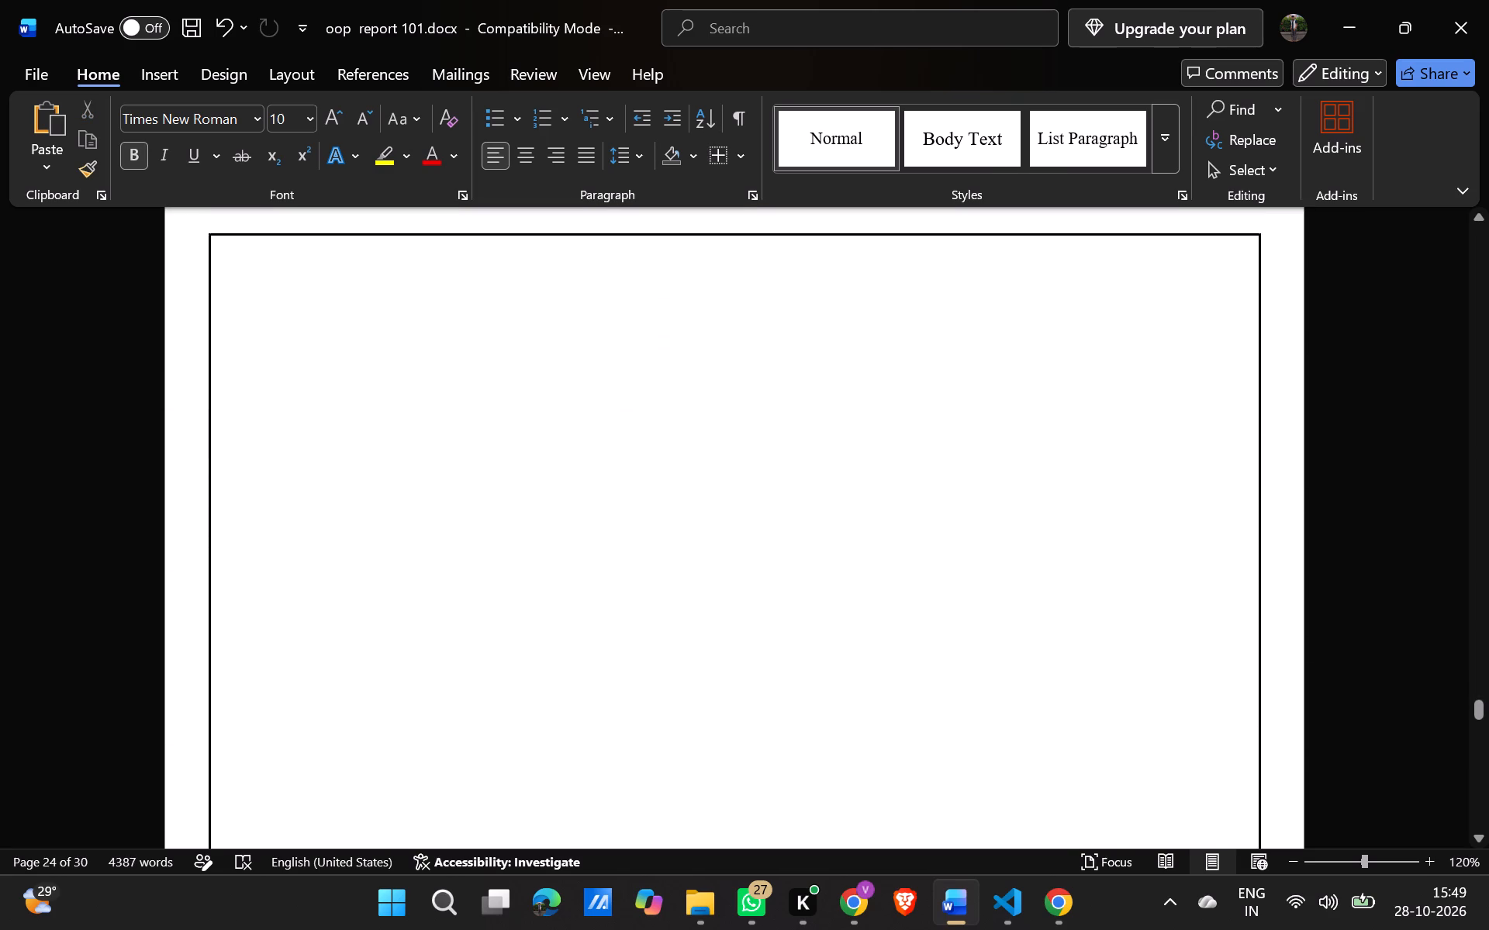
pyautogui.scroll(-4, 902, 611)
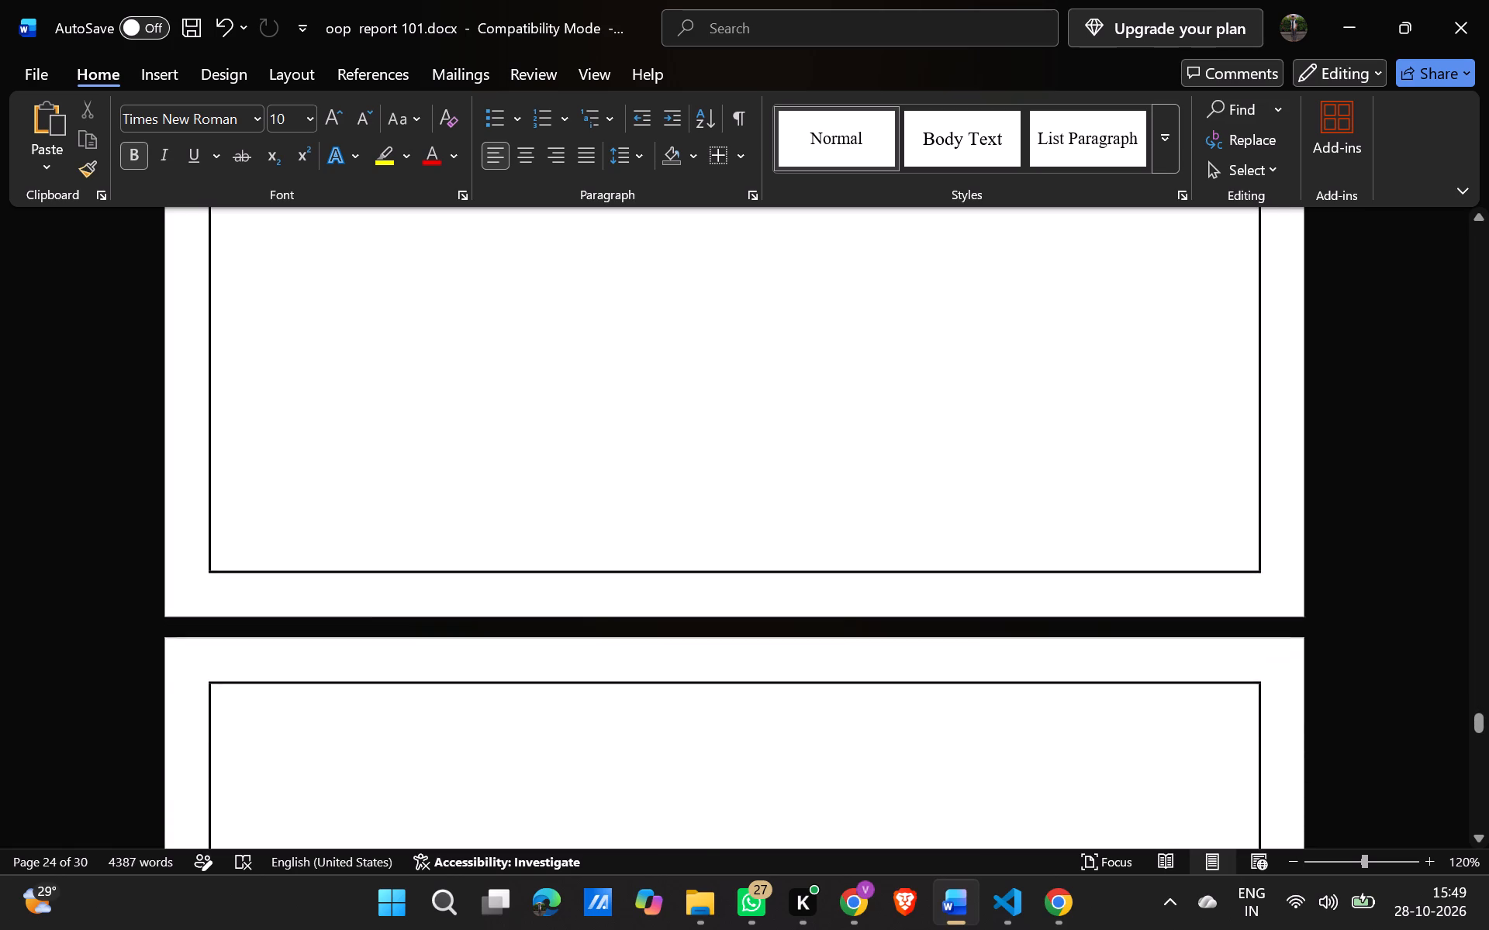
# Copy the whole text under the Limitations And Future Scope heading, from "1. Limitations" through item 10, Carbon Neutrality Suggestions.
pyautogui.scroll(-2, 902, 611)
pyautogui.scroll(1, 902, 611)
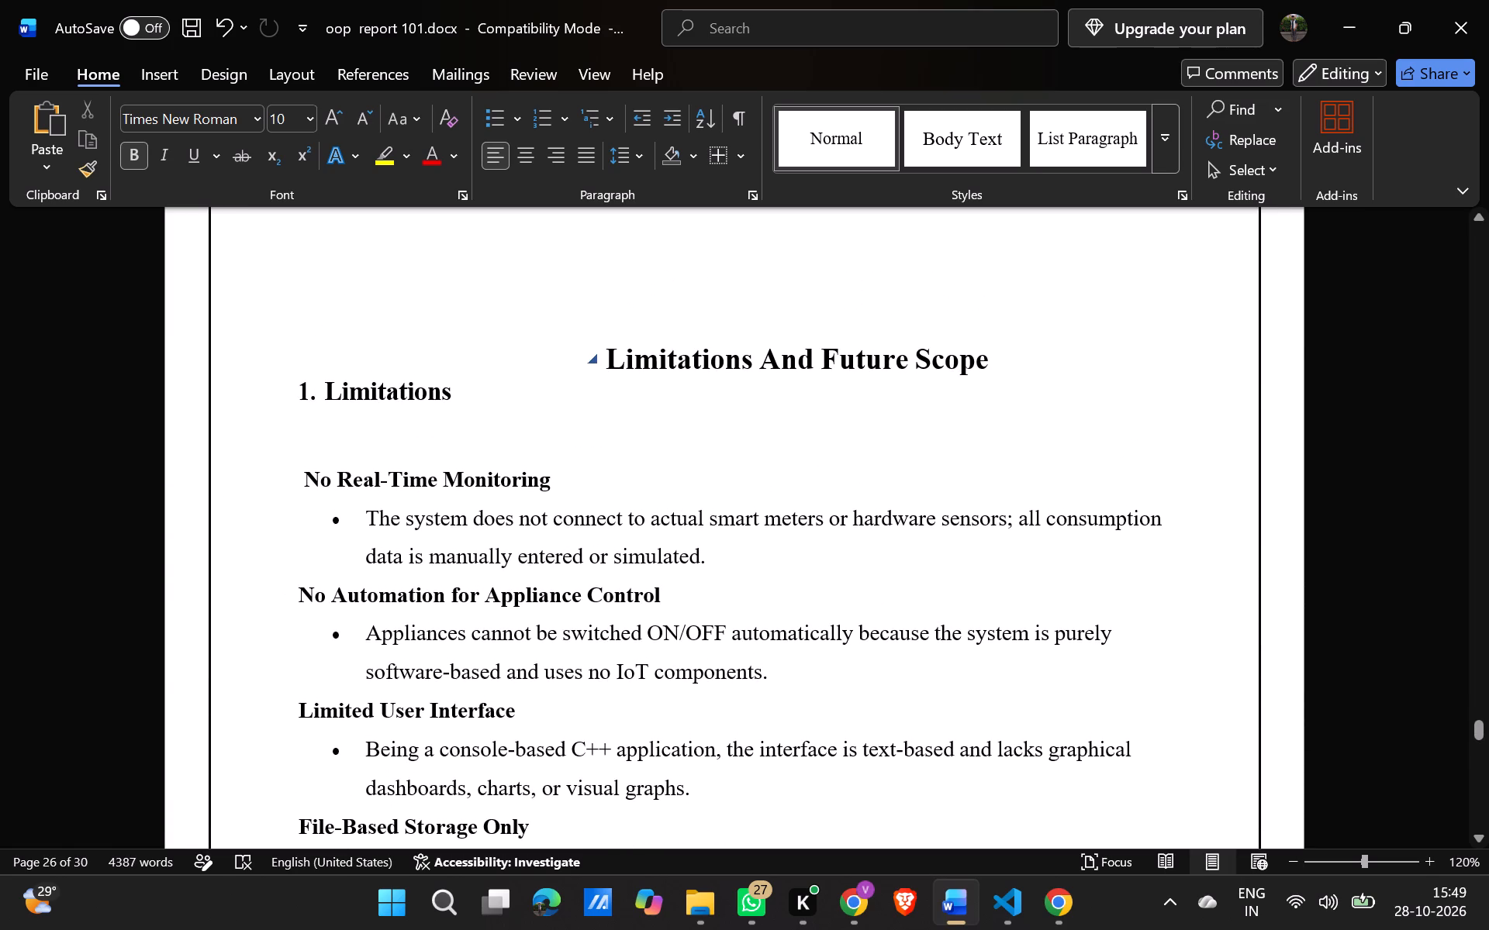
pyautogui.scroll(-1, 613, 355)
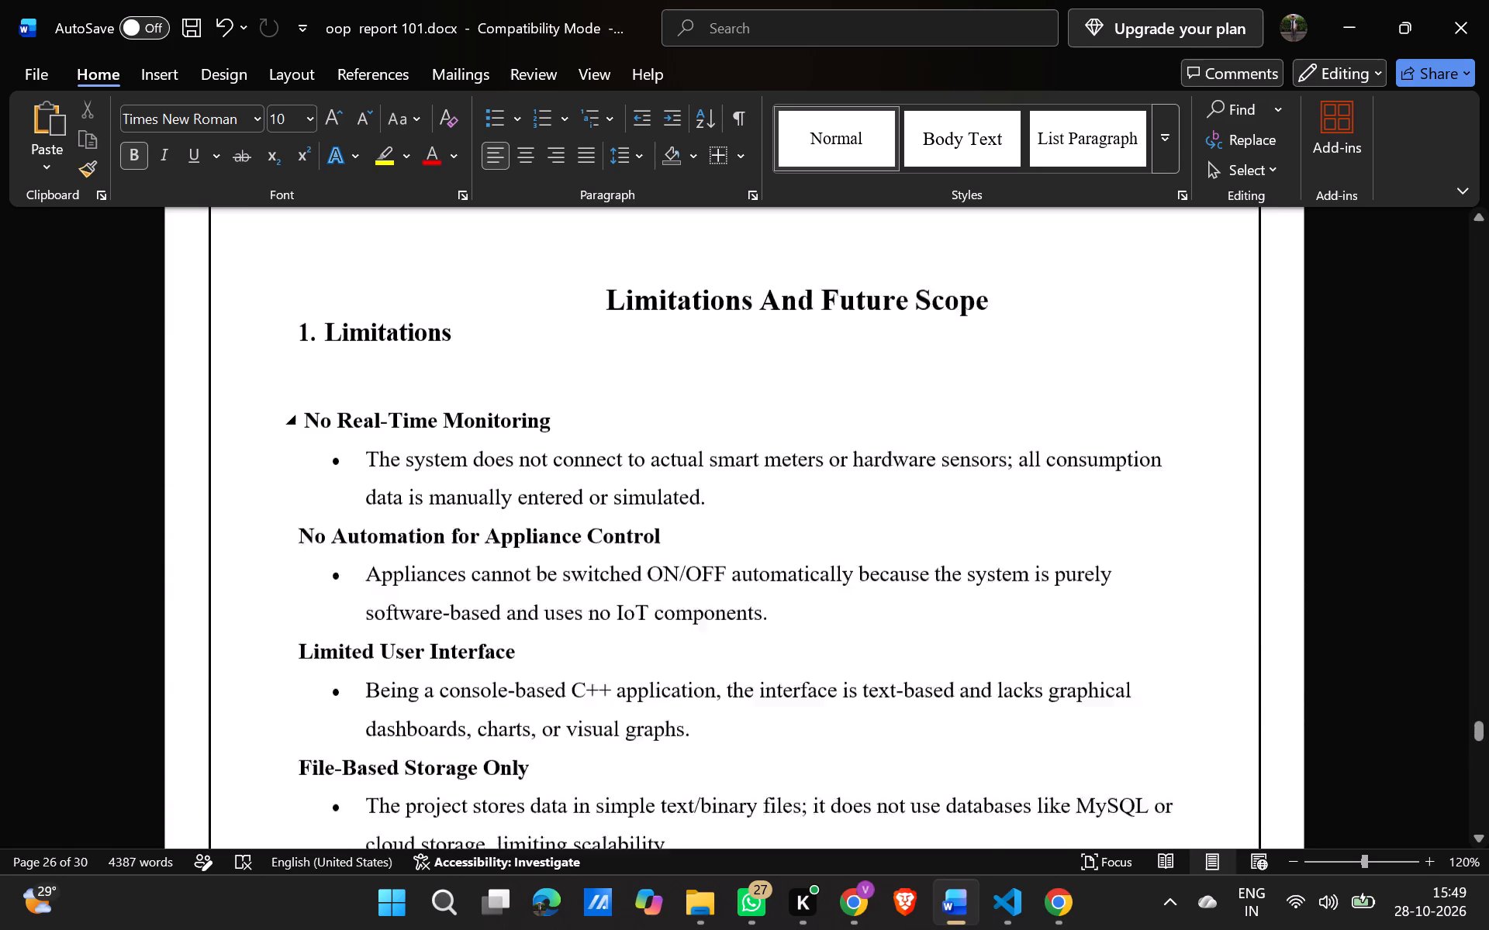
pyautogui.scroll(-1, 613, 355)
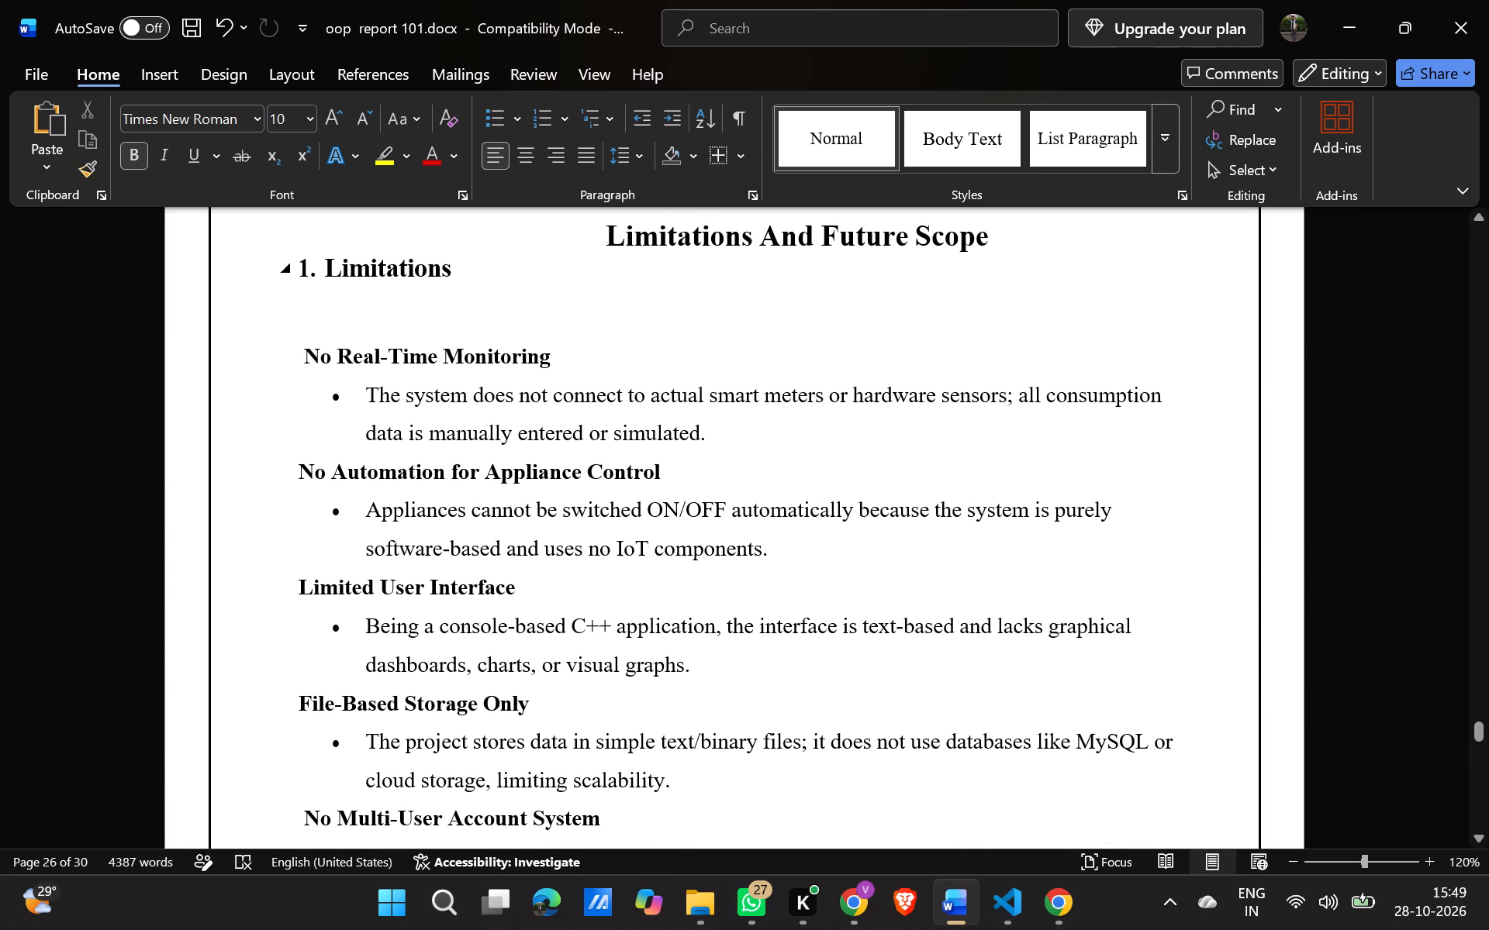
pyautogui.moveTo(295, 263); pyautogui.dragTo(558, 777)
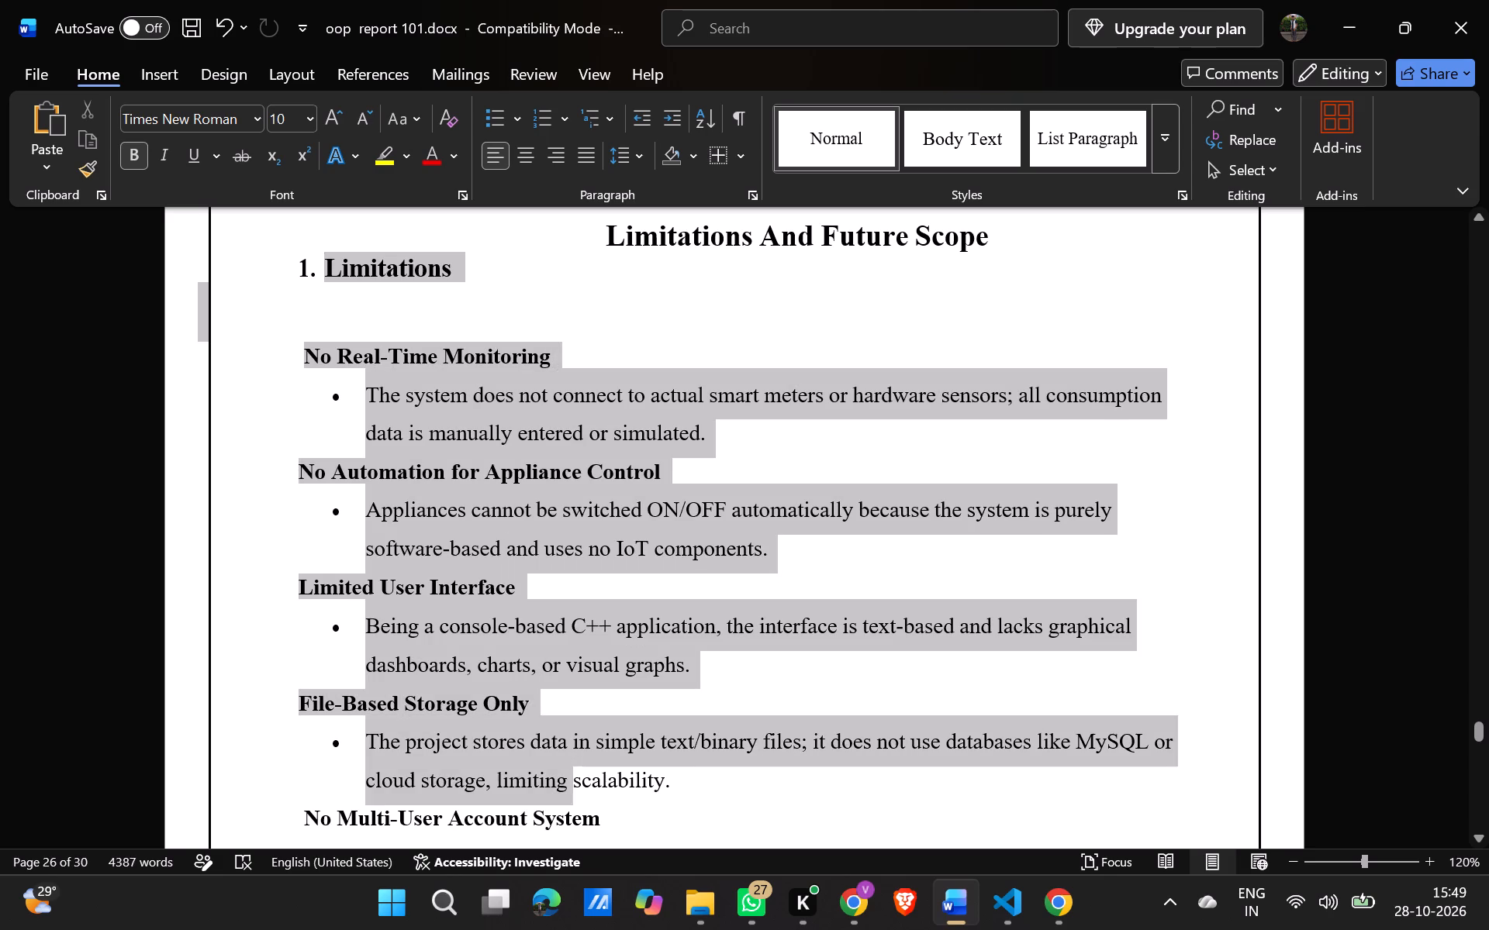
pyautogui.moveTo(558, 777); pyautogui.dragTo(571, 837)
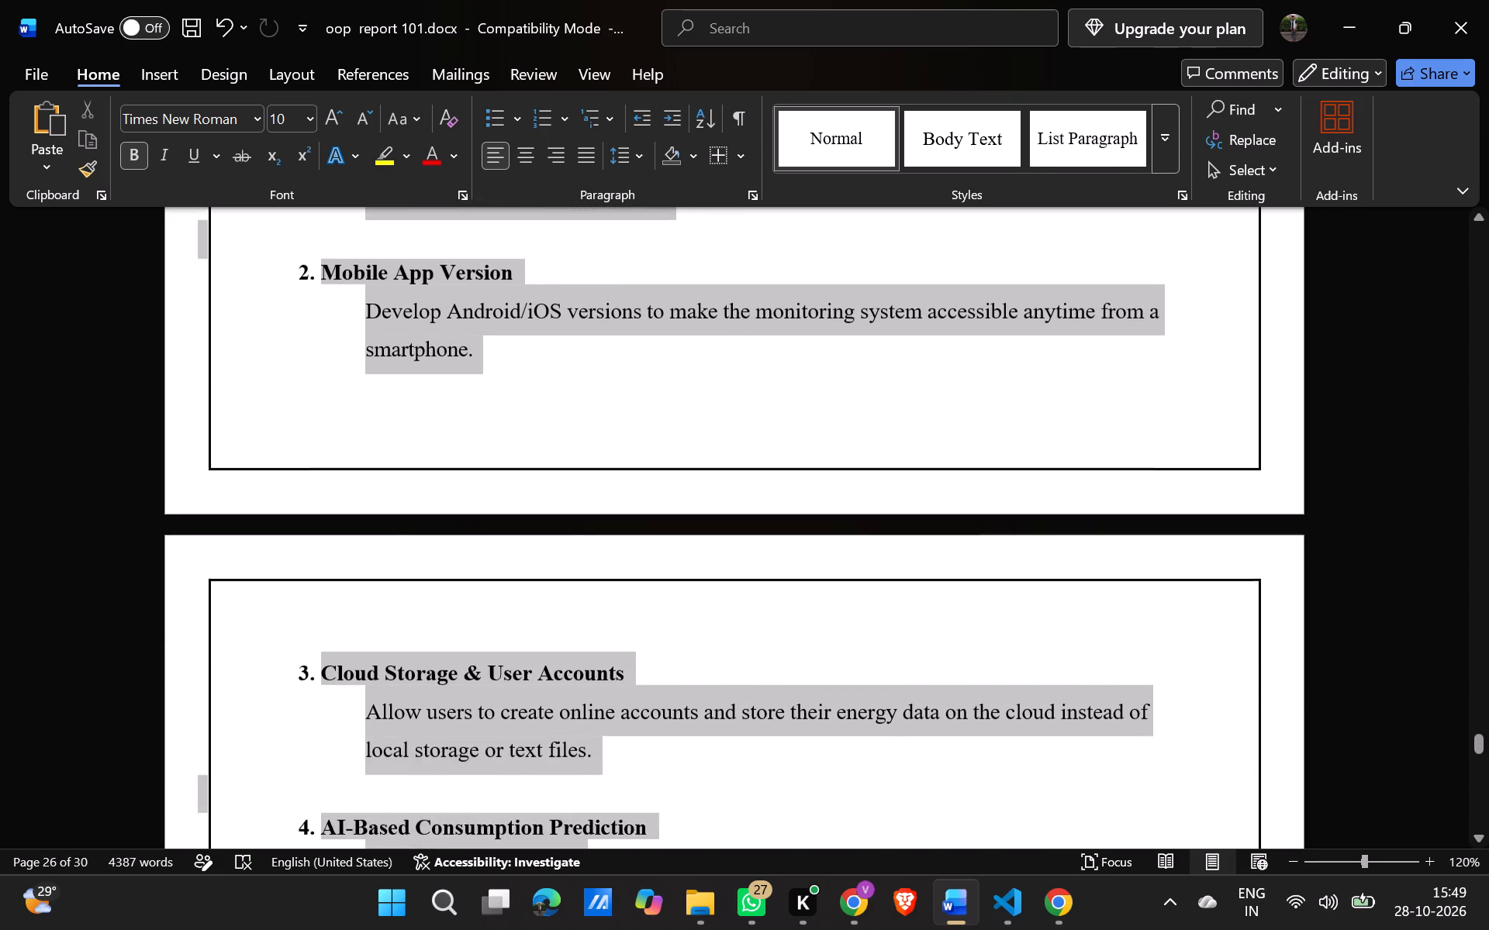
pyautogui.moveTo(571, 837); pyautogui.dragTo(572, 869)
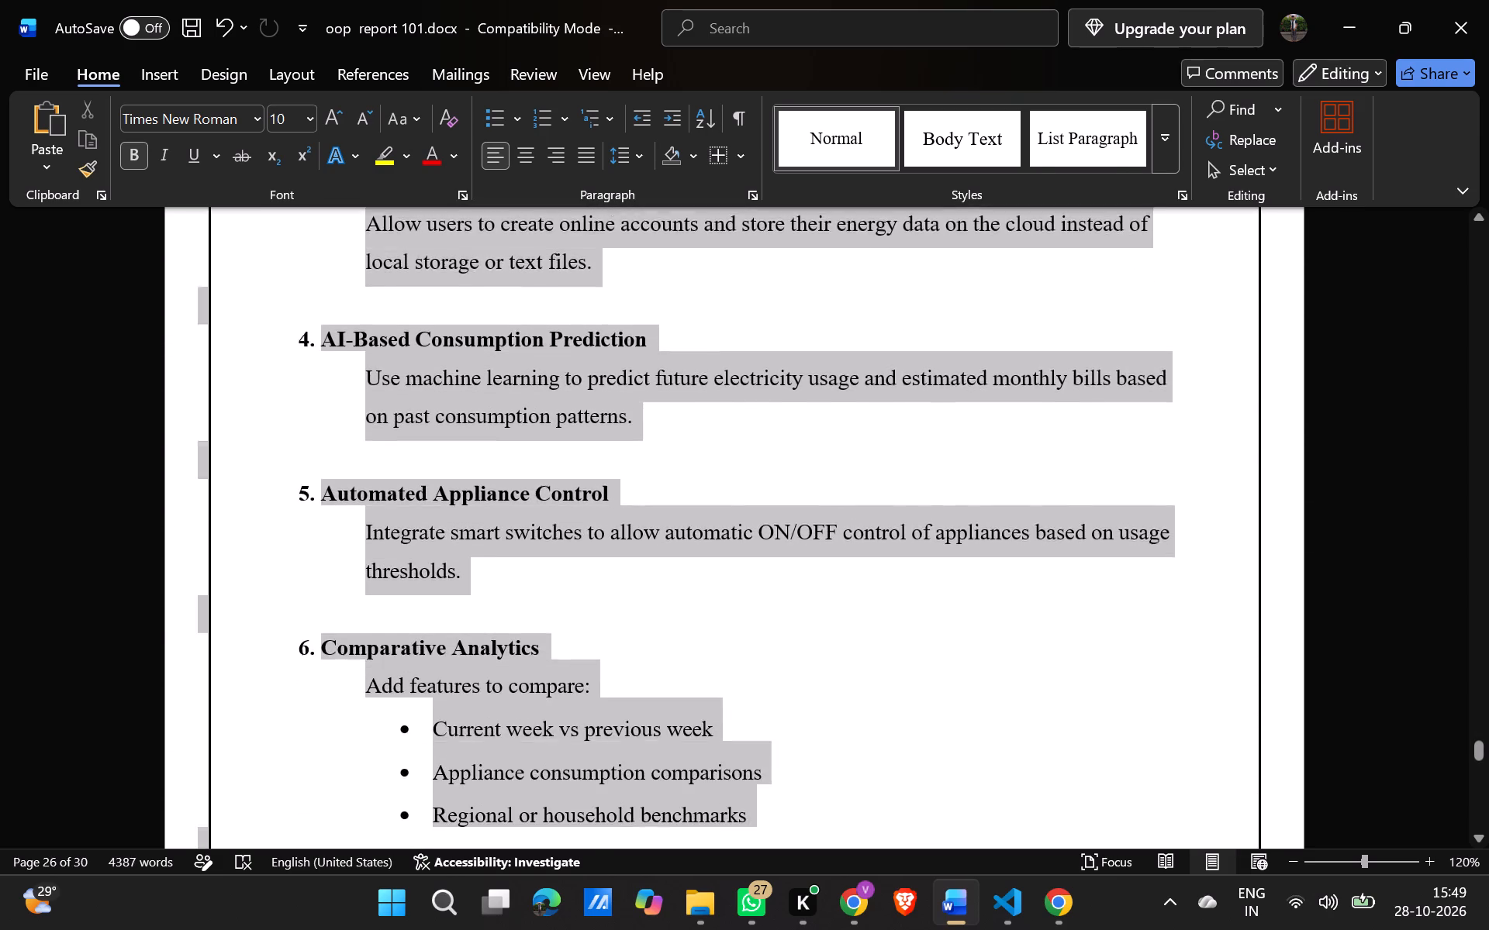
pyautogui.moveTo(572, 869); pyautogui.dragTo(577, 853)
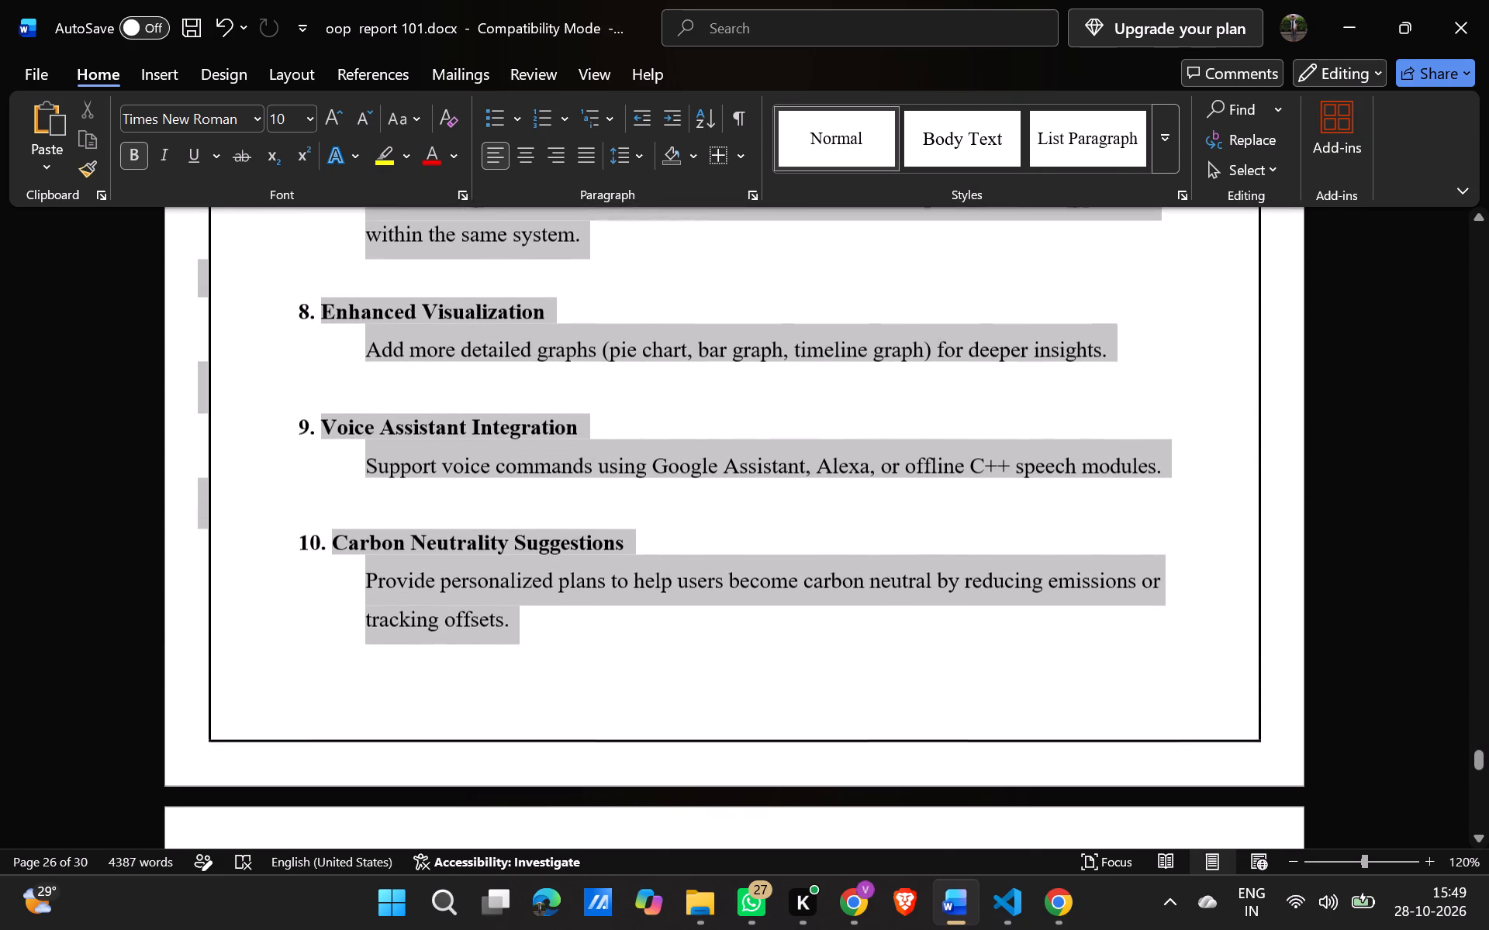
pyautogui.moveTo(577, 853); pyautogui.dragTo(541, 267)
pyautogui.scroll(-6, 634, 609)
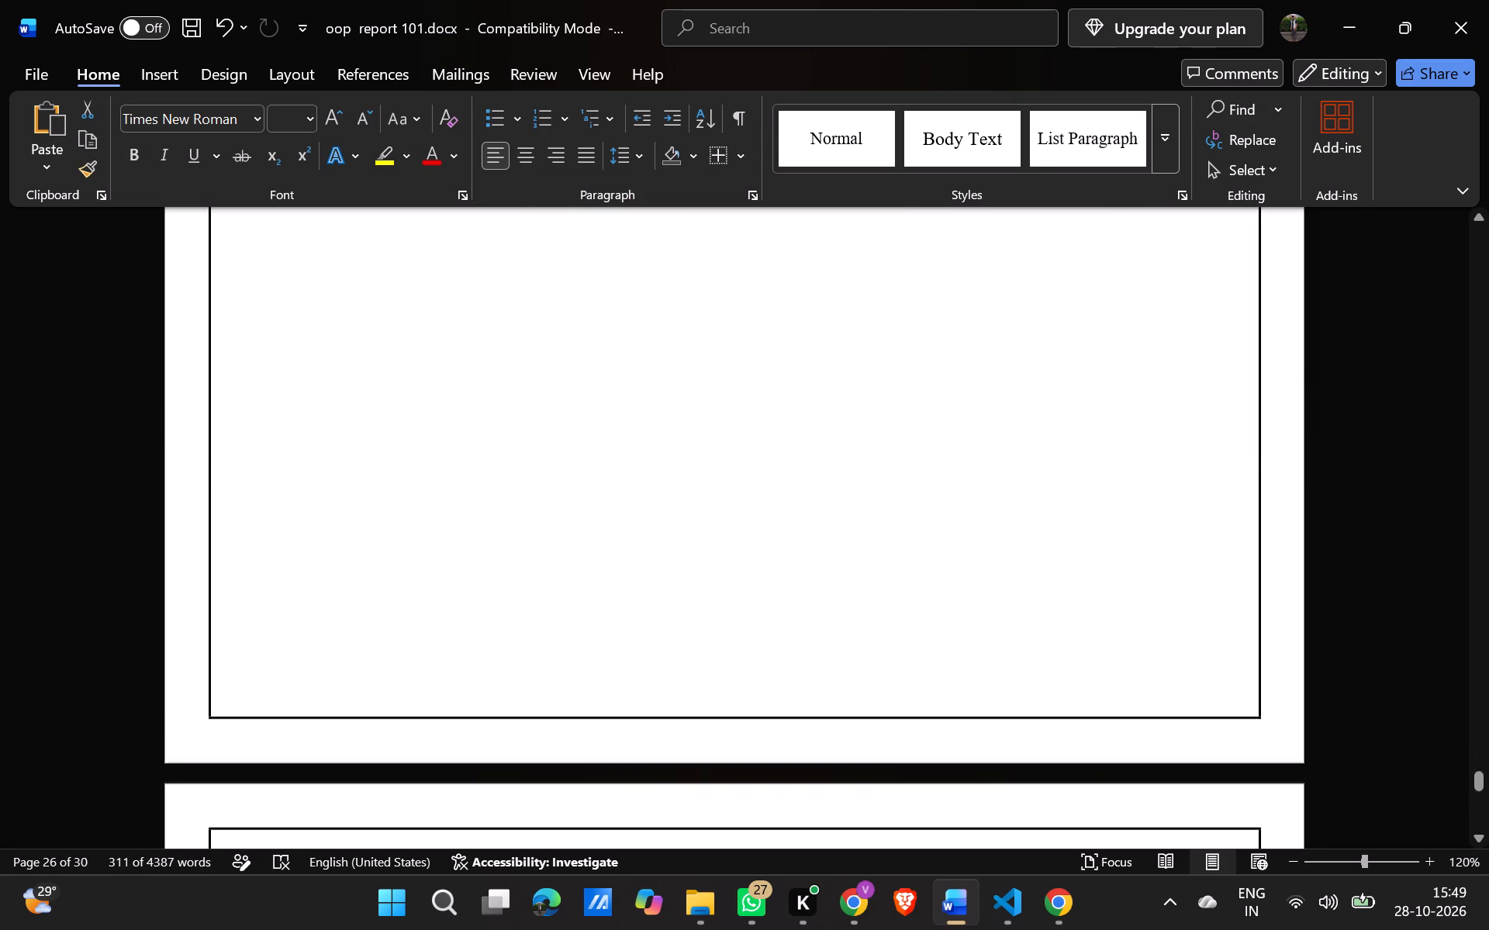
pyautogui.scroll(-6, 634, 609)
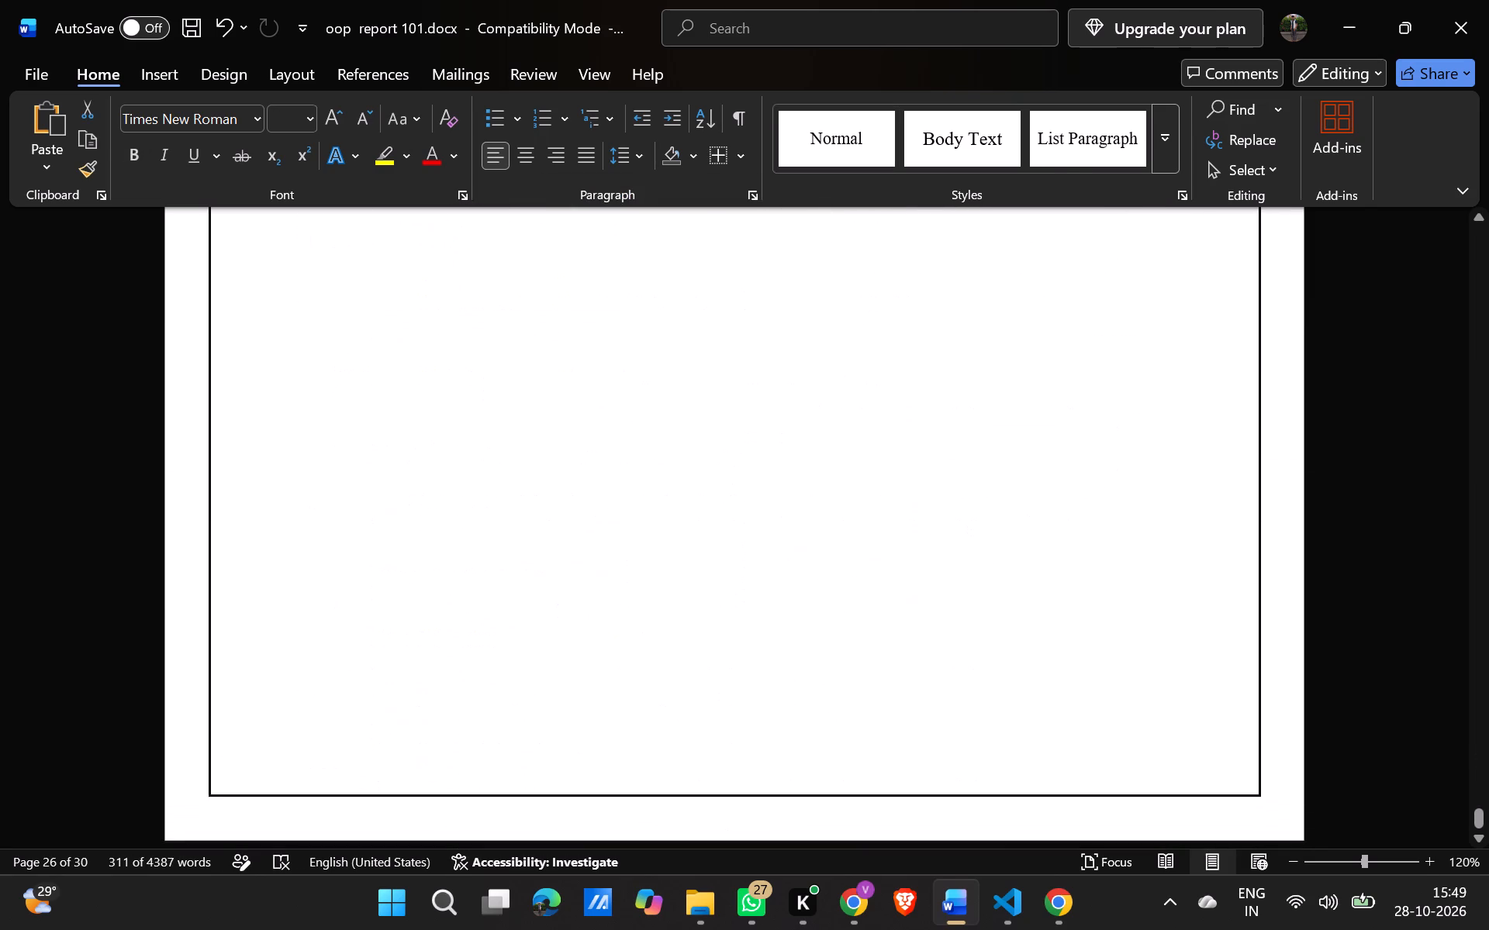
pyautogui.scroll(-1, 634, 609)
pyautogui.scroll(6, 634, 609)
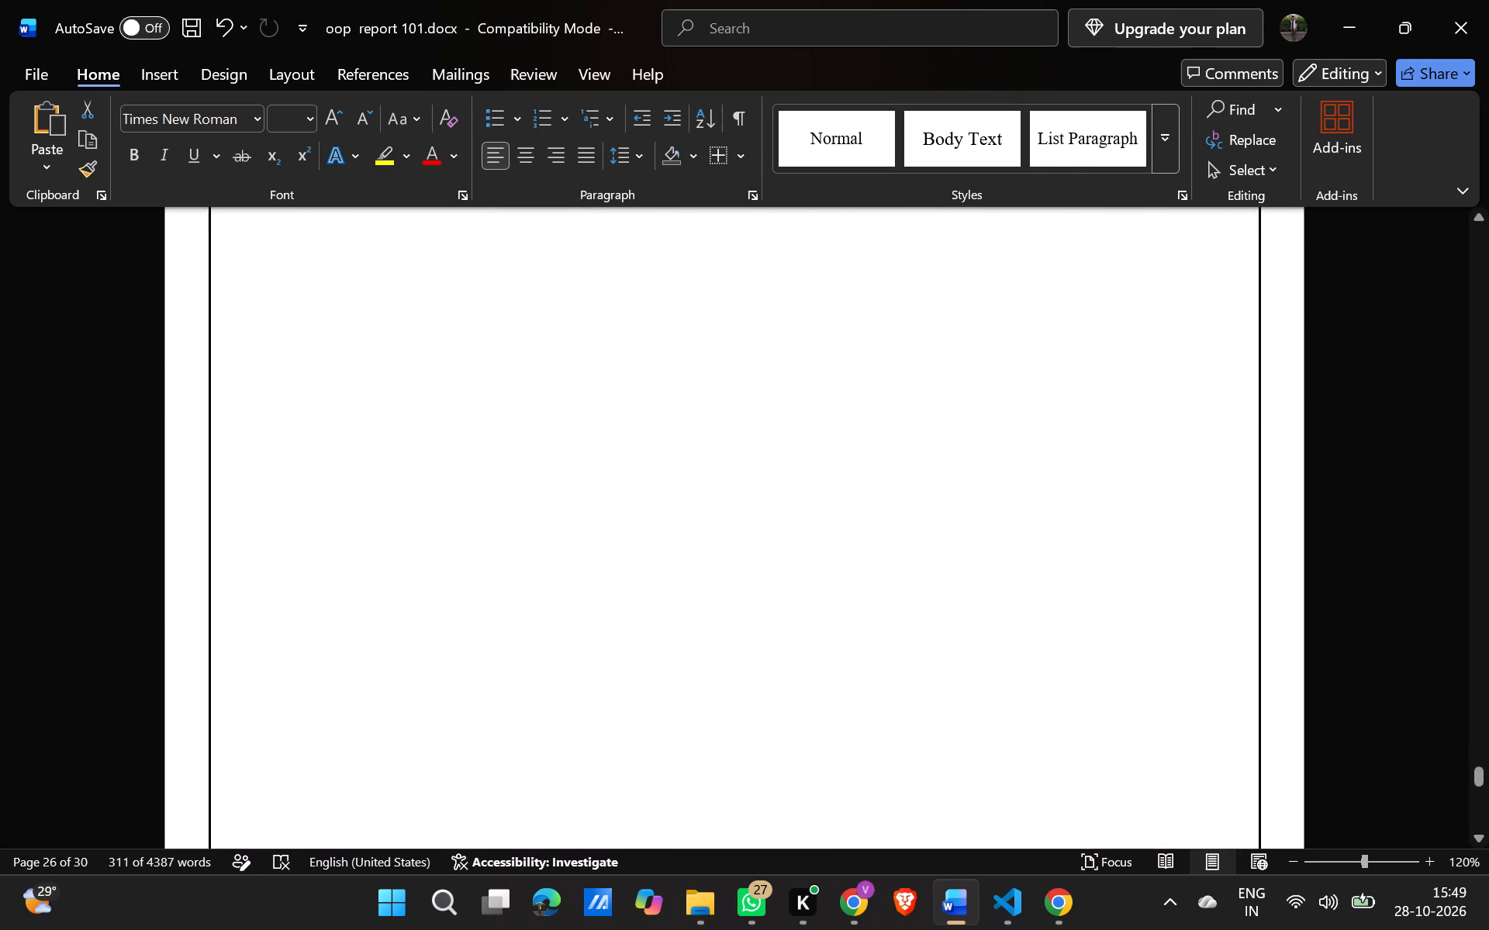
pyautogui.scroll(1, 634, 609)
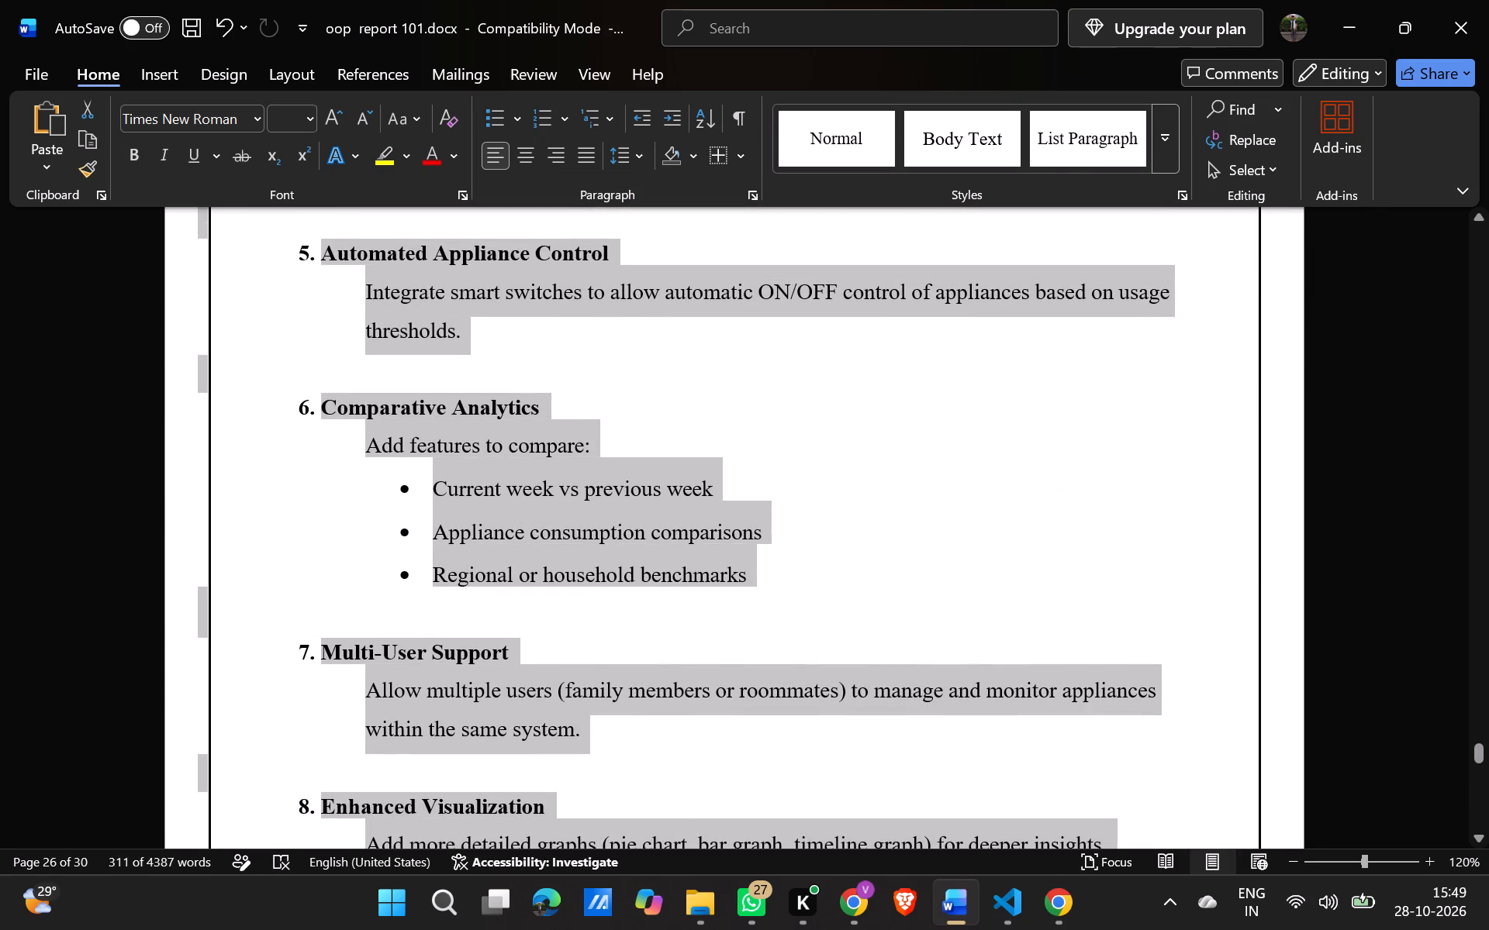
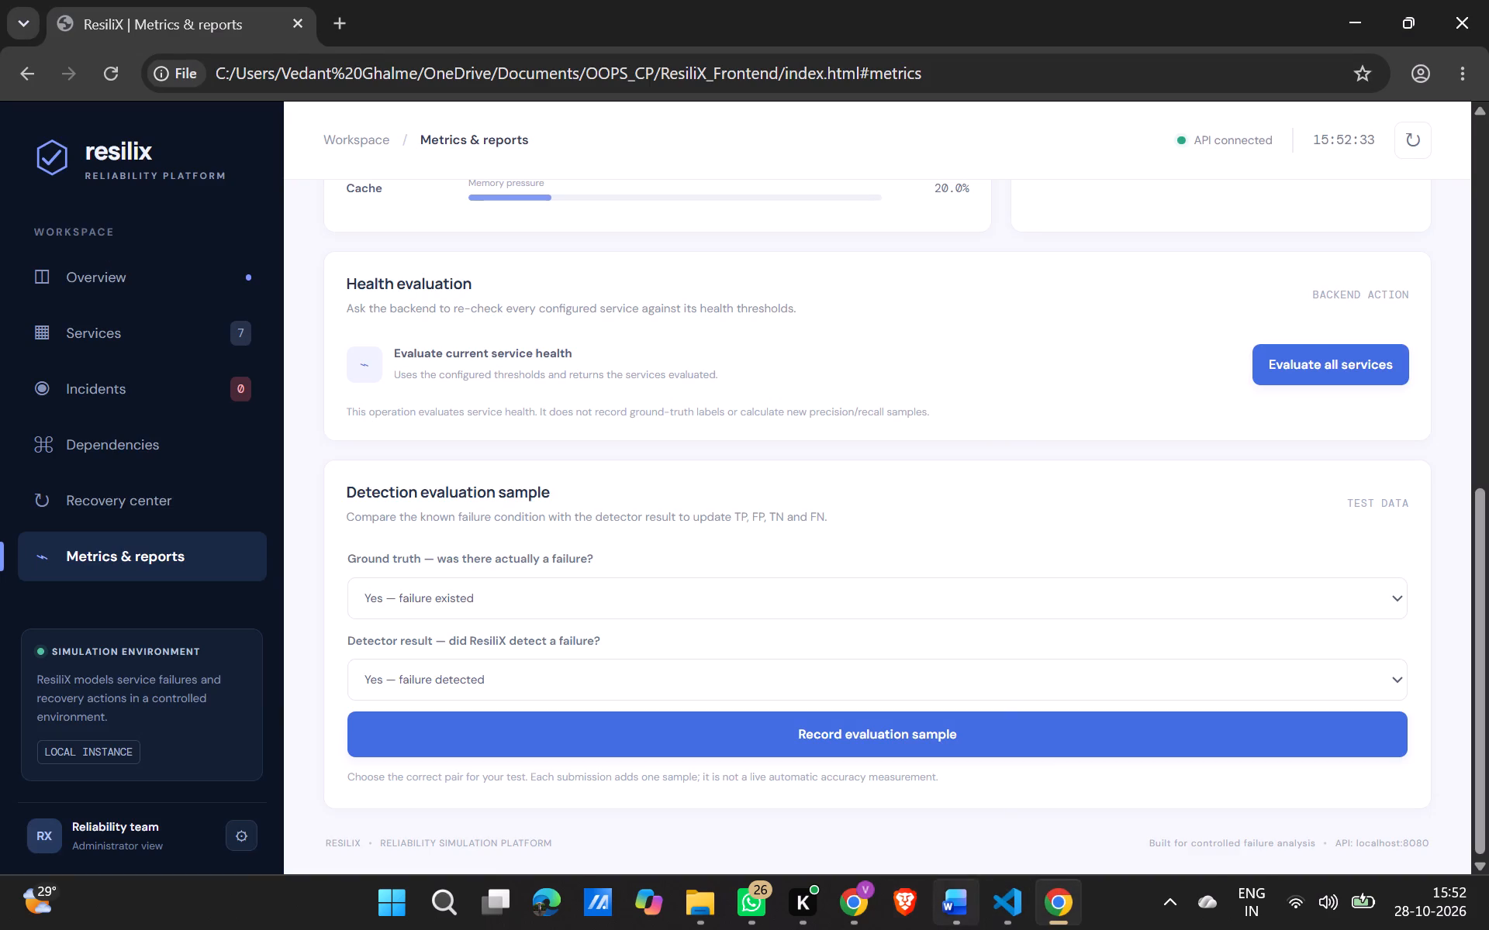
pyautogui.click(960, 889)
pyautogui.hotkey('ctrl', 'v')
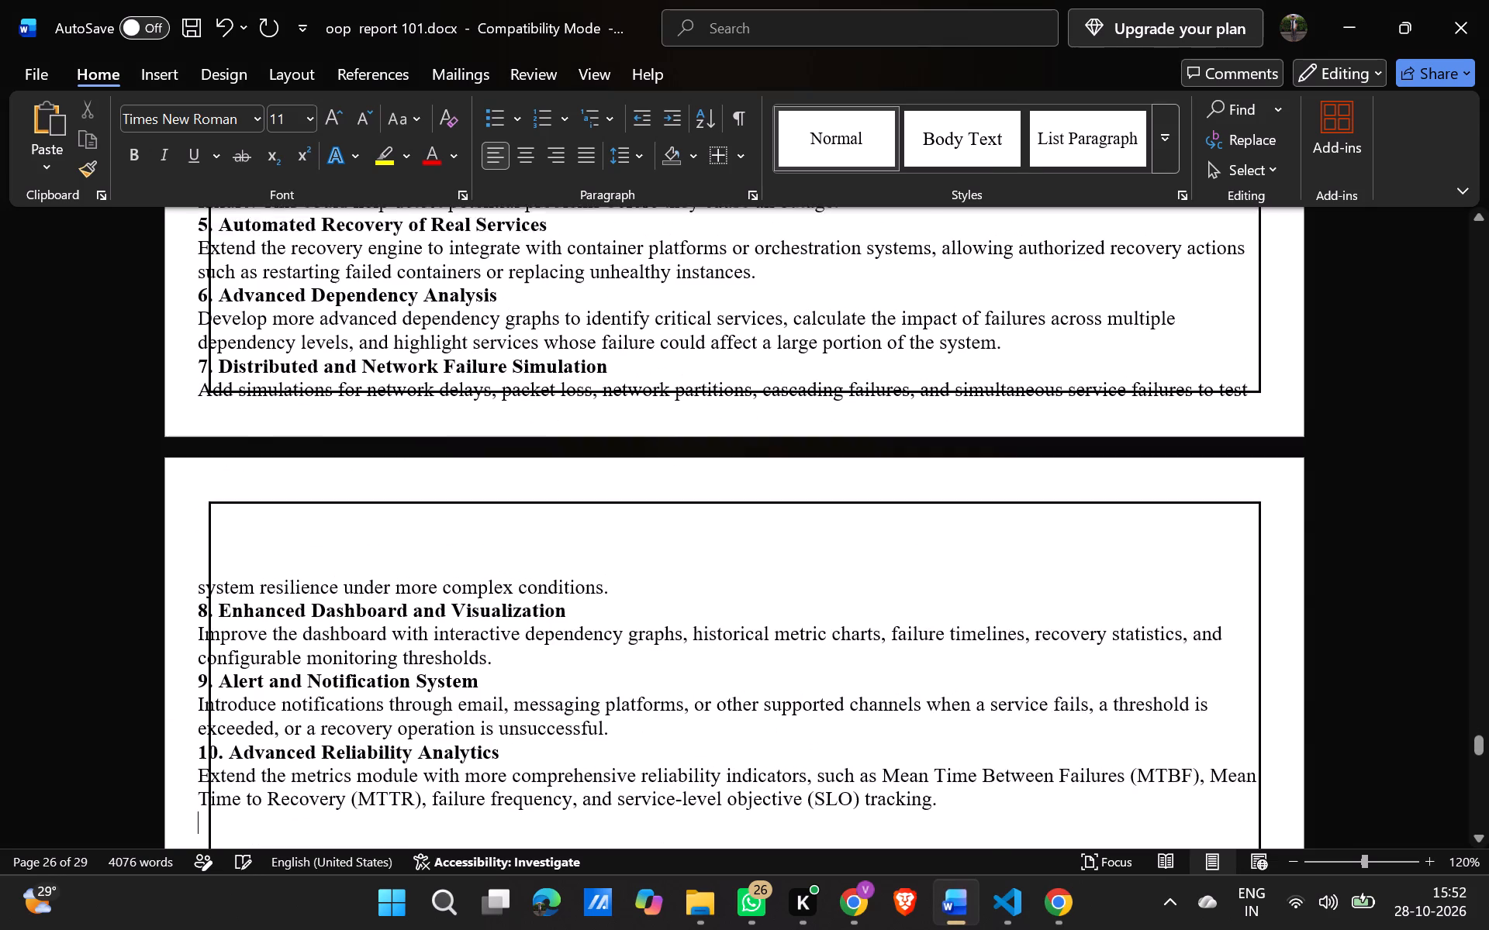
# Apply a page margin preset that brings the pasted text inside the page border.
pyautogui.click(261, 72)
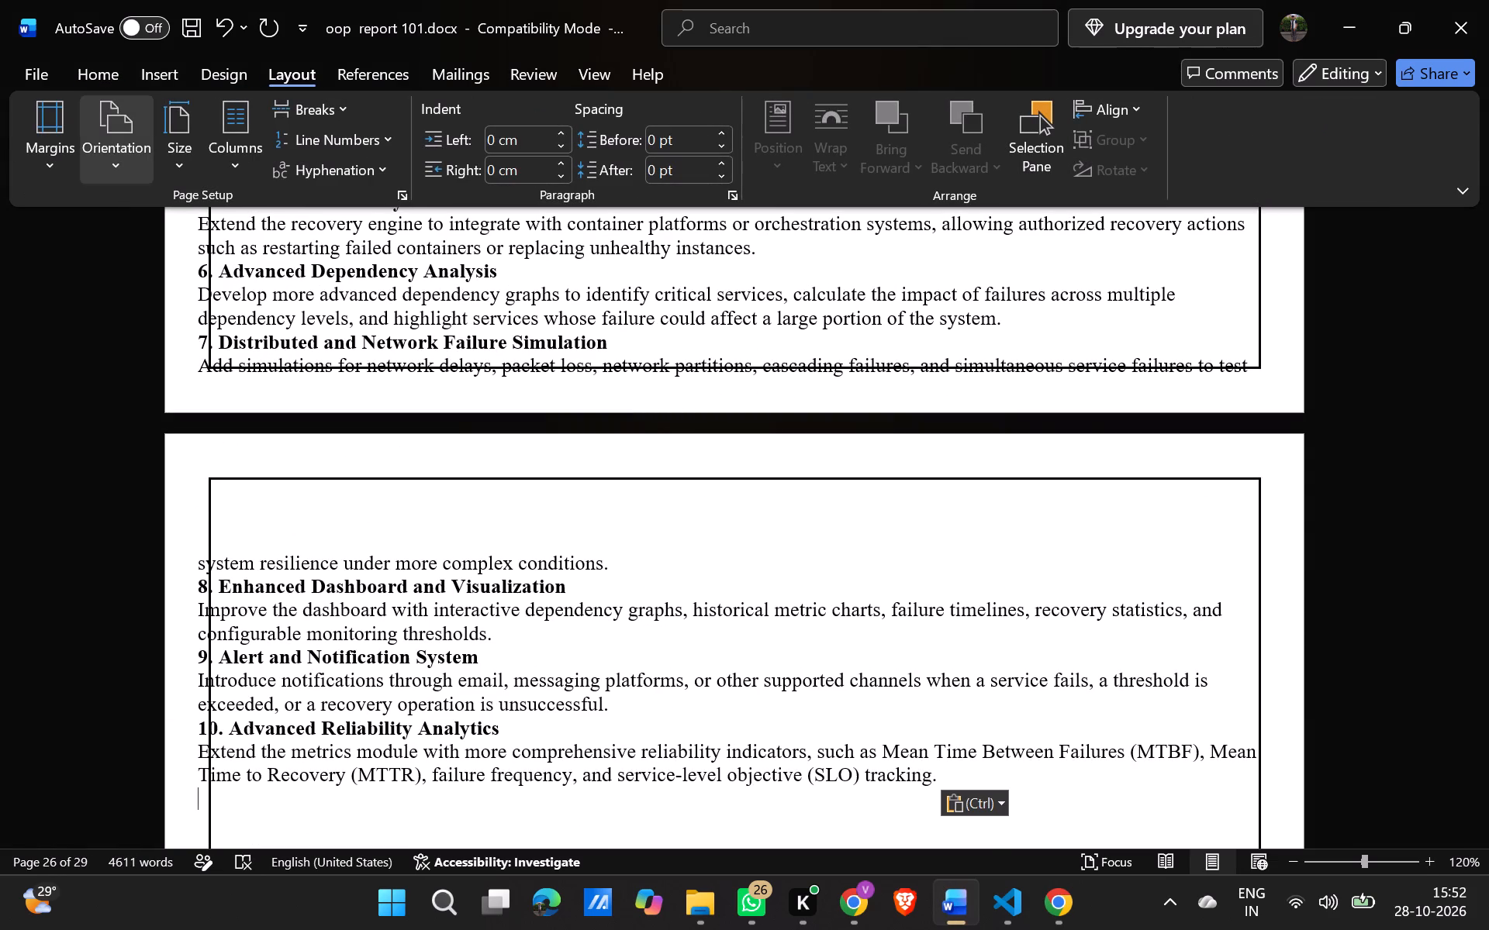
pyautogui.click(68, 154)
pyautogui.click(90, 215)
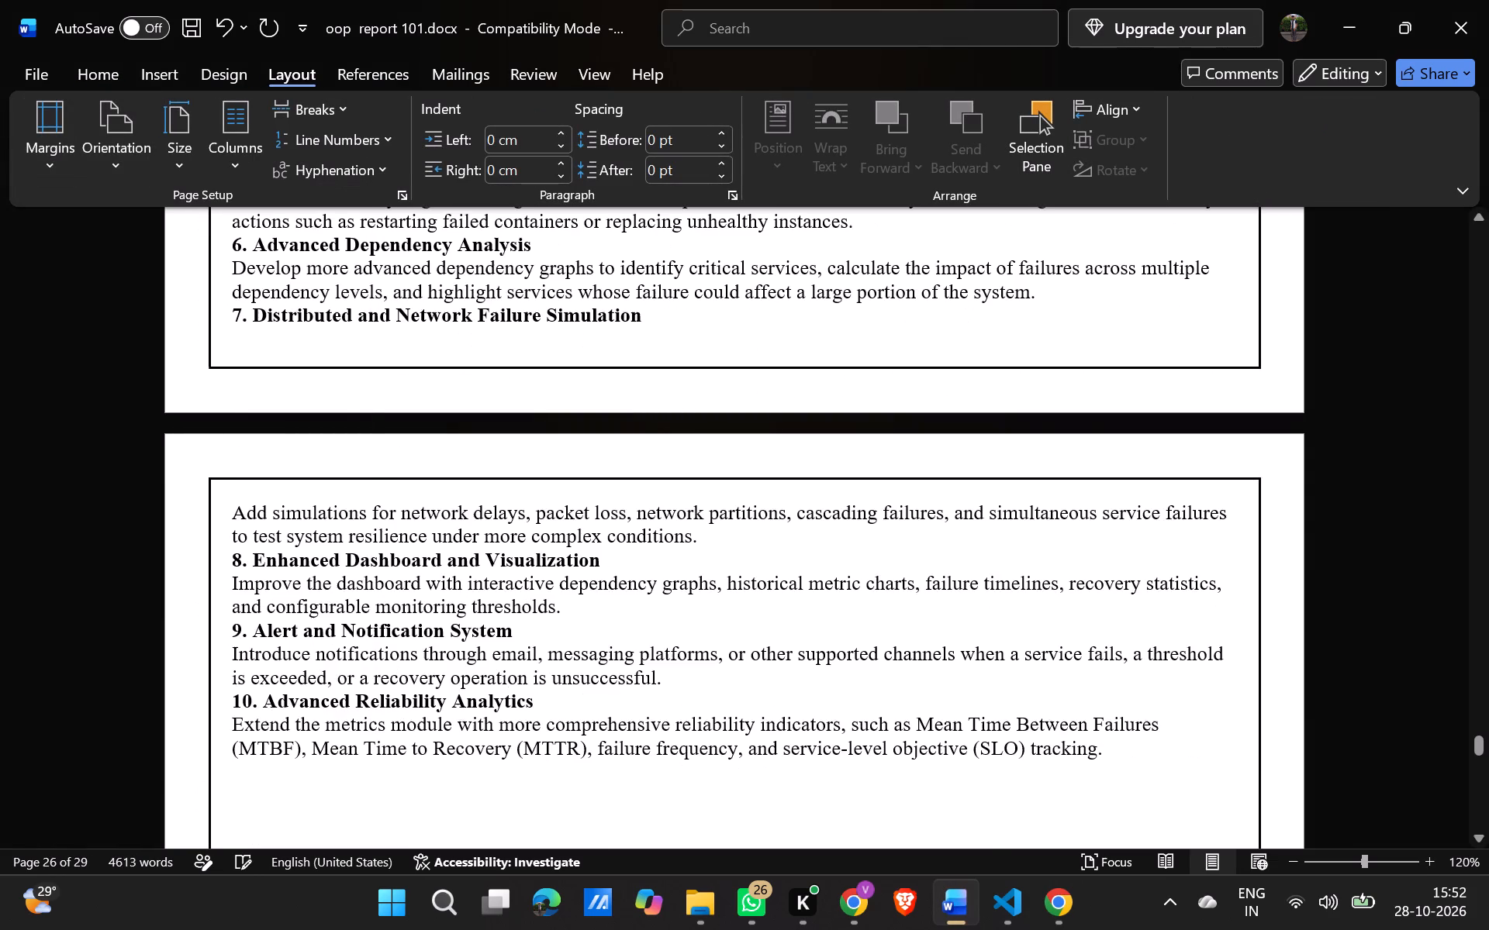
# Remove the extra spaces before the "1. Limitations" heading, leaving it only slightly indented relative to the numbered subheadings below.
pyautogui.scroll(4, 360, 345)
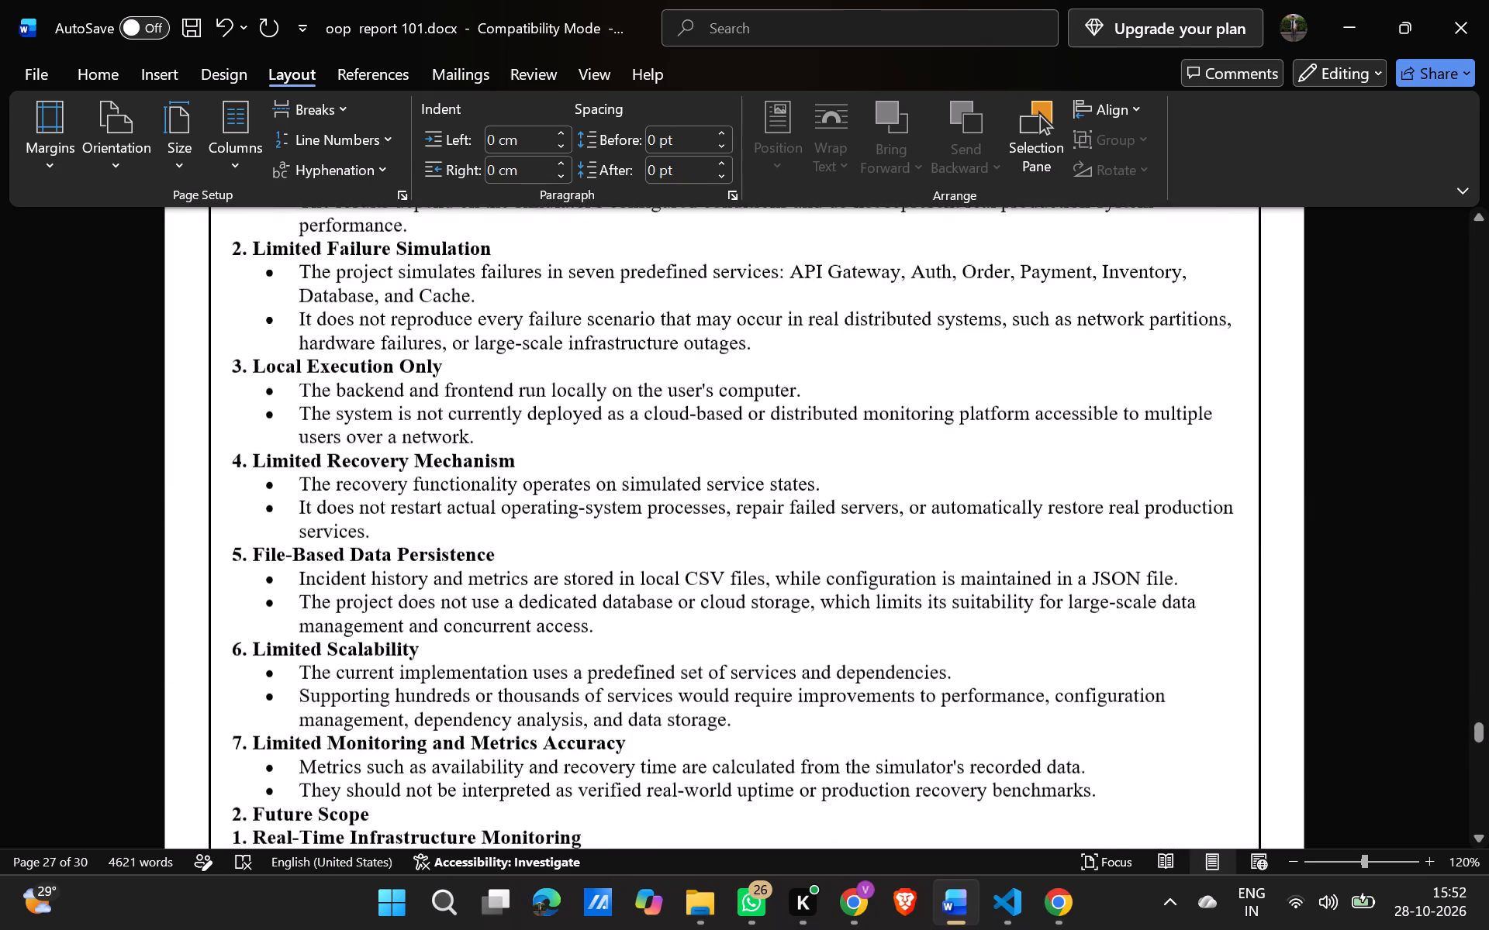
pyautogui.scroll(1, 360, 345)
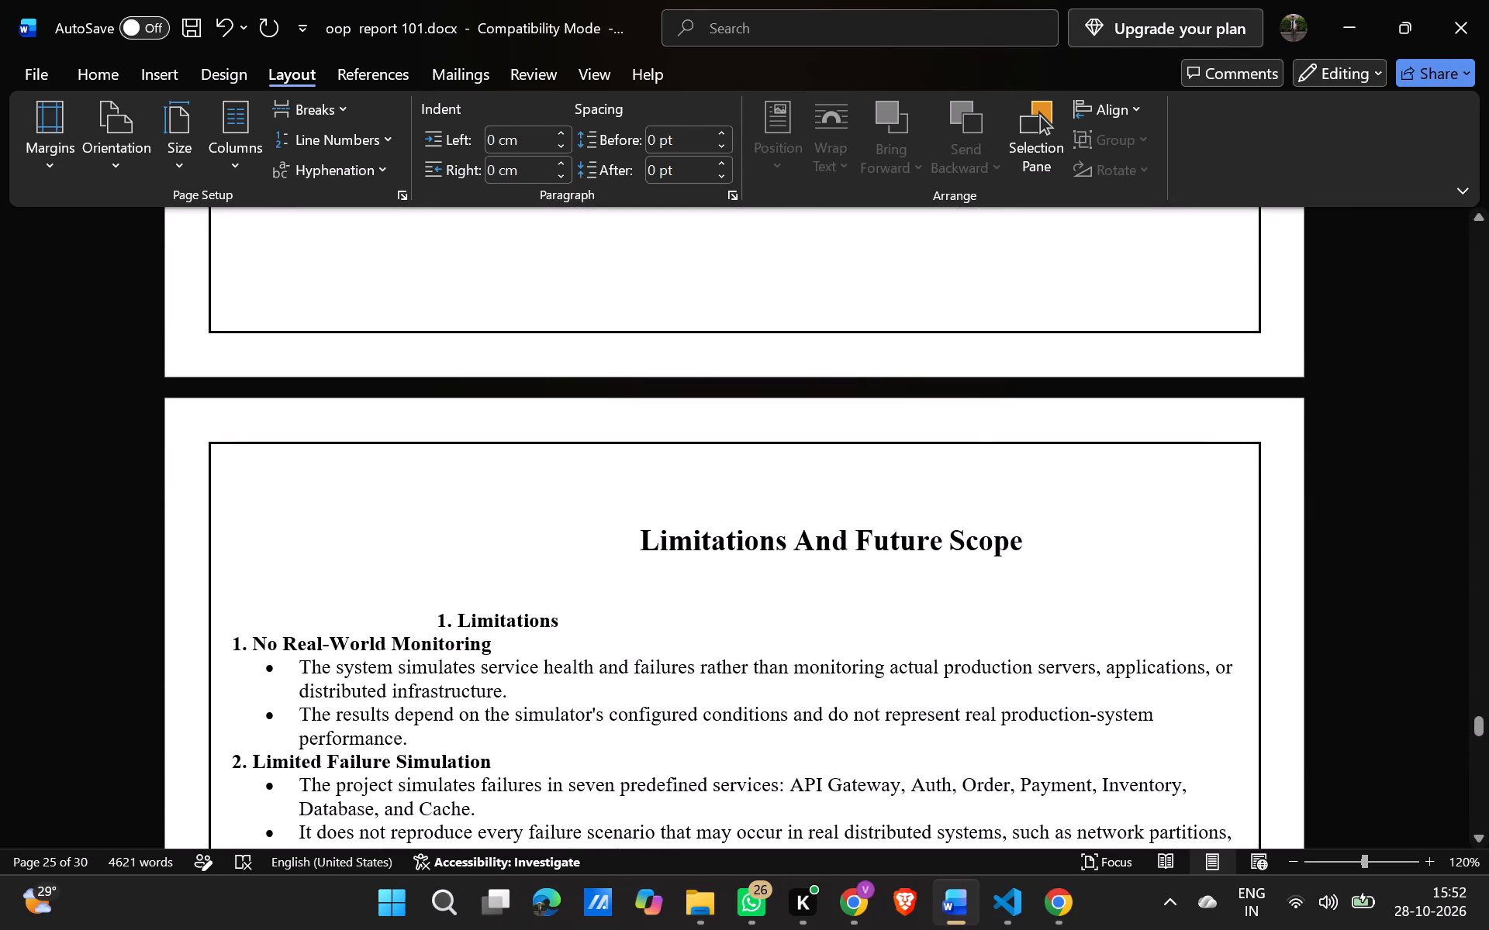
pyautogui.click(437, 614)
pyautogui.press('BackSpace')
pyautogui.press('Delete')
pyautogui.press('BackSpace')
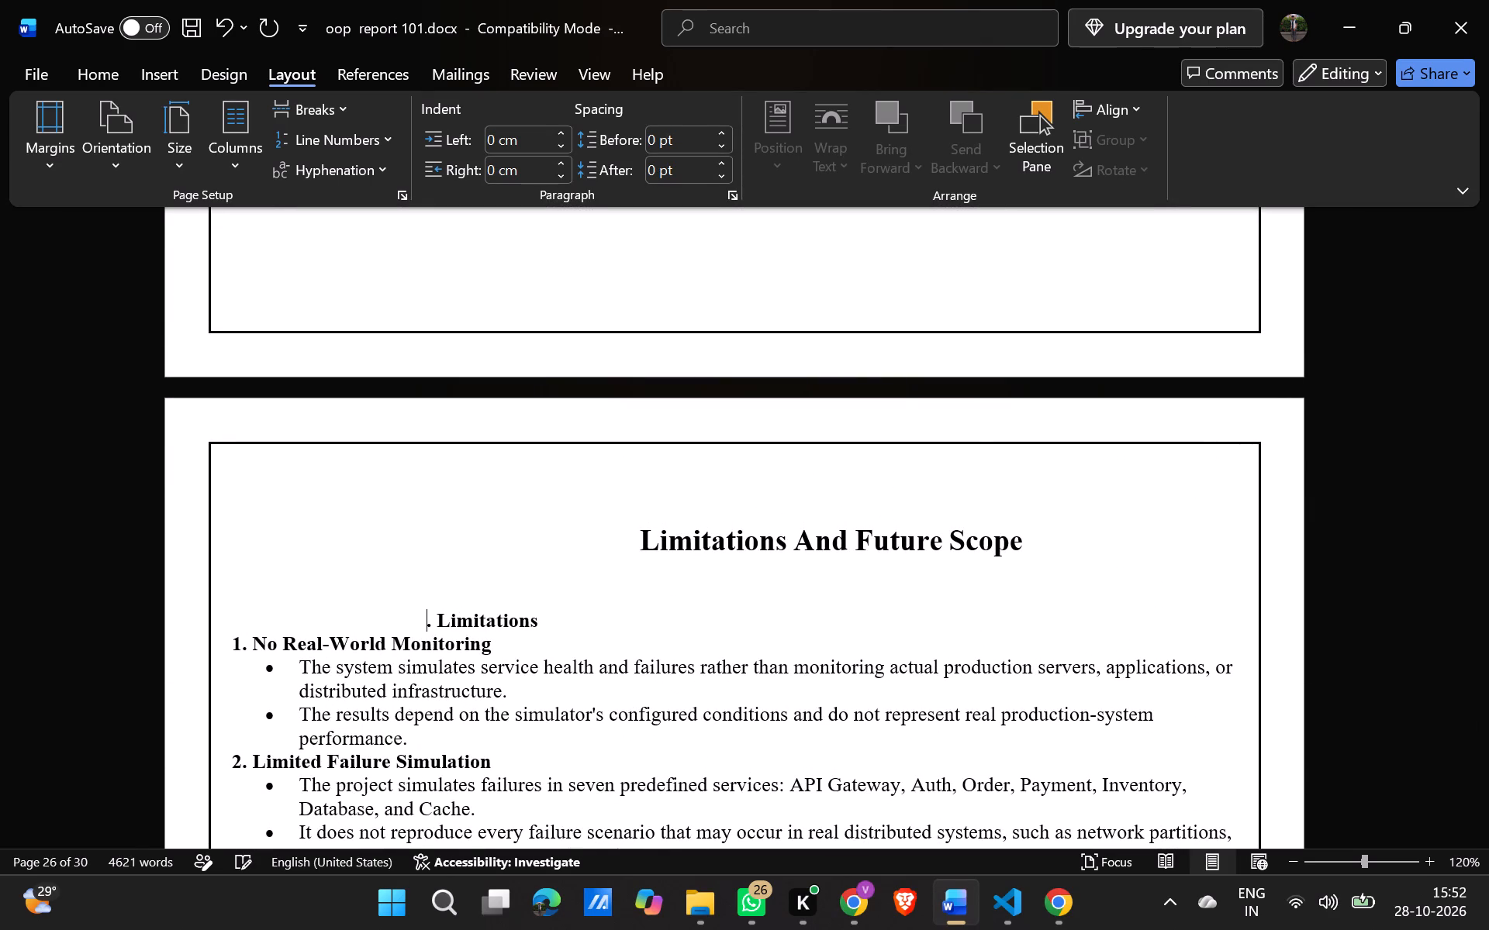
pyautogui.press('BackSpace')
pyautogui.hotkey('ctrl', 'z')
pyautogui.hotkey('ctrl', 'z')
pyautogui.hotkey('ctrl', 'z')
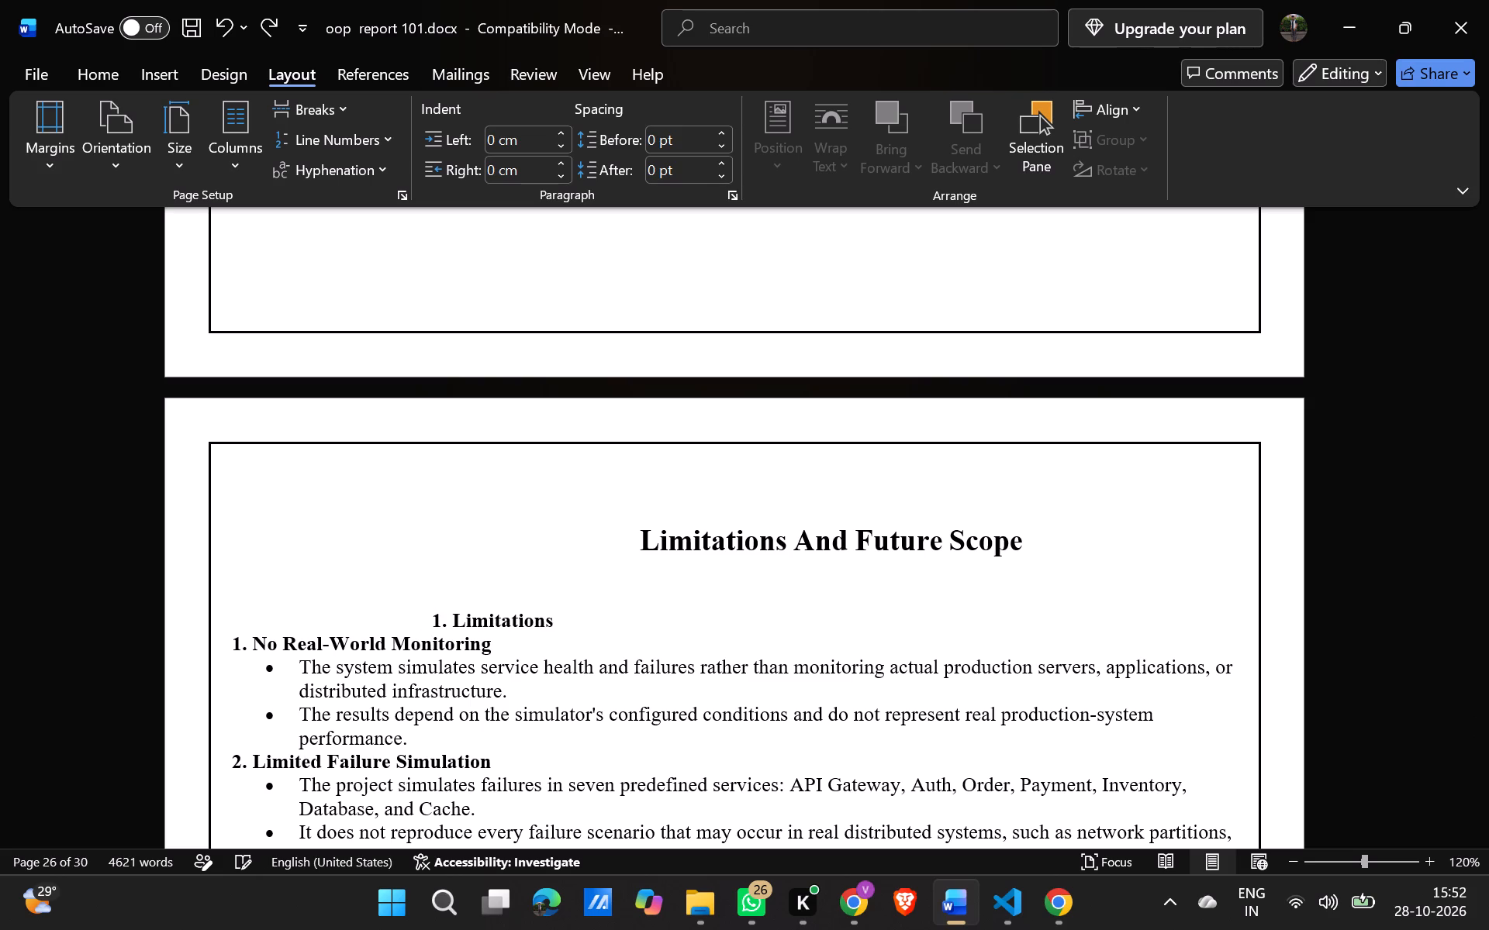
pyautogui.press('BackSpace')
pyautogui.press('BackSpace')
pyautogui.press('BackSpace')
pyautogui.press('BackSpace')
pyautogui.press('BackSpace')
pyautogui.press('BackSpace')
pyautogui.press('BackSpace')
pyautogui.press('BackSpace')
pyautogui.press('BackSpace')
pyautogui.press('BackSpace')
pyautogui.press('BackSpace')
pyautogui.press('BackSpace')
pyautogui.press('BackSpace')
pyautogui.press('BackSpace')
pyautogui.press('BackSpace')
pyautogui.press('BackSpace')
pyautogui.press('BackSpace')
pyautogui.press('BackSpace')
pyautogui.press('BackSpace')
pyautogui.press('BackSpace')
pyautogui.press('BackSpace')
pyautogui.press('BackSpace')
pyautogui.press('BackSpace')
pyautogui.press('BackSpace')
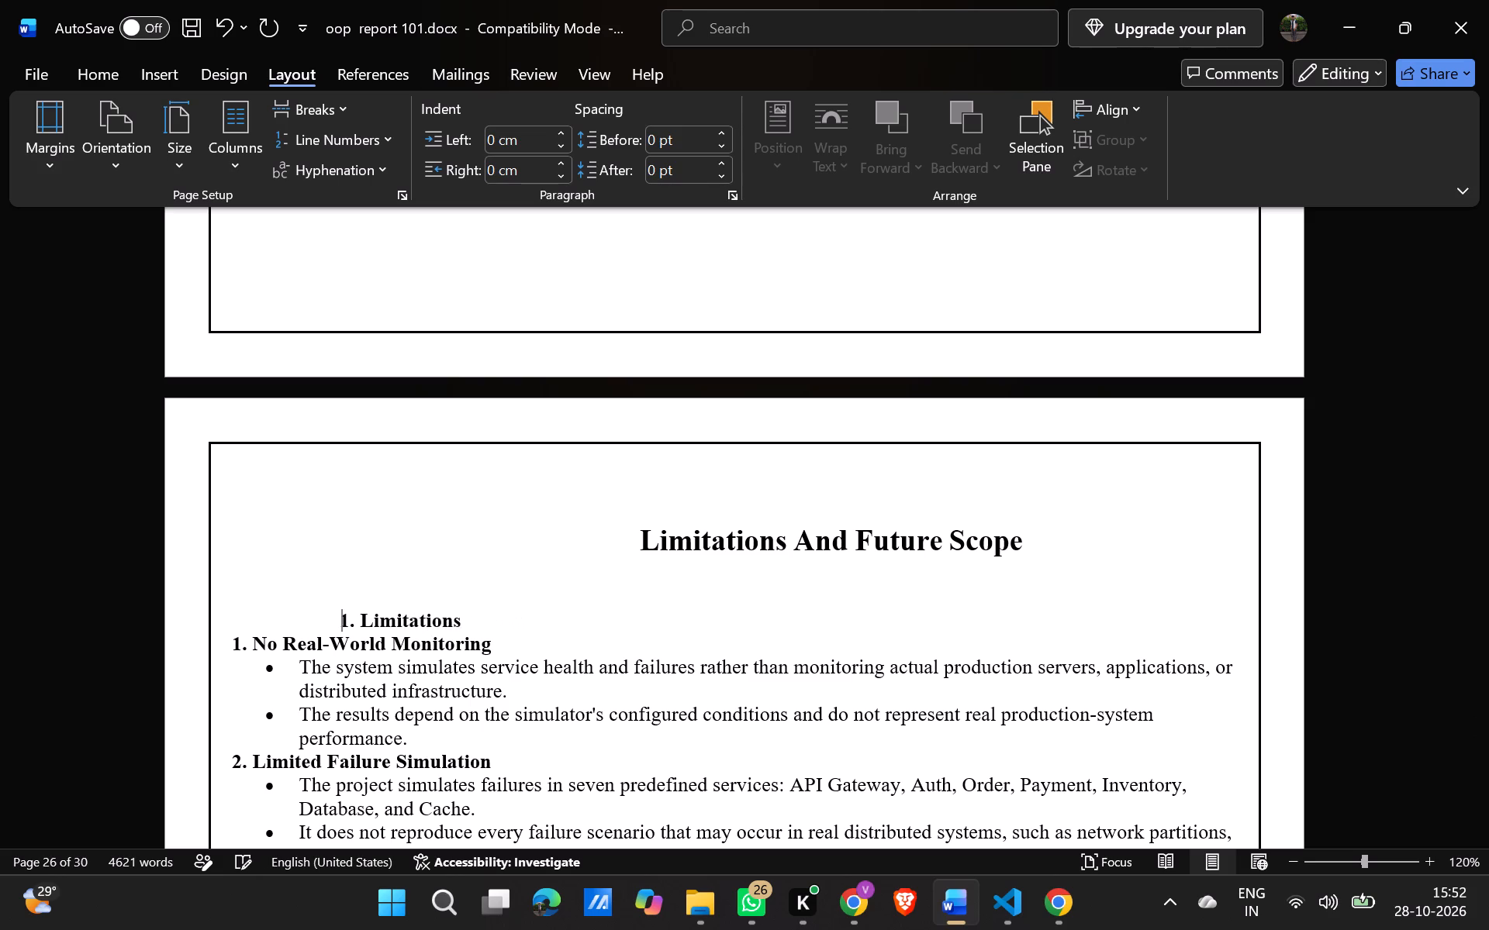
pyautogui.press('BackSpace')
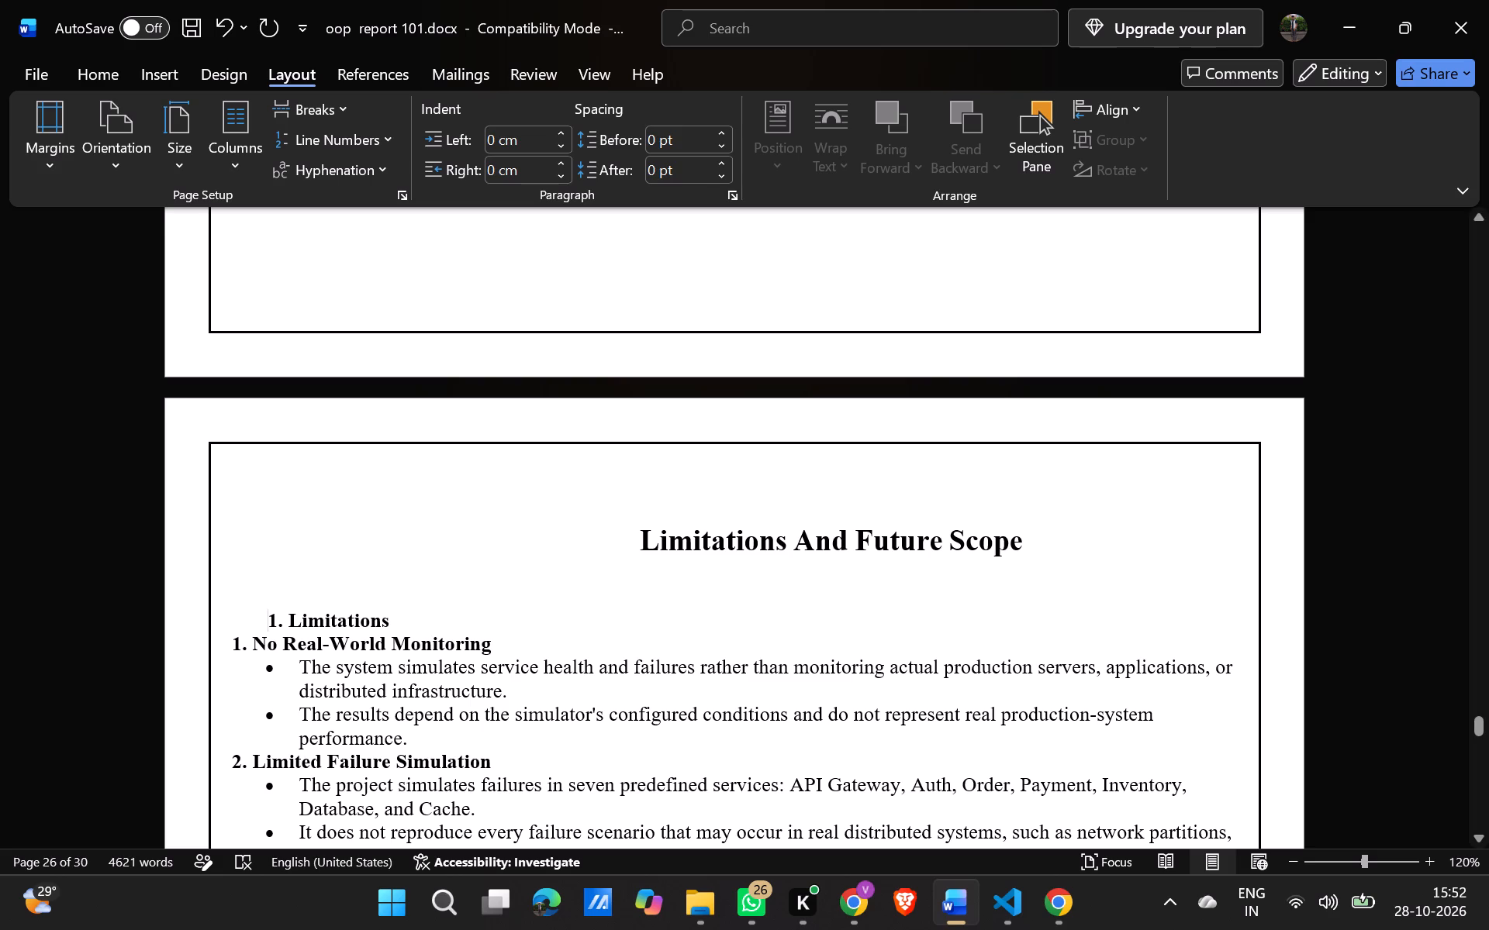
# Set the font size of the word "Limitations" in the "1. Limitations" heading to 12.
pyautogui.scroll(-1, 348, 546)
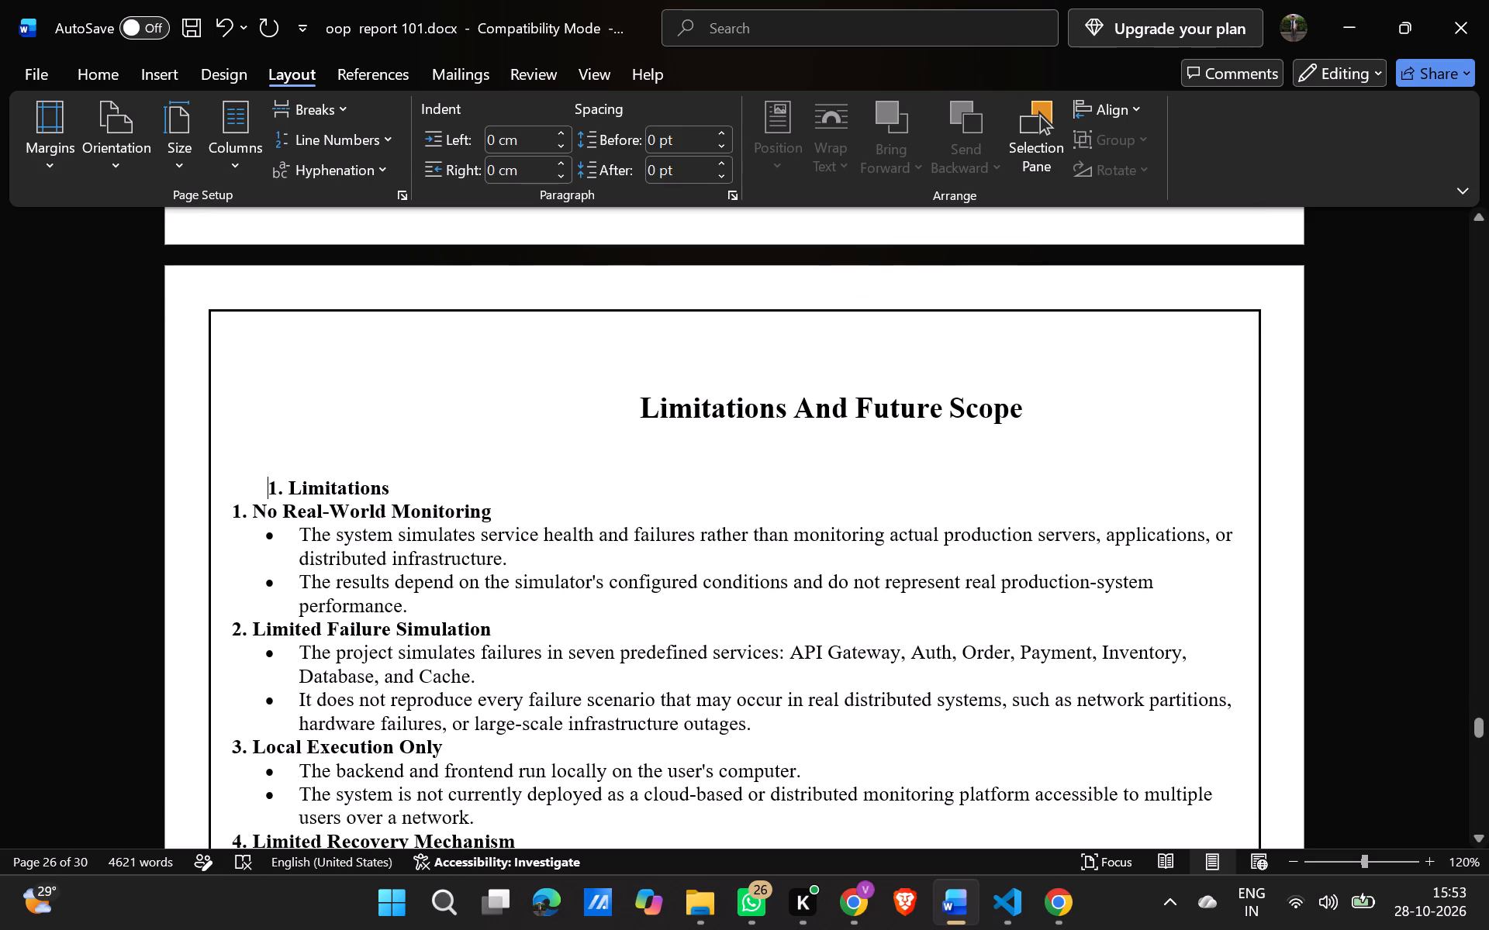
pyautogui.moveTo(389, 484); pyautogui.dragTo(285, 487)
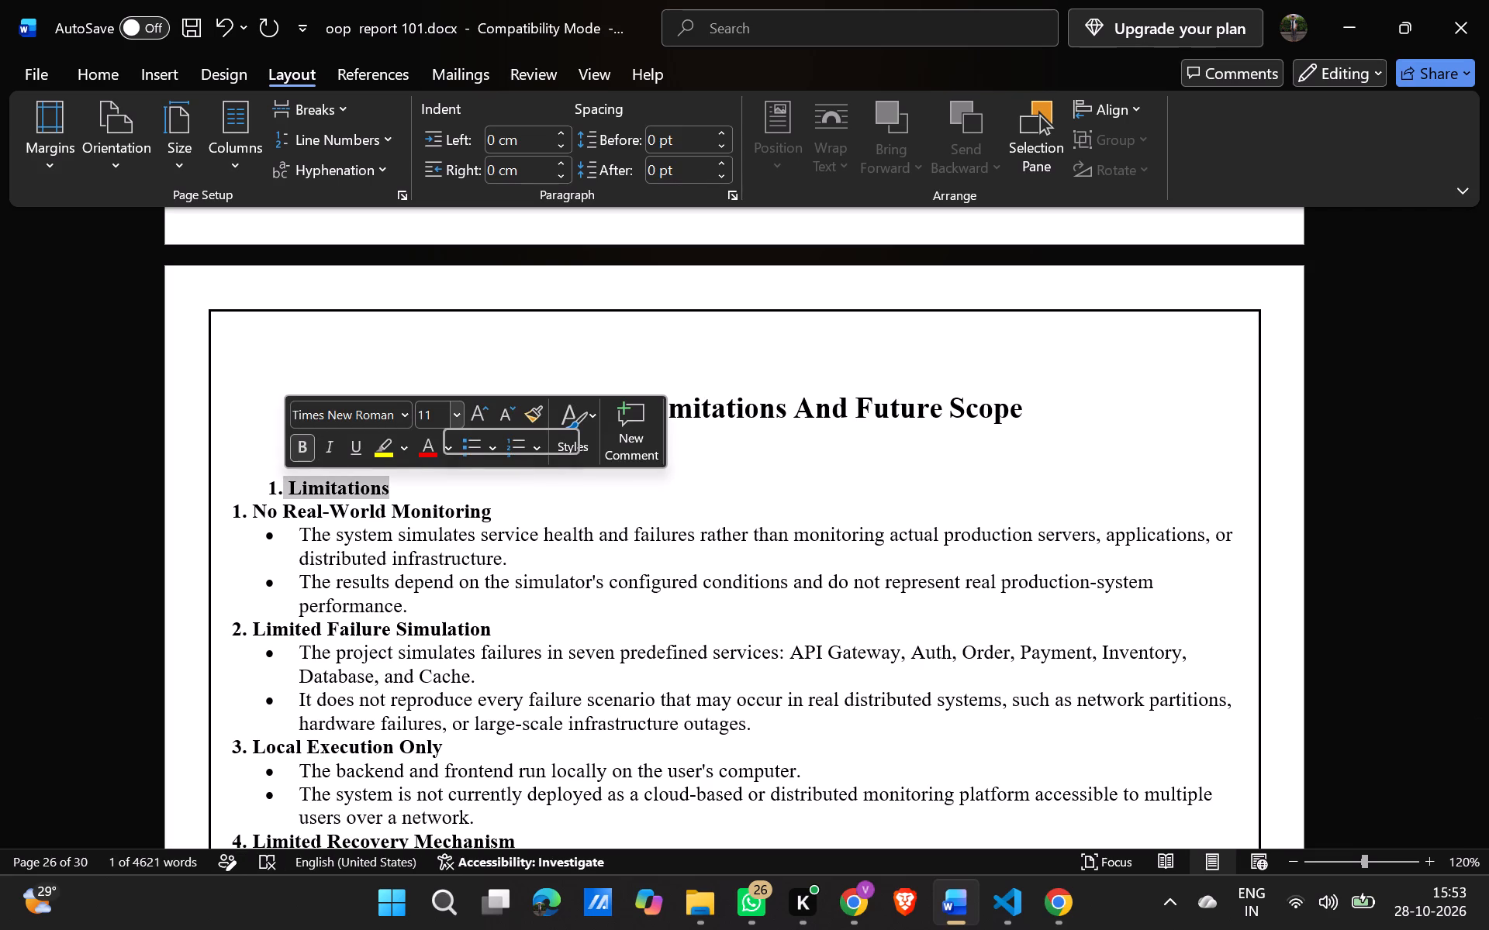
pyautogui.click(447, 405)
pyautogui.click(452, 407)
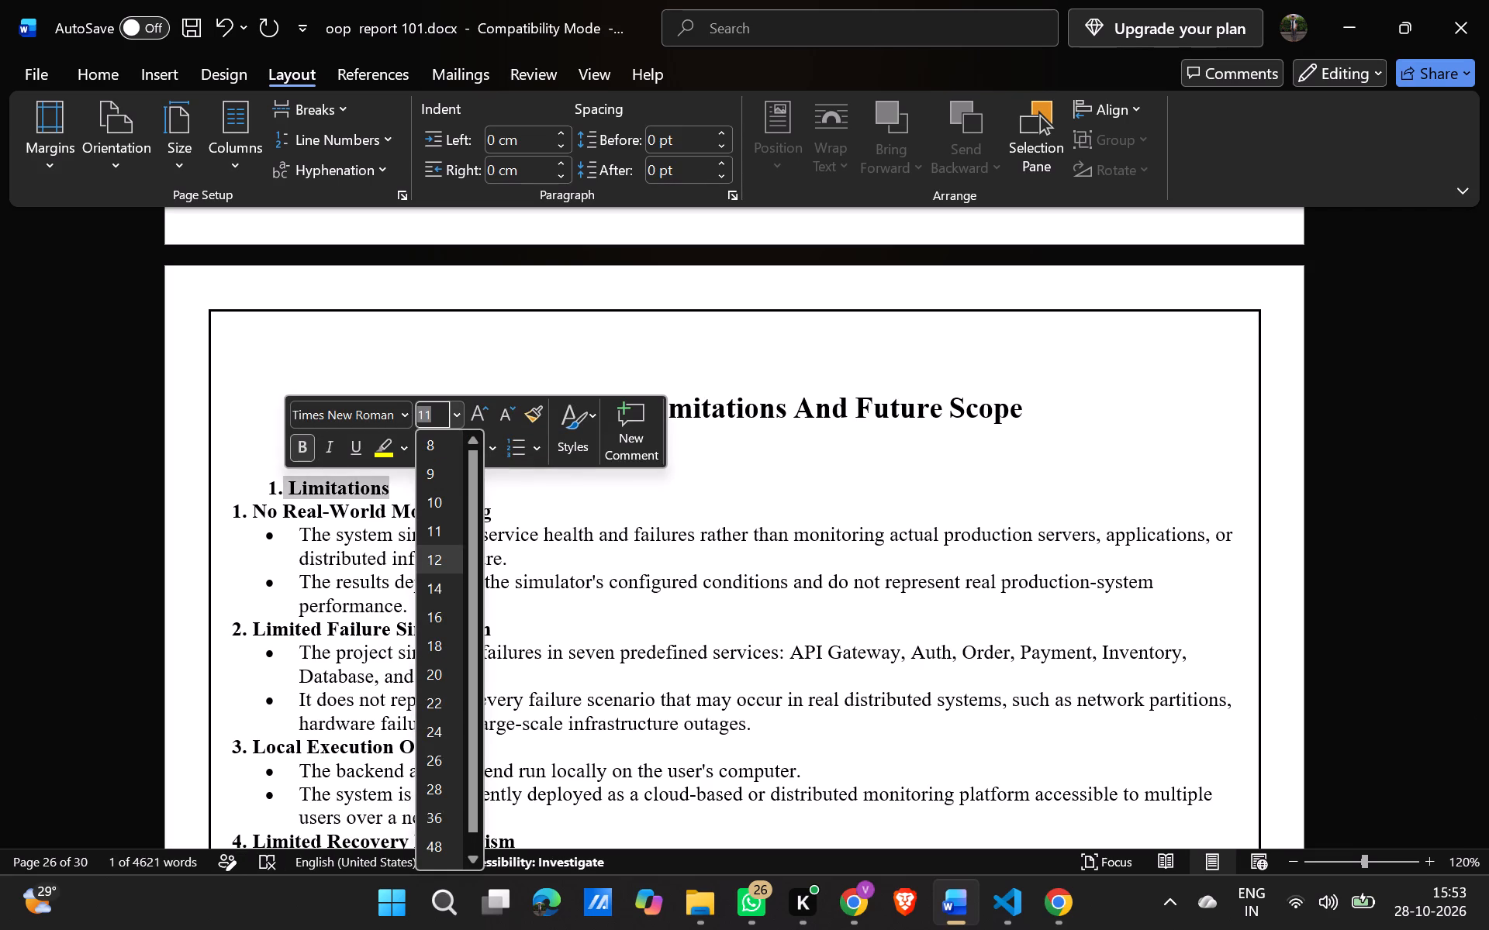
pyautogui.click(451, 563)
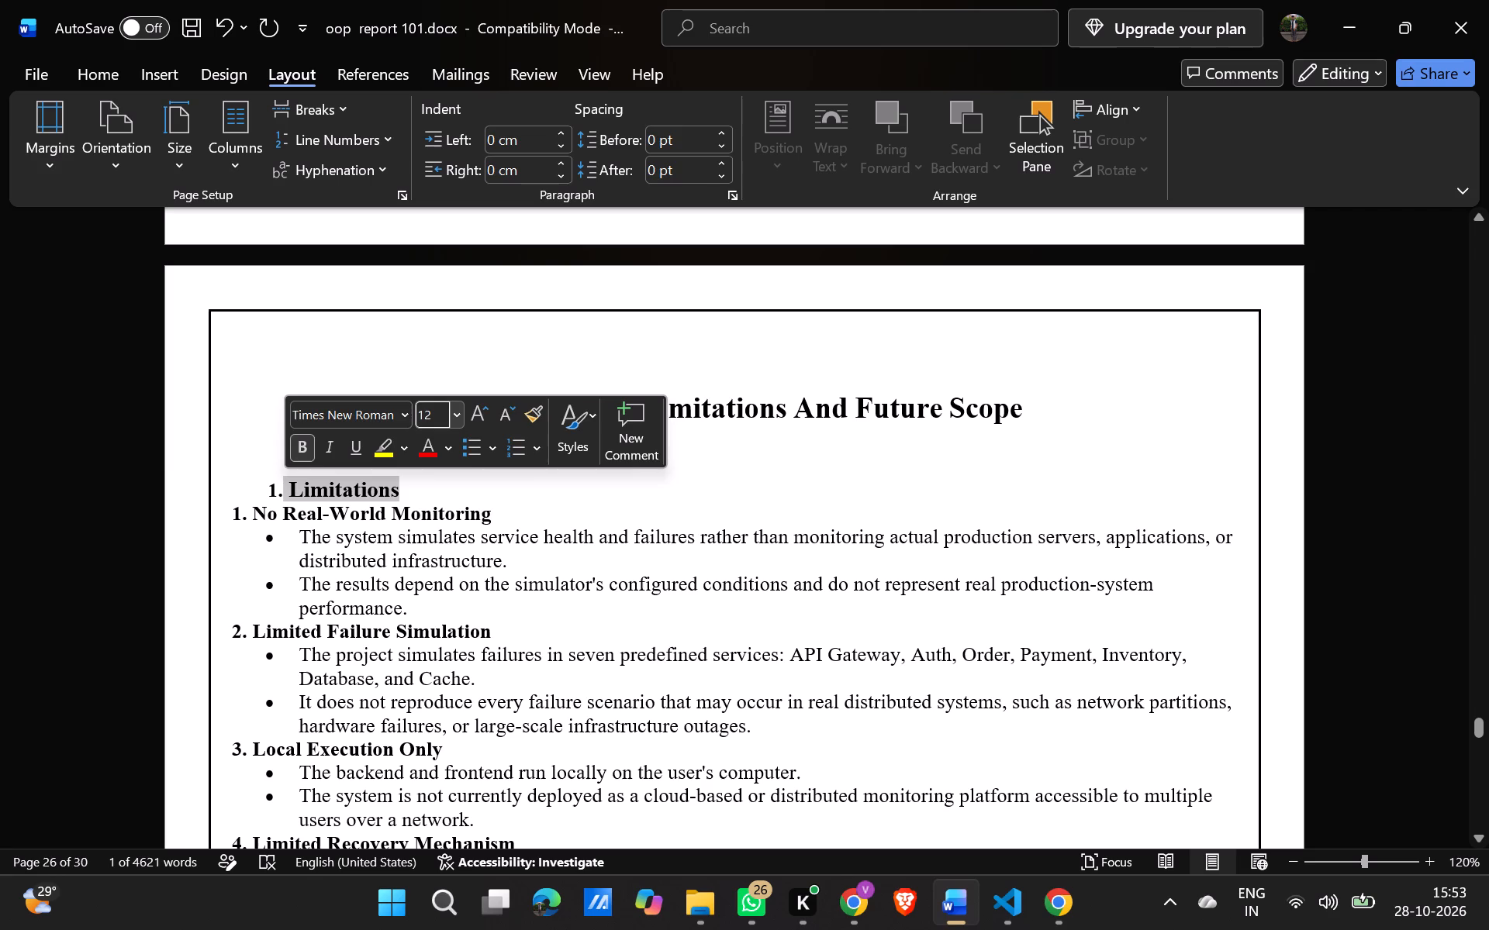
# Justify the two bullet points under "1. No Real-World Monitoring".
pyautogui.moveTo(496, 507); pyautogui.dragTo(233, 511)
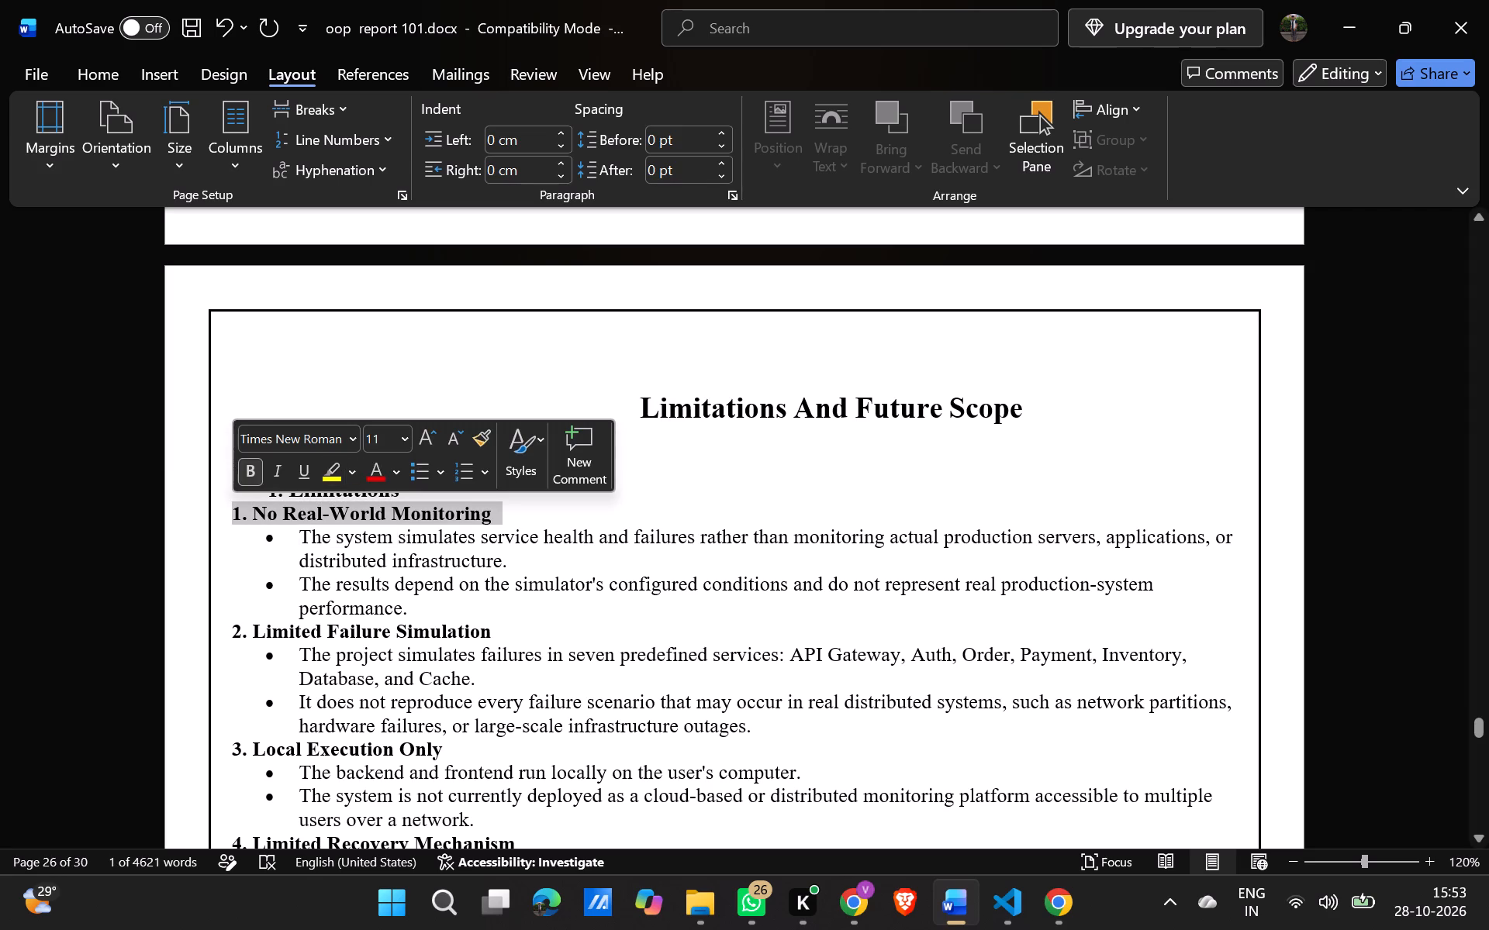
pyautogui.moveTo(458, 608); pyautogui.dragTo(317, 545)
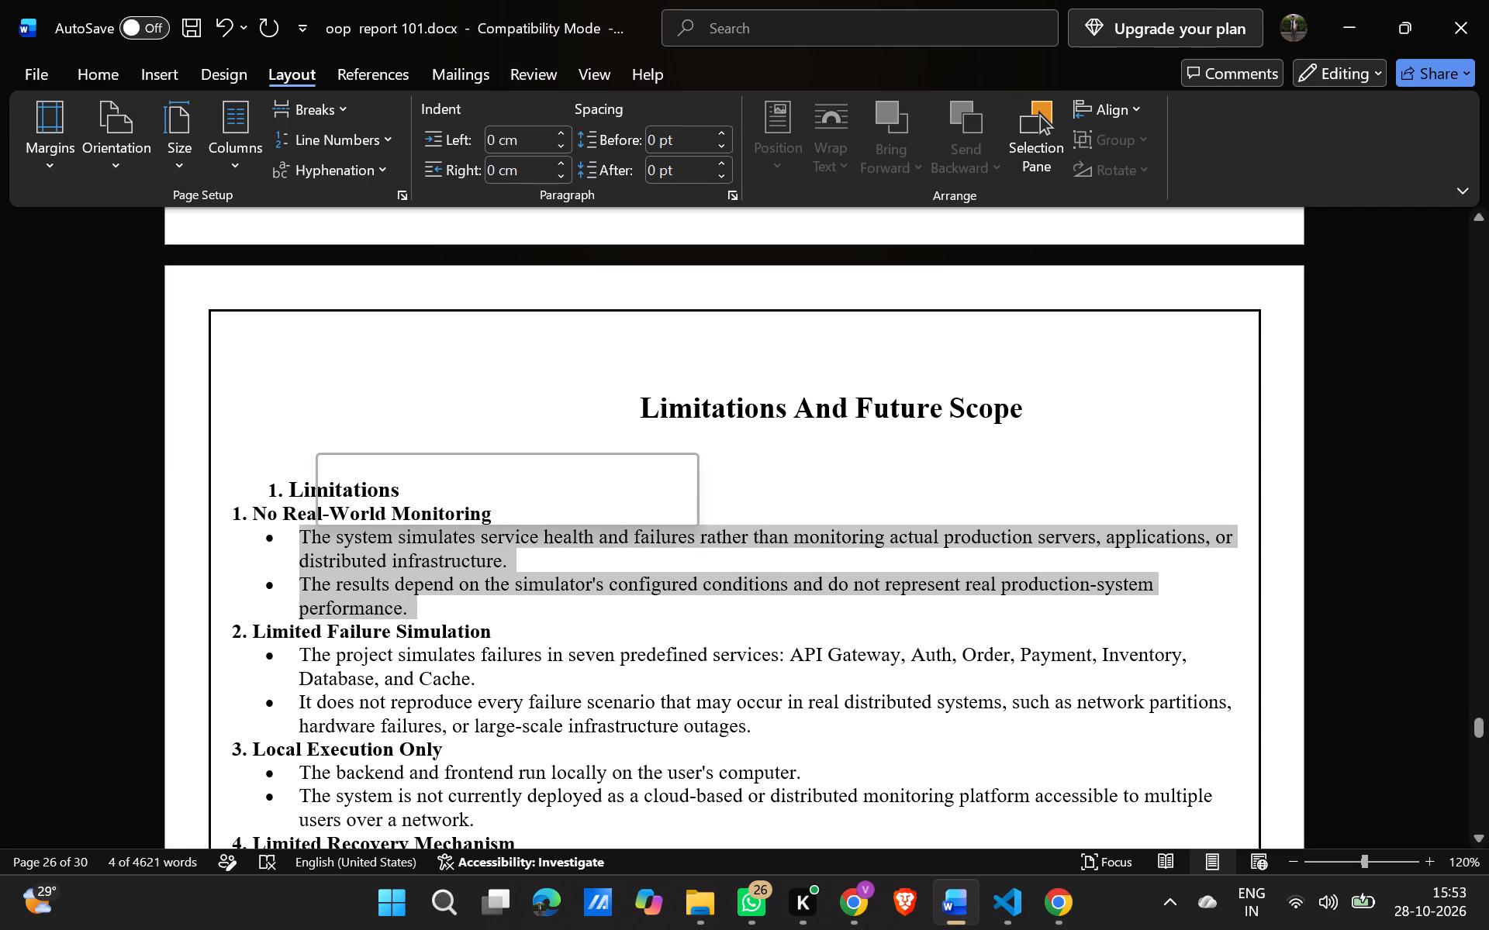
pyautogui.click(88, 64)
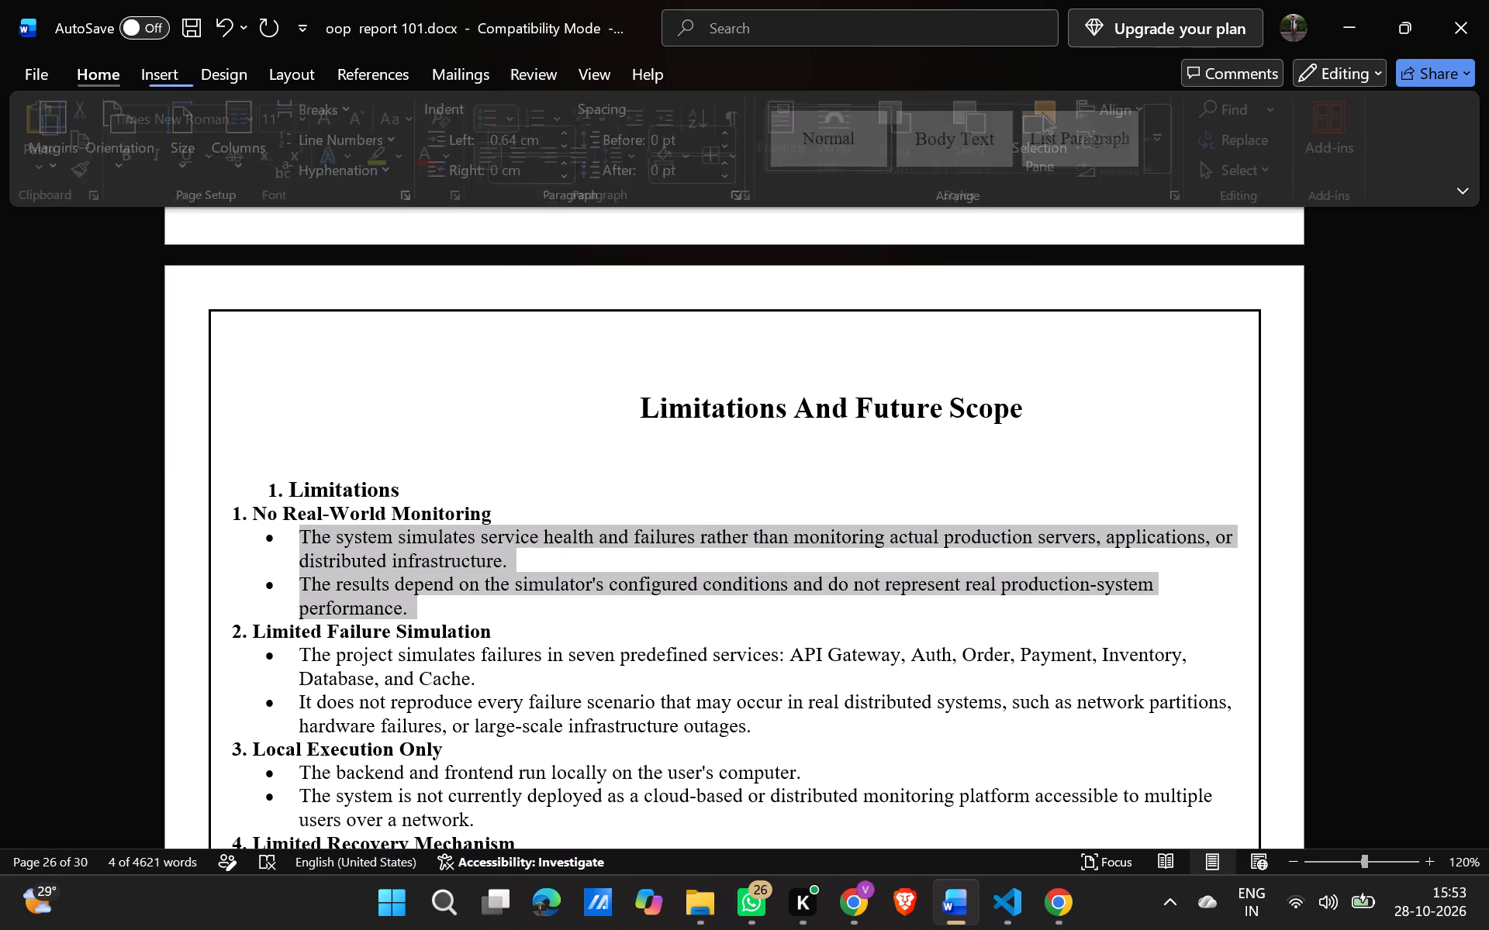
pyautogui.click(583, 161)
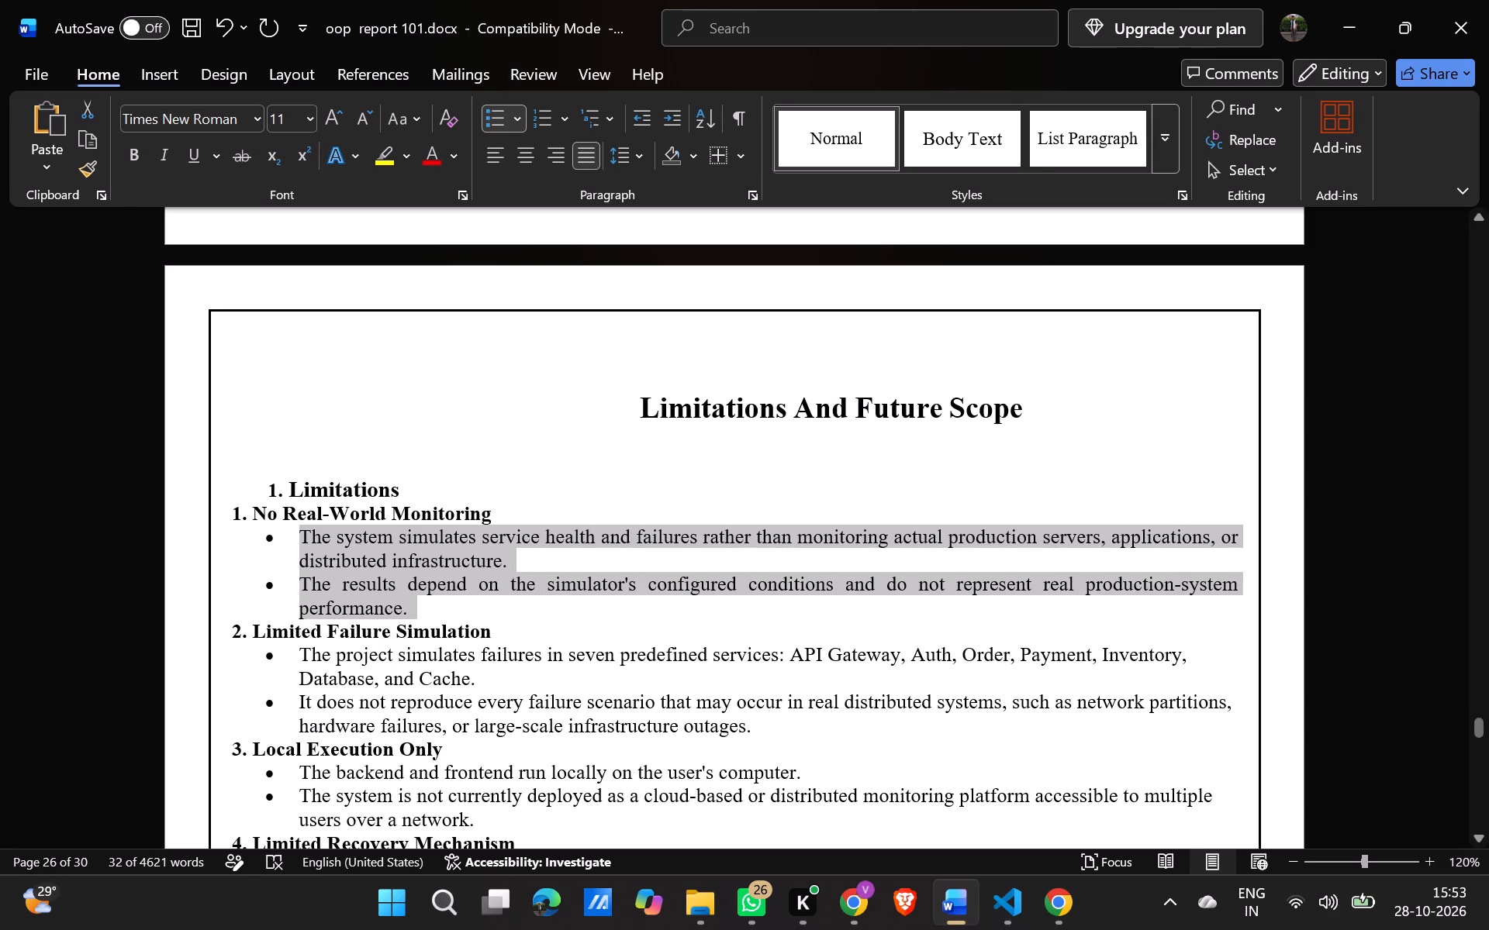
# Justify the two bullet points under "2. Limited Failure Simulation".
pyautogui.scroll(-1, 449, 635)
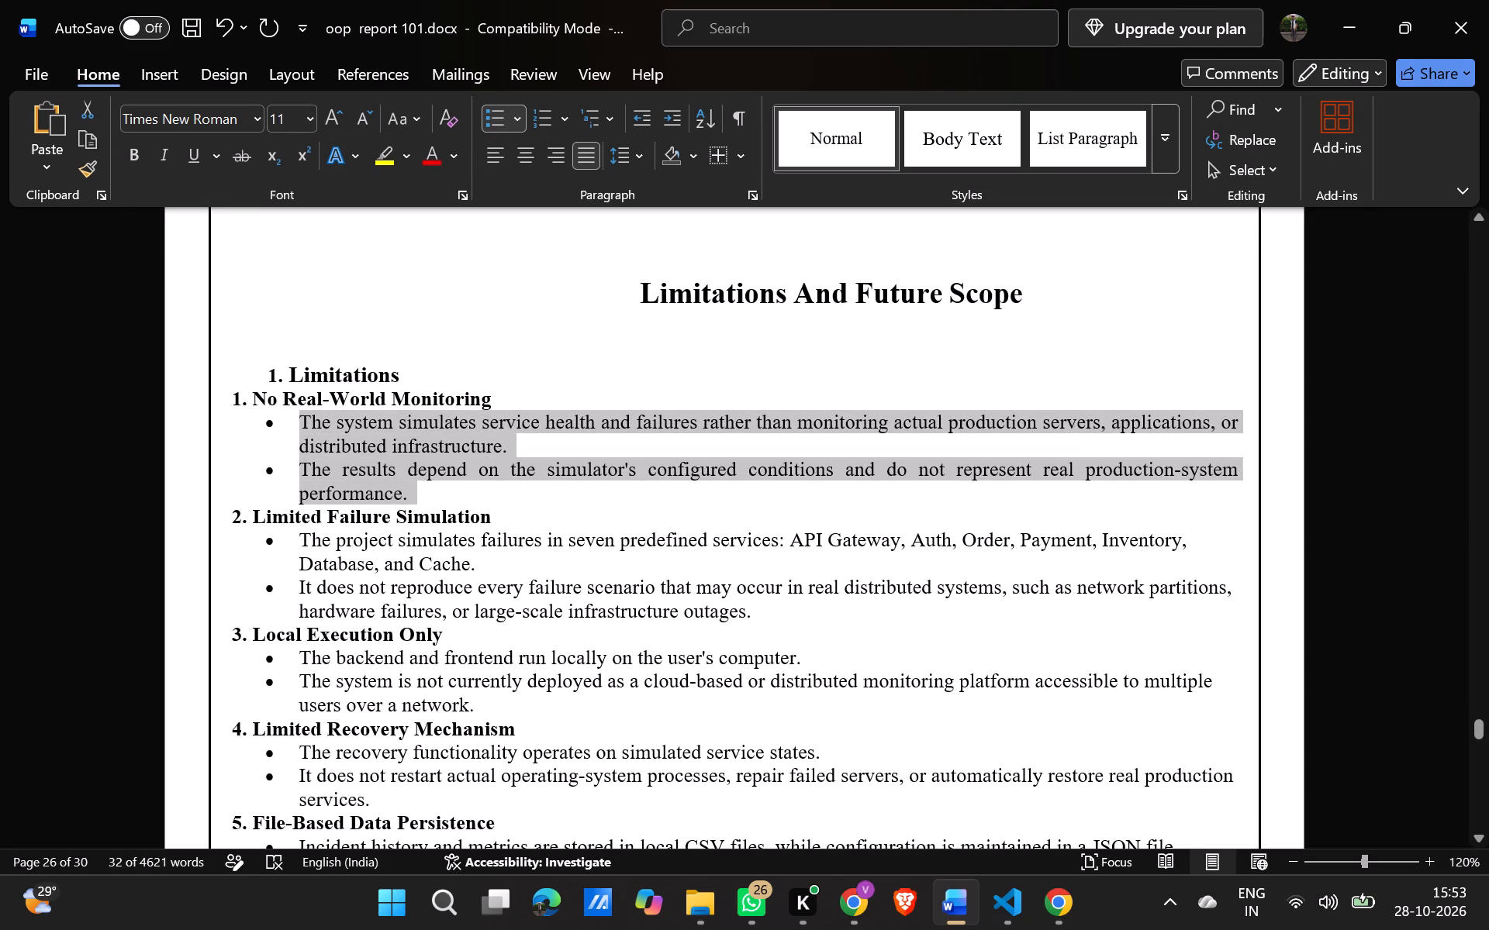
pyautogui.moveTo(482, 511); pyautogui.dragTo(470, 511)
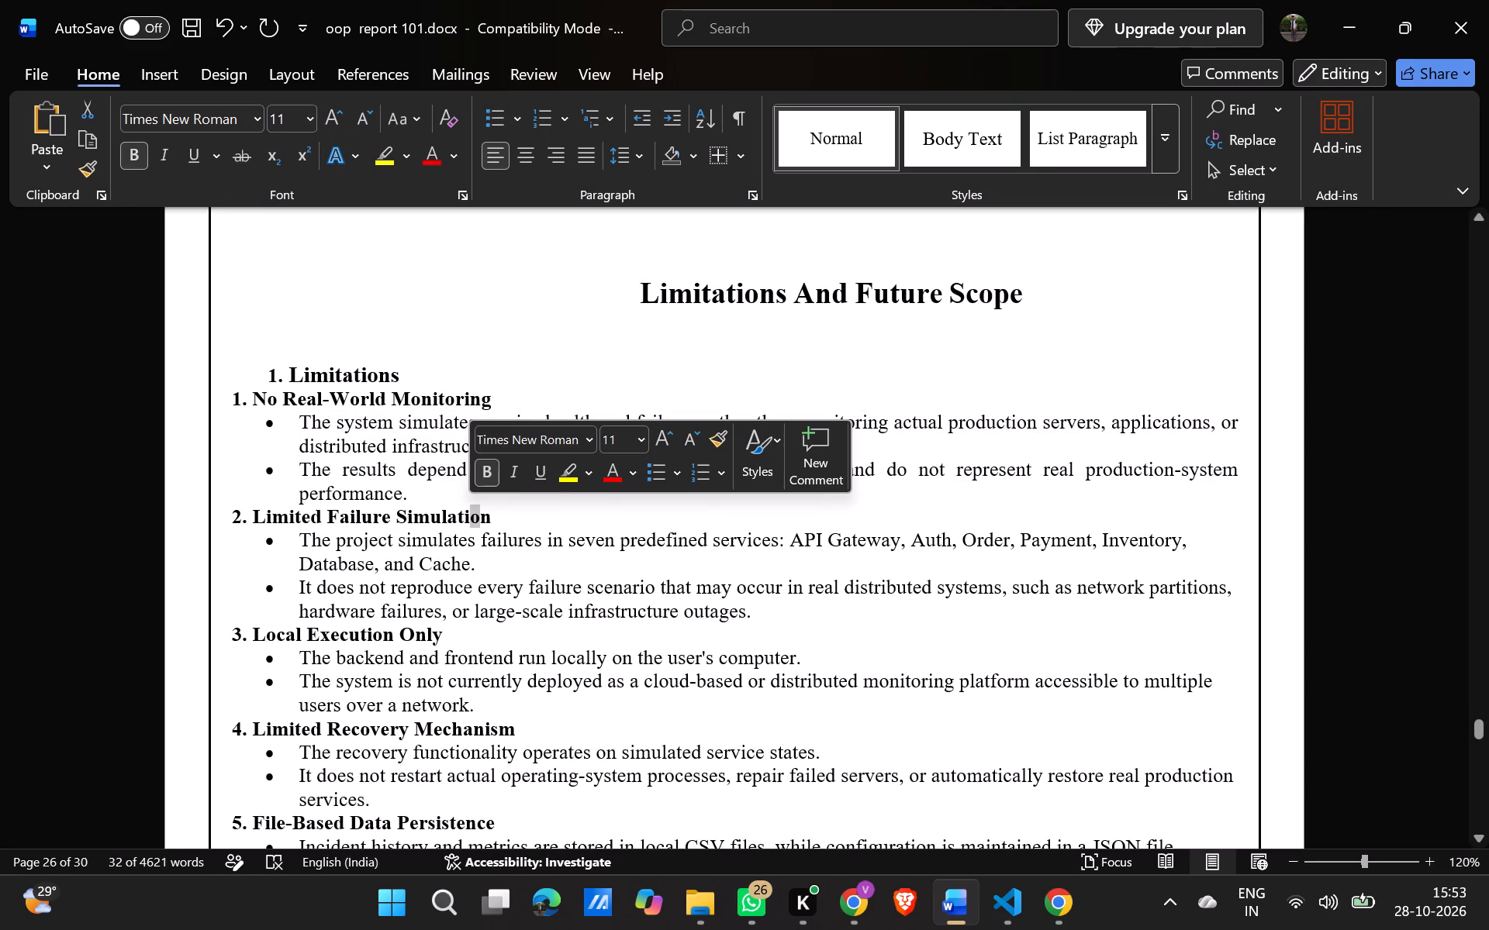
pyautogui.moveTo(406, 402); pyautogui.dragTo(396, 402)
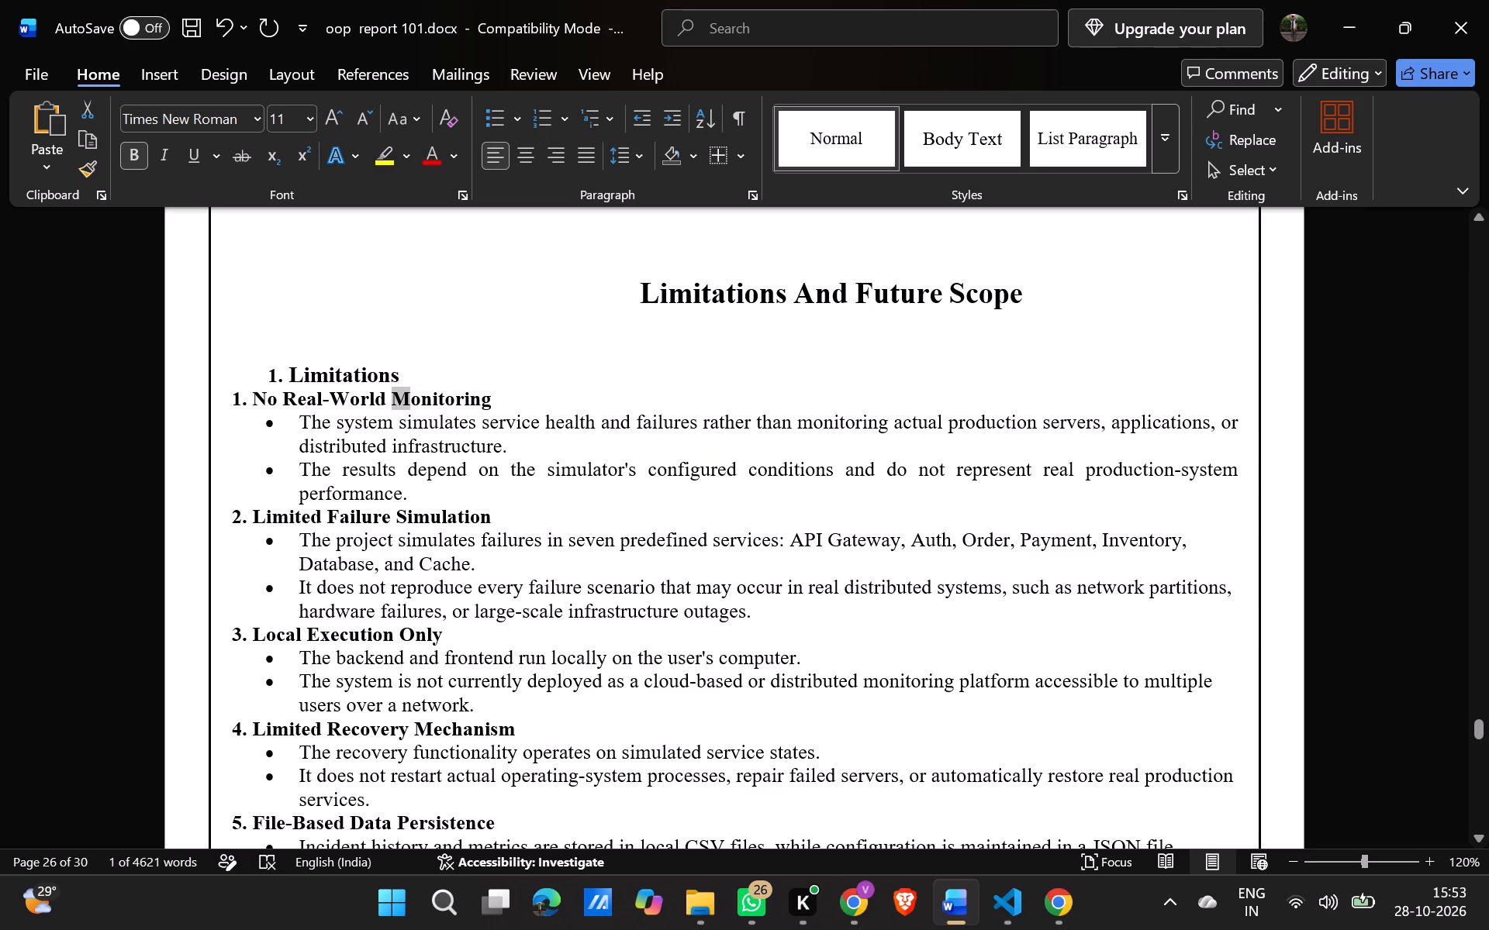
pyautogui.moveTo(754, 613); pyautogui.dragTo(353, 512)
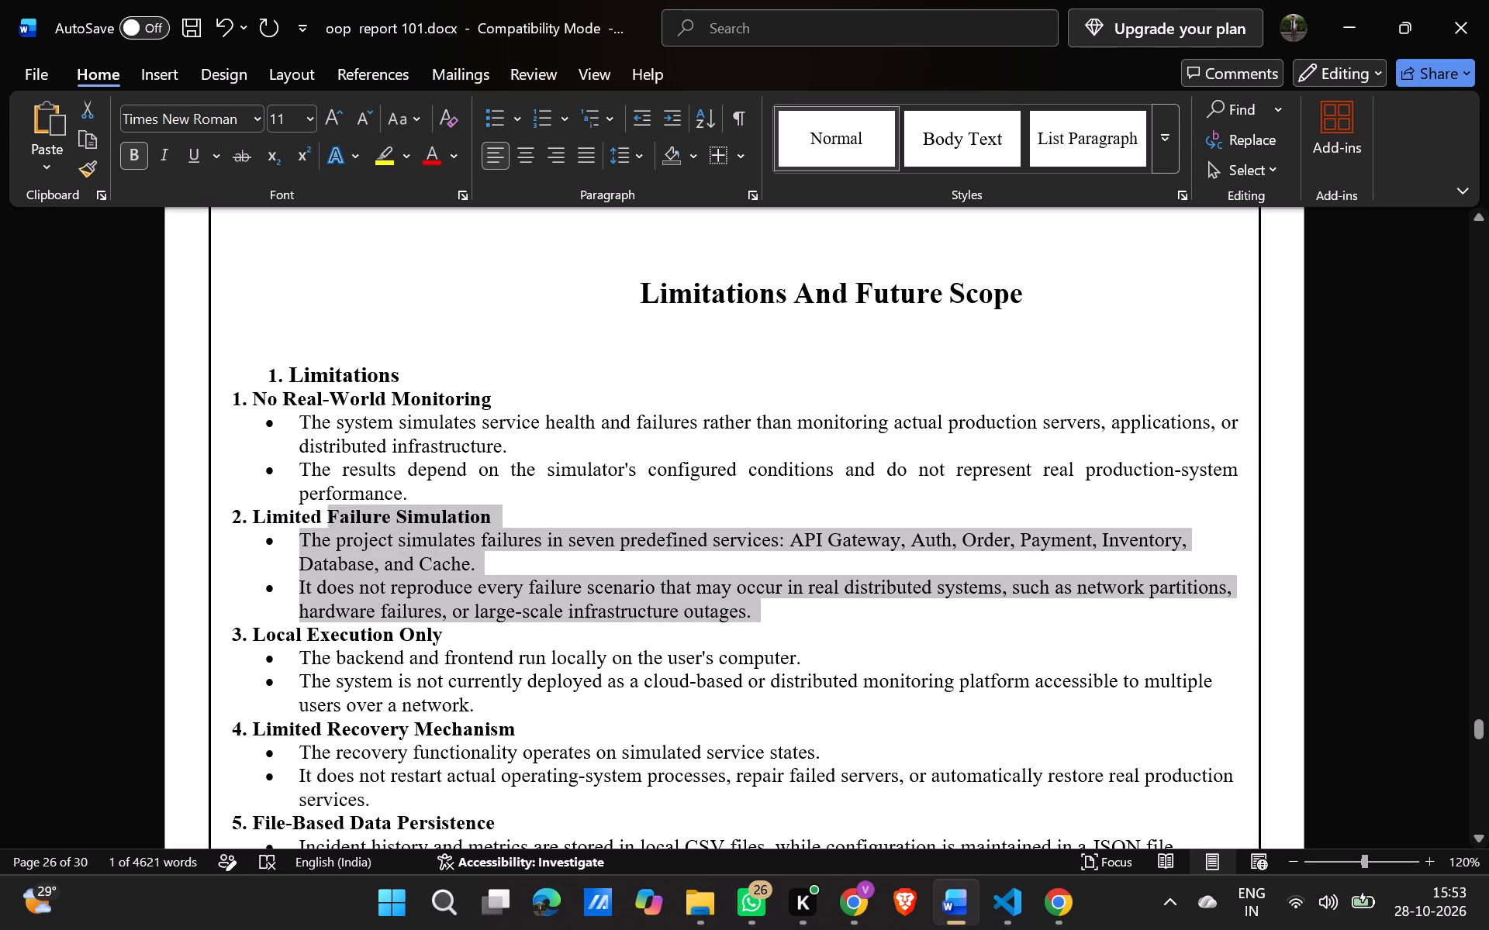
pyautogui.moveTo(353, 512); pyautogui.dragTo(309, 539)
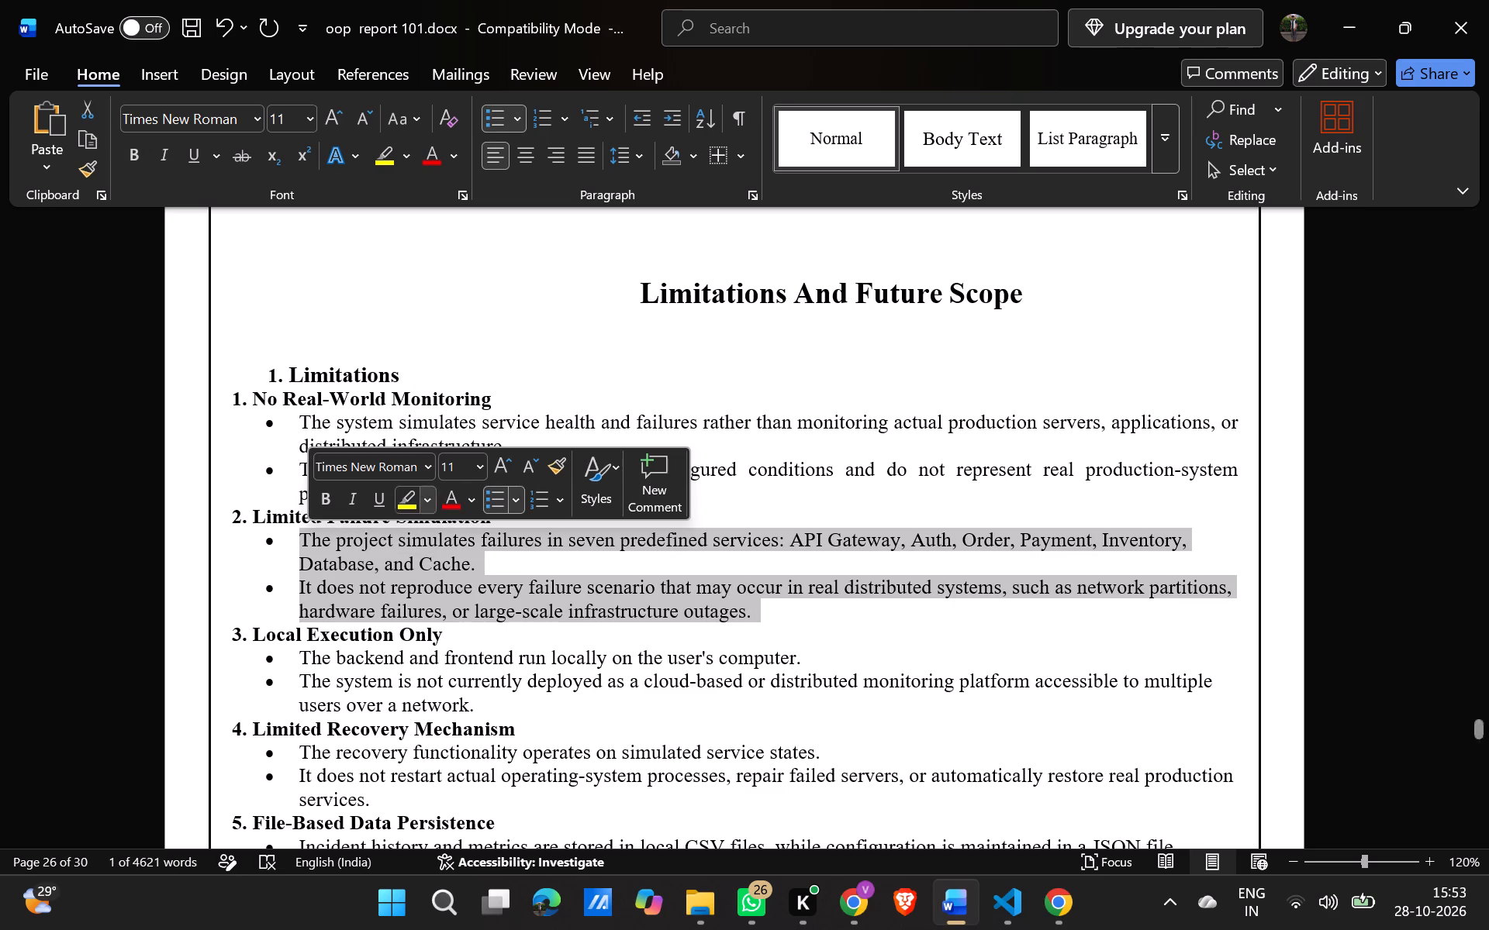
pyautogui.click(579, 151)
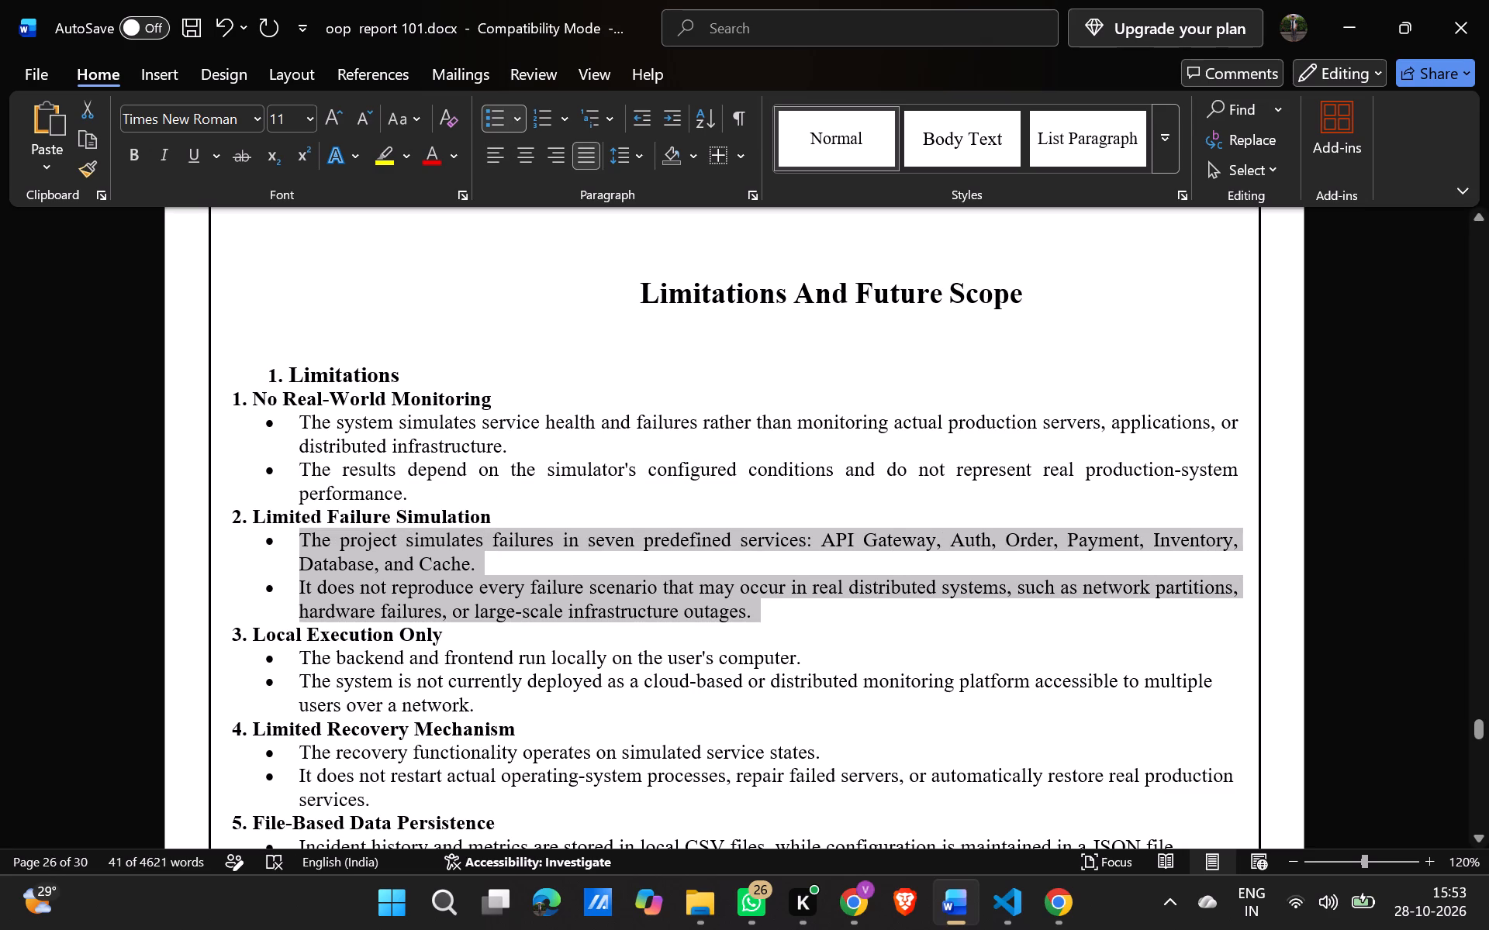
# Justify the two bullet points under "3. Local Execution Only".
pyautogui.moveTo(480, 703); pyautogui.dragTo(315, 660)
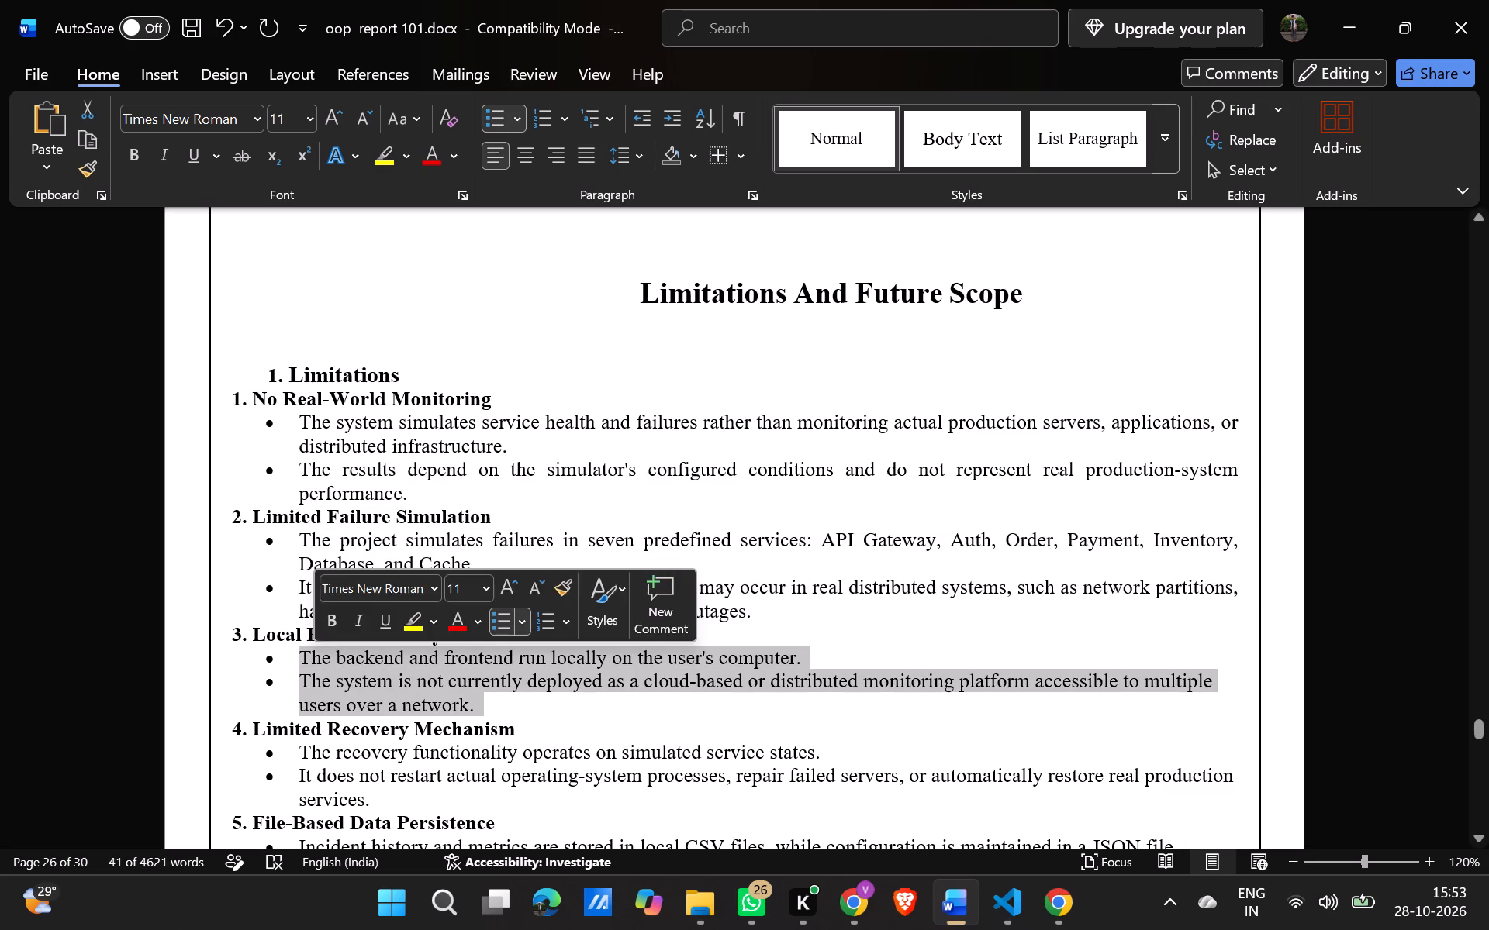
pyautogui.click(586, 158)
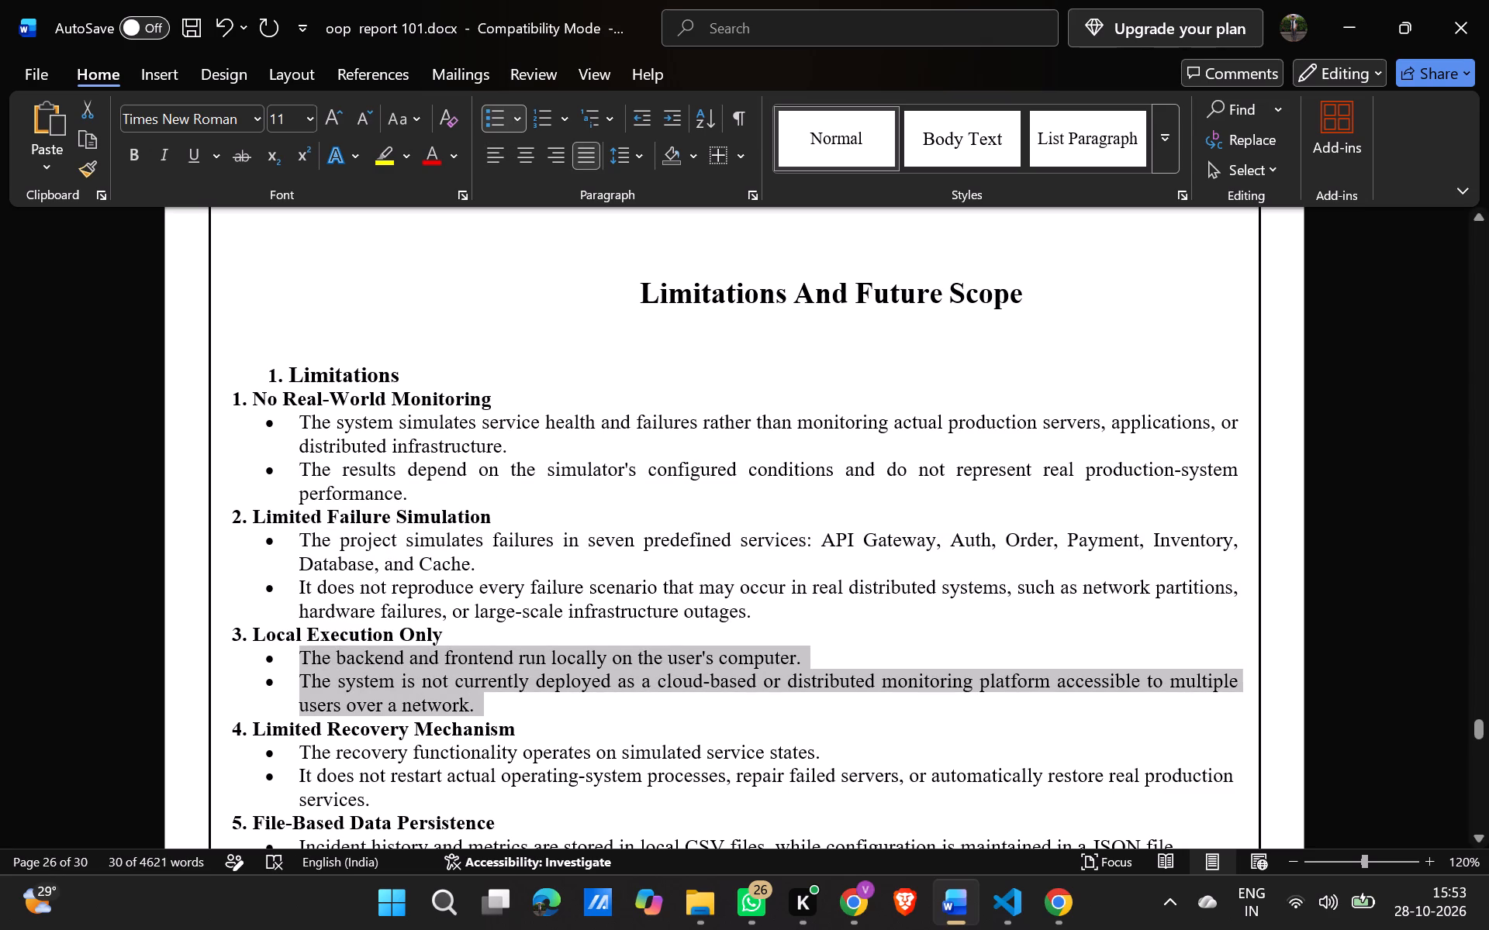
# Insert a blank, unnumbered line between the "1. Limitations" heading and "1. No Real-World Monitoring".
pyautogui.scroll(2, 499, 348)
pyautogui.scroll(-2, 499, 348)
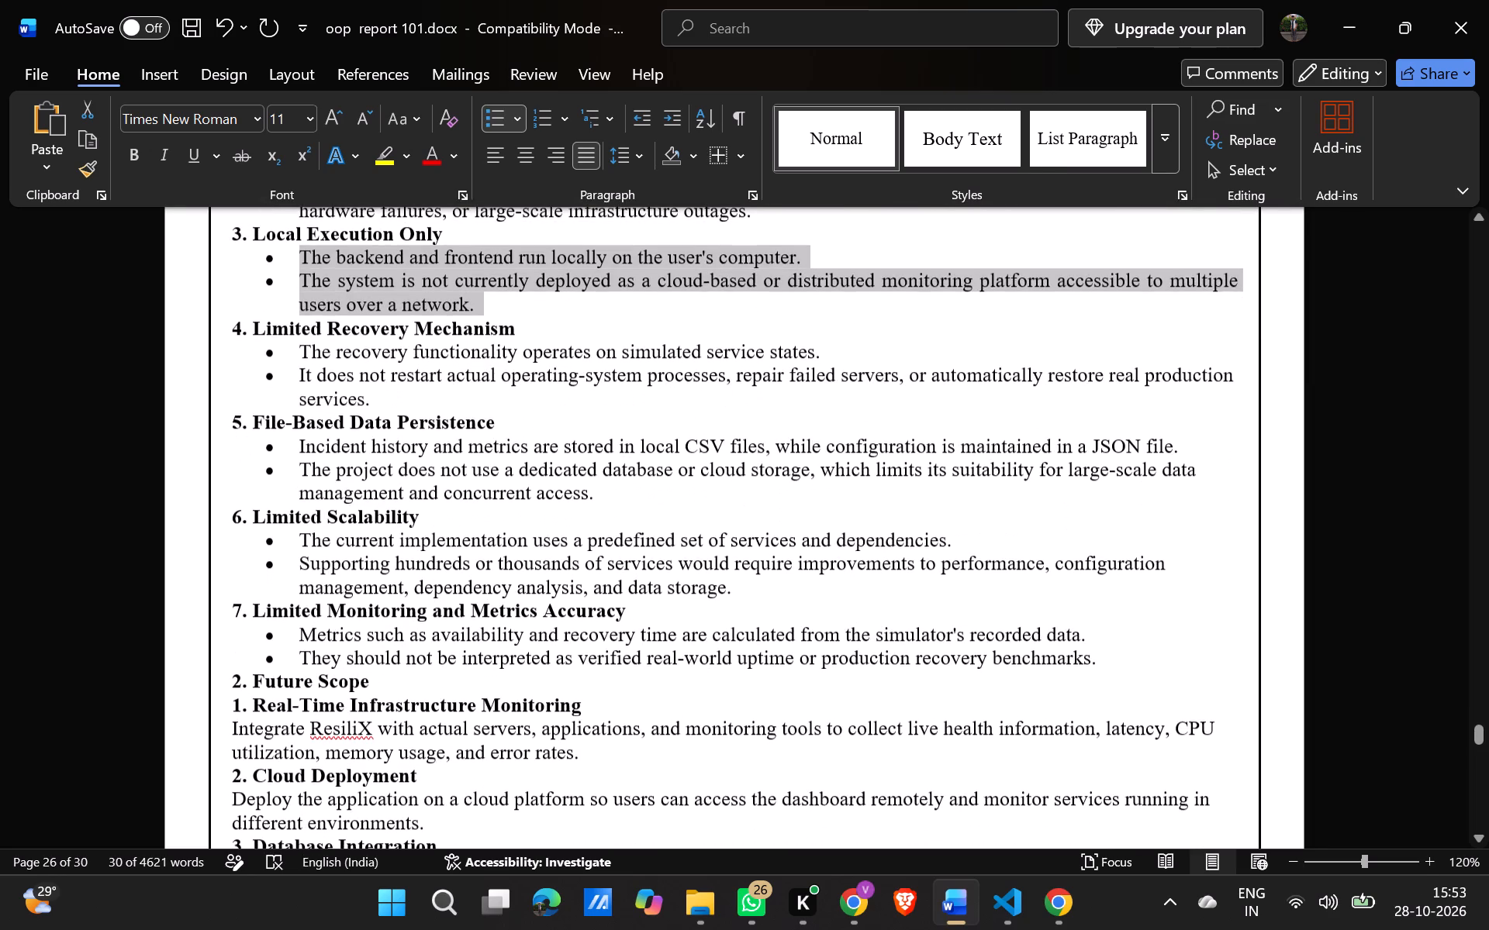
pyautogui.scroll(2, 499, 348)
pyautogui.click(428, 394)
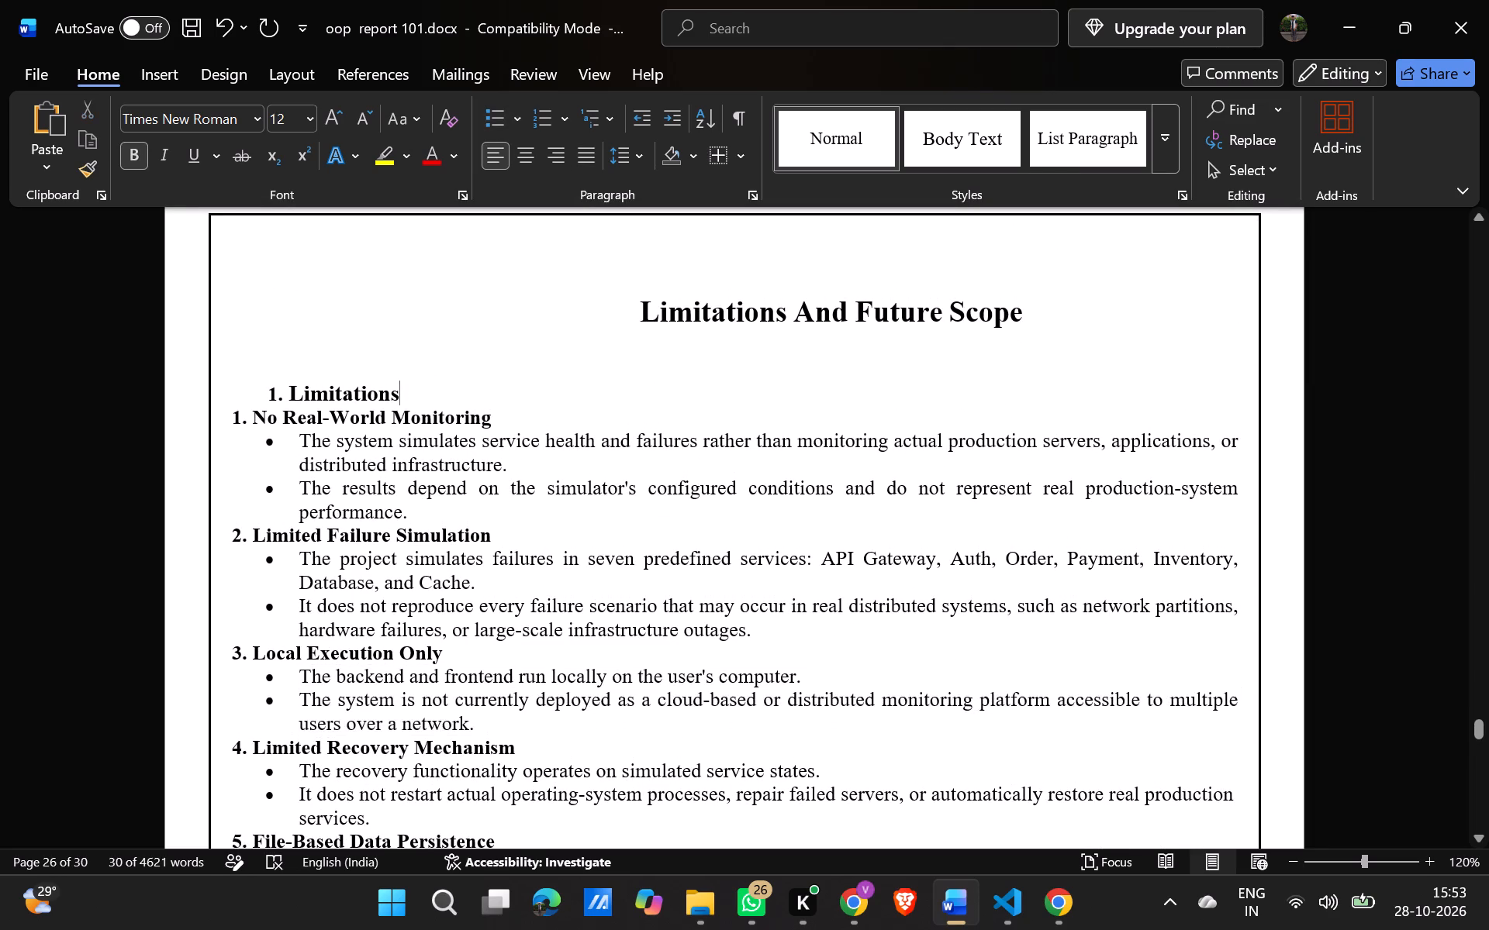
pyautogui.press('Return')
pyautogui.press('BackSpace')
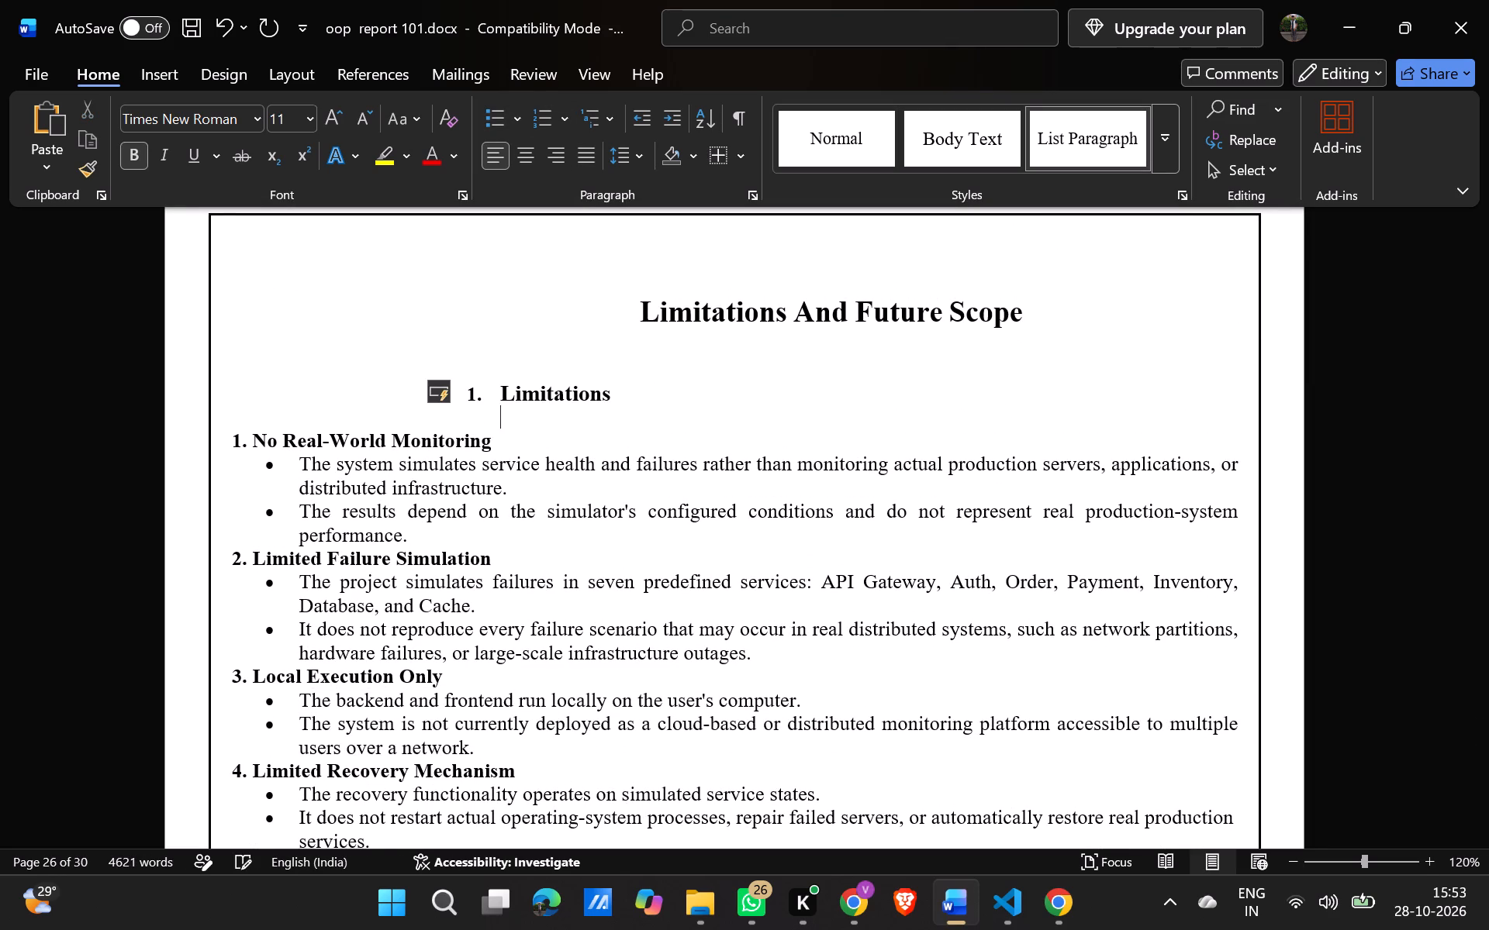
pyautogui.click(507, 499)
# Justify the two bullet points under "4. Limited Recovery Mechanism".
pyautogui.scroll(-2, 507, 499)
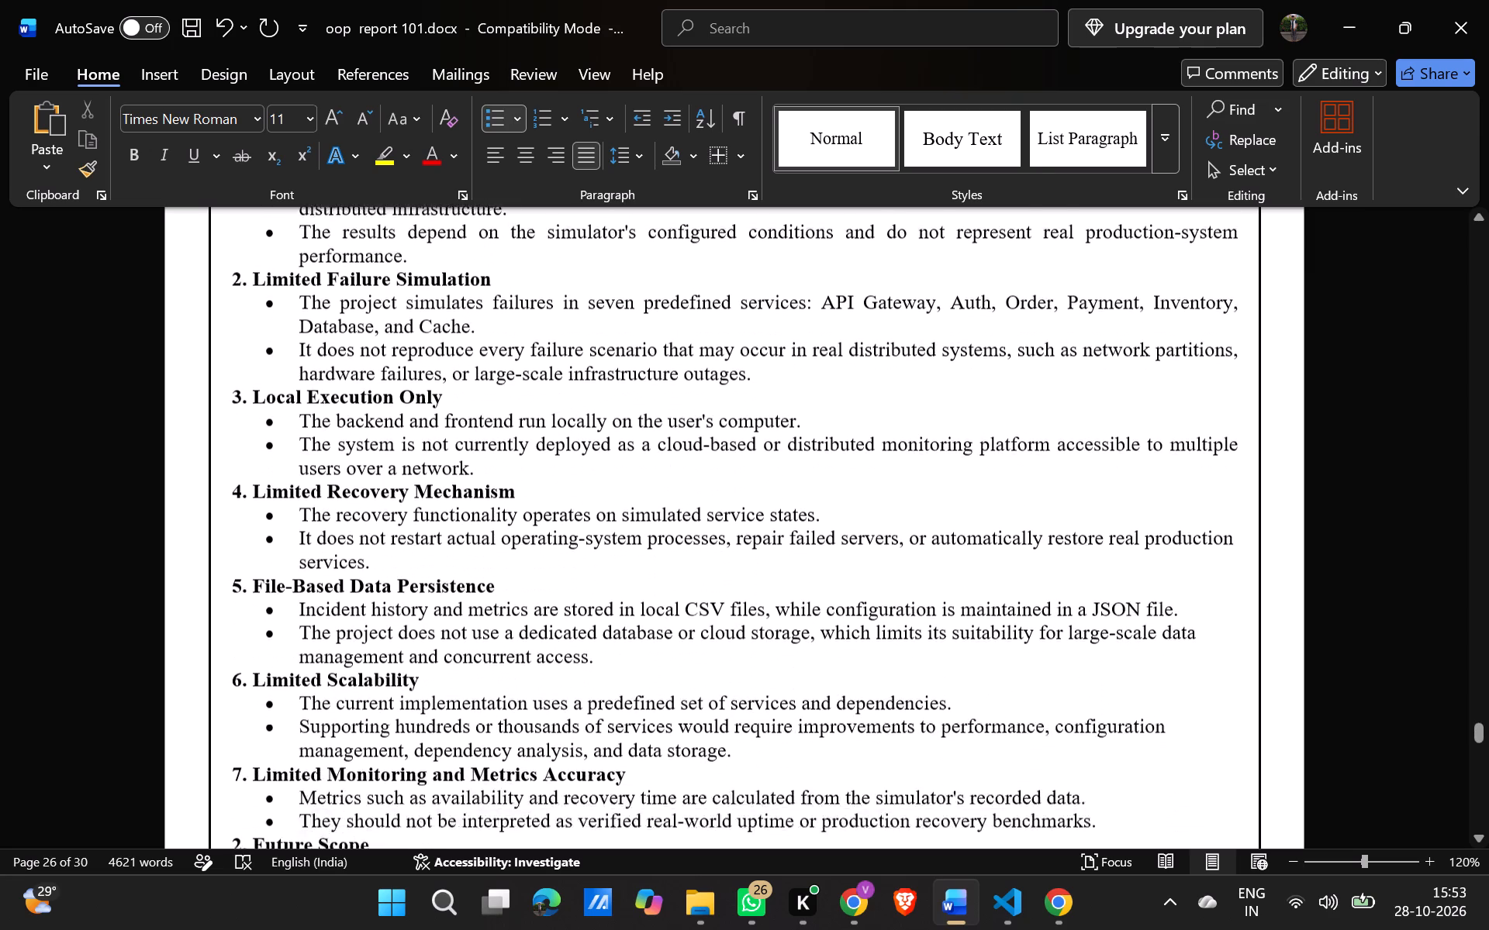
pyautogui.scroll(-1, 507, 499)
pyautogui.scroll(1, 507, 499)
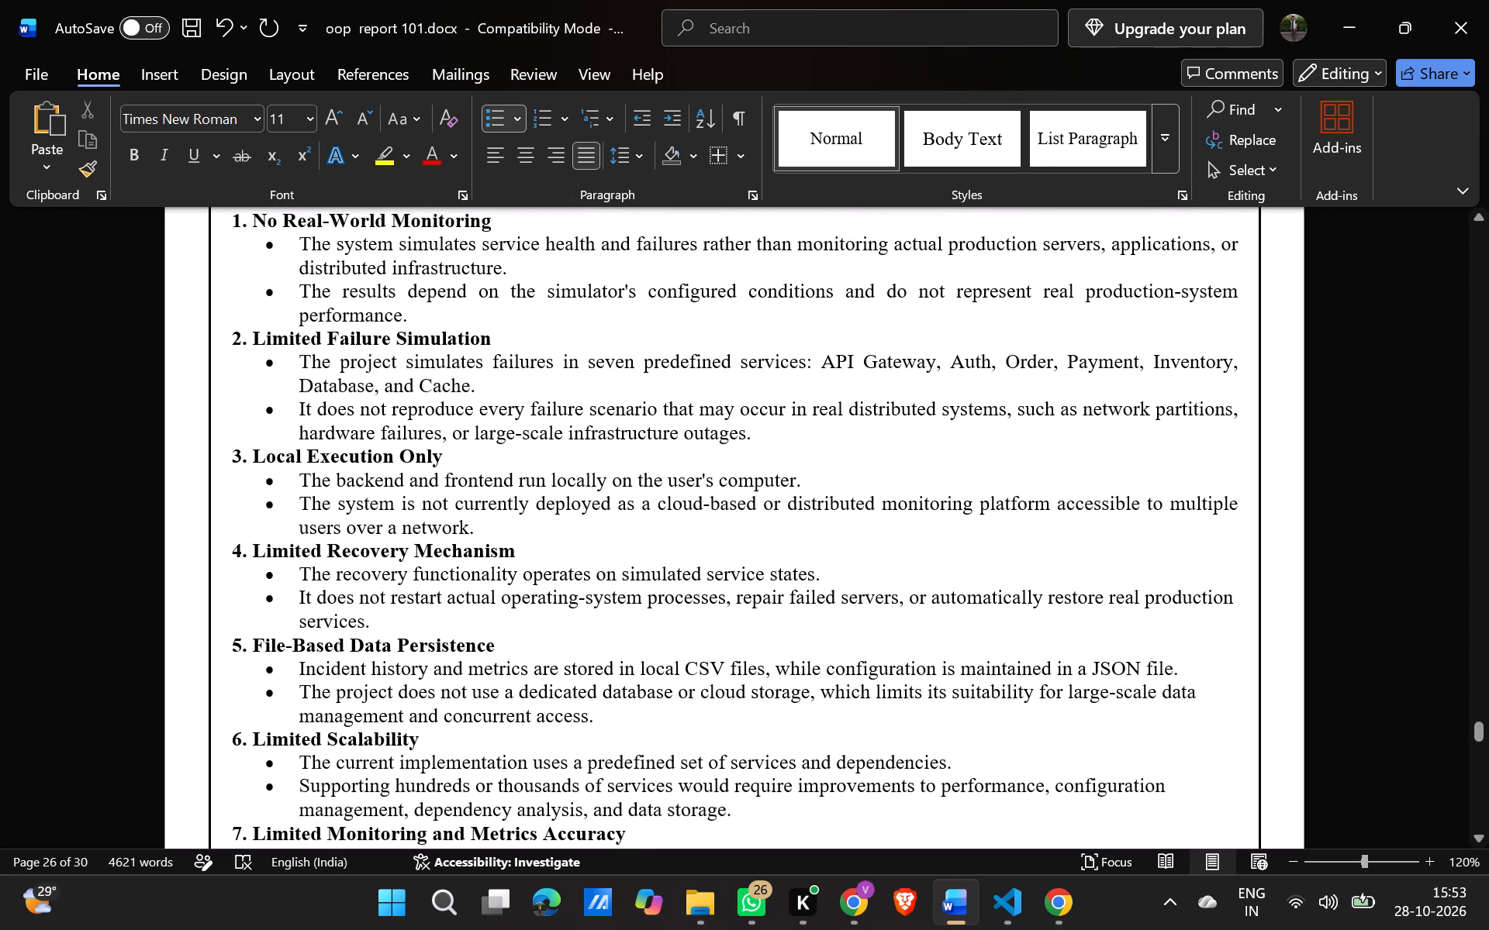
pyautogui.click(496, 525)
pyautogui.moveTo(496, 525); pyautogui.dragTo(466, 504)
pyautogui.moveTo(451, 618); pyautogui.dragTo(452, 618)
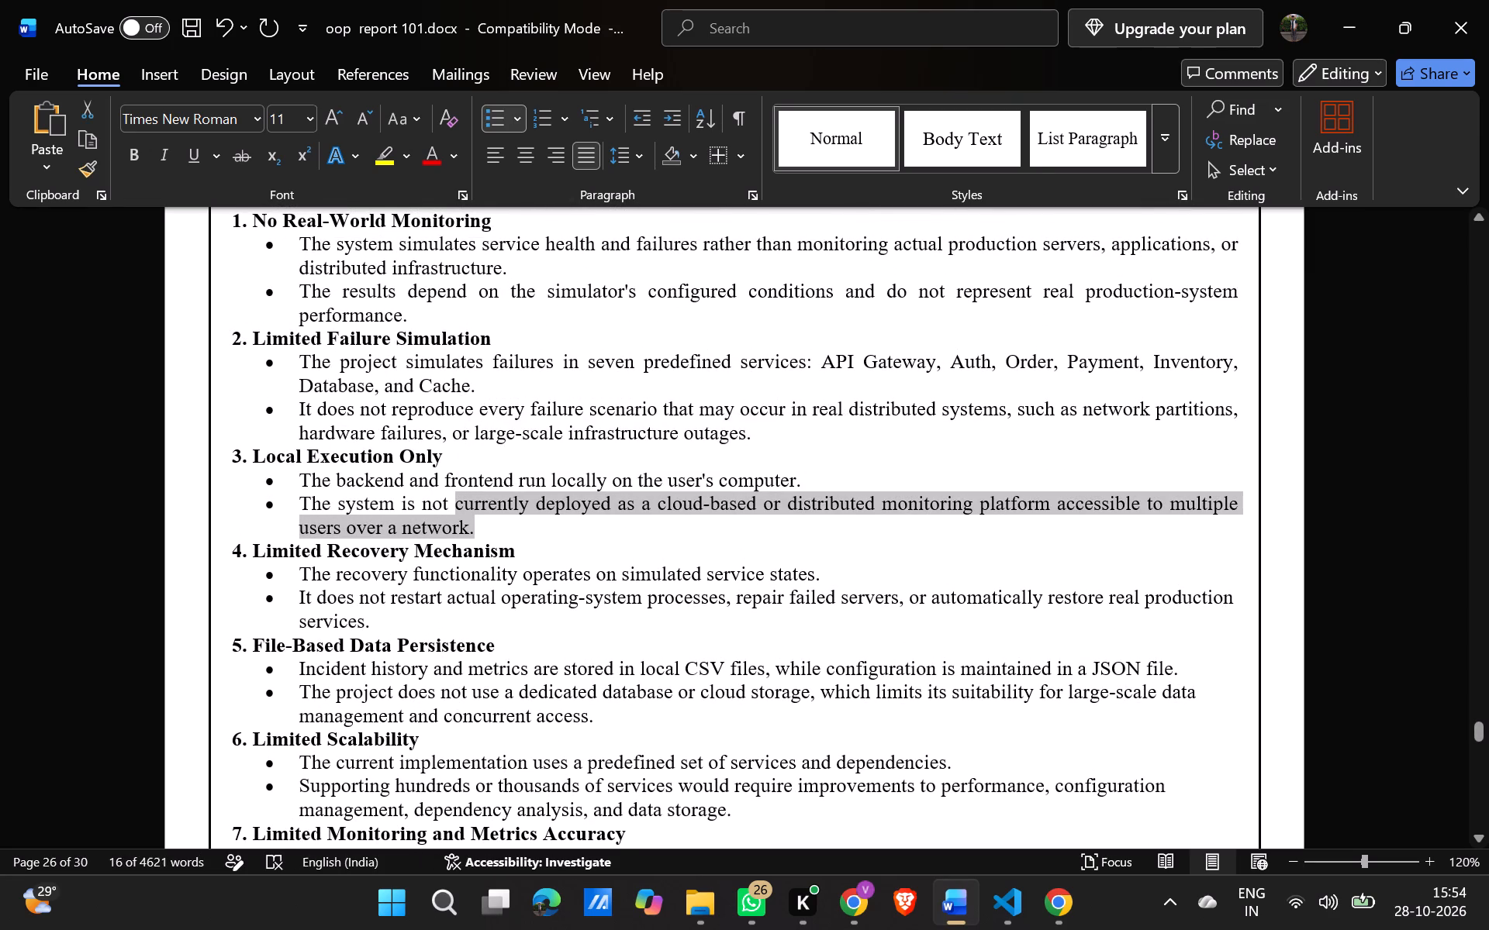
pyautogui.moveTo(452, 618); pyautogui.dragTo(299, 580)
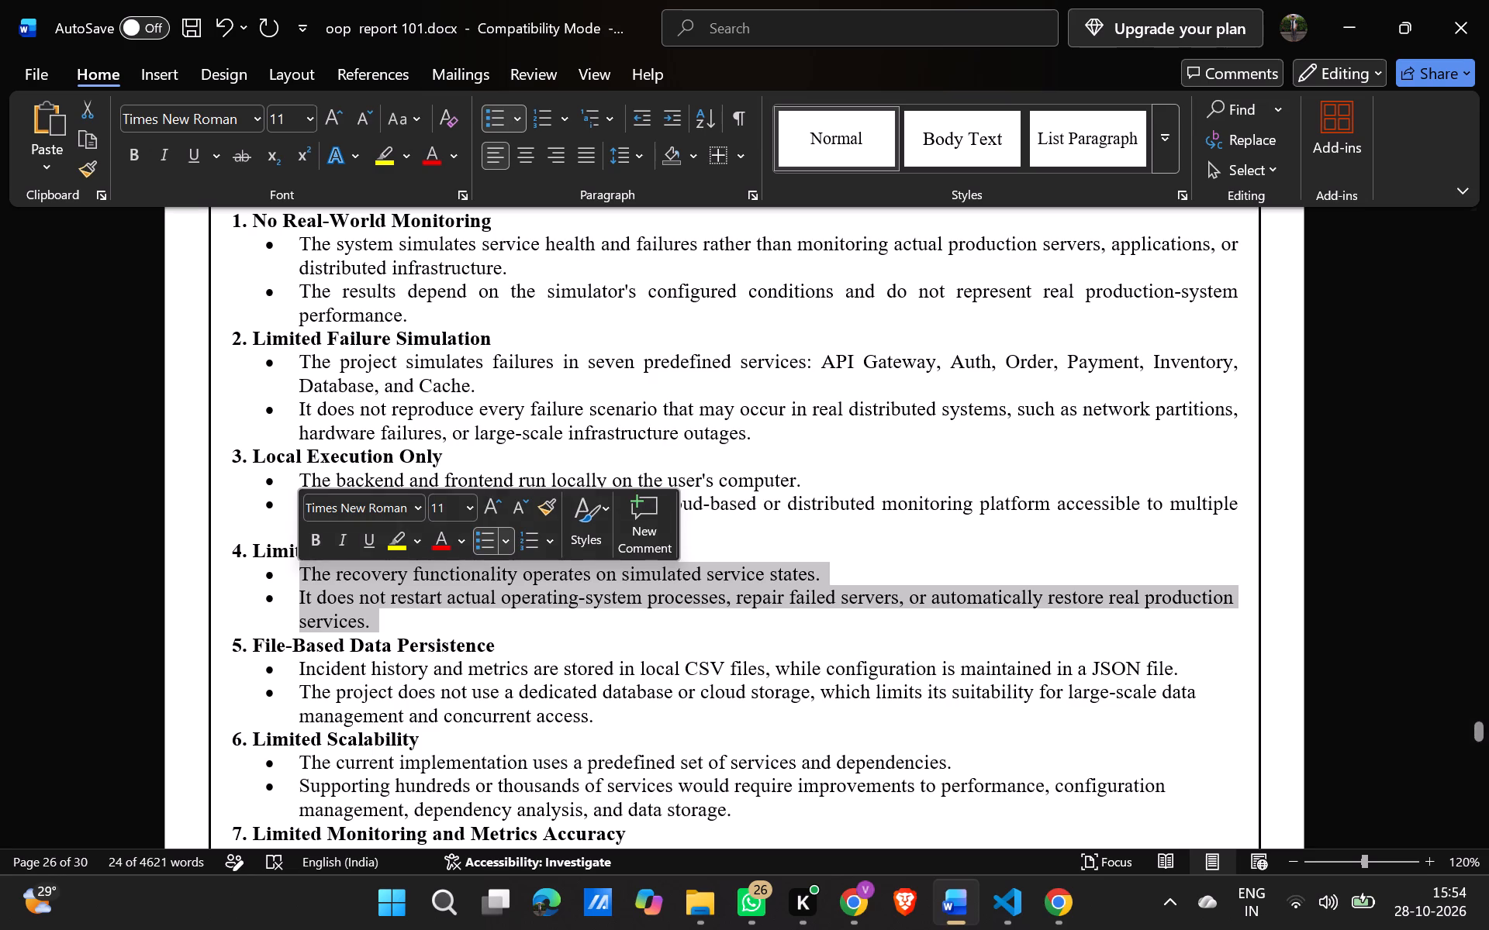
pyautogui.click(588, 160)
# Justify the two bullet points under "5. File-Based Data Persistence".
pyautogui.scroll(-1, 572, 409)
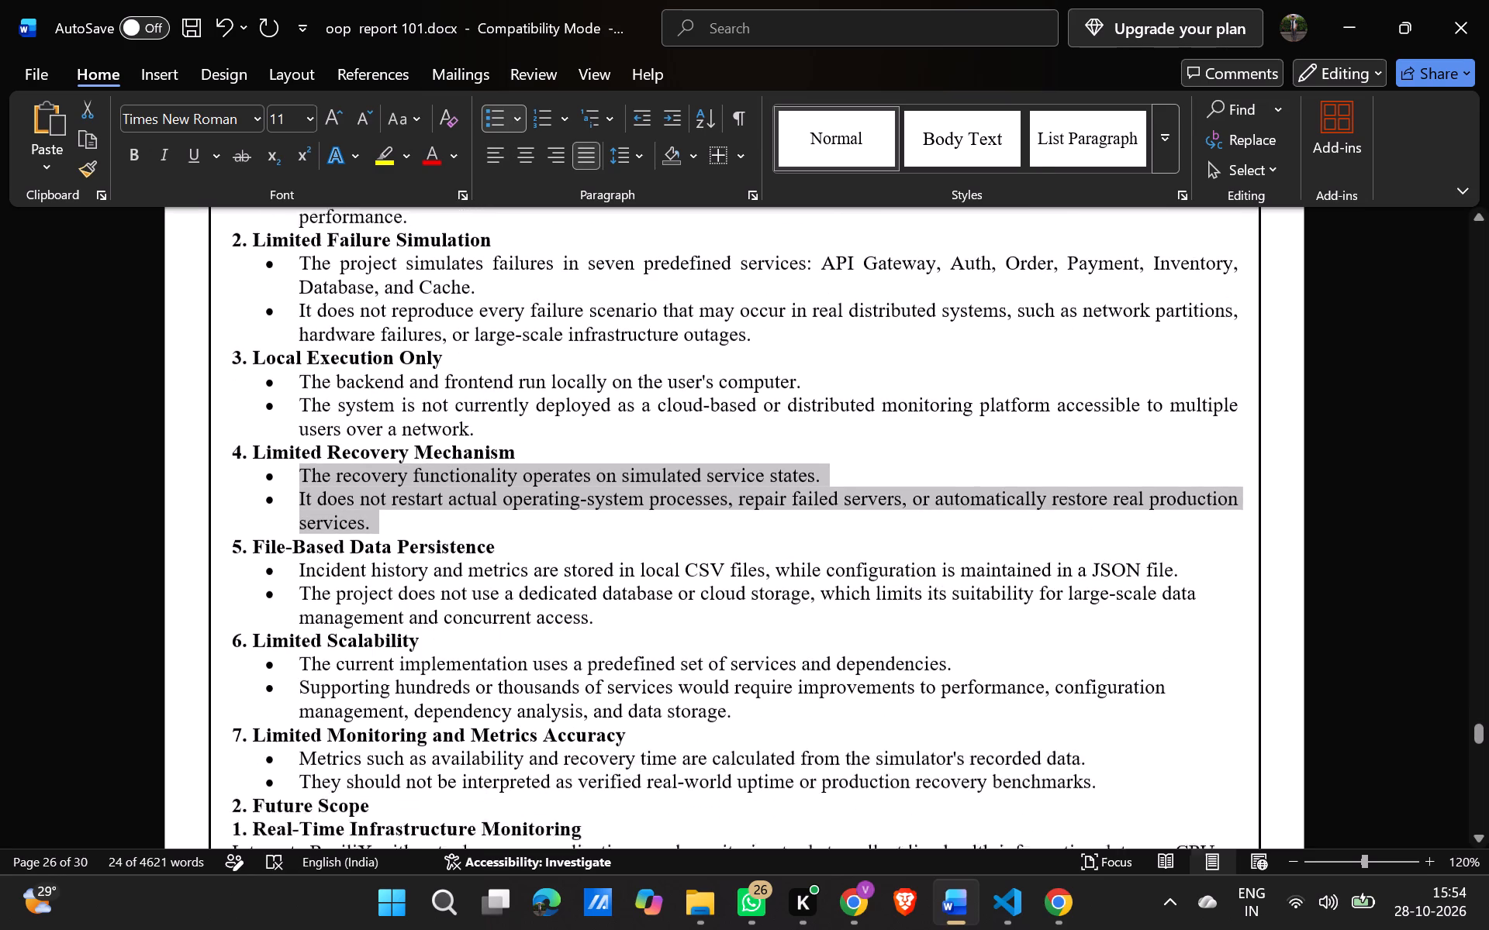
pyautogui.moveTo(600, 584); pyautogui.dragTo(571, 581)
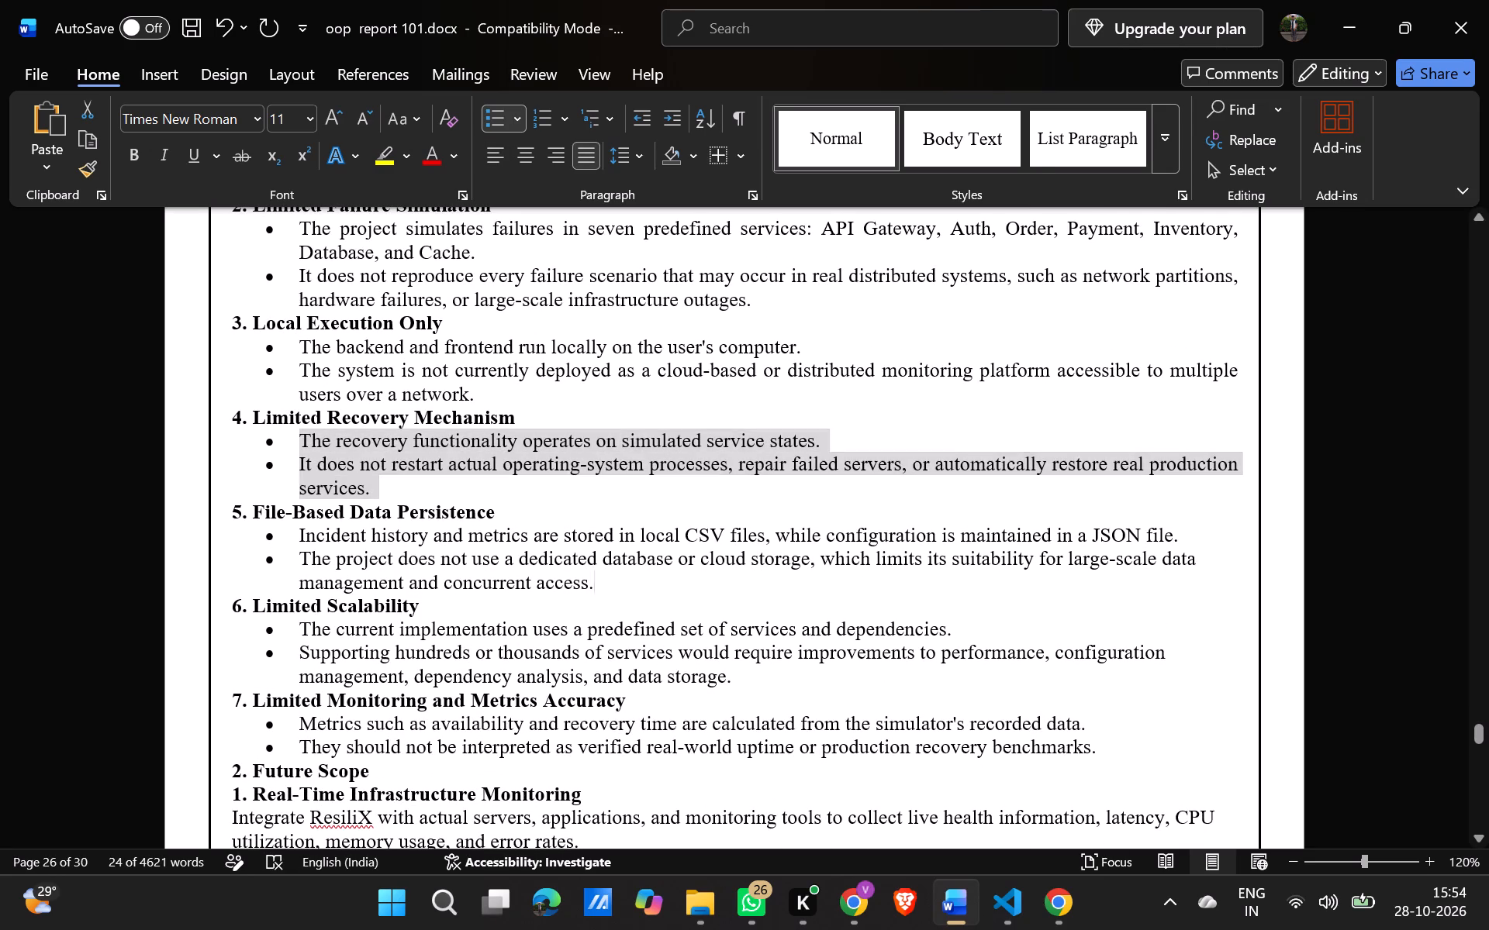
pyautogui.moveTo(571, 581); pyautogui.dragTo(312, 535)
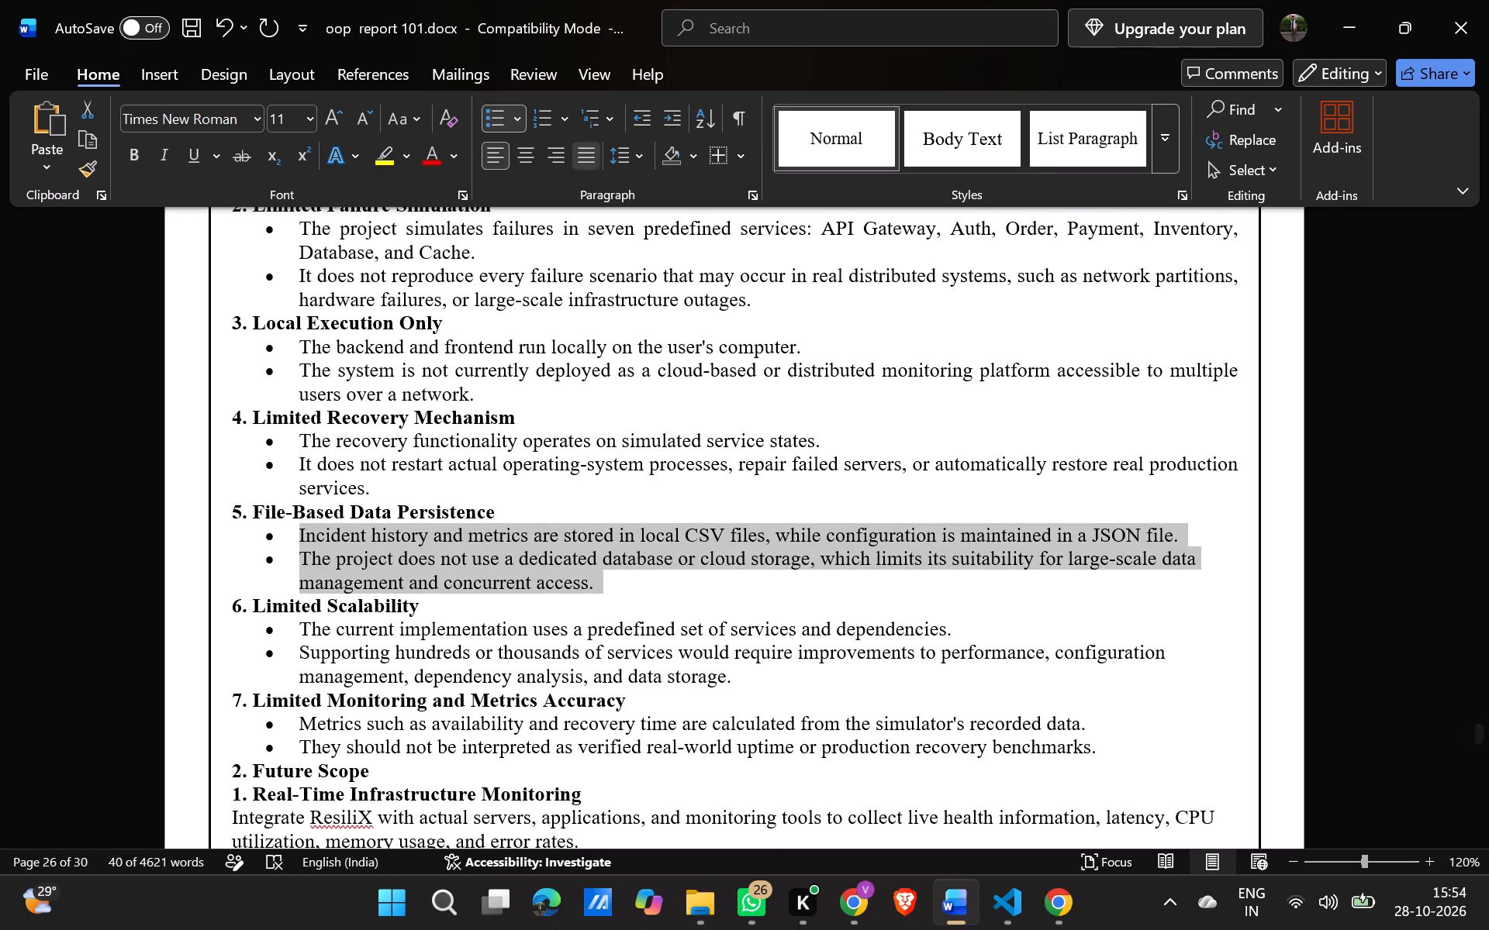
pyautogui.click(579, 163)
# Justify the two bullet points under "6. Limited Scalability".
pyautogui.scroll(-1, 552, 415)
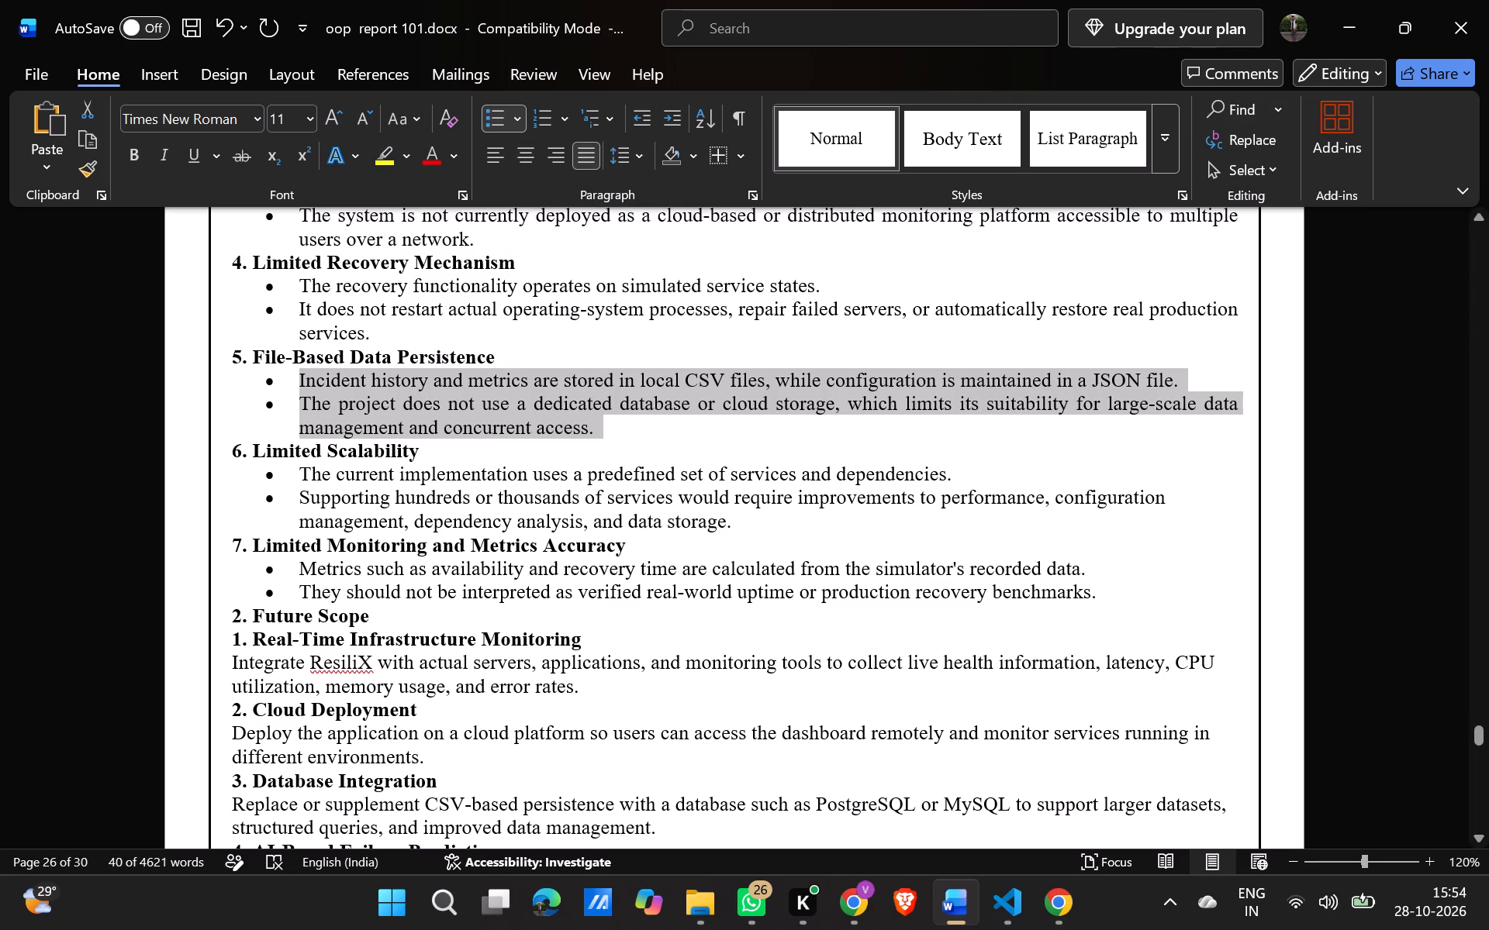
pyautogui.moveTo(736, 518); pyautogui.dragTo(311, 482)
pyautogui.hotkey('ctrl', 'j')
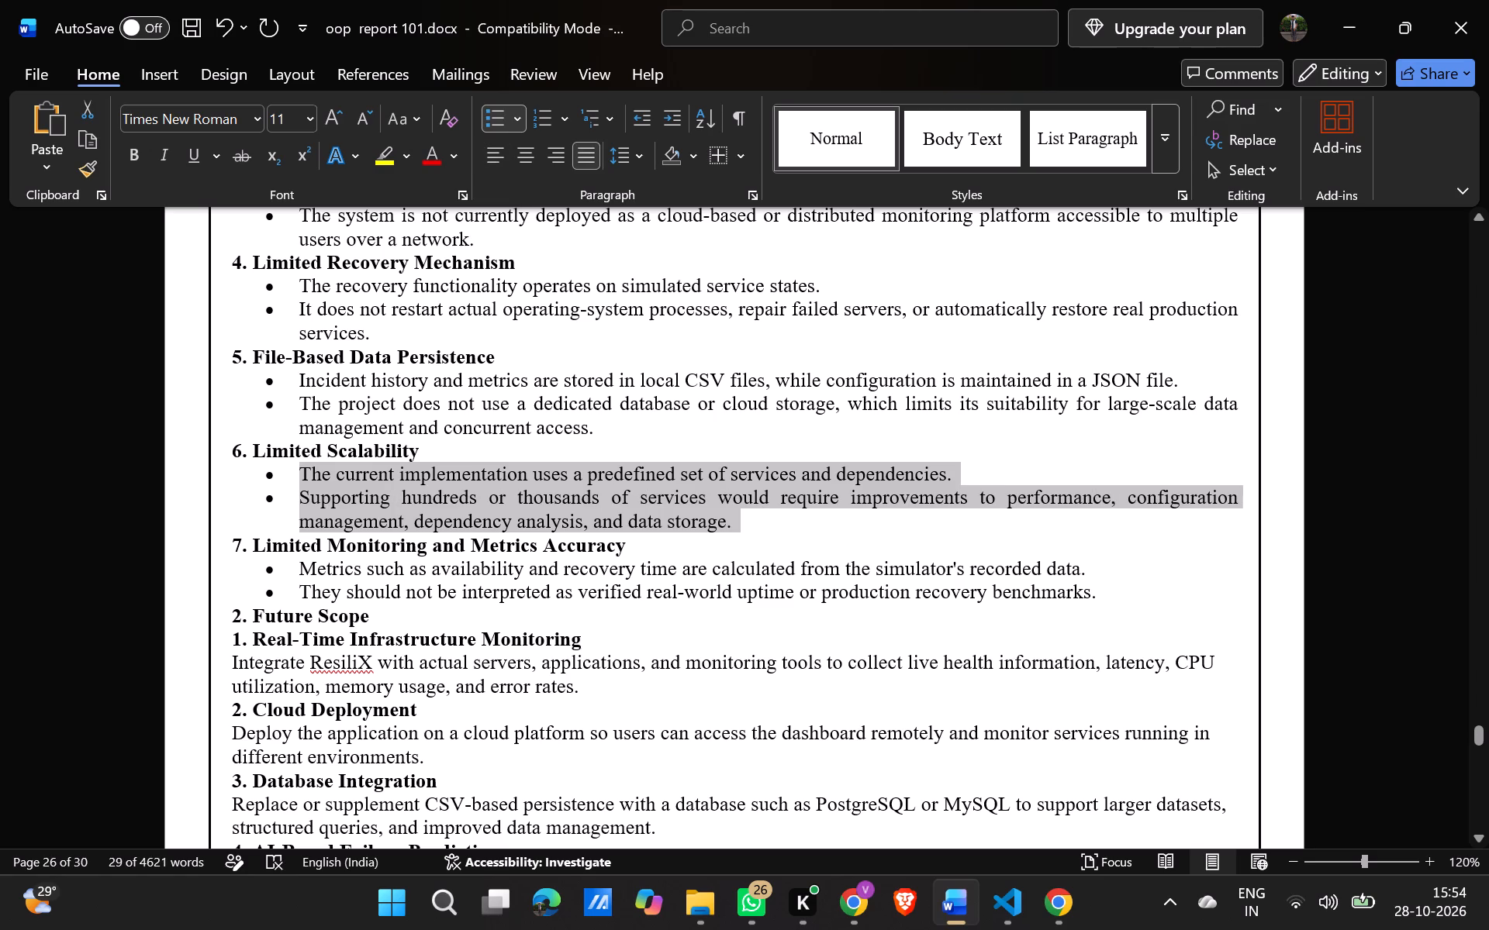
# Justify the two bullet points under "7. Limited Monitoring and Metrics Accuracy".
pyautogui.moveTo(1108, 597); pyautogui.dragTo(316, 567)
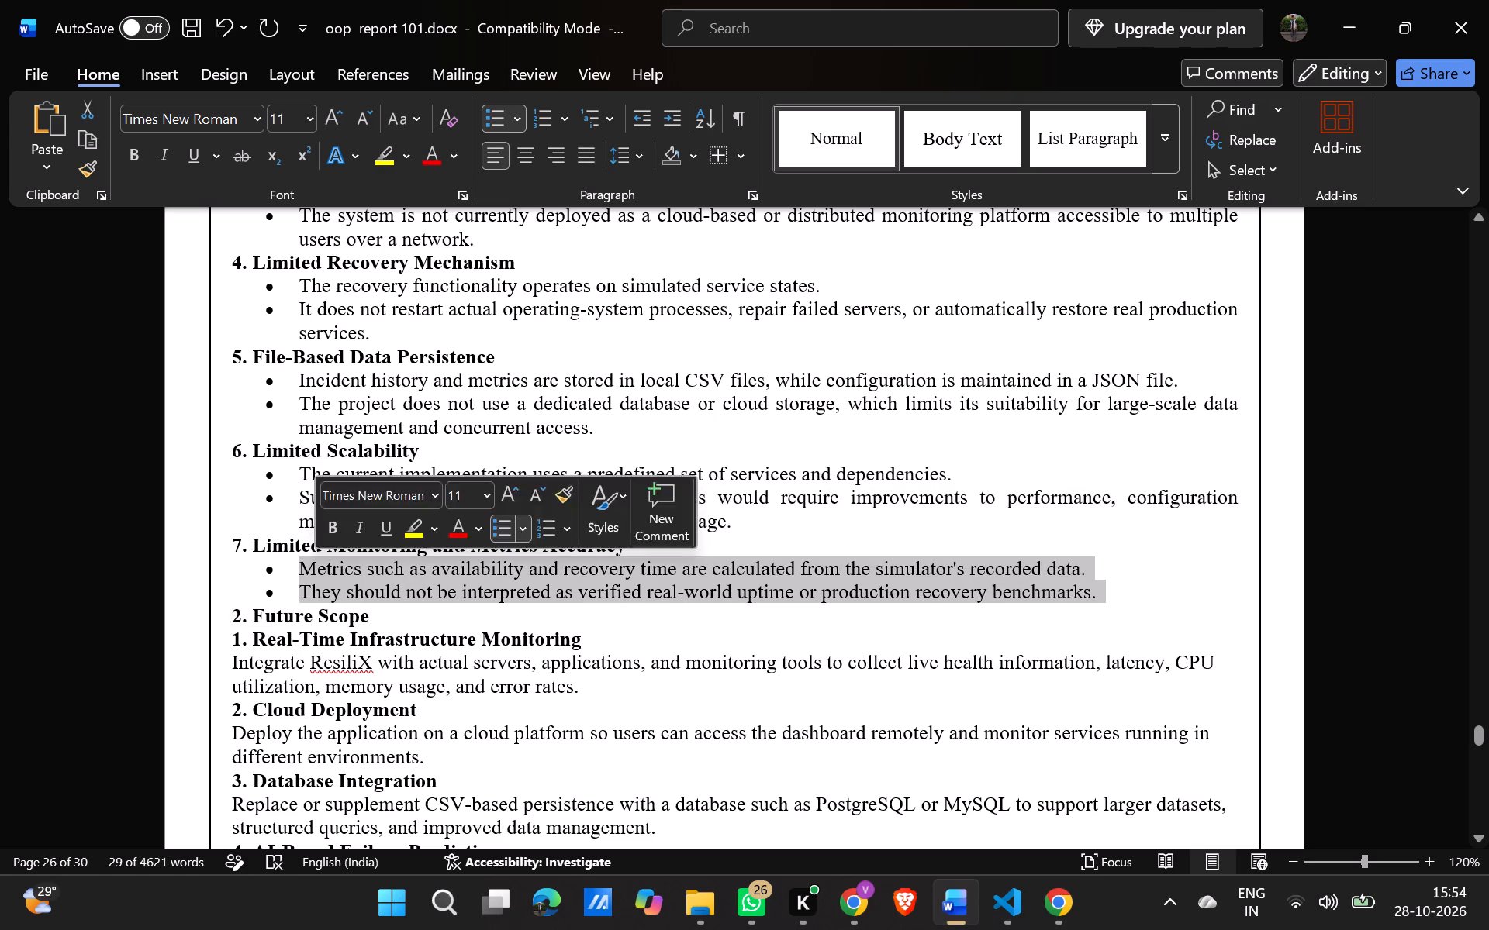
pyautogui.hotkey('ctrl', 'j')
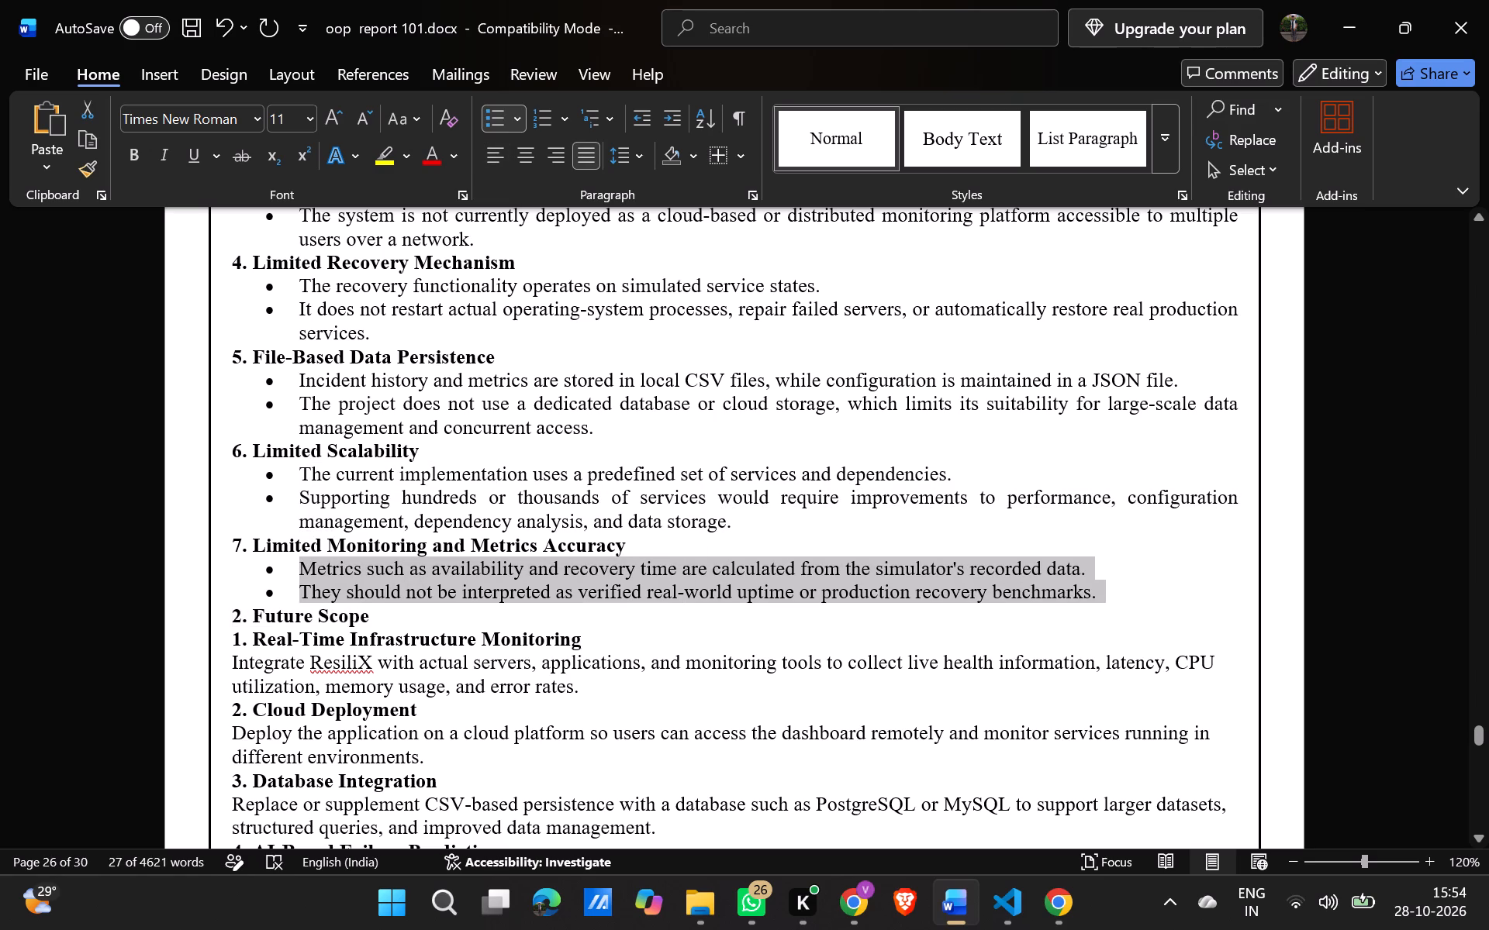
# Insert a blank, unbulleted line between the last limitation's bullet points and the "2. Future Scope" heading.
pyautogui.click(247, 611)
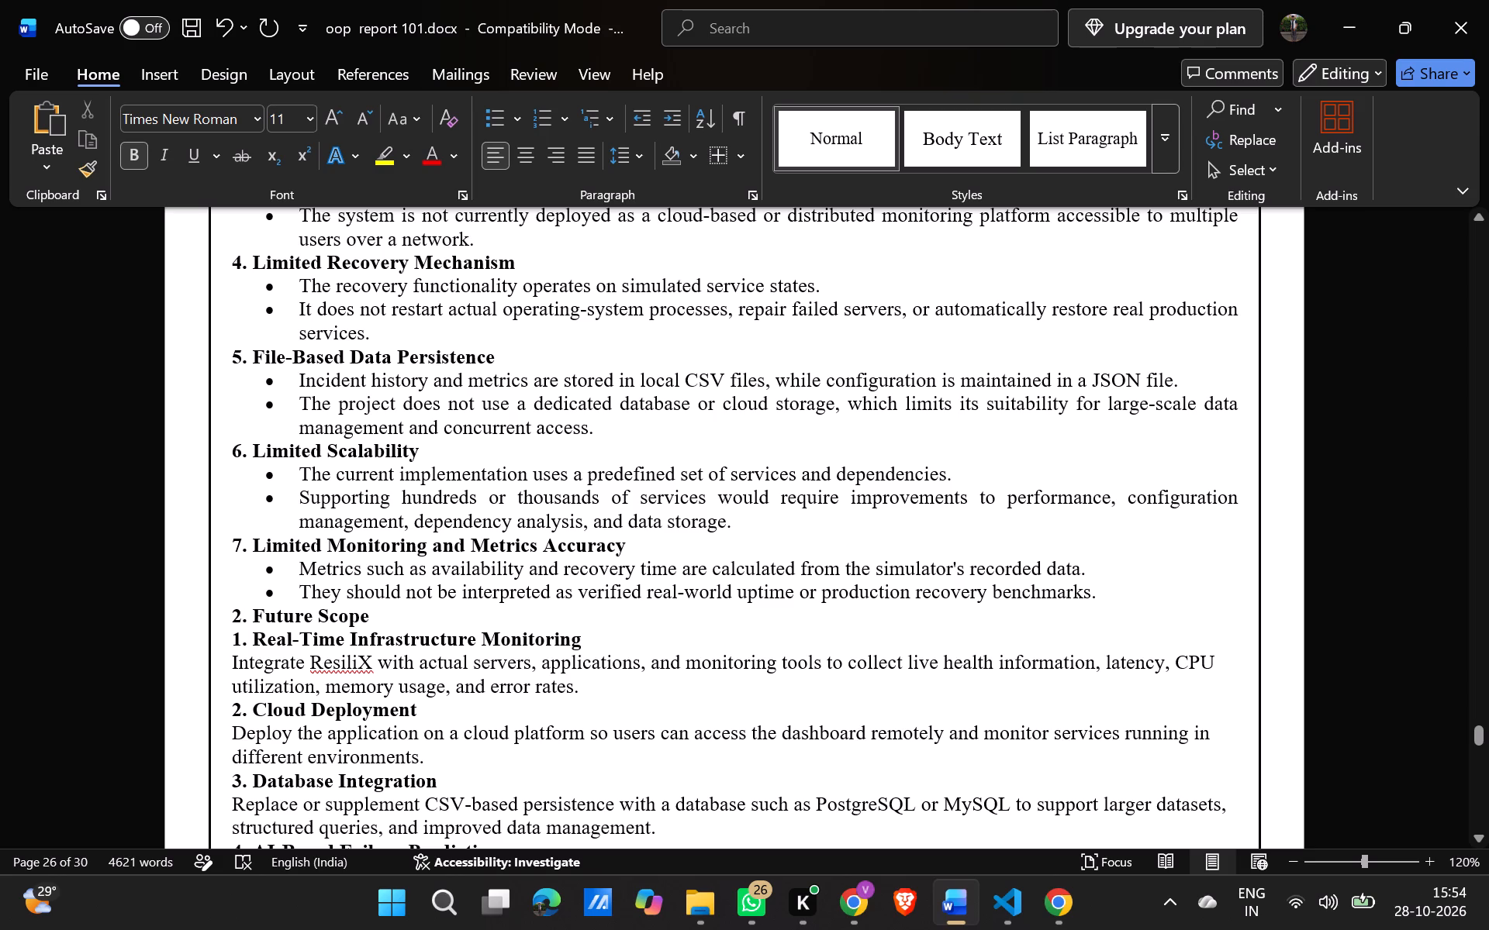
pyautogui.click(1101, 595)
pyautogui.press('Return')
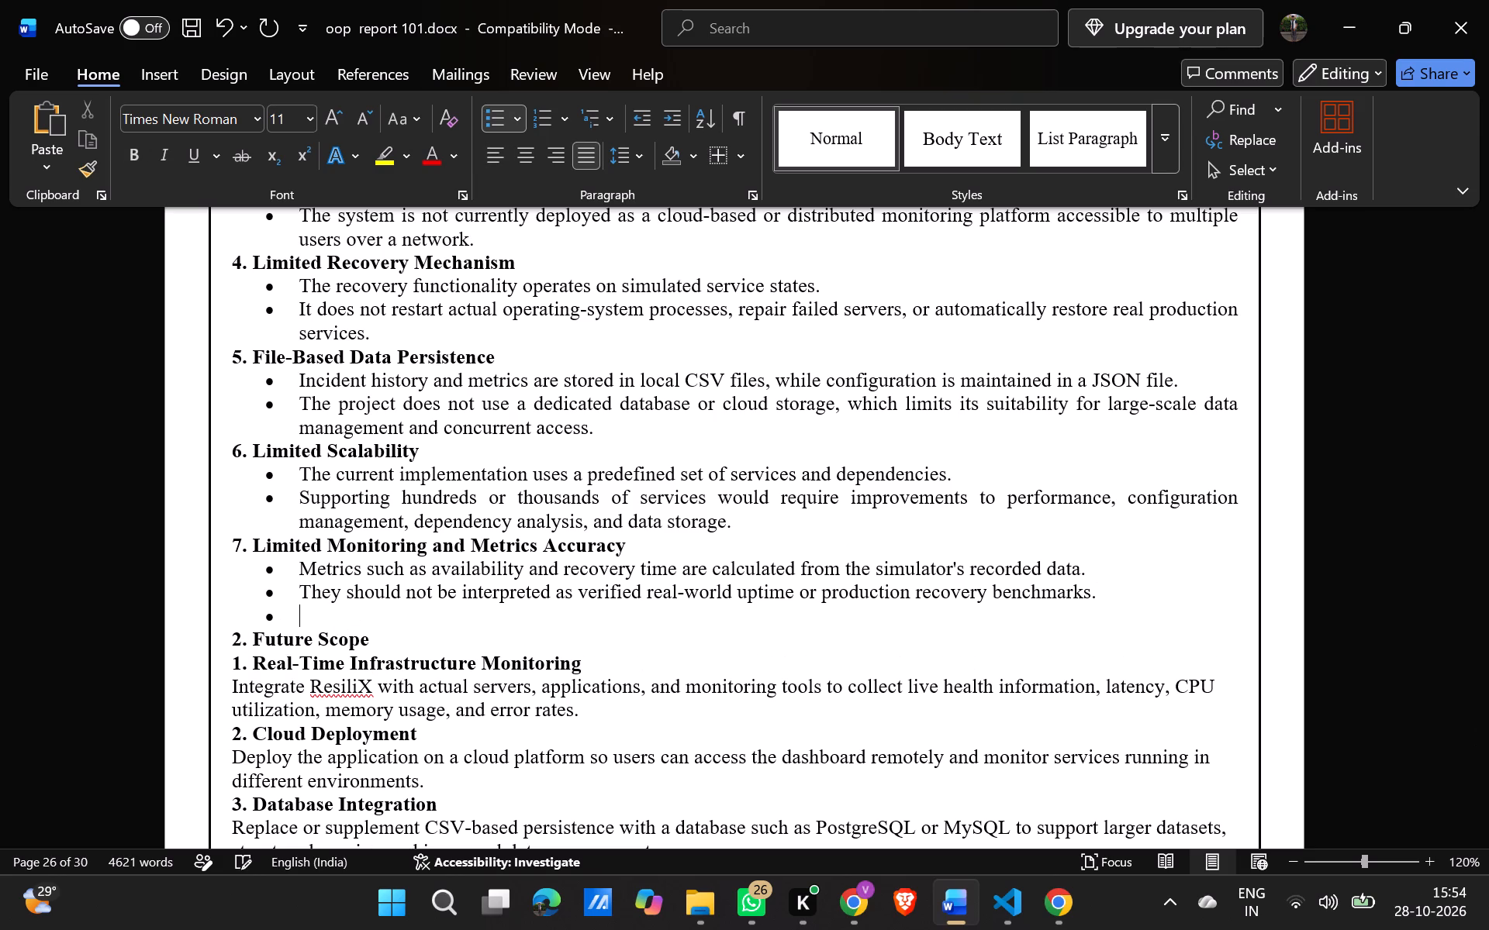
pyautogui.press('BackSpace')
# Insert a blank, unnumbered line between the "2. Future Scope" heading and "1. Real-Time Infrastructure Monitoring".
pyautogui.click(384, 642)
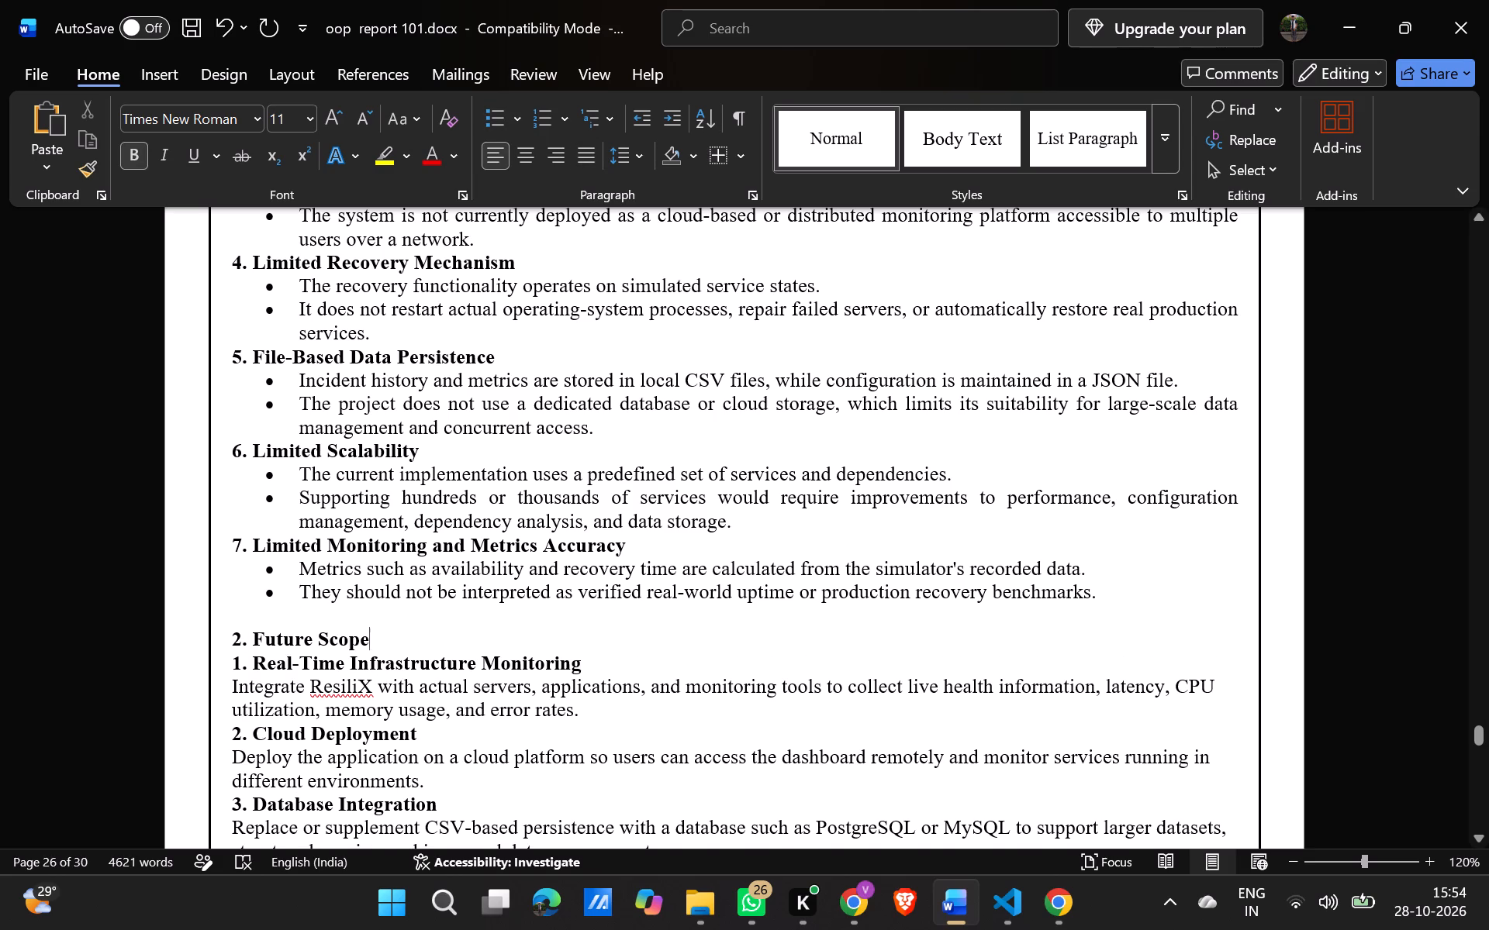
pyautogui.press('Return')
pyautogui.press('BackSpace')
pyautogui.scroll(-1, 384, 642)
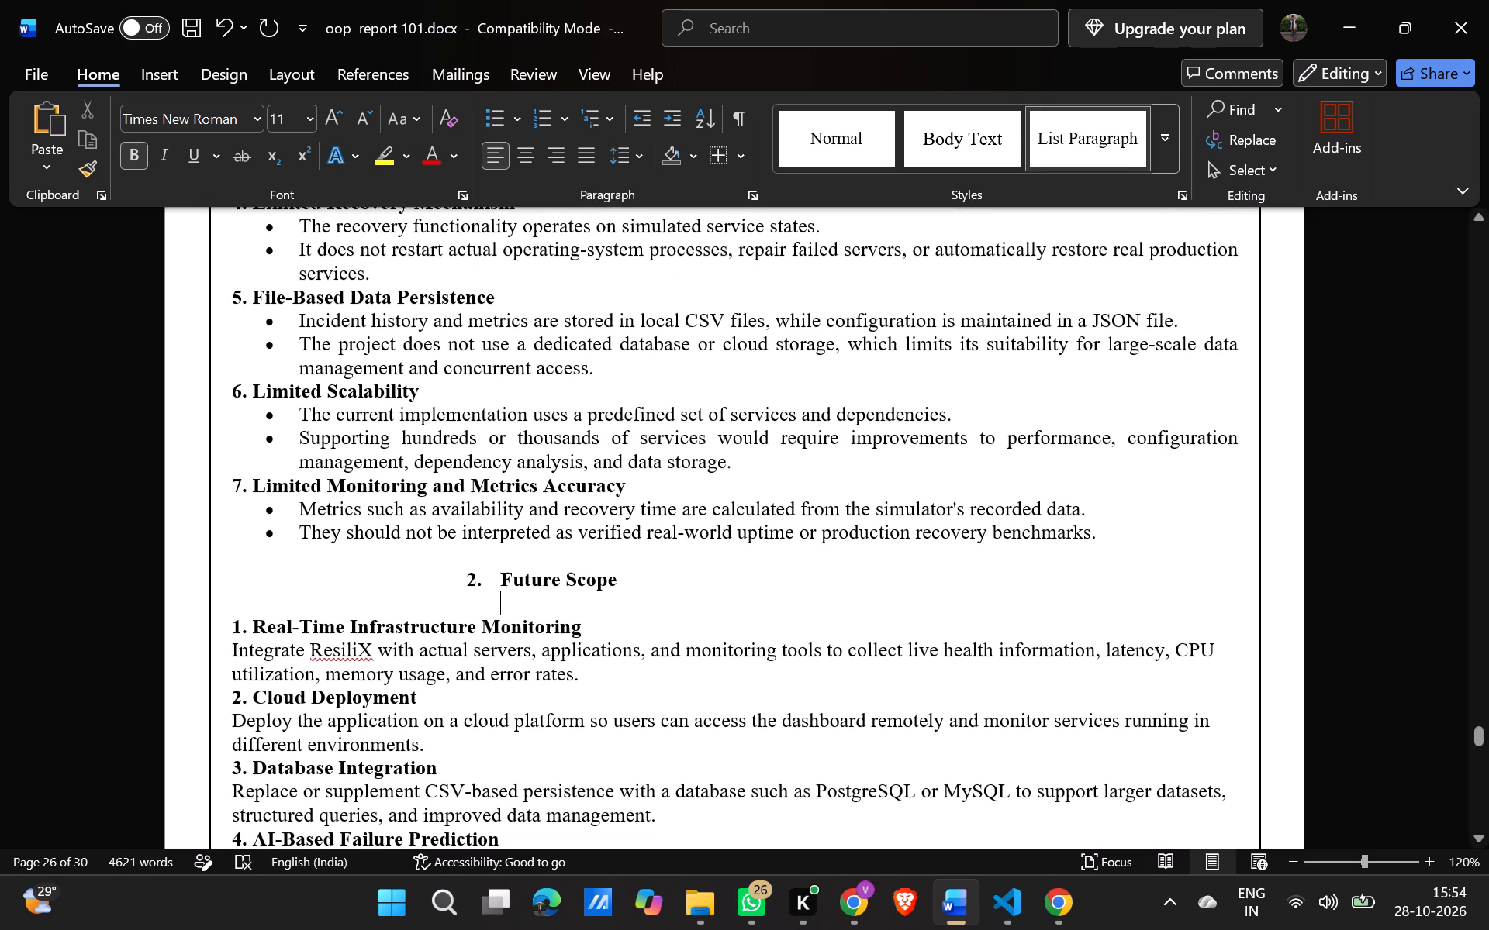
# Set the "Future Scope" heading text to 12 pt and compare it with the "Limitations" heading.
pyautogui.moveTo(621, 580); pyautogui.dragTo(506, 582)
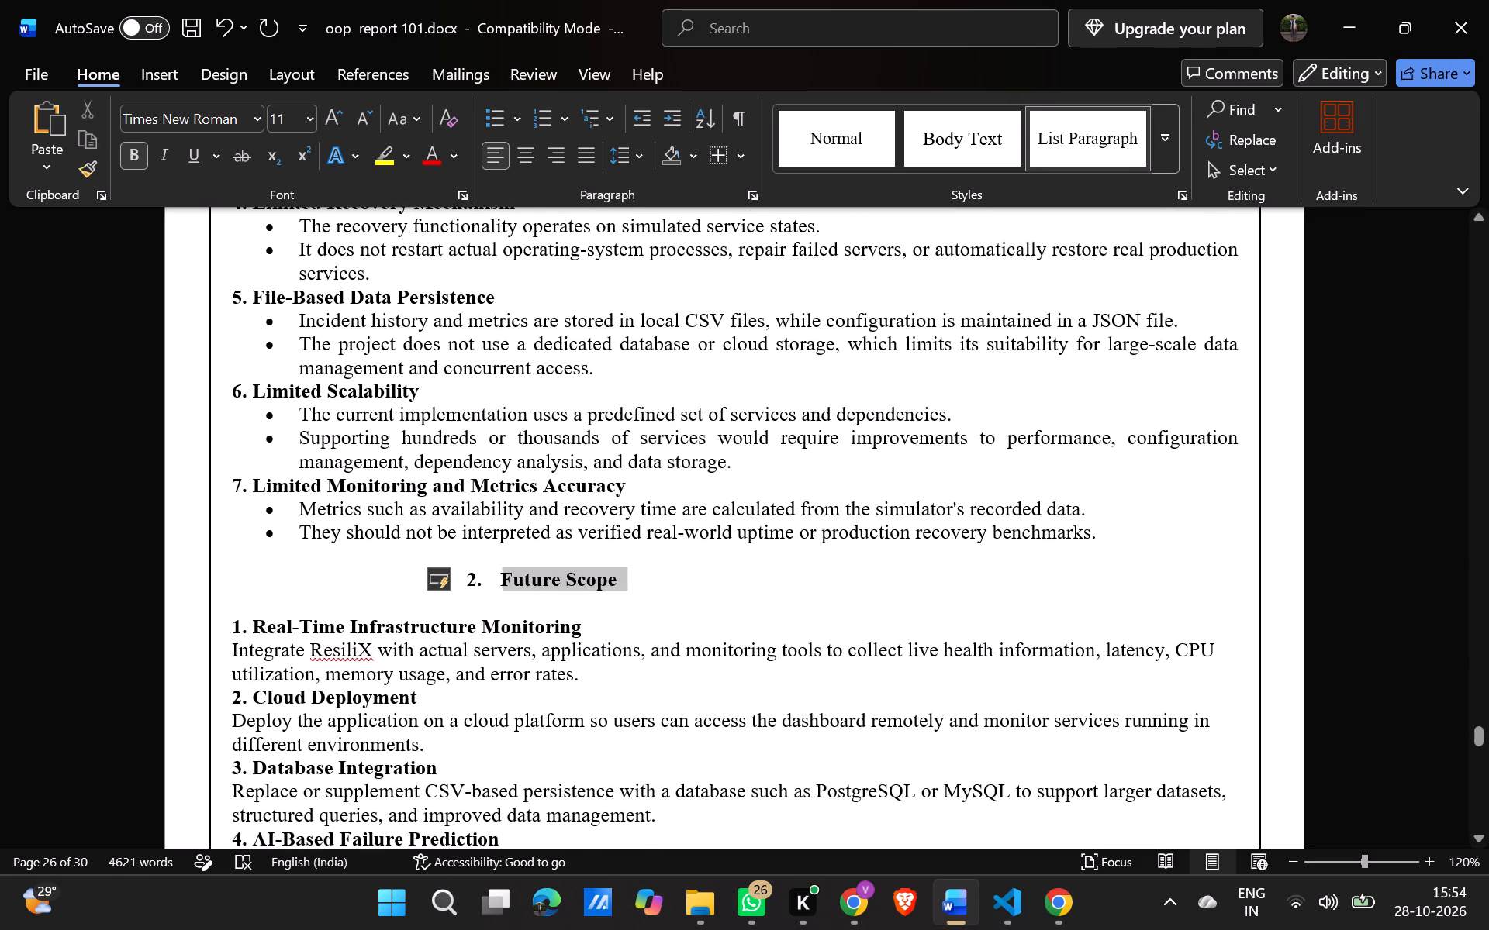
pyautogui.moveTo(506, 582); pyautogui.dragTo(468, 583)
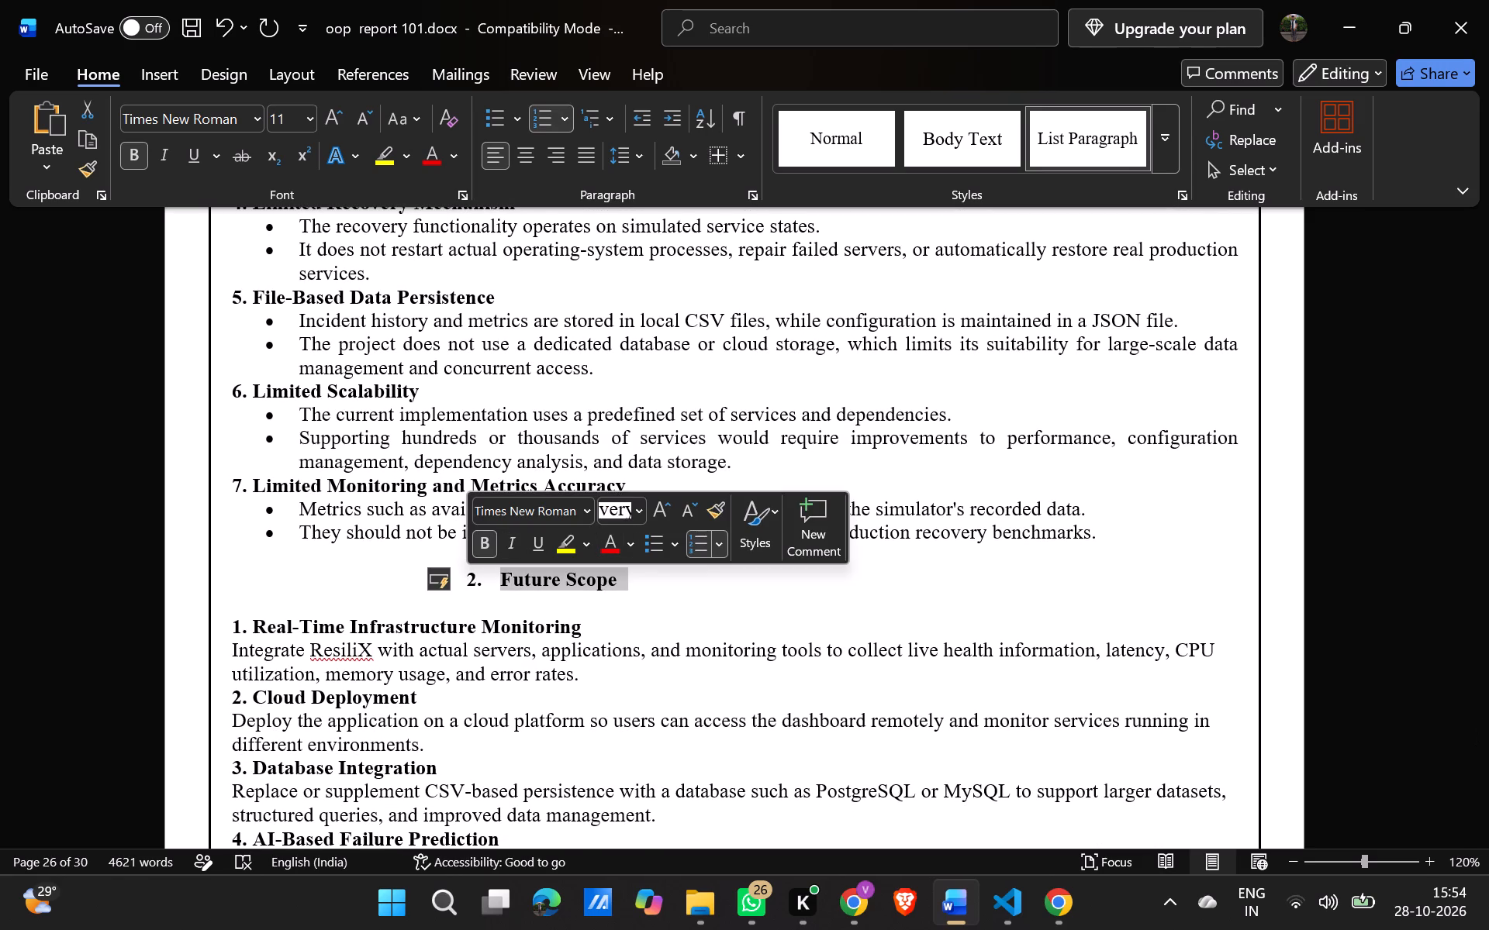
pyautogui.doubleClick(638, 507)
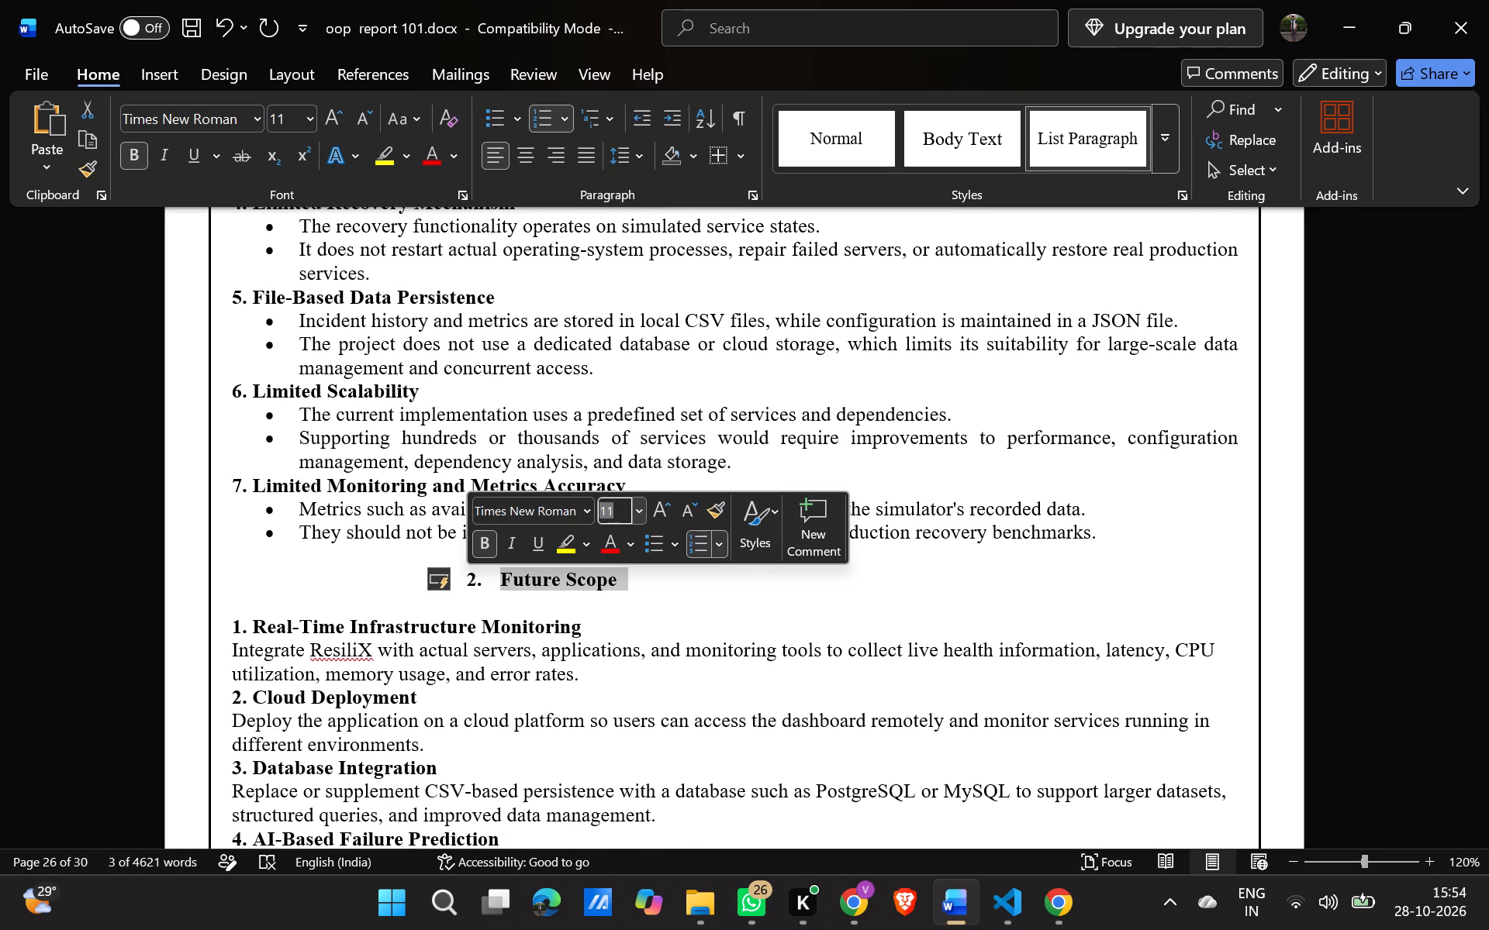
pyautogui.click(638, 507)
pyautogui.click(603, 164)
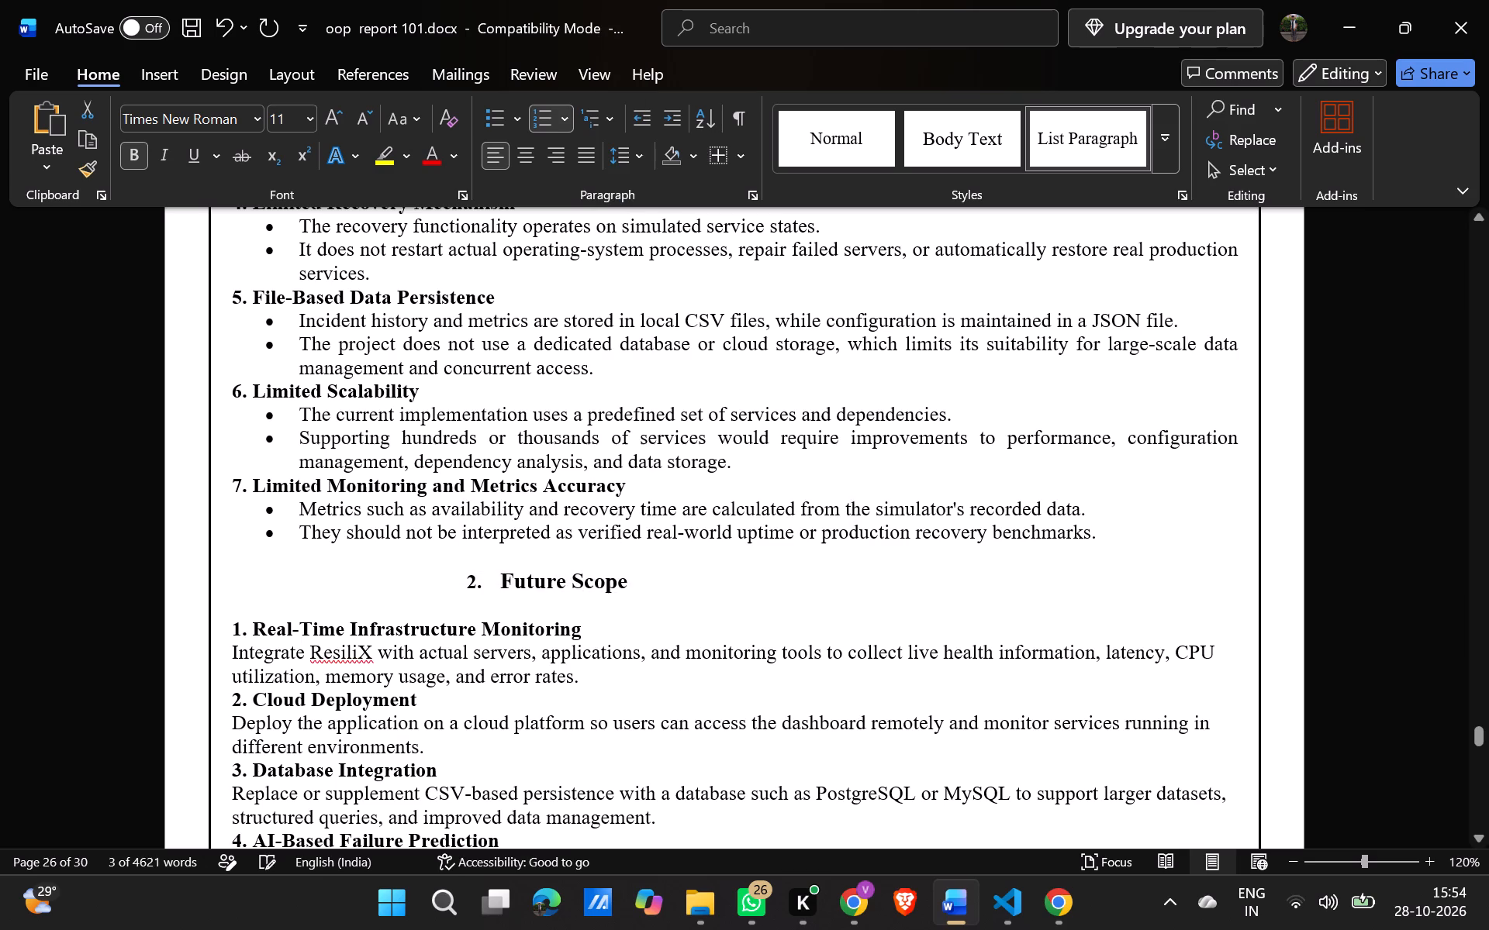
pyautogui.scroll(3, 625, 632)
pyautogui.scroll(-1, 625, 632)
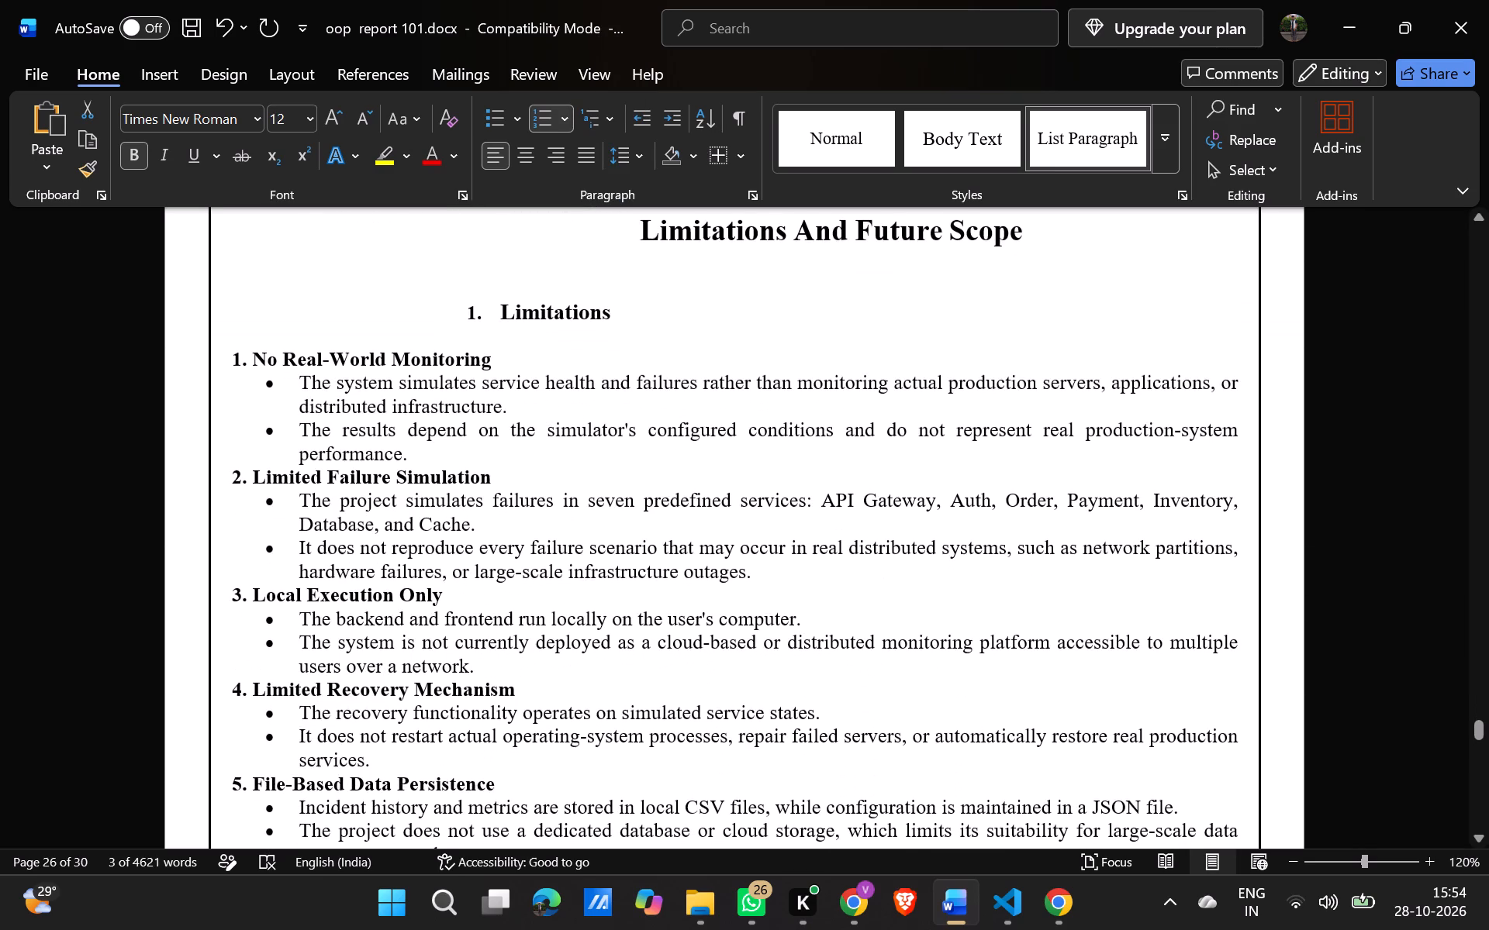
pyautogui.click(568, 308)
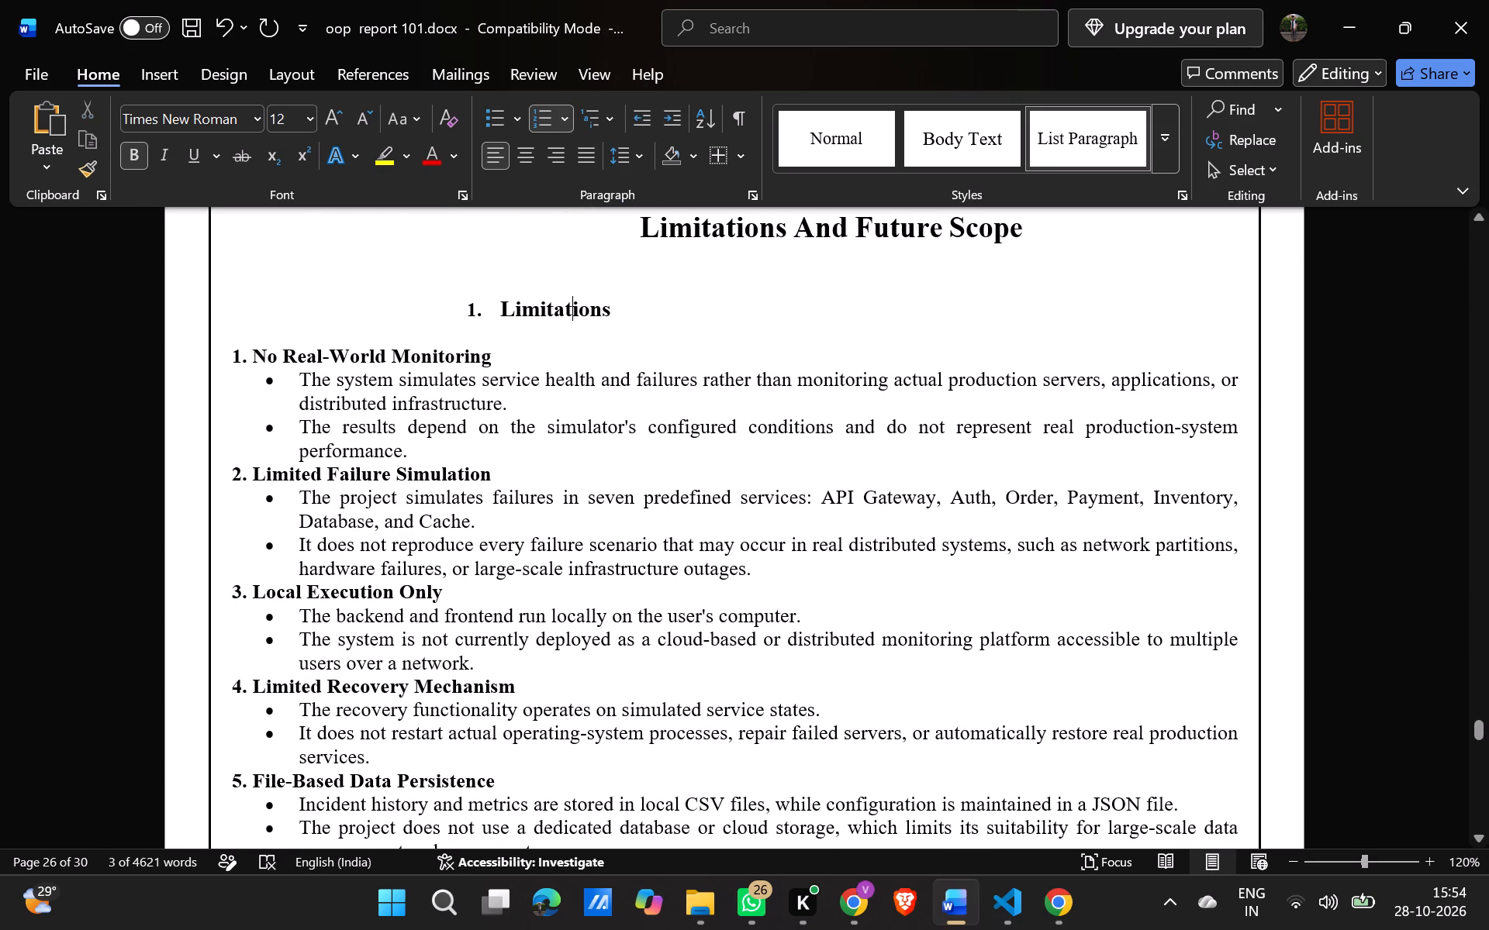
pyautogui.moveTo(562, 310); pyautogui.dragTo(539, 314)
# Justify the paragraph under "1. Real-Time Infrastructure Monitoring" and make it a bullet point.
pyautogui.scroll(-3, 558, 377)
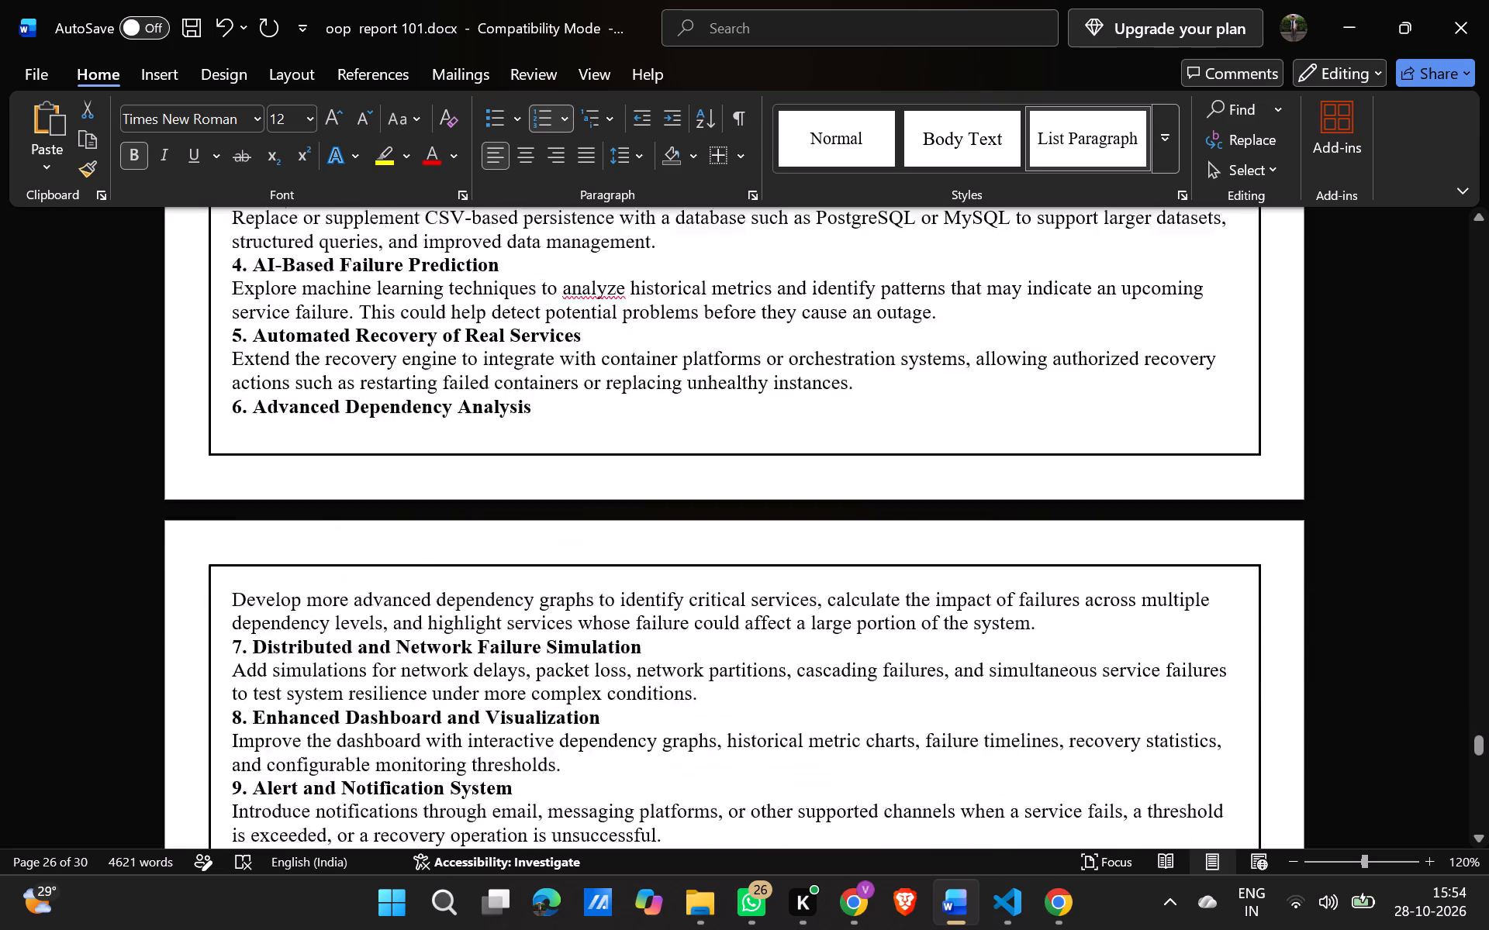
pyautogui.scroll(1, 558, 377)
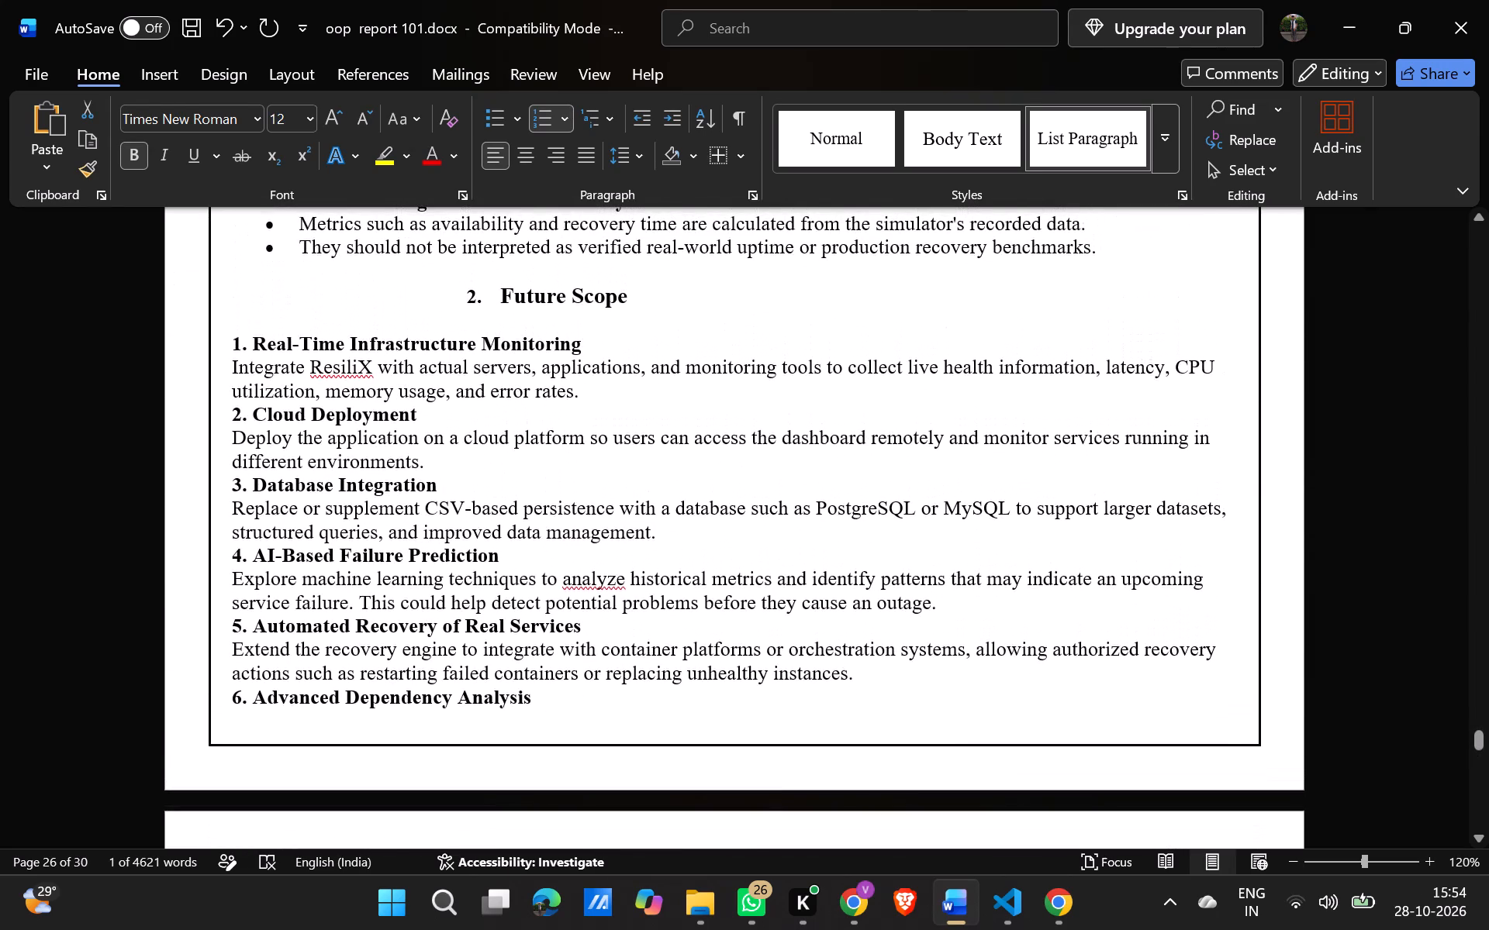
pyautogui.moveTo(600, 394); pyautogui.dragTo(276, 373)
pyautogui.click(581, 159)
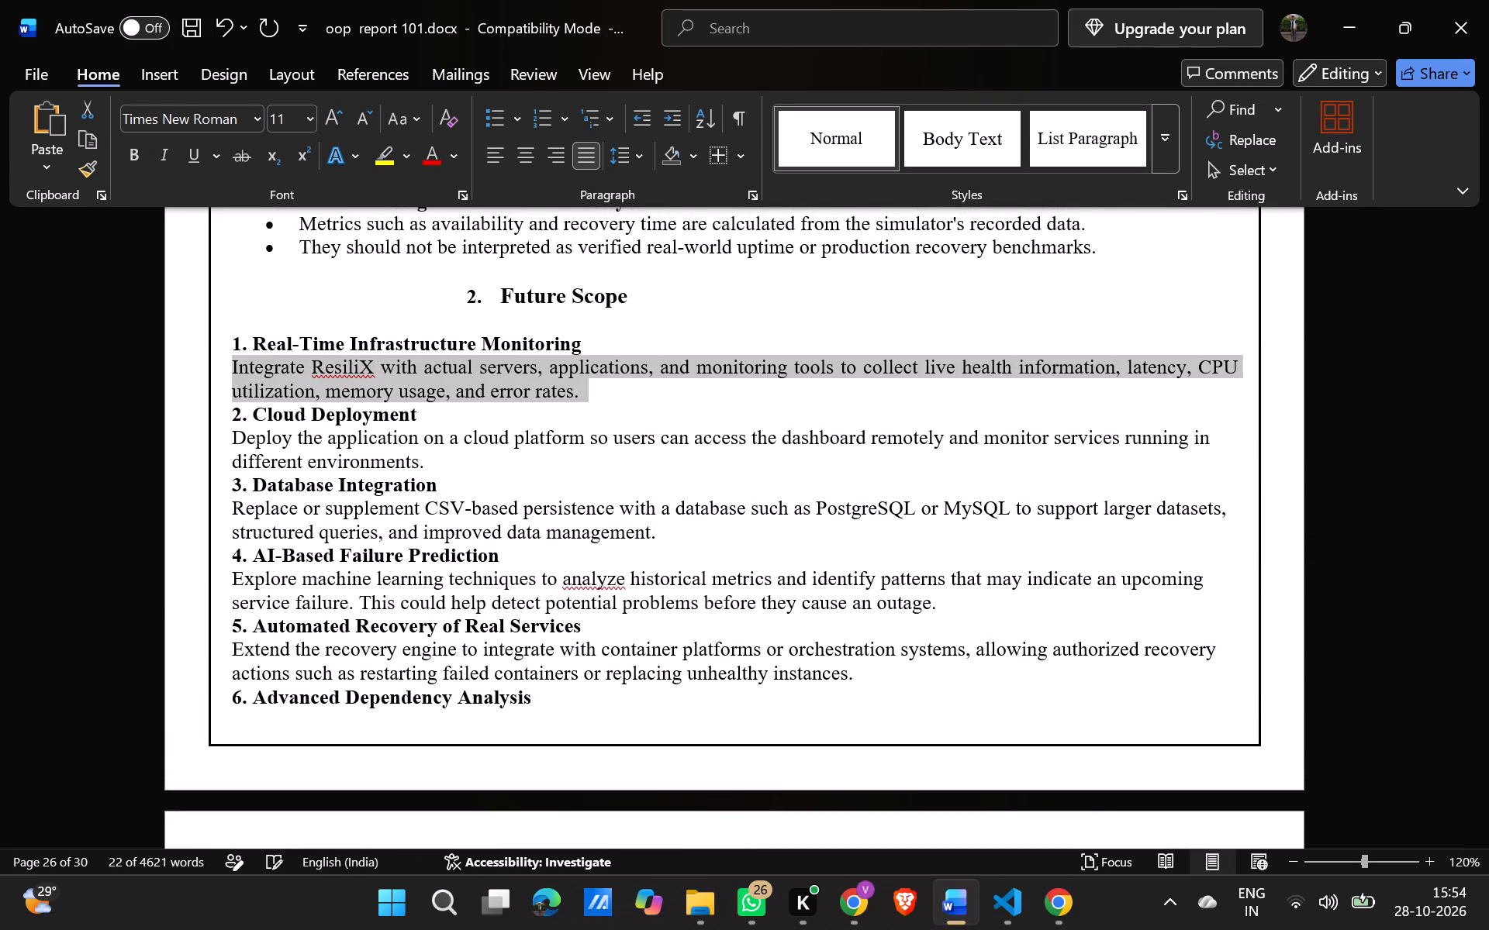
pyautogui.scroll(1, 447, 481)
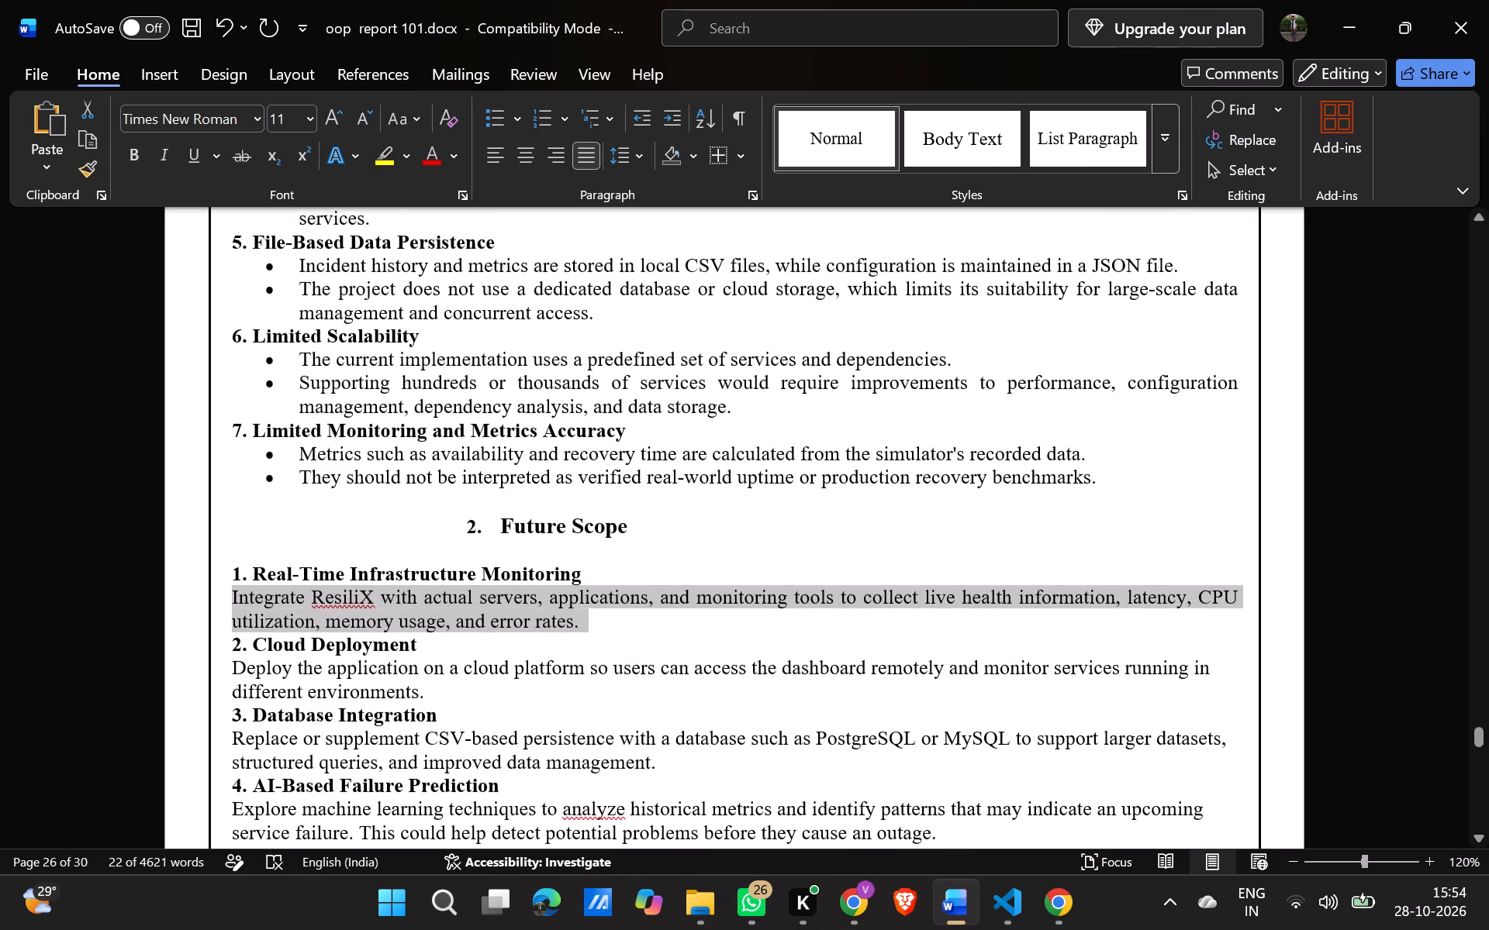
pyautogui.scroll(1, 447, 481)
pyautogui.scroll(-1, 447, 481)
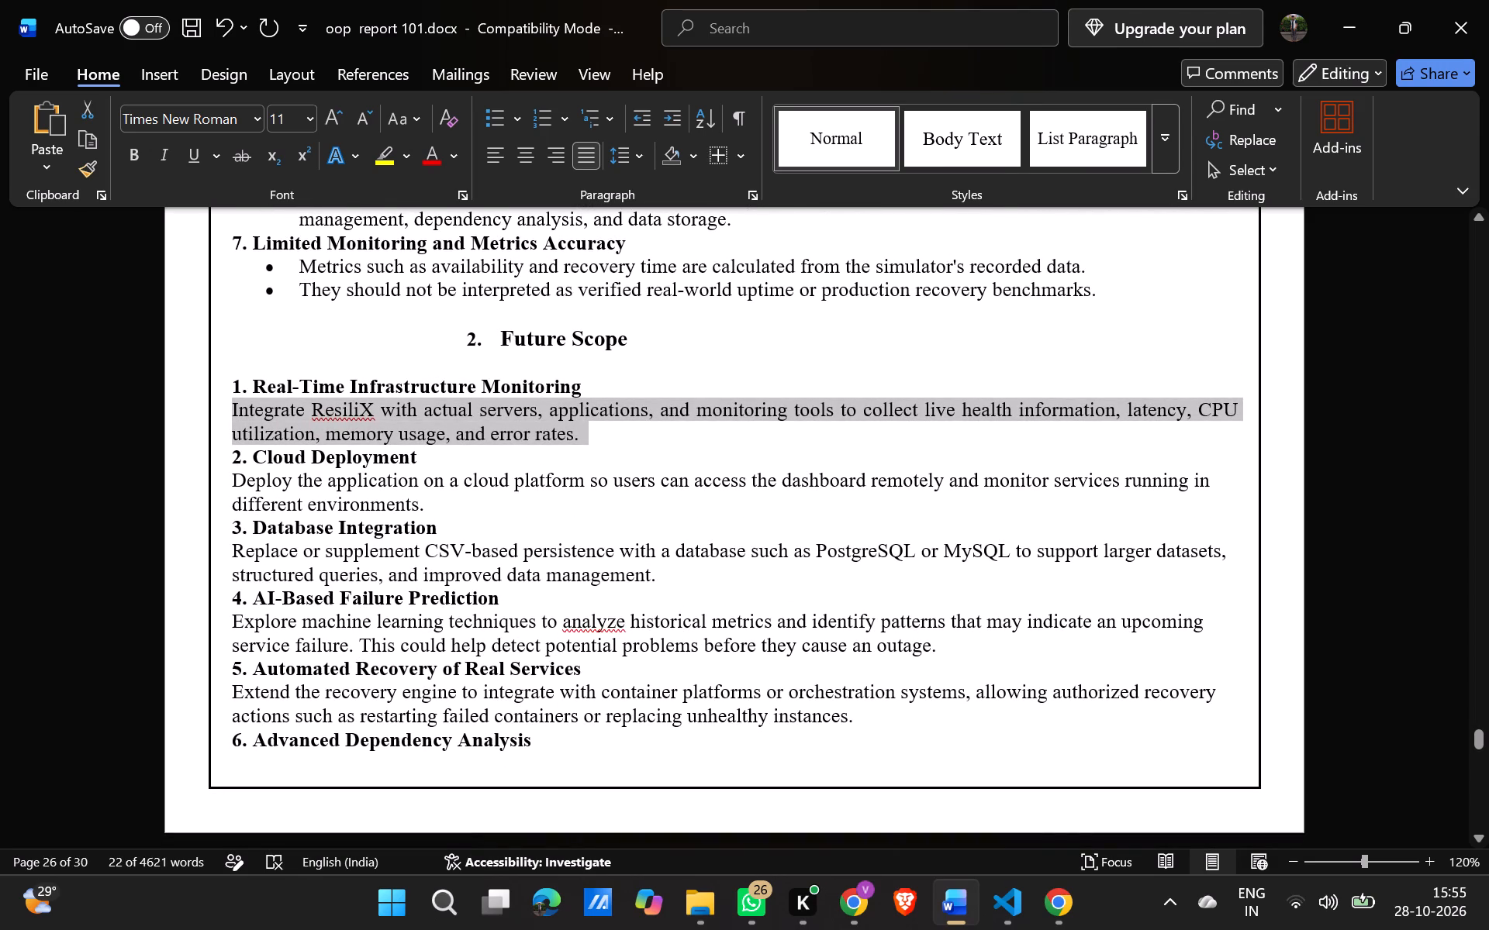
pyautogui.scroll(2, 429, 503)
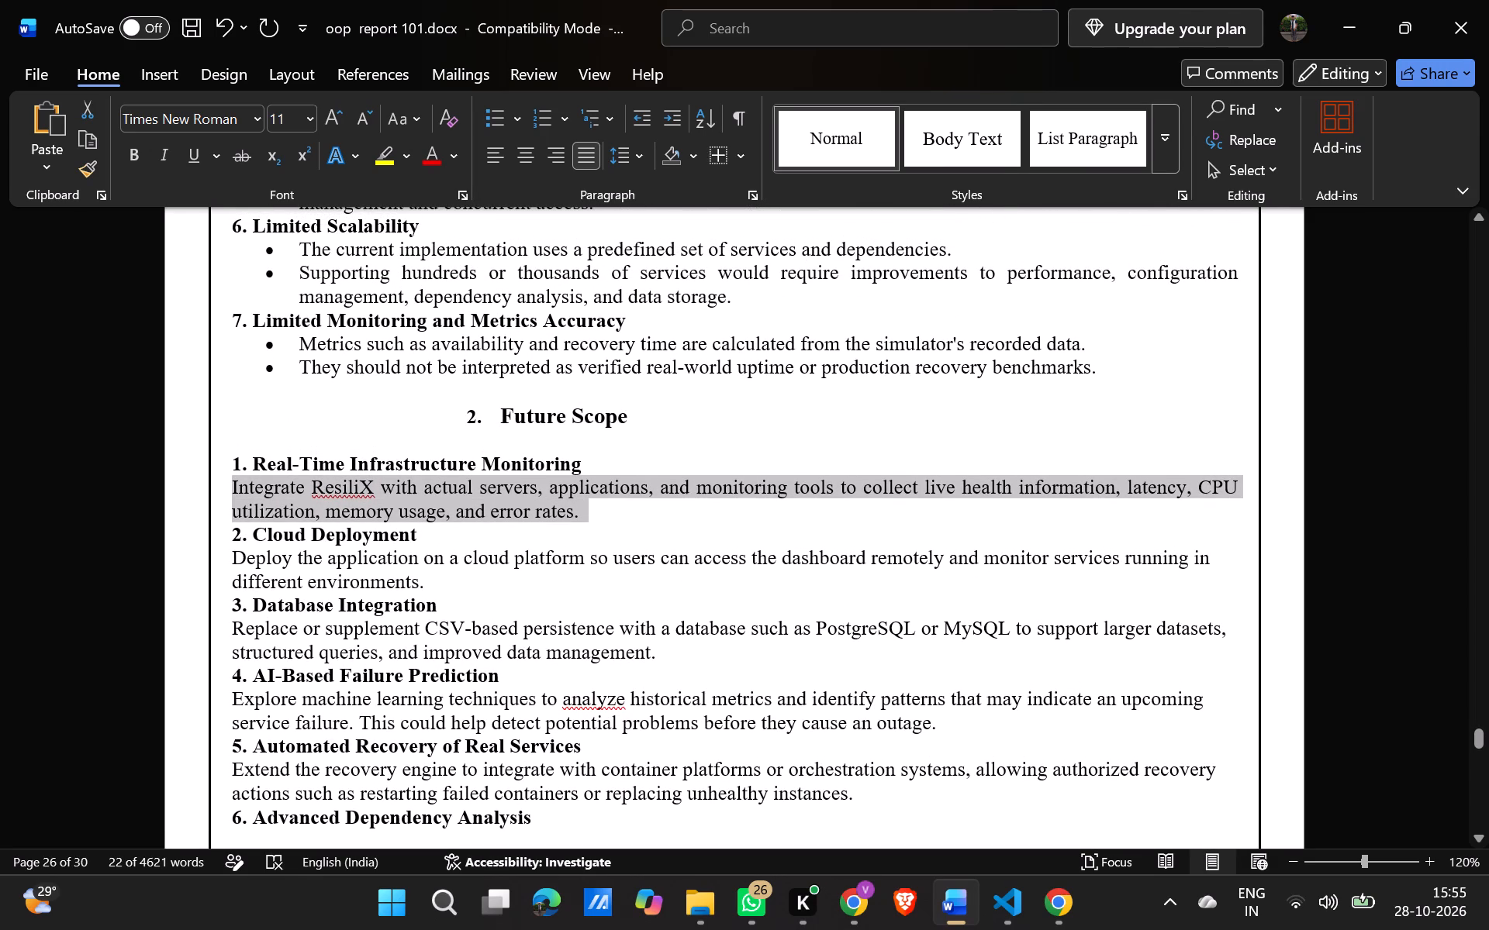
pyautogui.click(503, 128)
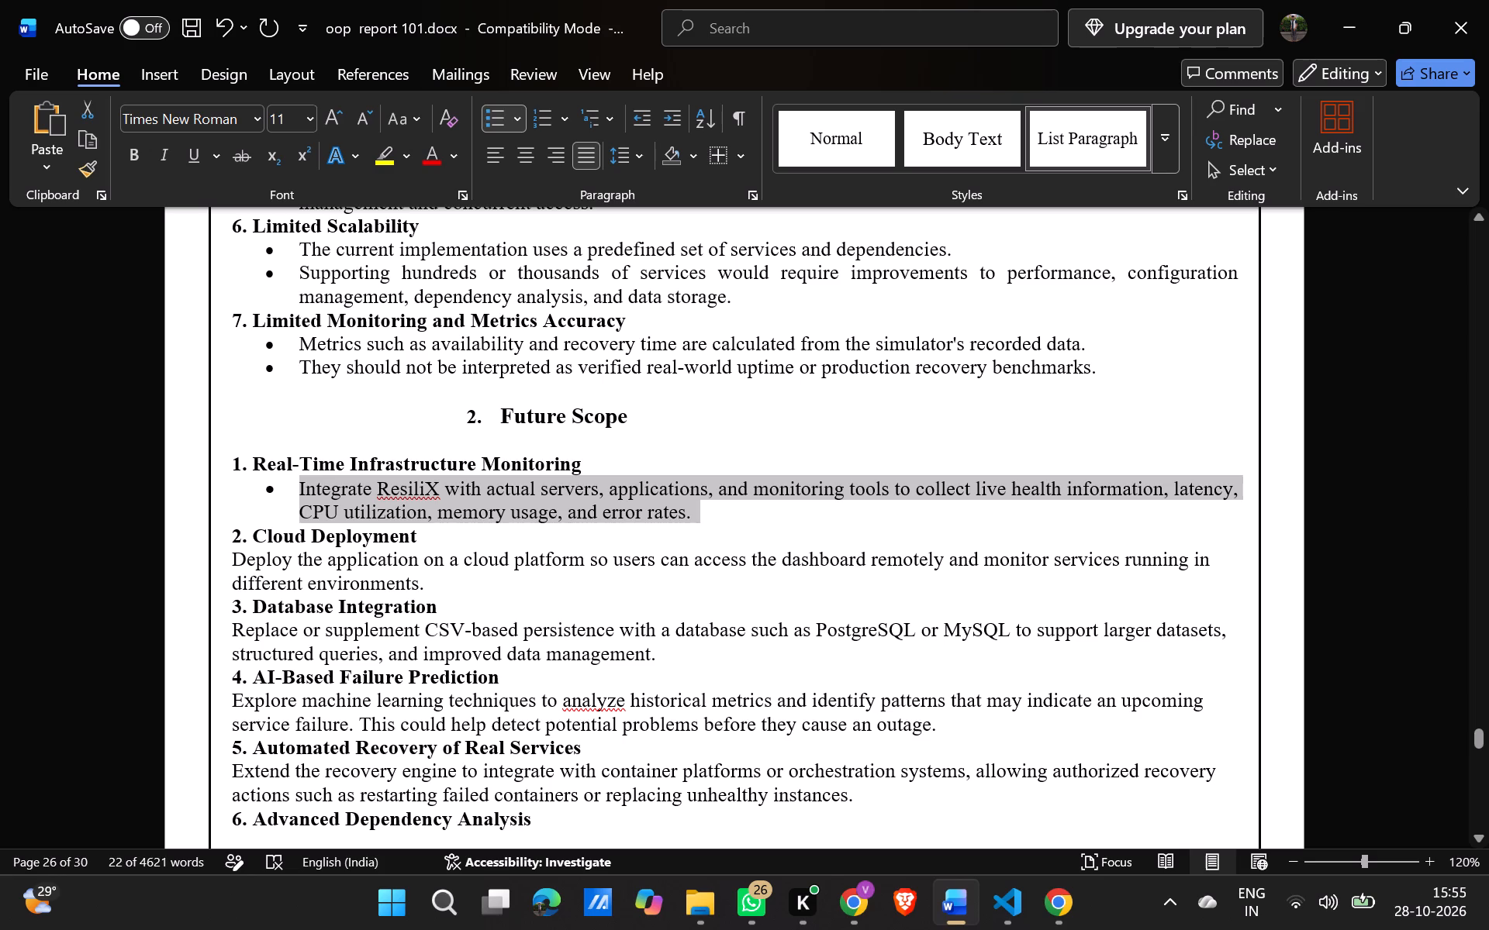
# Justify the paragraph under "2. Cloud Deployment" and make it a bullet point.
pyautogui.moveTo(451, 583); pyautogui.dragTo(238, 566)
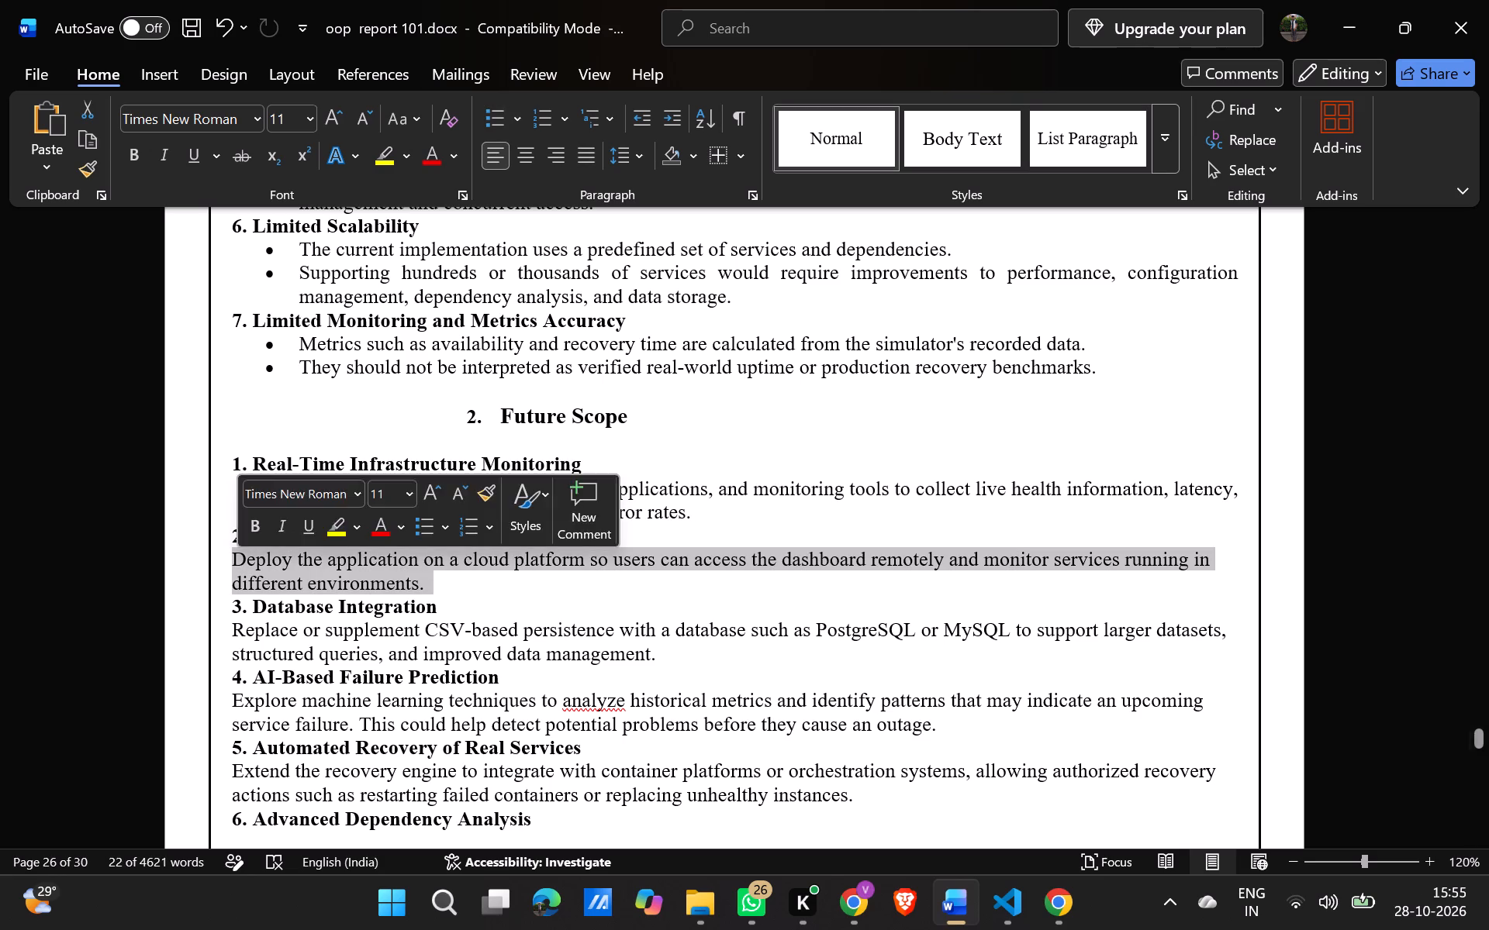
pyautogui.click(576, 150)
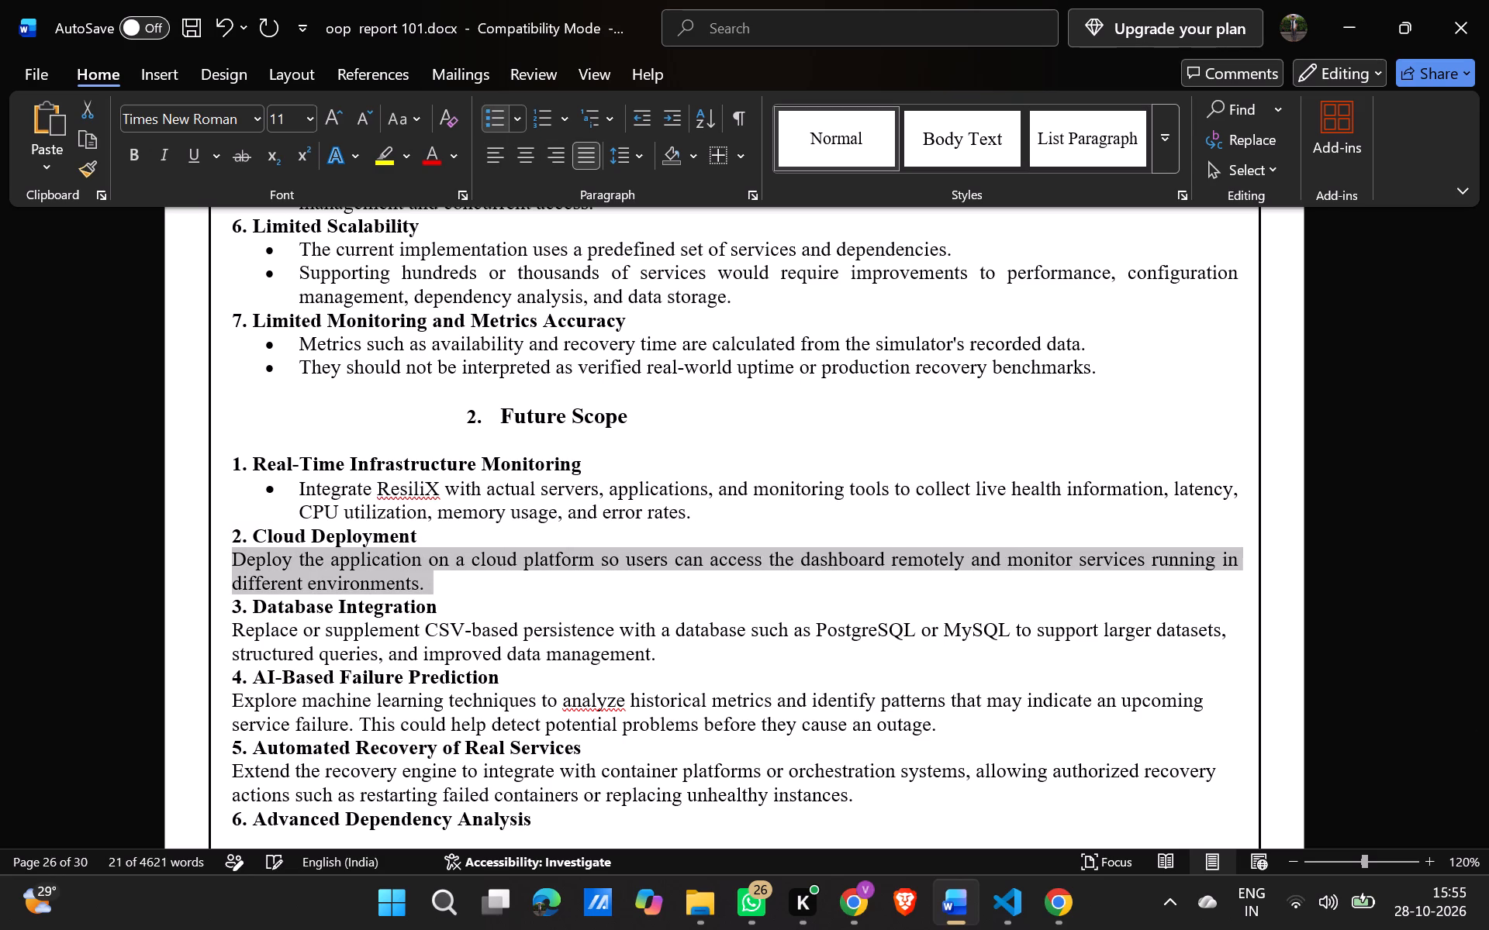
pyautogui.click(502, 122)
# Justify the paragraph under "3. Database Integration" and make it a bullet point.
pyautogui.scroll(-1, 512, 398)
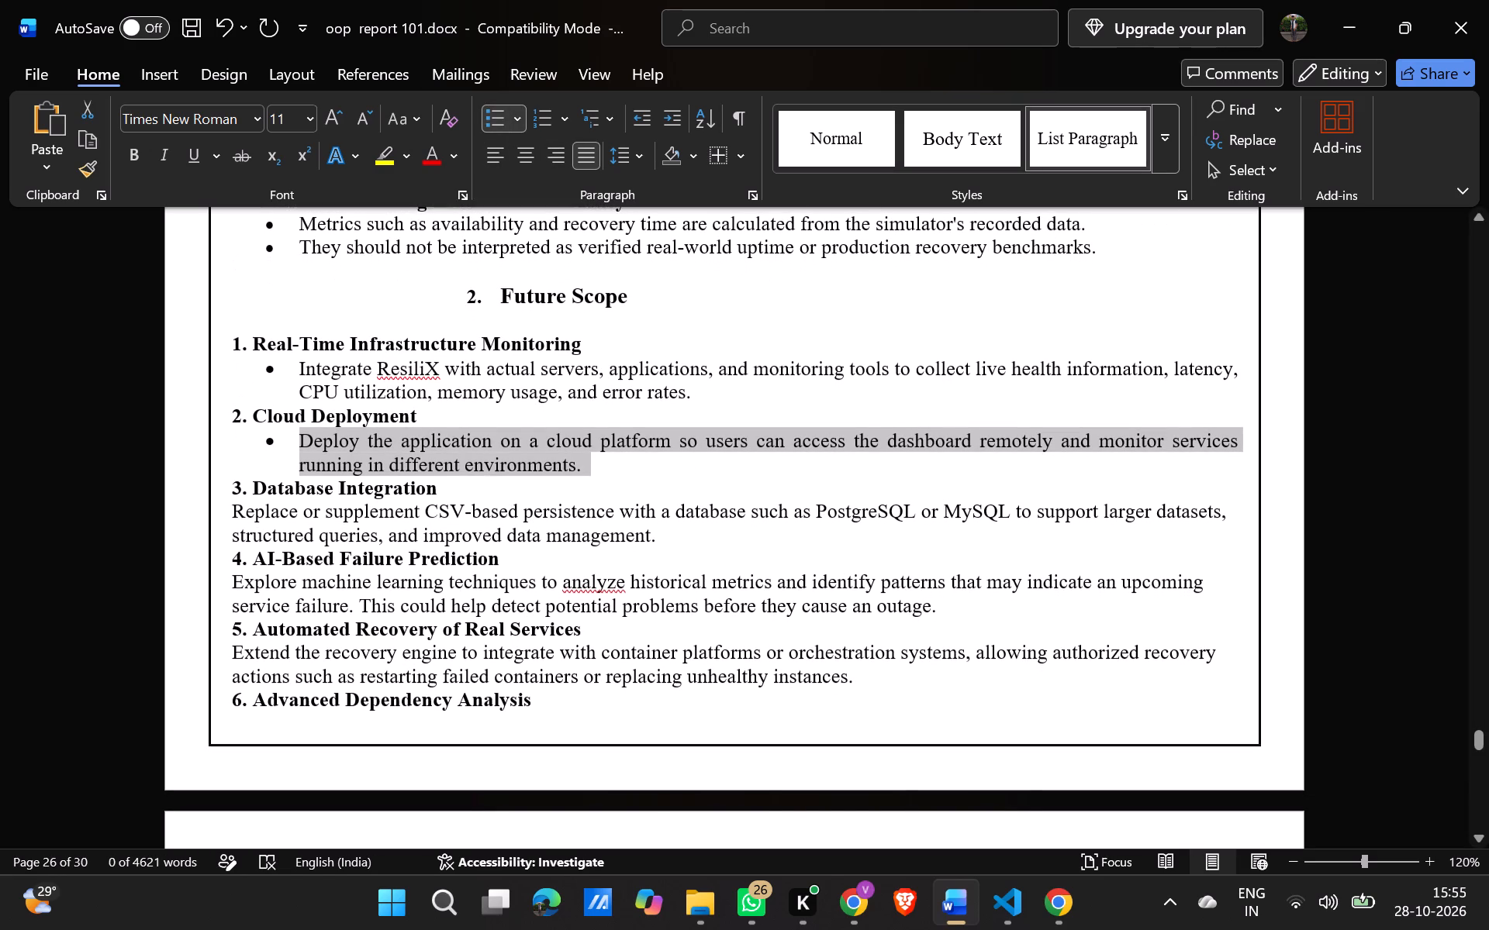
pyautogui.moveTo(664, 532); pyautogui.dragTo(254, 531)
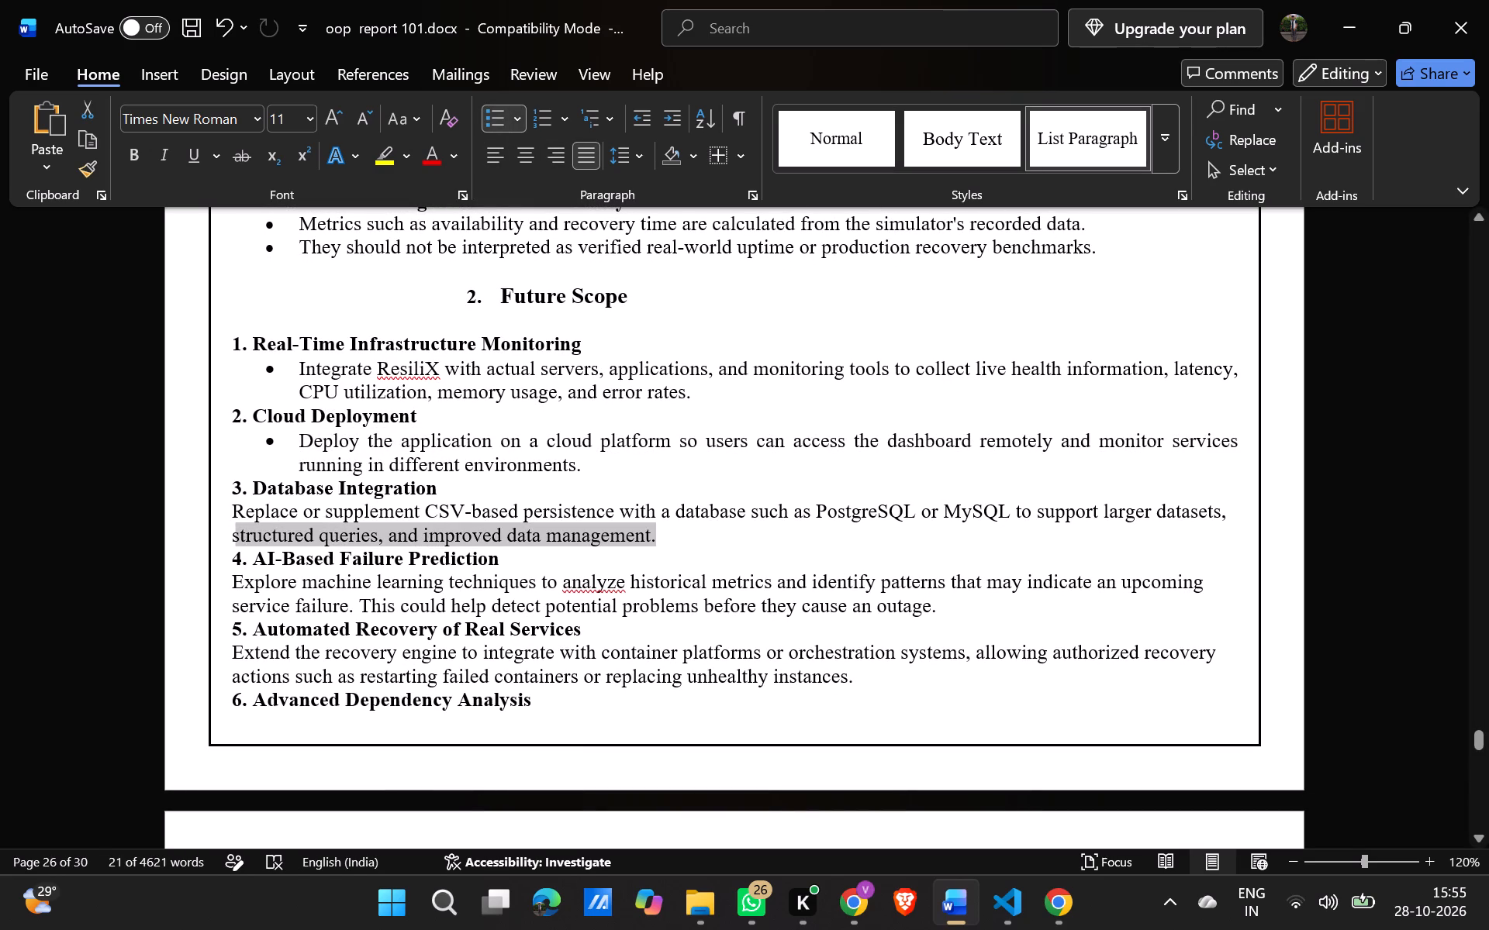
pyautogui.moveTo(254, 531); pyautogui.dragTo(240, 518)
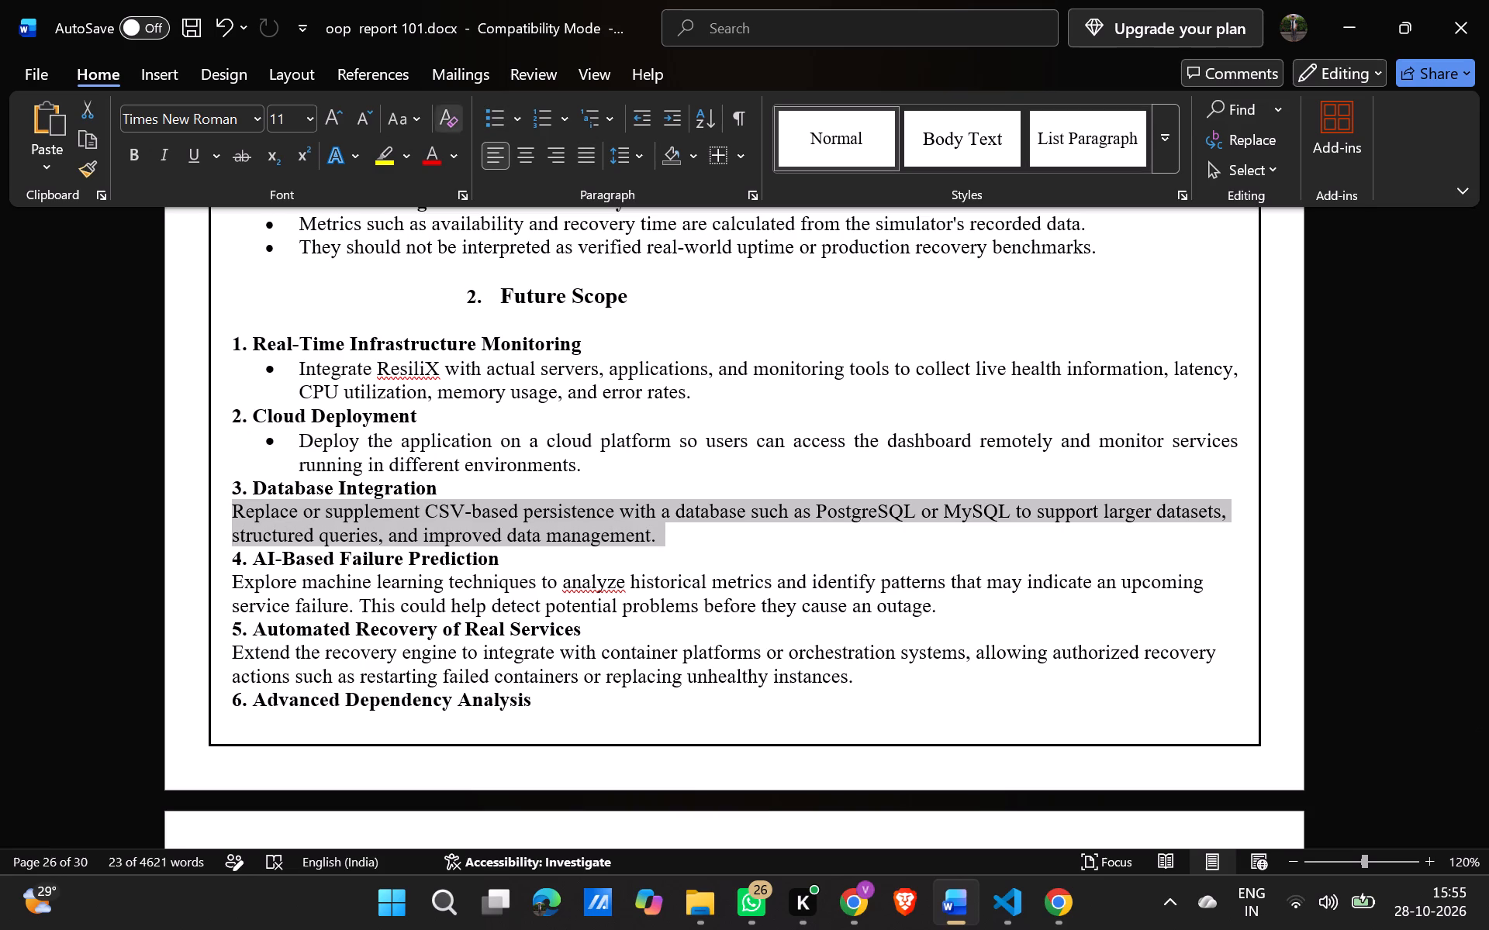
pyautogui.click(580, 157)
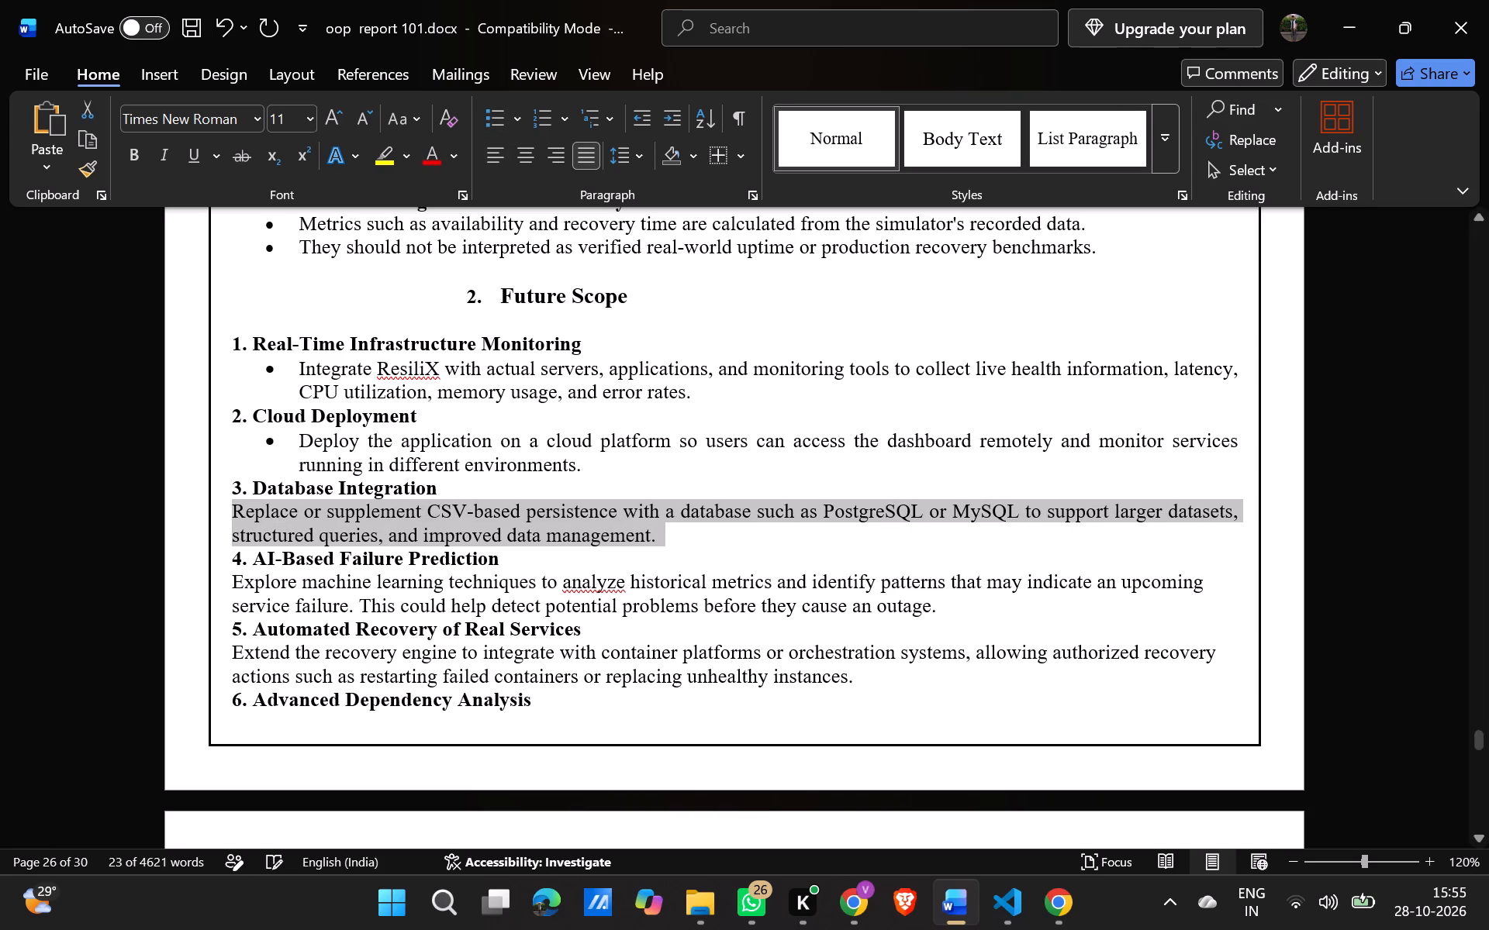
pyautogui.click(485, 122)
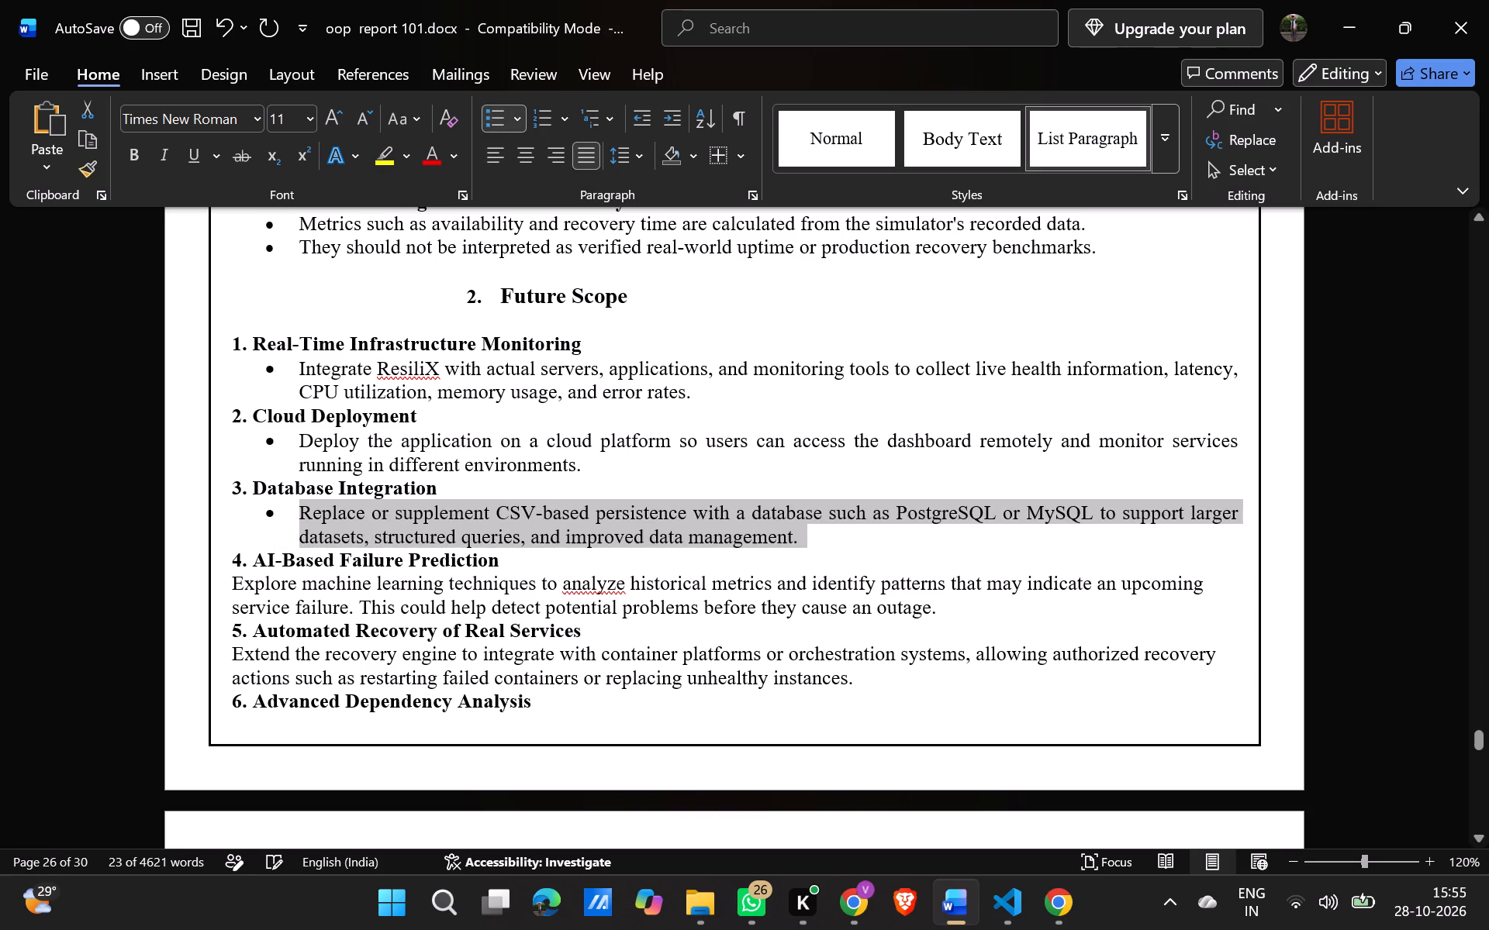
# Justify the paragraph under "4. AI-Based Failure Prediction" and make it a bullet point.
pyautogui.scroll(-1, 549, 353)
pyautogui.moveTo(952, 556); pyautogui.dragTo(494, 529)
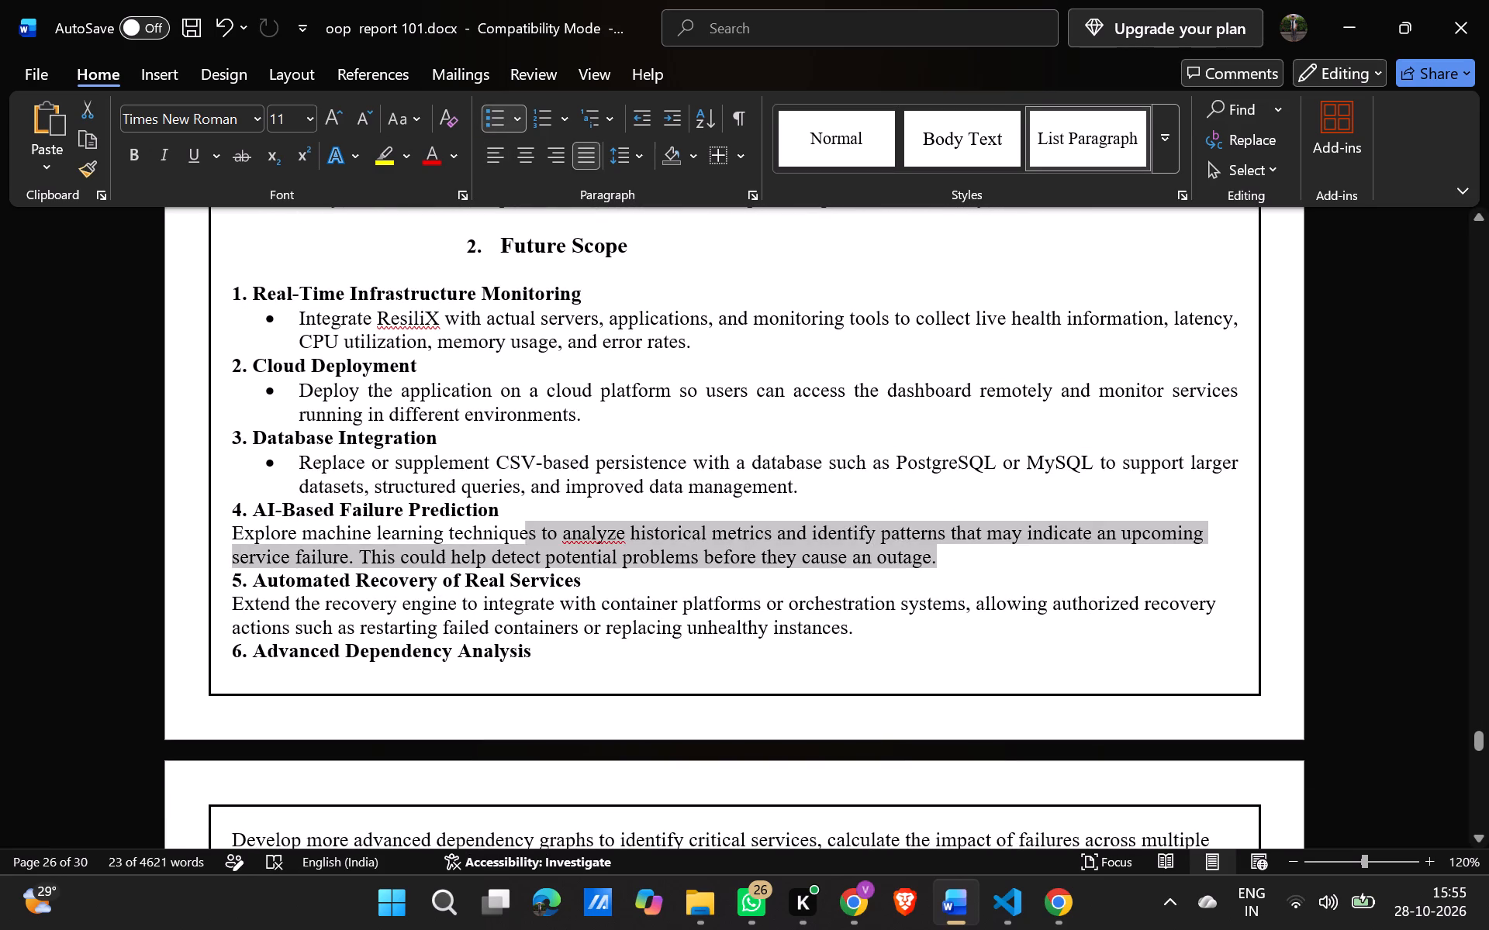
pyautogui.moveTo(494, 529); pyautogui.dragTo(240, 543)
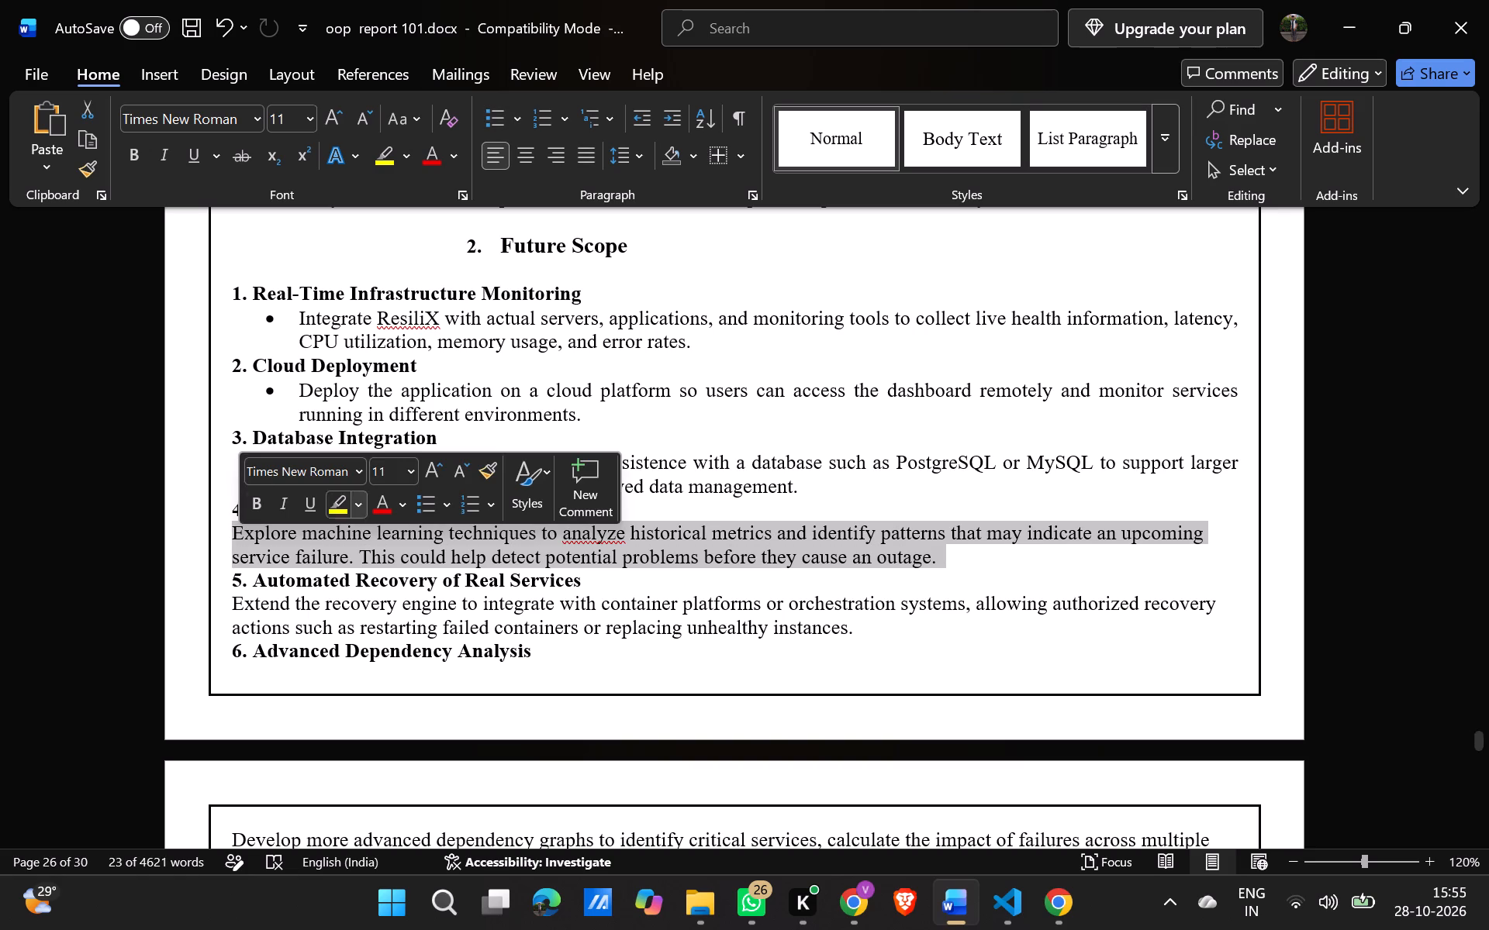
pyautogui.click(586, 154)
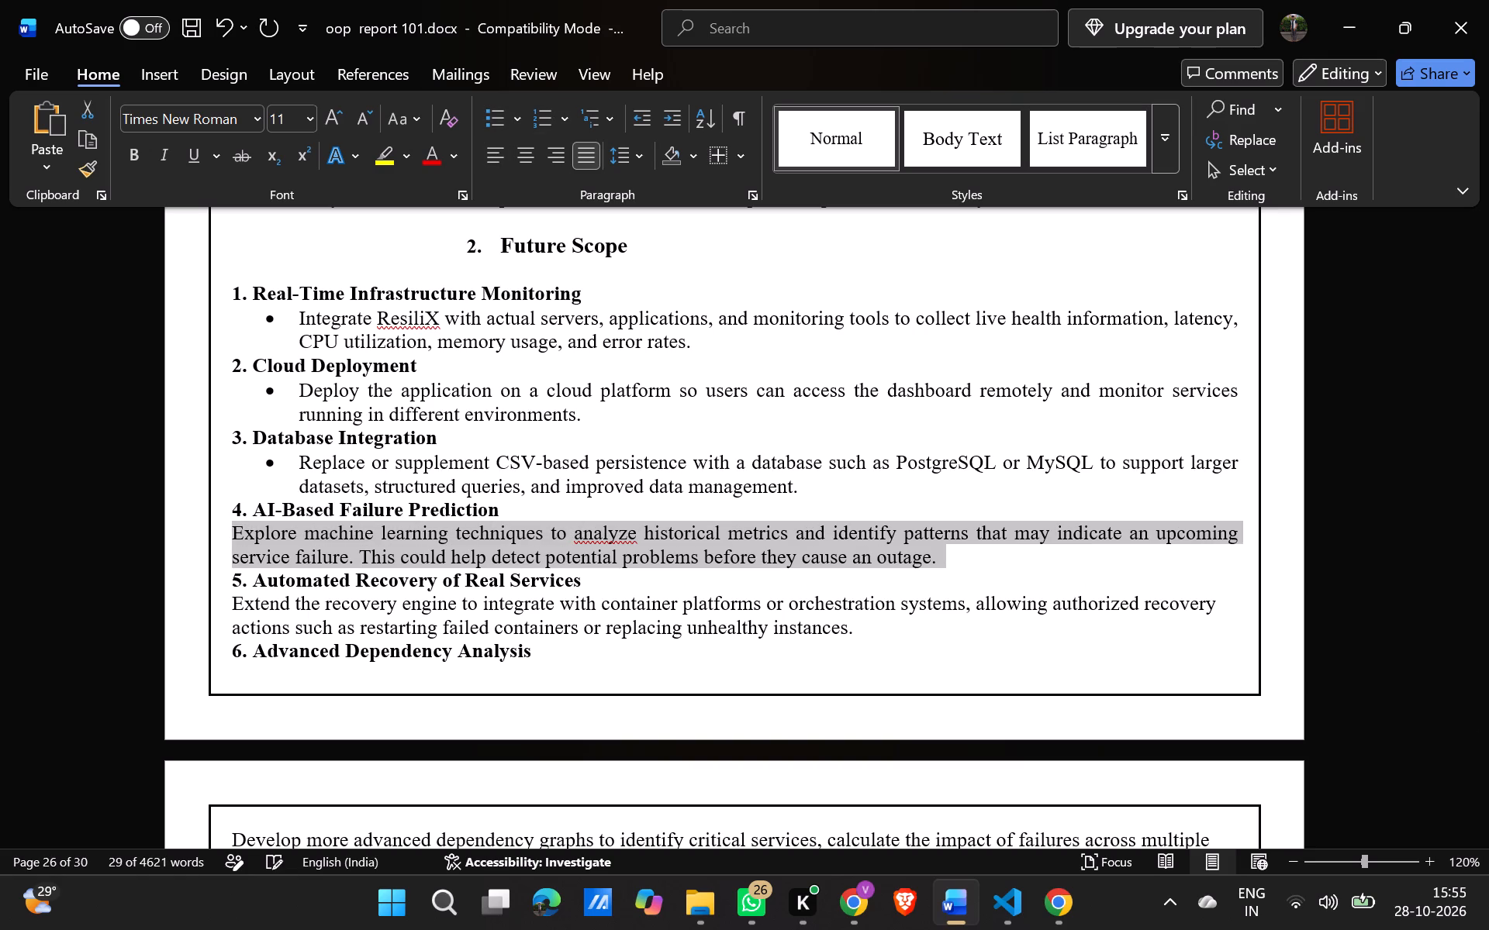
pyautogui.click(494, 126)
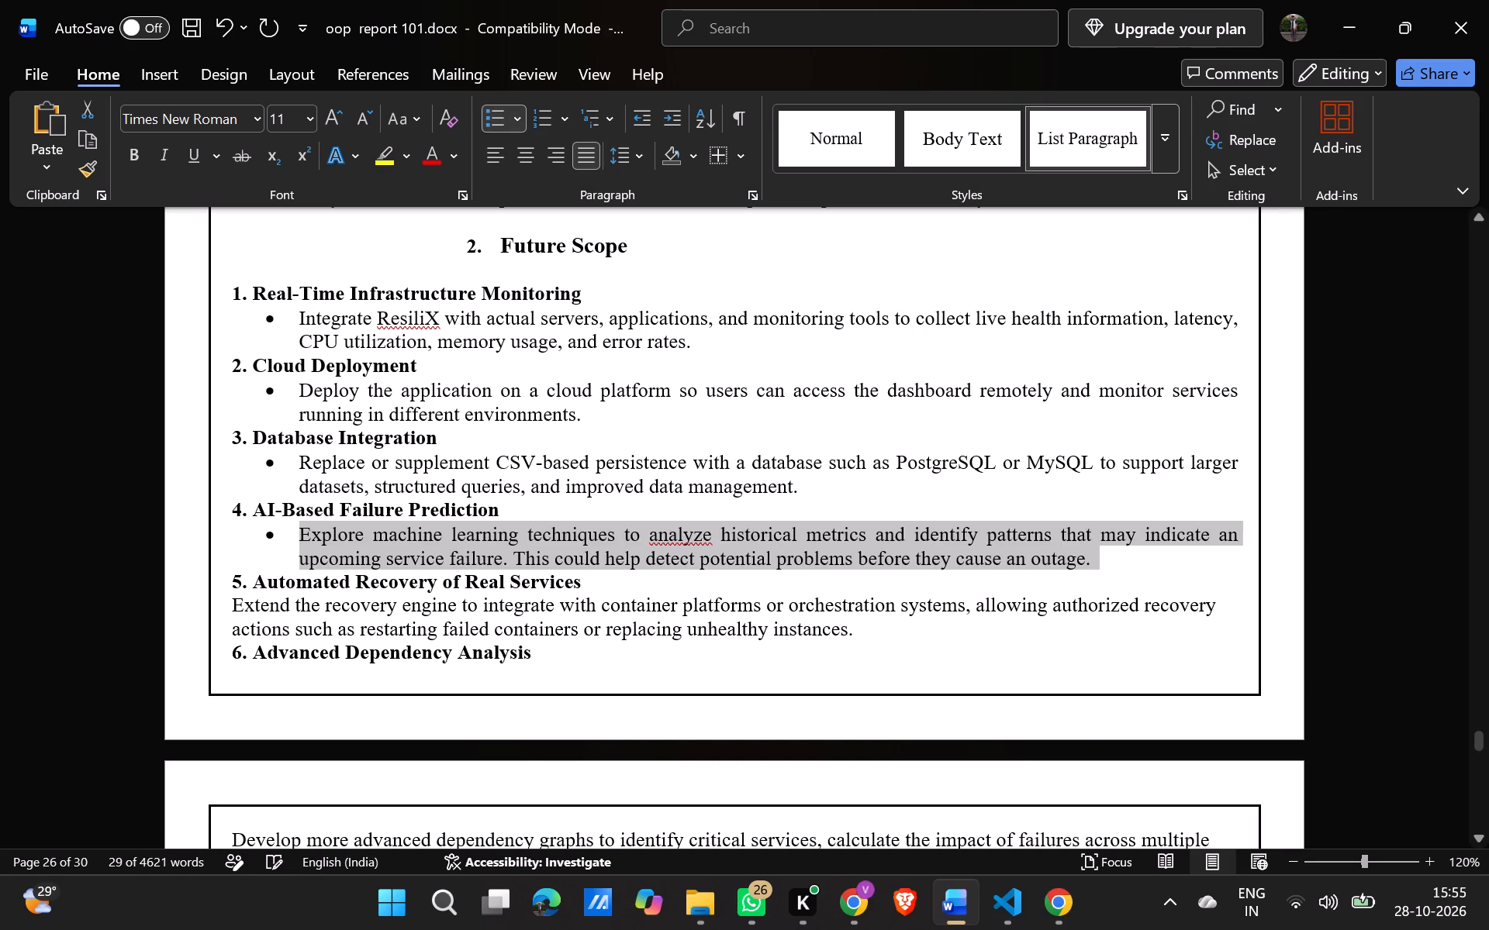
# Justify the paragraph under "5. Automated Recovery of Real Services" and make it a bullet point.
pyautogui.scroll(-1, 523, 371)
pyautogui.moveTo(864, 489); pyautogui.dragTo(373, 486)
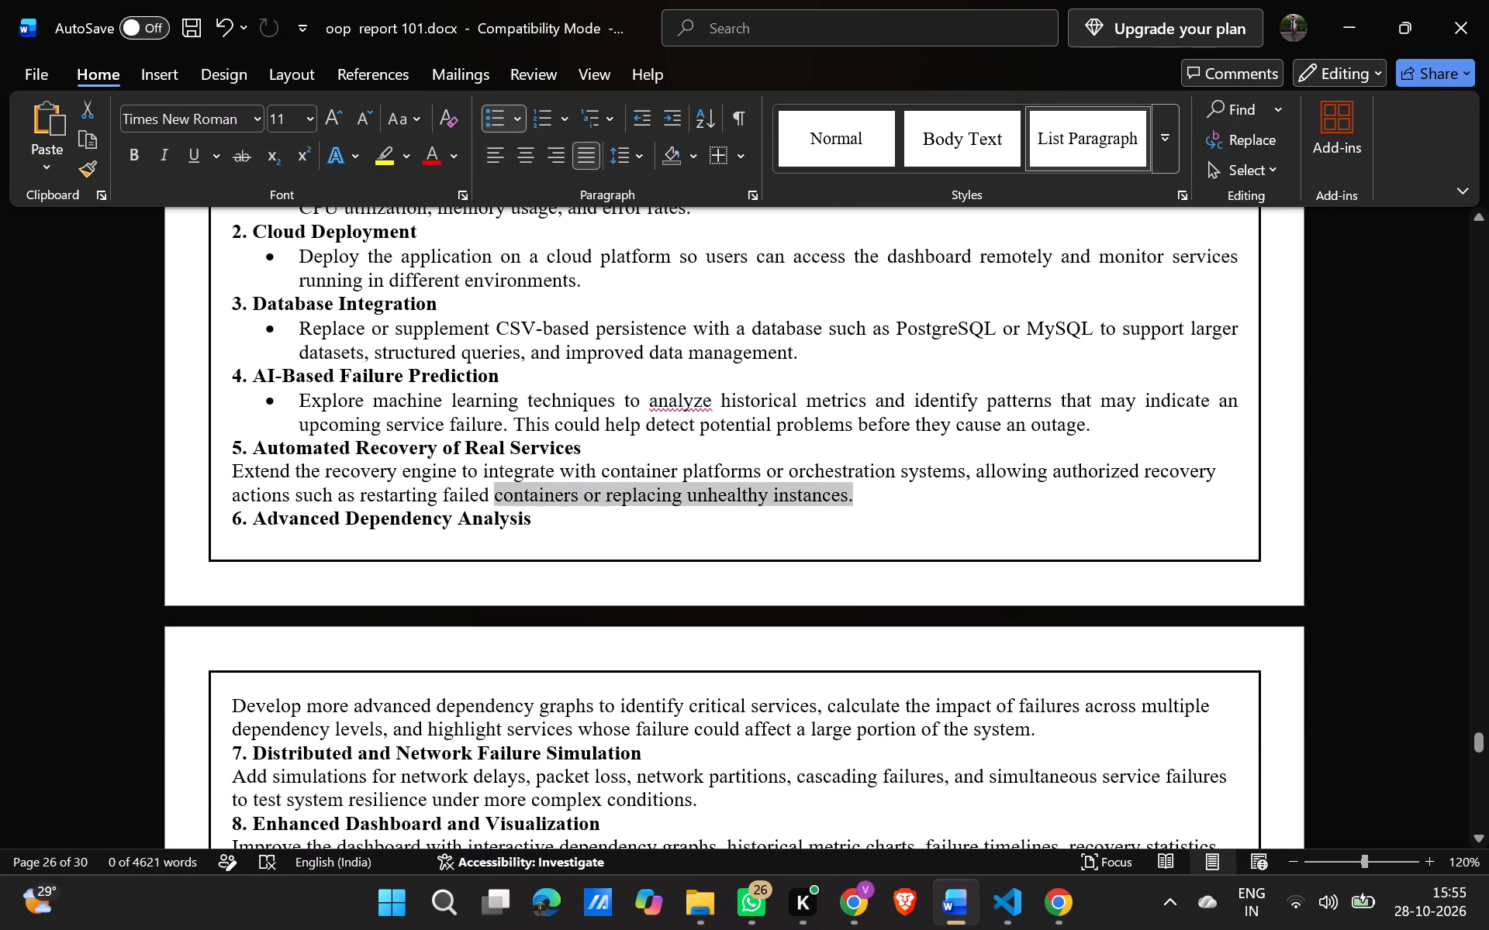
pyautogui.moveTo(373, 486); pyautogui.dragTo(257, 468)
pyautogui.click(595, 164)
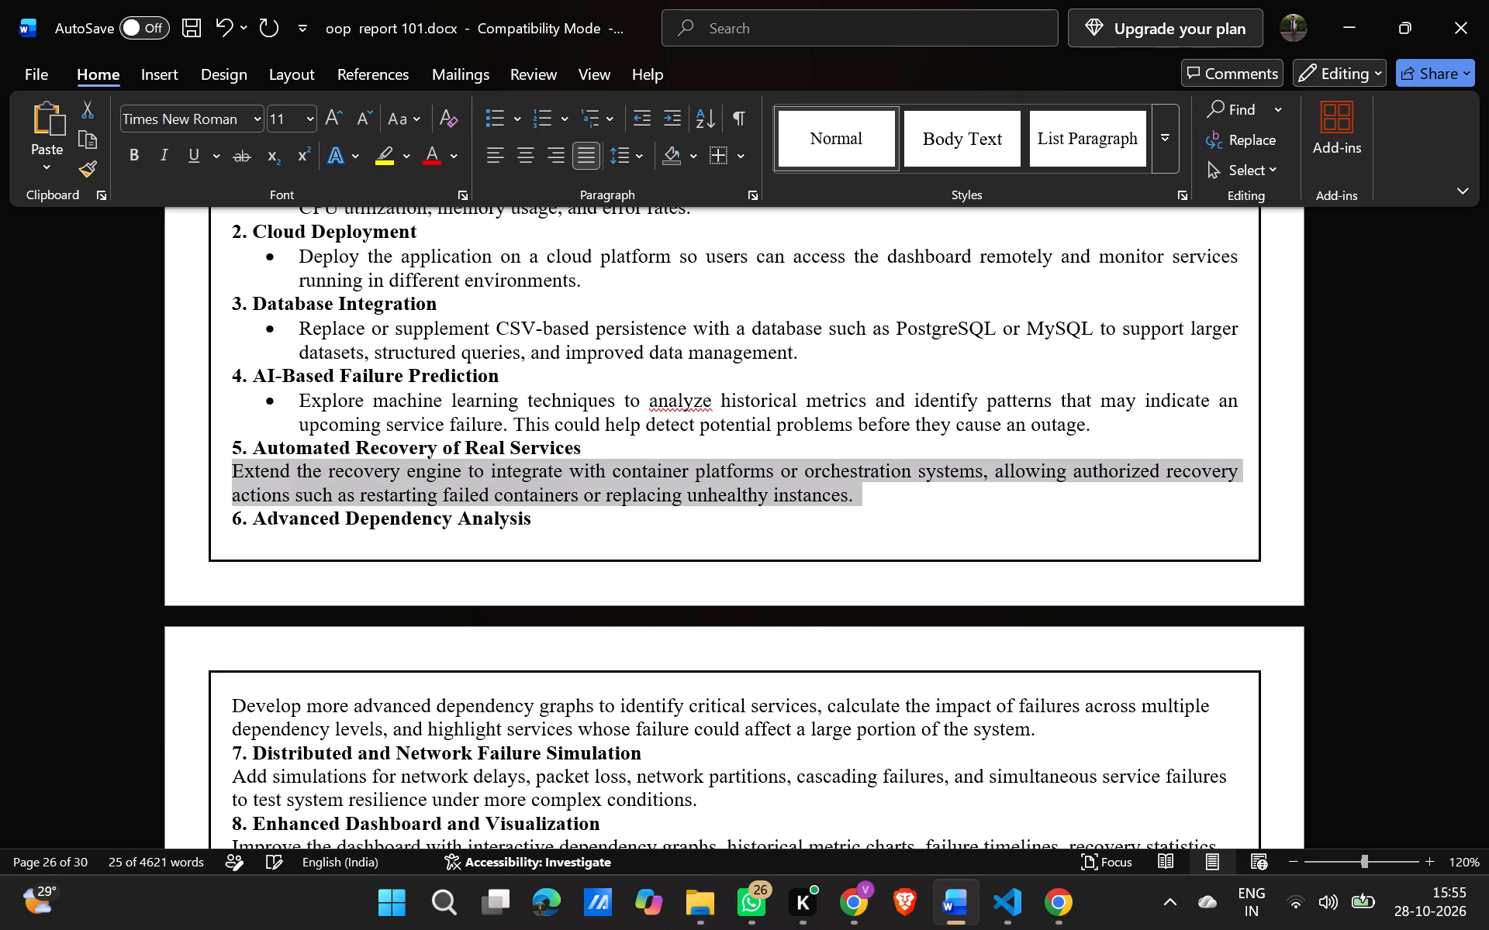
pyautogui.click(488, 107)
# Insert a line break before the heading "6. Advanced Dependency Analysis" to move it onto the next page.
pyautogui.click(232, 522)
pyautogui.press('Return')
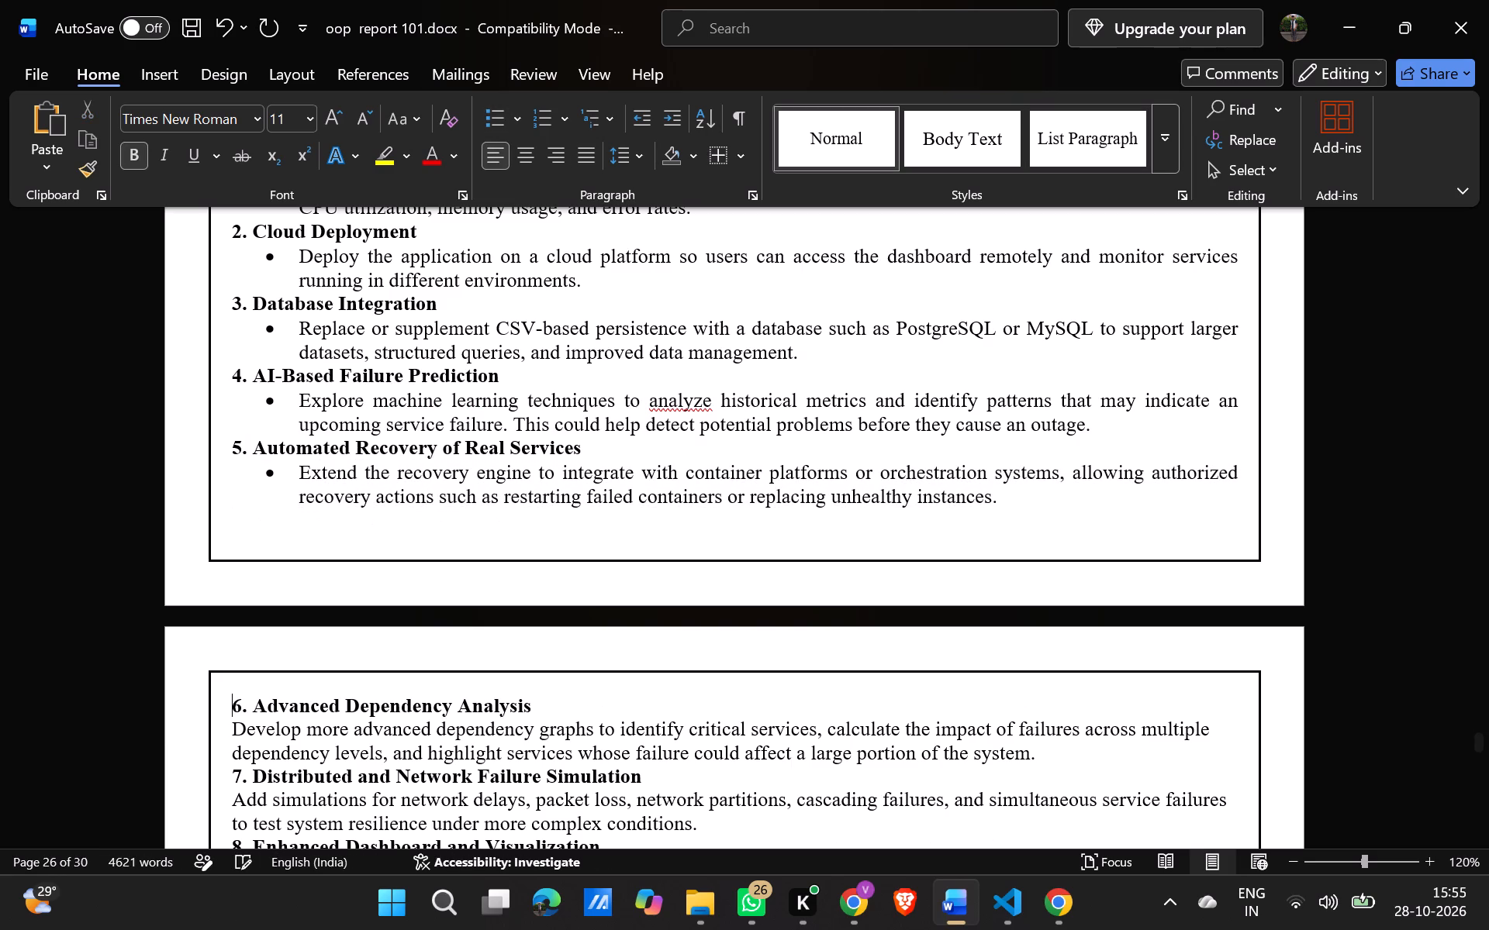
# Justify the paragraph under "6. Advanced Dependency Analysis" and make it a bullet point.
pyautogui.scroll(-1, 232, 522)
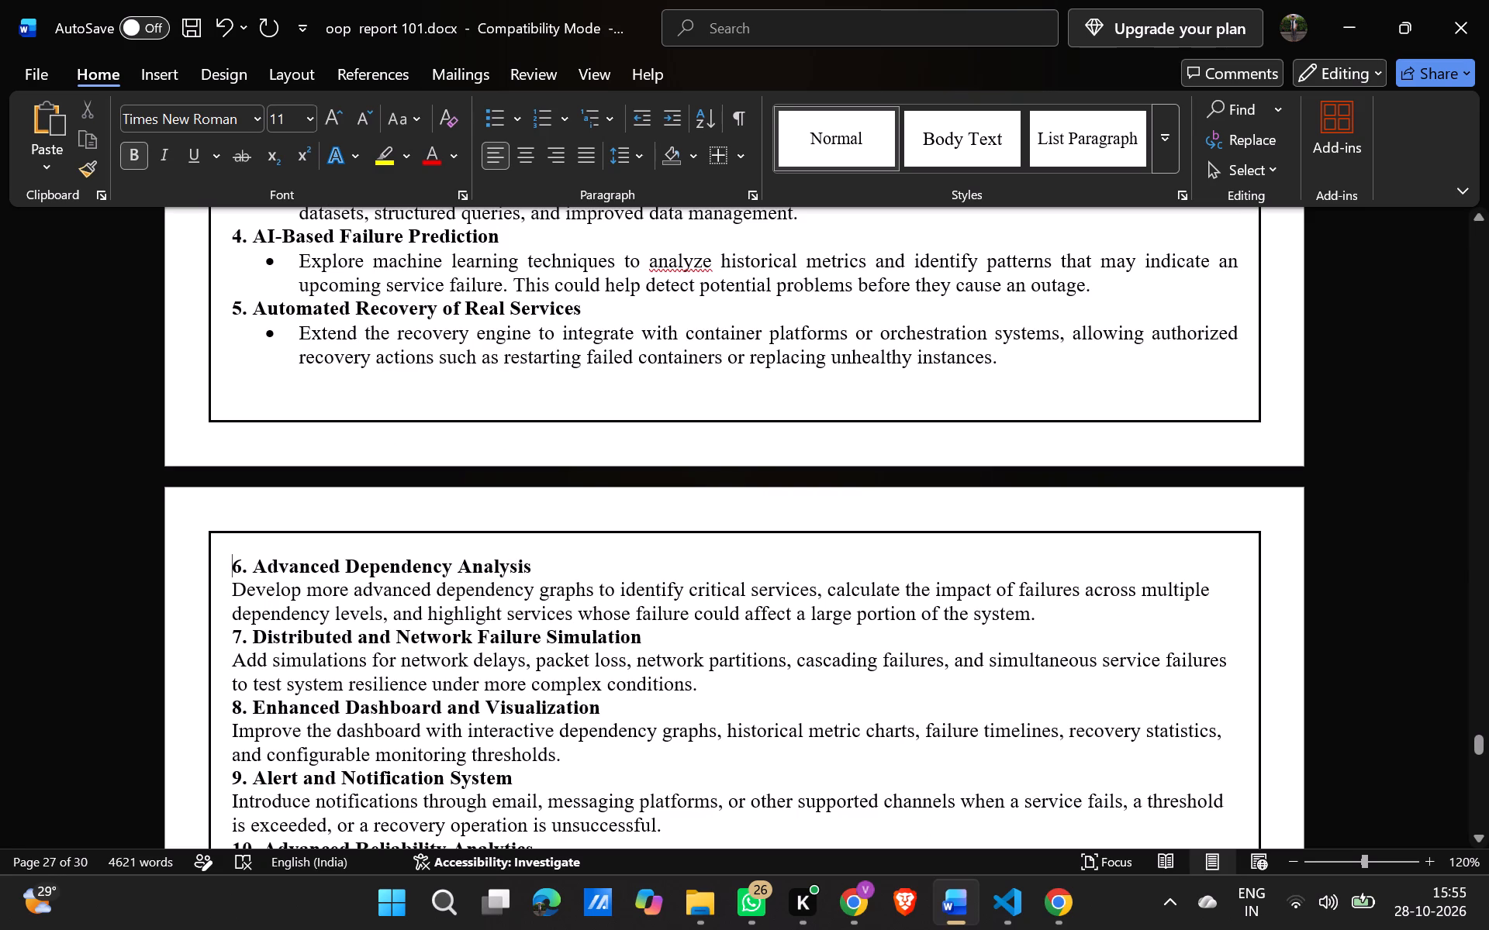
pyautogui.moveTo(1038, 608); pyautogui.dragTo(252, 591)
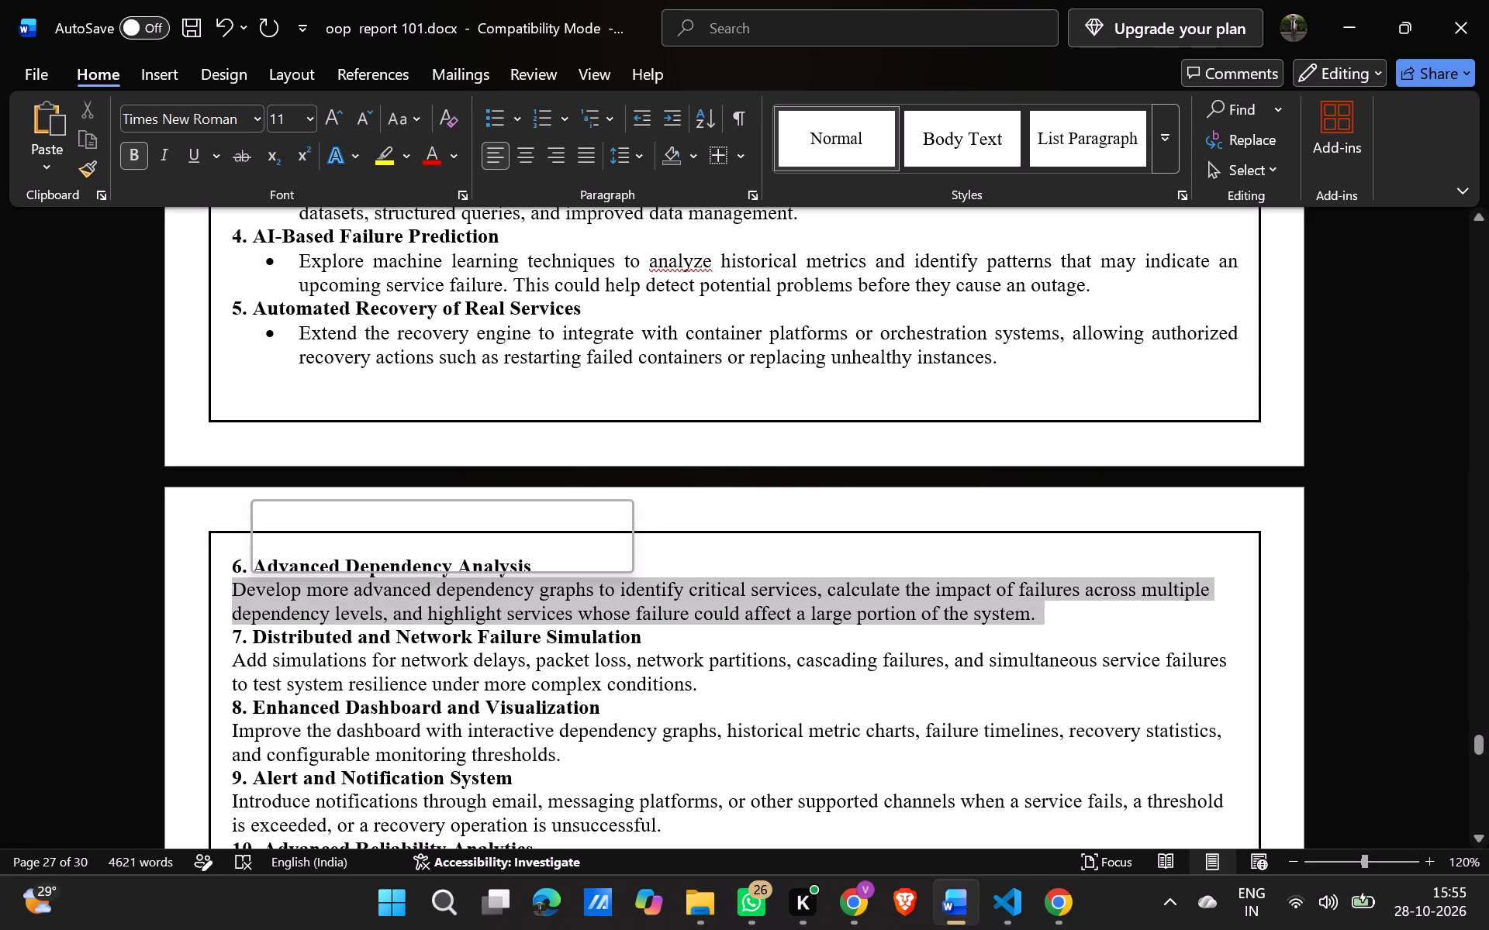
pyautogui.click(592, 156)
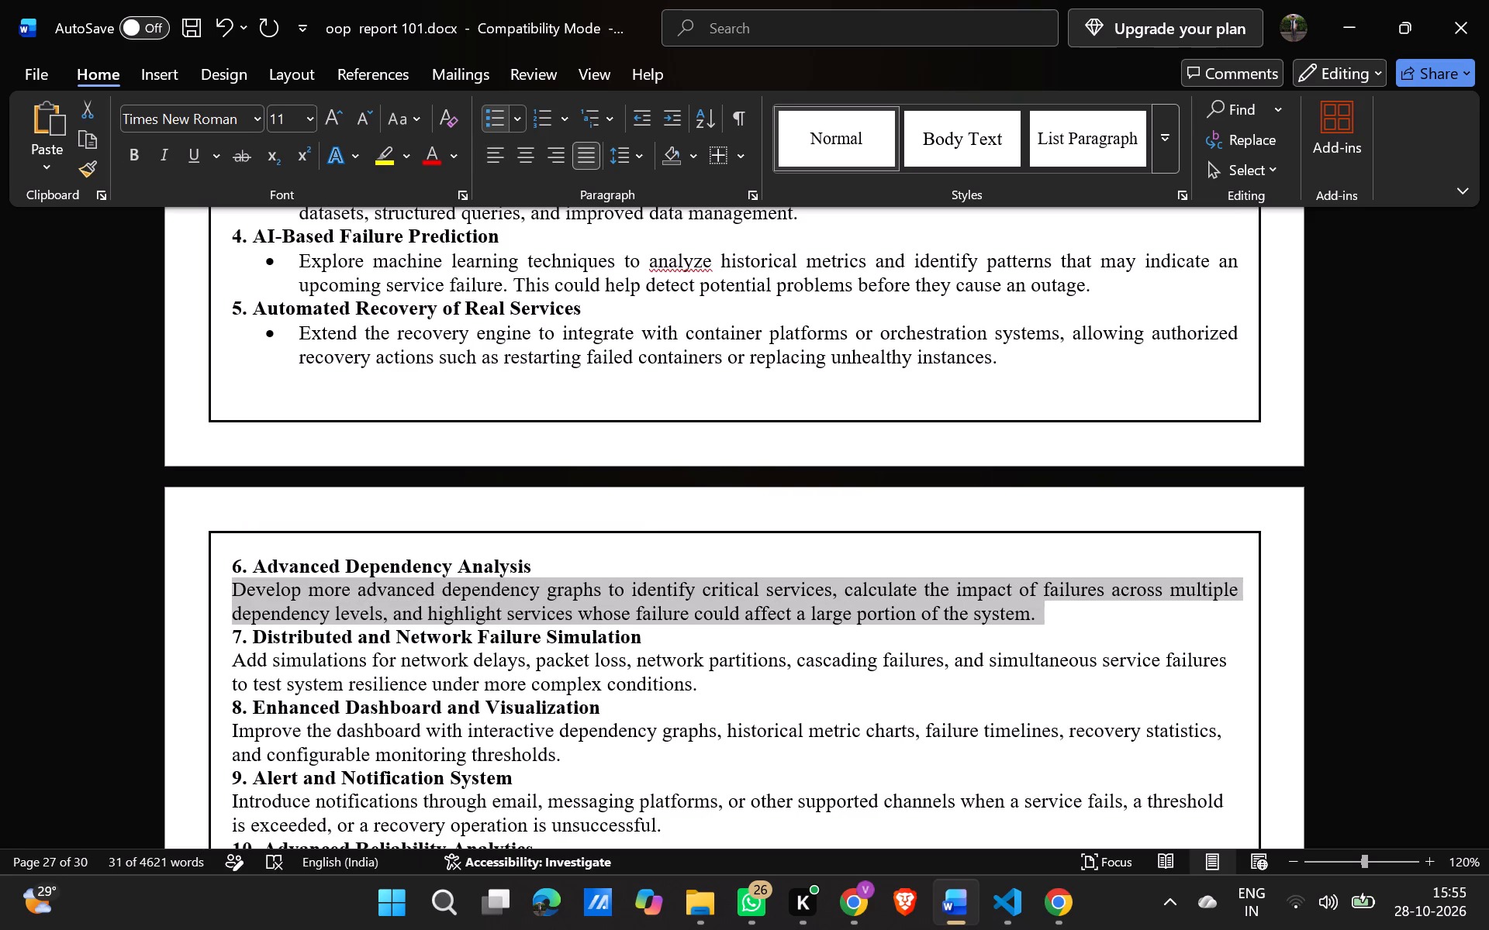
pyautogui.click(503, 122)
# Justify the paragraph under "7. Distributed and Network Failure Simulation" and make it a bullet point.
pyautogui.moveTo(709, 687); pyautogui.dragTo(468, 671)
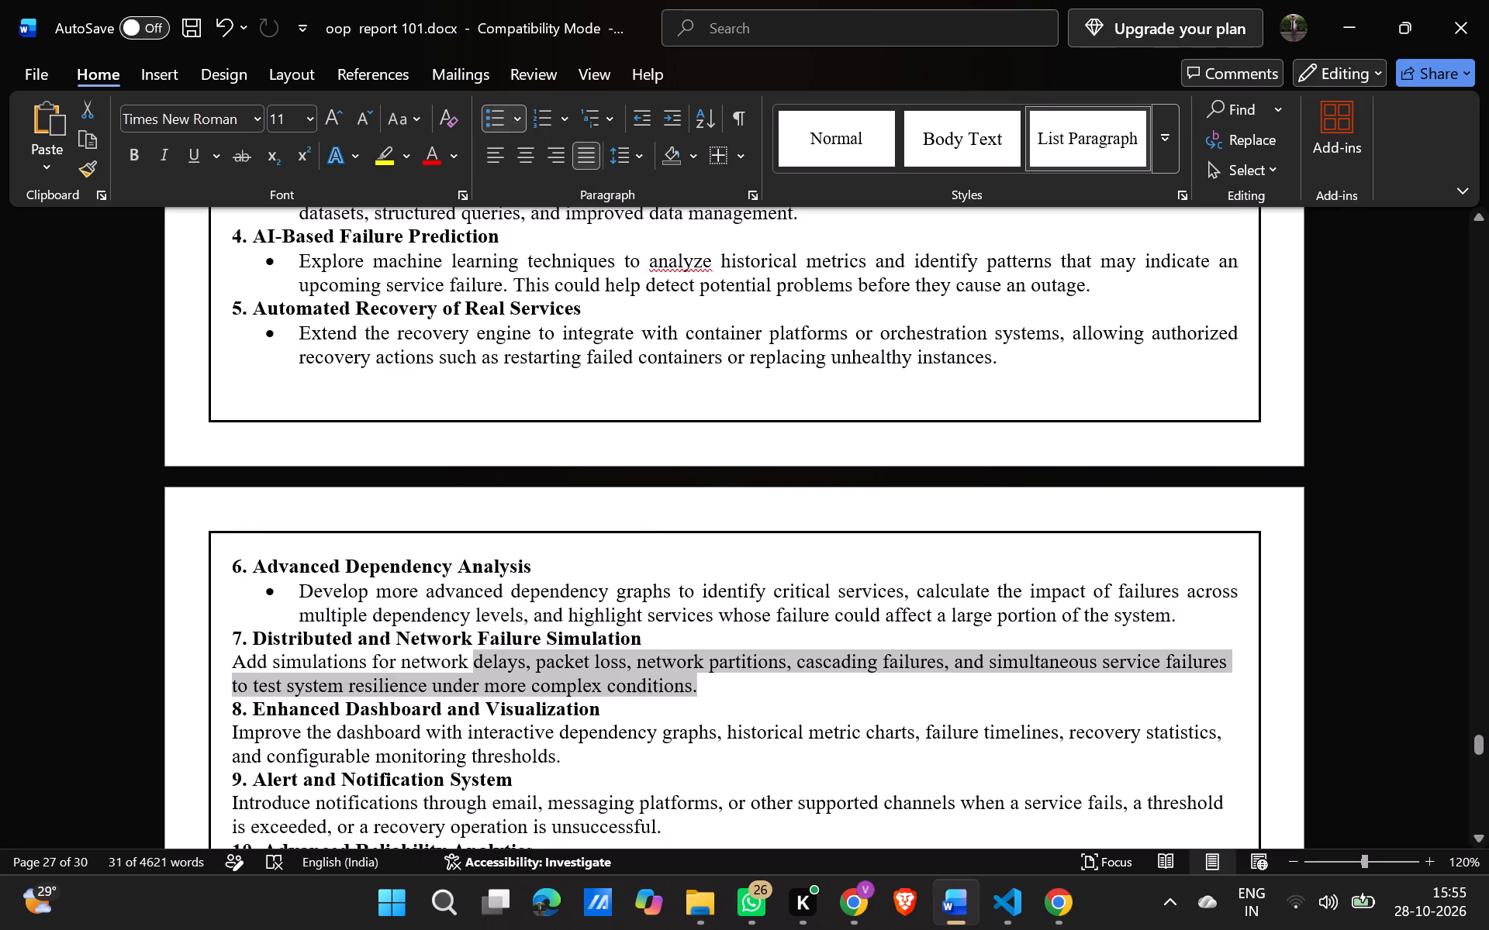
pyautogui.moveTo(468, 671); pyautogui.dragTo(237, 669)
pyautogui.click(592, 164)
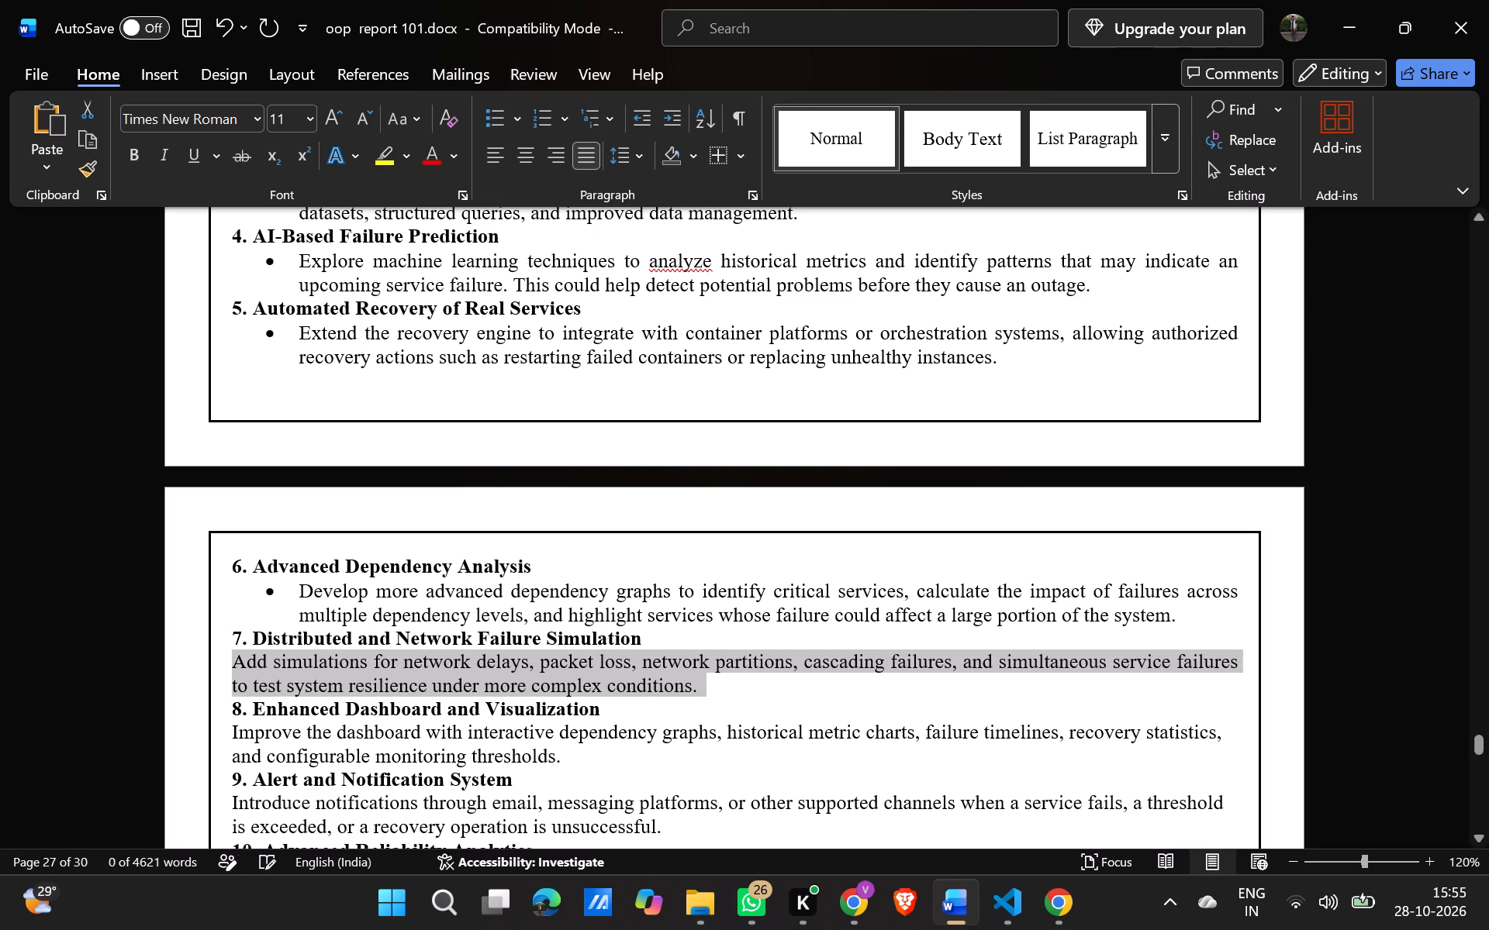
pyautogui.click(490, 122)
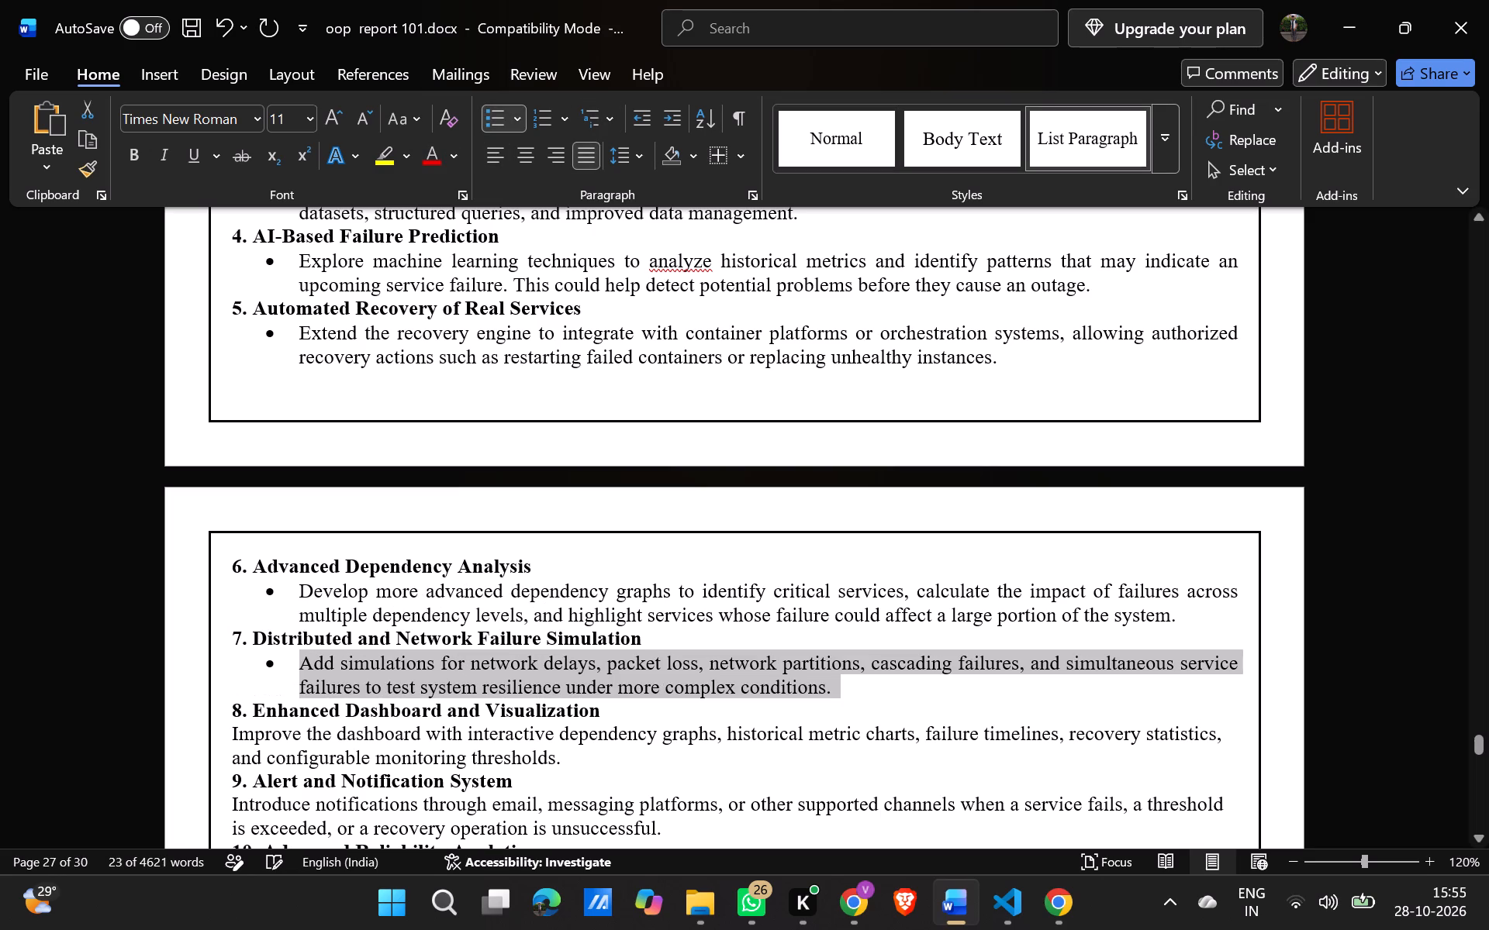
pyautogui.moveTo(603, 594); pyautogui.dragTo(616, 598)
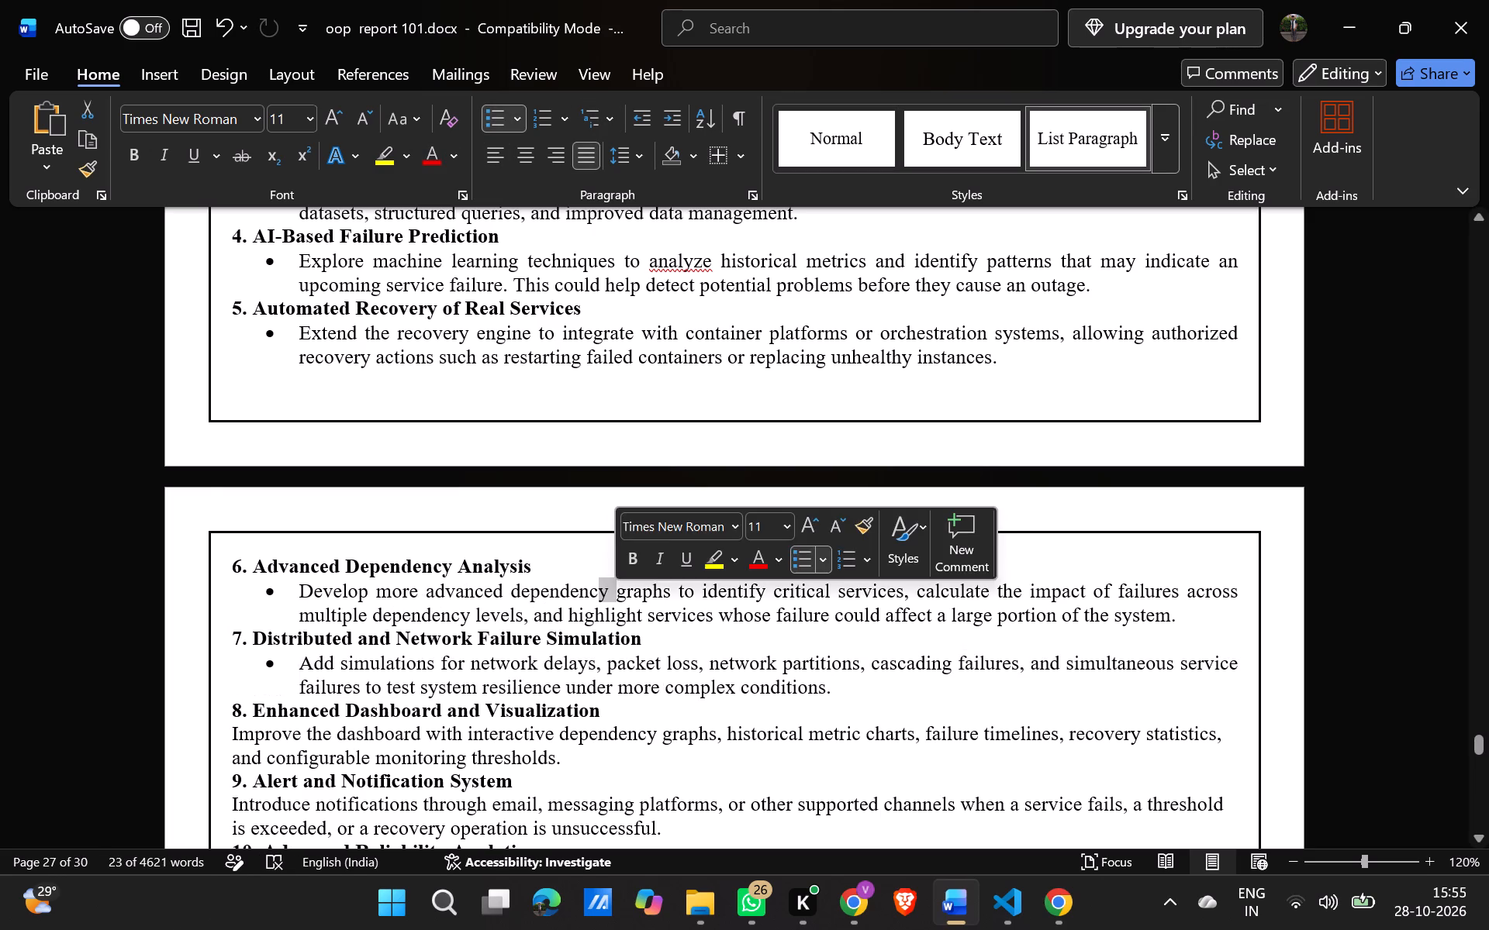
# Make the paragraph under "8. Enhanced Dashboard and Visualization" a bullet point and justify it.
pyautogui.scroll(-1, 565, 670)
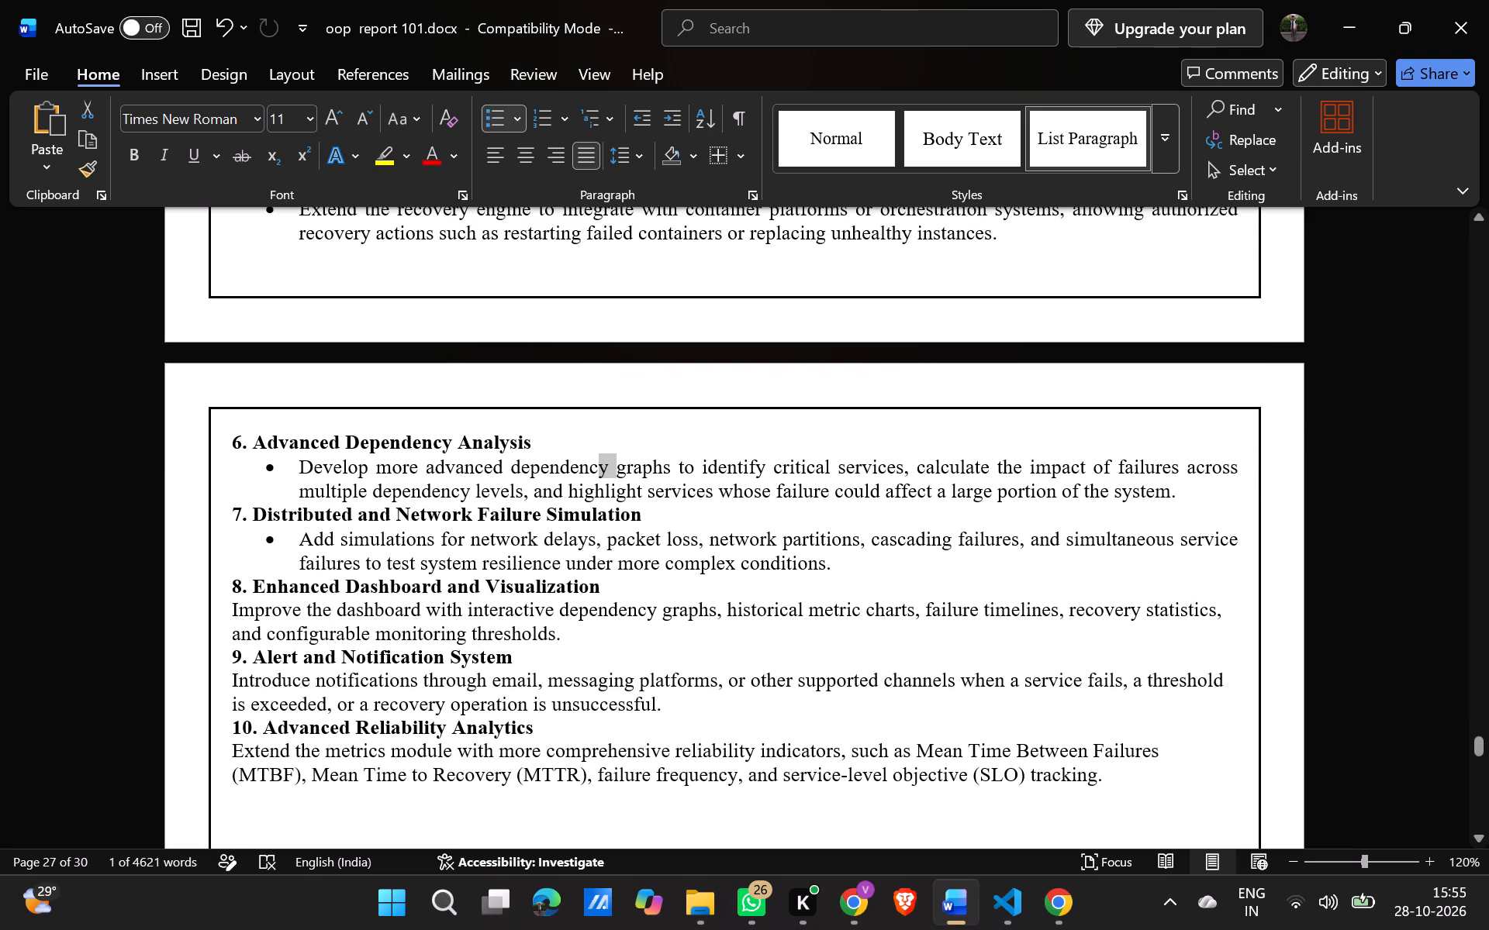
pyautogui.moveTo(568, 635); pyautogui.dragTo(247, 613)
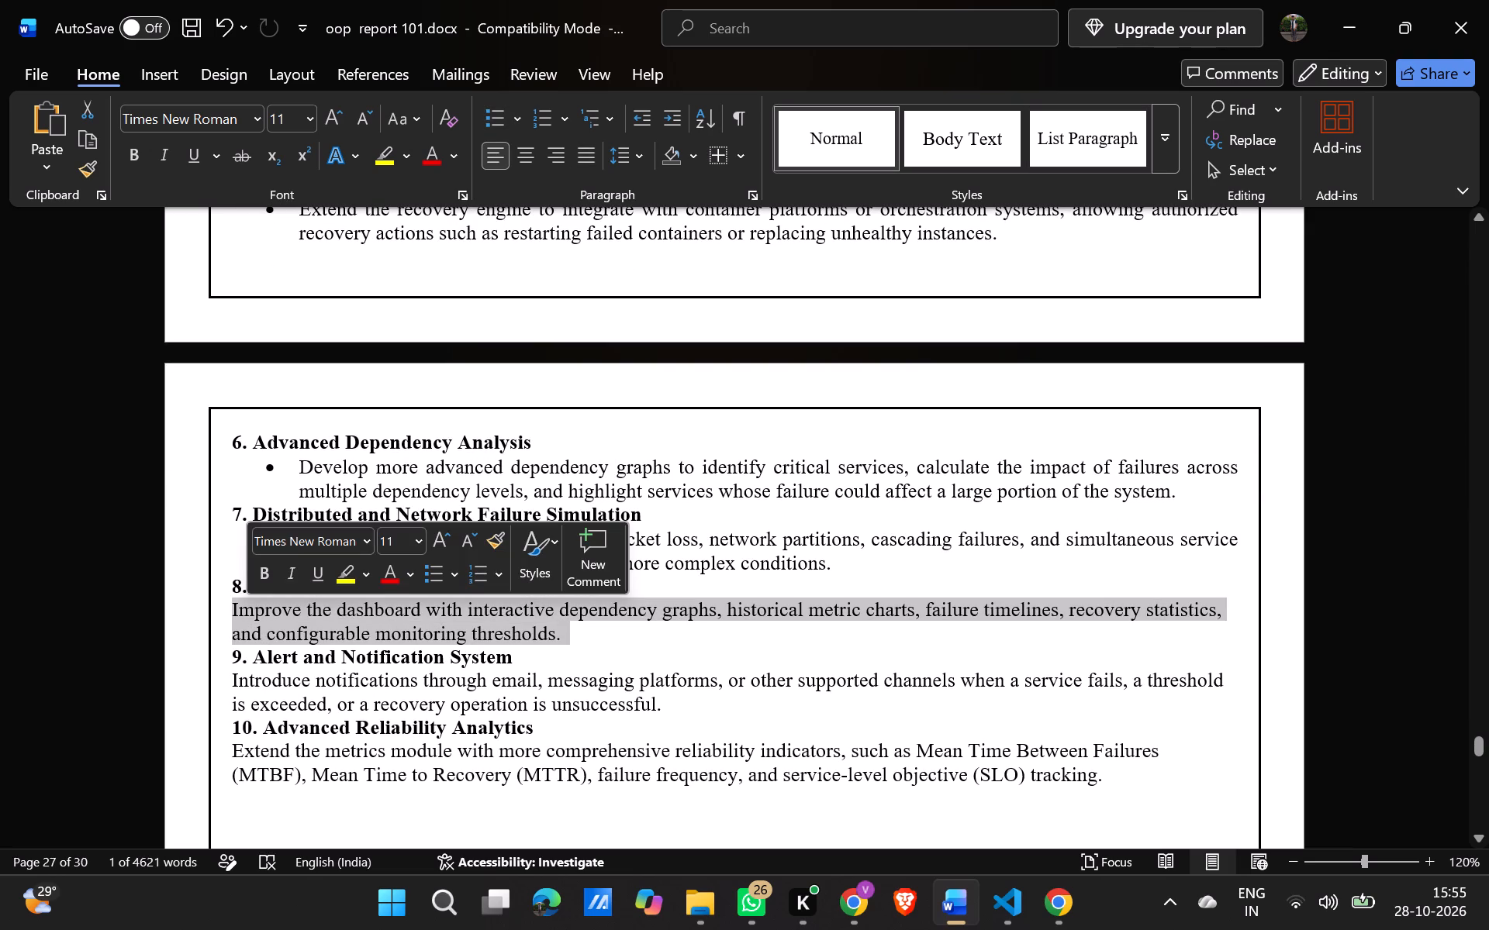
pyautogui.click(437, 576)
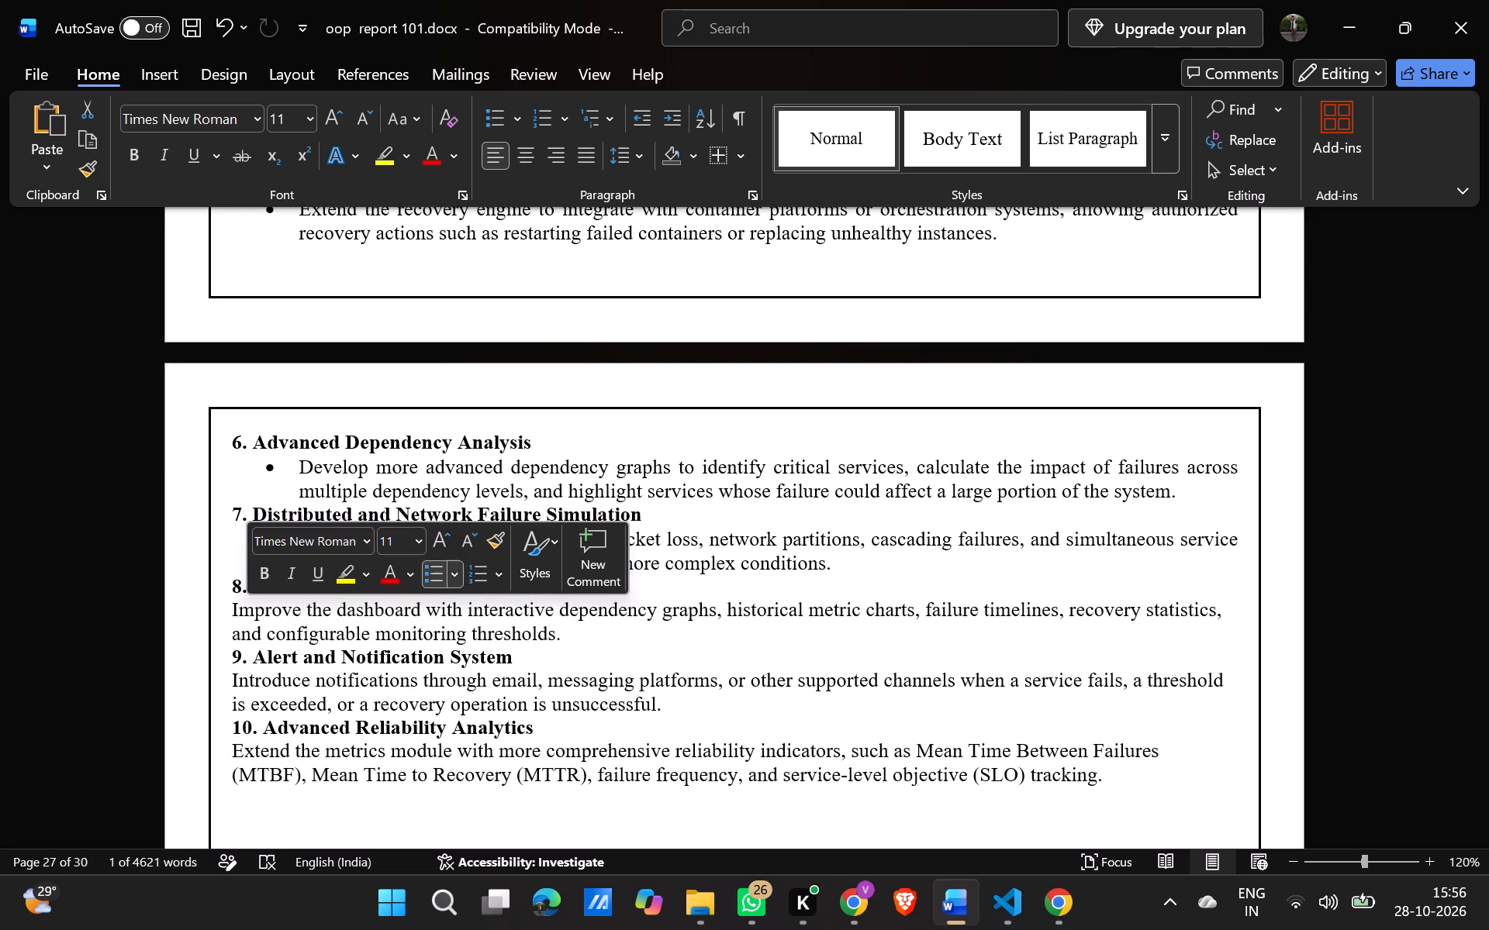
pyautogui.click(579, 150)
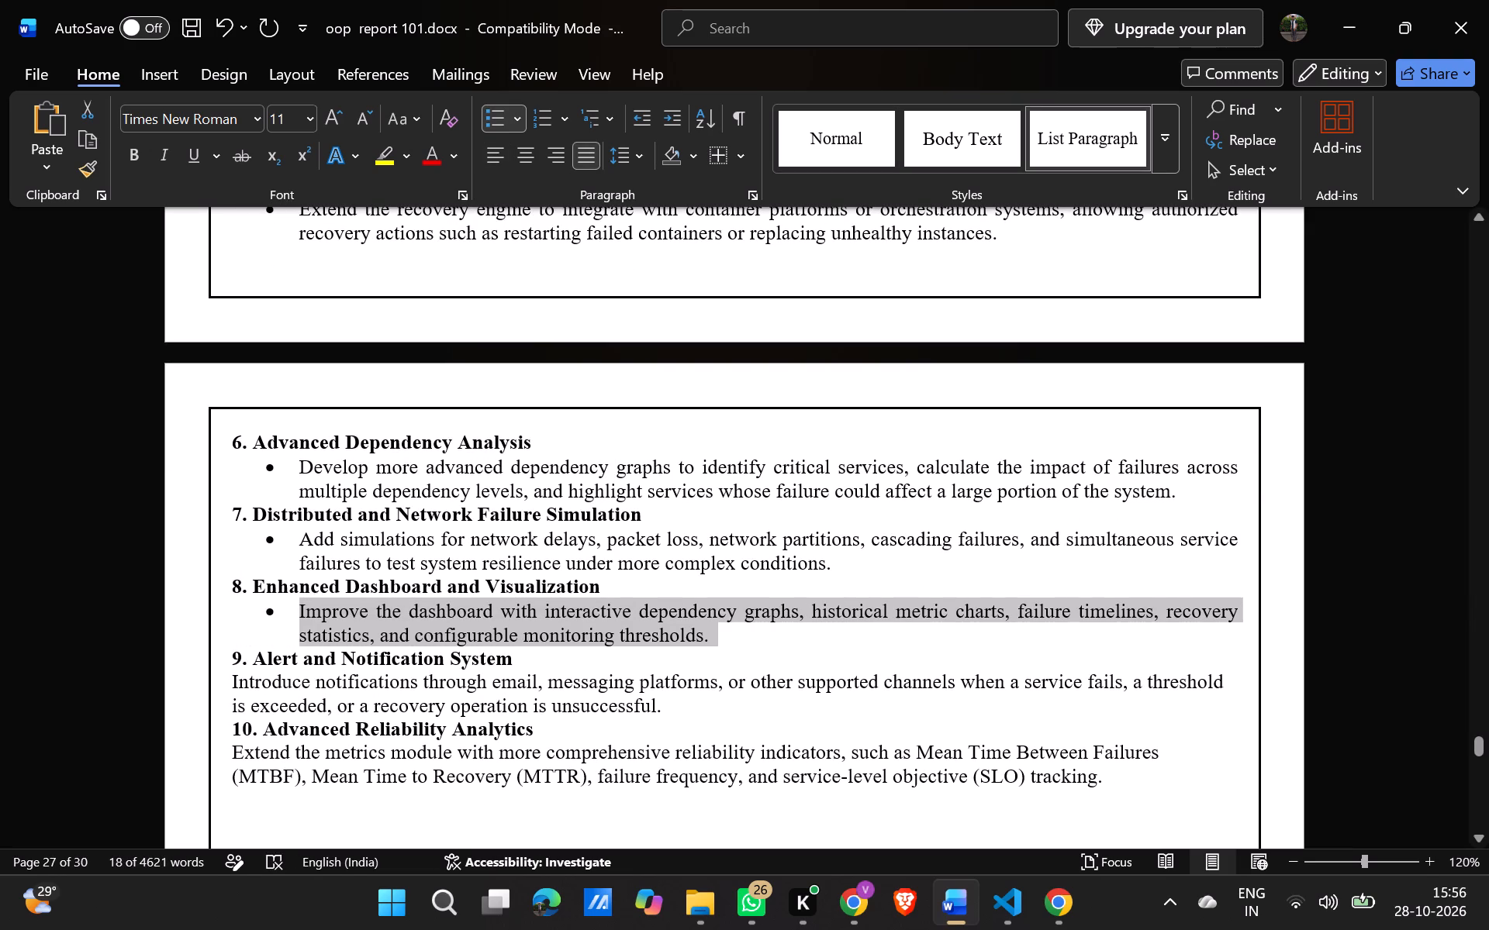
# Justify the paragraph under "9. Alert and Notification System" and make it a bullet point.
pyautogui.moveTo(669, 704); pyautogui.dragTo(268, 704)
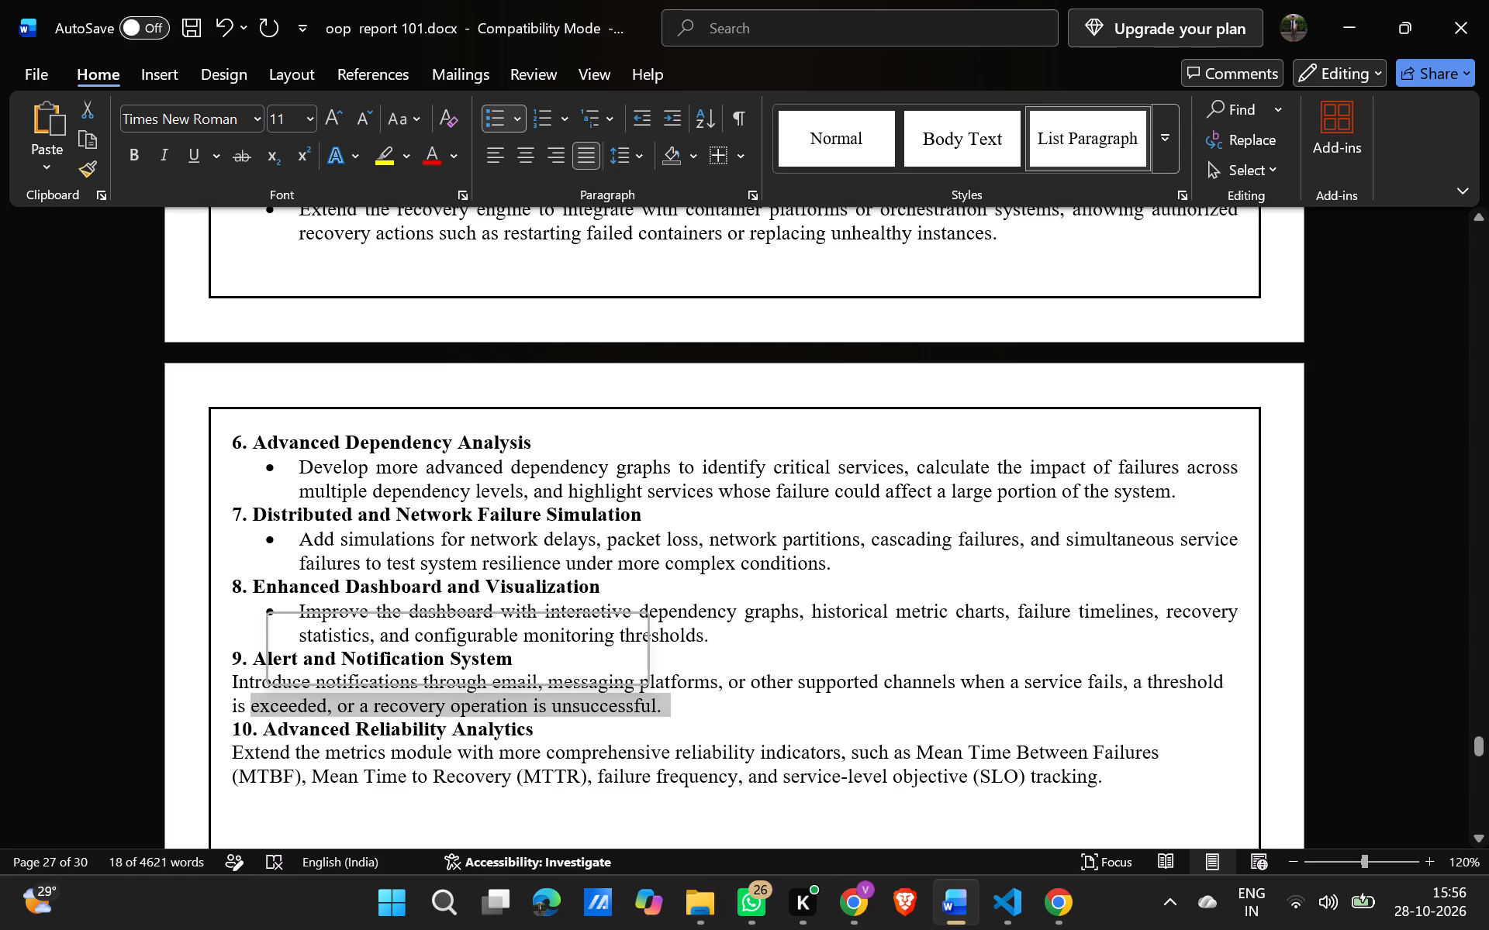
pyautogui.click(660, 704)
pyautogui.moveTo(660, 704); pyautogui.dragTo(591, 700)
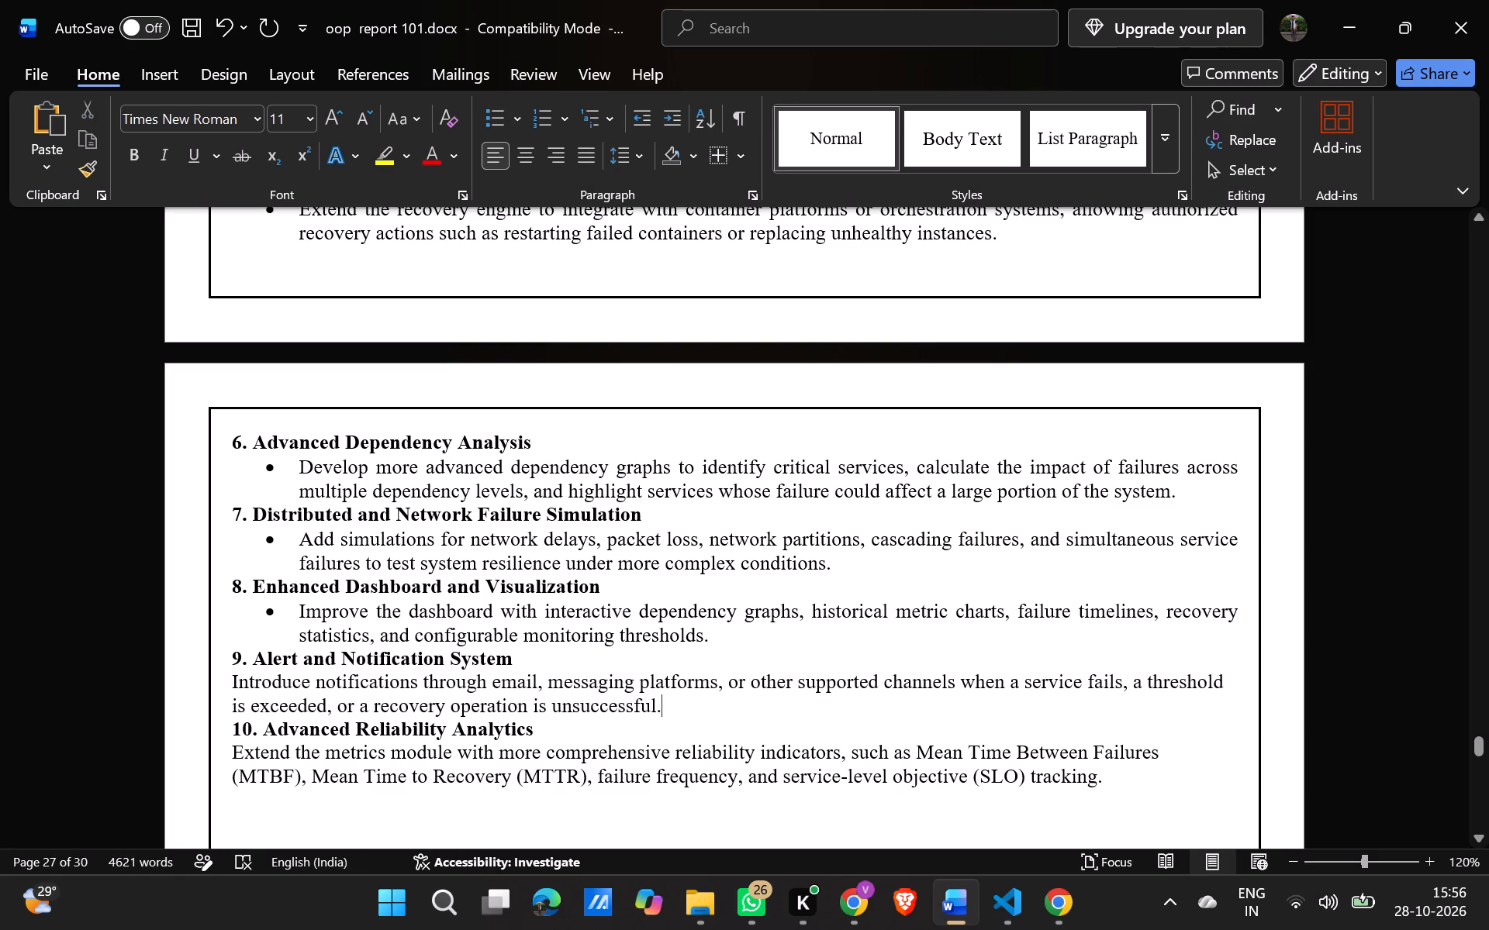
pyautogui.moveTo(591, 700); pyautogui.dragTo(237, 687)
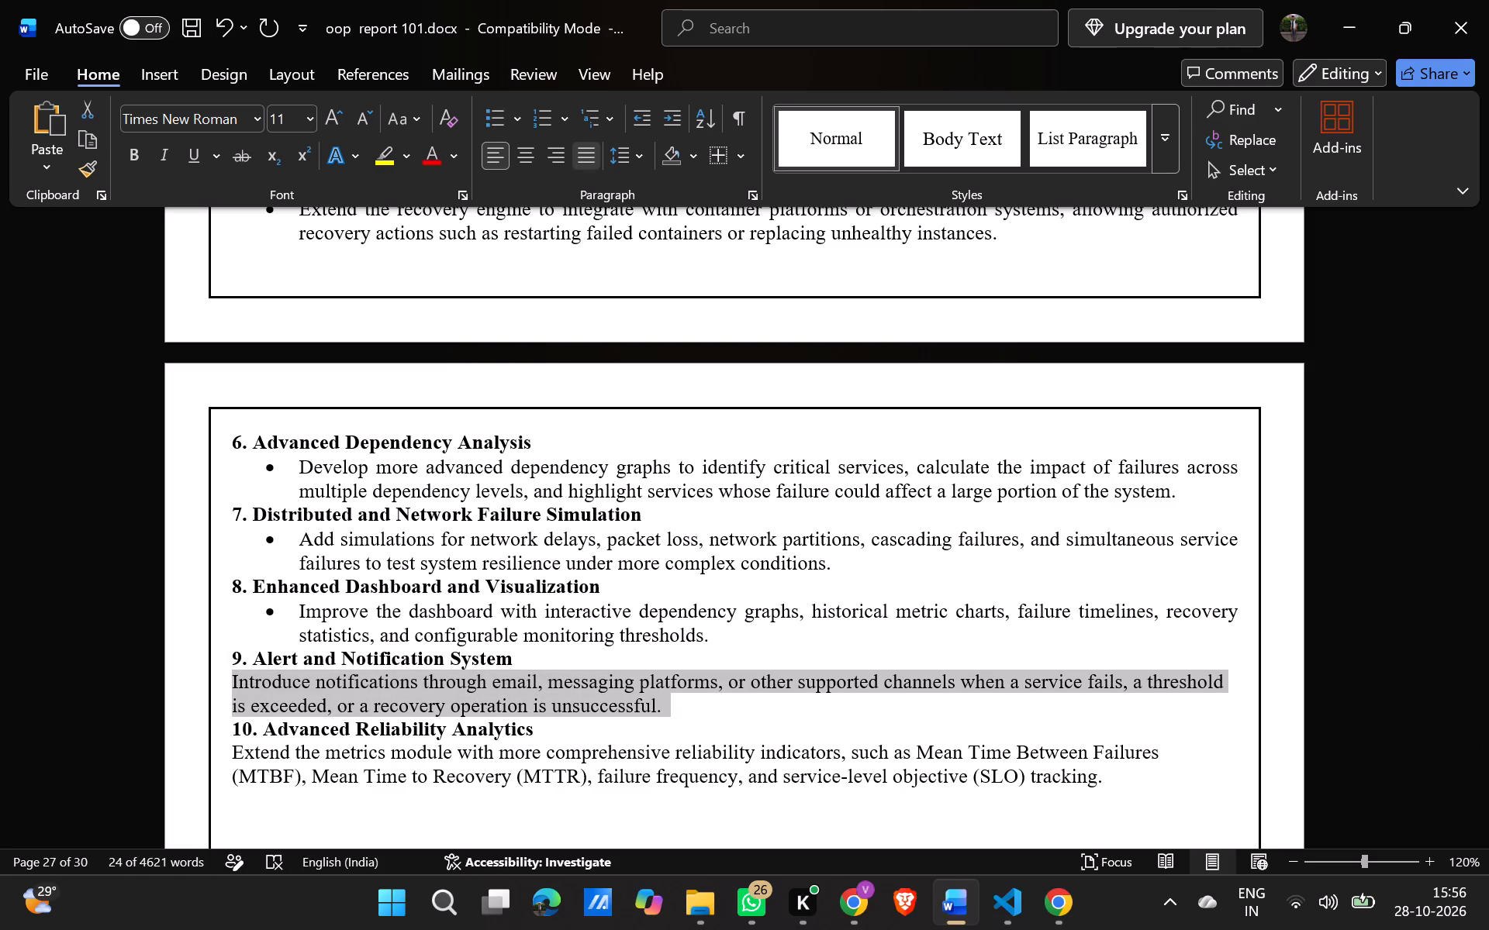
pyautogui.click(580, 157)
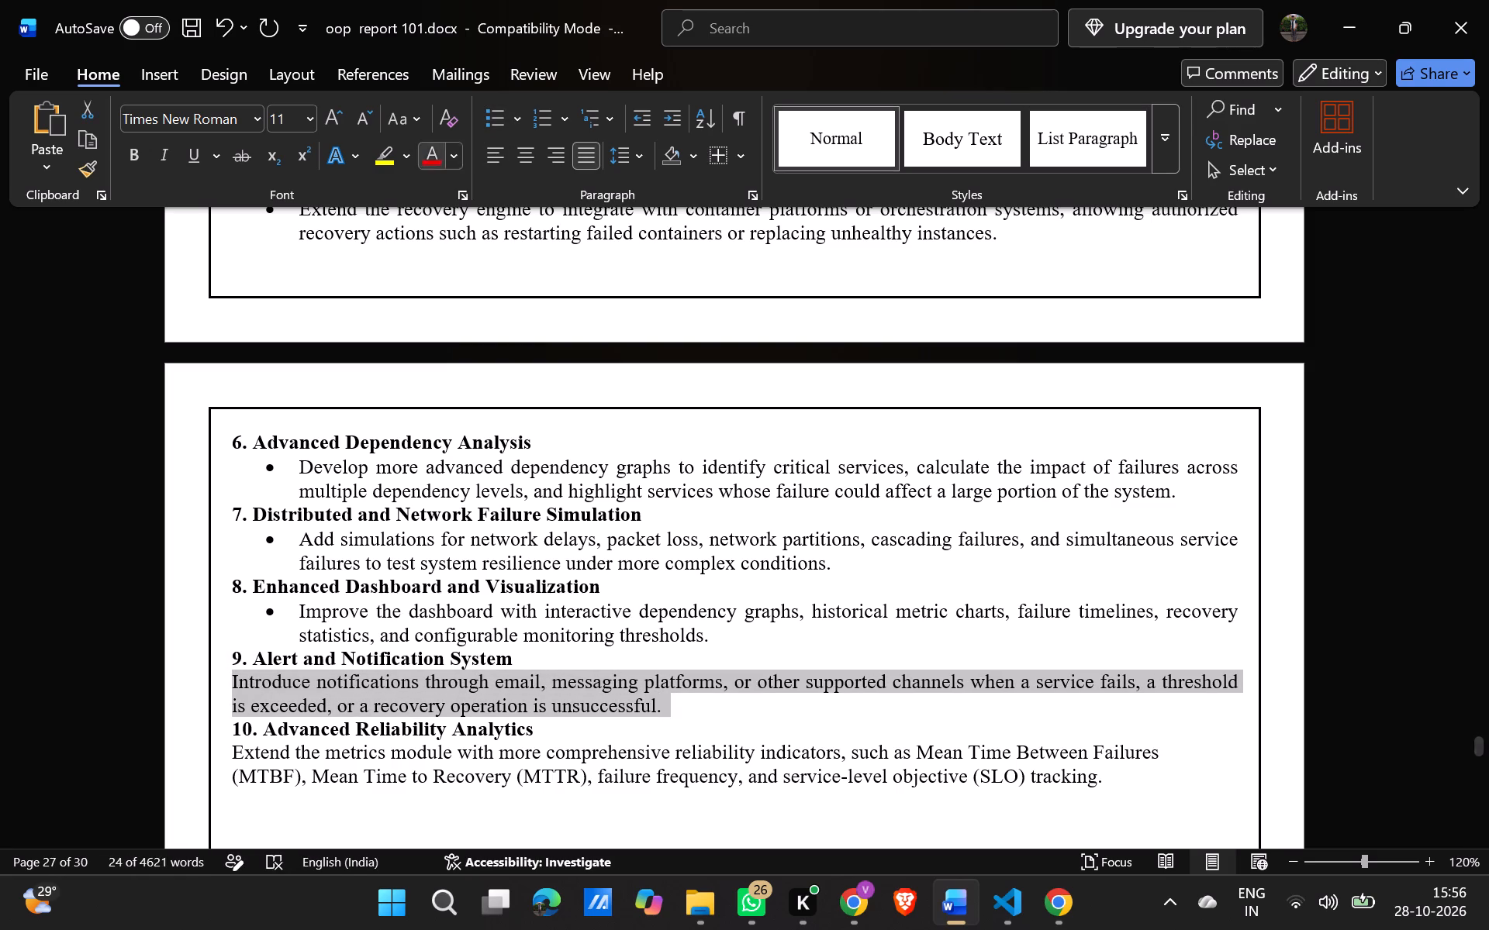
pyautogui.click(487, 126)
# Justify the paragraph under "10. Advanced Reliability Analytics" and make it a bullet point.
pyautogui.scroll(-1, 481, 393)
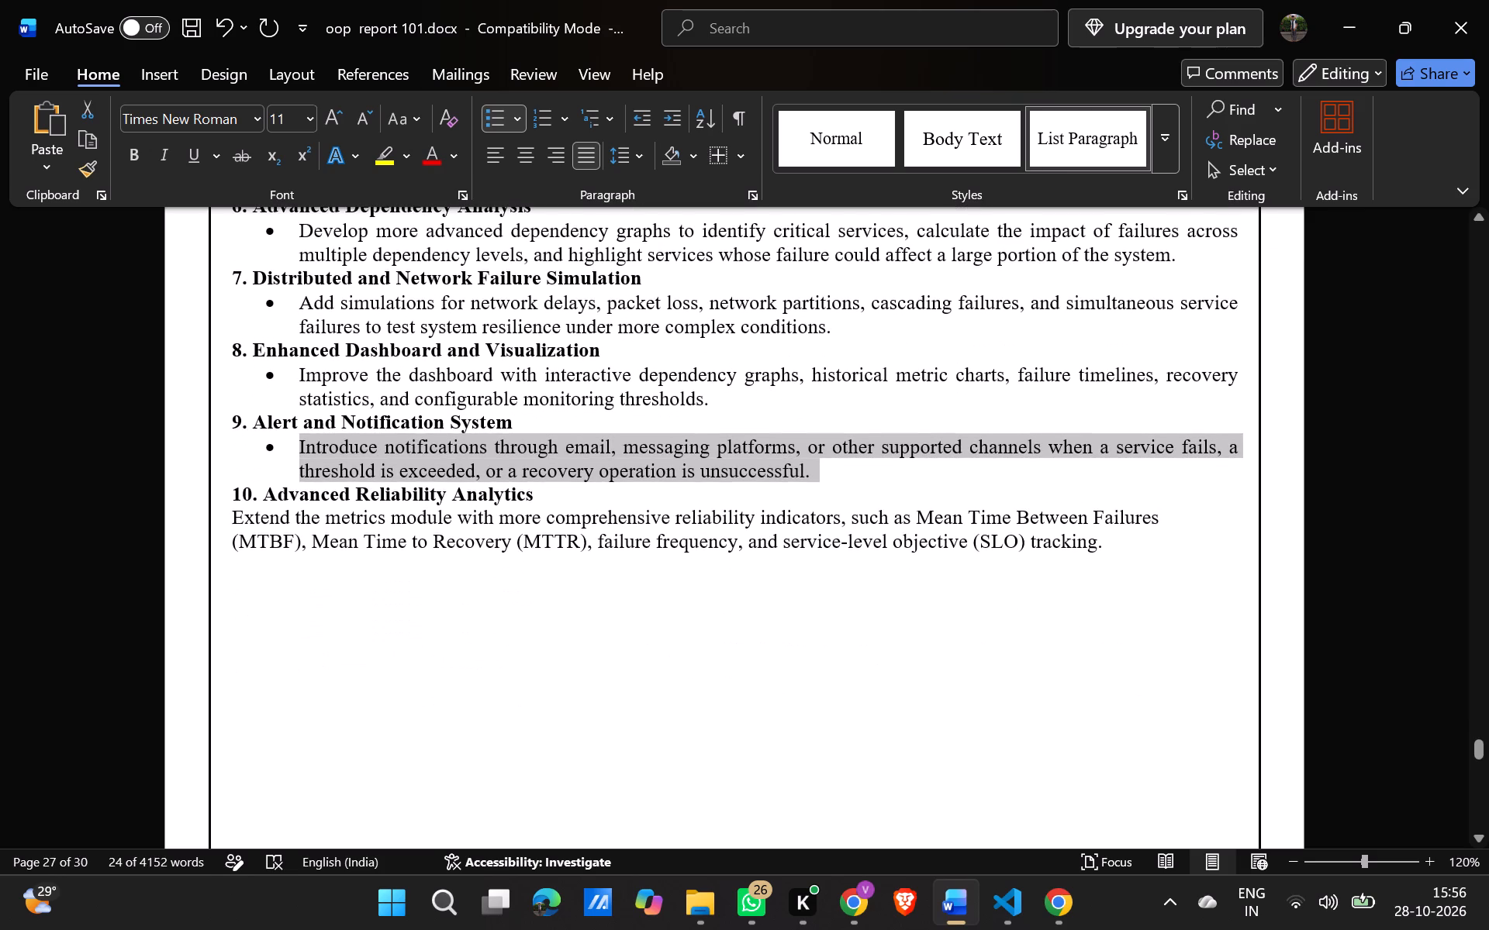
pyautogui.moveTo(1112, 541); pyautogui.dragTo(267, 544)
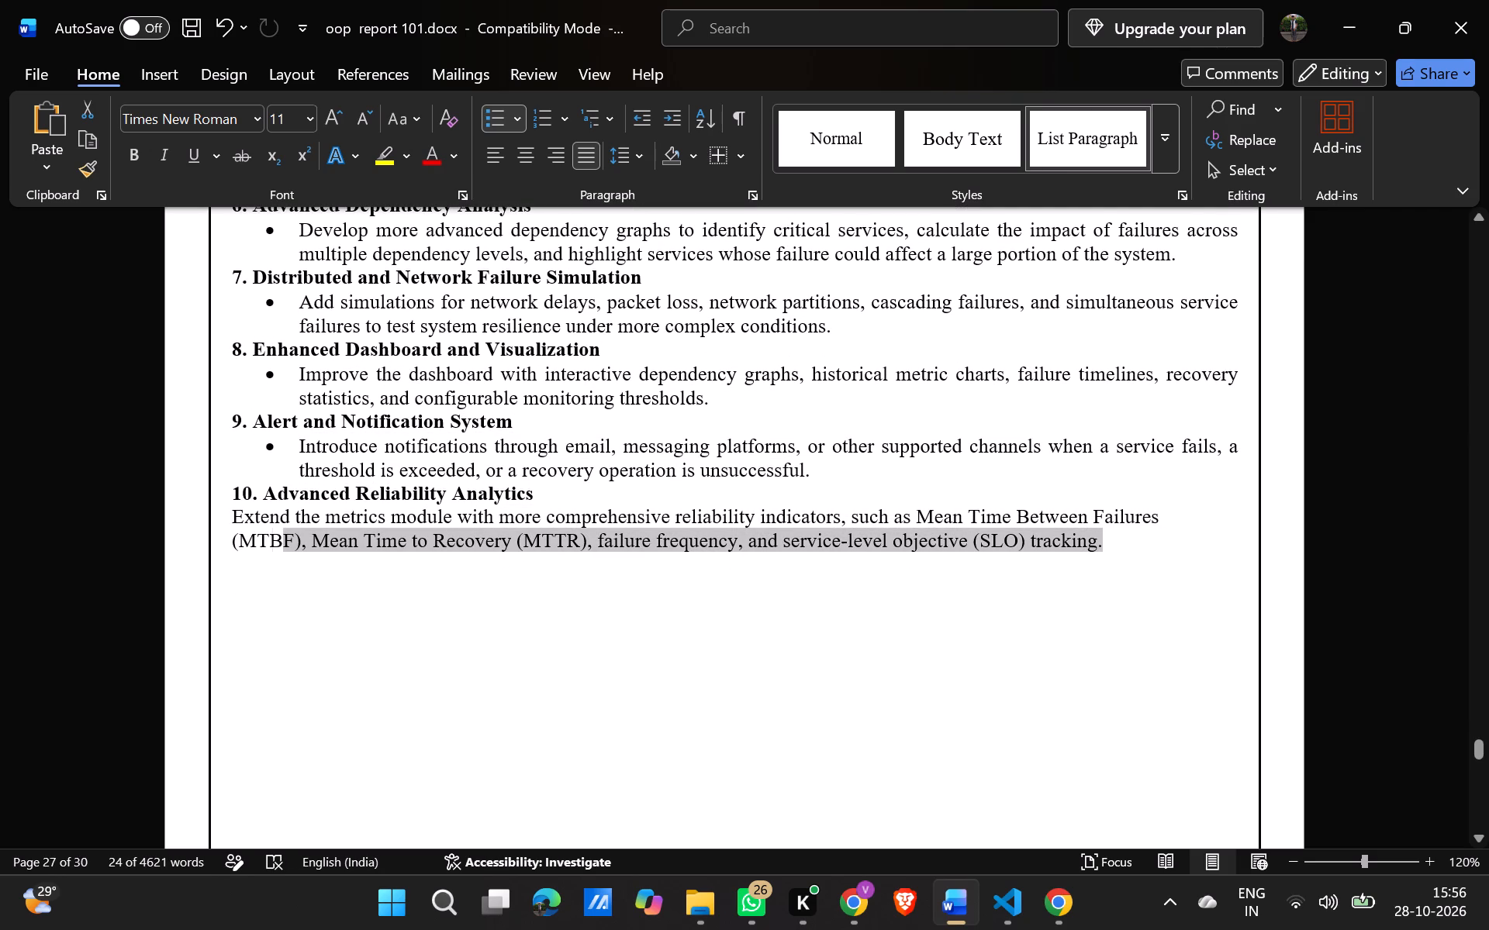
pyautogui.moveTo(267, 544); pyautogui.dragTo(235, 522)
pyautogui.click(577, 148)
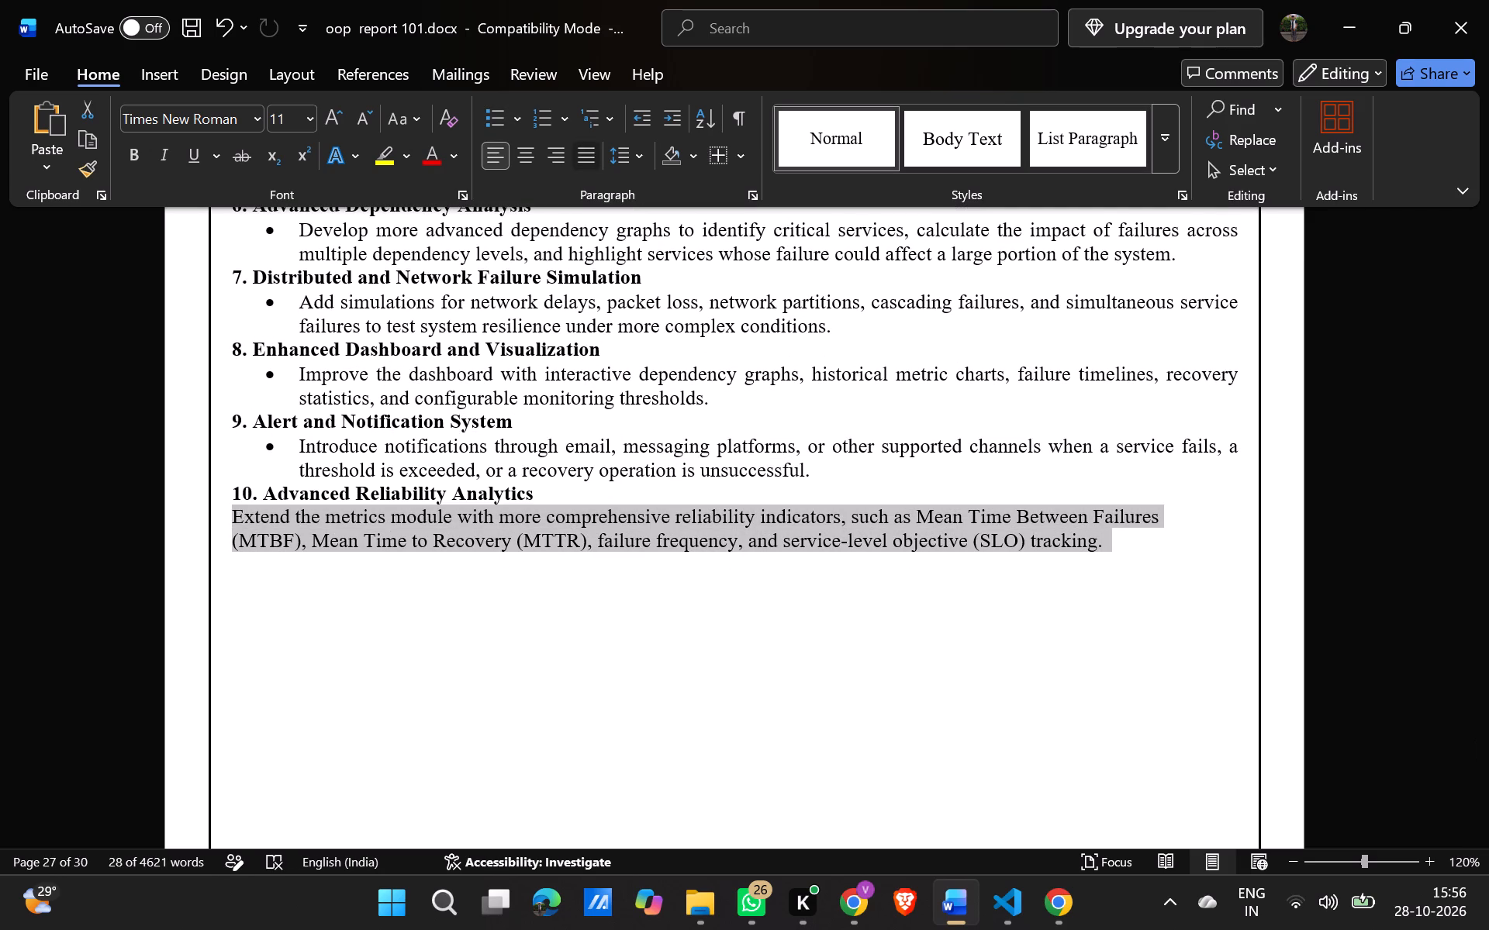
pyautogui.click(497, 129)
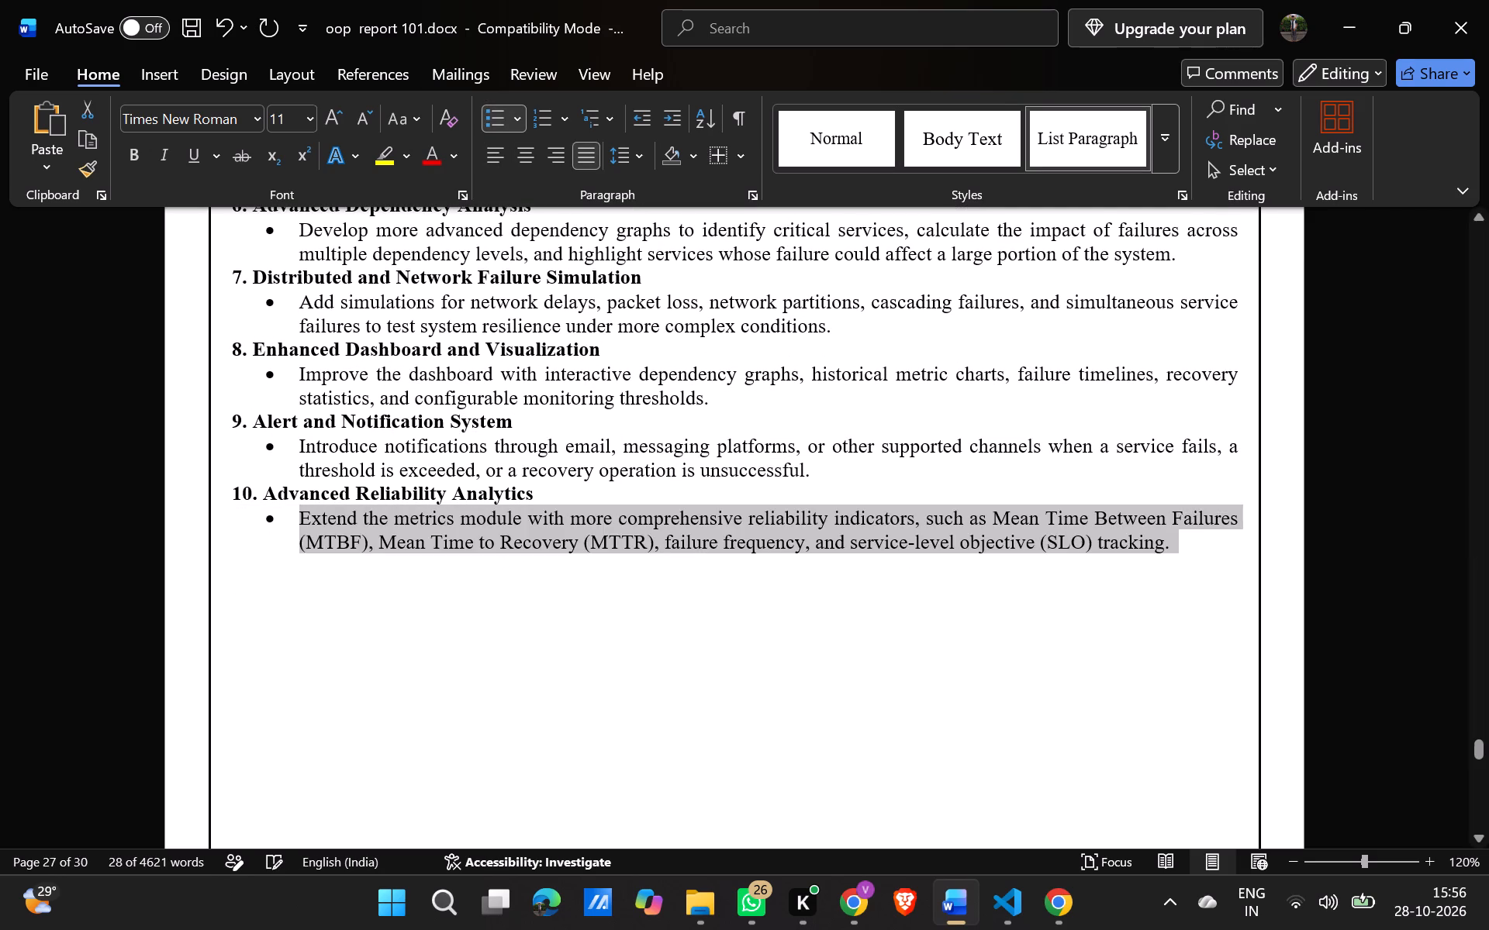
# Review the formatting of the Limitations and Future Scope sections from the Limitations points onward.
pyautogui.scroll(4, 493, 434)
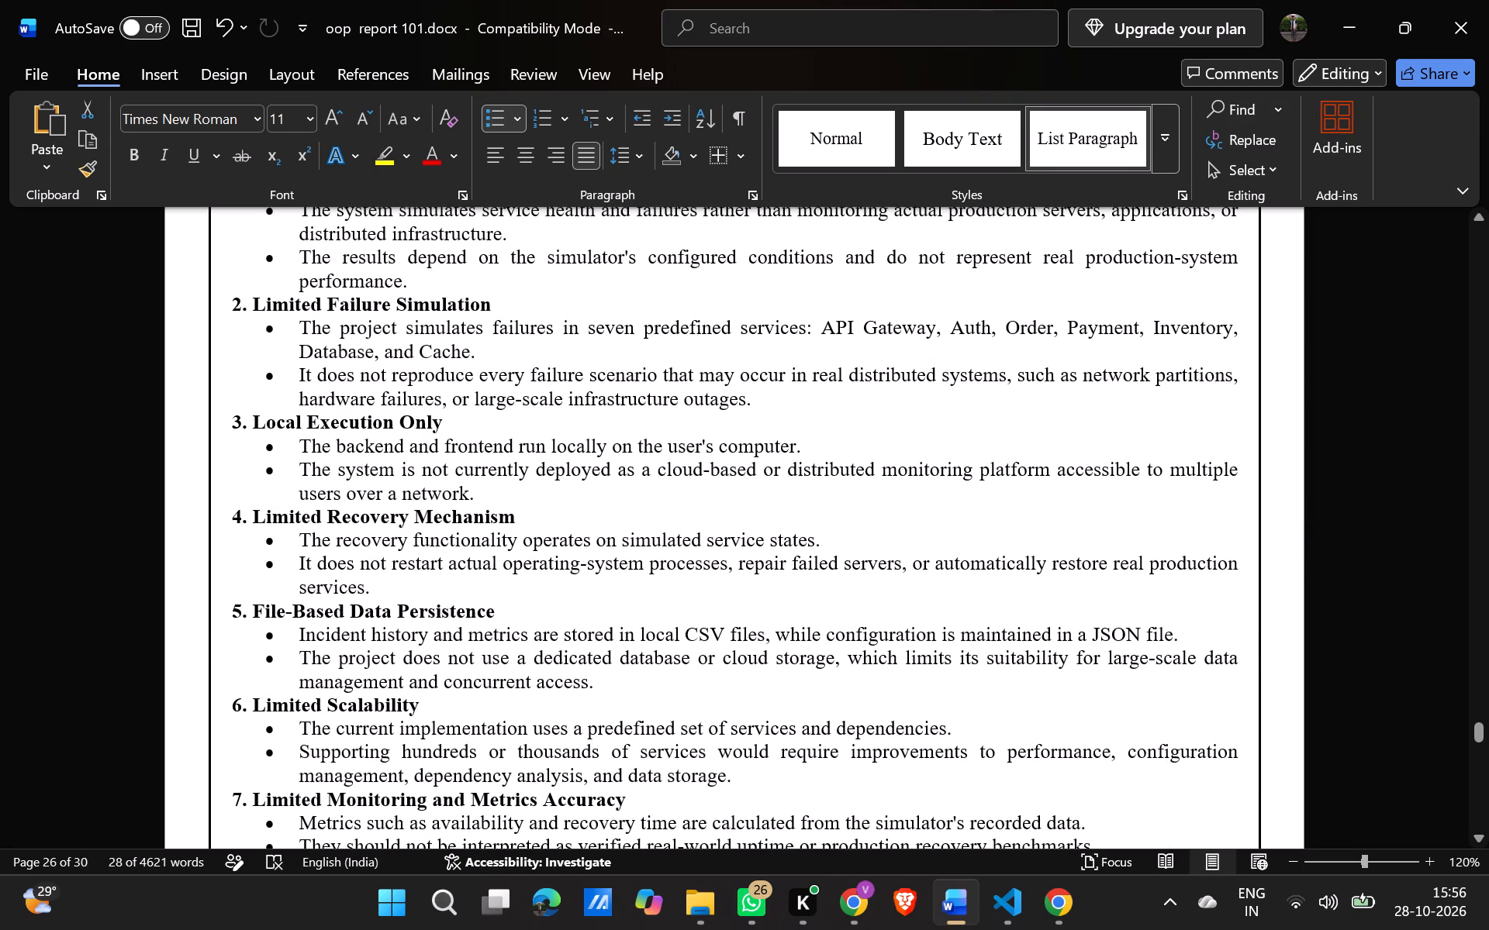
pyautogui.scroll(-1, 493, 434)
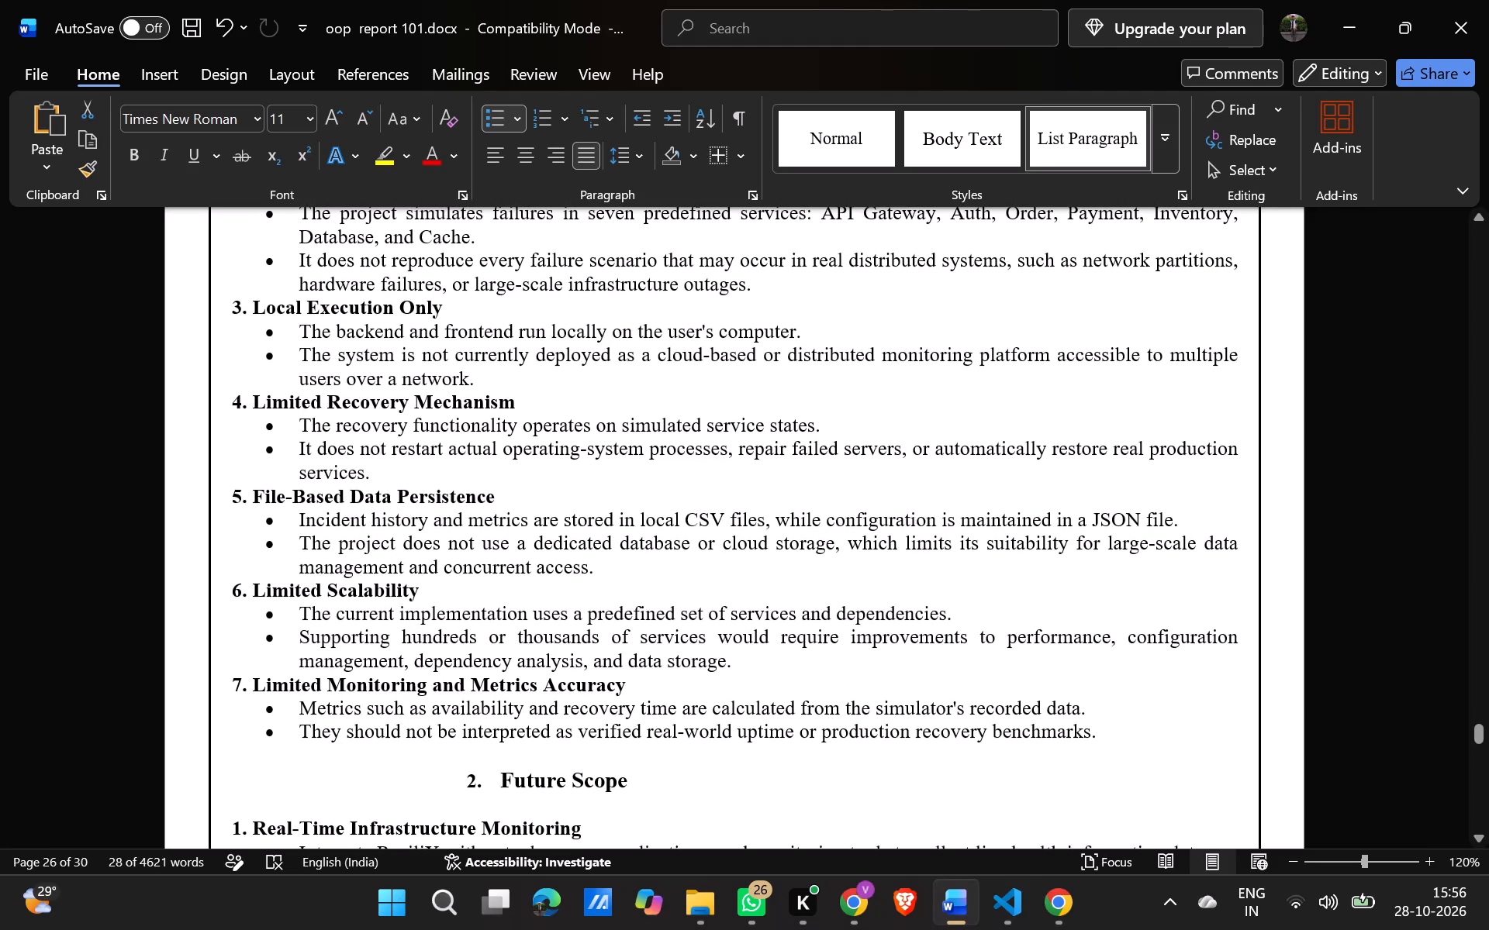
pyautogui.scroll(-2, 493, 434)
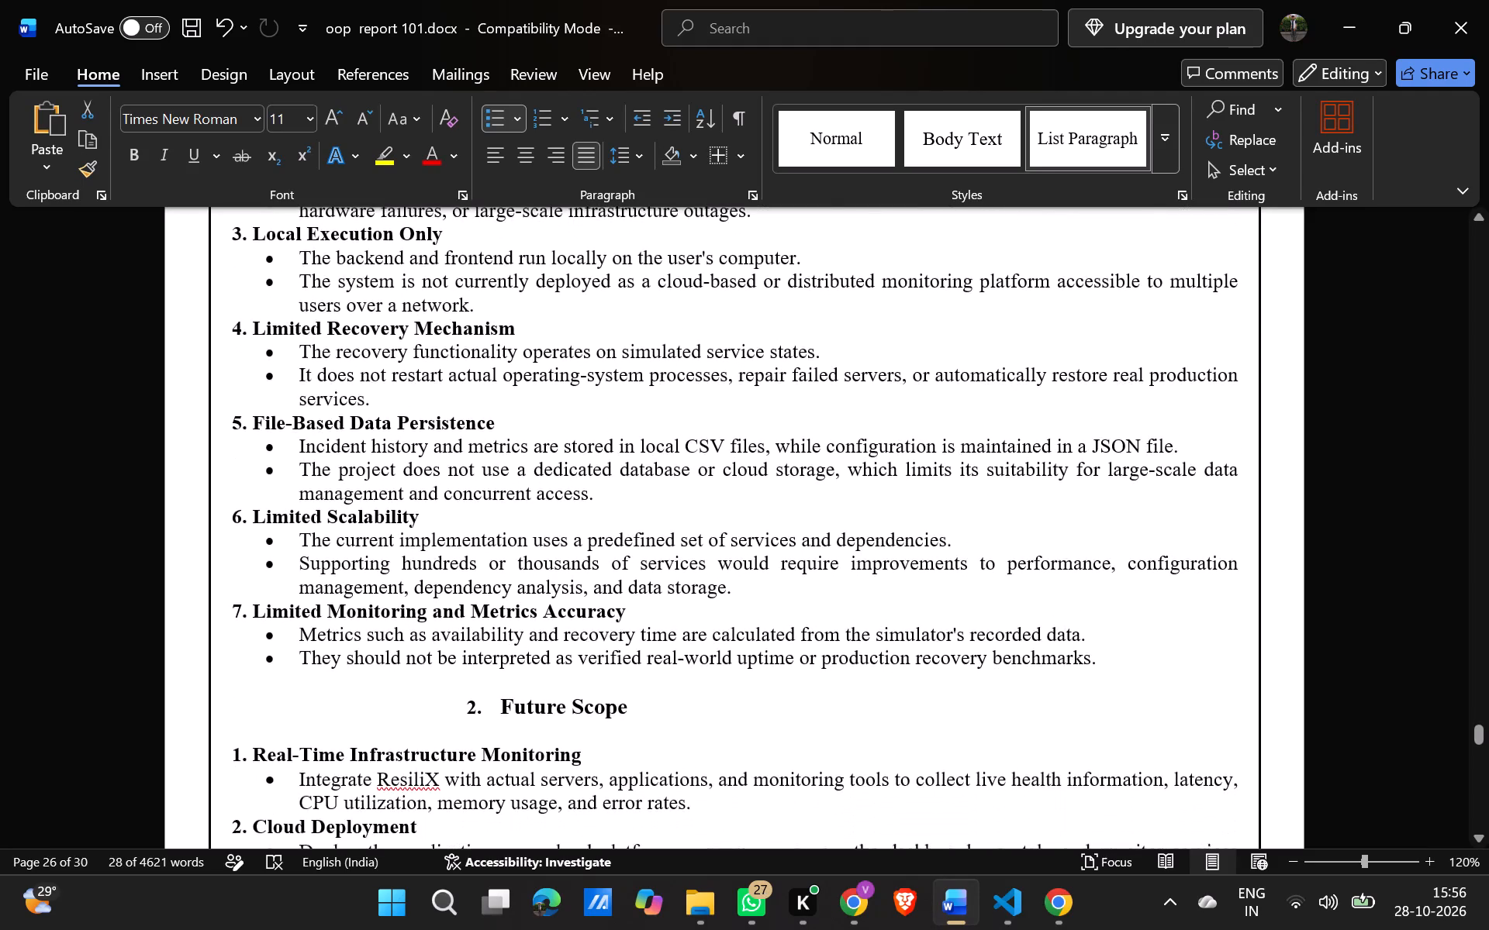
pyautogui.scroll(-4, 493, 434)
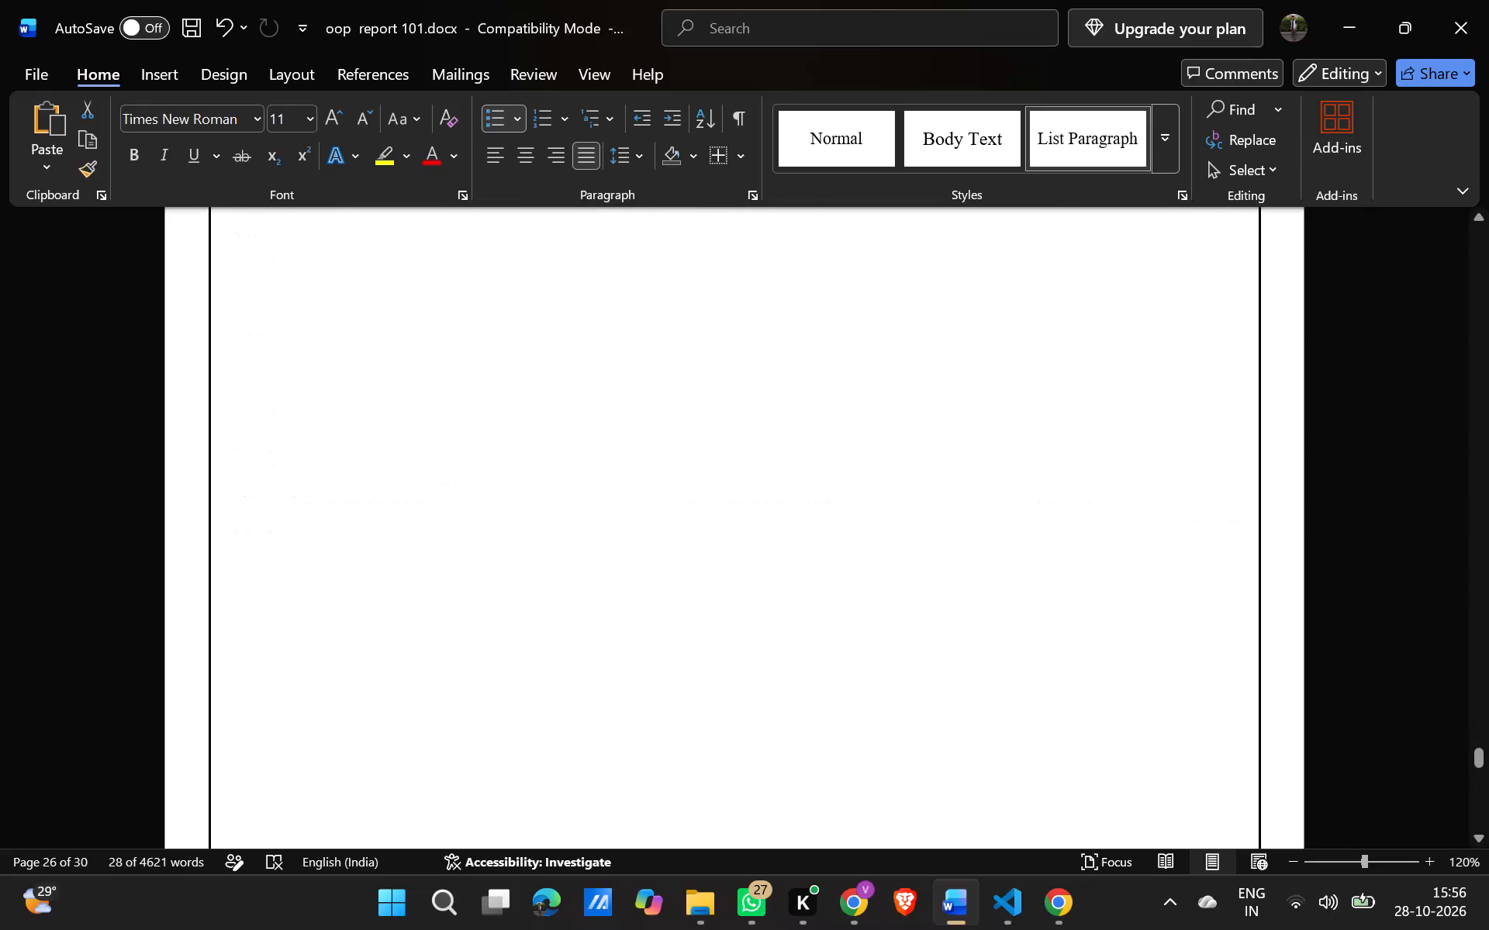
# Cut both EcoTrack paragraphs from under the "Conclusion" heading, leaving the heading in place.
pyautogui.scroll(-4, 493, 434)
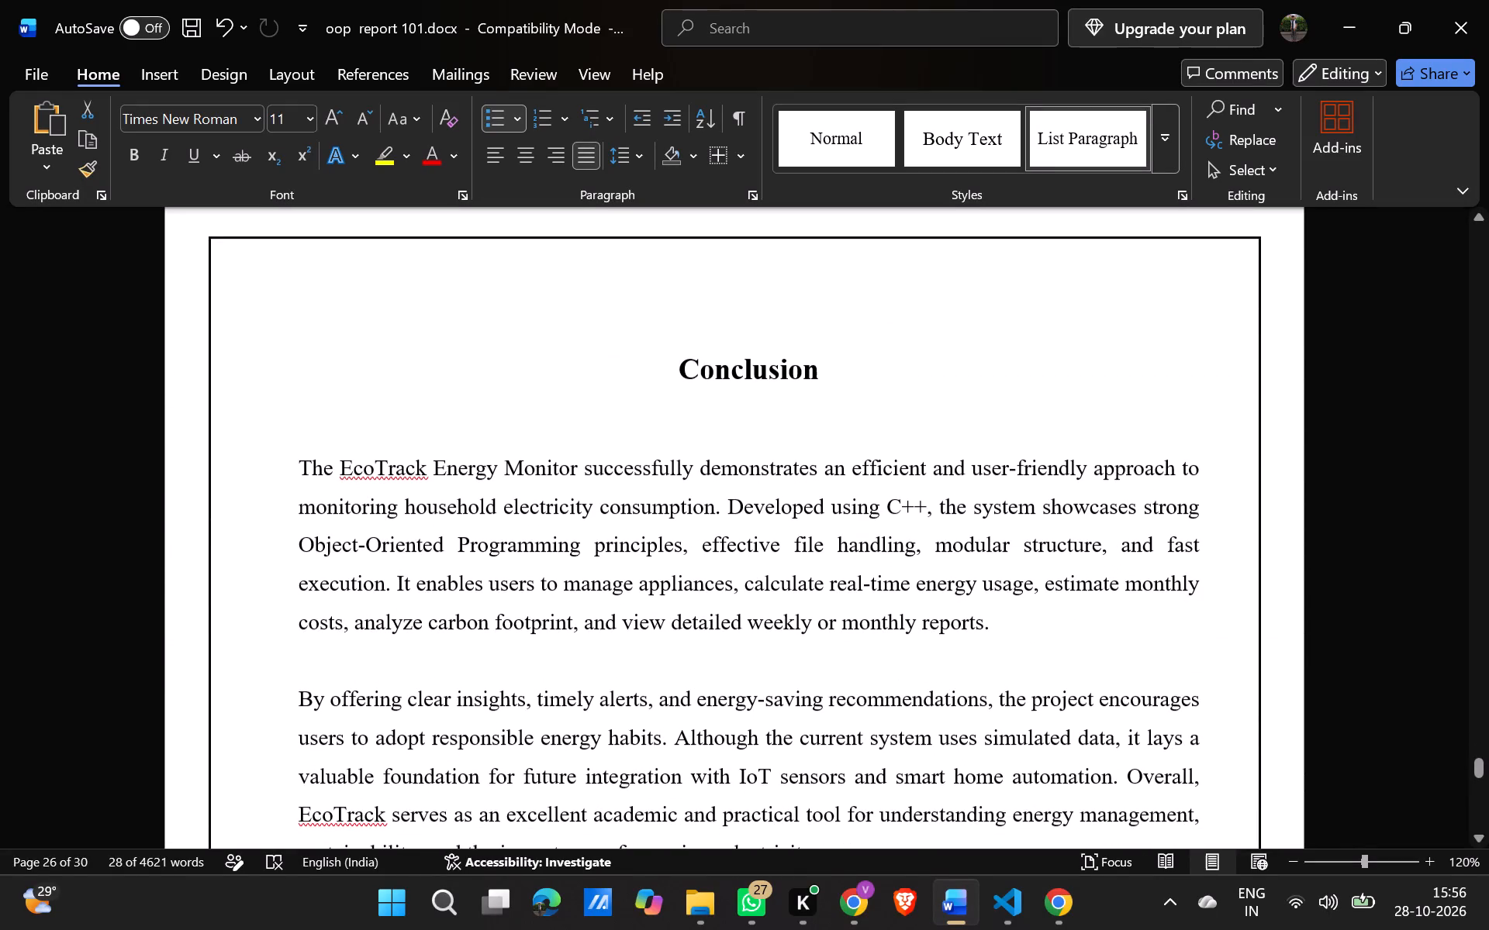
pyautogui.moveTo(296, 464); pyautogui.dragTo(679, 868)
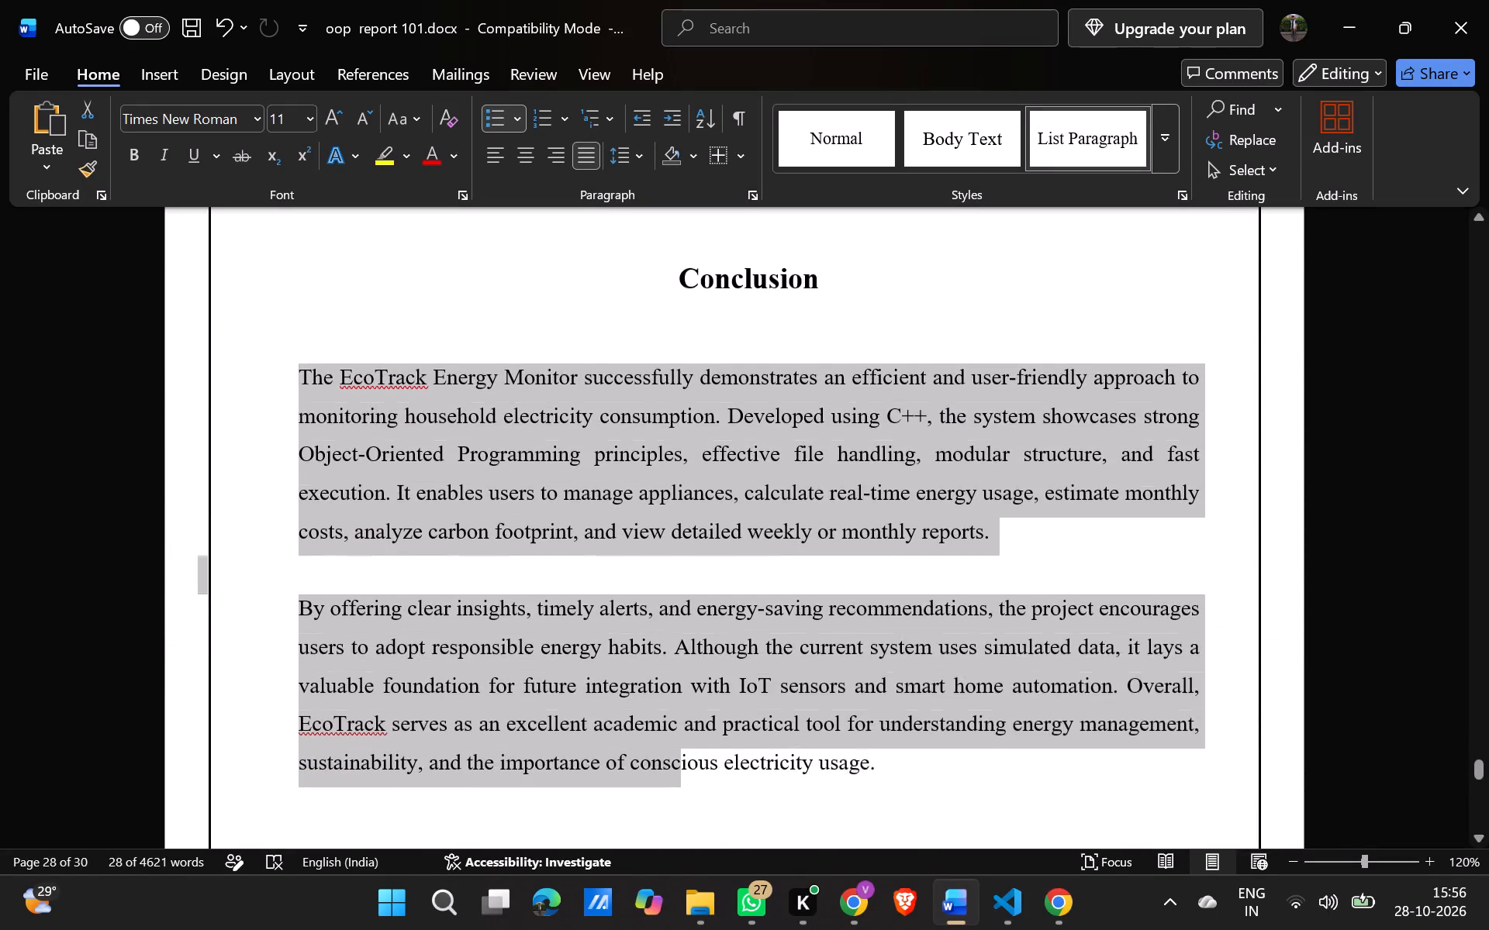
pyautogui.moveTo(679, 868); pyautogui.dragTo(928, 520)
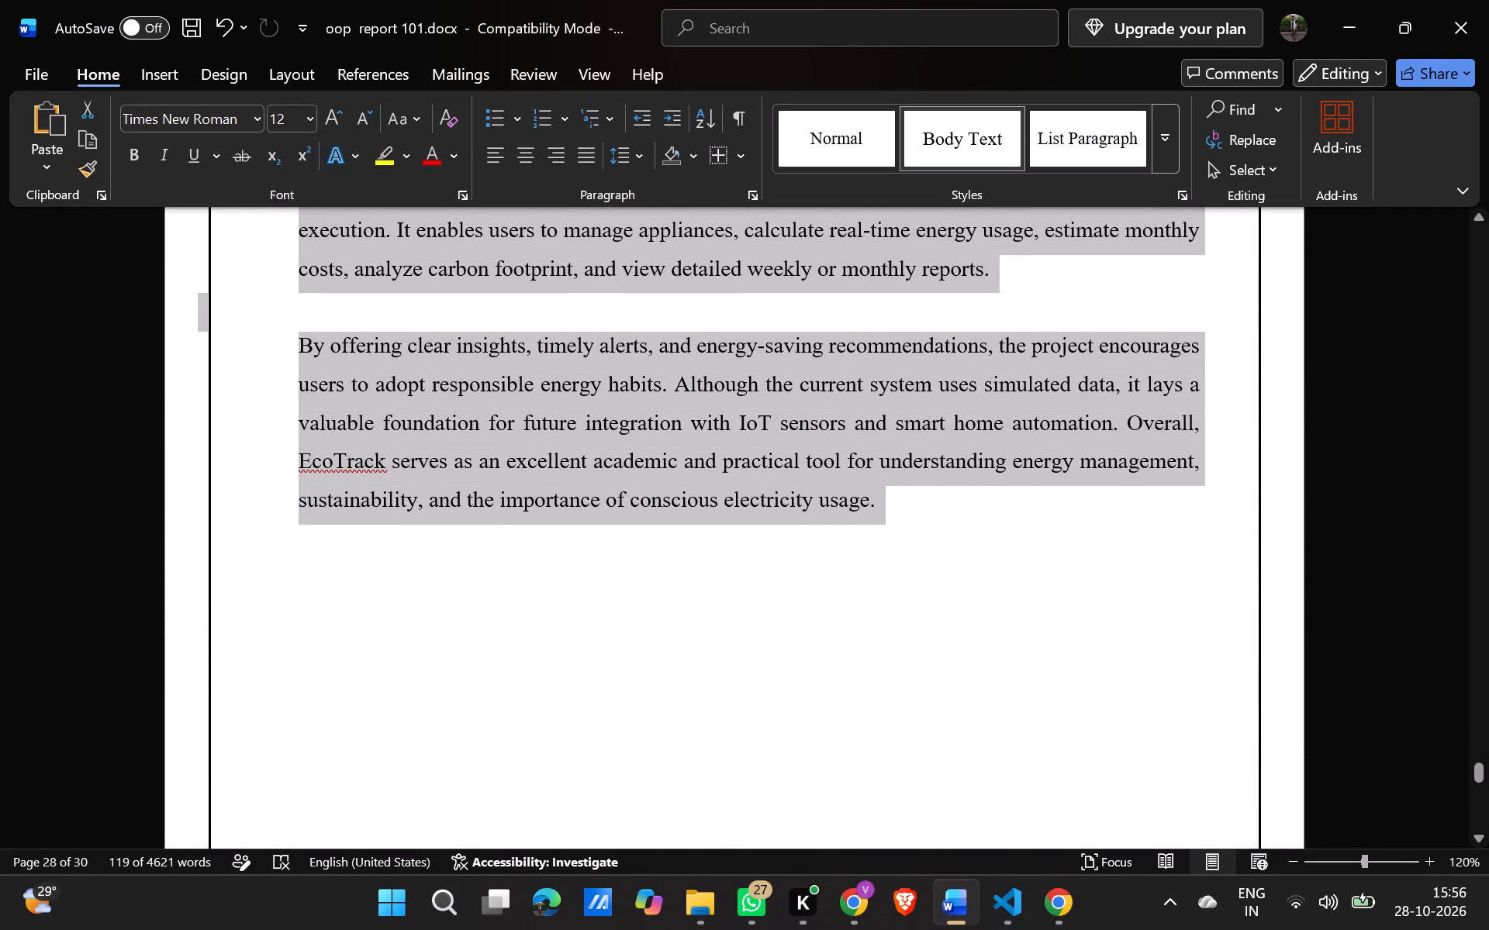
pyautogui.hotkey('ctrl', 'x')
pyautogui.scroll(-6, 928, 520)
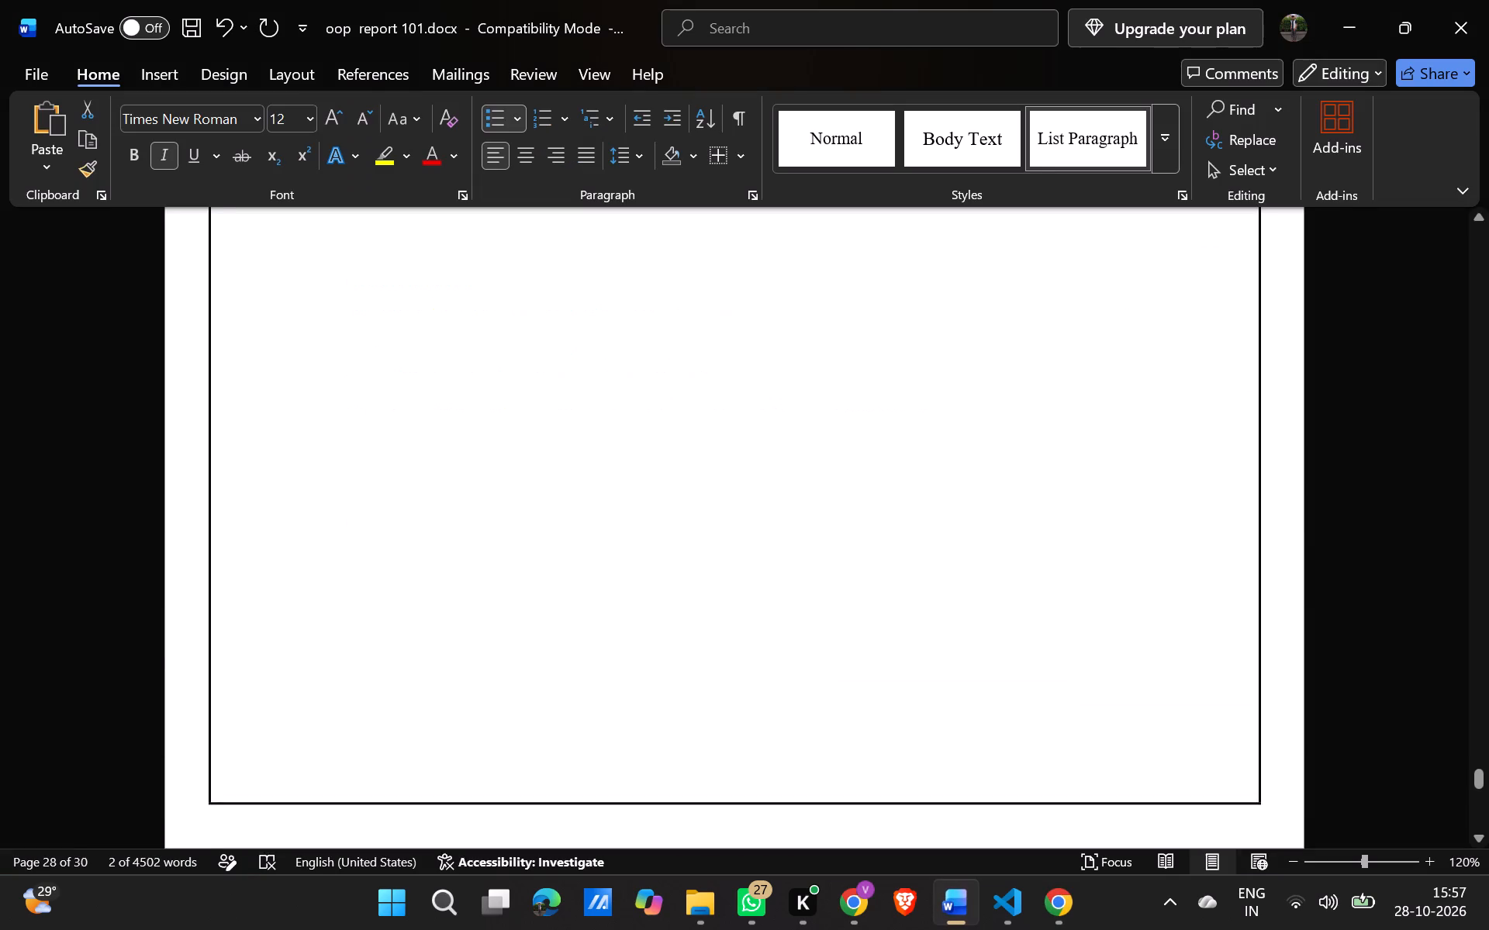
pyautogui.scroll(3, 658, 577)
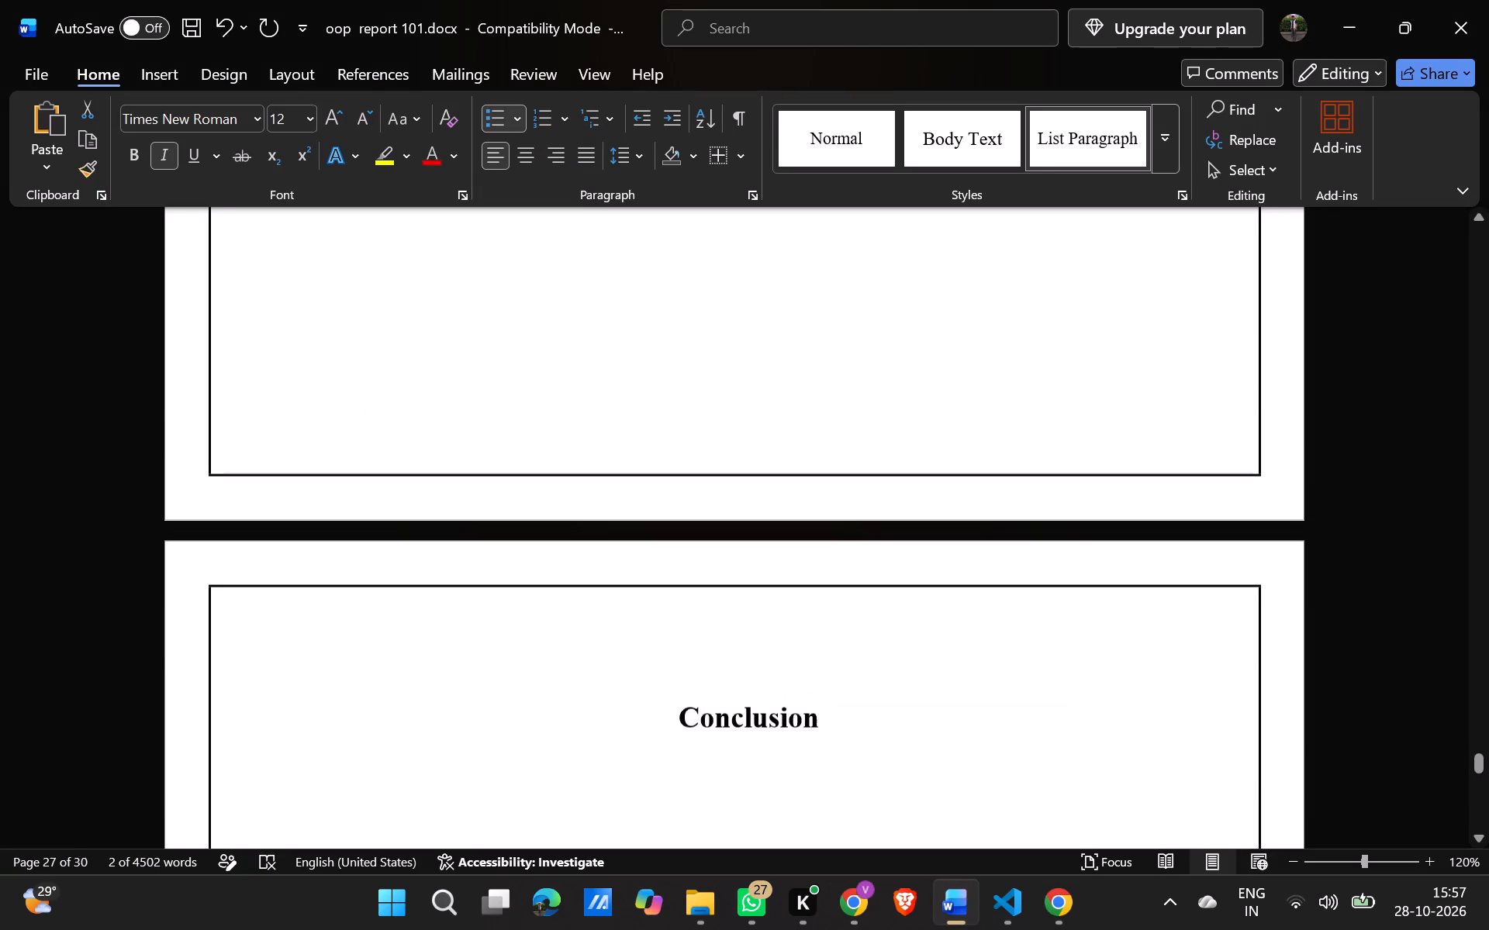
pyautogui.scroll(-1, 594, 674)
pyautogui.click(432, 602)
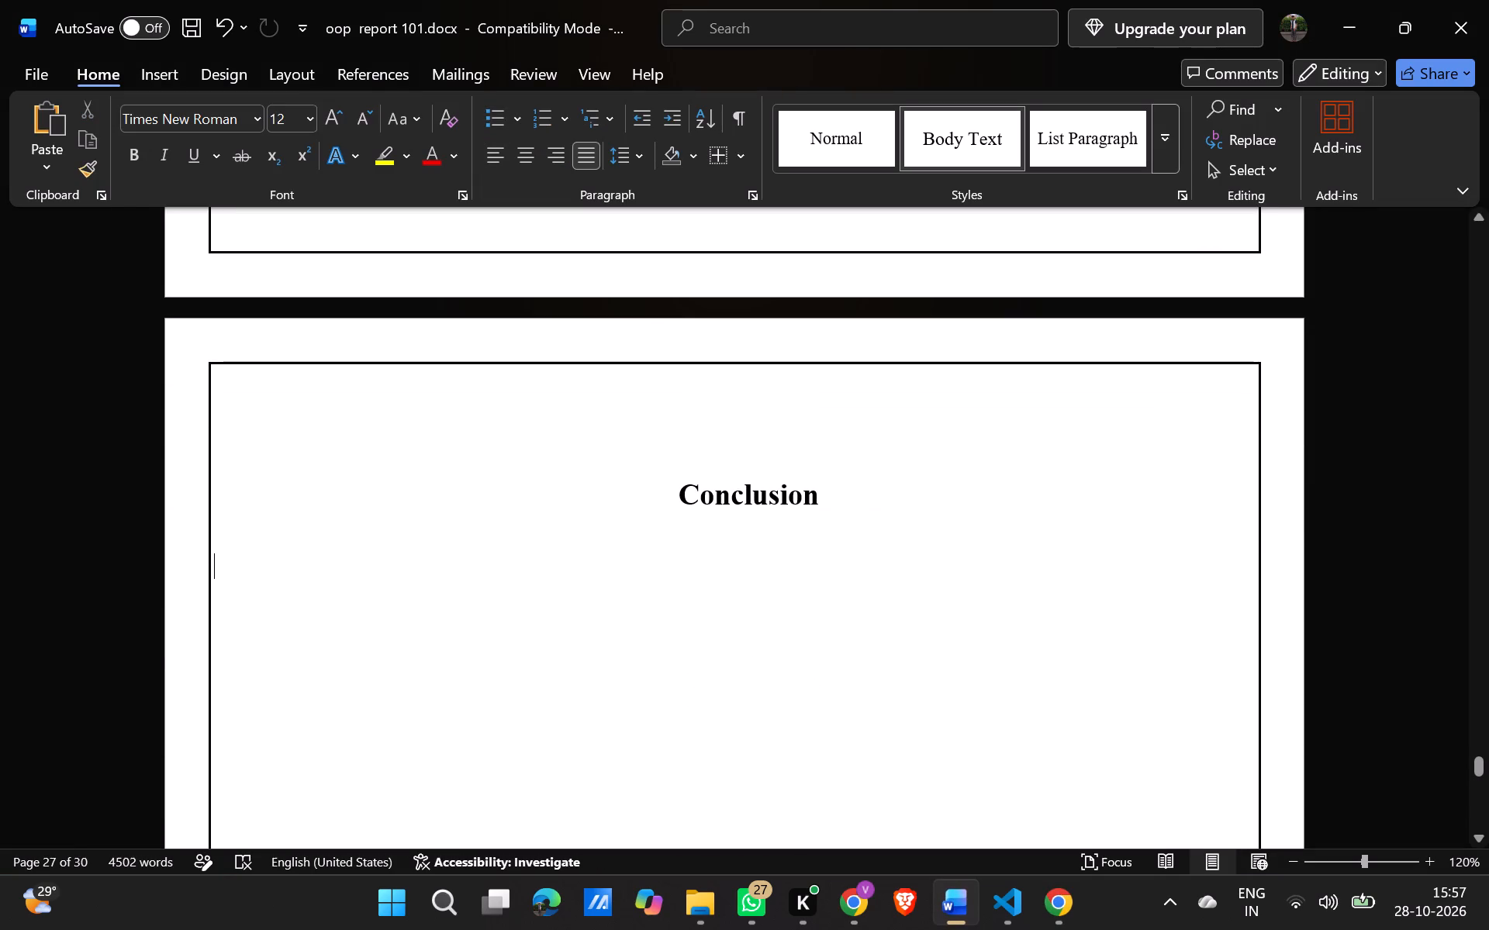
pyautogui.press('space')
pyautogui.press('space')
pyautogui.press('space')
pyautogui.press('space')
pyautogui.press('Up')
pyautogui.press('Up')
pyautogui.press('space')
pyautogui.press('space')
pyautogui.press('space')
pyautogui.press('space')
pyautogui.press('space')
pyautogui.press('space')
pyautogui.press('space')
pyautogui.press('space')
pyautogui.press('space')
pyautogui.press('space')
pyautogui.press('space')
pyautogui.press('space')
pyautogui.press('space')
pyautogui.press('space')
pyautogui.press('space')
pyautogui.press('space')
pyautogui.press('space')
pyautogui.press('space')
pyautogui.press('space')
pyautogui.press('space')
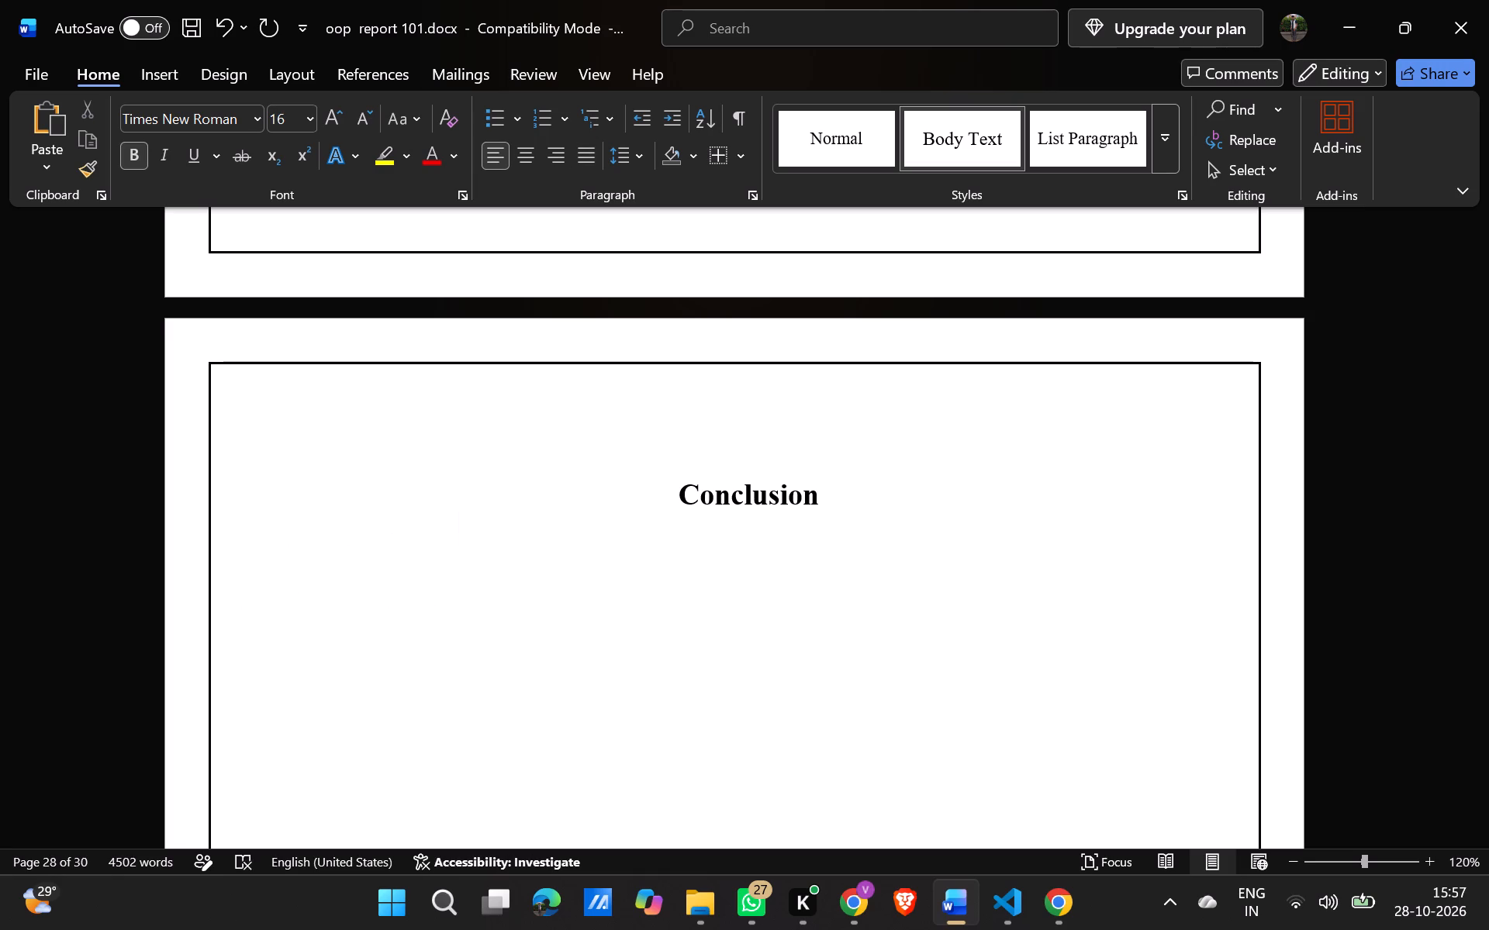
pyautogui.press('Return')
pyautogui.press('space')
pyautogui.press('space')
pyautogui.press('space')
pyautogui.press('space')
pyautogui.press('space')
pyautogui.press('space')
pyautogui.press('space')
pyautogui.press('space')
pyautogui.press('space')
pyautogui.press('space')
pyautogui.press('space')
pyautogui.press('space')
pyautogui.press('space')
pyautogui.press('space')
pyautogui.press('space')
pyautogui.press('space')
pyautogui.press('space')
pyautogui.press('space')
pyautogui.press('space')
pyautogui.press('space')
pyautogui.press('BackSpace')
pyautogui.press('BackSpace')
pyautogui.press('BackSpace')
pyautogui.press('BackSpace')
pyautogui.press('BackSpace')
pyautogui.press('BackSpace')
pyautogui.press('BackSpace')
pyautogui.scroll(1, 300, 356)
pyautogui.press('BackSpace')
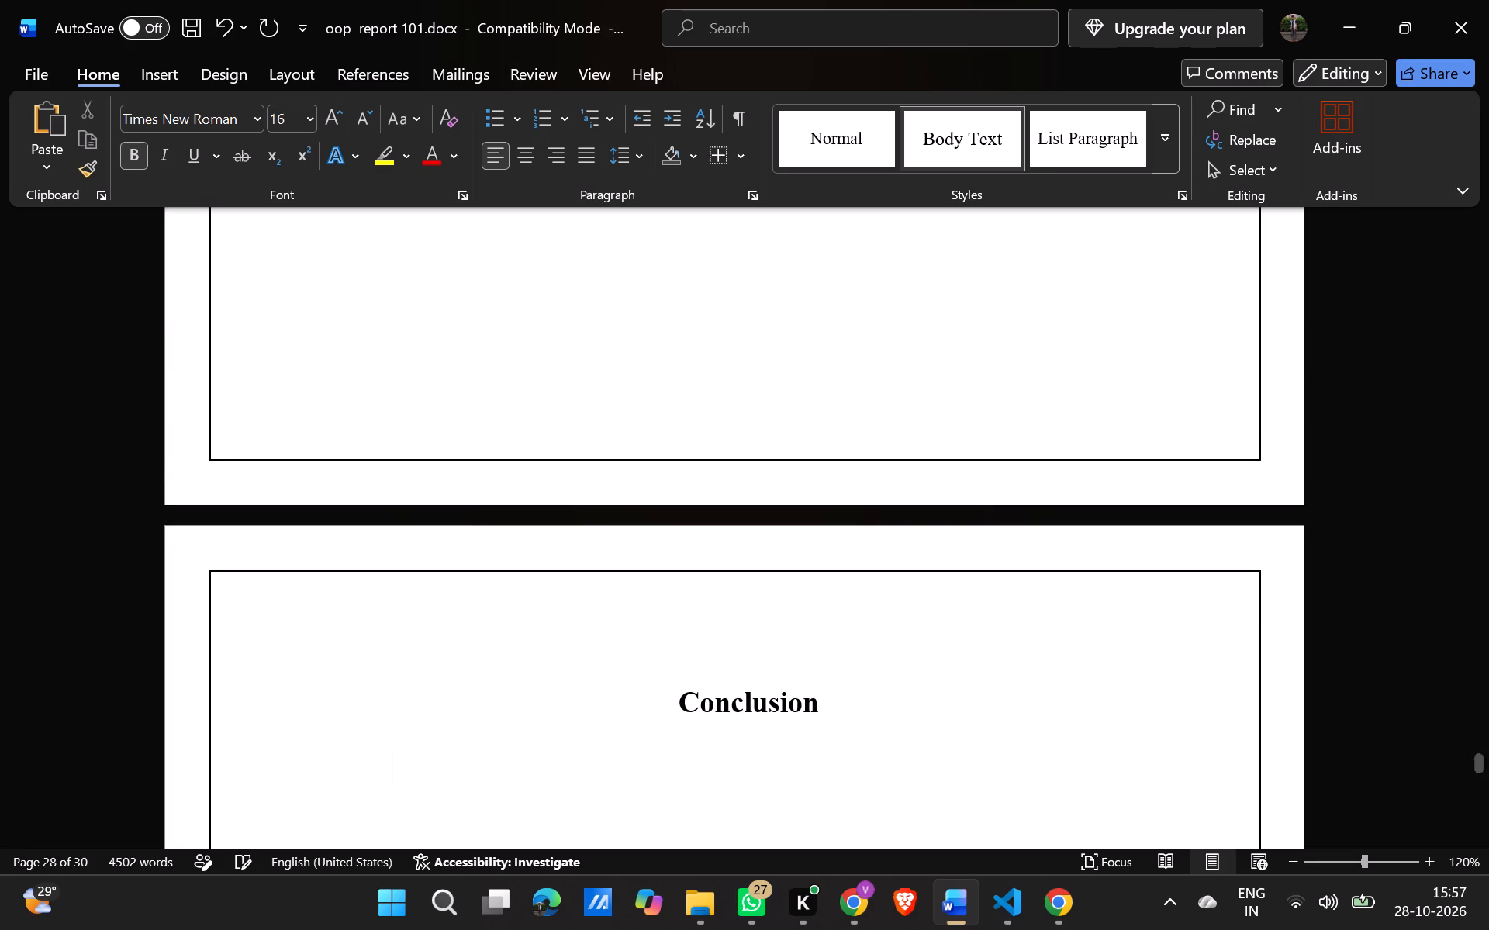
pyautogui.press('BackSpace')
pyautogui.press('BackSpace')
pyautogui.press('BackSpace')
pyautogui.press('BackSpace')
pyautogui.press('BackSpace')
pyautogui.press('BackSpace')
pyautogui.press('BackSpace')
pyautogui.press('BackSpace')
pyautogui.press('BackSpace')
pyautogui.press('BackSpace')
pyautogui.press('BackSpace')
# Set the indented line's font size to 12 and paste the copied ResiliX conclusion paragraphs there.
pyautogui.click(307, 124)
pyautogui.click(306, 260)
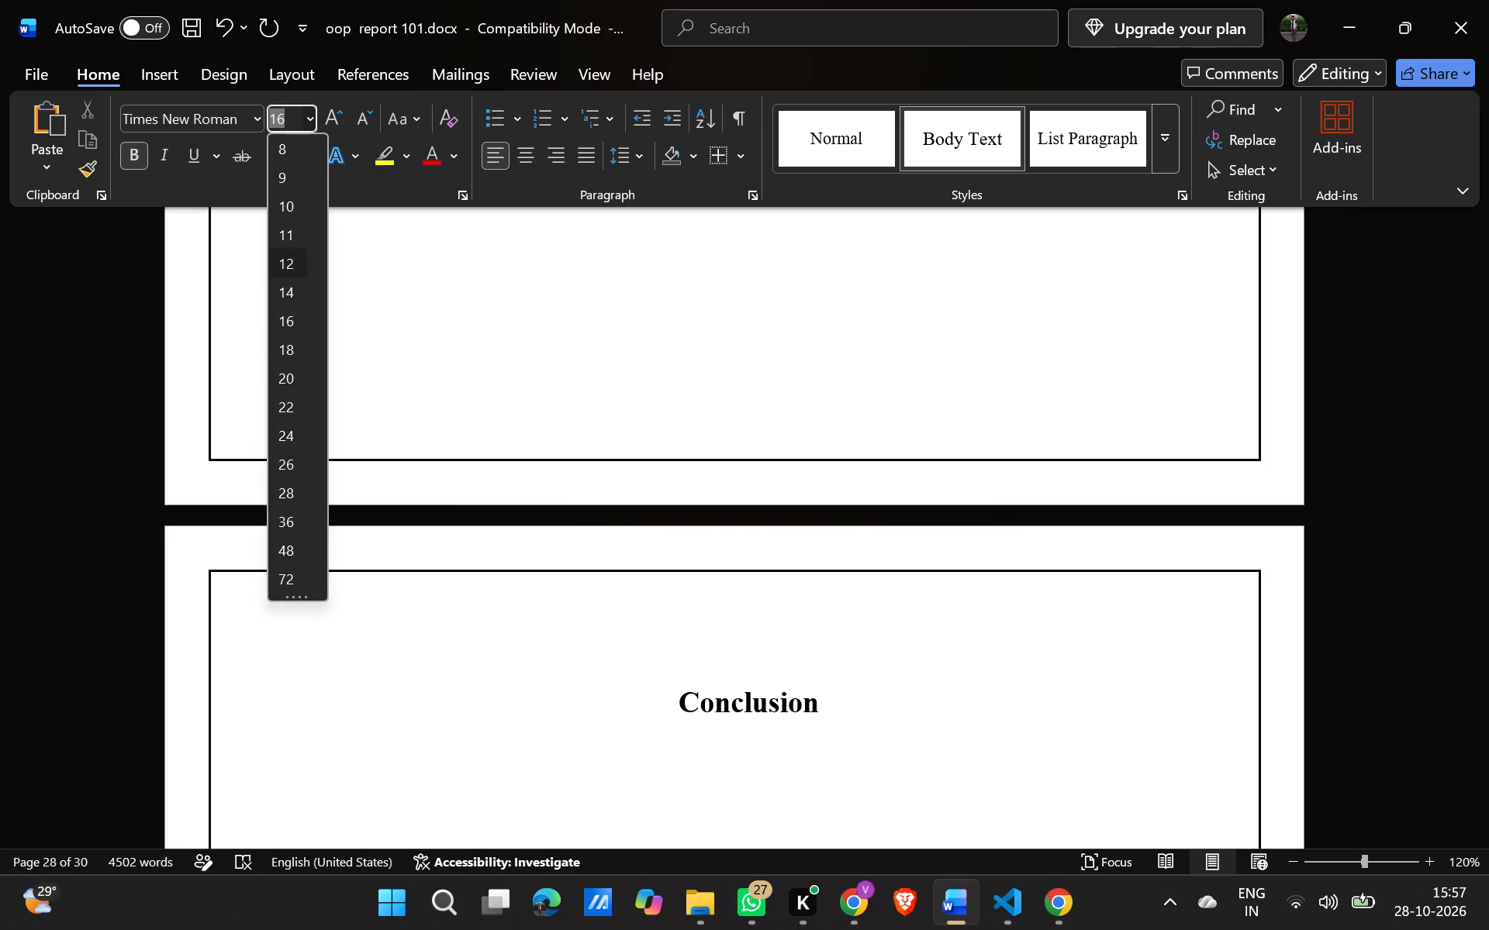
pyautogui.scroll(-1, 384, 548)
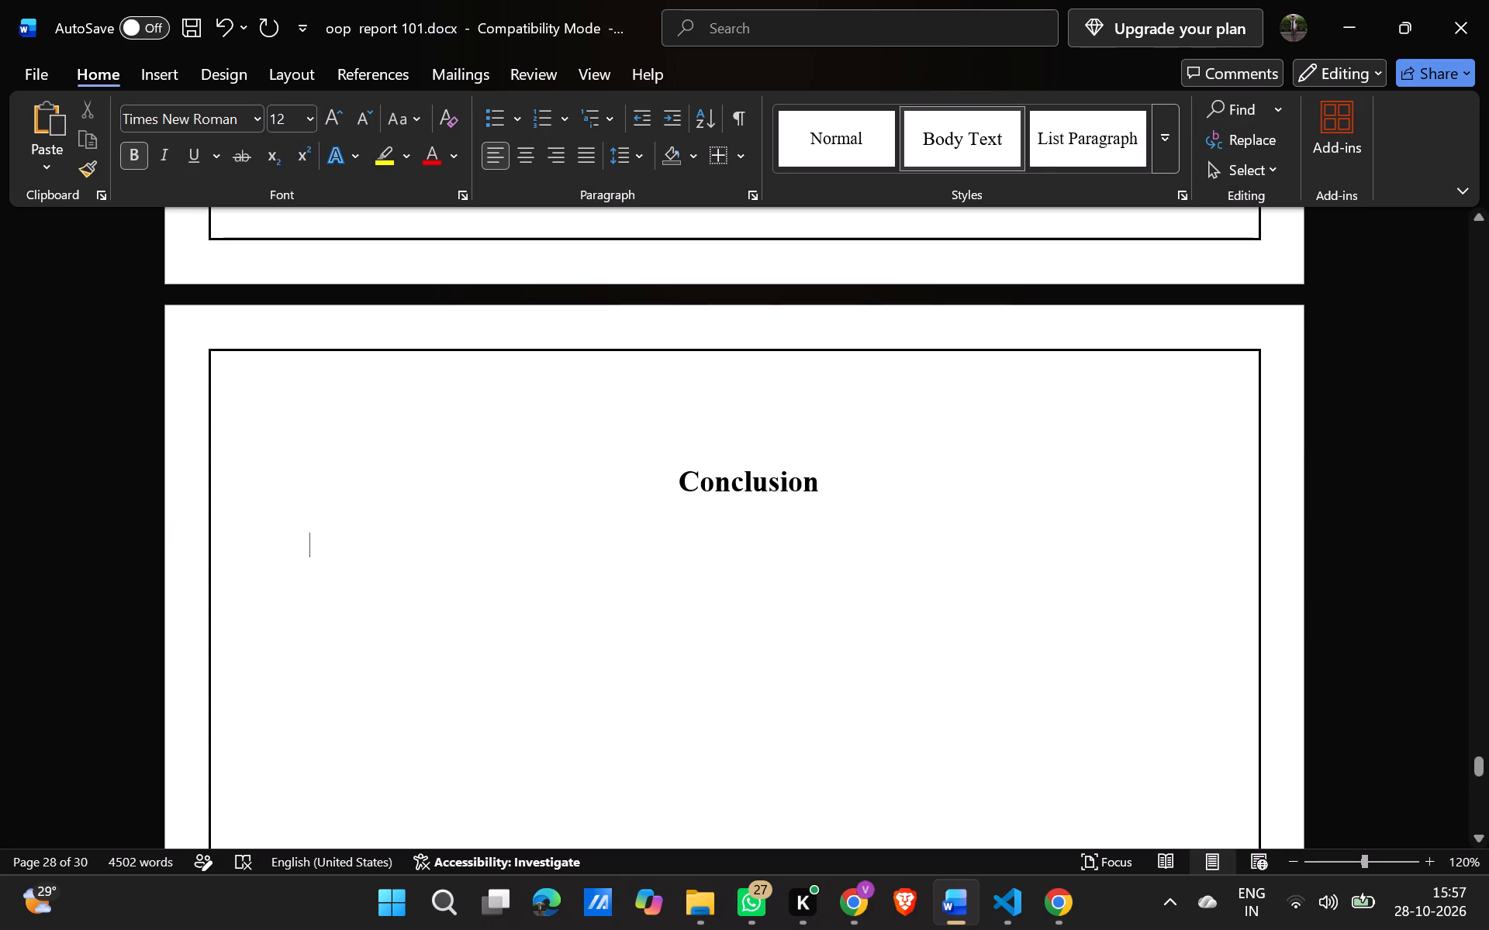
pyautogui.hotkey('ctrl', 'v')
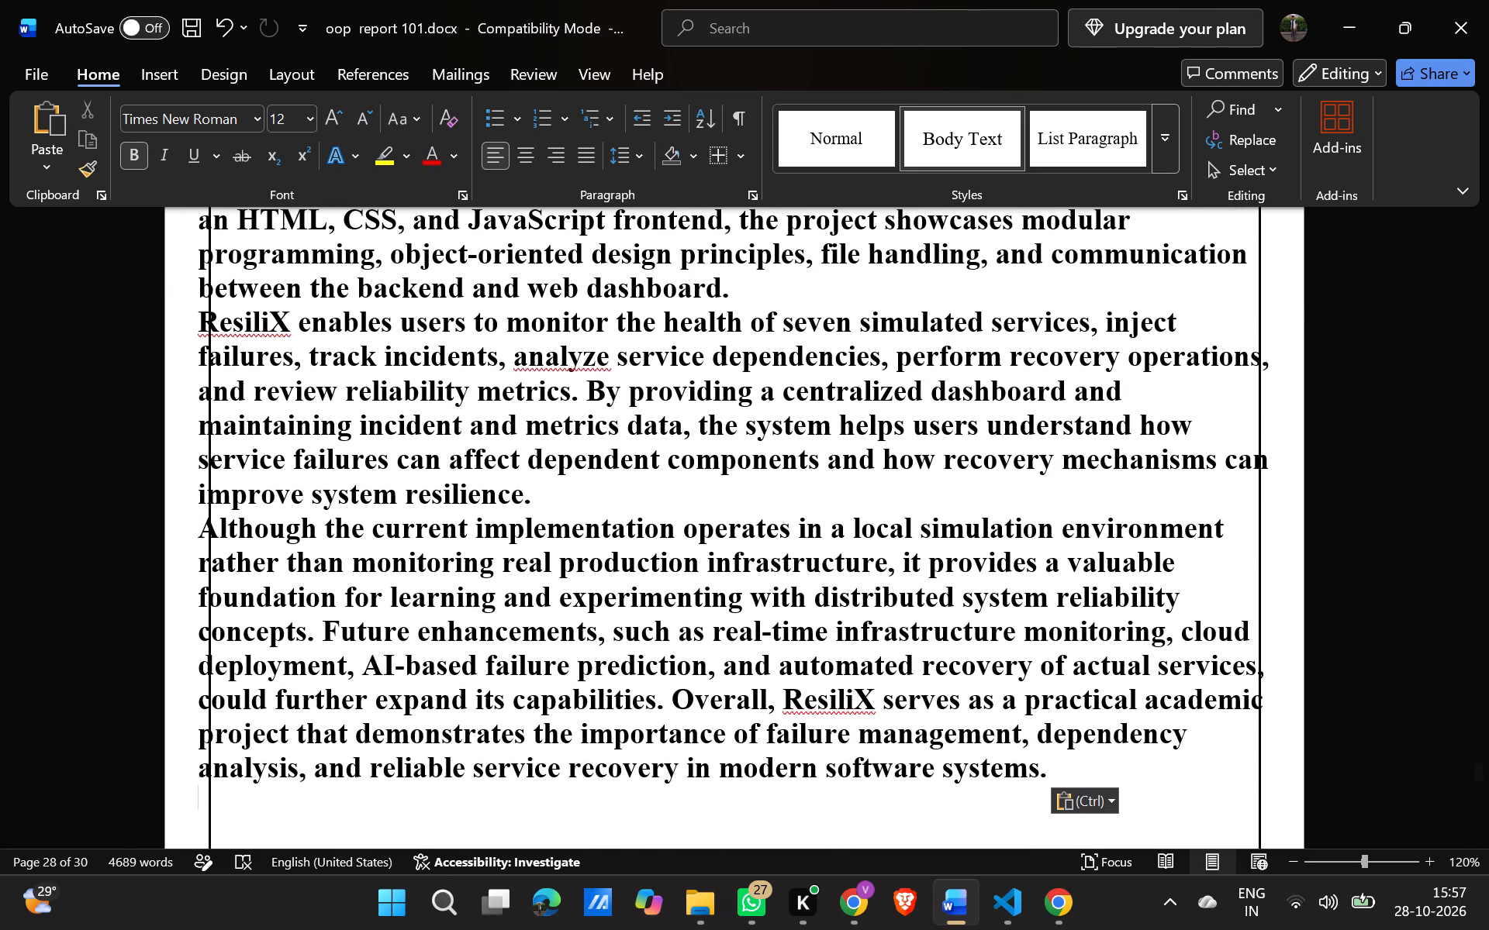
# Apply the Narrow margins preset (1.27 cm on all sides) to the Conclusion page.
pyautogui.click(312, 66)
pyautogui.click(60, 143)
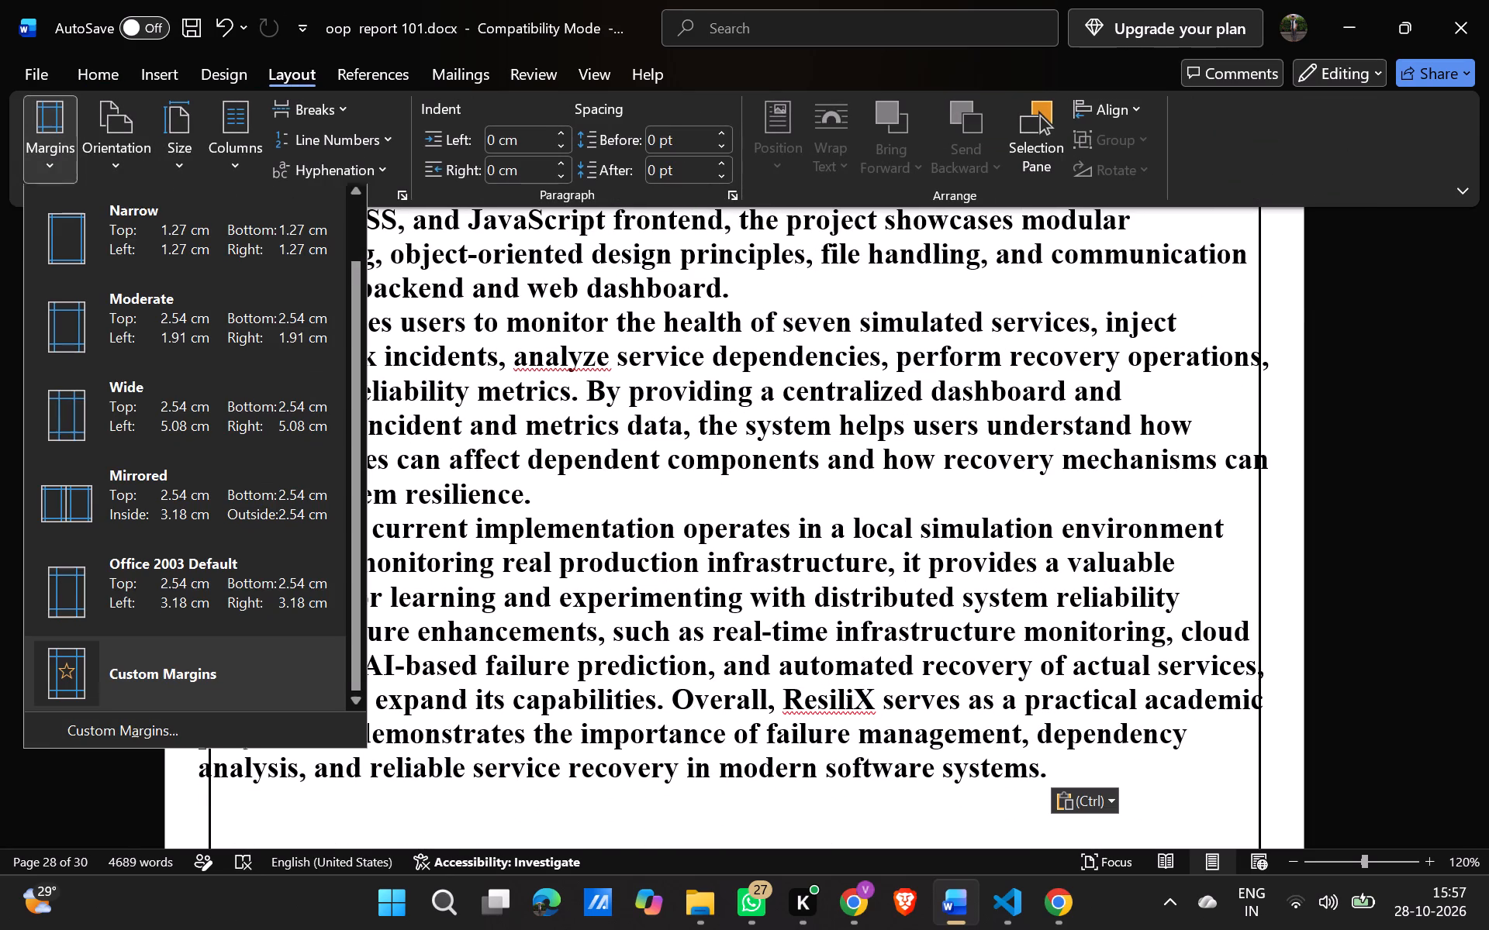
pyautogui.click(96, 217)
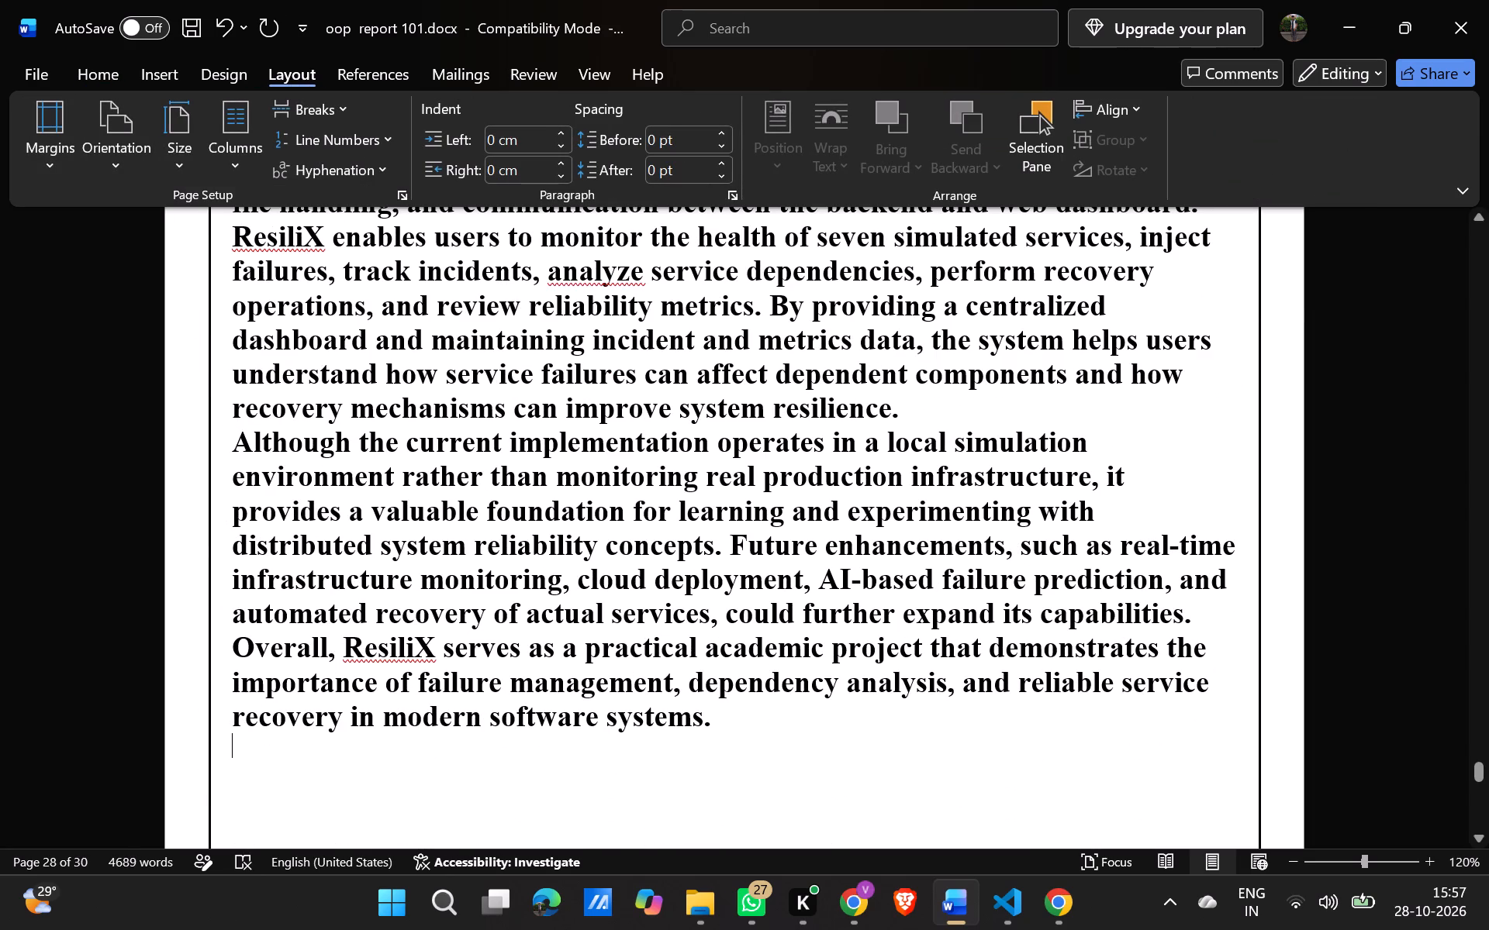
# Remove the bold from all three ResiliX conclusion paragraphs and set their font size to 12.
pyautogui.moveTo(742, 716); pyautogui.dragTo(232, 218)
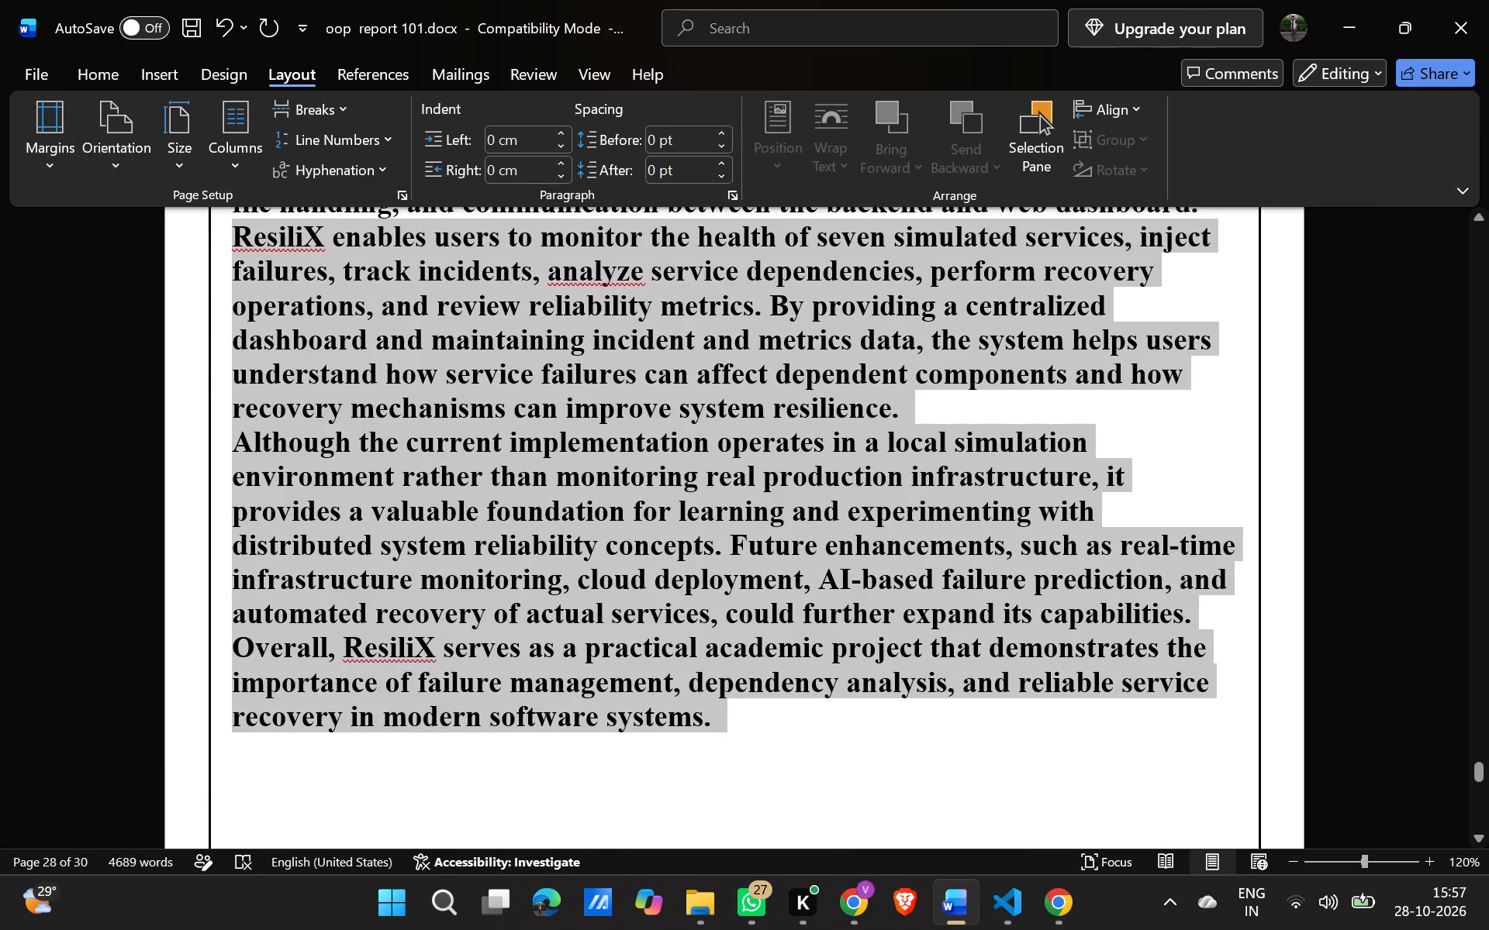
pyautogui.moveTo(232, 218); pyautogui.dragTo(264, 377)
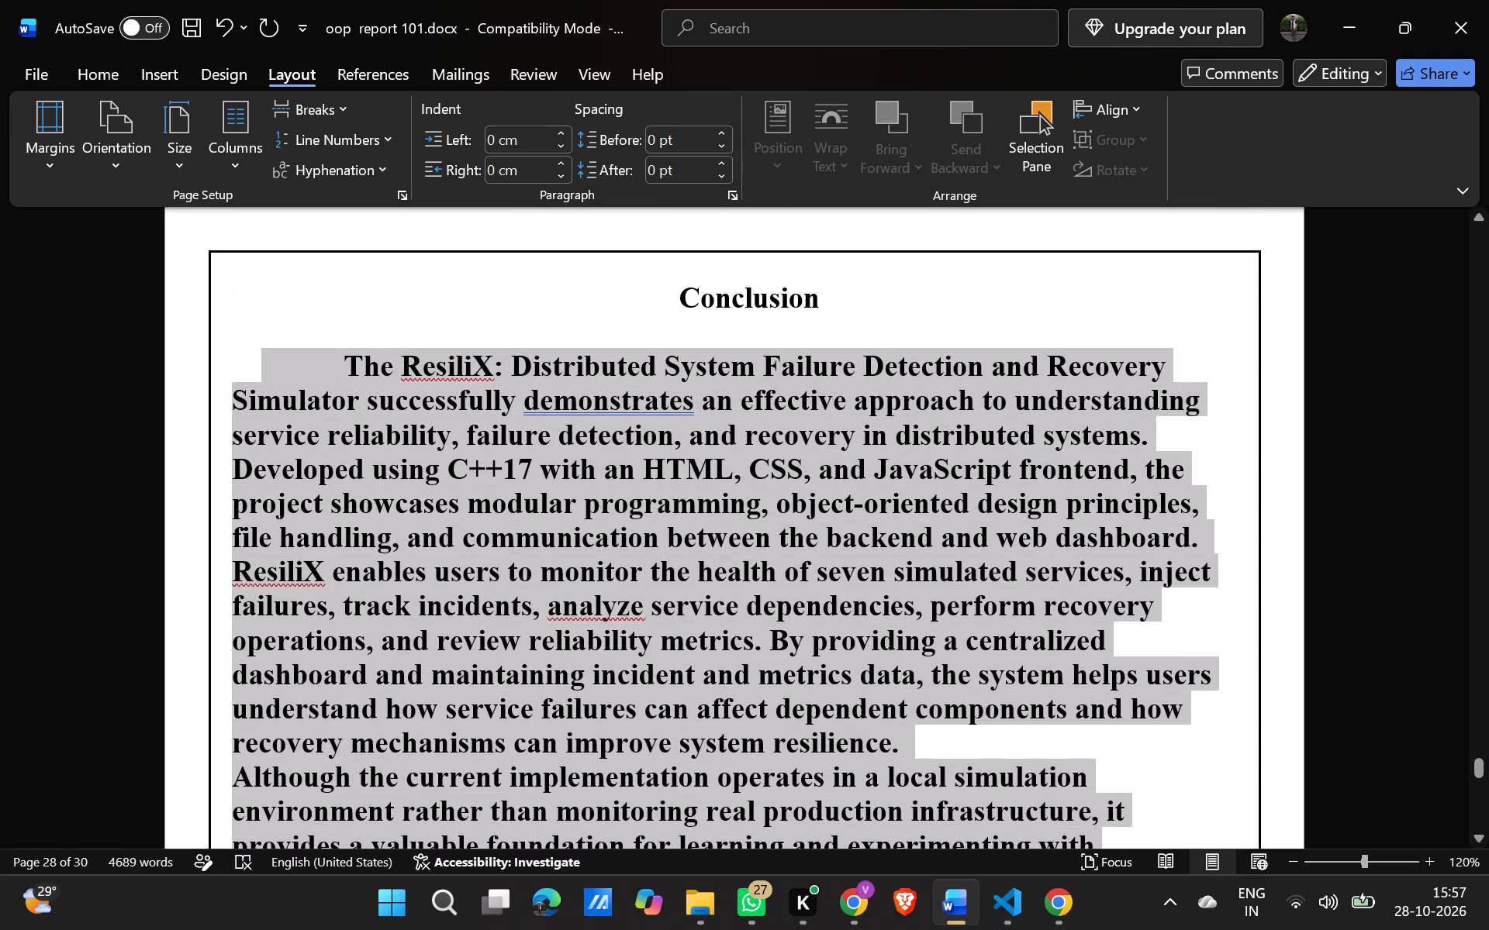
pyautogui.moveTo(264, 377); pyautogui.dragTo(347, 368)
pyautogui.click(366, 330)
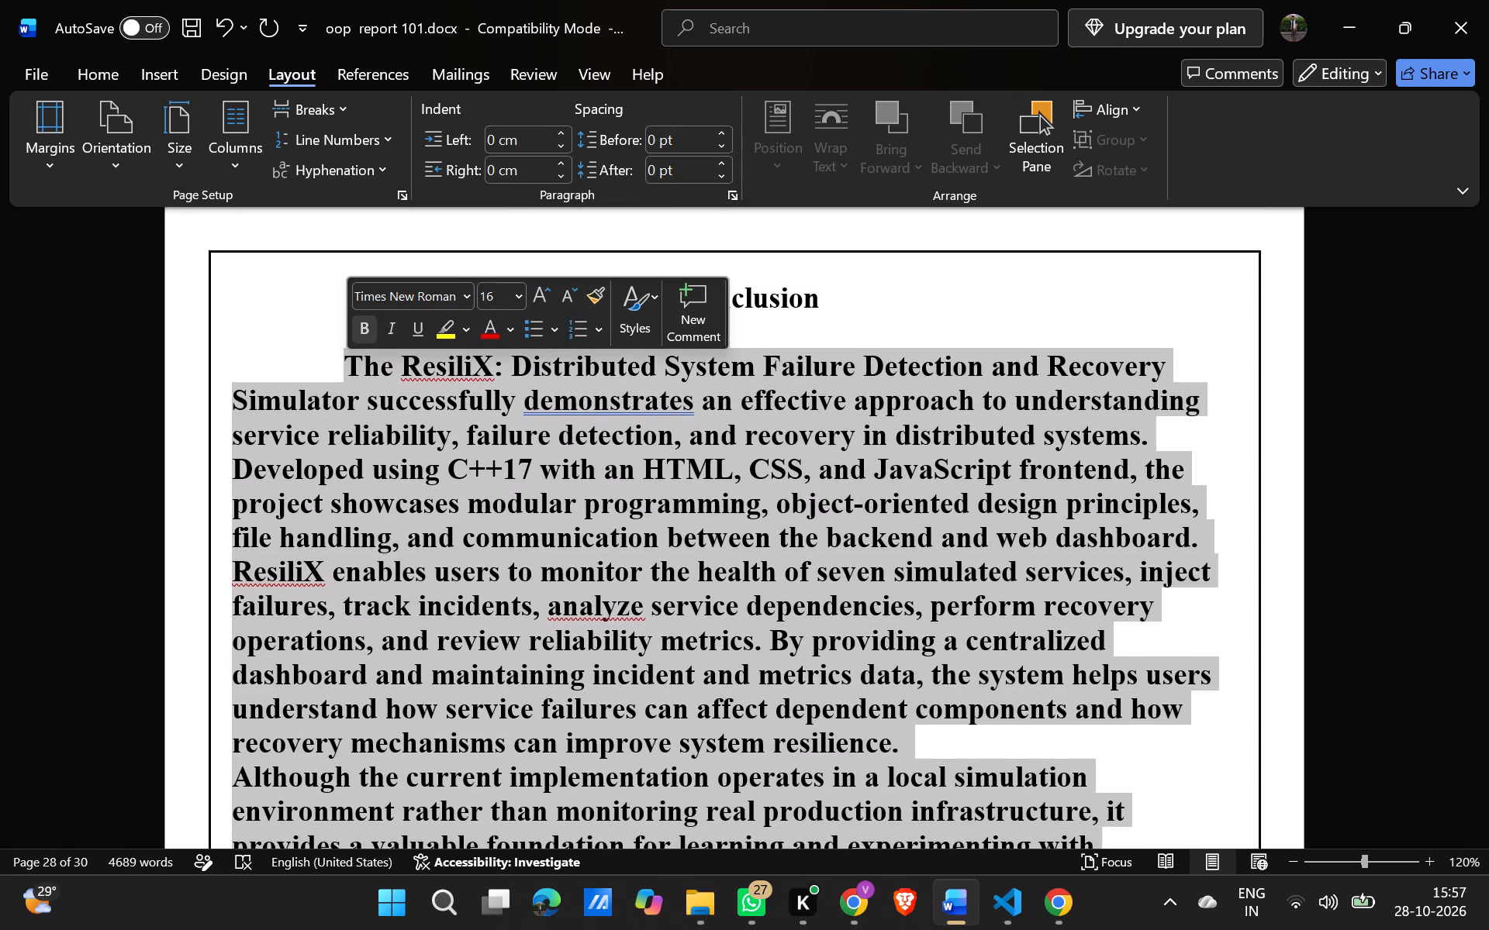
pyautogui.click(519, 298)
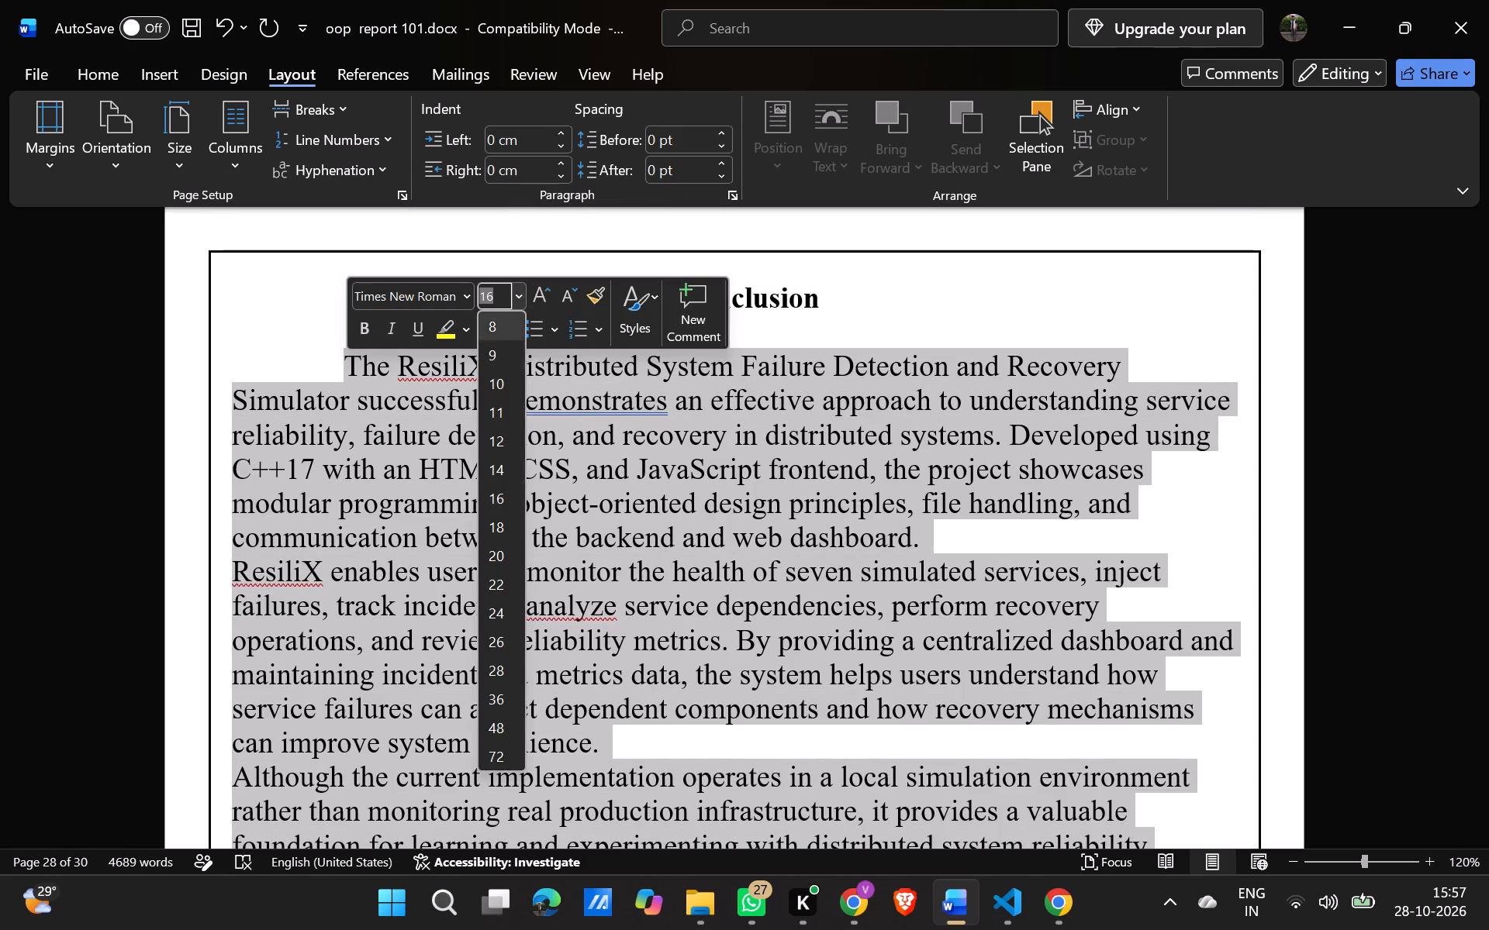
pyautogui.click(510, 434)
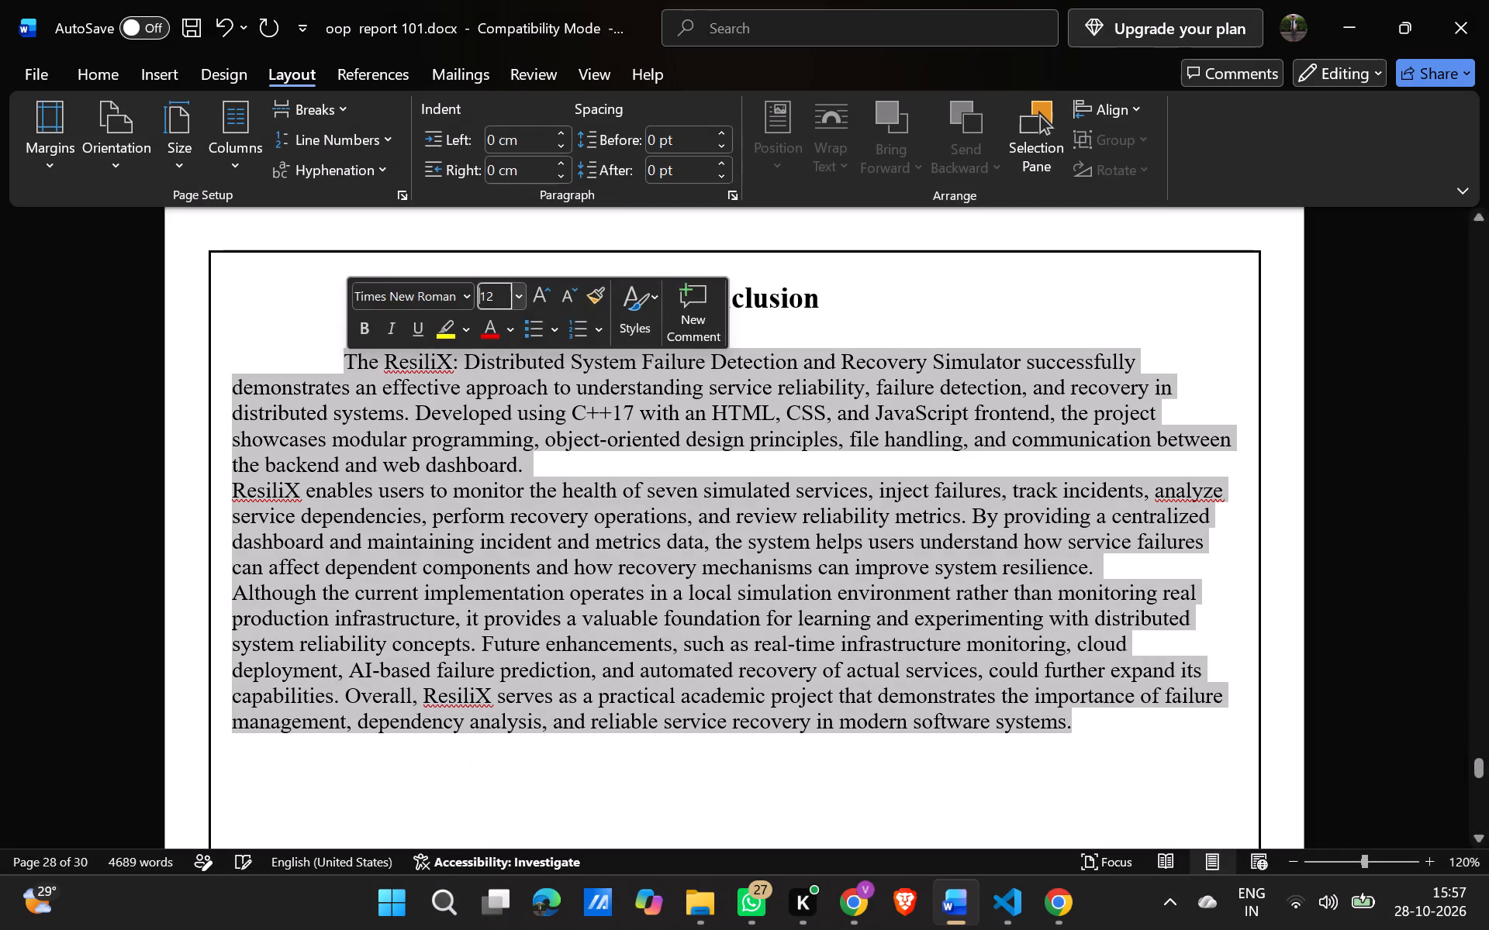
# Justify the three ResiliX conclusion paragraphs.
pyautogui.click(91, 71)
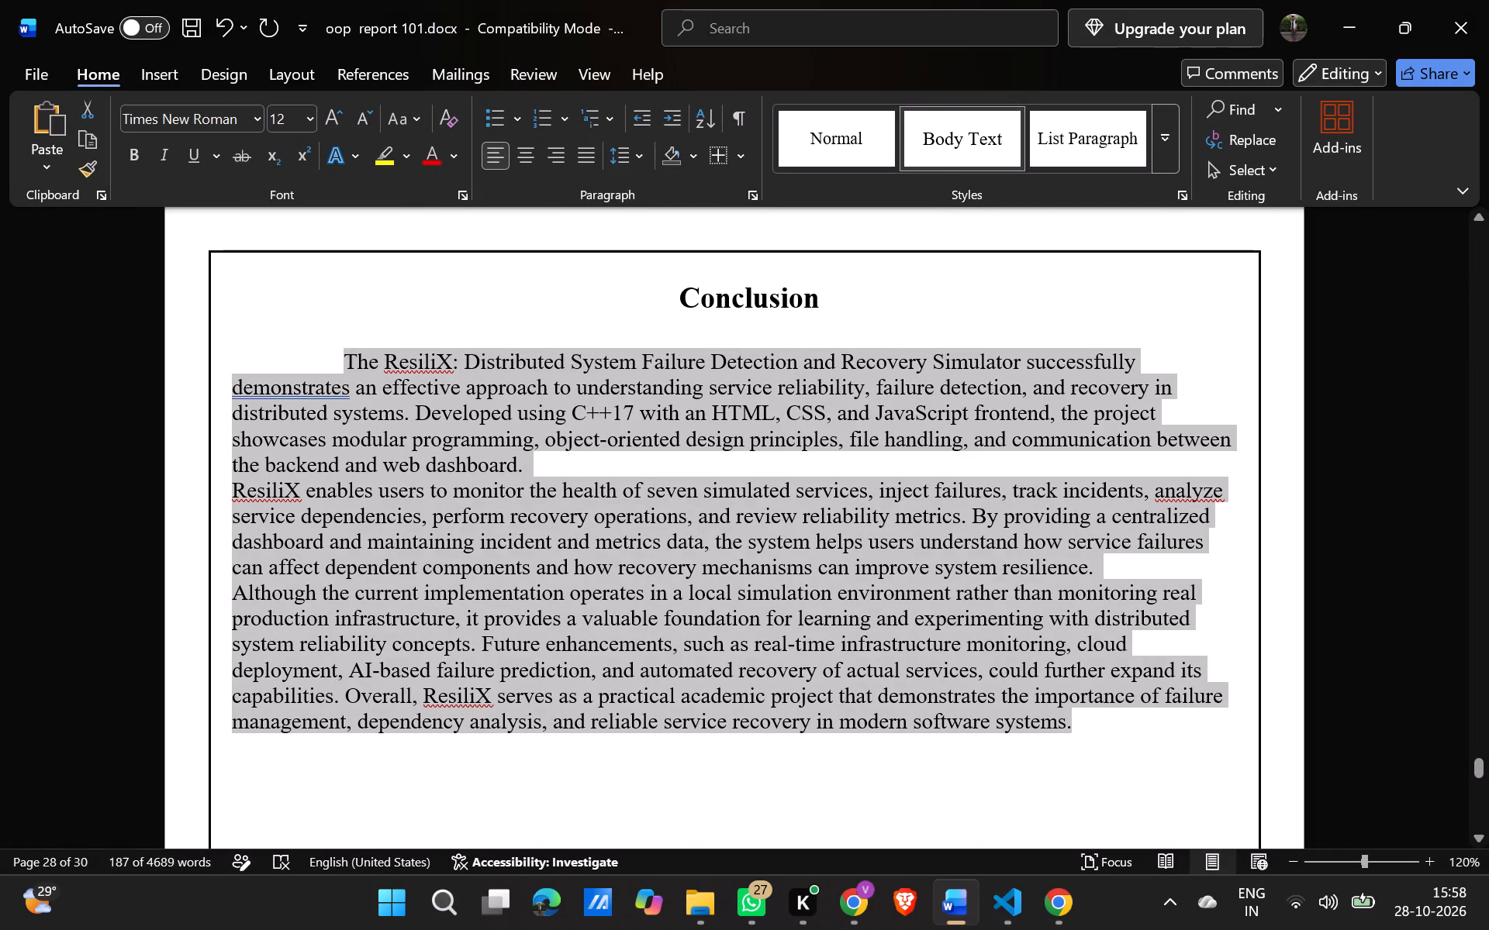
pyautogui.click(584, 151)
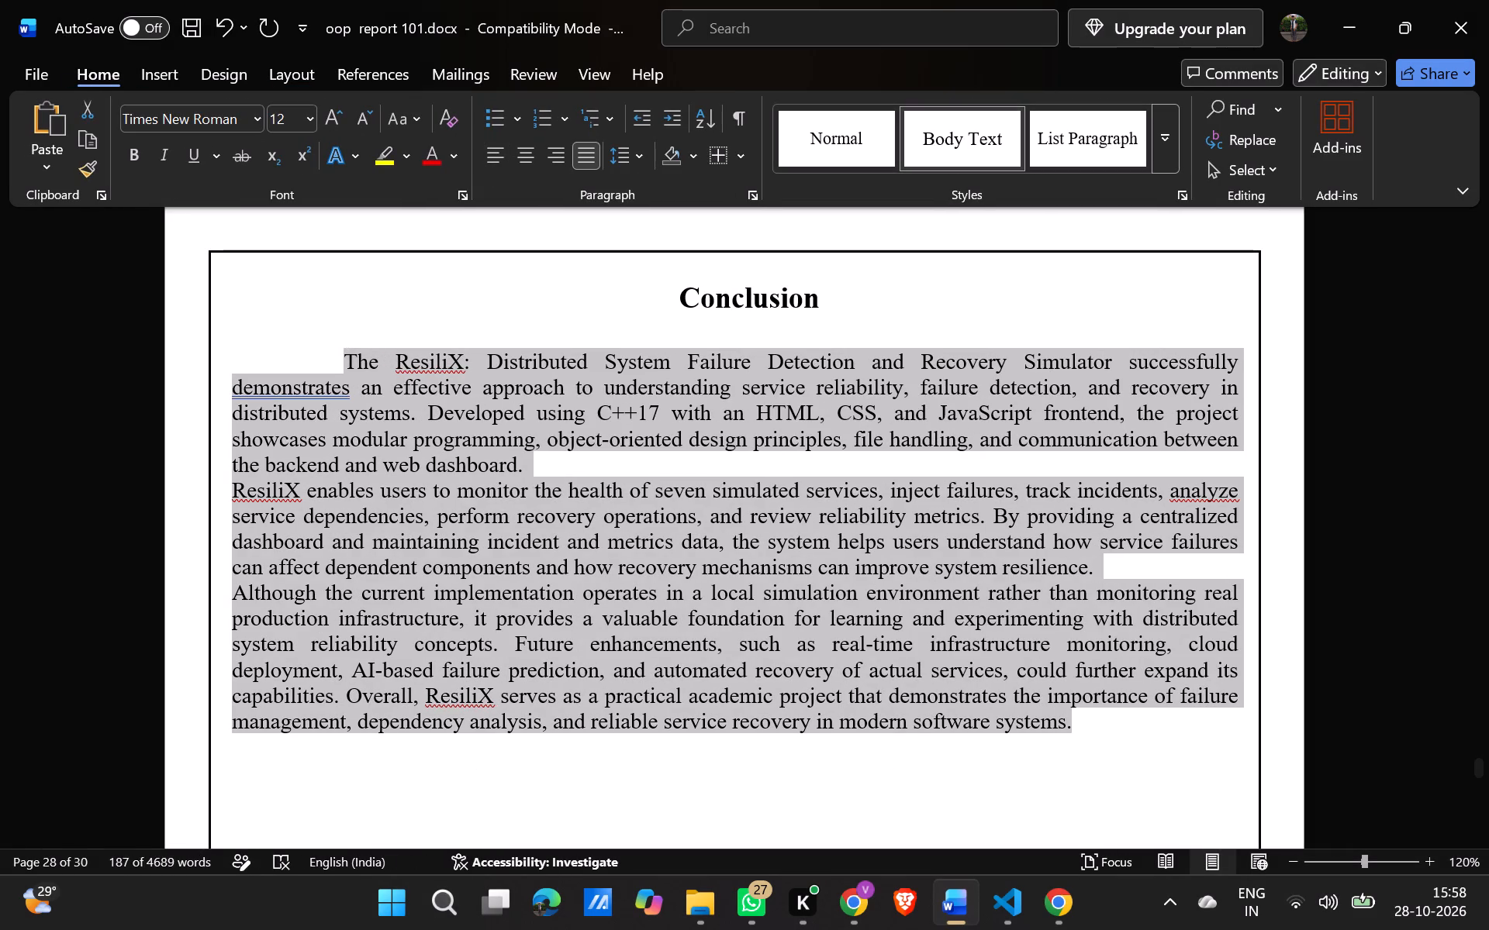
# Remove the leading spaces before the first ResiliX paragraph so it starts flush with the Conclusion text margin.
pyautogui.click(680, 386)
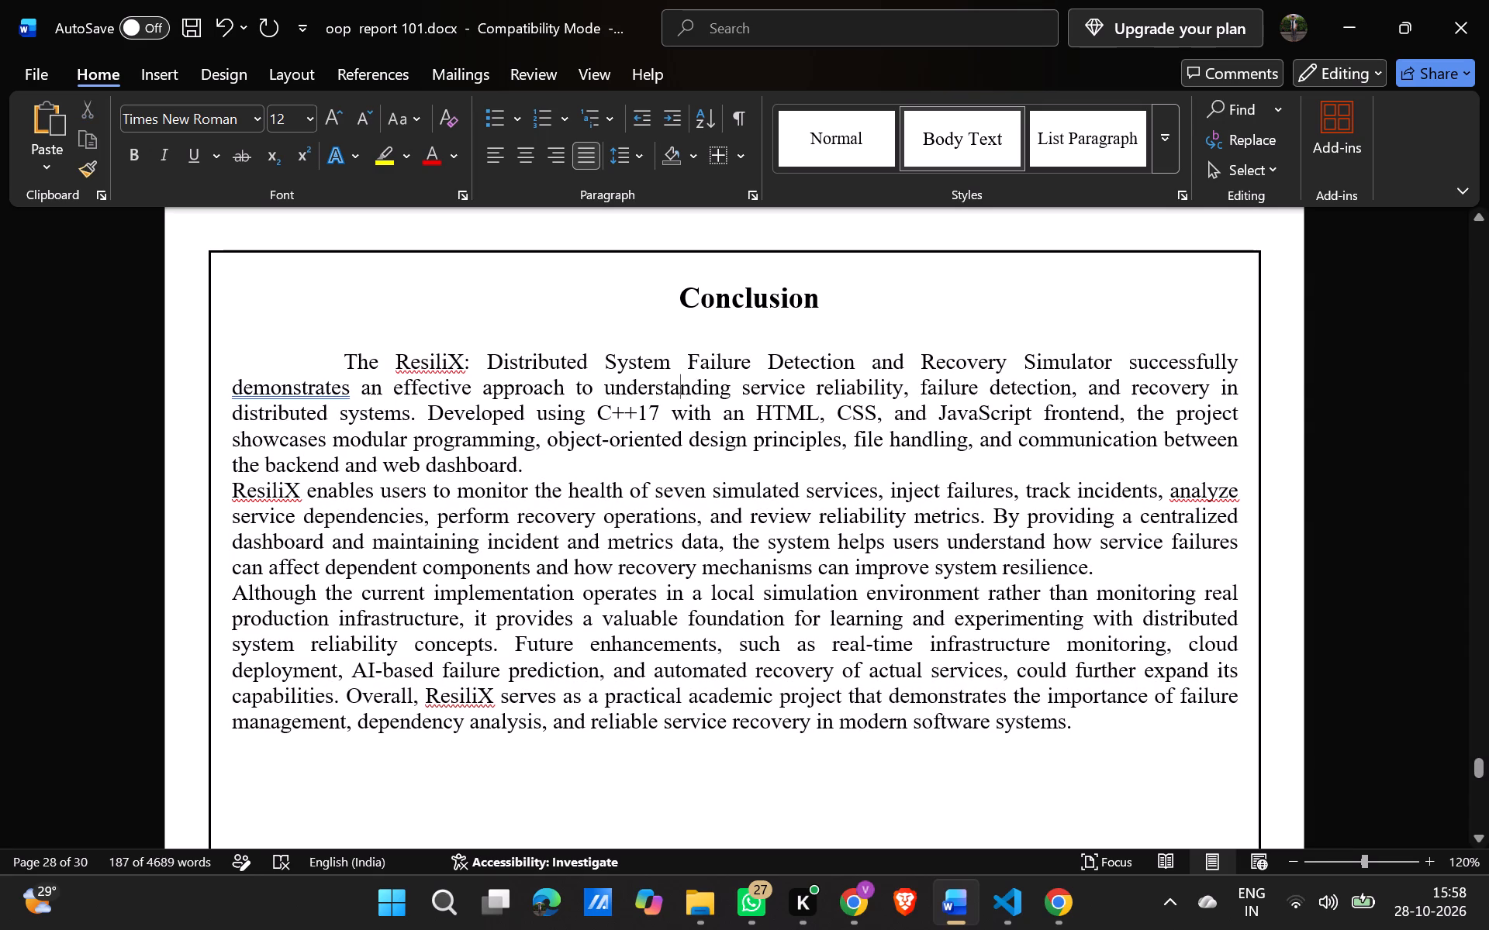
pyautogui.click(341, 358)
pyautogui.press('BackSpace')
pyautogui.press('BackSpace')
pyautogui.press('BackSpace')
pyautogui.press('BackSpace')
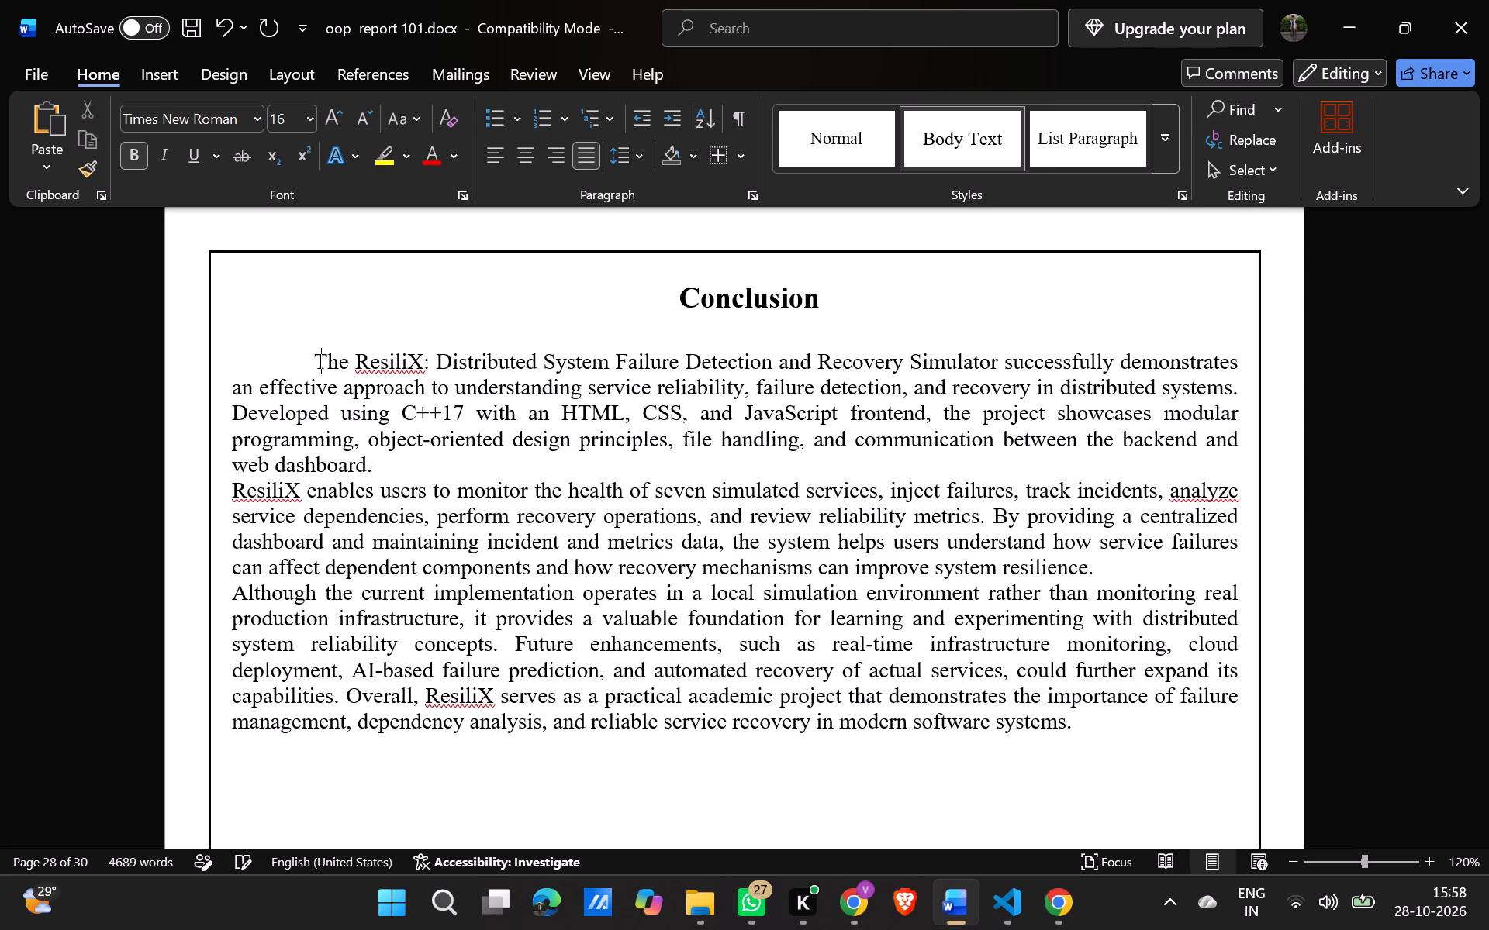
pyautogui.press('BackSpace')
pyautogui.press('BackSpace')
pyautogui.press('BackSpace')
pyautogui.press('BackSpace')
pyautogui.press('BackSpace')
pyautogui.press('BackSpace')
pyautogui.press('BackSpace')
pyautogui.press('BackSpace')
pyautogui.press('BackSpace')
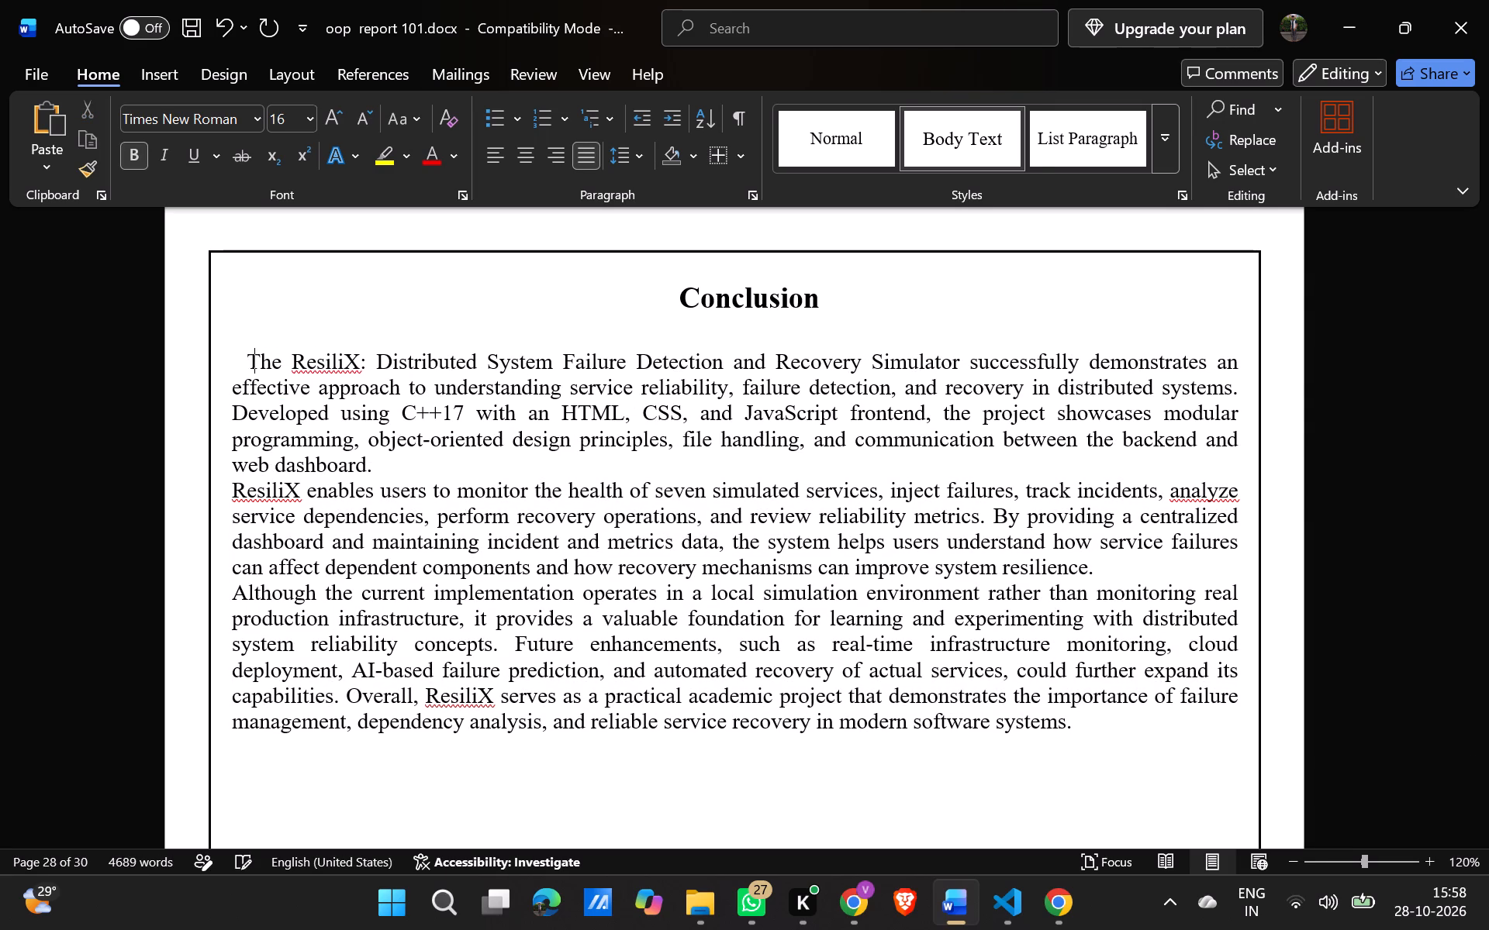
pyautogui.press('BackSpace')
pyautogui.press('BackSpace')
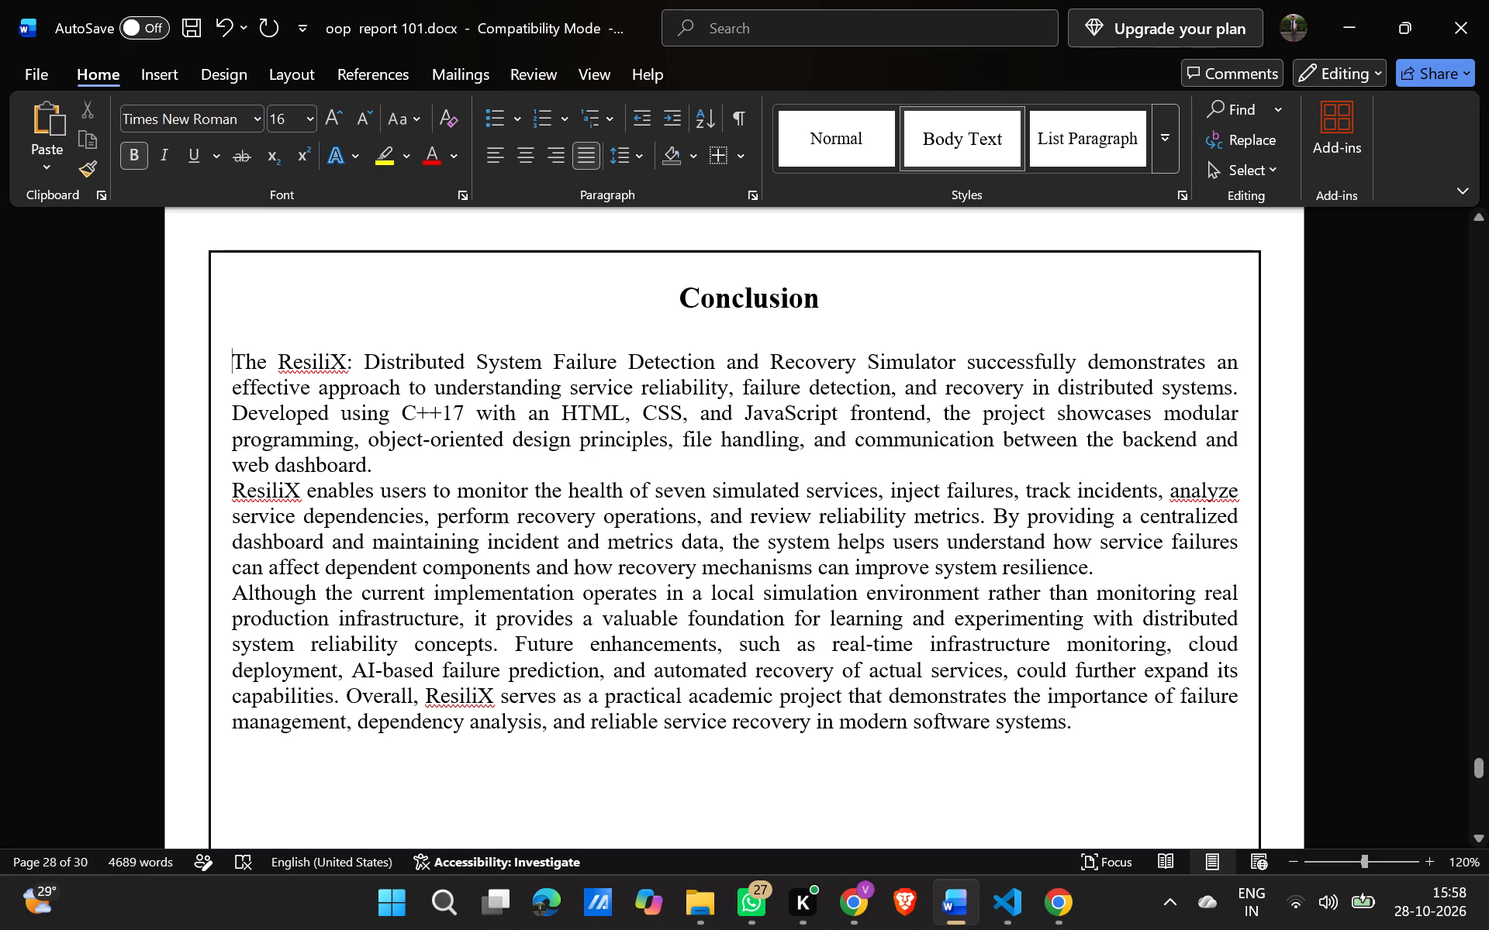
# Insert a blank line after each of the first two Conclusion paragraphs to separate the three paragraphs.
pyautogui.click(394, 467)
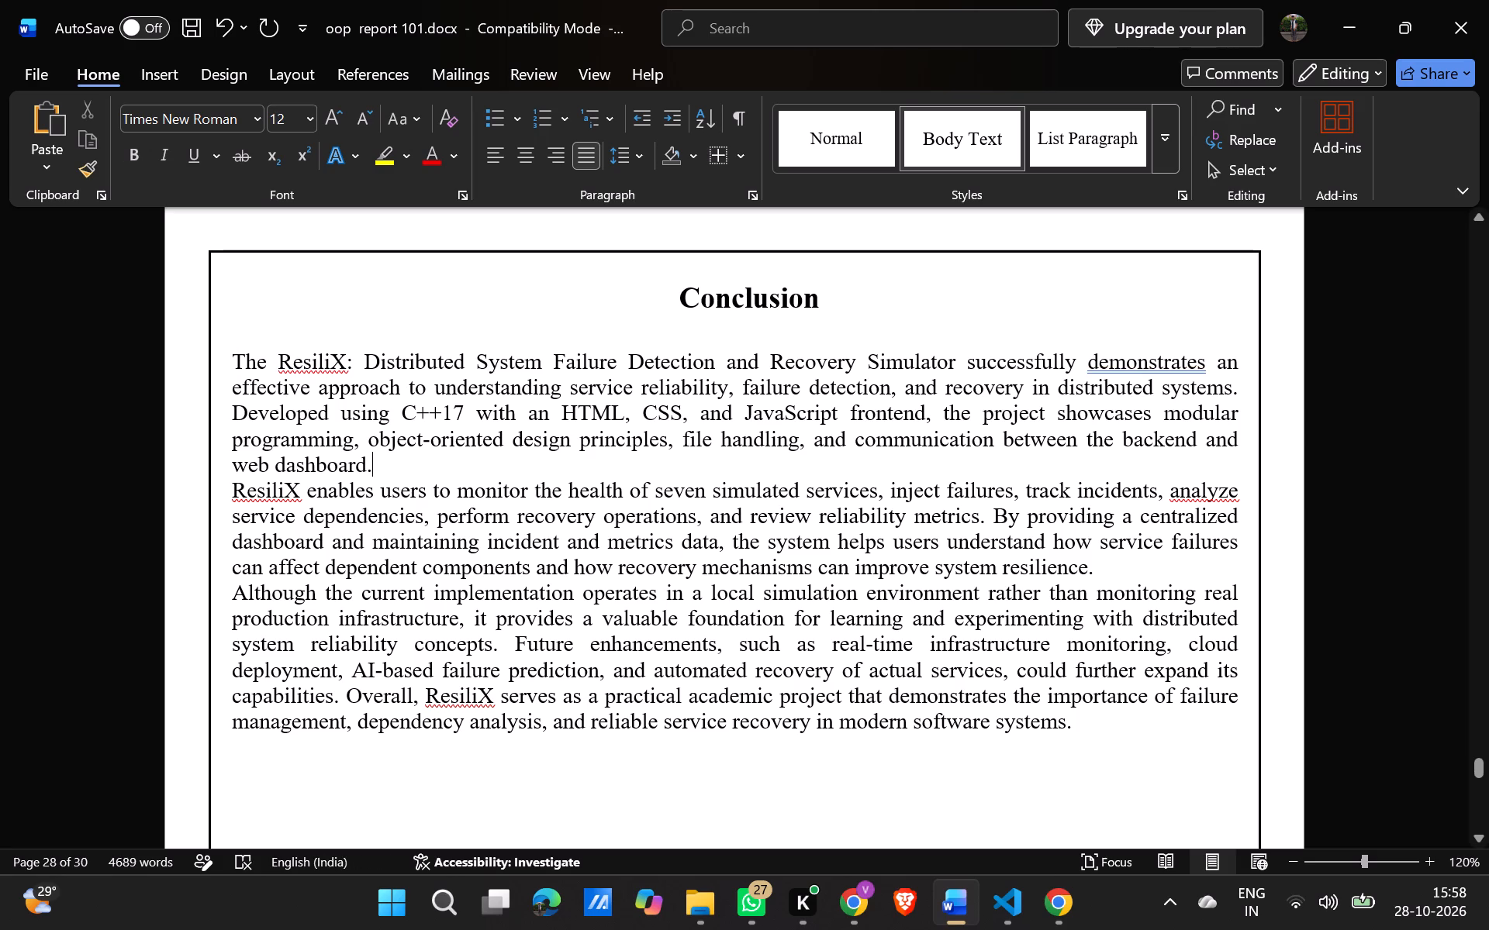
pyautogui.press('Return')
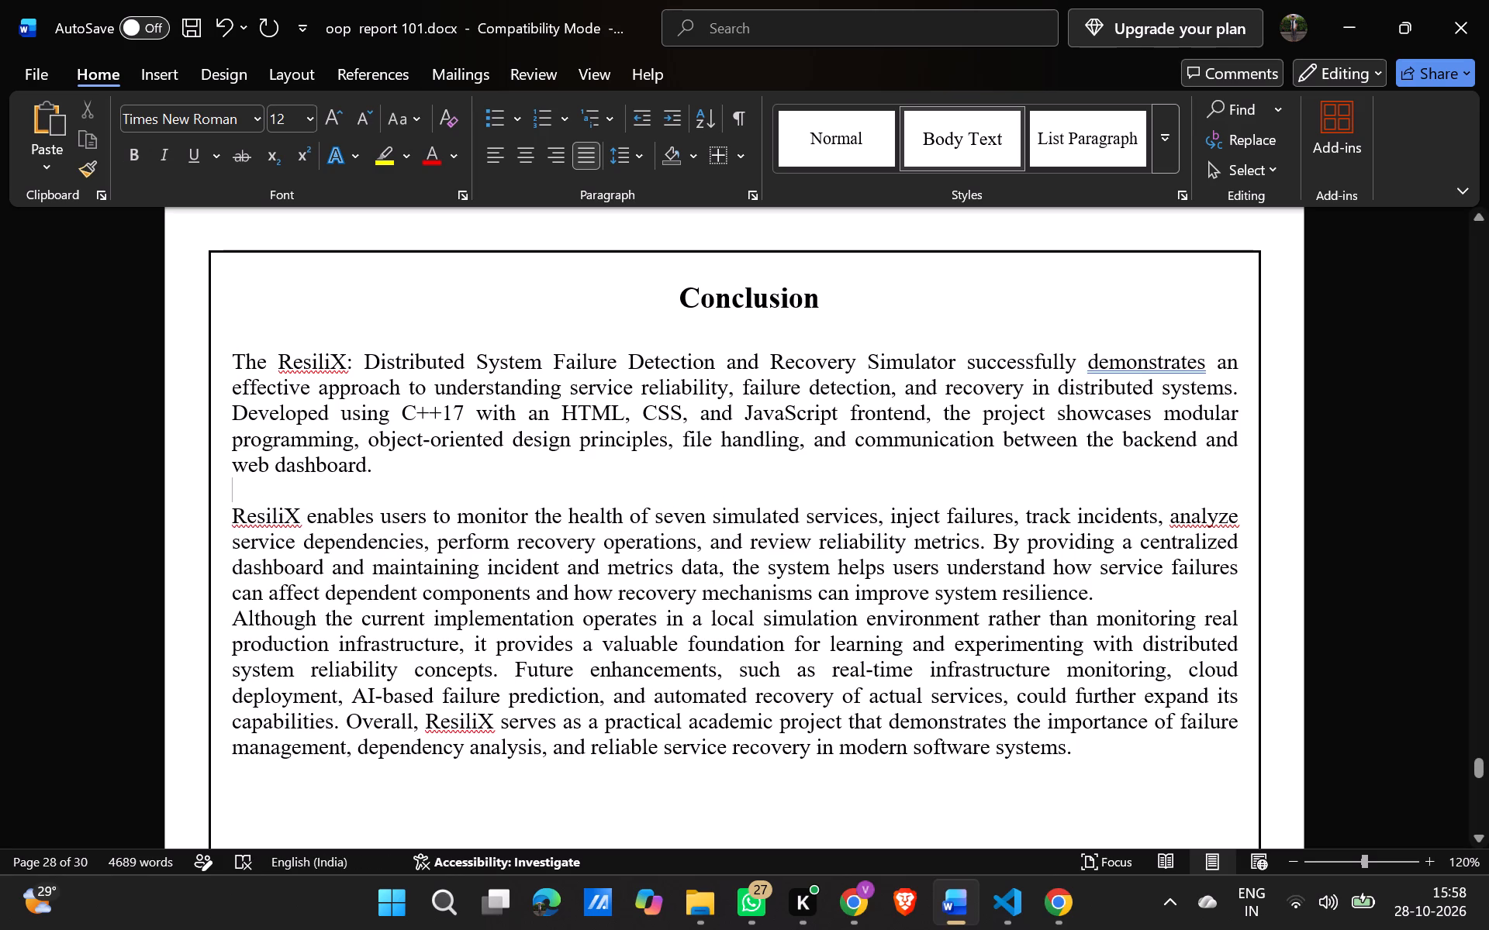
pyautogui.click(1100, 597)
pyautogui.press('Return')
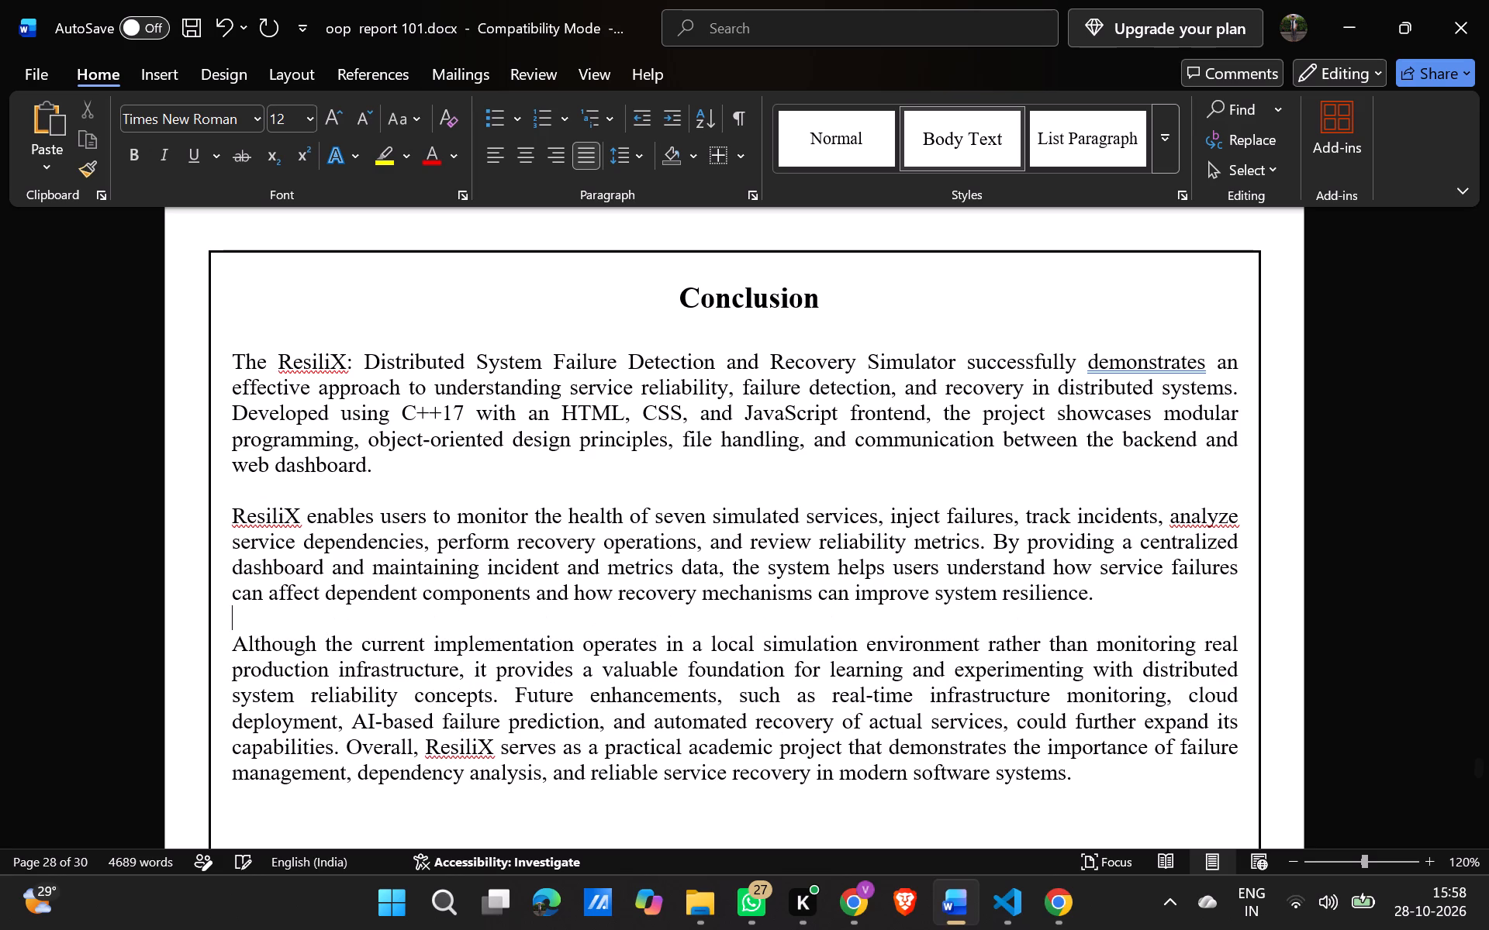
# Examine the text formatting of enhancement items 6 to 10 on the preceding page against the Conclusion text.
pyautogui.scroll(2, 1100, 597)
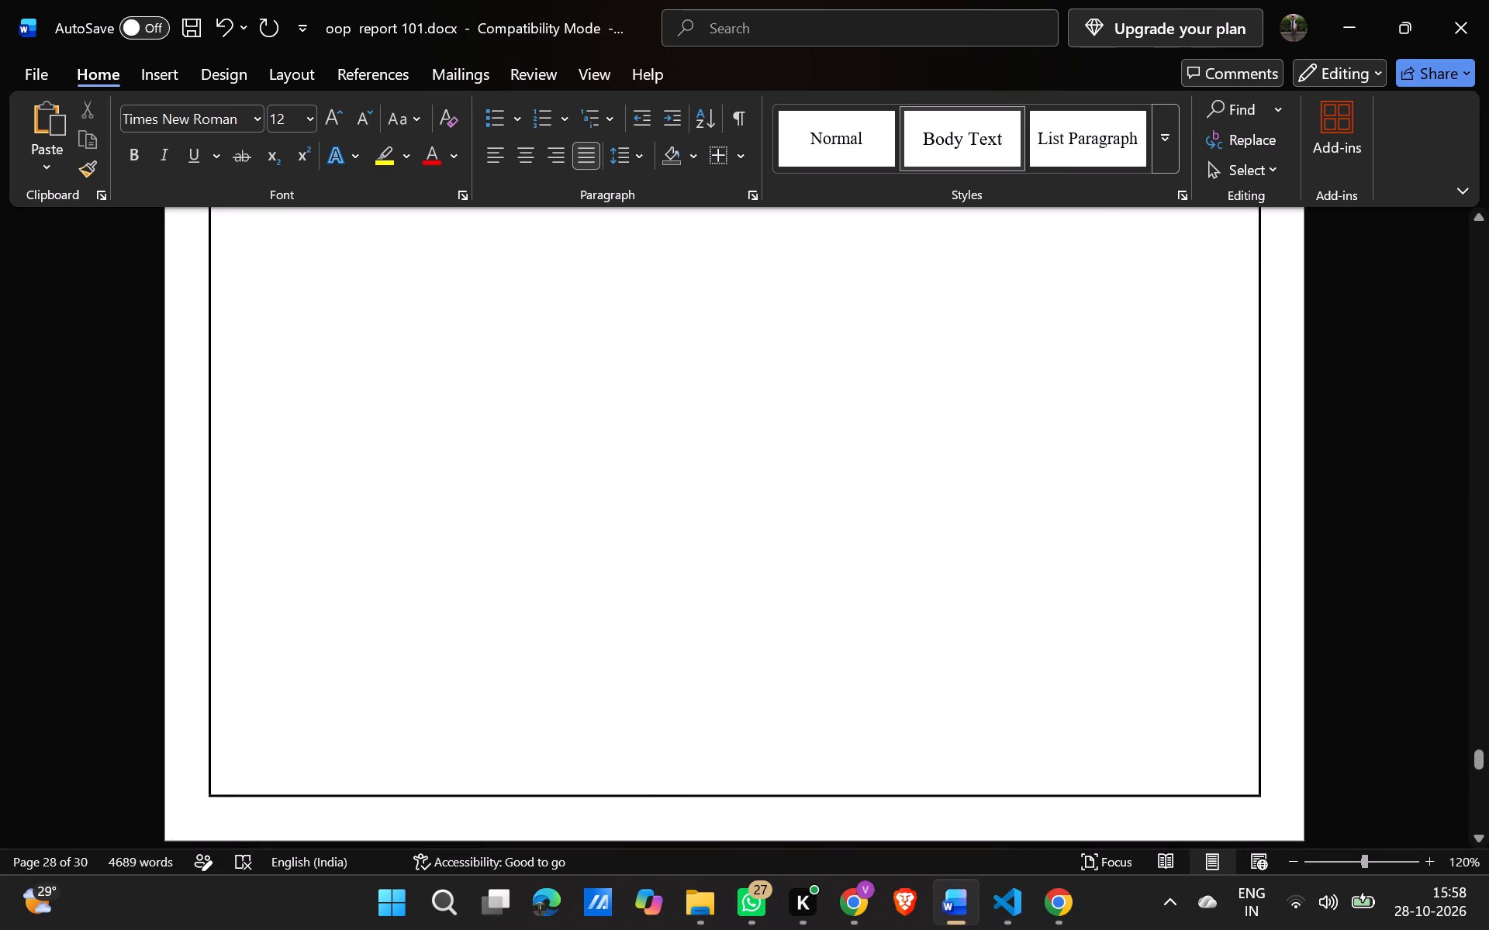
pyautogui.scroll(2, 1100, 597)
pyautogui.moveTo(1100, 597); pyautogui.dragTo(1052, 499)
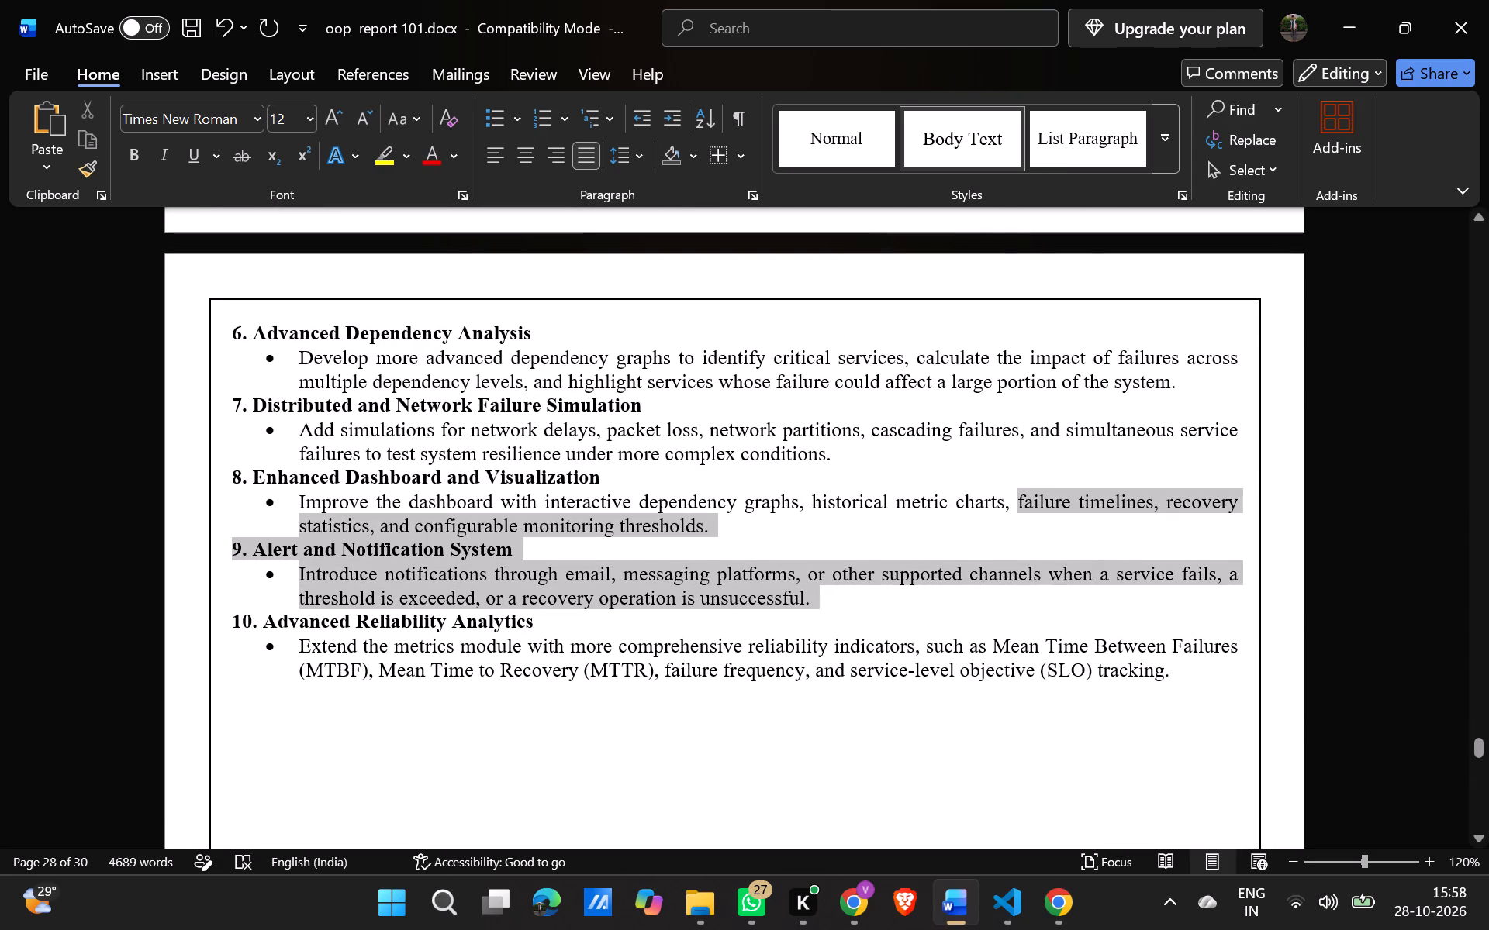
pyautogui.moveTo(1052, 499); pyautogui.dragTo(1033, 479)
pyautogui.click(993, 736)
pyautogui.scroll(-3, 993, 736)
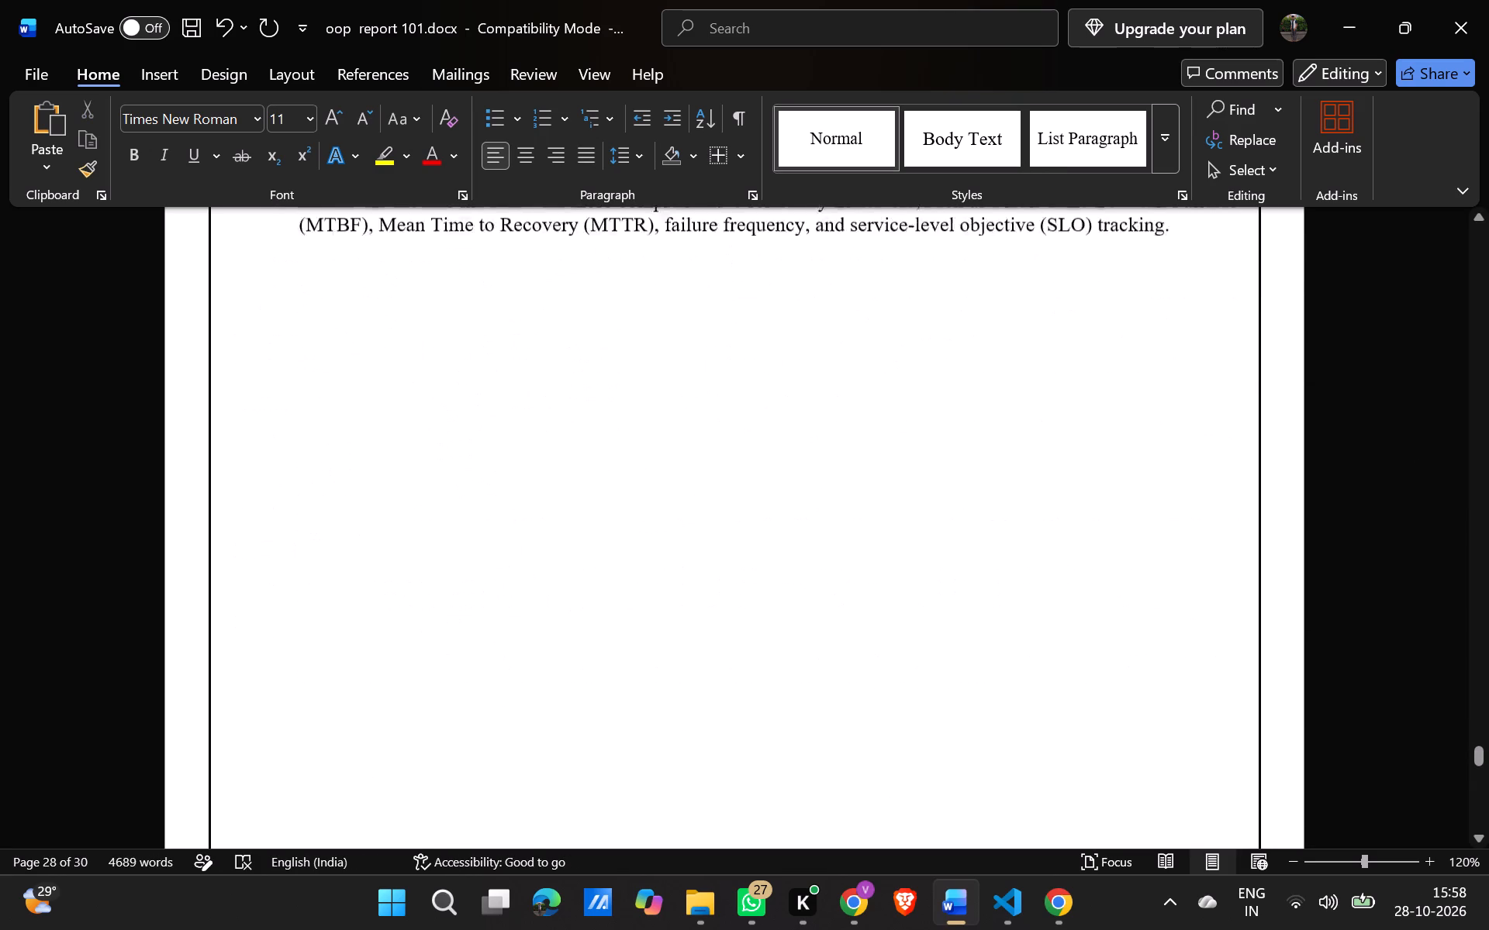
pyautogui.scroll(-6, 993, 736)
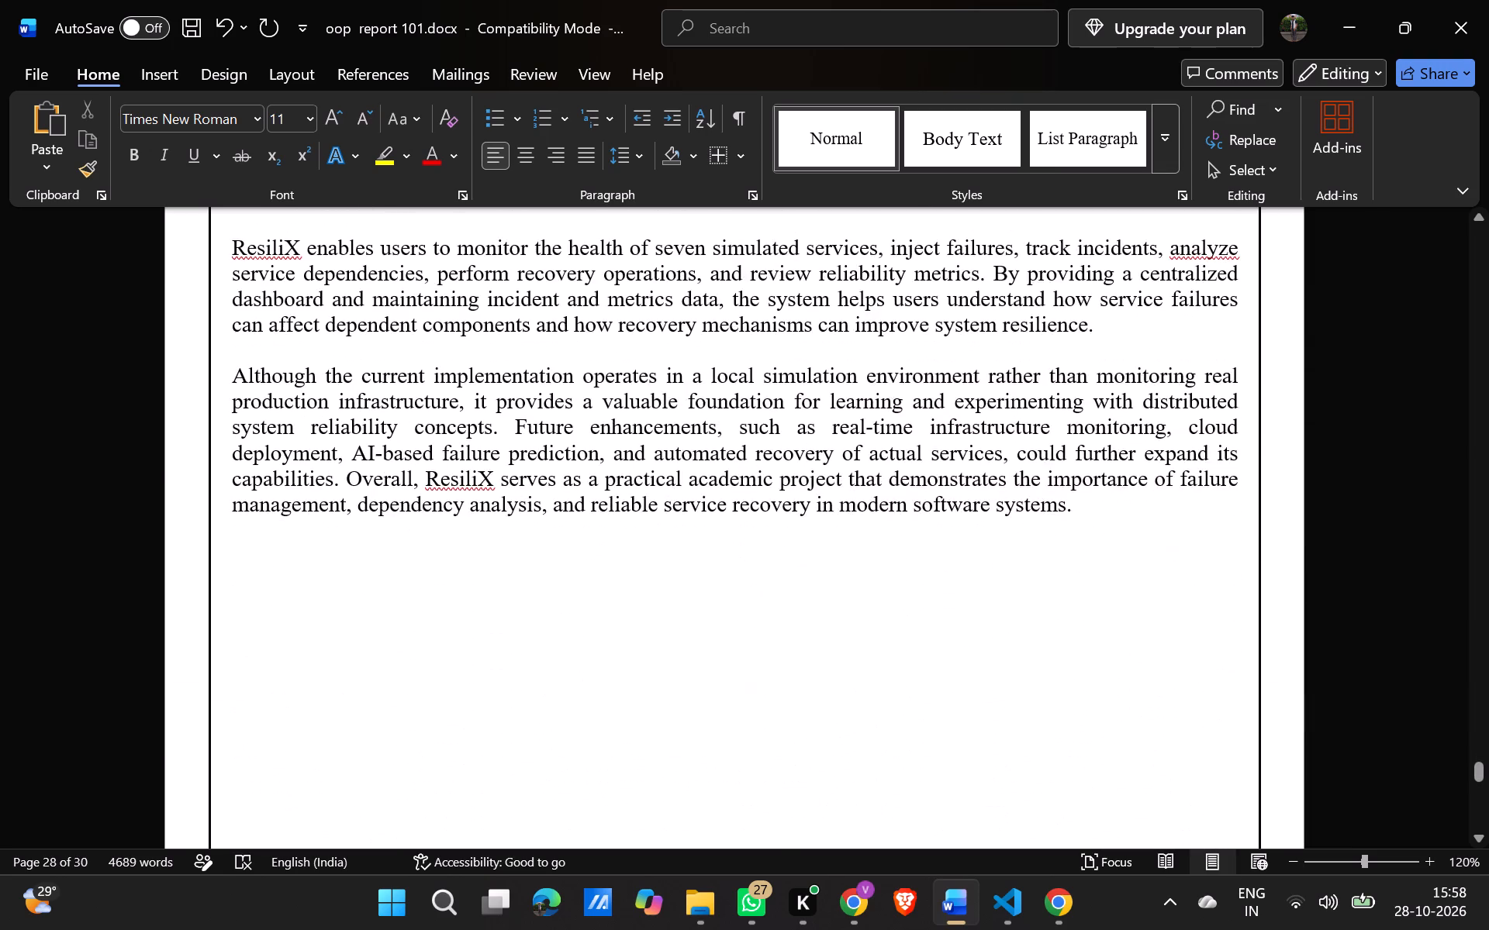
pyautogui.scroll(-1, 993, 736)
pyautogui.scroll(1, 993, 736)
# Set the font size of all three ResiliX Conclusion paragraphs to 11.
pyautogui.moveTo(1076, 723); pyautogui.dragTo(459, 432)
pyautogui.click(627, 361)
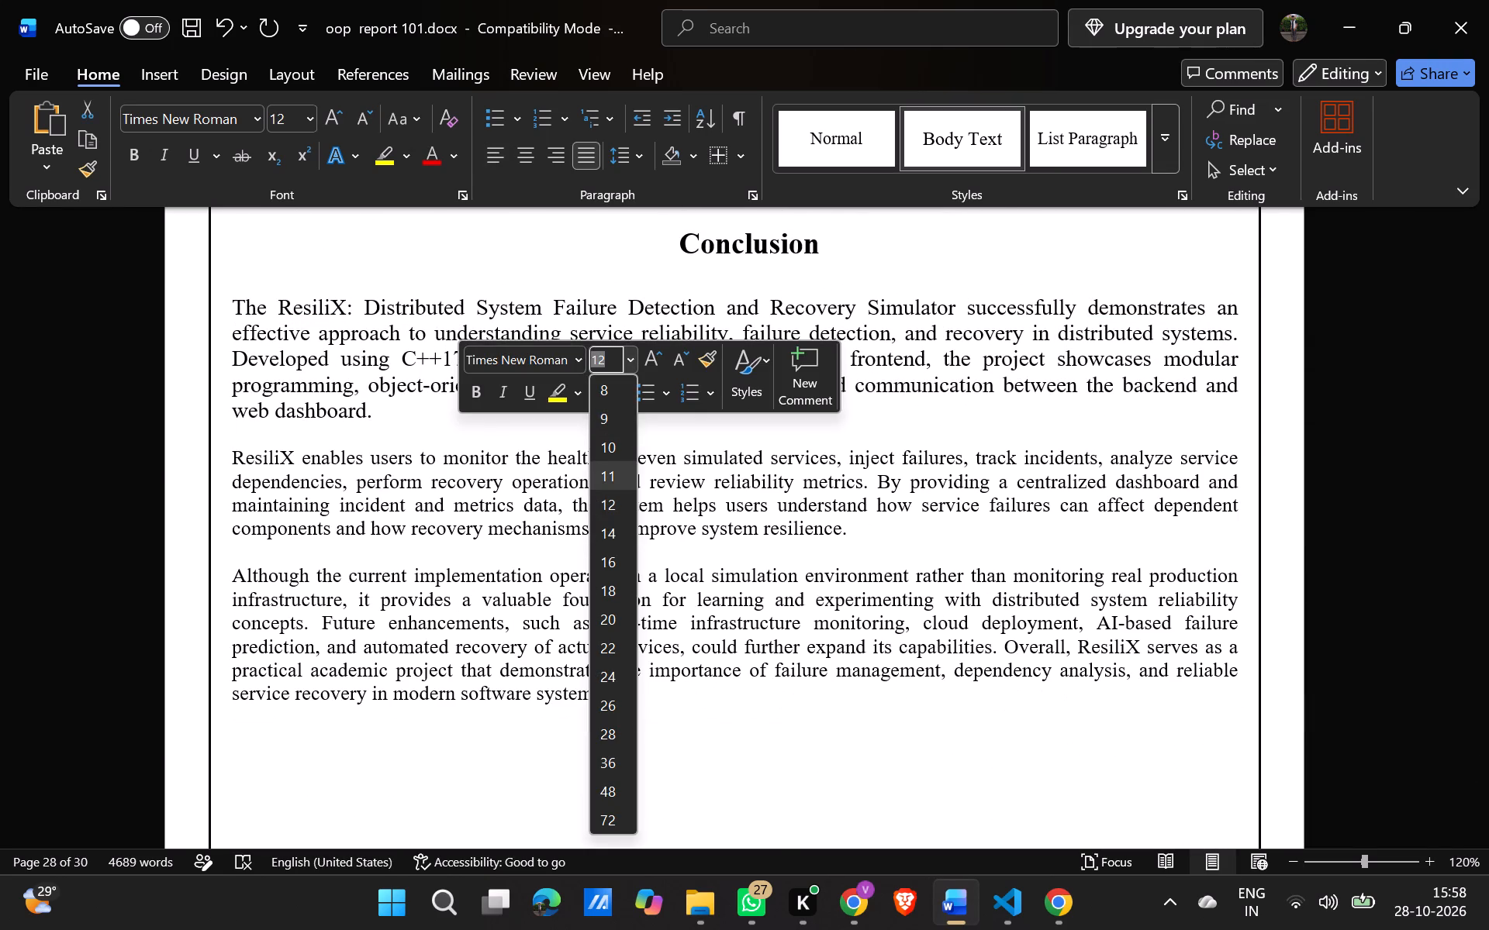
pyautogui.click(1093, 702)
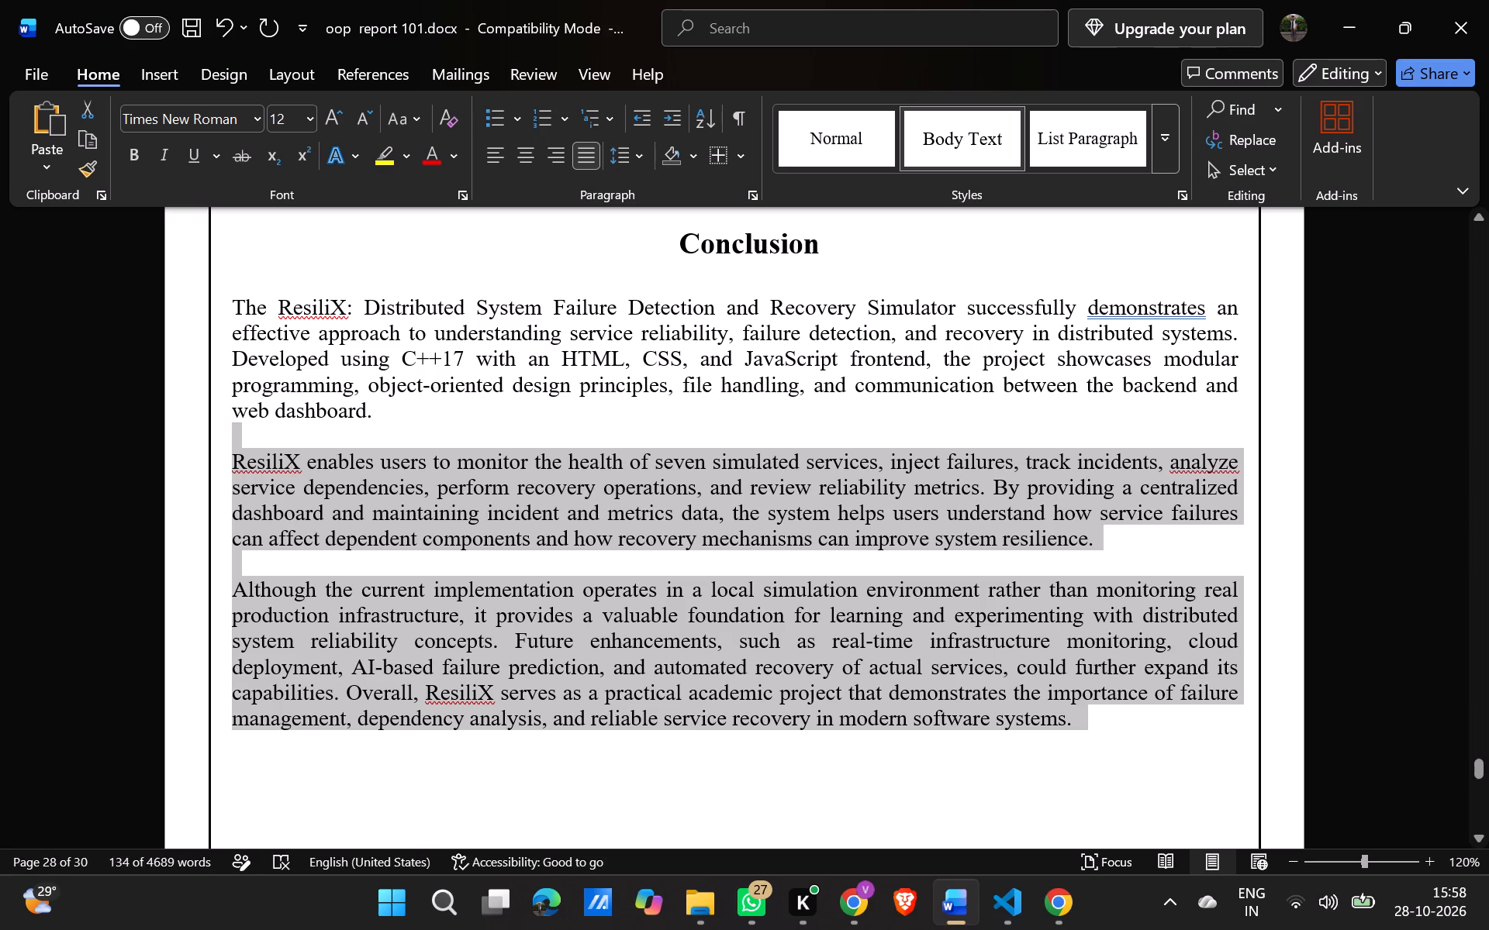
pyautogui.click(1087, 715)
pyautogui.moveTo(1087, 715); pyautogui.dragTo(248, 320)
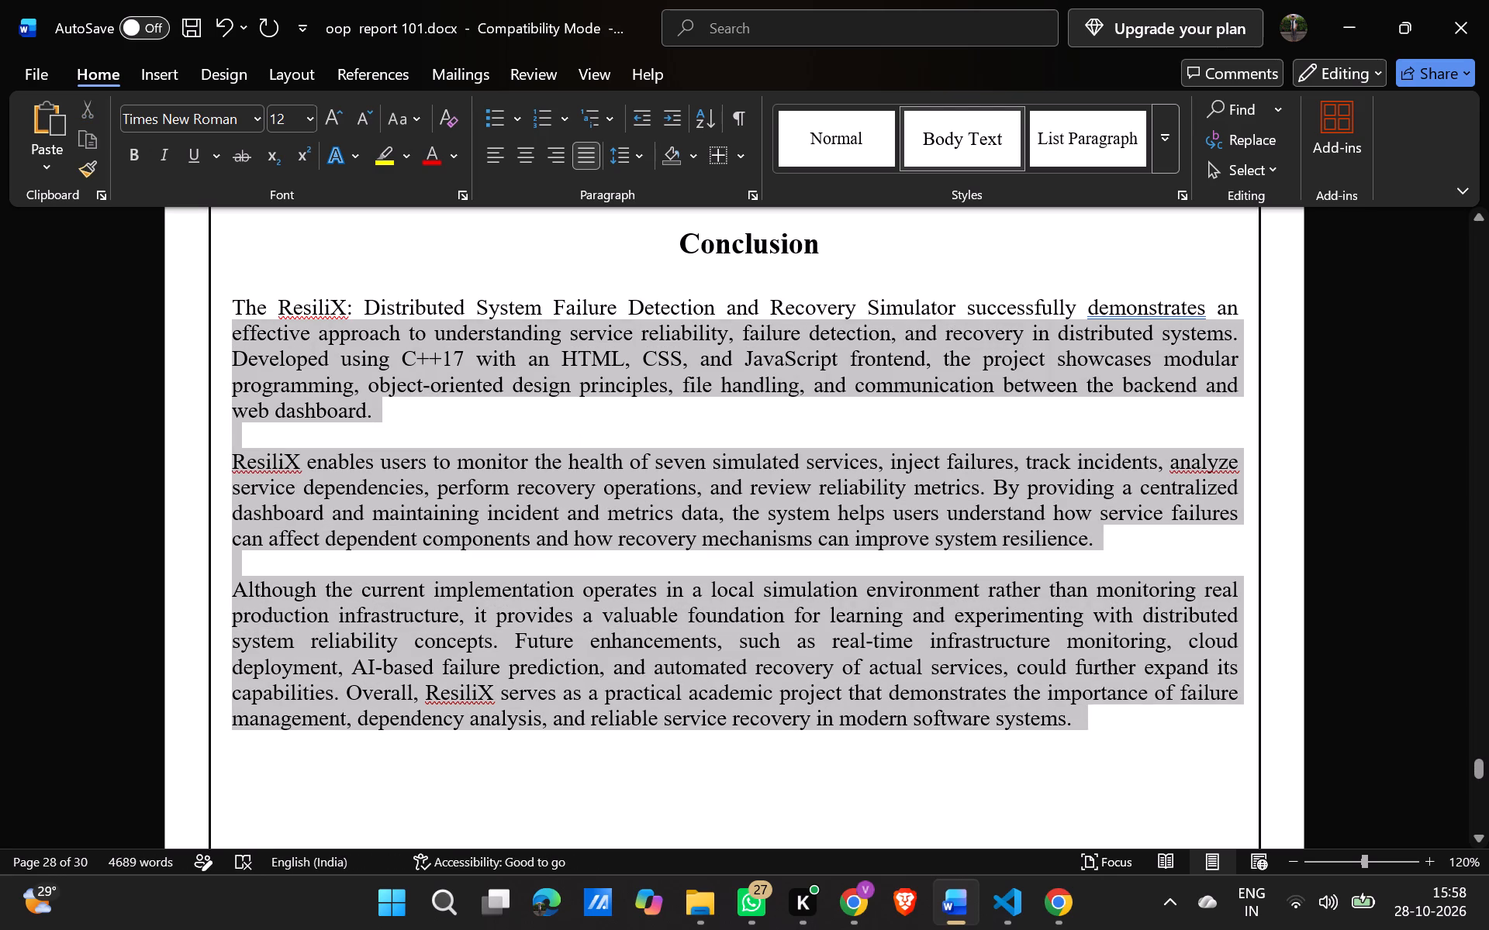
pyautogui.moveTo(248, 320); pyautogui.dragTo(243, 317)
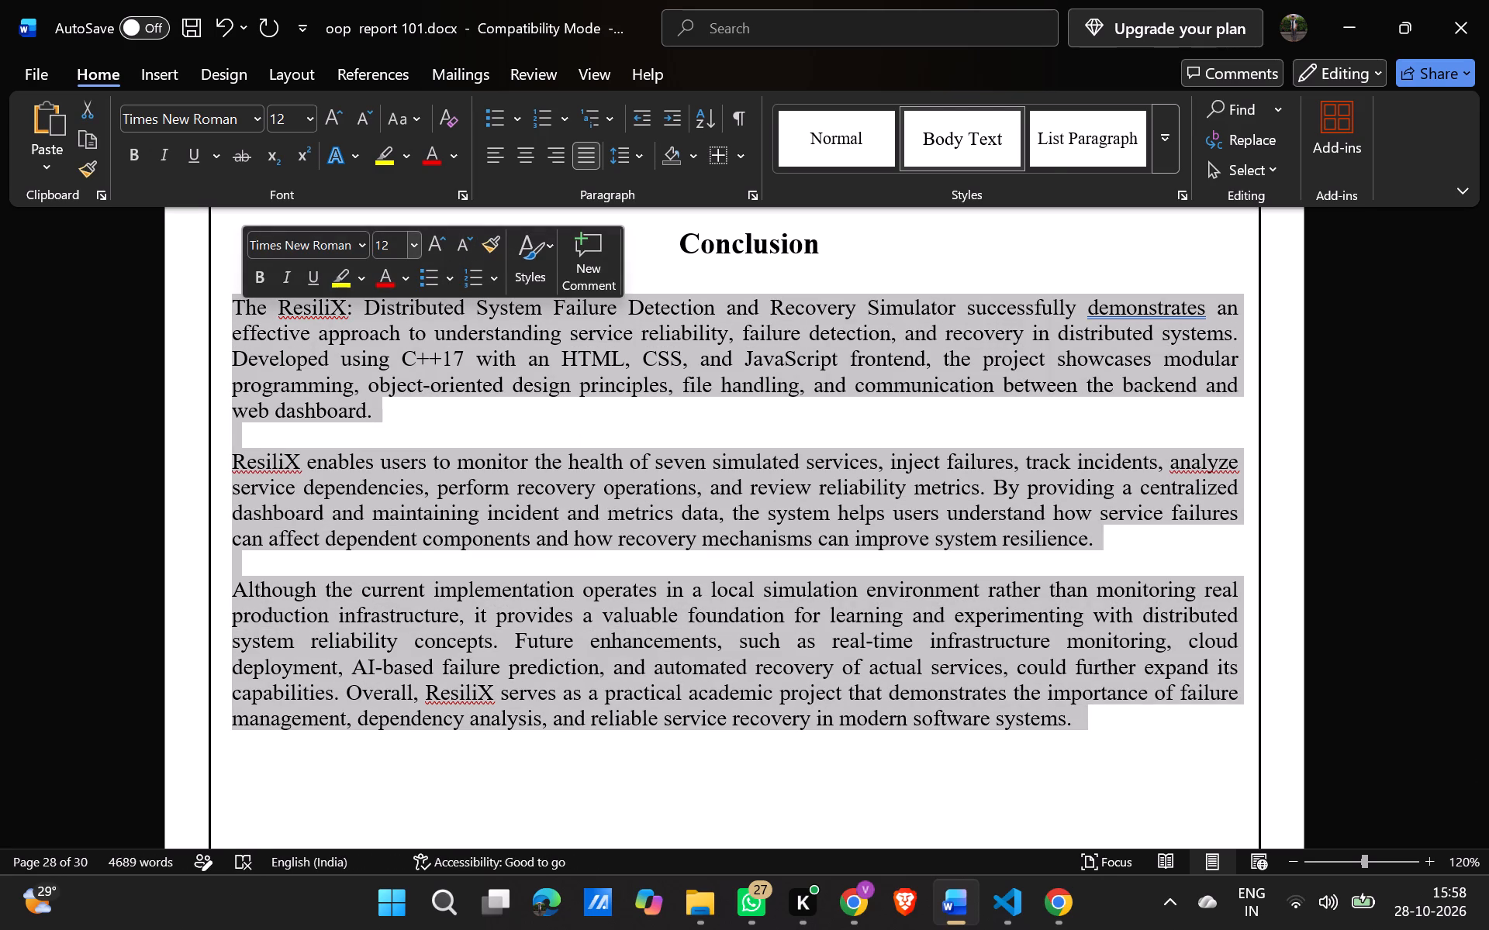
pyautogui.moveTo(409, 254); pyautogui.dragTo(416, 355)
pyautogui.click(416, 355)
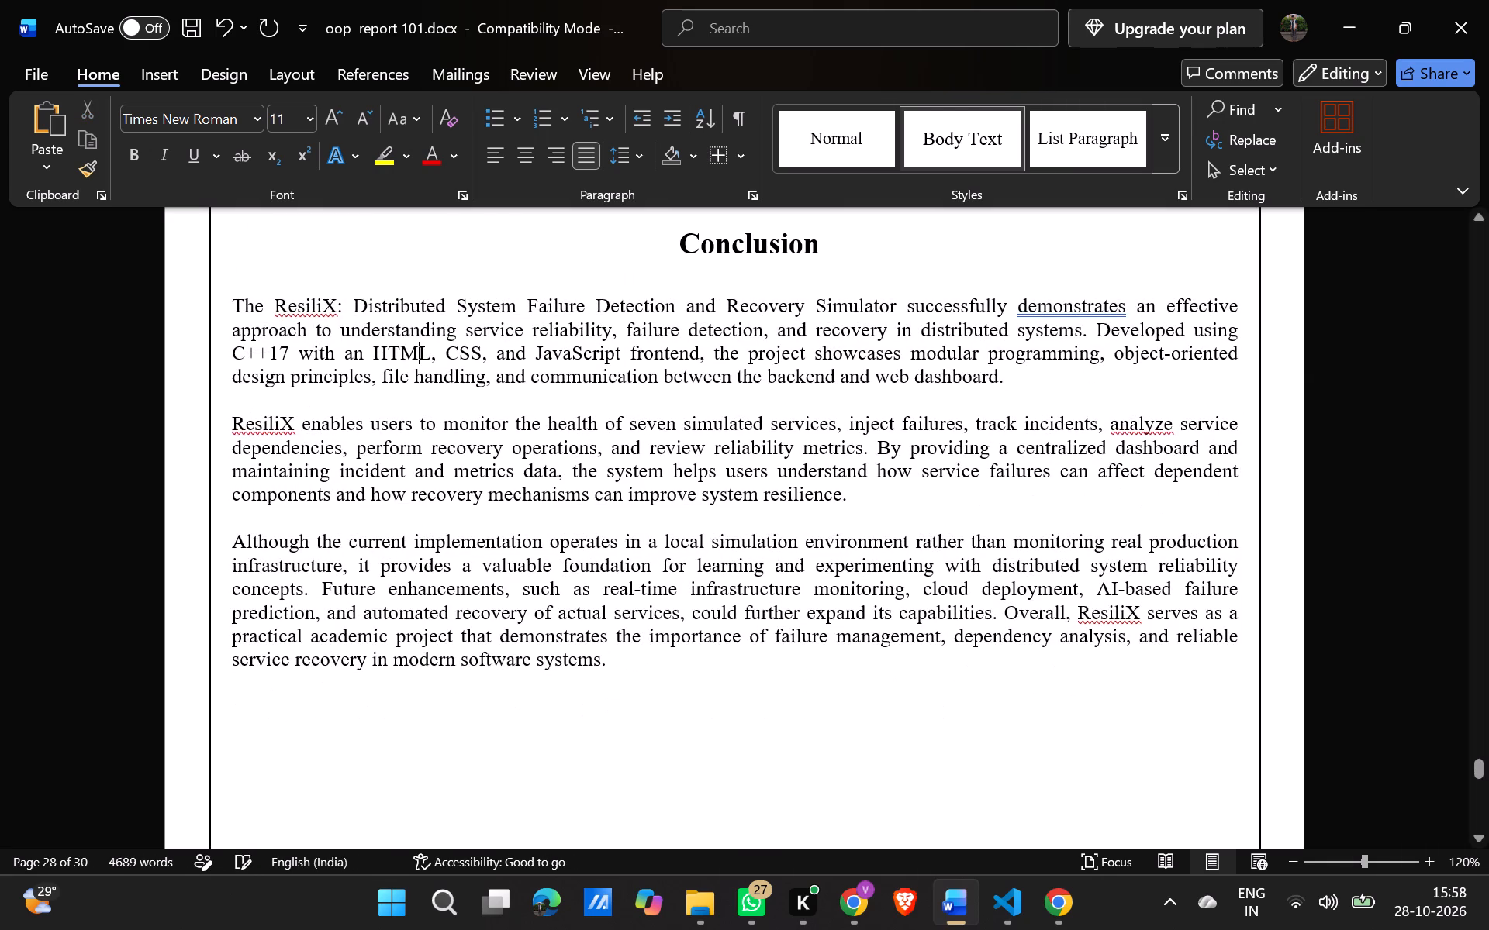
# Cut all the old entries under the References heading, from C++ Programming & Libraries through Additional Learning Resources.
pyautogui.scroll(-6, 479, 467)
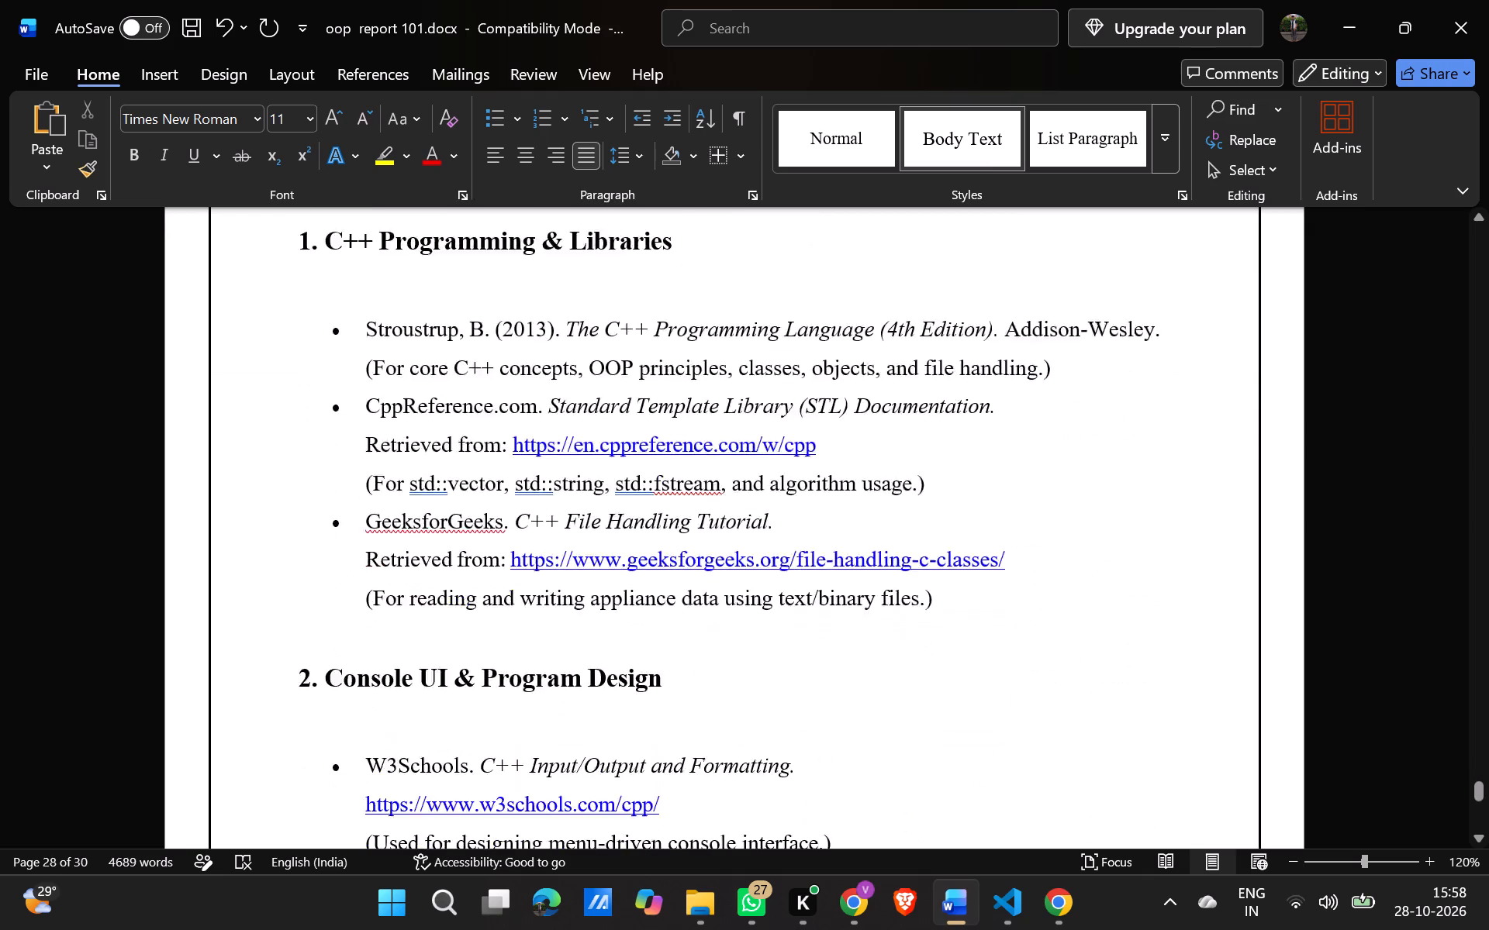
pyautogui.scroll(-6, 479, 467)
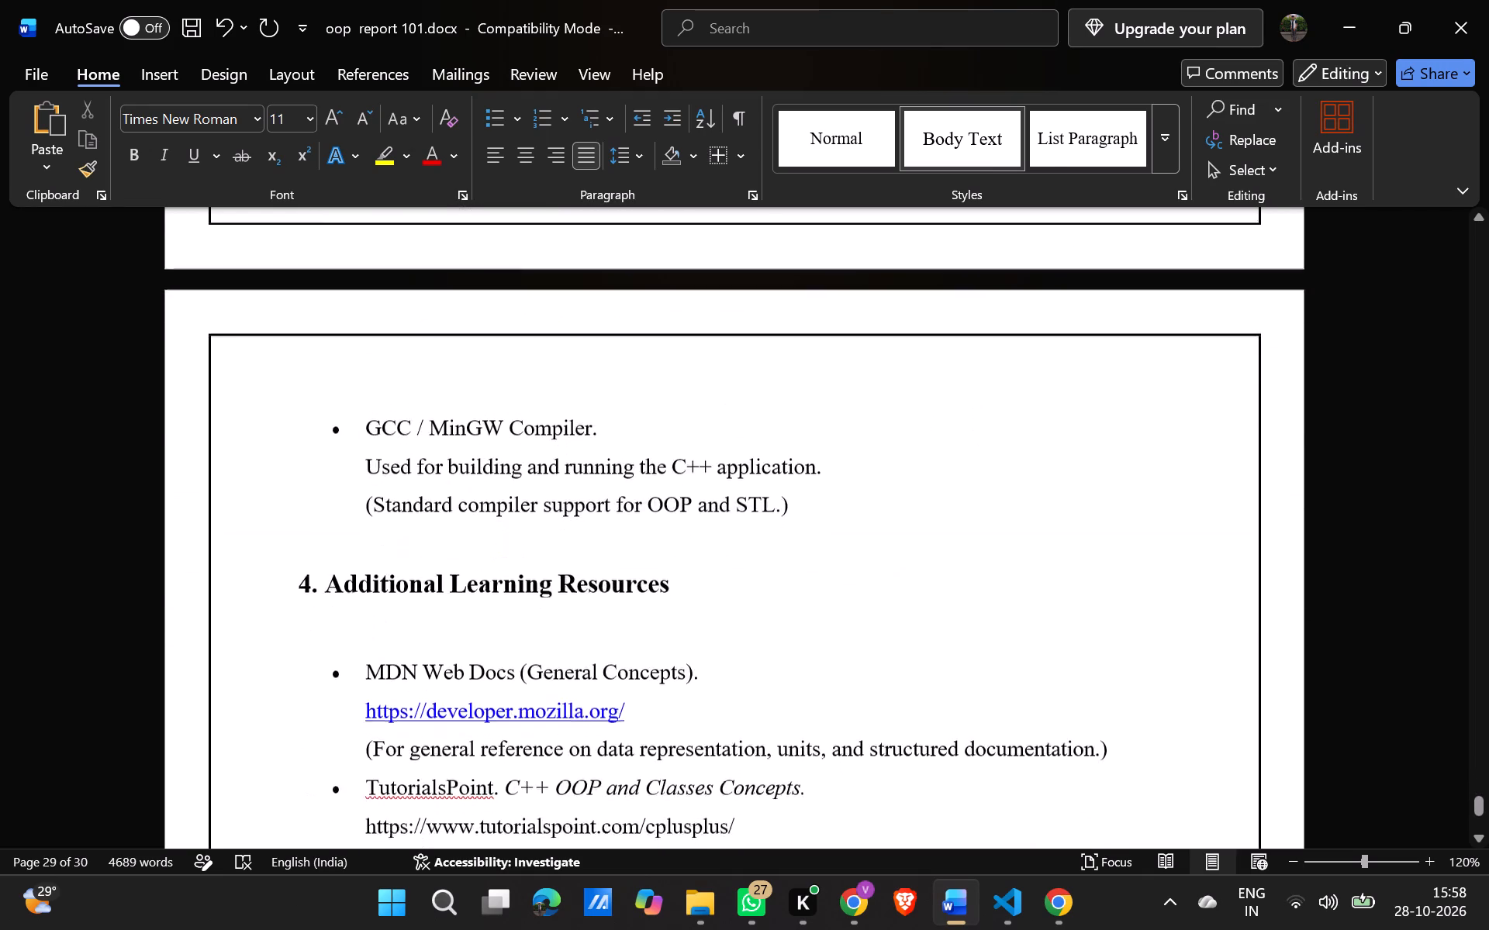
pyautogui.scroll(-6, 479, 467)
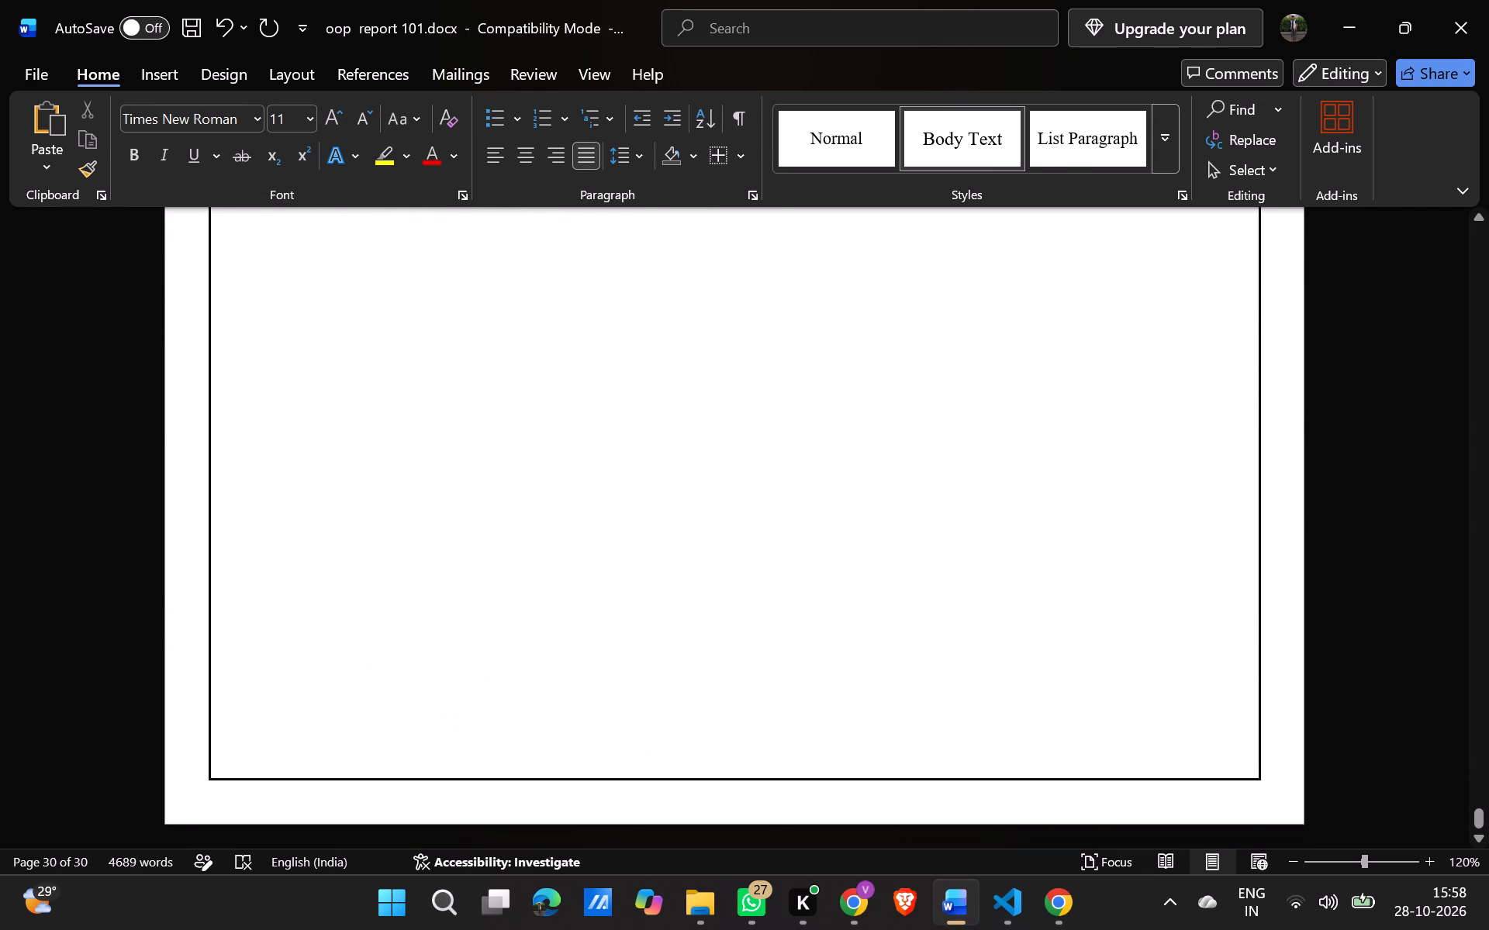
pyautogui.scroll(-1, 479, 467)
pyautogui.scroll(2, 479, 467)
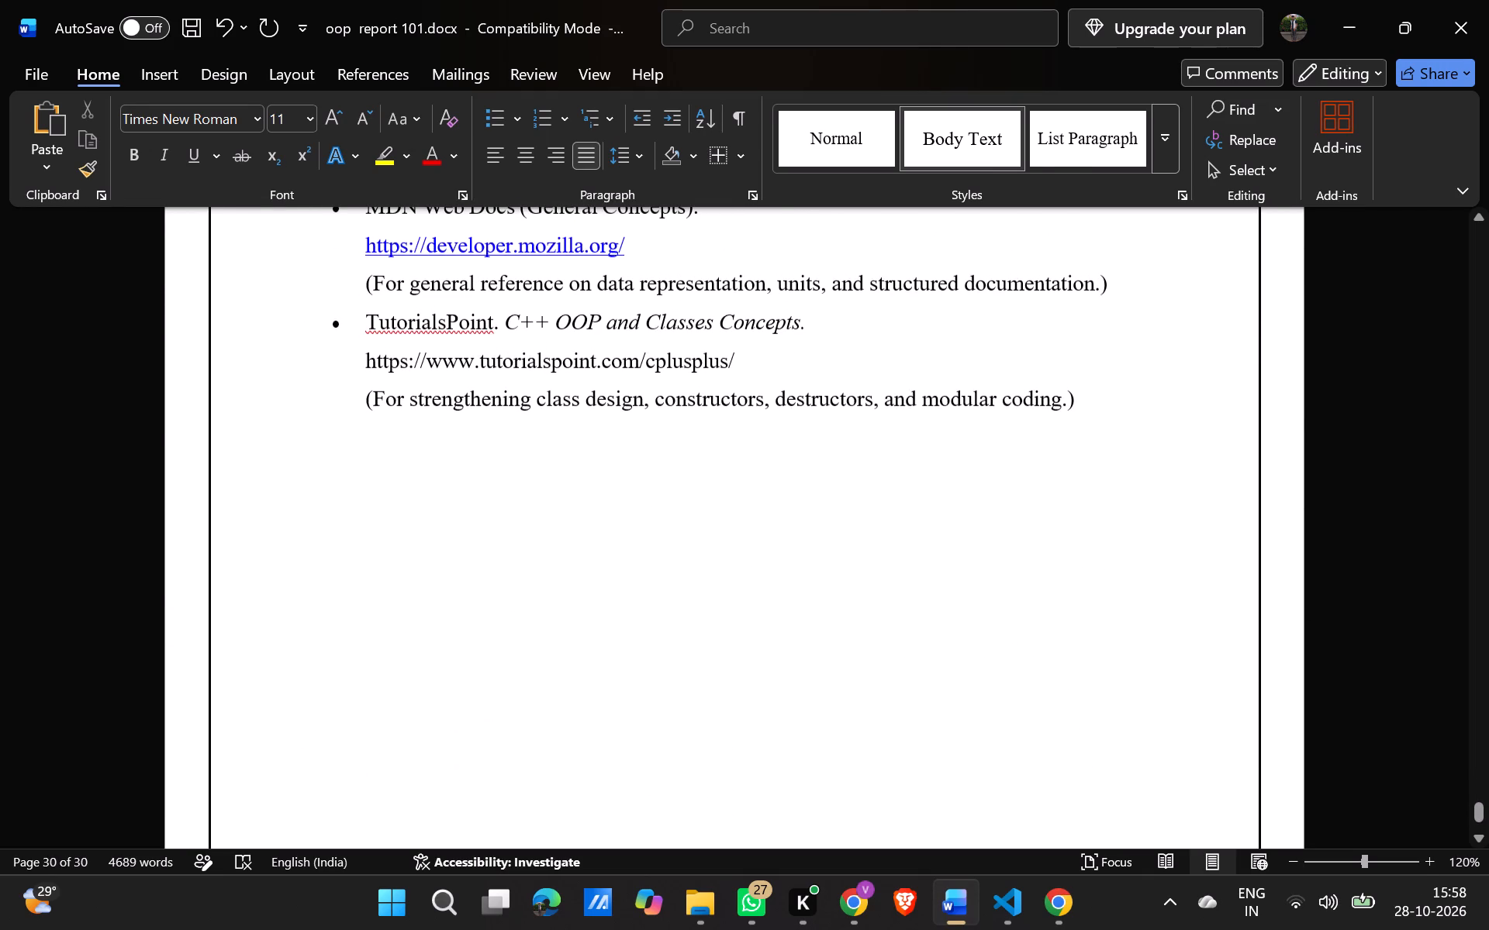
pyautogui.moveTo(1080, 408); pyautogui.dragTo(275, 205)
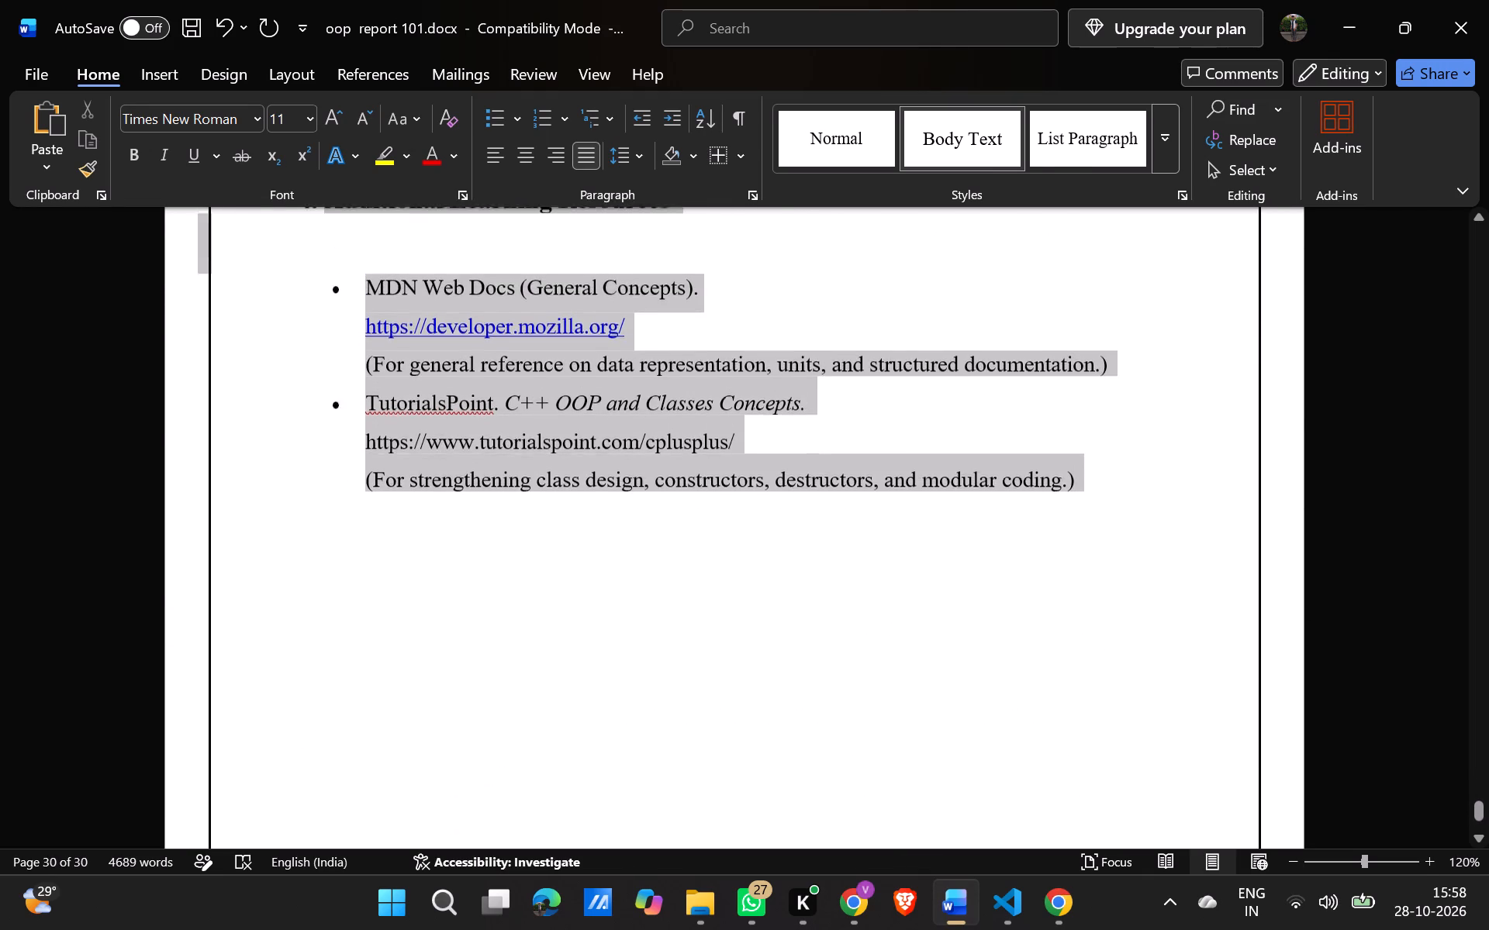
pyautogui.moveTo(275, 205); pyautogui.dragTo(300, 201)
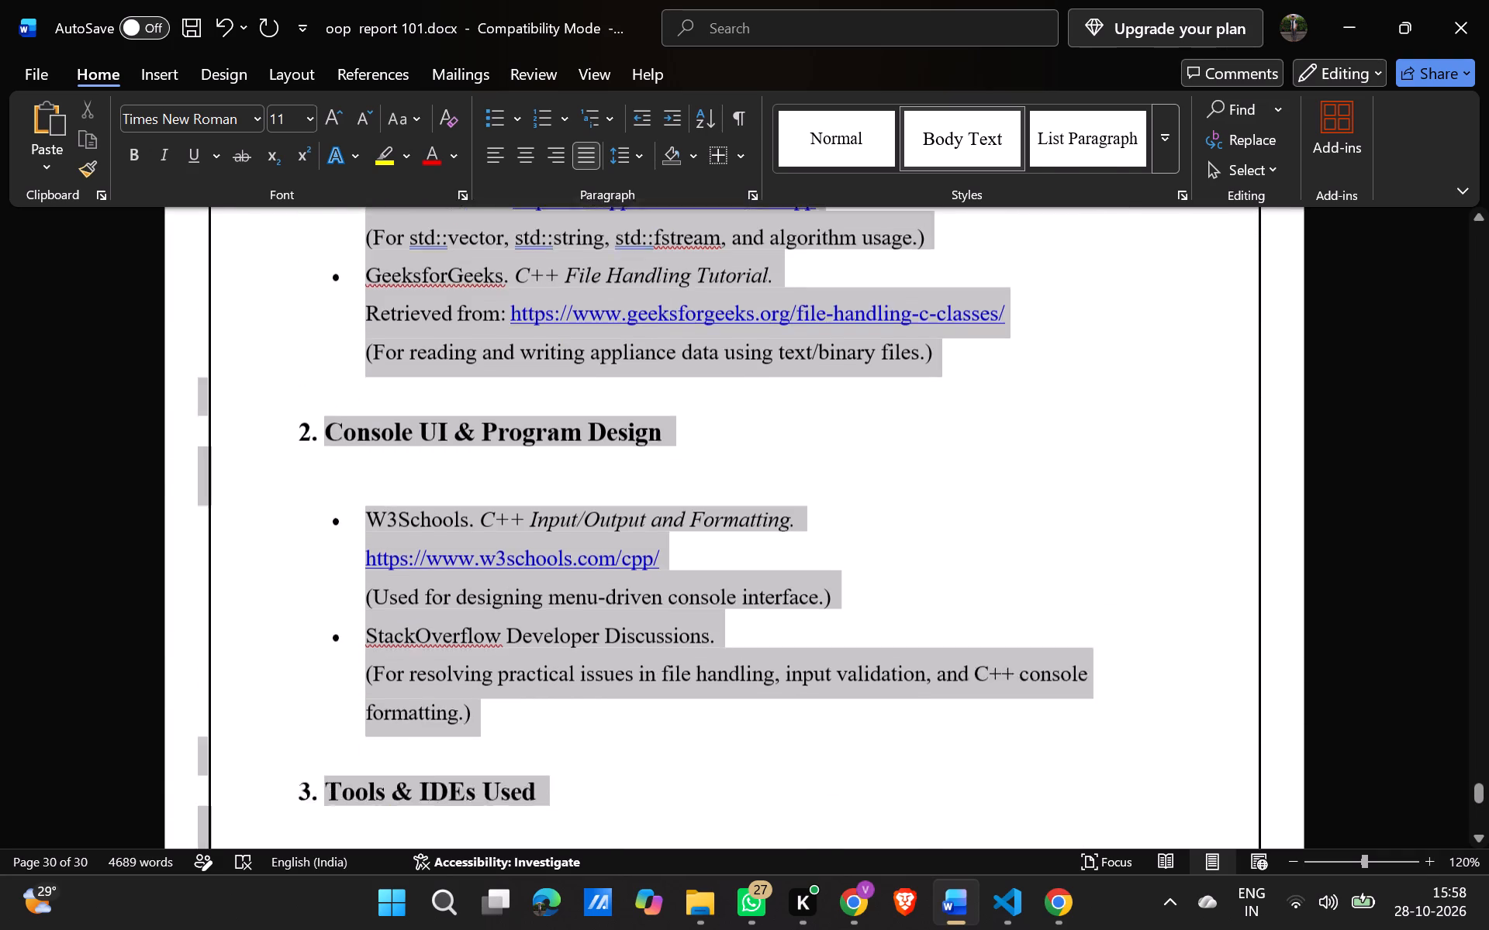
pyautogui.moveTo(300, 201); pyautogui.dragTo(301, 194)
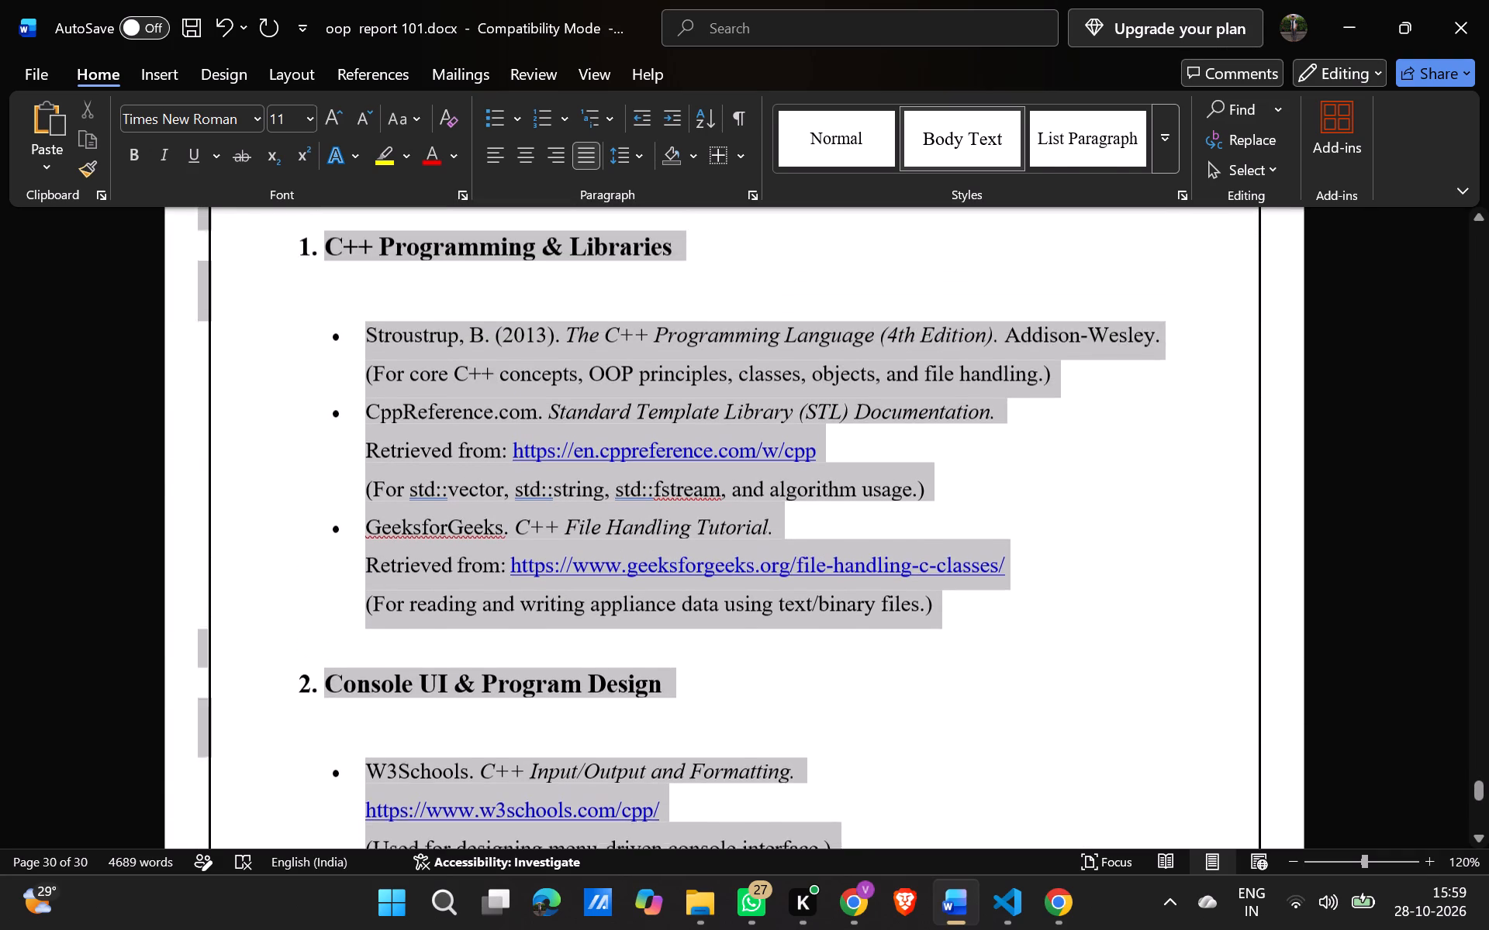
pyautogui.moveTo(301, 194); pyautogui.dragTo(306, 386)
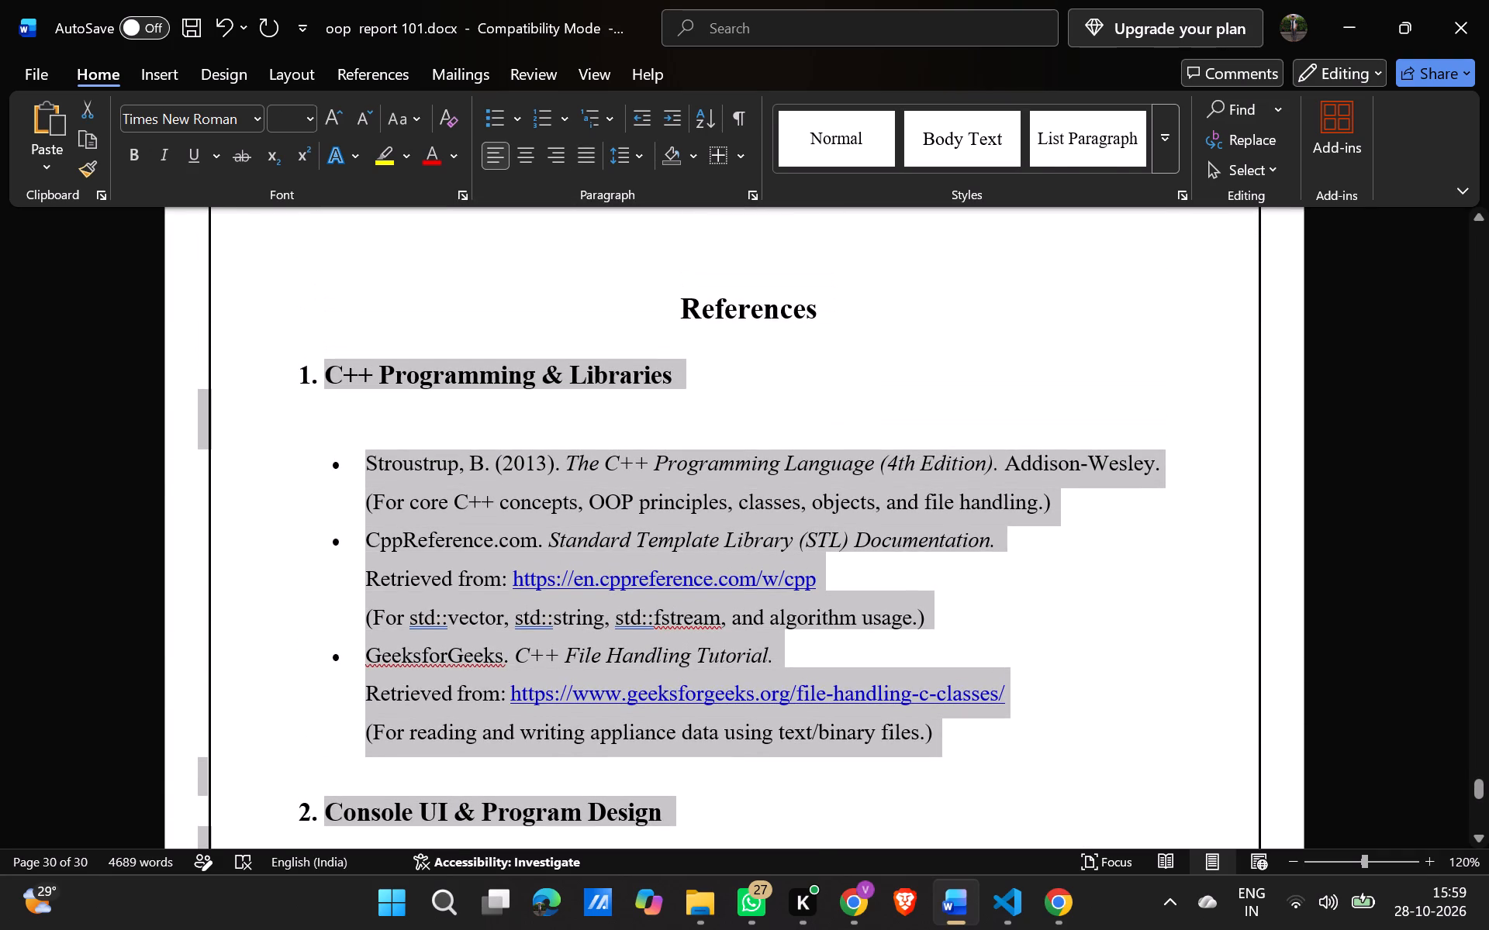
pyautogui.hotkey('ctrl', 'x')
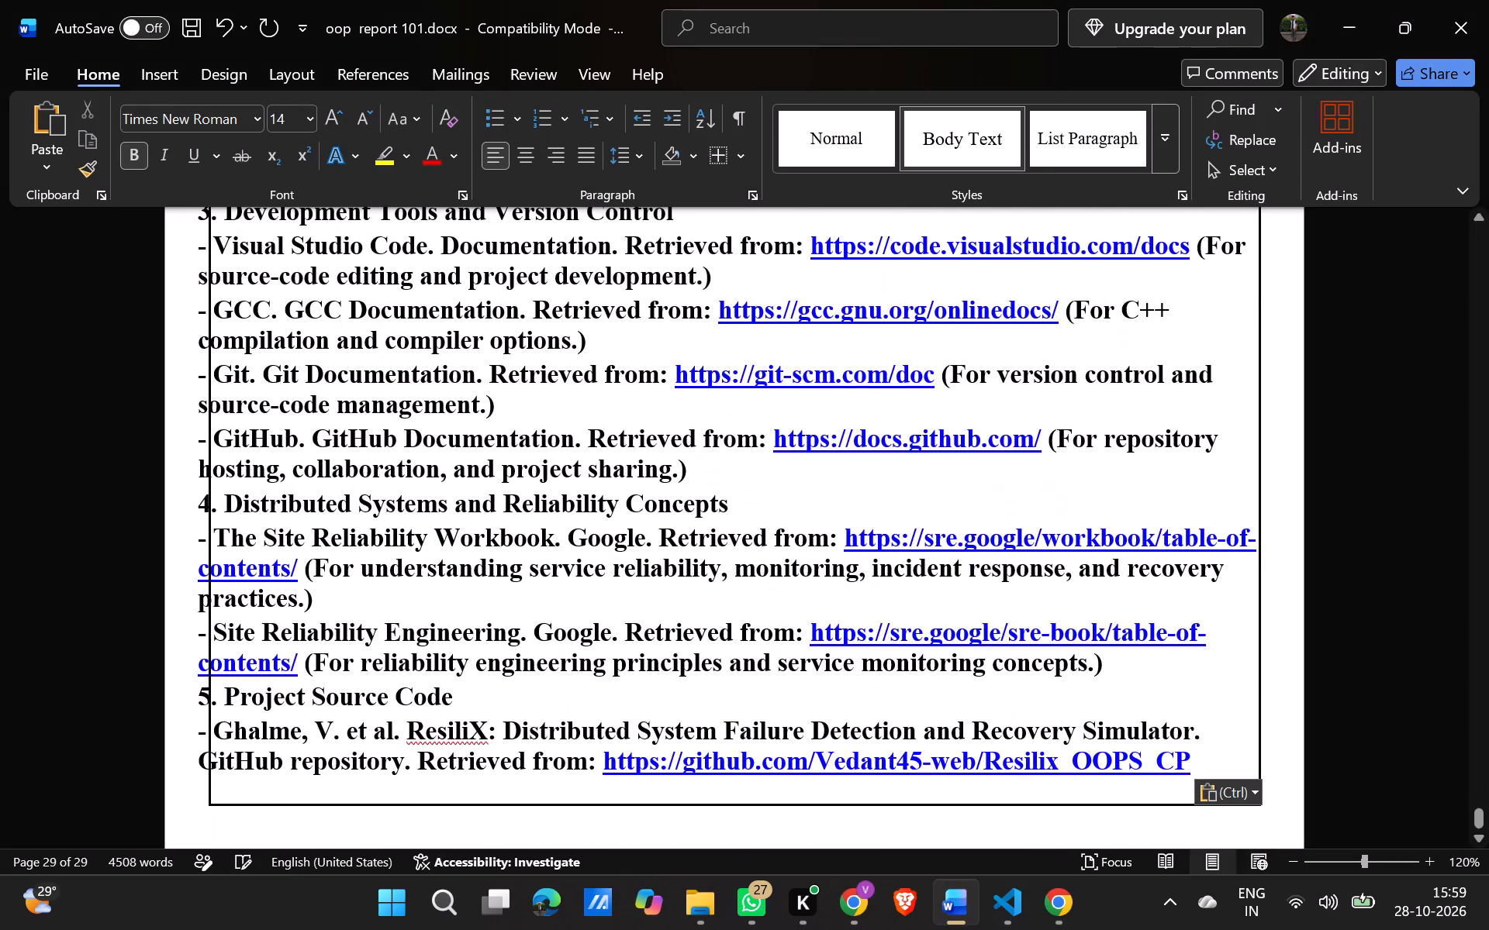
# Format all the pasted references, from C++ Programming and Libraries through Project Source Code, as justified, non-bold text at font size 11.
pyautogui.scroll(-1, 591, 571)
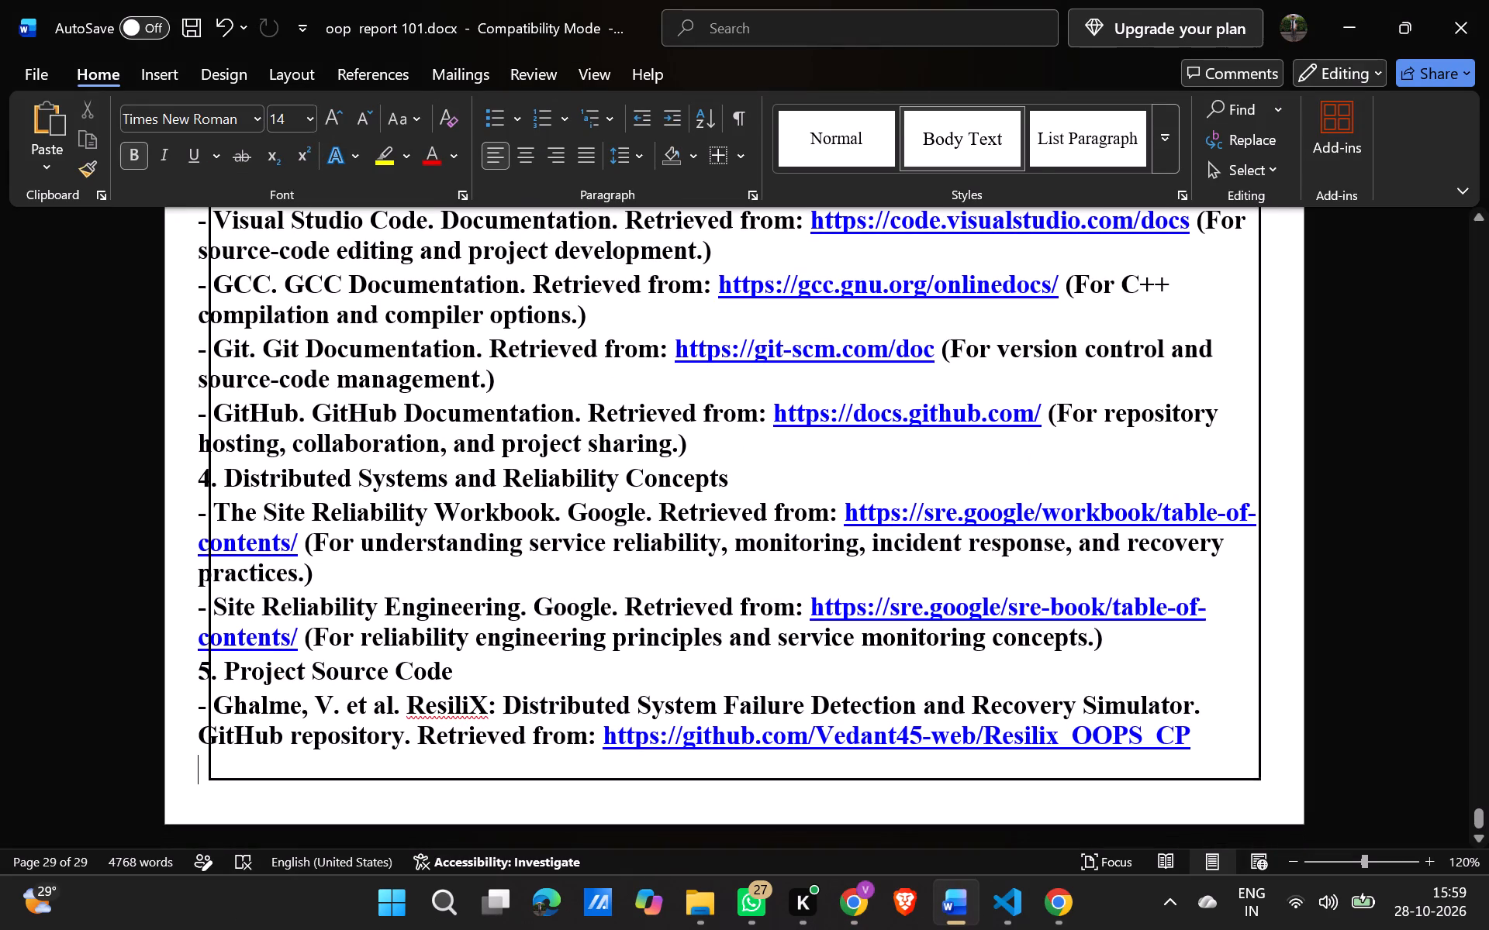
pyautogui.scroll(-1, 591, 571)
pyautogui.moveTo(1197, 735); pyautogui.dragTo(530, 422)
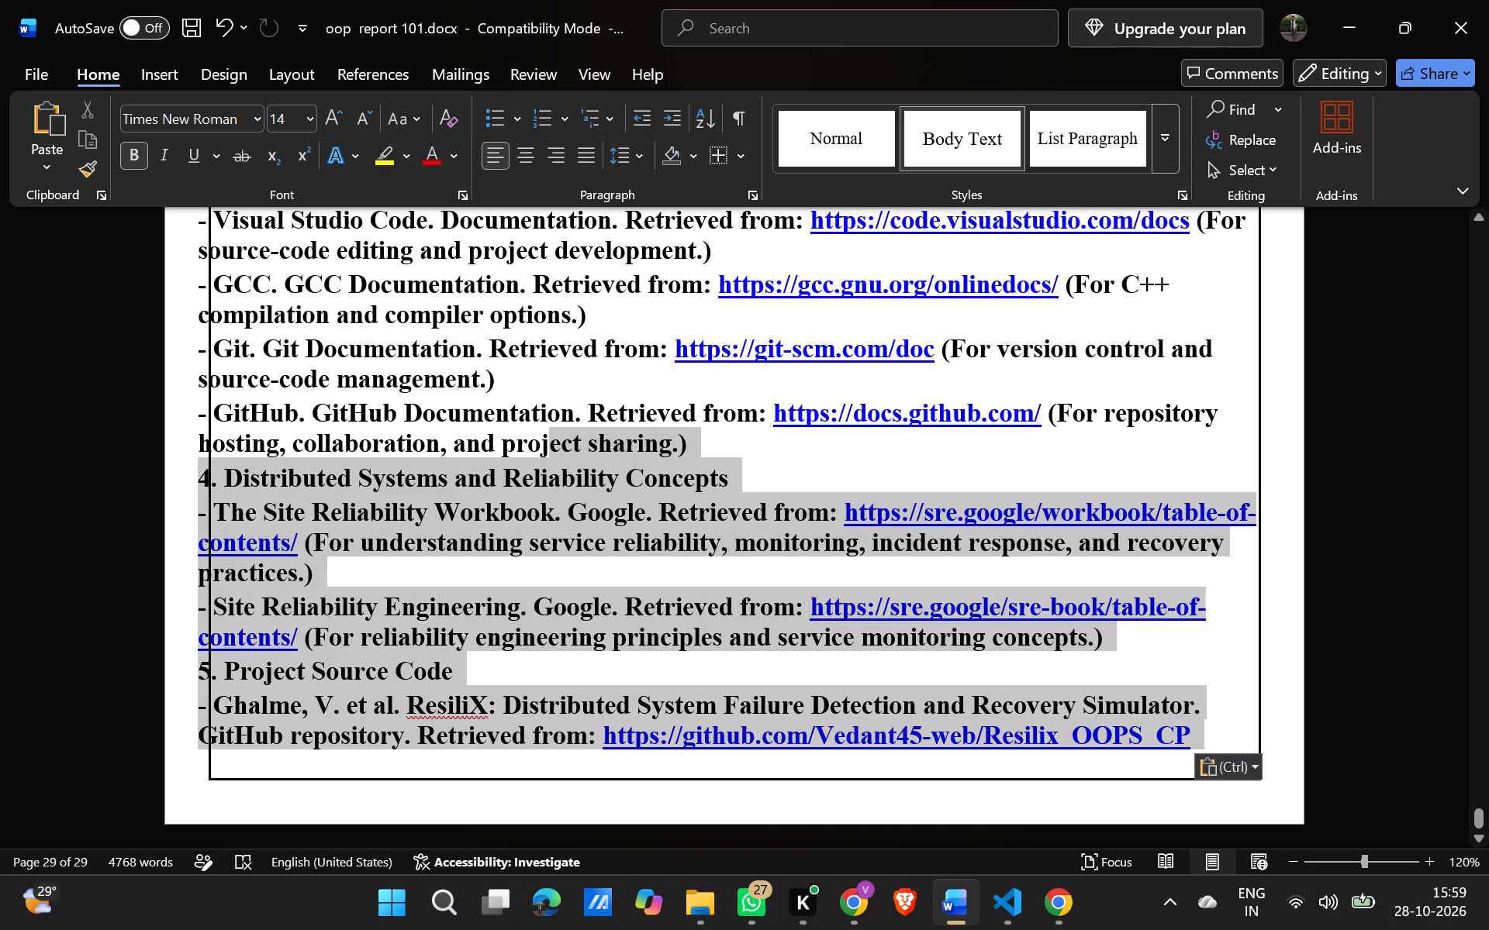
pyautogui.moveTo(530, 422); pyautogui.dragTo(223, 579)
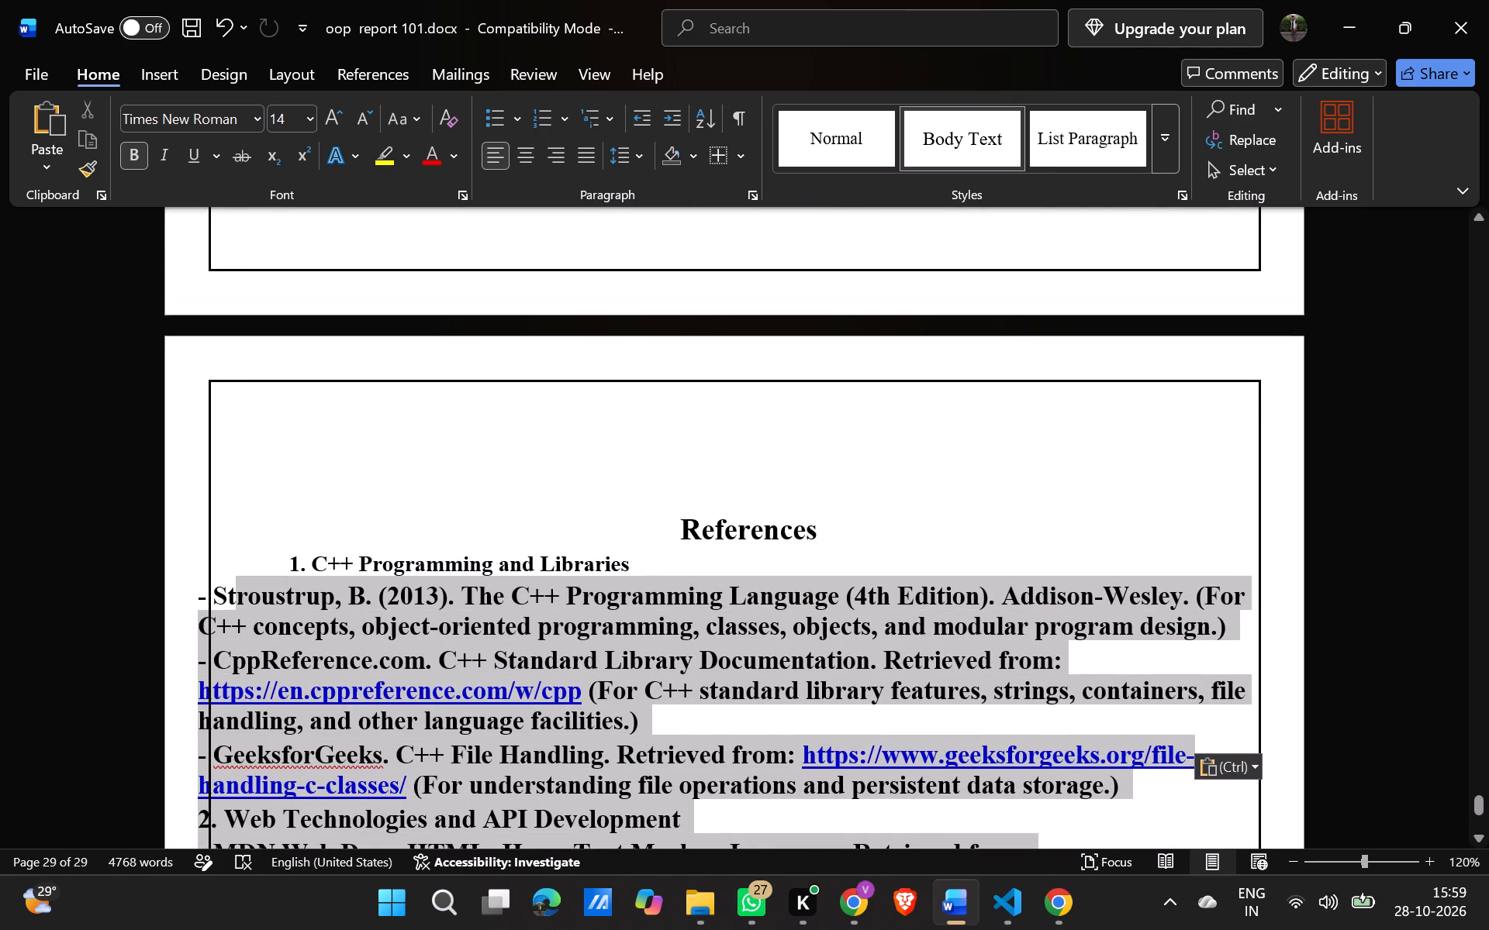
pyautogui.moveTo(223, 579); pyautogui.dragTo(288, 563)
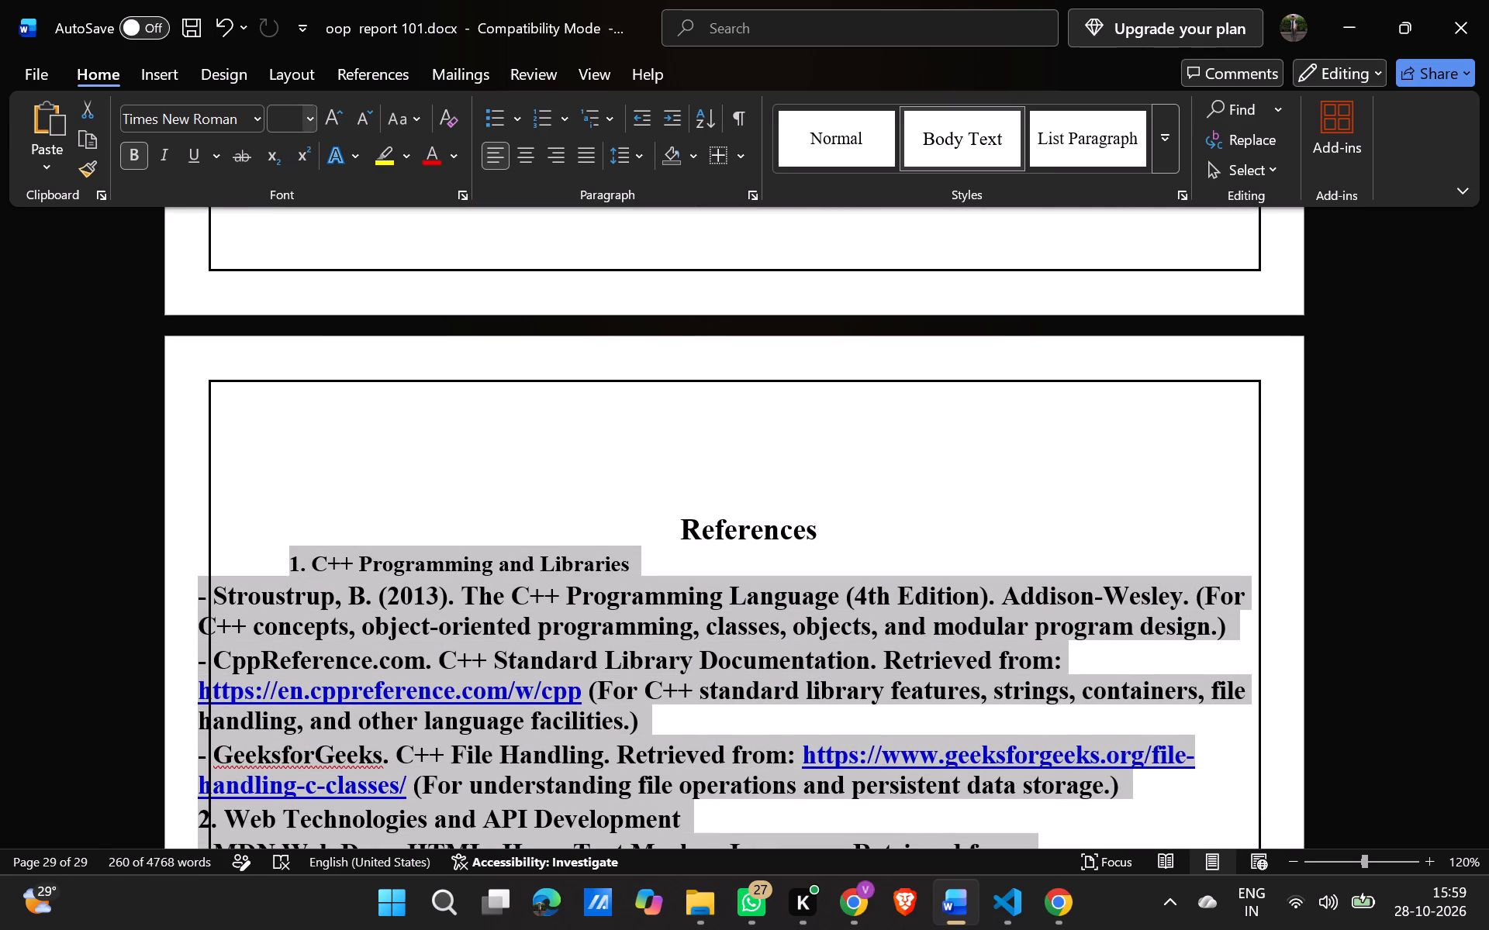
pyautogui.click(309, 125)
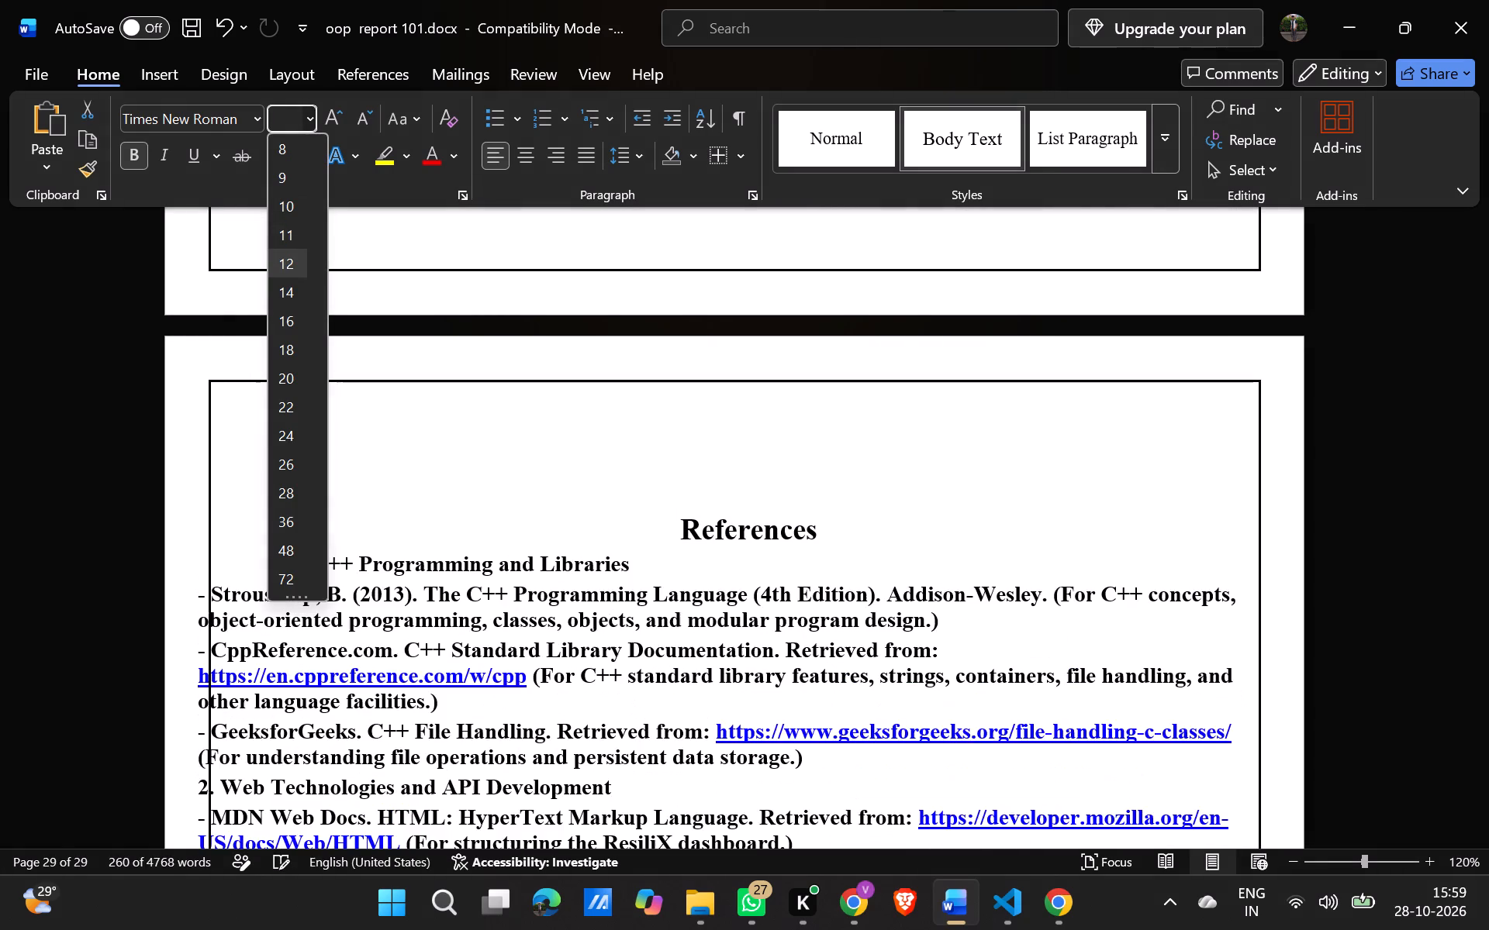
pyautogui.click(297, 243)
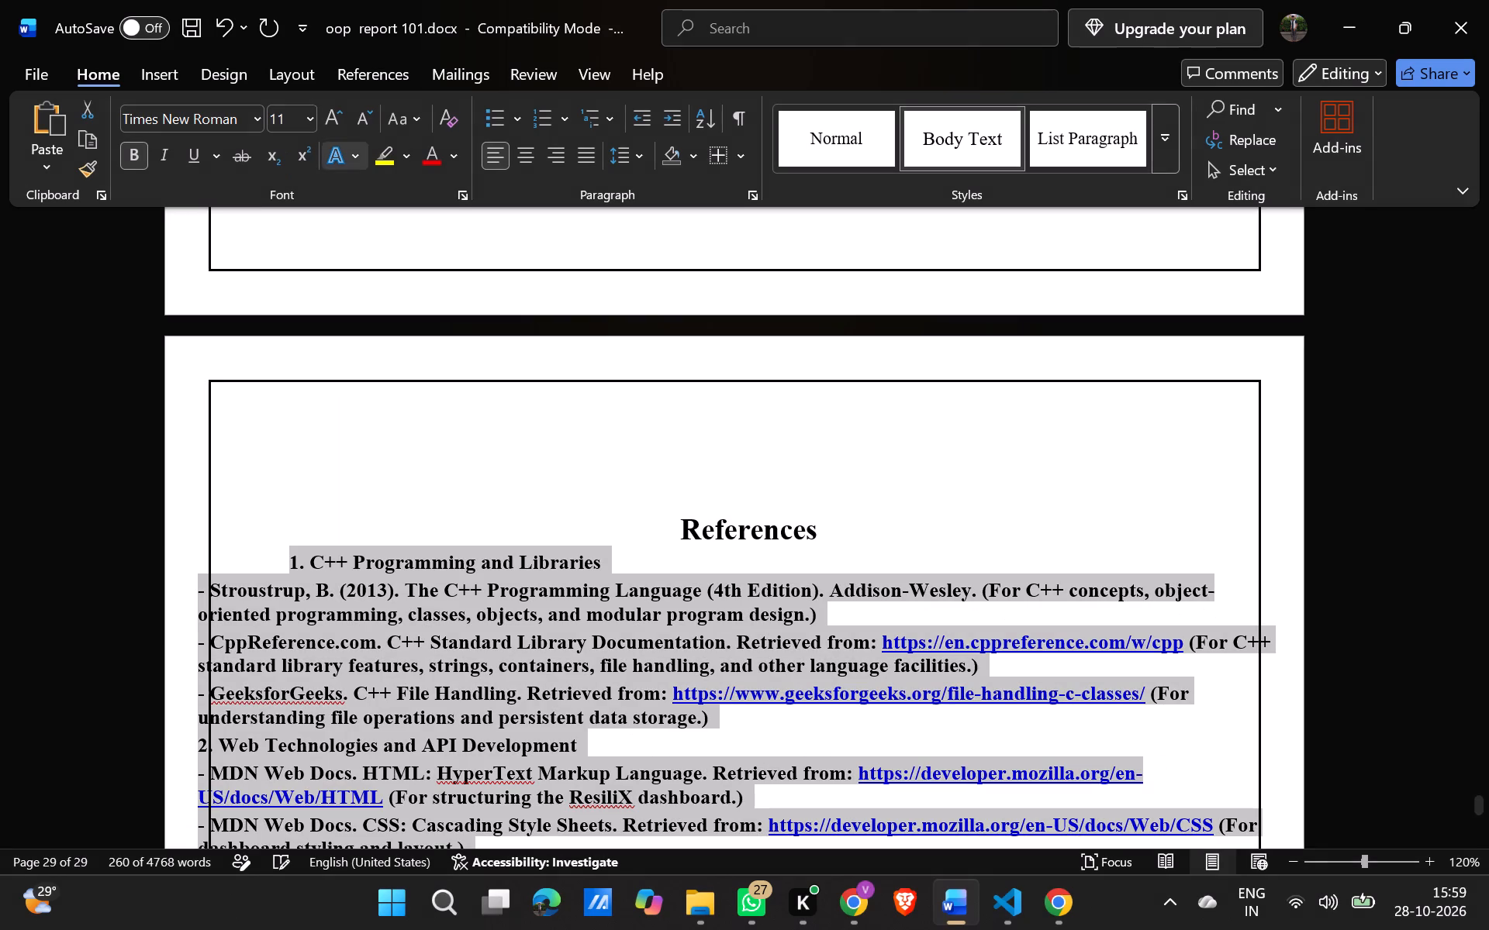
pyautogui.click(132, 160)
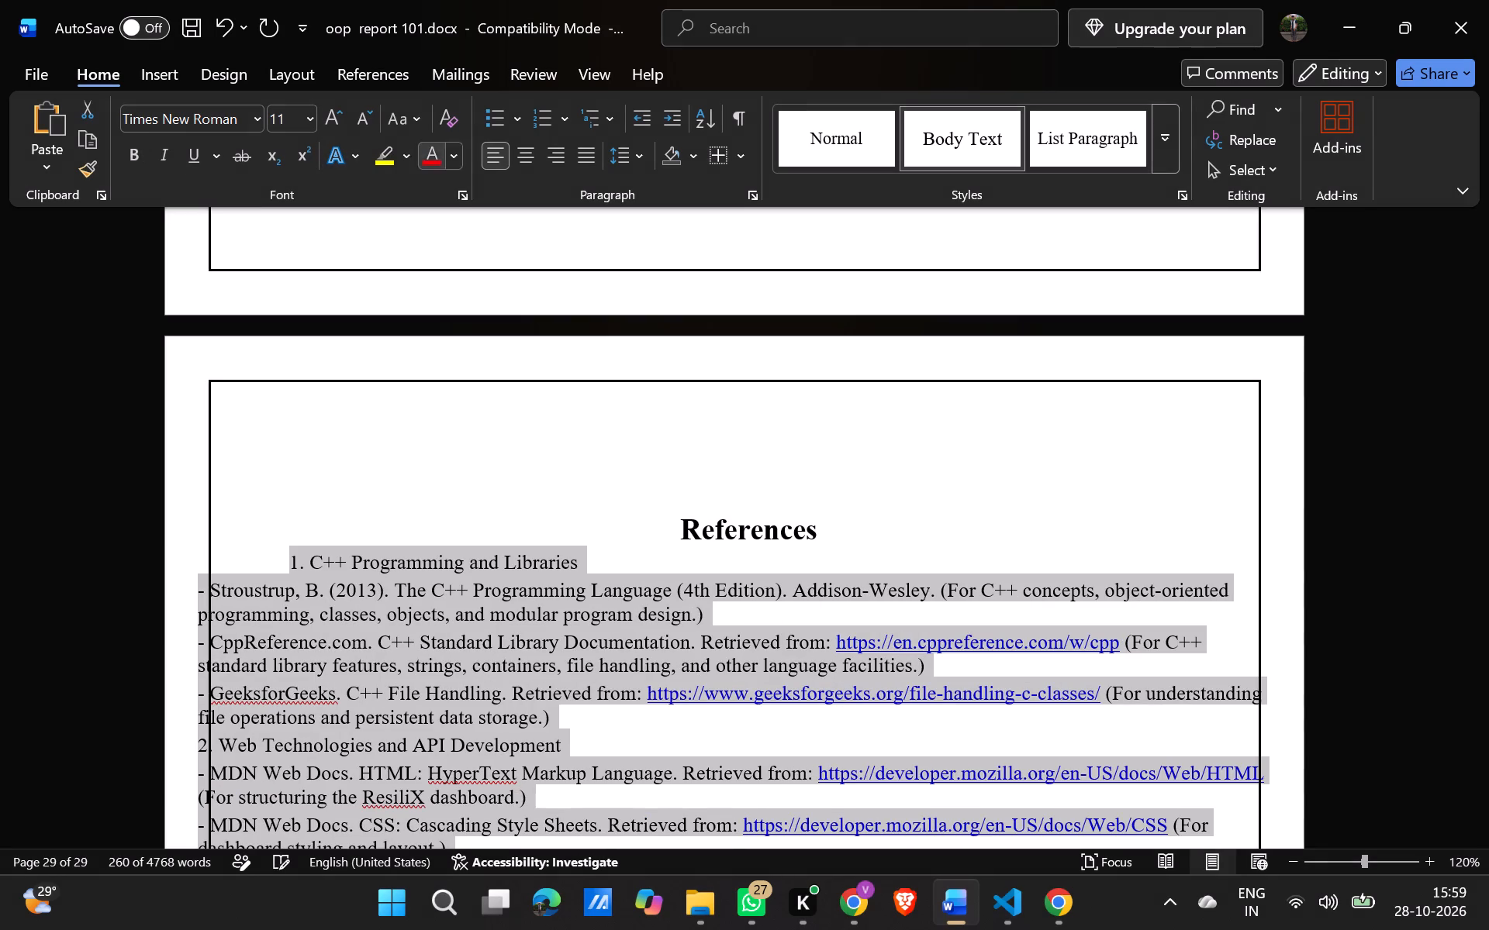
pyautogui.click(590, 152)
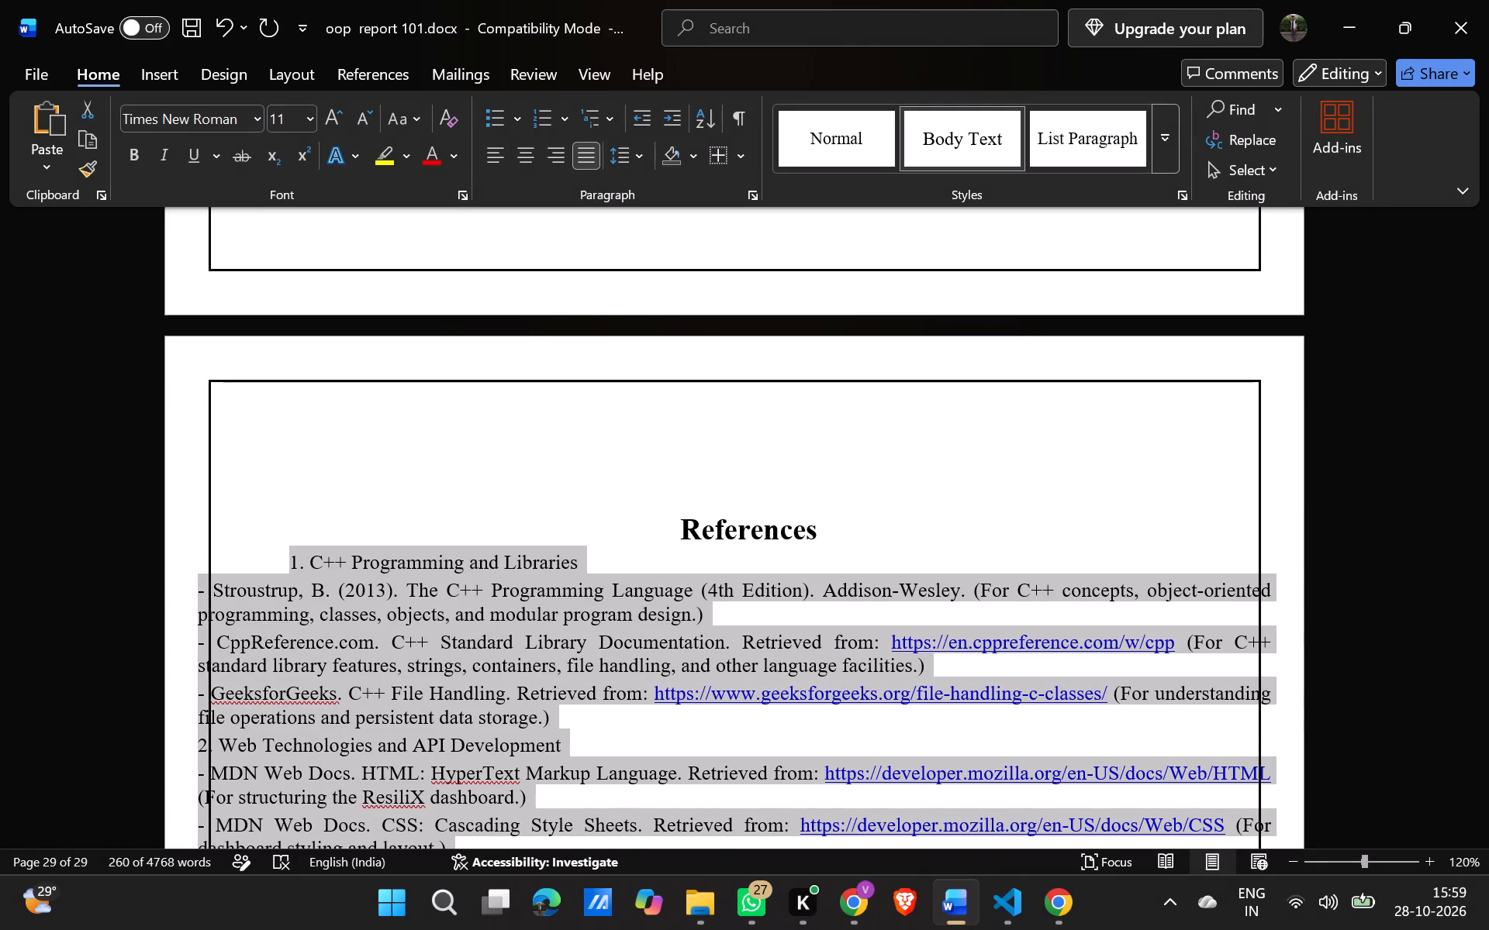
# Apply the Narrow page margins preset of 1.27 cm on all sides.
pyautogui.click(316, 75)
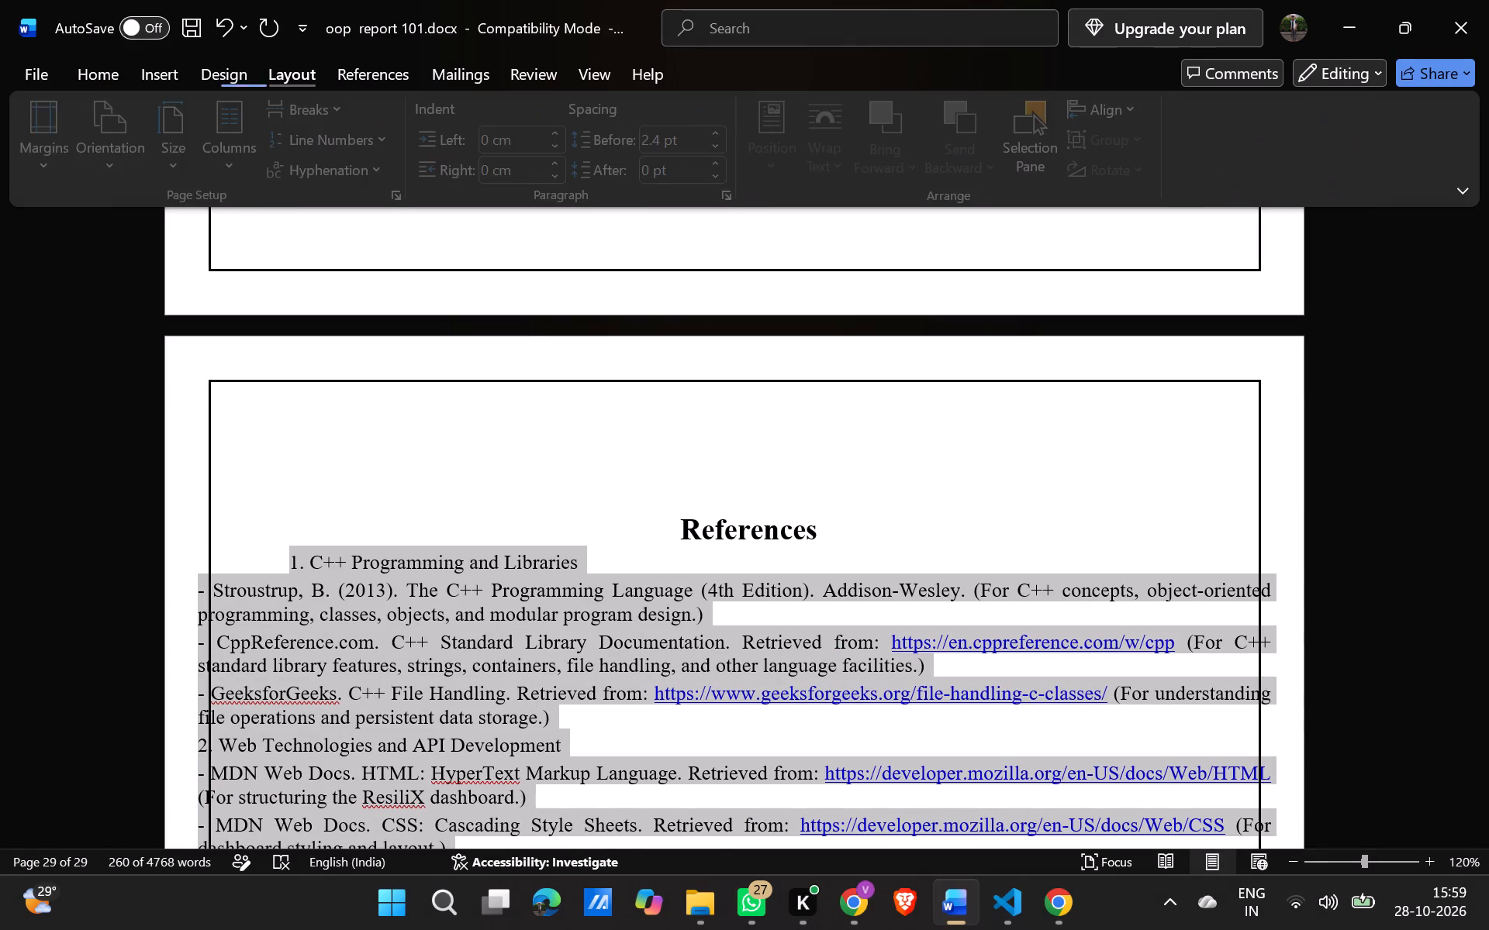
pyautogui.click(44, 150)
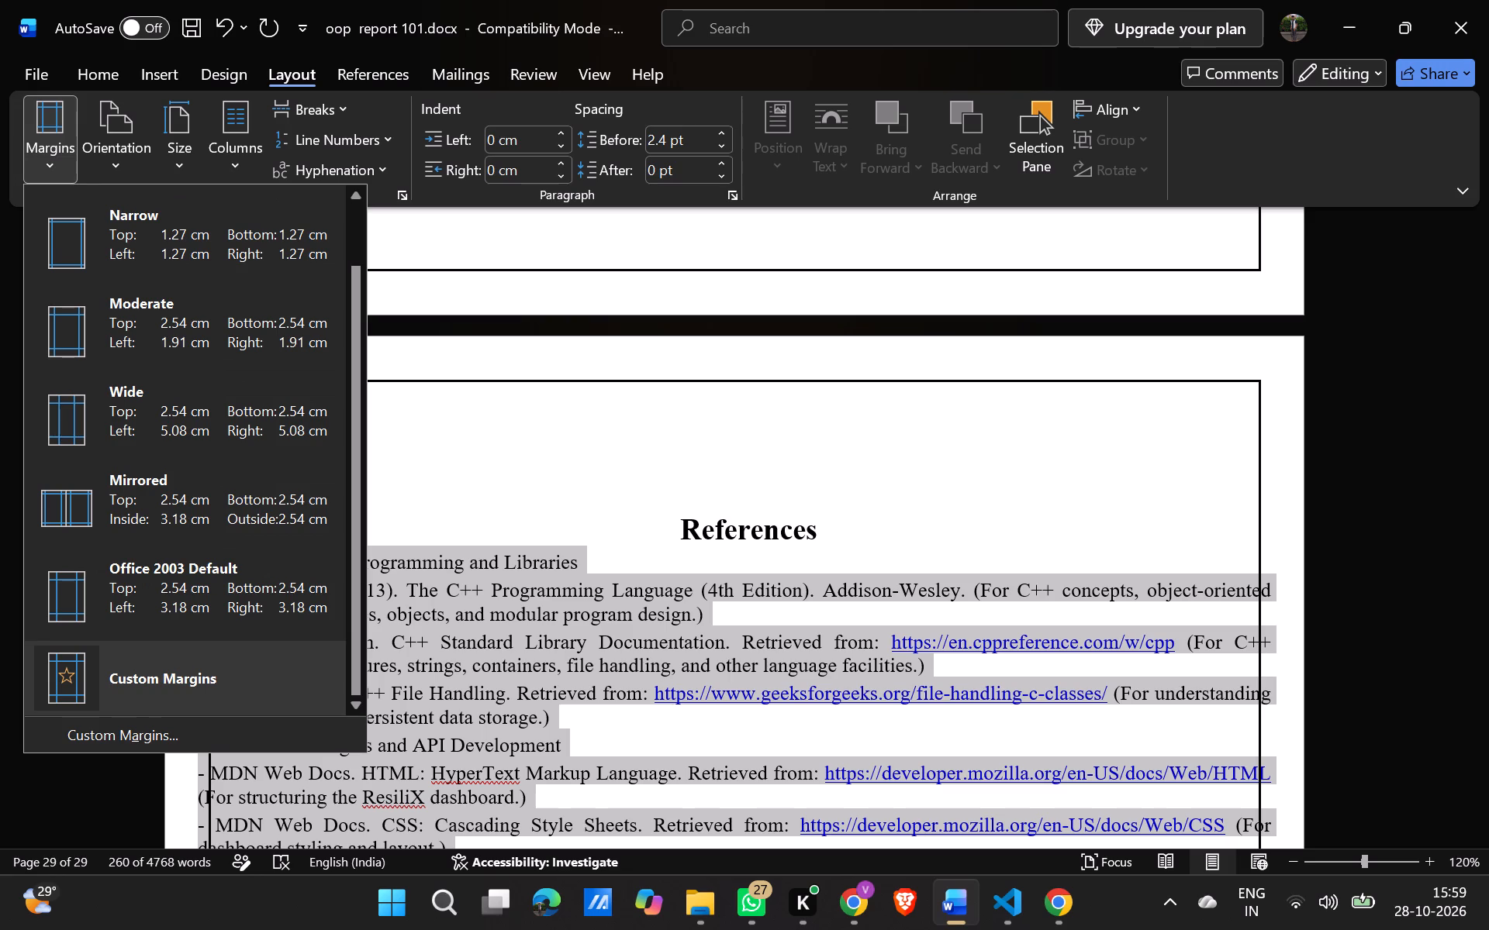
pyautogui.click(113, 211)
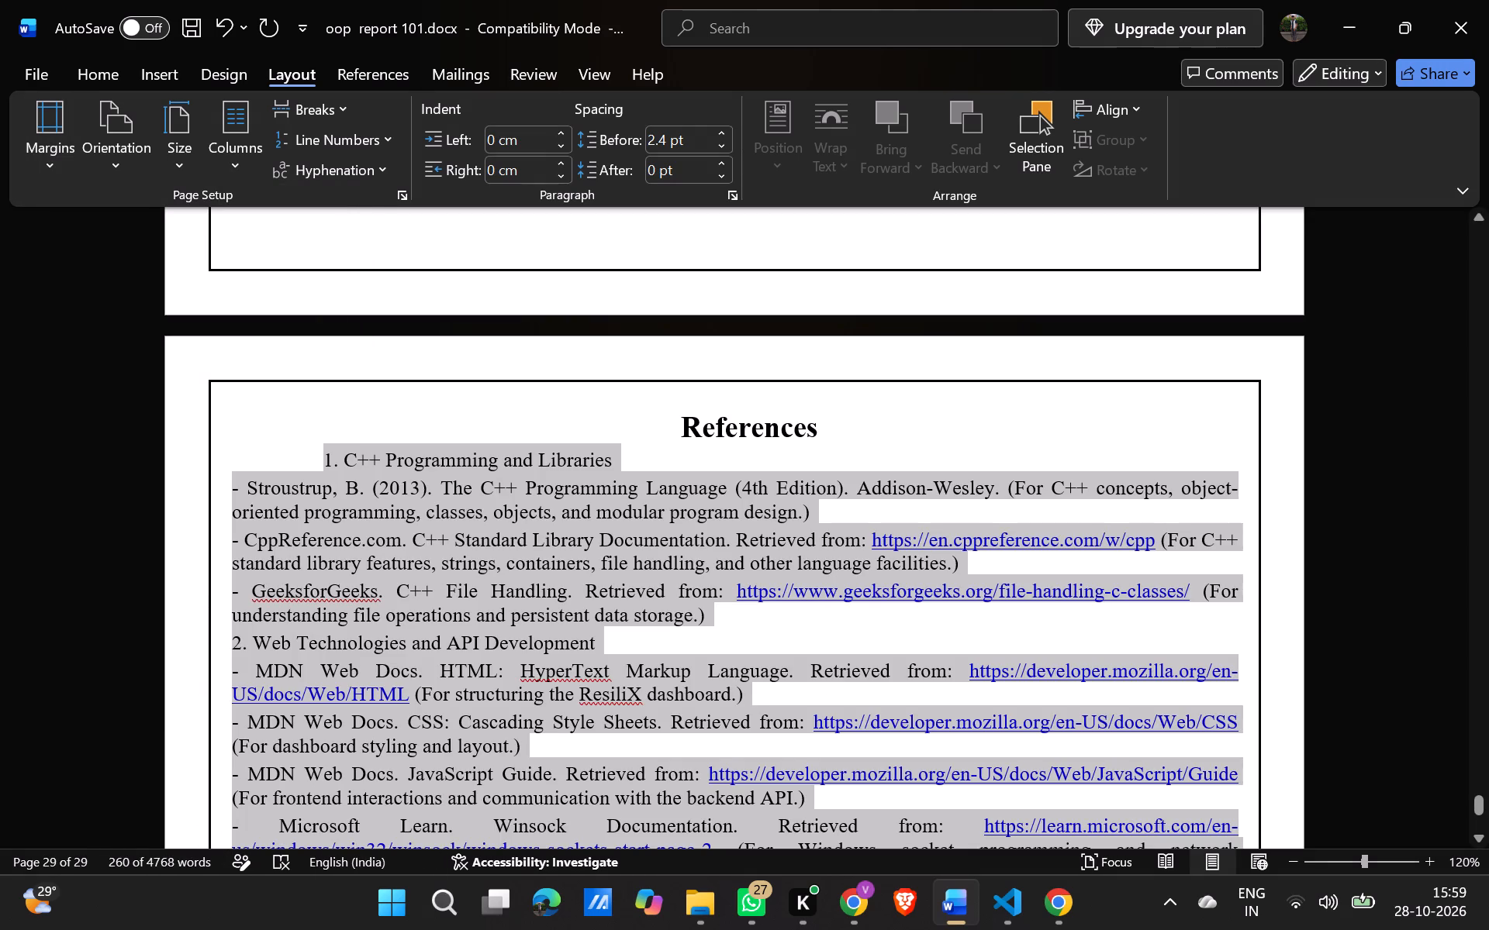
# Make the "1. C++ Programming and Libraries" subheading bold.
pyautogui.click(615, 456)
pyautogui.moveTo(615, 456); pyautogui.dragTo(367, 464)
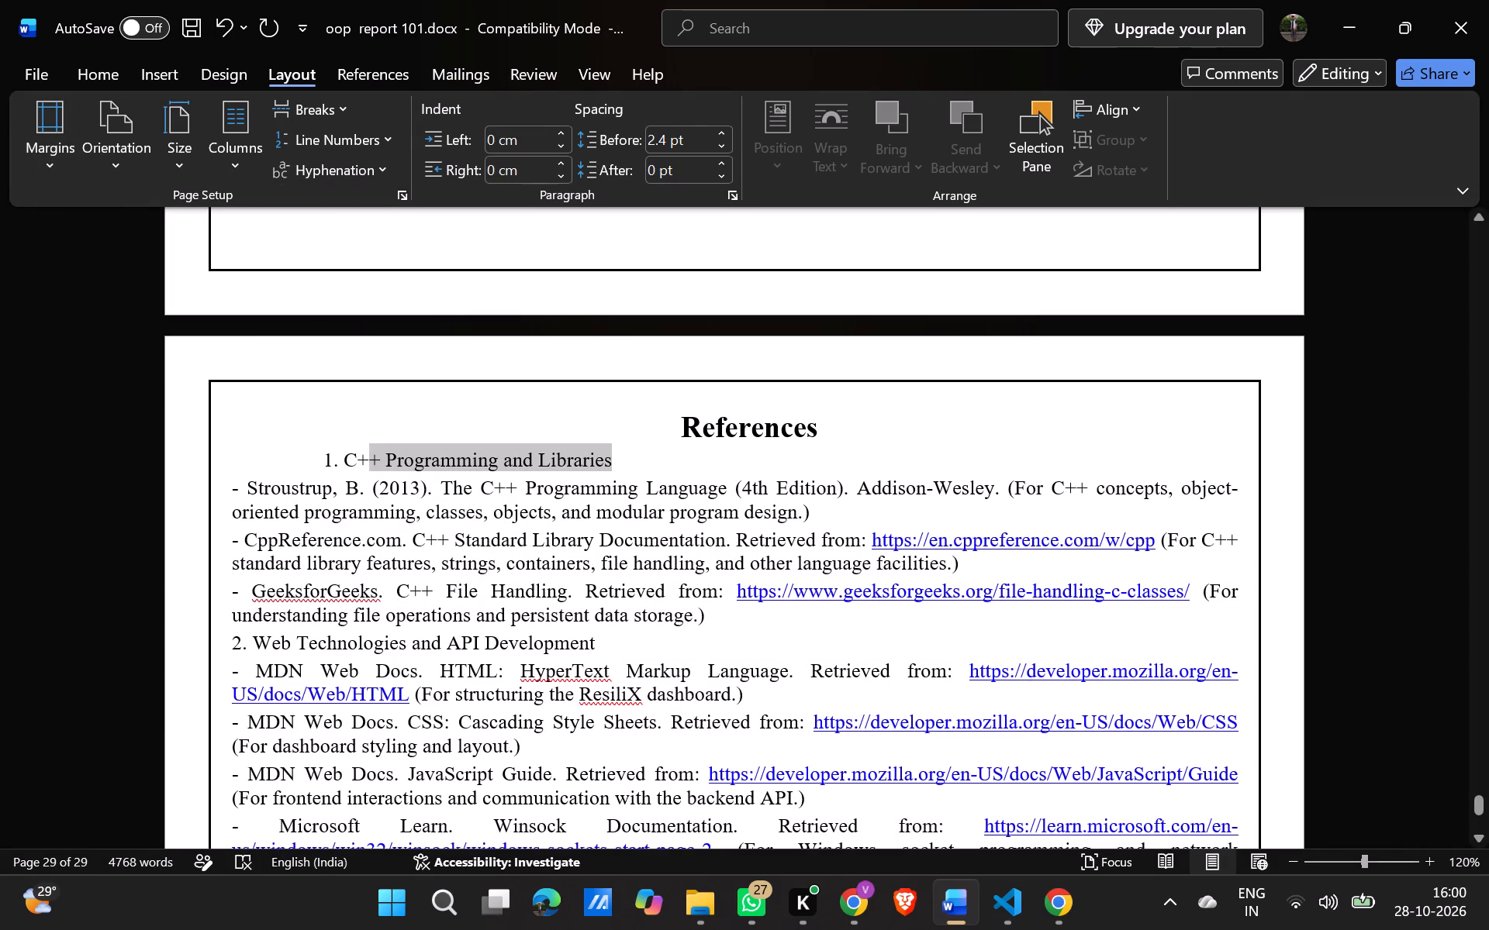
pyautogui.moveTo(367, 464); pyautogui.dragTo(319, 464)
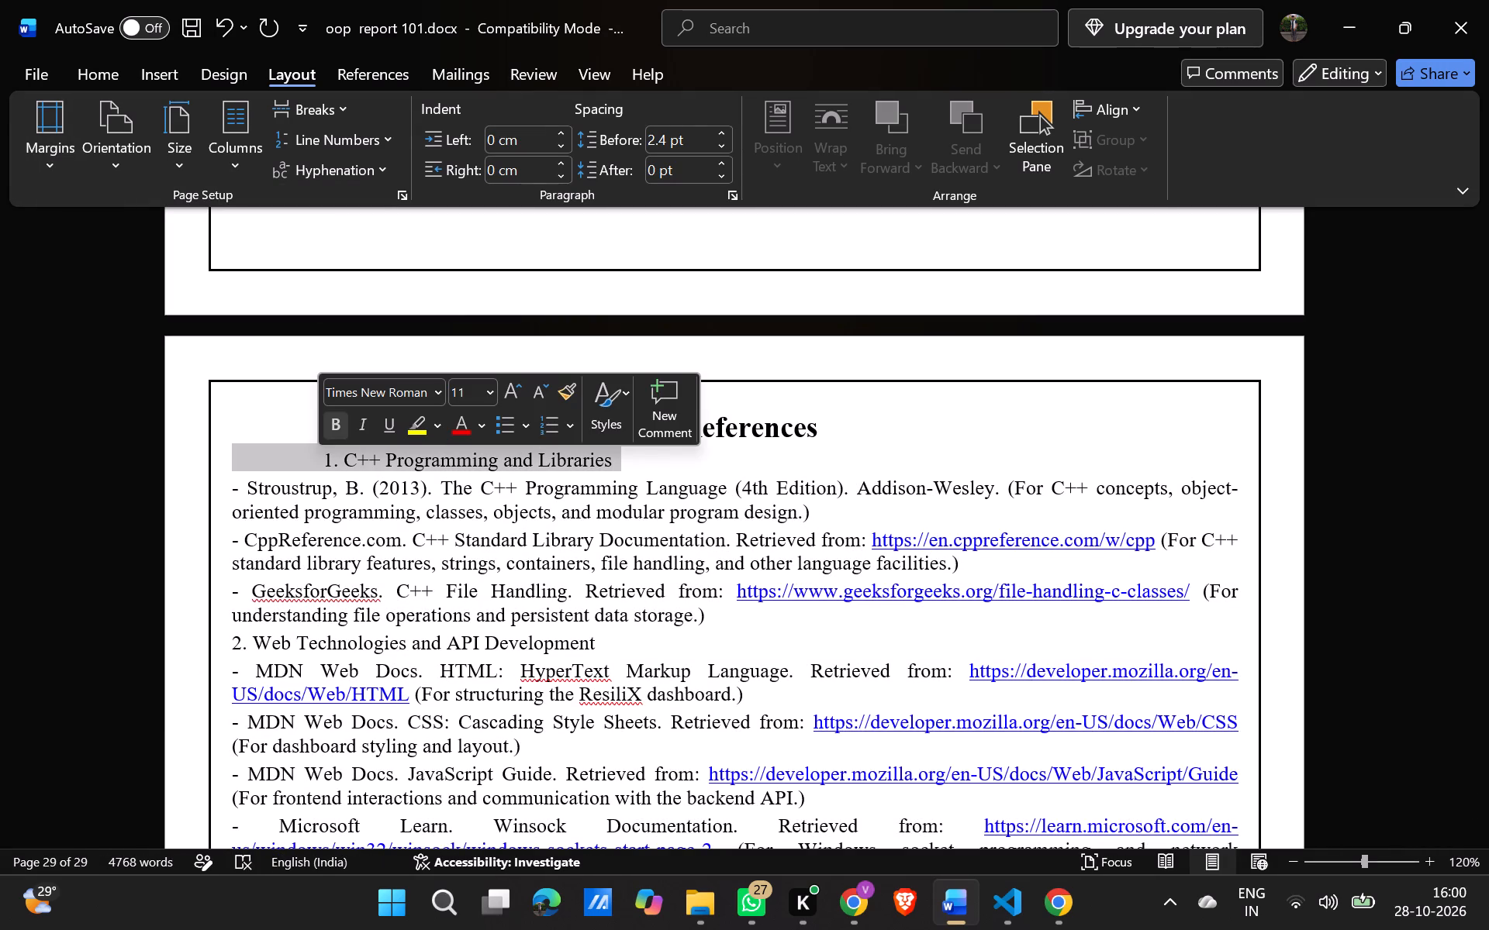
pyautogui.click(337, 431)
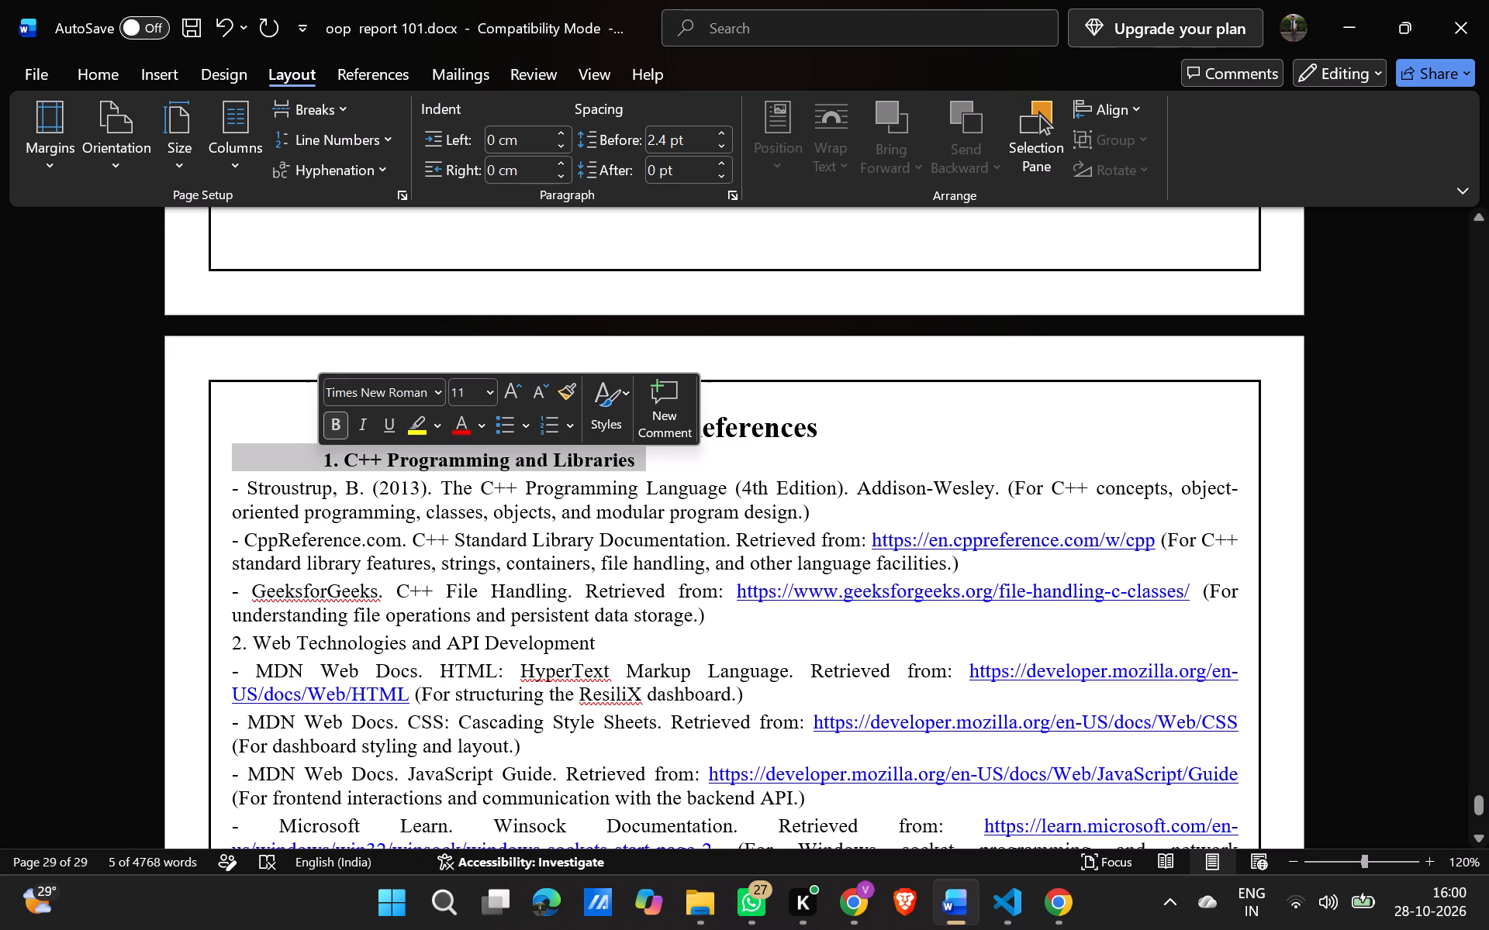
pyautogui.click(299, 467)
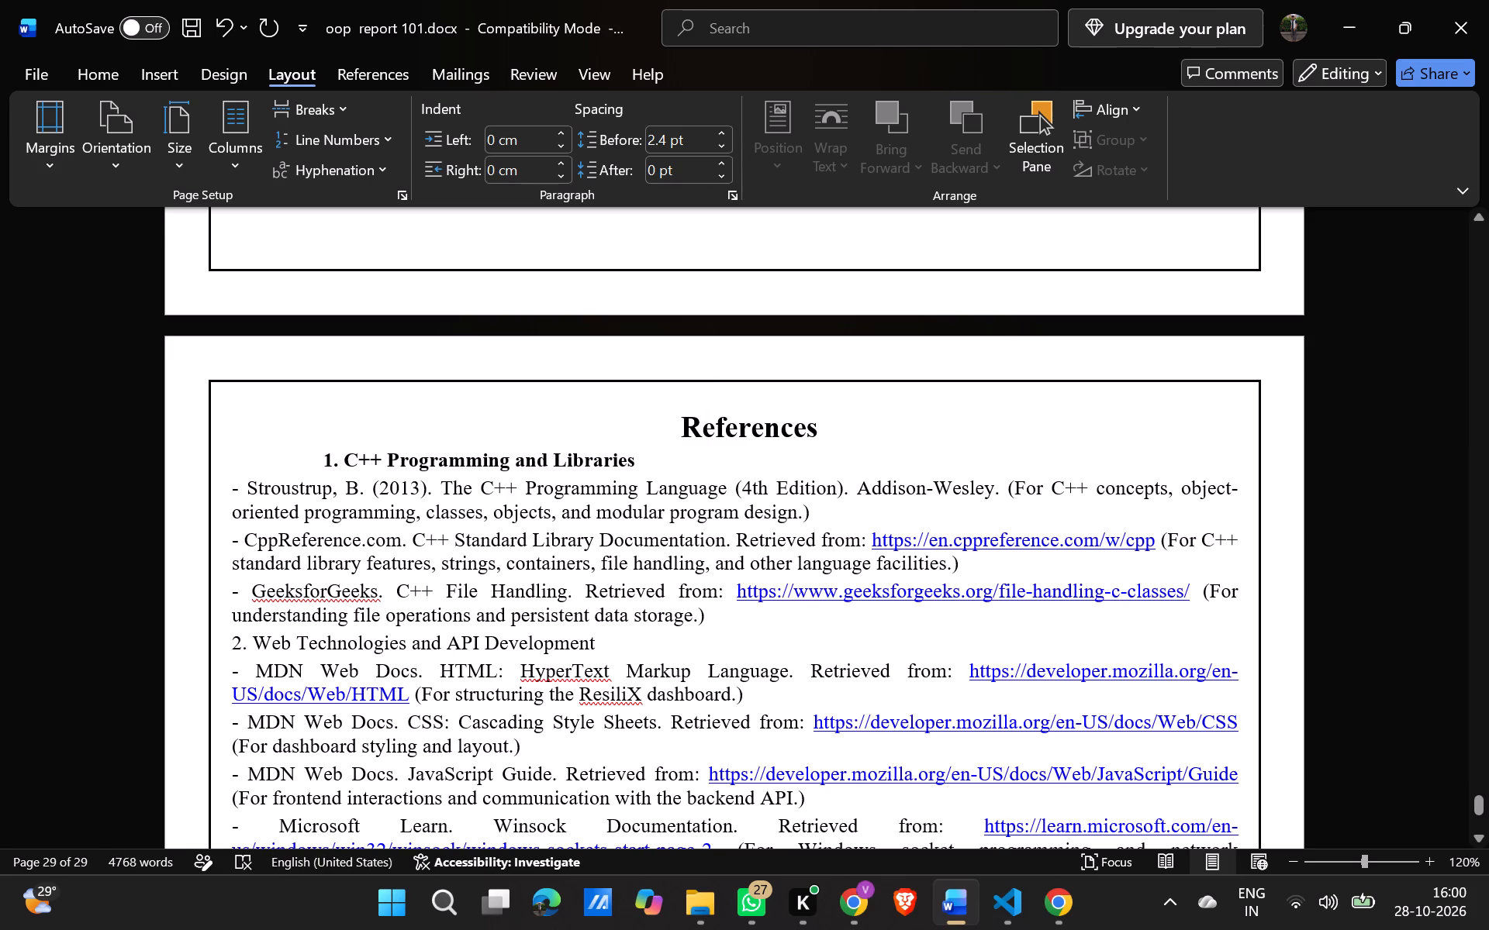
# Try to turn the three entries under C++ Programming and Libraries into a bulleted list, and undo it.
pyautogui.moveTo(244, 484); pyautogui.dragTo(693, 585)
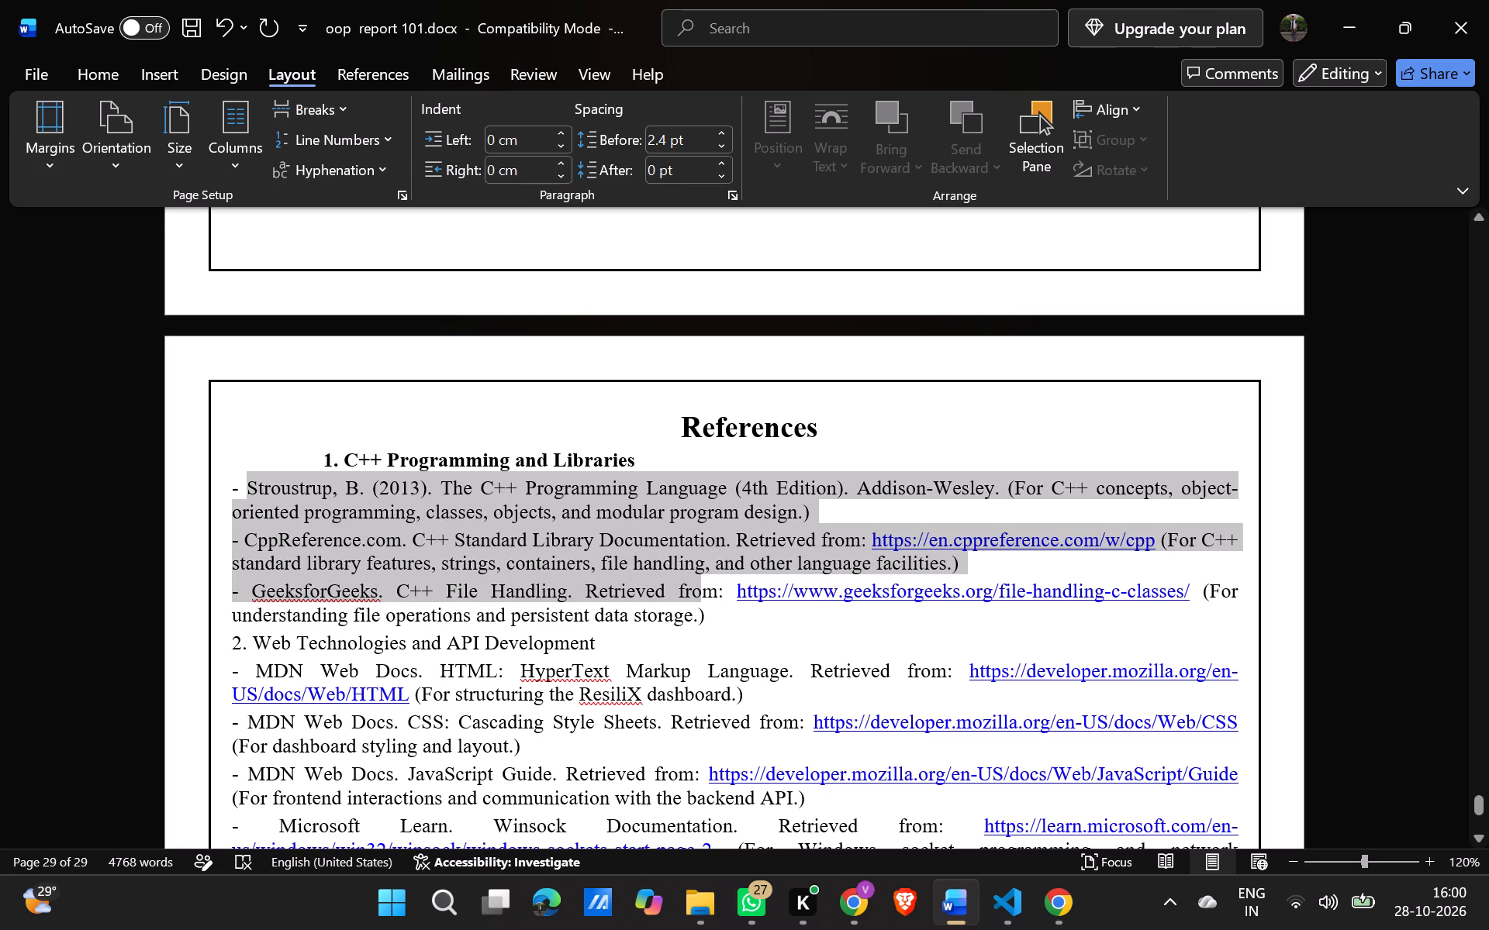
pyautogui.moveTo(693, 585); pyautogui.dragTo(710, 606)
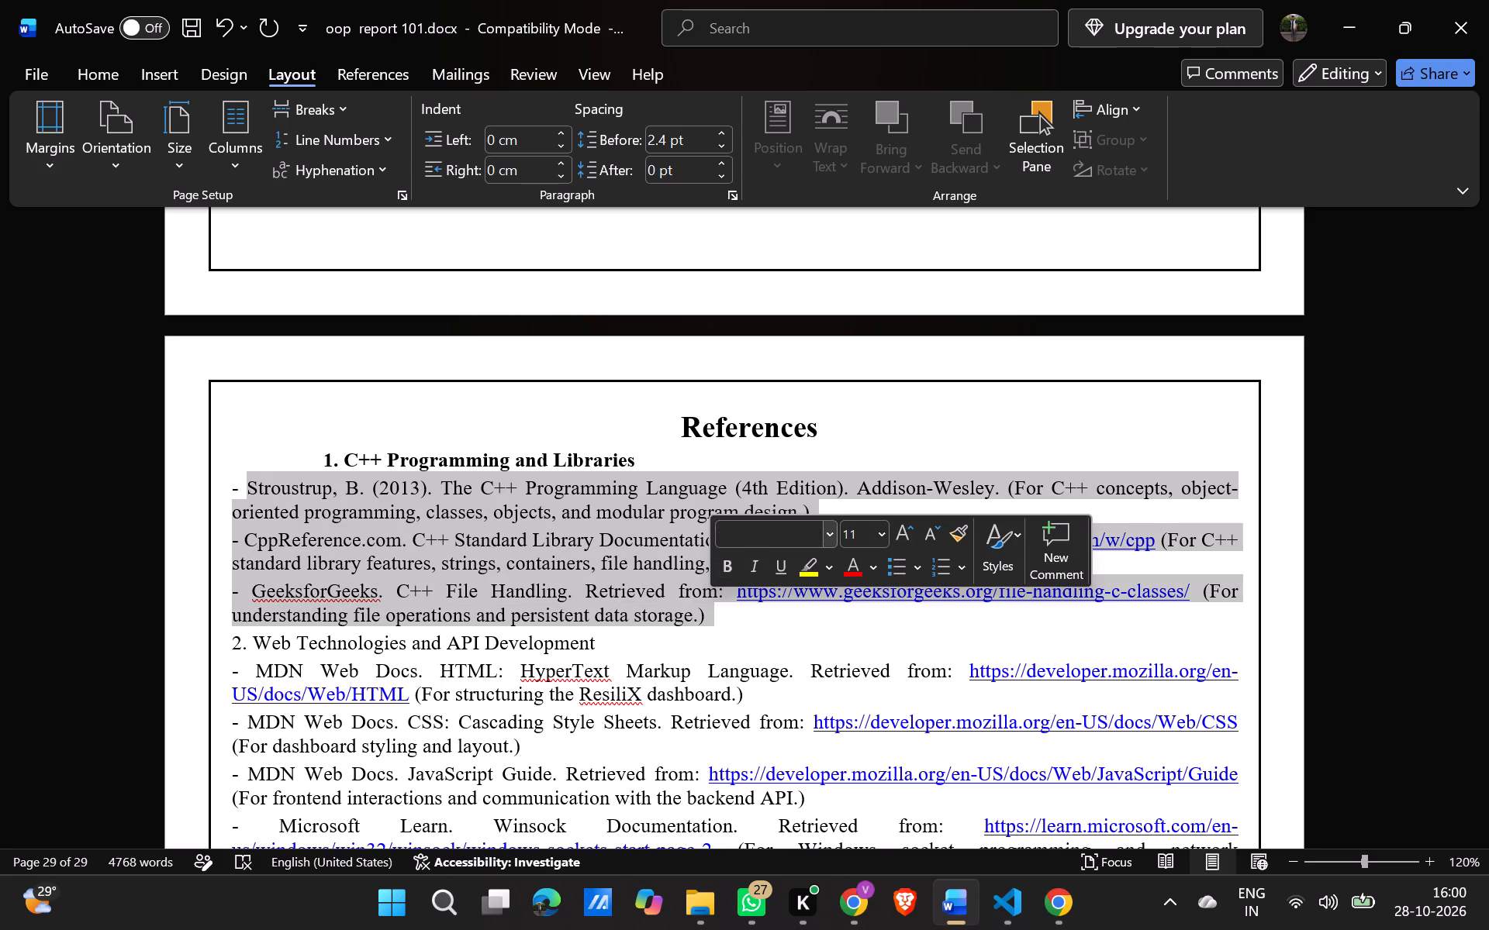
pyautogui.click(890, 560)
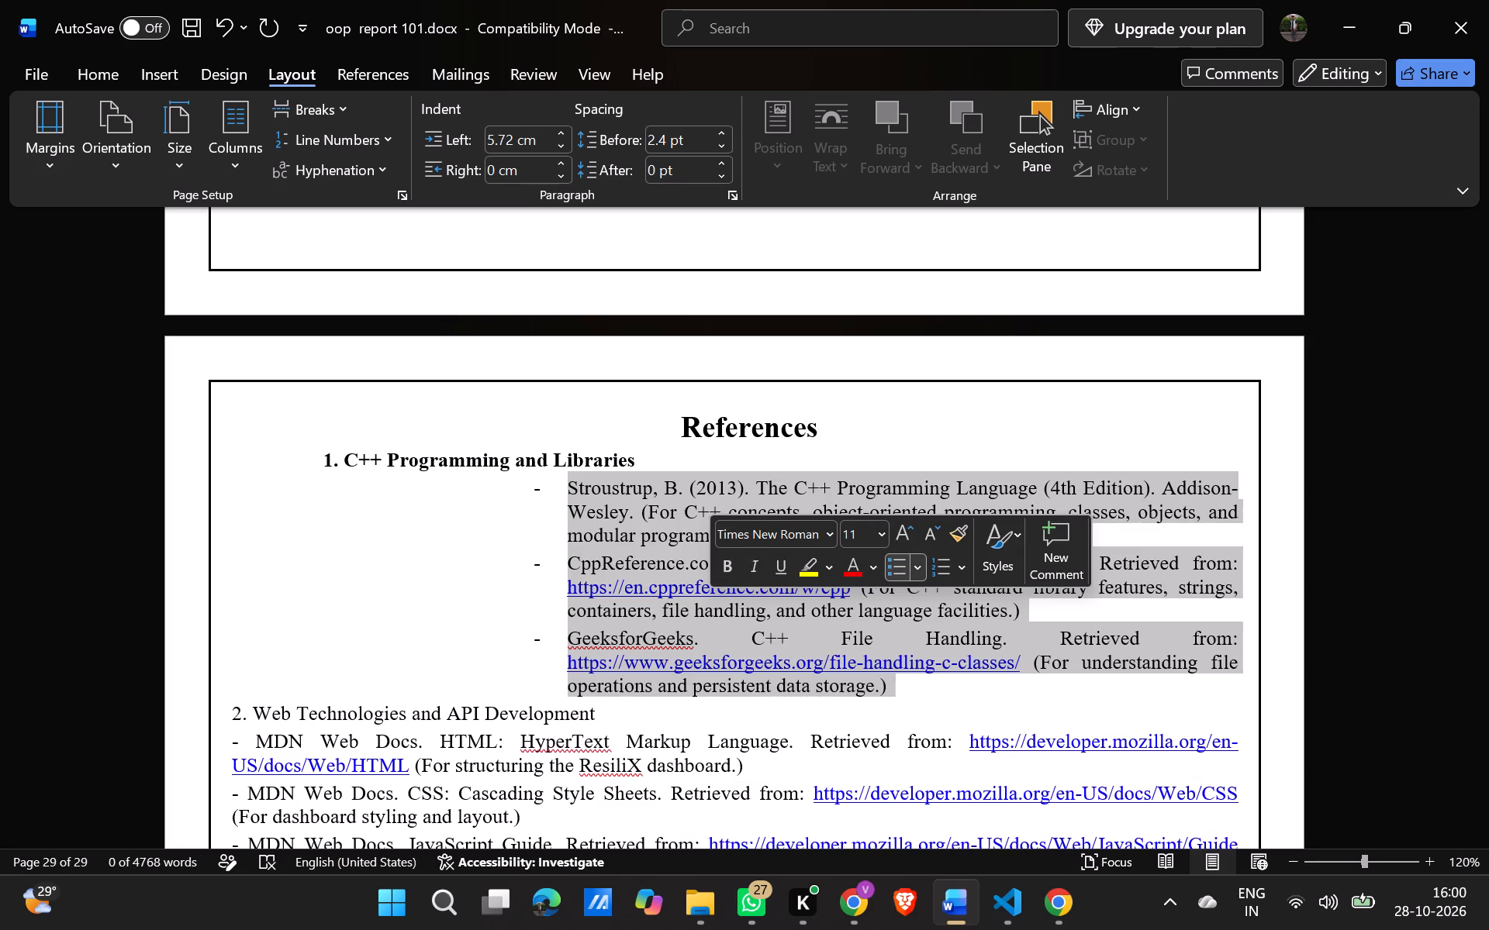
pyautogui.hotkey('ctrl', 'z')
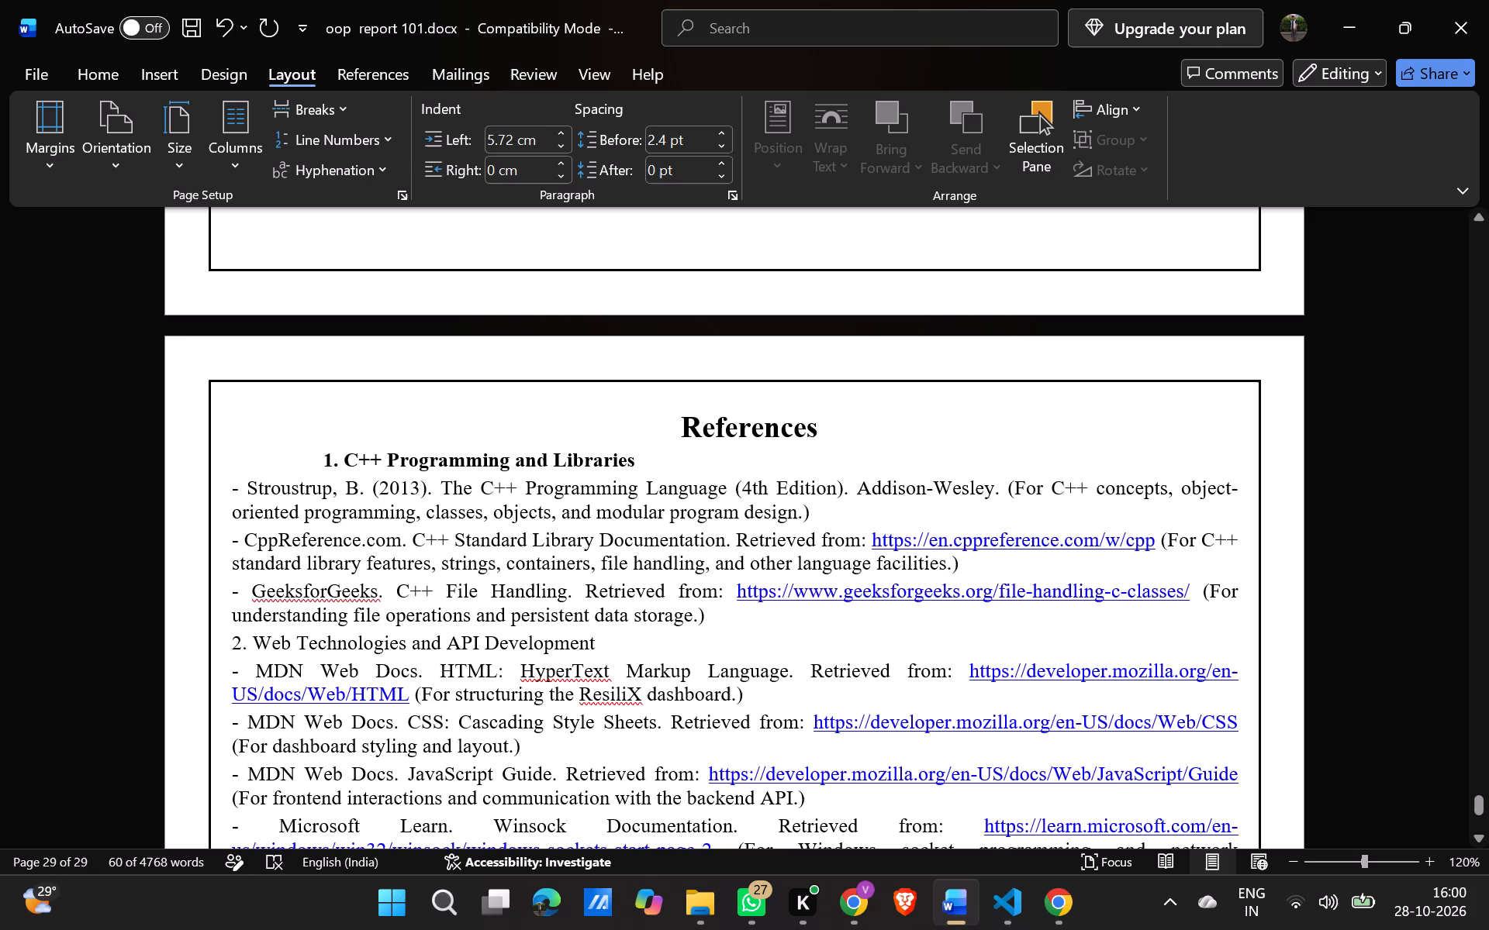
# Remove the leading dash and space from the Stroustrup entry, keeping its full name intact.
pyautogui.click(248, 484)
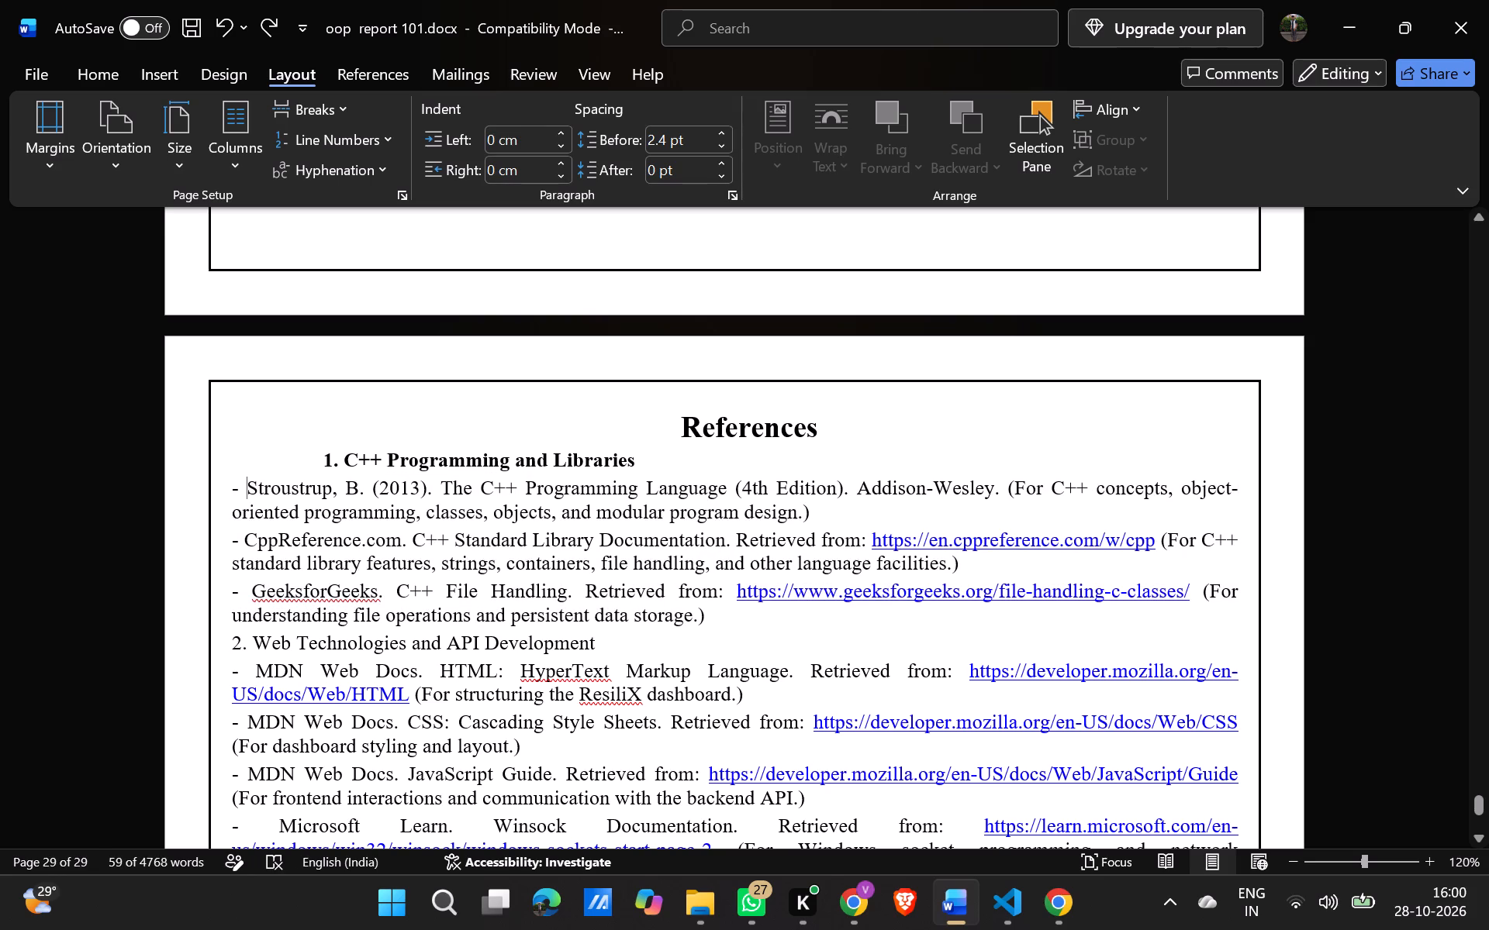
pyautogui.press('Delete')
pyautogui.press('Delete')
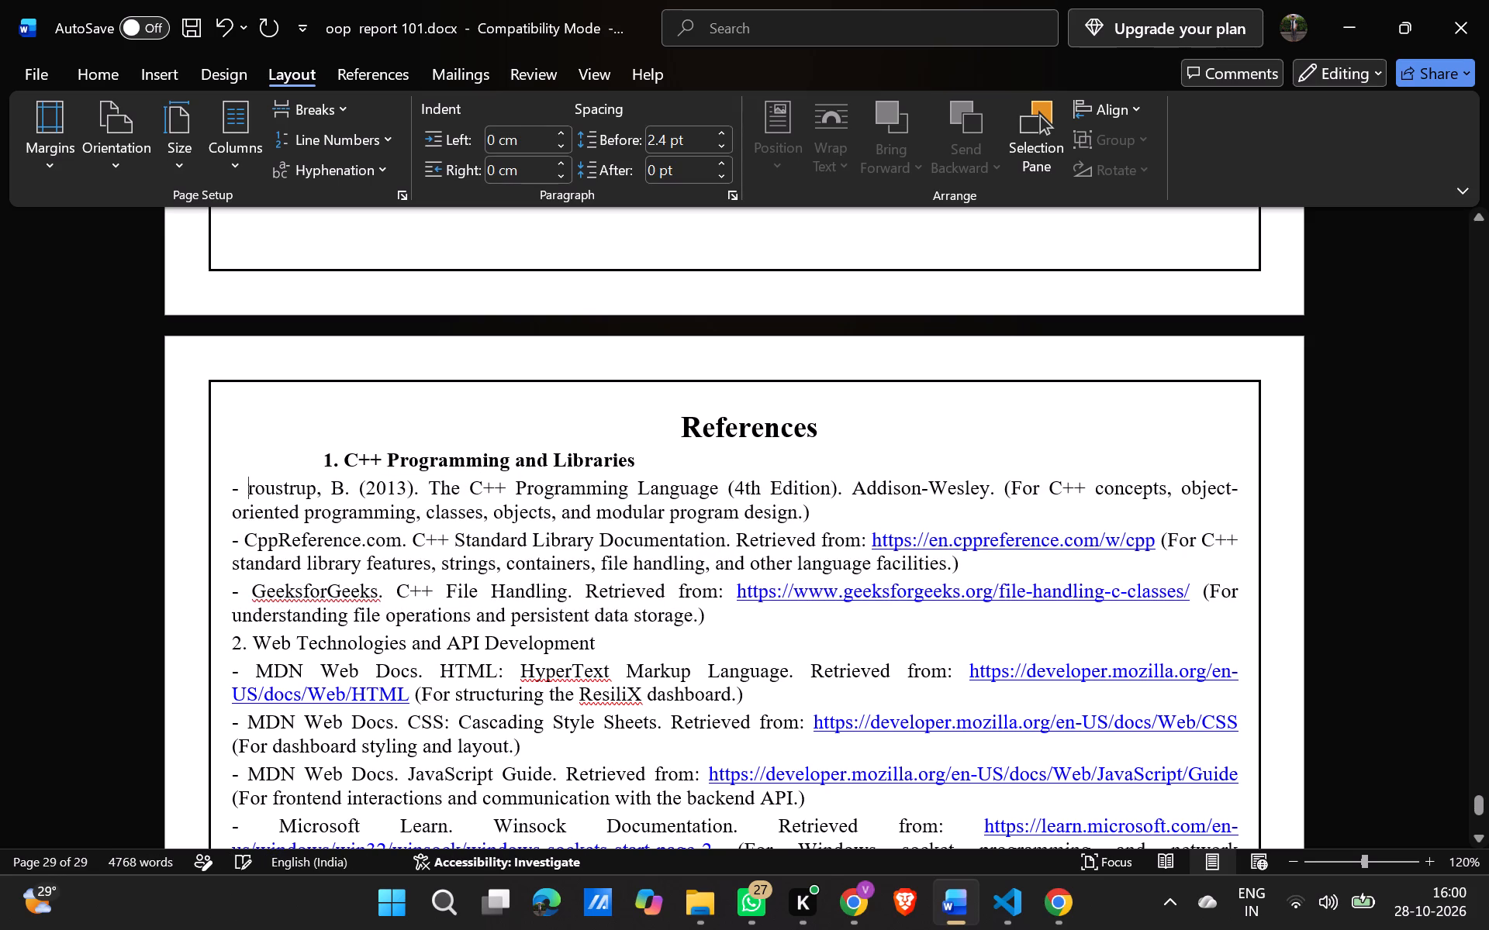
pyautogui.hotkey('ctrl', 'z')
pyautogui.hotkey('ctrl', 'z')
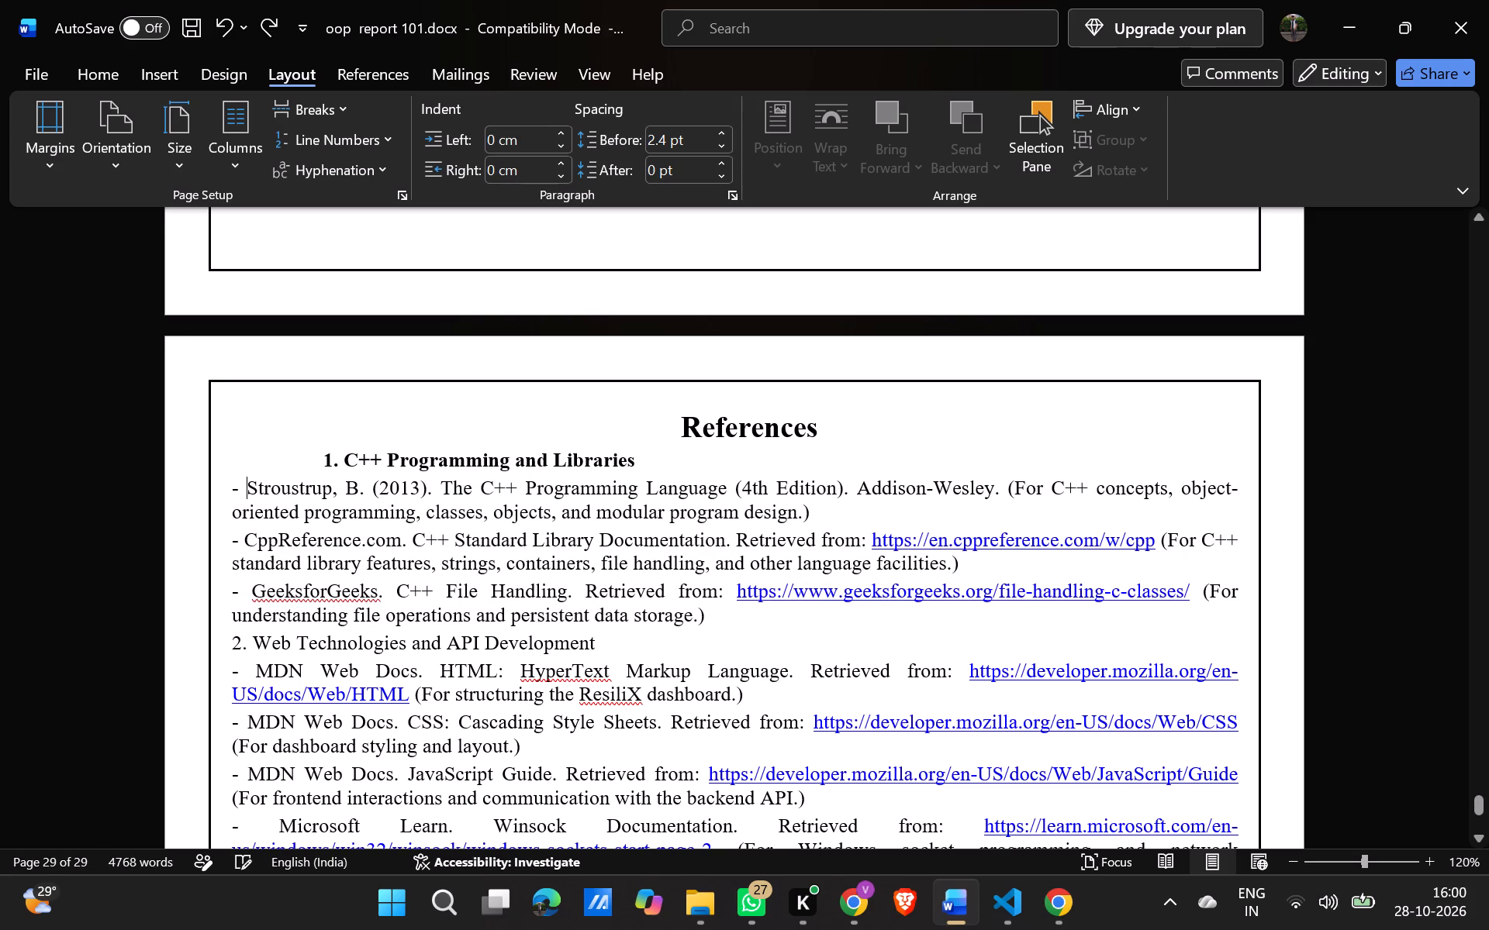
pyautogui.press('BackSpace')
pyautogui.press('BackSpace')
pyautogui.press('Up')
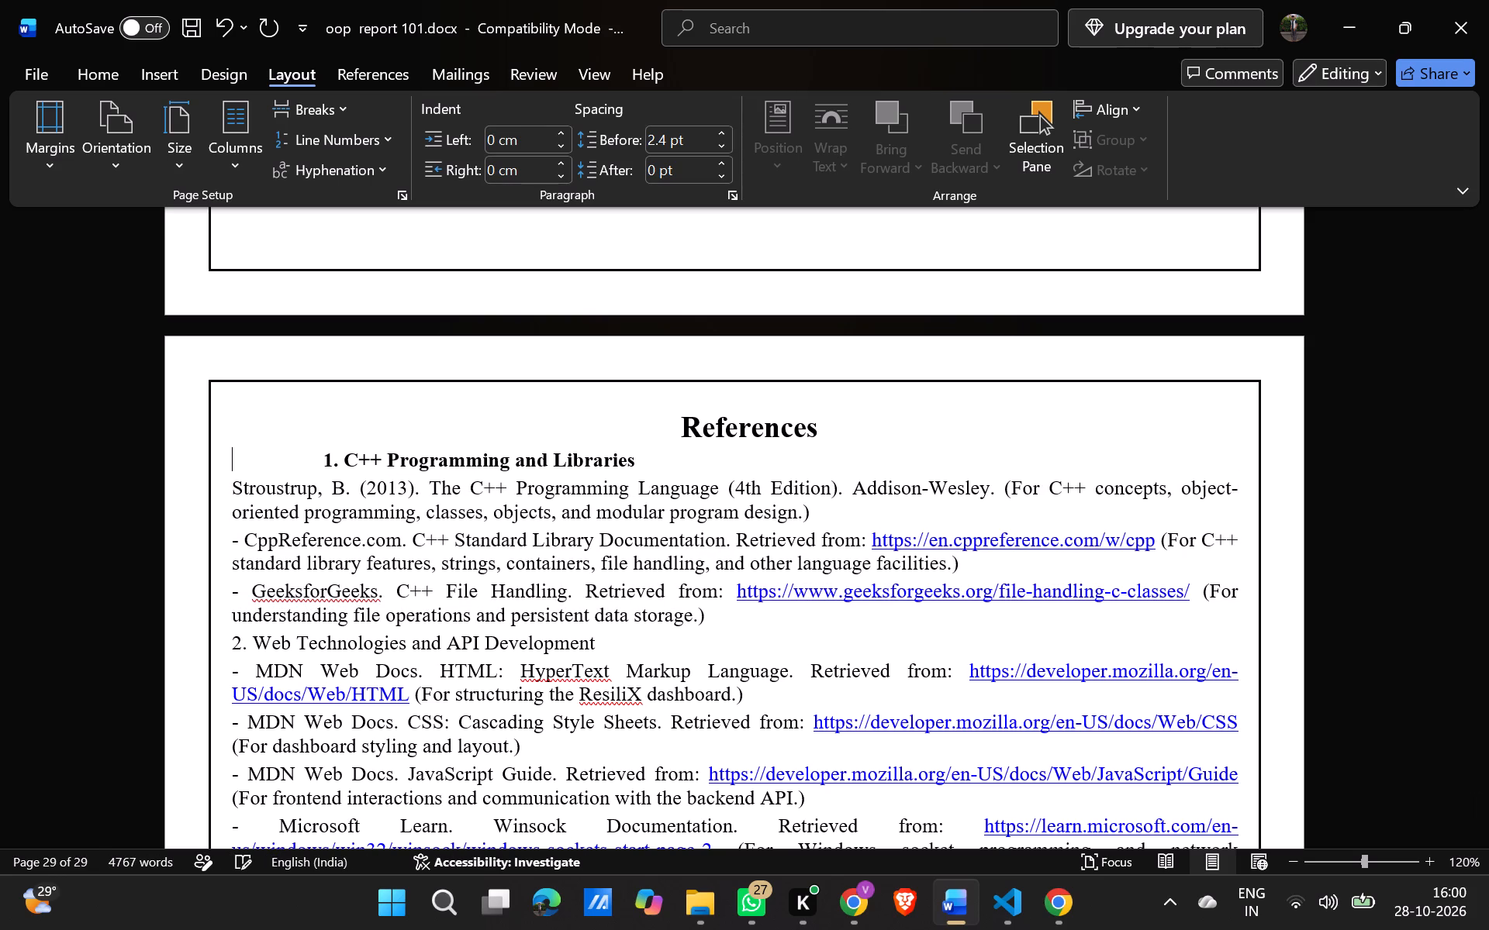
# Remove the leading dashes from the CppReference.com and GeeksforGeeks entries under C++ Programming and Libraries.
pyautogui.press('Down')
pyautogui.press('Down')
pyautogui.press('BackSpace')
pyautogui.hotkey('ctrl', 'z')
pyautogui.press('Down')
pyautogui.press('Right')
pyautogui.press('BackSpace')
pyautogui.press('Down')
pyautogui.press('Down')
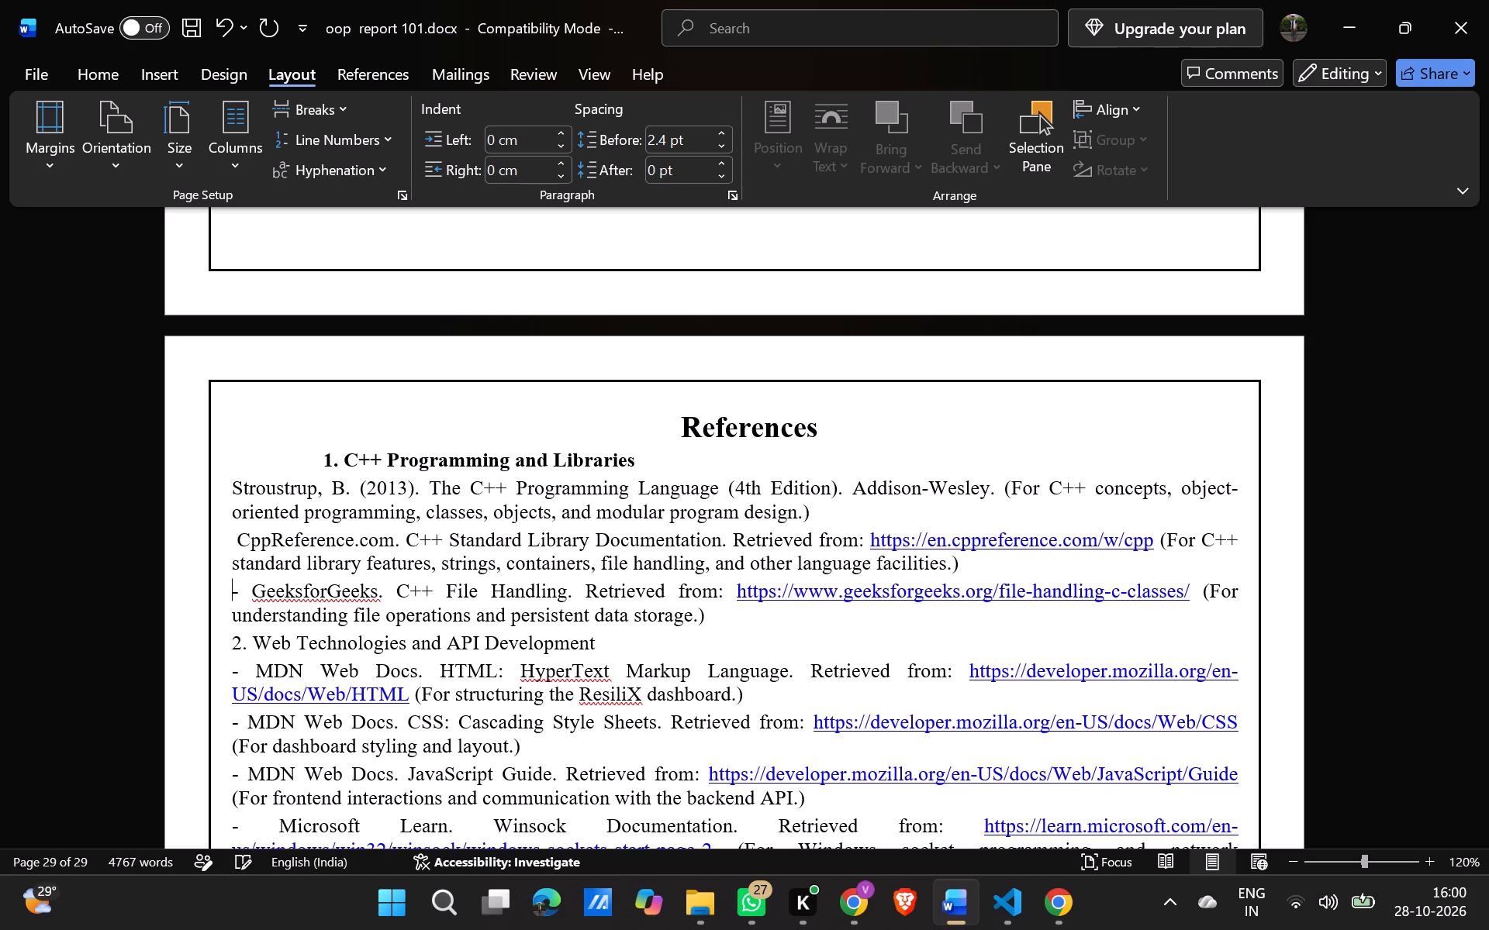
pyautogui.press('Right')
pyautogui.press('Right')
pyautogui.press('BackSpace')
pyautogui.press('BackSpace')
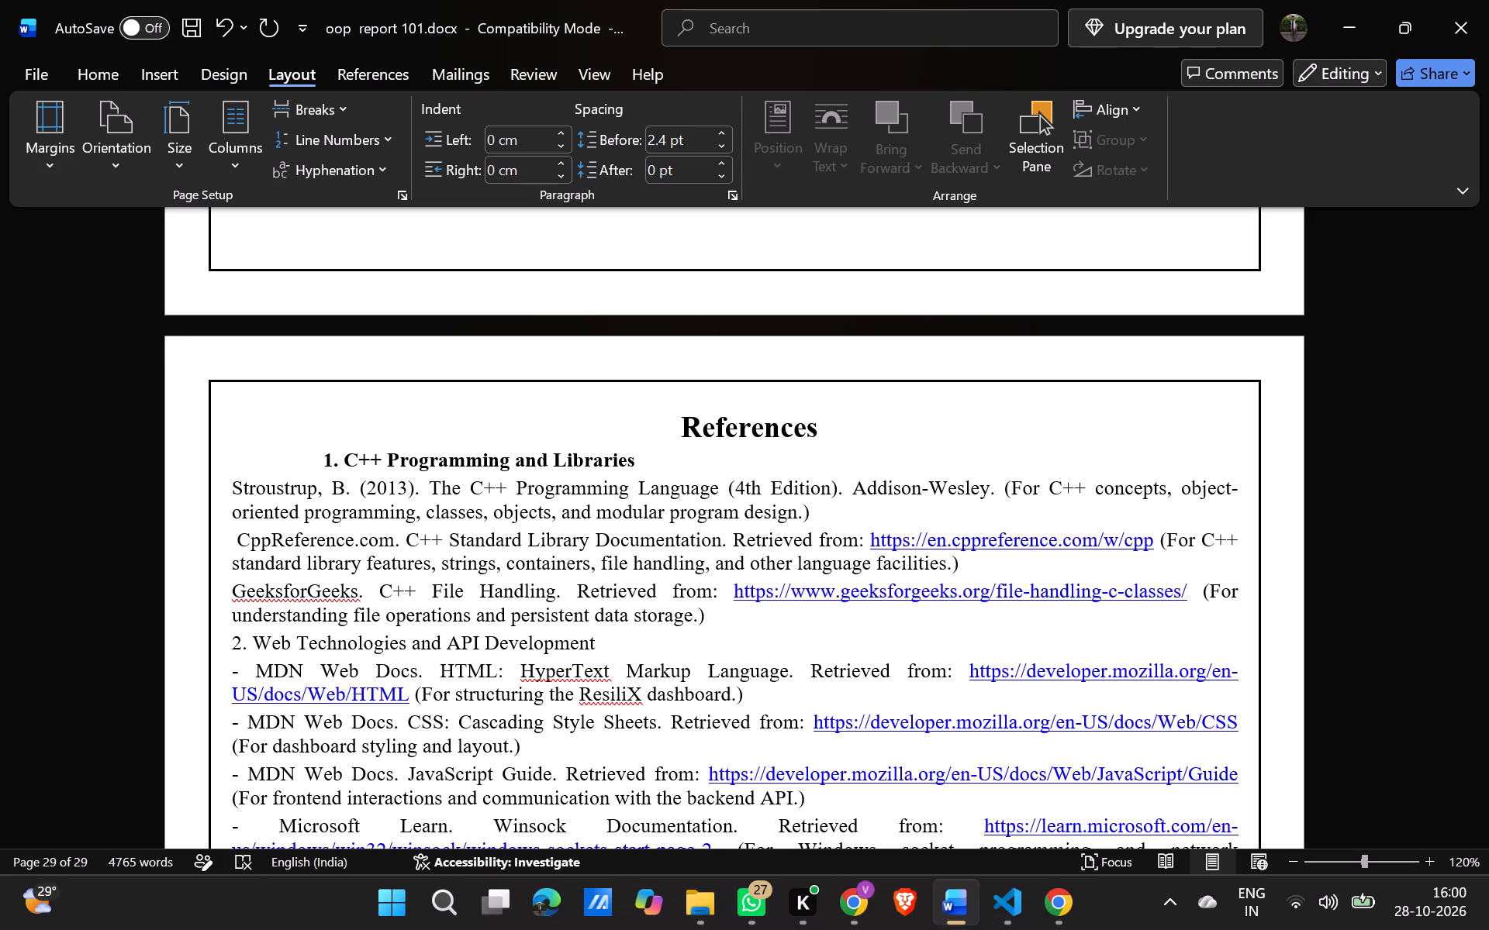
# Apply round bullets to the lines from the Stroustrup entry through Web Technologies and API Development.
pyautogui.moveTo(711, 626); pyautogui.dragTo(254, 486)
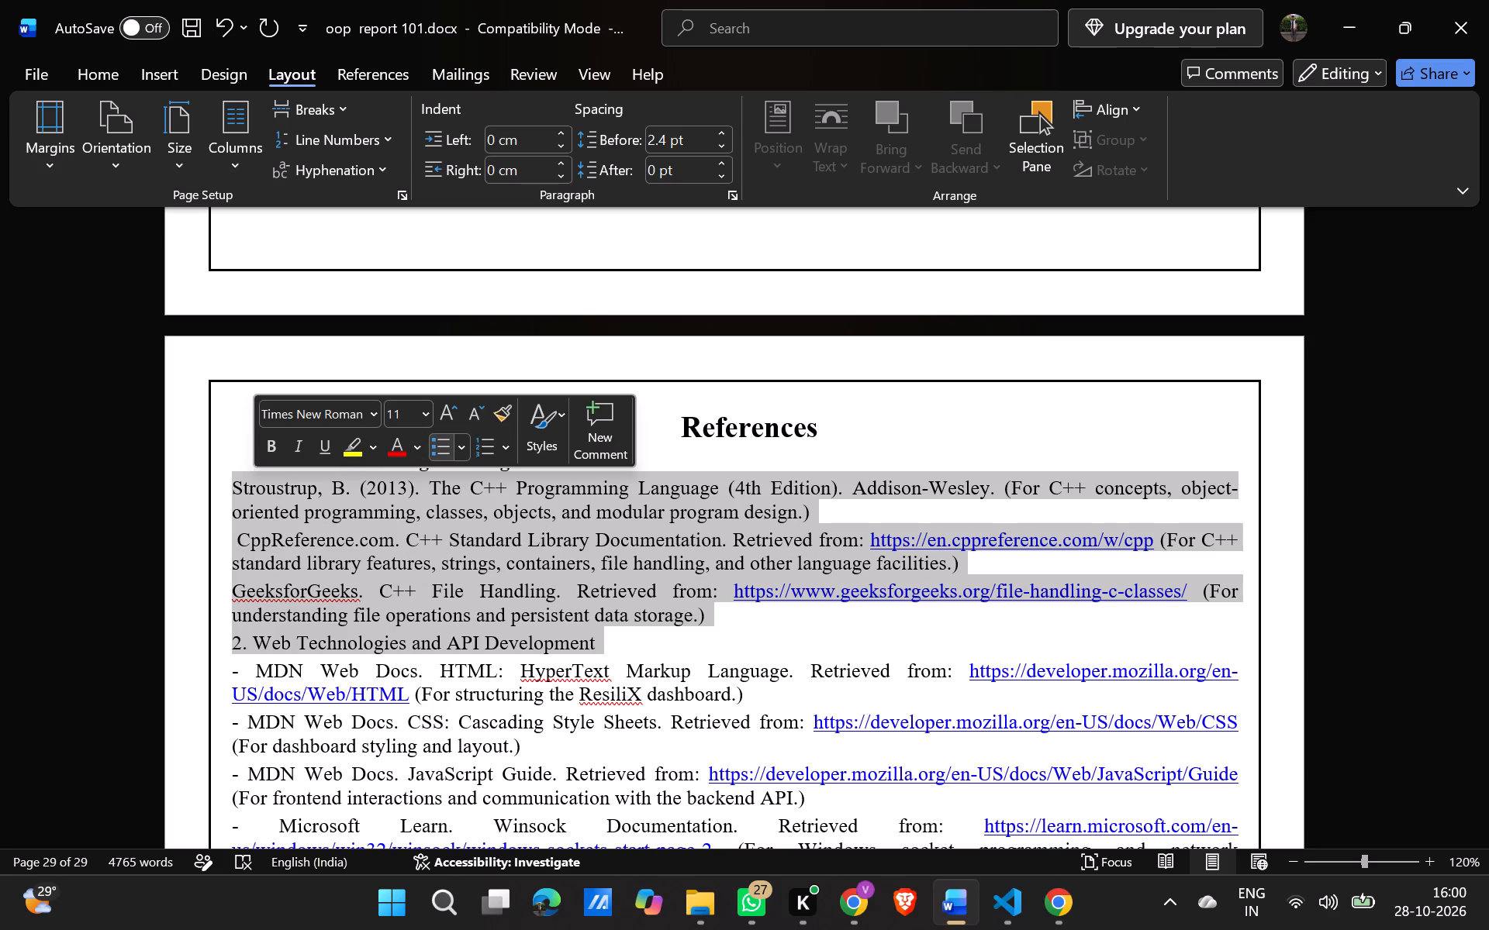
pyautogui.click(430, 444)
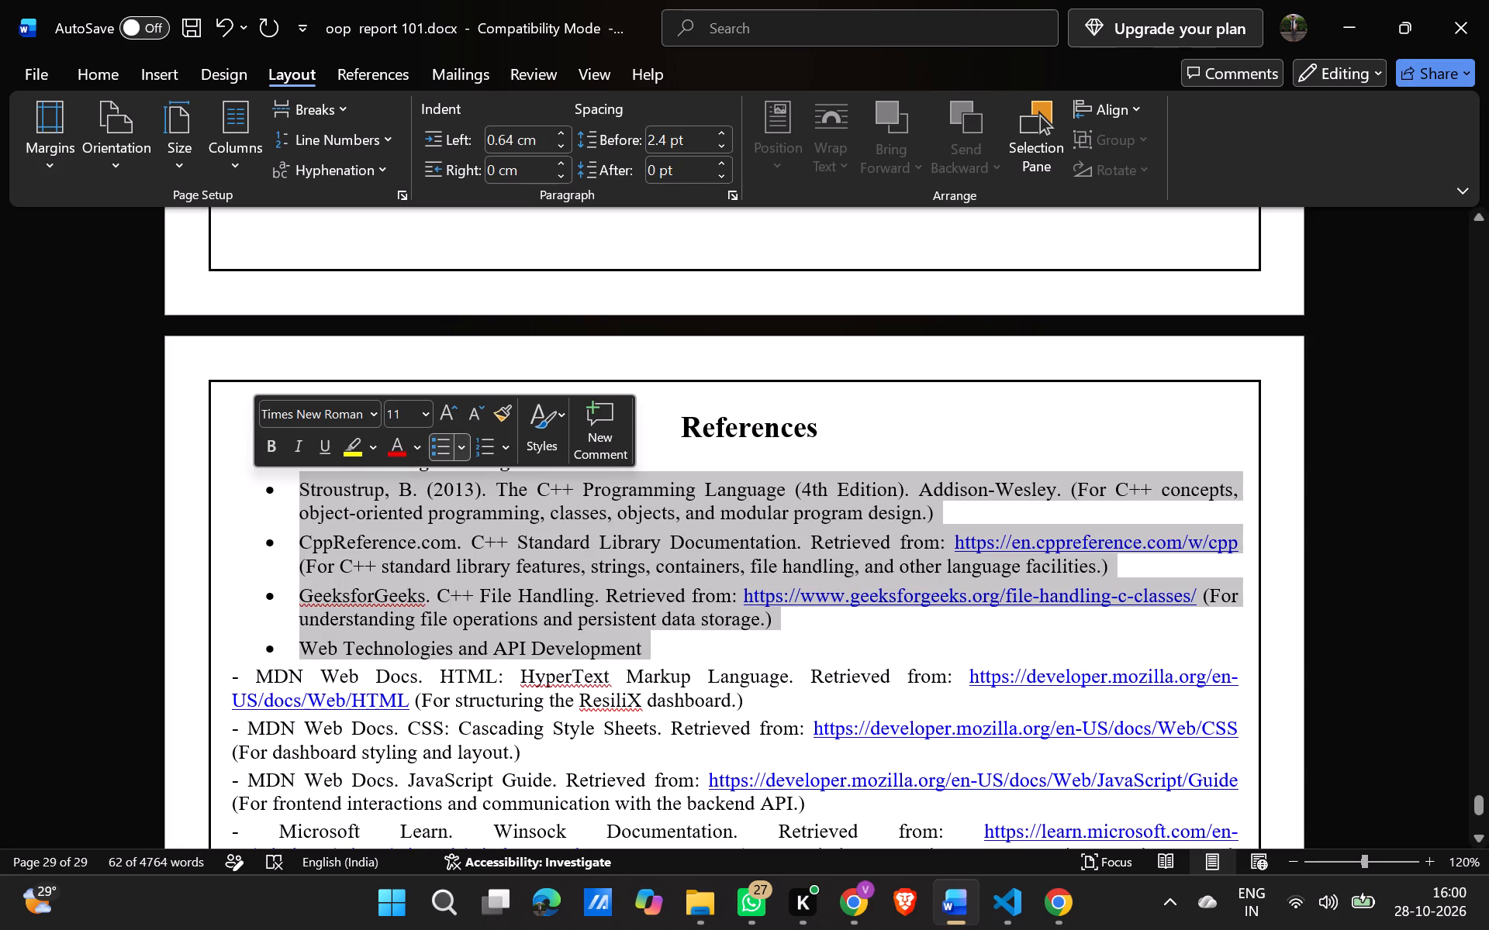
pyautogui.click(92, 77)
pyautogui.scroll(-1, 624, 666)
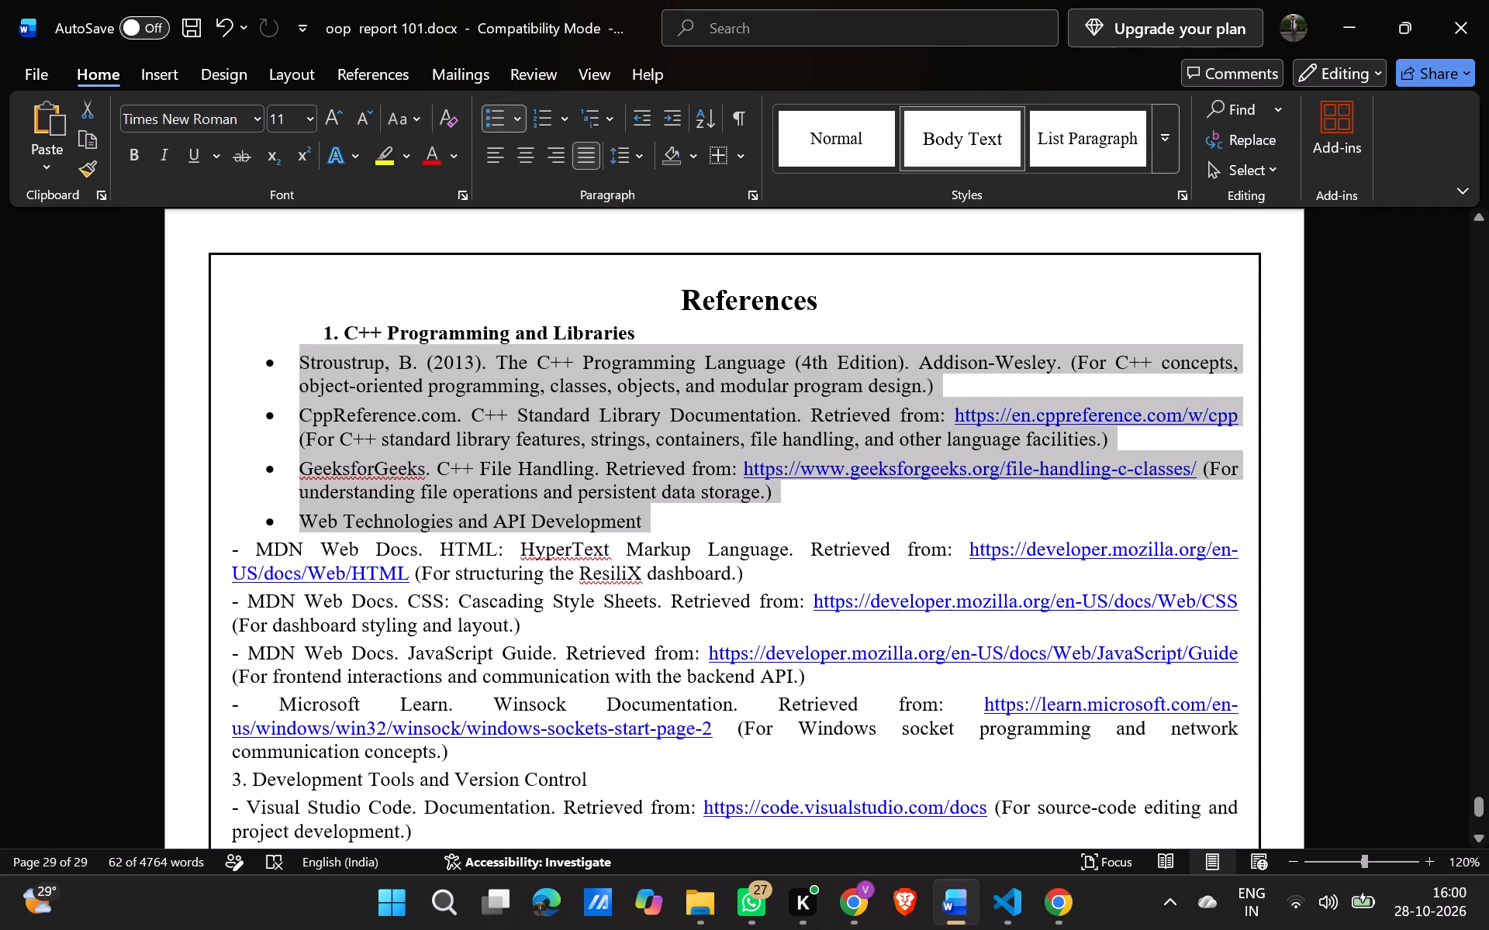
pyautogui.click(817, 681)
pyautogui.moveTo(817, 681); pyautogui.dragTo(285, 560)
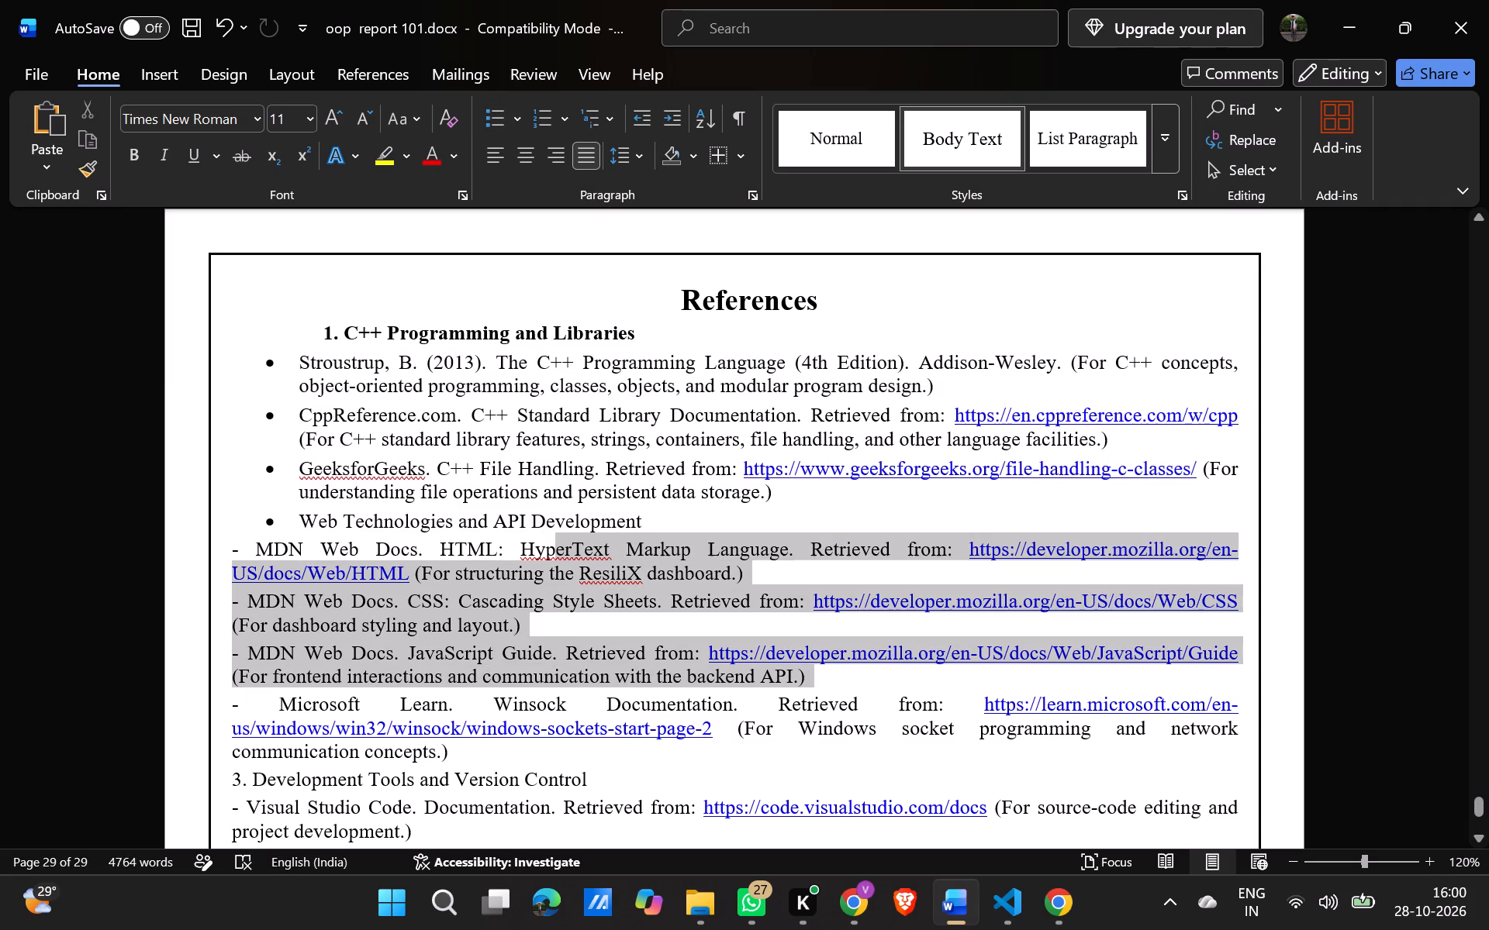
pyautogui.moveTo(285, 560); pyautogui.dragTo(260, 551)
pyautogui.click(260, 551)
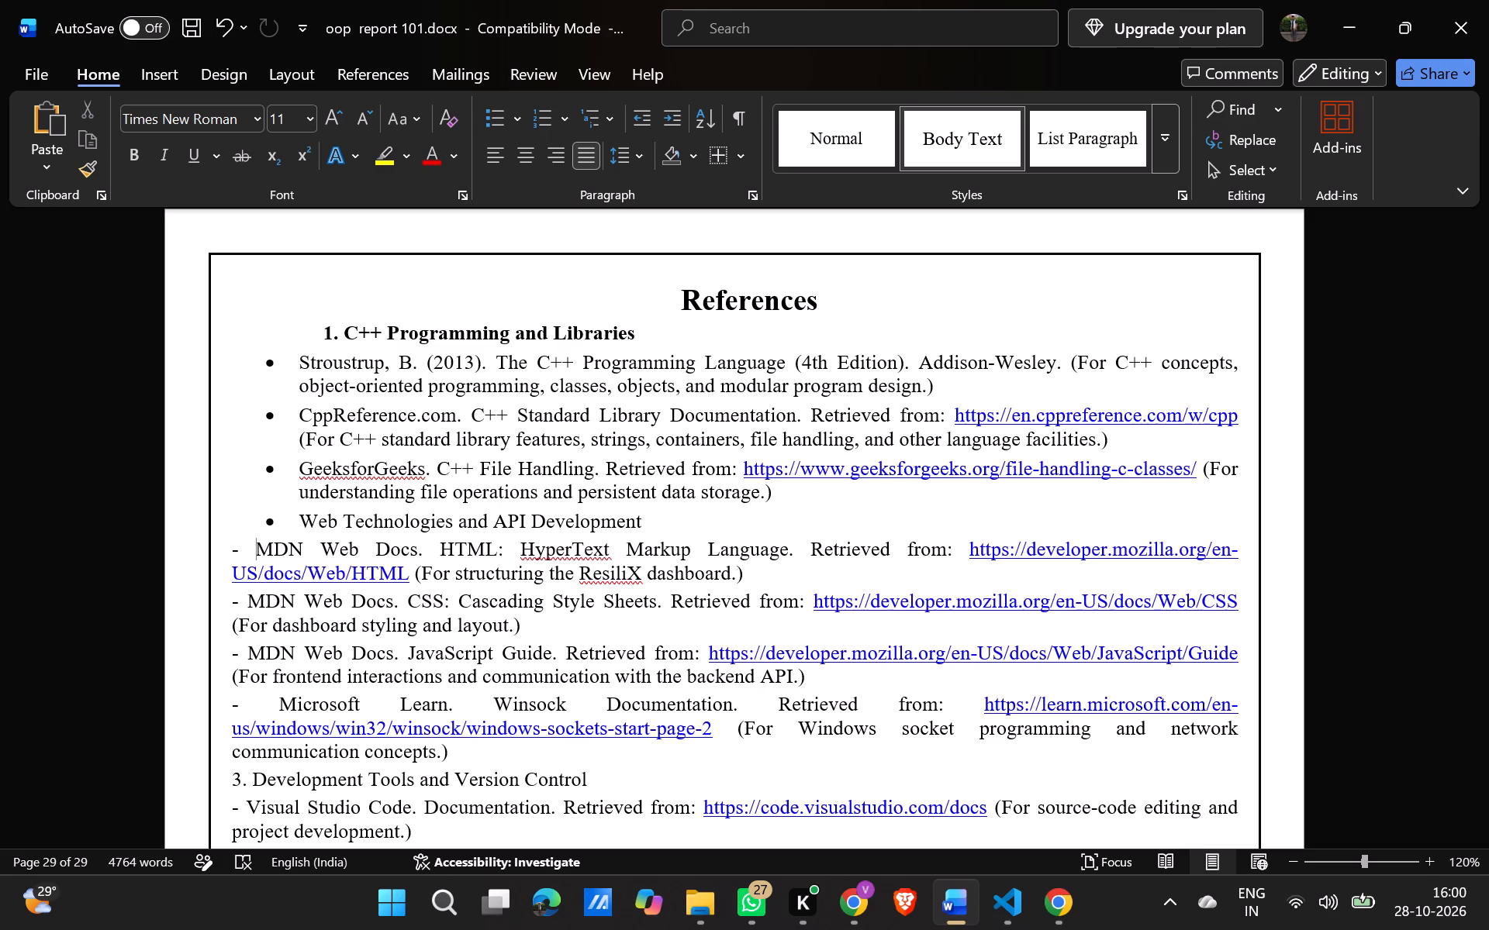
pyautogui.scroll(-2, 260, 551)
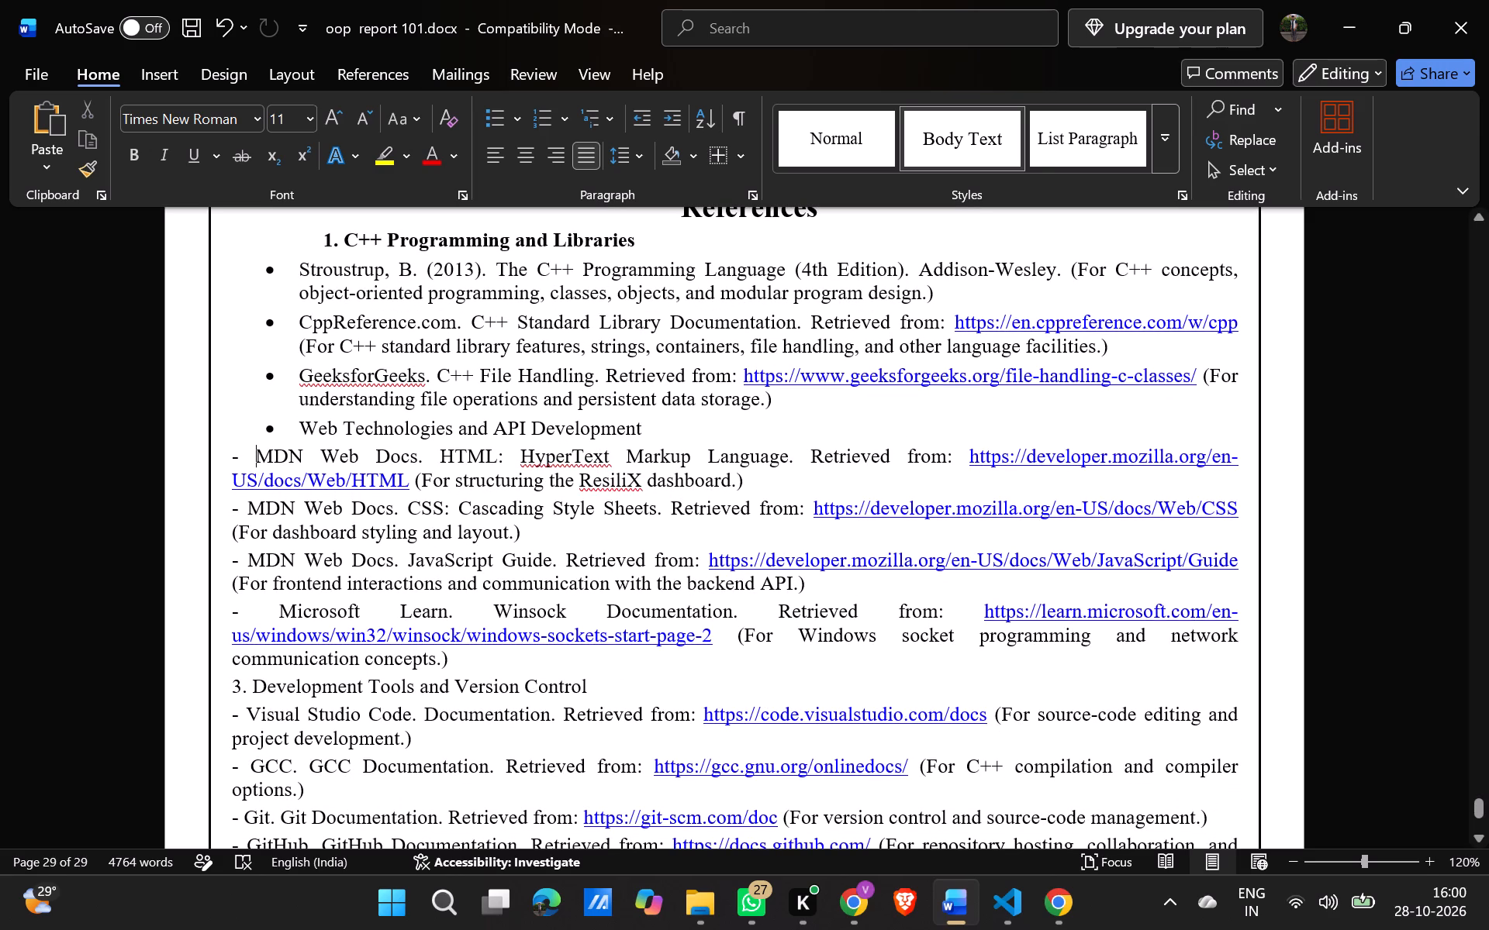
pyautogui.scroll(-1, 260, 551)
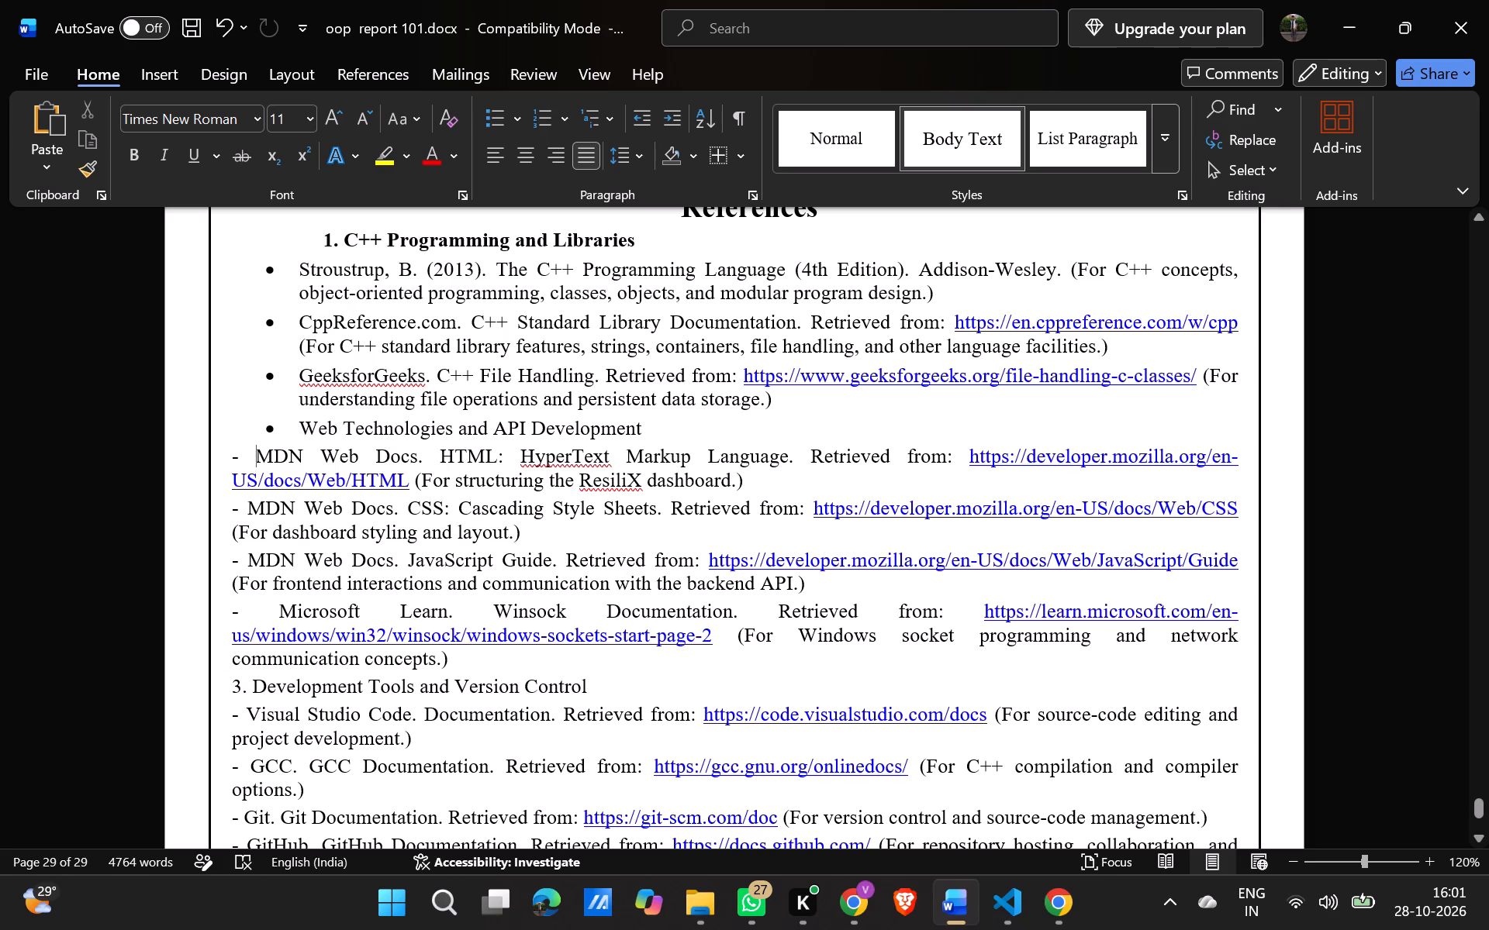
# Undo the last bulleting and apply round bullets only to the Stroustrup, CppReference.com and GeeksforGeeks entries.
pyautogui.hotkey('ctrl', 'z')
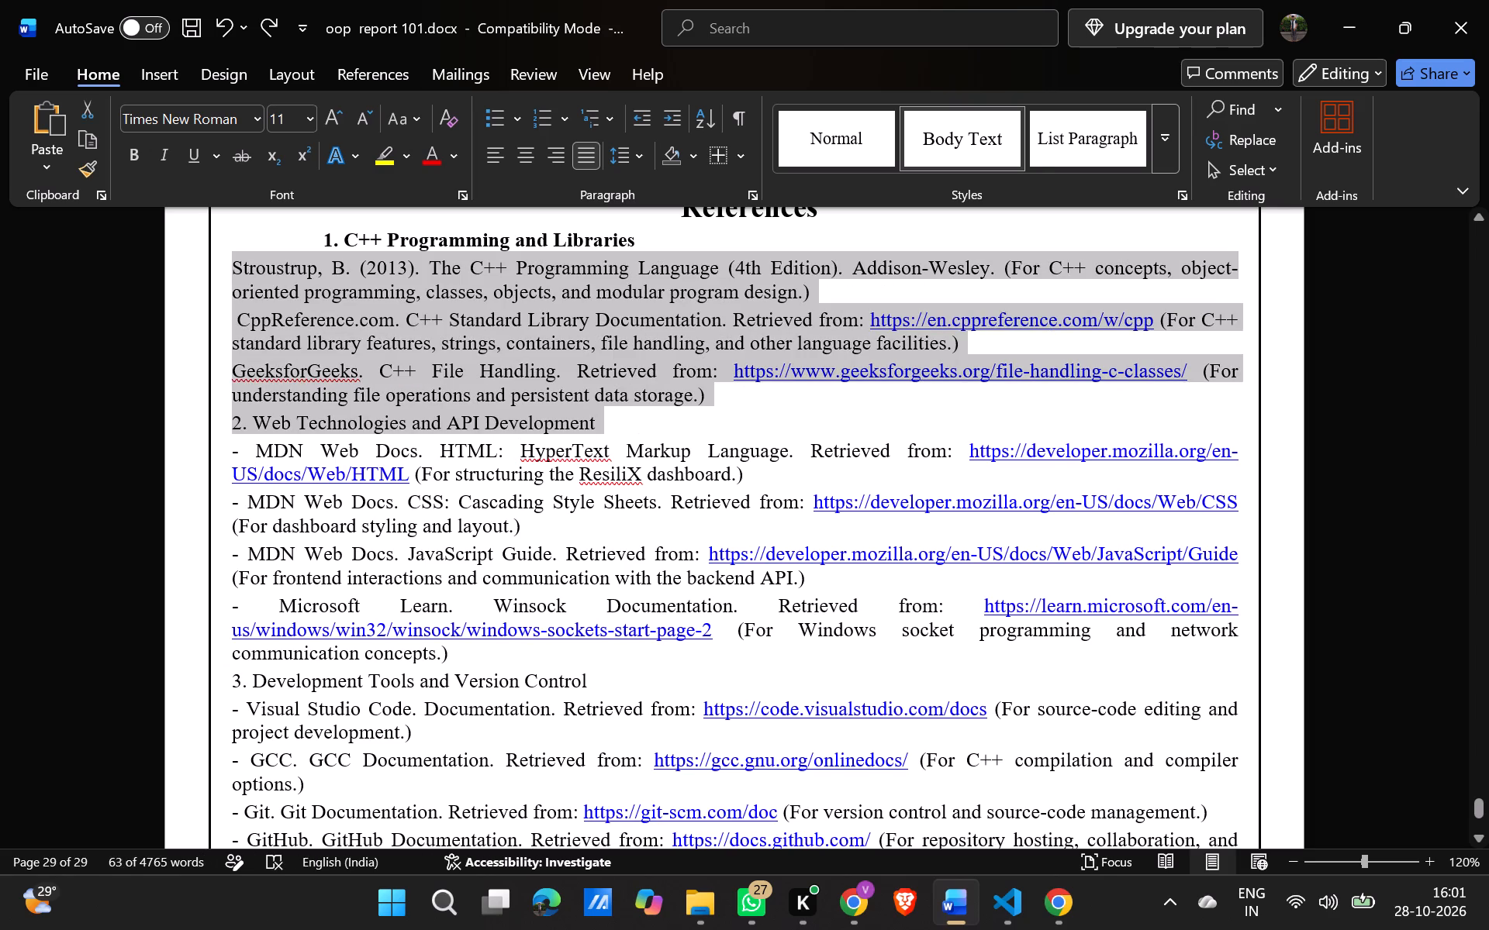
pyautogui.click(706, 398)
pyautogui.moveTo(706, 398); pyautogui.dragTo(214, 265)
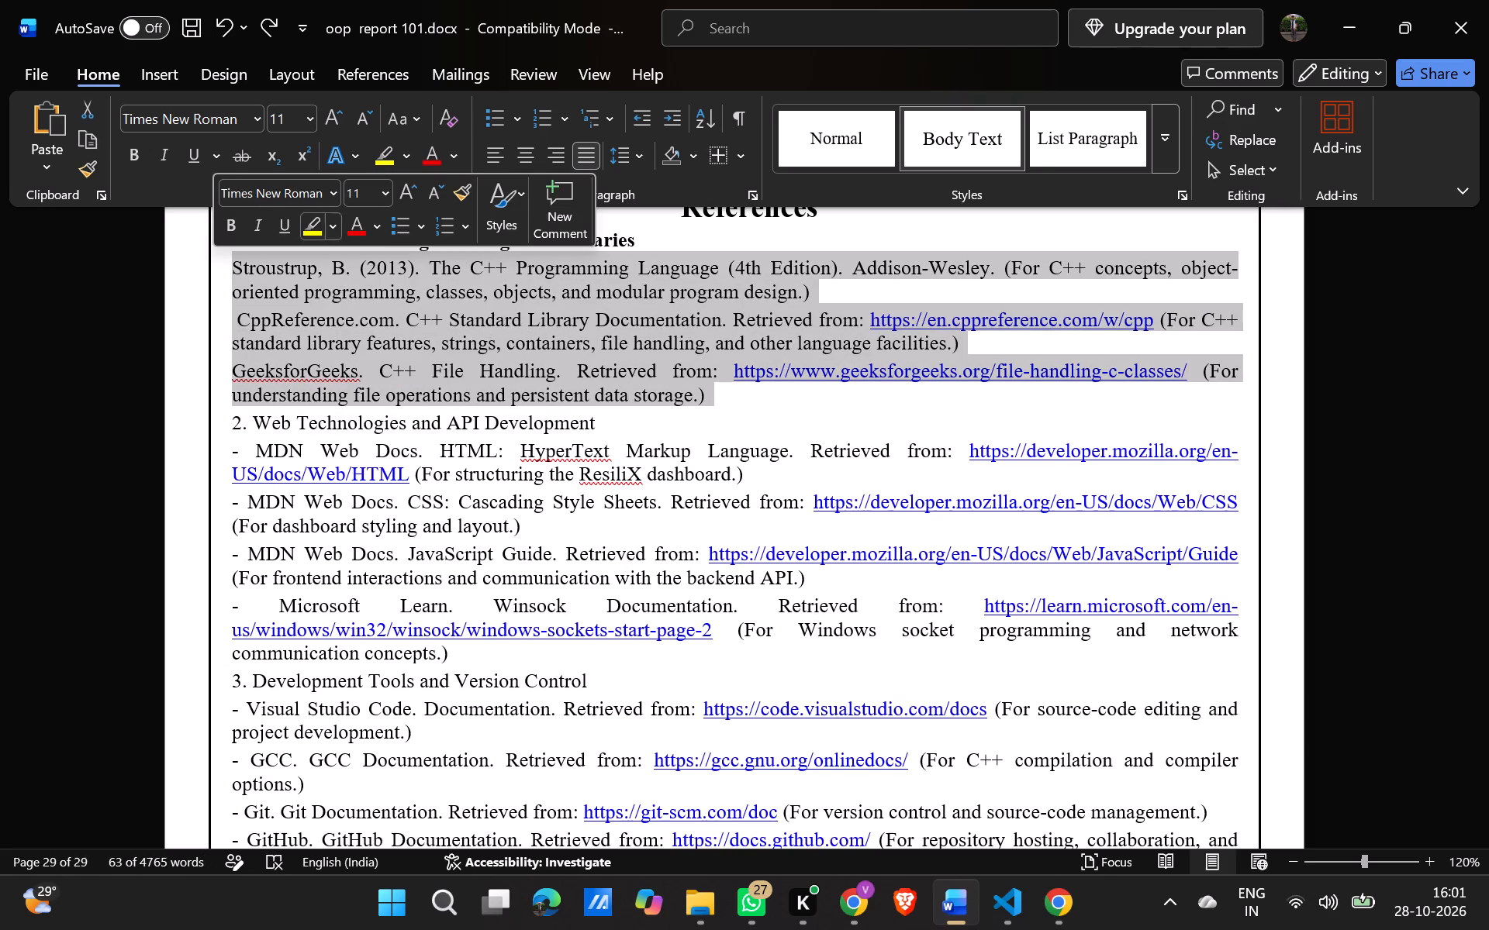
pyautogui.click(390, 226)
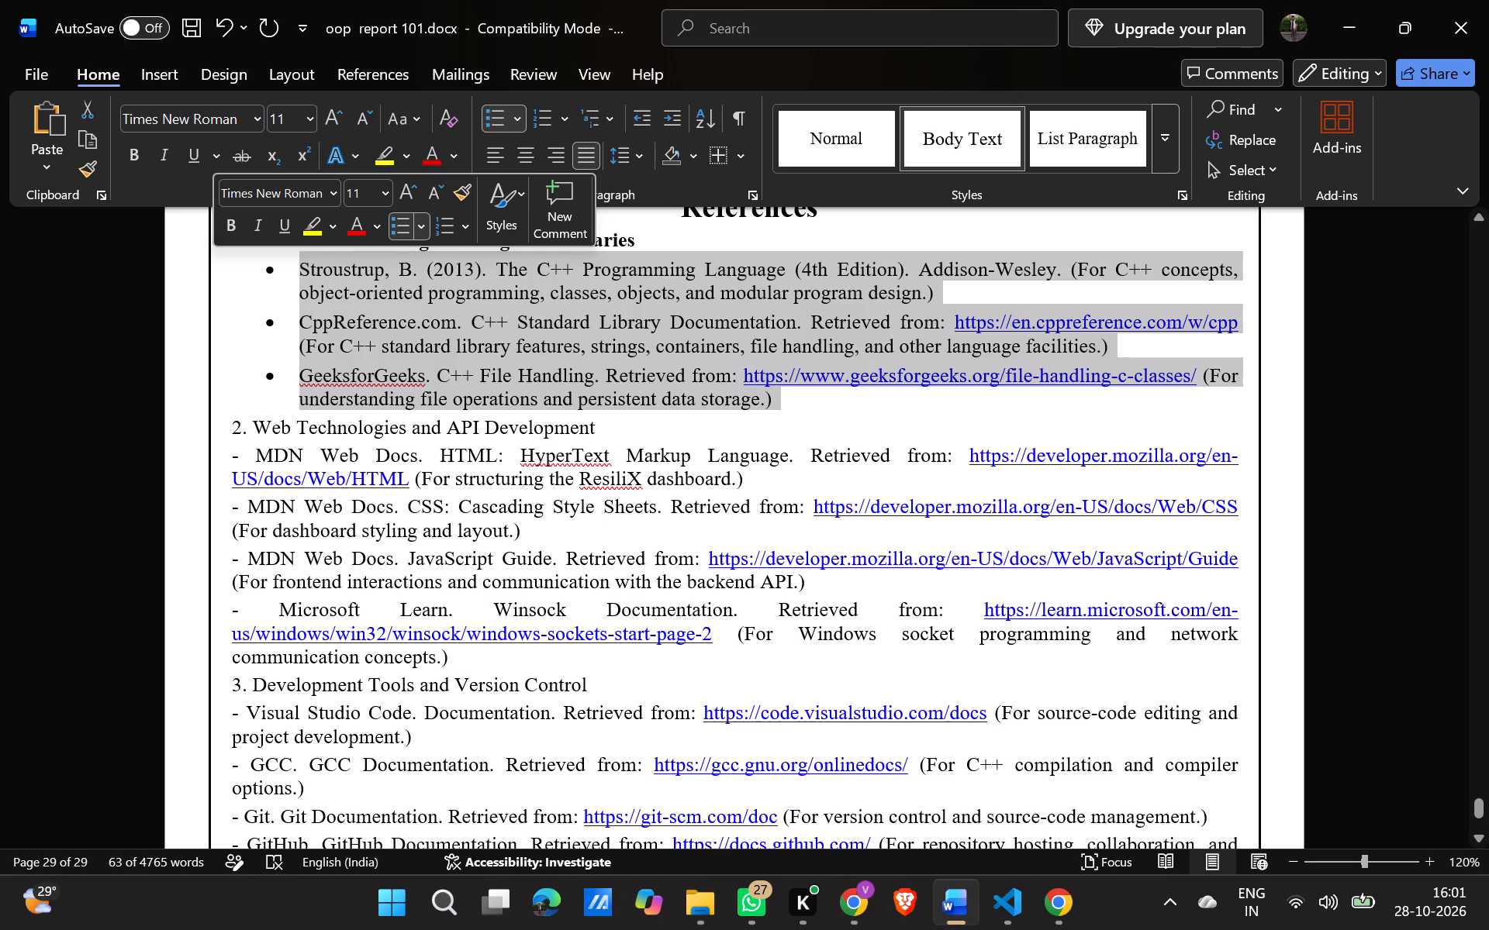
# Make the "2. Web Technologies and API Development" subheading bold.
pyautogui.scroll(1, 575, 406)
pyautogui.moveTo(599, 461); pyautogui.dragTo(233, 477)
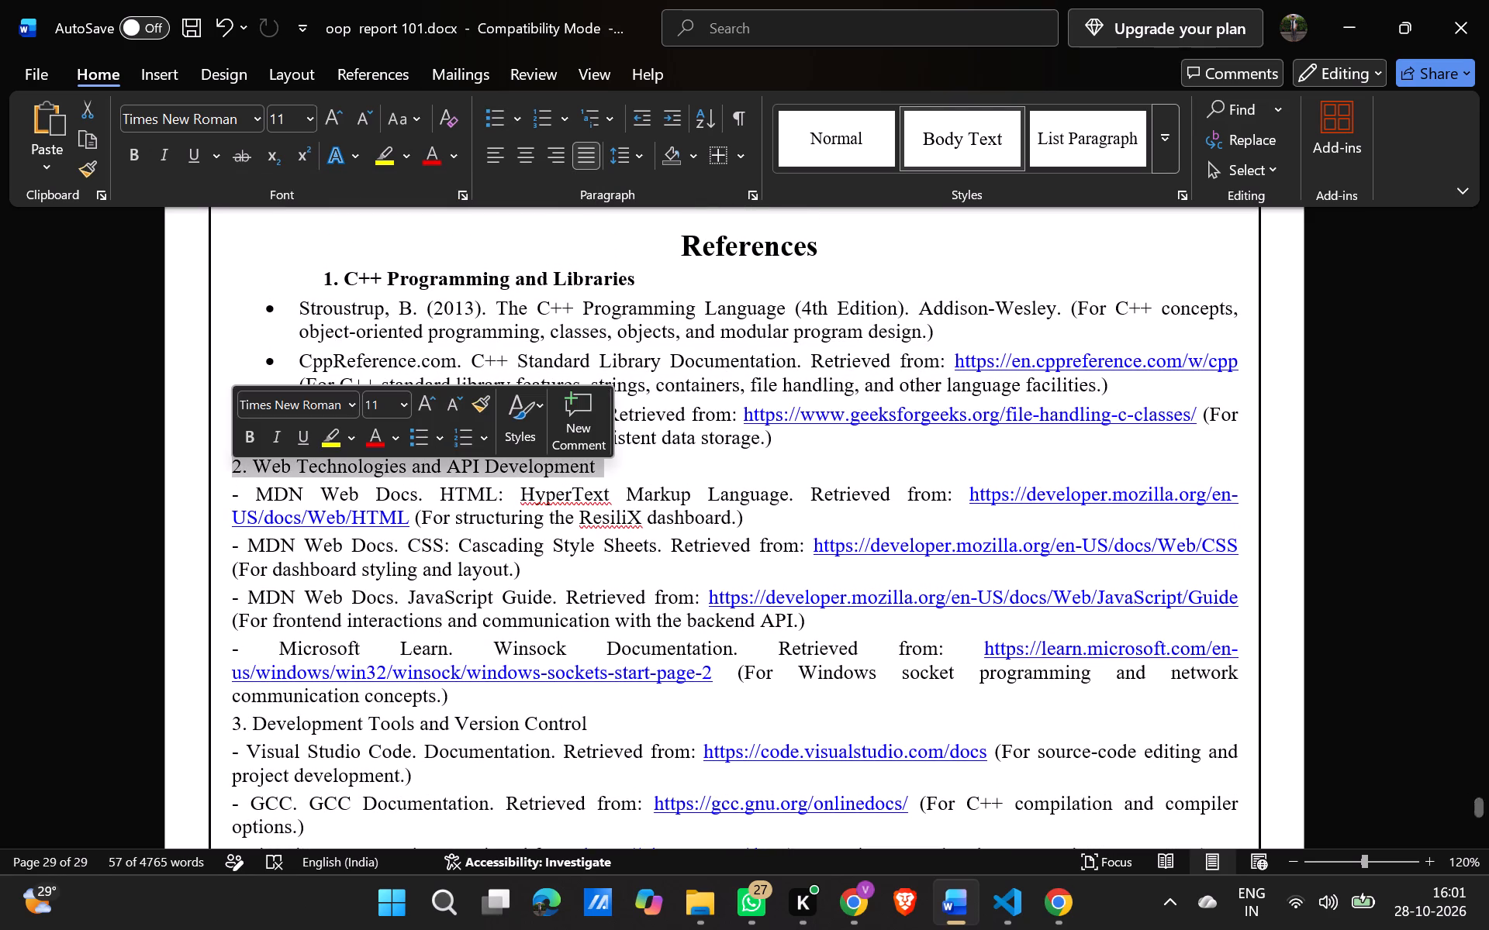
pyautogui.click(249, 439)
# Indent the Web Technologies and API Development subheading with leading spaces to line up approximately with the C++ Programming and Libraries subheading.
pyautogui.click(235, 469)
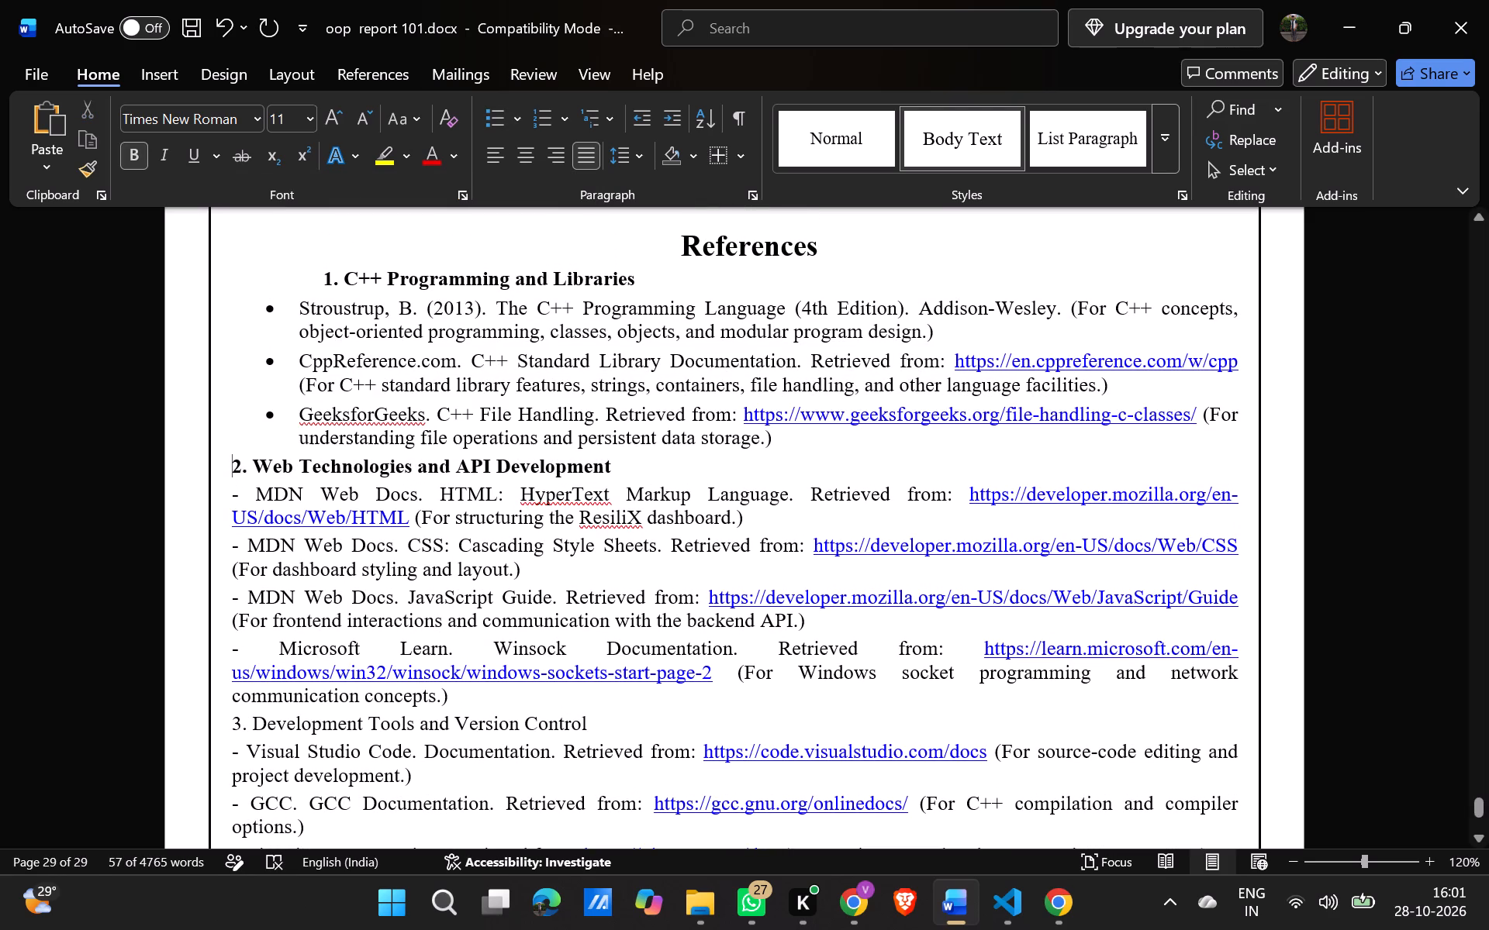
pyautogui.press('space')
pyautogui.press('space')
pyautogui.press('space')
pyautogui.press('space')
pyautogui.press('space')
pyautogui.press('space')
pyautogui.press('space')
pyautogui.press('space')
pyautogui.press('space')
pyautogui.press('space')
pyautogui.press('space')
pyautogui.press('space')
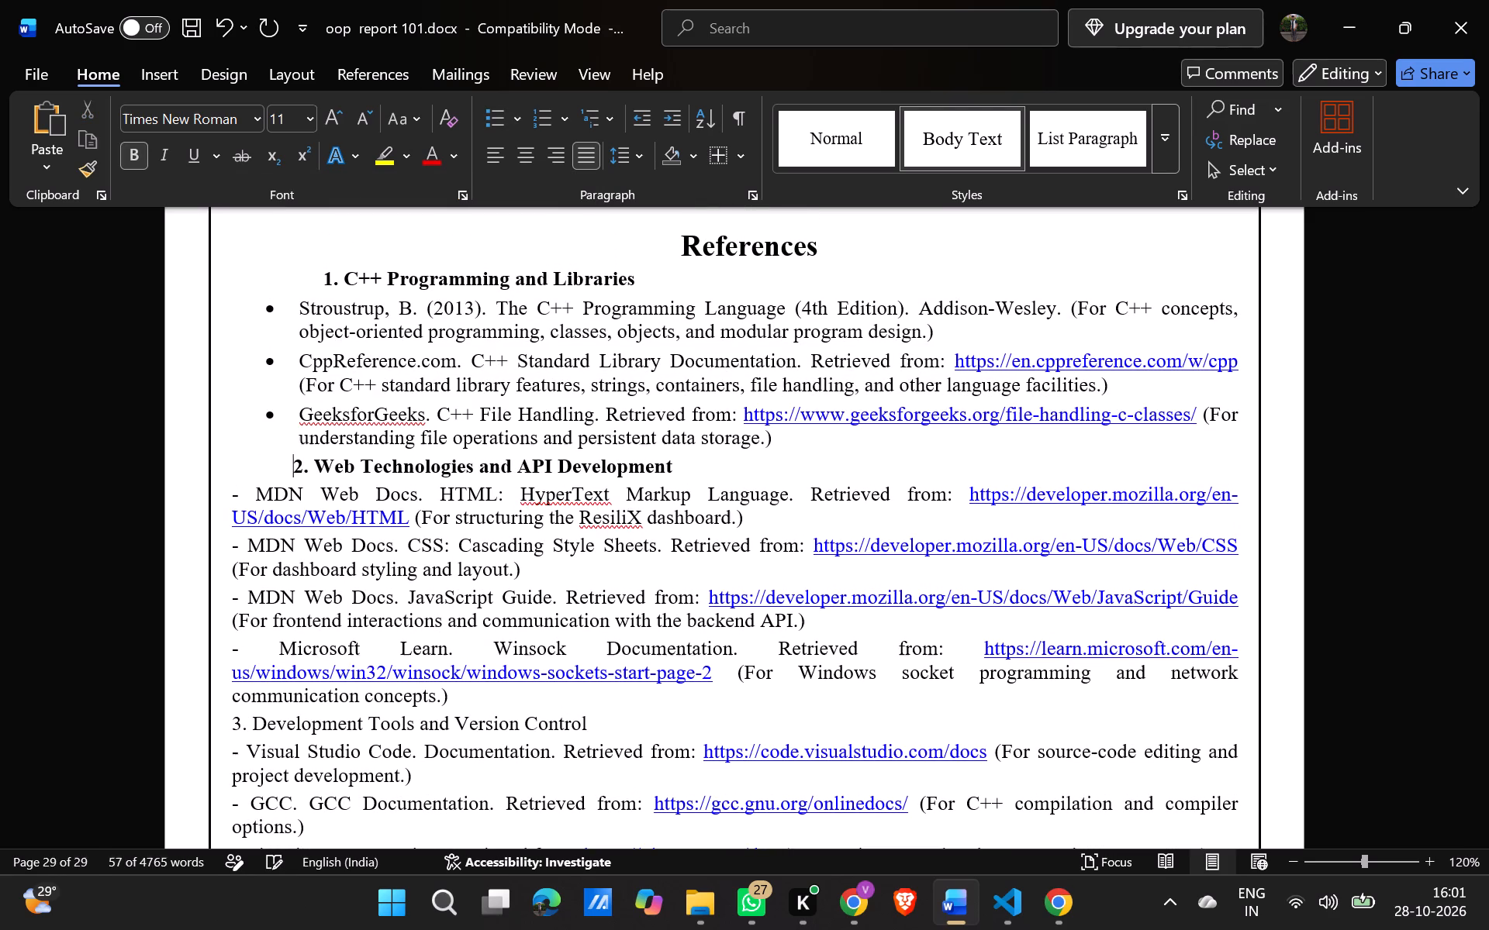
pyautogui.press('space')
pyautogui.press('space')
pyautogui.press('space')
pyautogui.press('space')
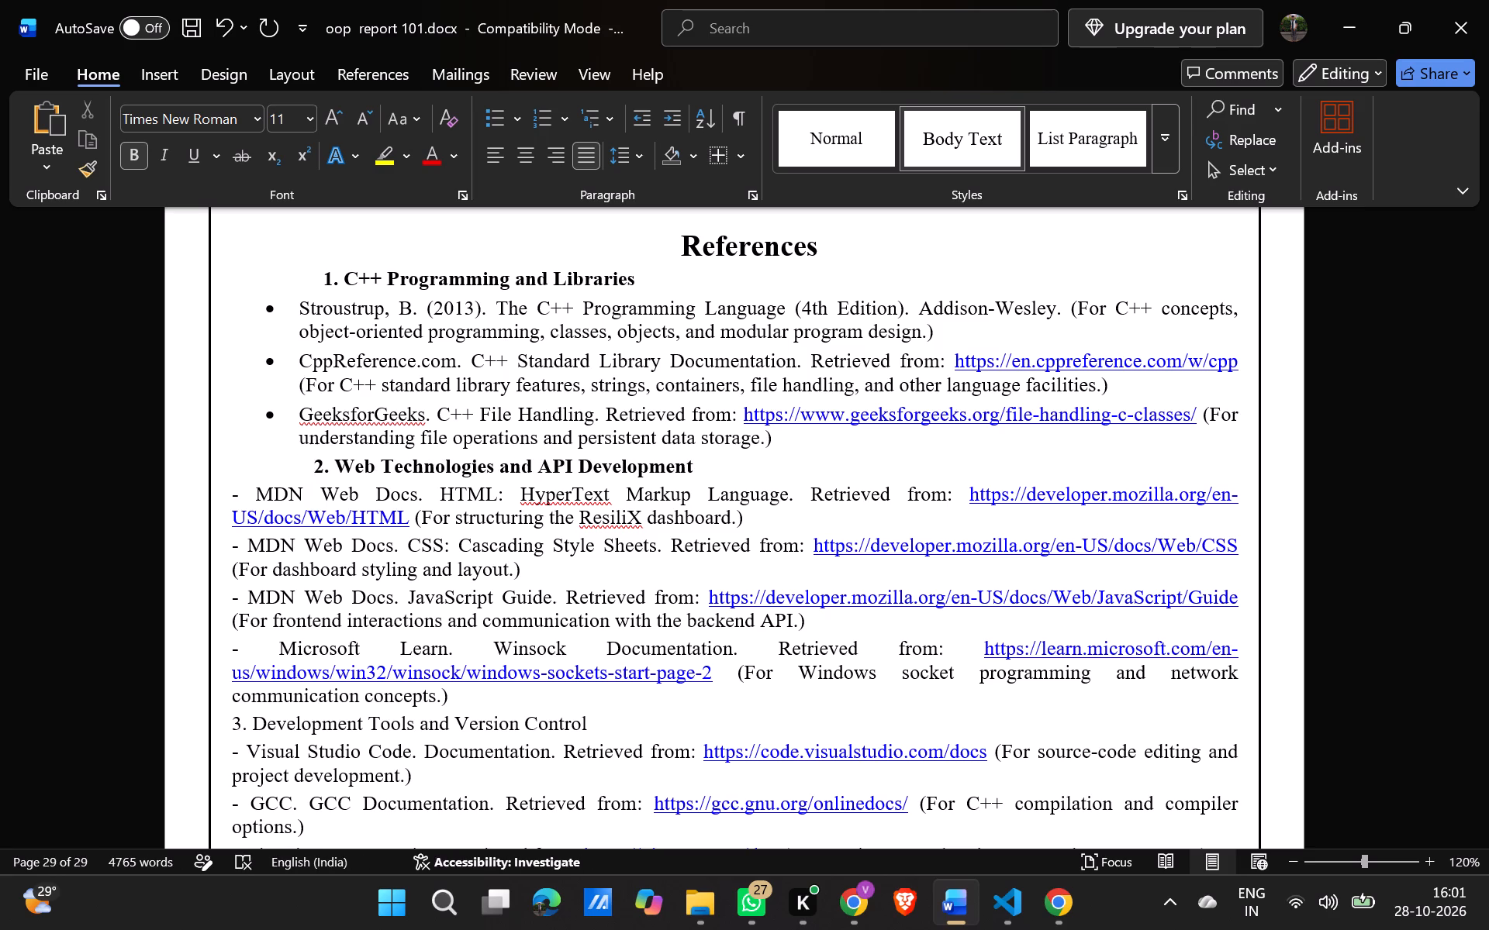
pyautogui.press('space')
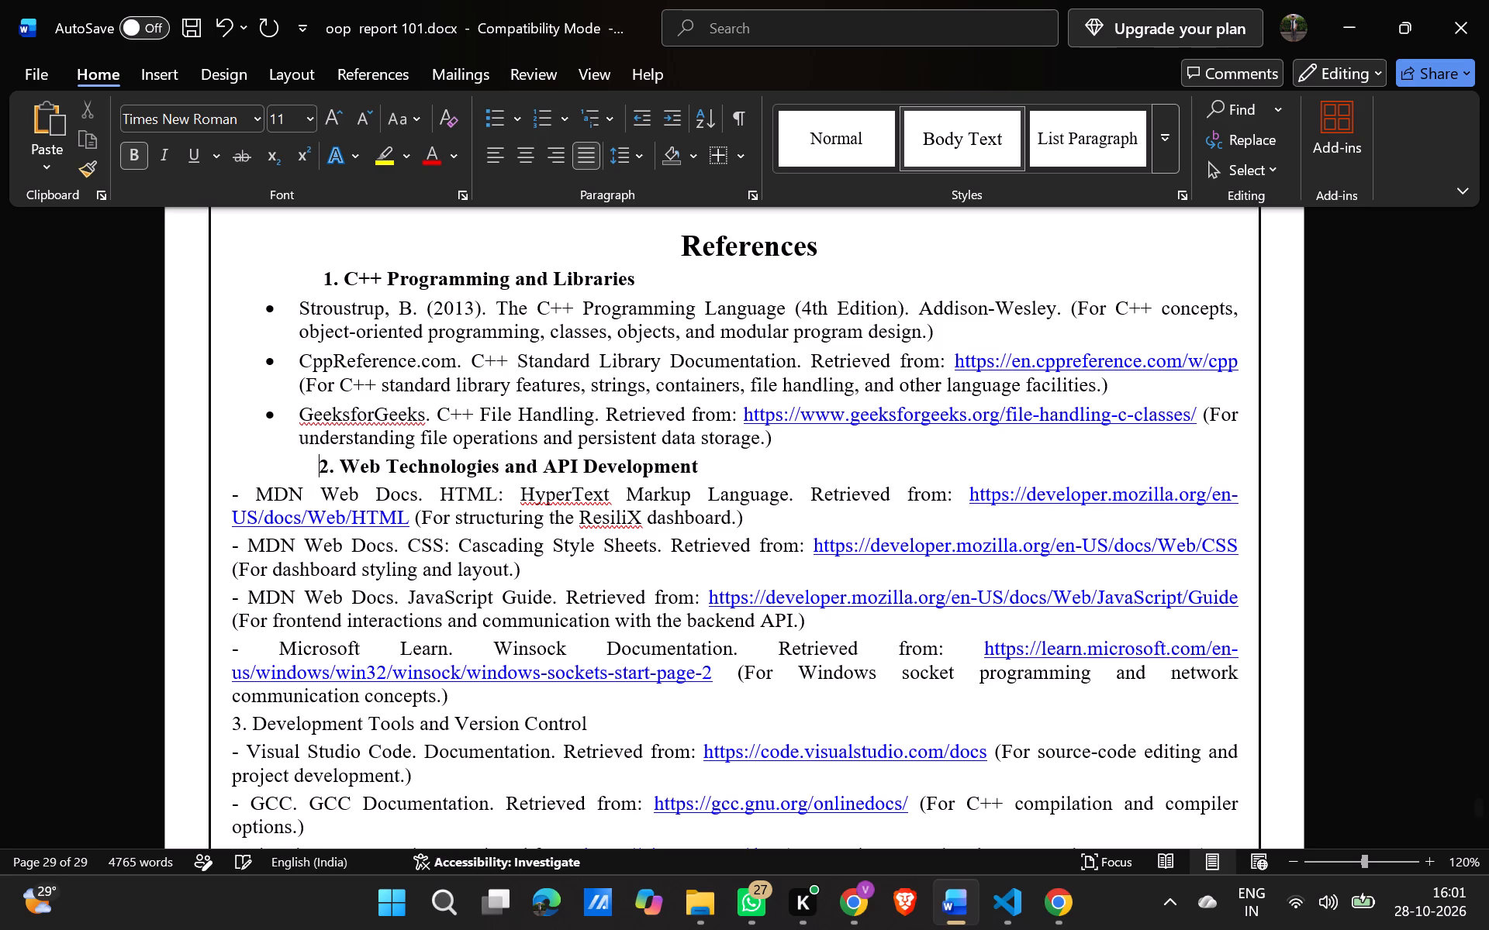
# Remove the leading dashes from the three MDN Web Docs entries and the Microsoft Learn entry under Web Technologies and API Development.
pyautogui.click(426, 529)
pyautogui.click(251, 499)
pyautogui.press('Delete')
pyautogui.hotkey('ctrl', 'z')
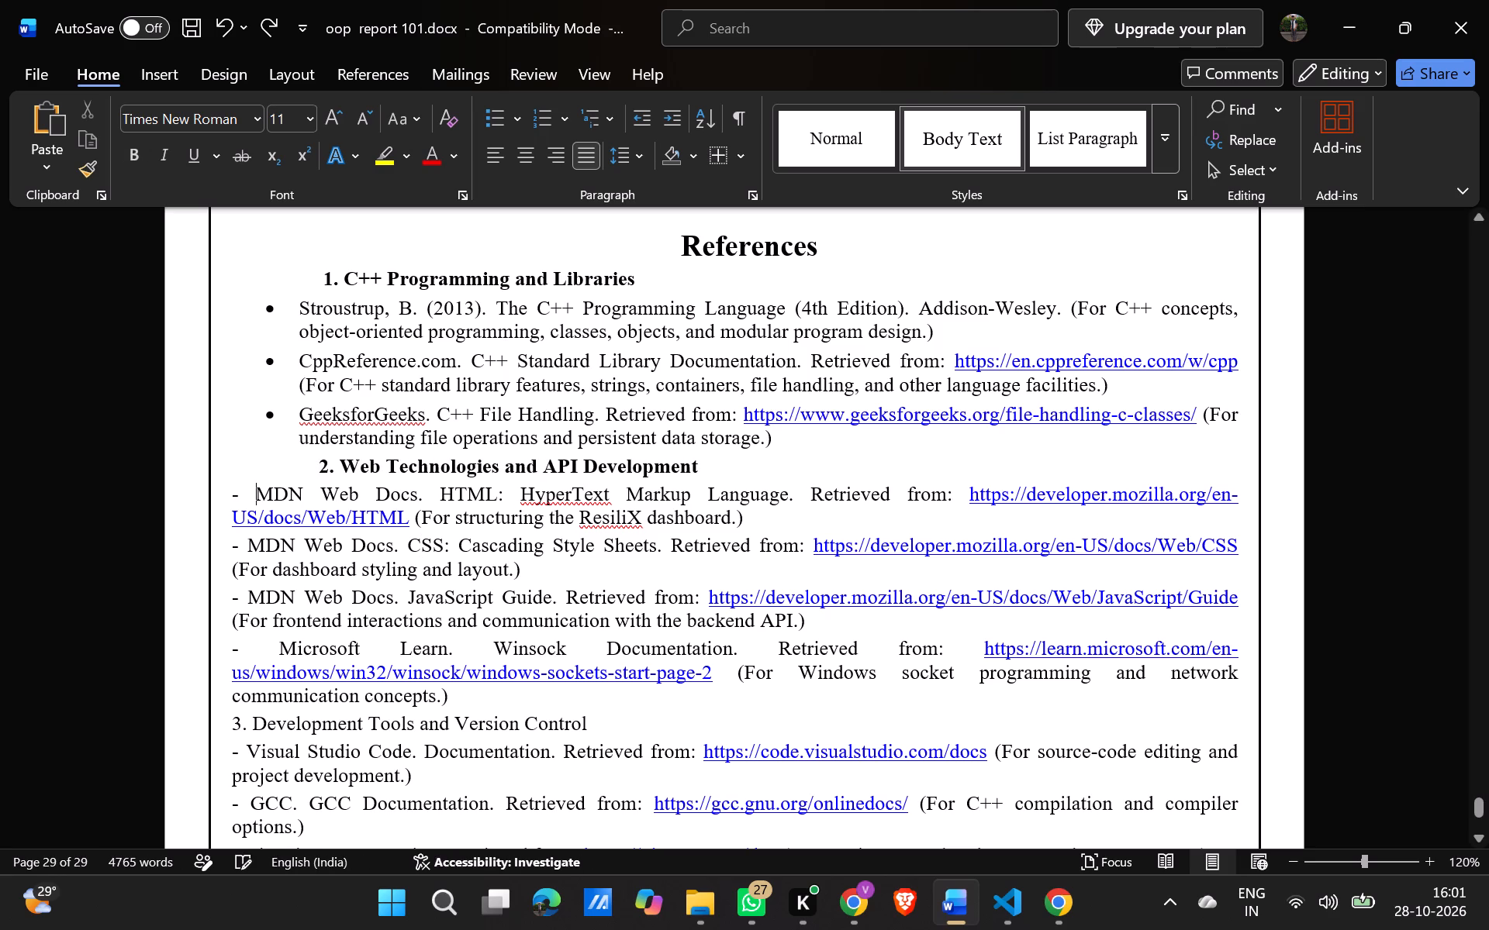
pyautogui.press('Left')
pyautogui.press('BackSpace')
pyautogui.press('Down')
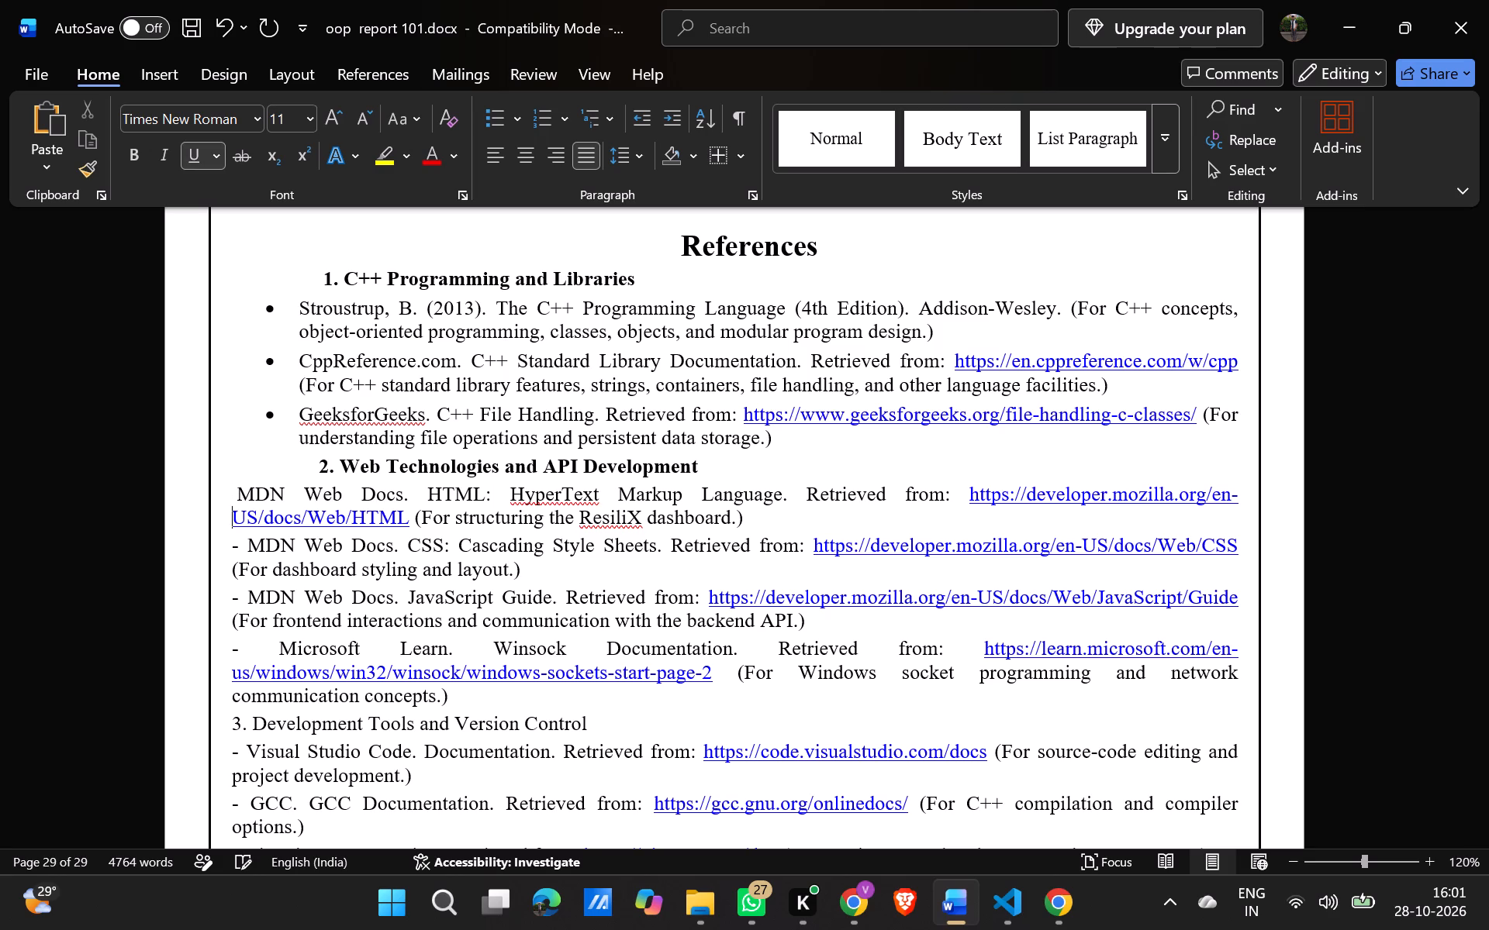
pyautogui.press('Down')
pyautogui.press('Right')
pyautogui.press('BackSpace')
pyautogui.press('Down')
pyautogui.press('Right')
pyautogui.press('Down')
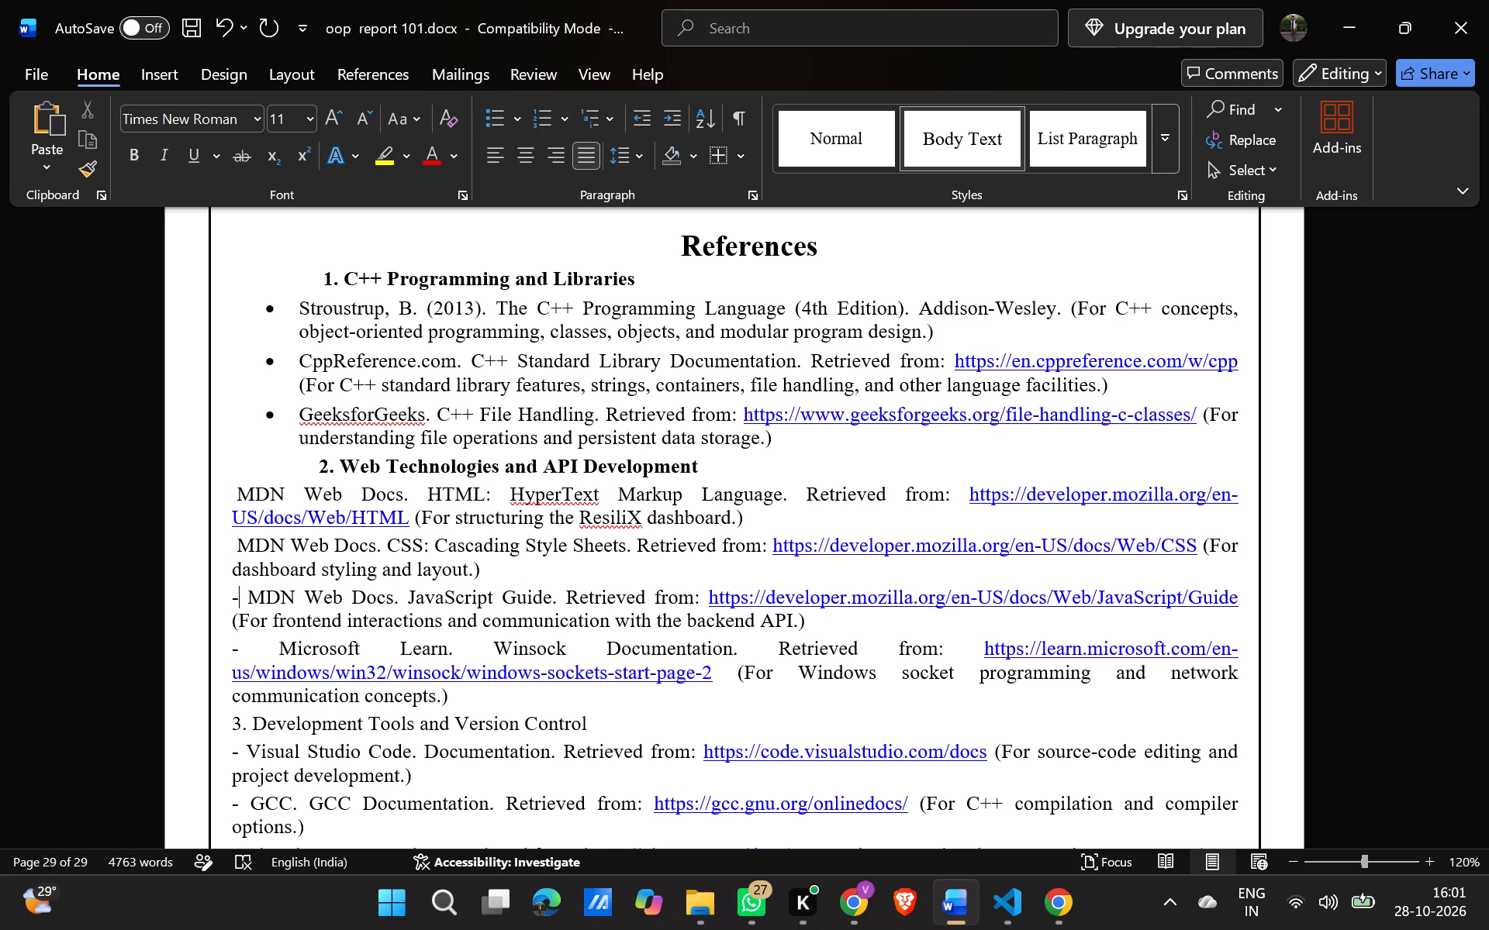
pyautogui.press('BackSpace')
pyautogui.press('Down')
pyautogui.press('Down')
pyautogui.press('Right')
pyautogui.press('BackSpace')
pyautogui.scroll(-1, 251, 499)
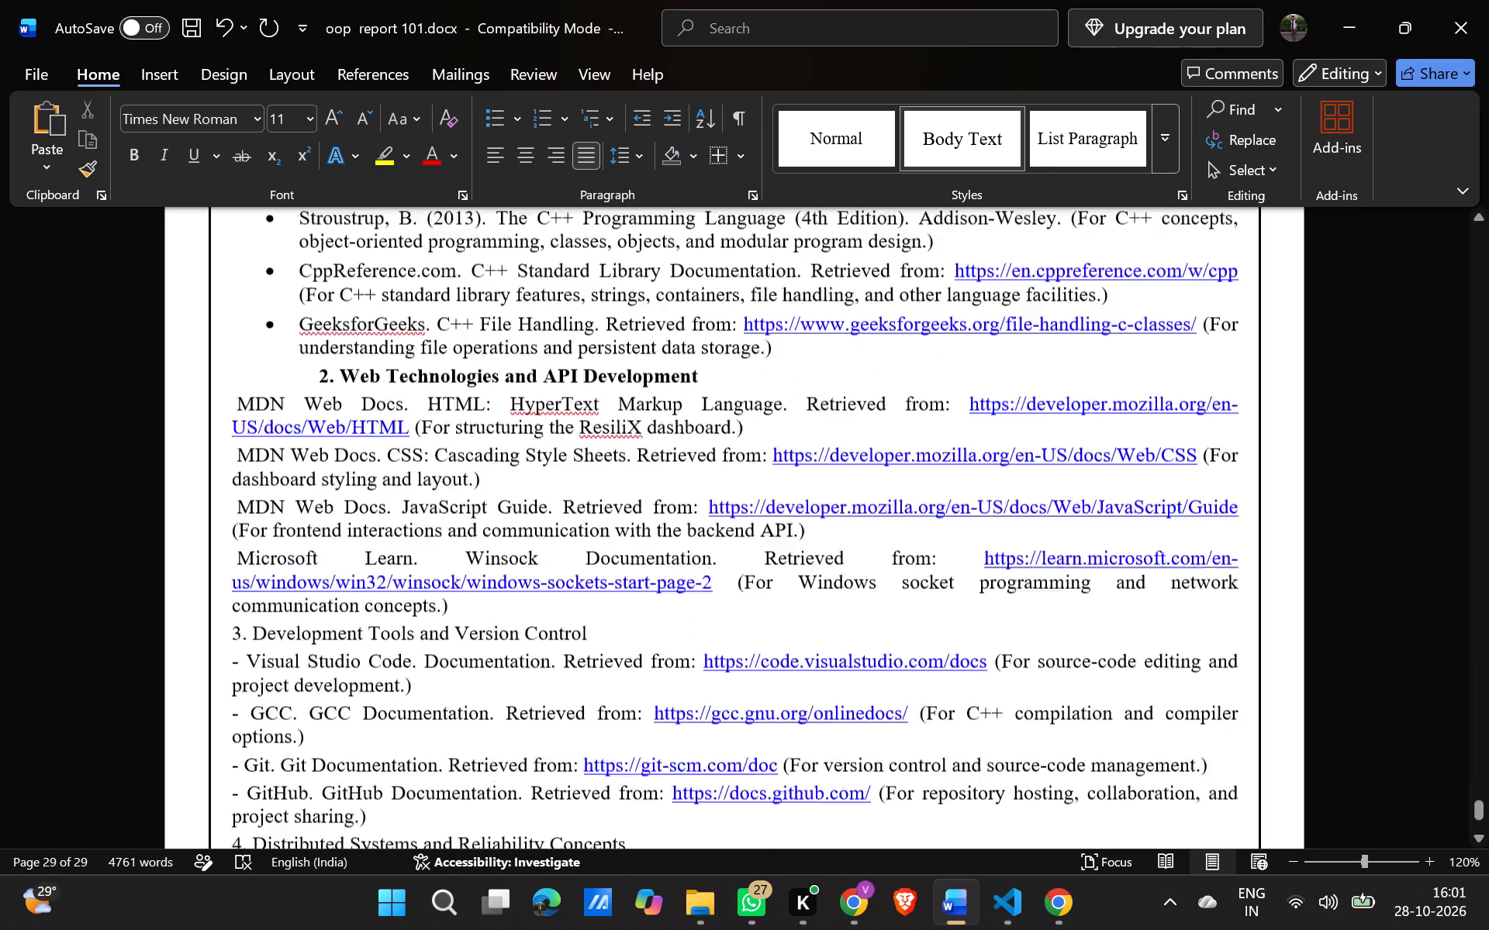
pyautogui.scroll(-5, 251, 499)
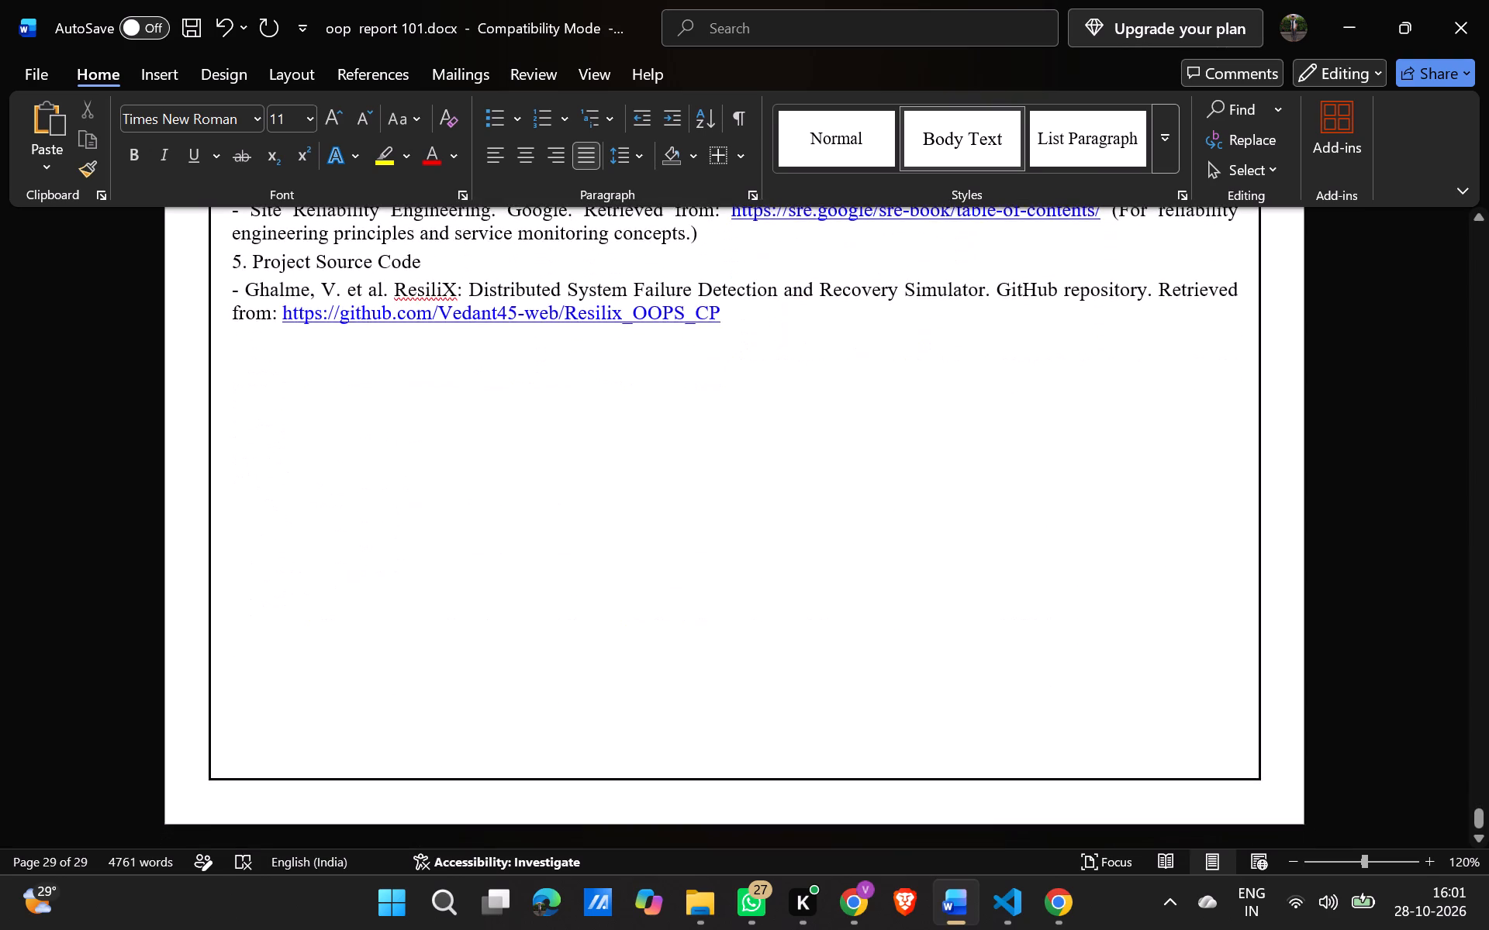
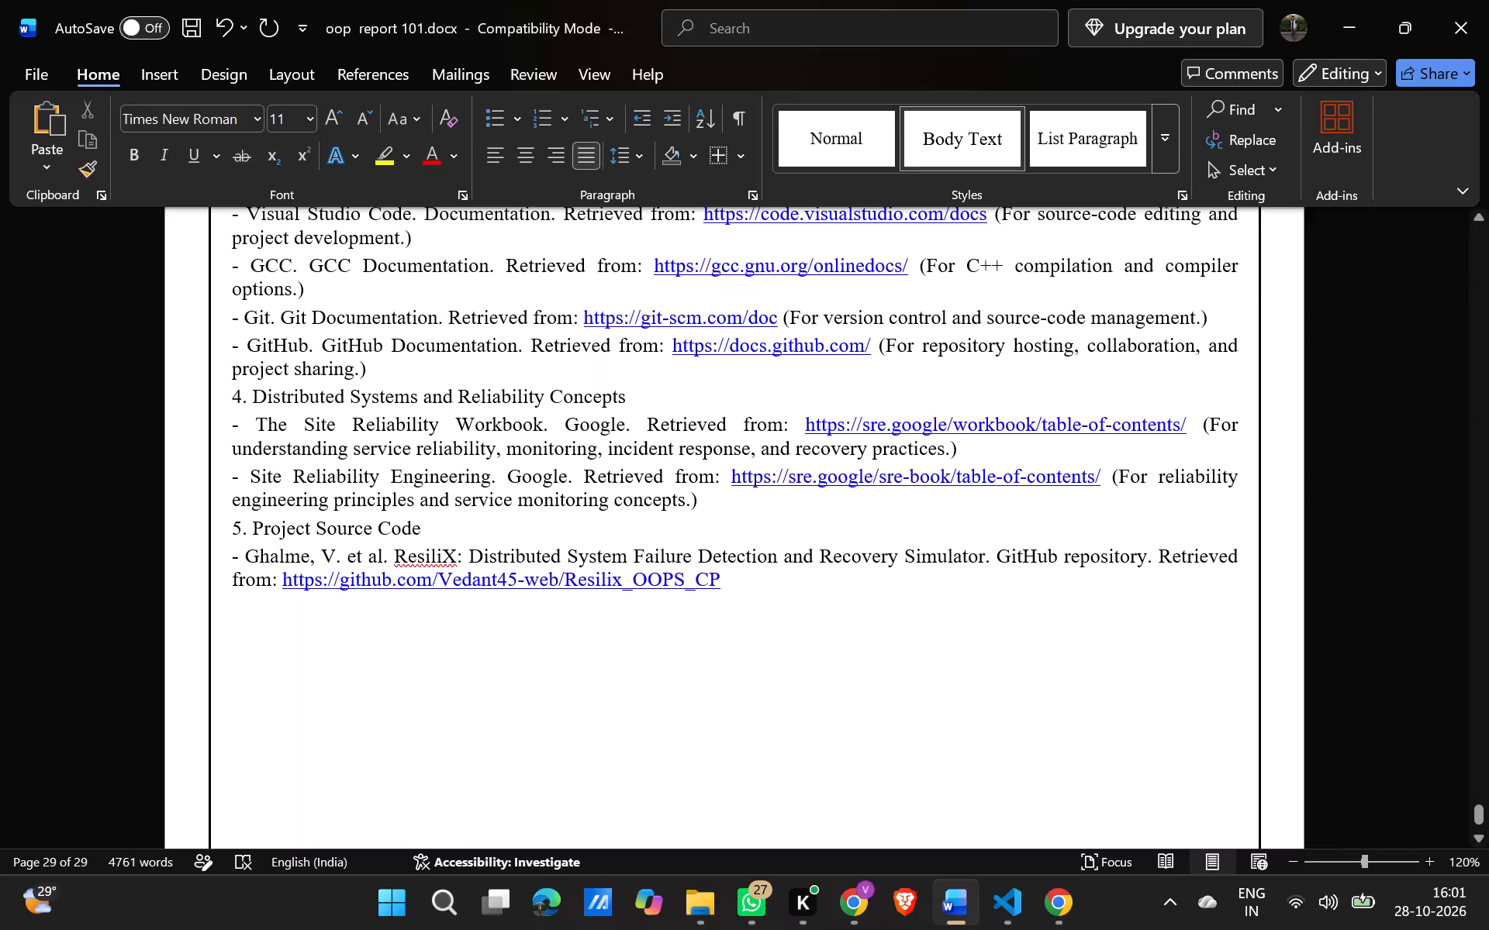
# Apply round bullets to the three MDN Web Docs entries and the Microsoft Learn entry under Web Technologies and API Development.
pyautogui.scroll(1, 251, 499)
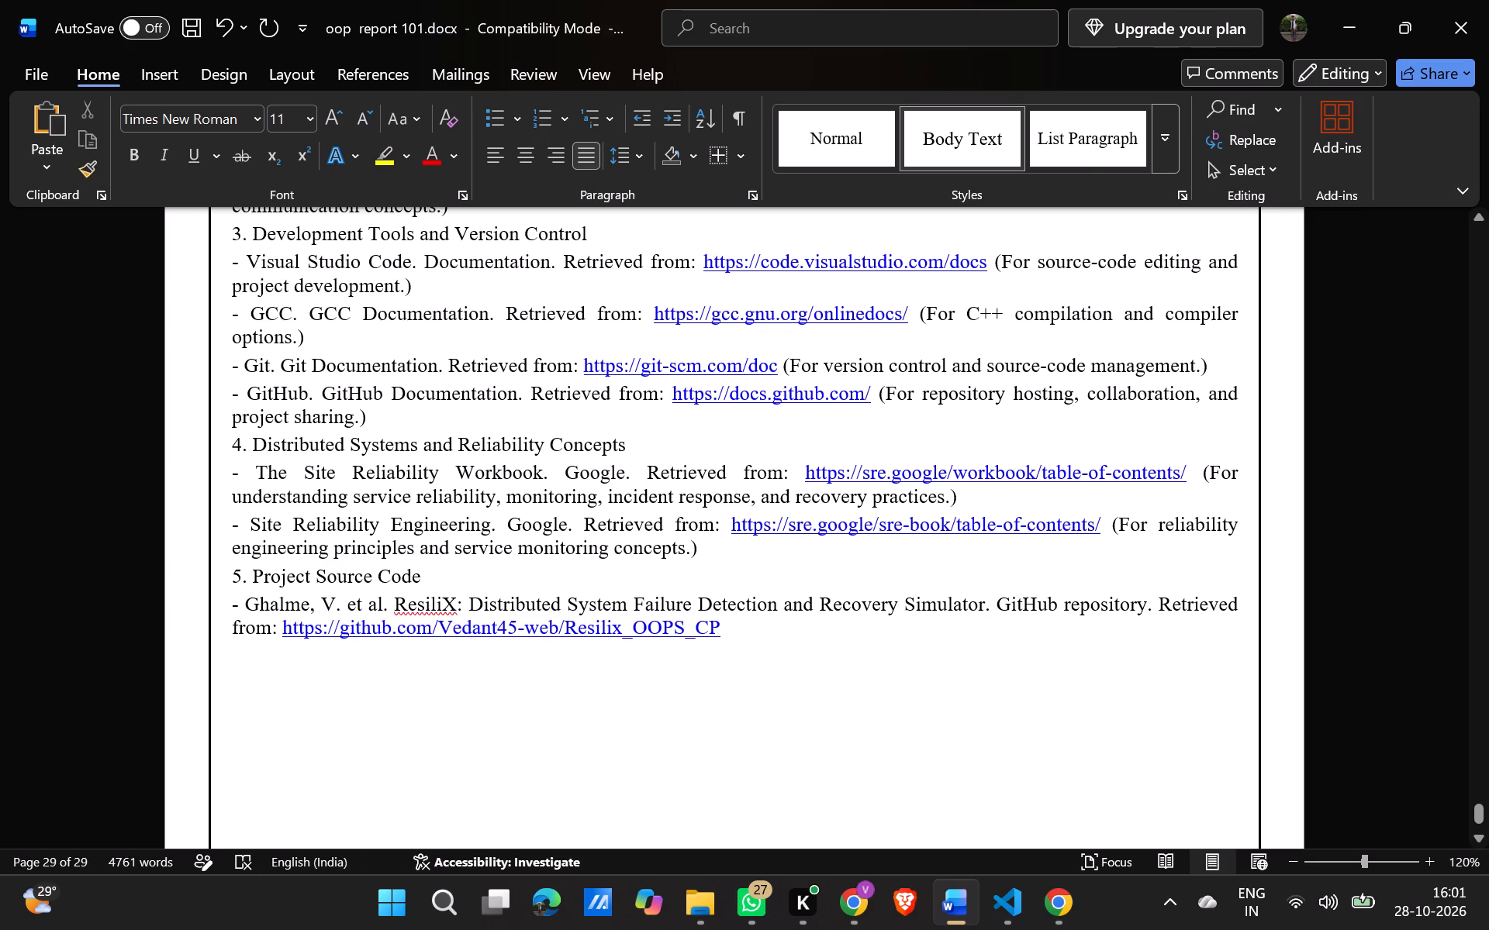
pyautogui.scroll(1, 456, 746)
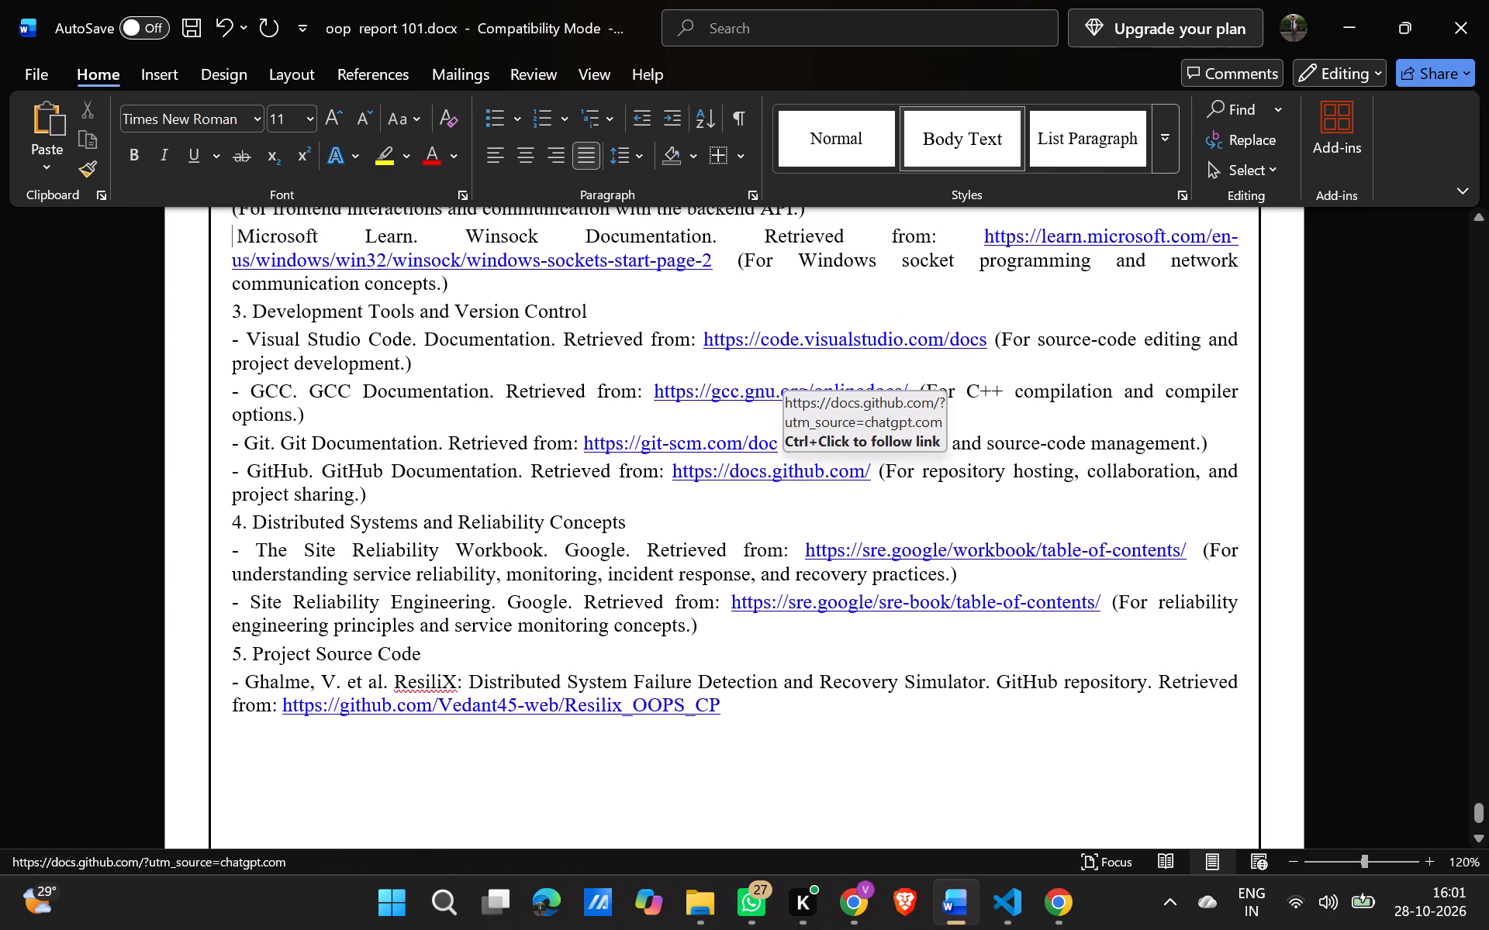
pyautogui.scroll(1, 646, 533)
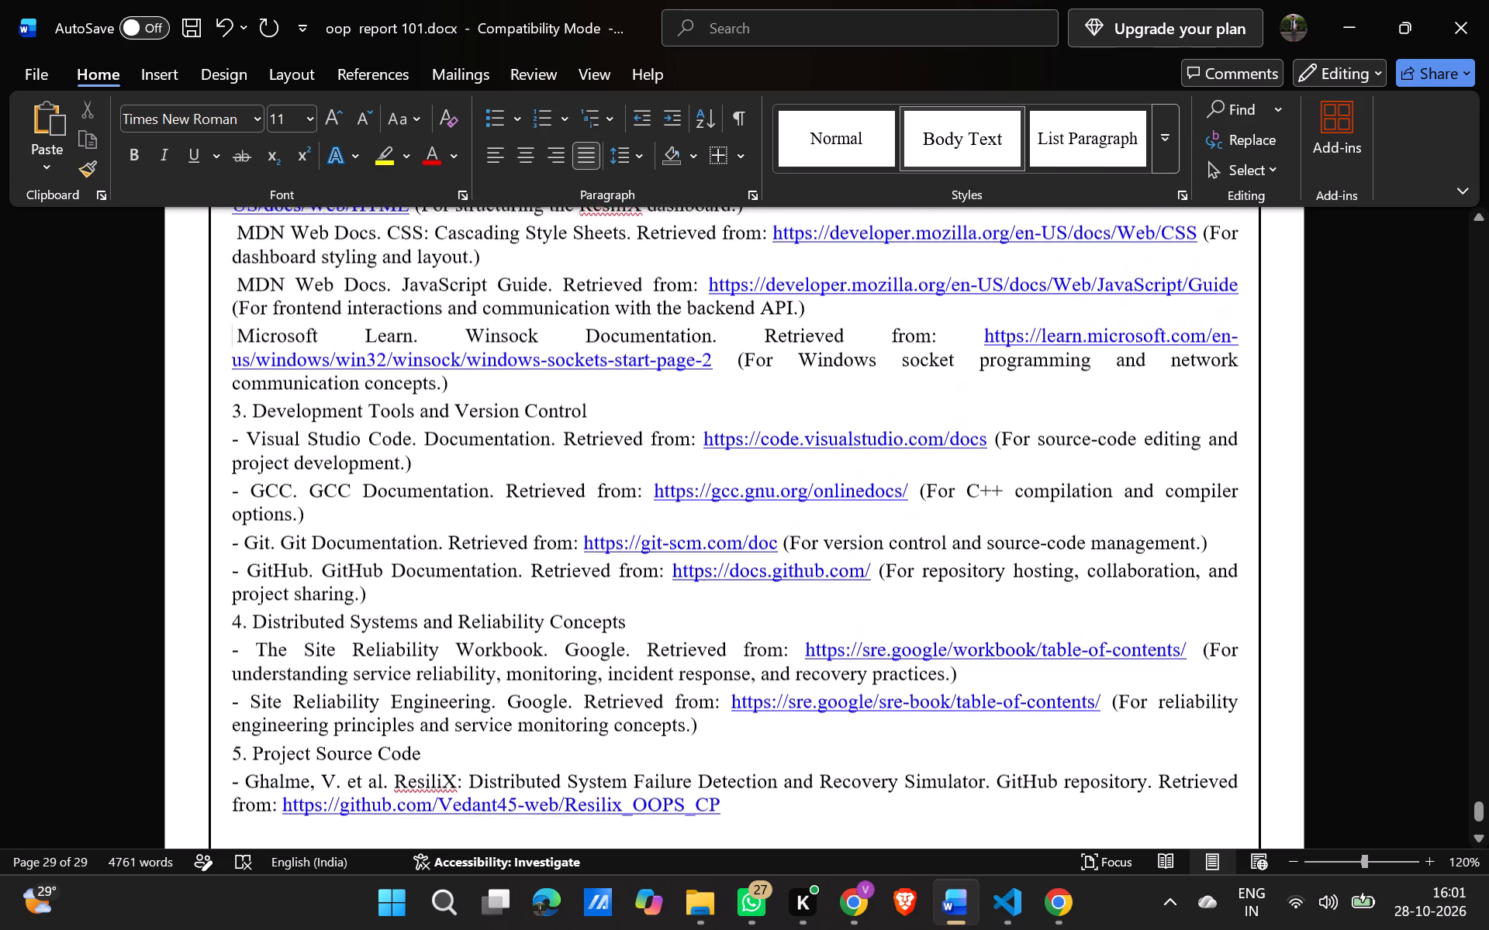
pyautogui.scroll(1, 646, 533)
pyautogui.scroll(1, 534, 482)
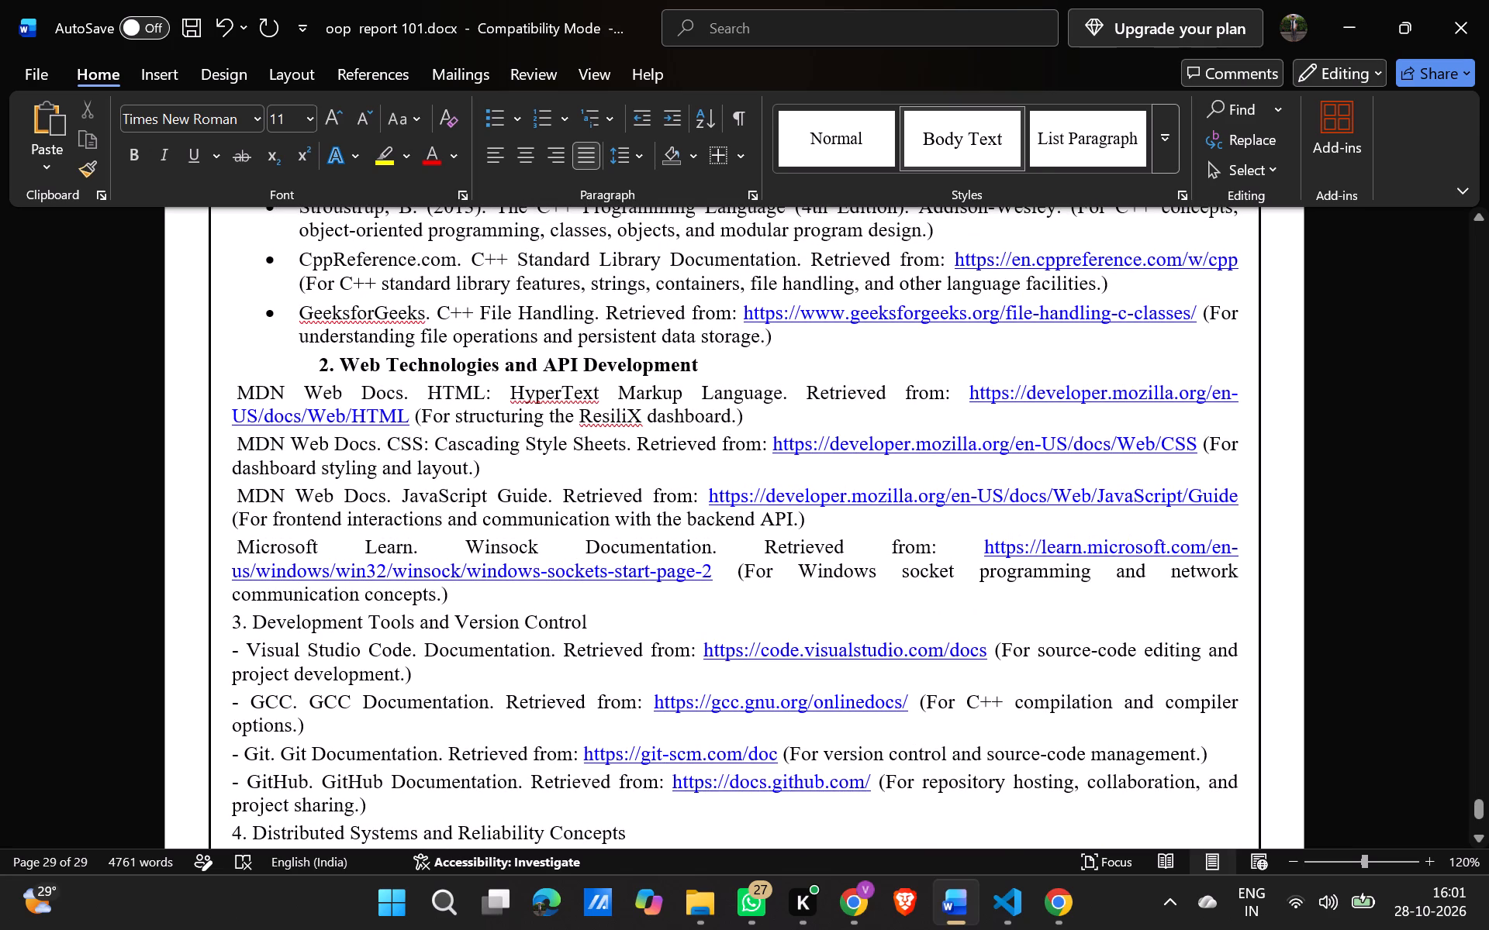
pyautogui.moveTo(509, 593); pyautogui.dragTo(373, 522)
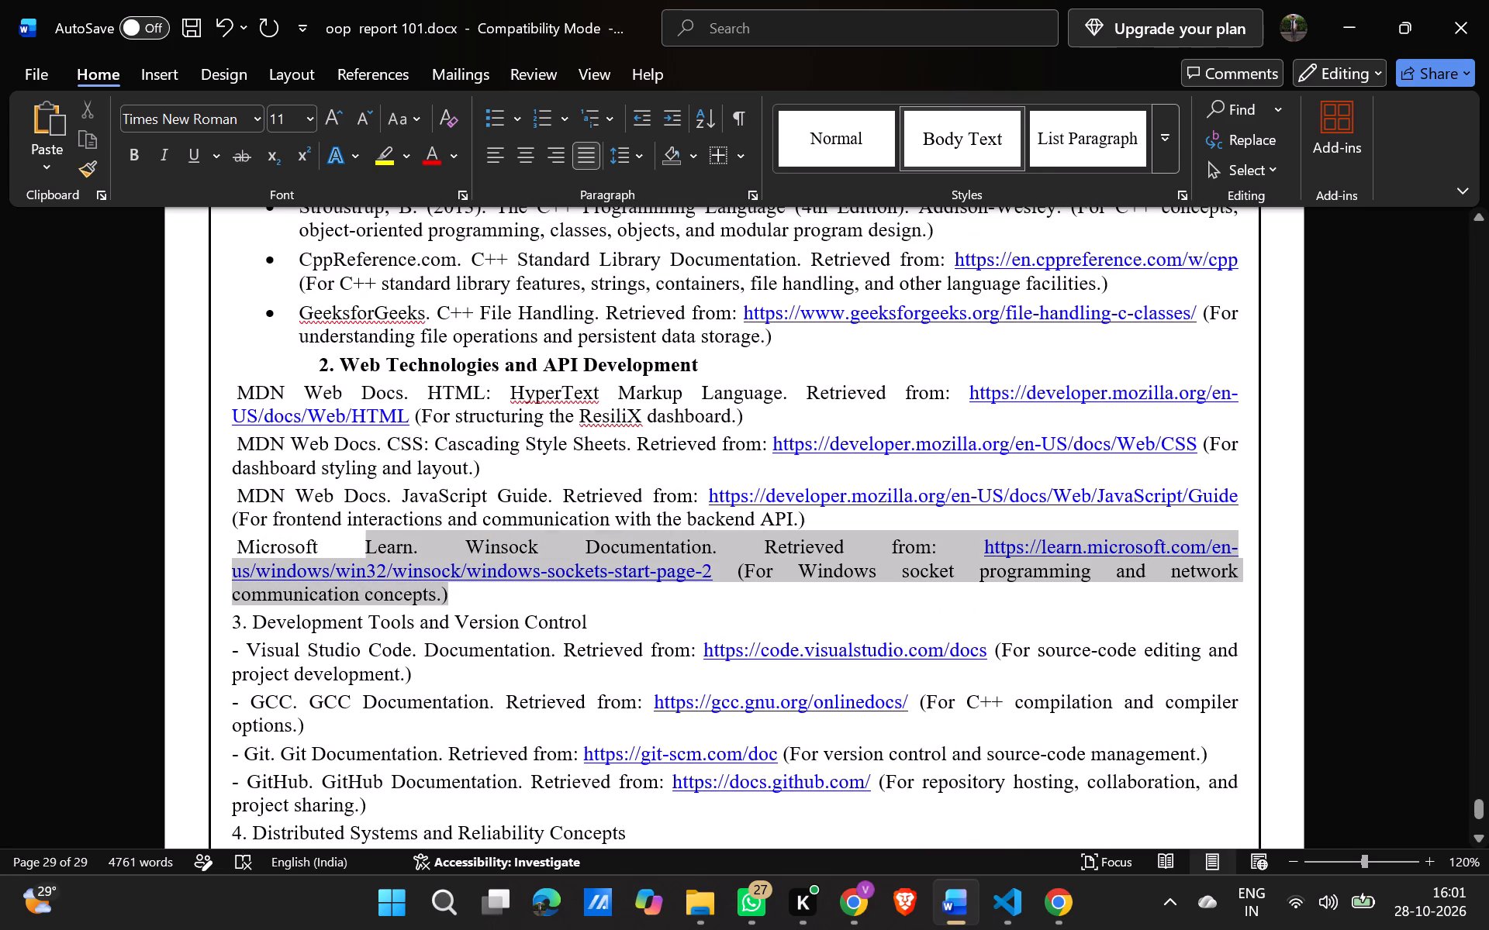
pyautogui.moveTo(373, 522); pyautogui.dragTo(244, 398)
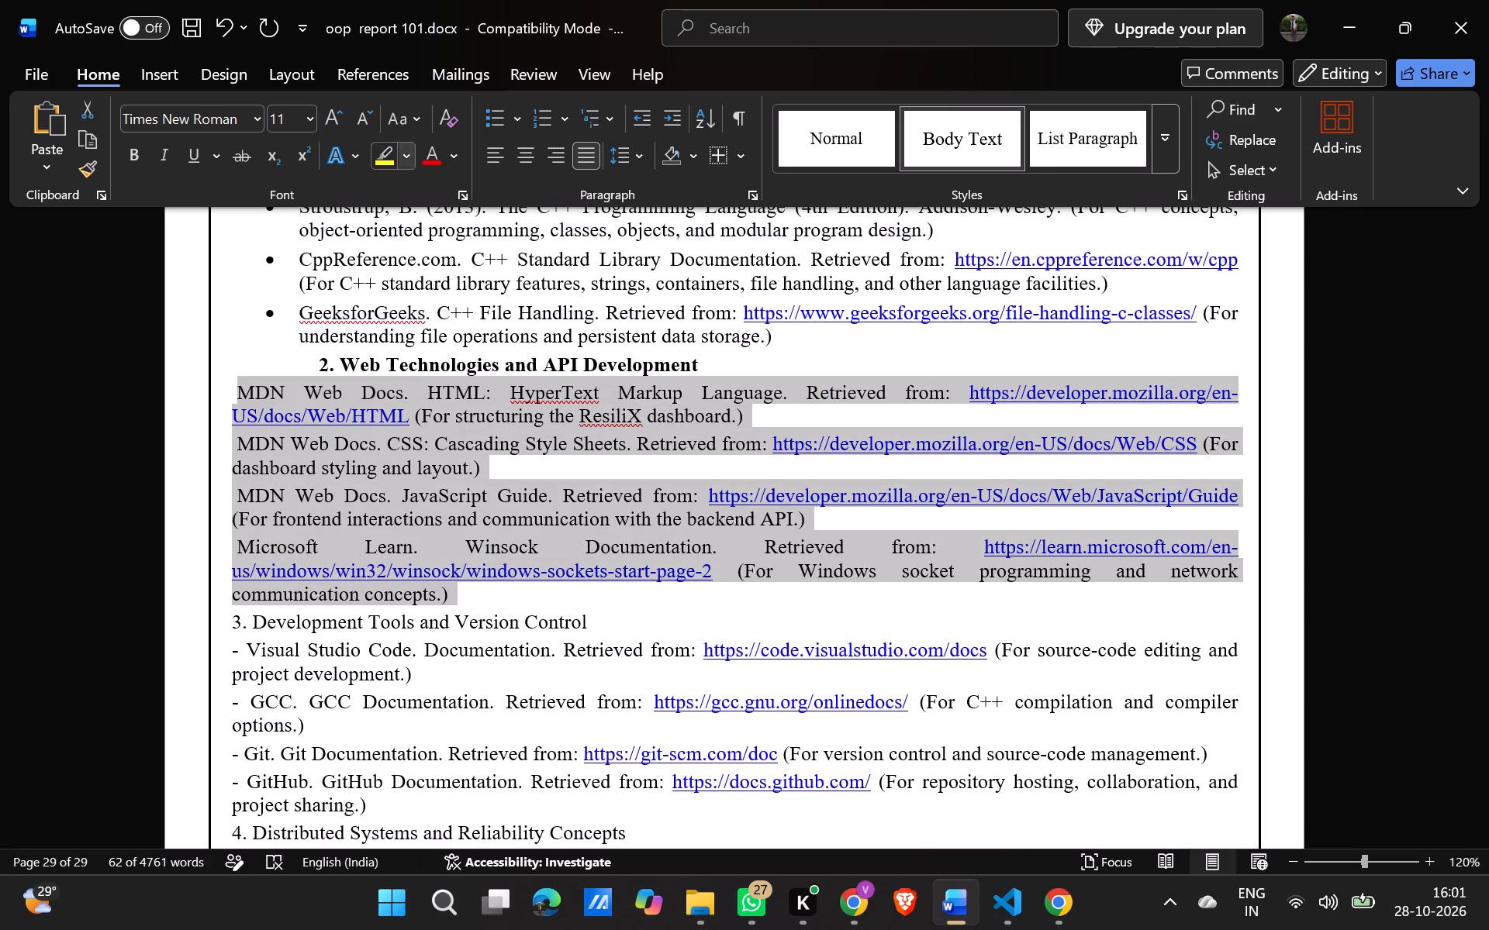
pyautogui.click(487, 111)
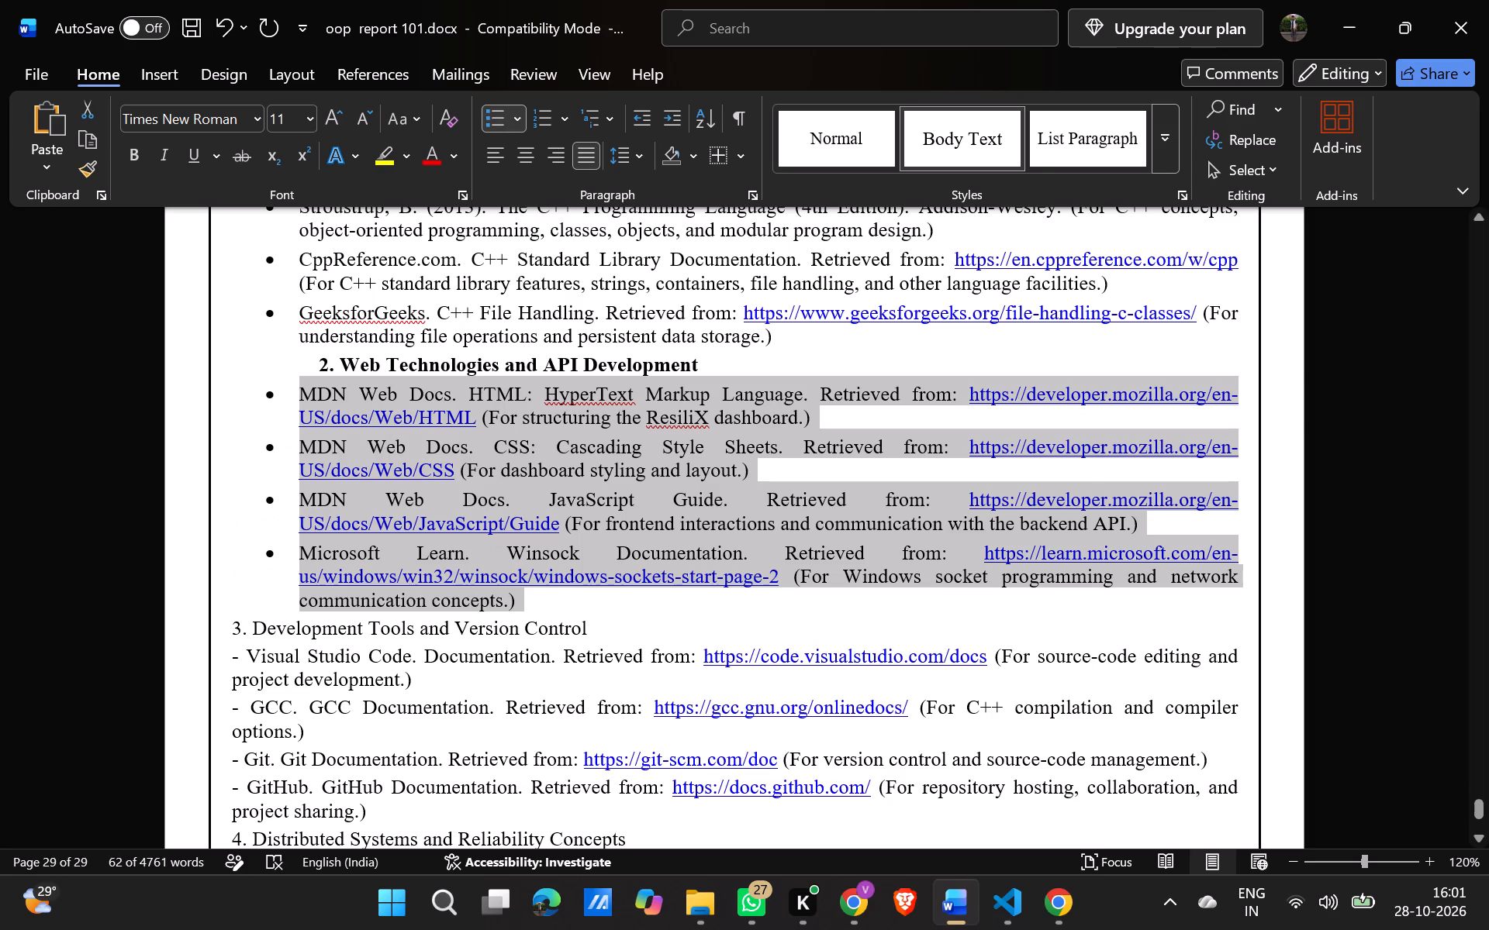
# Make the "3. Development Tools and Version Control" subheading bold.
pyautogui.scroll(-1, 526, 456)
pyautogui.moveTo(605, 467); pyautogui.dragTo(468, 486)
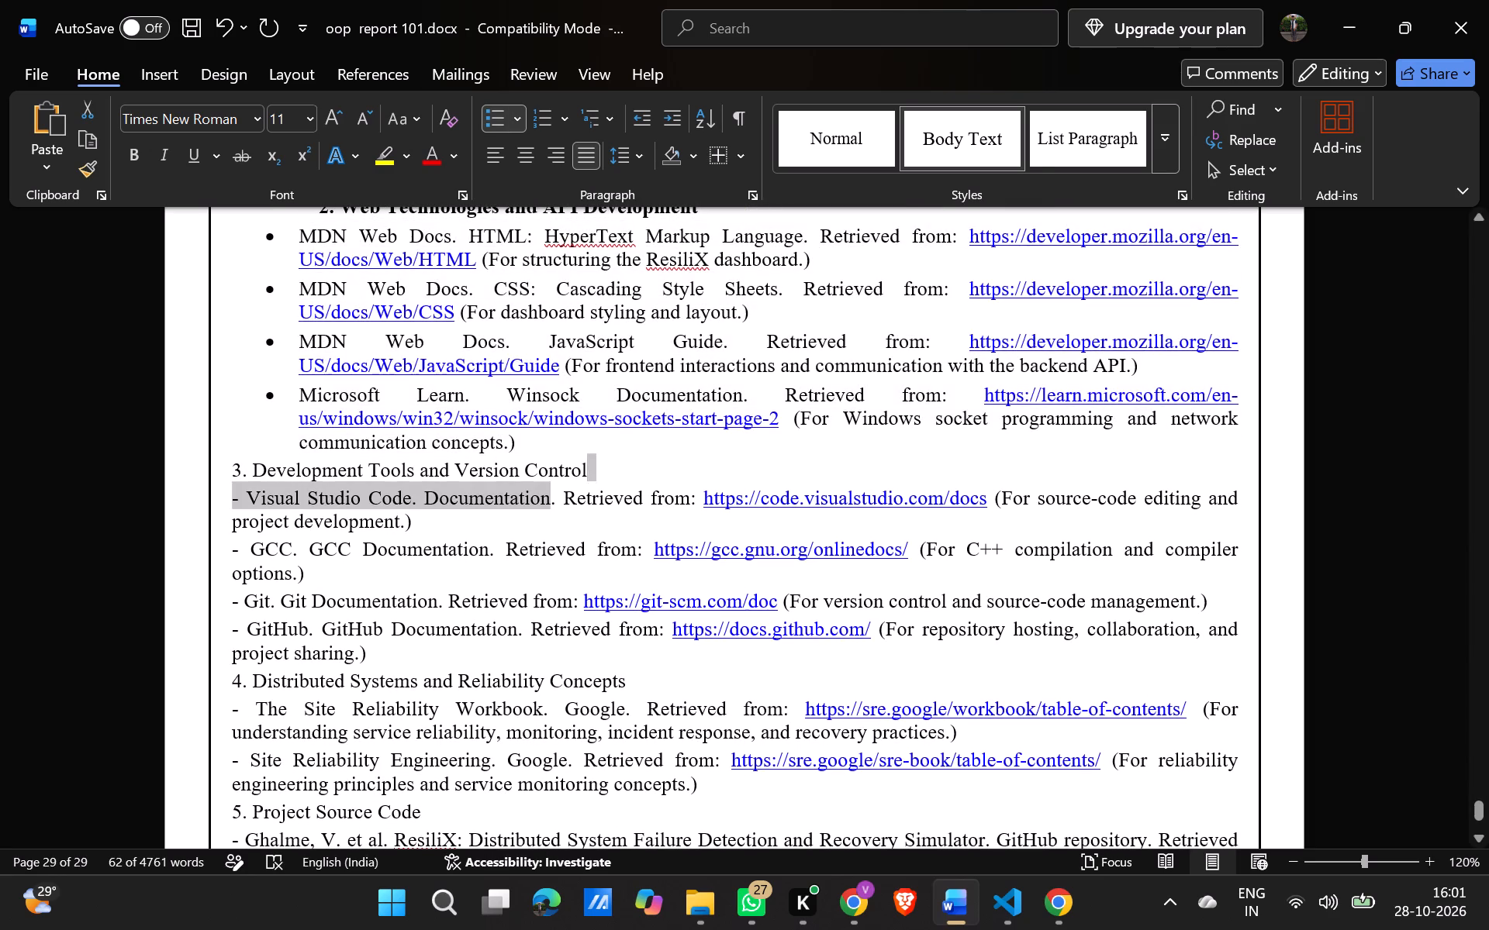
pyautogui.moveTo(468, 486); pyautogui.dragTo(233, 466)
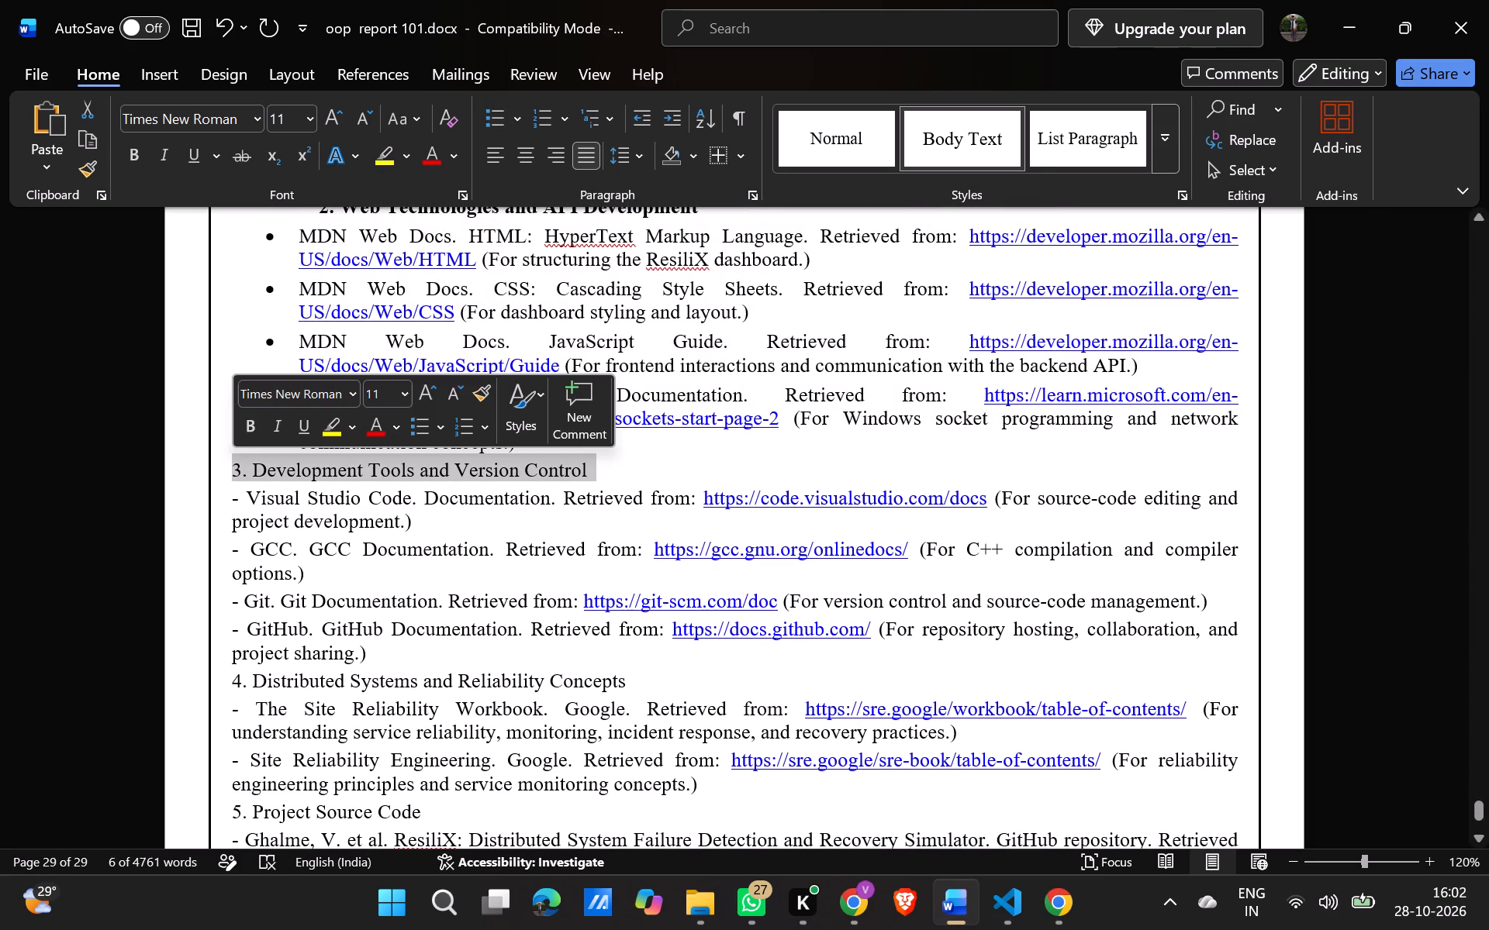
pyautogui.click(240, 415)
# Insert a blank line above the Development Tools and Version Control subheading.
pyautogui.click(233, 470)
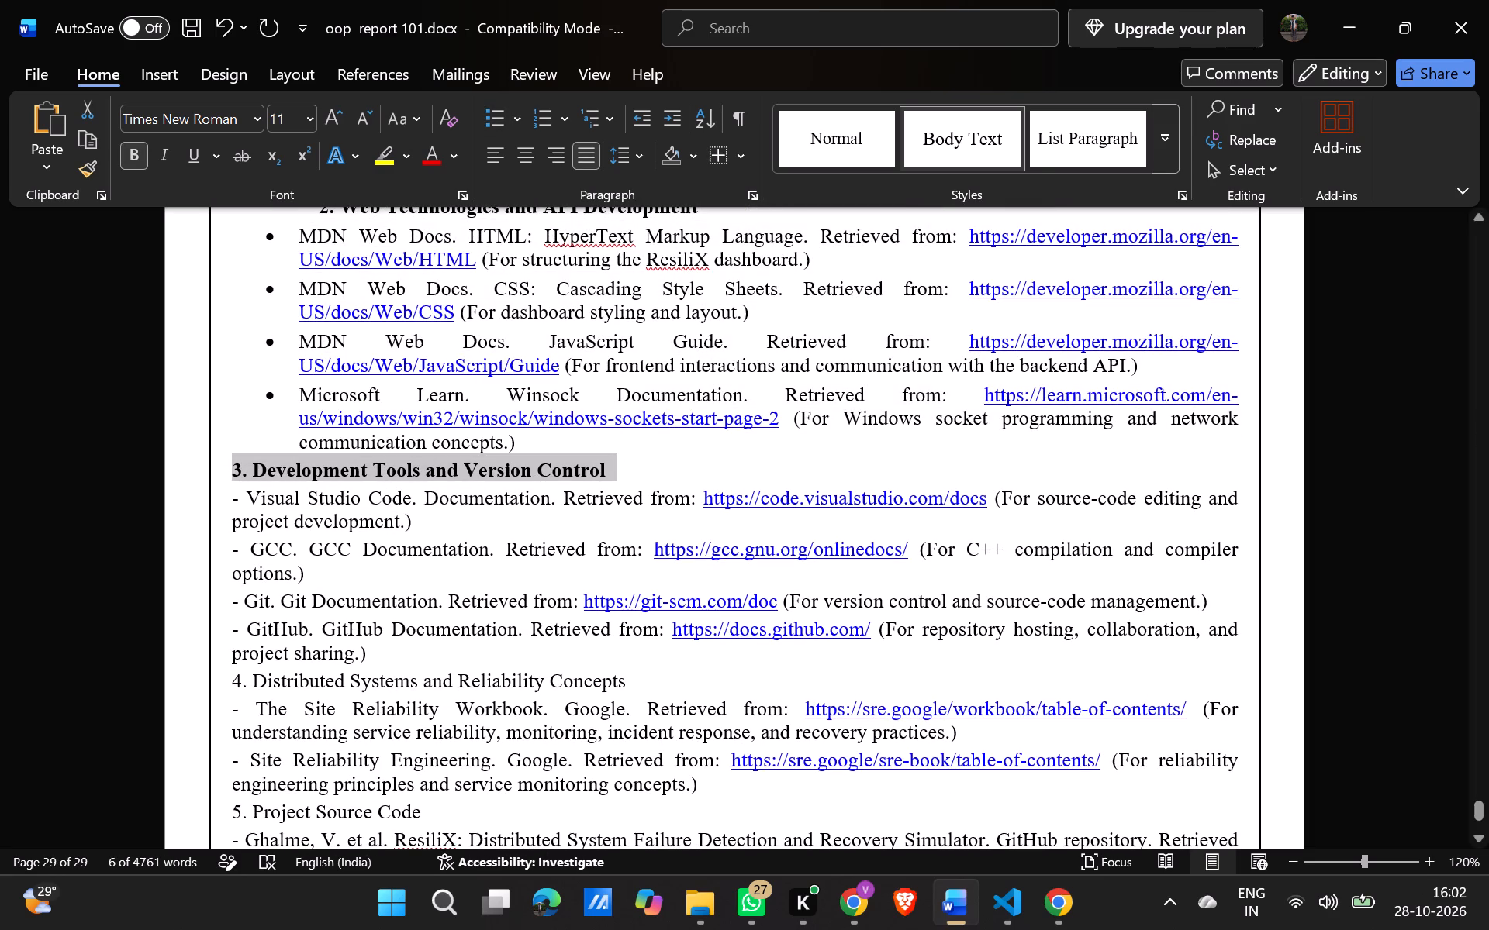
pyautogui.press('Return')
# Insert a blank line above the "2. Web Technologies and API Development" subheading.
pyautogui.scroll(1, 233, 470)
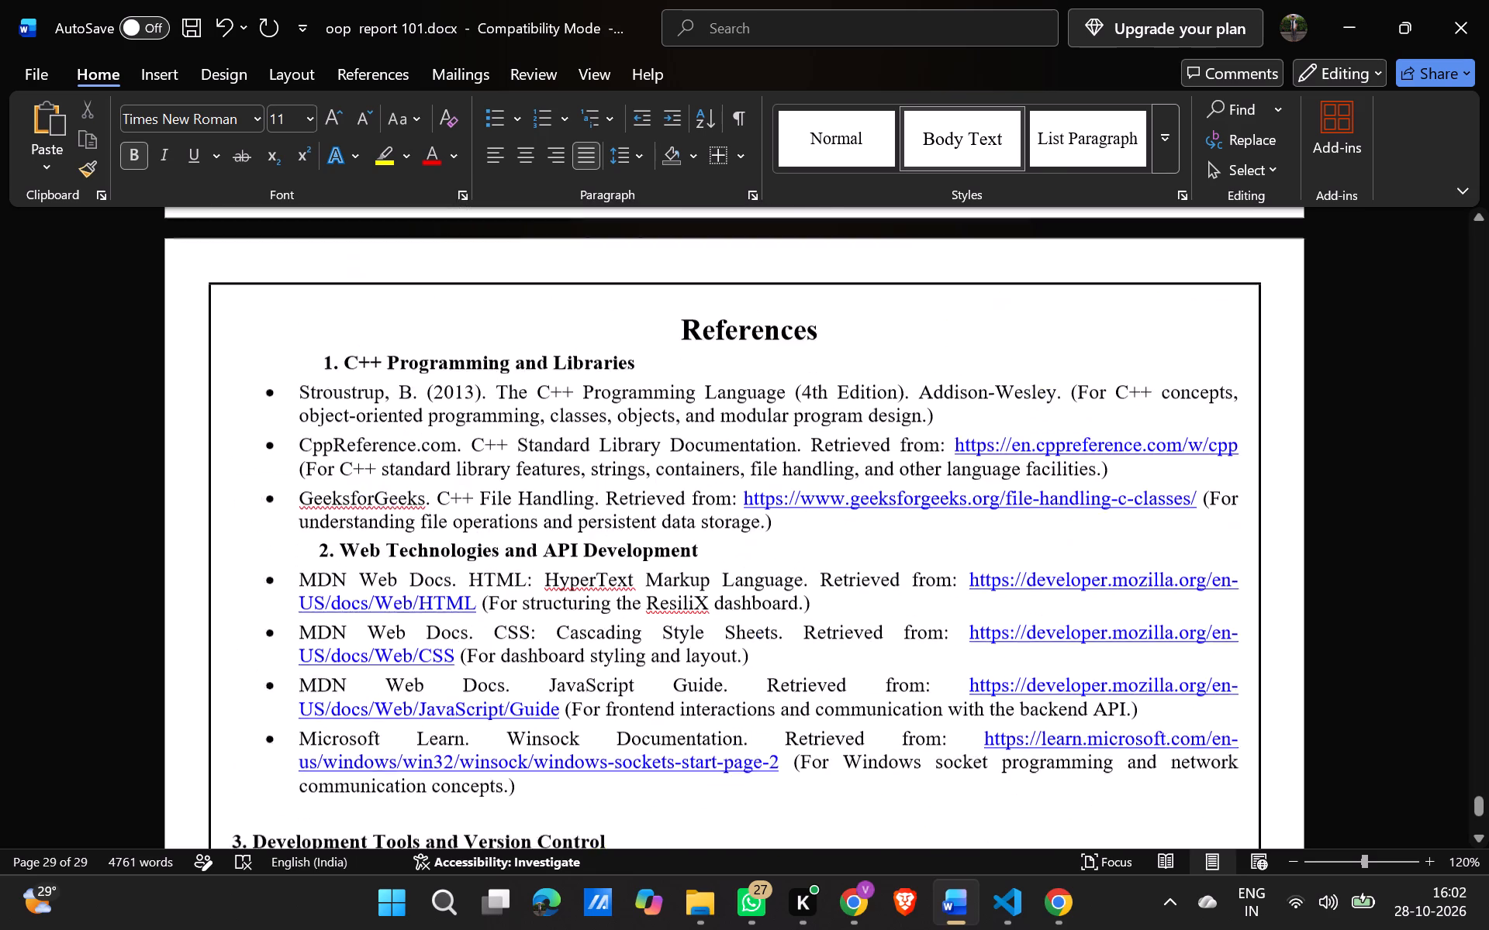
pyautogui.scroll(1, 233, 470)
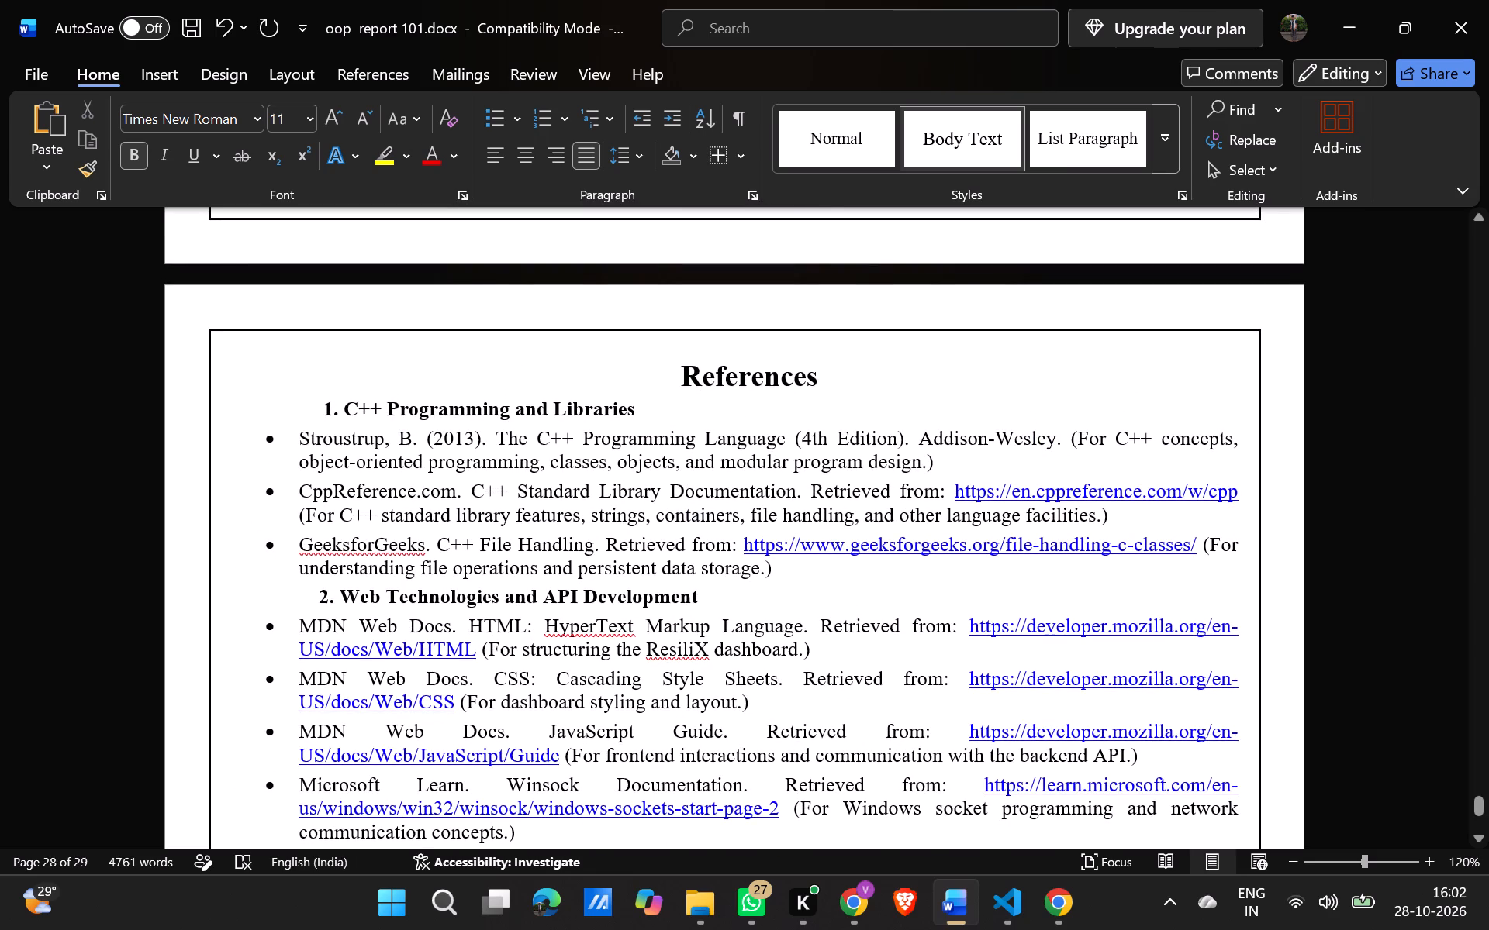
pyautogui.click(320, 604)
pyautogui.press('Return')
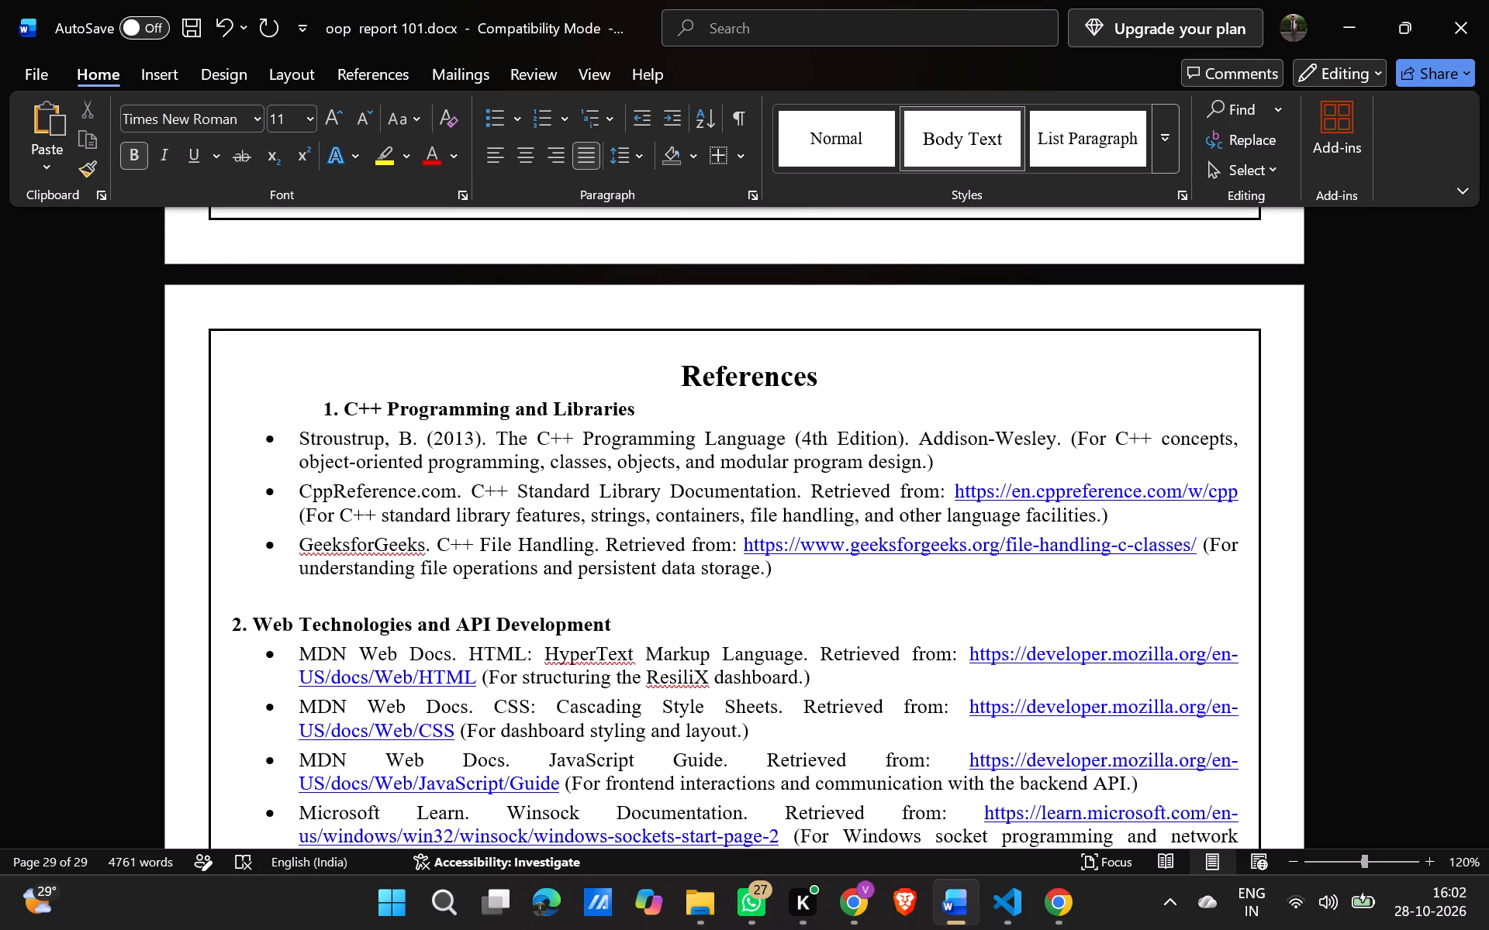
# Re-indent the Web Technologies and API Development subheading with 17 leading spaces, approximately in line with the C++ Programming and Libraries subheading.
pyautogui.press('space')
pyautogui.press('space')
pyautogui.press('space')
pyautogui.press('space')
pyautogui.press('space')
pyautogui.press('space')
pyautogui.press('space')
pyautogui.press('space')
pyautogui.press('space')
pyautogui.press('space')
pyautogui.press('space')
pyautogui.press('space')
pyautogui.press('space')
pyautogui.press('space')
pyautogui.press('space')
pyautogui.press('space')
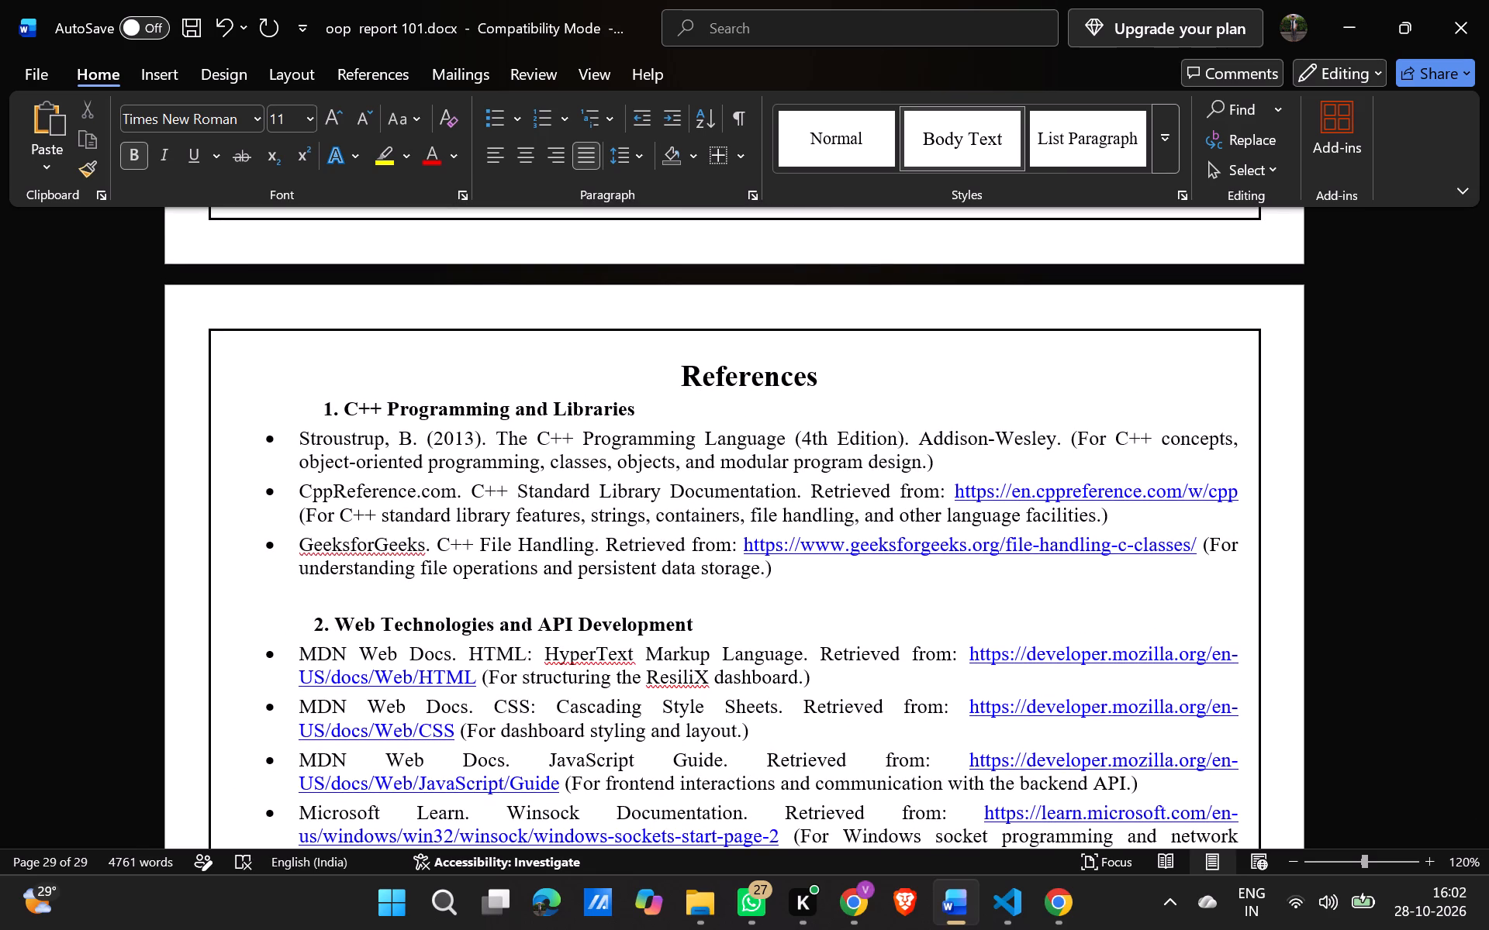
pyautogui.press('space')
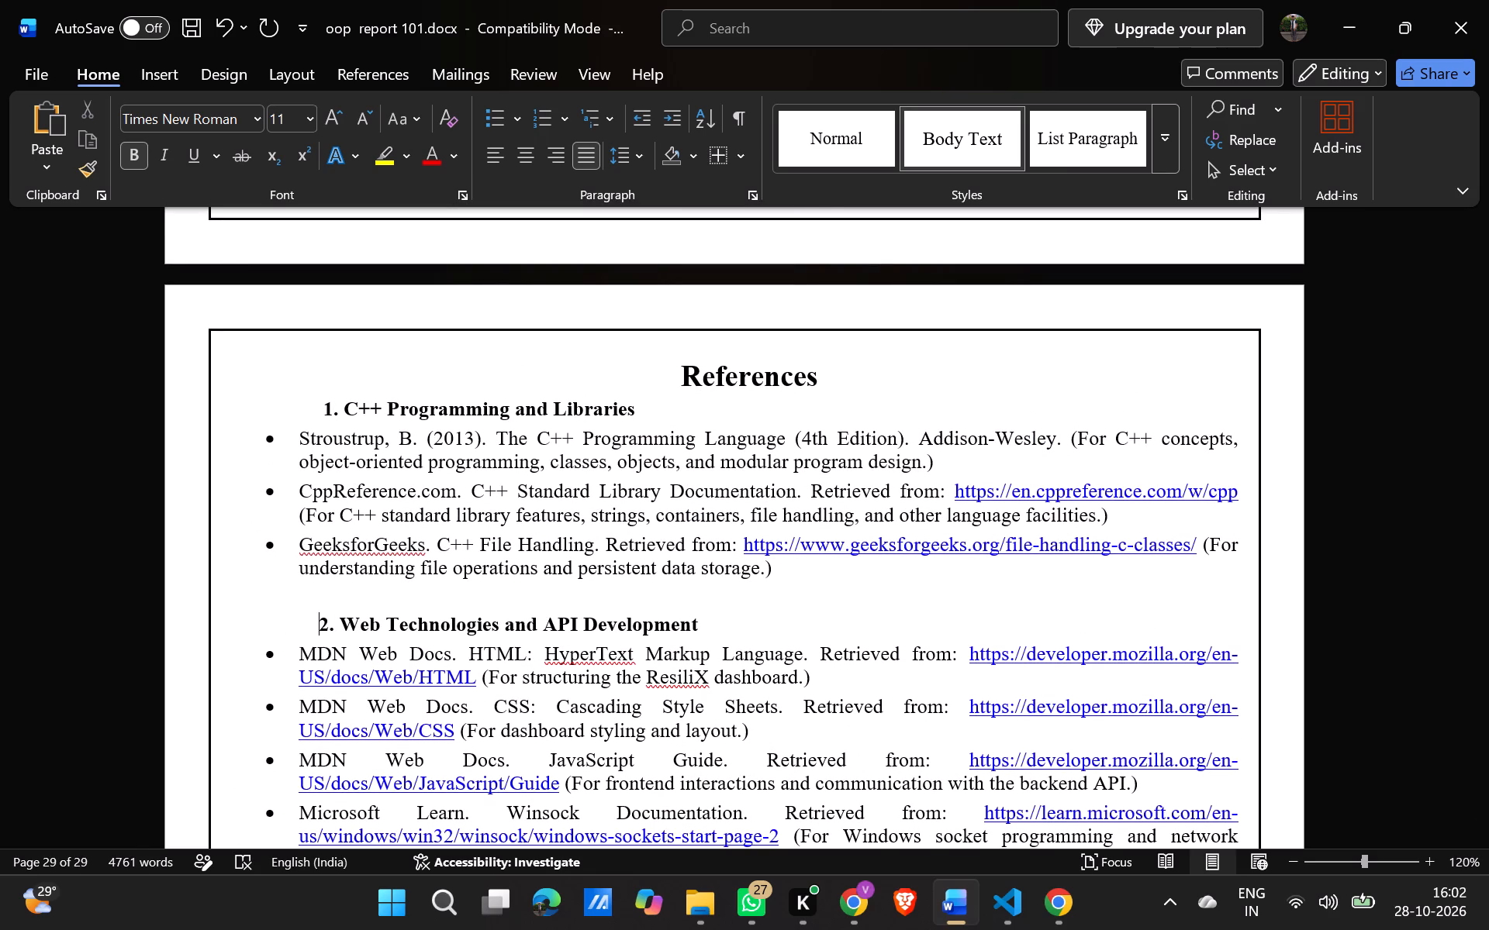
pyautogui.press('Delete')
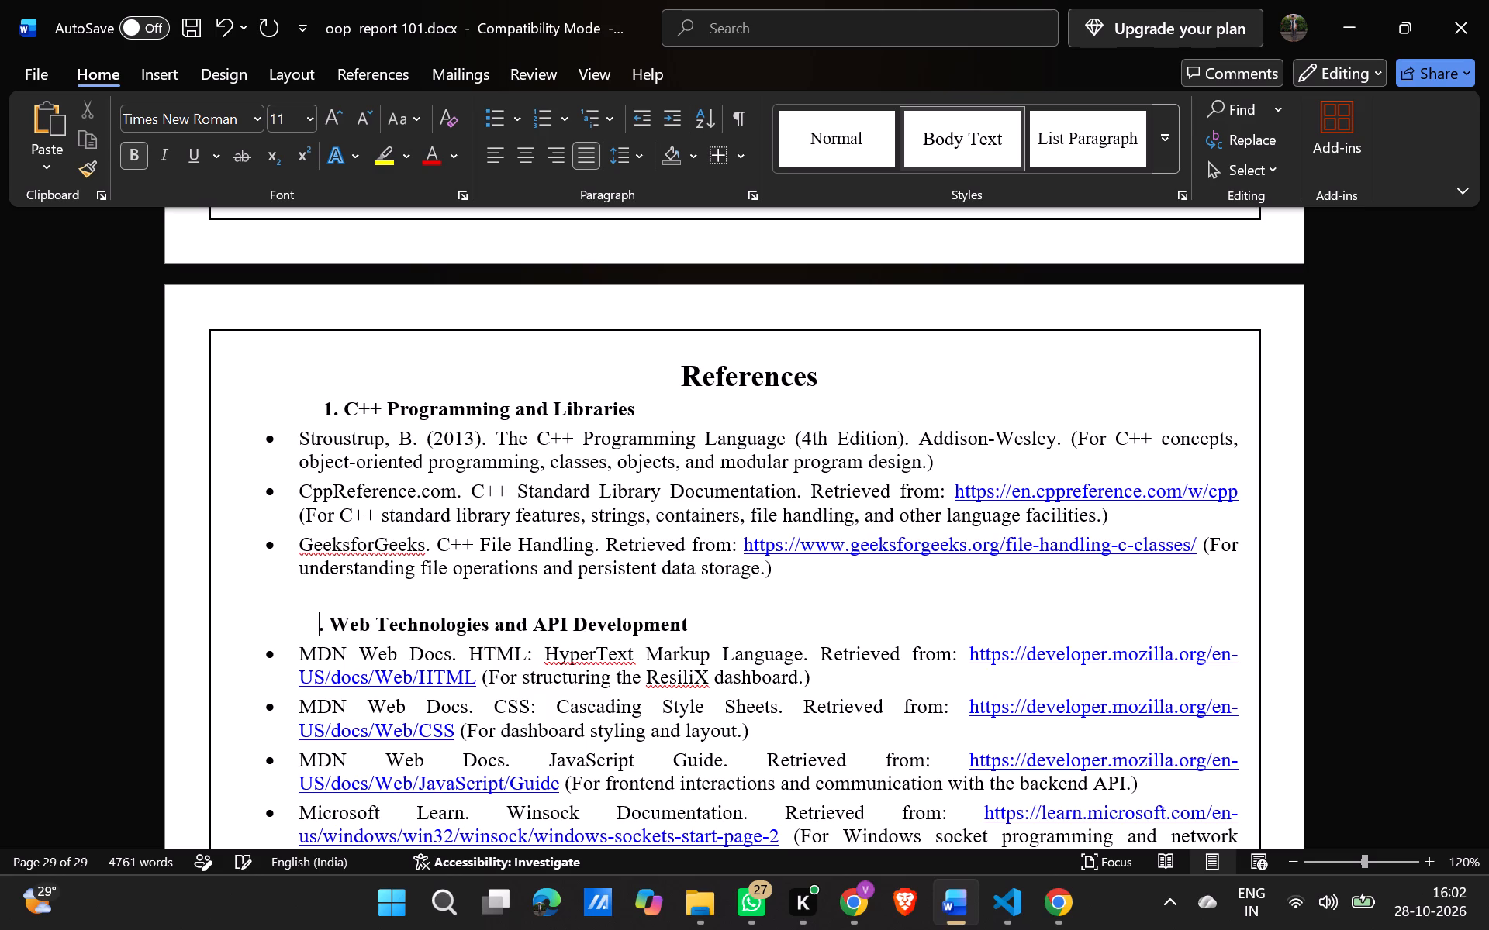
pyautogui.hotkey('ctrl', 'z')
# Indent the Development Tools and Version Control subheading with 16 leading spaces, approximately in line with the Web Technologies and API Development subheading.
pyautogui.scroll(-2, 320, 604)
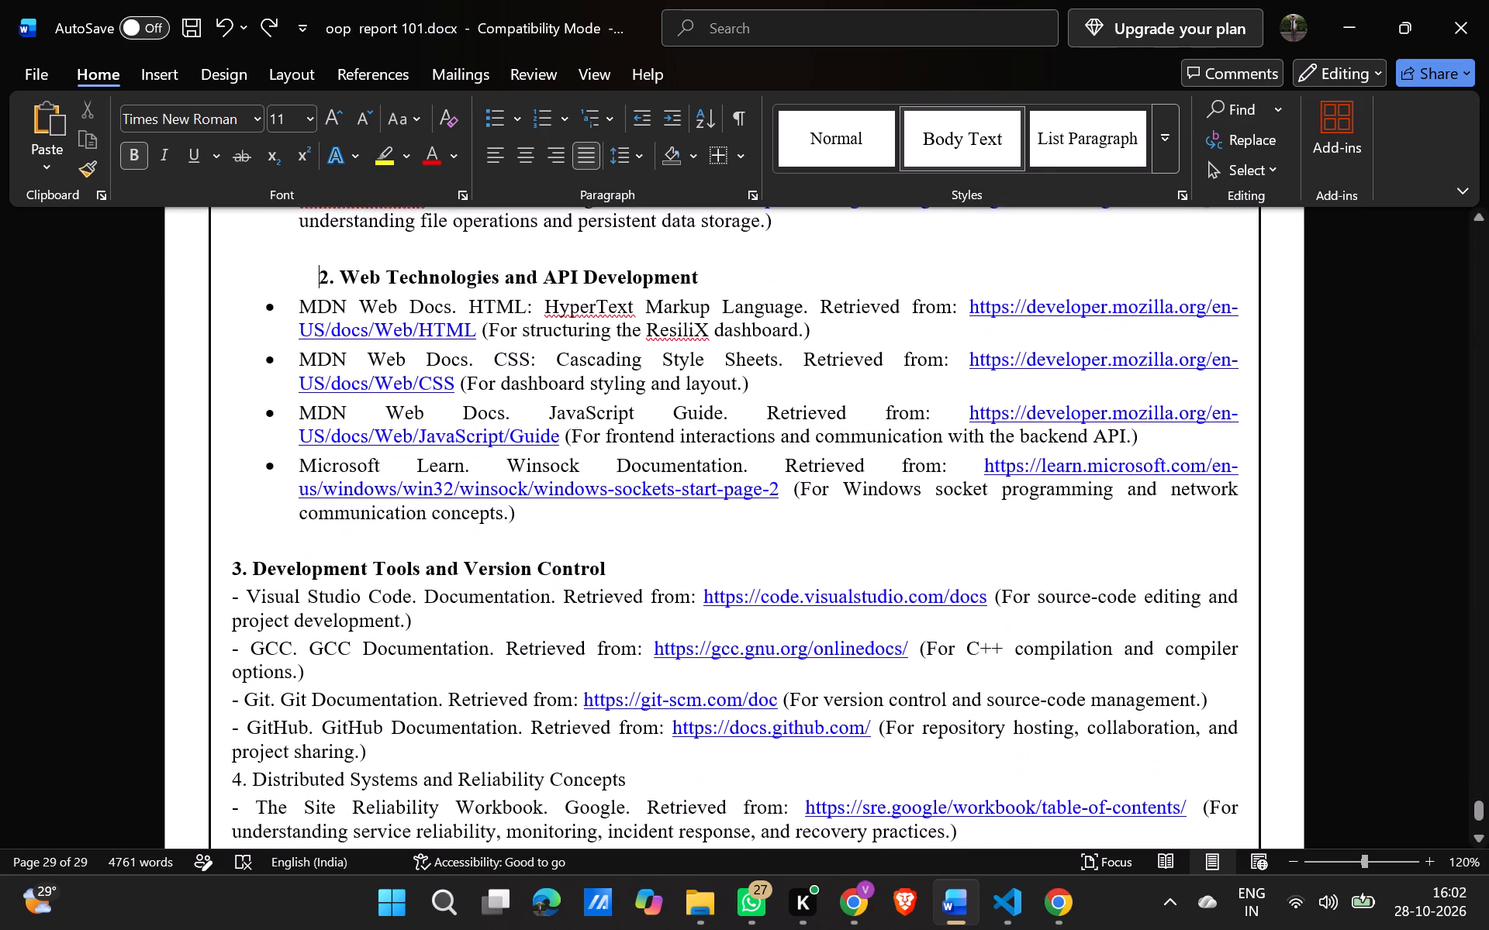
pyautogui.click(227, 568)
pyautogui.press('space')
pyautogui.press('space')
pyautogui.press('space')
pyautogui.press('space')
pyautogui.press('space')
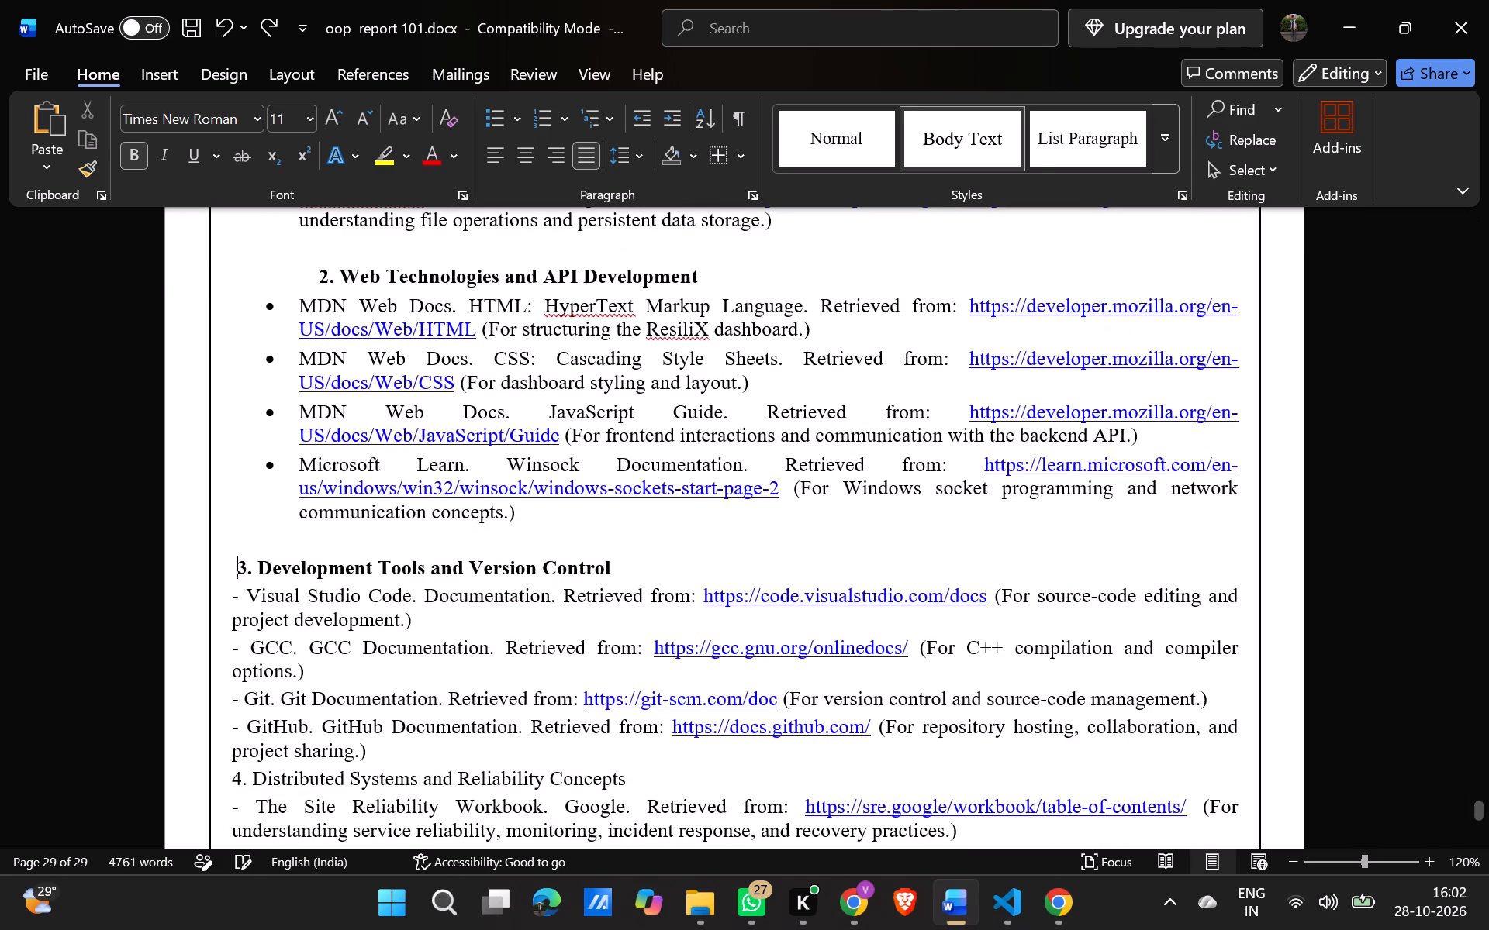
pyautogui.press('space')
pyautogui.press('space')
pyautogui.press('space')
pyautogui.press('space')
pyautogui.press('space')
pyautogui.press('space')
pyautogui.press('space')
pyautogui.press('space')
pyautogui.press('space')
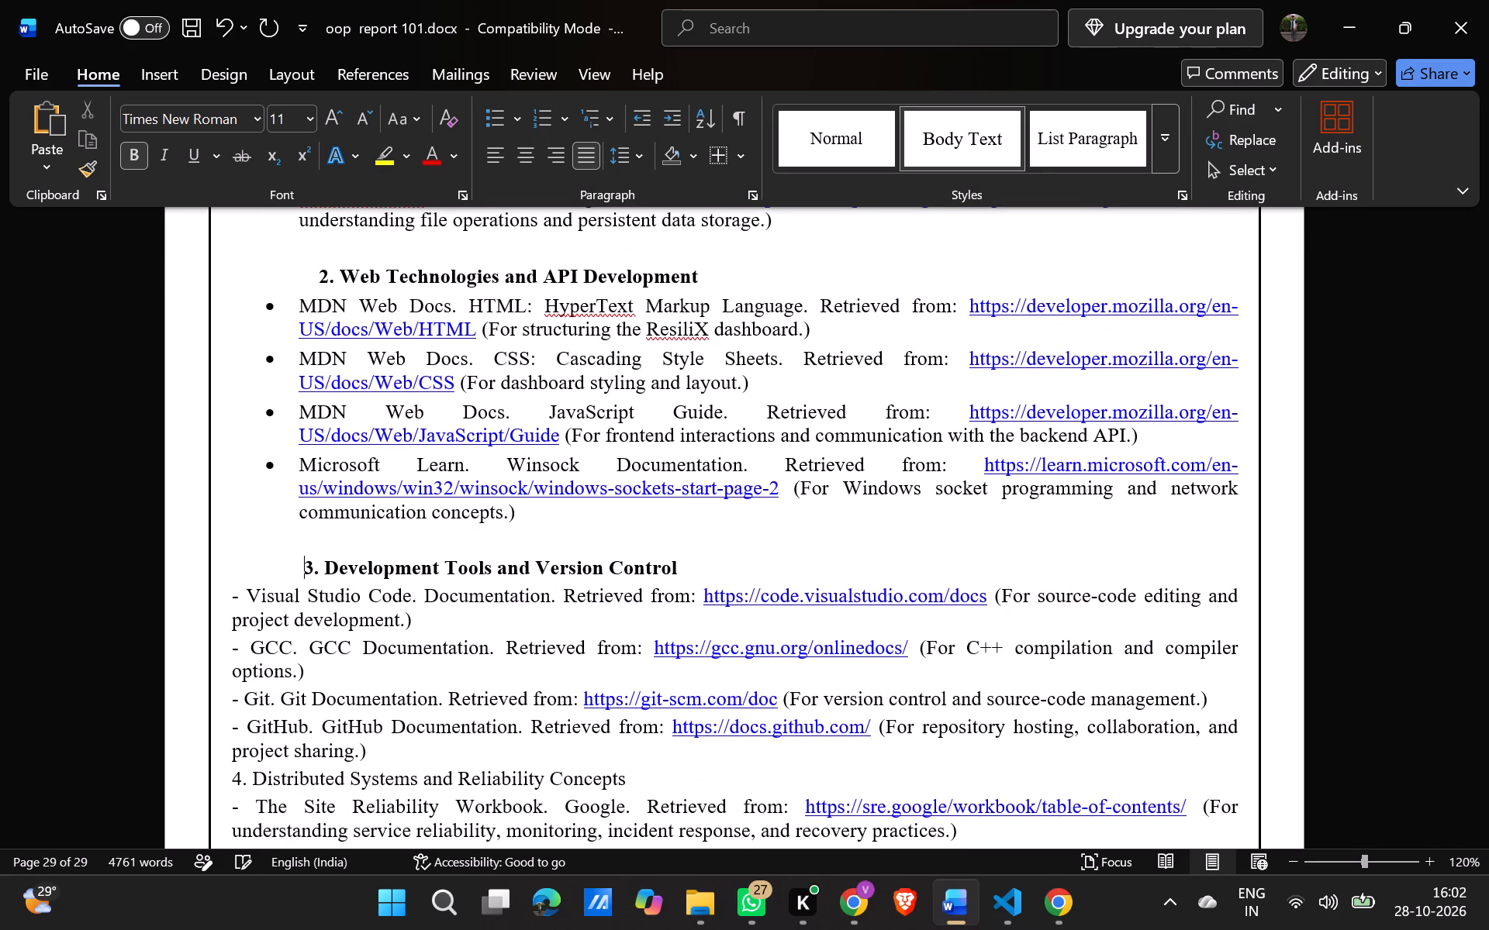
pyautogui.press('space')
pyautogui.press('space')
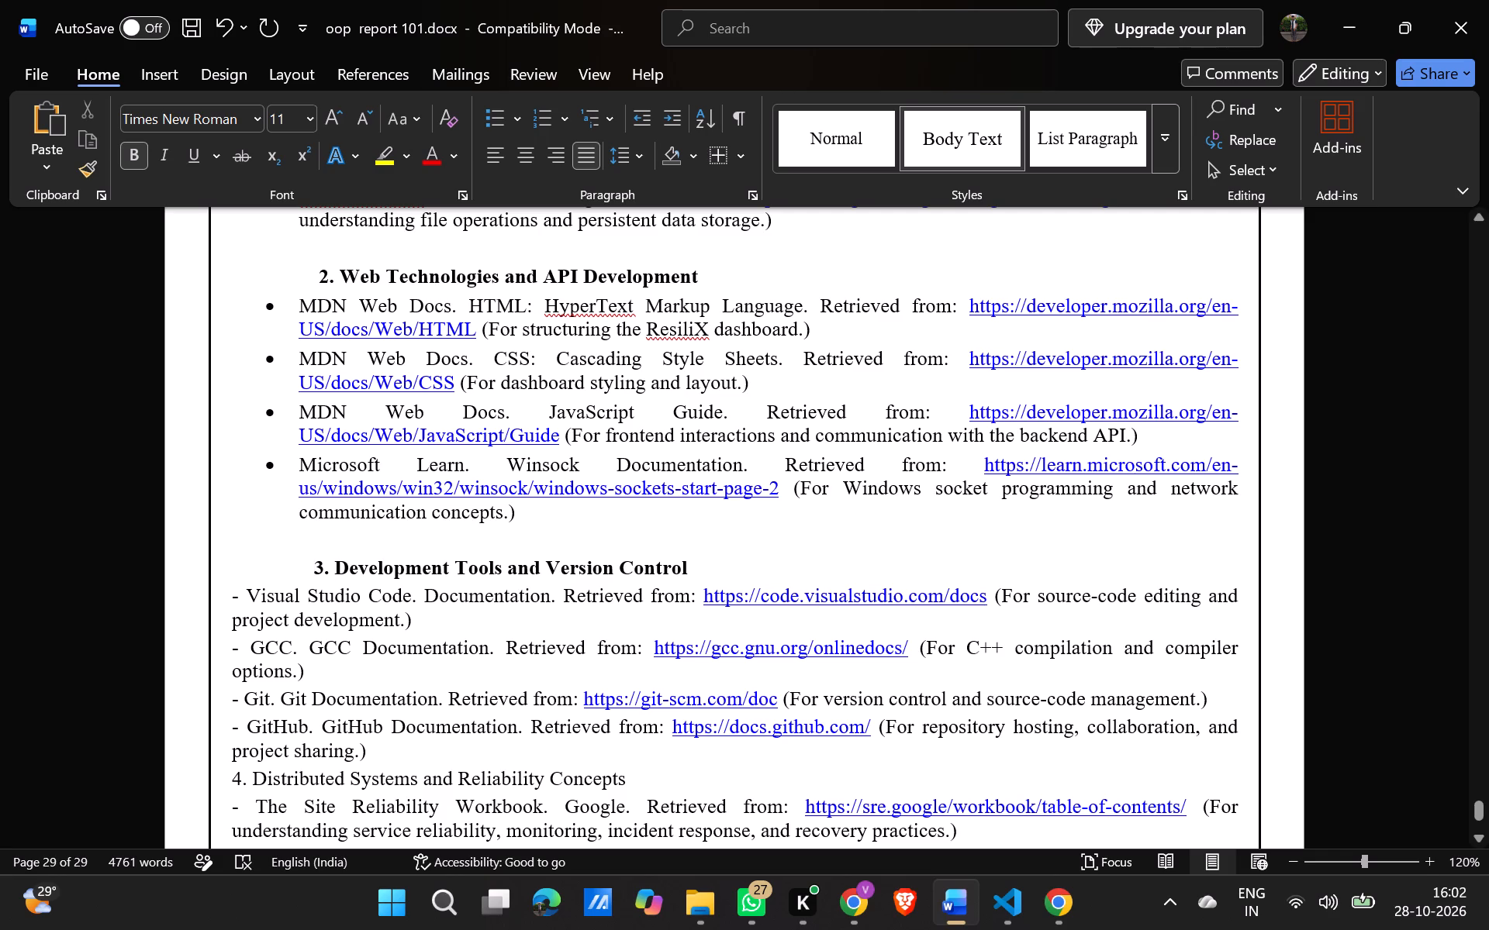
# Remove the leading dashes from the Visual Studio Code, GCC, Git and GitHub entries under Development Tools and Version Control.
pyautogui.click(244, 593)
pyautogui.press('Delete')
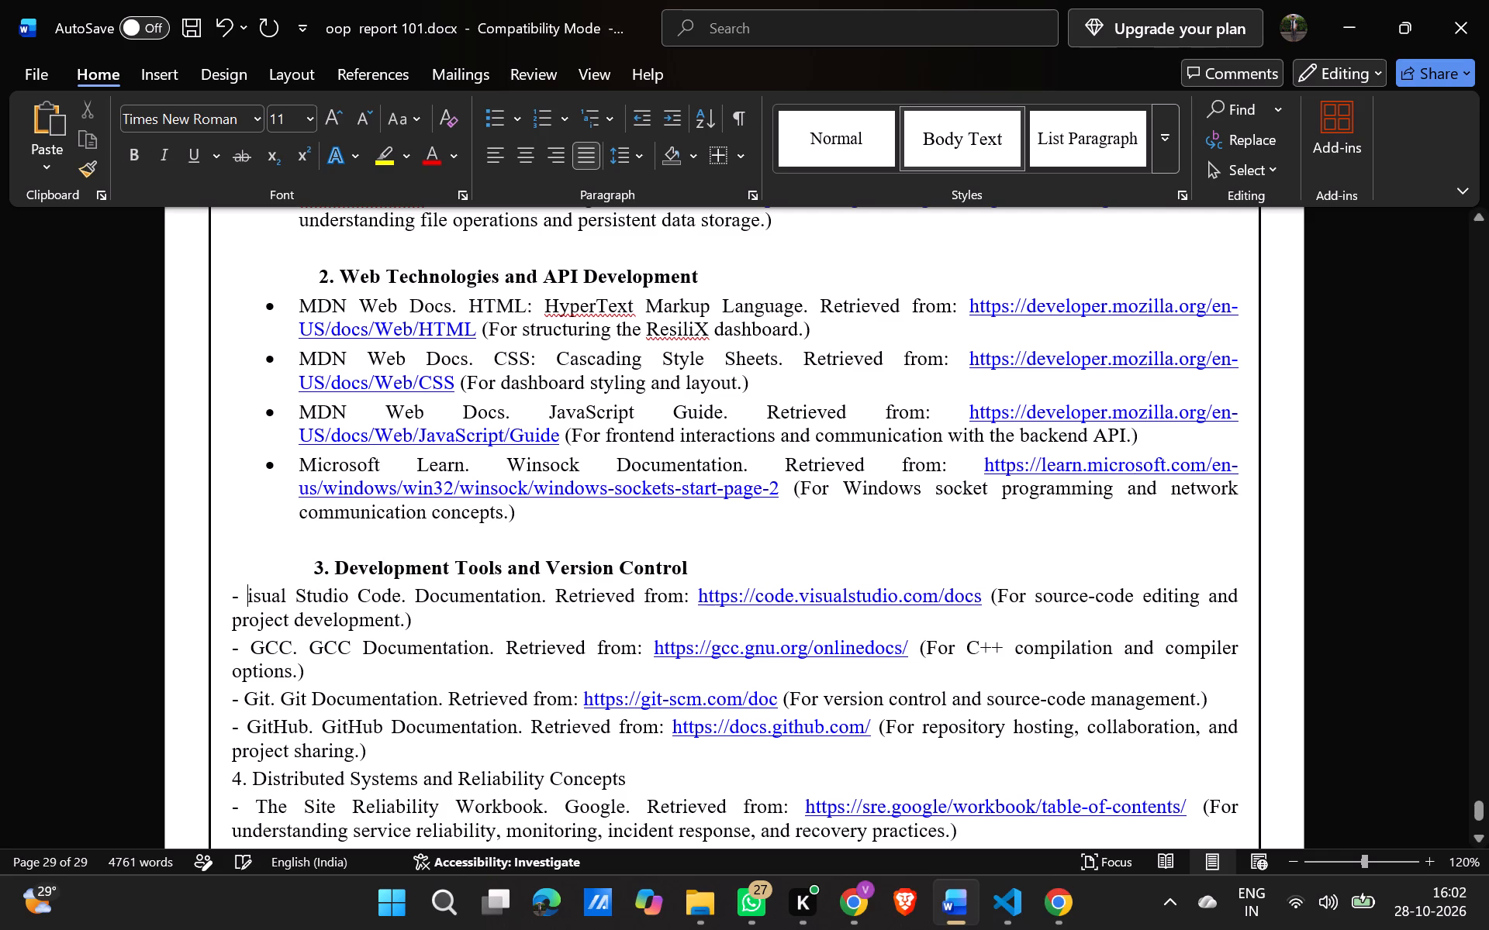
pyautogui.hotkey('ctrl', 'z')
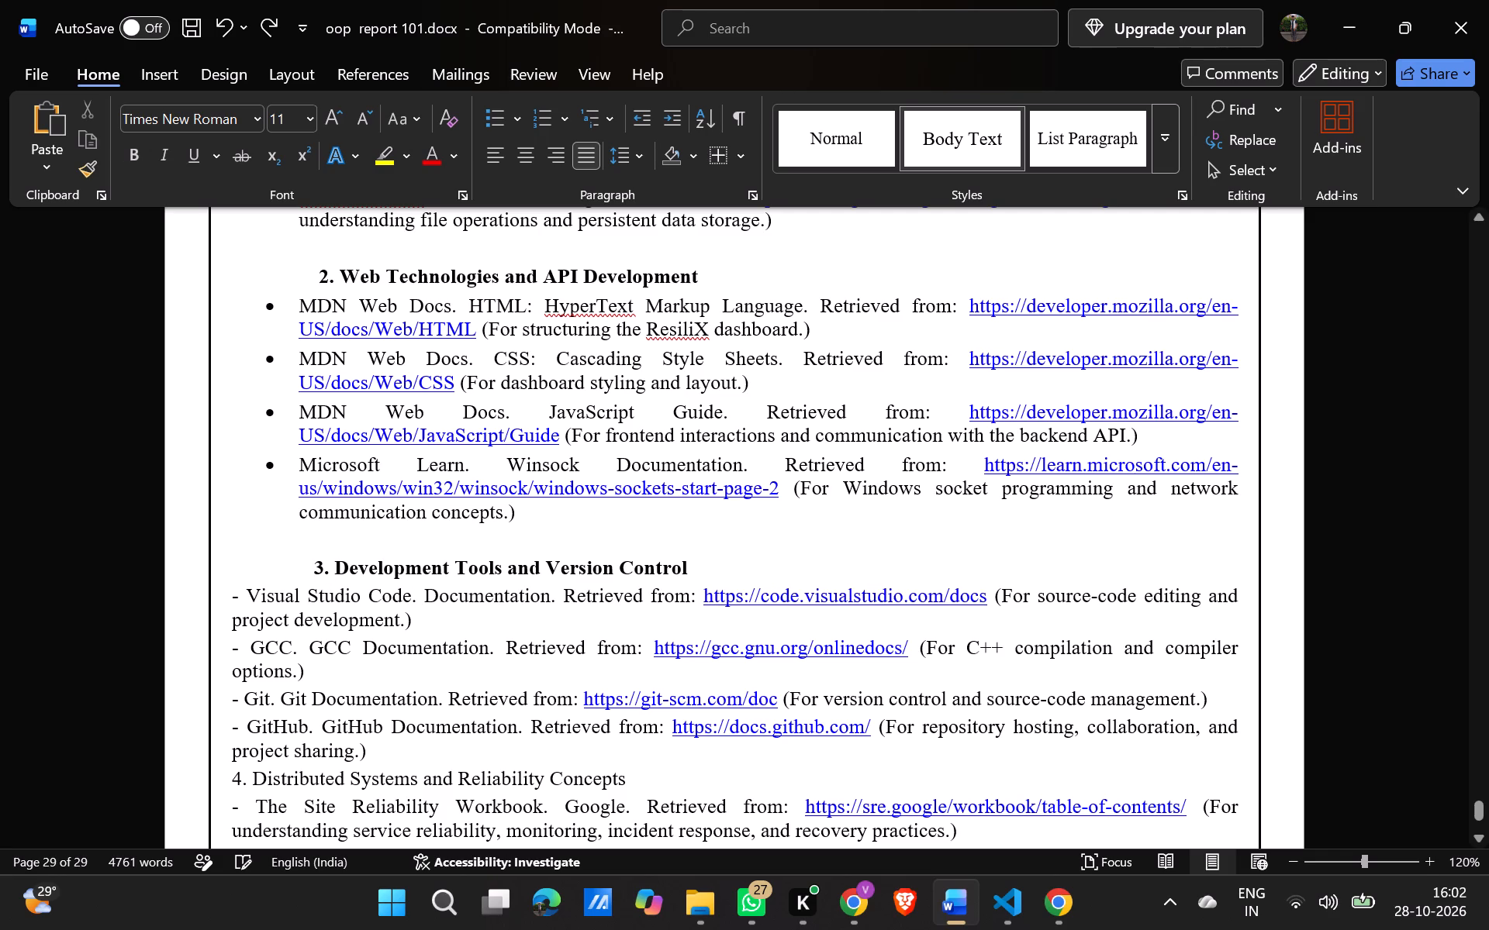
pyautogui.press('BackSpace')
pyautogui.press('Down')
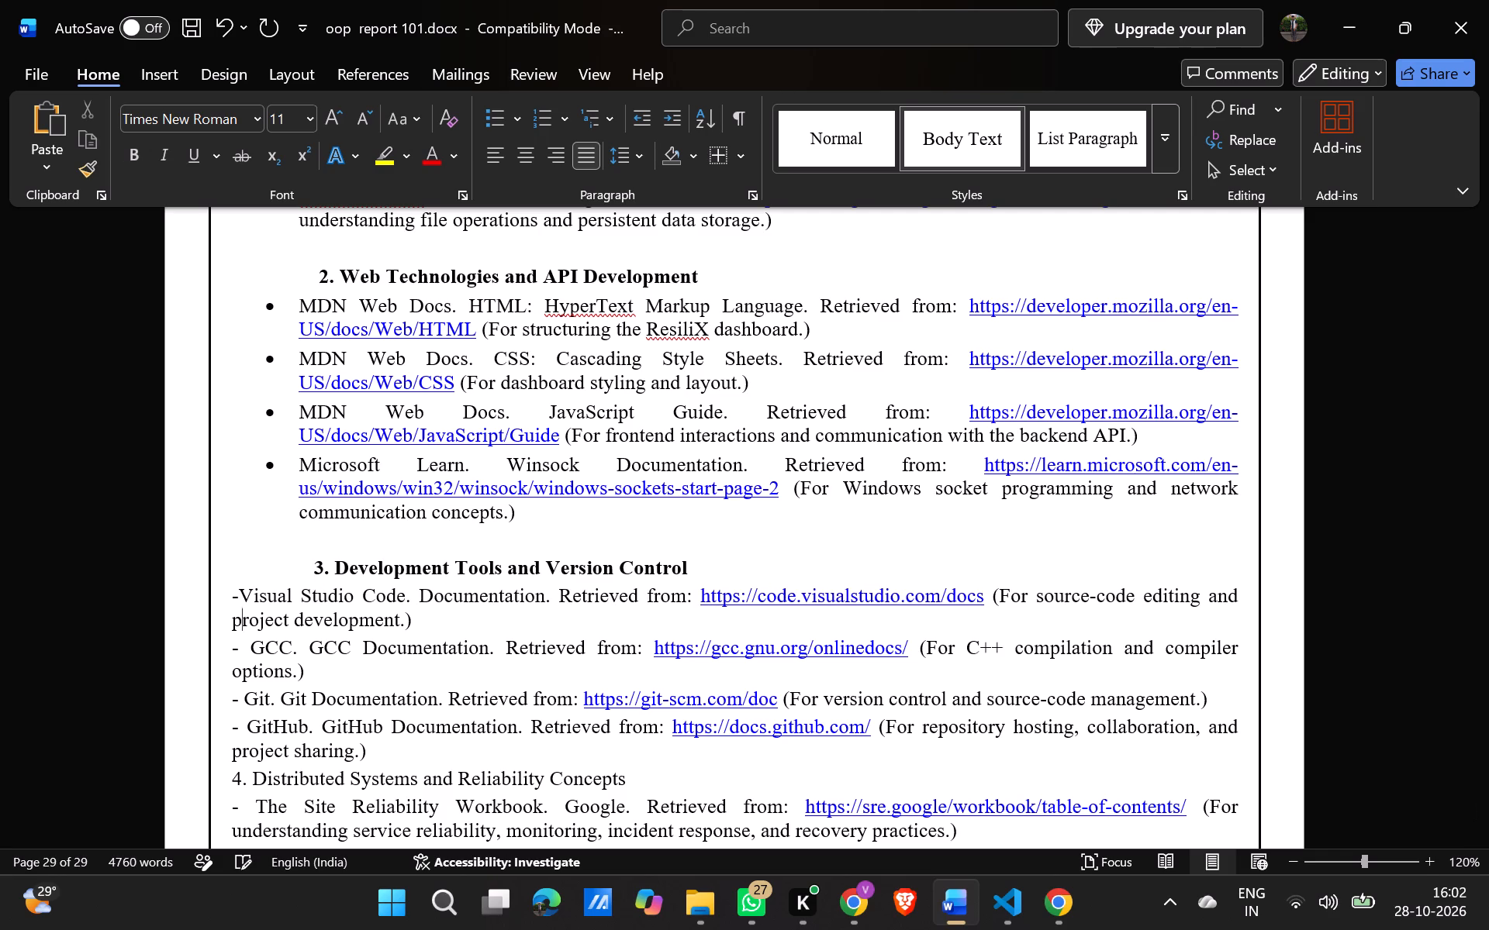
pyautogui.press('Up')
pyautogui.press('BackSpace')
pyautogui.press('Down')
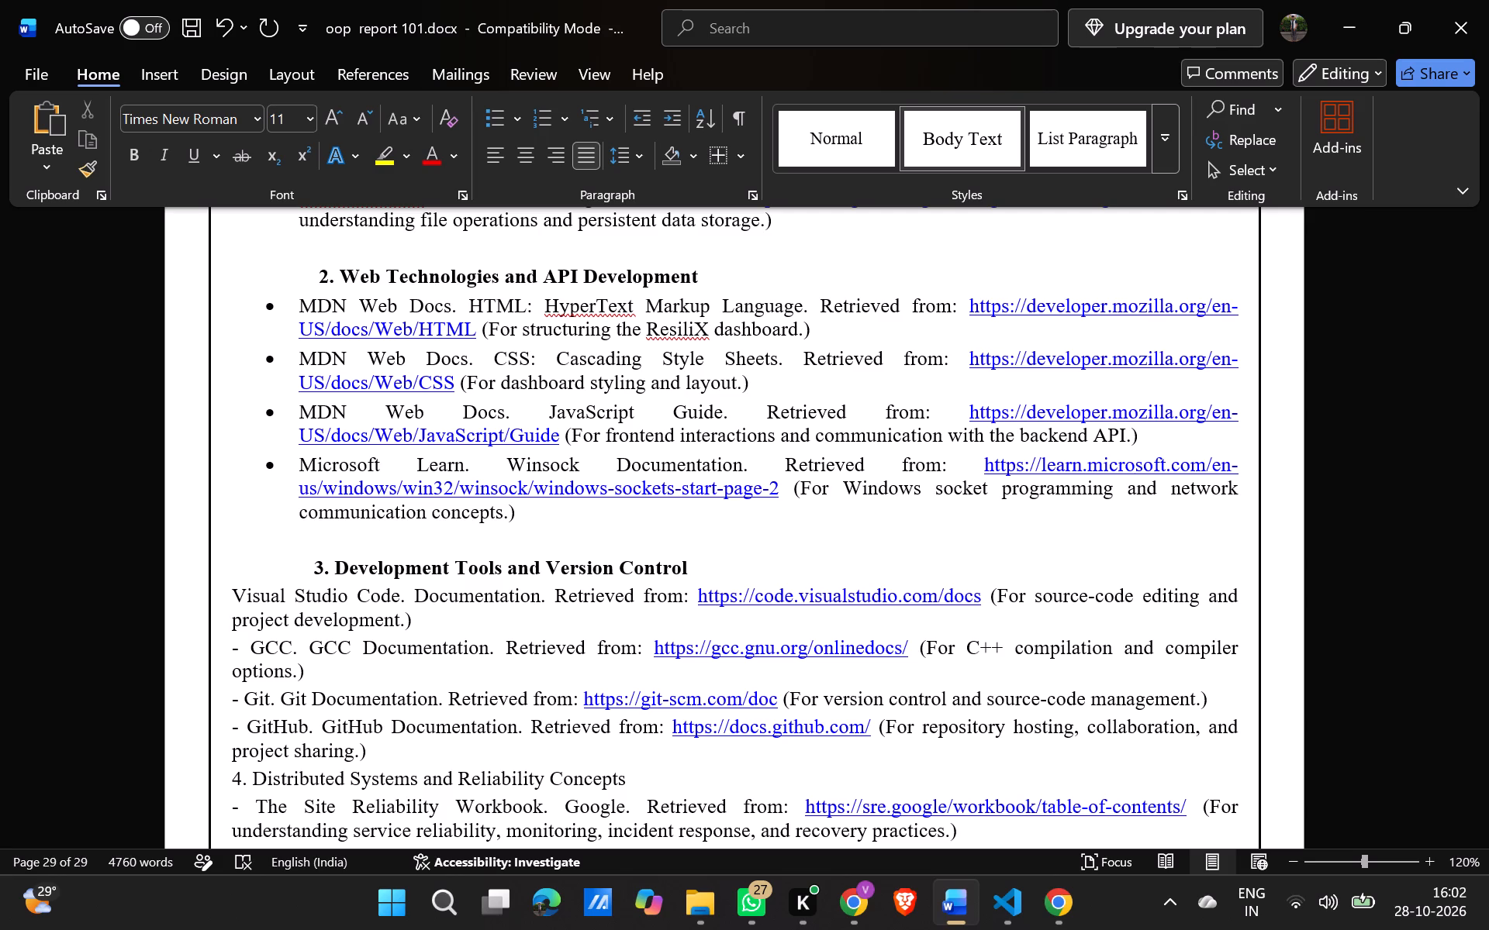
pyautogui.press('Down')
pyautogui.press('Right')
pyautogui.press('BackSpace')
pyautogui.press('Down')
pyautogui.press('Down')
pyautogui.press('Right')
pyautogui.press('BackSpace')
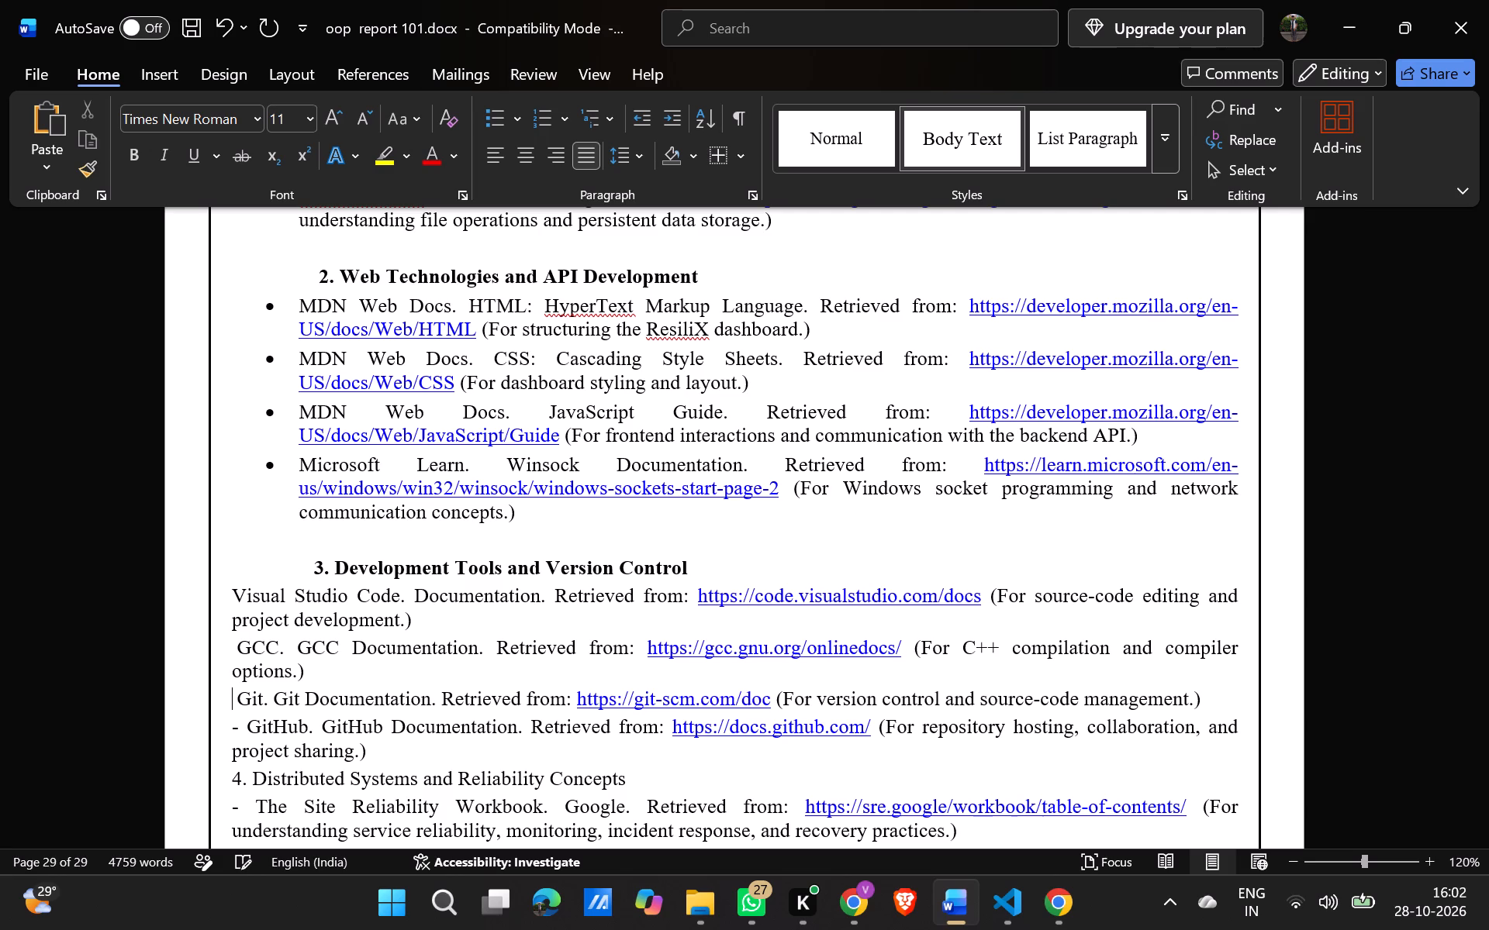
pyautogui.press('Down')
pyautogui.press('Down')
pyautogui.press('Up')
pyautogui.press('Right')
pyautogui.press('BackSpace')
pyautogui.press('Down')
pyautogui.press('Down')
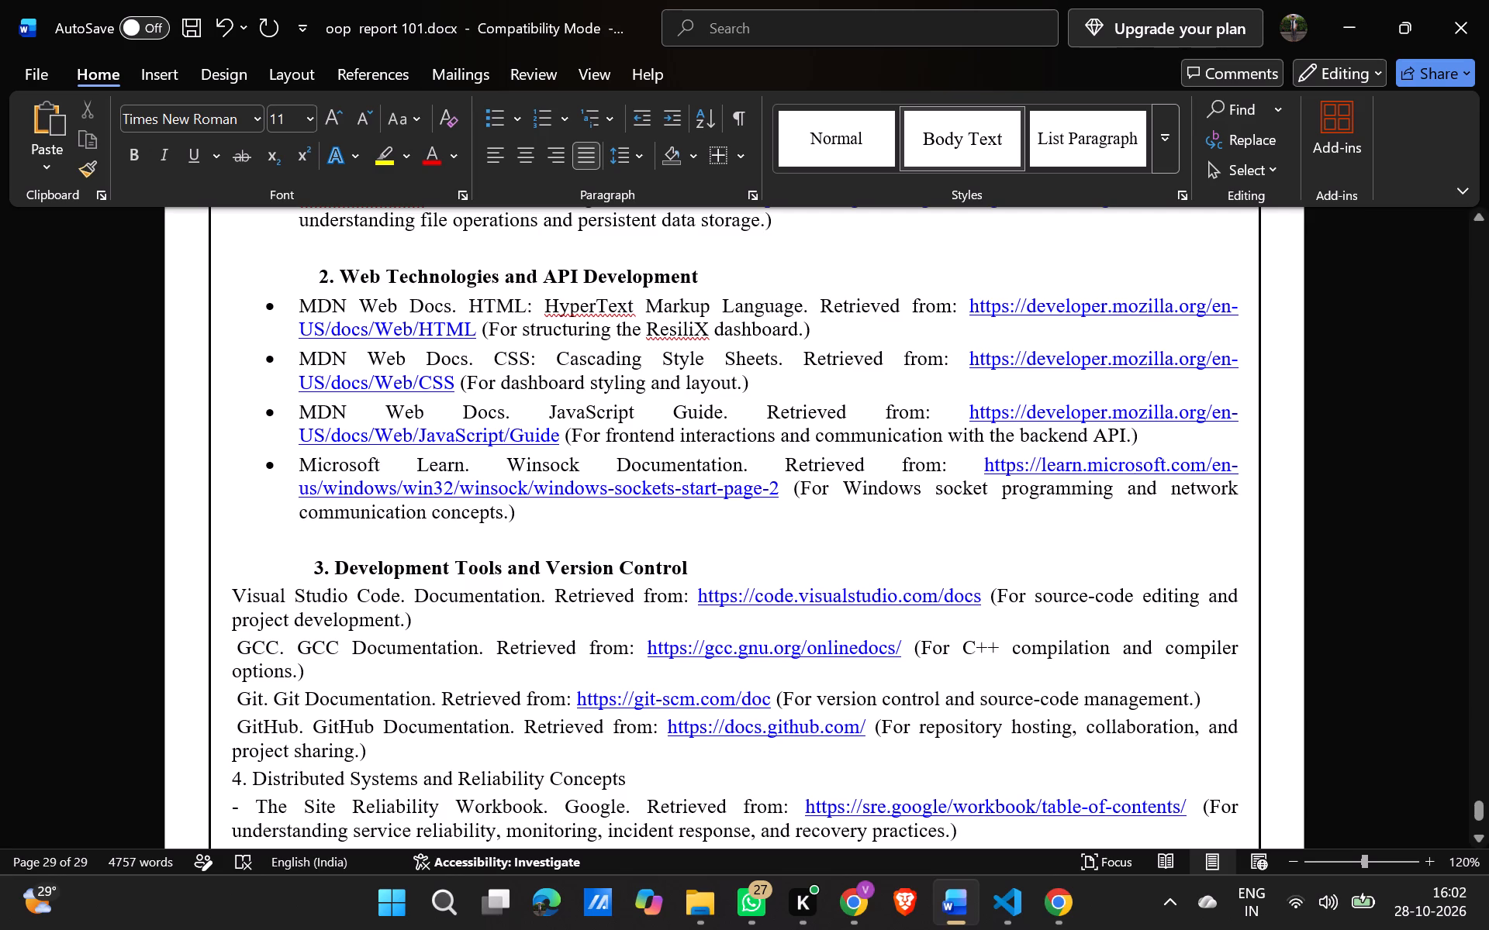
# Apply round bullets to the Visual Studio Code, GCC, Git and GitHub entries.
pyautogui.moveTo(379, 746); pyautogui.dragTo(233, 587)
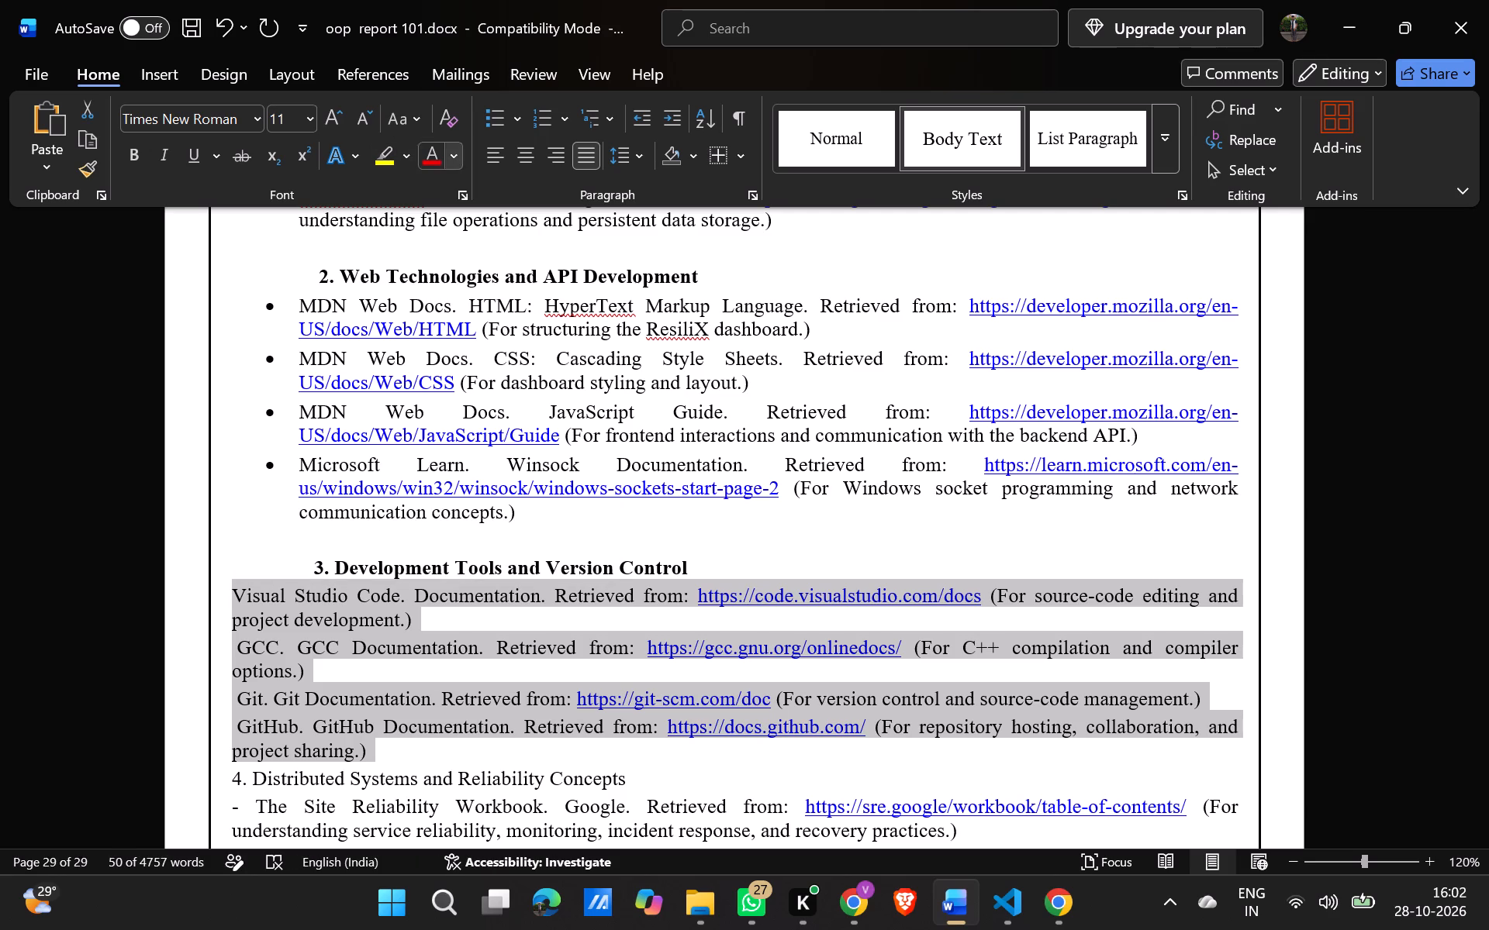
pyautogui.click(496, 124)
# Insert a blank line above the "4. Distributed Systems and Reliability Concepts" subheading.
pyautogui.scroll(-1, 471, 477)
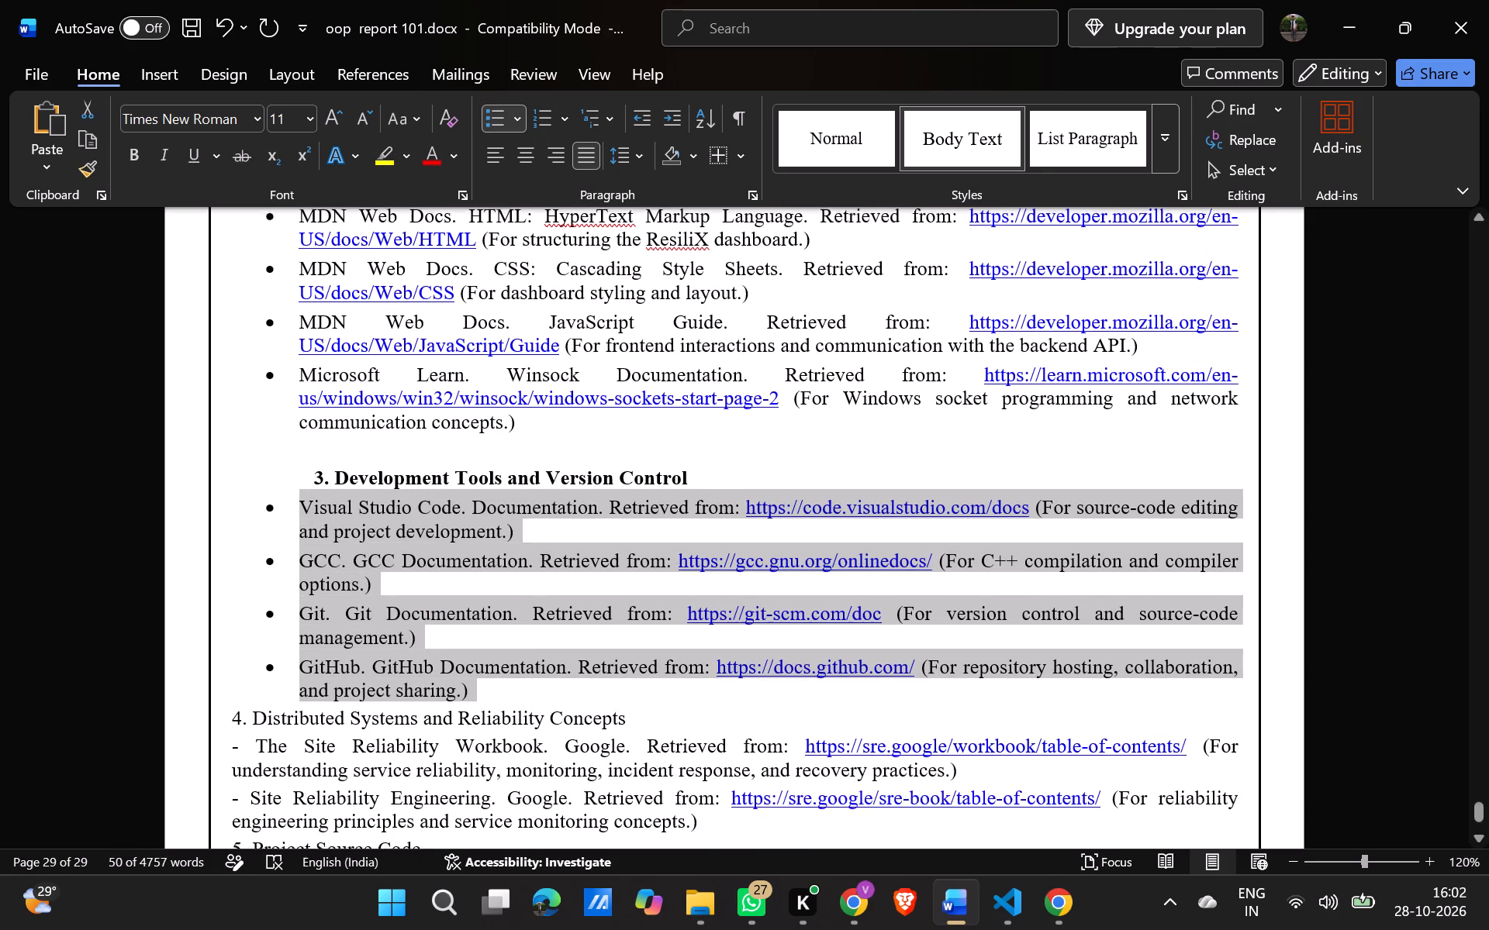
pyautogui.scroll(-2, 471, 477)
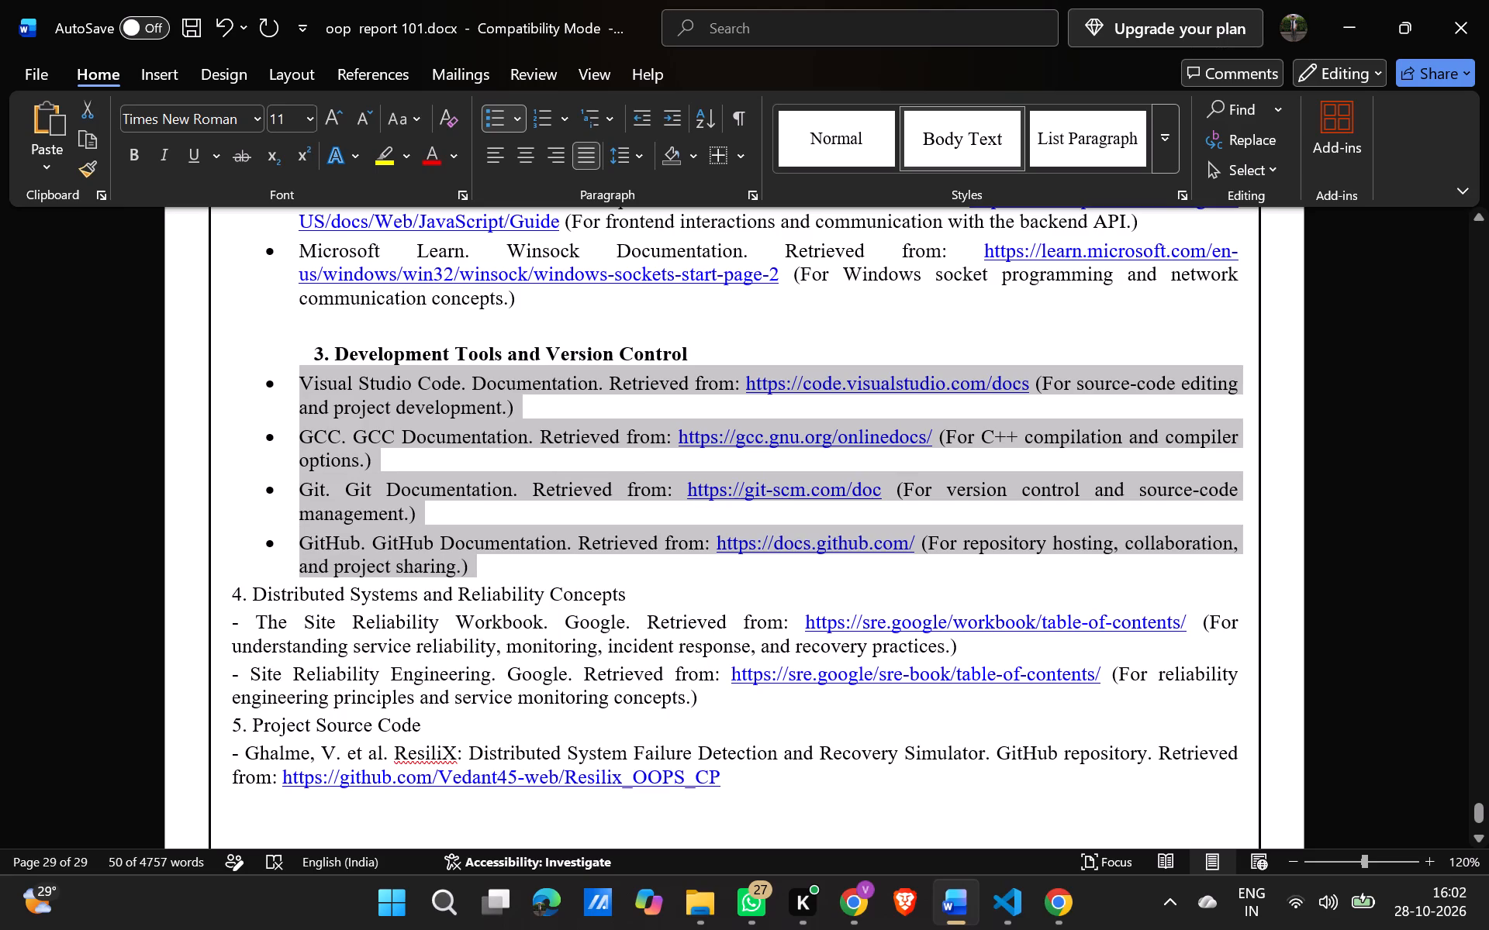
pyautogui.click(230, 588)
pyautogui.press('Return')
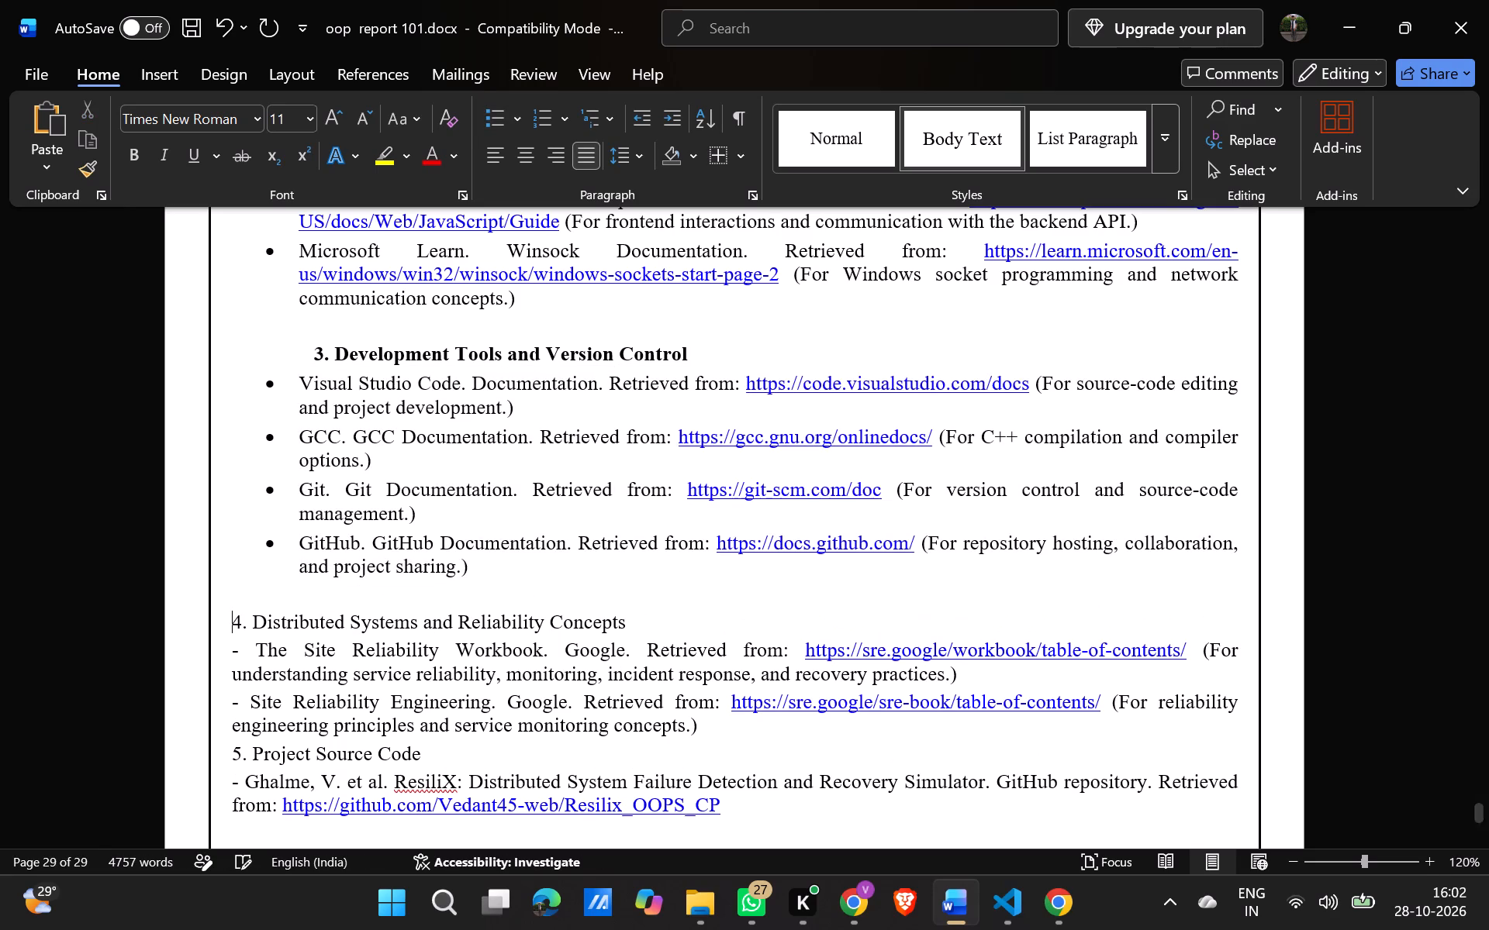
# Make the Distributed Systems and Reliability Concepts subheading bold.
pyautogui.moveTo(623, 625); pyautogui.dragTo(327, 608)
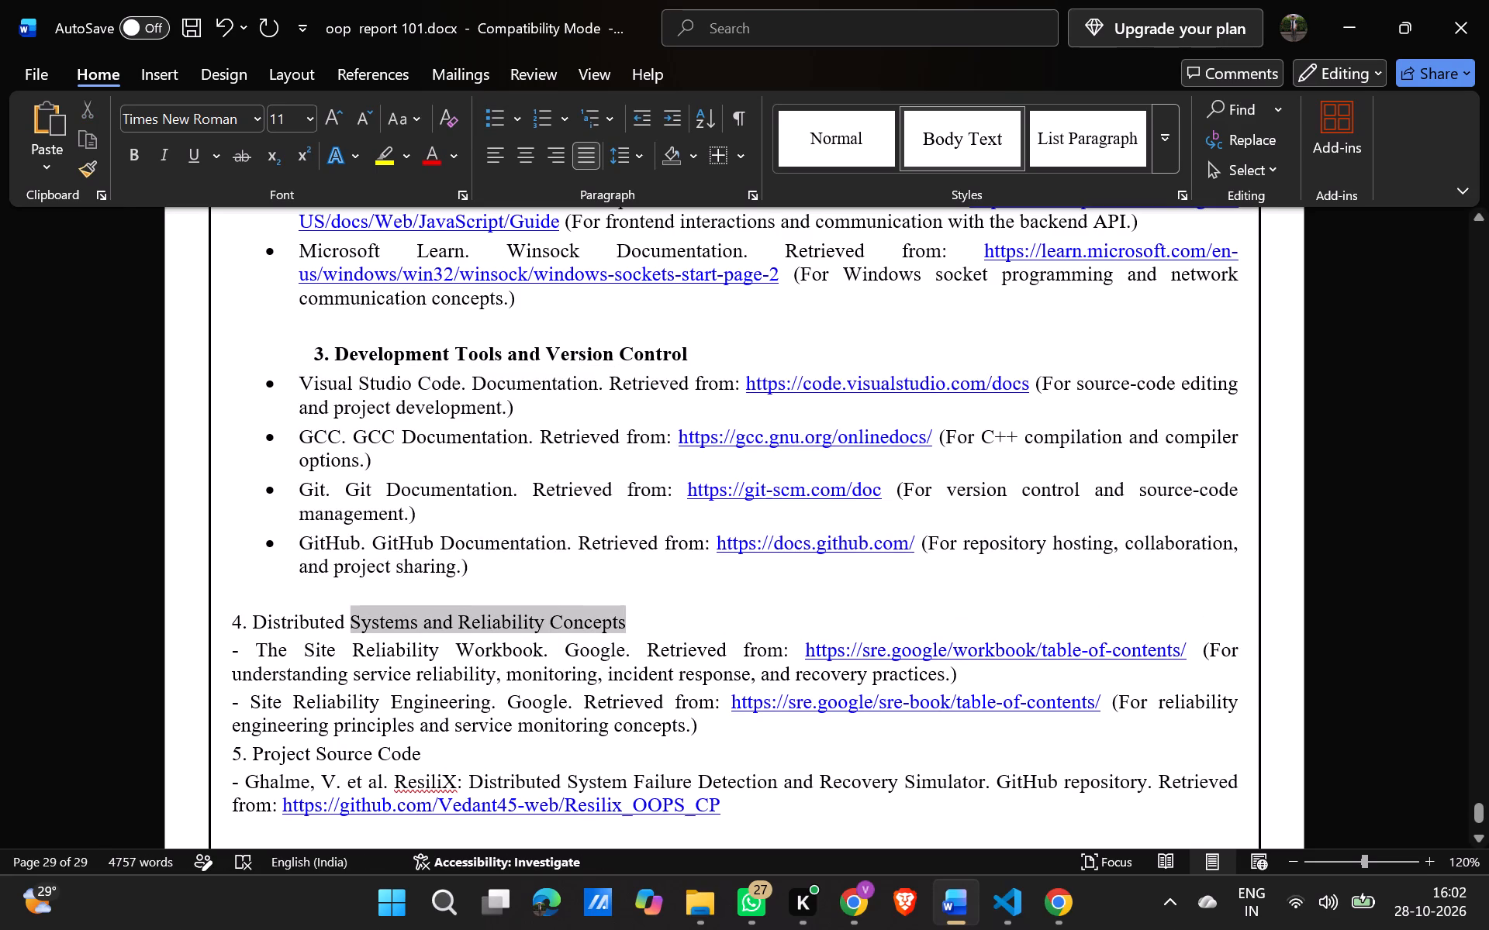
pyautogui.moveTo(327, 608); pyautogui.dragTo(202, 608)
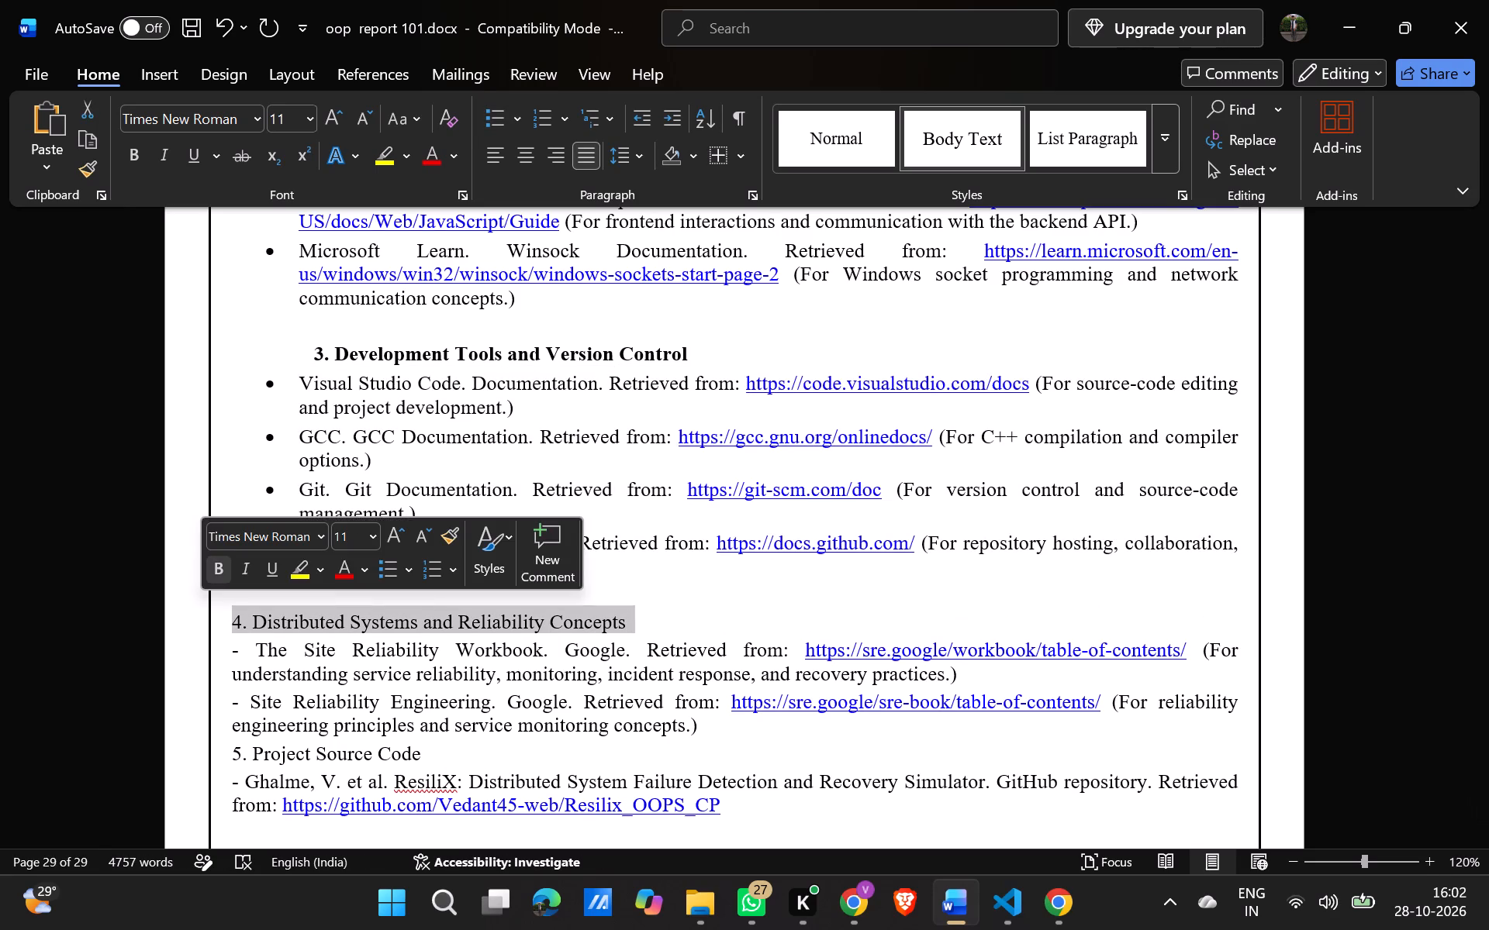
pyautogui.click(223, 577)
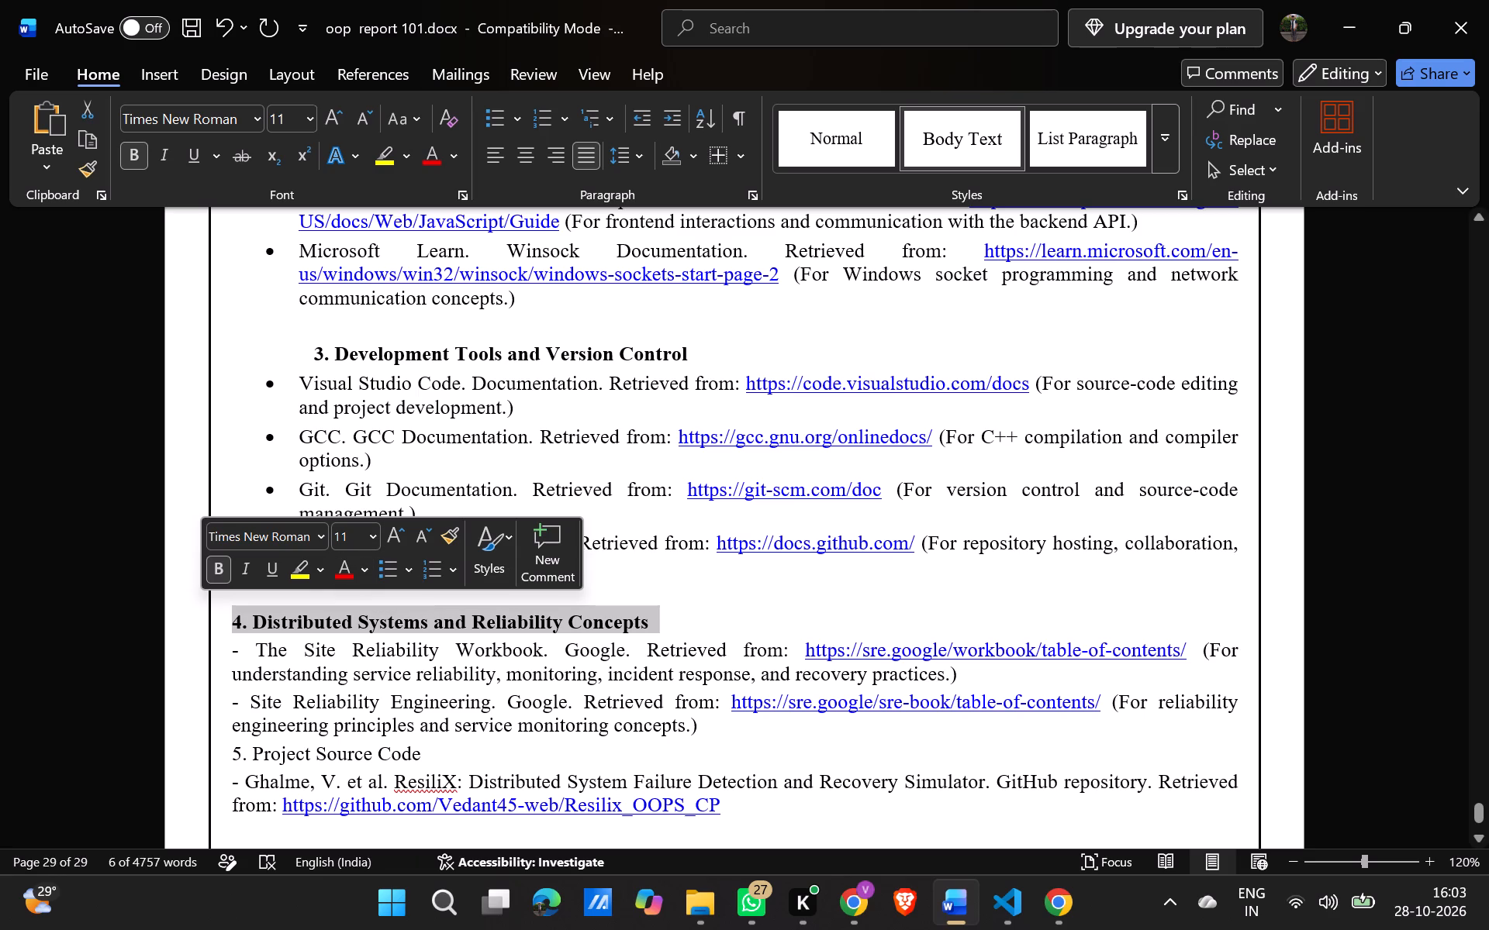
# Indent the "4. Distributed Systems and Reliability Concepts" subheading with leading spaces to roughly match the "3. Development Tools and Version Control" subheading.
pyautogui.click(231, 609)
pyautogui.click(233, 622)
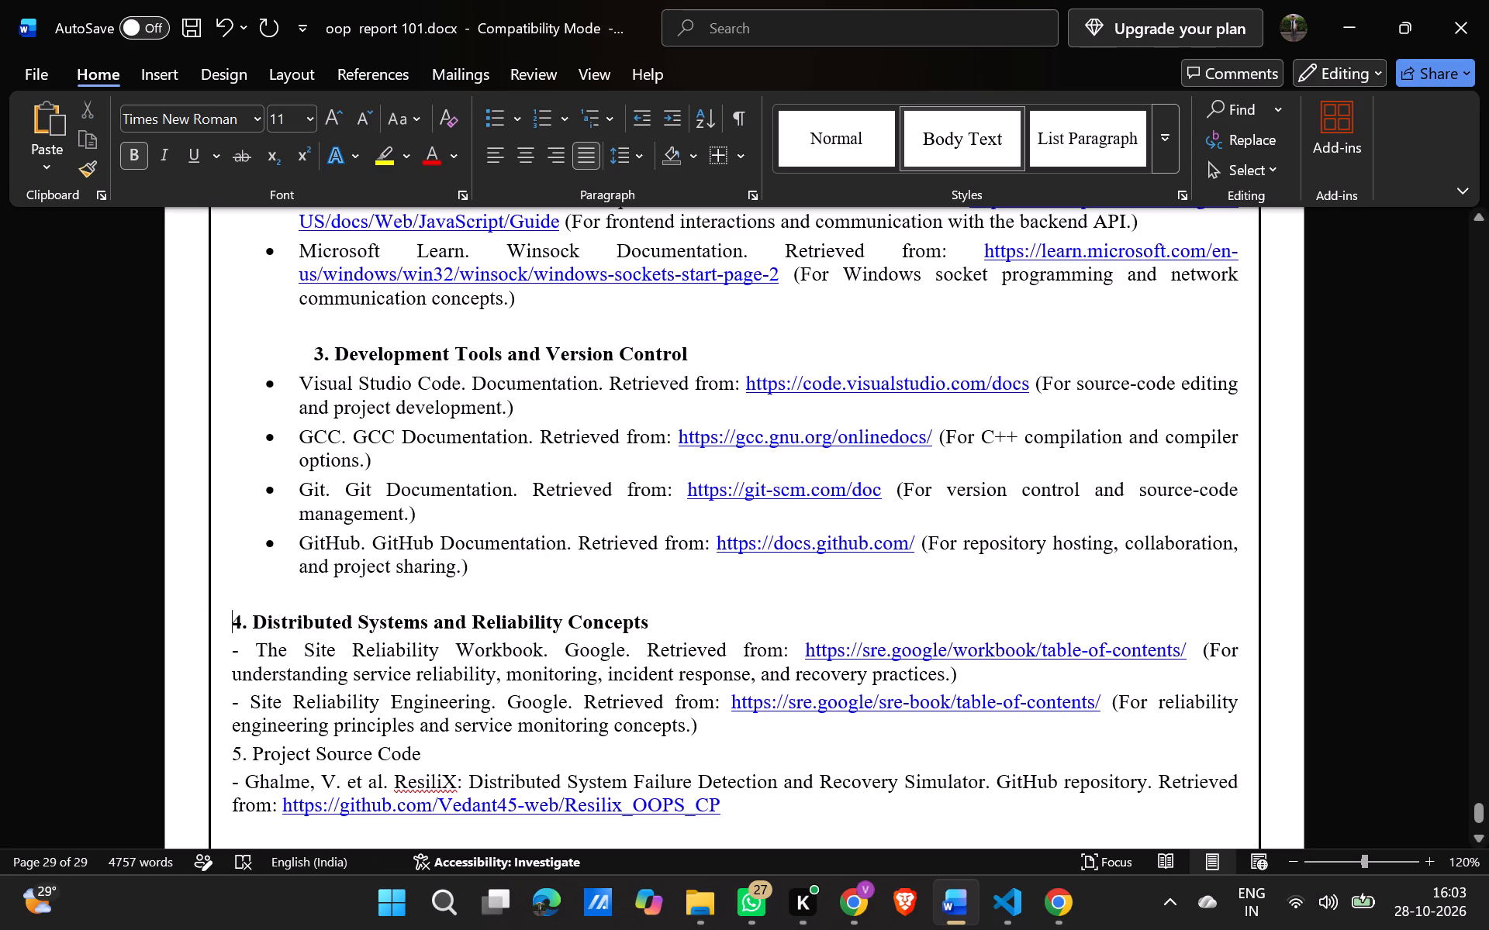
pyautogui.press('space')
pyautogui.press('space')
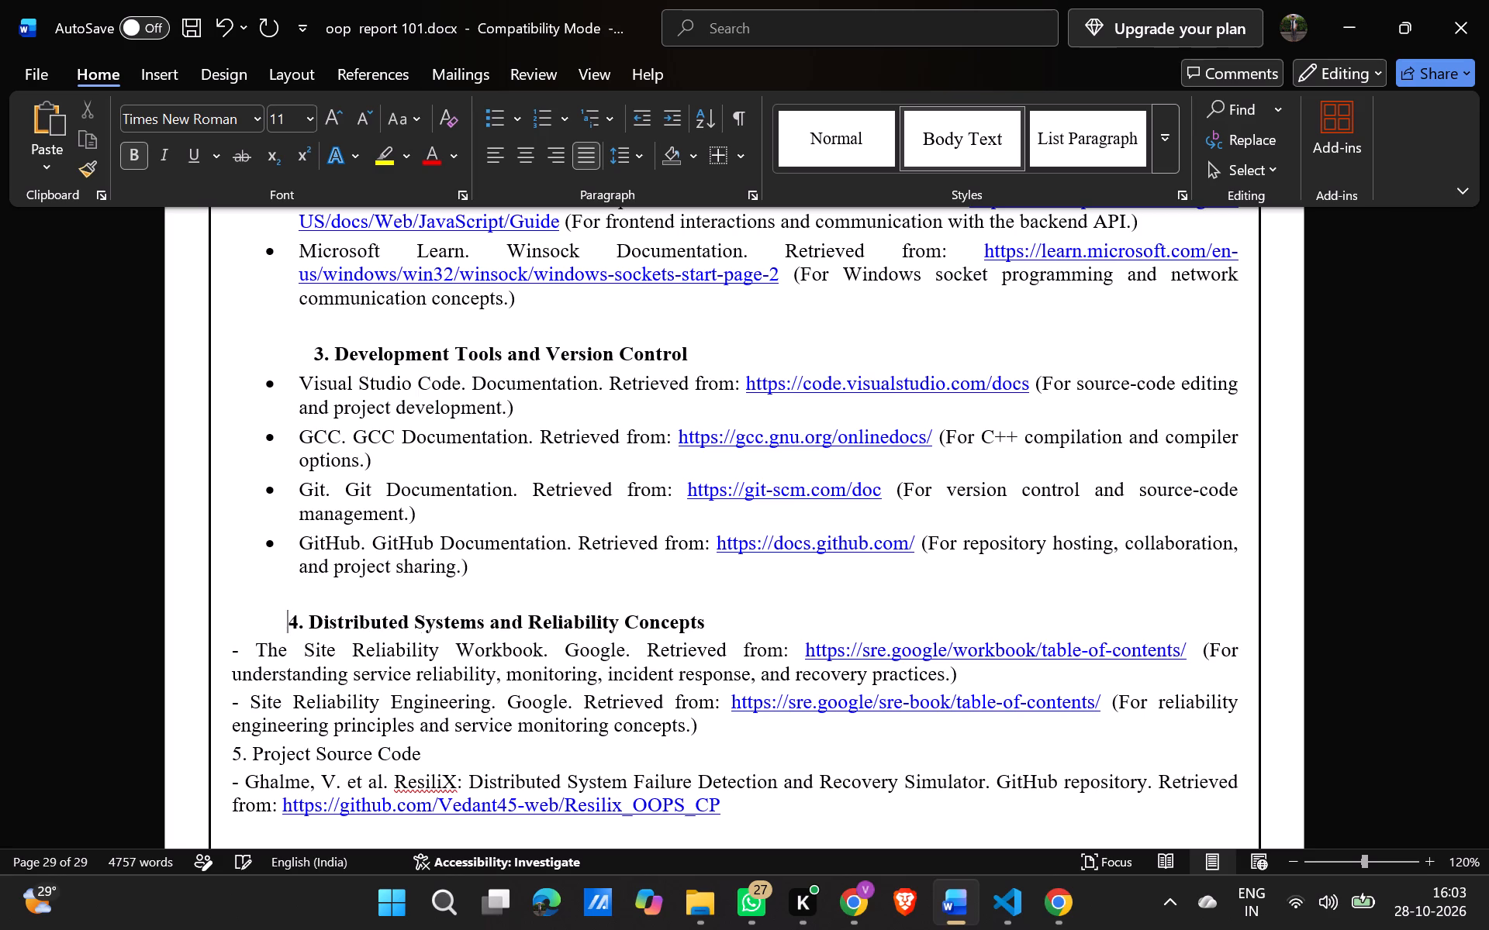
pyautogui.press('space')
pyautogui.press('space')
pyautogui.press('space')
pyautogui.press('space')
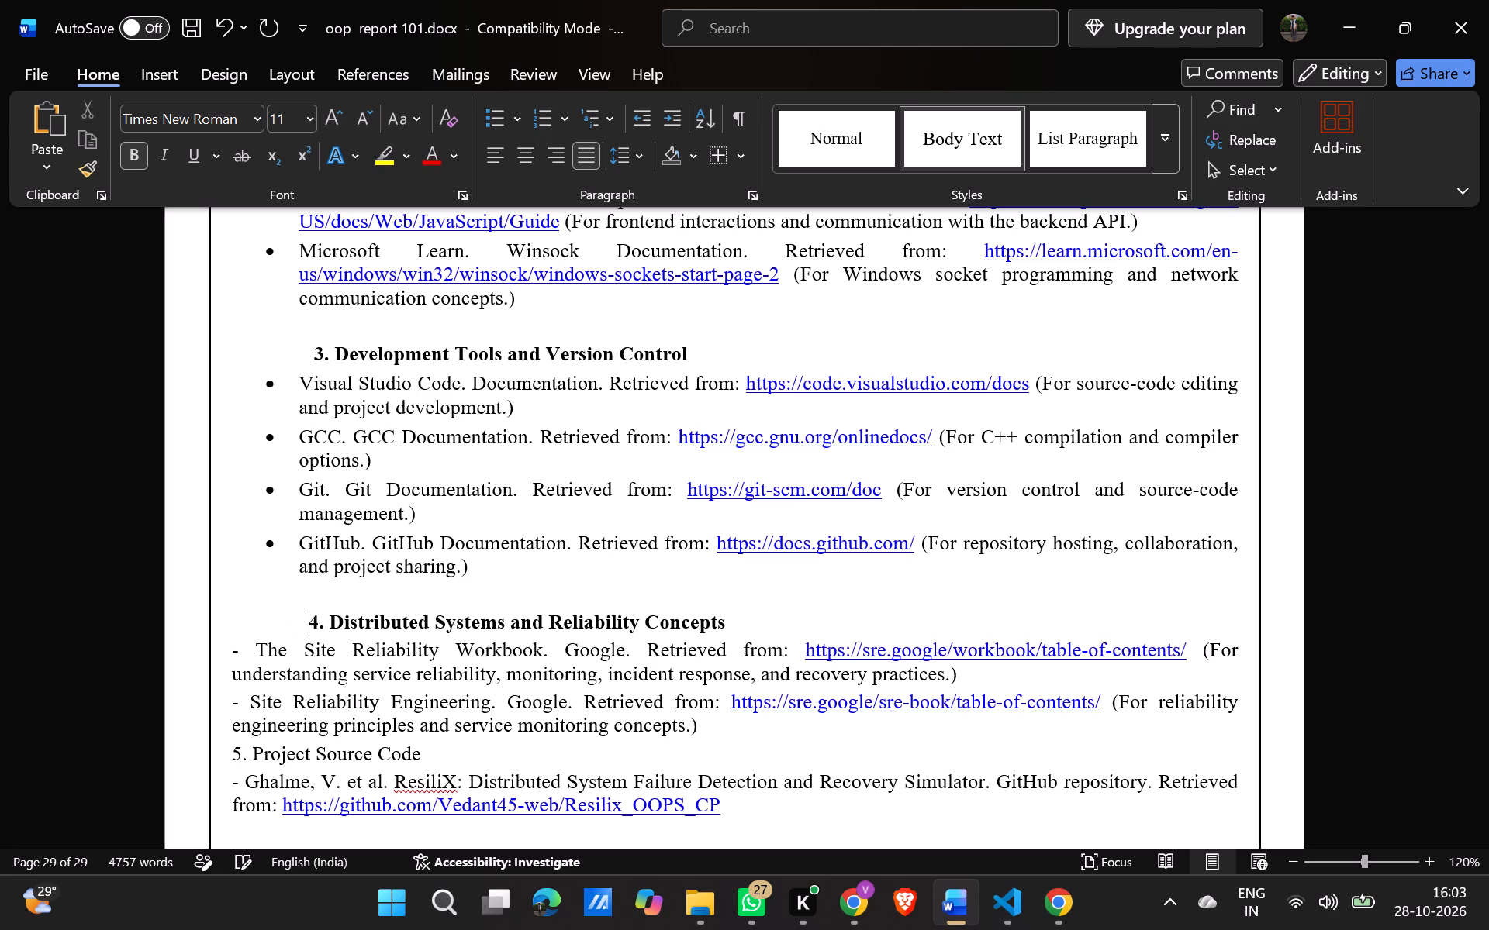
pyautogui.press('space')
pyautogui.press('BackSpace')
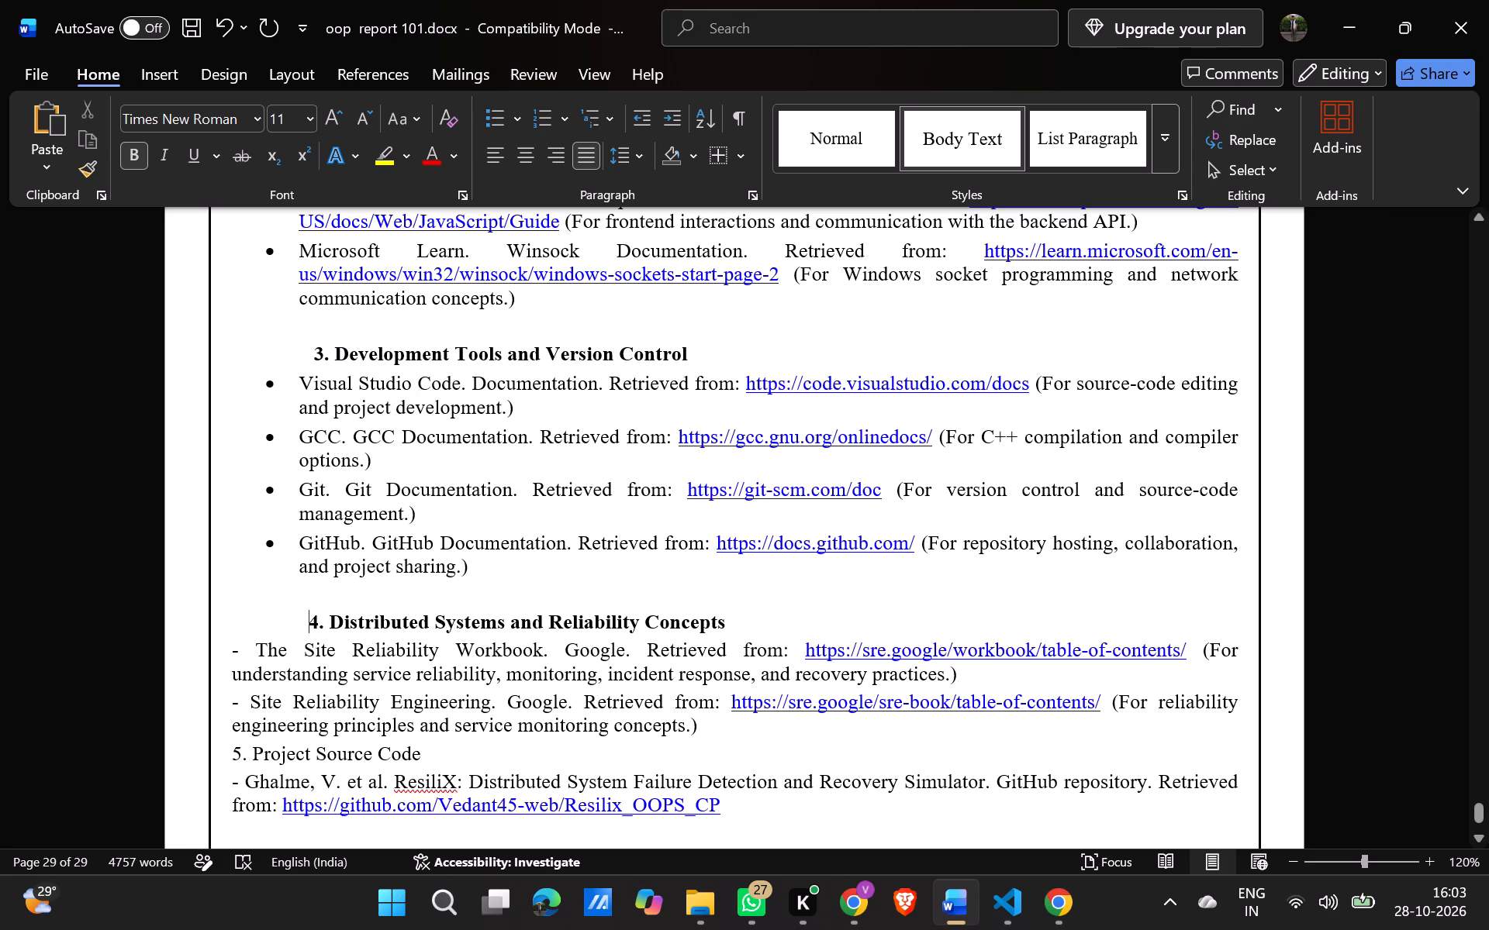
# Remove the leading dashes from The Site Reliability Workbook and Site Reliability Engineering entries under Distributed Systems and Reliability Concepts.
pyautogui.click(254, 649)
pyautogui.press('BackSpace')
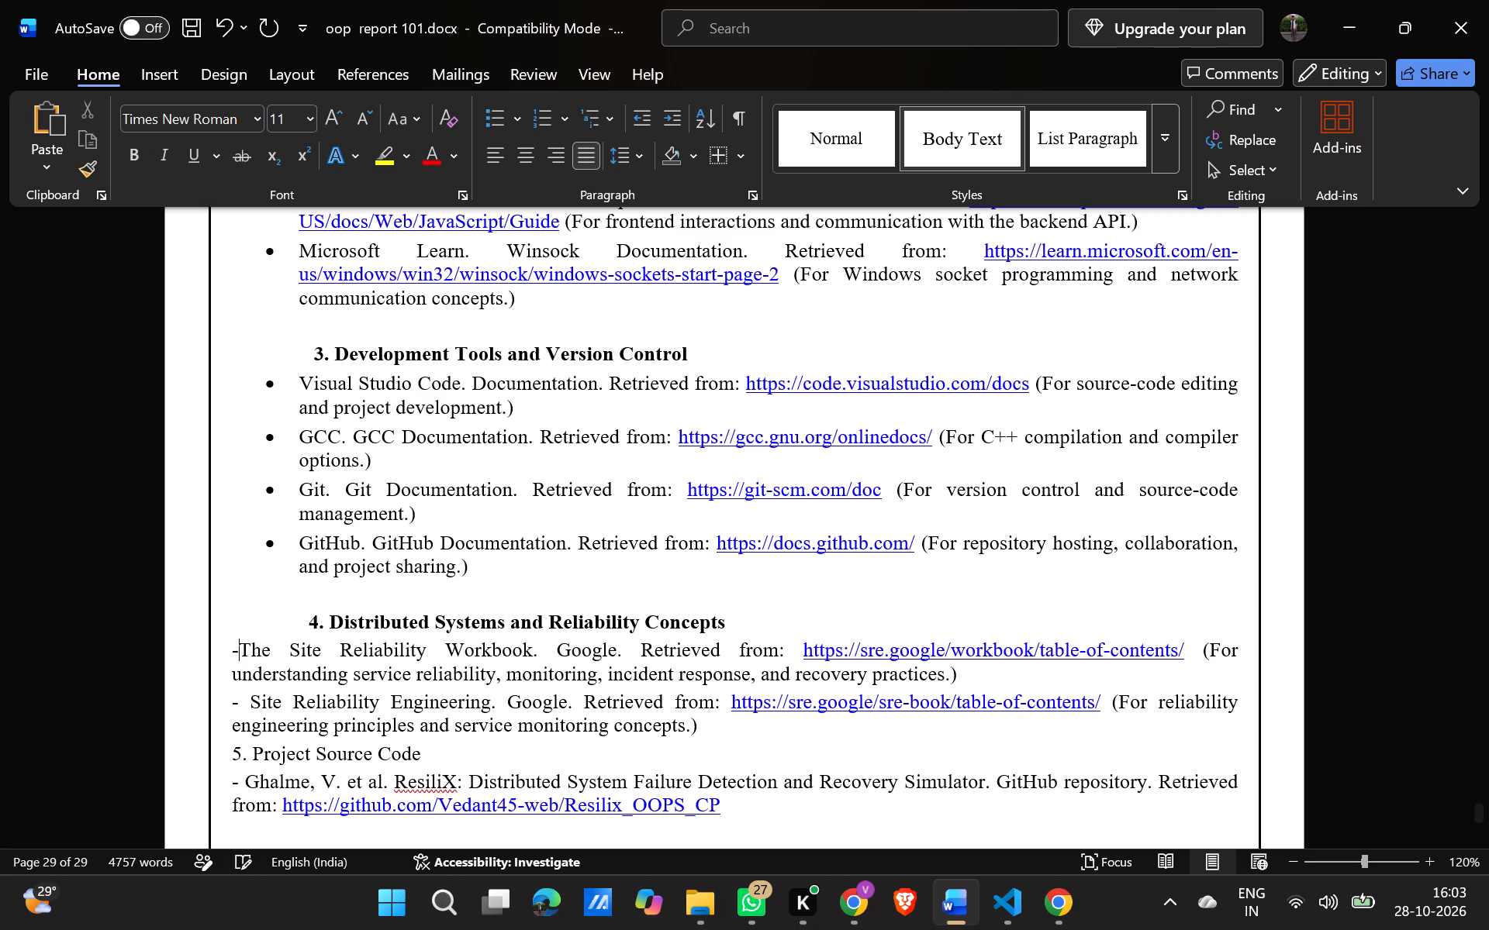
pyautogui.press('BackSpace')
pyautogui.press('Down')
pyautogui.press('Down')
pyautogui.press('Right')
pyautogui.press('Down')
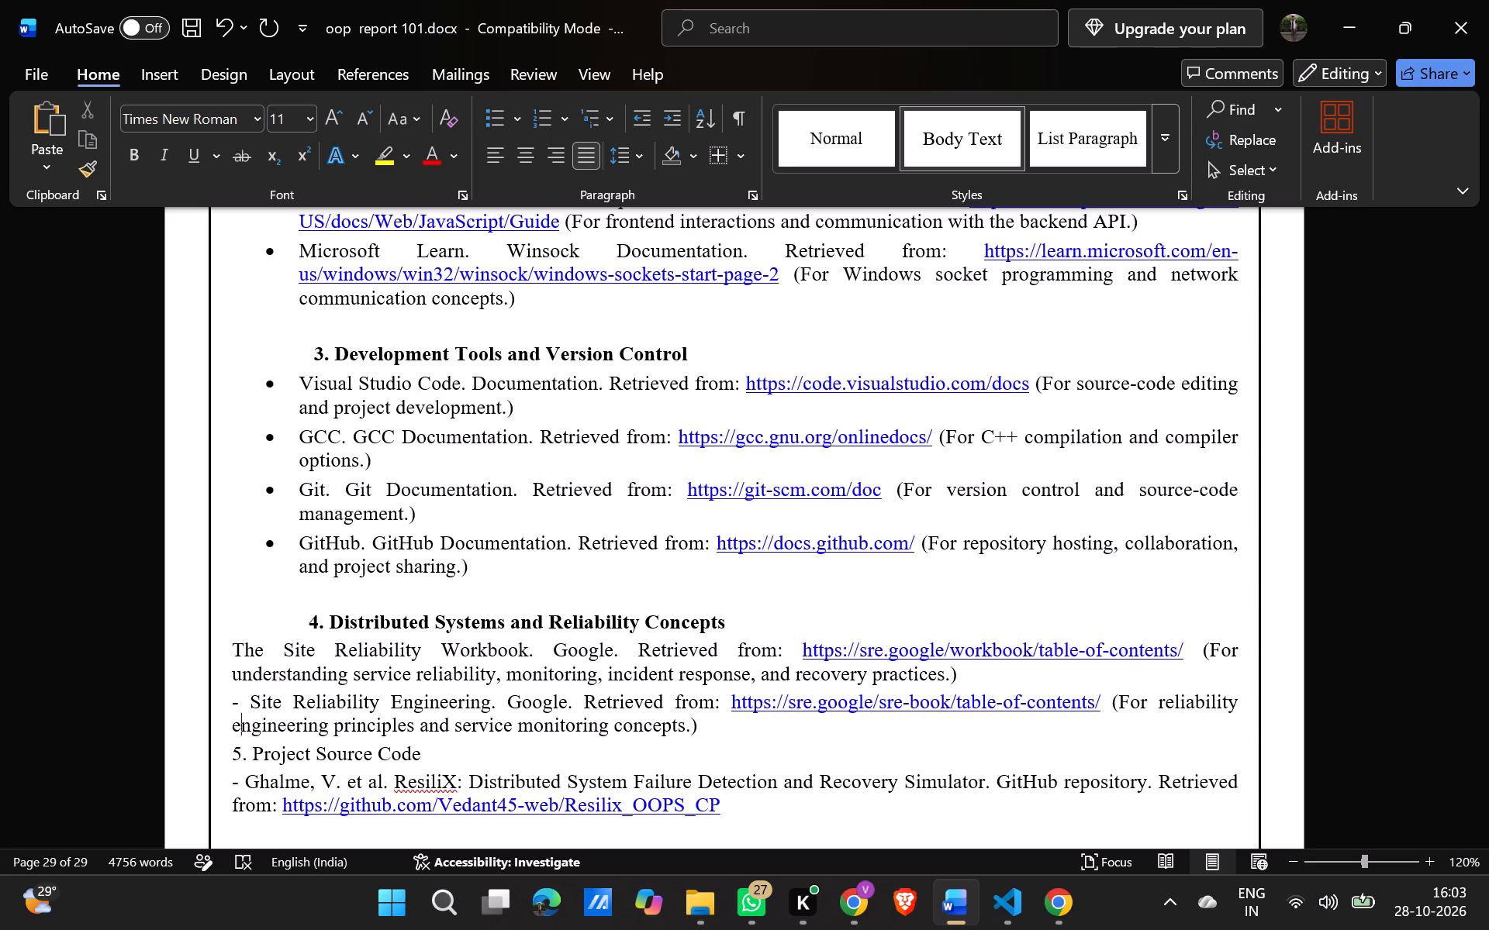
pyautogui.press('BackSpace')
pyautogui.hotkey('ctrl', 'z')
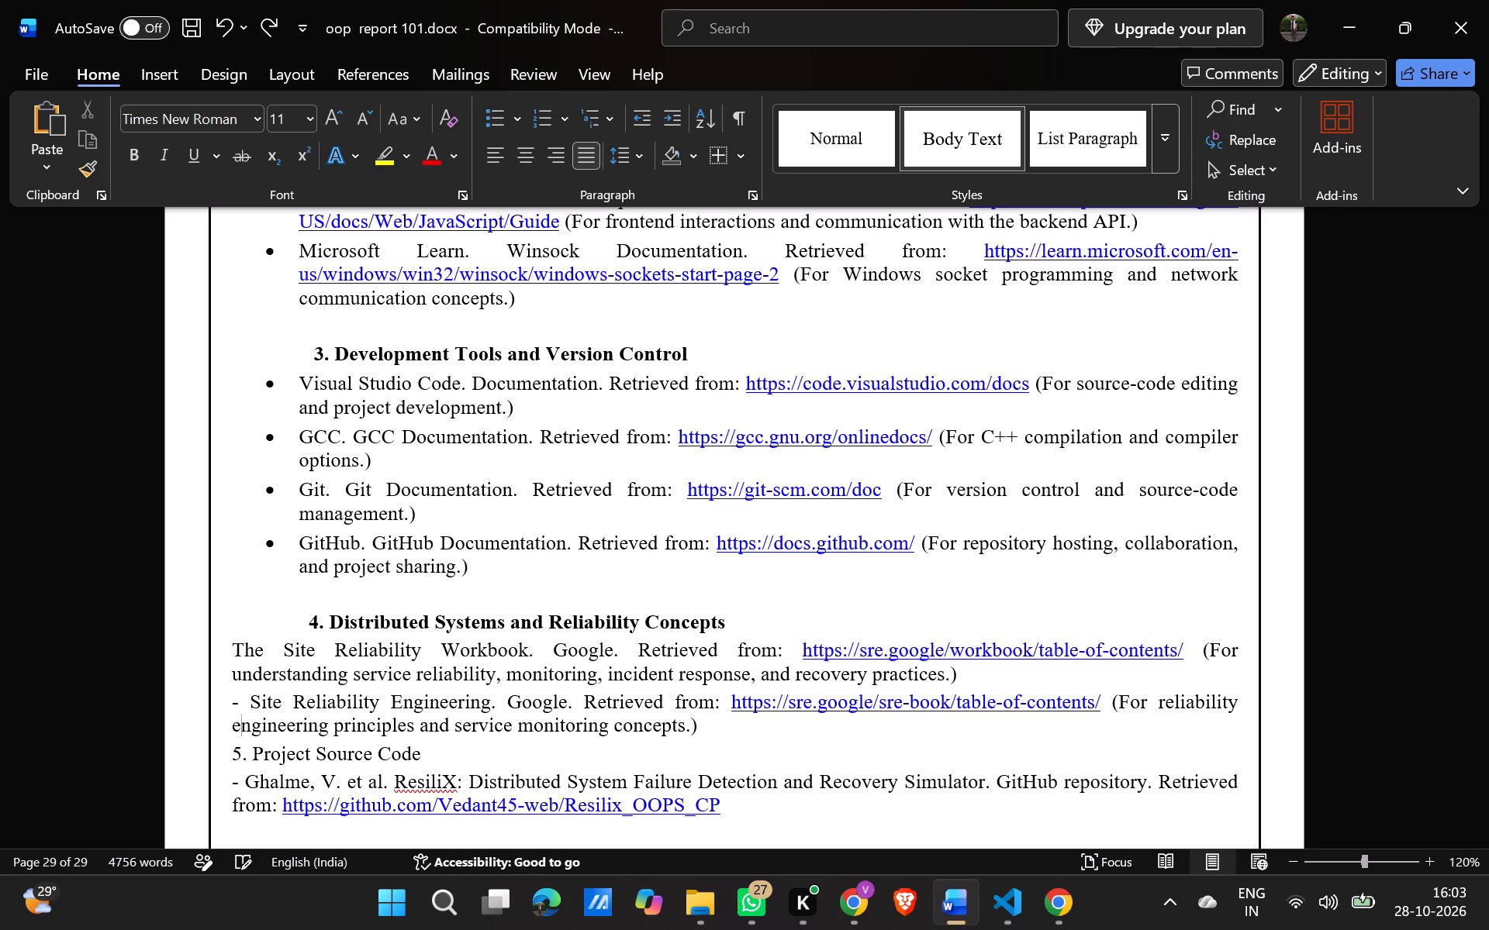
pyautogui.press('Up')
pyautogui.press('BackSpace')
pyautogui.press('Down')
pyautogui.press('Down')
pyautogui.press('Right')
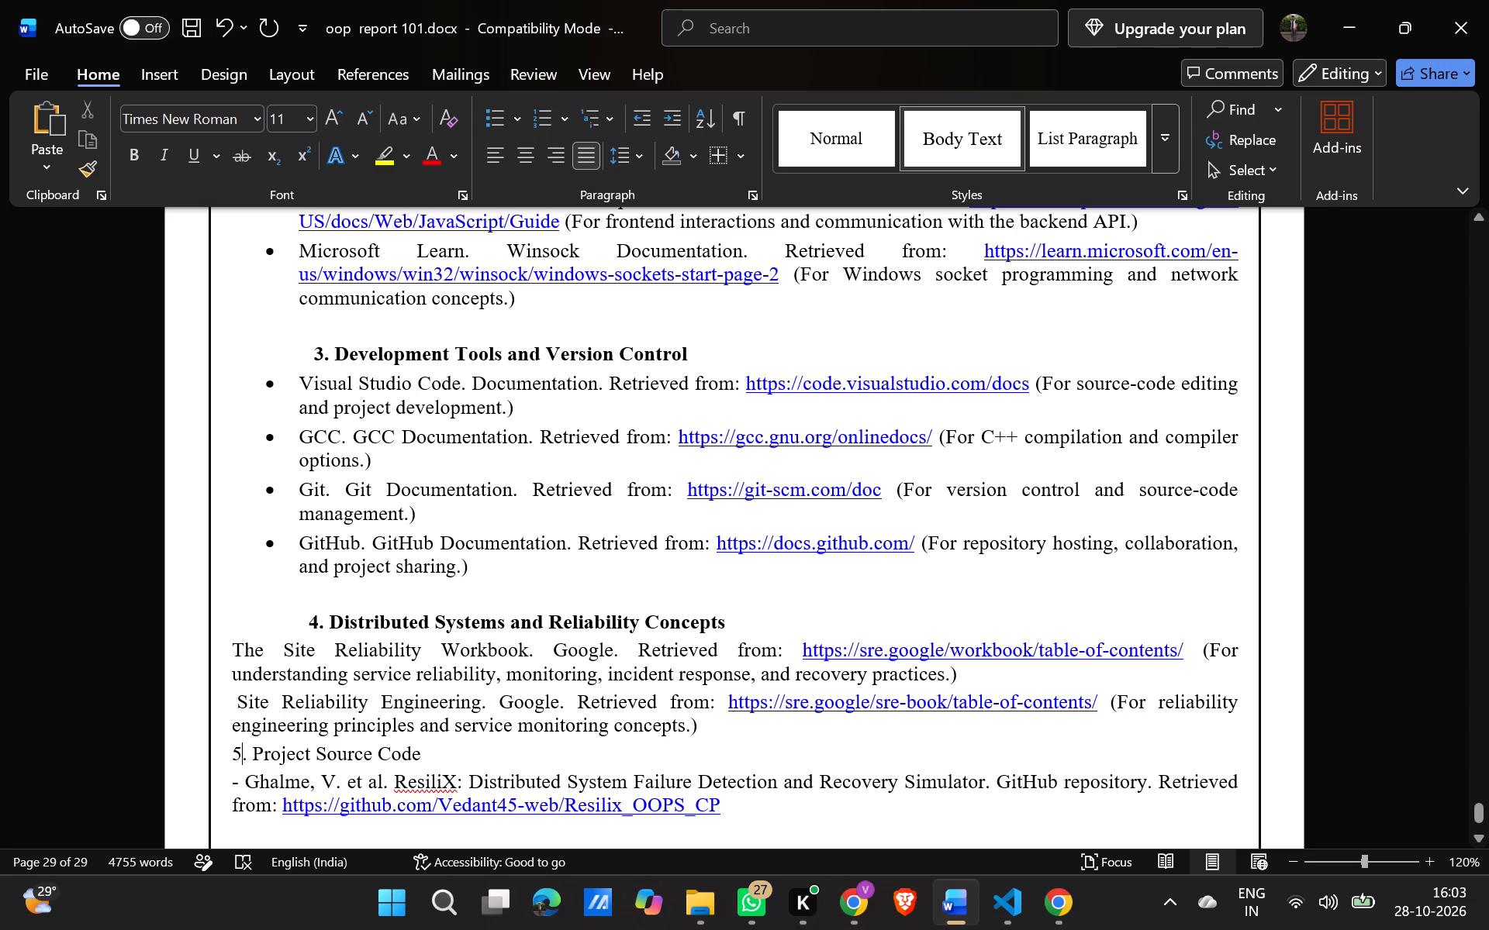
# Apply round bullets to The Site Reliability Workbook and Site Reliability Engineering entries.
pyautogui.moveTo(700, 722); pyautogui.dragTo(233, 651)
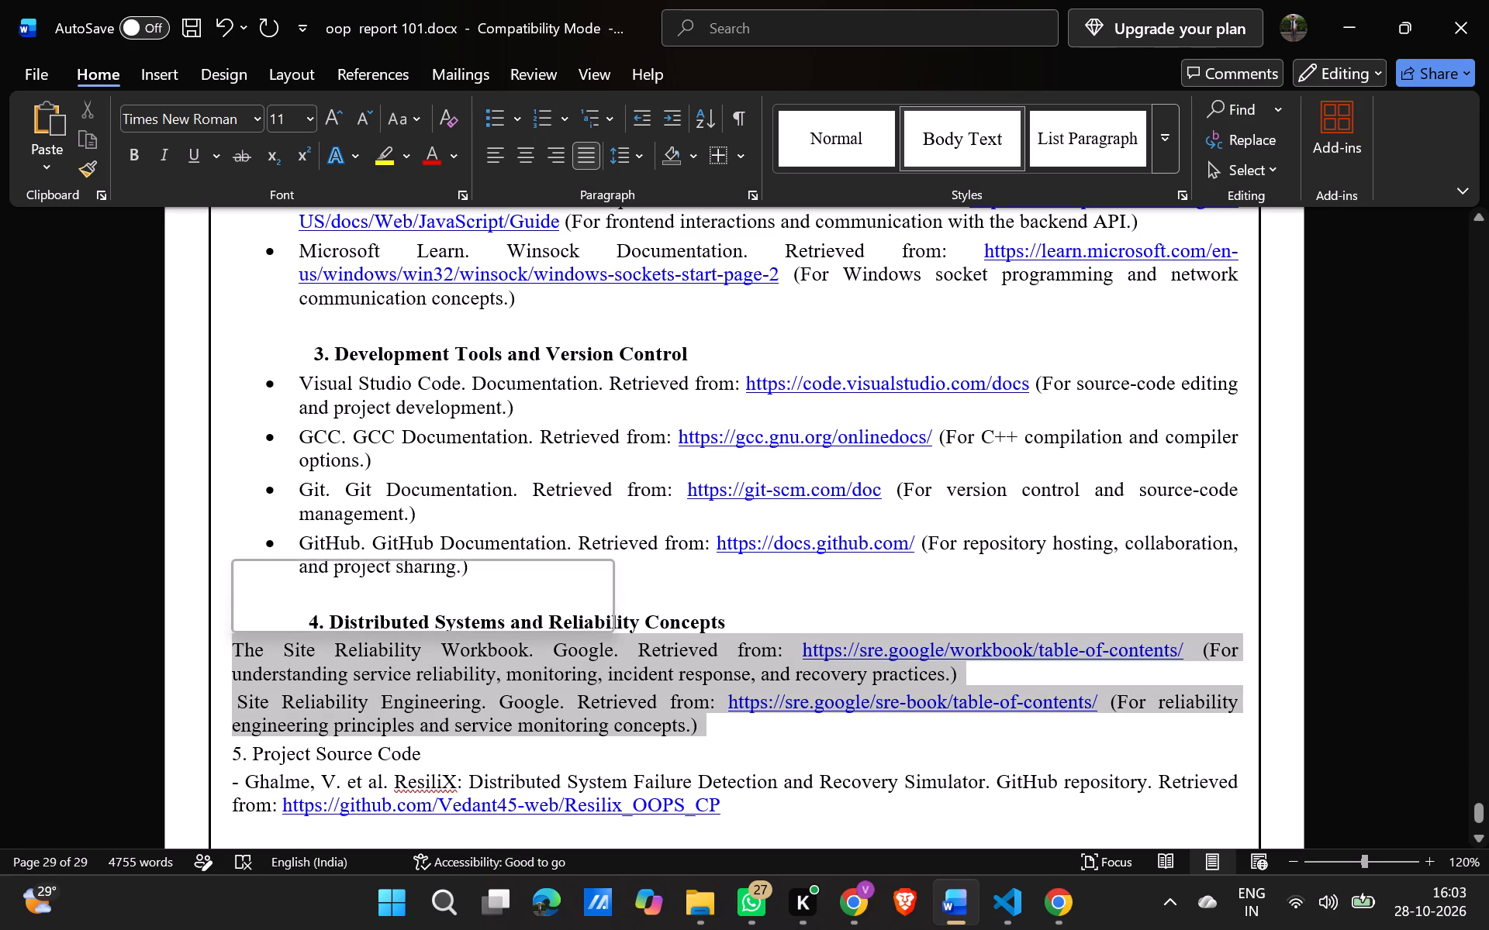
pyautogui.click(418, 614)
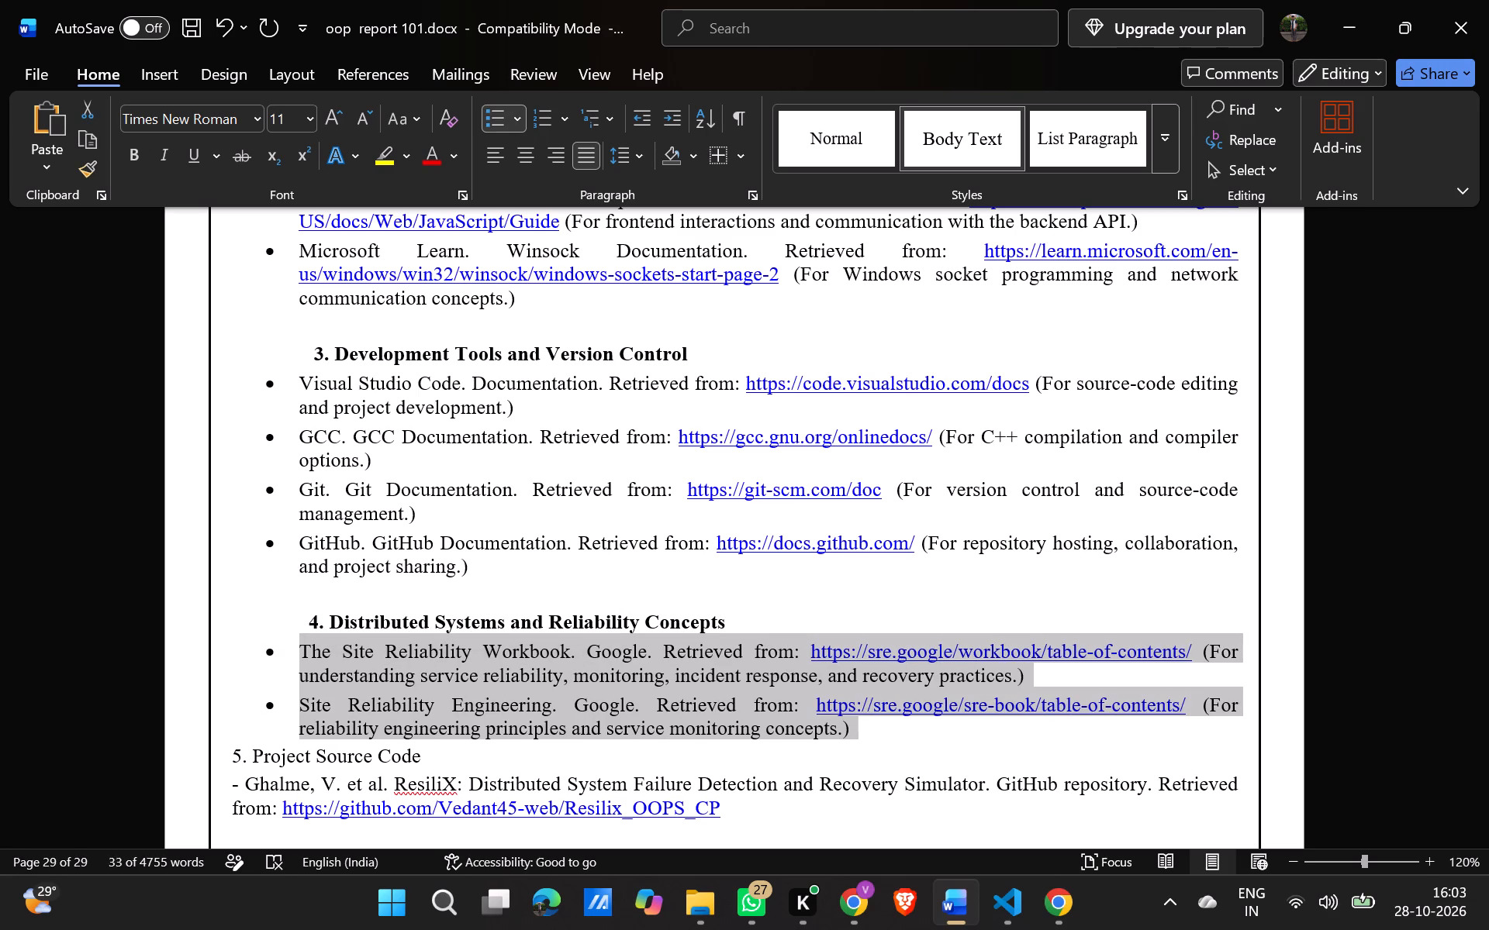
# Insert a blank line above the "5. Project Source Code" subheading.
pyautogui.scroll(-1, 530, 518)
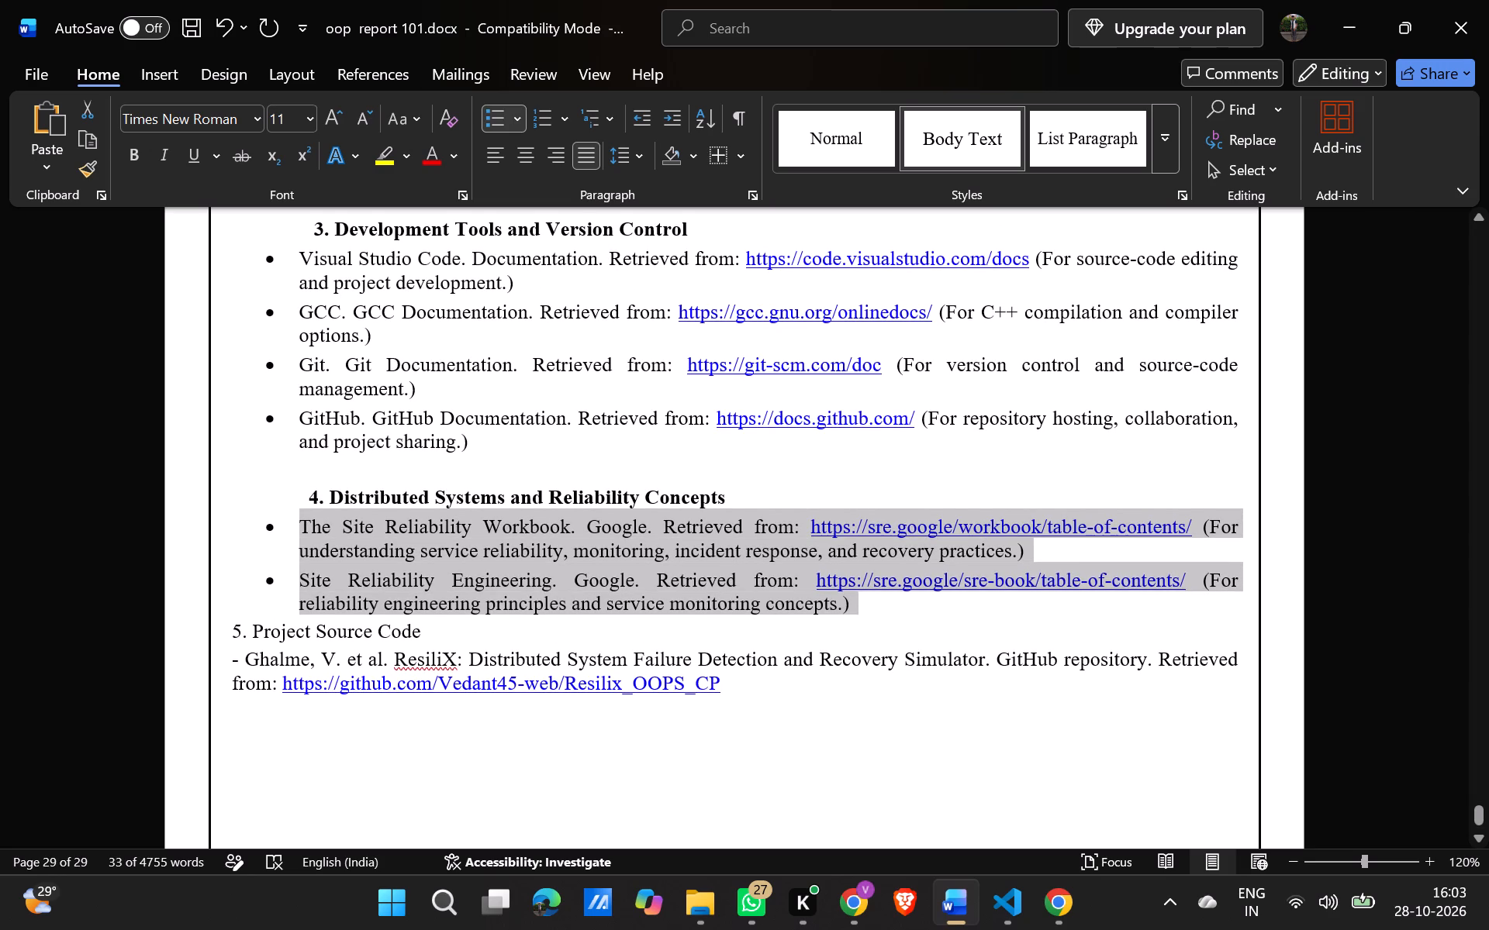
pyautogui.click(233, 629)
pyautogui.press('Return')
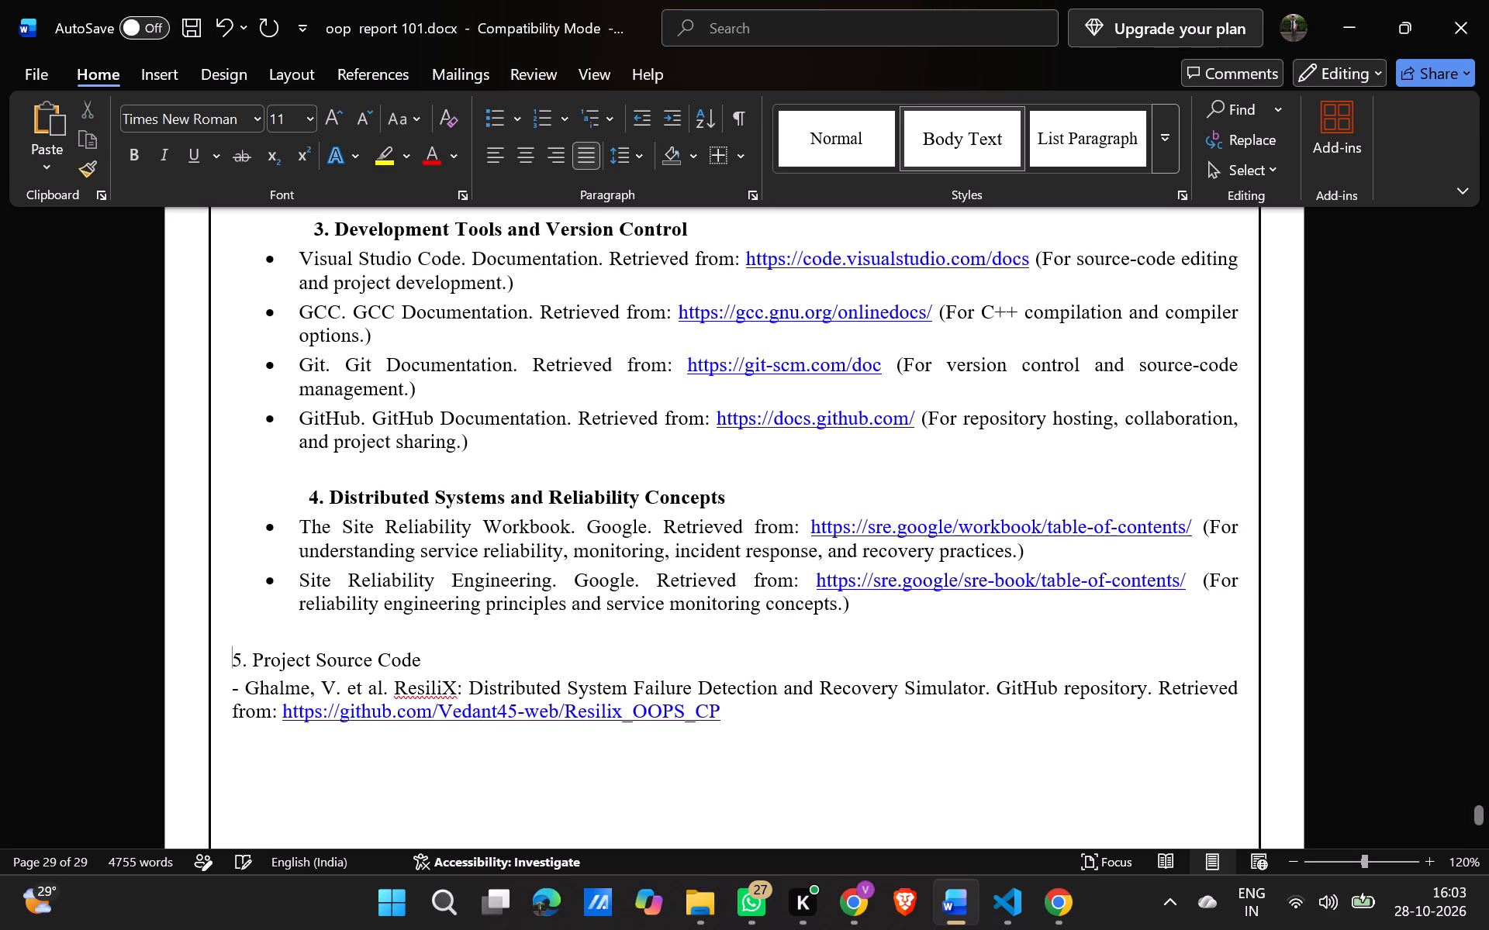
# Indent the "5. Project Source Code" subheading with leading spaces to roughly match the subheading of section 4.
pyautogui.press('space')
pyautogui.press('space')
pyautogui.press('space')
pyautogui.press('space')
pyautogui.press('space')
pyautogui.press('space')
pyautogui.press('space')
pyautogui.press('space')
pyautogui.press('space')
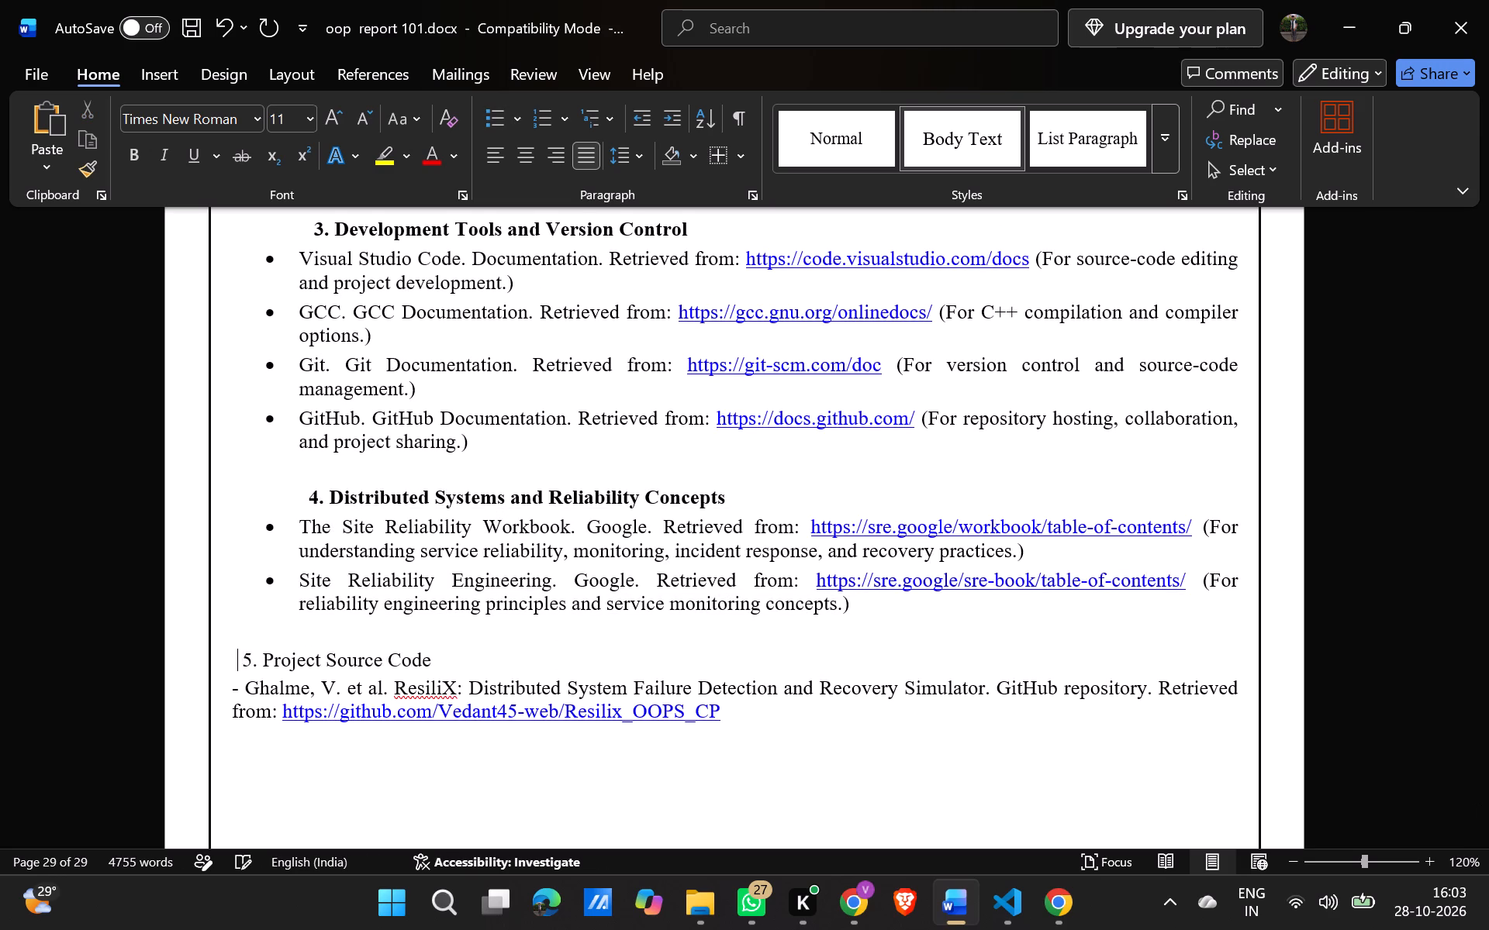
pyautogui.press('space')
pyautogui.press('space')
pyautogui.press('space')
pyautogui.press('space')
pyautogui.press('space')
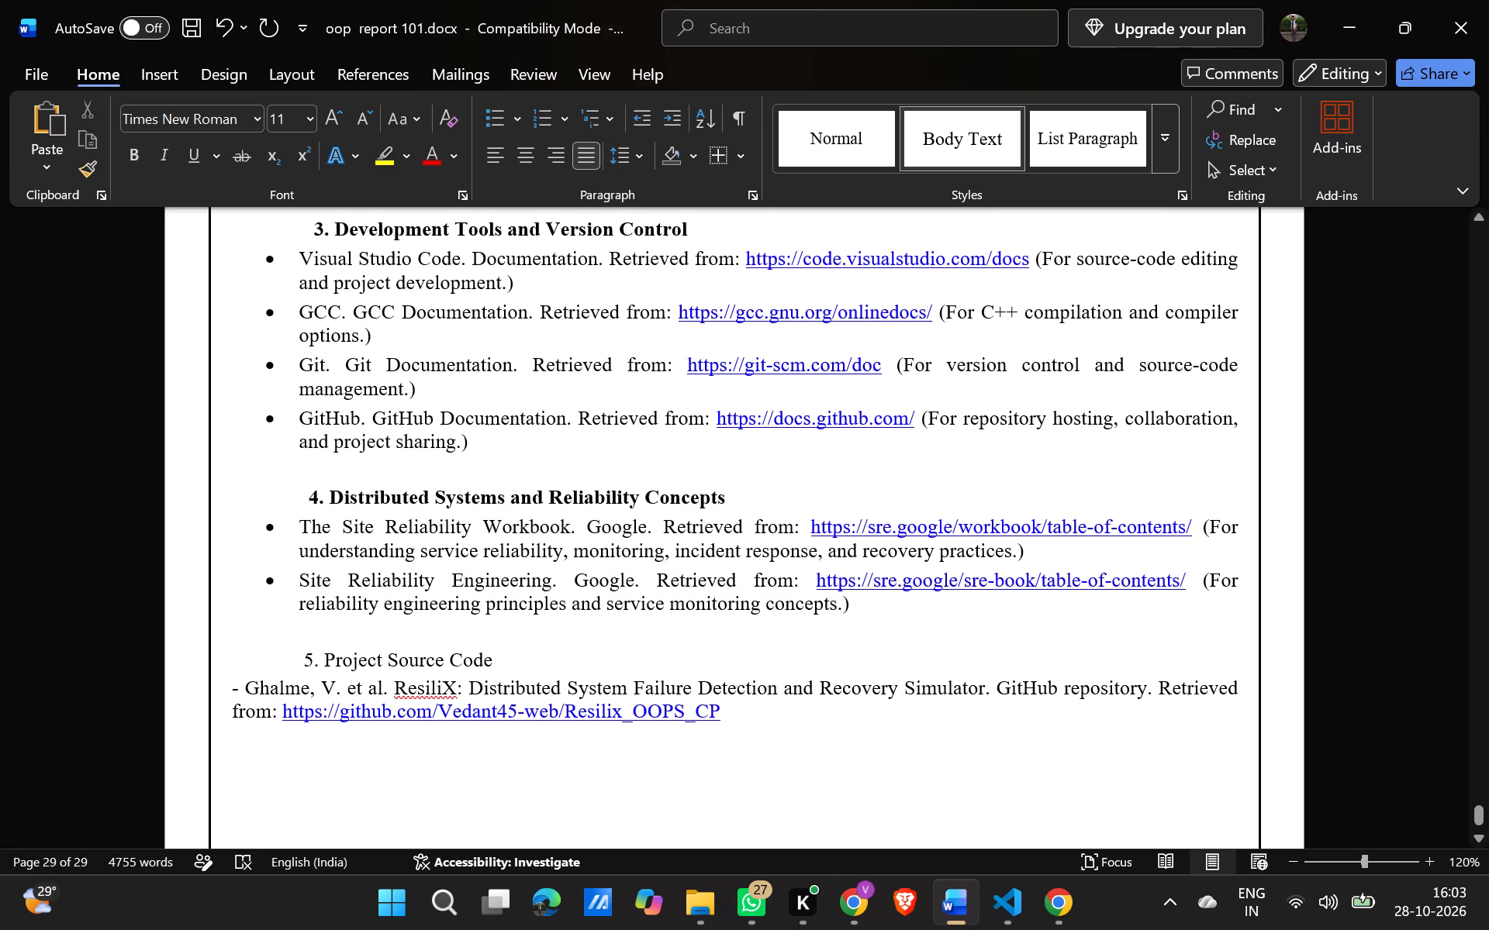
# Make the "5. Project Source Code" subheading bold.
pyautogui.moveTo(498, 656); pyautogui.dragTo(377, 650)
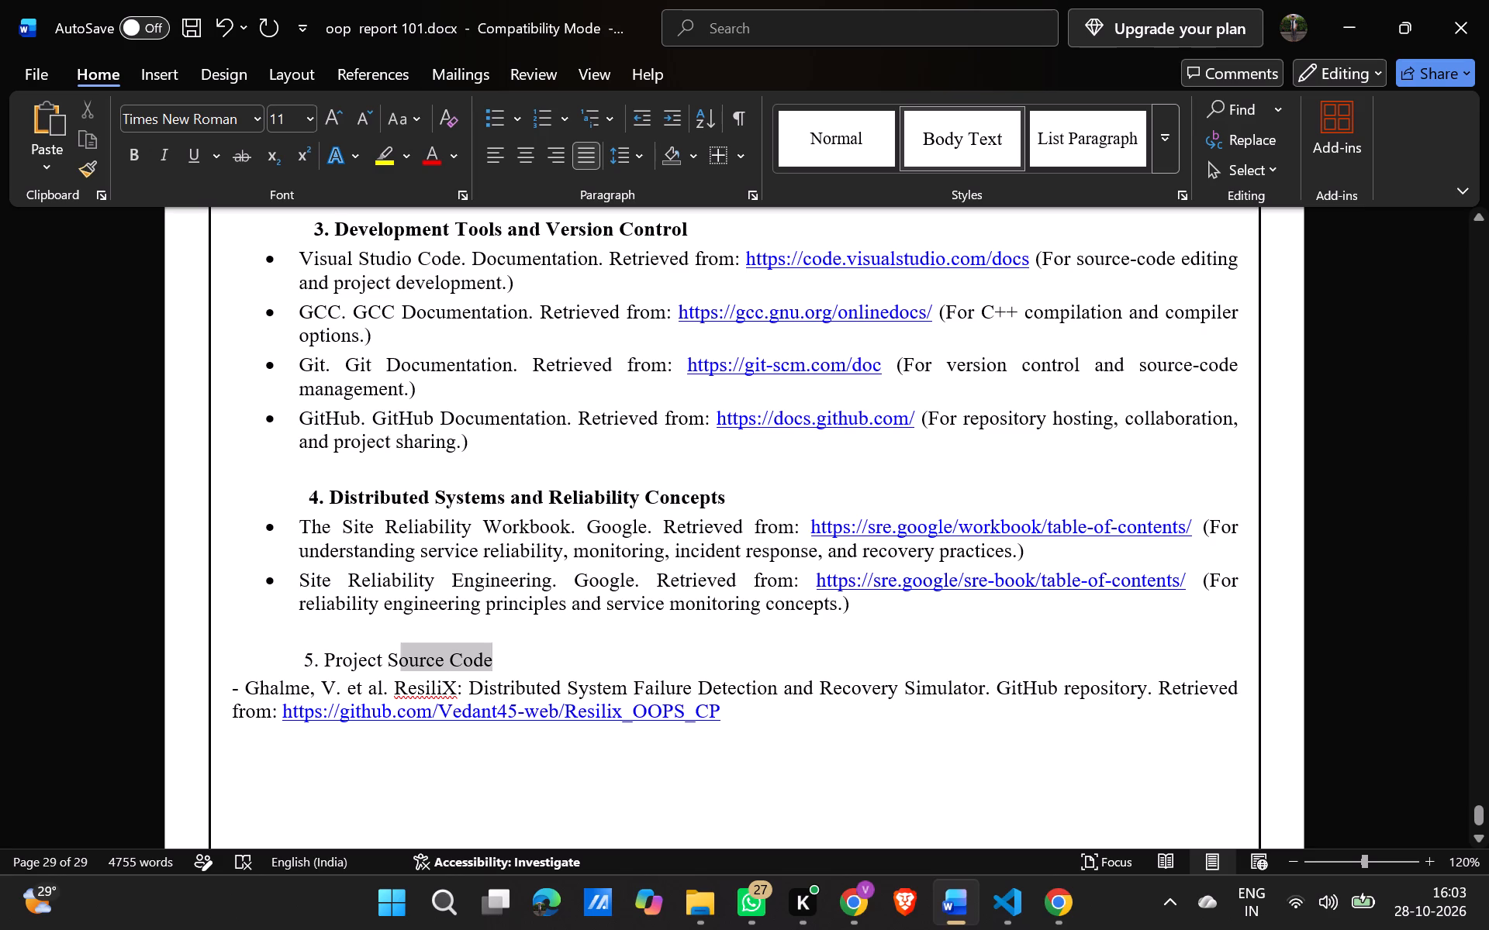
pyautogui.moveTo(377, 650); pyautogui.dragTo(306, 653)
pyautogui.click(323, 611)
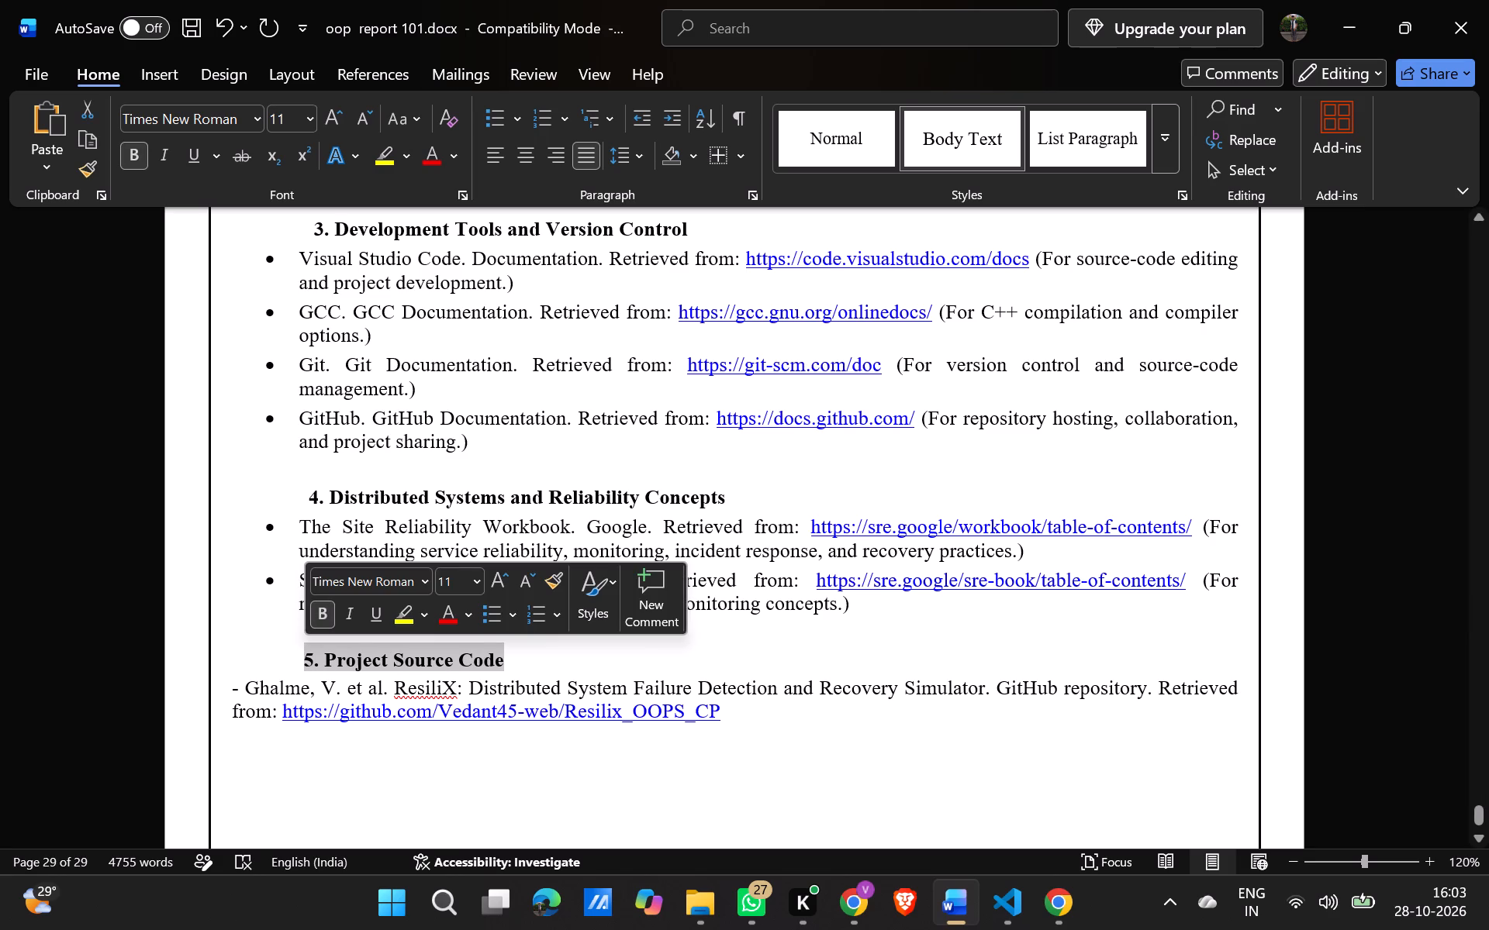
# Turn the ResiliX GitHub repository entry under Project Source Code into a dash-marked list item.
pyautogui.moveTo(734, 718); pyautogui.dragTo(228, 692)
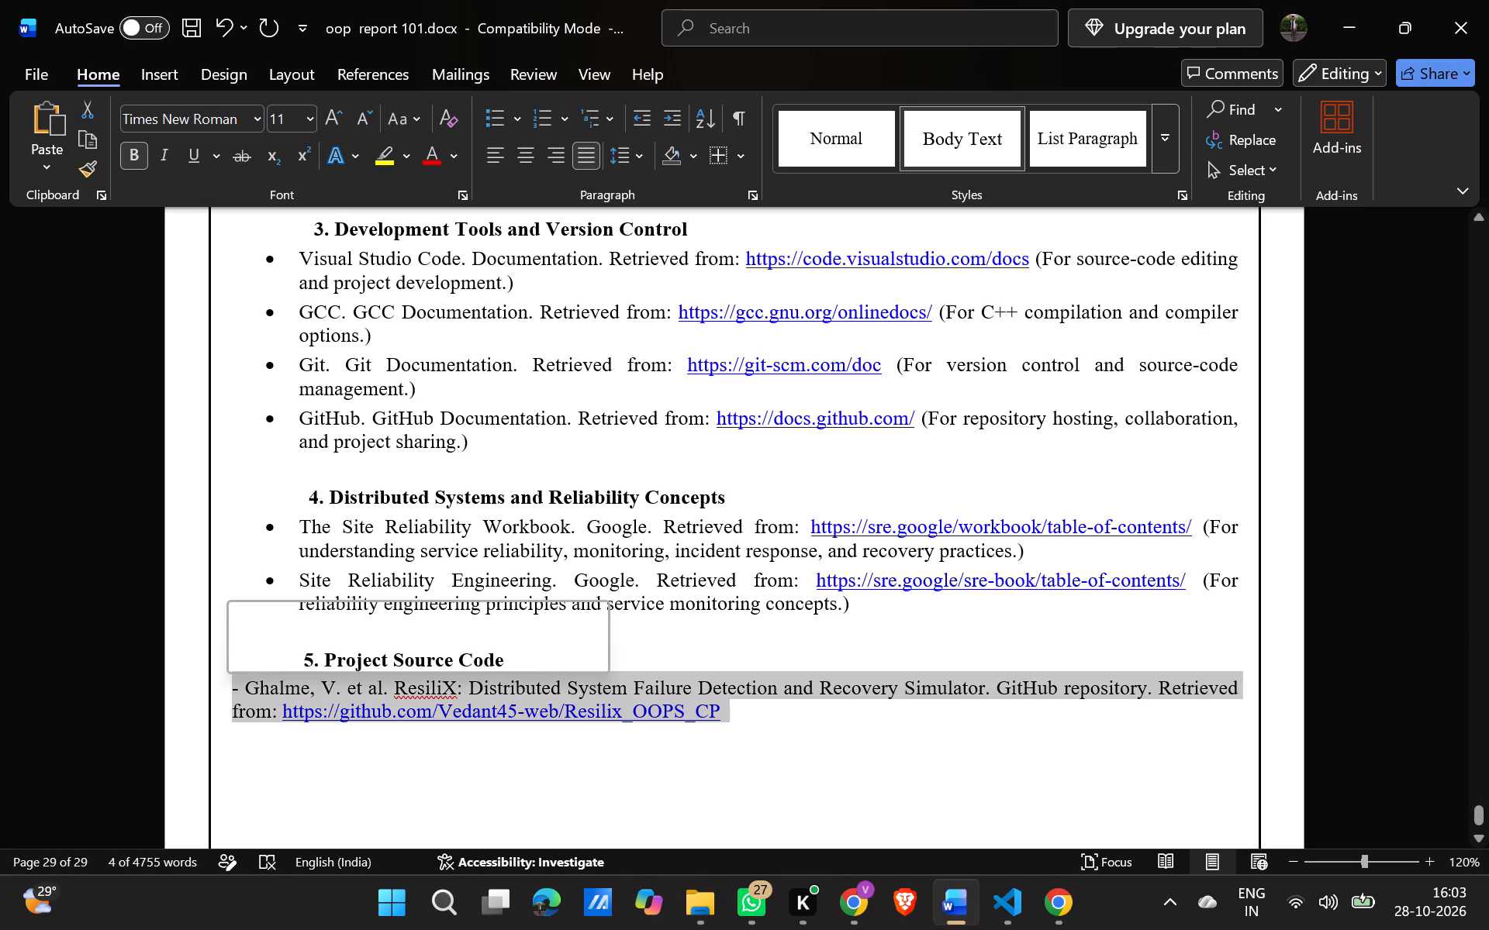
pyautogui.click(406, 649)
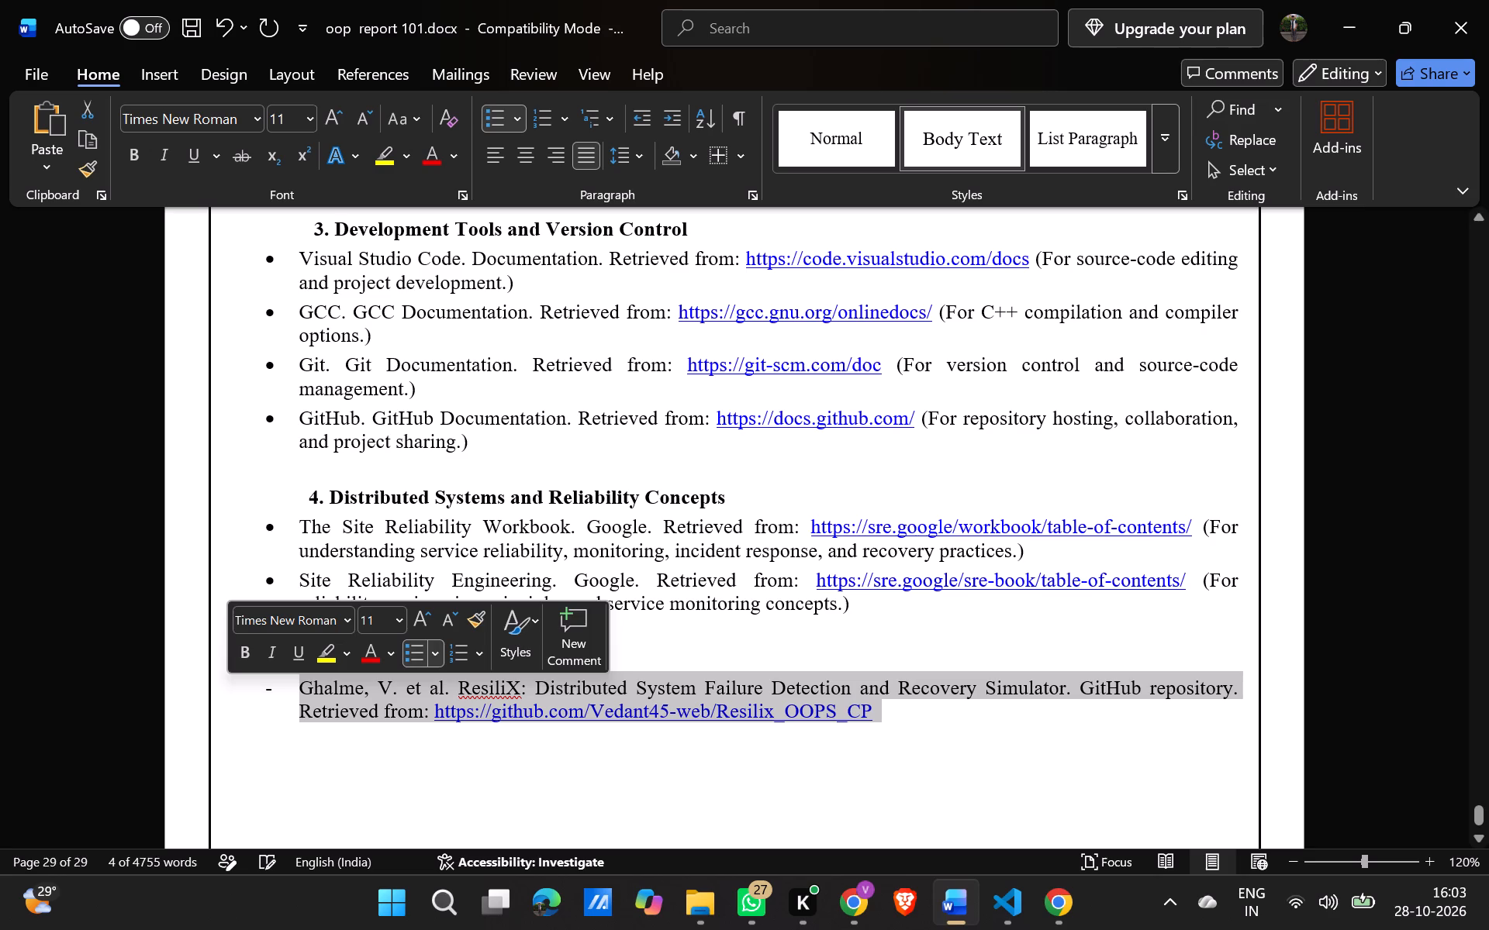
pyautogui.click(520, 790)
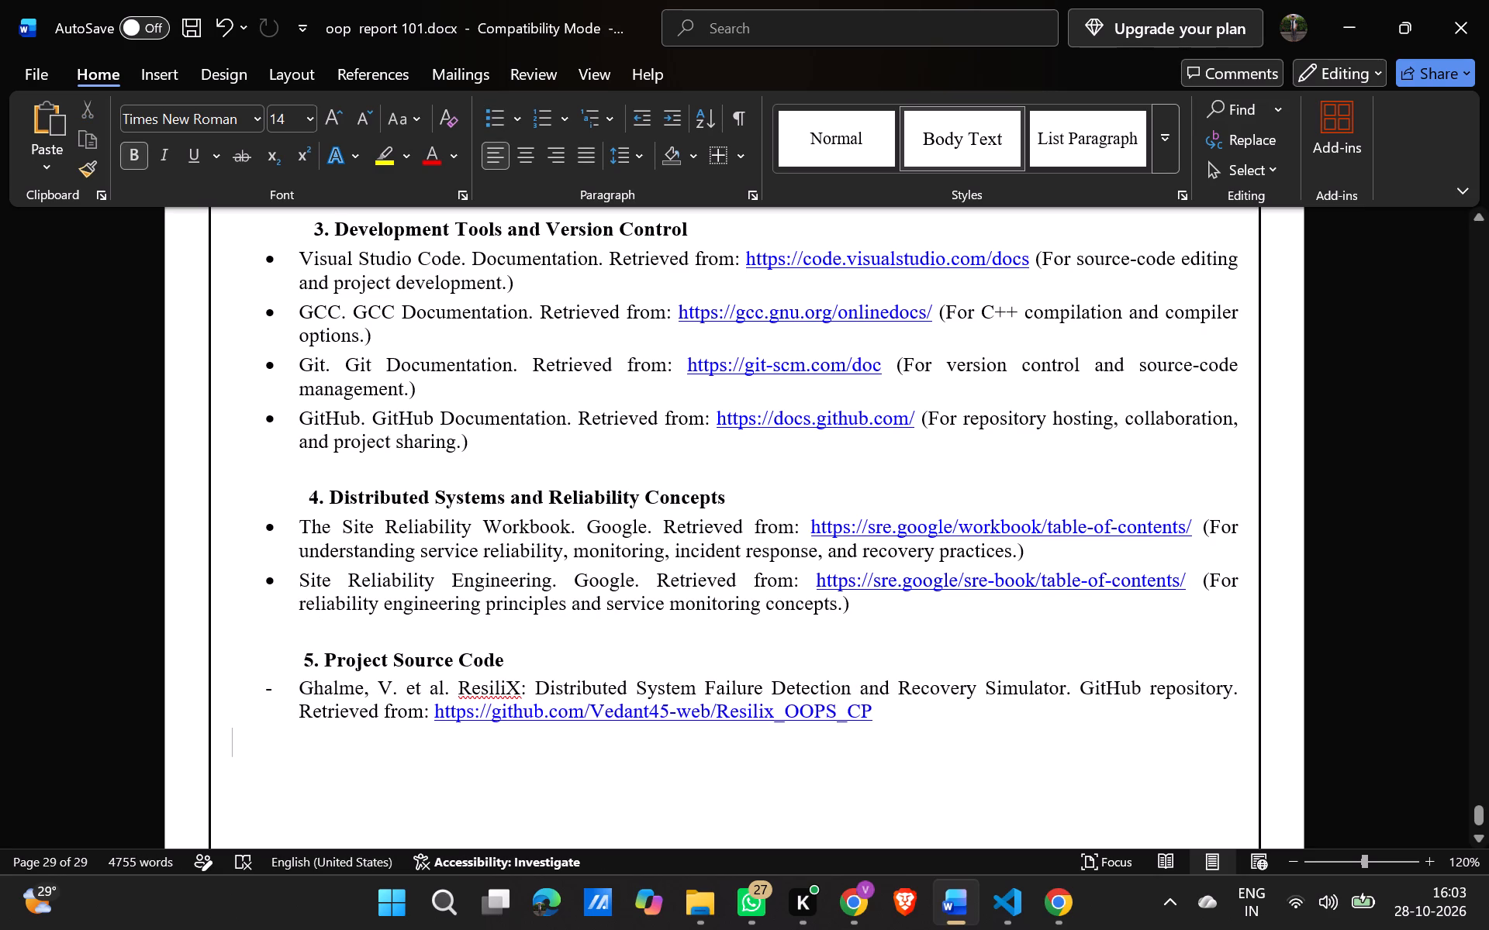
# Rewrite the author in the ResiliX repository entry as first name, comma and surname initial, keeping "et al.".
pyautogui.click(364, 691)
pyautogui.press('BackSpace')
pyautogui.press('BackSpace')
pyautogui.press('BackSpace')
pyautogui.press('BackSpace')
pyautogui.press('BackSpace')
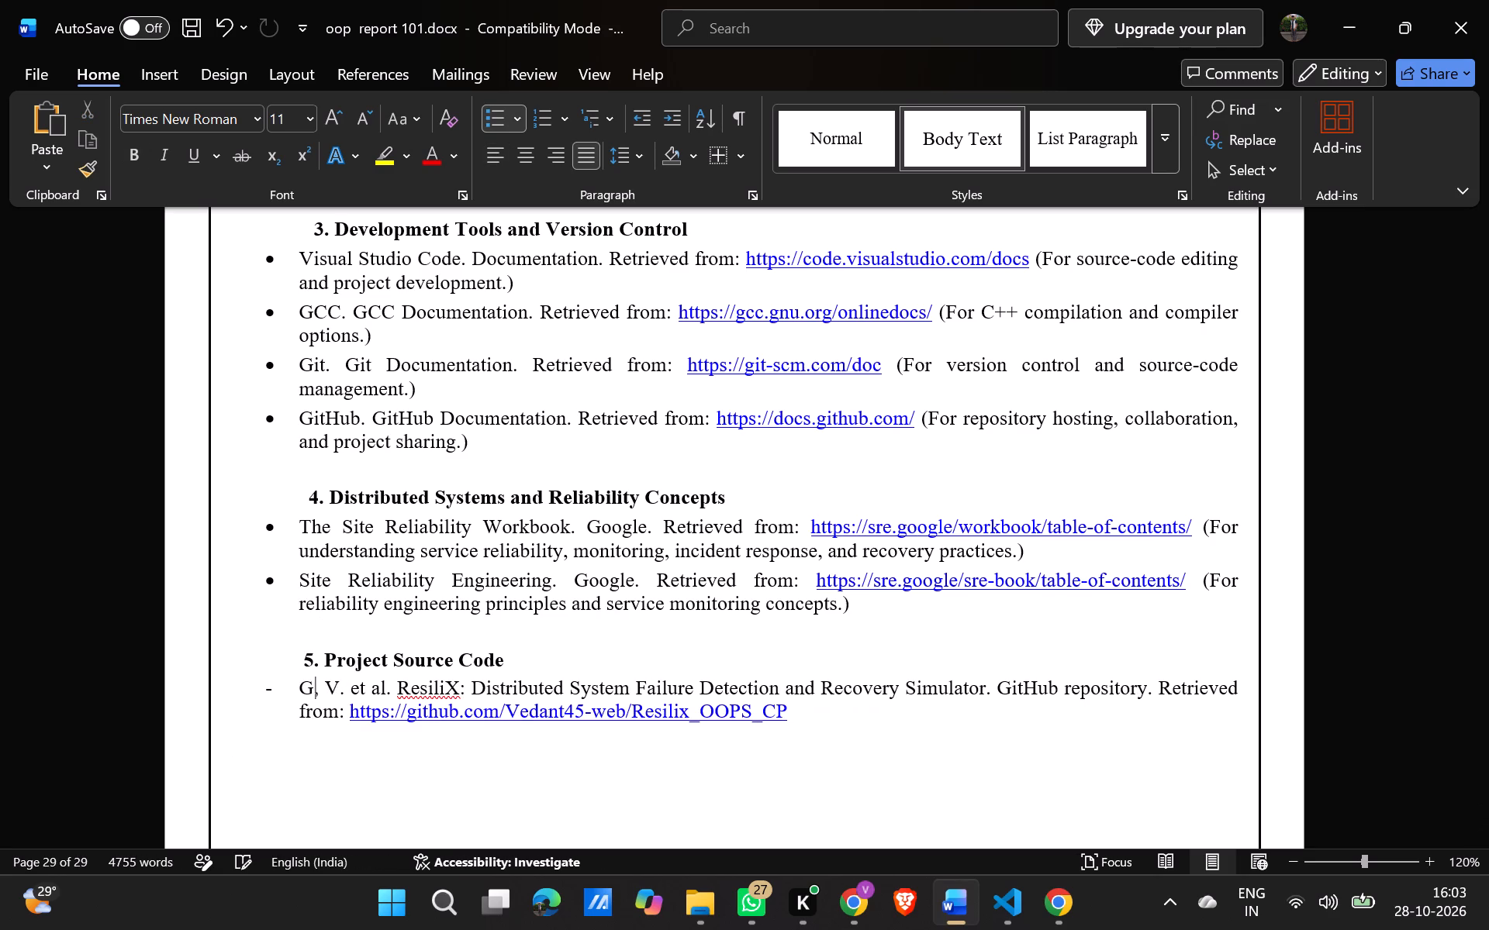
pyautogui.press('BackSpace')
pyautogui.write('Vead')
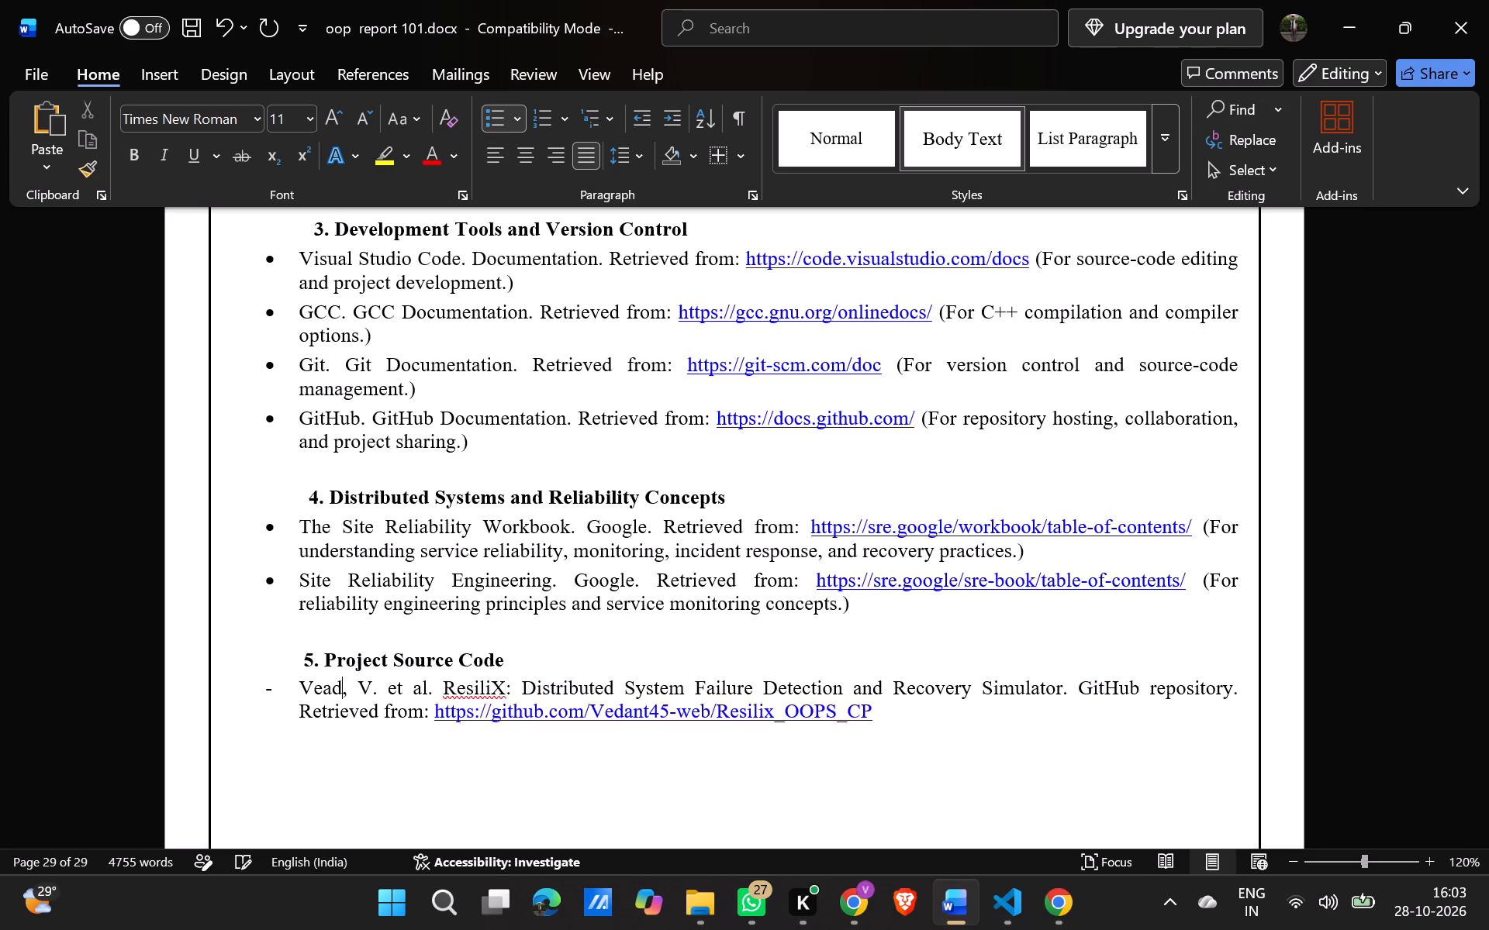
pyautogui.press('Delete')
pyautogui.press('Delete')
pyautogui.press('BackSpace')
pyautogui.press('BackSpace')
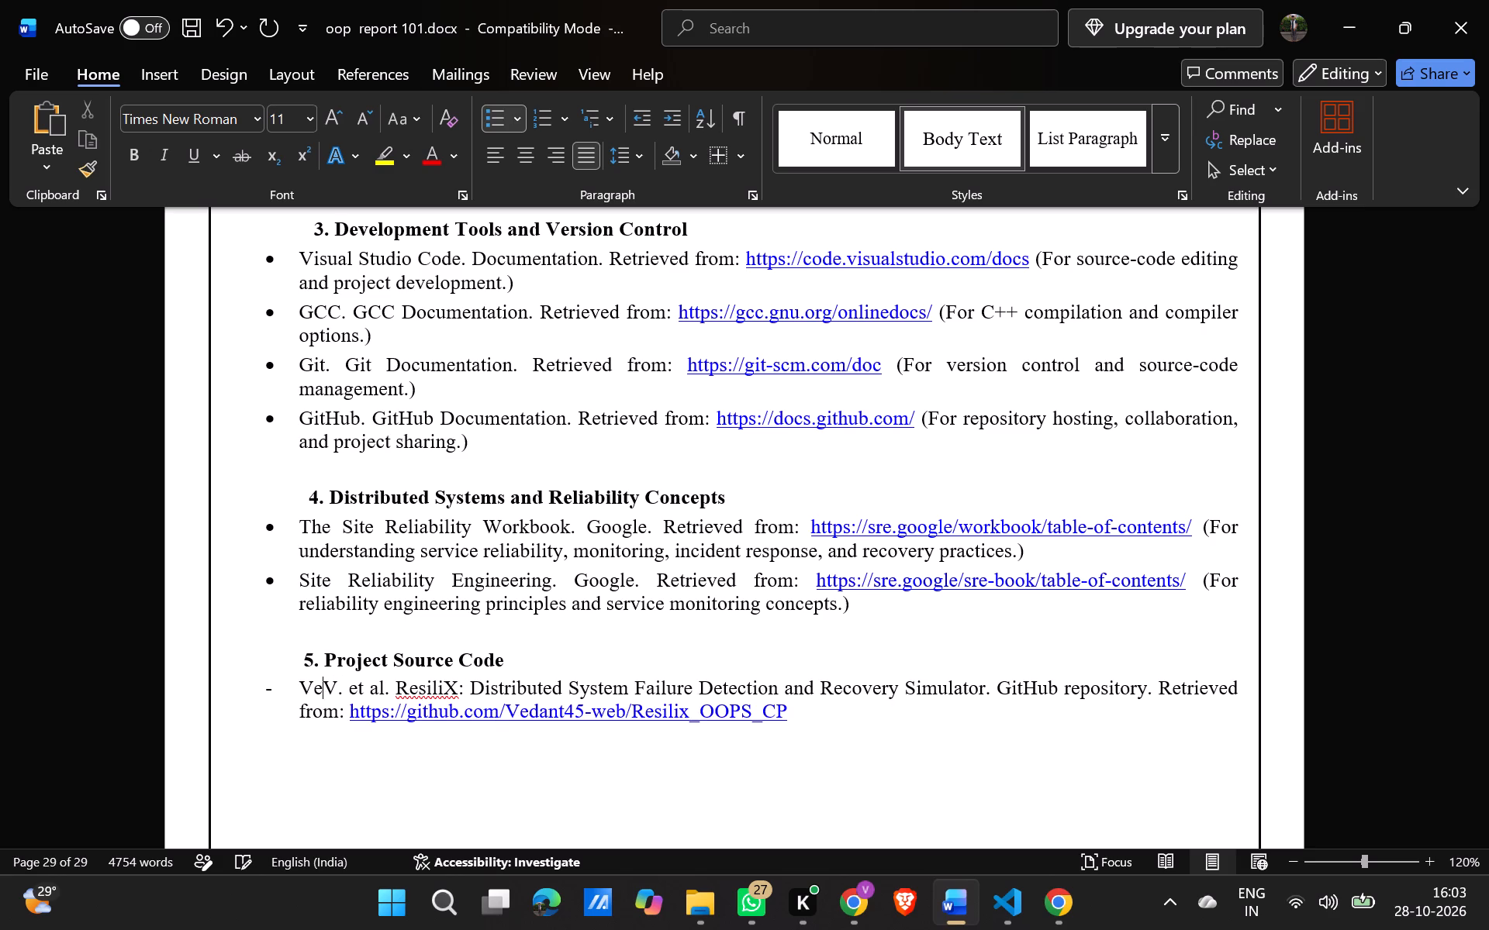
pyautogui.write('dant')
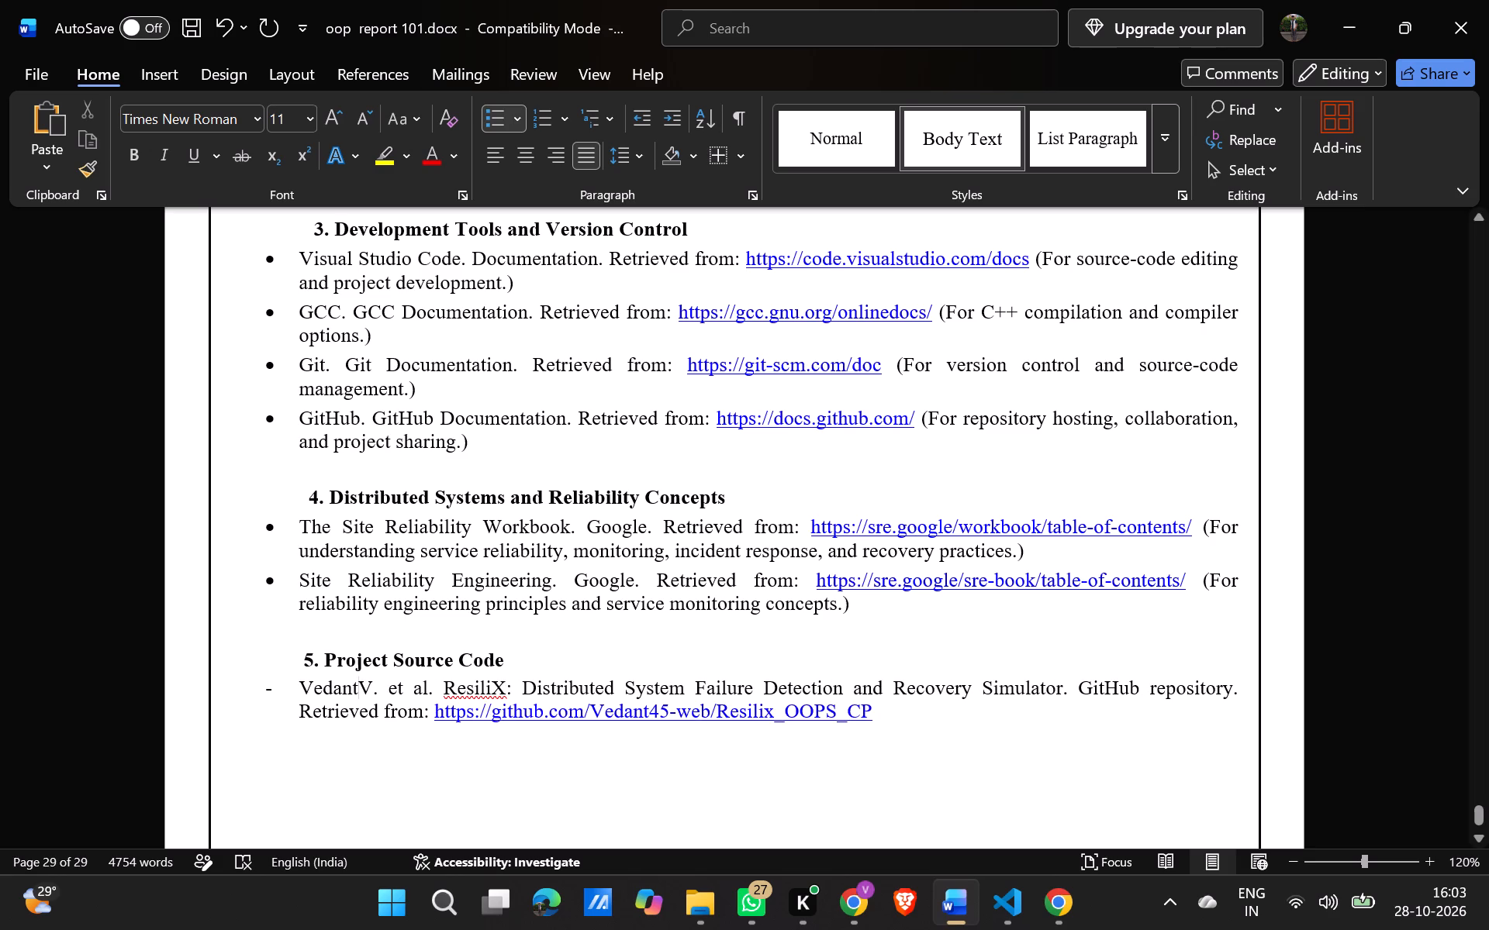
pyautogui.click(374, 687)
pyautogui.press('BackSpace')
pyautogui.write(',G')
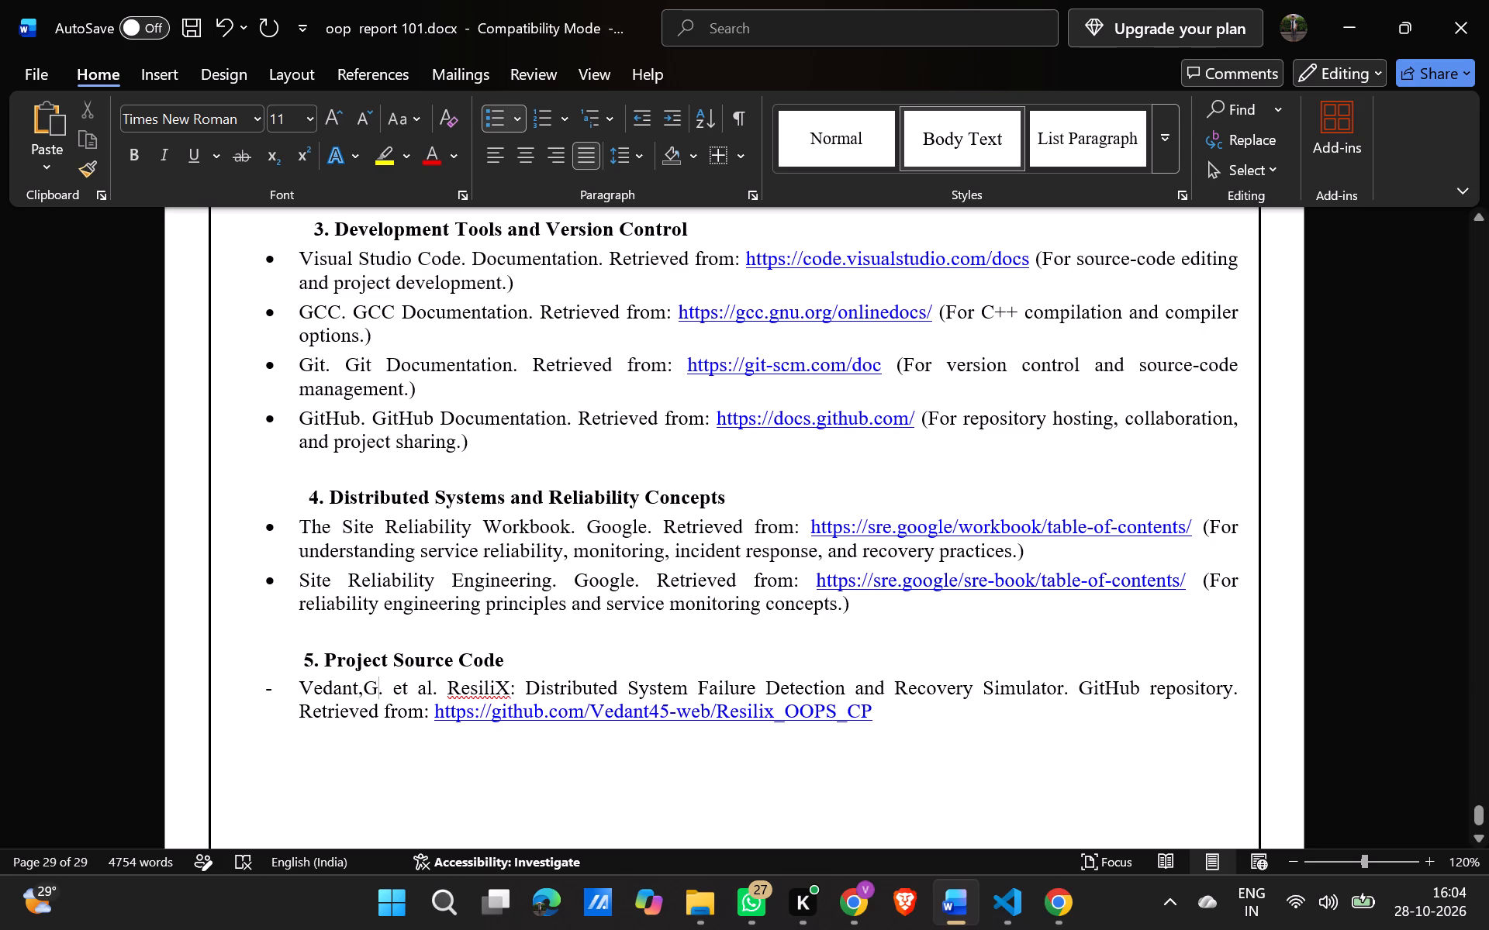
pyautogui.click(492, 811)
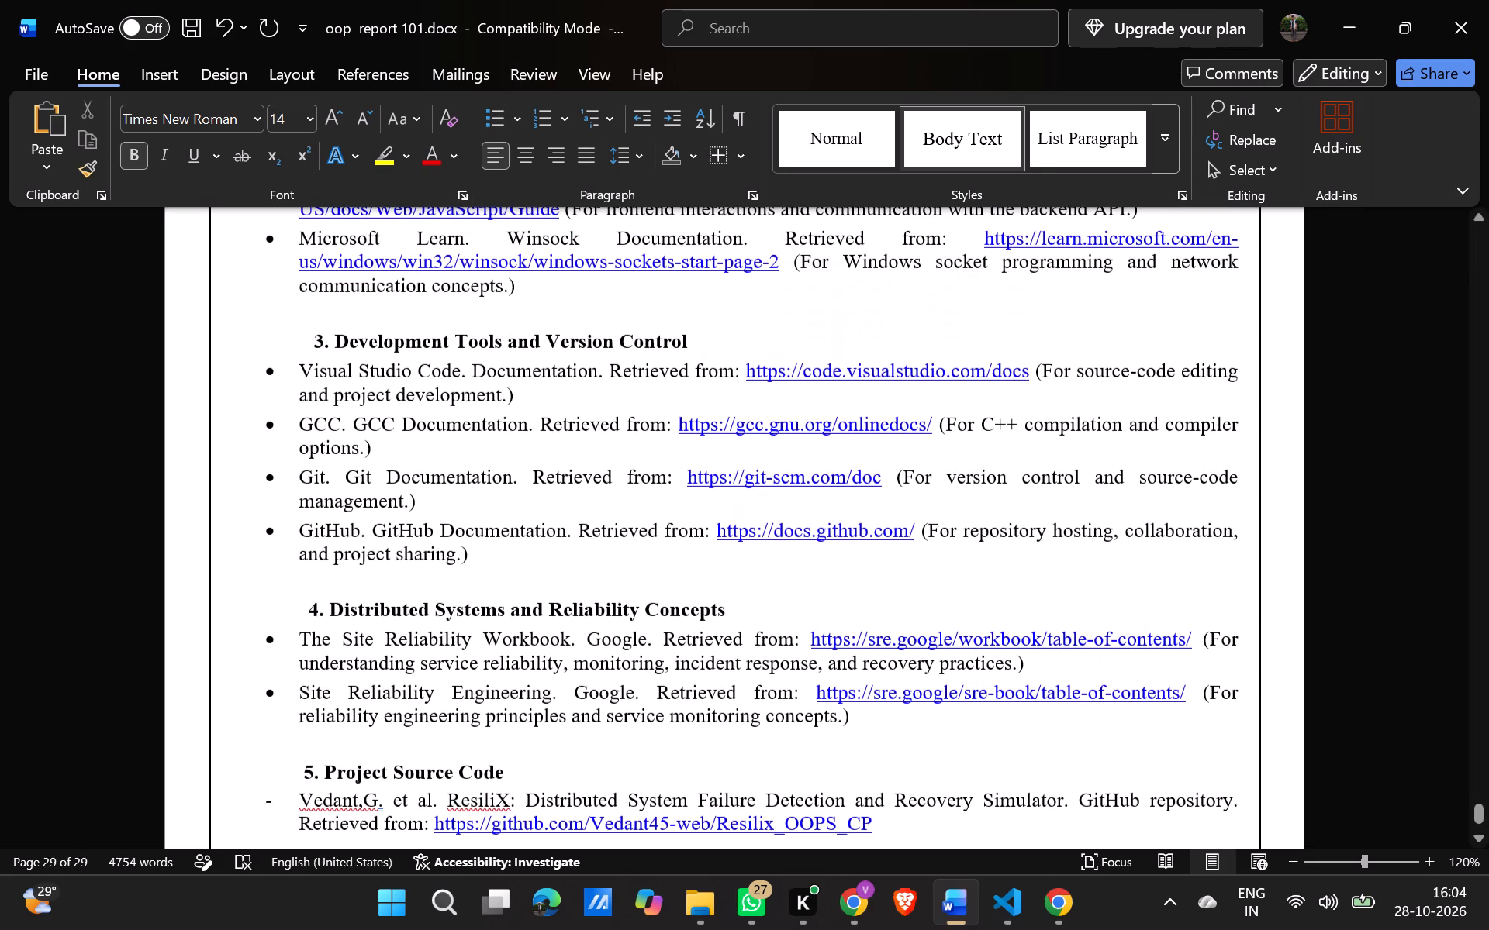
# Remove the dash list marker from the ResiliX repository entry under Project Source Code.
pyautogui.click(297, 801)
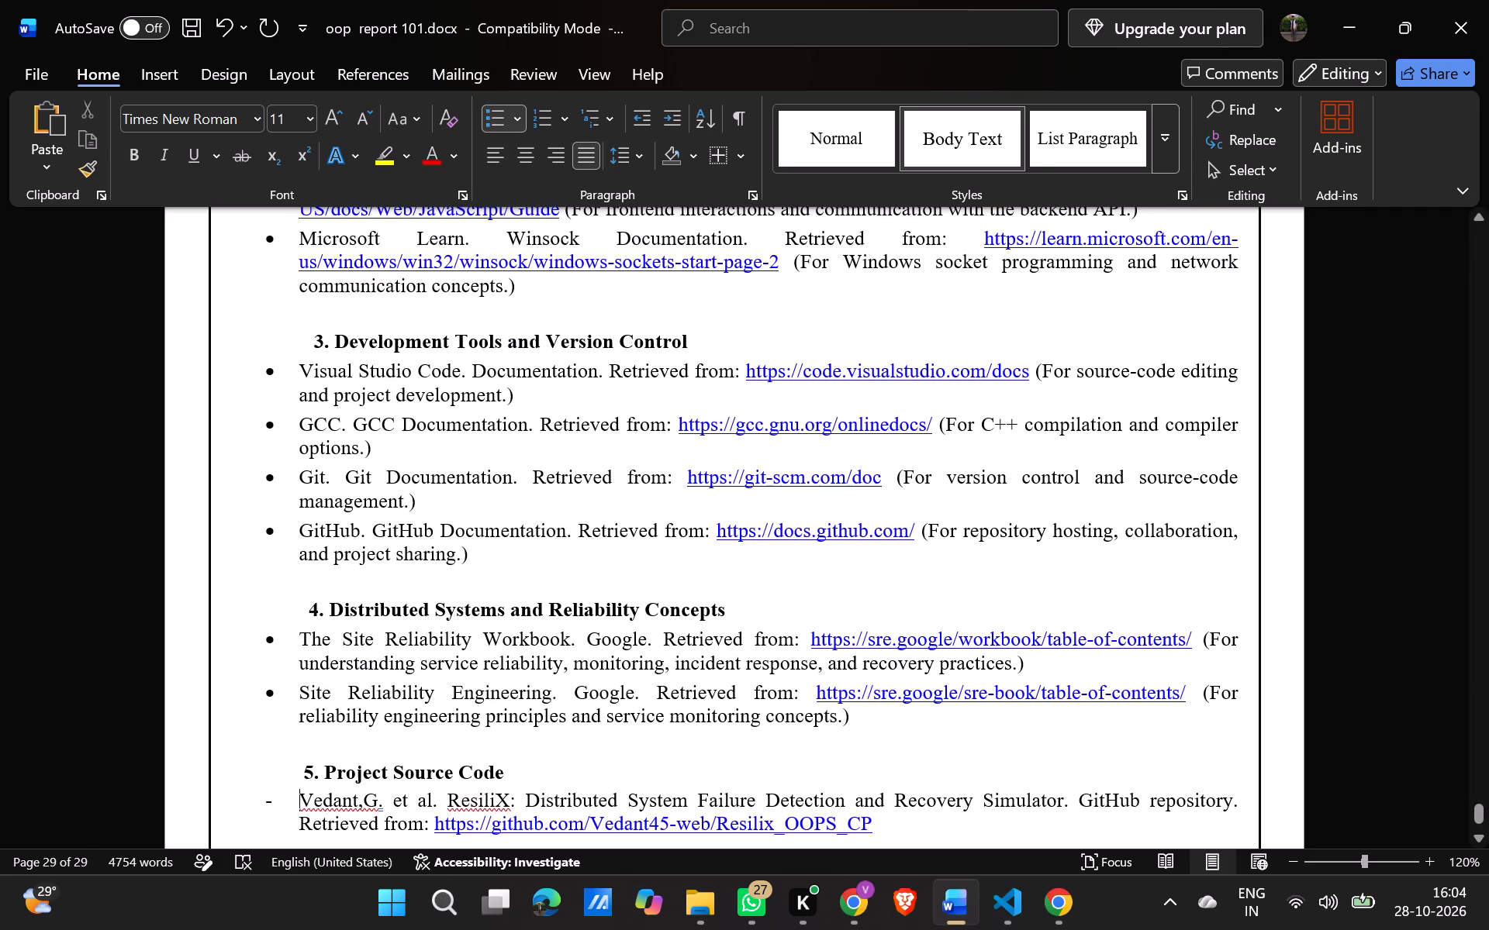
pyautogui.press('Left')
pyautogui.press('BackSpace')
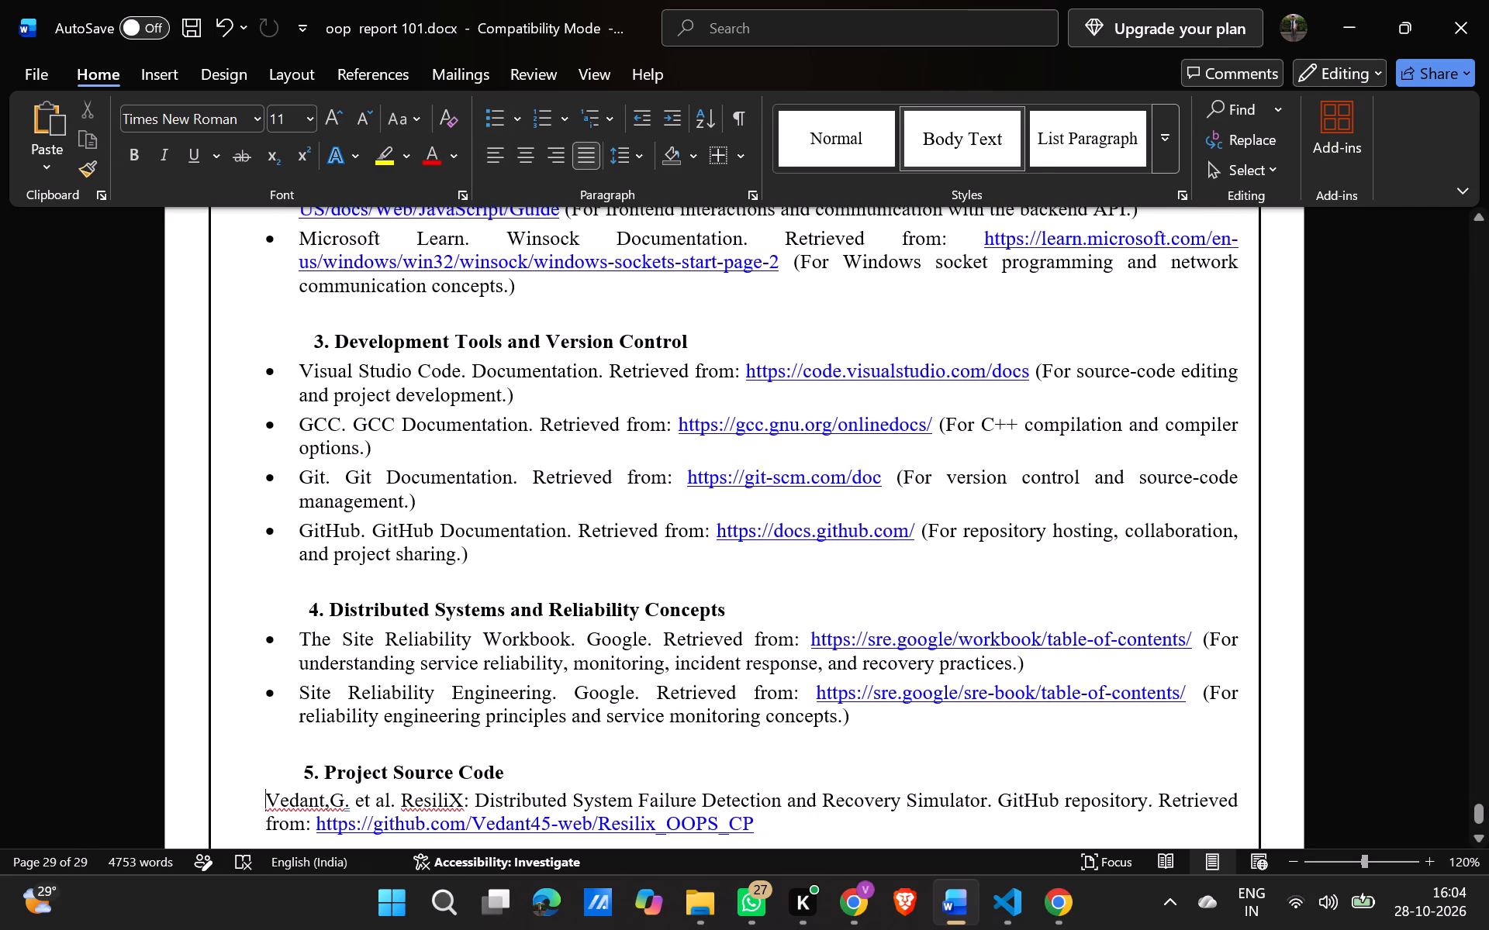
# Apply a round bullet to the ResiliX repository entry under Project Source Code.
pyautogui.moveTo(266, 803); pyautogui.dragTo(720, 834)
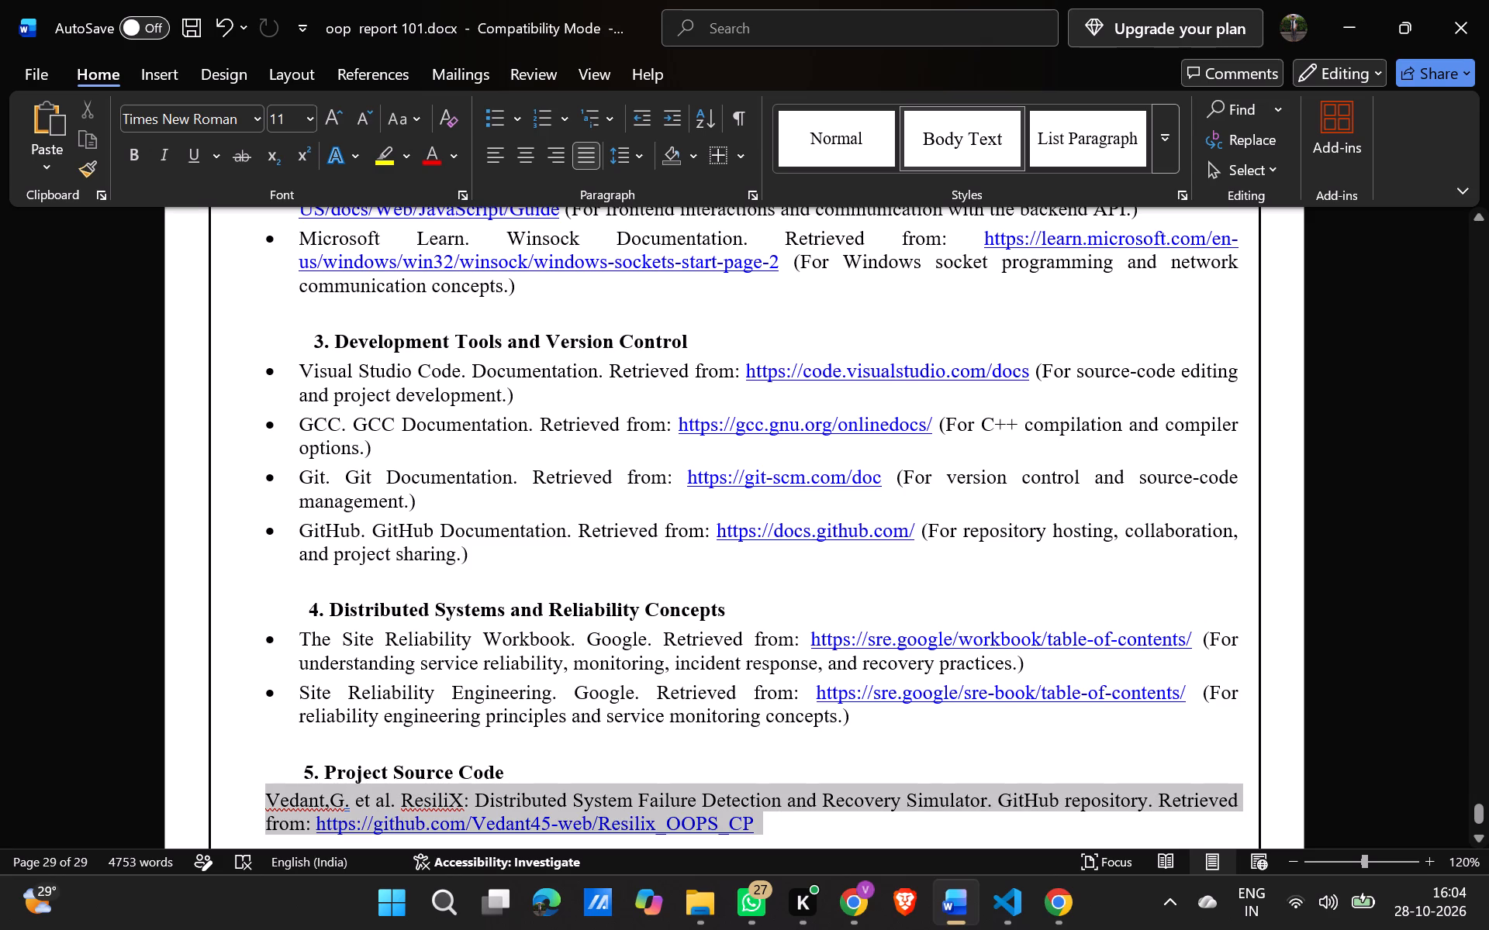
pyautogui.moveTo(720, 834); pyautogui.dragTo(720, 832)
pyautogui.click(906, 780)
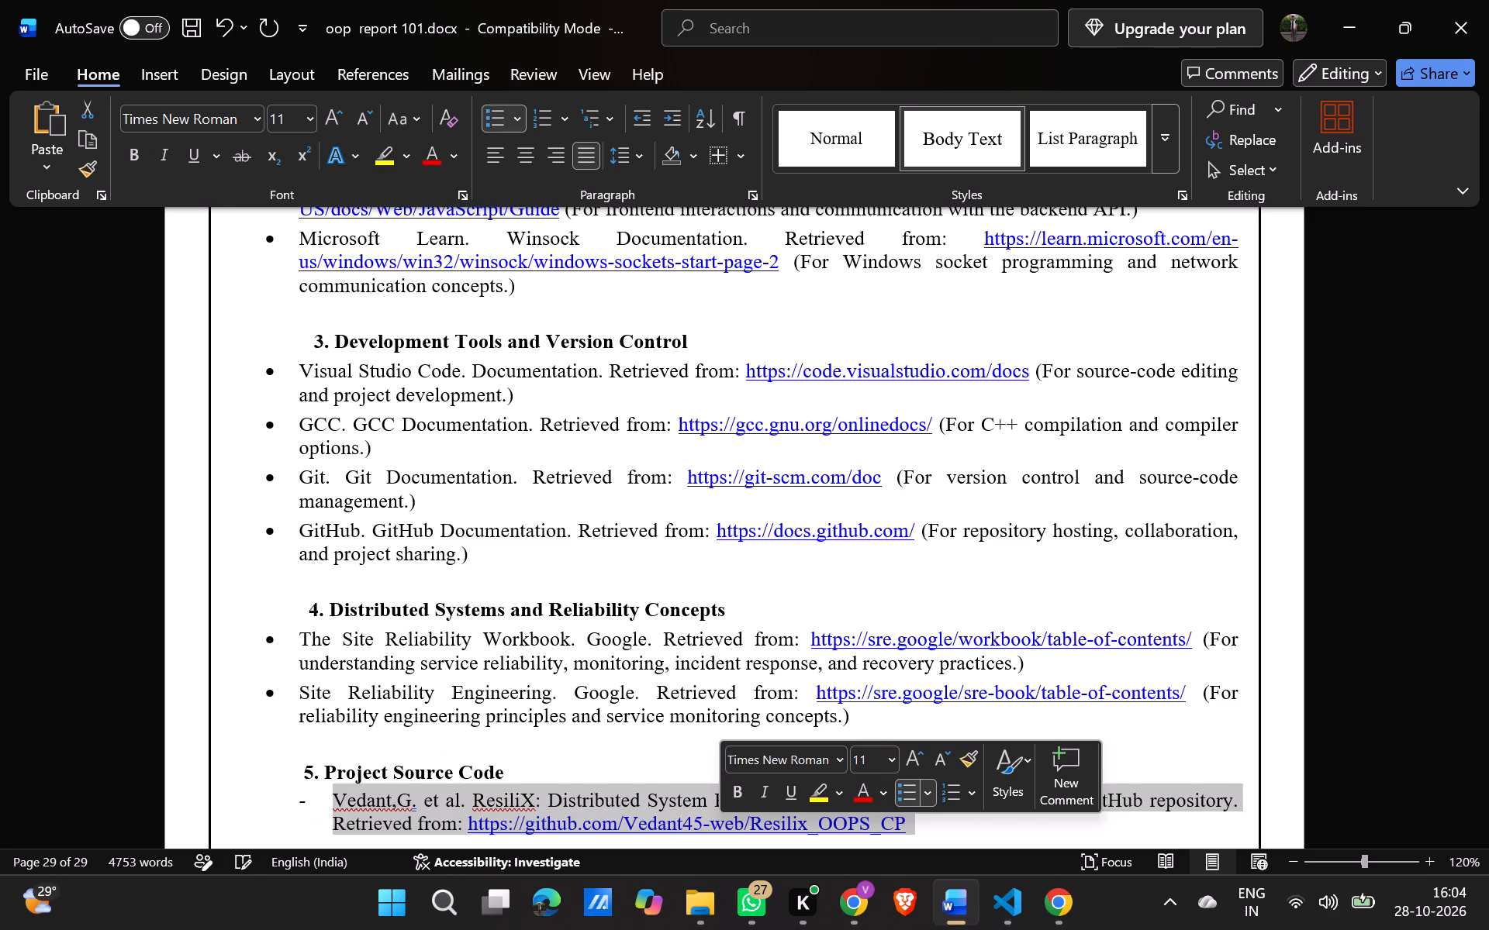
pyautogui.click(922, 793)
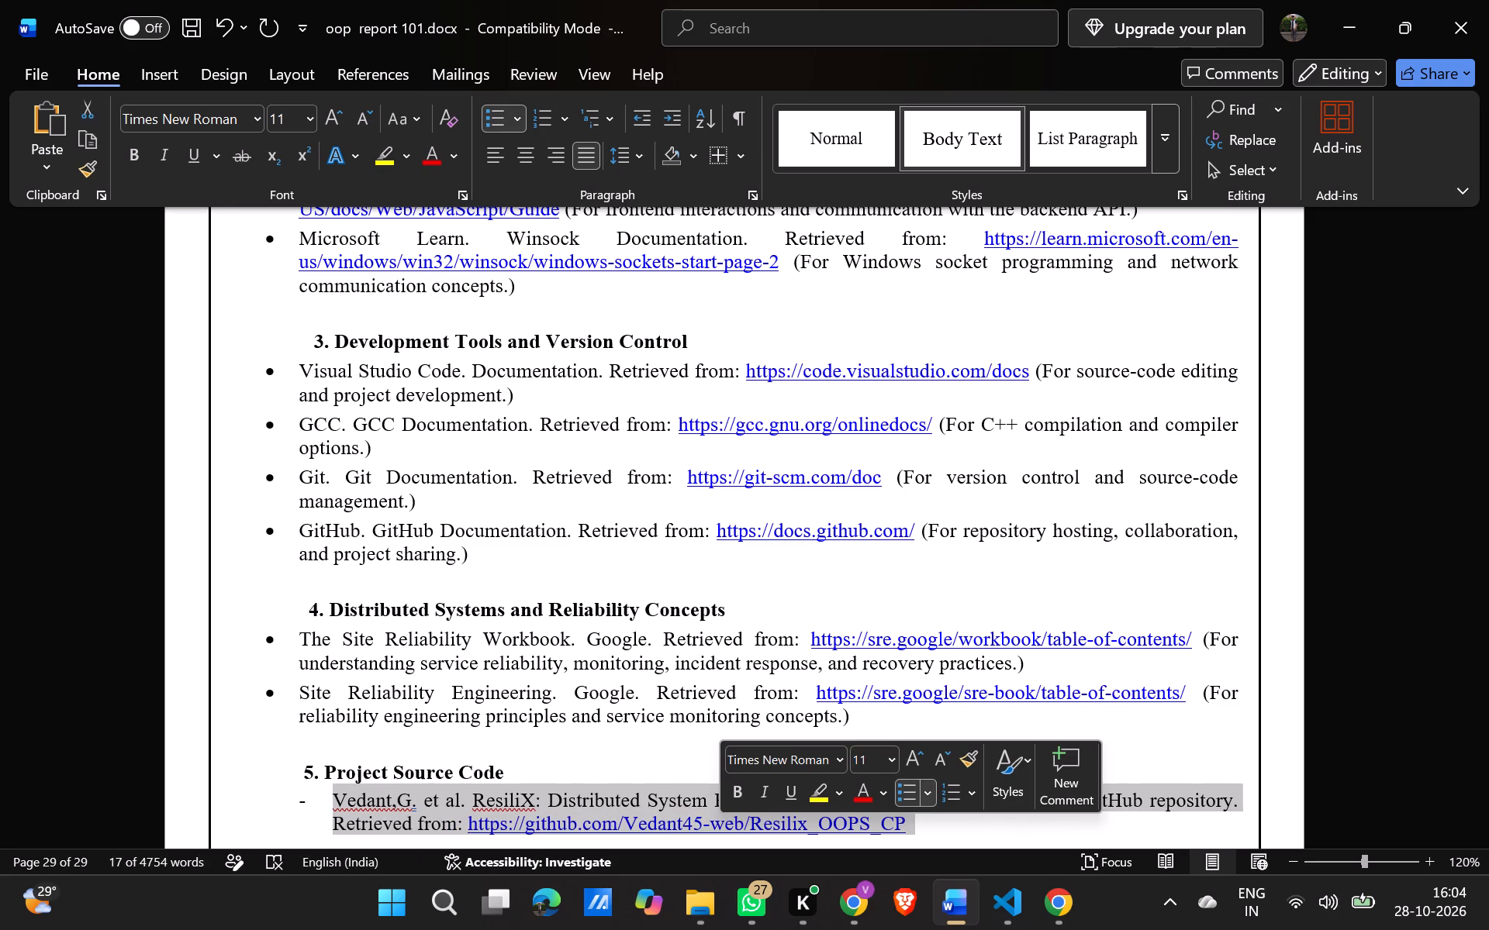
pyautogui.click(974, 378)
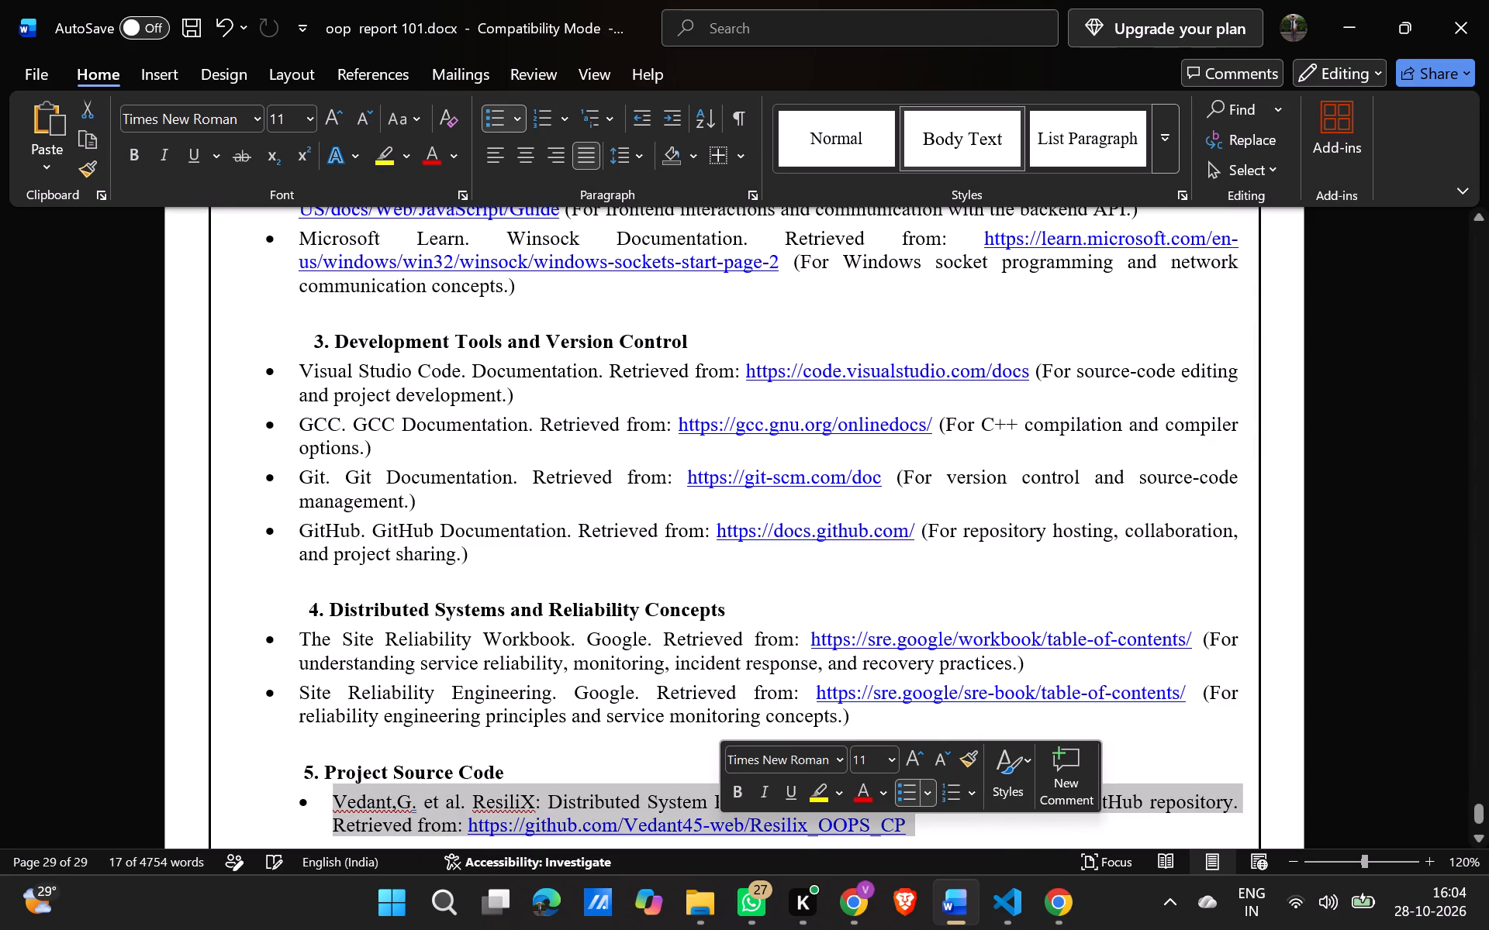
# Undo the bullet, author and dash-list edits to the ResiliX repository entry, back to its plain paragraph with a typed dash.
pyautogui.hotkey('ctrl', 'z')
pyautogui.hotkey('ctrl', 'z')
pyautogui.hotkey('ctrl', 'z')
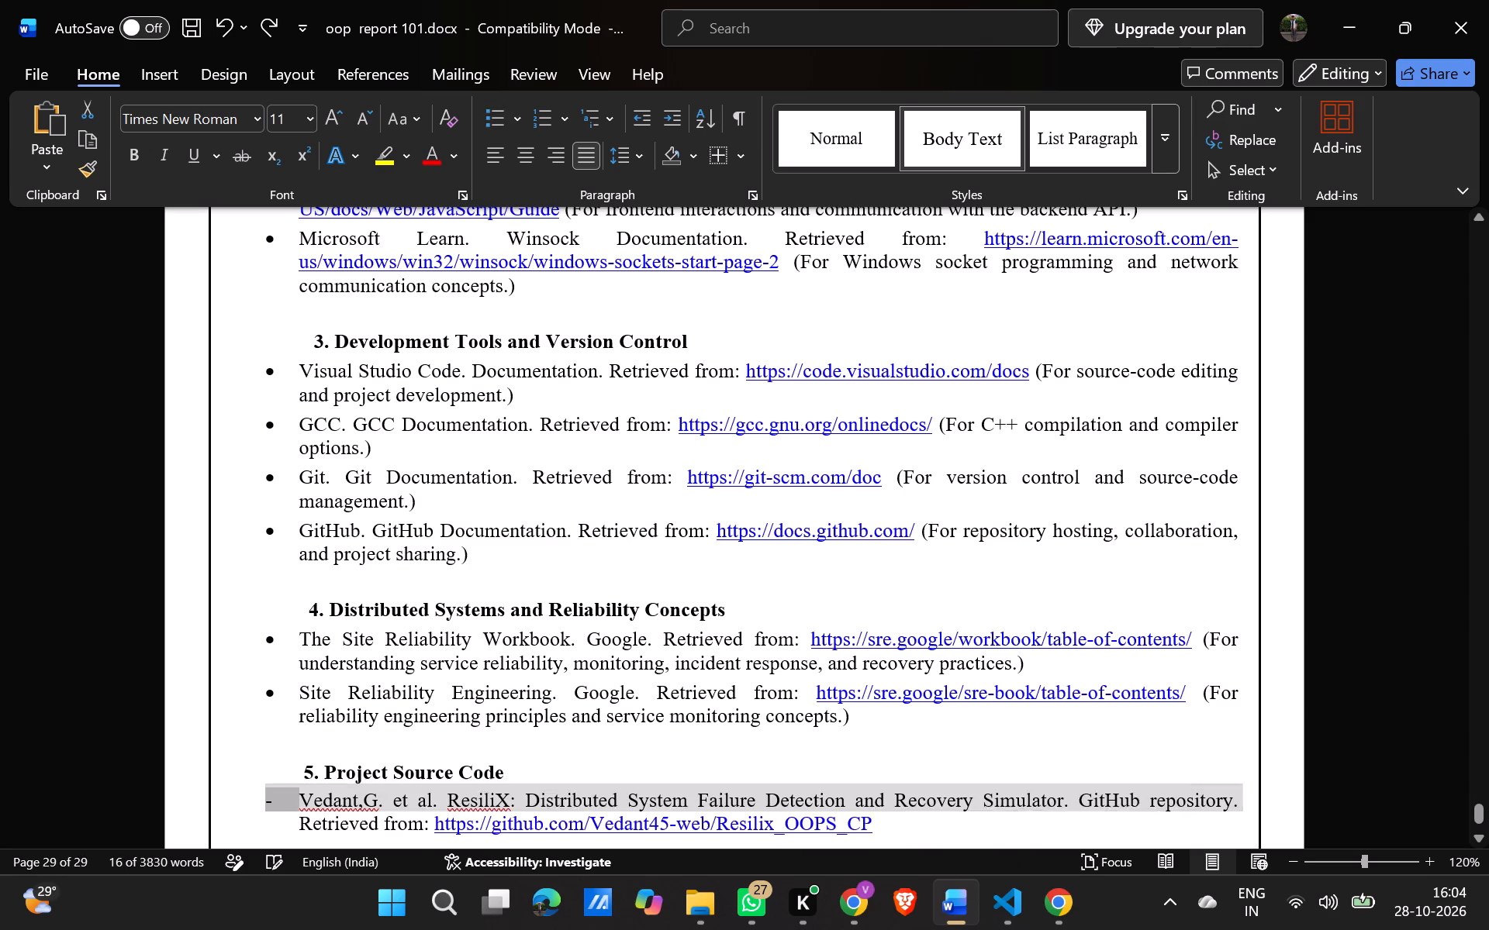
pyautogui.hotkey('ctrl', 'z')
pyautogui.hotkey('ctrl', 'z')
pyautogui.hotkey('ctrl', 'z')
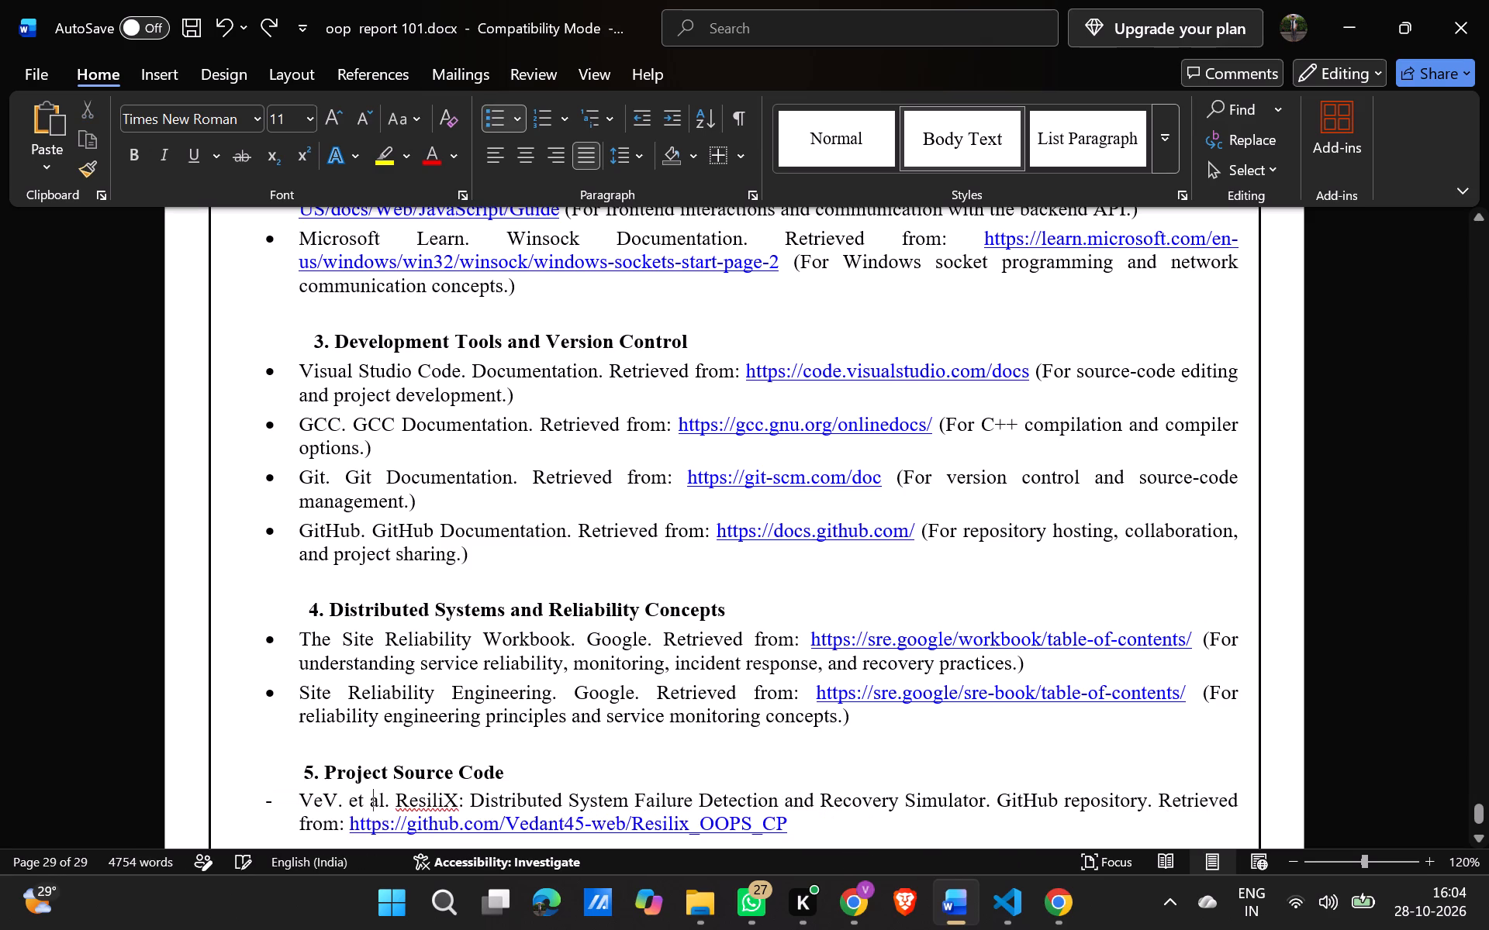
pyautogui.hotkey('ctrl', 'z')
pyautogui.hotkey('ctrl', 'z')
pyautogui.hotkey('ctrl', 'z')
pyautogui.hotkey('ctrl', 'z')
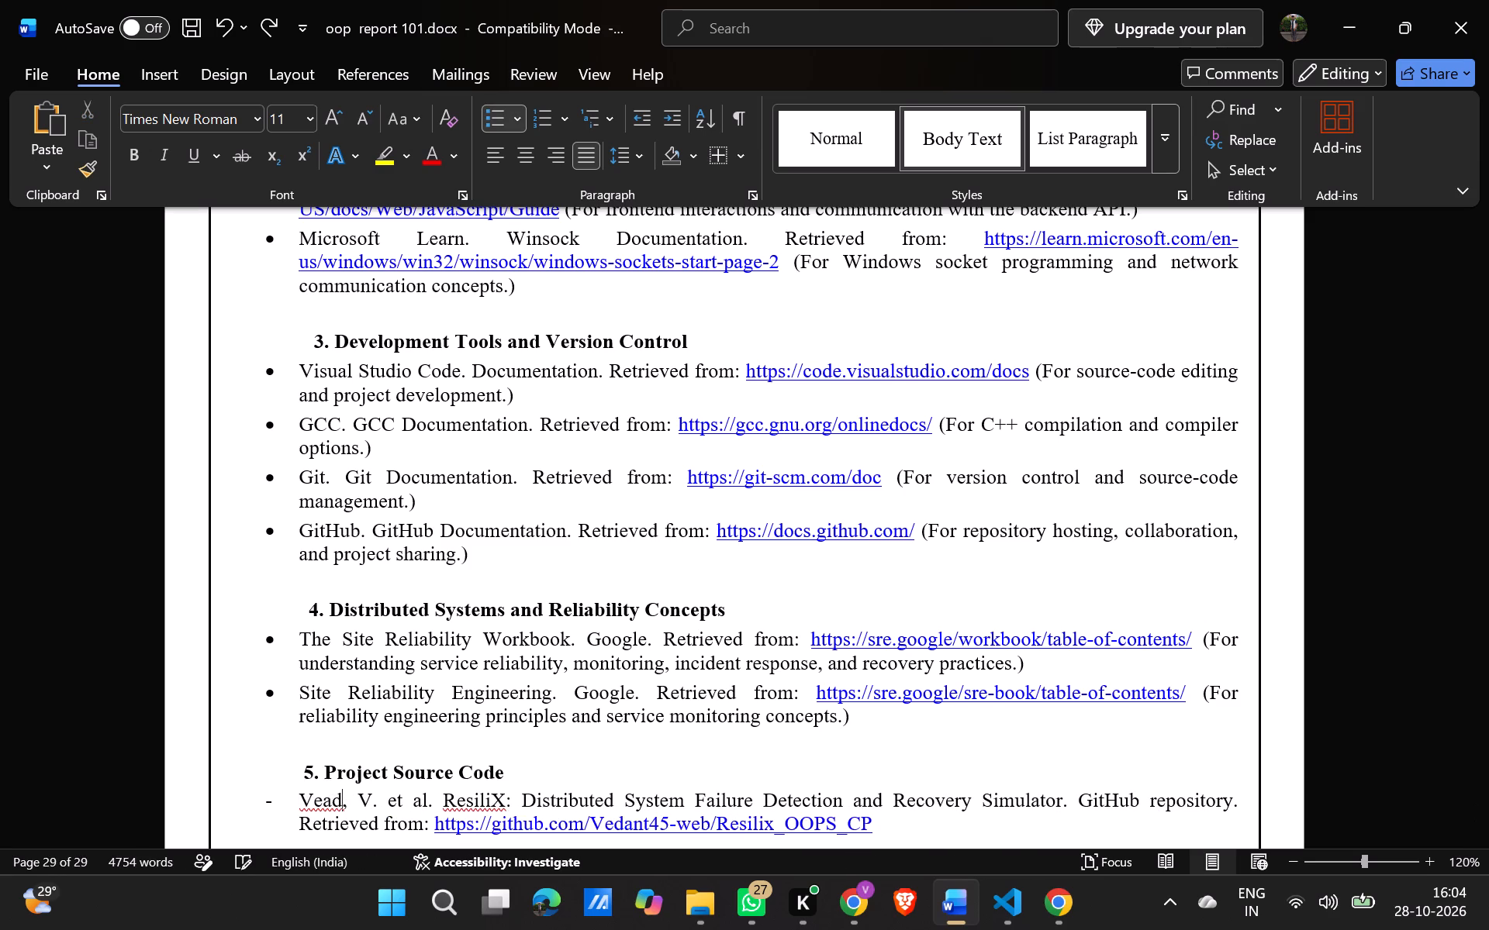
pyautogui.hotkey('ctrl', 'z')
pyautogui.hotkey('ctrl', 'z')
pyautogui.hotkey('ctrl', 'z')
pyautogui.hotkey('ctrl', 'z')
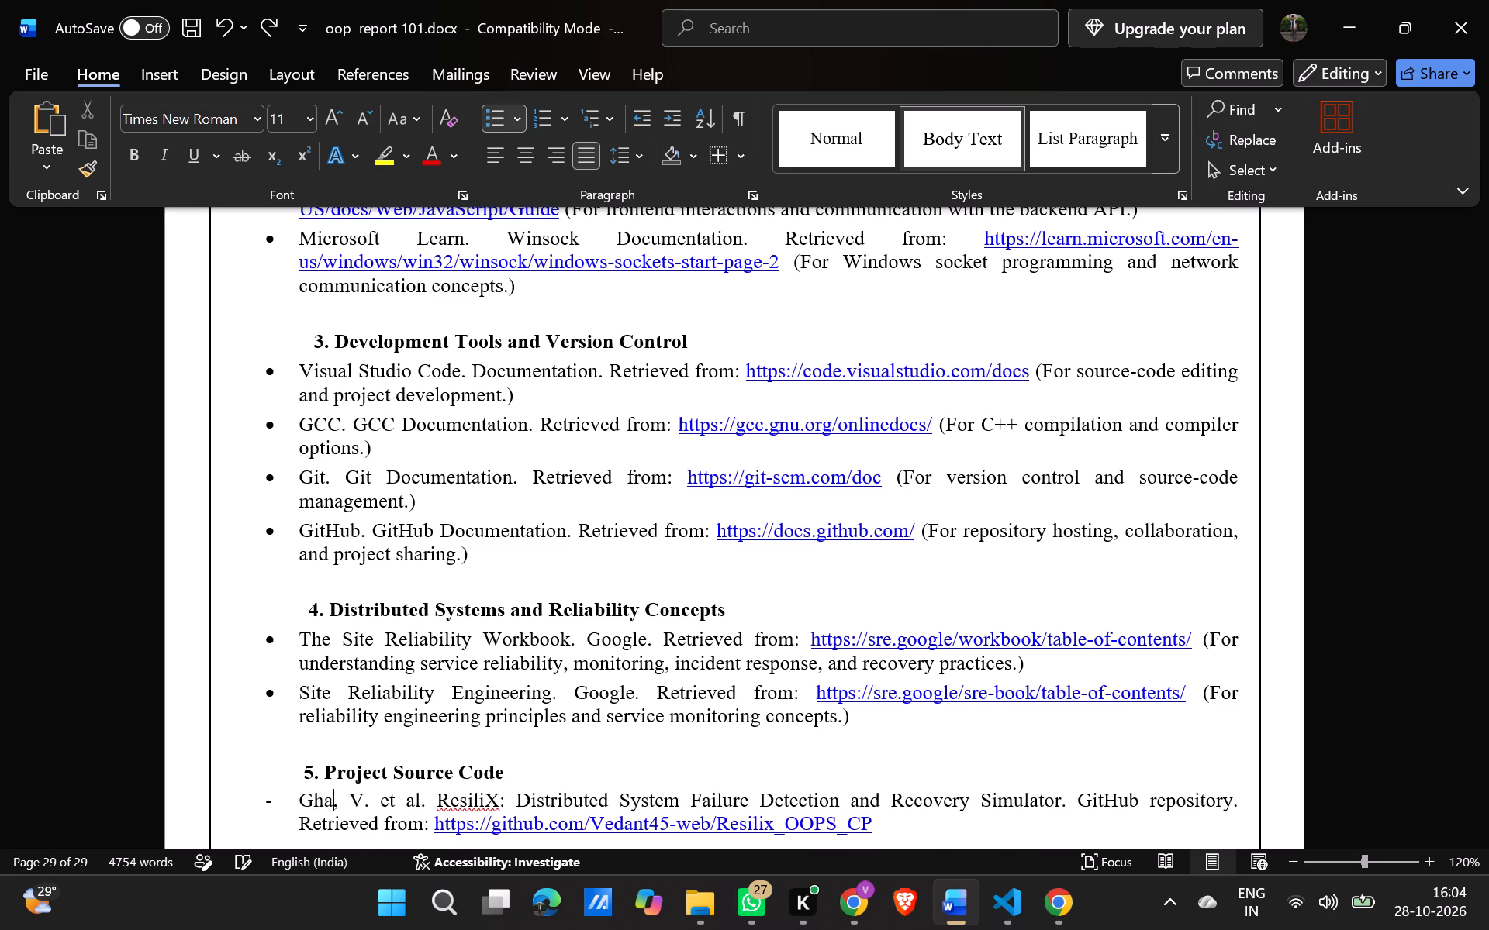
pyautogui.hotkey('ctrl', 'z')
pyautogui.hotkey('ctrl', 'z')
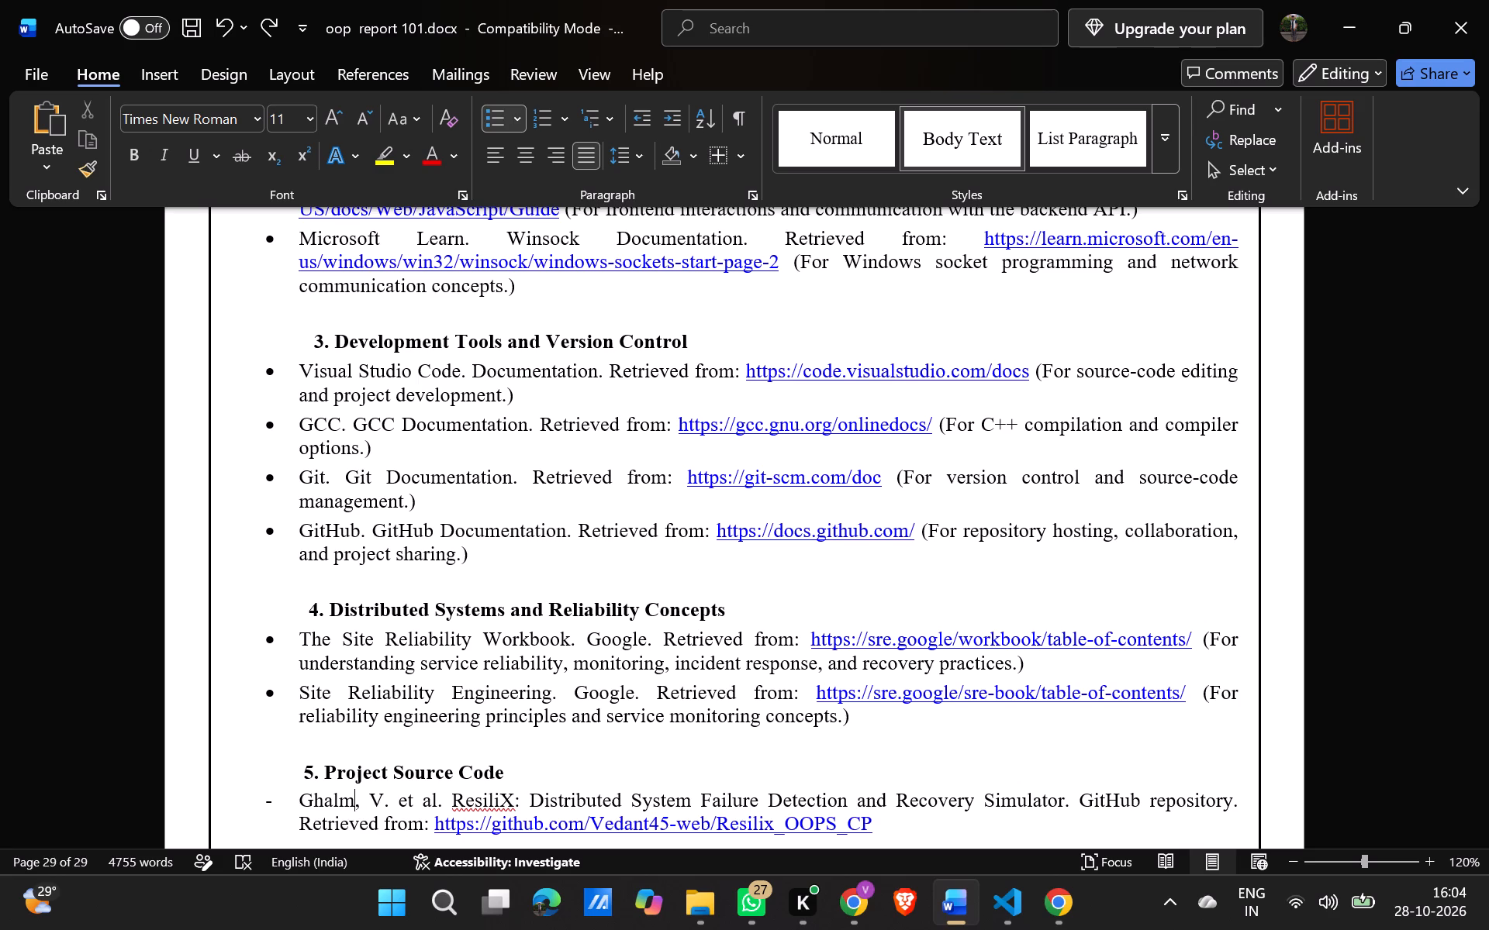
pyautogui.hotkey('ctrl', 'z')
pyautogui.hotkey('ctrl', 'z')
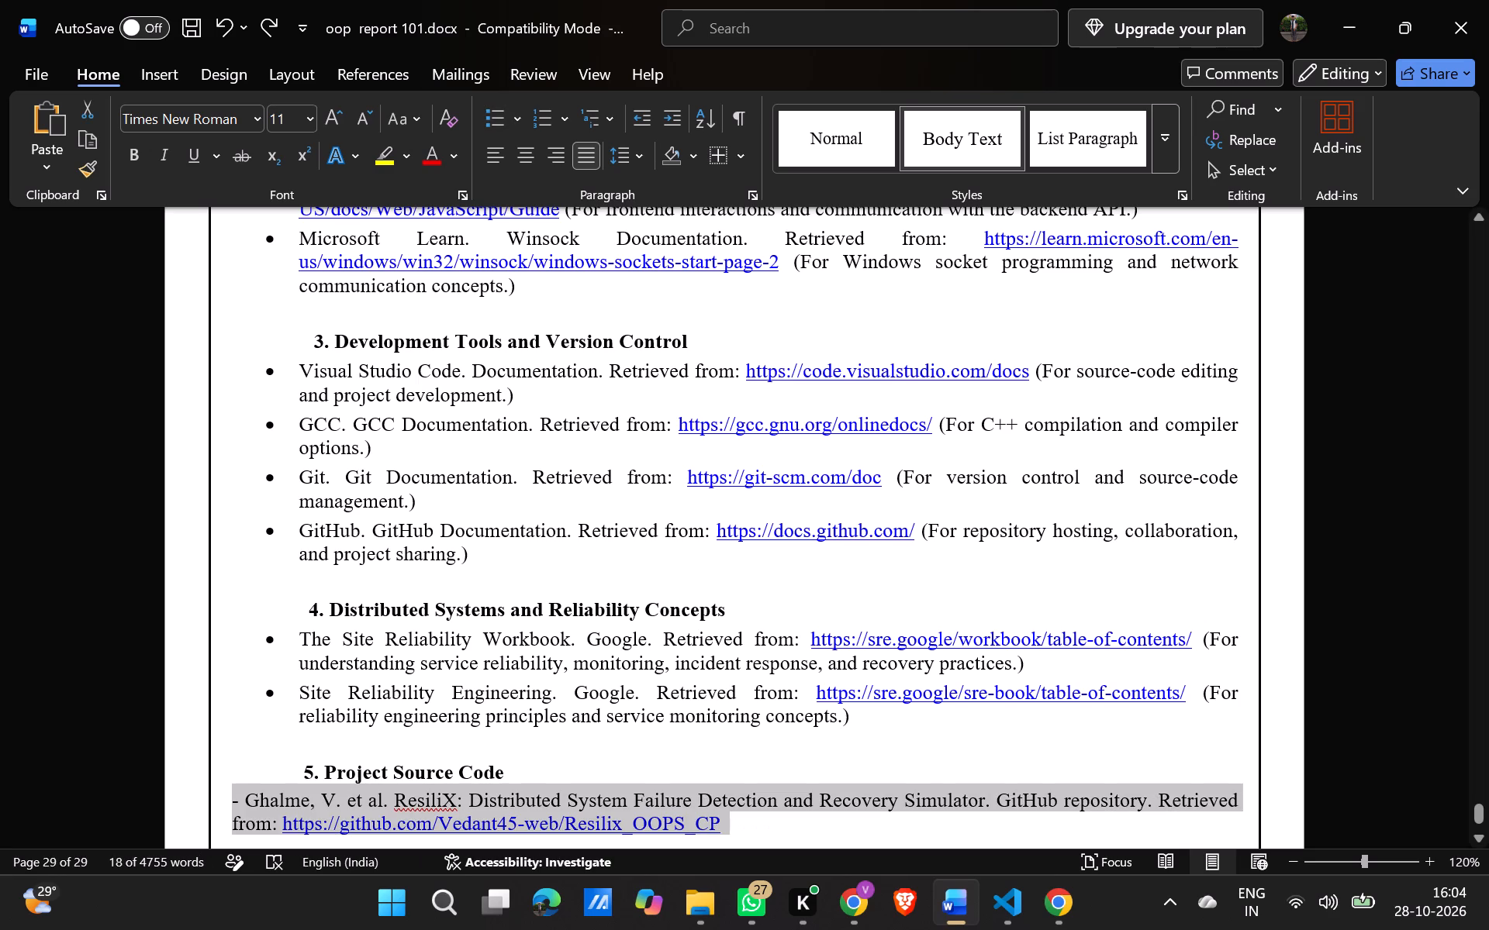
# Turn the ResiliX repository entry under Project Source Code into a list item with a round bullet.
pyautogui.click(506, 124)
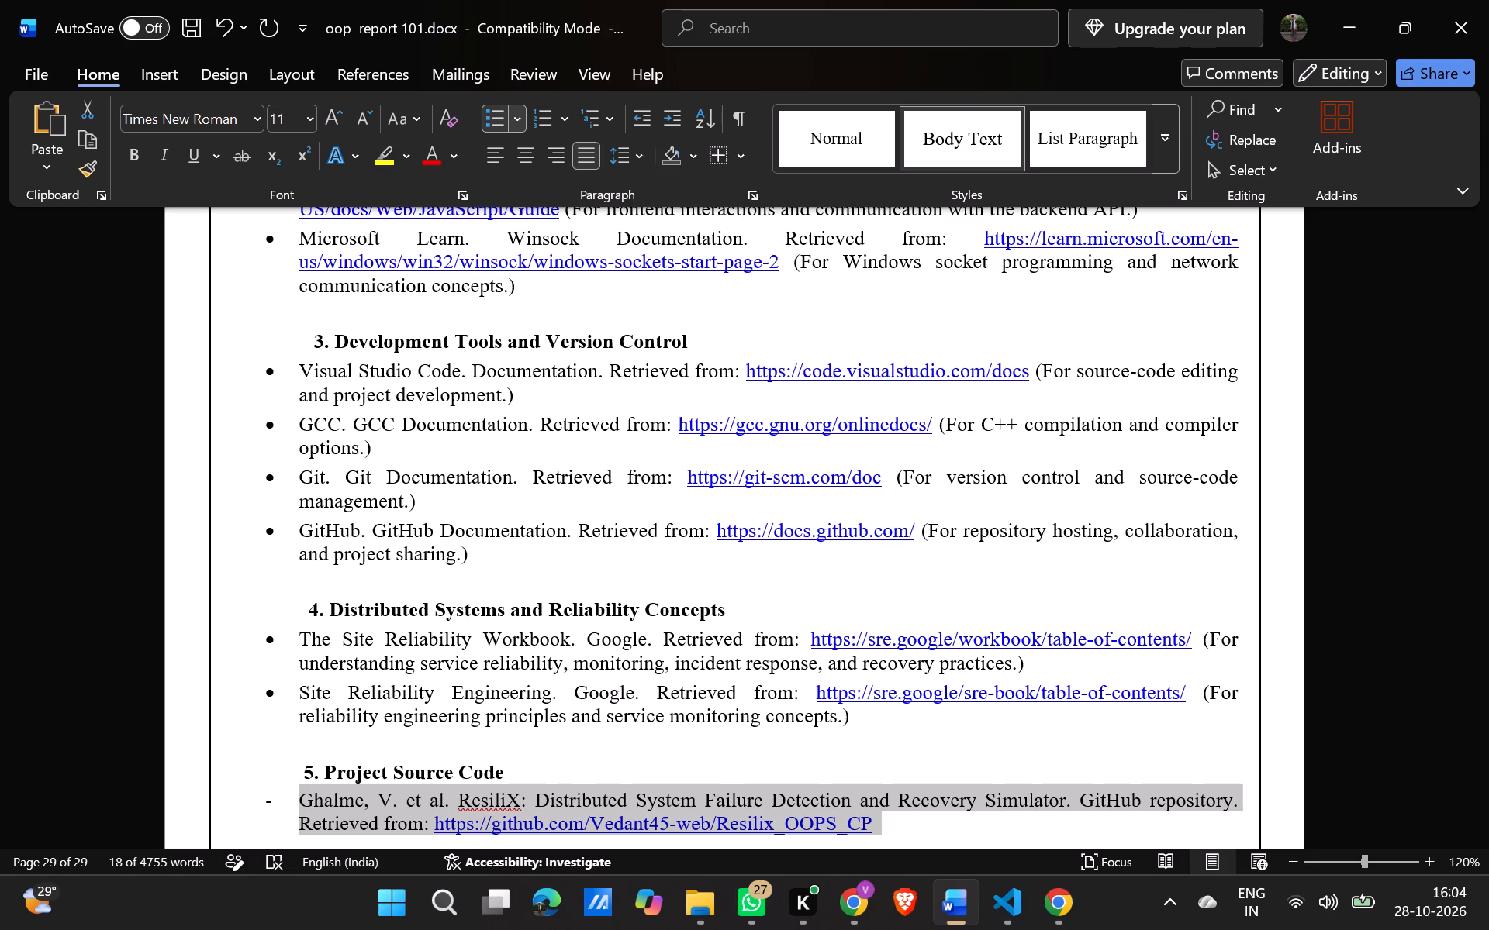
pyautogui.moveTo(518, 125); pyautogui.dragTo(517, 210)
pyautogui.click(517, 210)
pyautogui.scroll(-1, 487, 517)
pyautogui.click(506, 829)
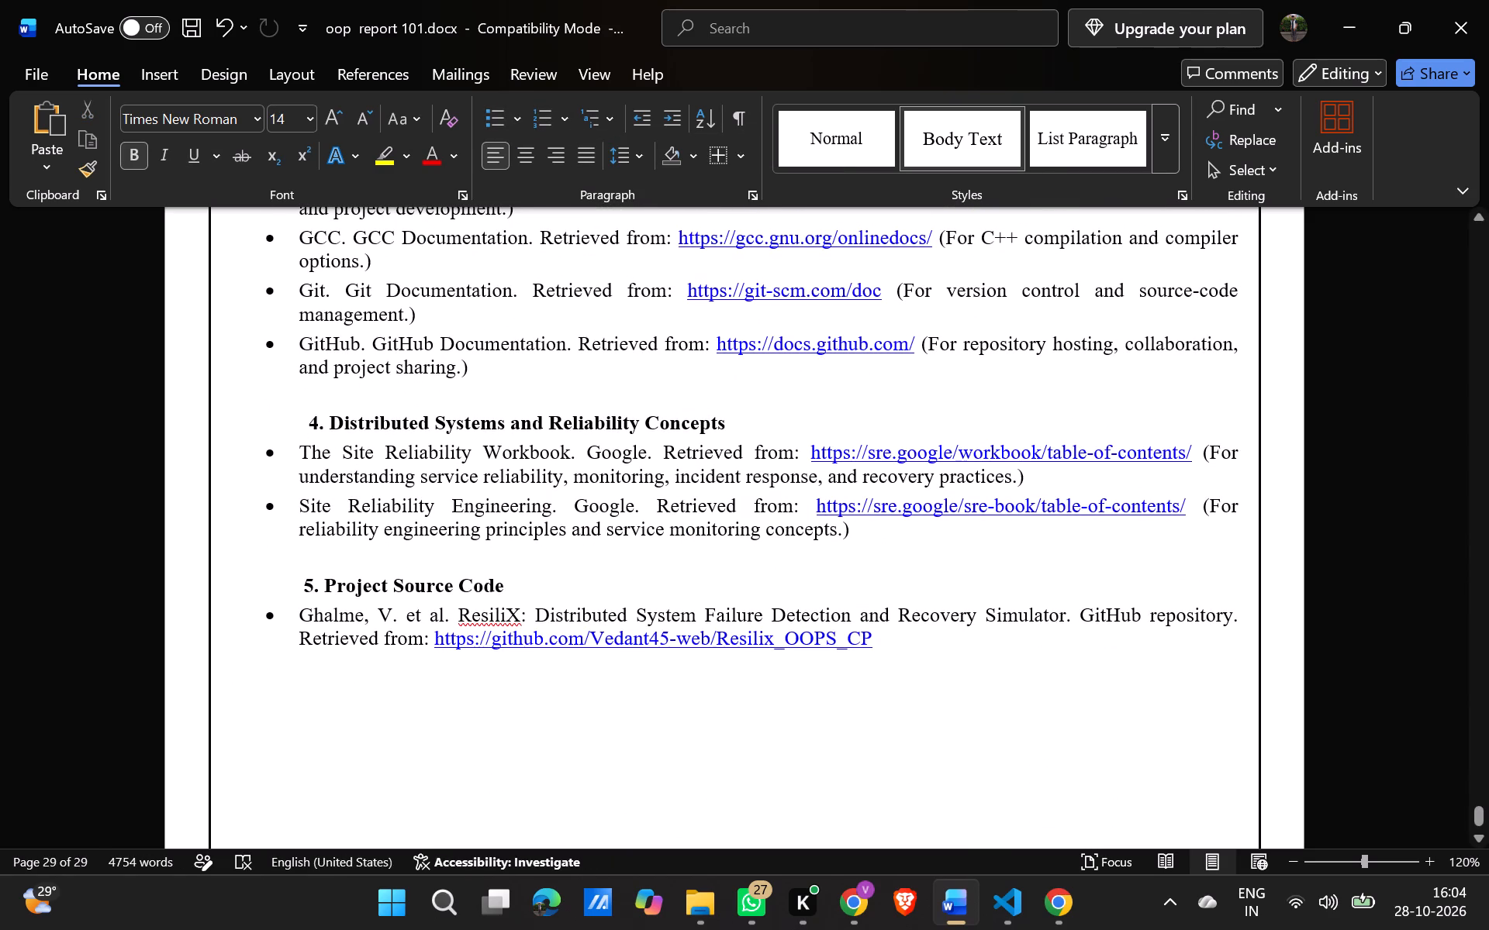
# Rewrite the author in the ResiliX repository entry as first name, comma and surname initial, keeping "et al.".
pyautogui.click(360, 617)
pyautogui.press('BackSpace')
pyautogui.press('BackSpace')
pyautogui.press('BackSpace')
pyautogui.press('BackSpace')
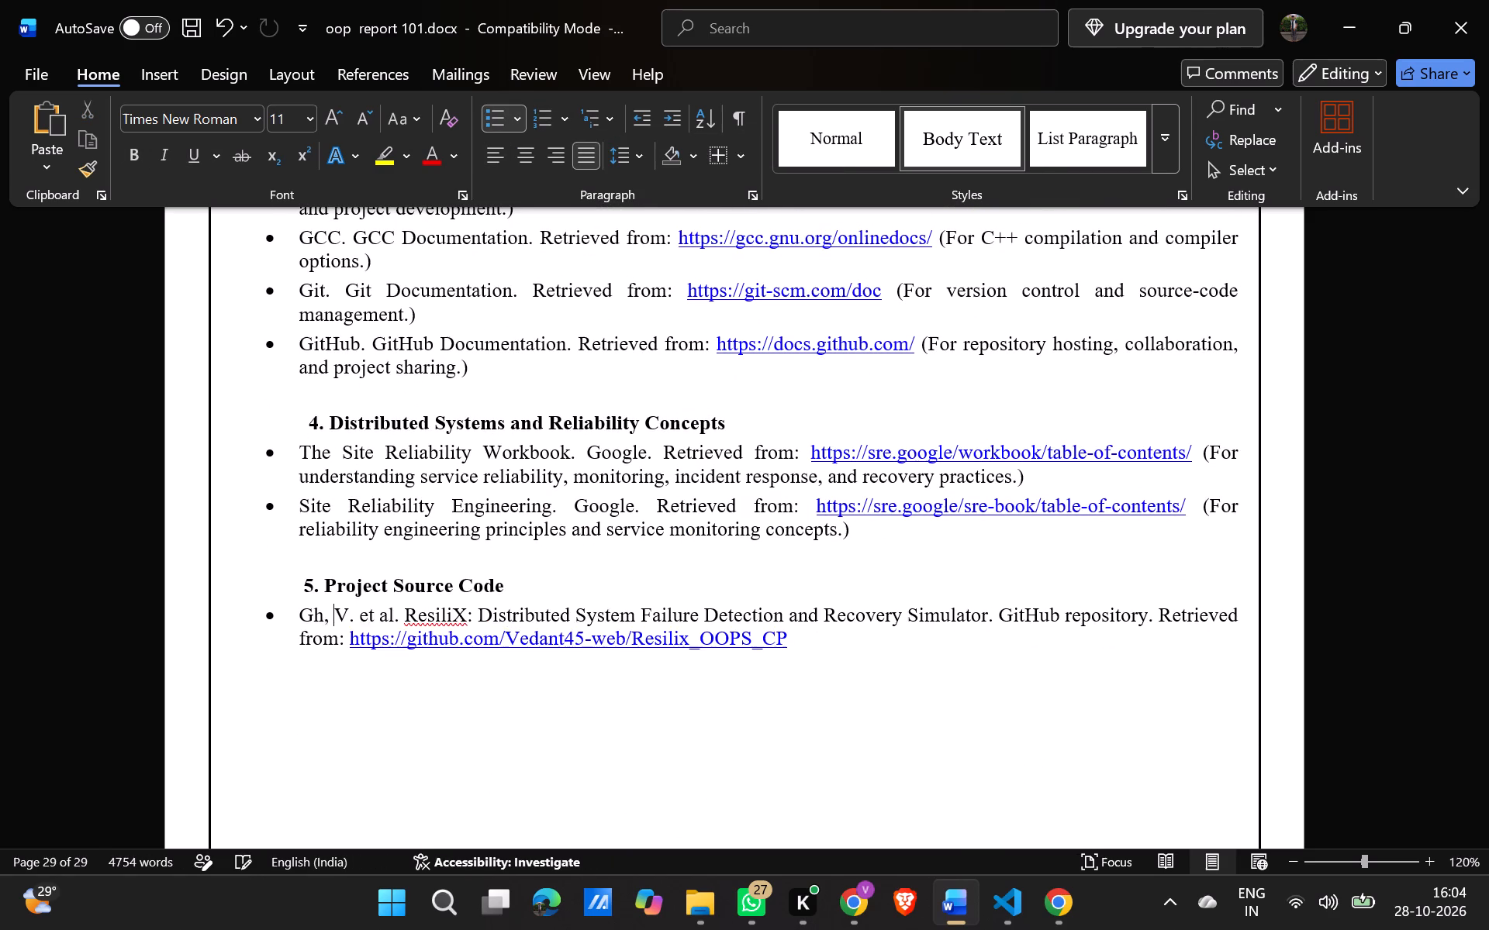
pyautogui.press('BackSpace')
pyautogui.press('BackSpace')
pyautogui.write('Vedant')
pyautogui.click(383, 615)
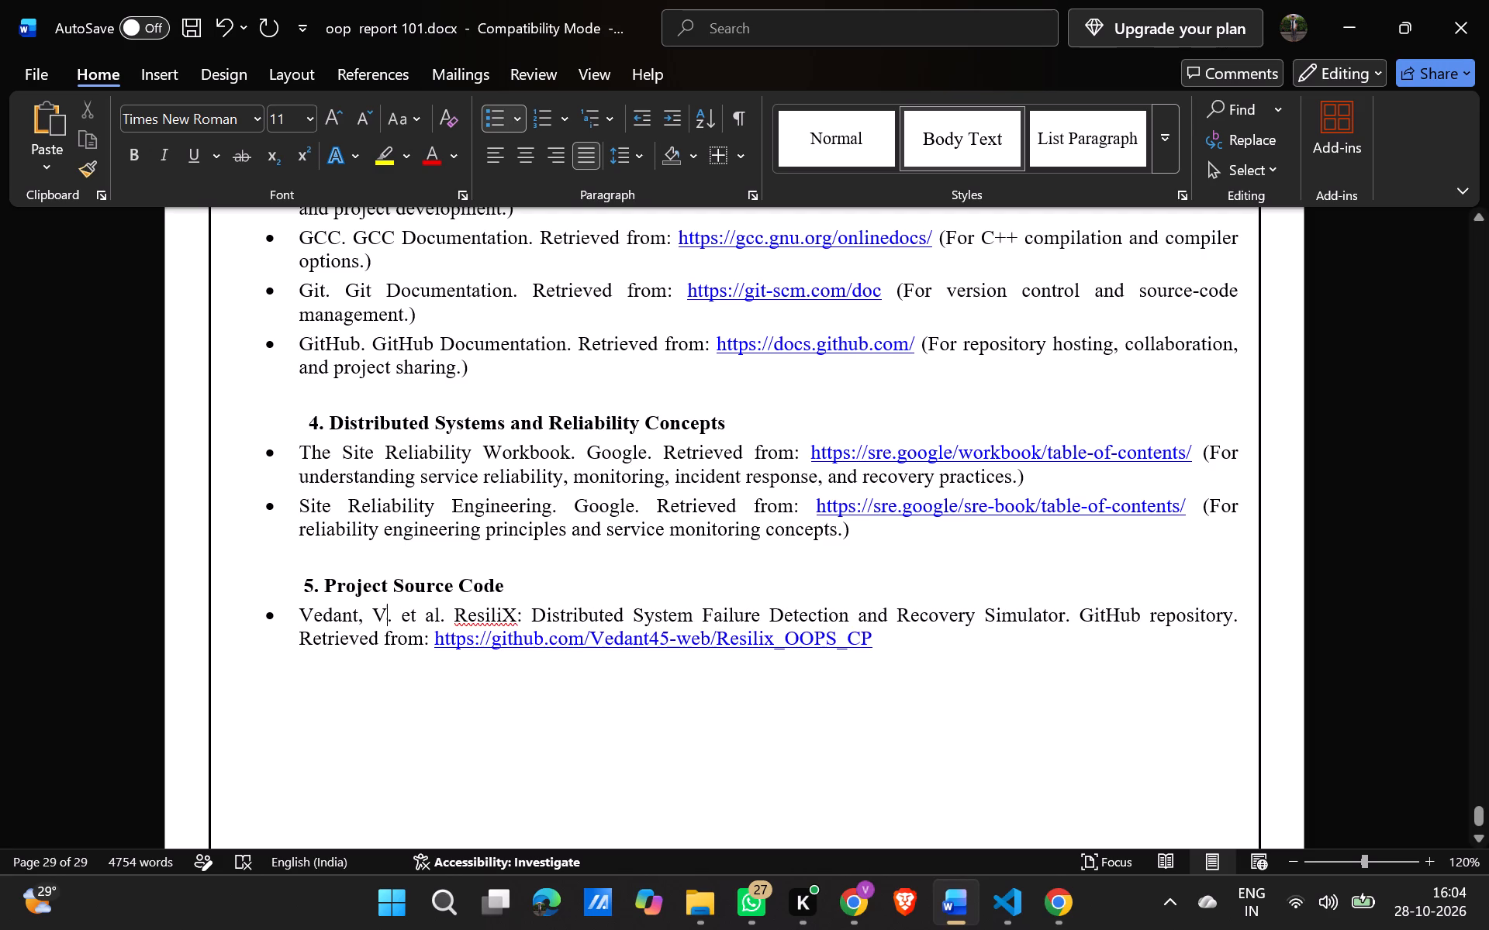
pyautogui.press('BackSpace')
pyautogui.hotkey('shift', 'g')
pyautogui.scroll(1, 478, 703)
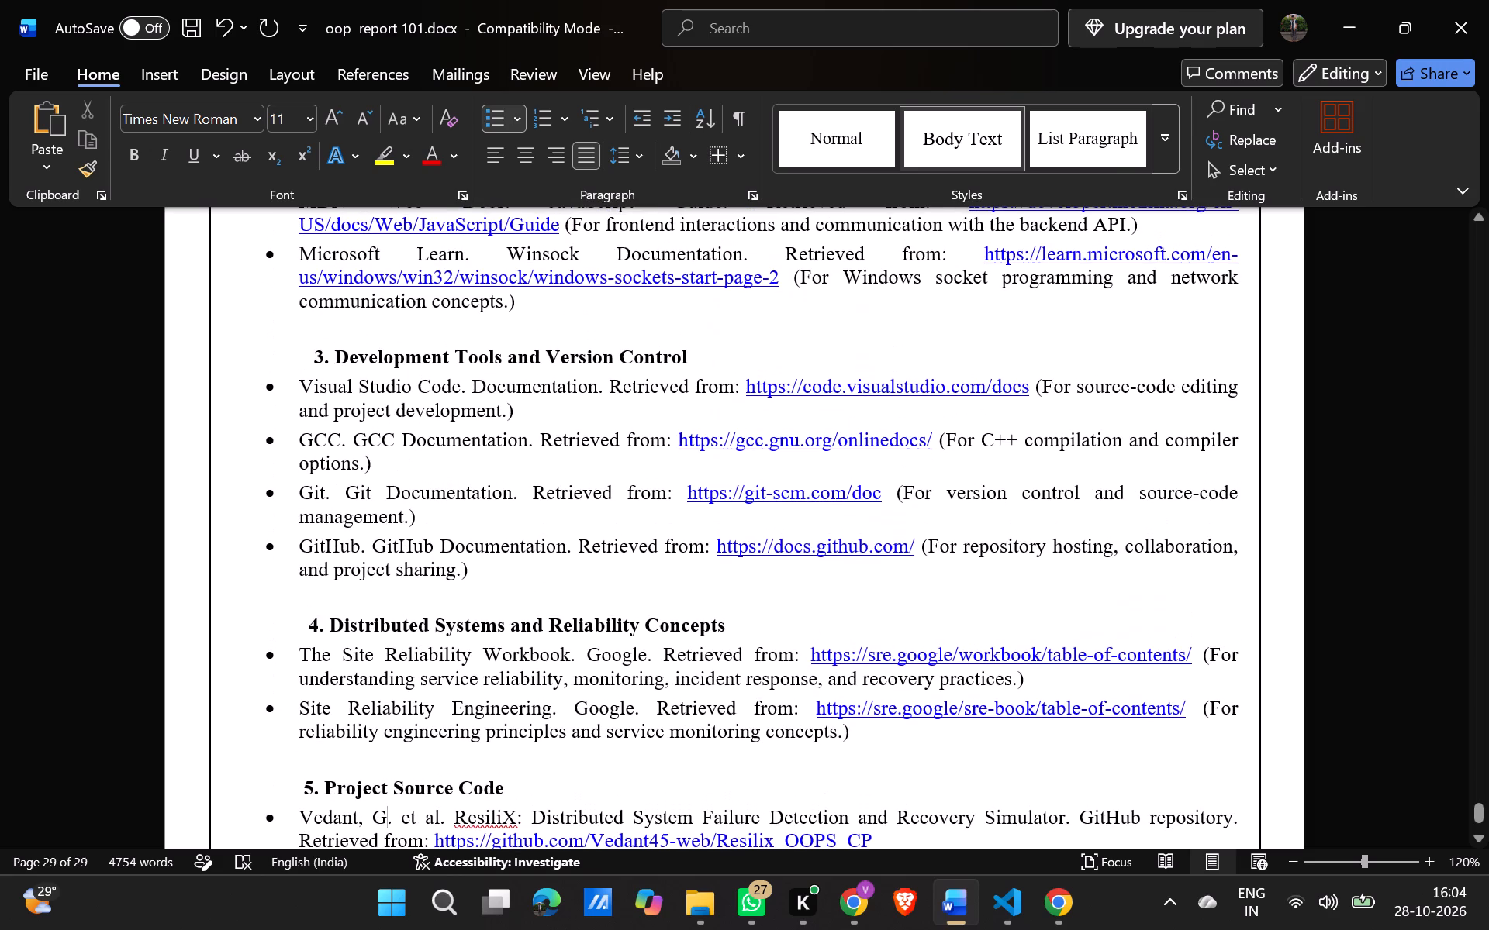
pyautogui.scroll(3, 478, 703)
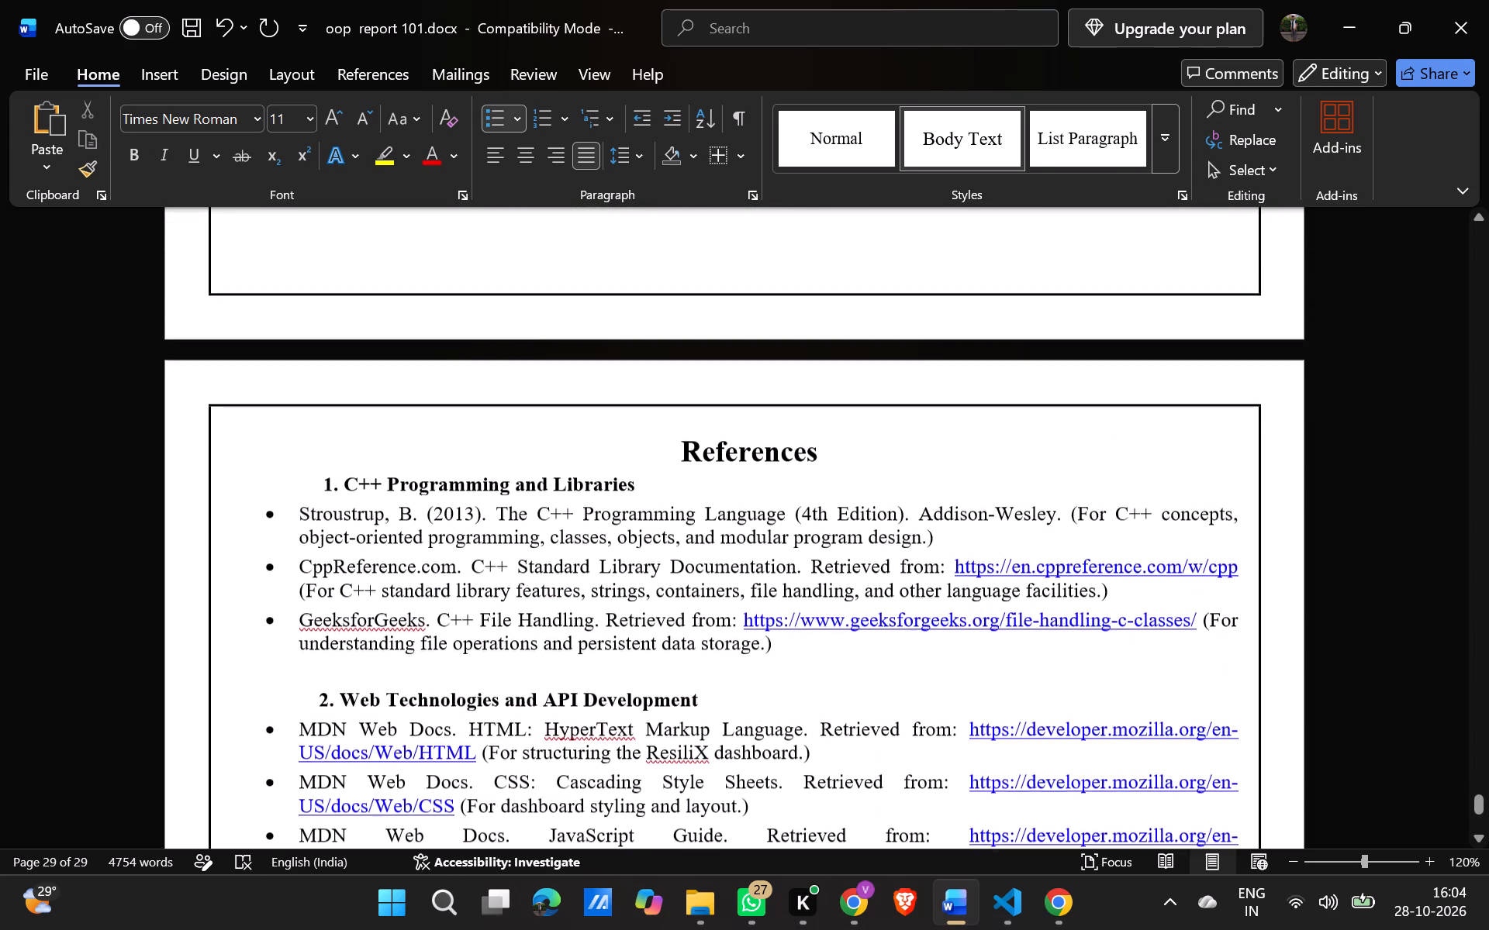
pyautogui.scroll(4, 478, 703)
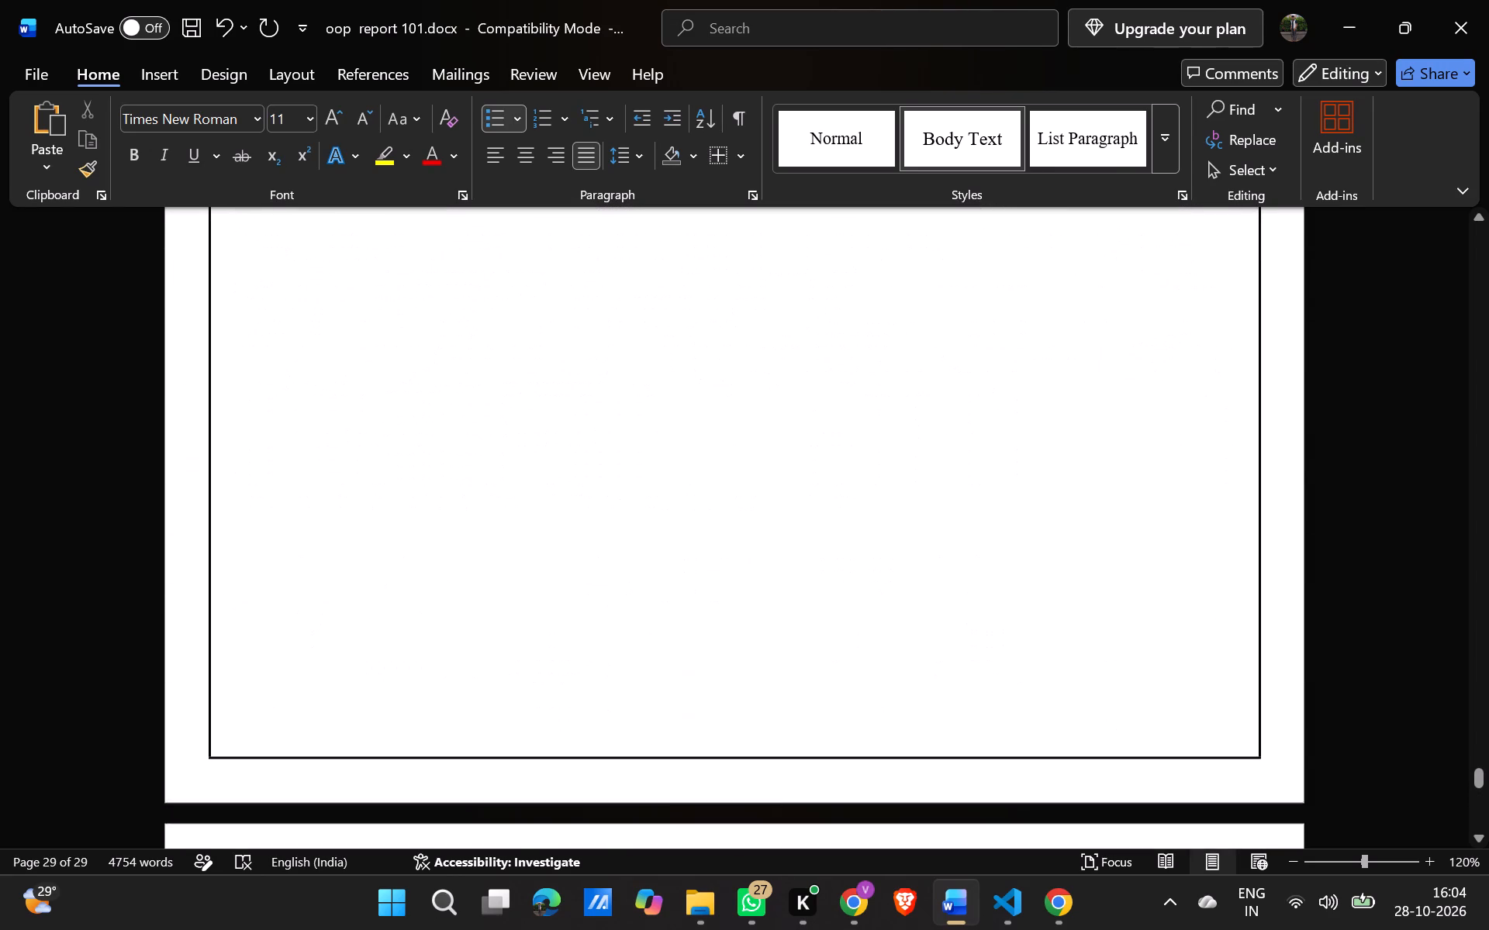
pyautogui.scroll(-5, 478, 703)
pyautogui.scroll(2, 478, 703)
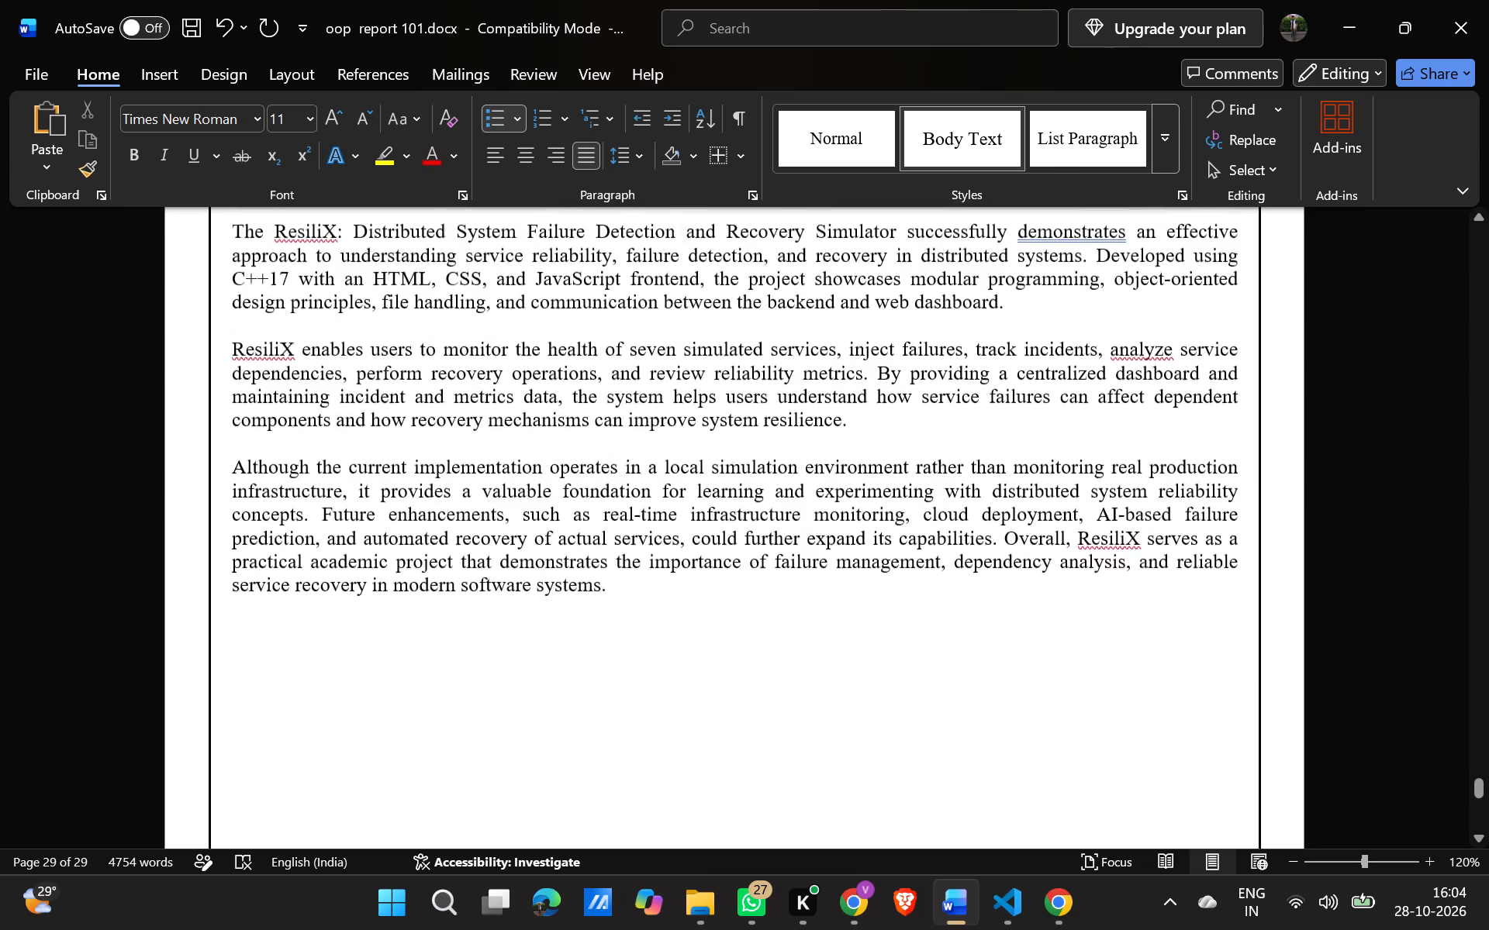
pyautogui.scroll(2, 478, 703)
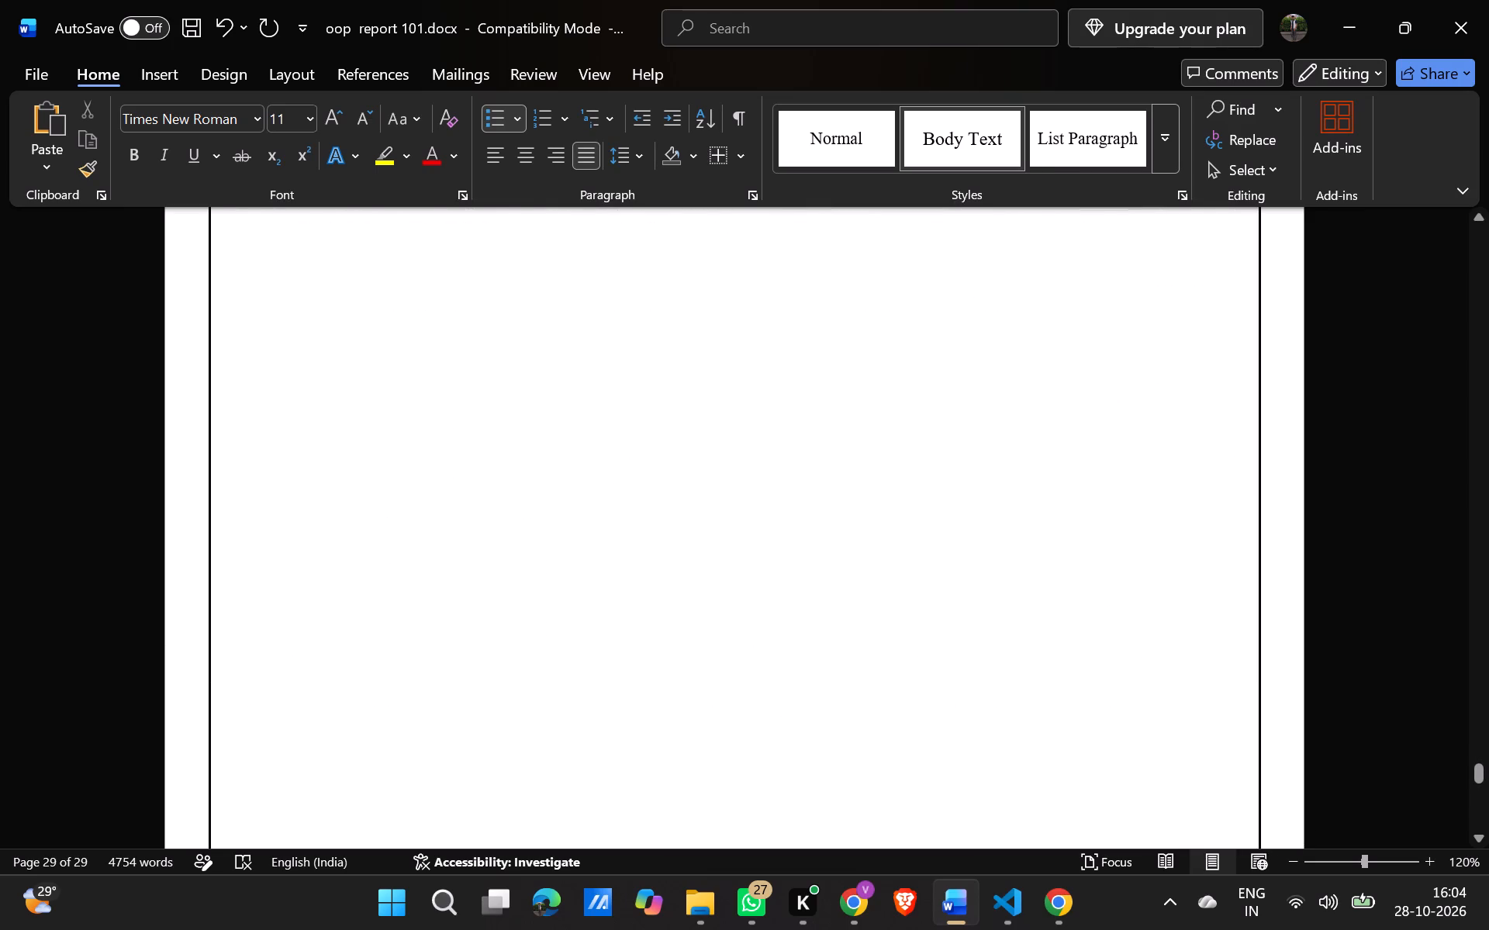
pyautogui.scroll(3, 478, 703)
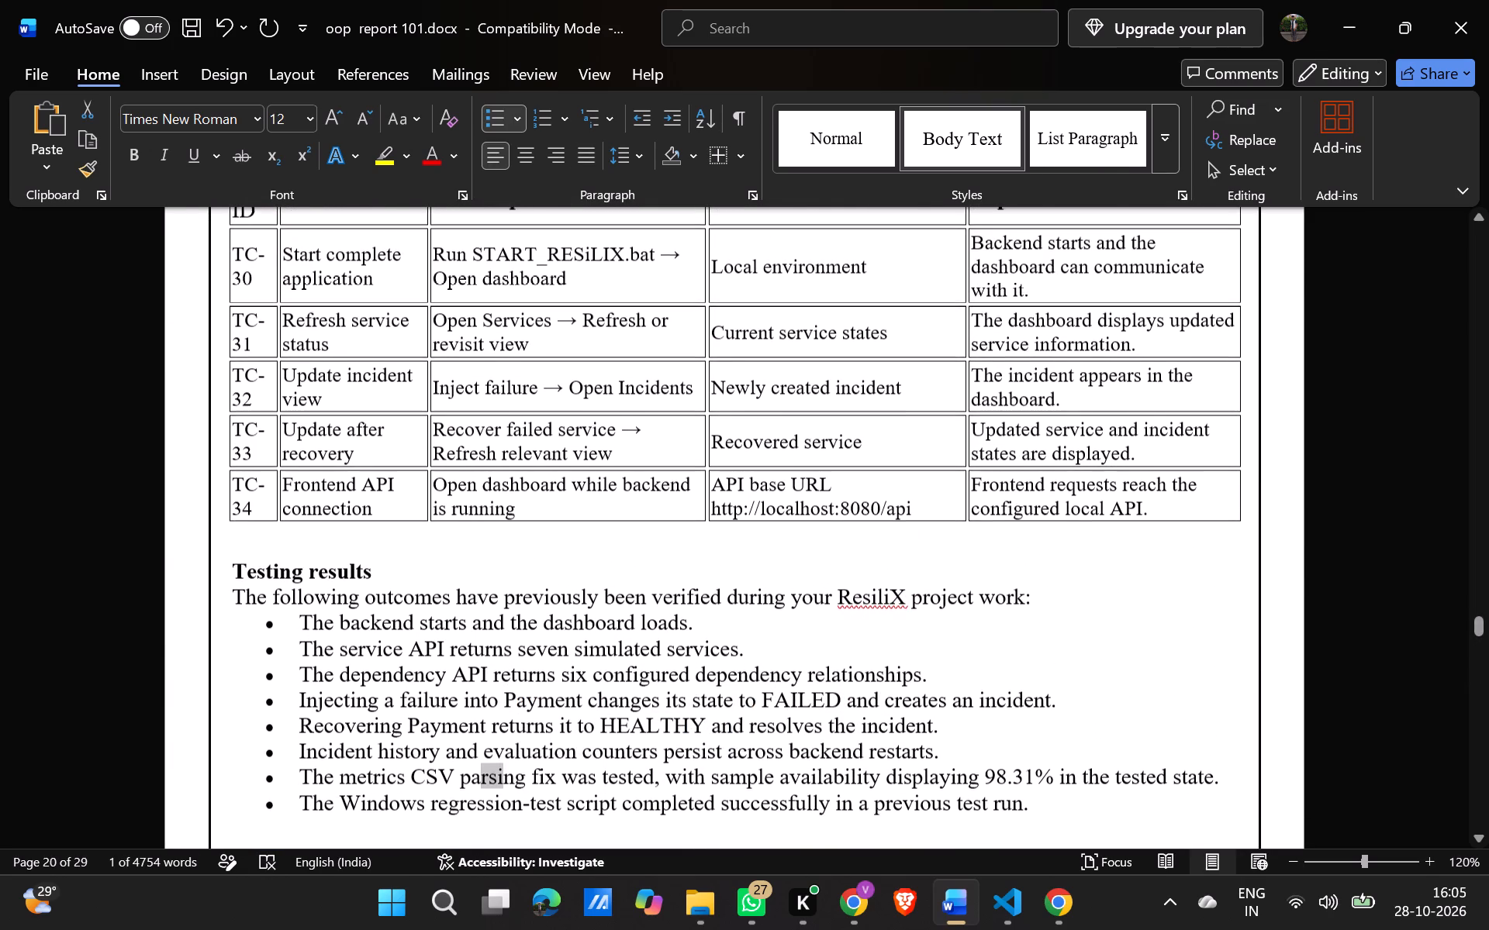
pyautogui.scroll(-1, 644, 725)
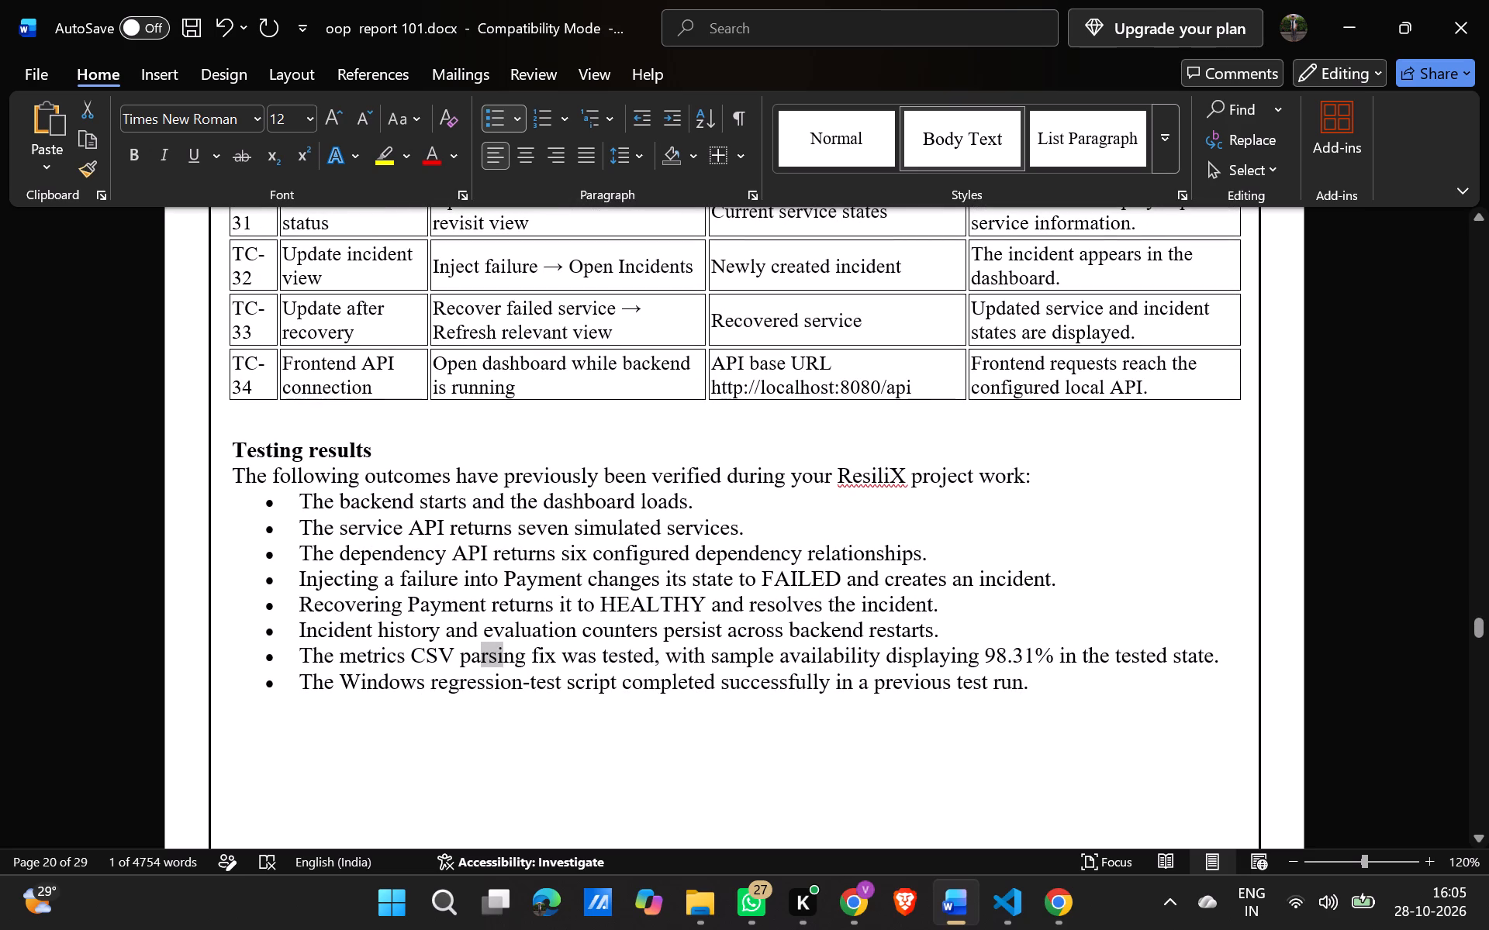
pyautogui.moveTo(1042, 682); pyautogui.dragTo(236, 487)
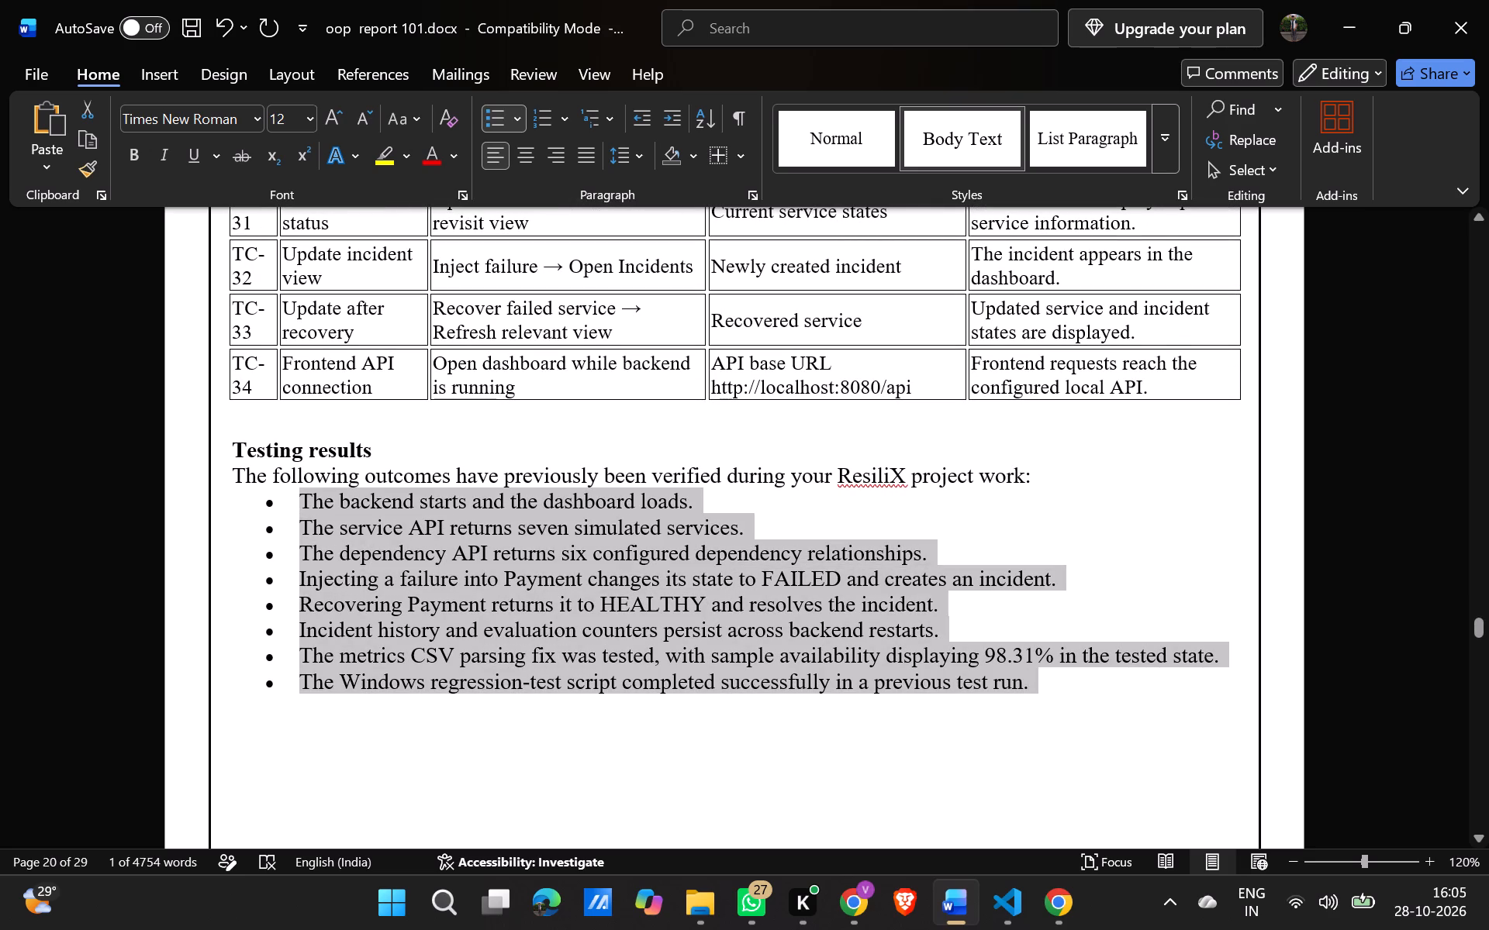
pyautogui.moveTo(236, 487); pyautogui.dragTo(238, 471)
pyautogui.moveTo(411, 402); pyautogui.dragTo(410, 518)
pyautogui.click(410, 518)
# Review the Testing section's test-case tables backwards from Frontend and Backend Integration, through Recovery Operations, to the pages before the first table.
pyautogui.scroll(2, 417, 544)
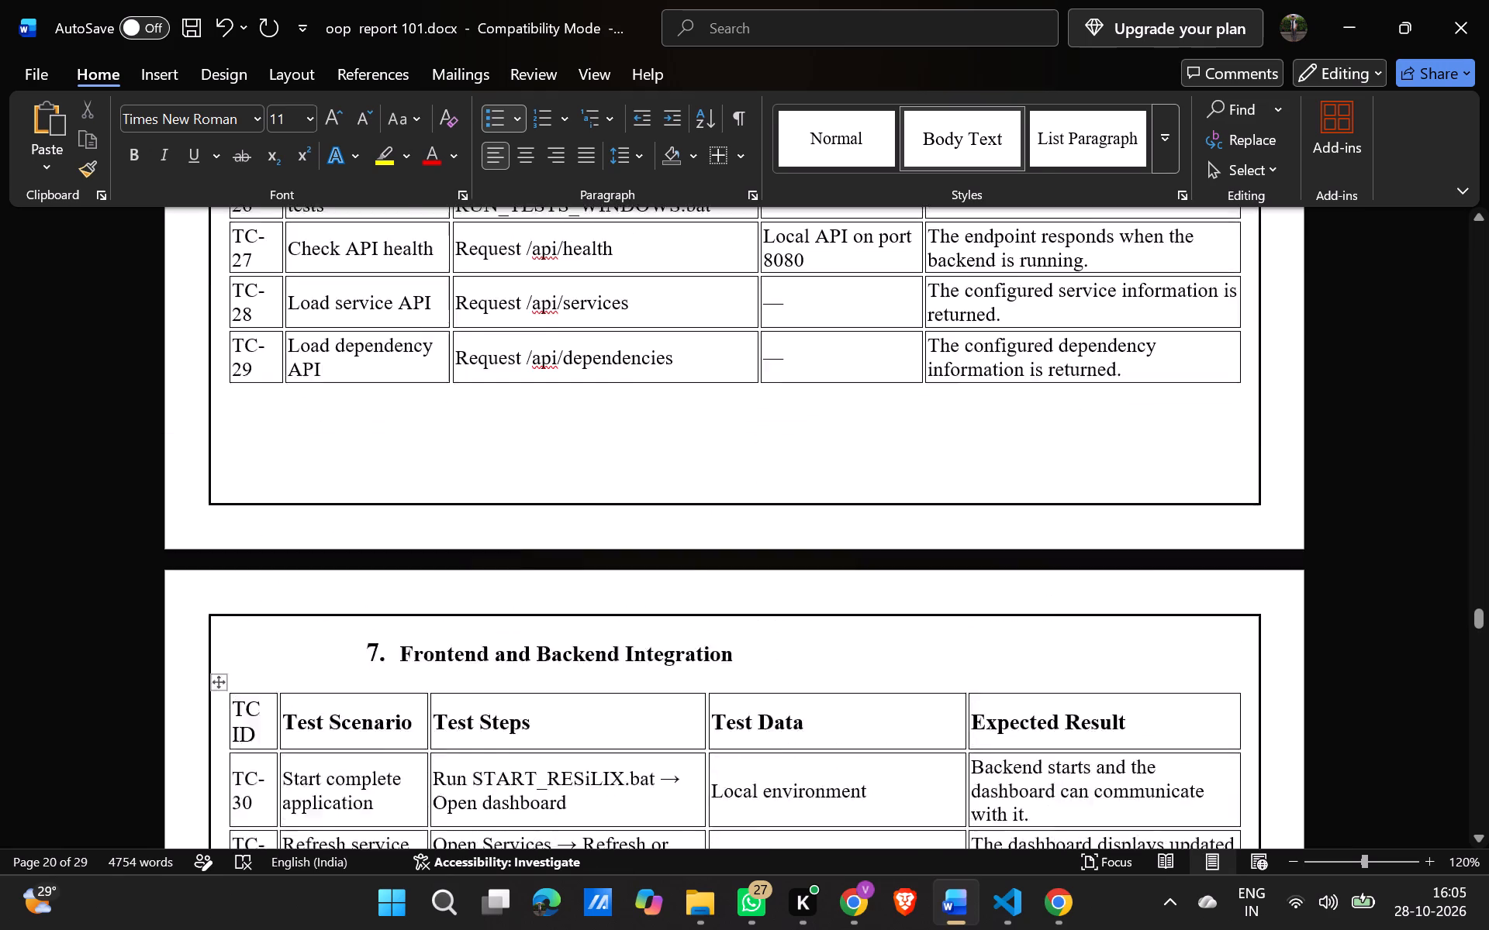
pyautogui.scroll(4, 417, 544)
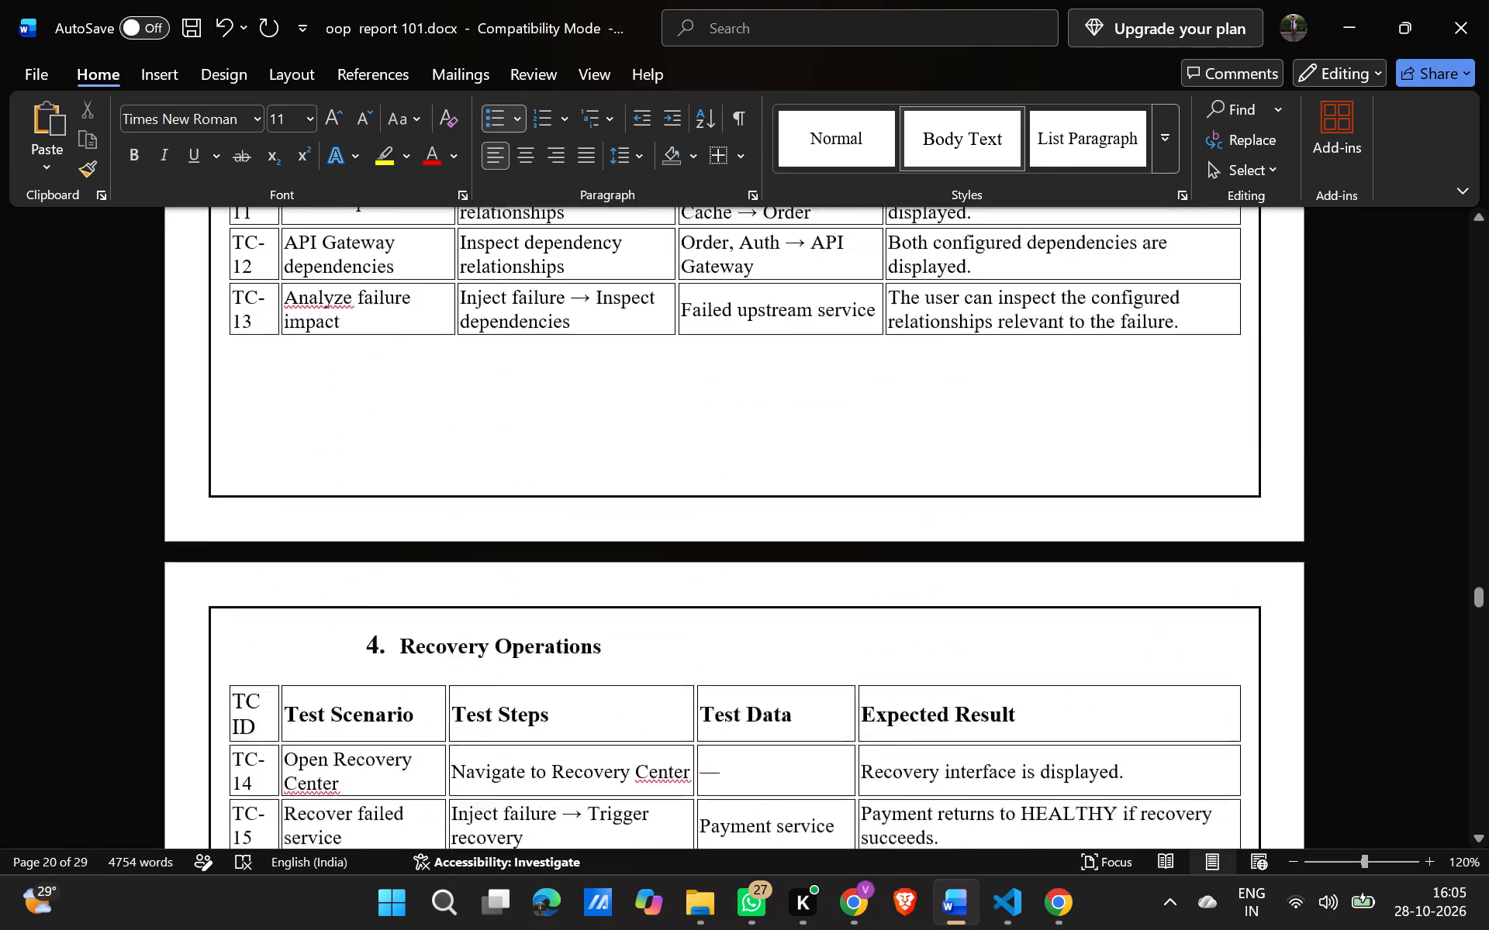
pyautogui.scroll(4, 417, 544)
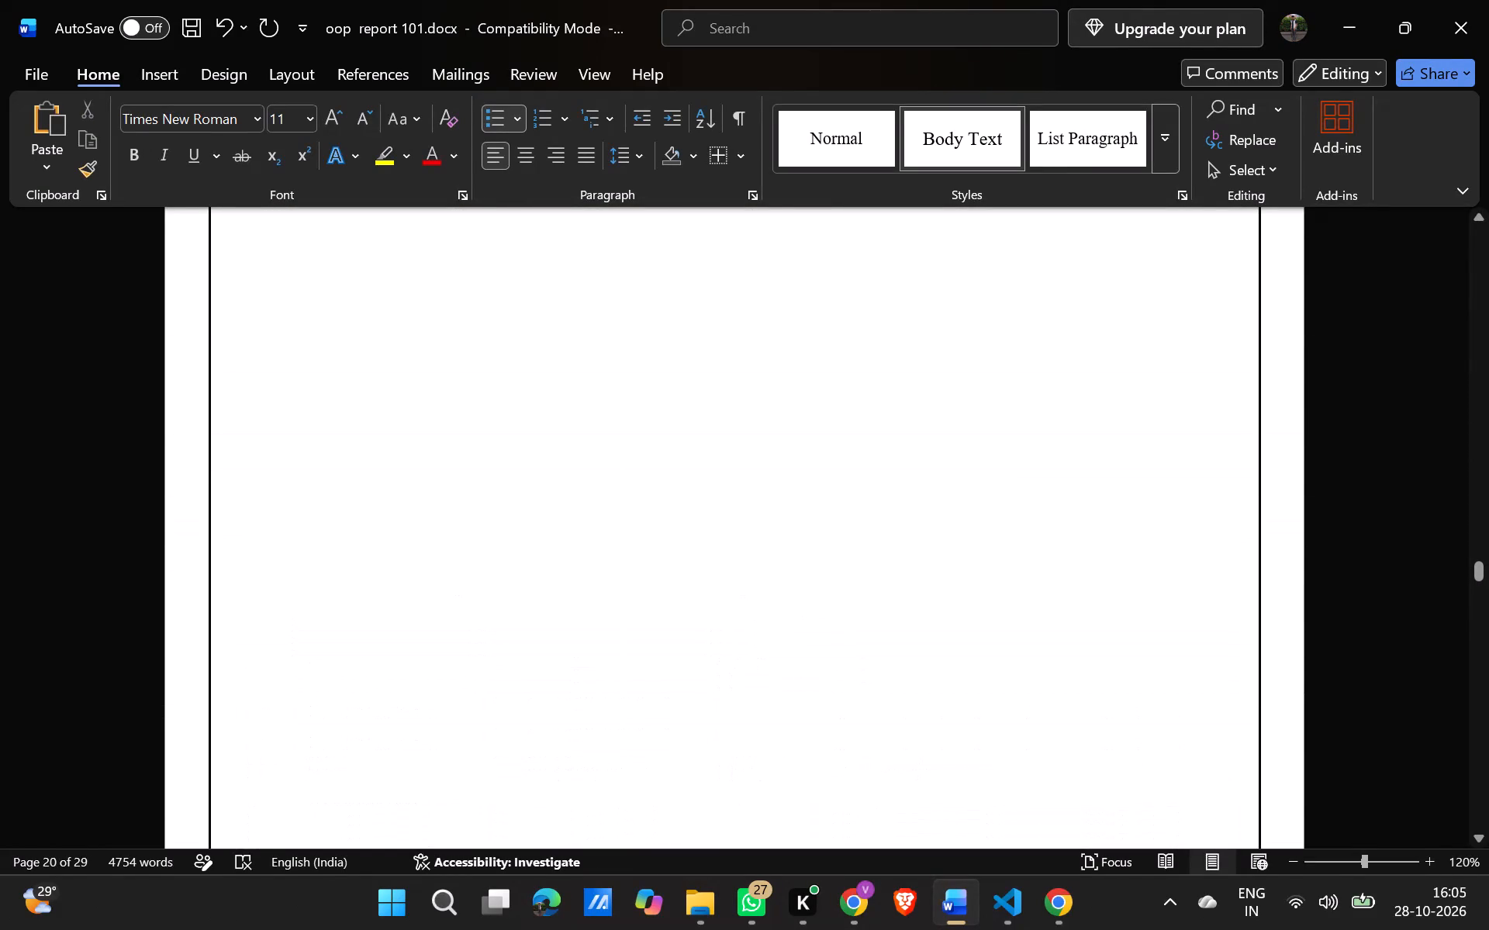
pyautogui.scroll(2, 417, 544)
# Review the C++ Features Used sections backwards from CSV Data Management to File Handling, continuing to Message Passing and Polymorphism.
pyautogui.scroll(1, 417, 544)
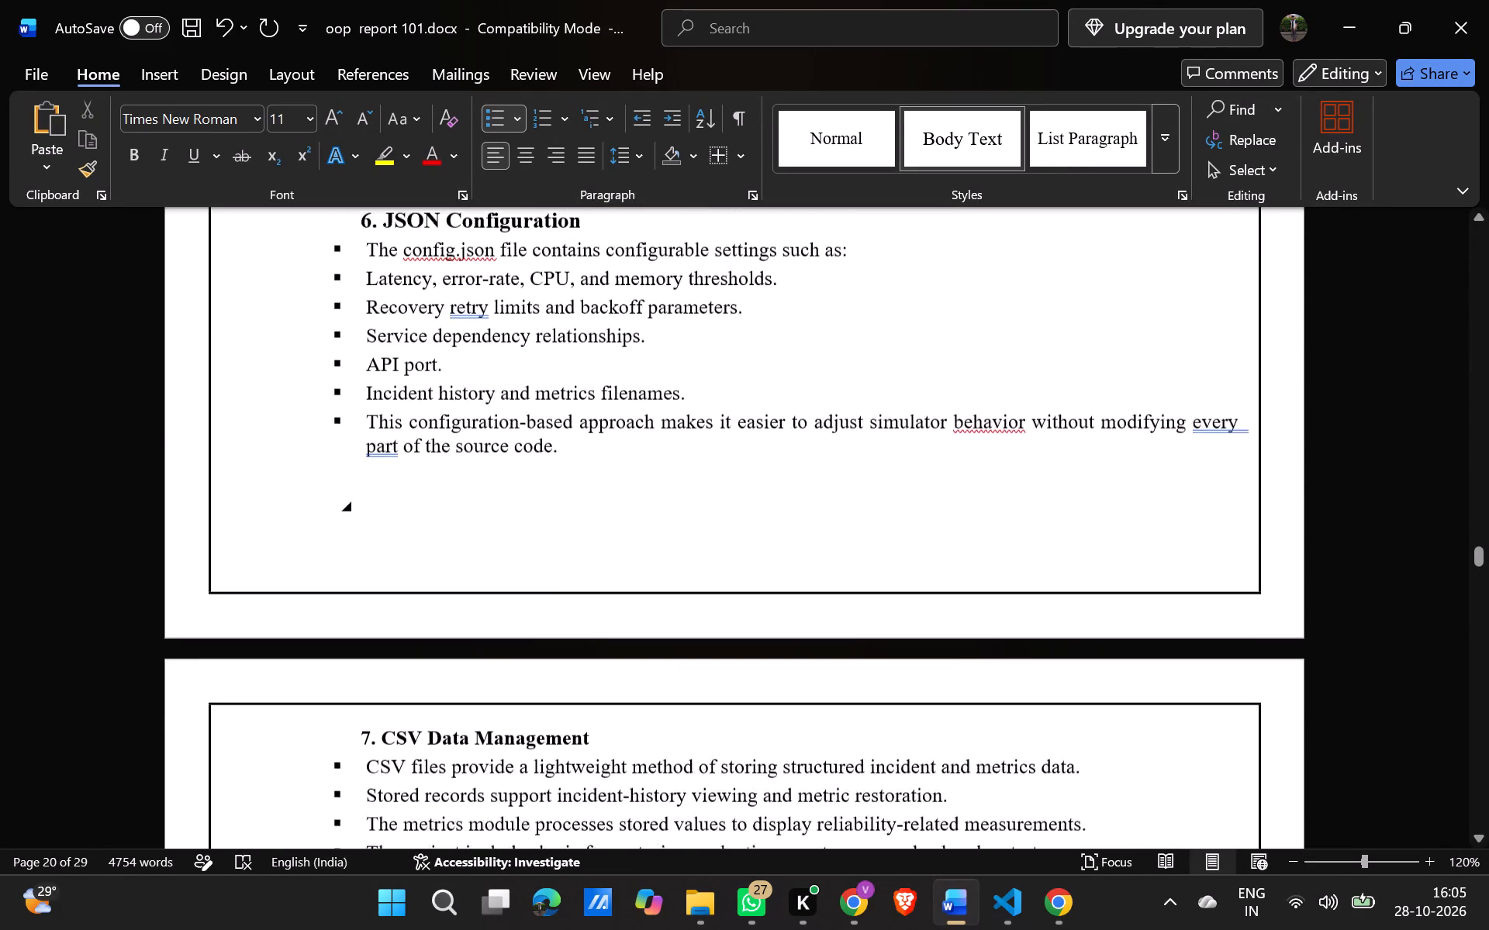
pyautogui.scroll(4, 417, 544)
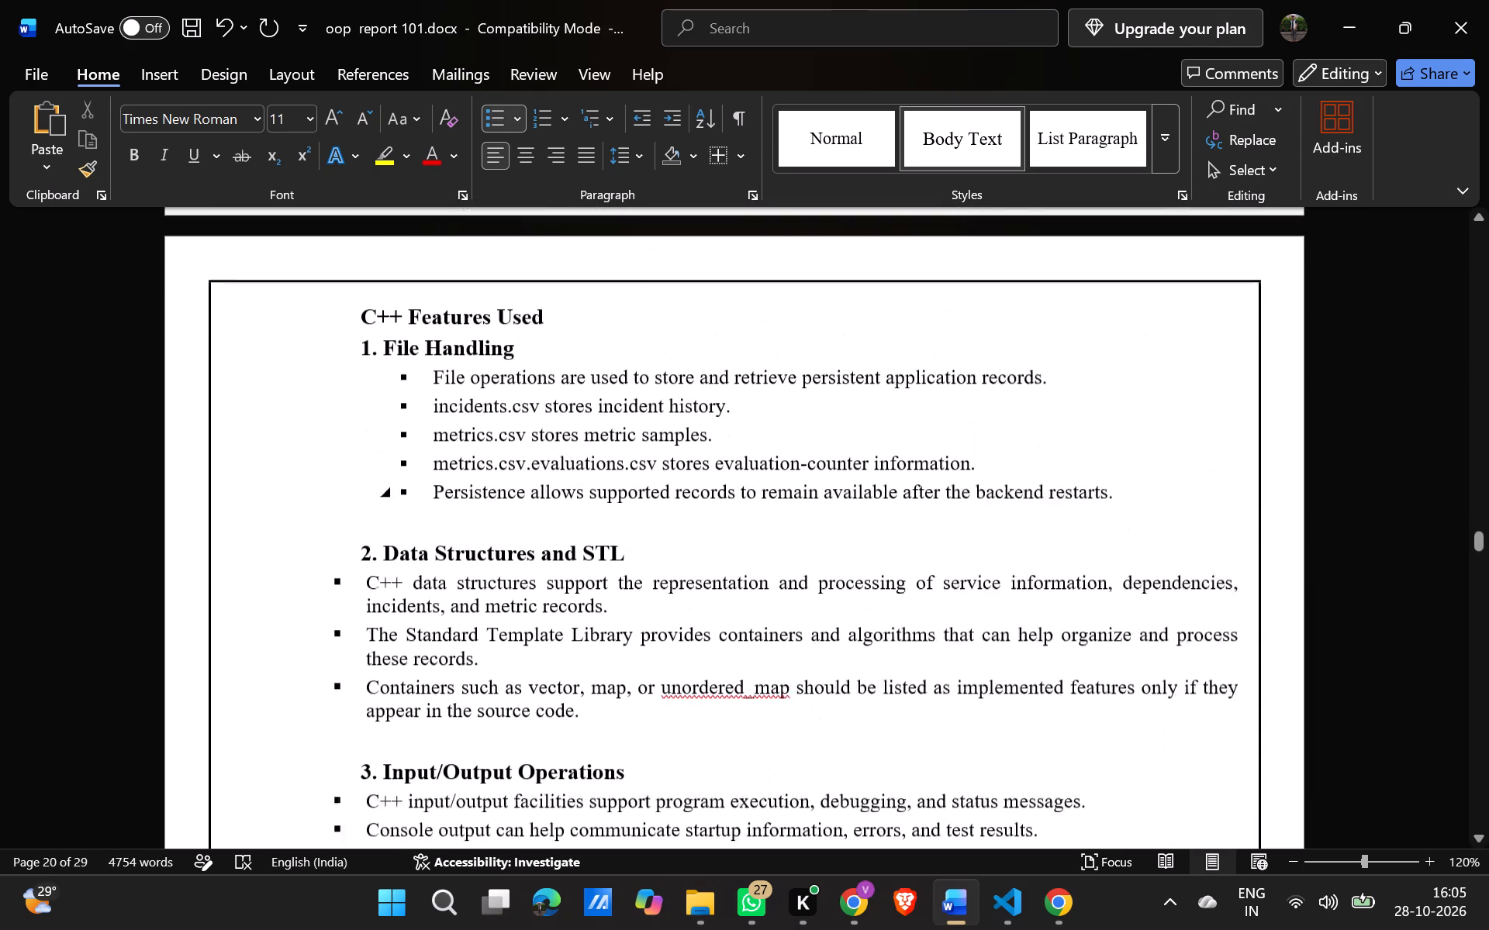
pyautogui.scroll(3, 417, 544)
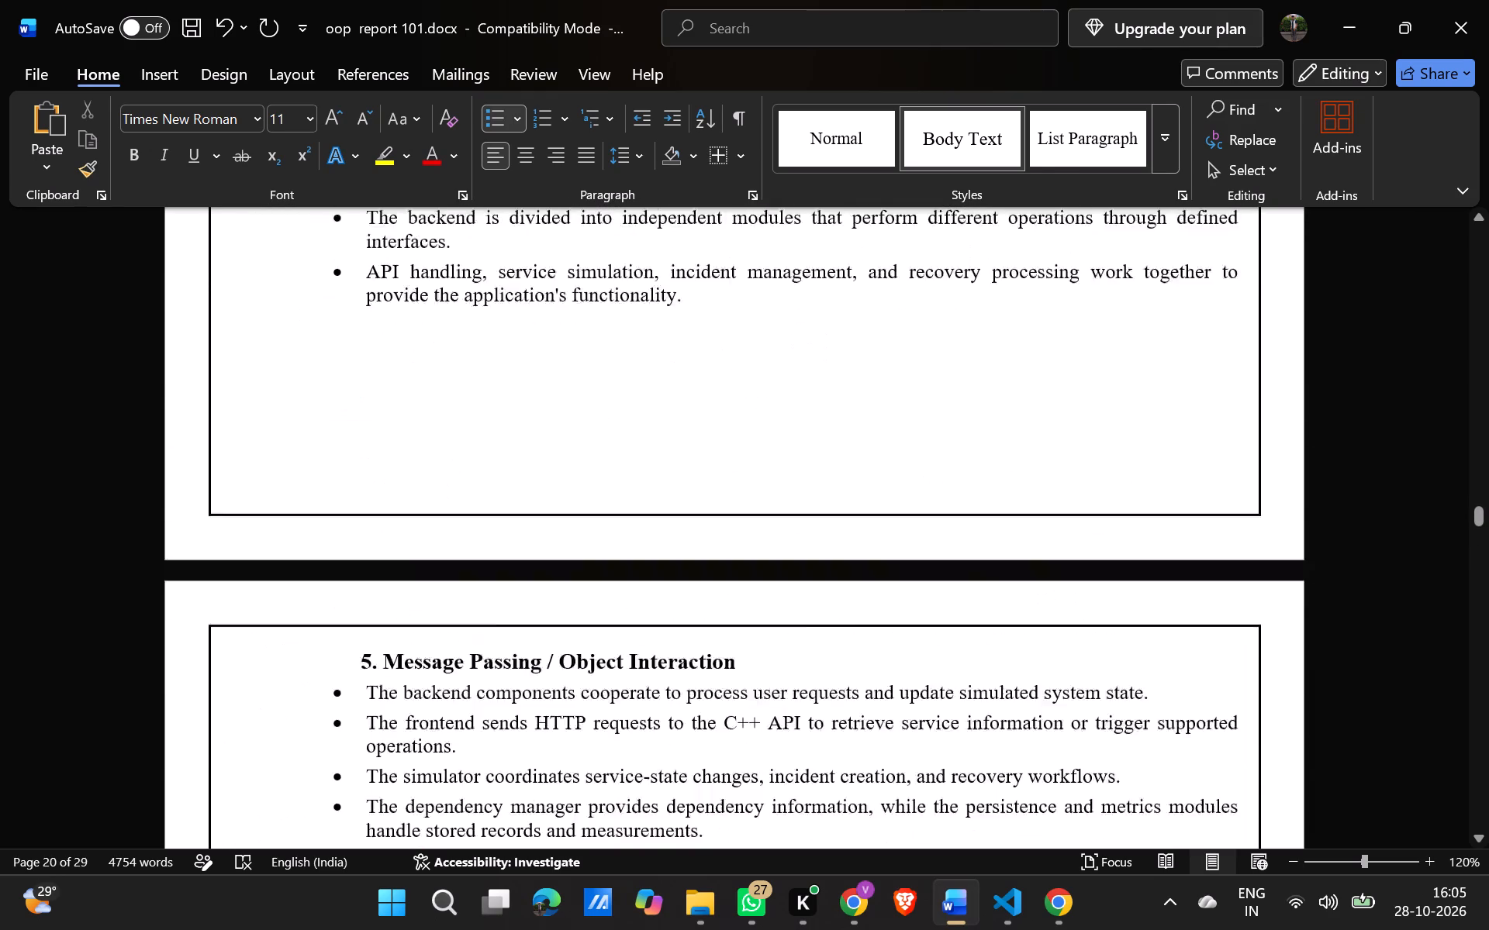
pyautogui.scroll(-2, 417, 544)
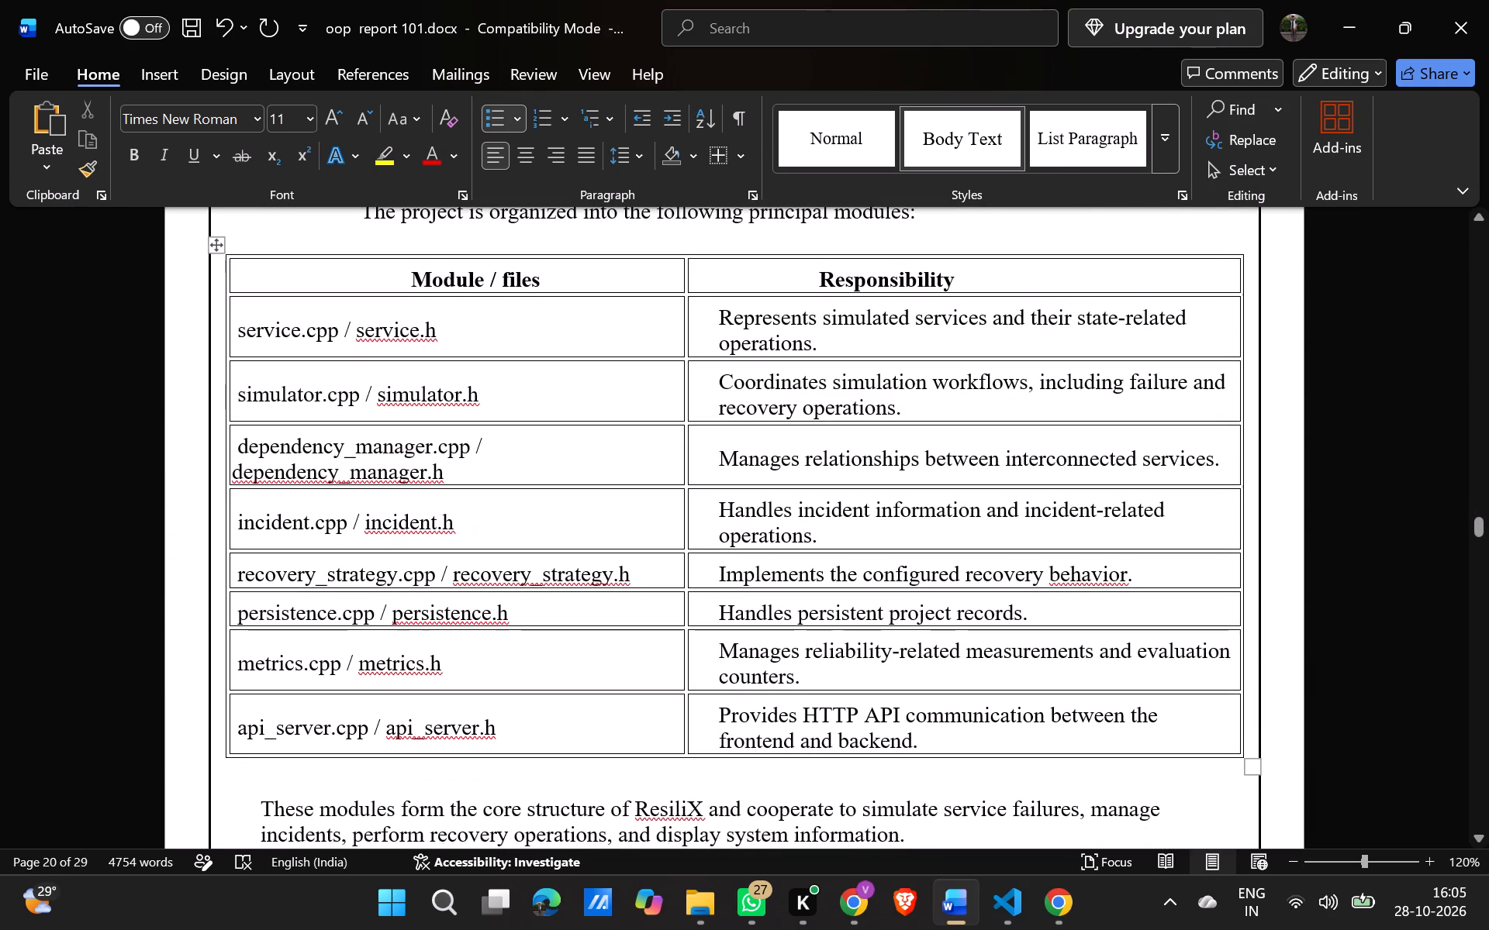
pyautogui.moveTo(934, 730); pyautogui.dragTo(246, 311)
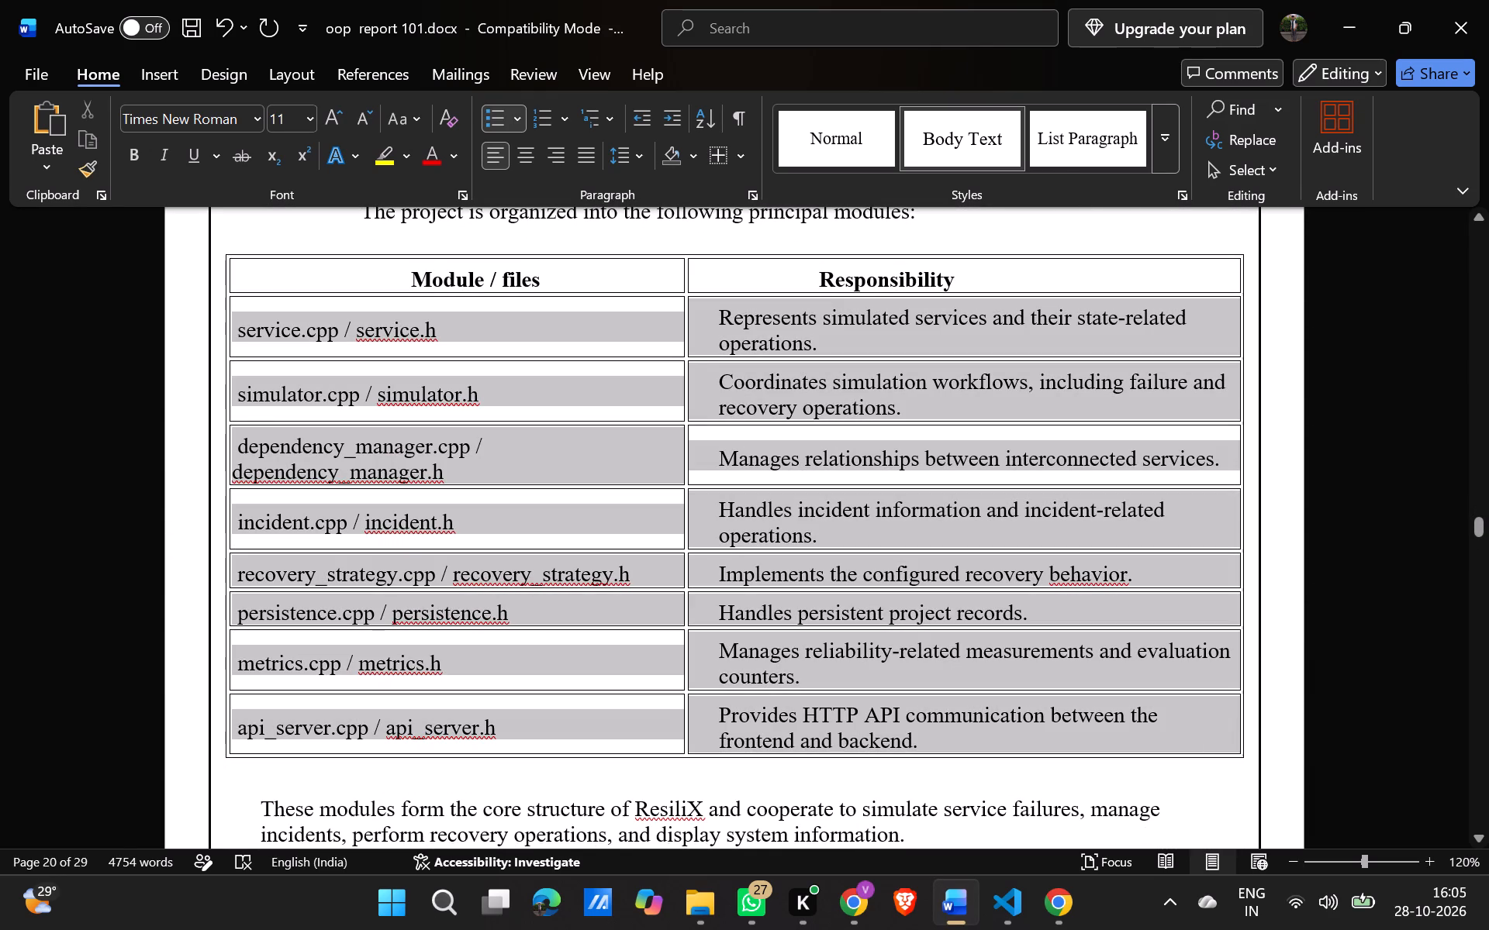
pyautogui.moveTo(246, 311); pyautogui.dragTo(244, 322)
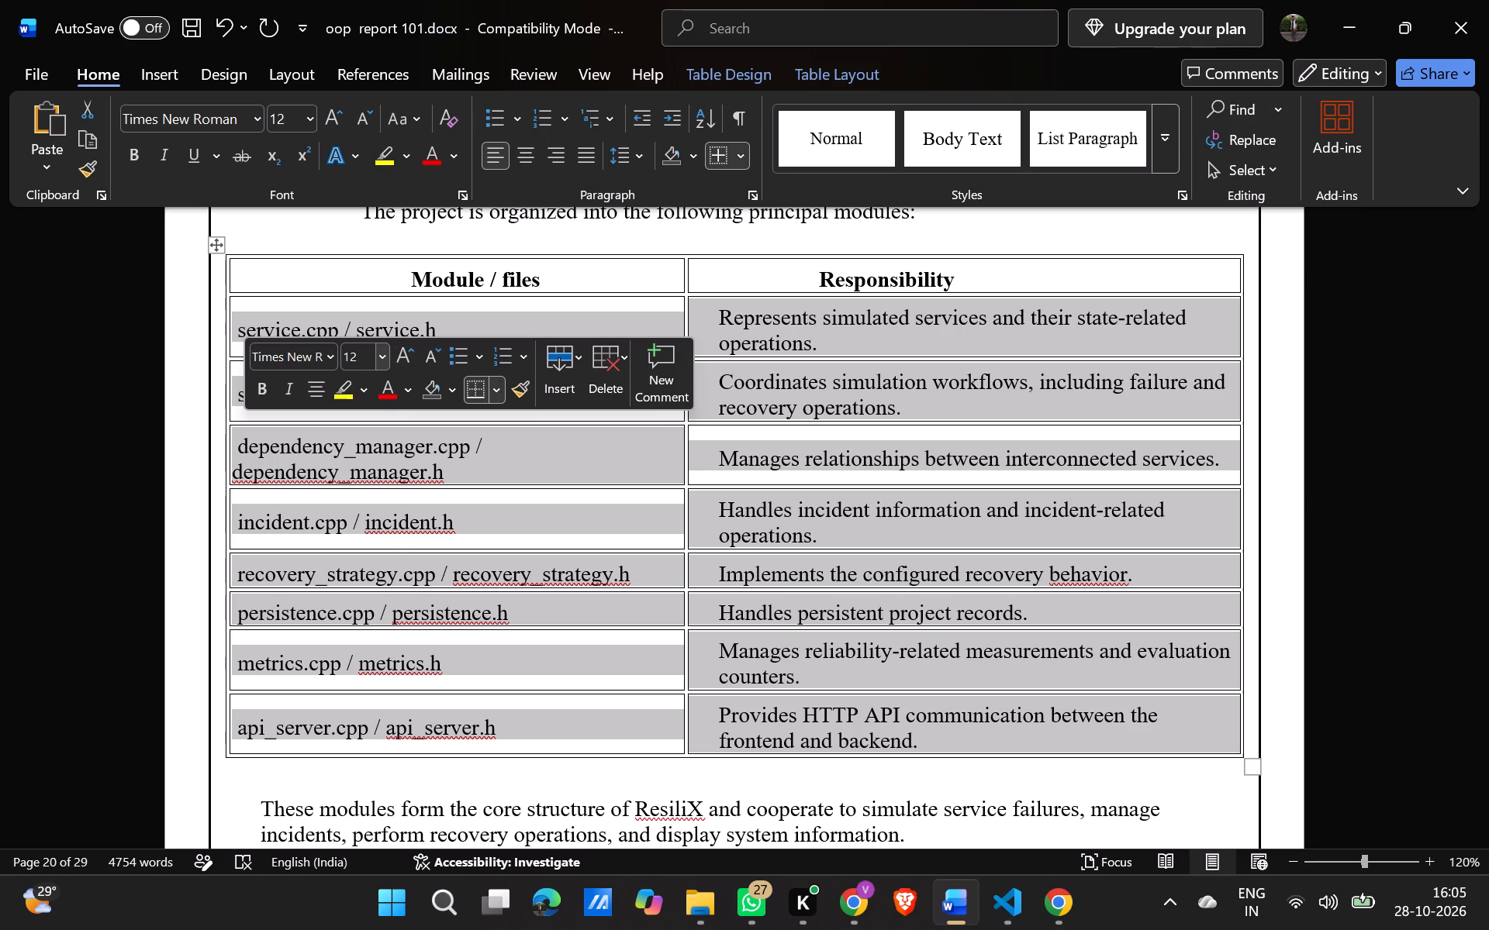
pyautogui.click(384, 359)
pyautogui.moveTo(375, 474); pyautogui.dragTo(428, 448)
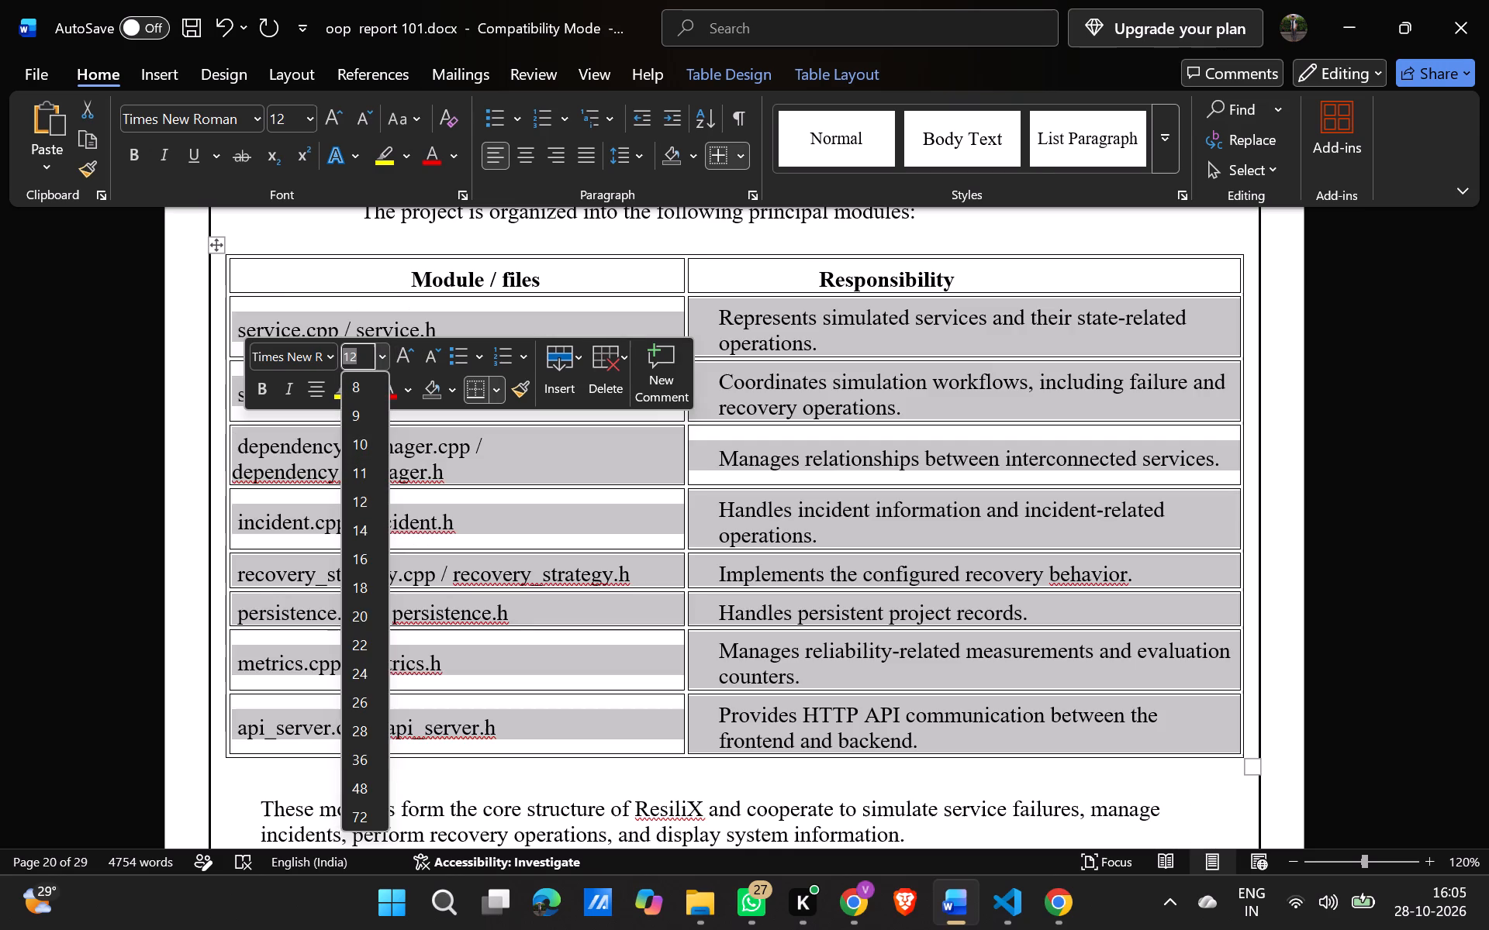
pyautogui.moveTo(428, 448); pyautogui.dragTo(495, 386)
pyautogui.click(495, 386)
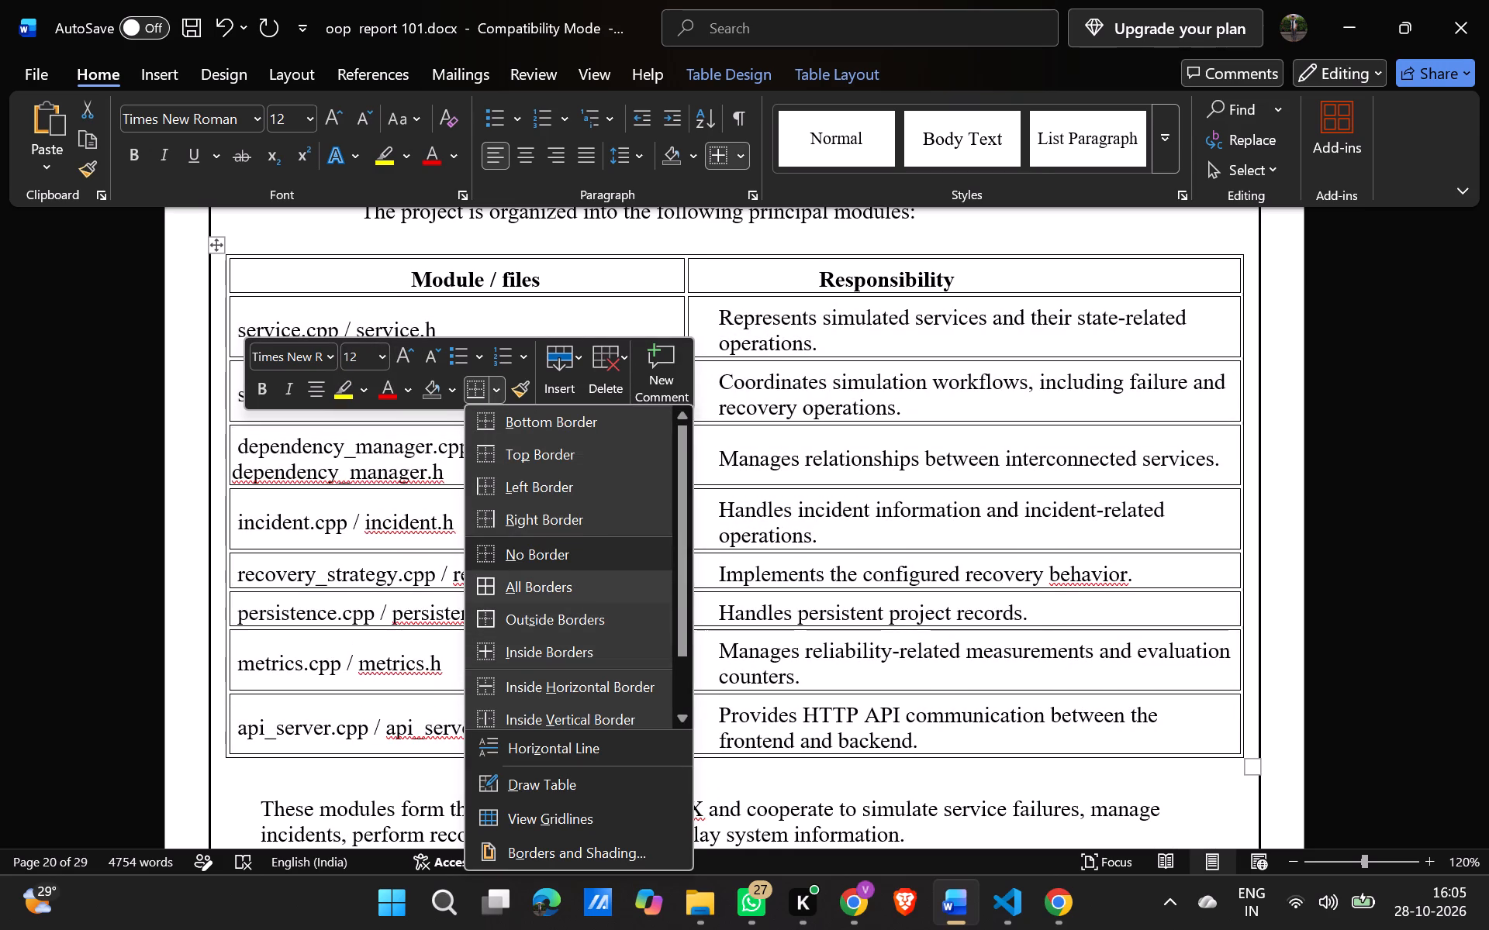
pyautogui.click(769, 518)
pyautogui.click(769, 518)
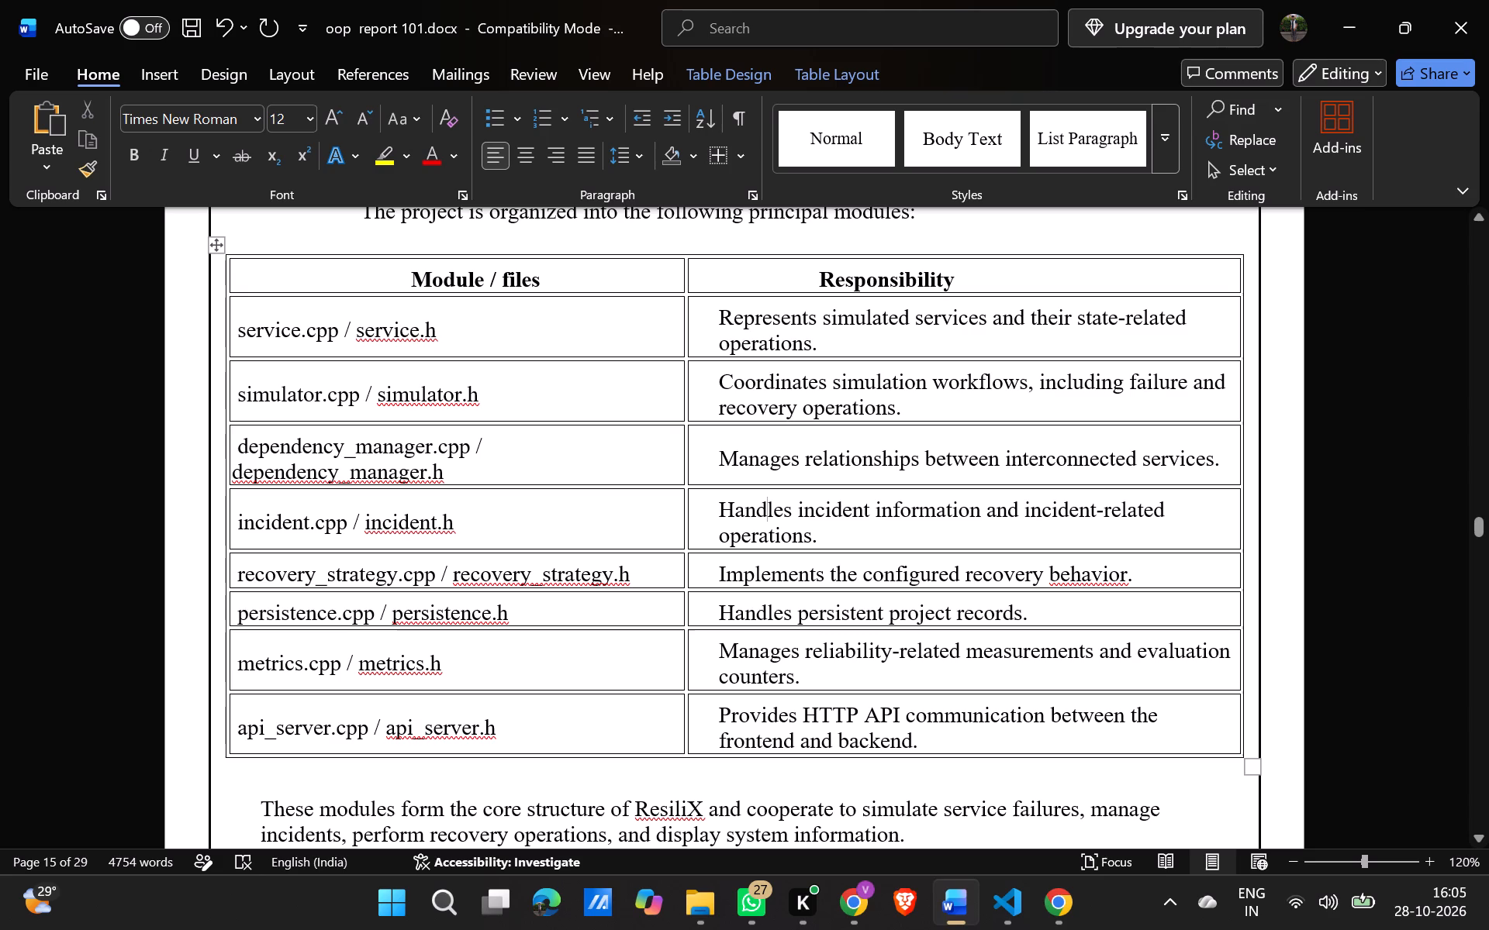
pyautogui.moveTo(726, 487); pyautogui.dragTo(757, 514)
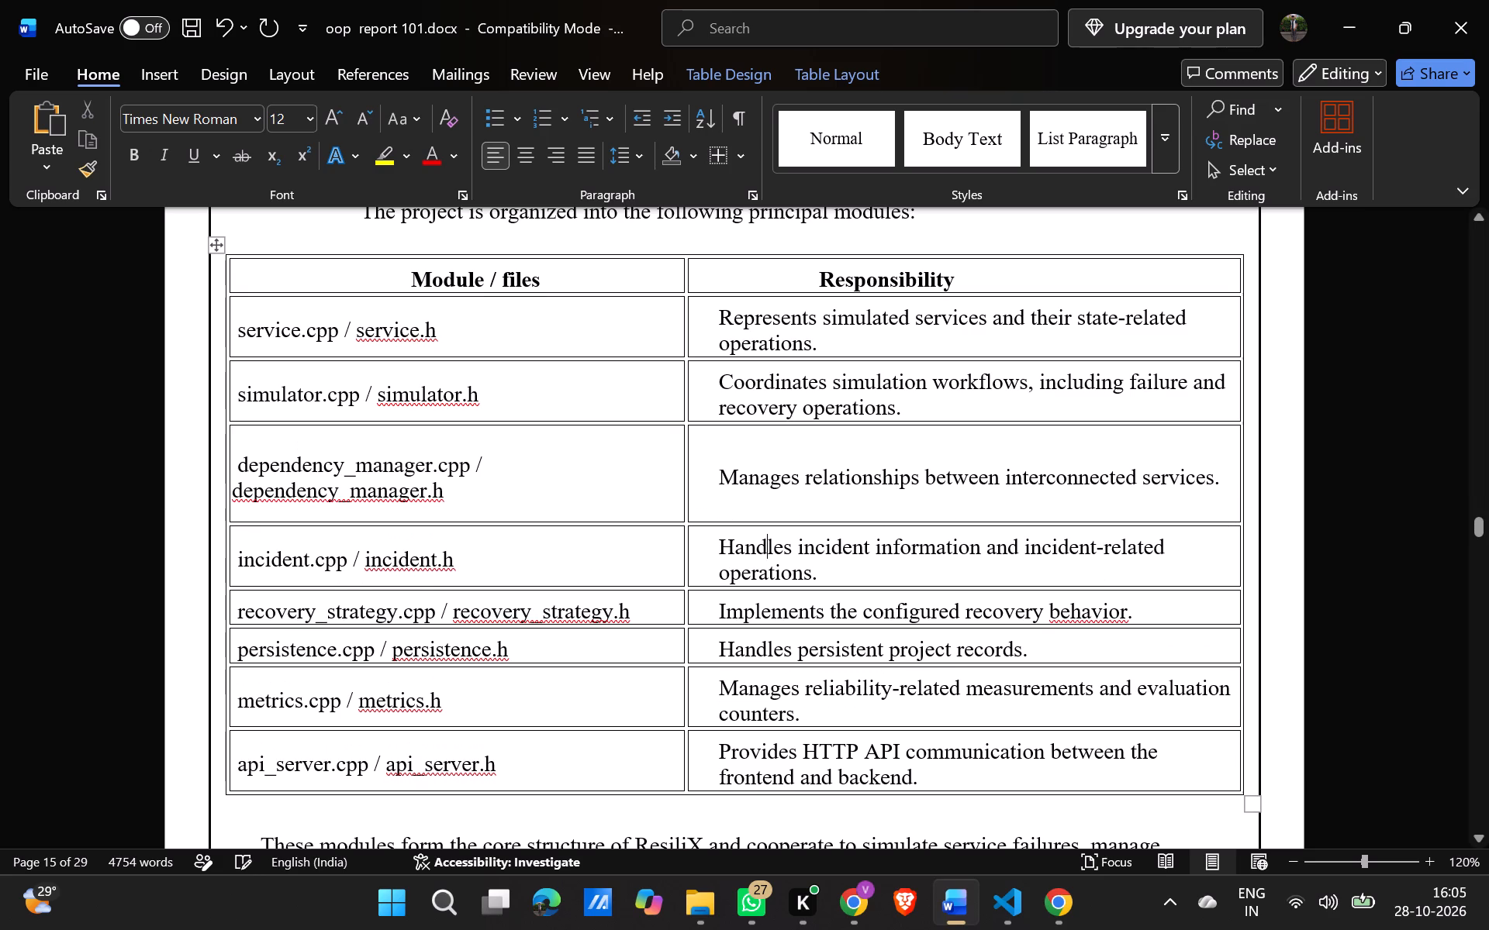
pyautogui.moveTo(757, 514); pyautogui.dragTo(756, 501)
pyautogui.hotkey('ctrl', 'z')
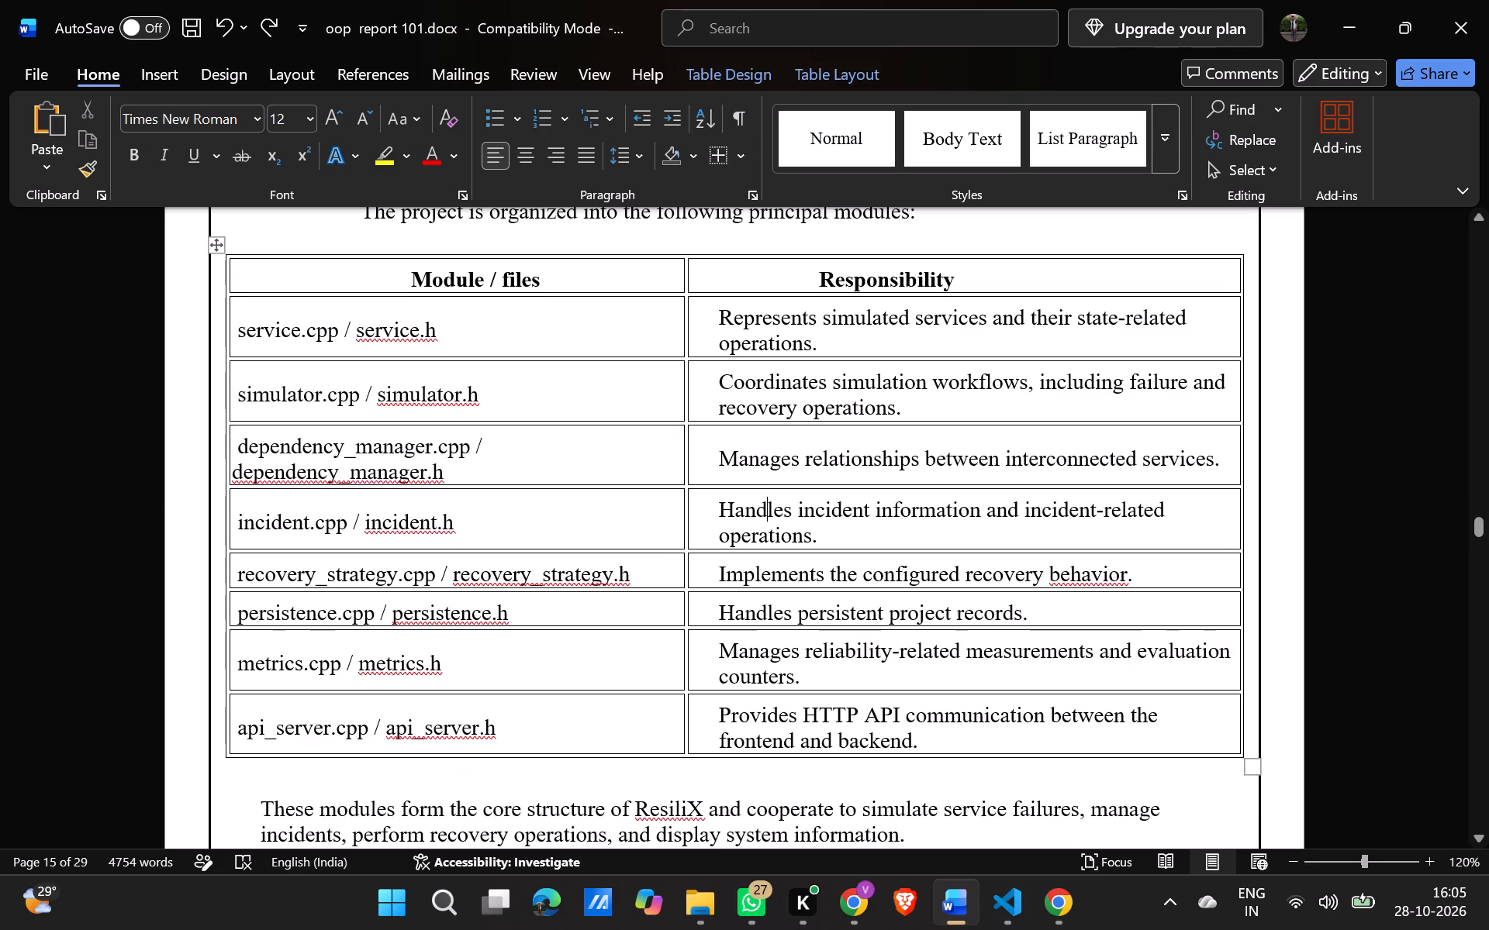
# Set the font size of all rows below the header in the Module / files and Responsibility table to 11.
pyautogui.moveTo(847, 584); pyautogui.dragTo(799, 549)
pyautogui.moveTo(931, 731); pyautogui.dragTo(704, 673)
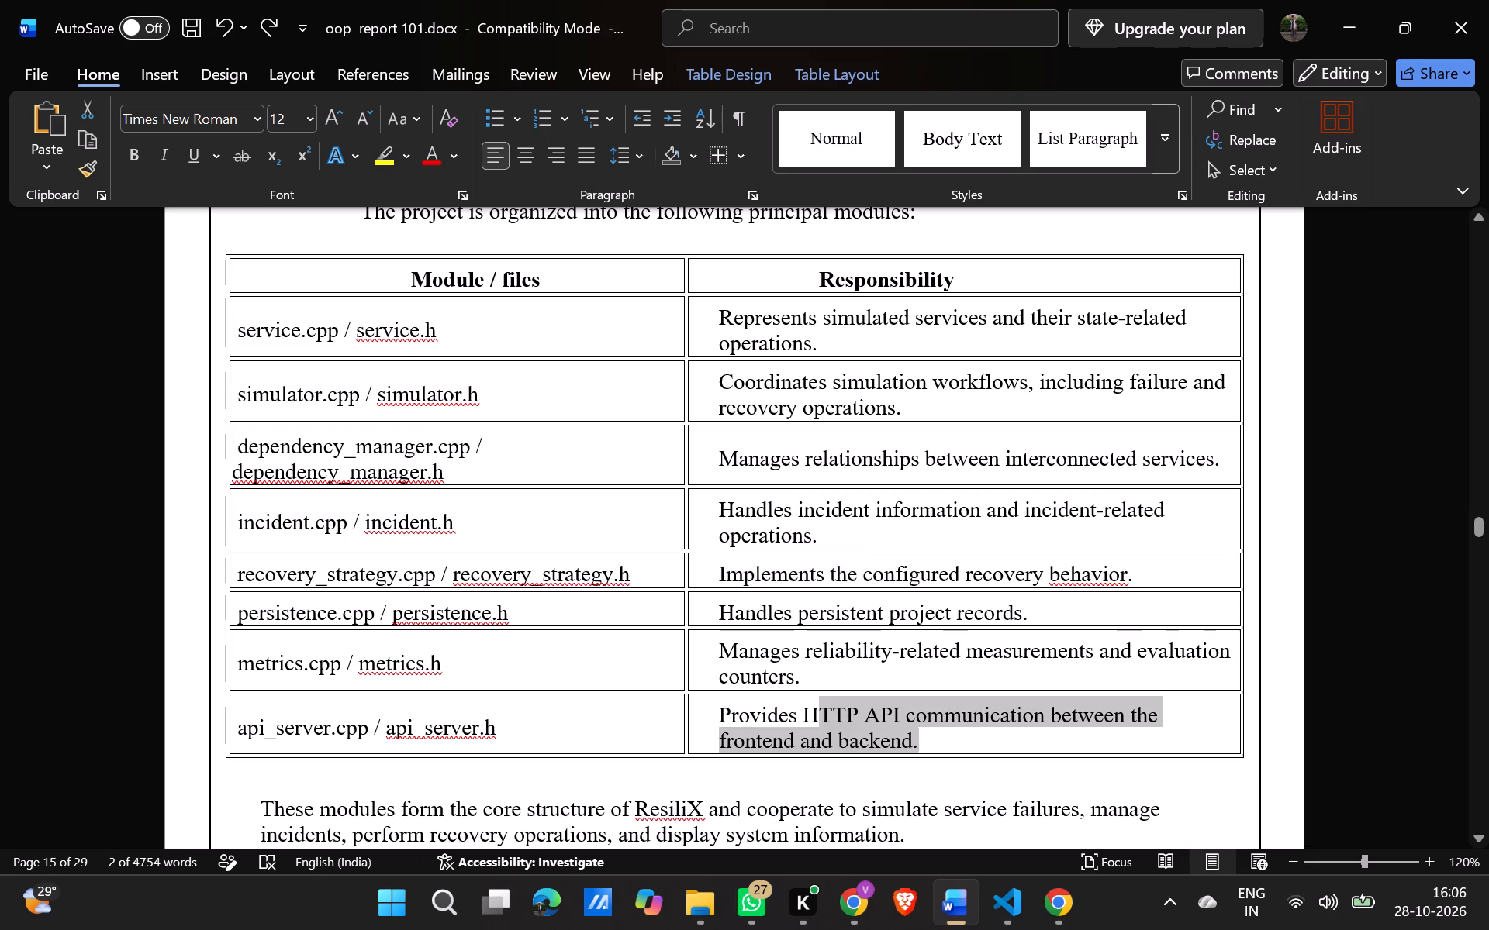
pyautogui.moveTo(704, 673); pyautogui.dragTo(219, 318)
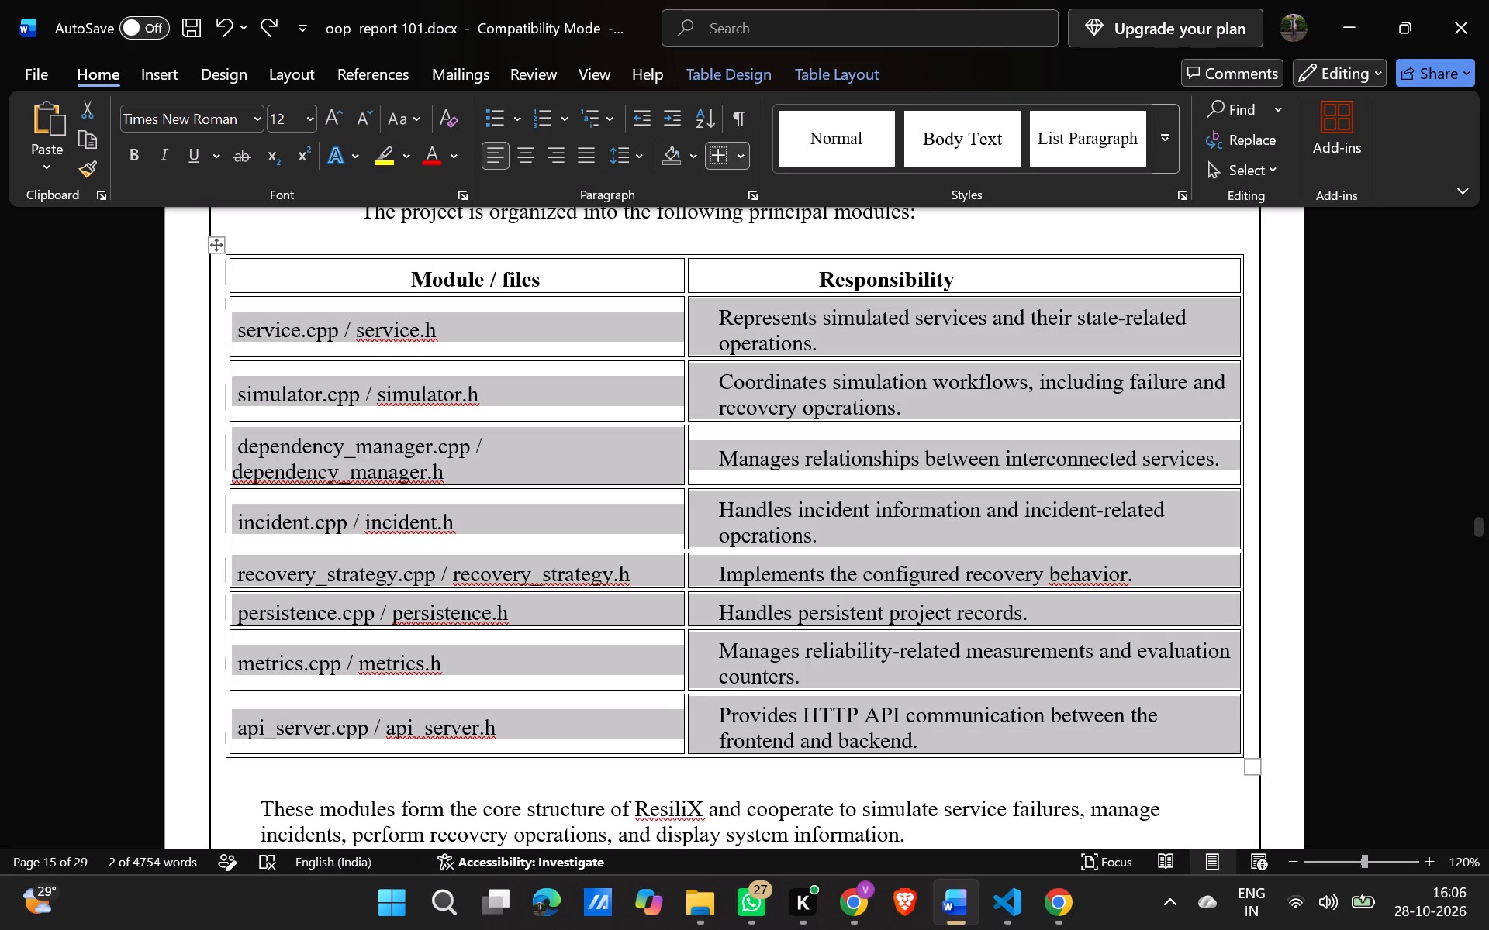
pyautogui.moveTo(309, 113); pyautogui.dragTo(298, 232)
pyautogui.click(298, 232)
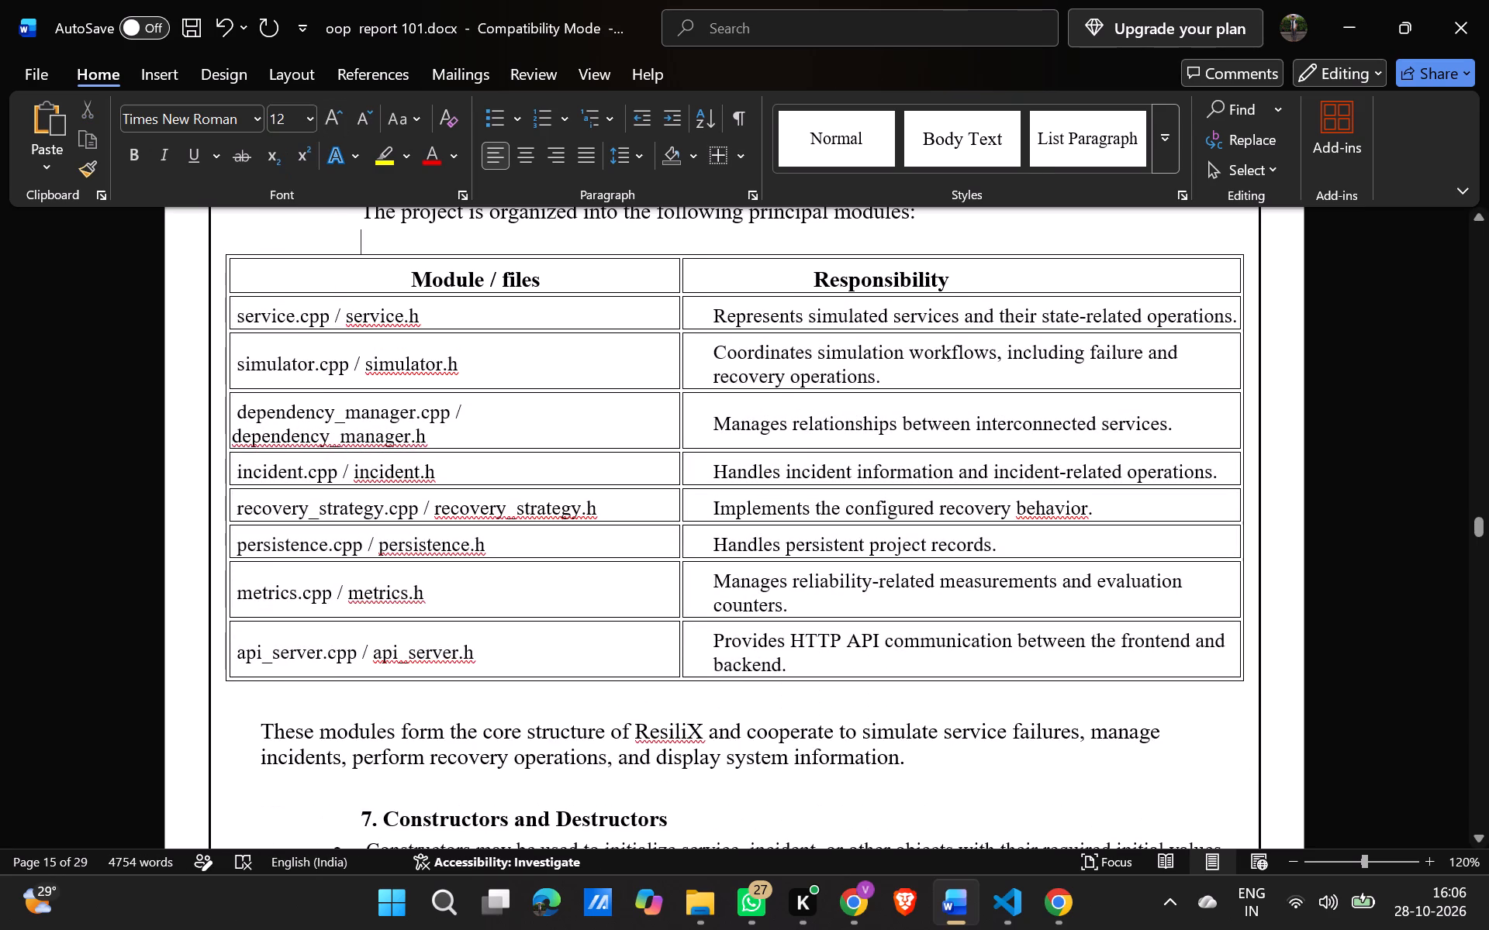
# Review the report backwards from Polymorphism, Inheritance and Encapsulation to the Implementation heading and the pages preceding it.
pyautogui.scroll(4, 554, 432)
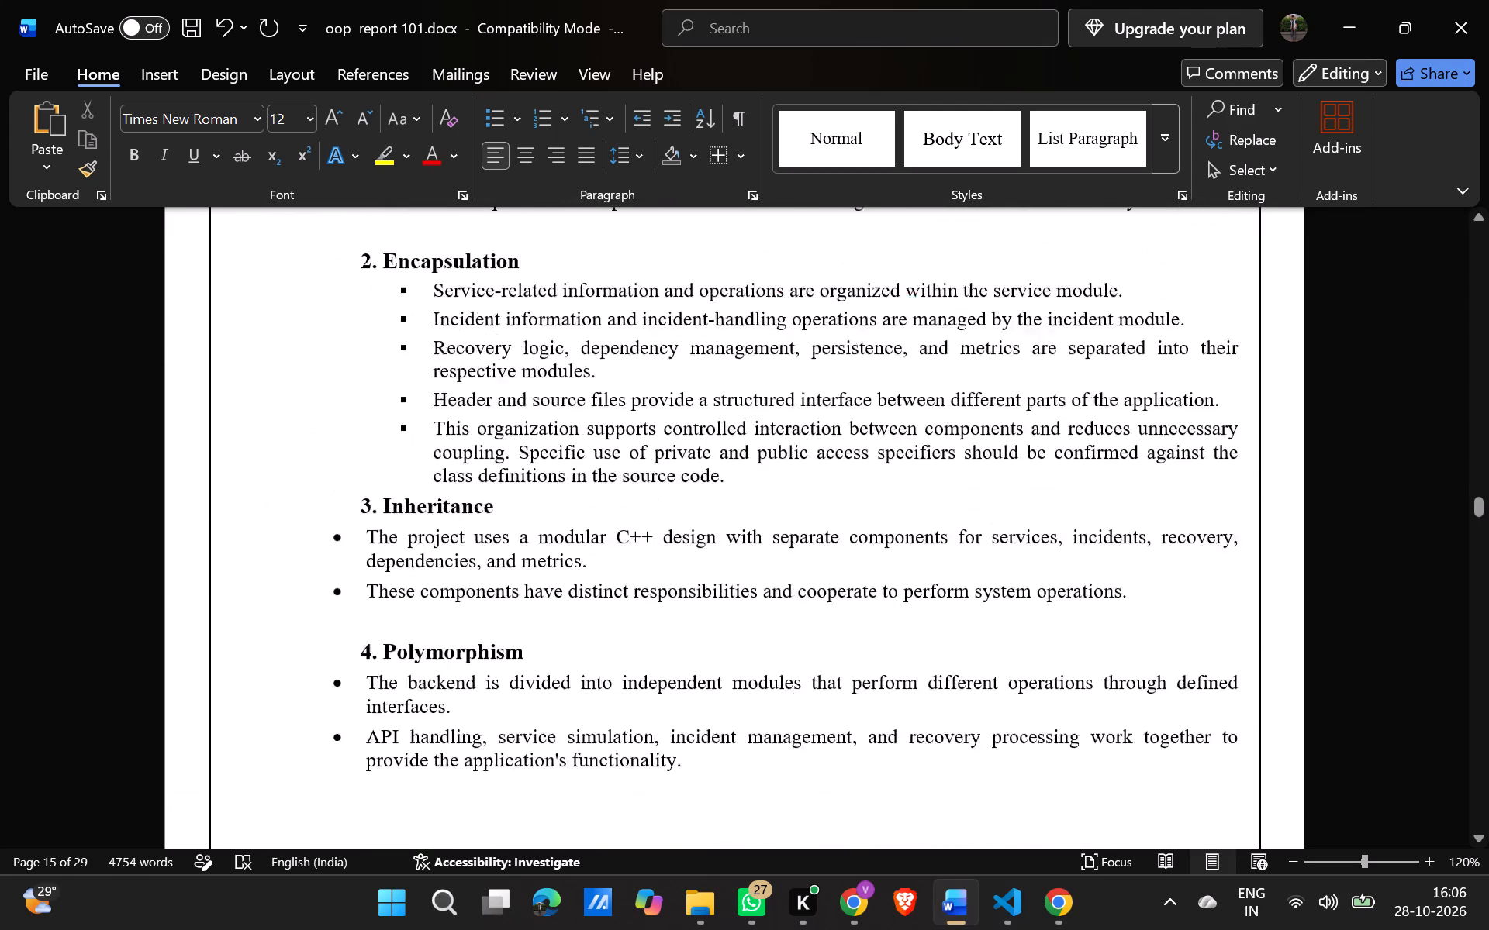
pyautogui.scroll(5, 554, 432)
pyautogui.scroll(-1, 554, 432)
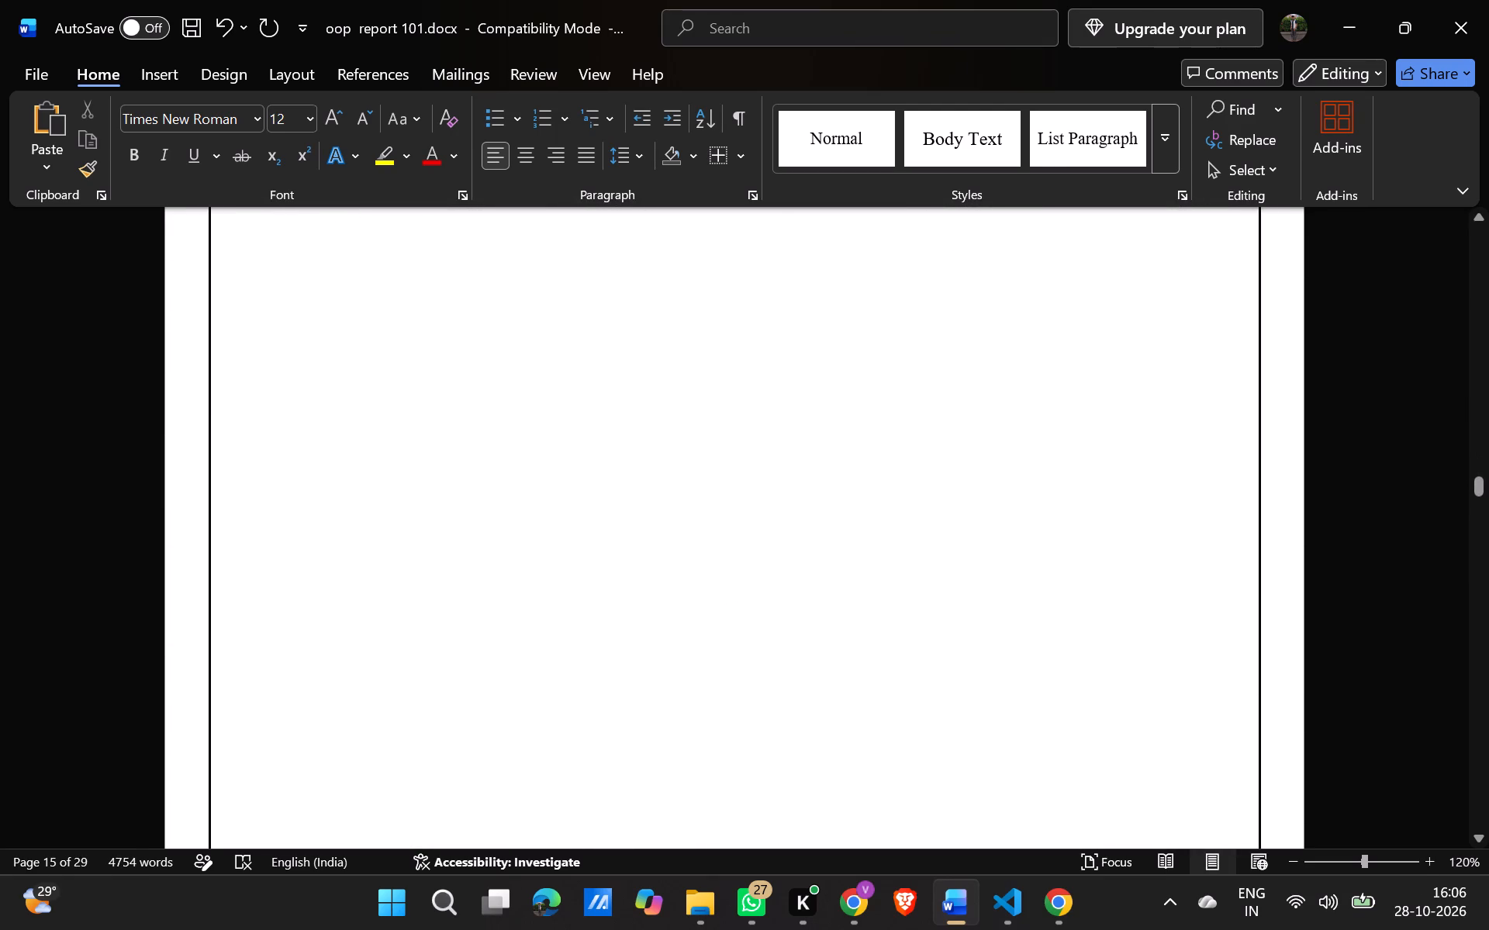
pyautogui.scroll(-1, 554, 432)
pyautogui.scroll(2, 554, 432)
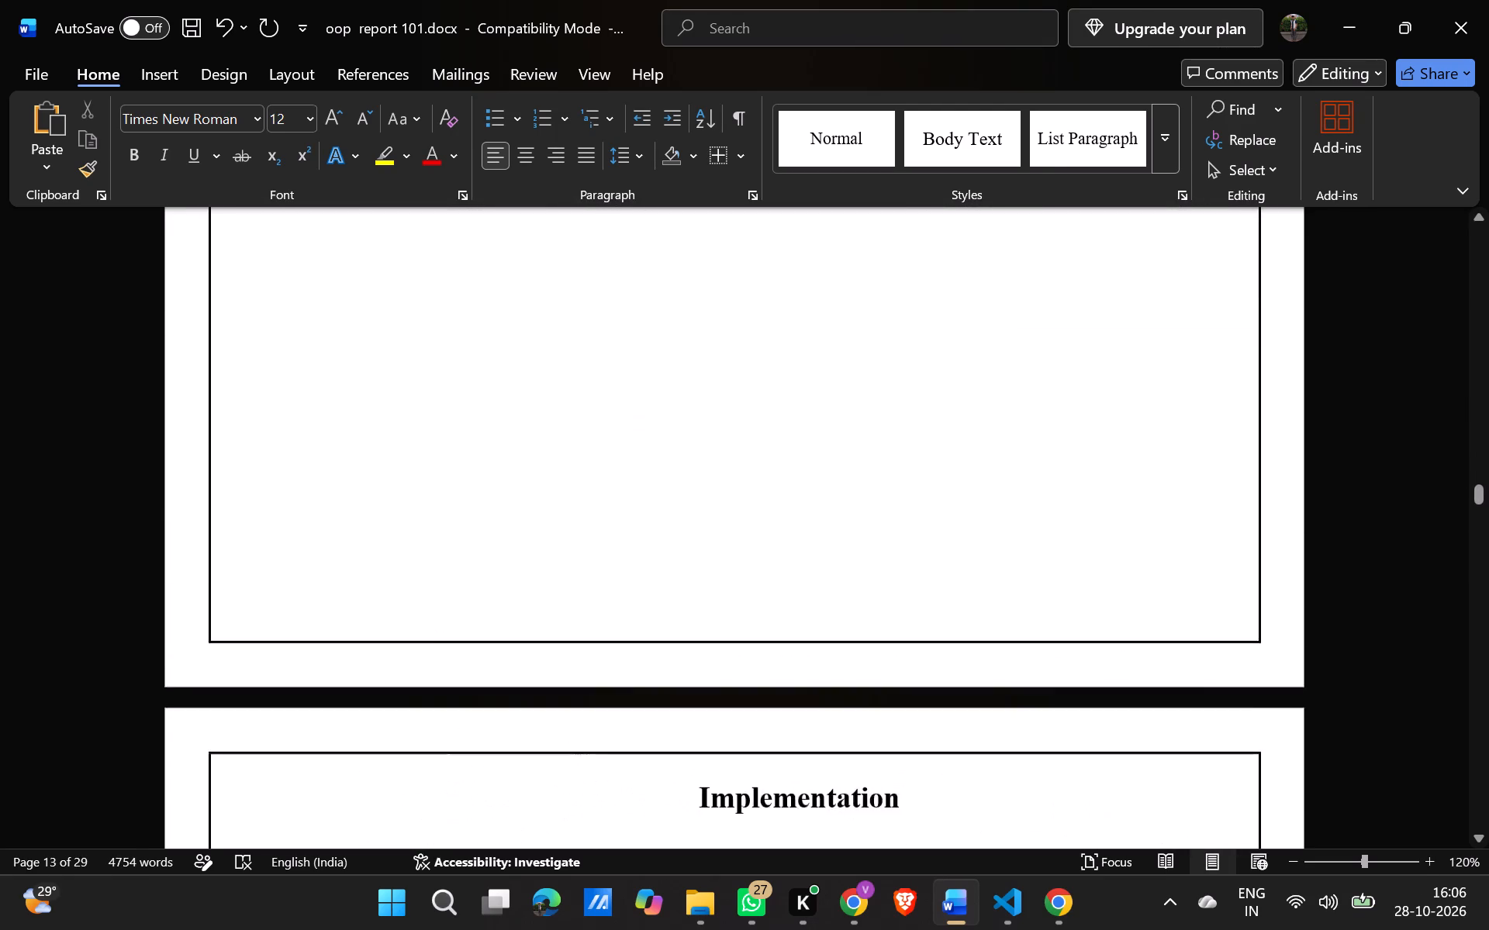
pyautogui.scroll(2, 554, 432)
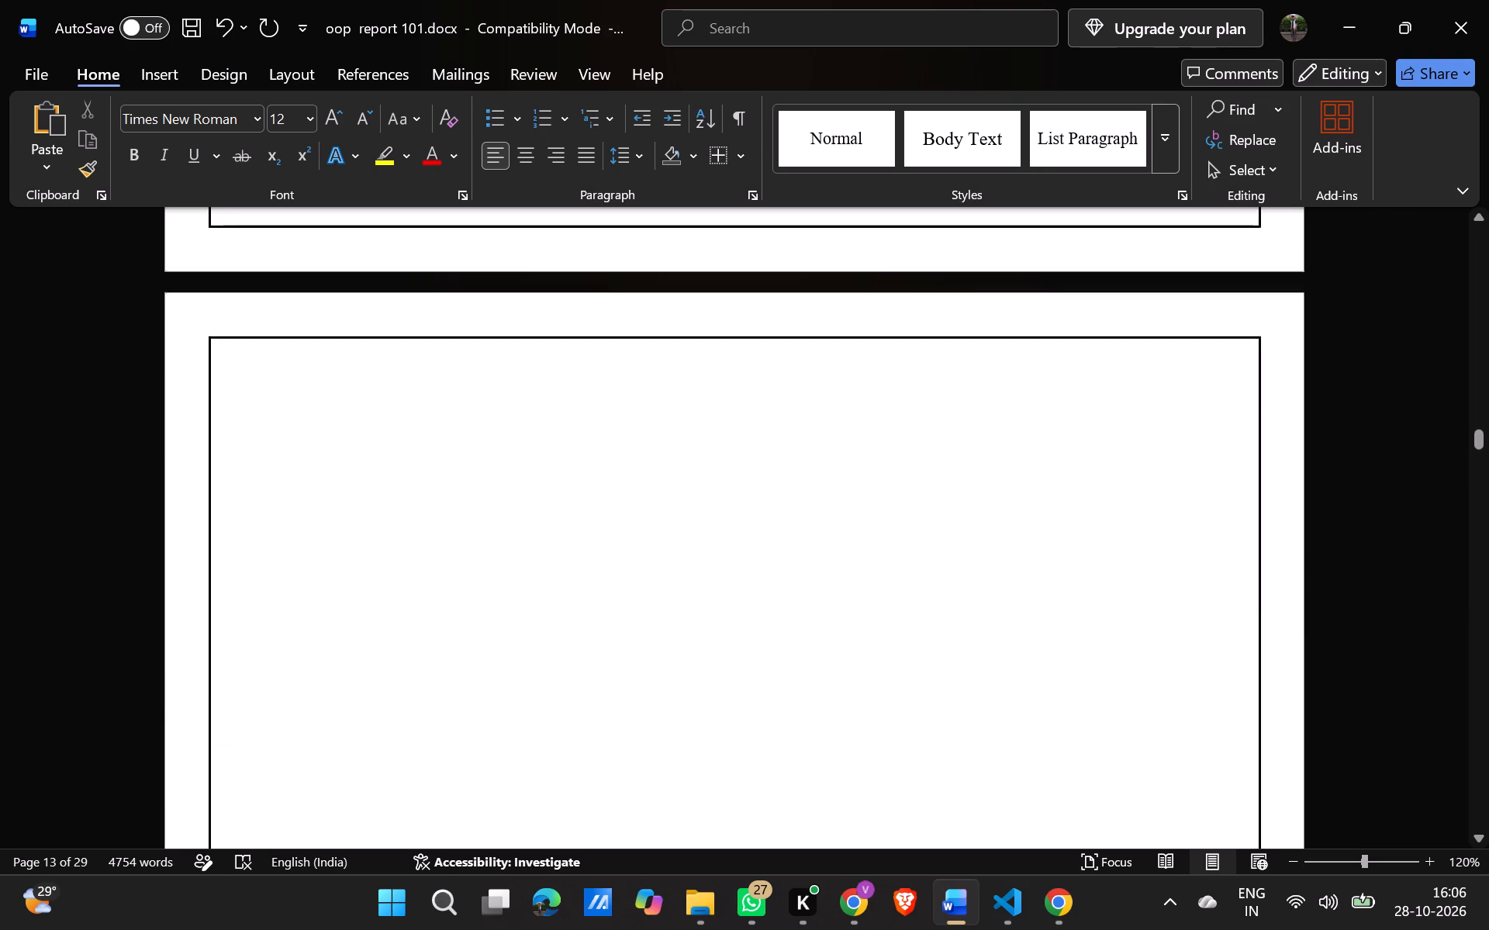
pyautogui.scroll(2, 554, 432)
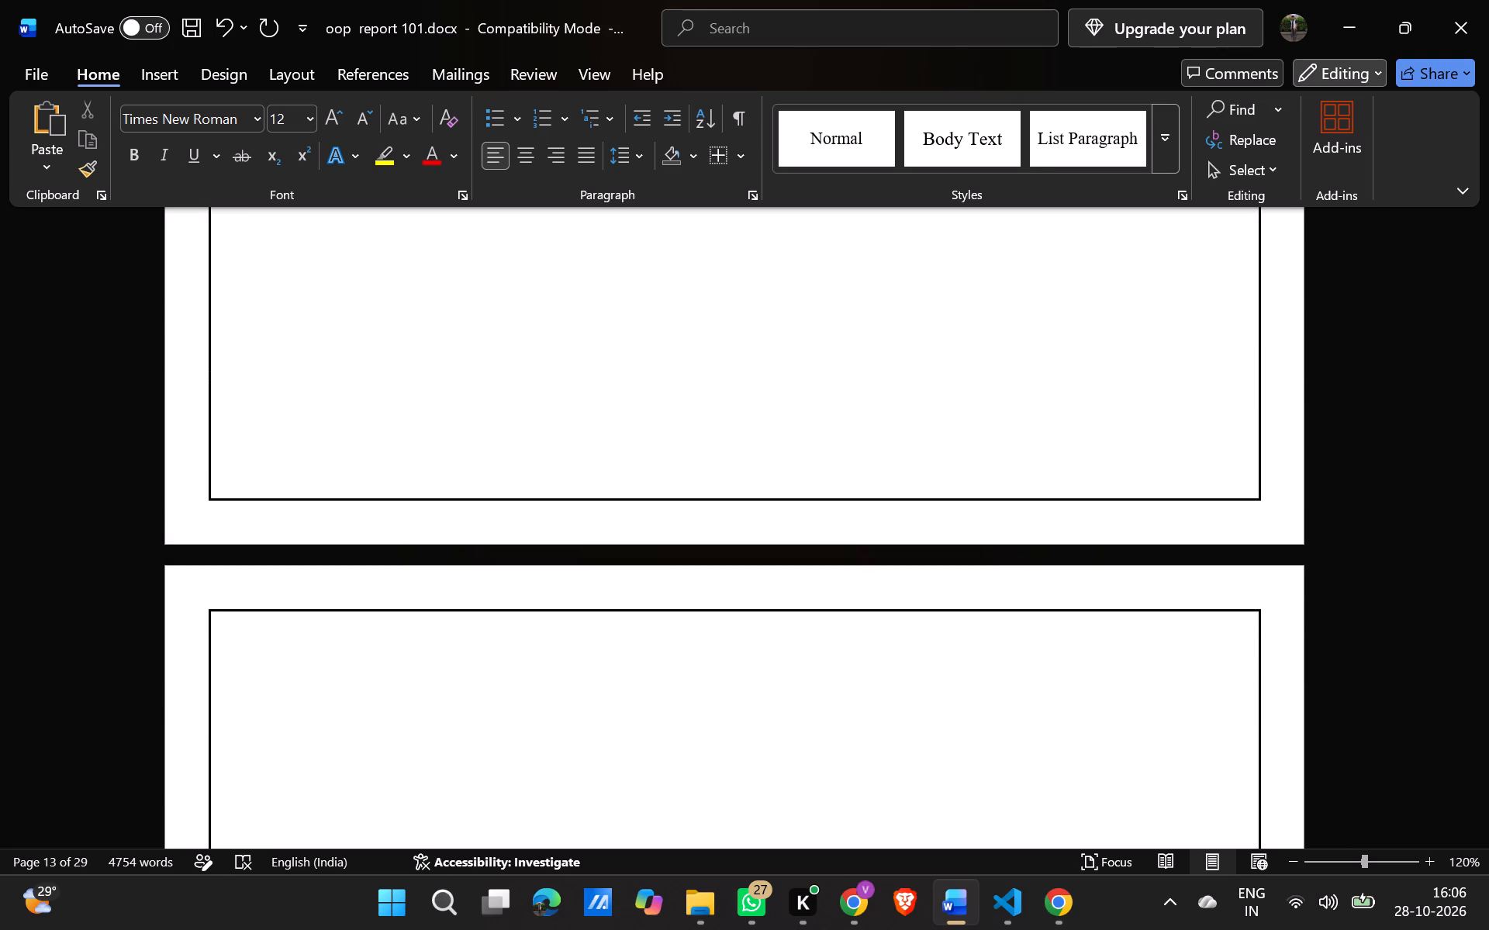
pyautogui.click(1373, 63)
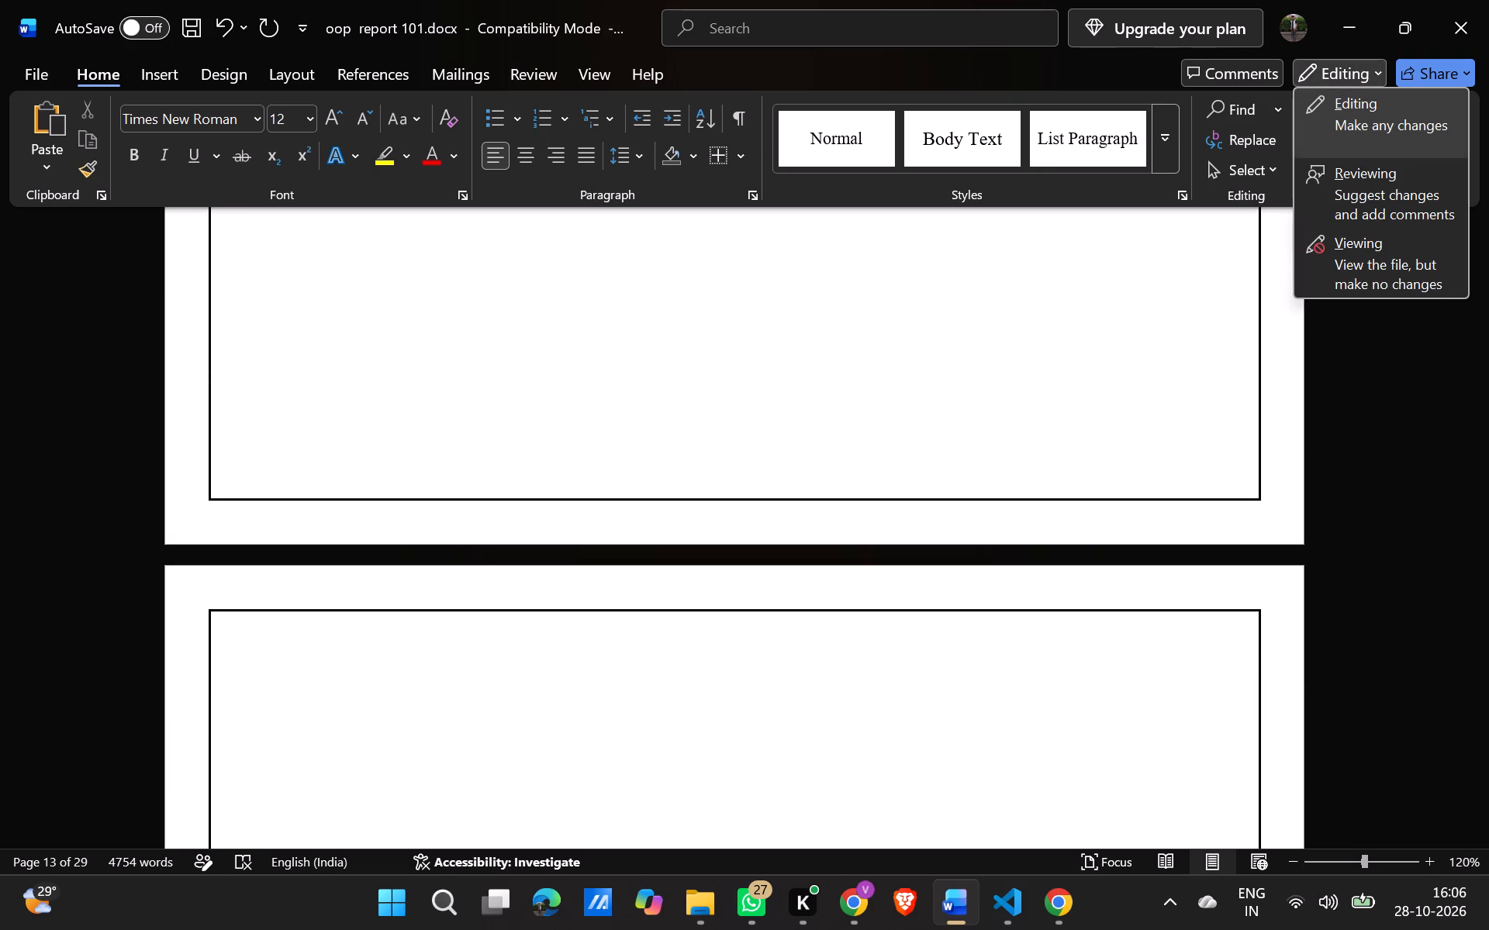
pyautogui.click(1048, 360)
# Review the flowchart explanation backwards from system termination and health verification to Start and application initialization.
pyautogui.scroll(3, 1048, 360)
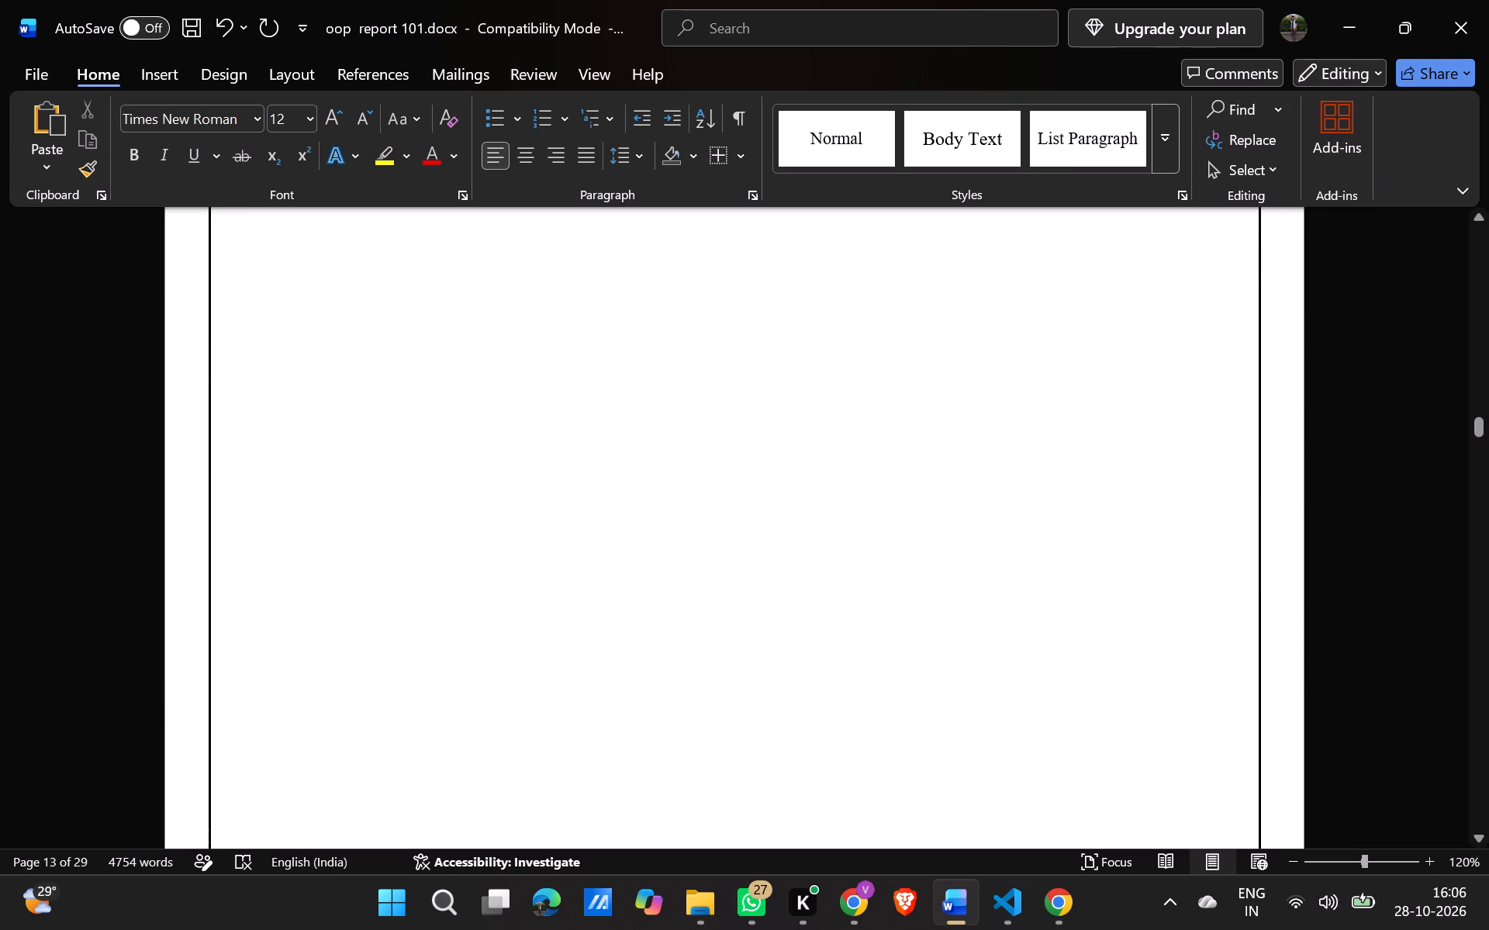
pyautogui.scroll(4, 1048, 360)
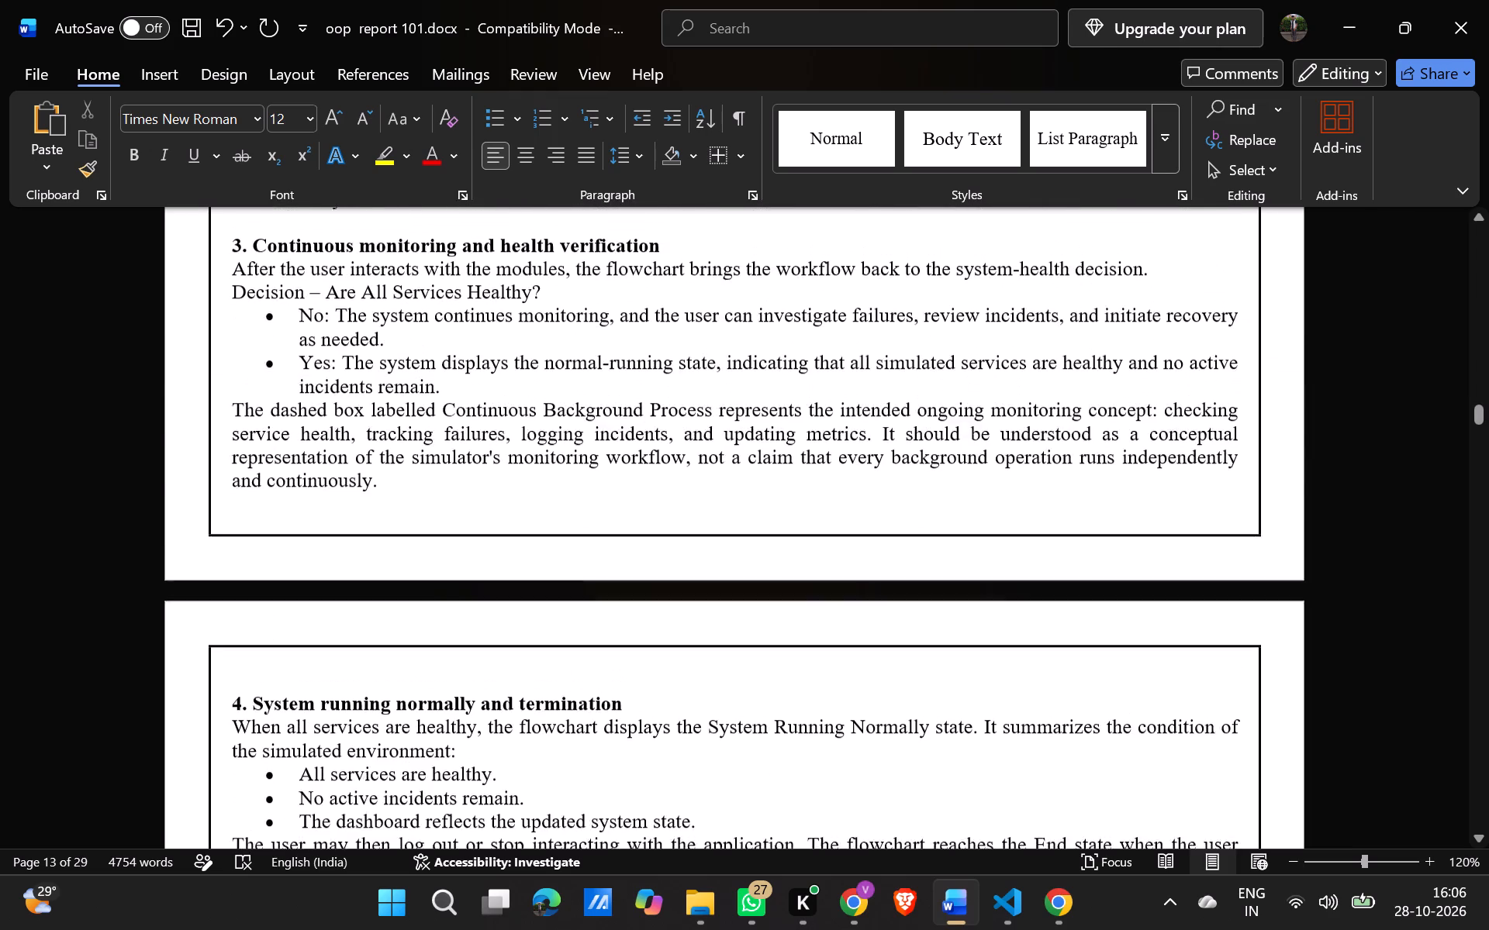
pyautogui.scroll(3, 1048, 360)
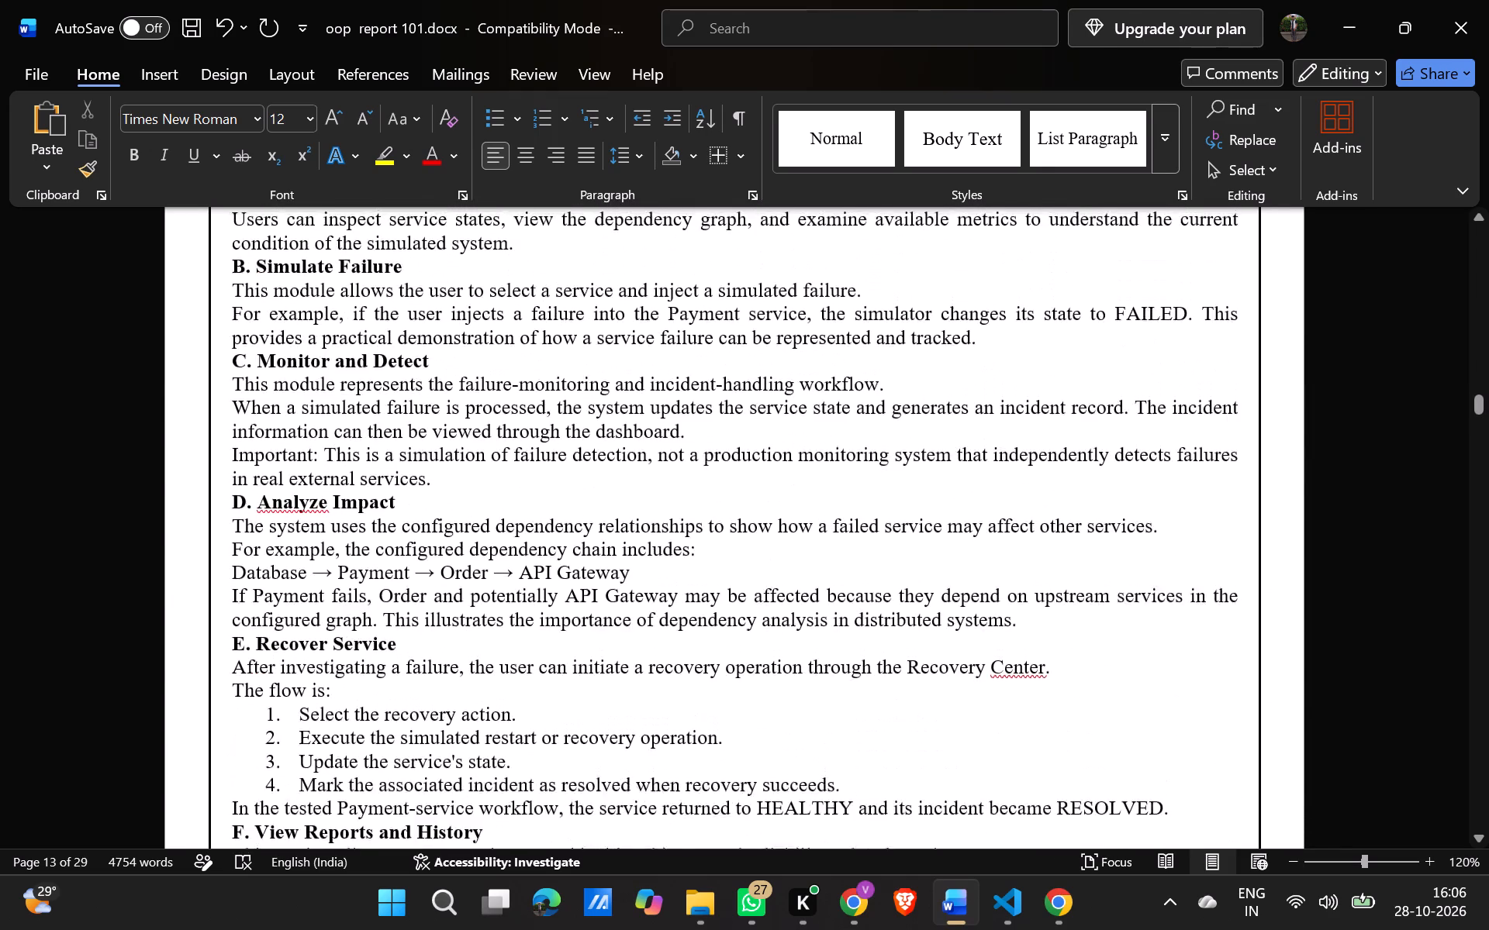
pyautogui.scroll(3, 1048, 360)
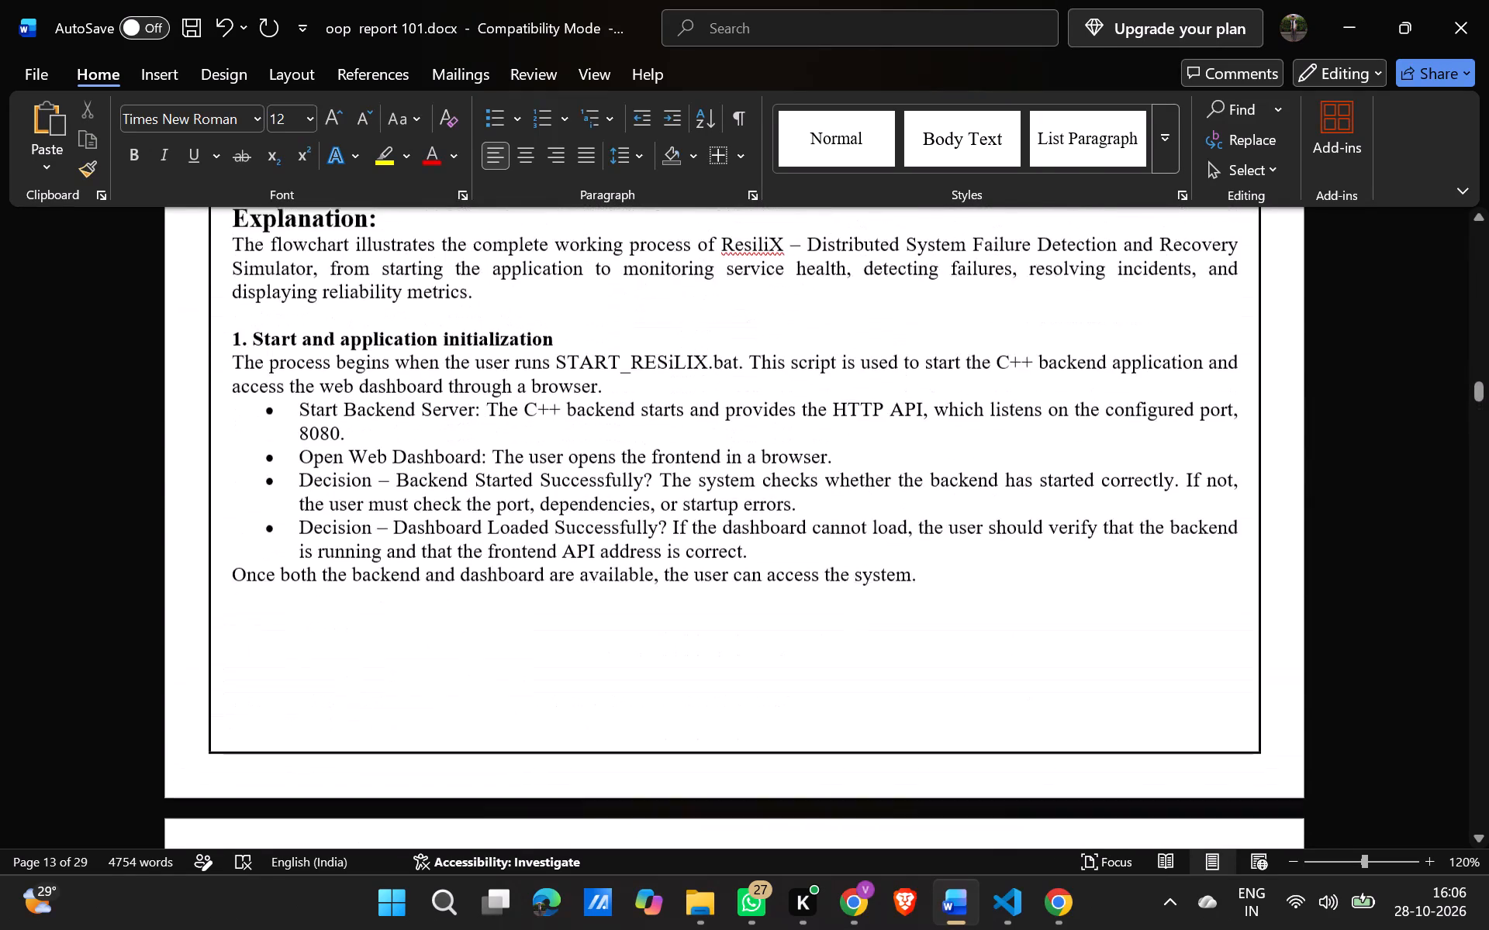
# Examine the ResiliX System Flowchart under System Architecture, its explanation, and the Hardware Requirements list on the preceding page.
pyautogui.scroll(4, 1048, 360)
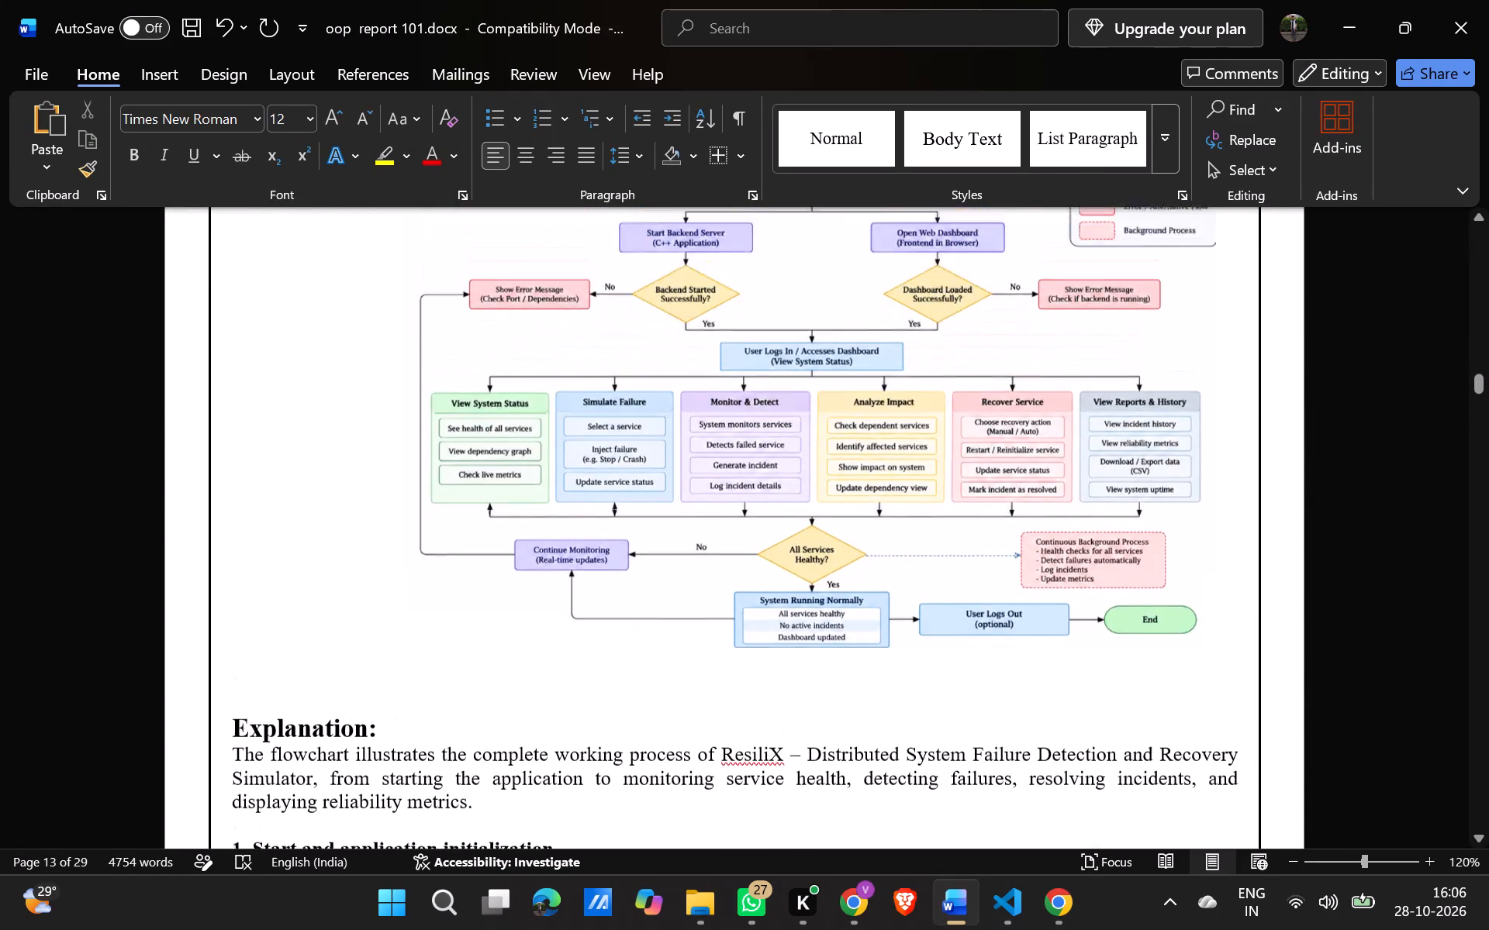
pyautogui.scroll(3, 1048, 360)
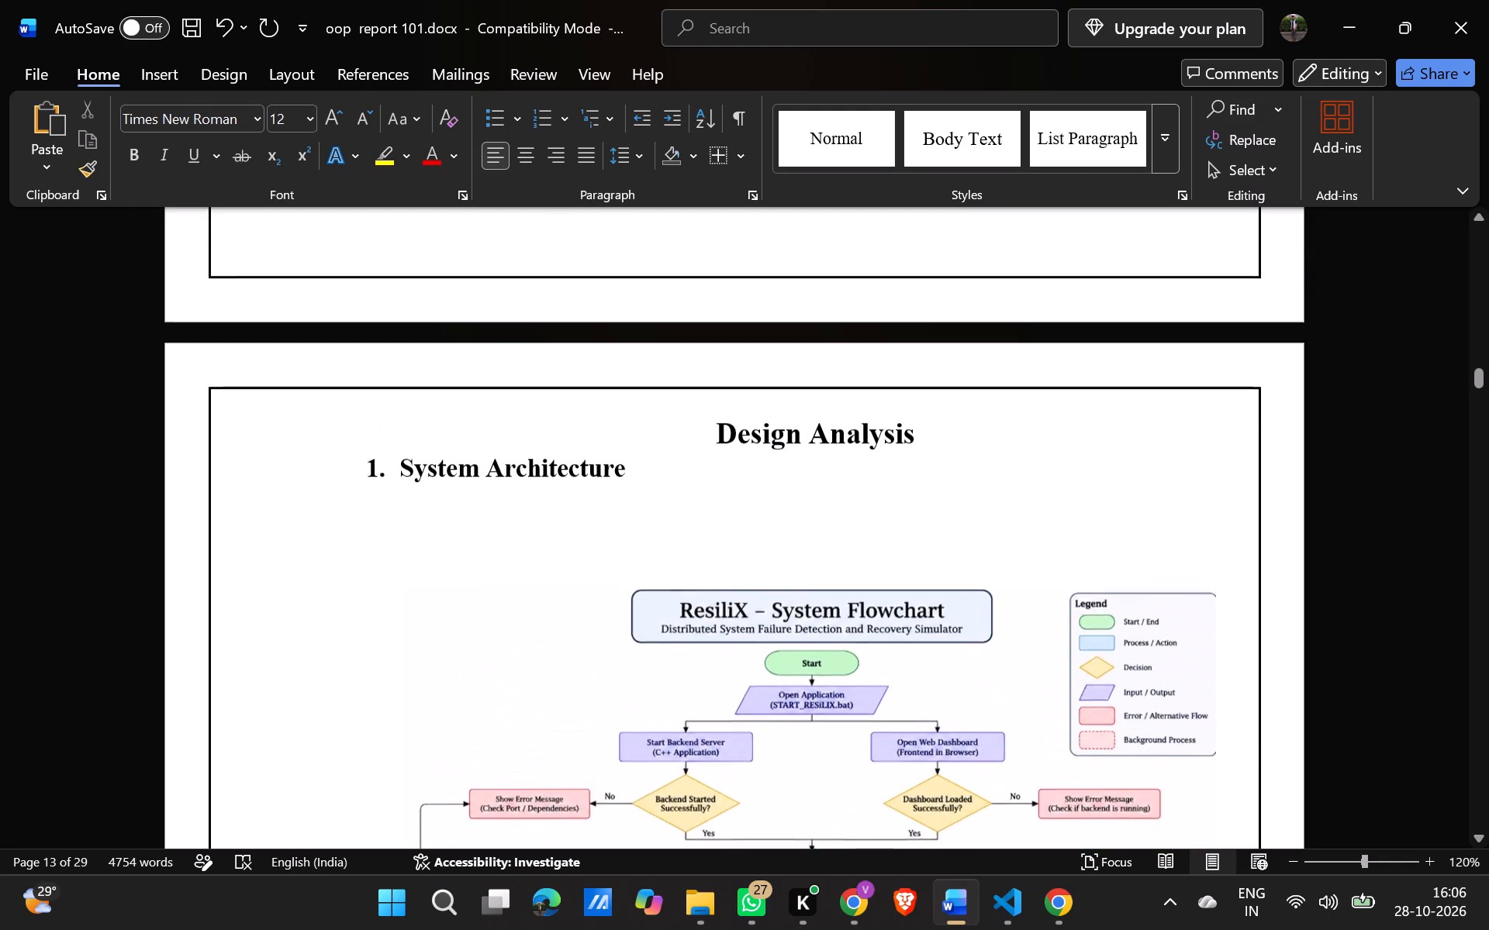
pyautogui.scroll(-1, 1048, 360)
pyautogui.scroll(2, 1048, 360)
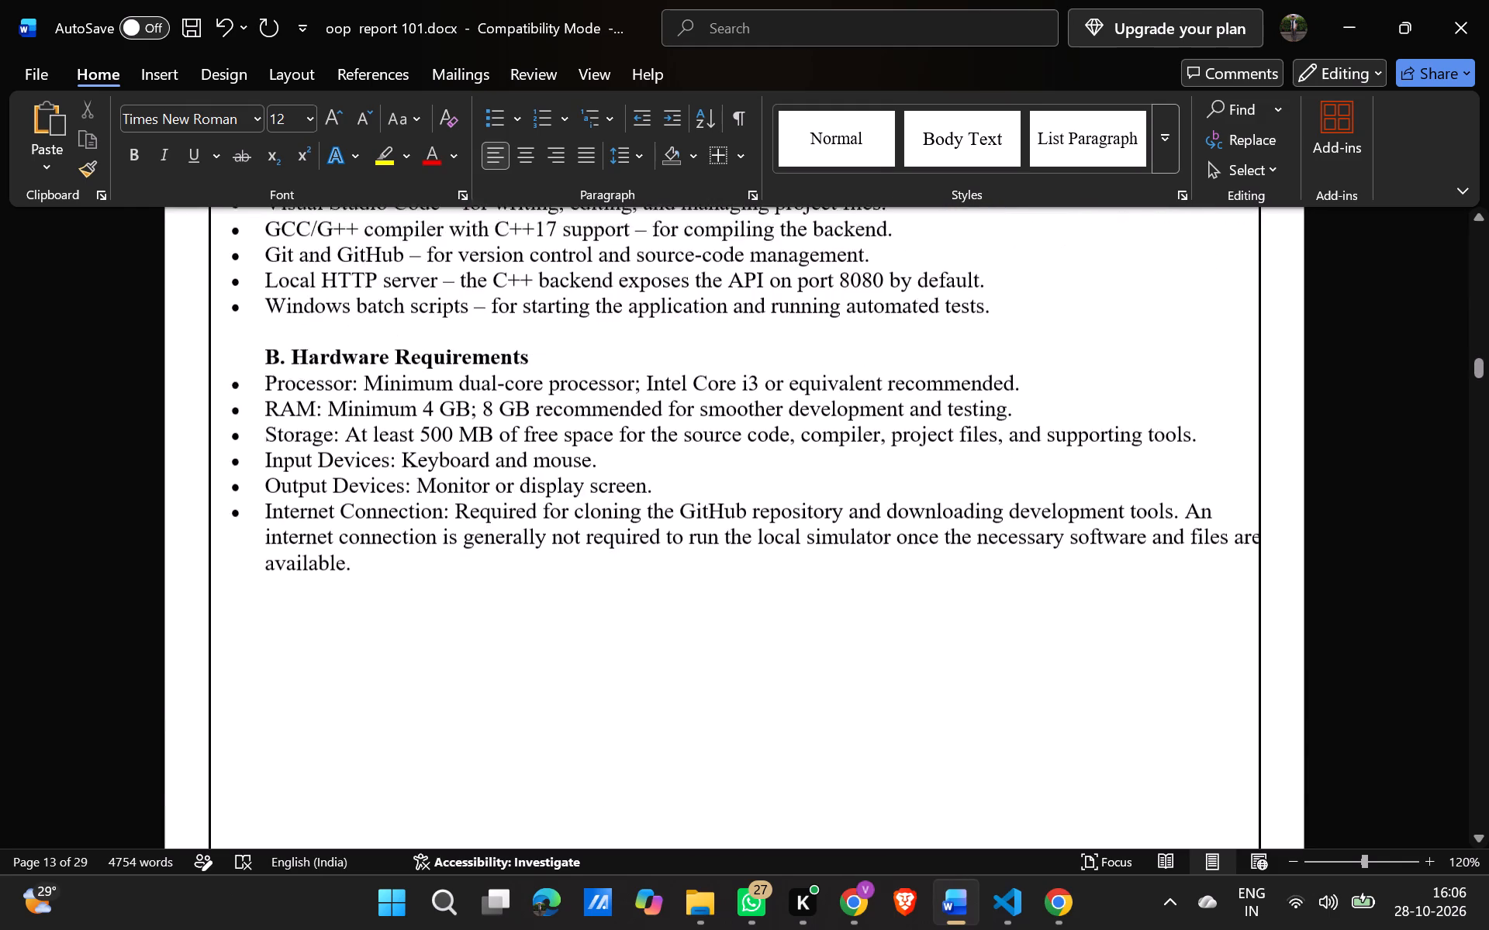
pyautogui.scroll(-3, 1048, 360)
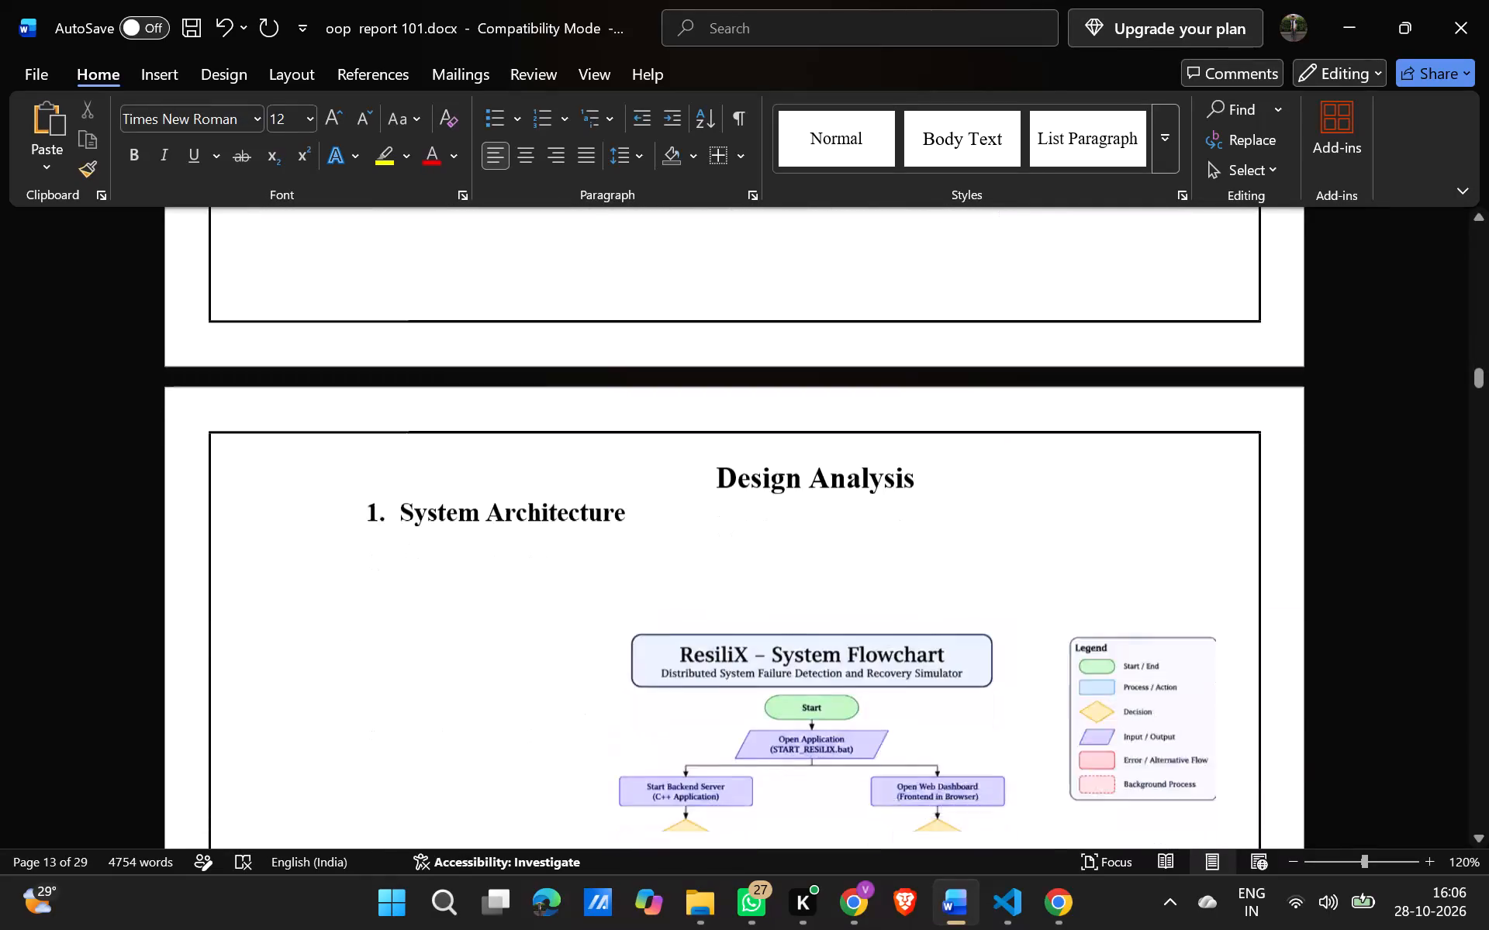
pyautogui.scroll(-1, 1048, 360)
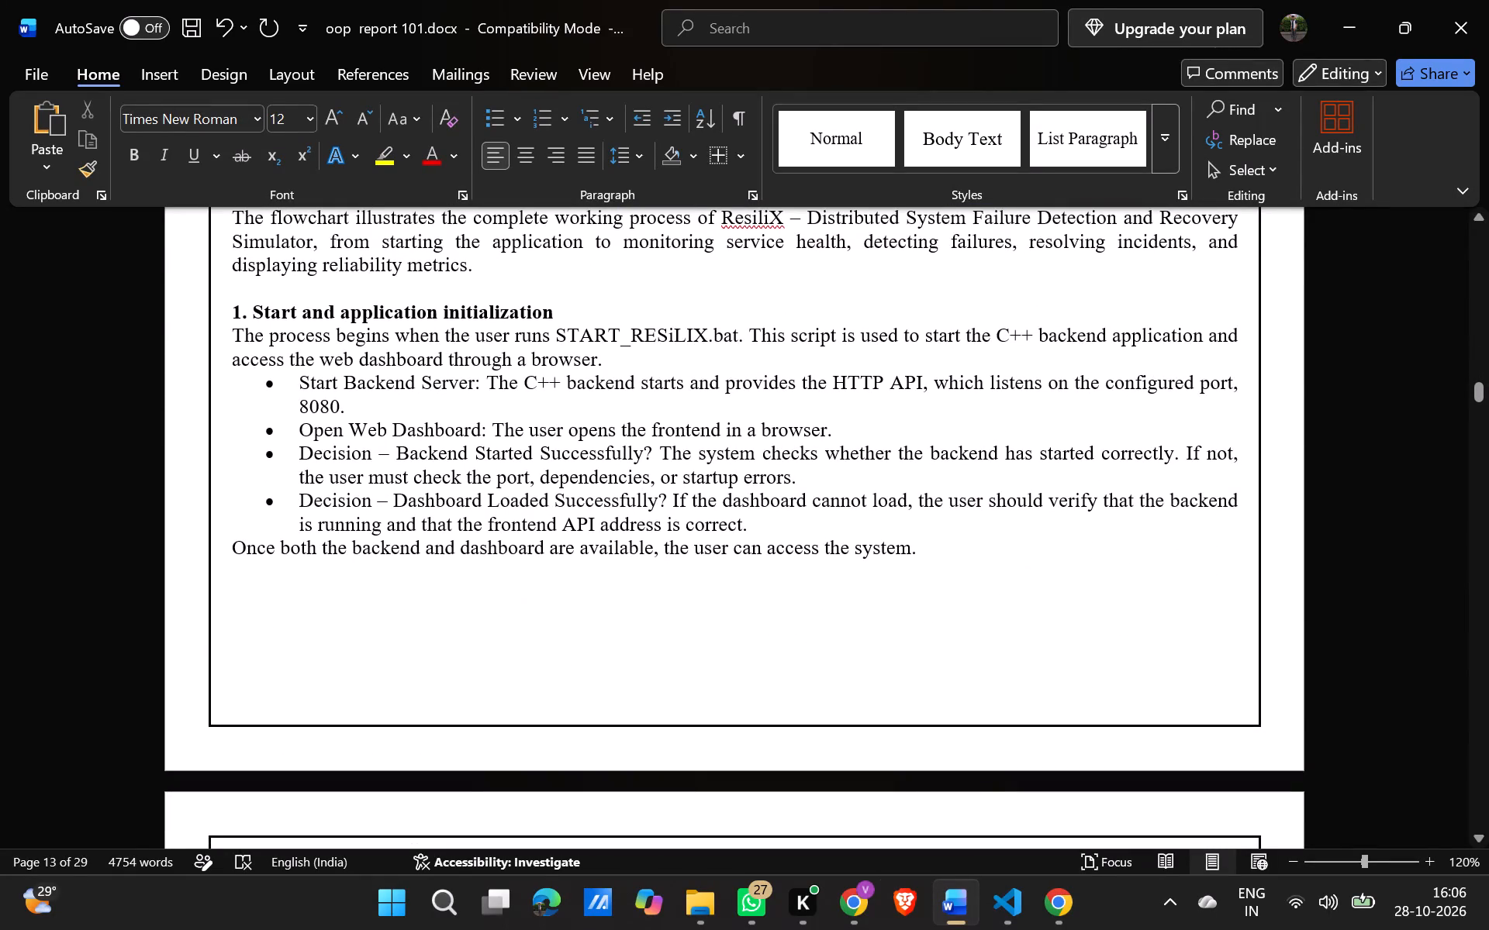
pyautogui.scroll(4, 969, 492)
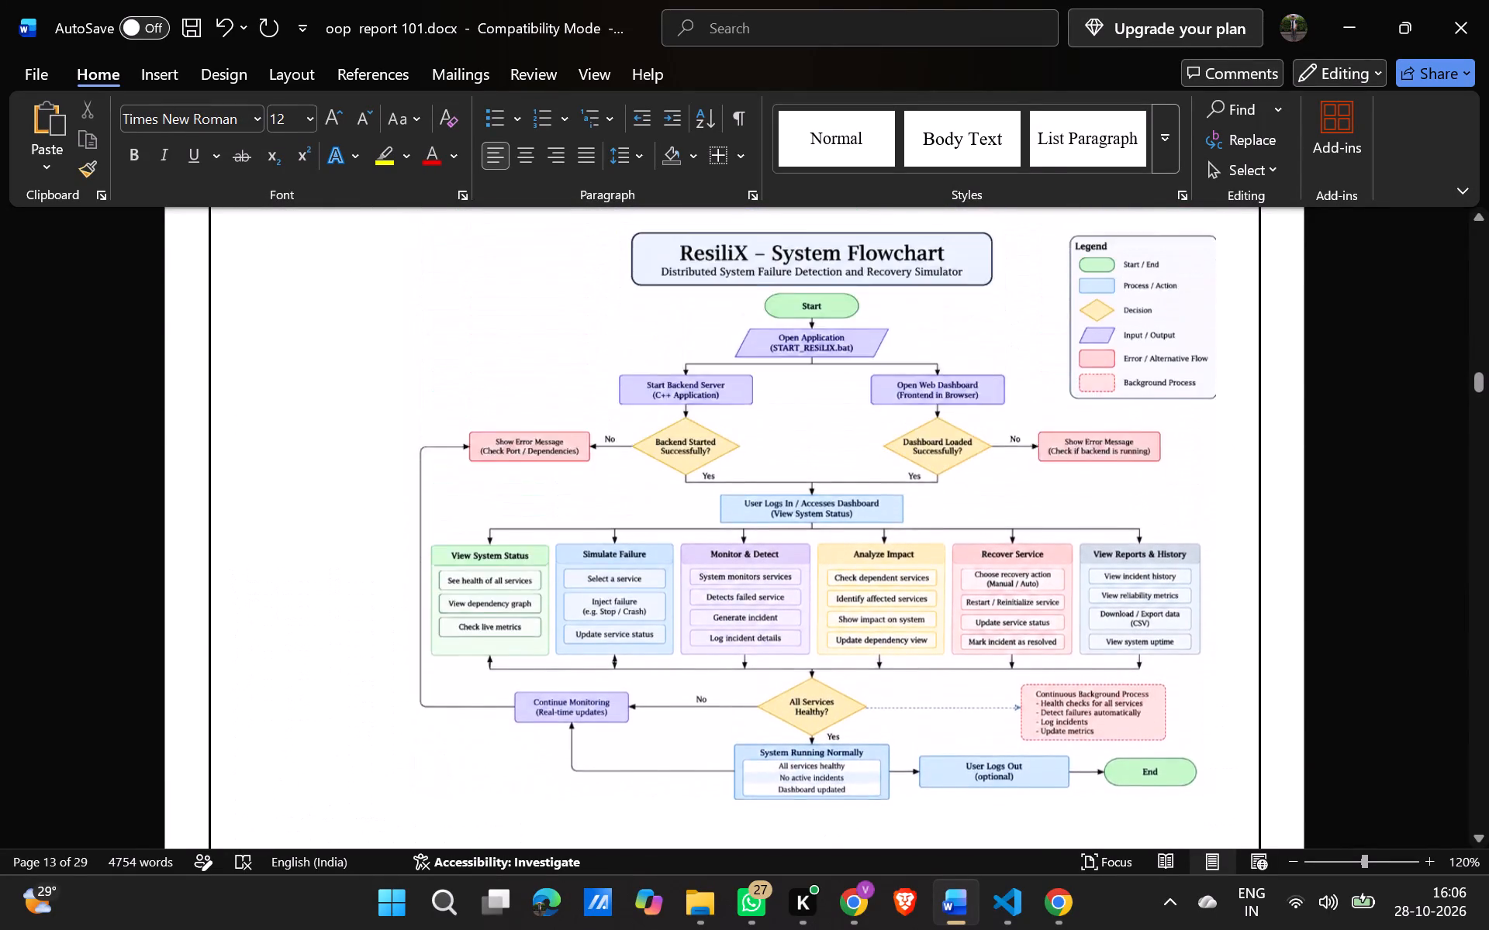
pyautogui.scroll(2, 969, 492)
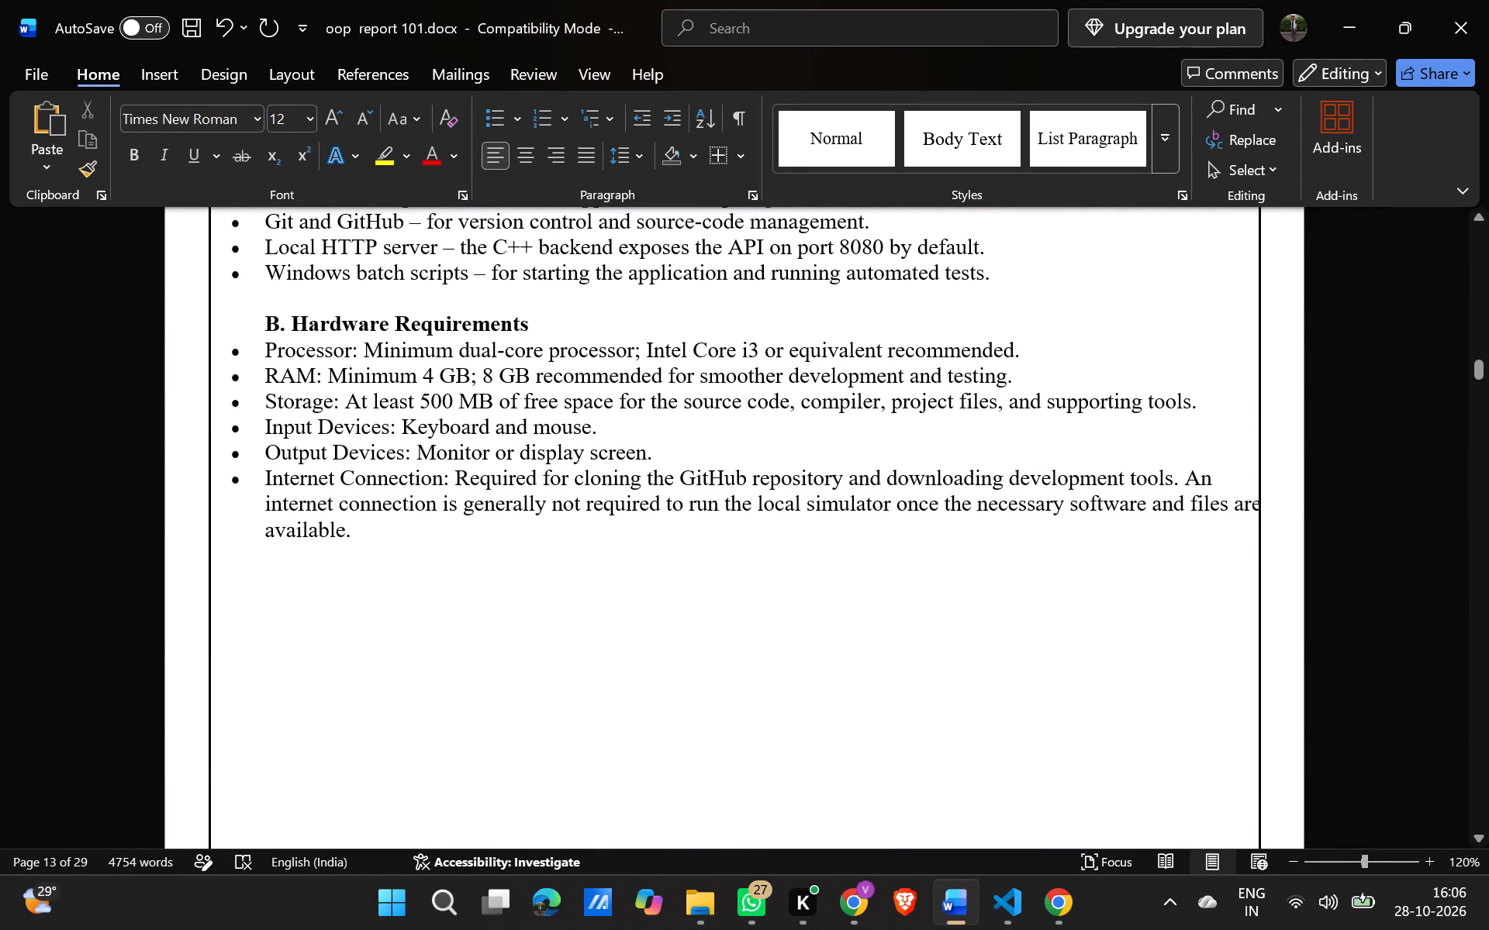
# Set the font size of the Requirement Analysis content, from A. Software Requirements through the Internet Connection bullet, to 11.
pyautogui.moveTo(496, 635); pyautogui.dragTo(297, 250)
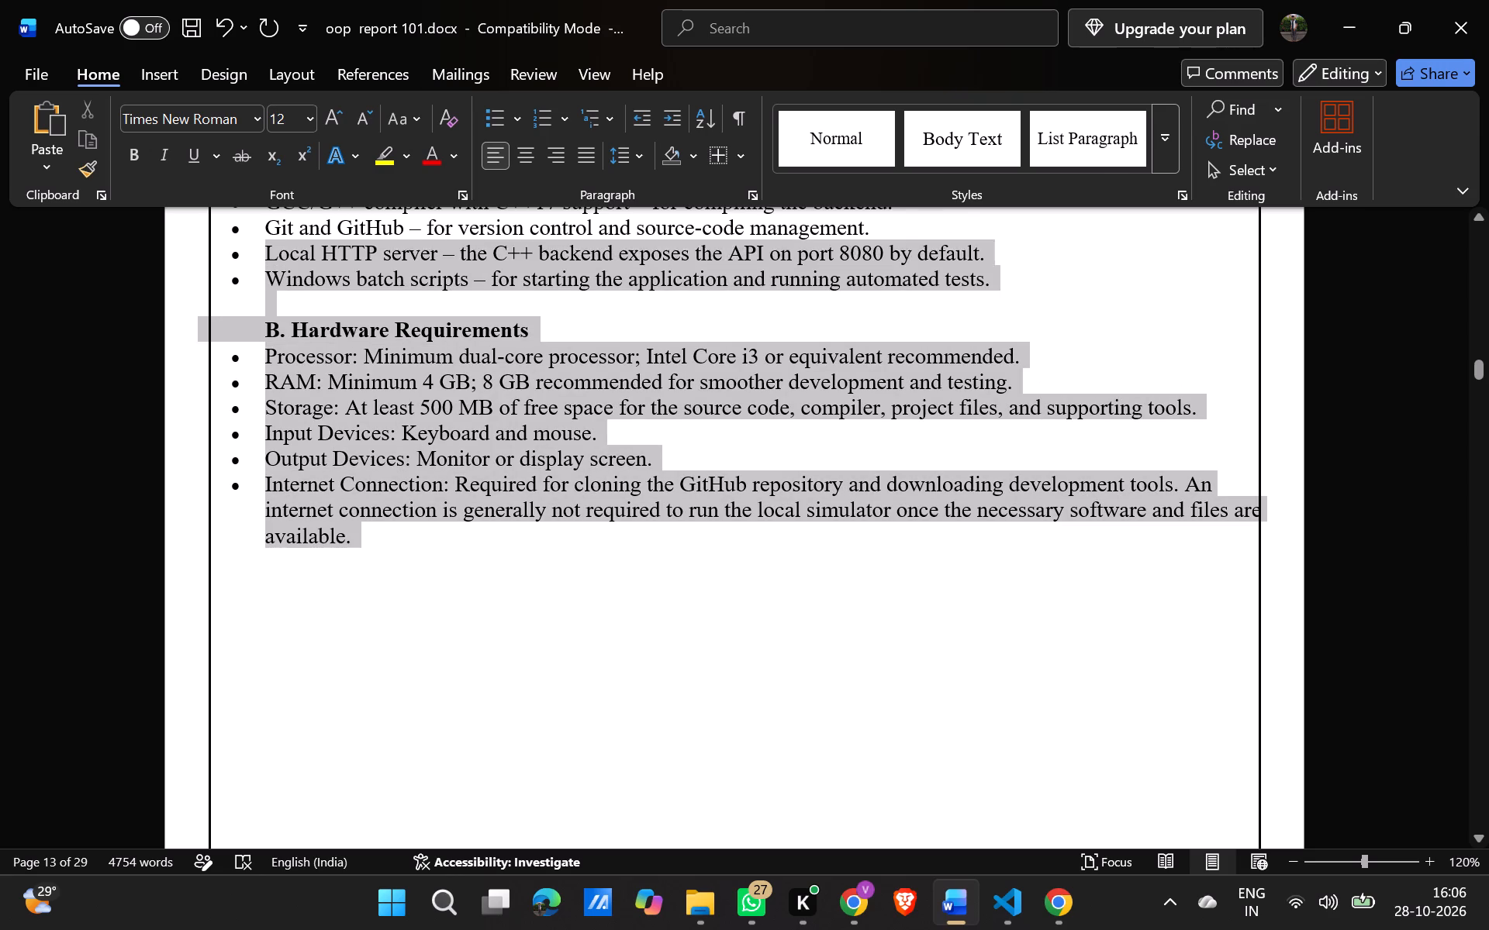
pyautogui.moveTo(297, 250); pyautogui.dragTo(328, 525)
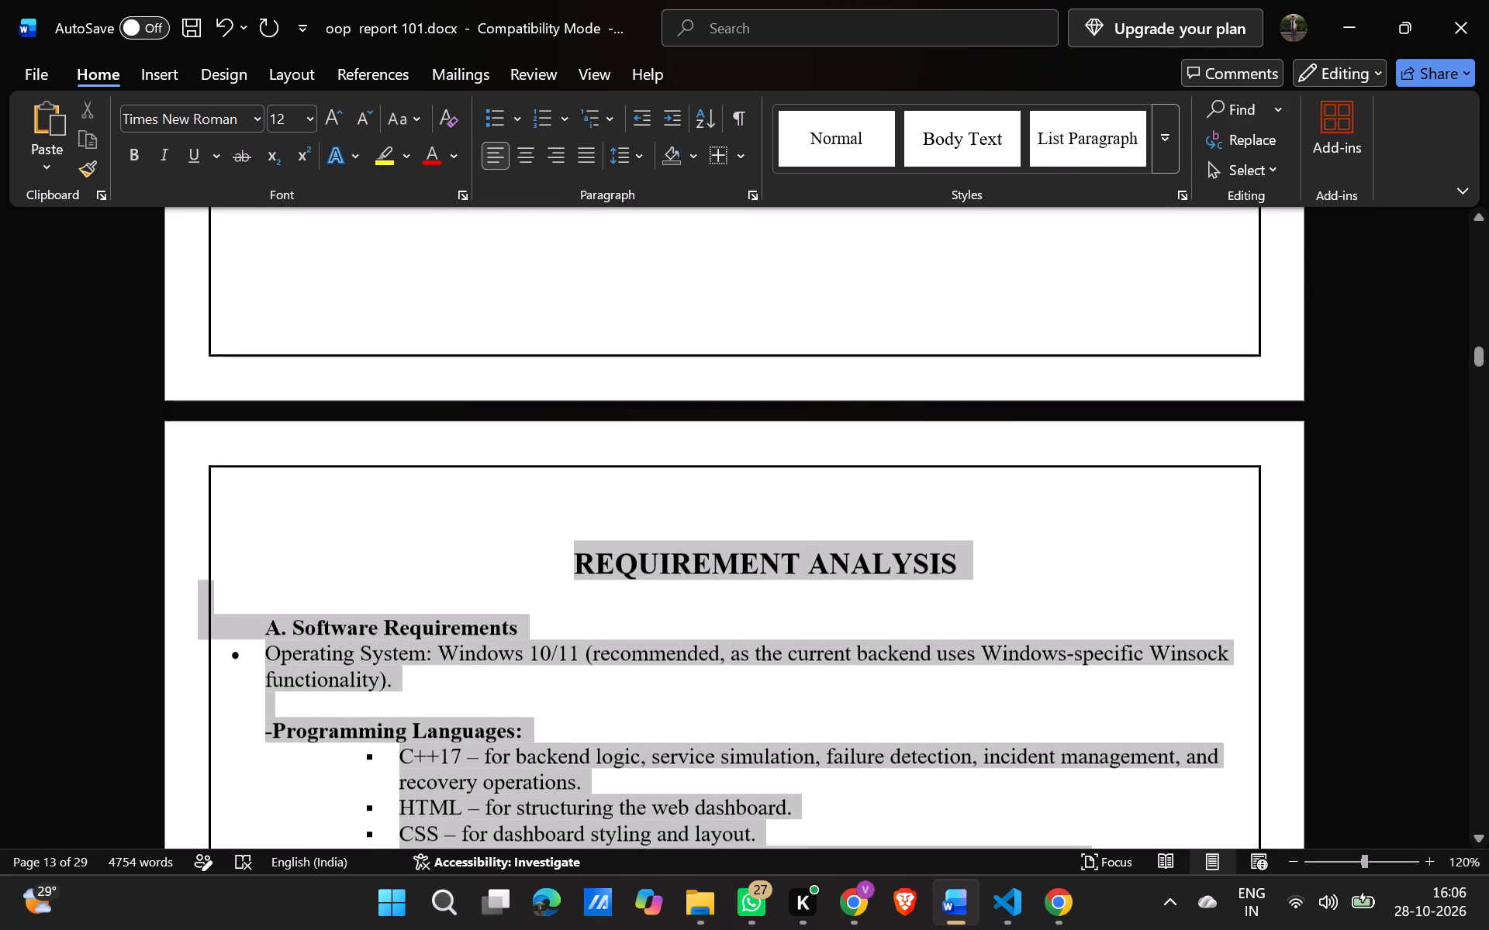
pyautogui.moveTo(328, 525); pyautogui.dragTo(249, 618)
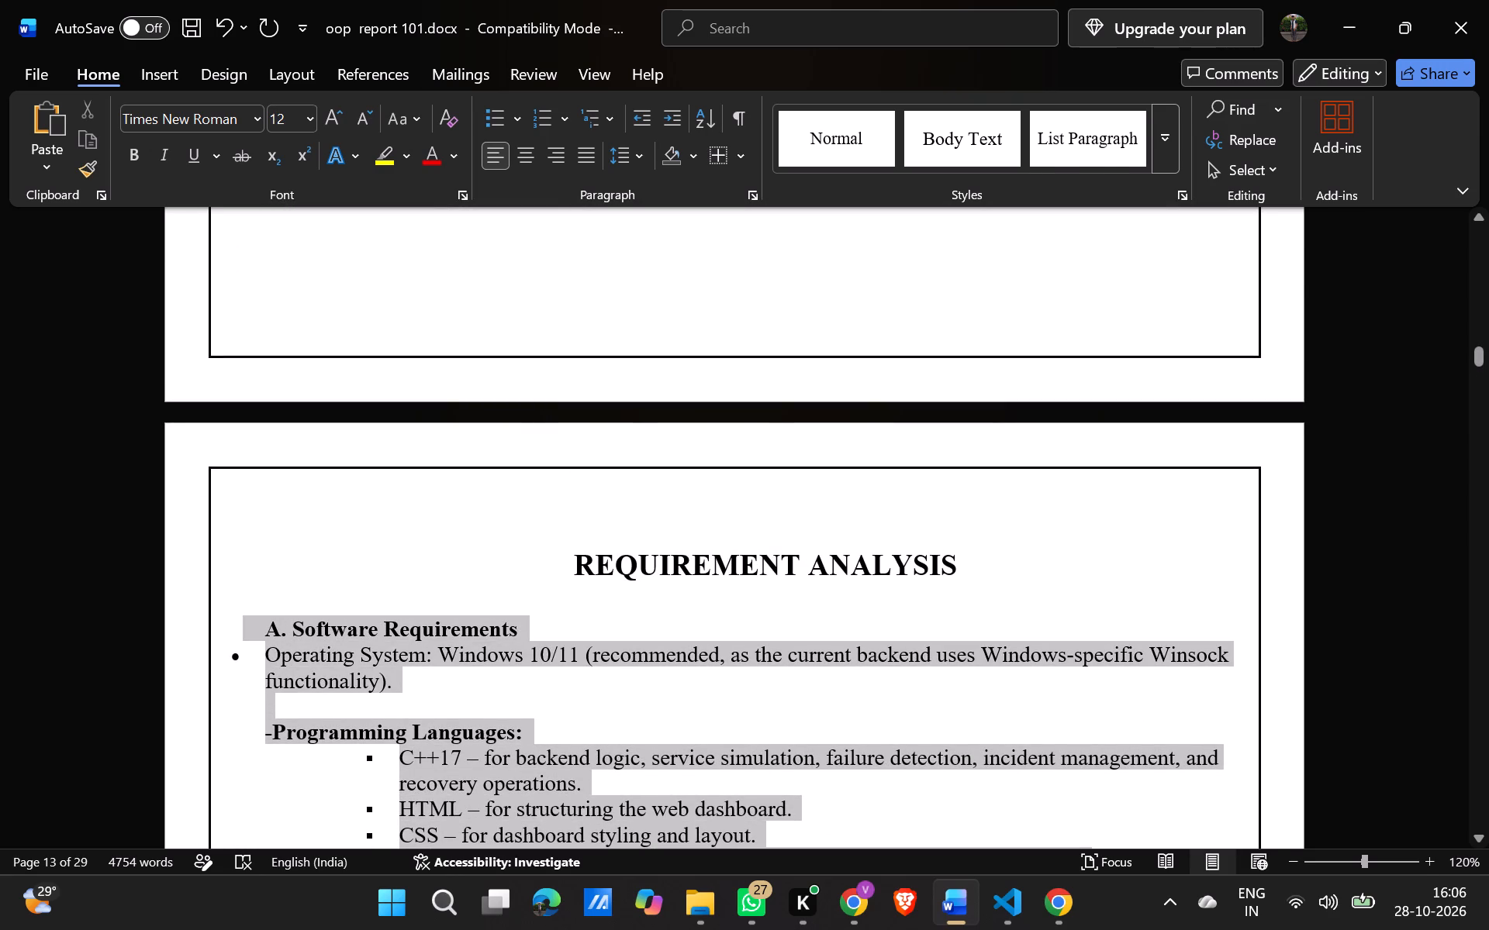
pyautogui.moveTo(249, 618); pyautogui.dragTo(259, 625)
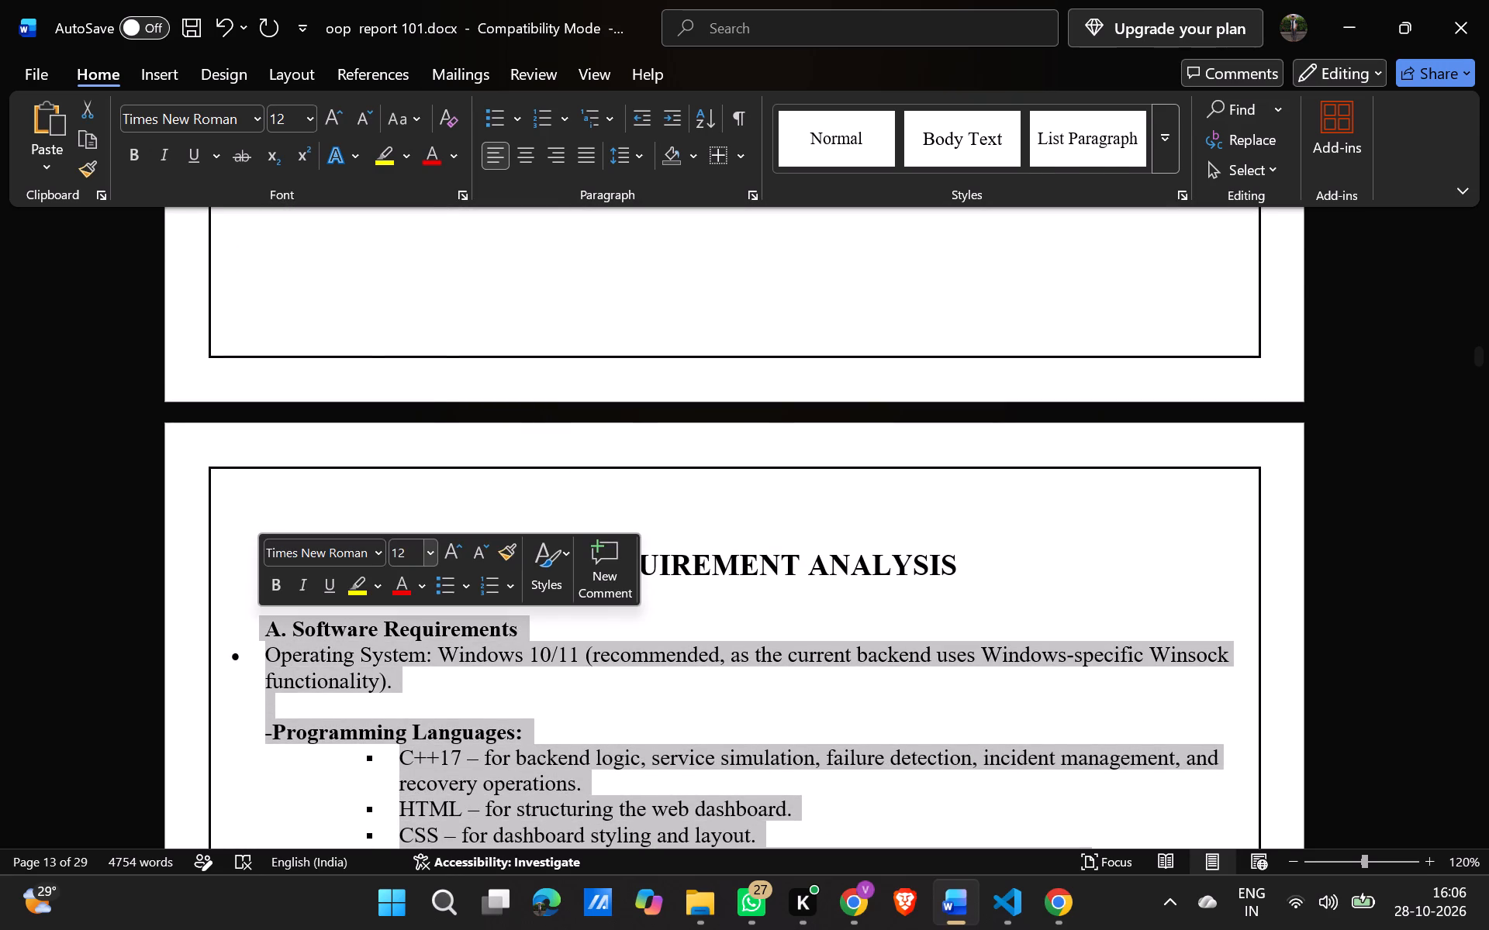
pyautogui.moveTo(433, 553); pyautogui.dragTo(416, 173)
pyautogui.click(416, 173)
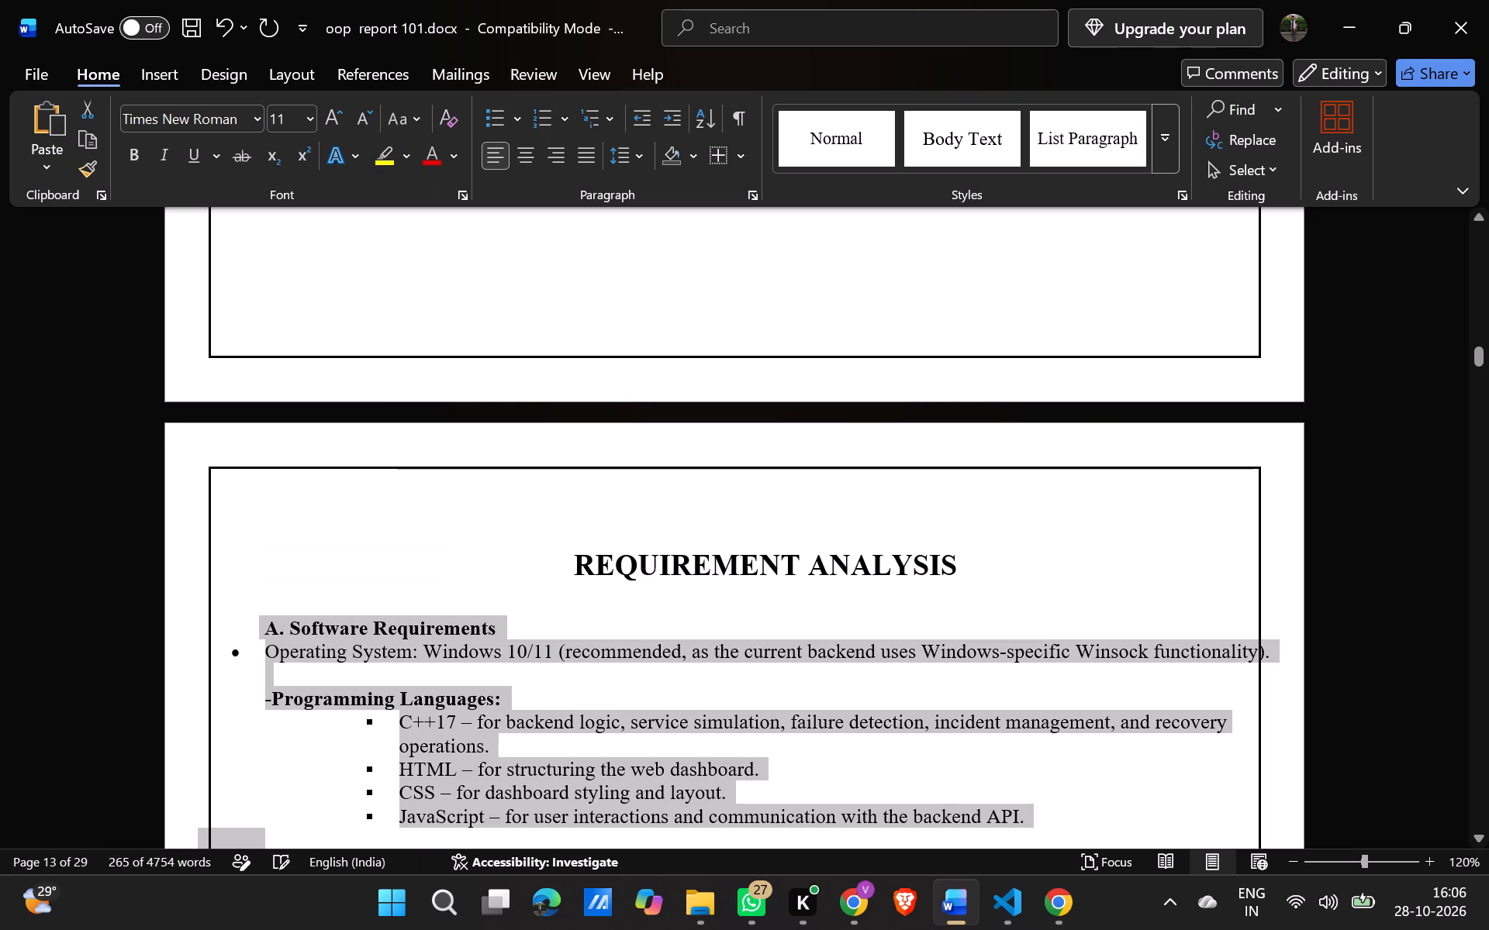
# Set the words "Software Requirements" in heading A to font size 12.
pyautogui.click(475, 551)
pyautogui.moveTo(503, 625); pyautogui.dragTo(305, 625)
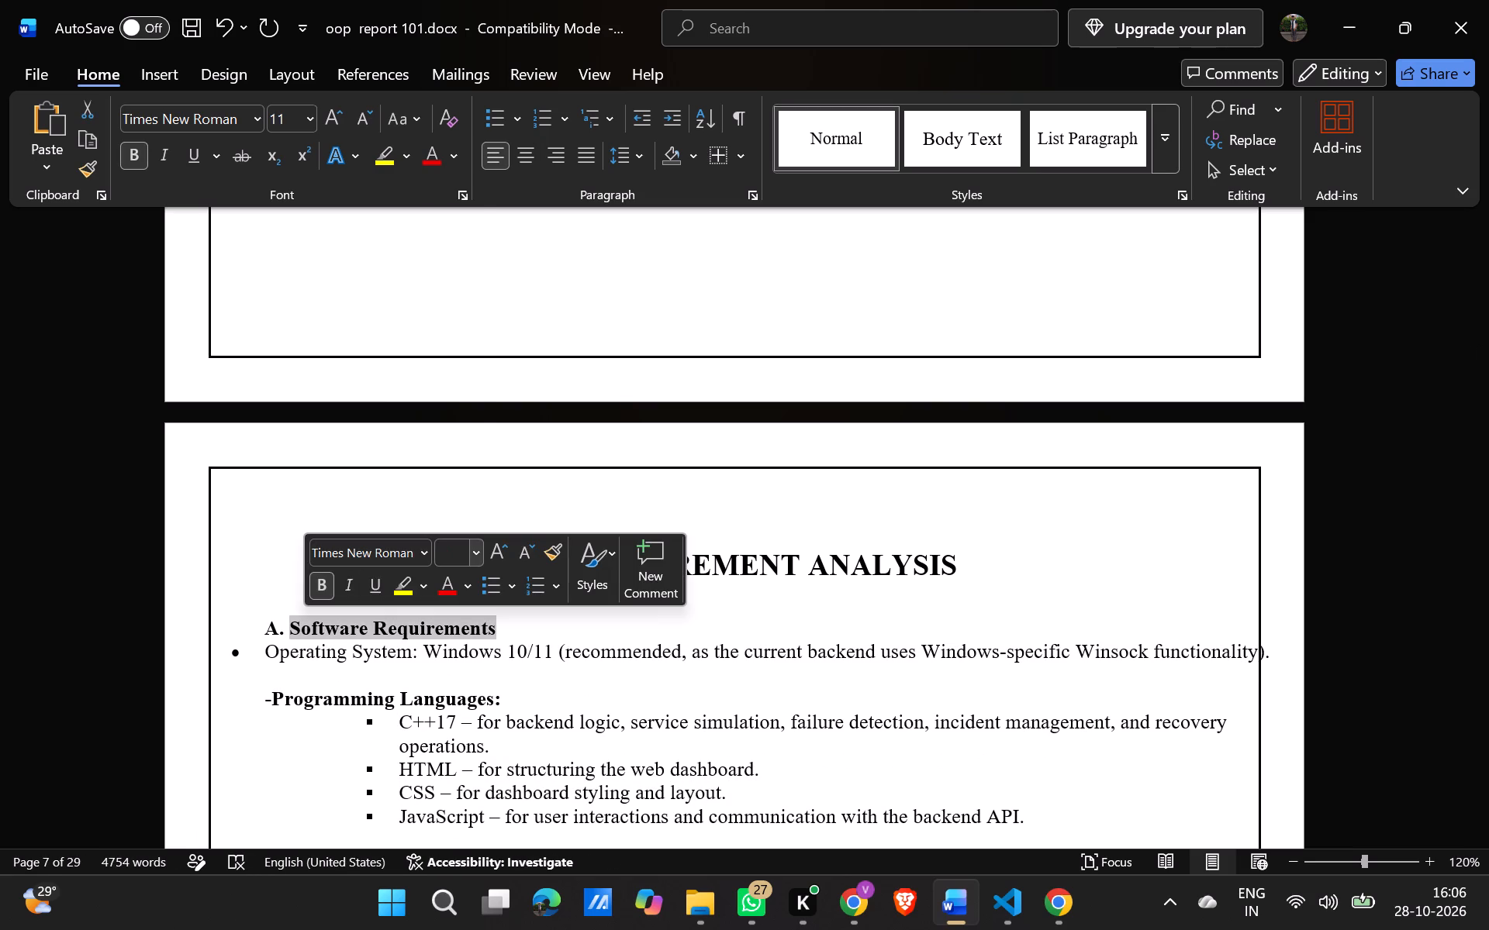
pyautogui.moveTo(477, 546); pyautogui.dragTo(450, 219)
pyautogui.click(450, 219)
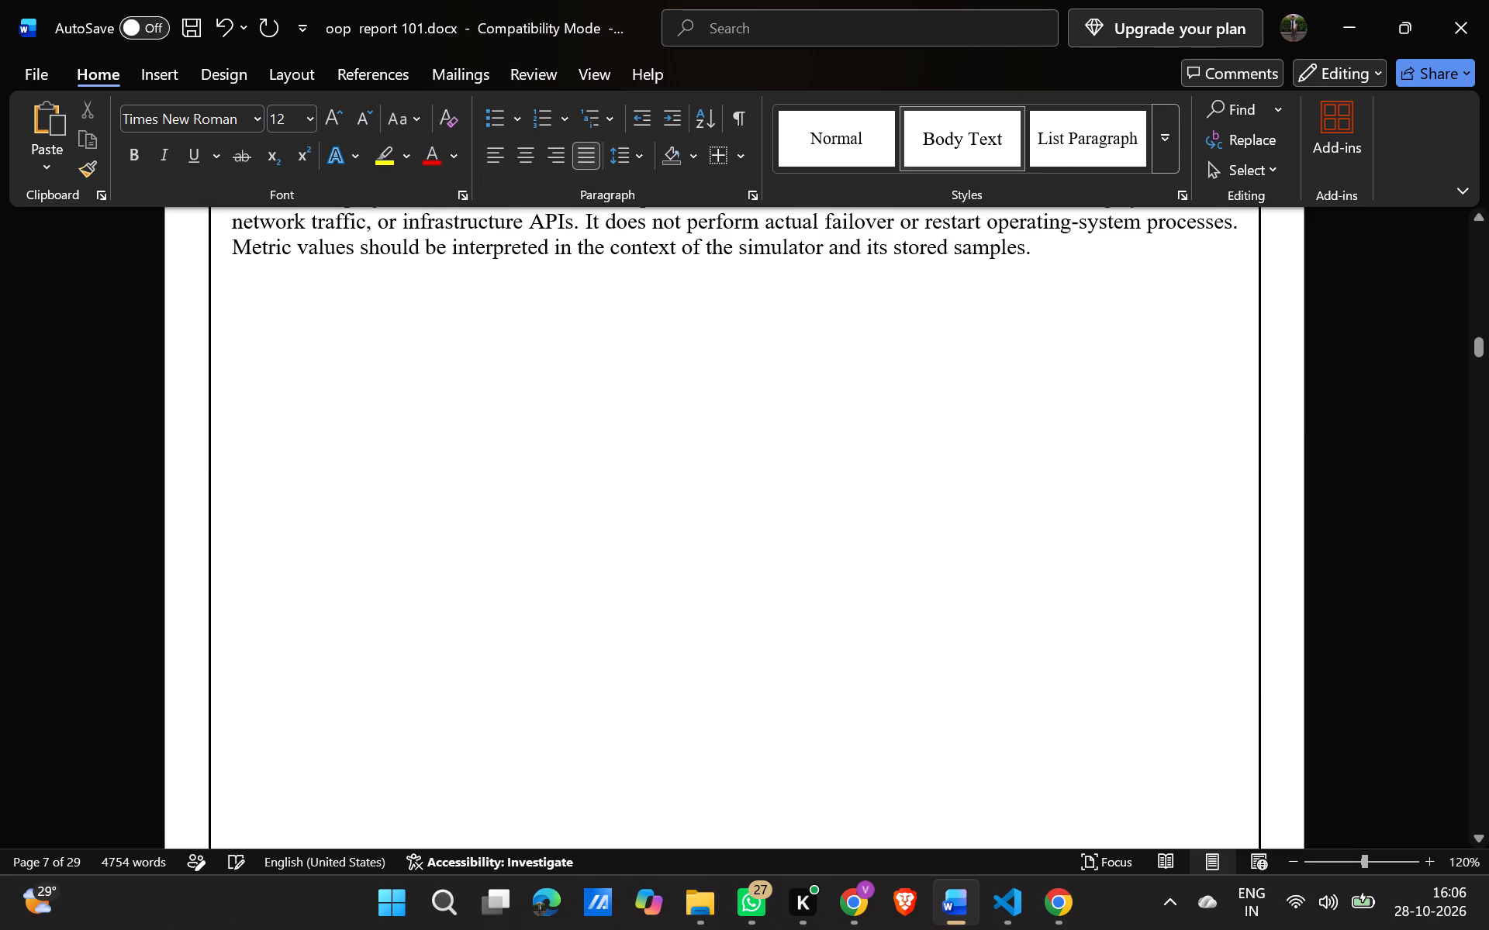
# Set the words "Hardware Requirements" in heading B to font size 12.
pyautogui.scroll(-4, 516, 613)
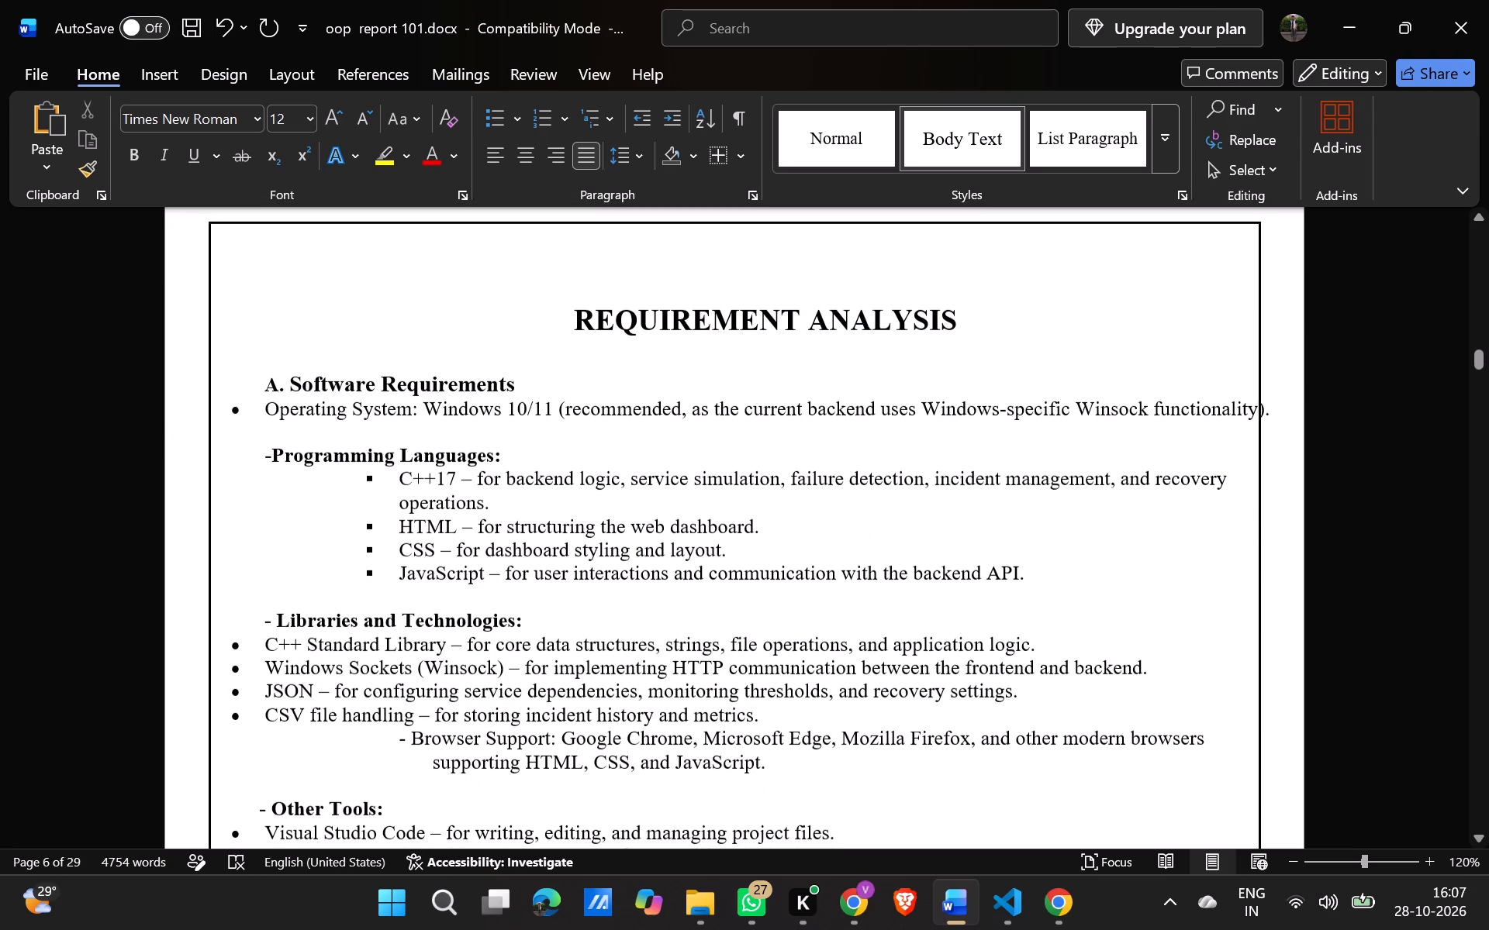
pyautogui.scroll(-2, 503, 452)
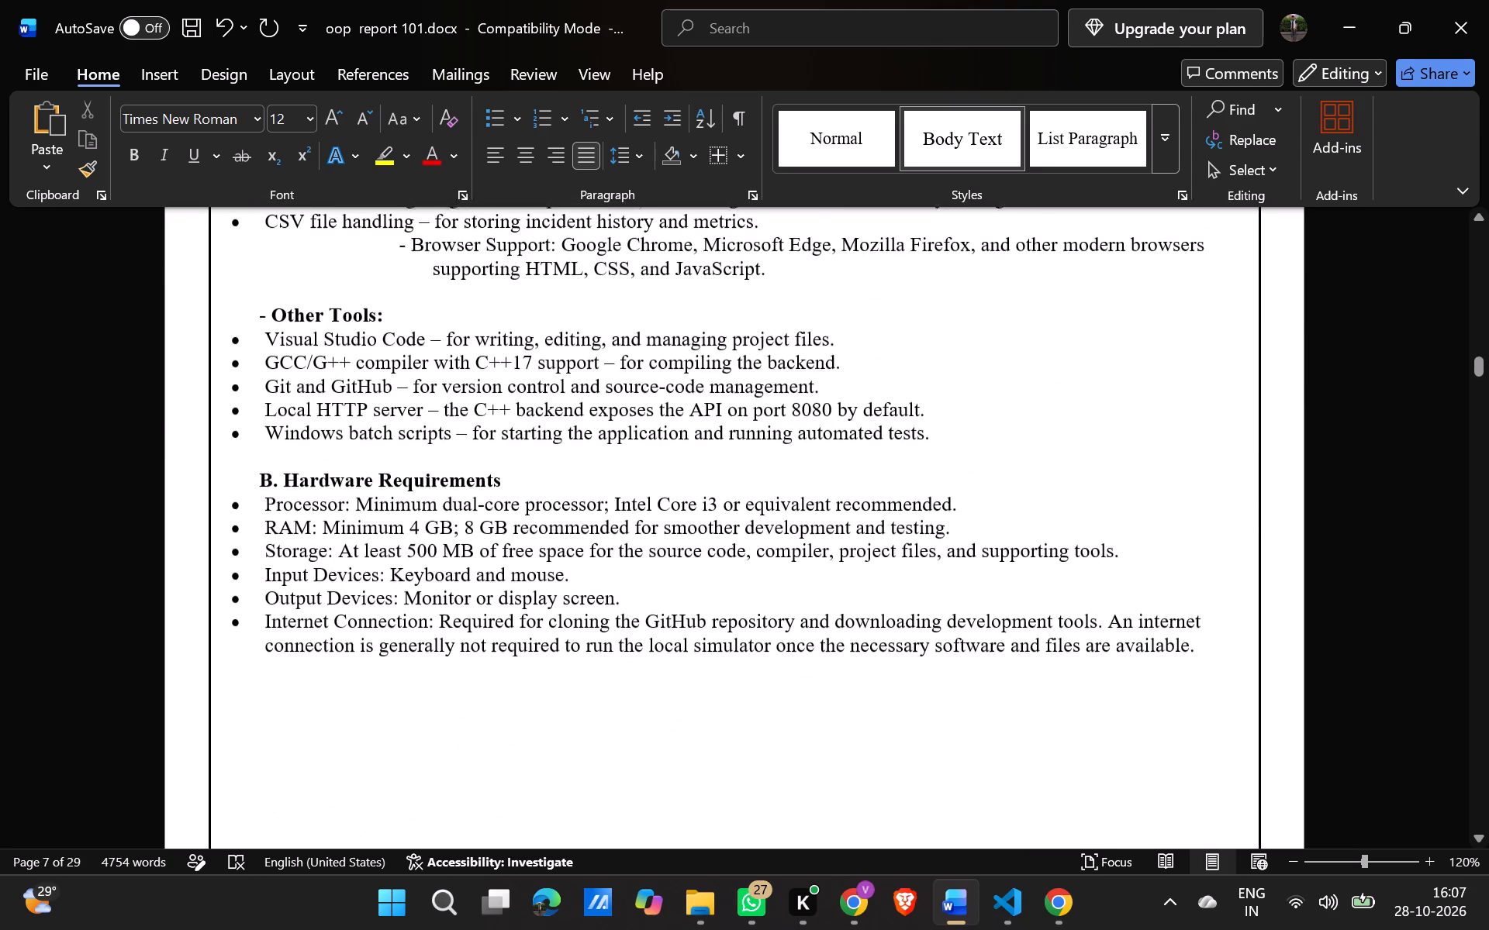
pyautogui.moveTo(501, 477); pyautogui.dragTo(273, 481)
pyautogui.moveTo(442, 415); pyautogui.dragTo(443, 515)
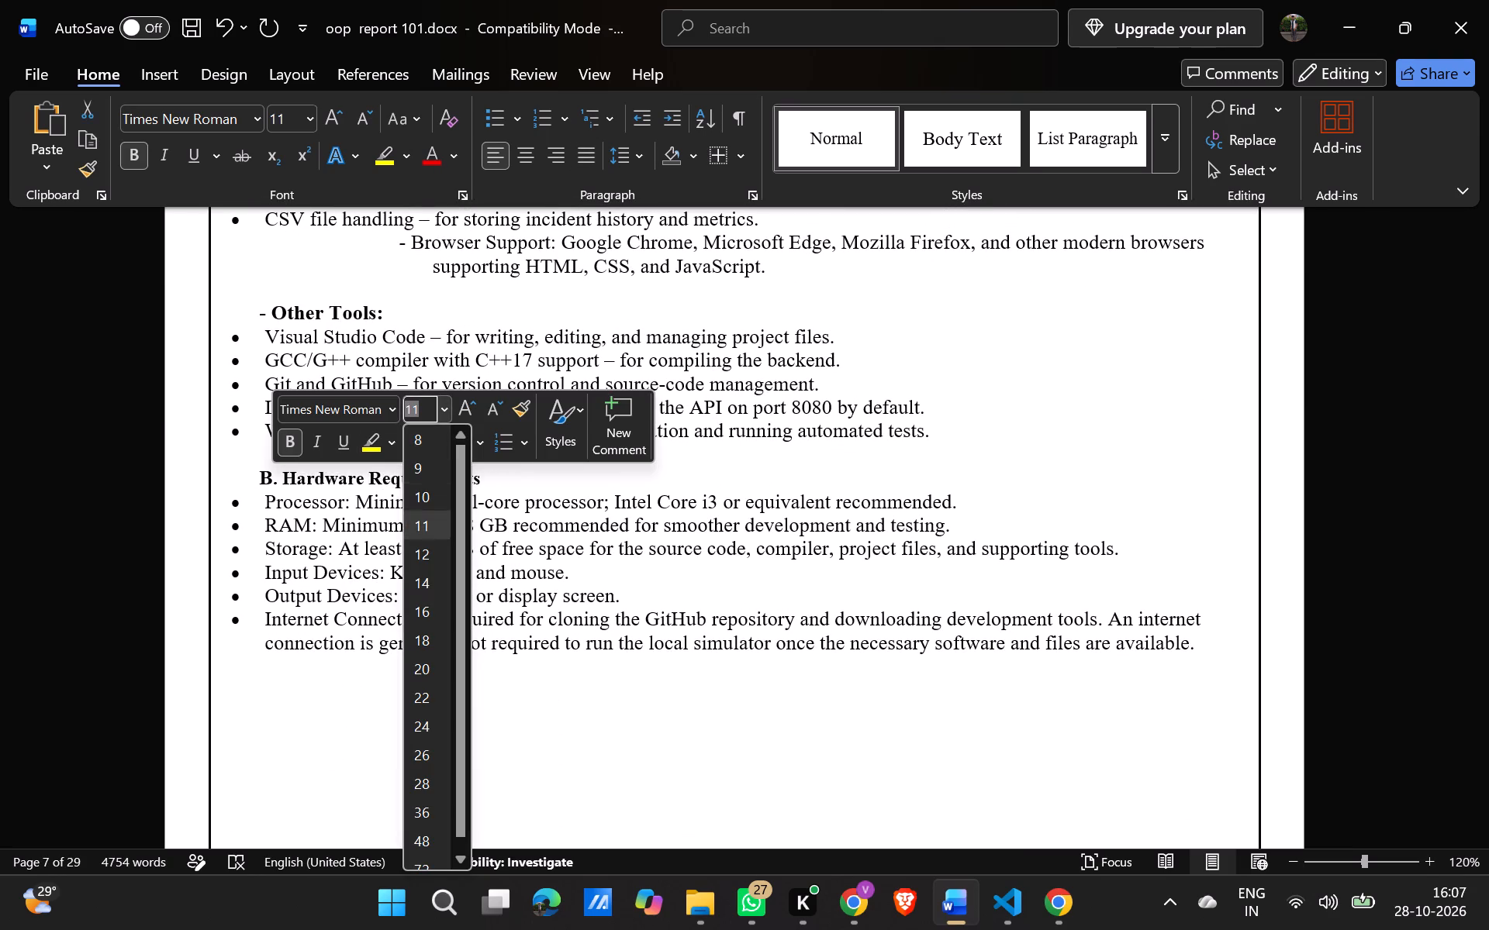
pyautogui.moveTo(443, 515); pyautogui.dragTo(439, 551)
pyautogui.click(439, 551)
# Set the "B." label in front of Hardware Requirements to font size 12.
pyautogui.scroll(2, 439, 551)
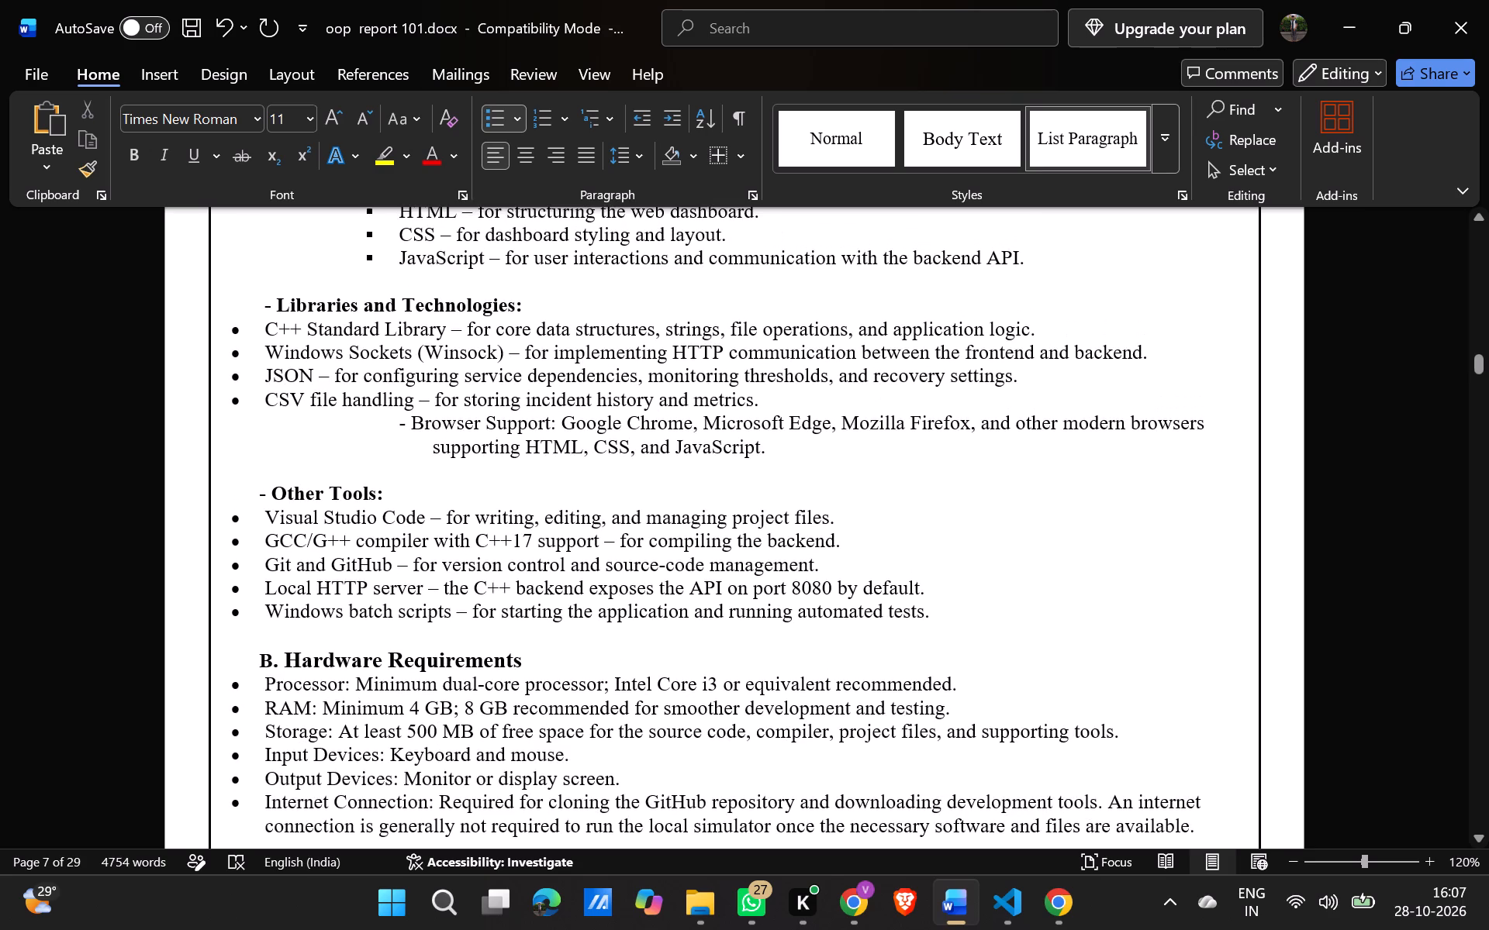
pyautogui.scroll(1, 439, 551)
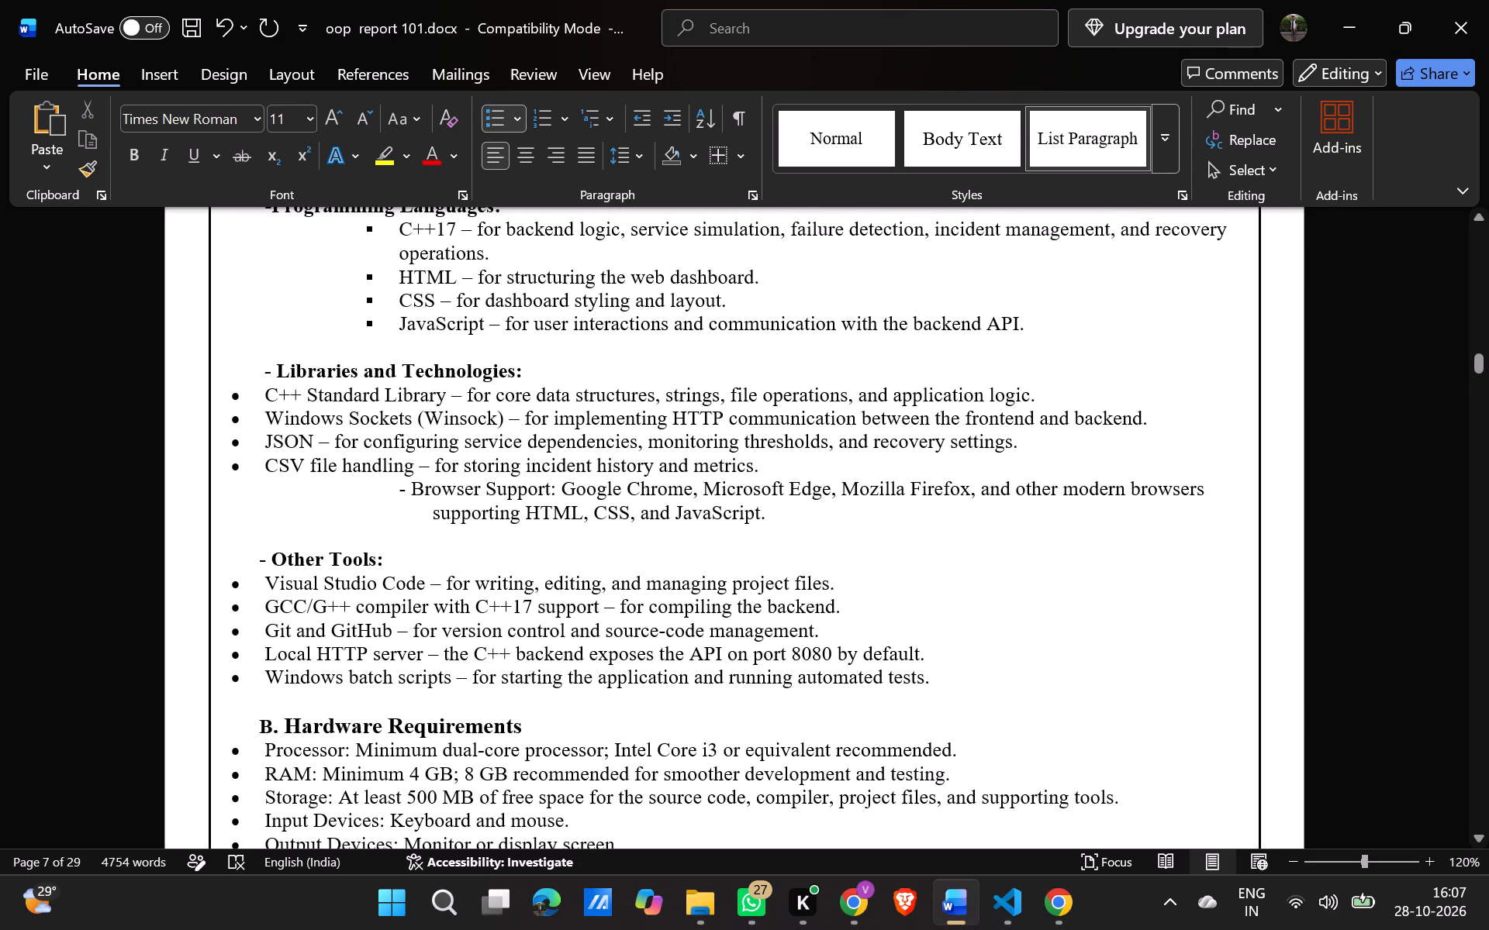
pyautogui.moveTo(276, 728); pyautogui.dragTo(262, 728)
pyautogui.moveTo(431, 656); pyautogui.dragTo(407, 468)
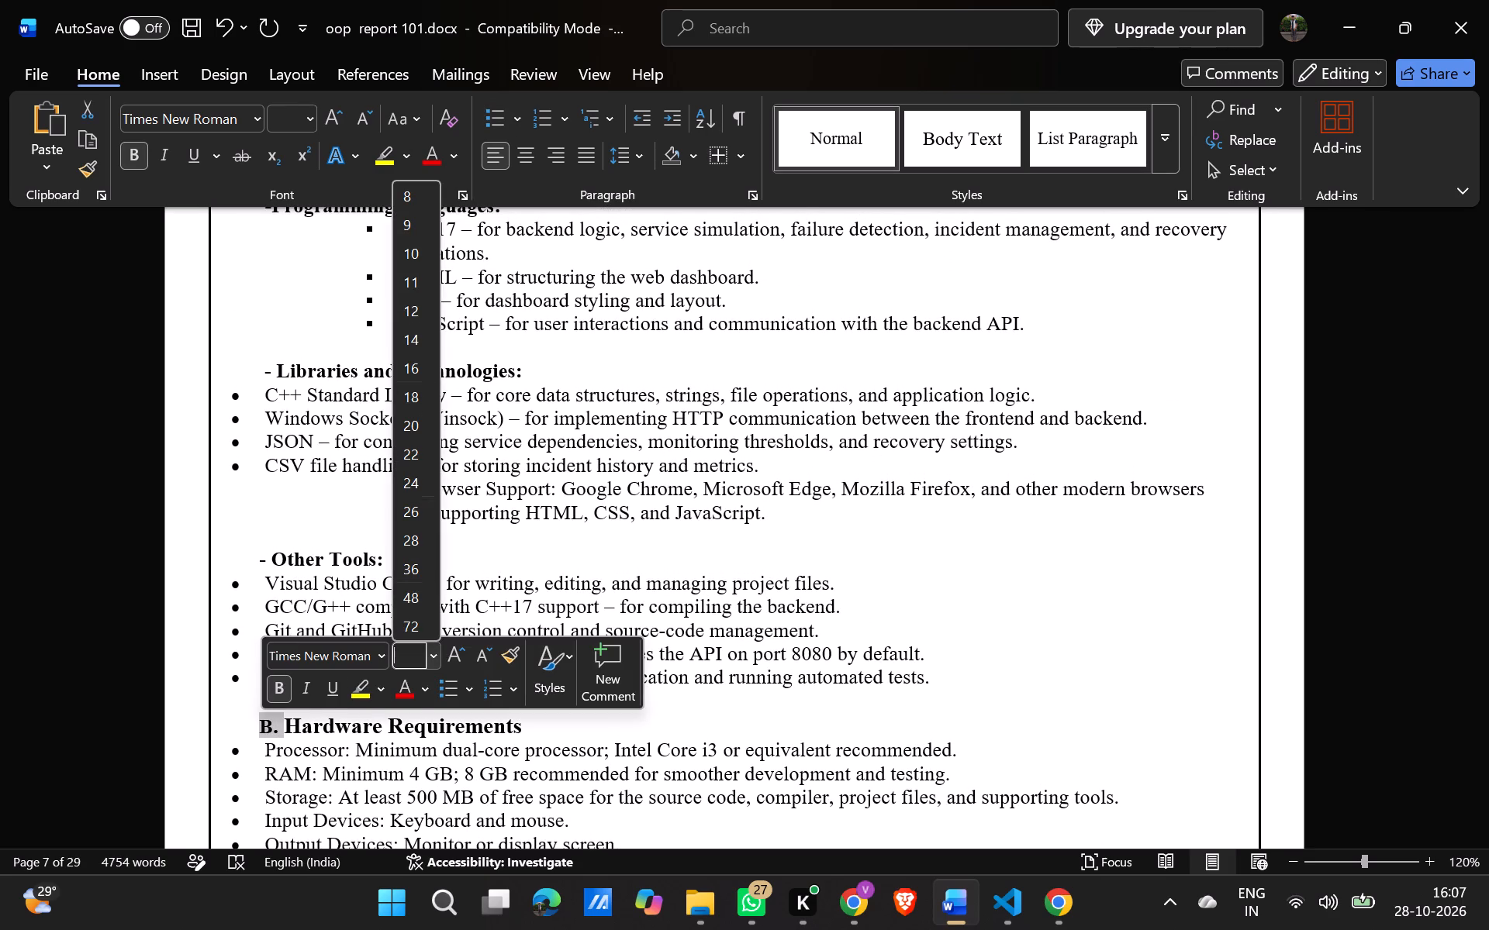
pyautogui.moveTo(407, 468); pyautogui.dragTo(401, 313)
pyautogui.click(401, 313)
# Set the "A." label in front of Software Requirements to font size 12.
pyautogui.scroll(1, 496, 382)
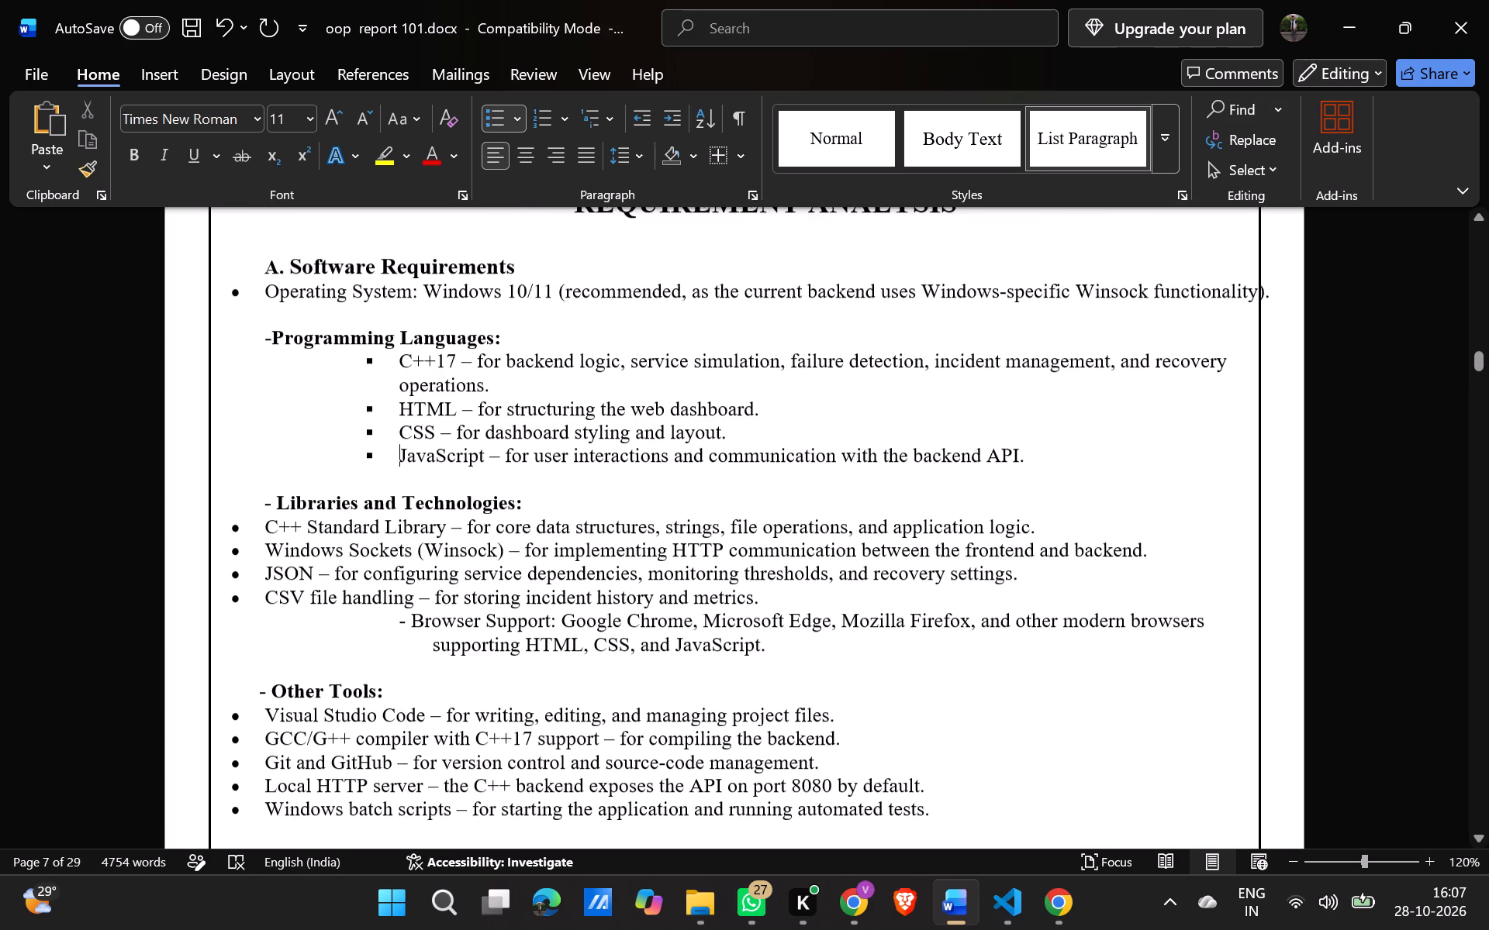
pyautogui.scroll(1, 496, 382)
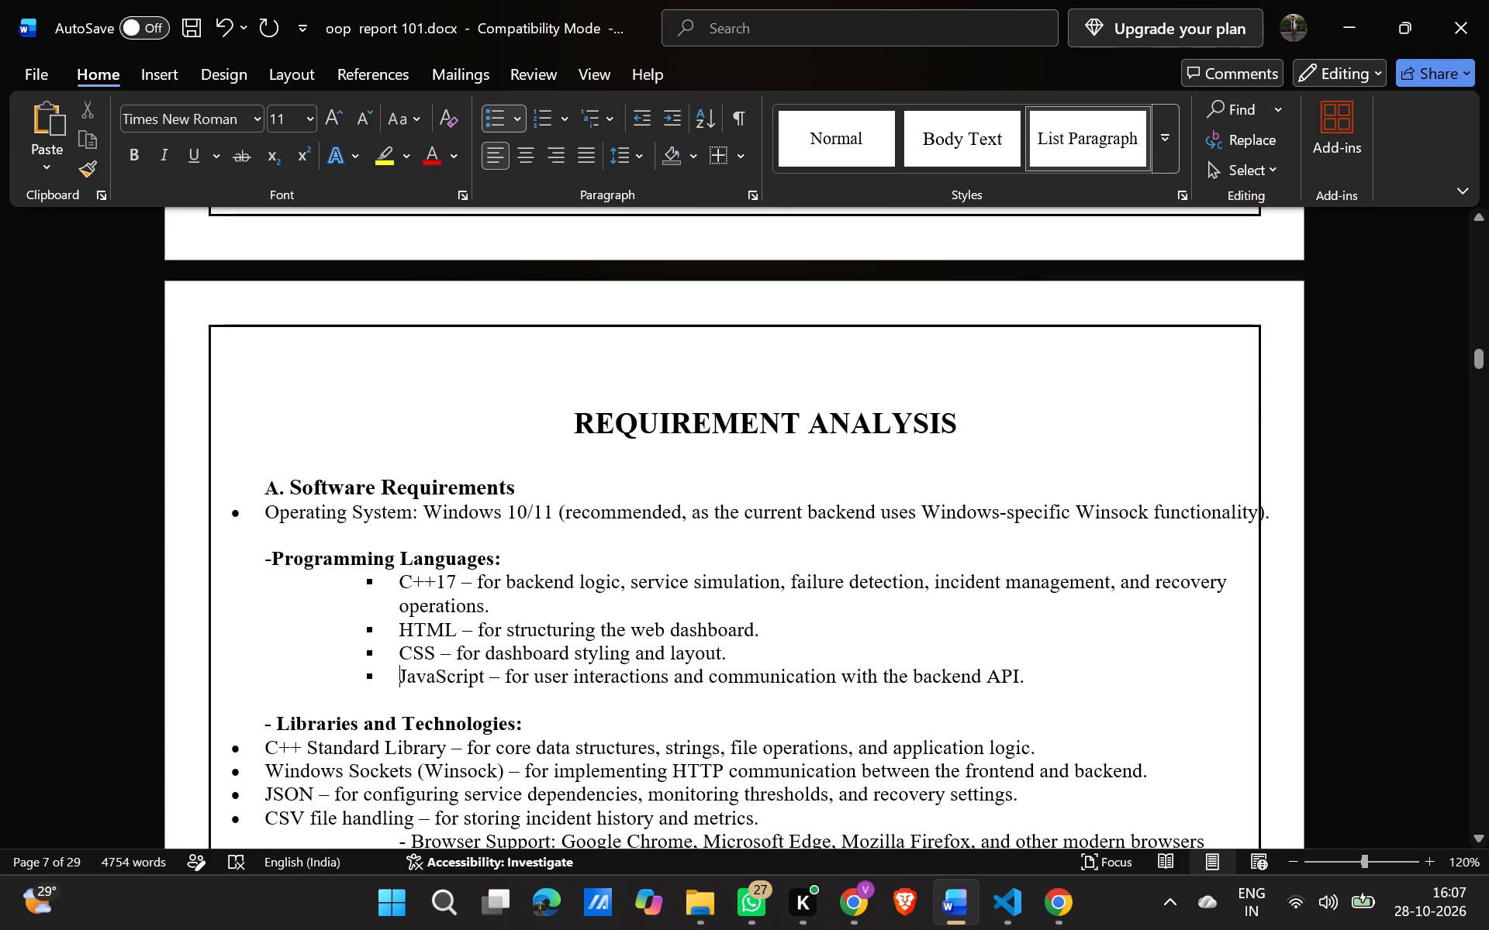
pyautogui.moveTo(285, 488); pyautogui.dragTo(260, 488)
pyautogui.moveTo(429, 417); pyautogui.dragTo(414, 560)
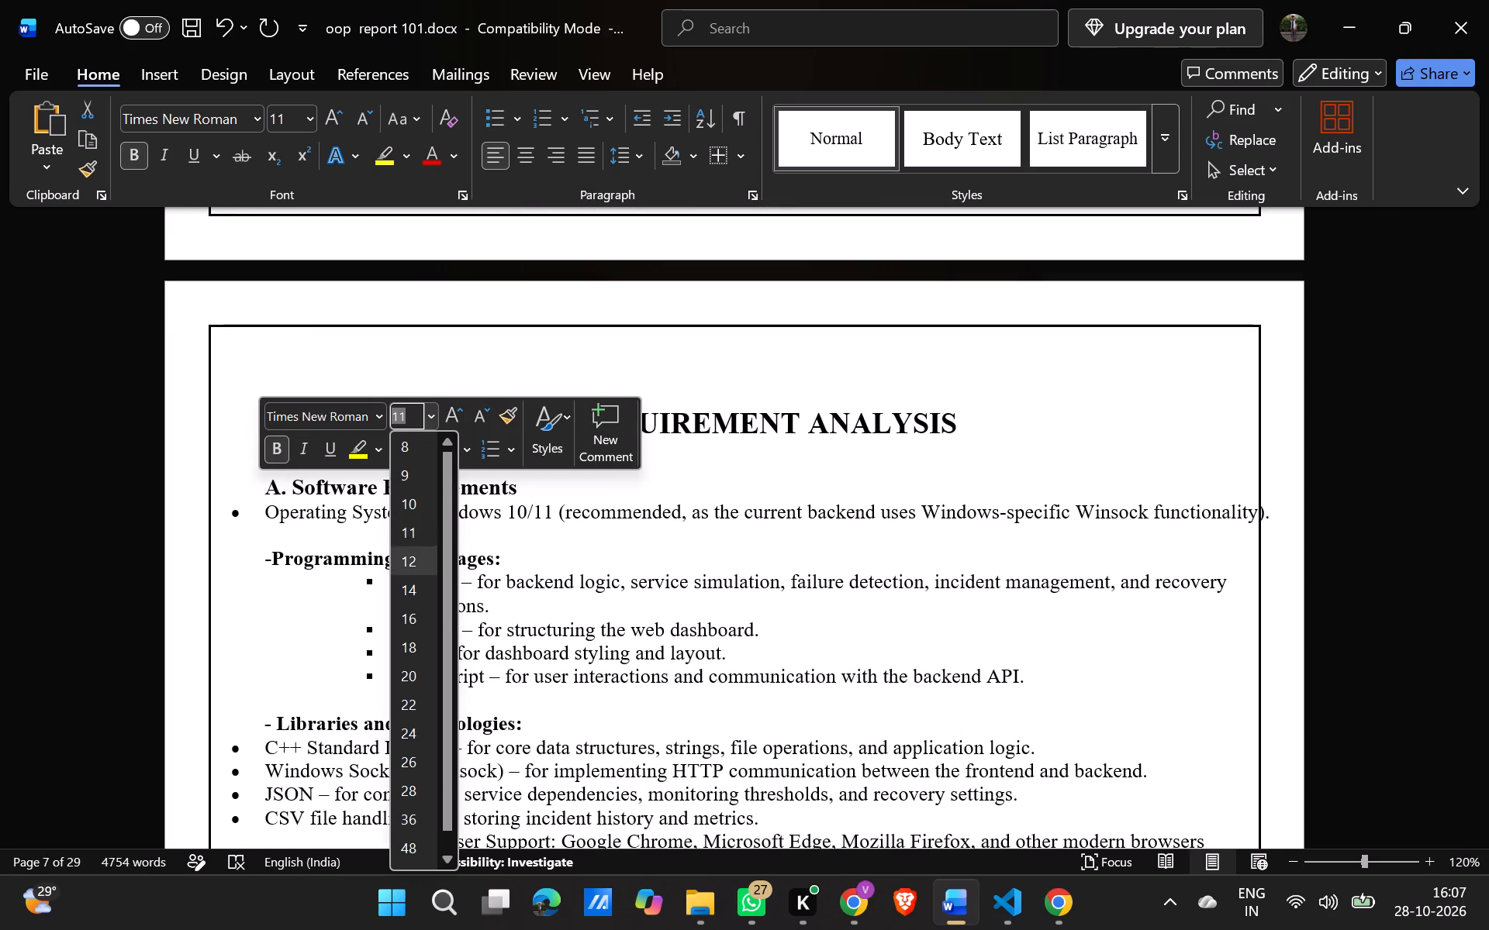
pyautogui.moveTo(414, 560); pyautogui.dragTo(413, 560)
pyautogui.click(413, 560)
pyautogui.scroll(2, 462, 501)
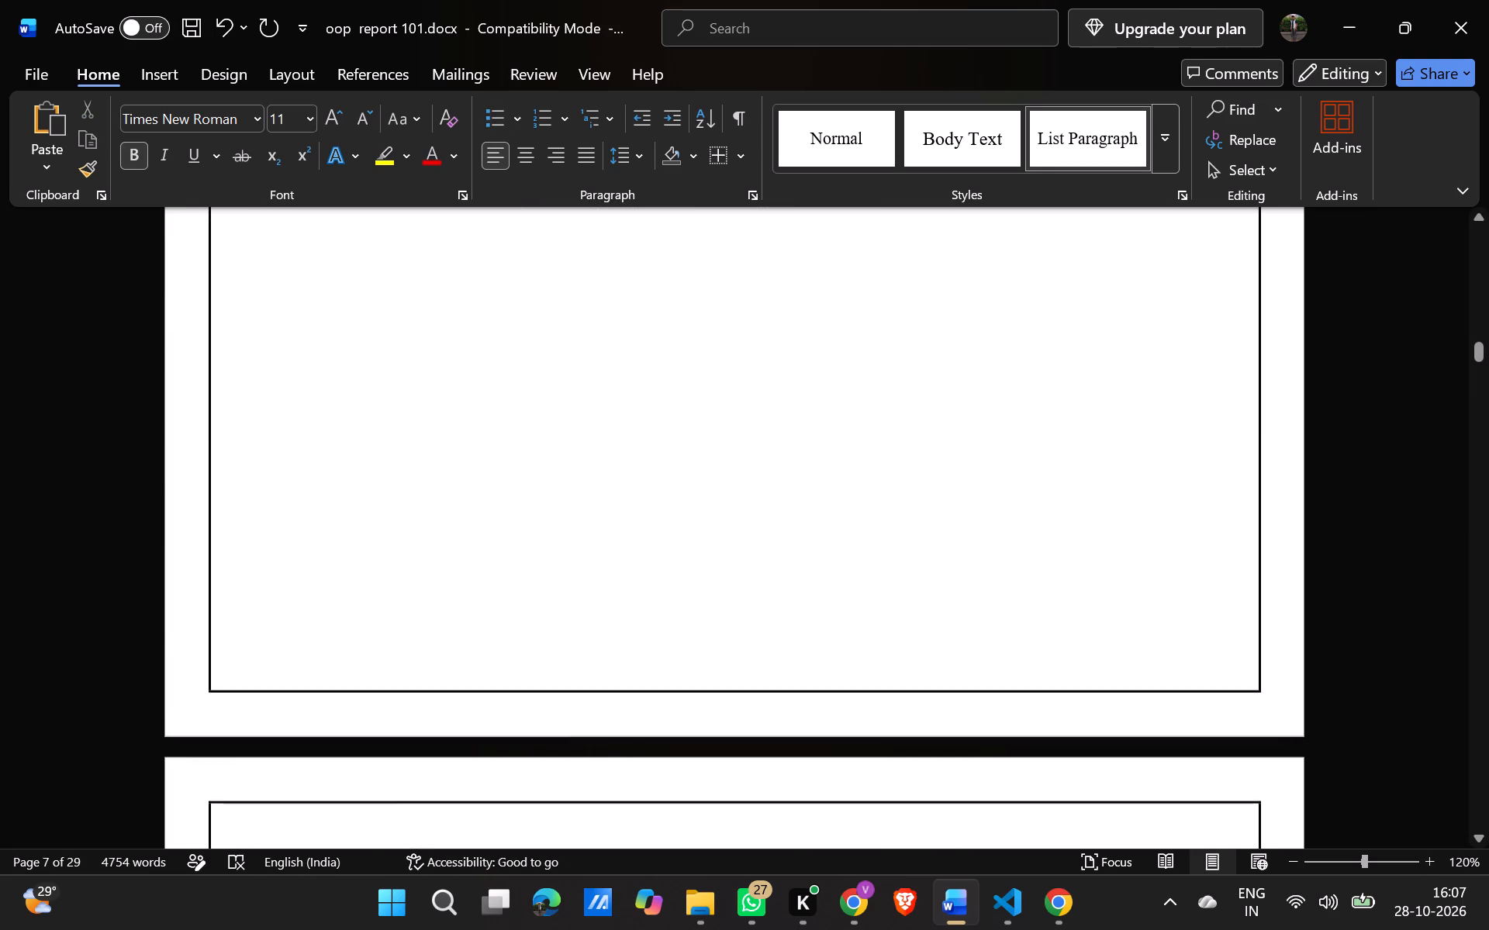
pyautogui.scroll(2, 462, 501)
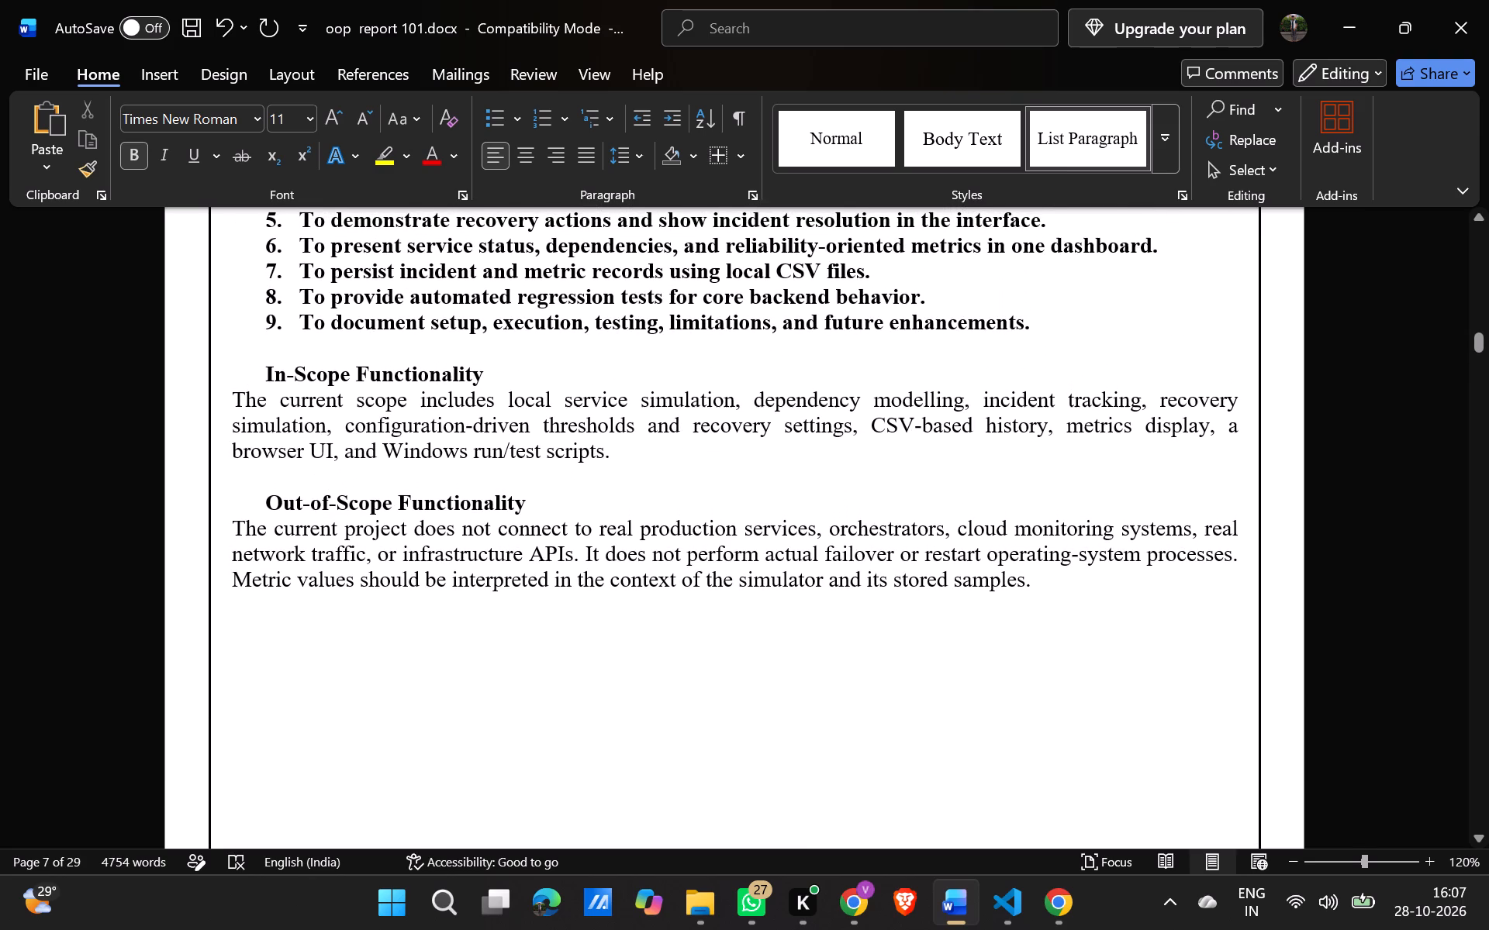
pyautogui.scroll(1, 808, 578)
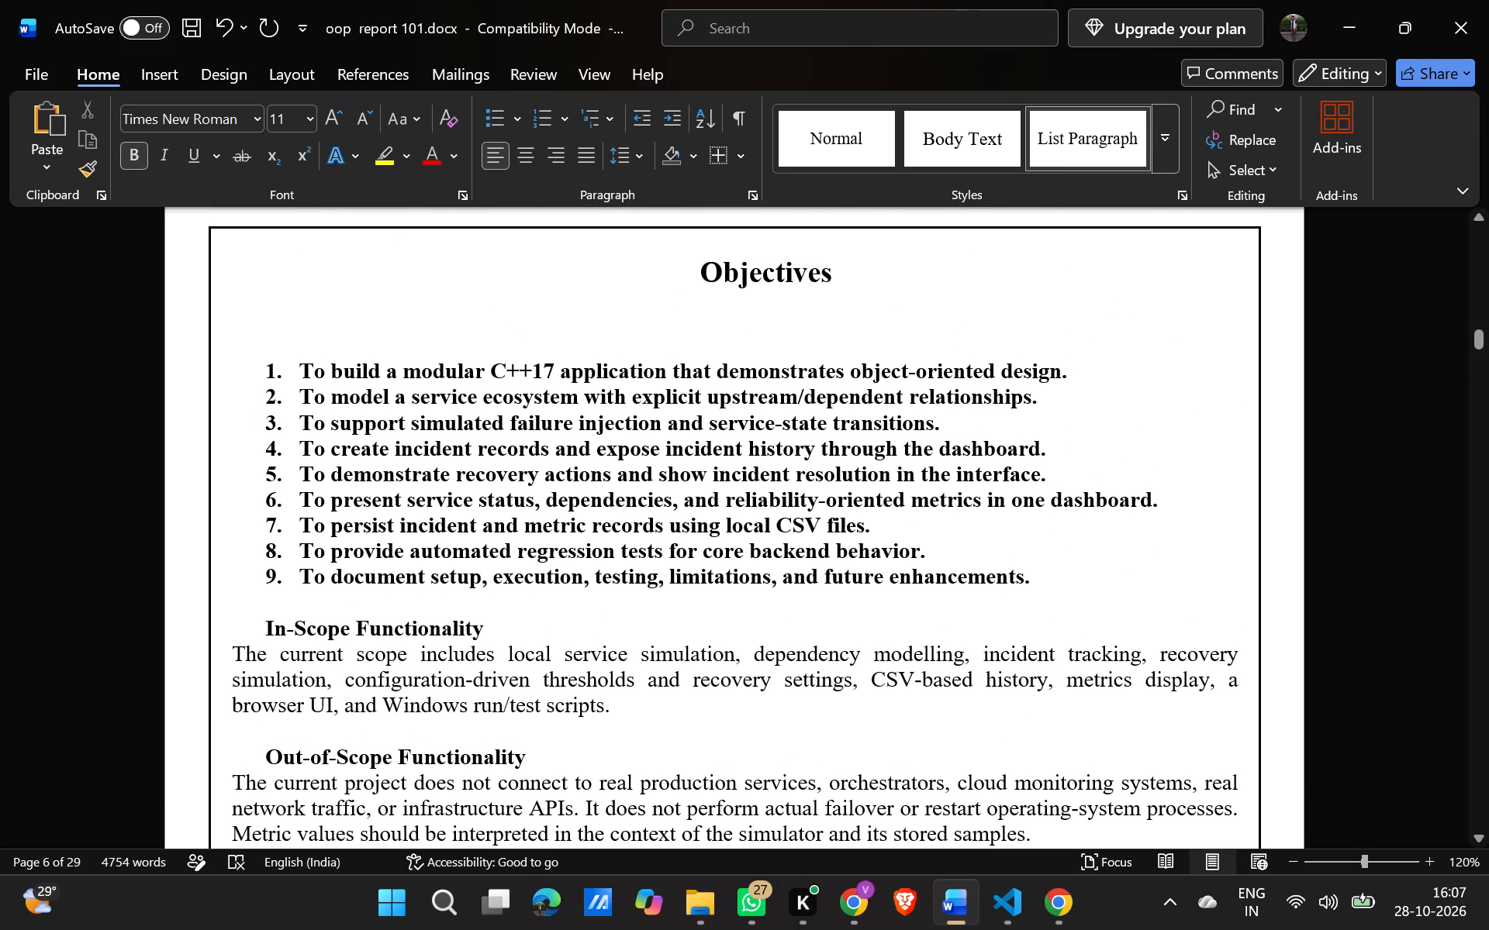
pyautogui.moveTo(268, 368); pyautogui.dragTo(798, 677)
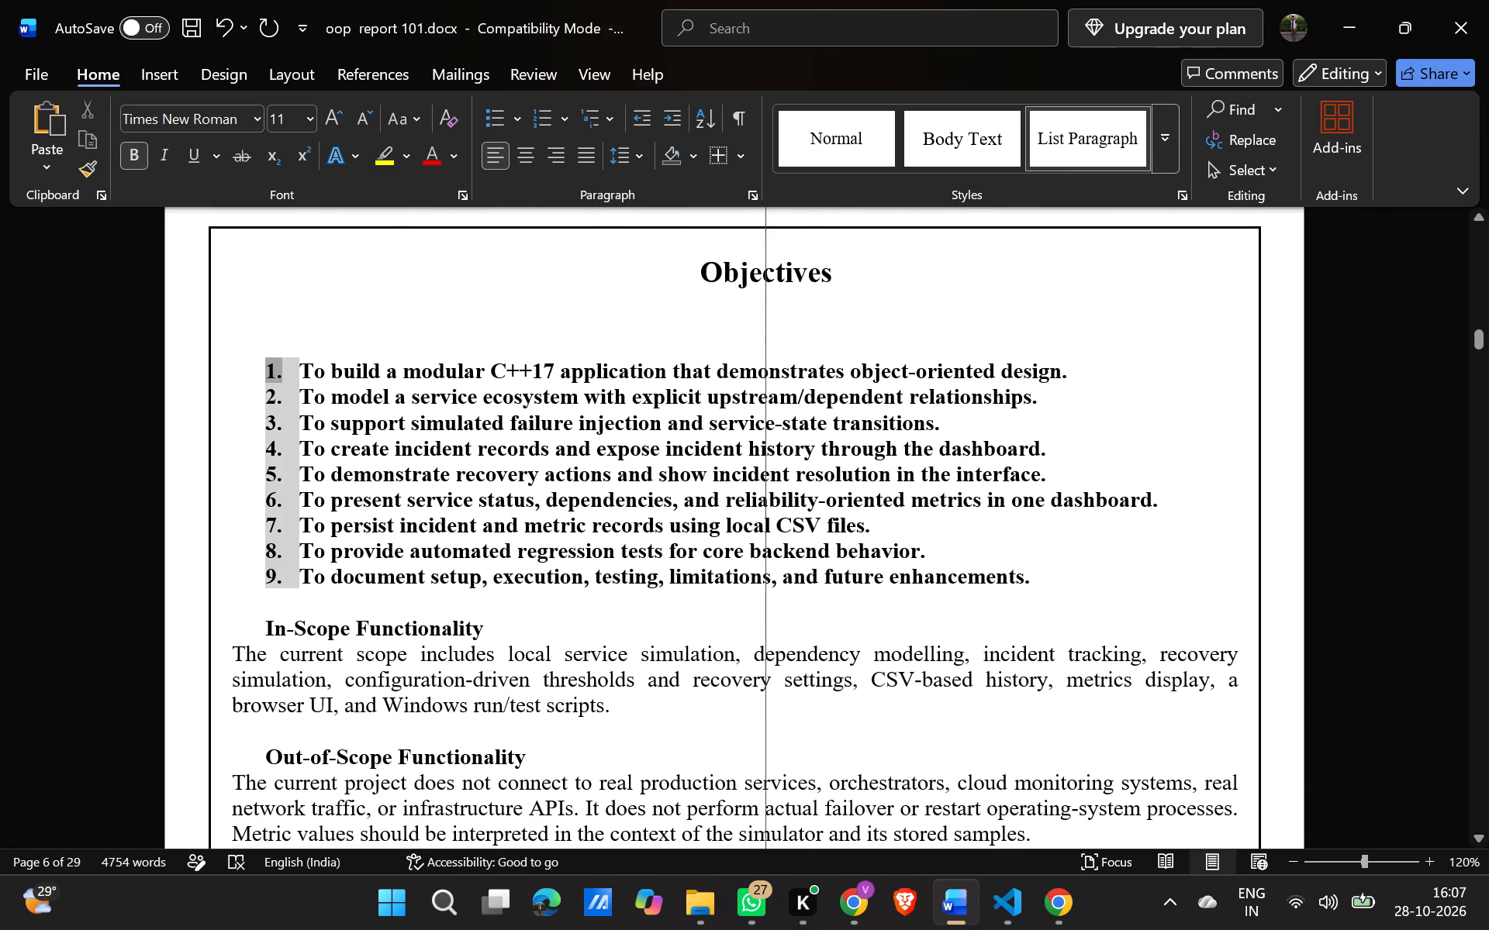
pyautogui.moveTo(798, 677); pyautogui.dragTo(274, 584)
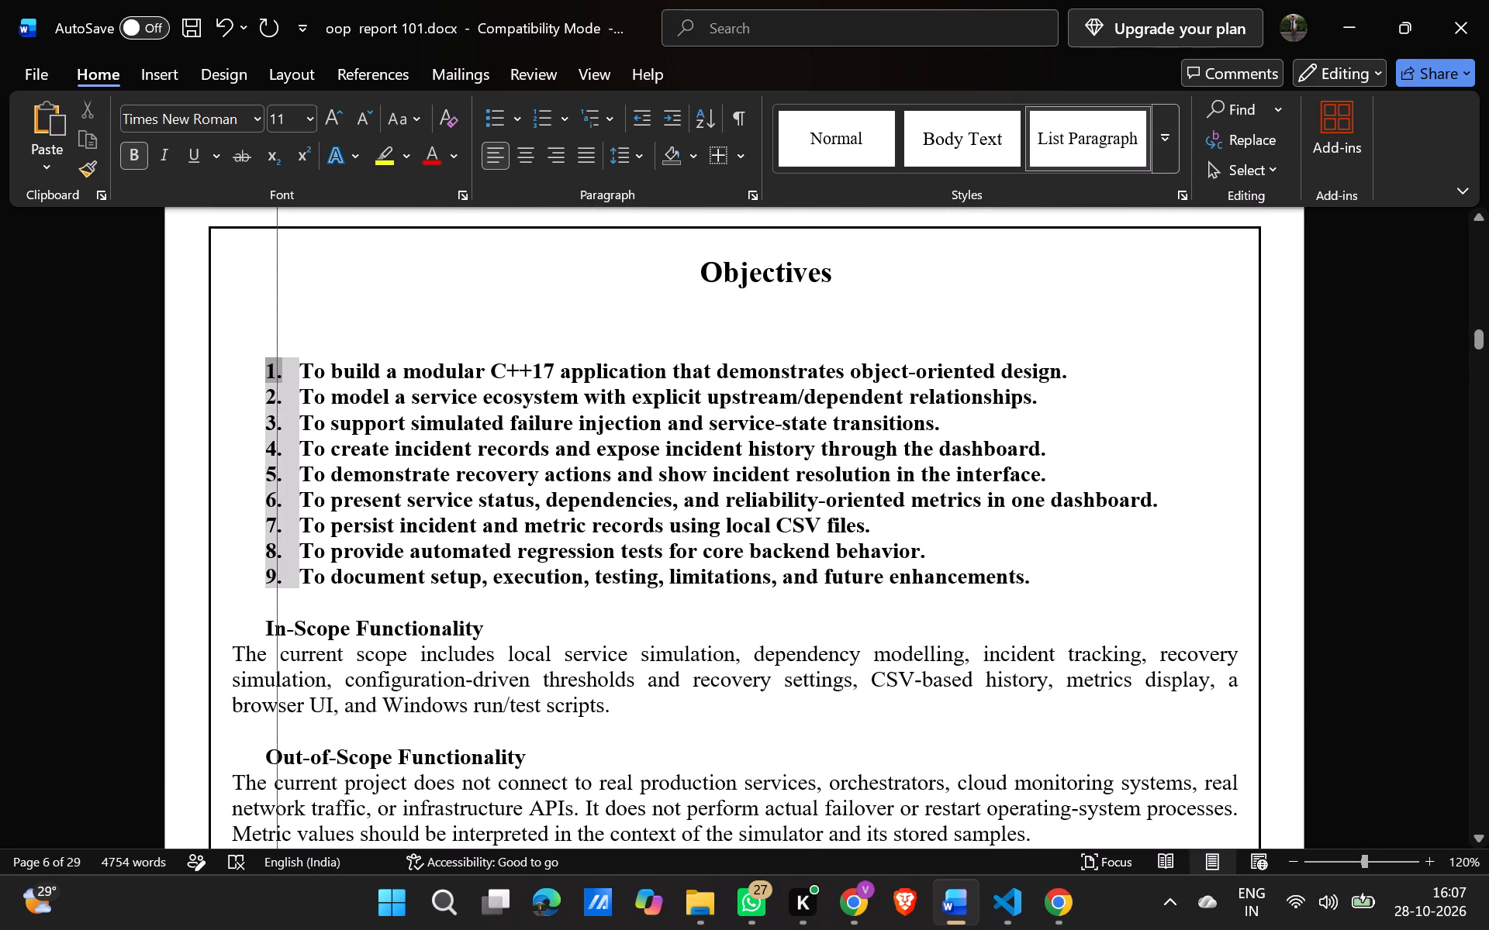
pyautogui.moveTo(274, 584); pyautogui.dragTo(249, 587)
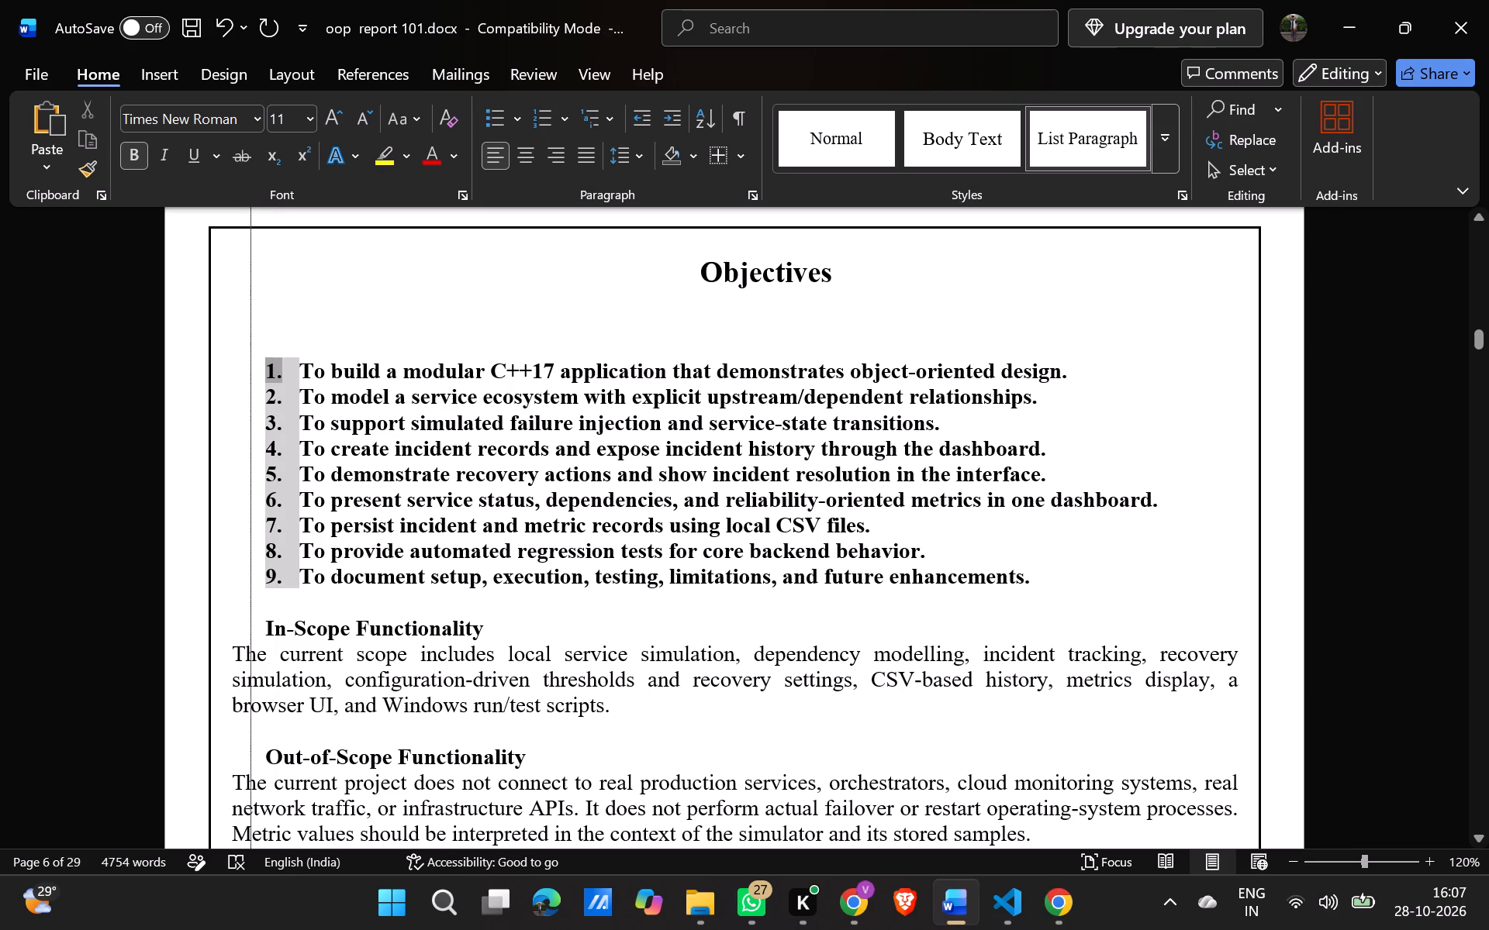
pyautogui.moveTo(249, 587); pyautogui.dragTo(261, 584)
# Set the nine numbered objectives and the In-Scope and Out-of-Scope Functionality sections below them to font size 11.
pyautogui.scroll(-1, 385, 591)
pyautogui.moveTo(1038, 567); pyautogui.dragTo(769, 536)
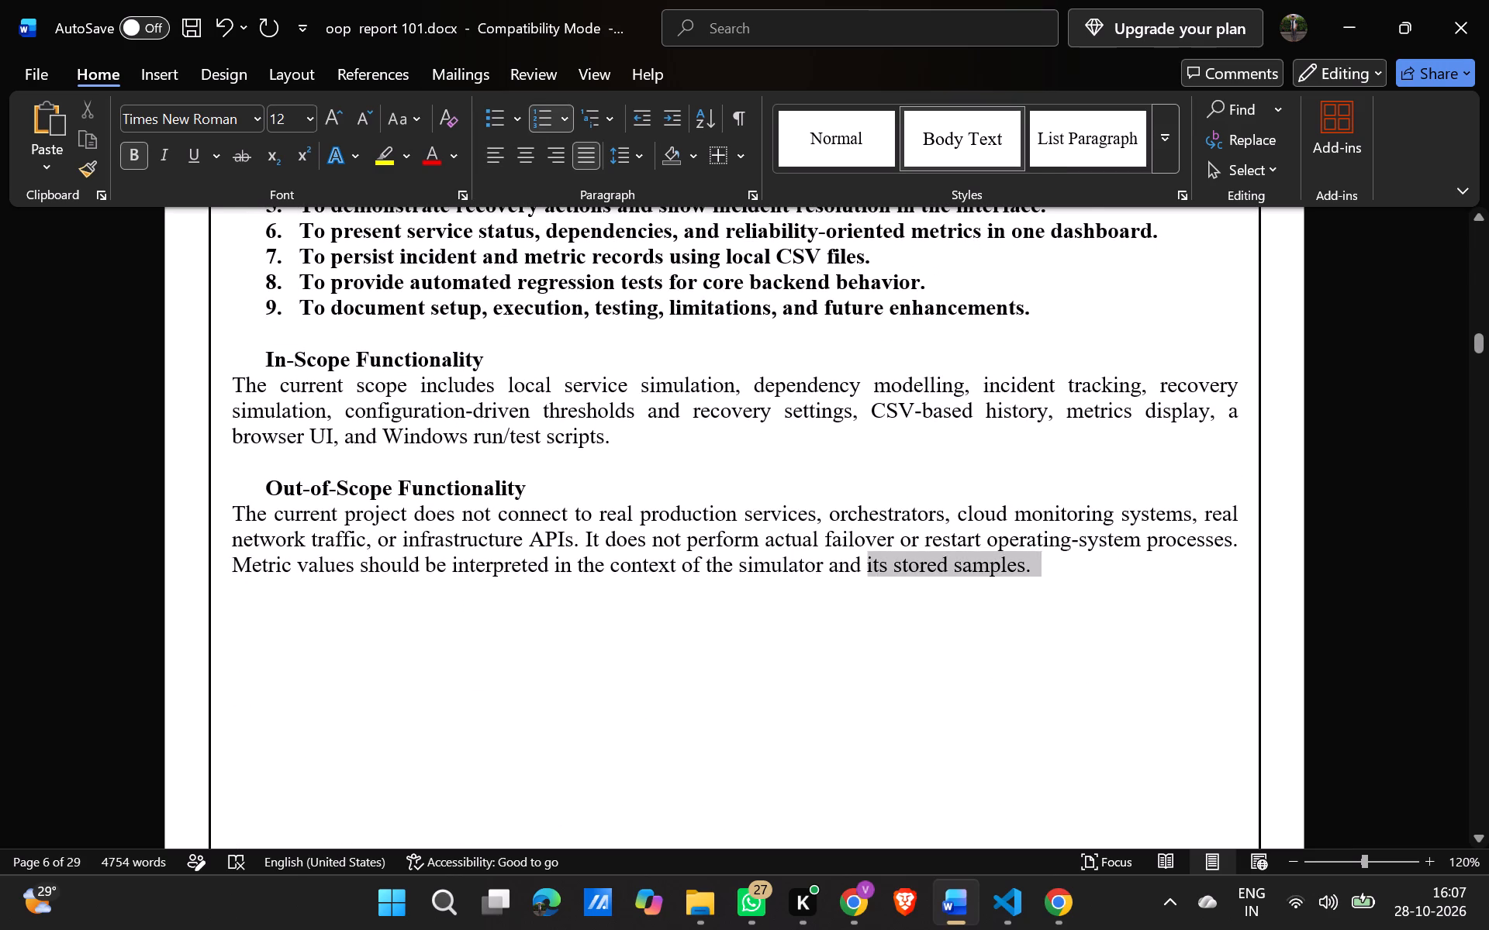
pyautogui.moveTo(769, 536); pyautogui.dragTo(295, 269)
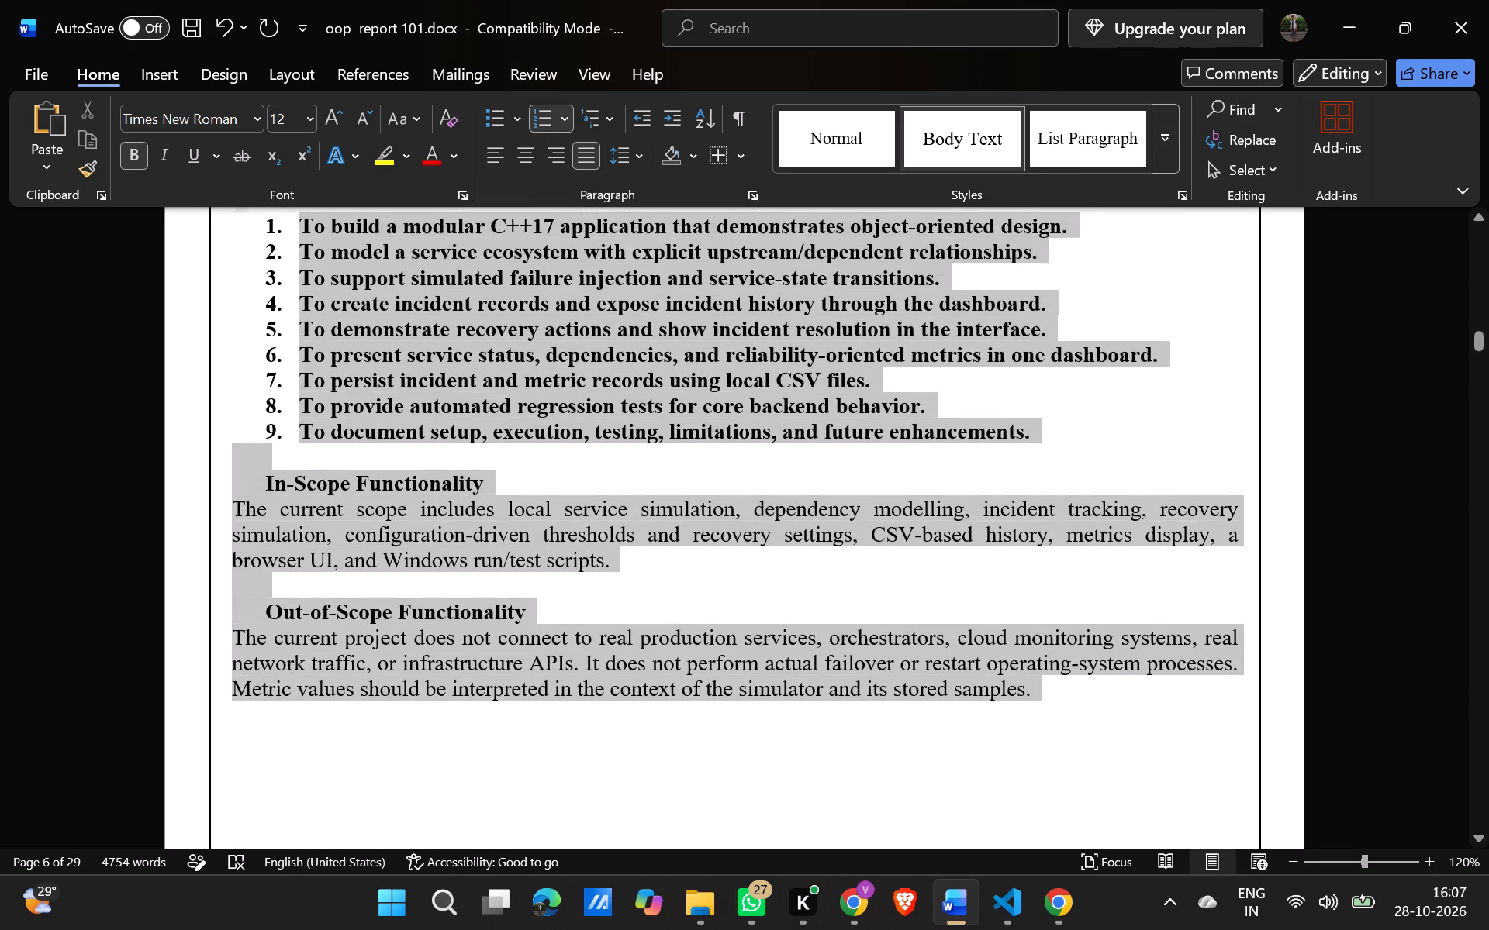
pyautogui.moveTo(295, 269); pyautogui.dragTo(301, 229)
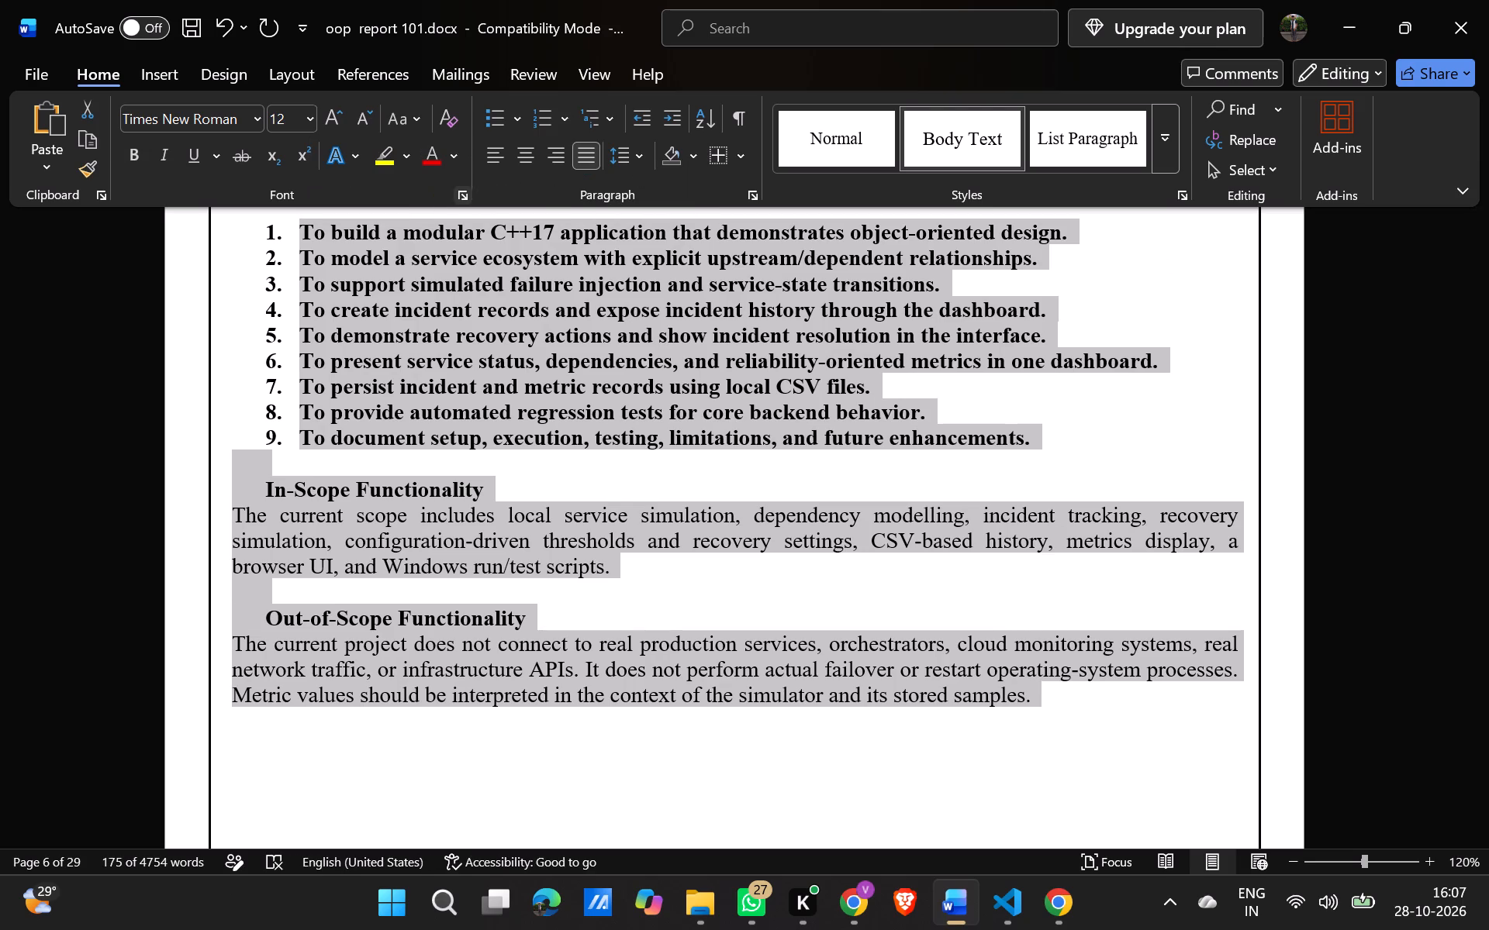
pyautogui.moveTo(313, 120); pyautogui.dragTo(310, 243)
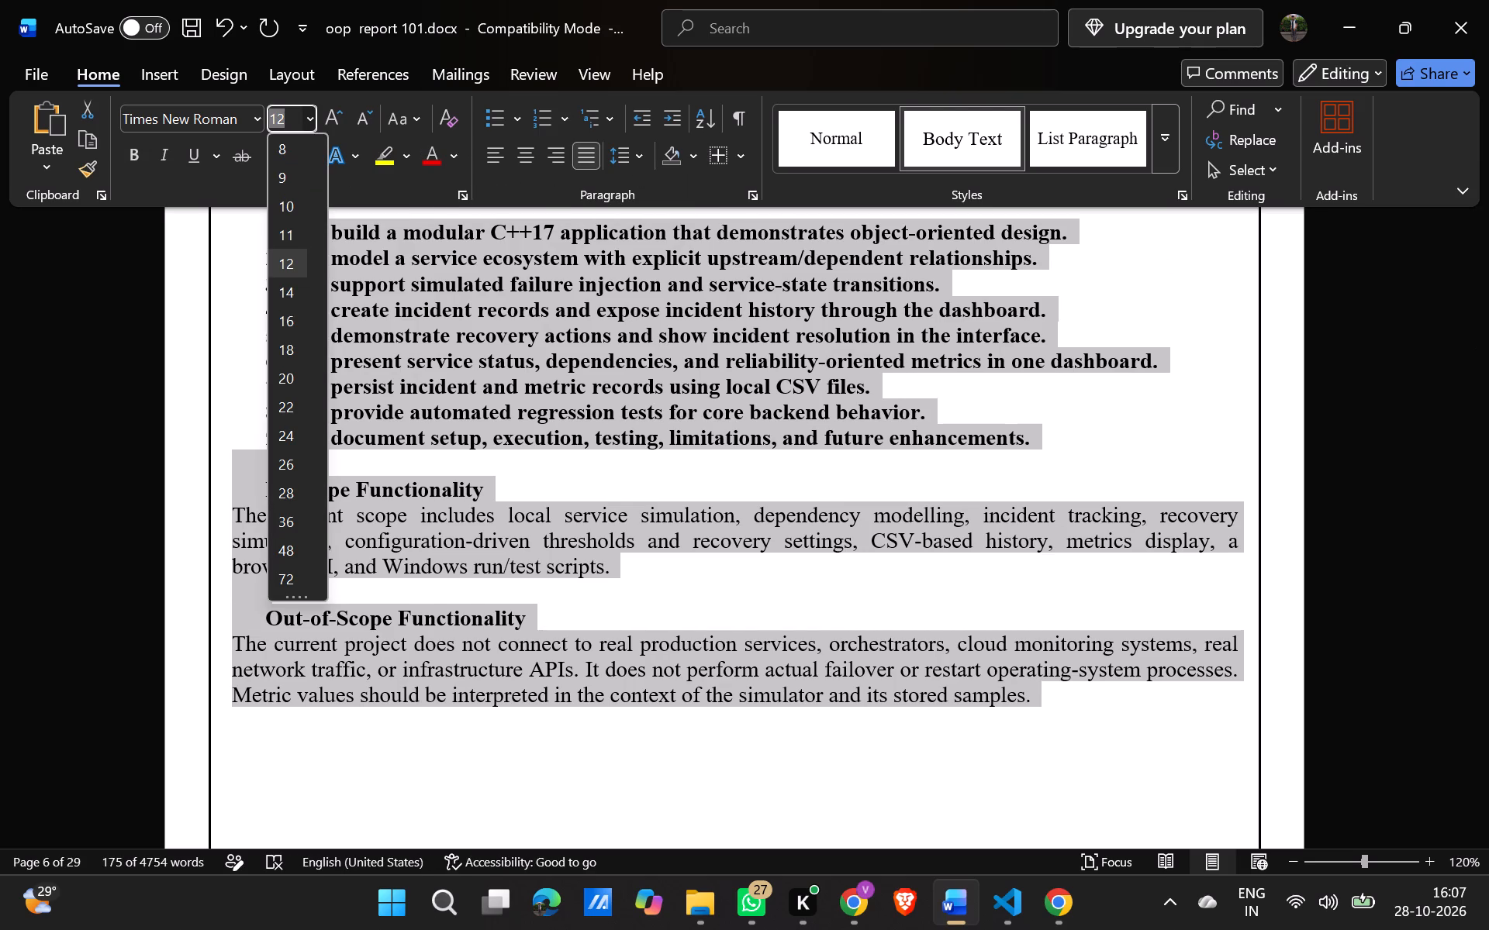
pyautogui.moveTo(310, 243); pyautogui.dragTo(292, 231)
pyautogui.click(292, 231)
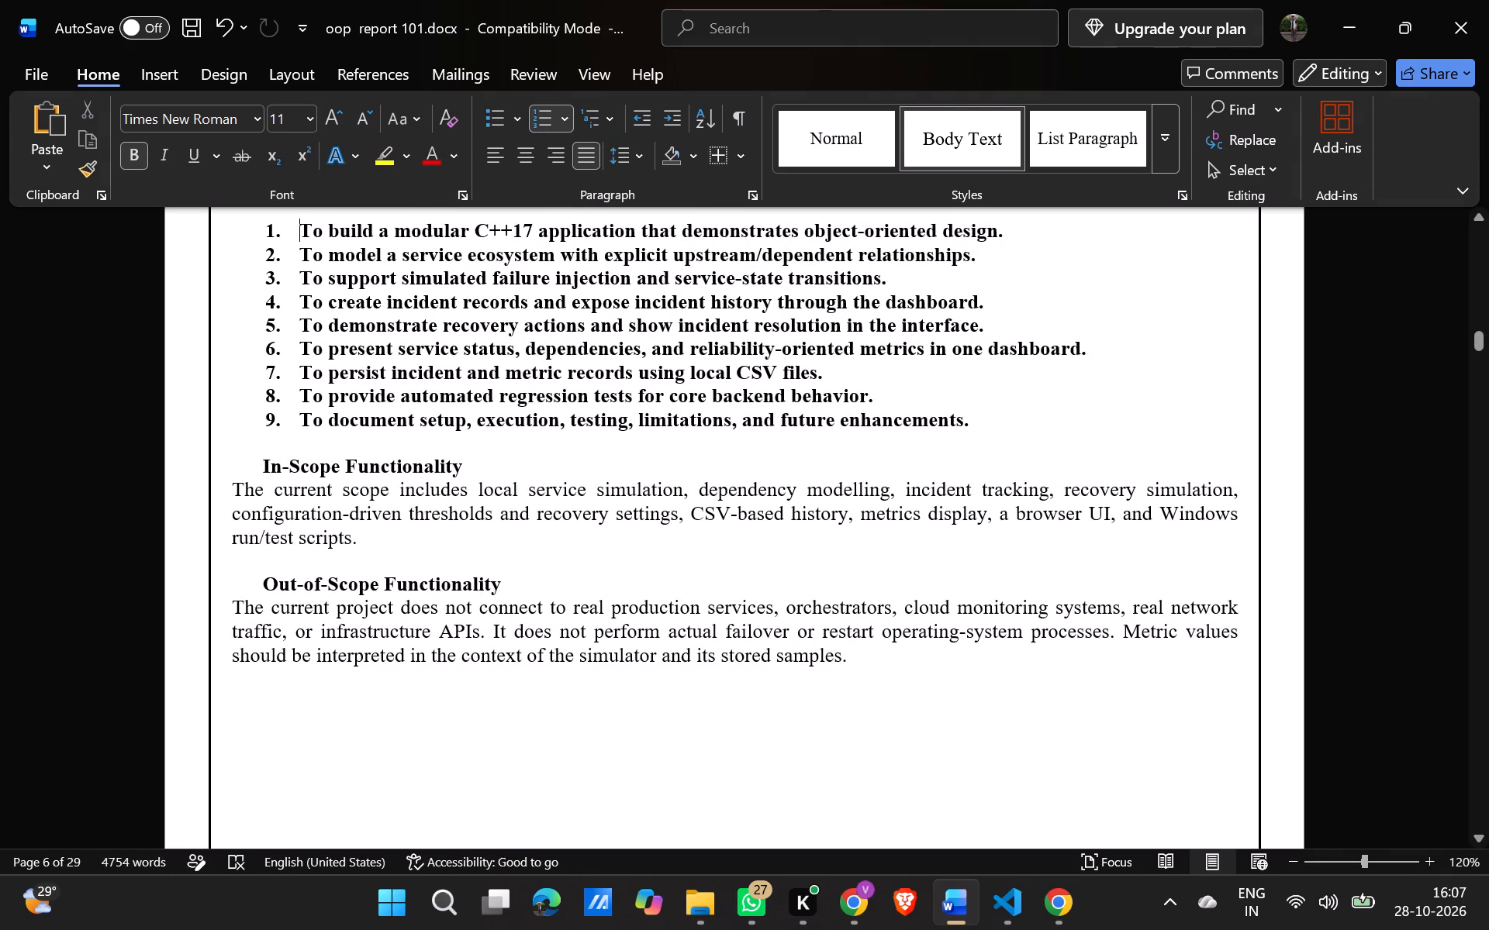
# Reduce the gap between the Introduction heading and its first paragraph to a single blank line.
pyautogui.scroll(3, 408, 384)
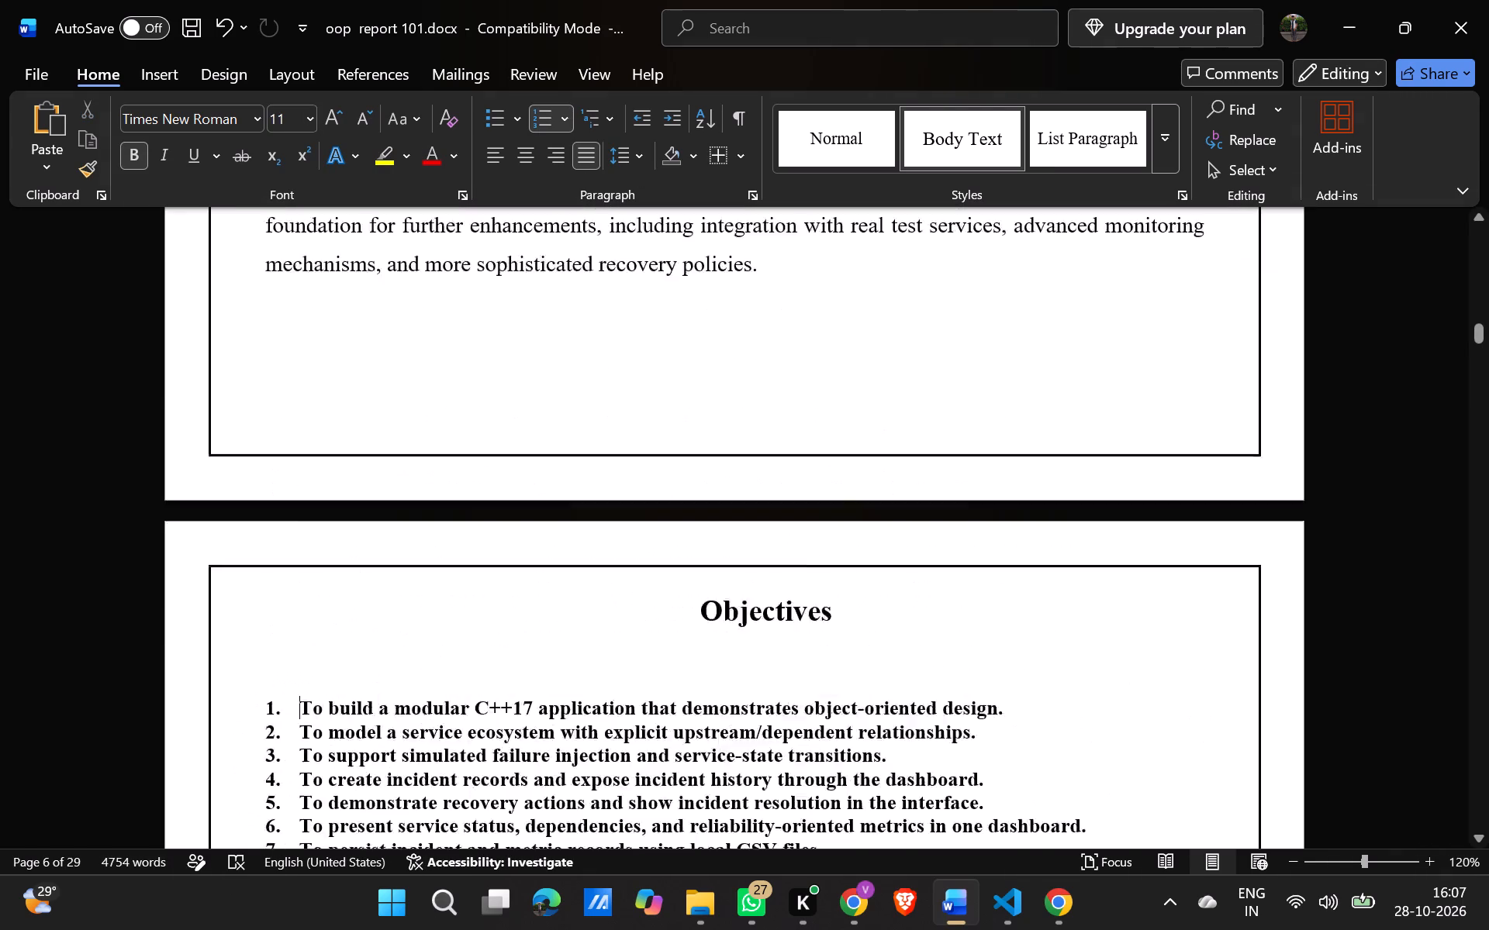
pyautogui.scroll(3, 408, 384)
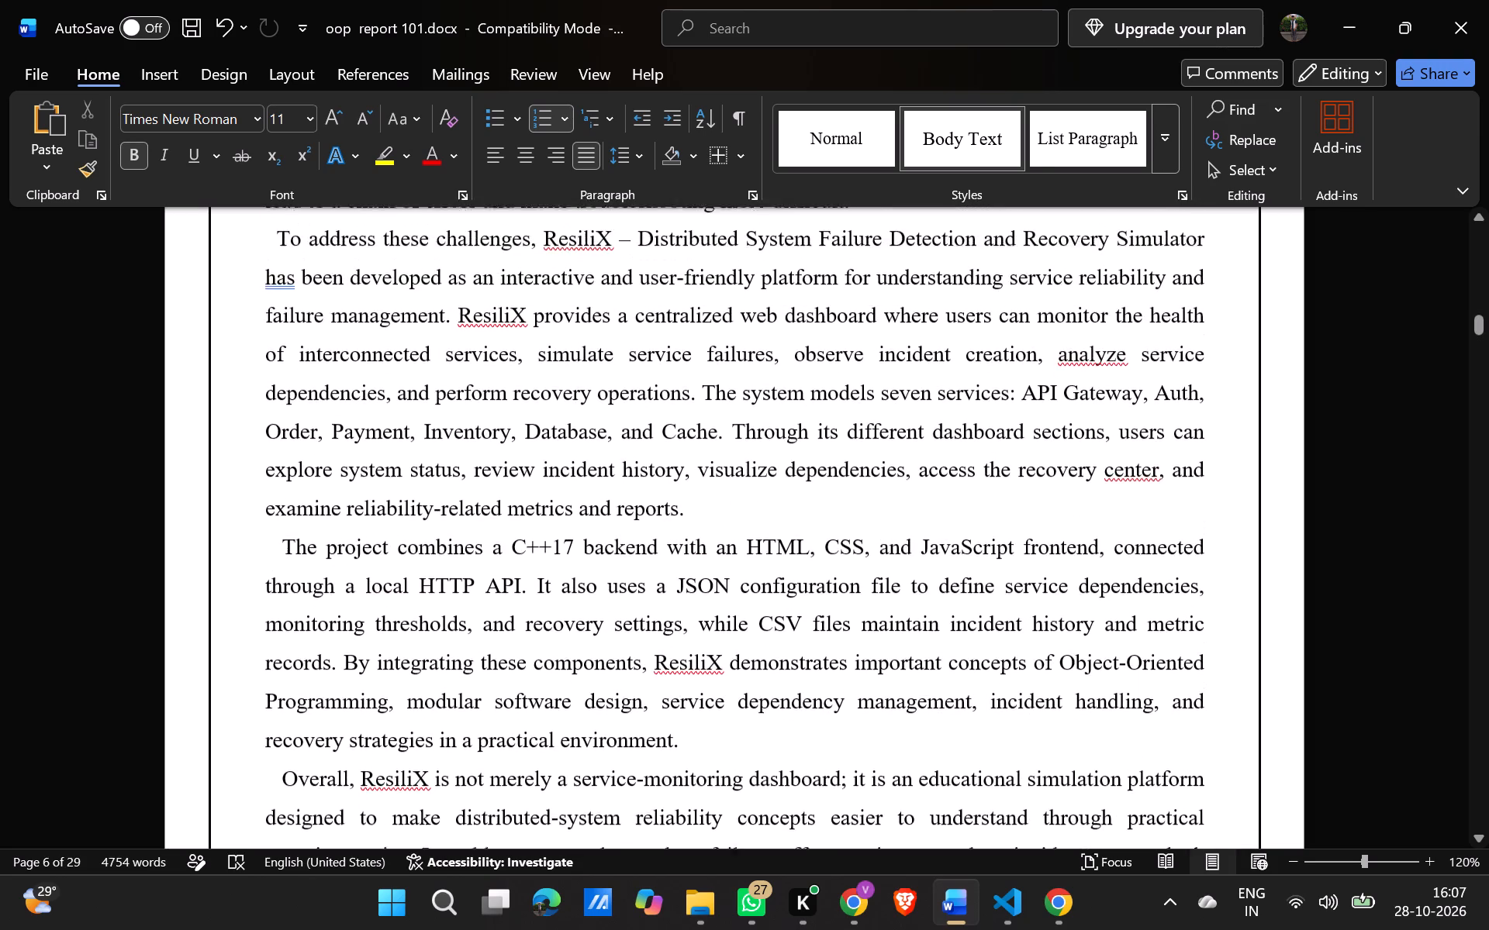
pyautogui.scroll(2, 408, 384)
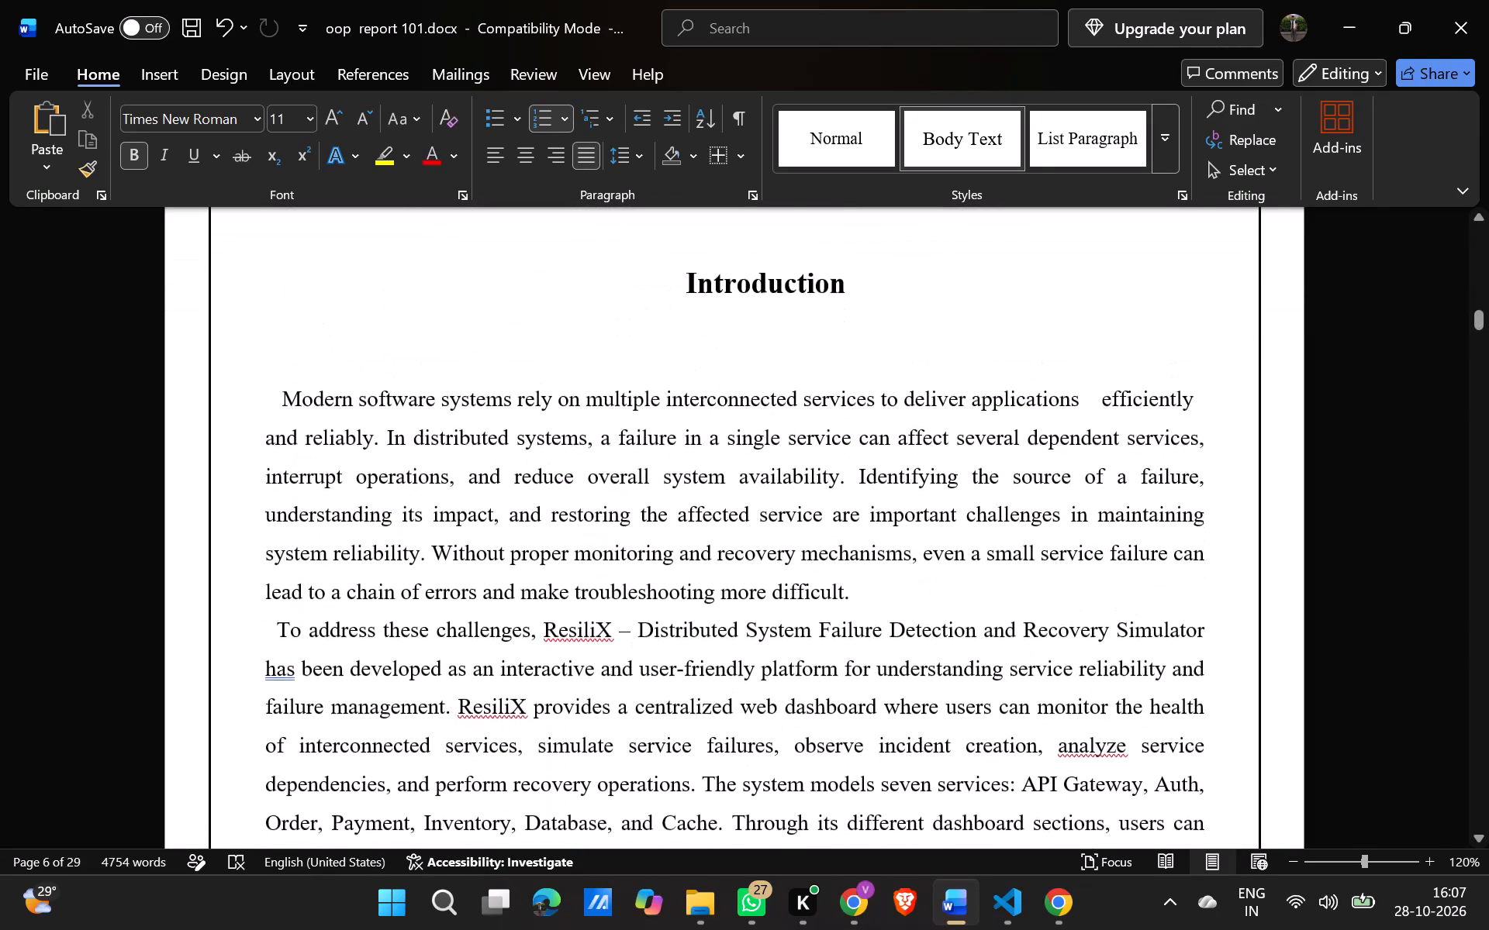
pyautogui.click(295, 356)
pyautogui.press('BackSpace')
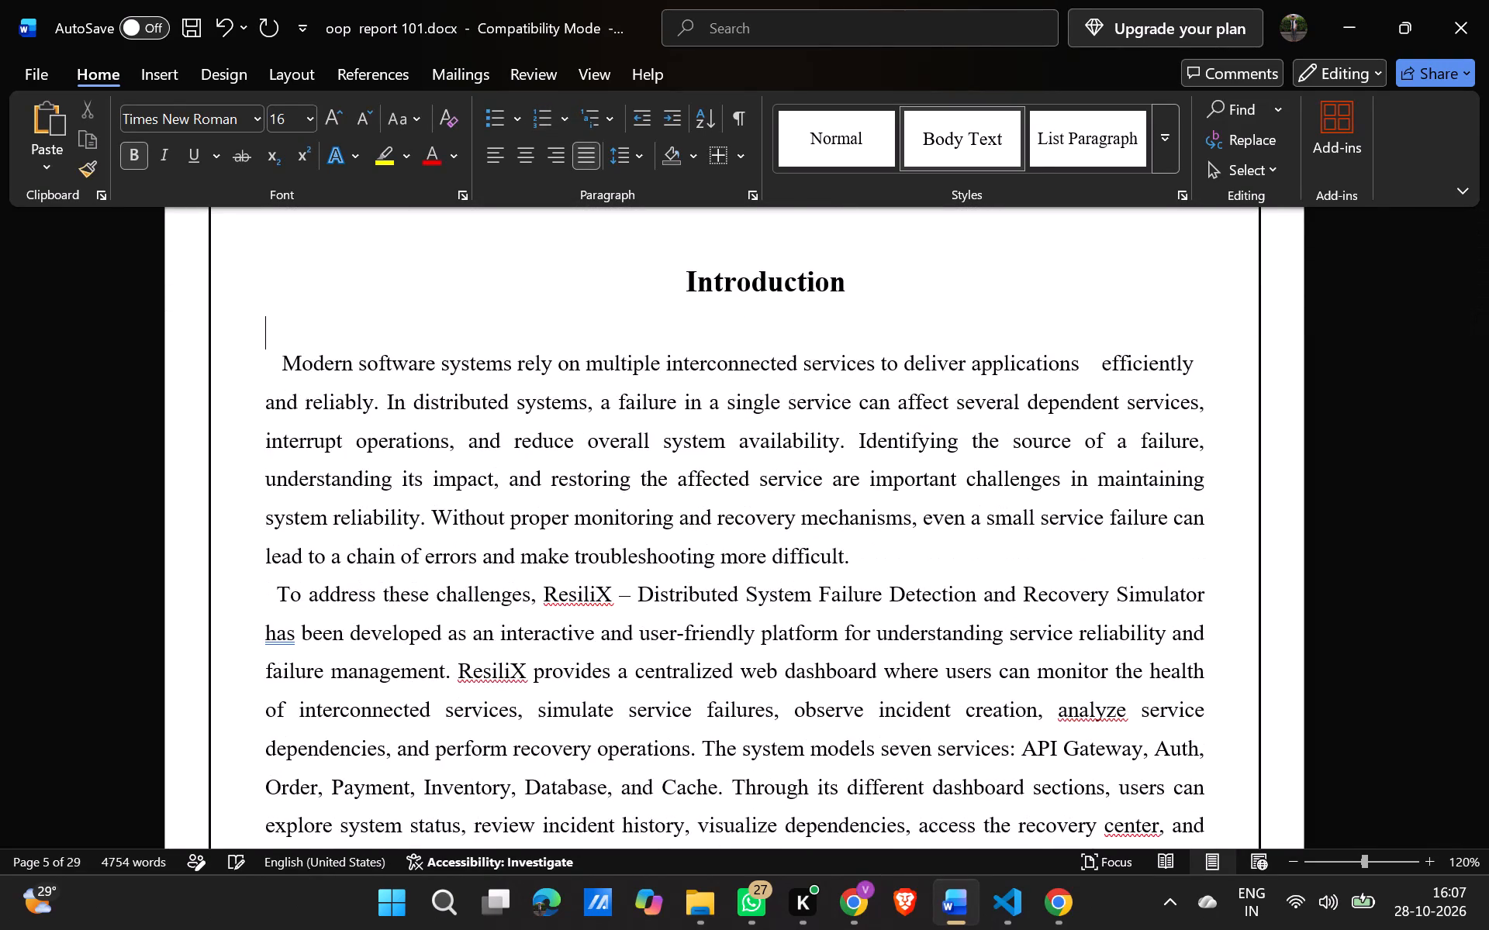
pyautogui.press('BackSpace')
pyautogui.press('Return')
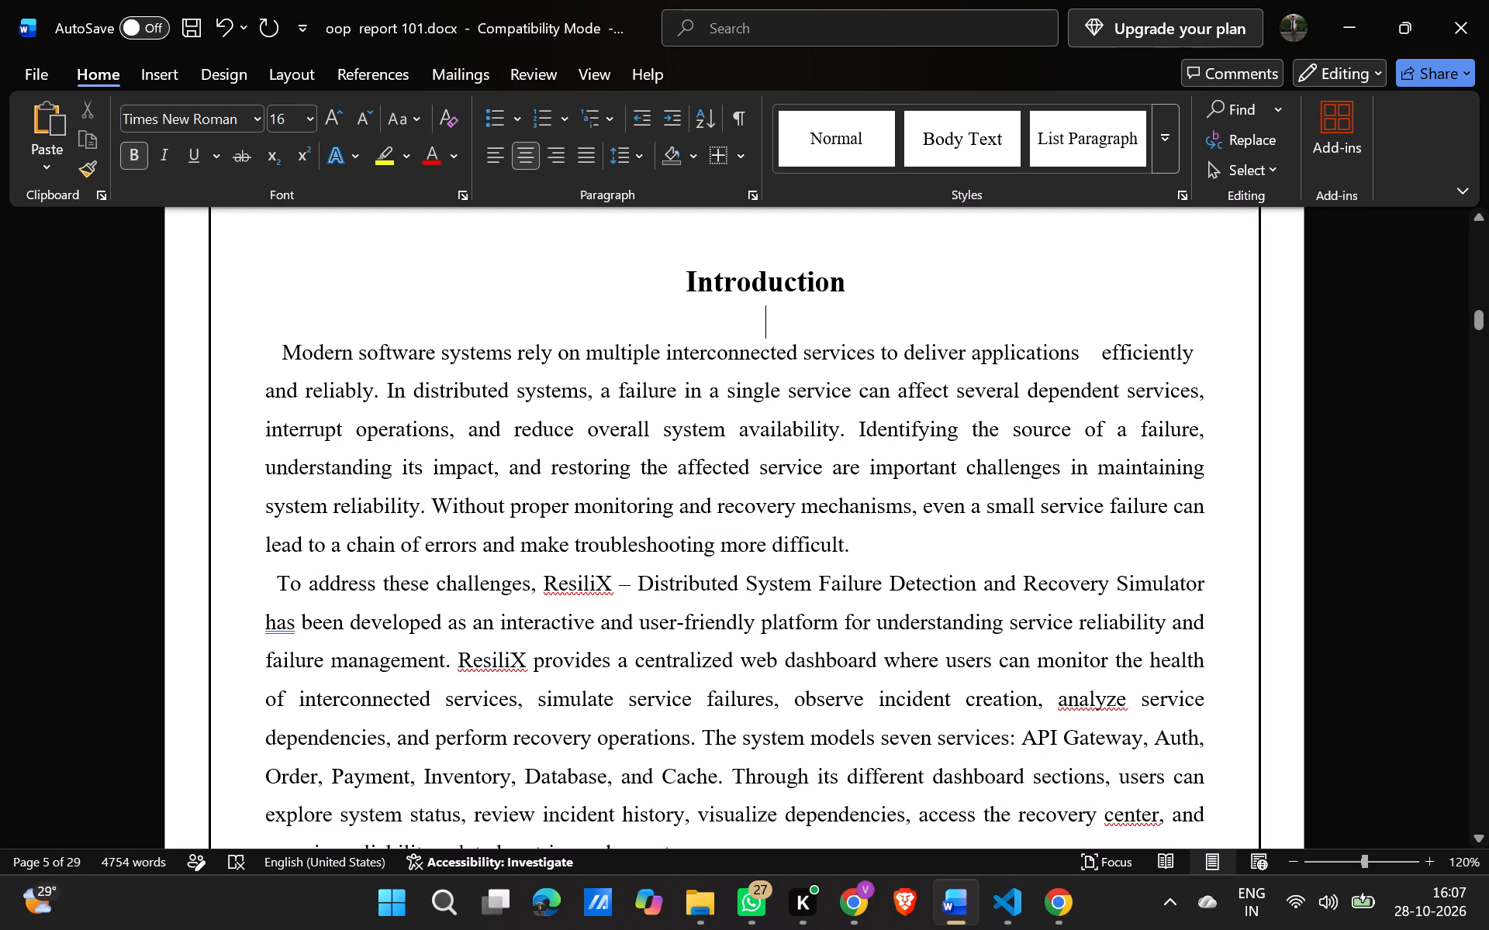
# Set all four body paragraphs of the Introduction section to font size 11.
pyautogui.moveTo(274, 354); pyautogui.dragTo(660, 717)
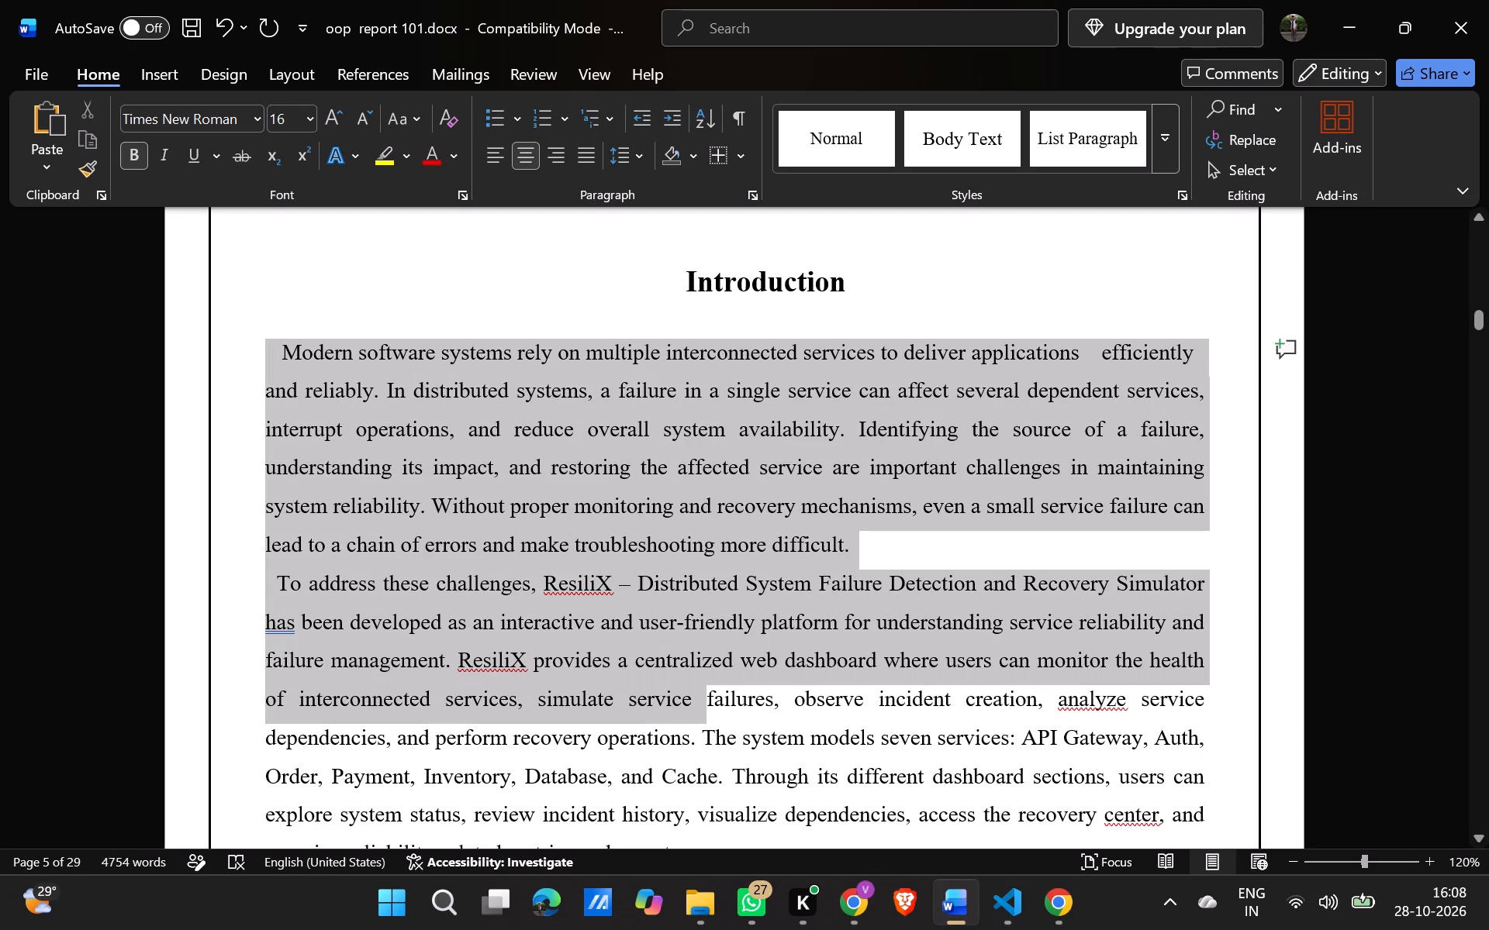
pyautogui.moveTo(660, 717); pyautogui.dragTo(744, 878)
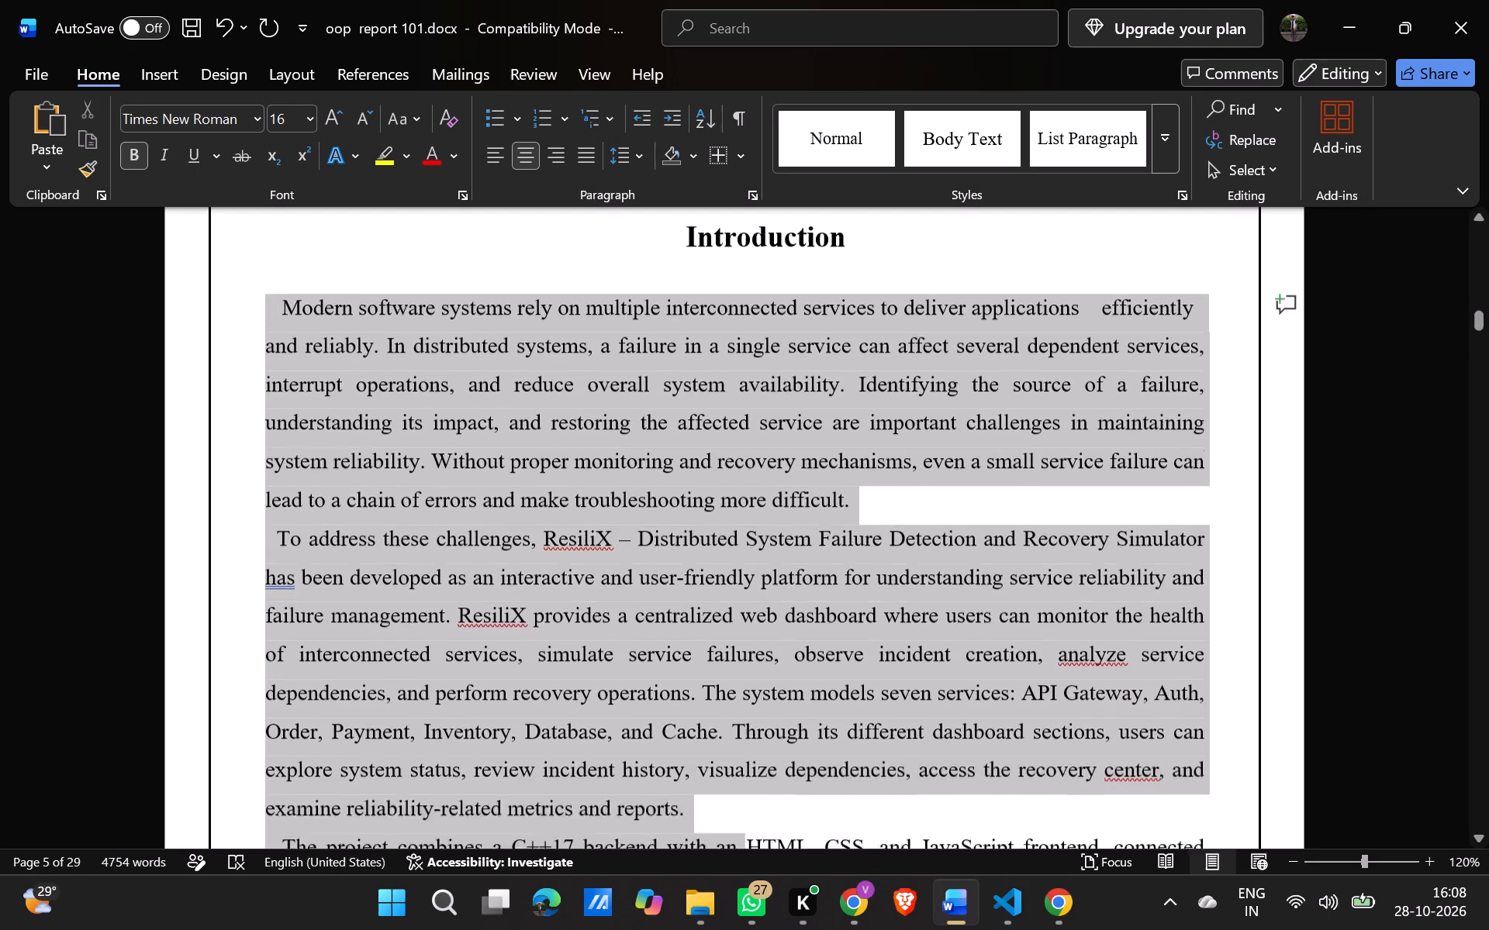
pyautogui.moveTo(744, 878); pyautogui.dragTo(785, 784)
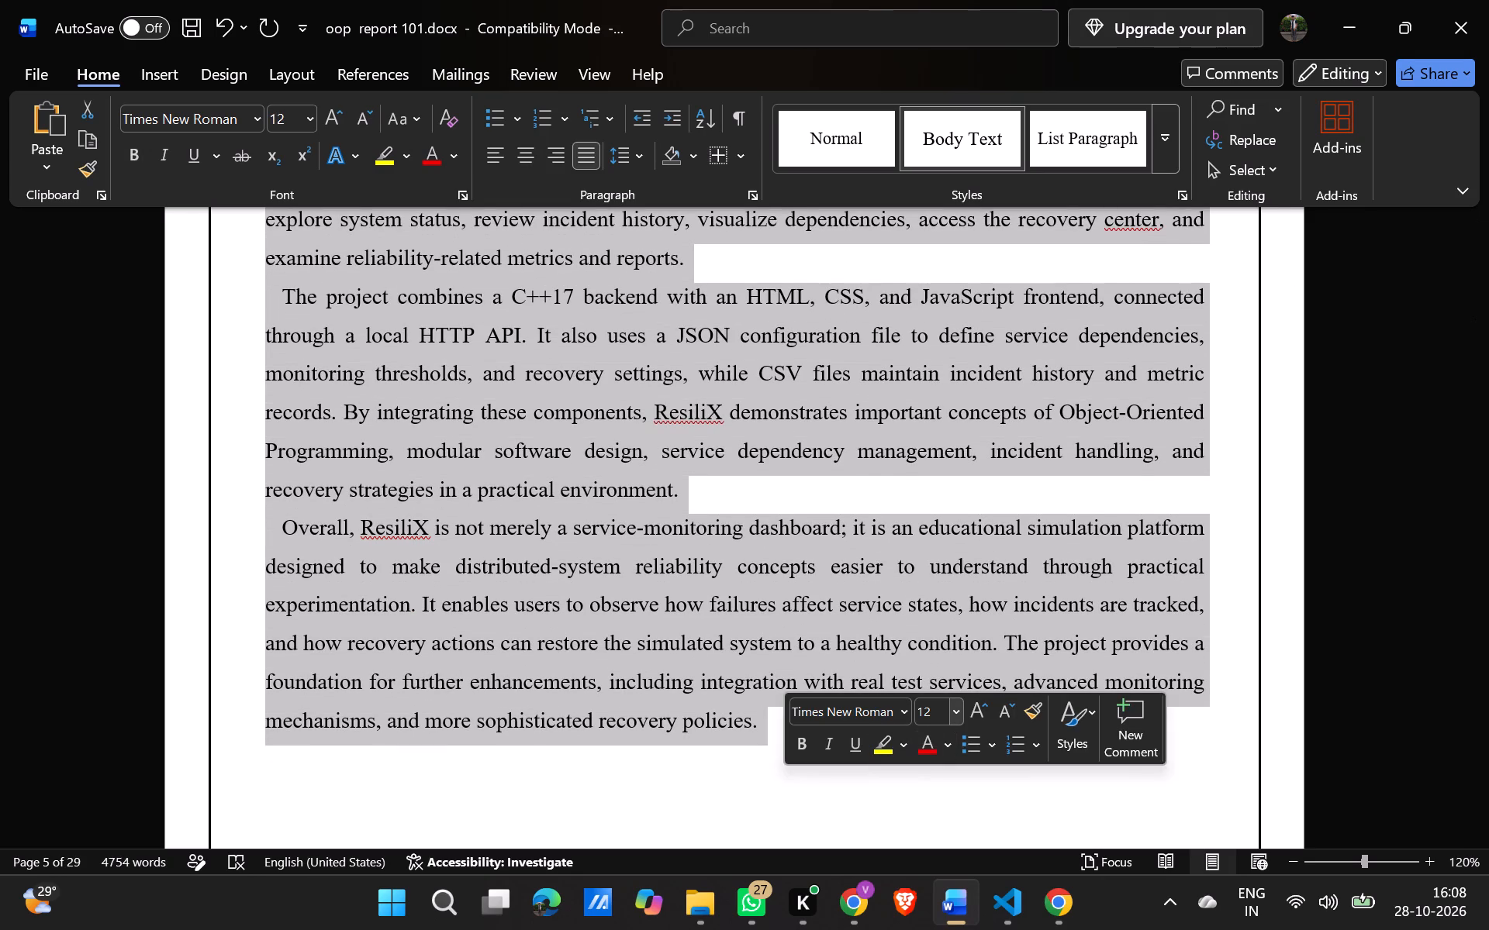
pyautogui.click(952, 717)
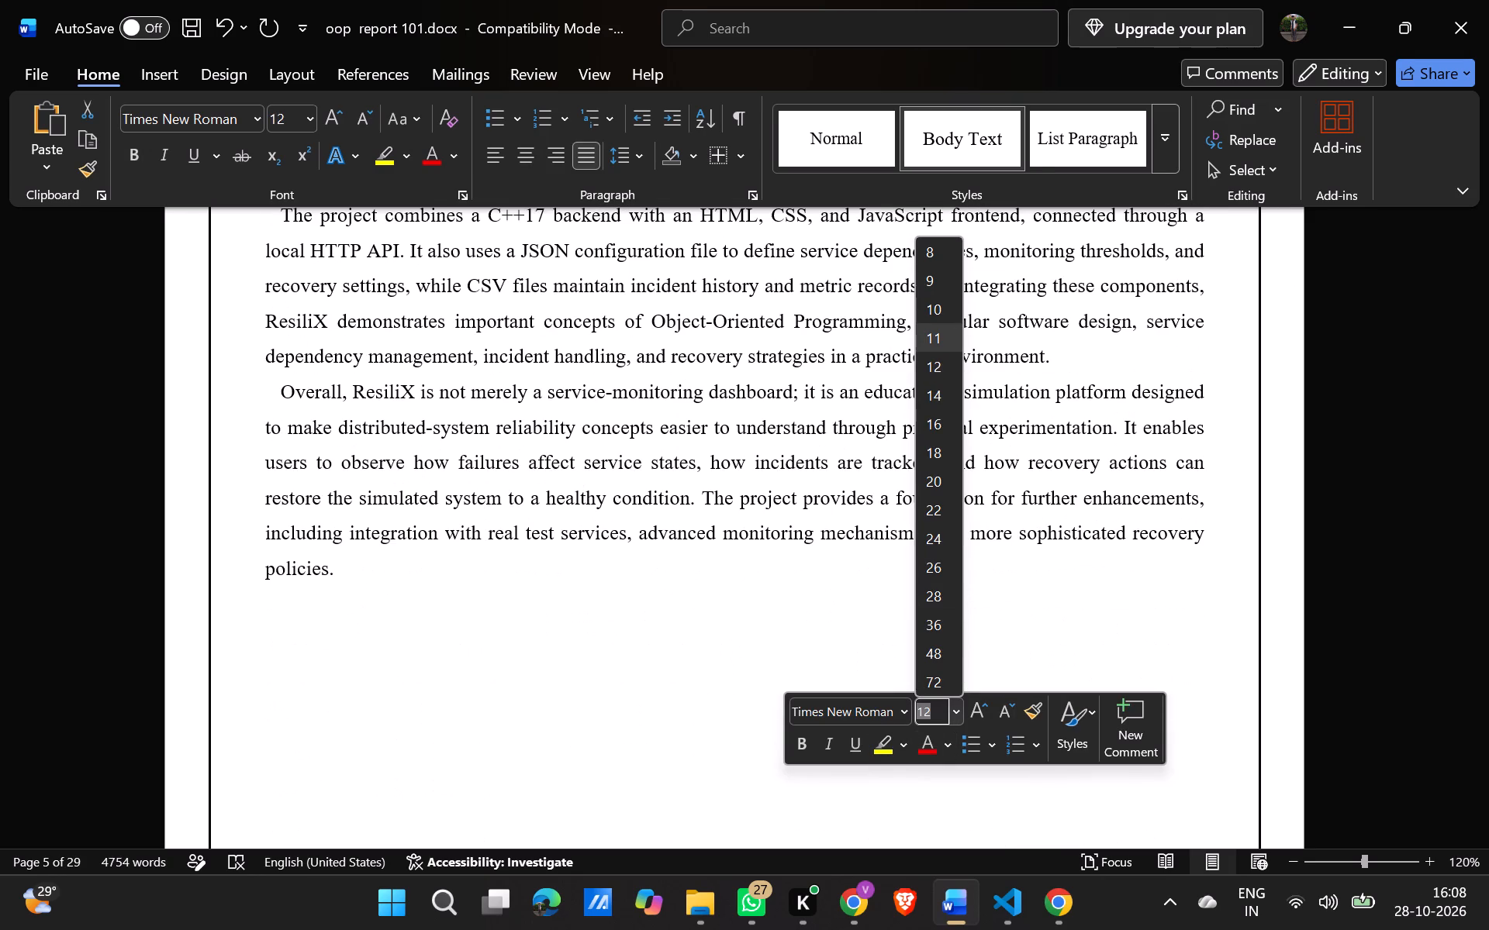
pyautogui.scroll(1, 653, 445)
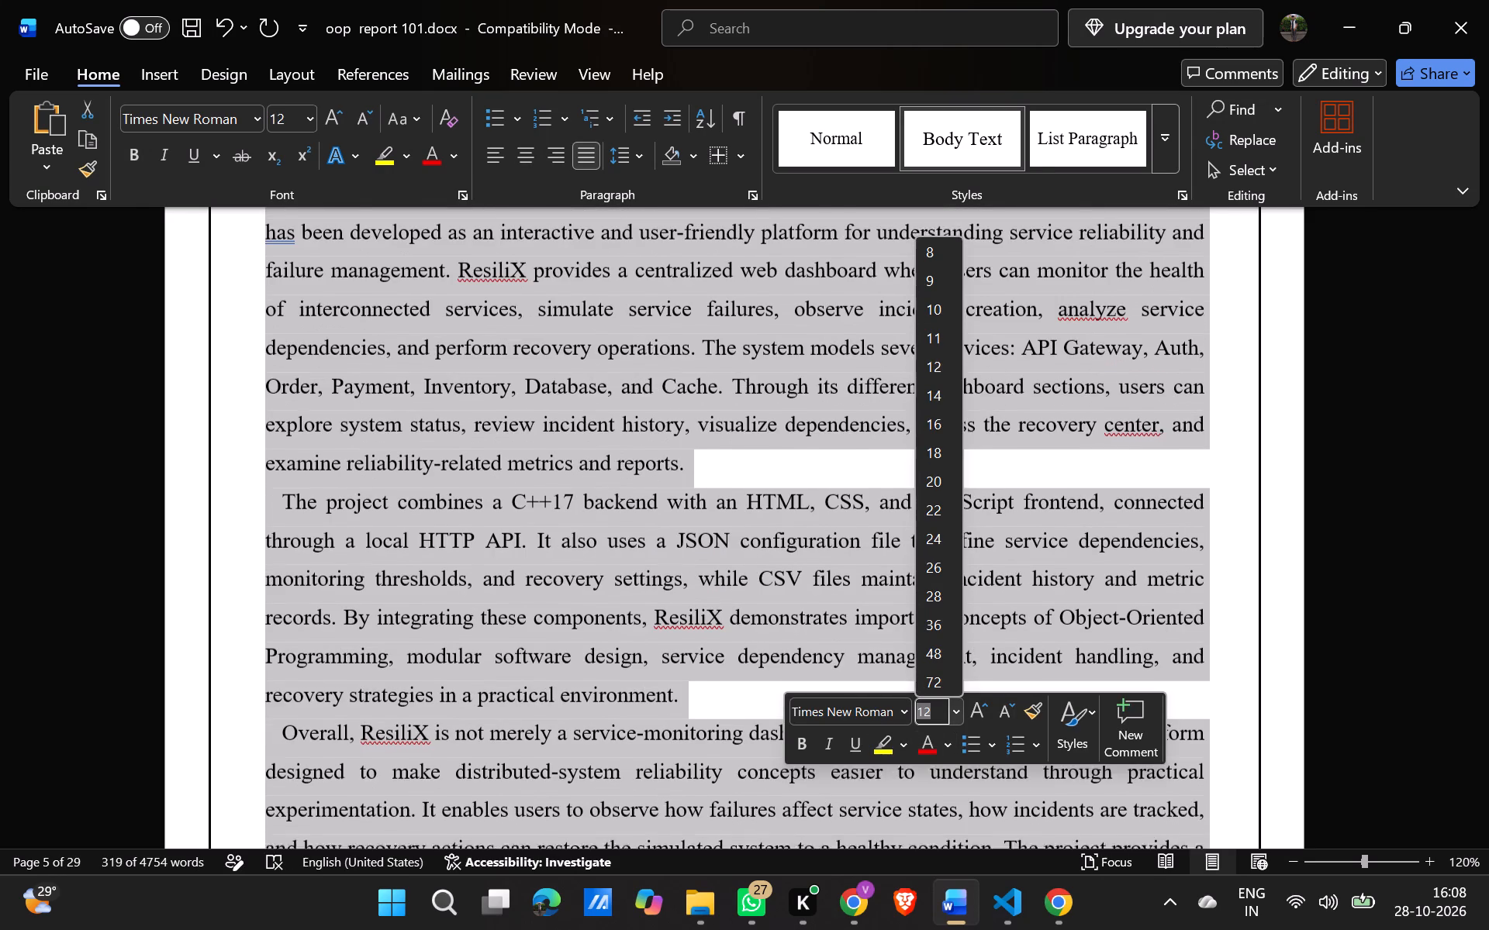
pyautogui.click(653, 445)
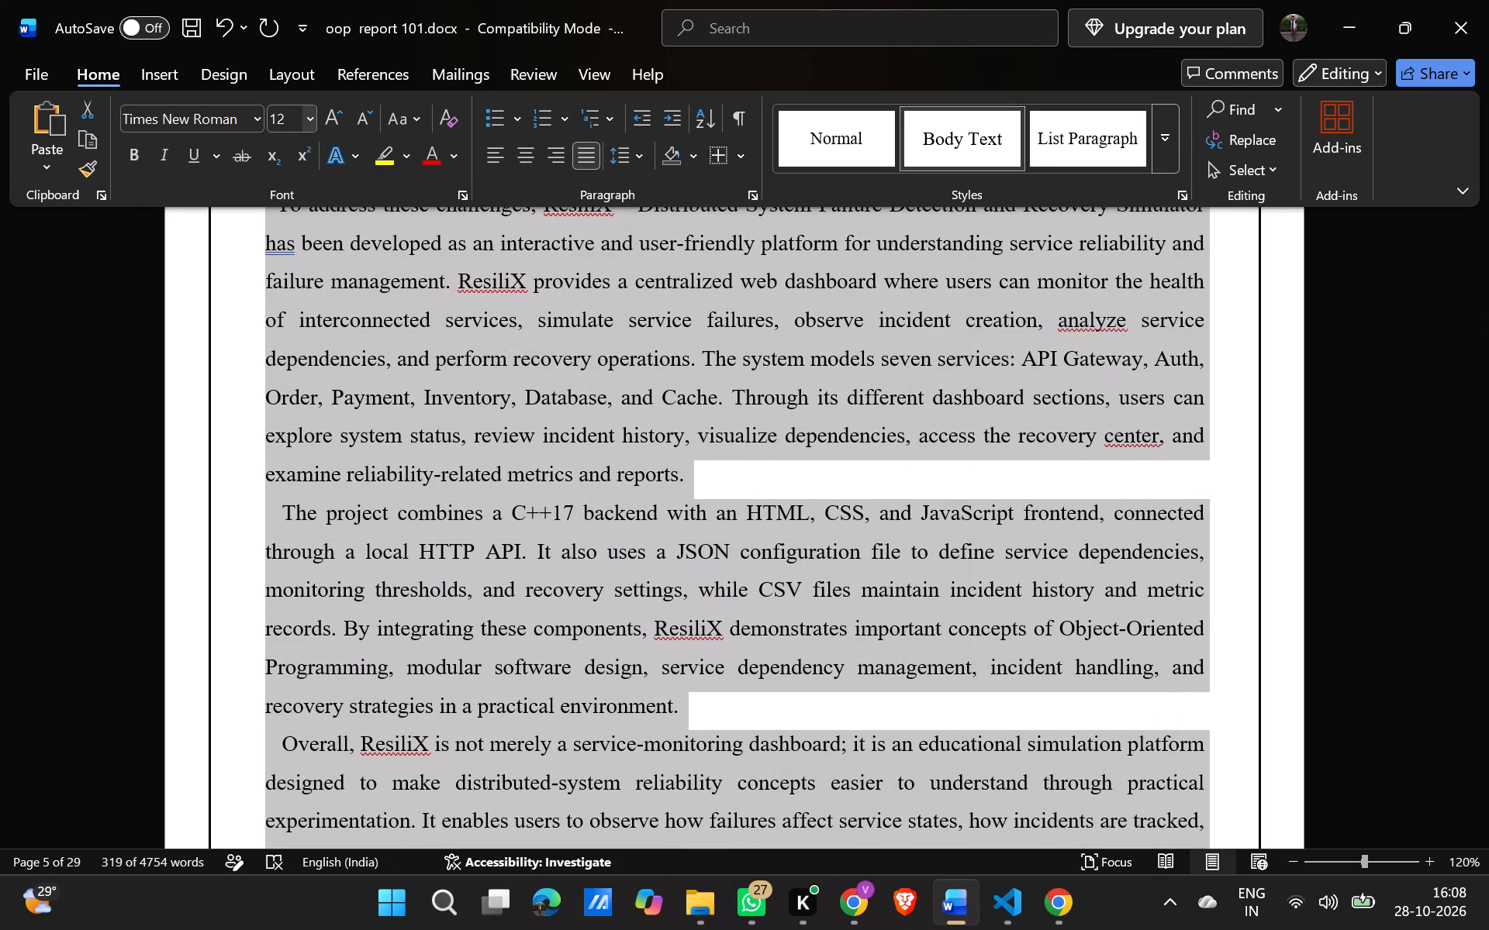
pyautogui.moveTo(304, 118); pyautogui.dragTo(293, 233)
pyautogui.click(293, 233)
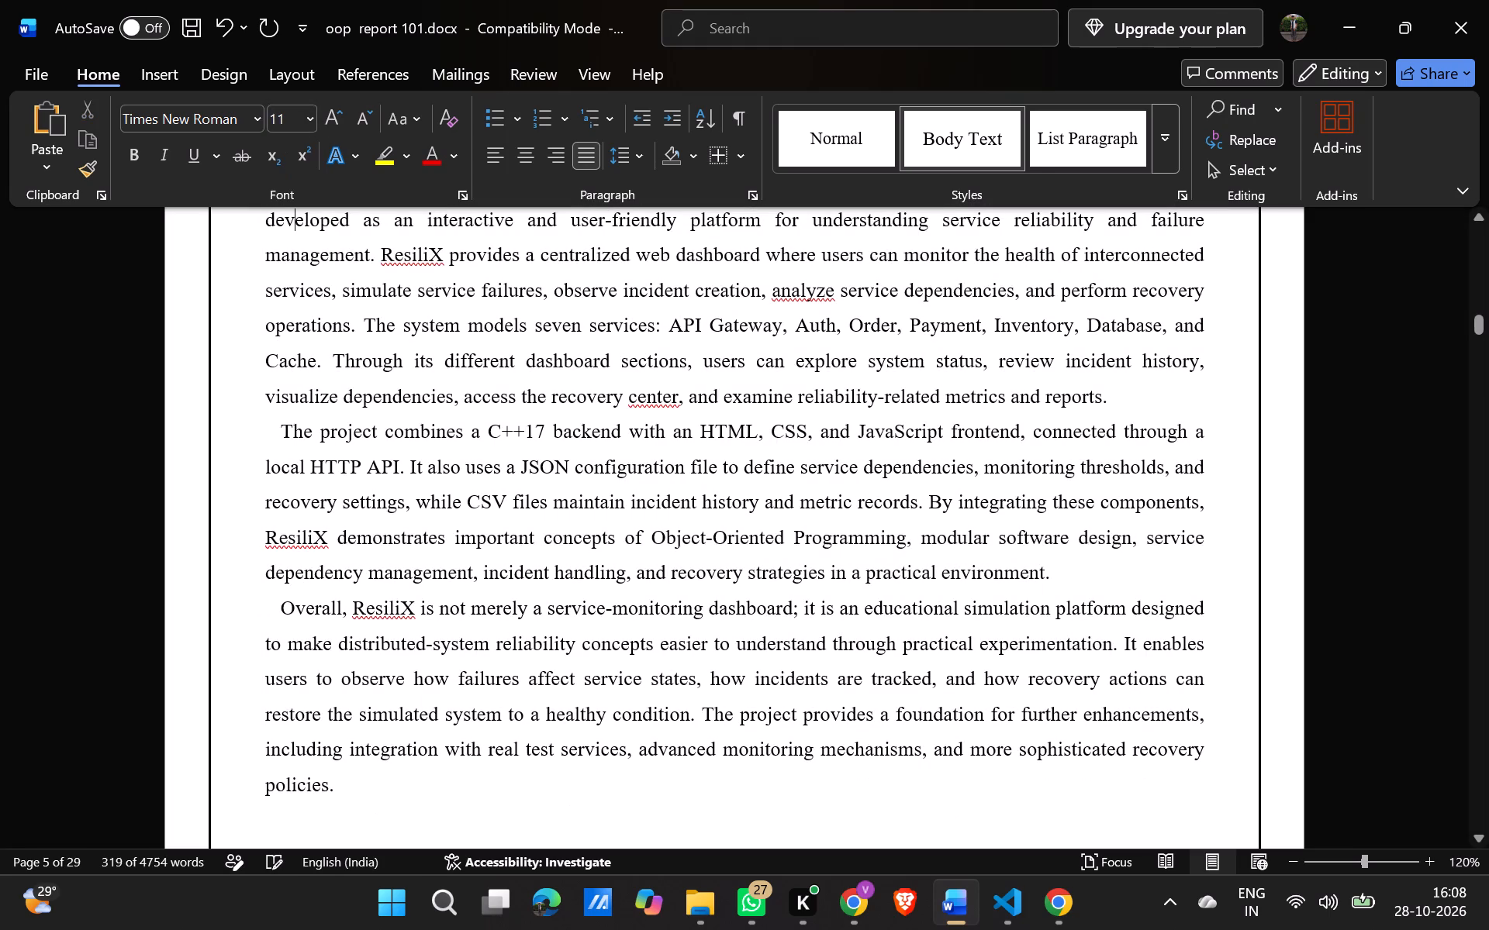
# Insert one blank line between each pair of consecutive paragraphs in the Introduction section.
pyautogui.scroll(2, 411, 325)
pyautogui.hscroll(1, 411, 325)
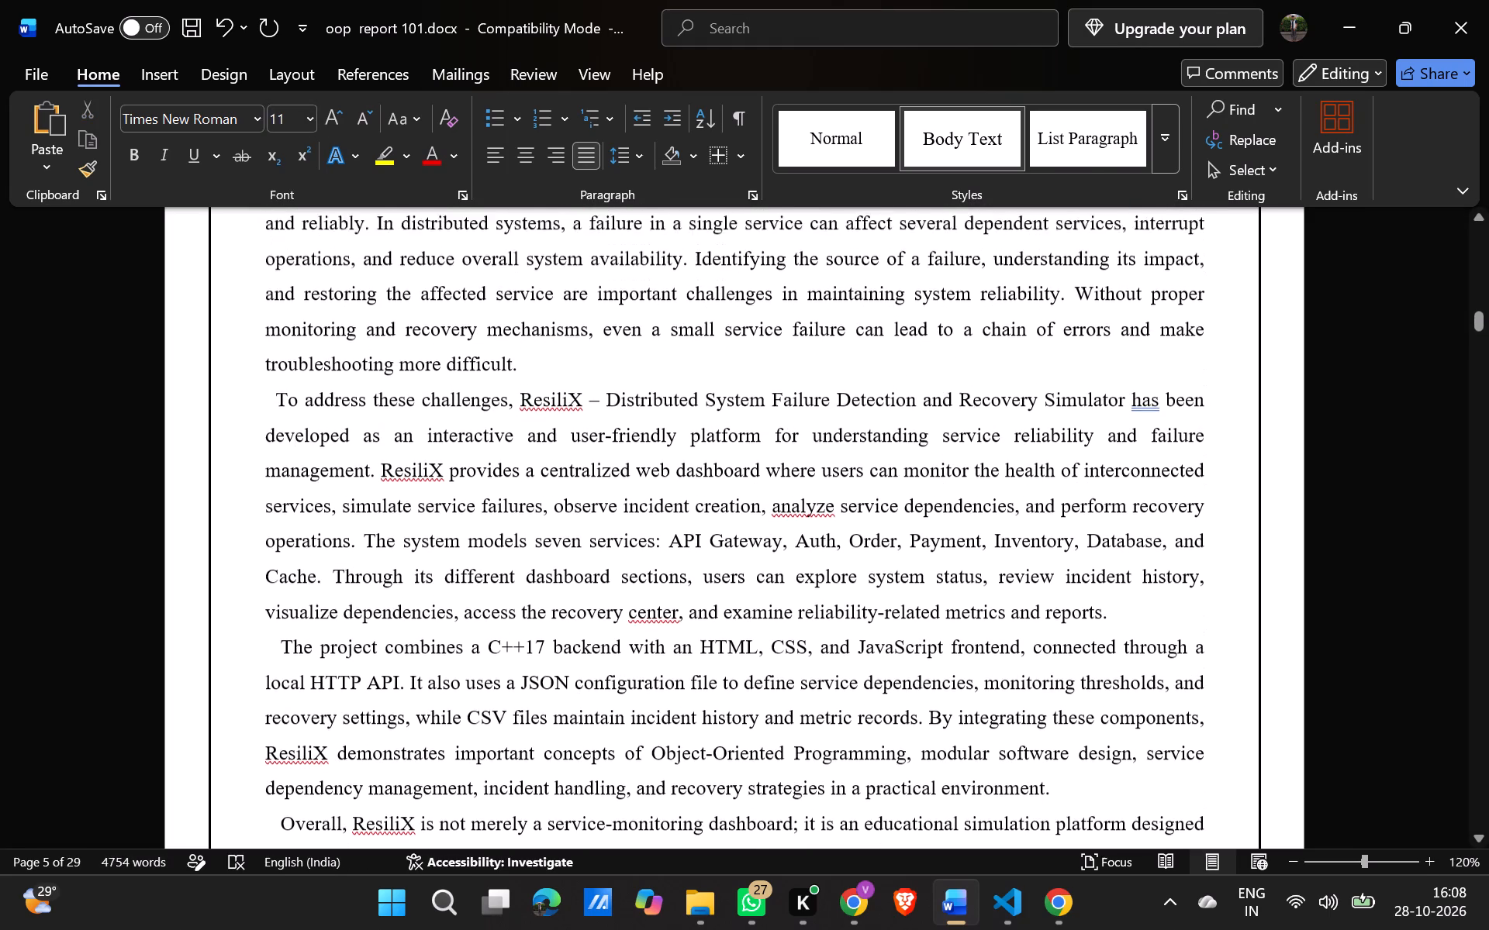
pyautogui.hscroll(2, 411, 325)
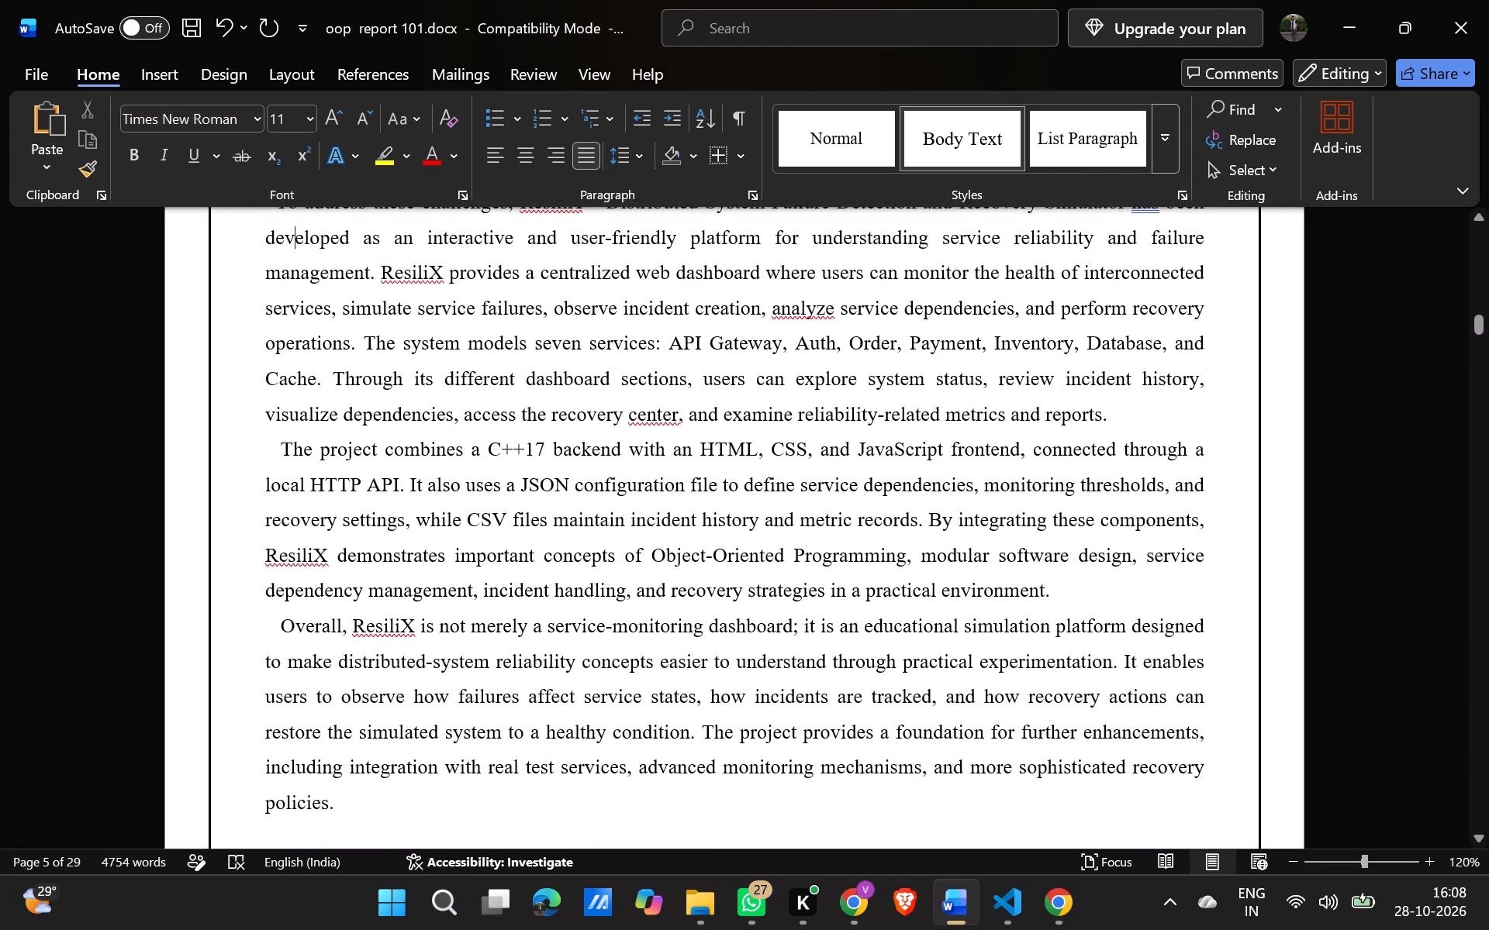
pyautogui.hscroll(1, 411, 325)
pyautogui.scroll(1, 489, 383)
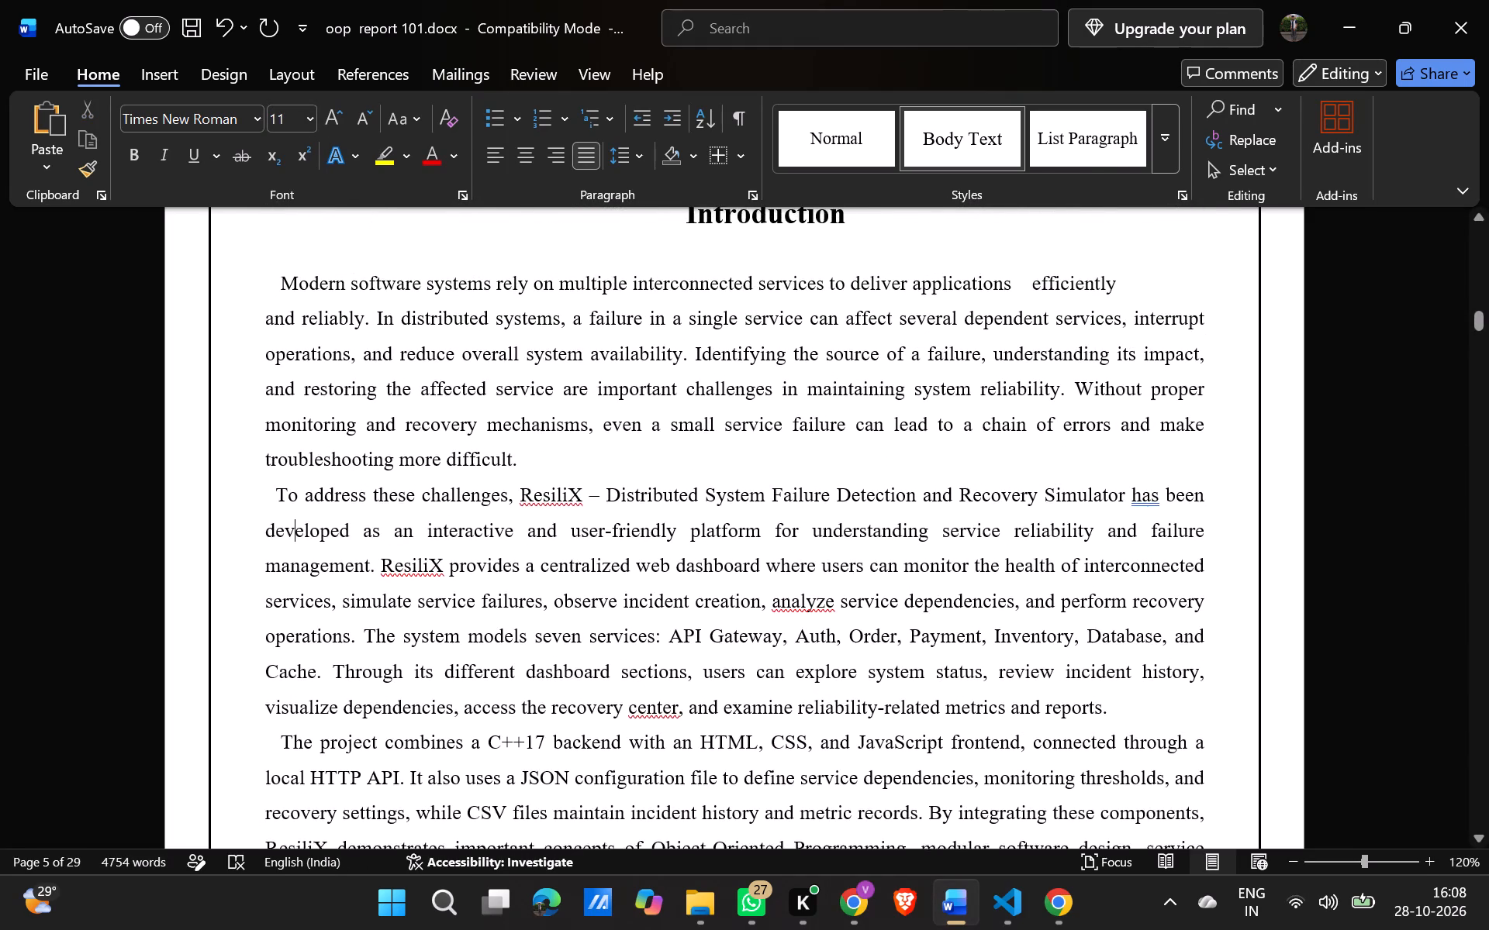
pyautogui.click(539, 457)
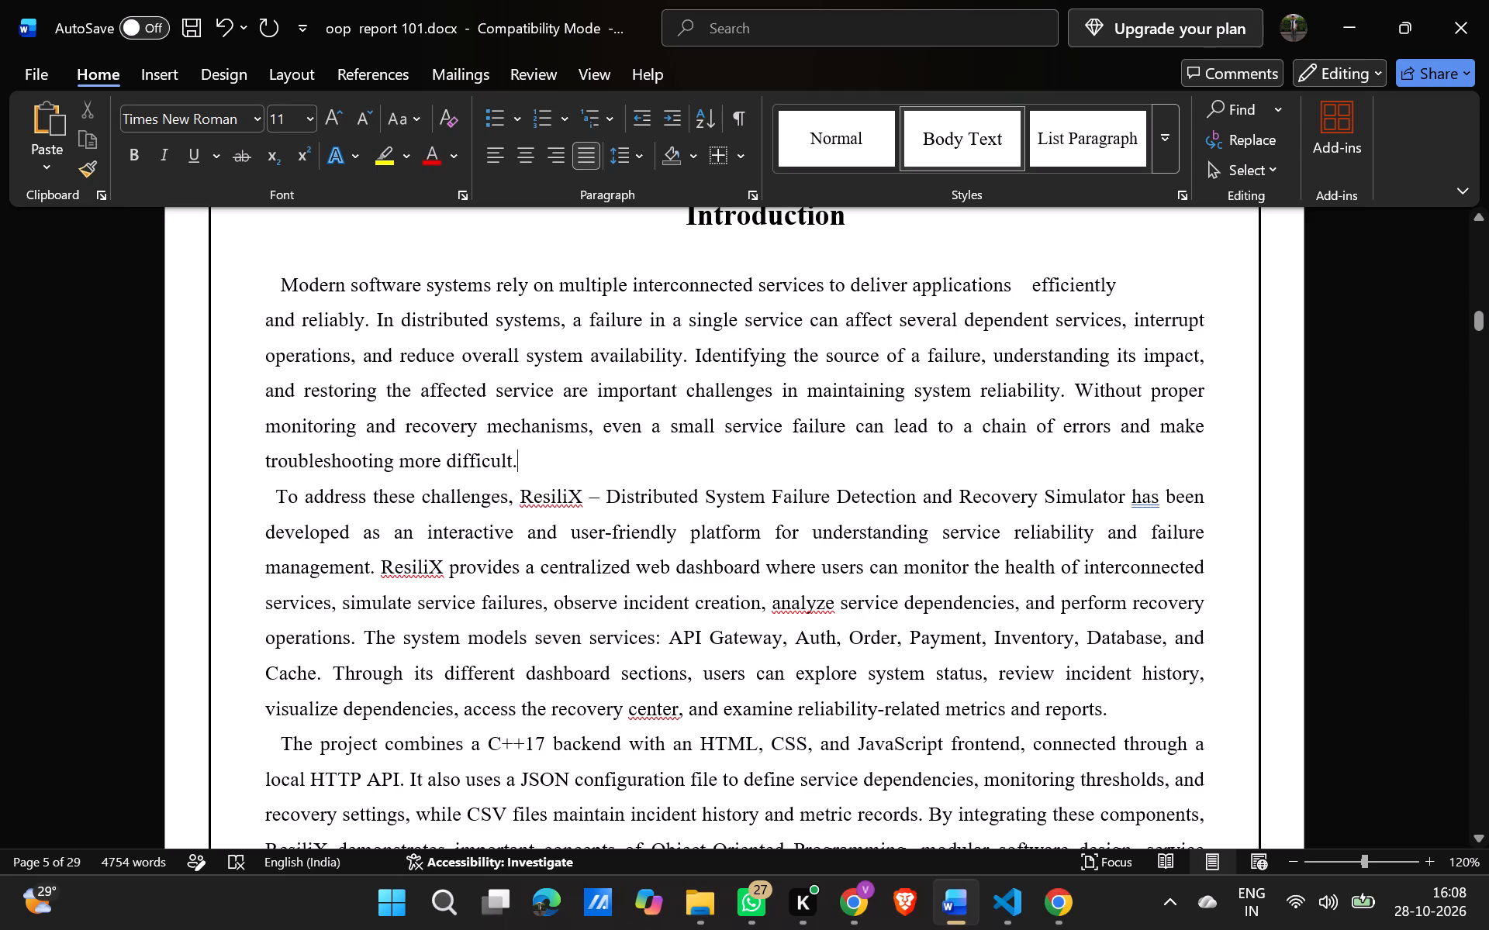
pyautogui.press('Return')
pyautogui.press('Return')
pyautogui.press('BackSpace')
pyautogui.press('BackSpace')
pyautogui.press('Return')
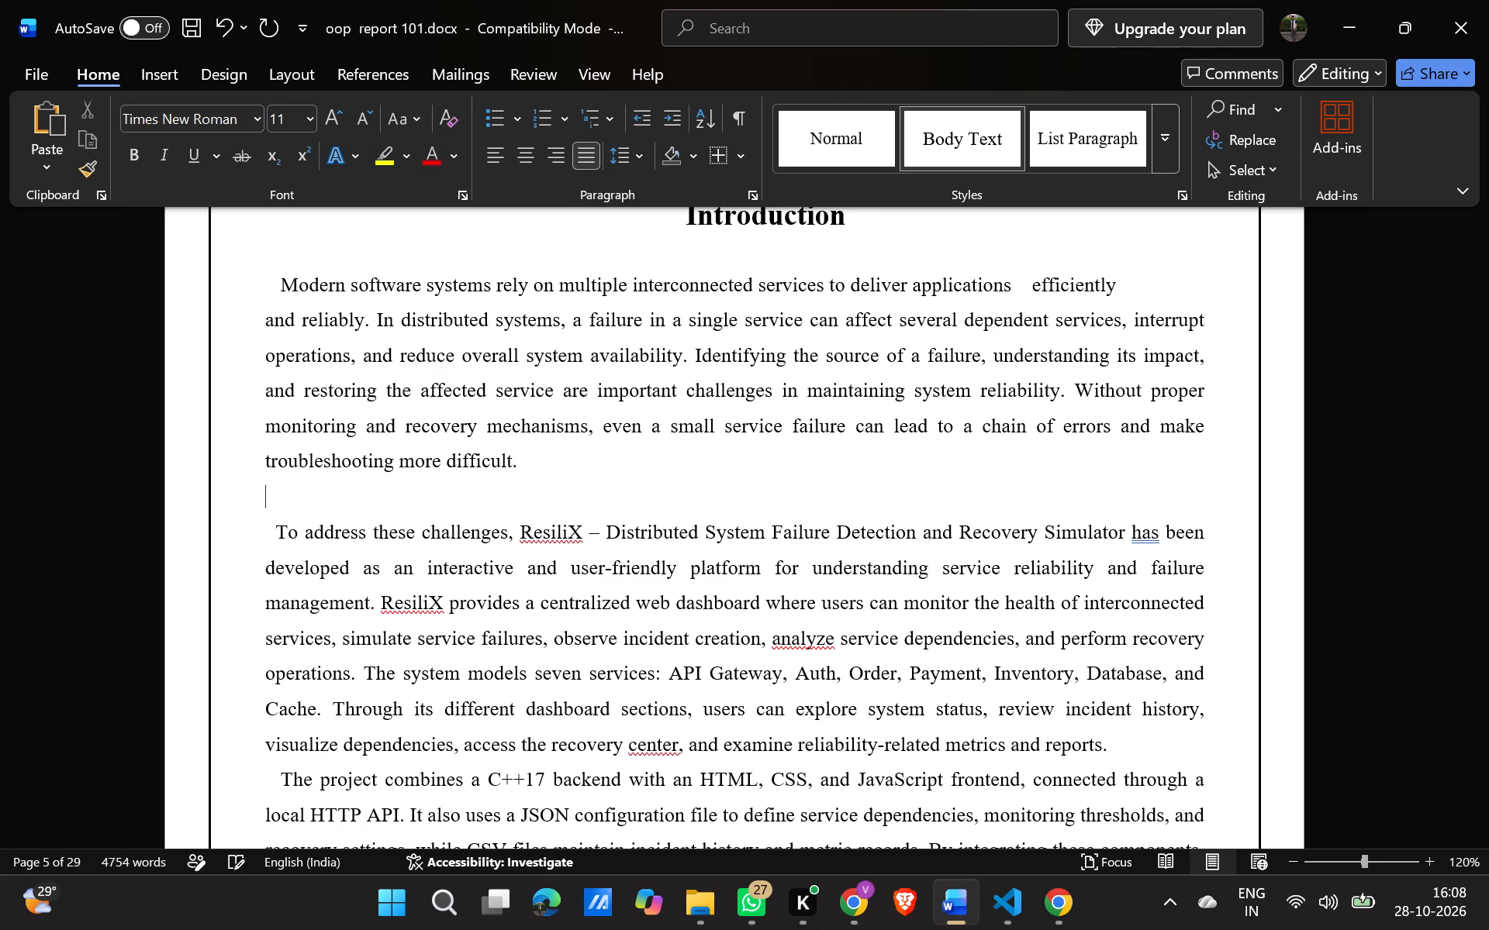
pyautogui.scroll(-1, 539, 457)
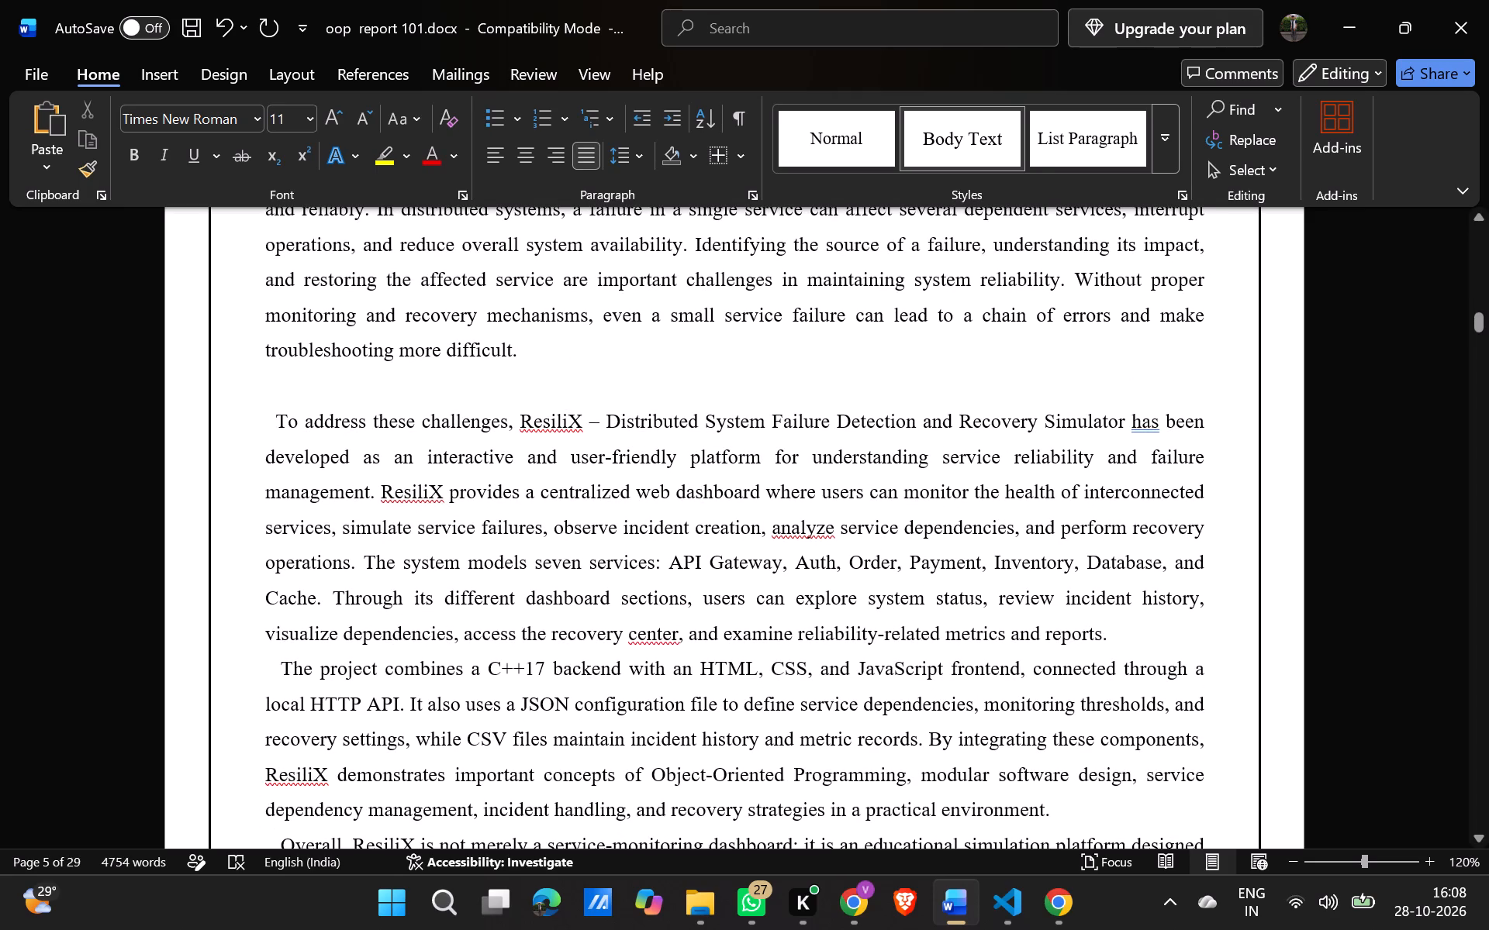
pyautogui.click(1113, 638)
pyautogui.press('Return')
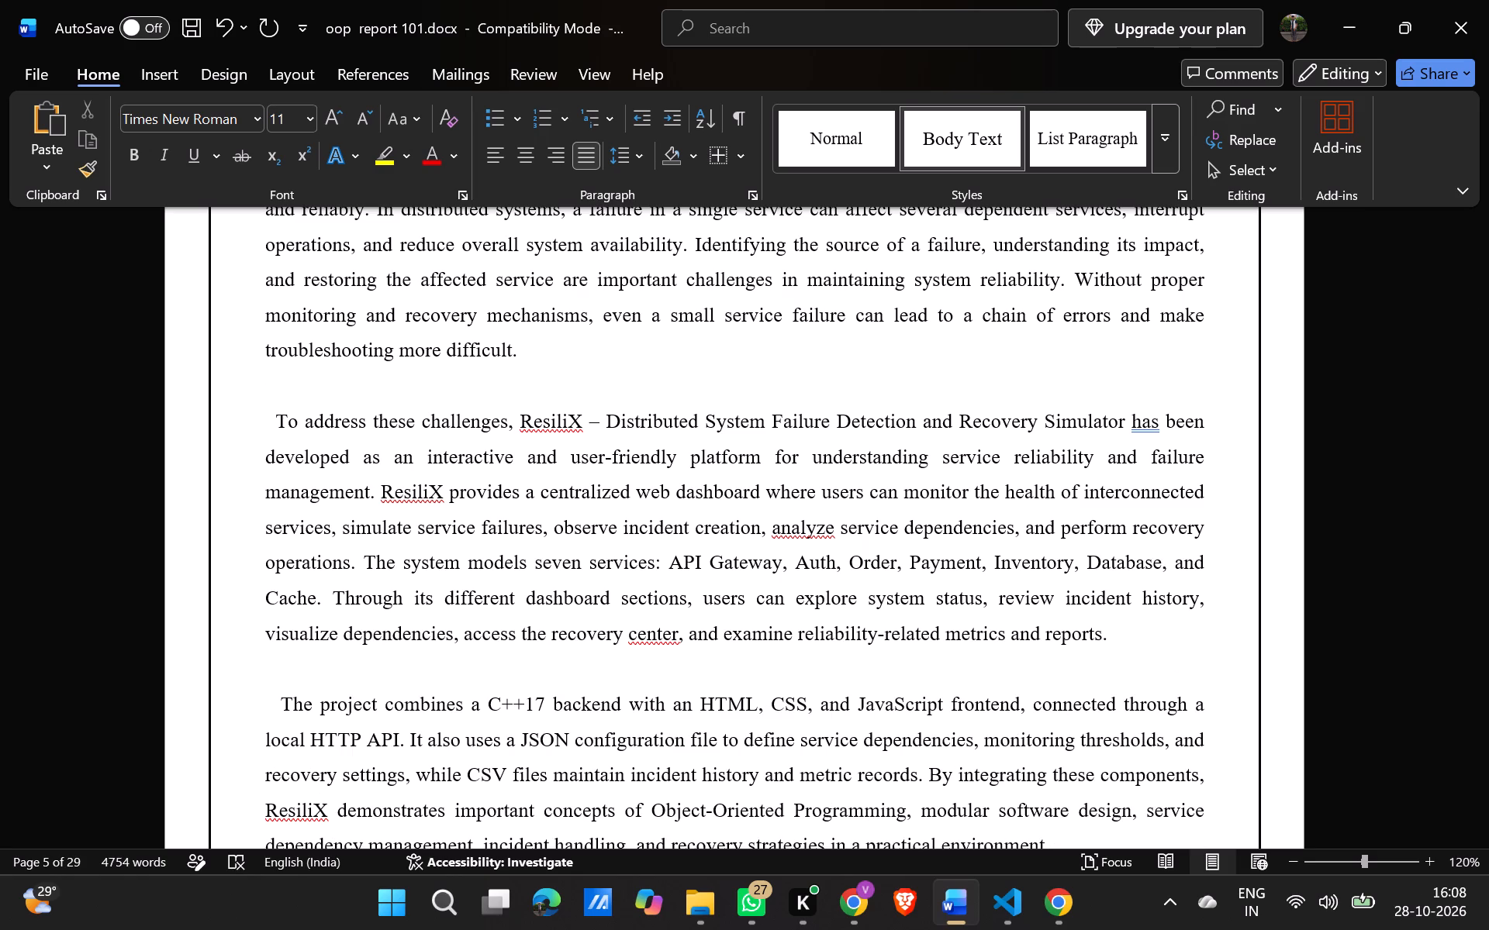
pyautogui.scroll(-1, 1113, 638)
pyautogui.click(1070, 612)
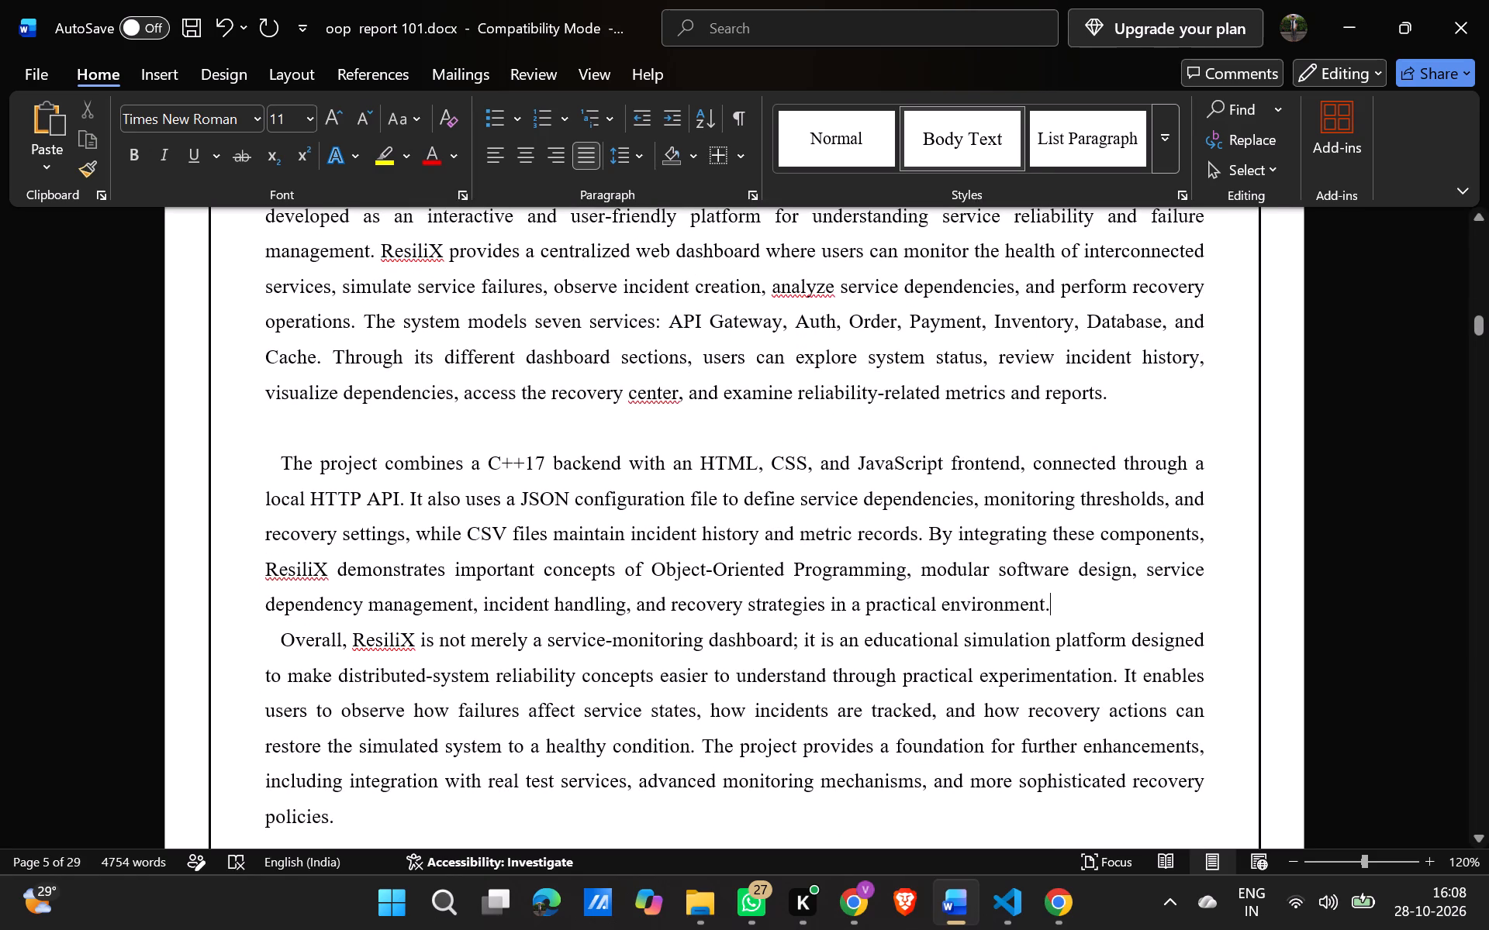
pyautogui.press('Return')
# Set the three body paragraphs under the Acknowledgement heading to font size 11.
pyautogui.scroll(1, 1070, 612)
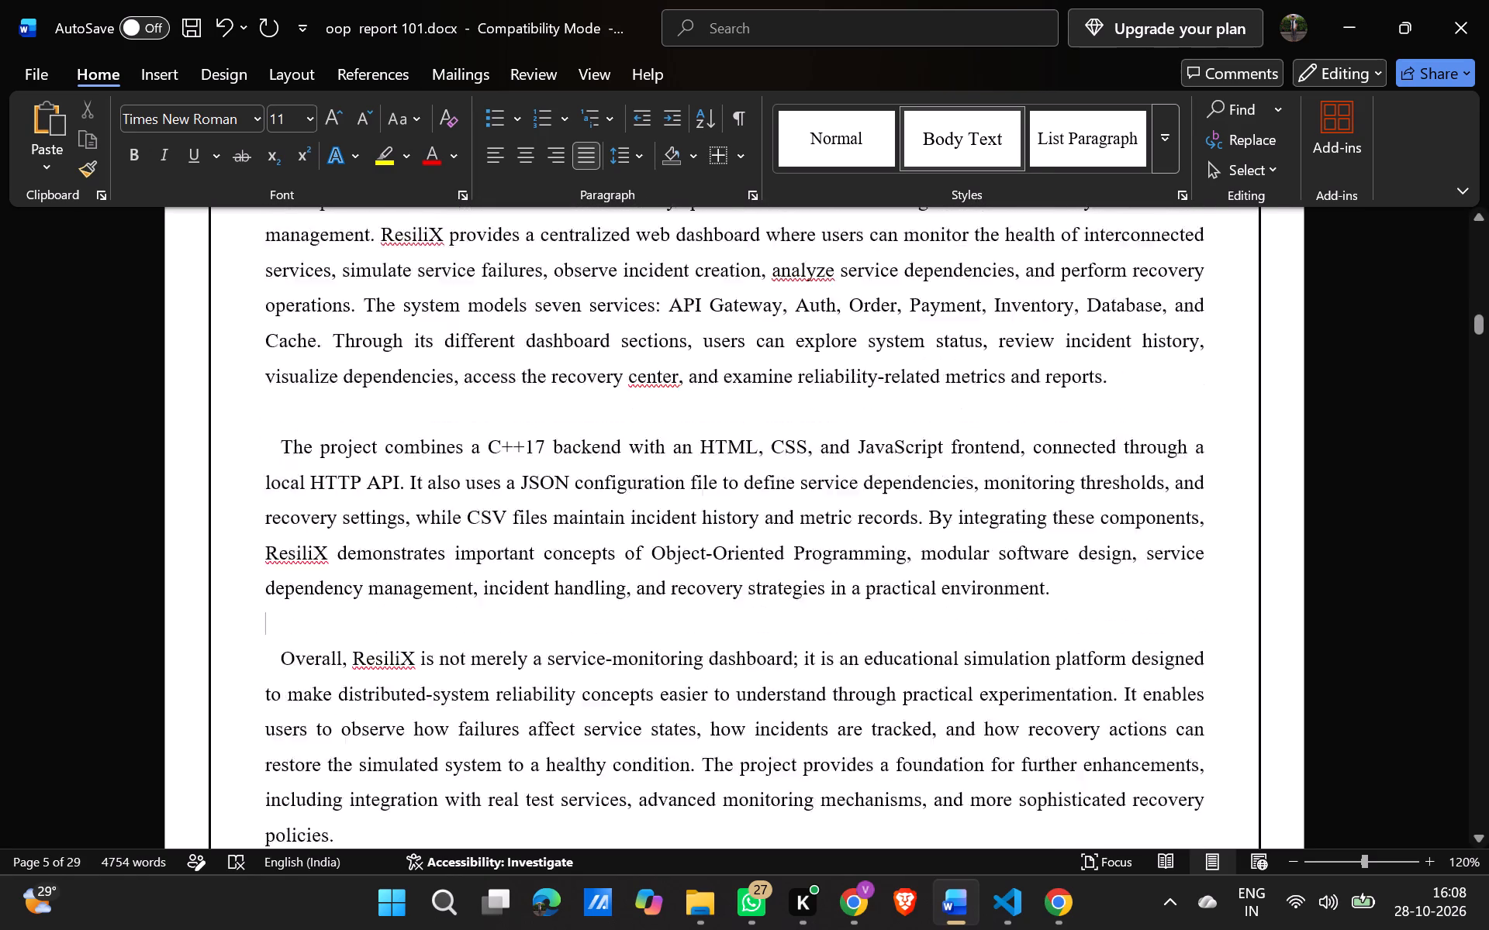
pyautogui.scroll(4, 1070, 612)
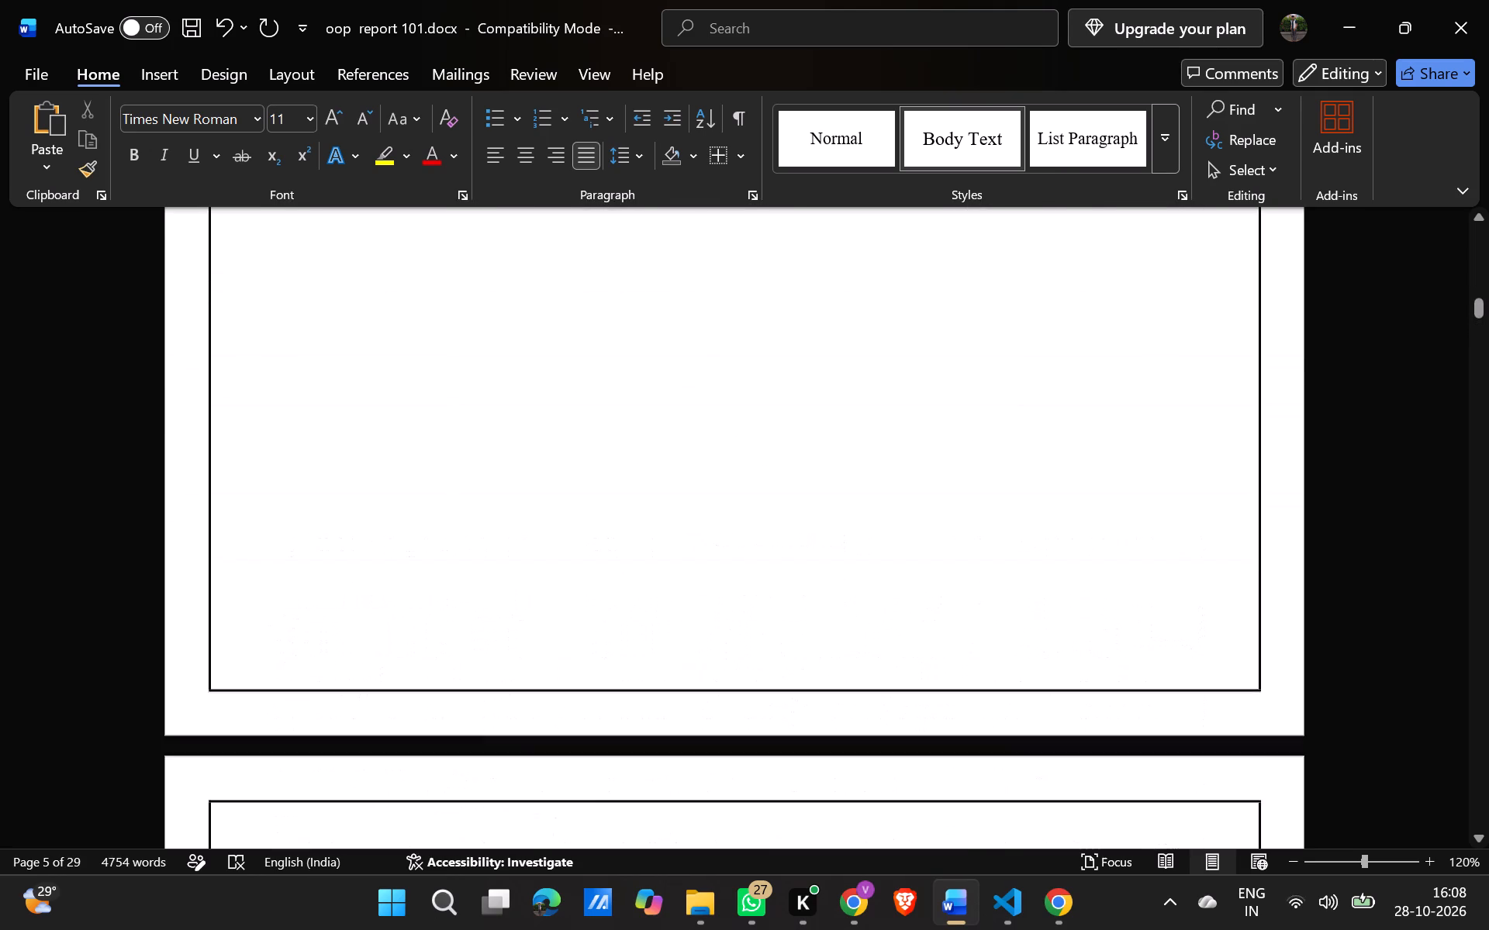
pyautogui.scroll(1, 1070, 612)
pyautogui.scroll(-1, 1070, 612)
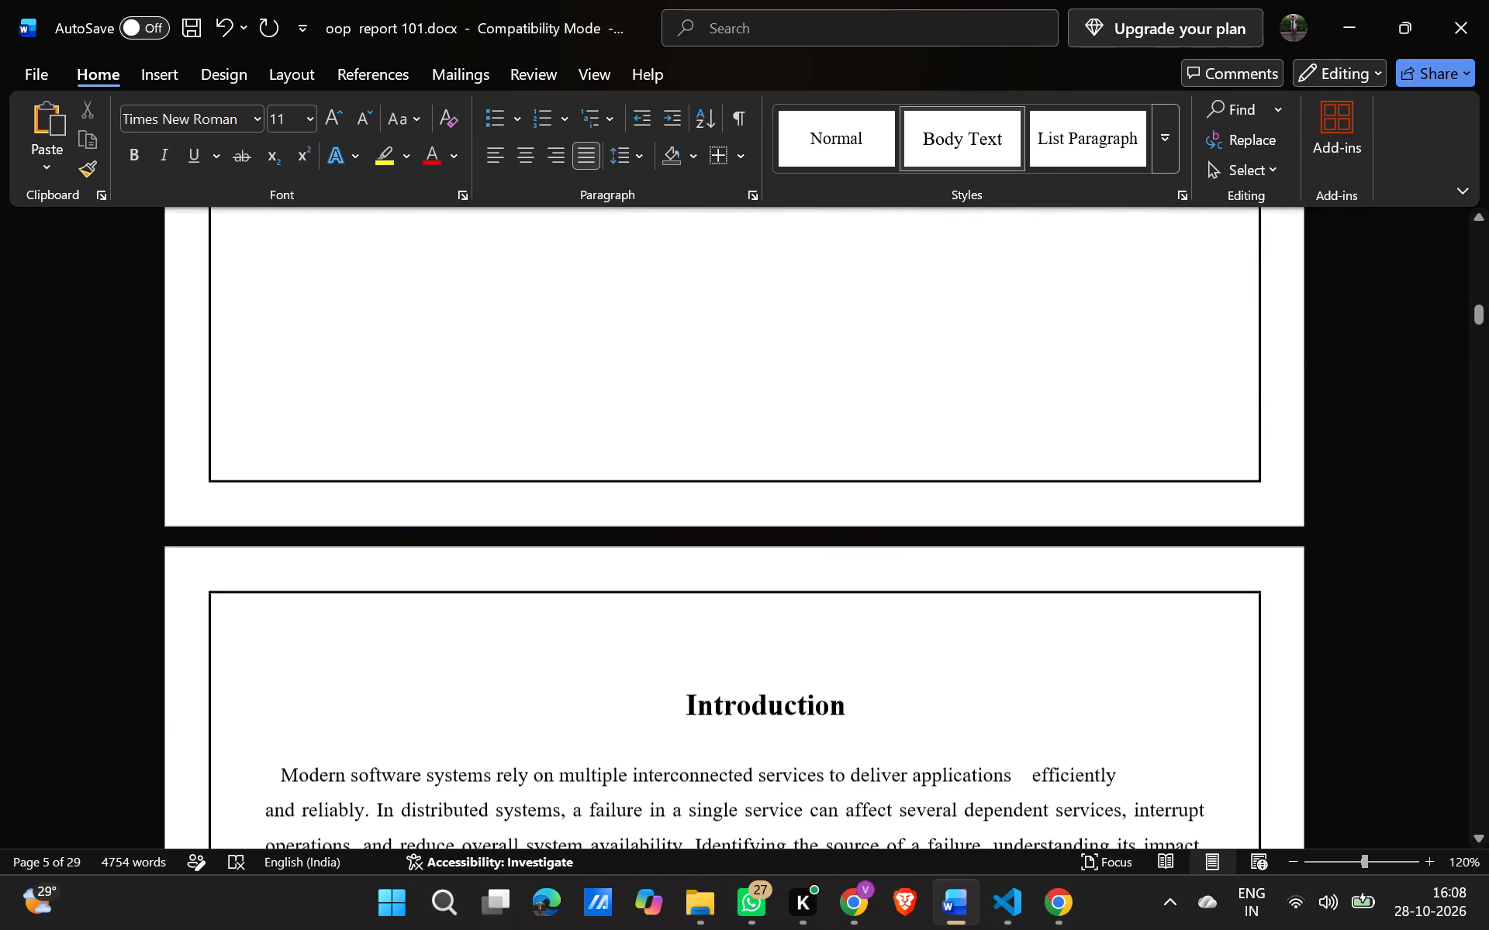
pyautogui.scroll(-1, 1070, 612)
pyautogui.scroll(1, 1070, 612)
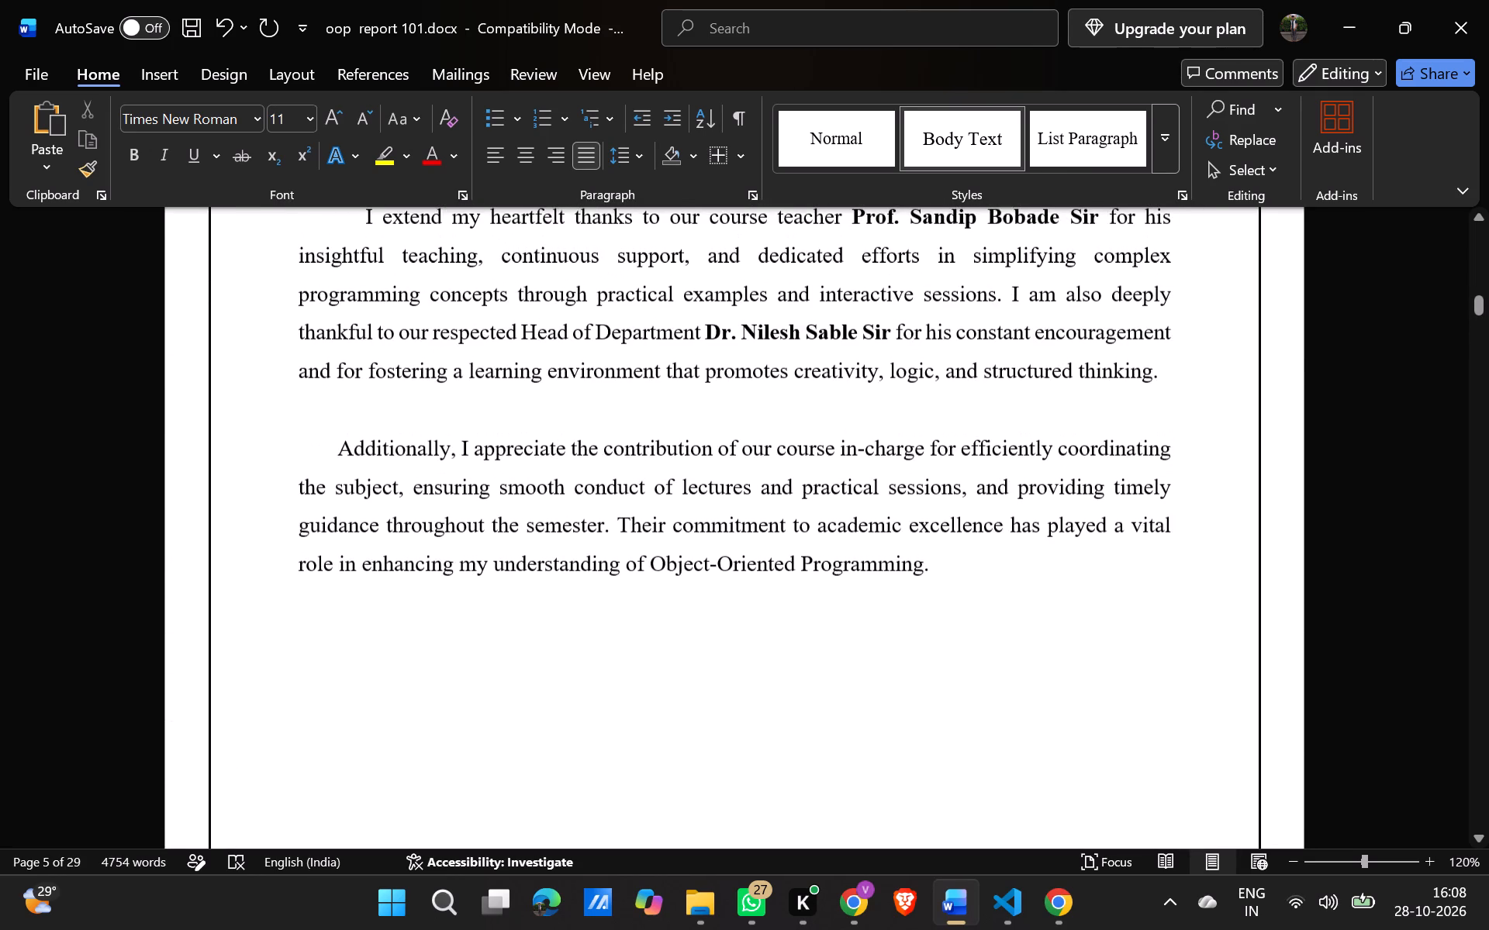
pyautogui.scroll(2, 1070, 612)
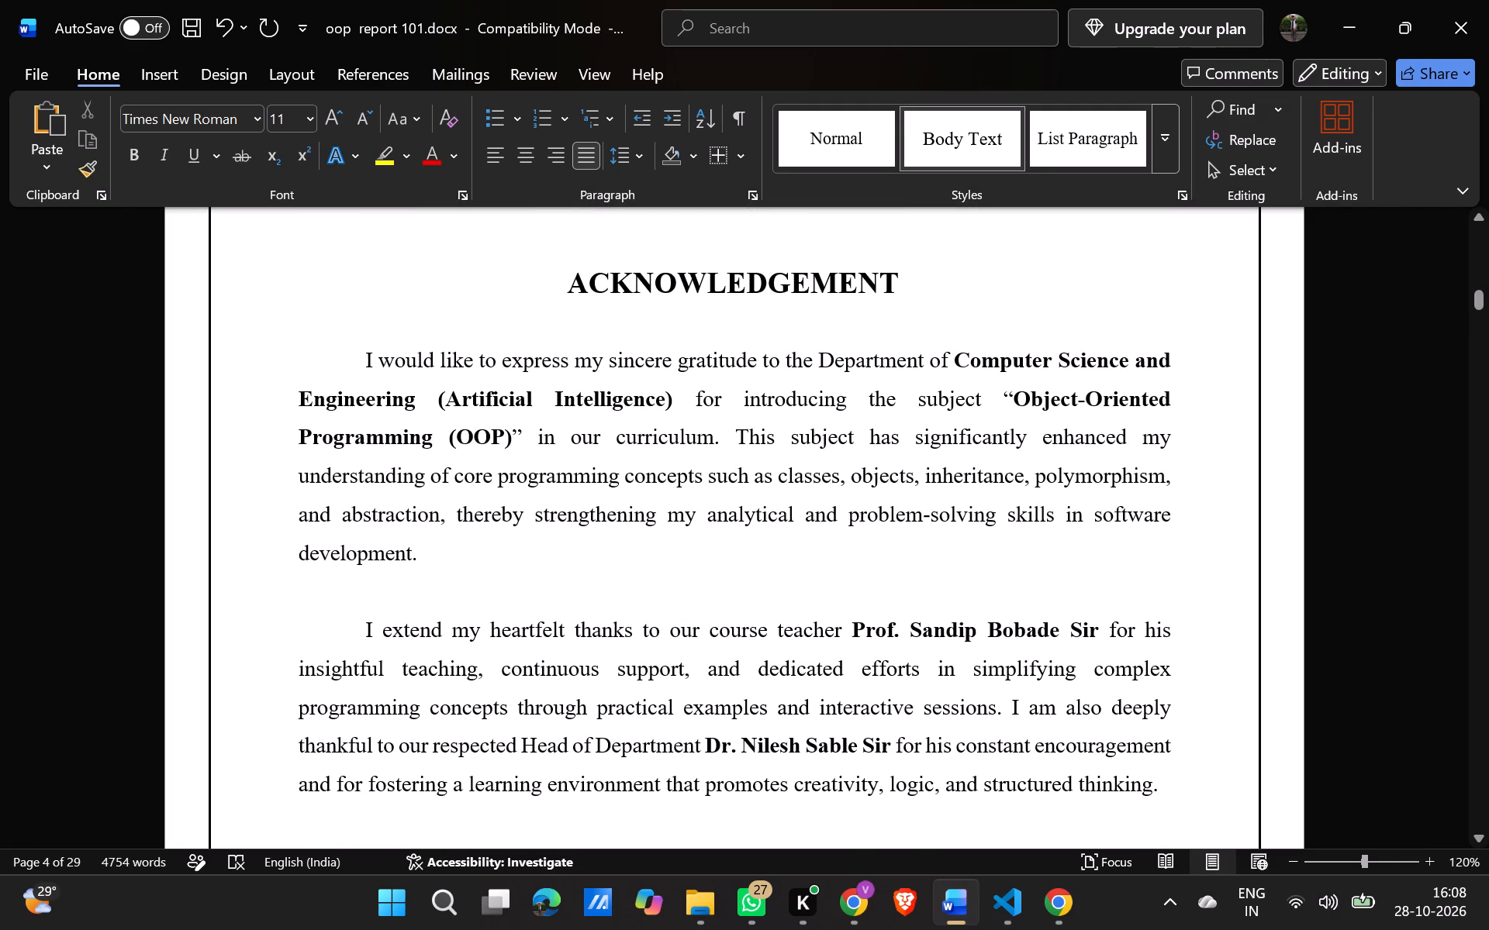
pyautogui.moveTo(362, 355); pyautogui.dragTo(817, 871)
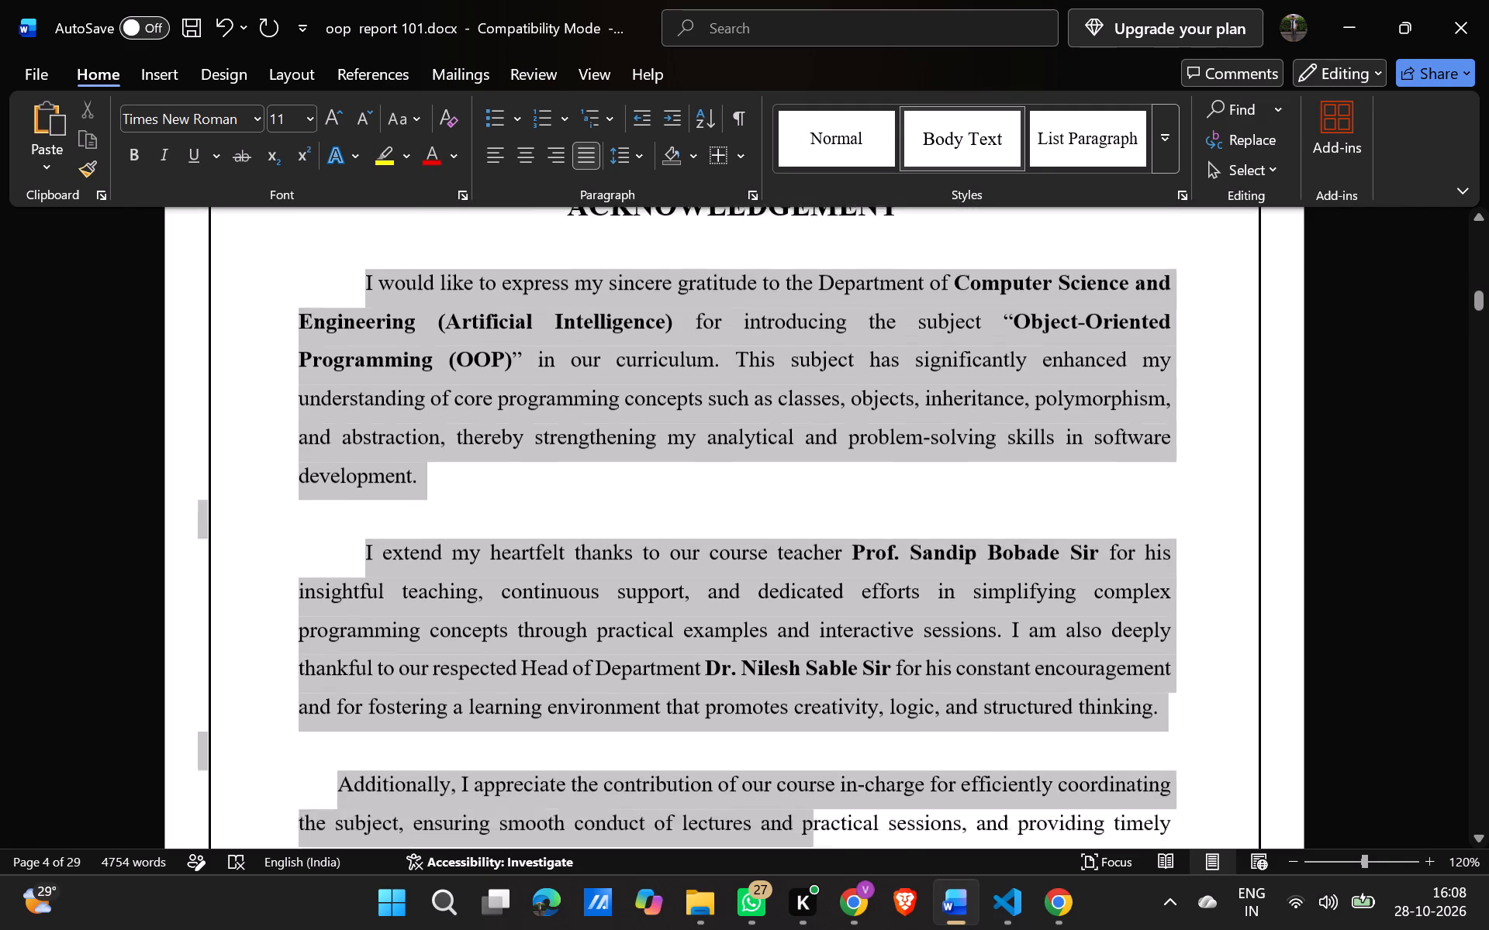
pyautogui.moveTo(817, 871); pyautogui.dragTo(940, 797)
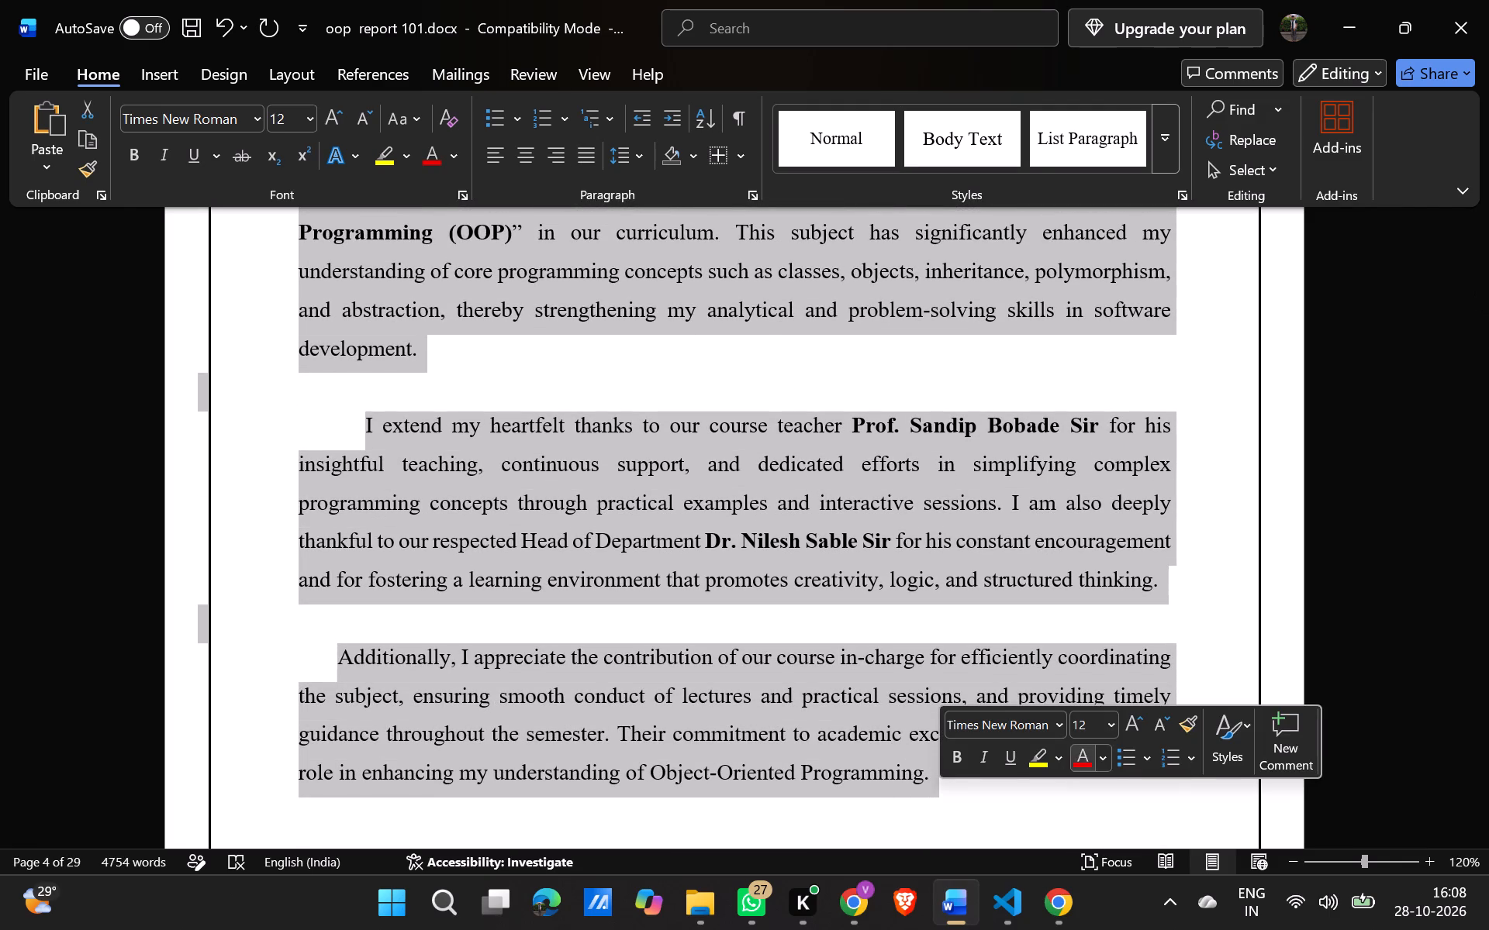
pyautogui.moveTo(1109, 727); pyautogui.dragTo(1083, 346)
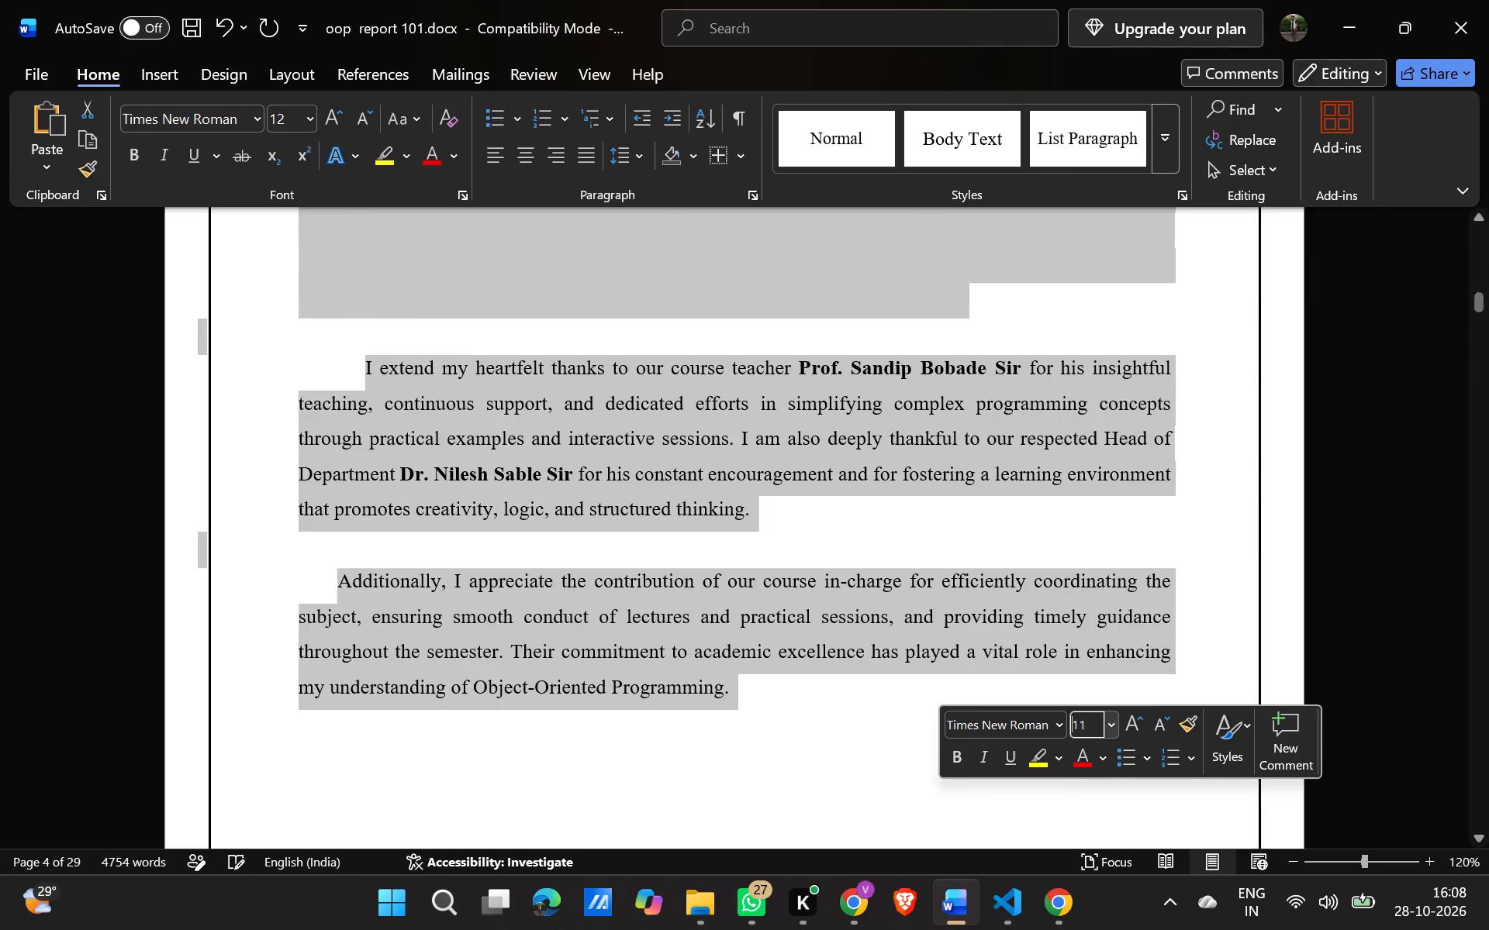
pyautogui.click(976, 470)
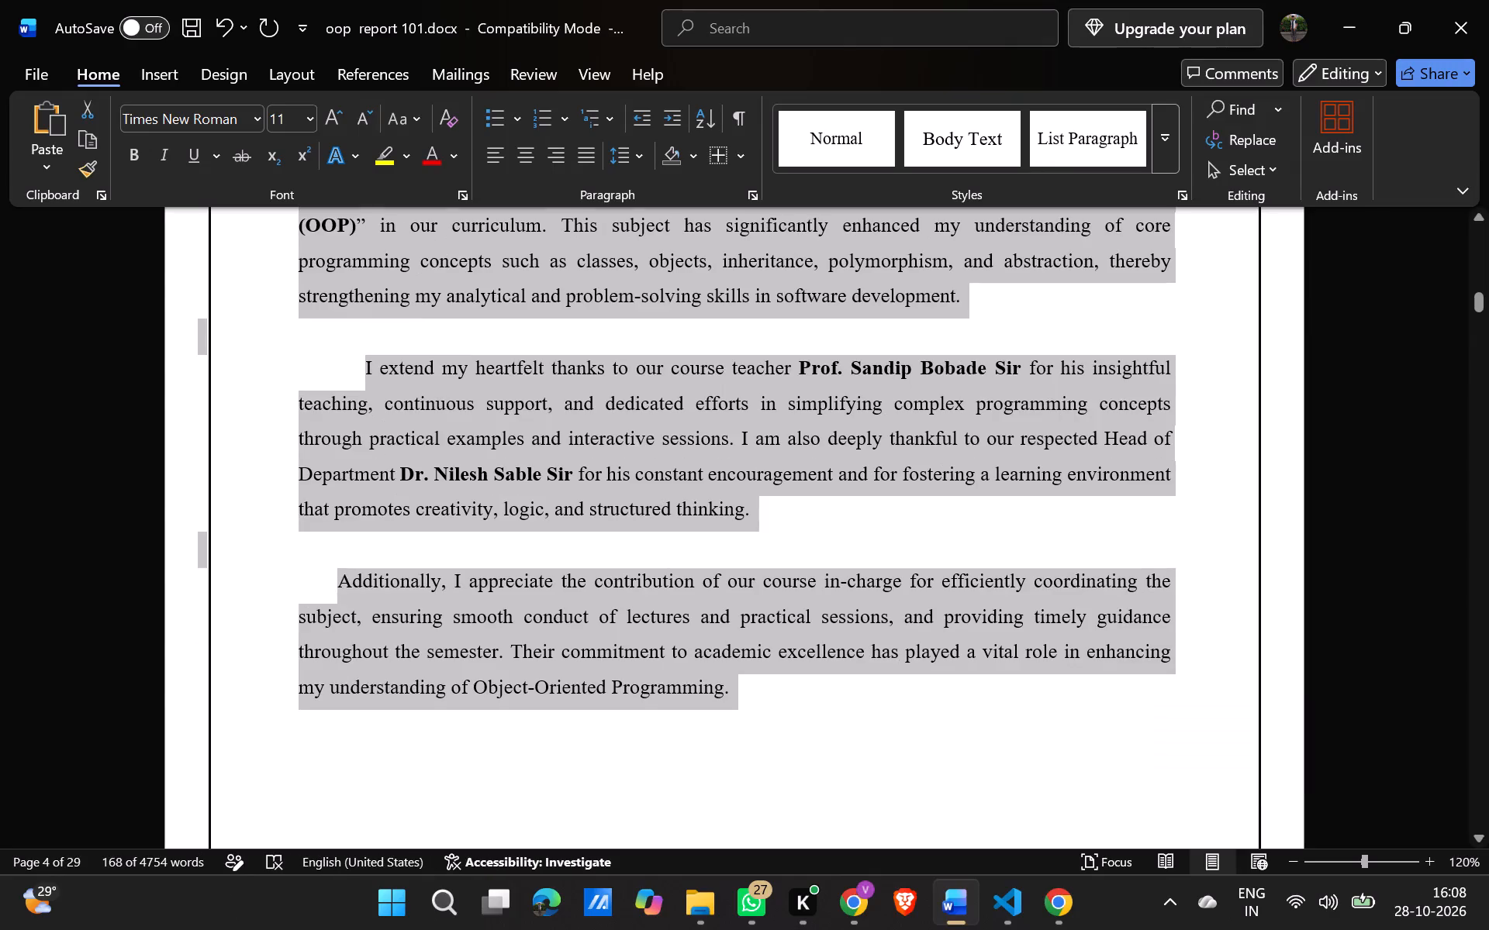
# Replace the Project Title entry "EcoTrack Energy Monitor" on the Project Details page with "Resilix".
pyautogui.scroll(2, 976, 470)
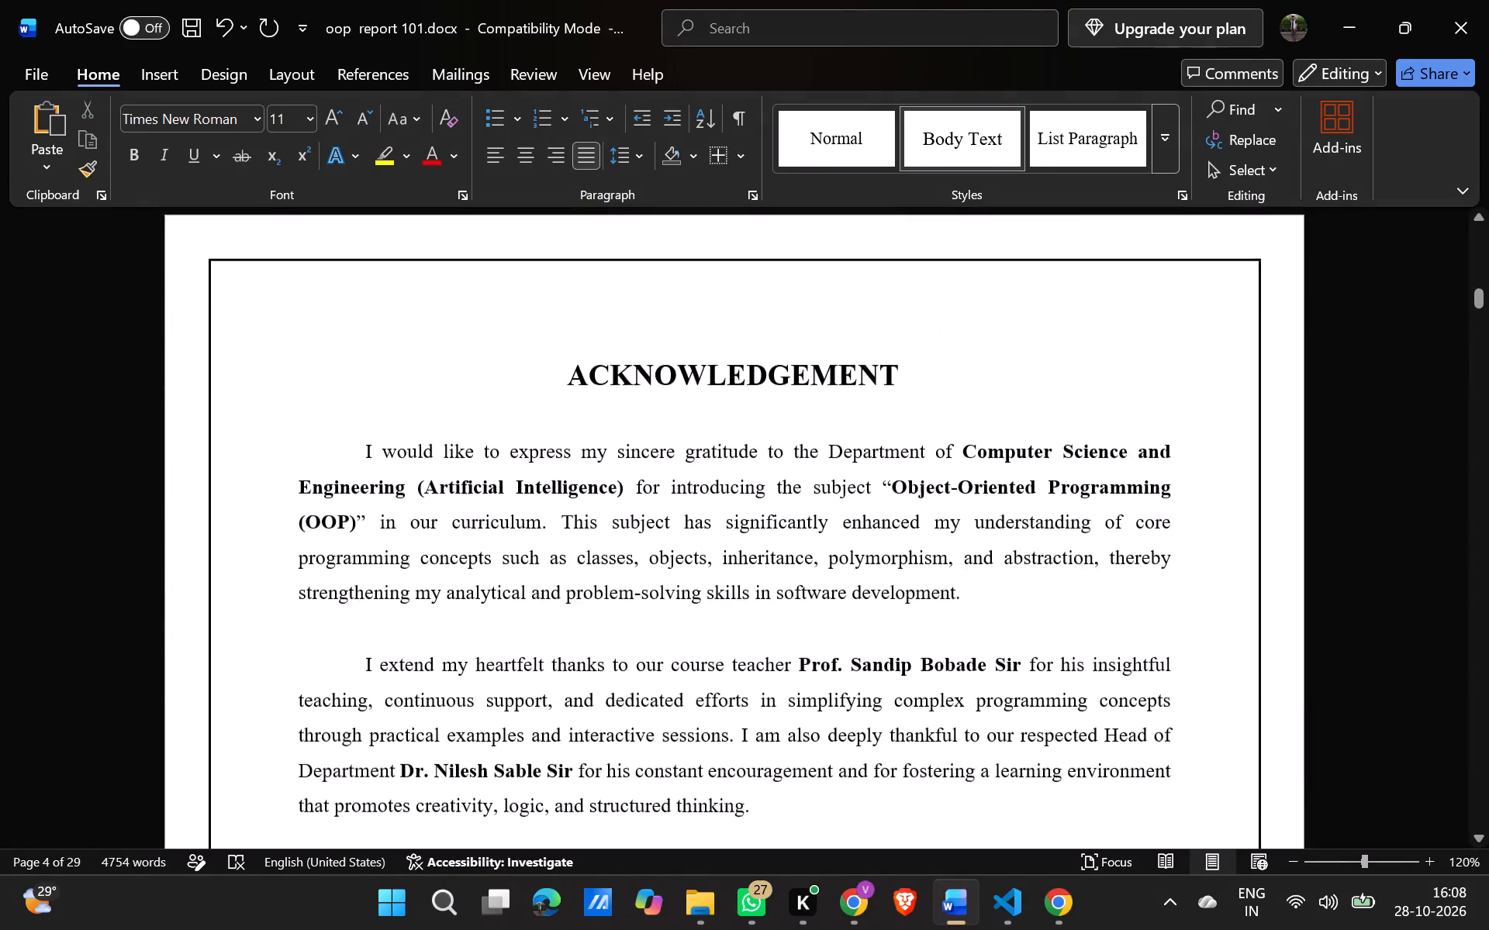
pyautogui.scroll(3, 976, 470)
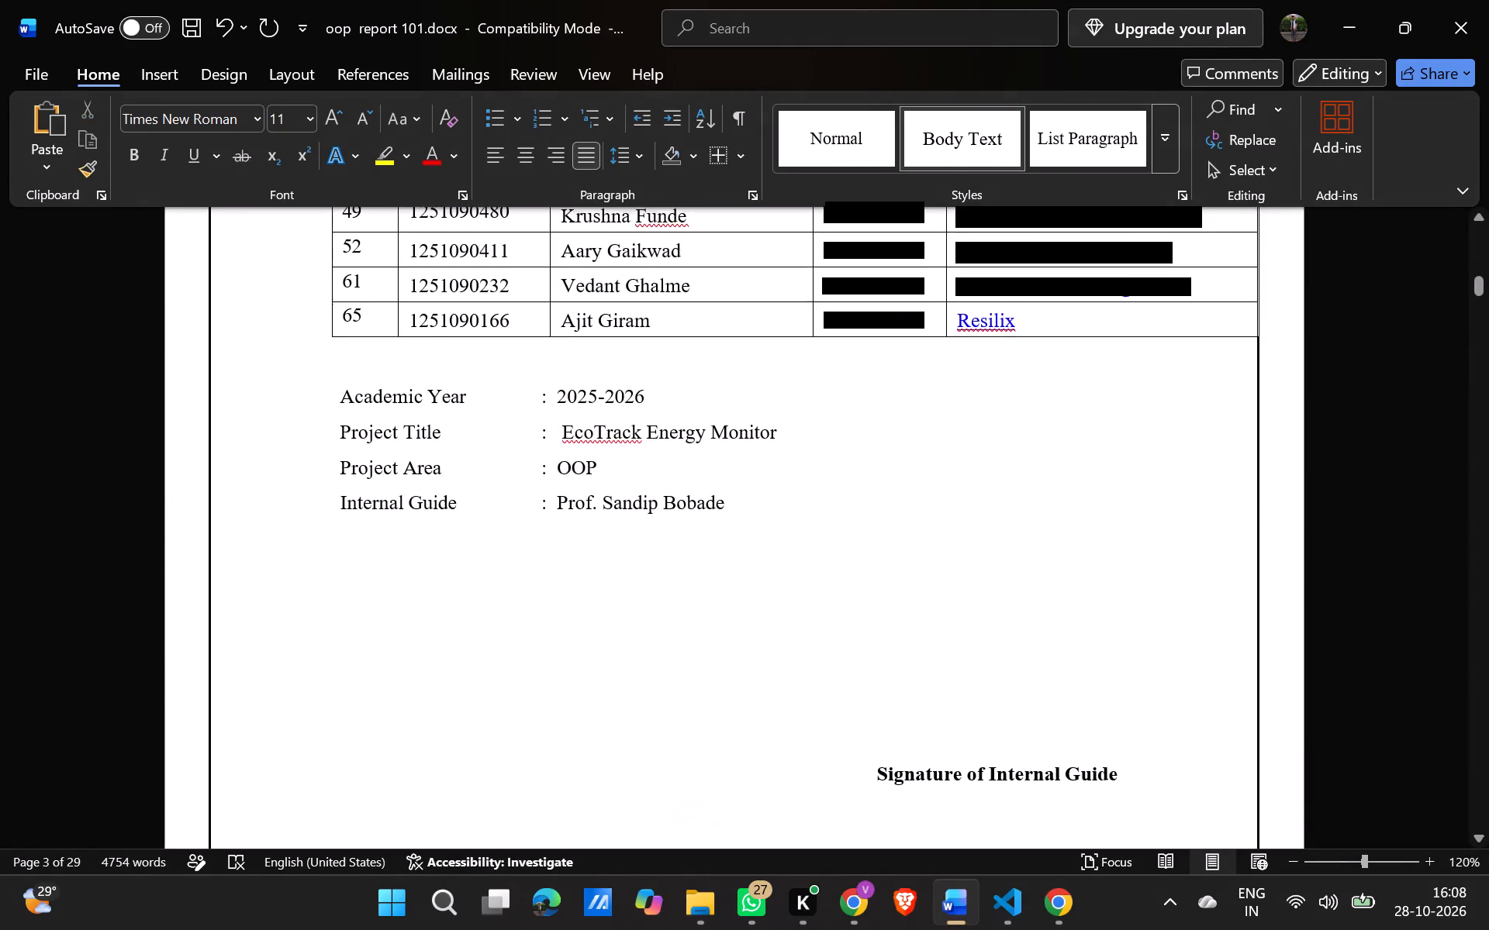
pyautogui.scroll(1, 976, 470)
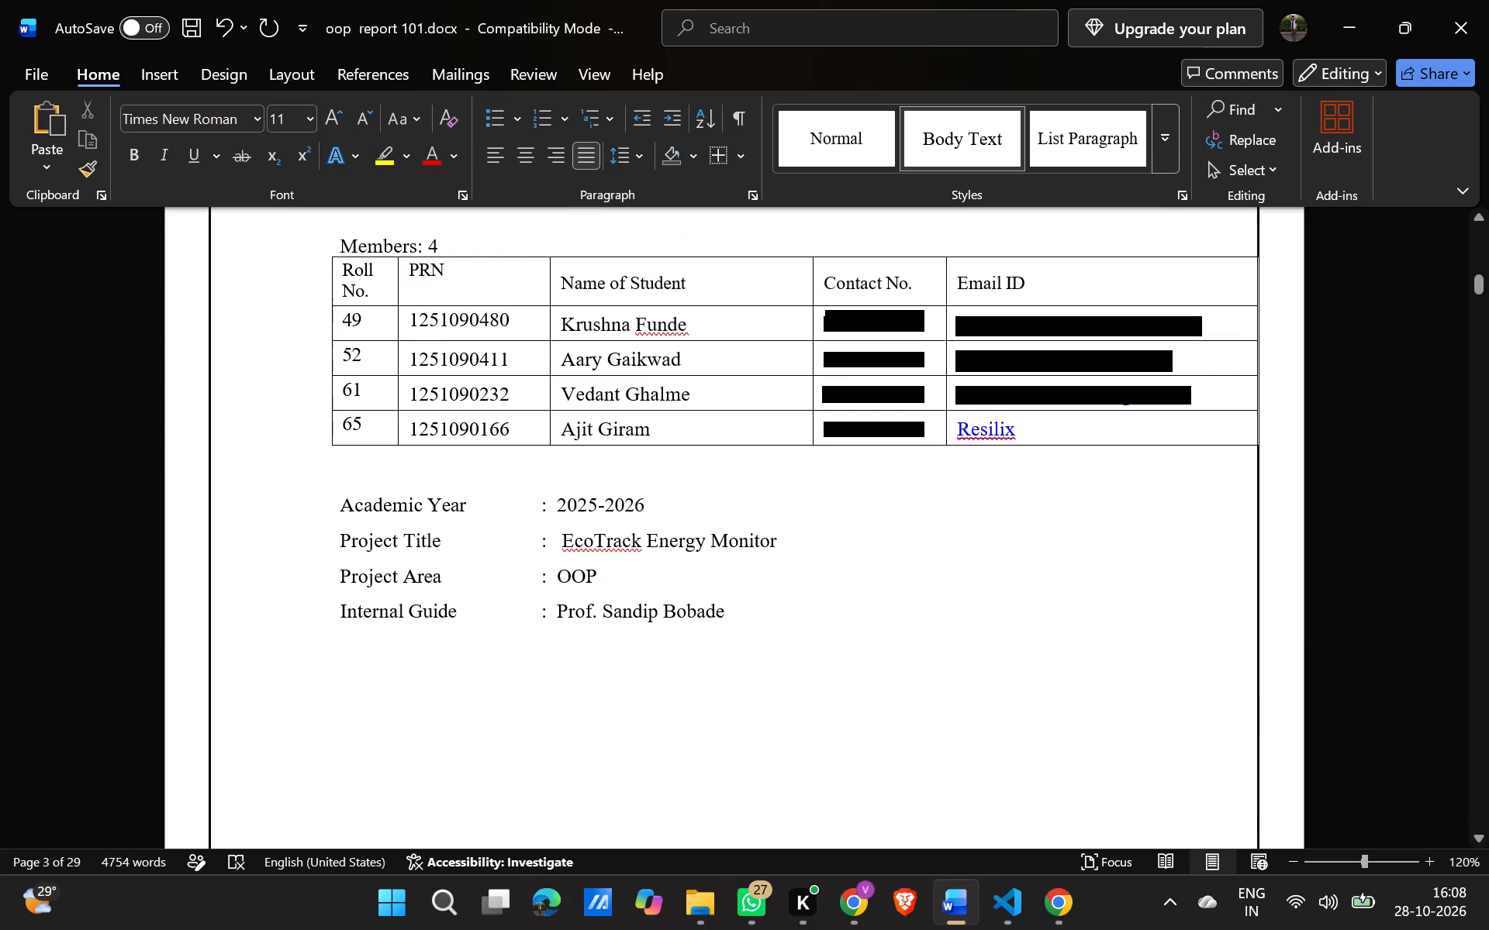
pyautogui.click(779, 537)
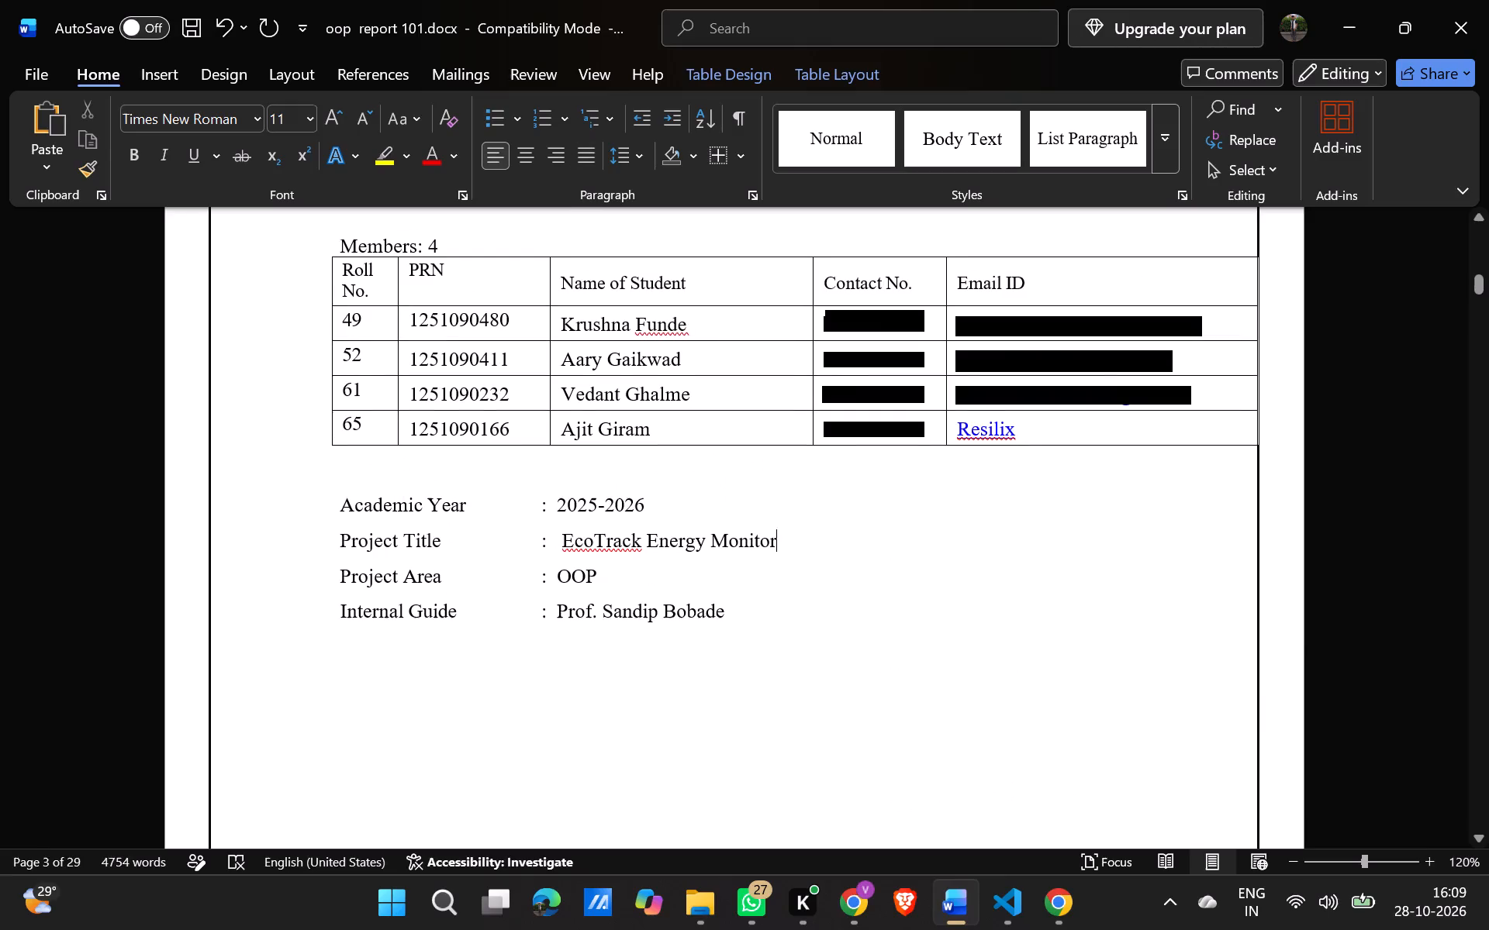
pyautogui.press('BackSpace')
pyautogui.press('BackSpace')
pyautogui.press('BackSpace')
pyautogui.press('BackSpace')
pyautogui.press('BackSpace')
pyautogui.press('BackSpace')
pyautogui.press('BackSpace')
pyautogui.press('BackSpace')
pyautogui.press('BackSpace')
pyautogui.press('BackSpace')
pyautogui.press('BackSpace')
pyautogui.press('BackSpace')
pyautogui.press('BackSpace')
pyautogui.press('BackSpace')
pyautogui.press('BackSpace')
pyautogui.press('BackSpace')
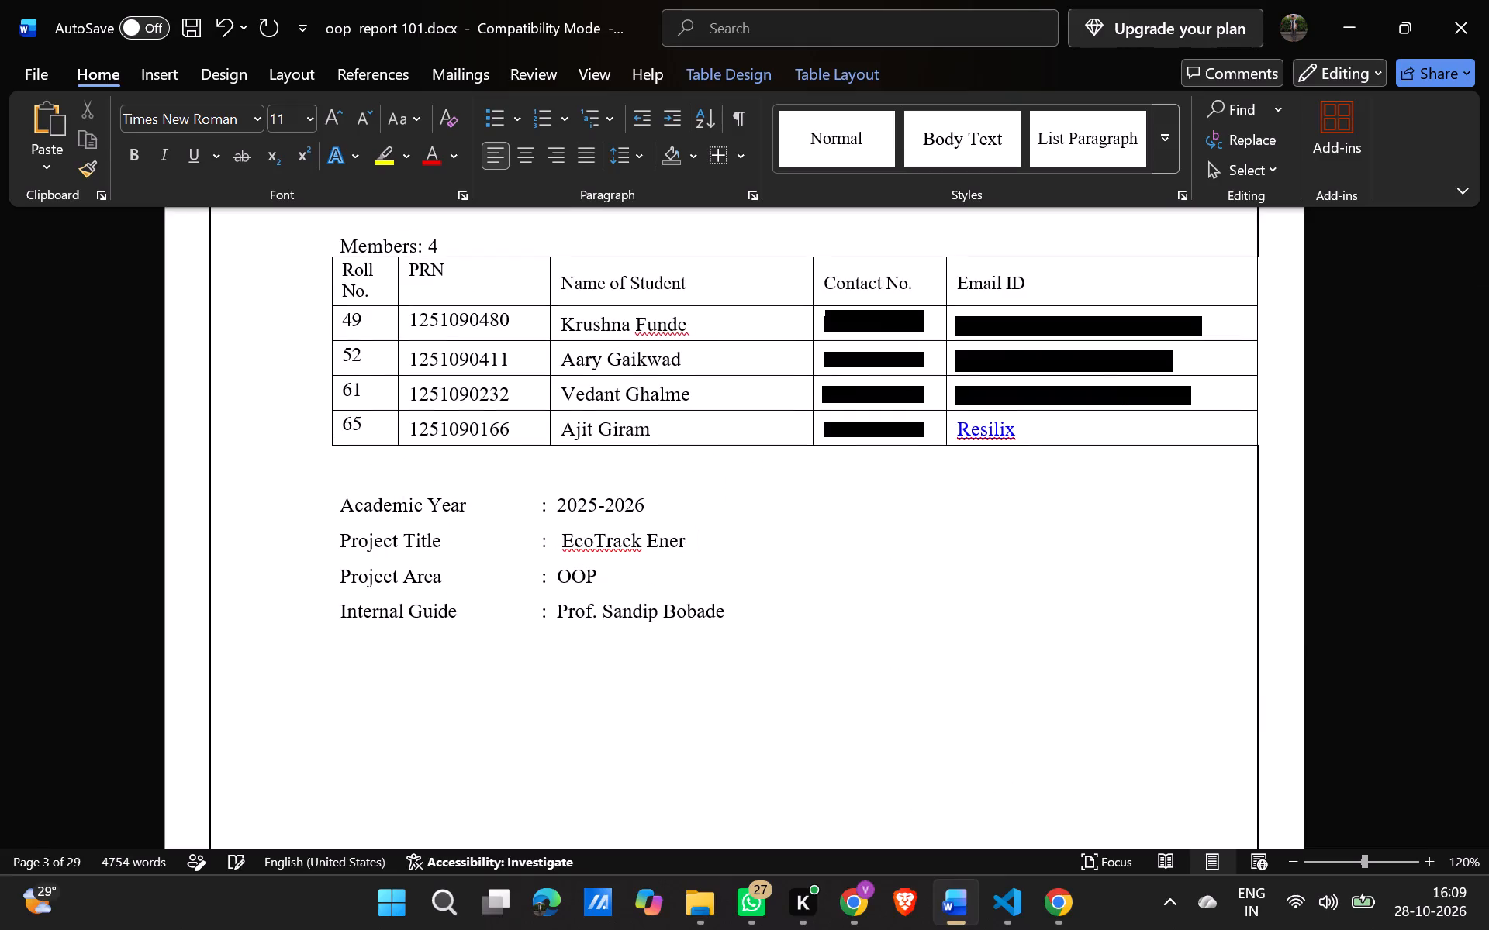
pyautogui.press('BackSpace')
pyautogui.press('BackSpace')
pyautogui.press('BackSpace')
pyautogui.press('BackSpace')
pyautogui.press('BackSpace')
pyautogui.press('BackSpace')
pyautogui.press('BackSpace')
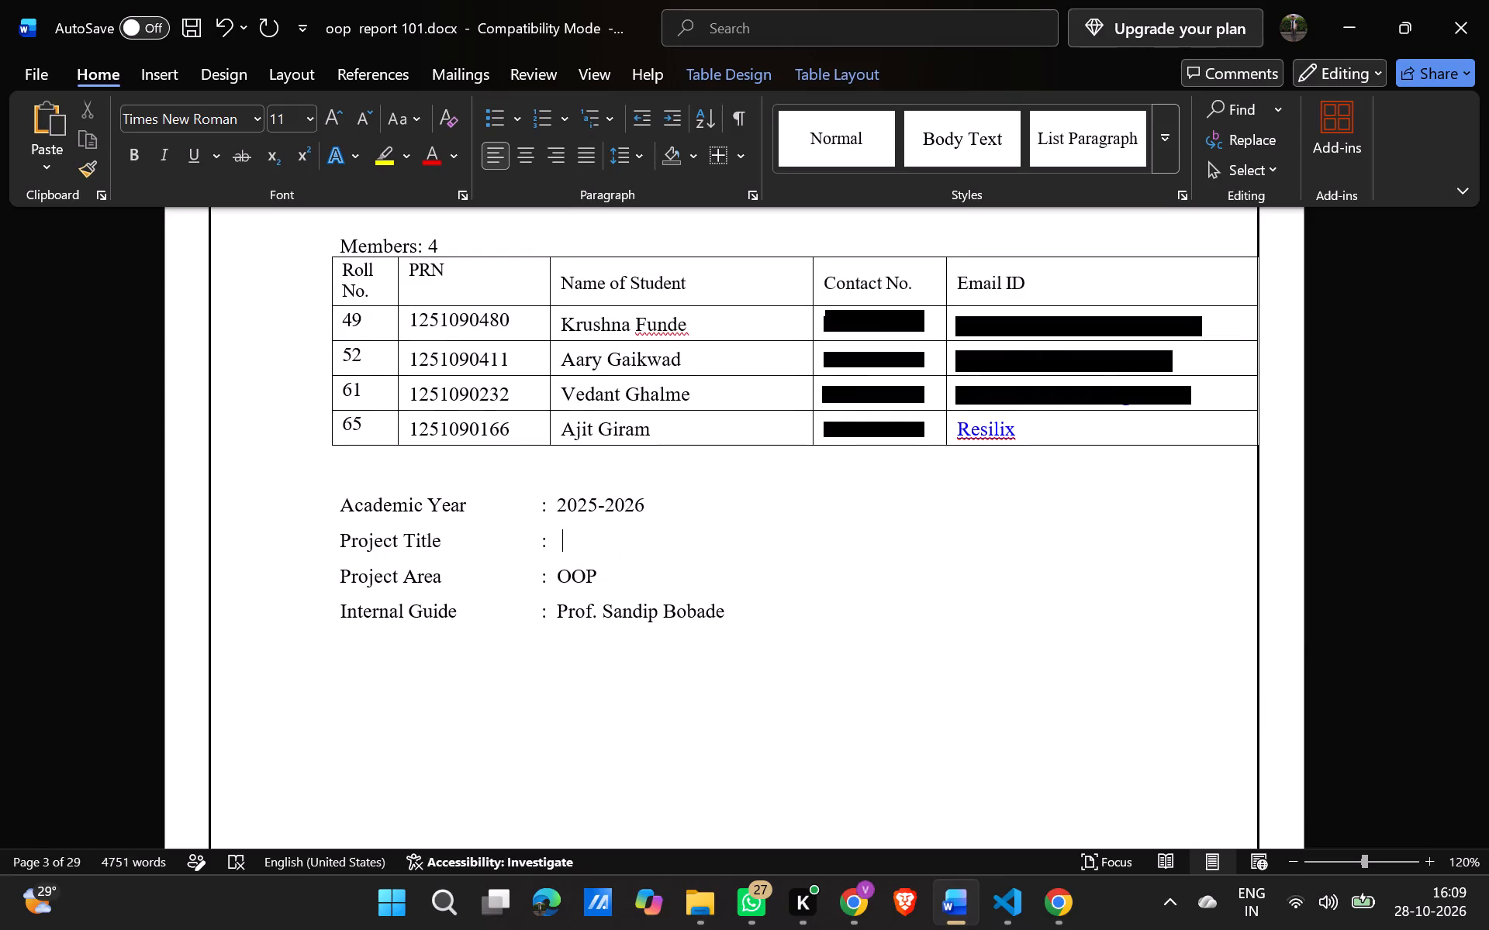
pyautogui.write('Resilix')
# Place the cursor at the end of the Email ID entry for roll number 65 in the members table.
pyautogui.scroll(1, 883, 534)
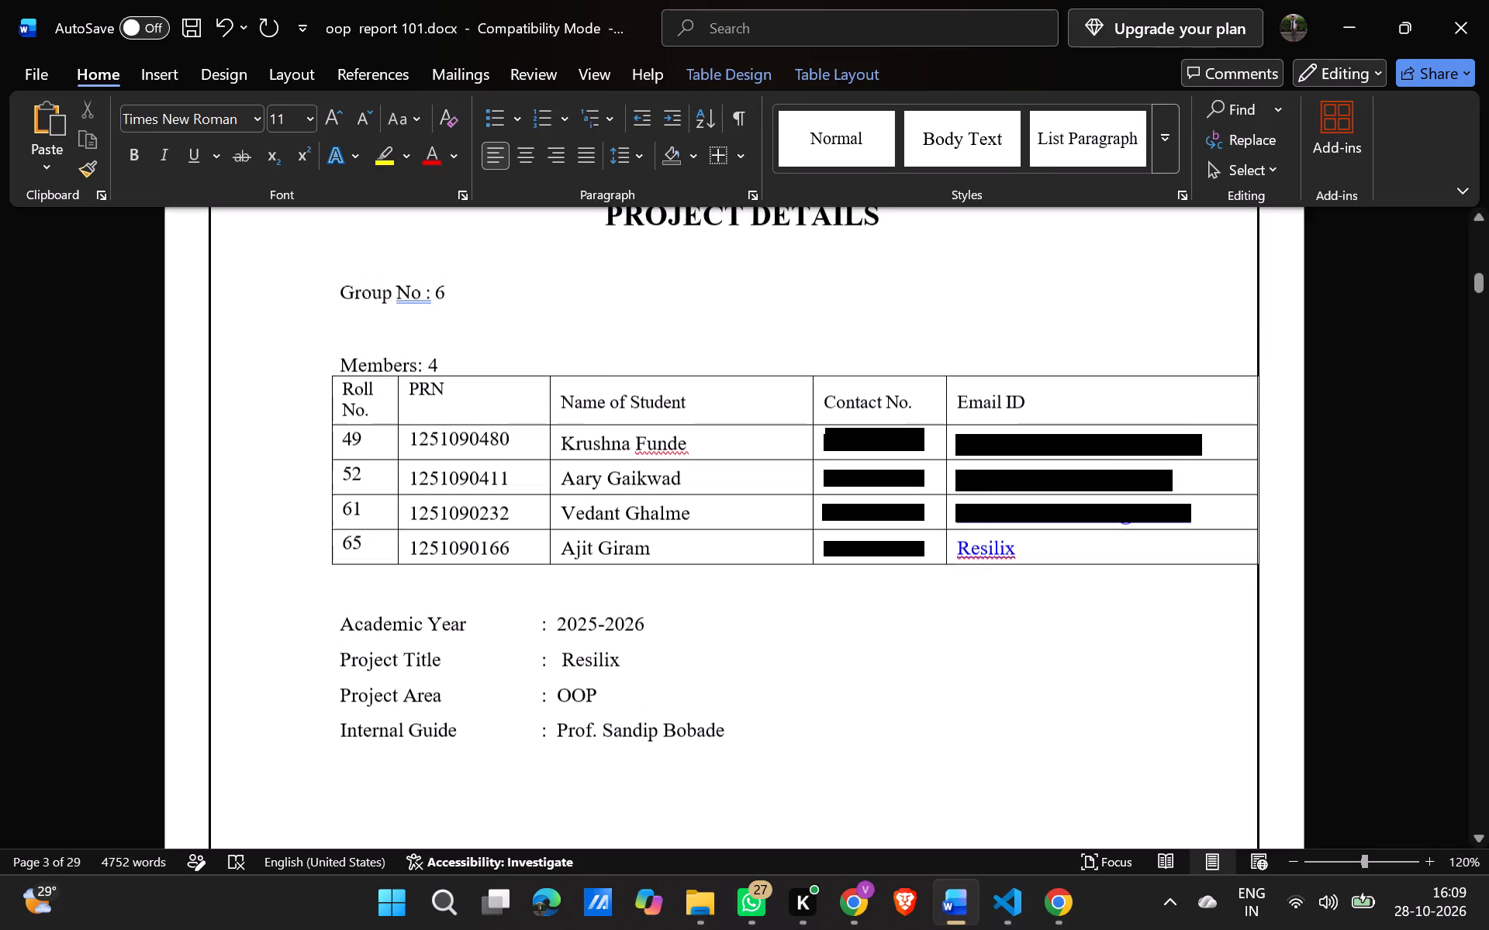
pyautogui.click(1013, 560)
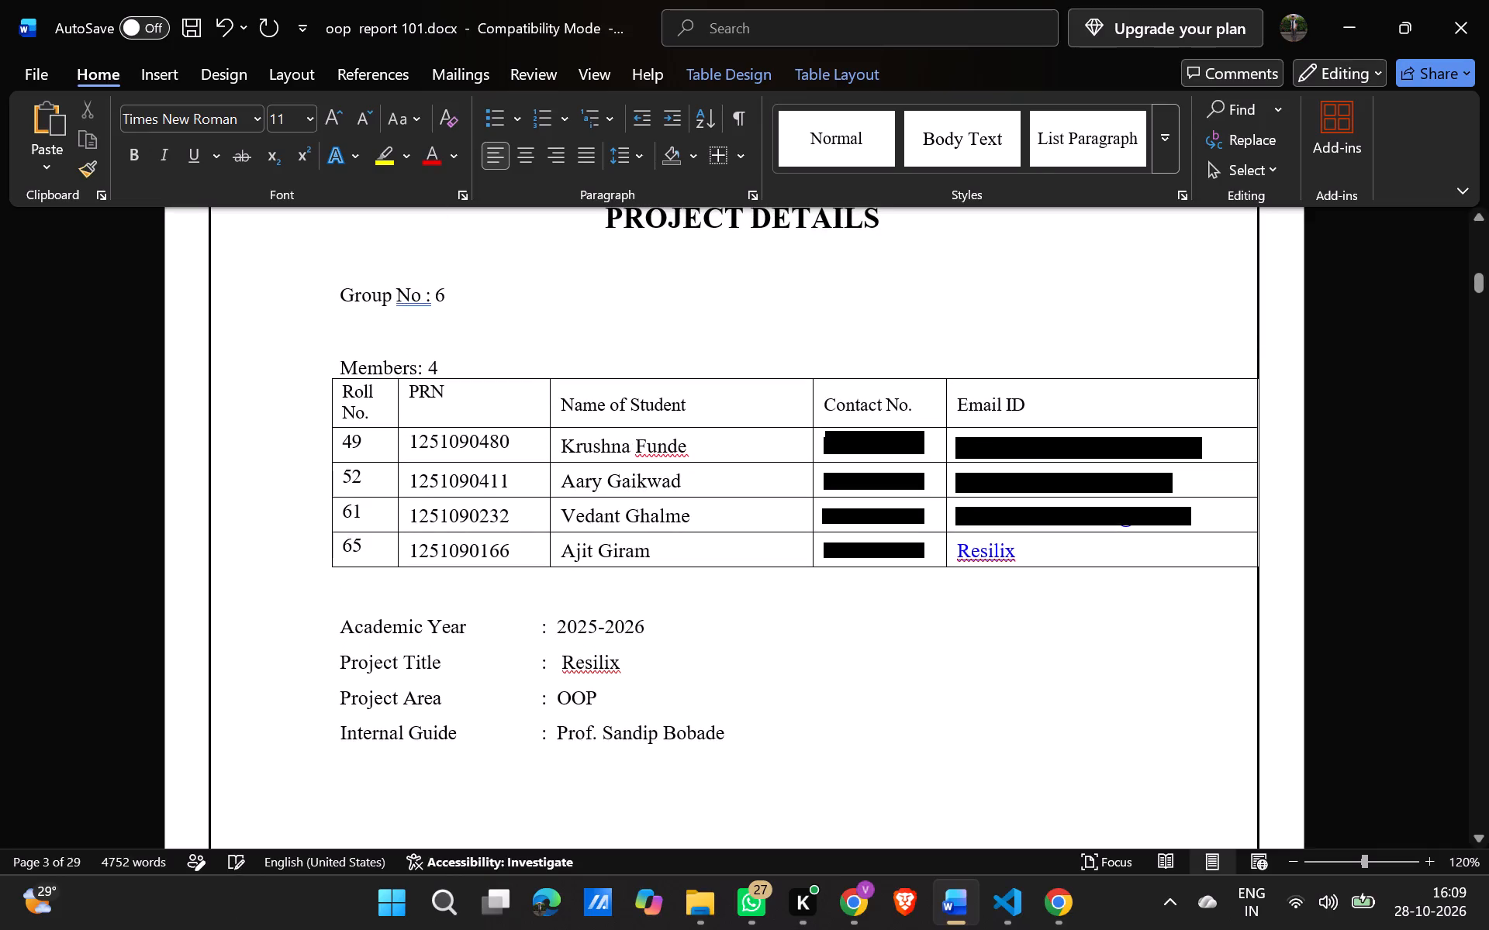
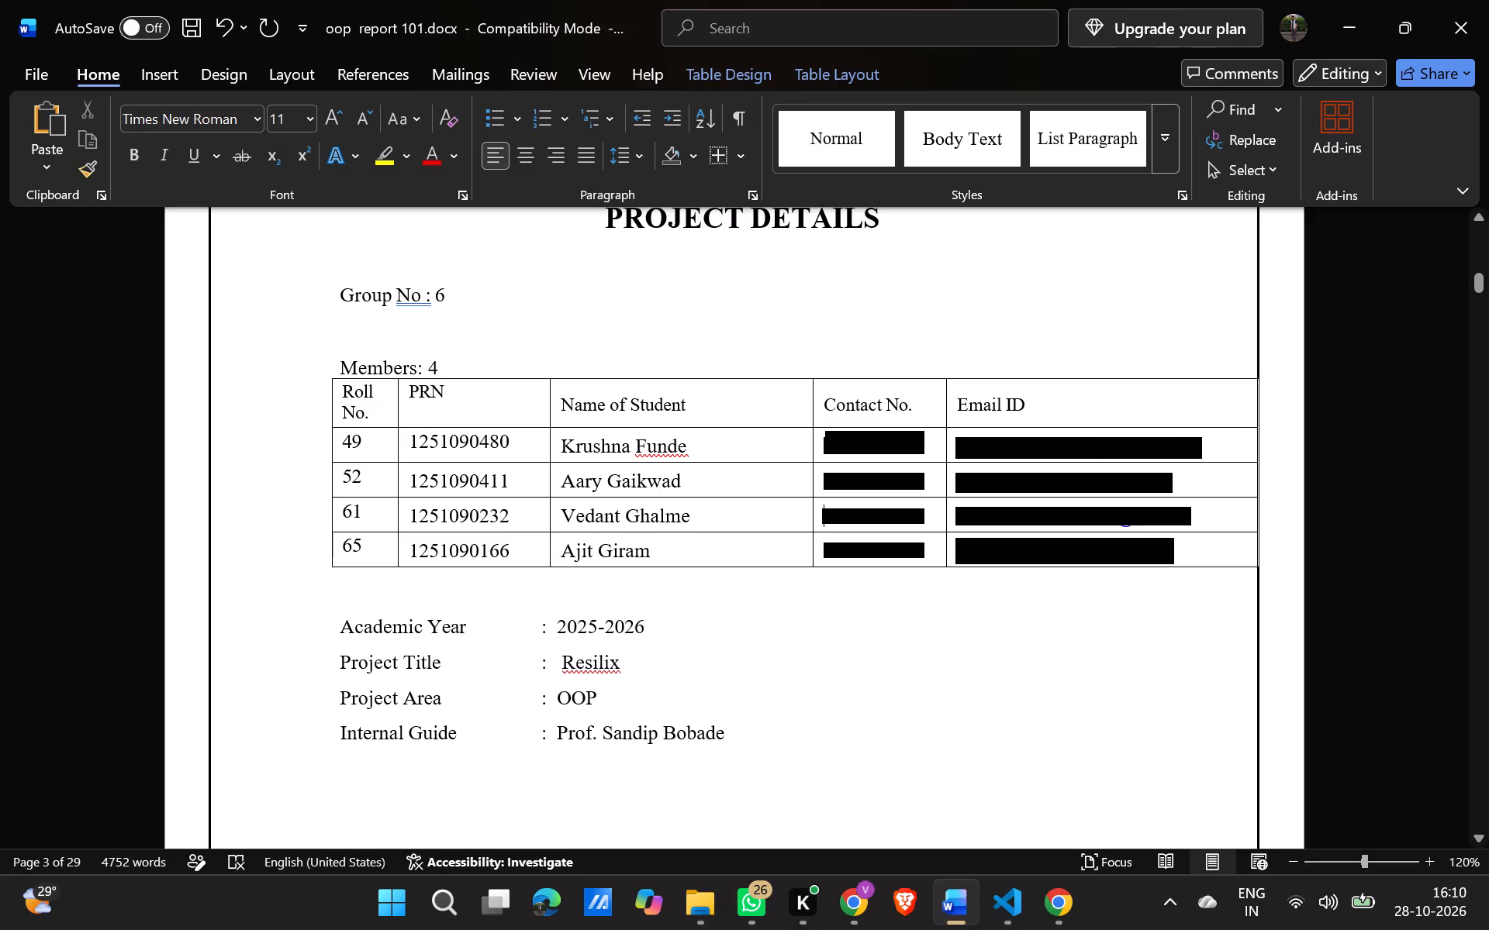
# Insert a space between the name and the bracketed PRN of the first two students in the Certificate paragraph.
pyautogui.scroll(2, 1052, 546)
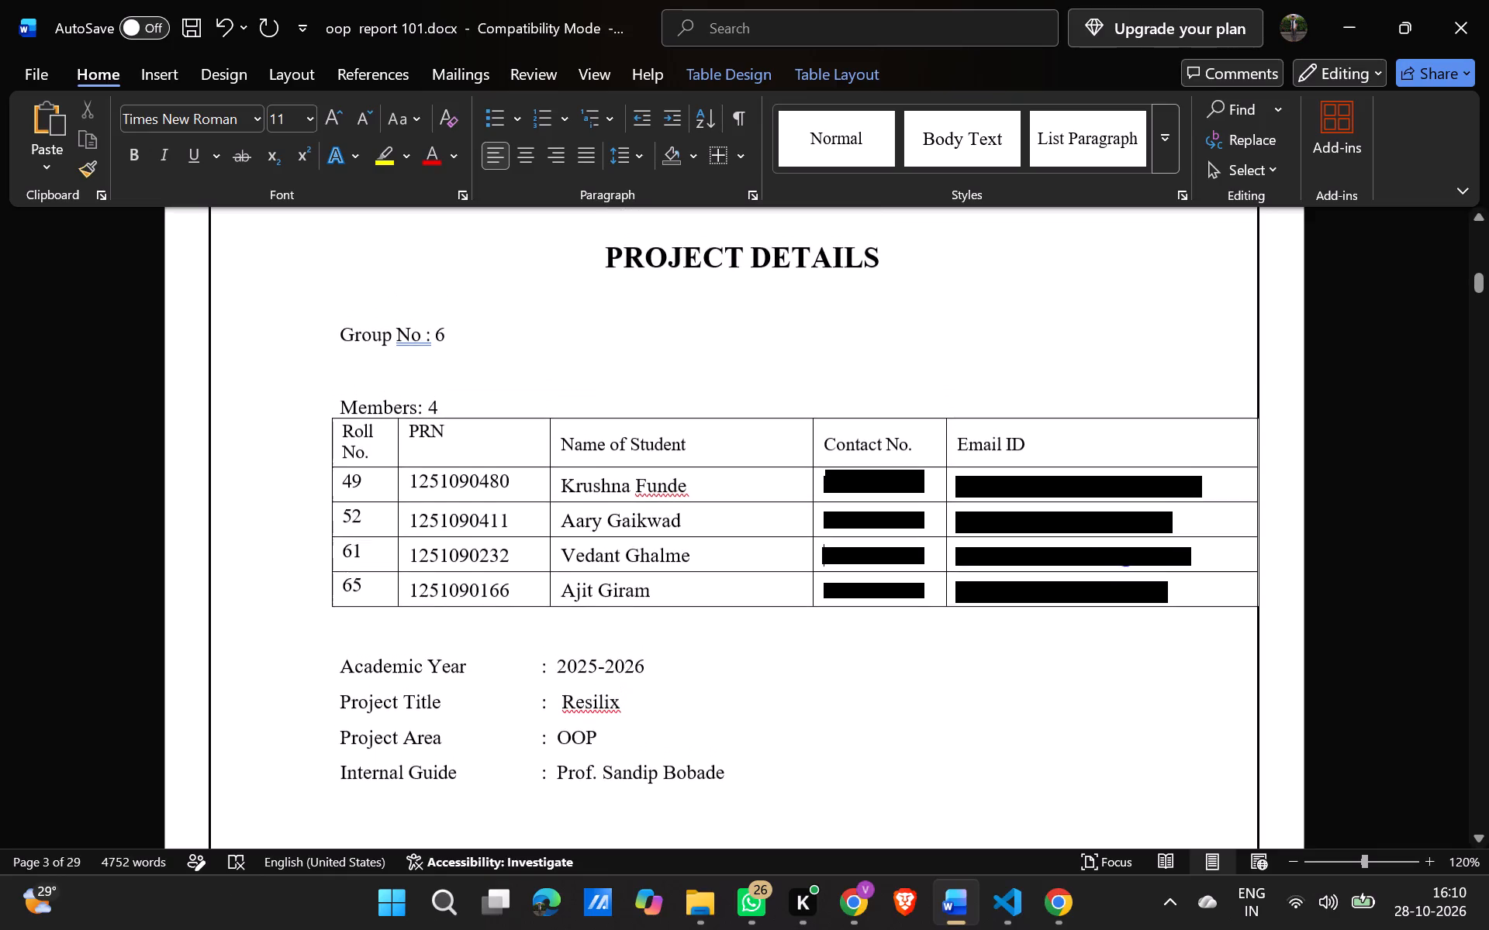
pyautogui.scroll(1, 1052, 546)
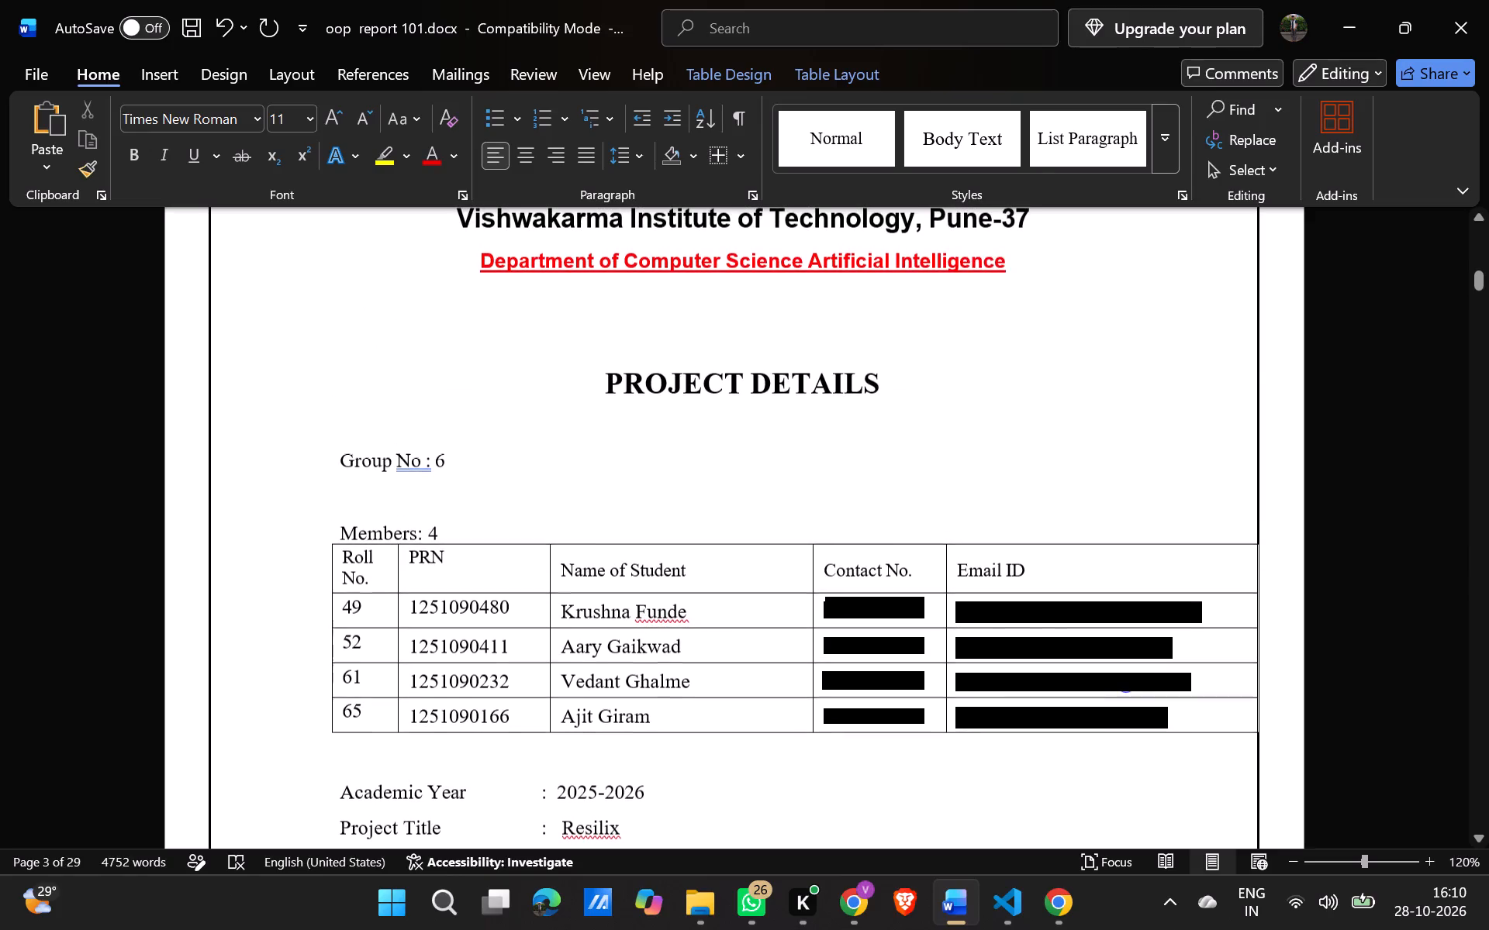
pyautogui.scroll(1, 954, 525)
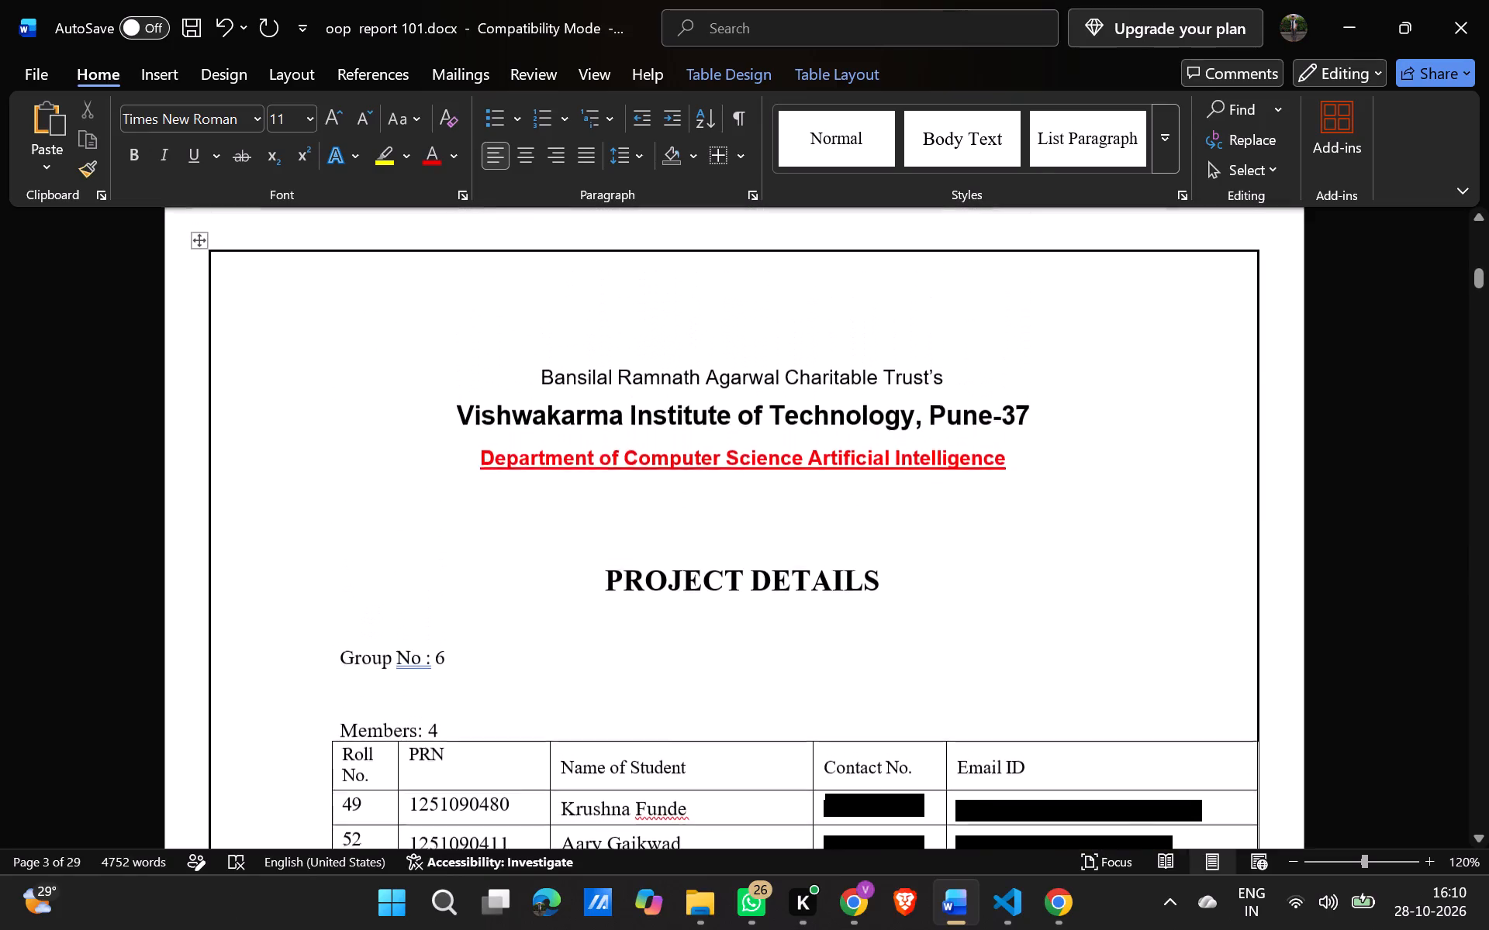
pyautogui.scroll(-2, 954, 525)
pyautogui.scroll(3, 954, 525)
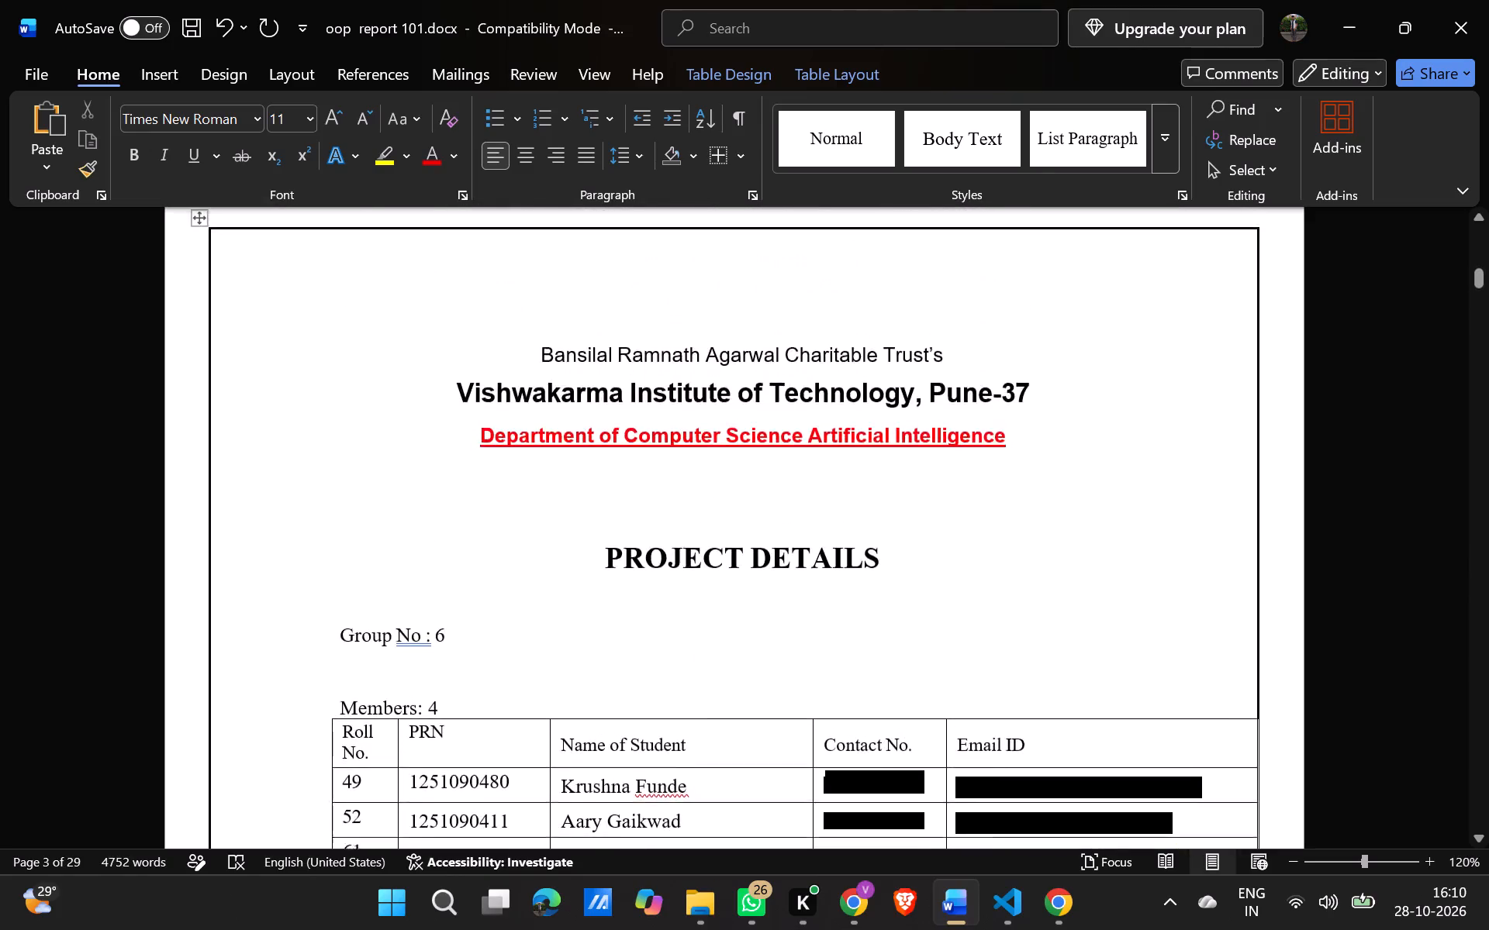
pyautogui.scroll(2, 954, 525)
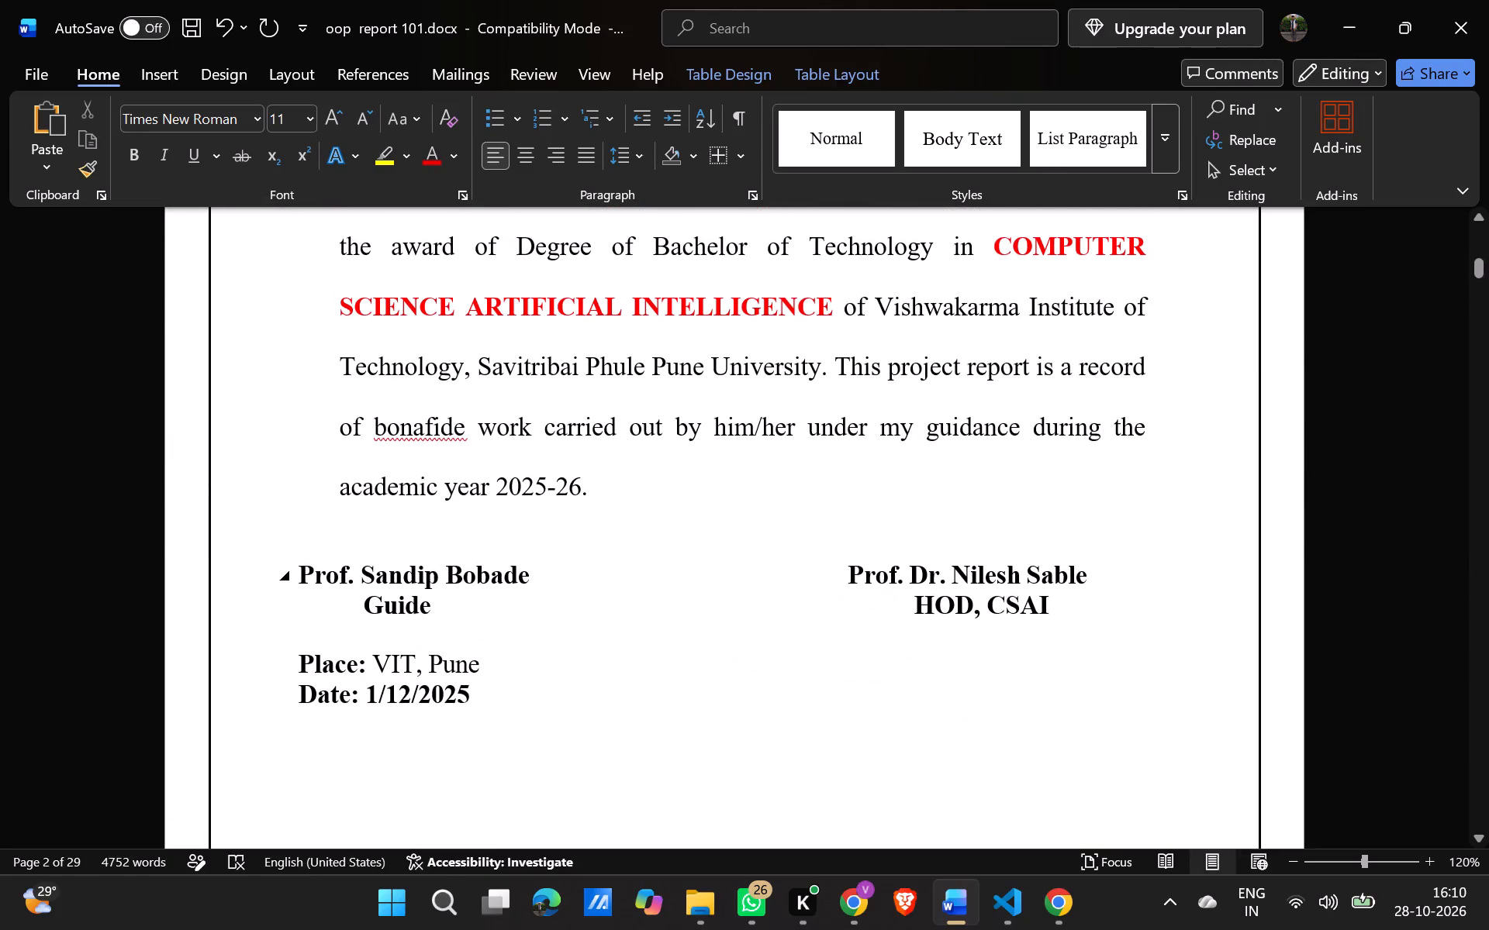
pyautogui.scroll(2, 592, 679)
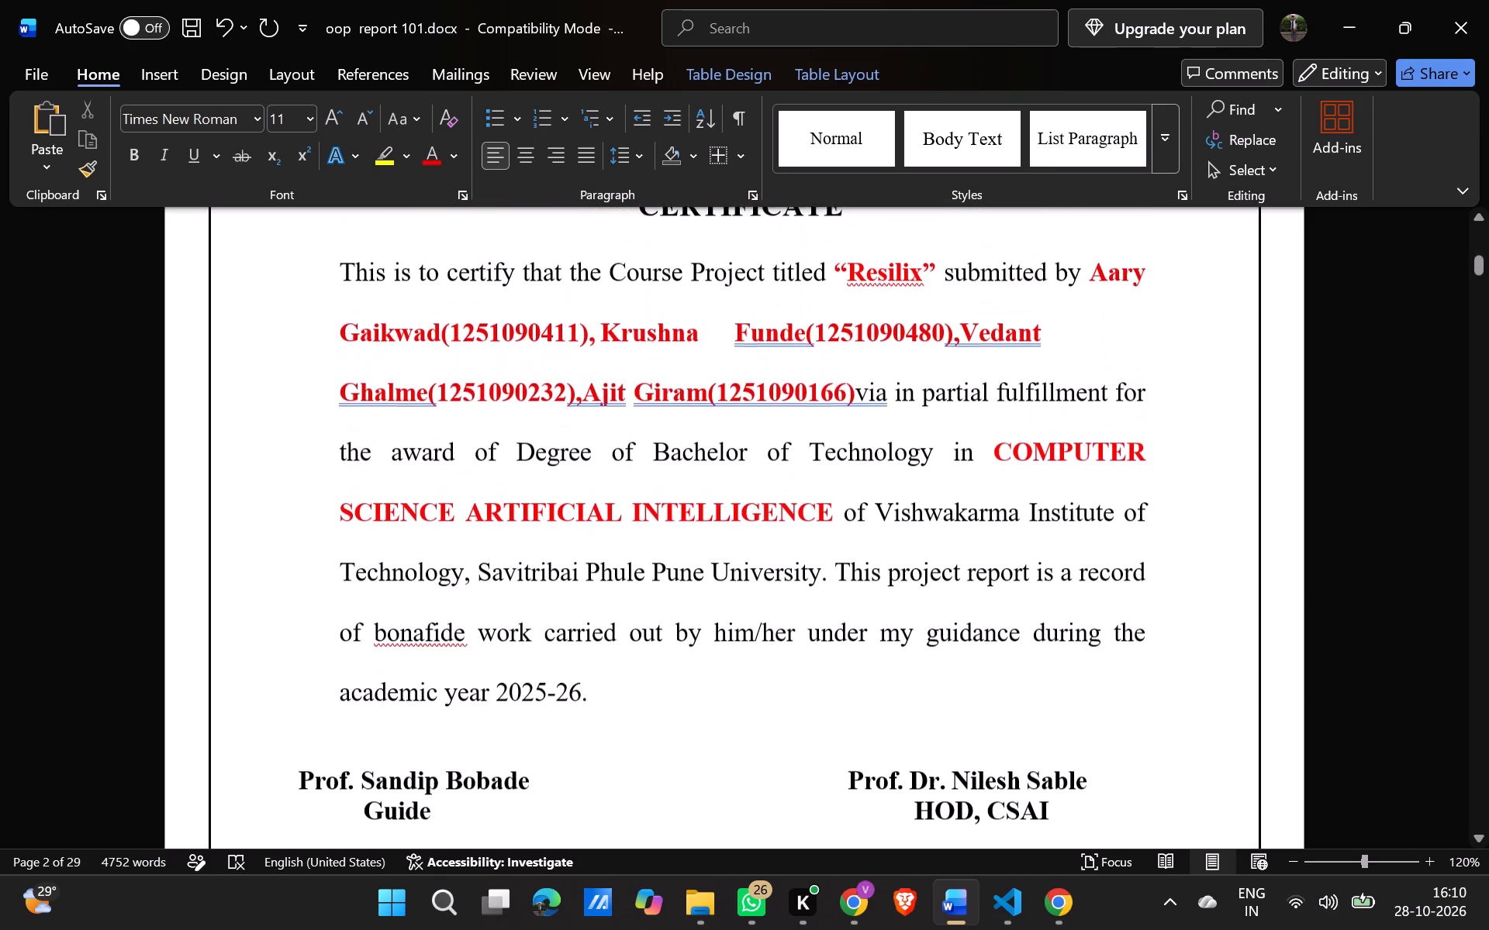
pyautogui.scroll(1, 592, 679)
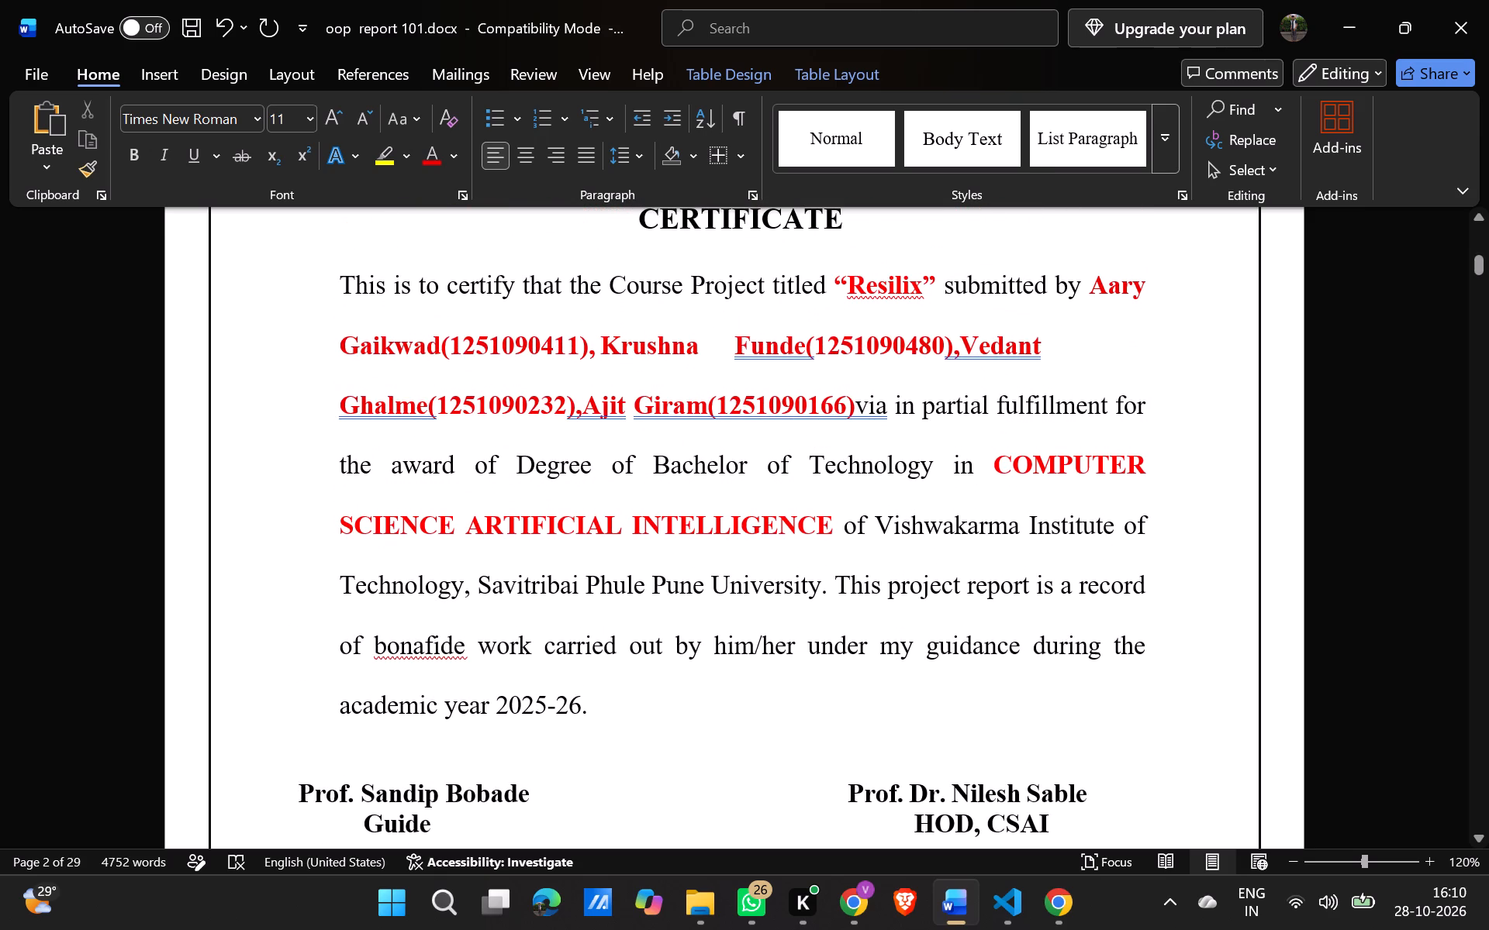
pyautogui.click(442, 342)
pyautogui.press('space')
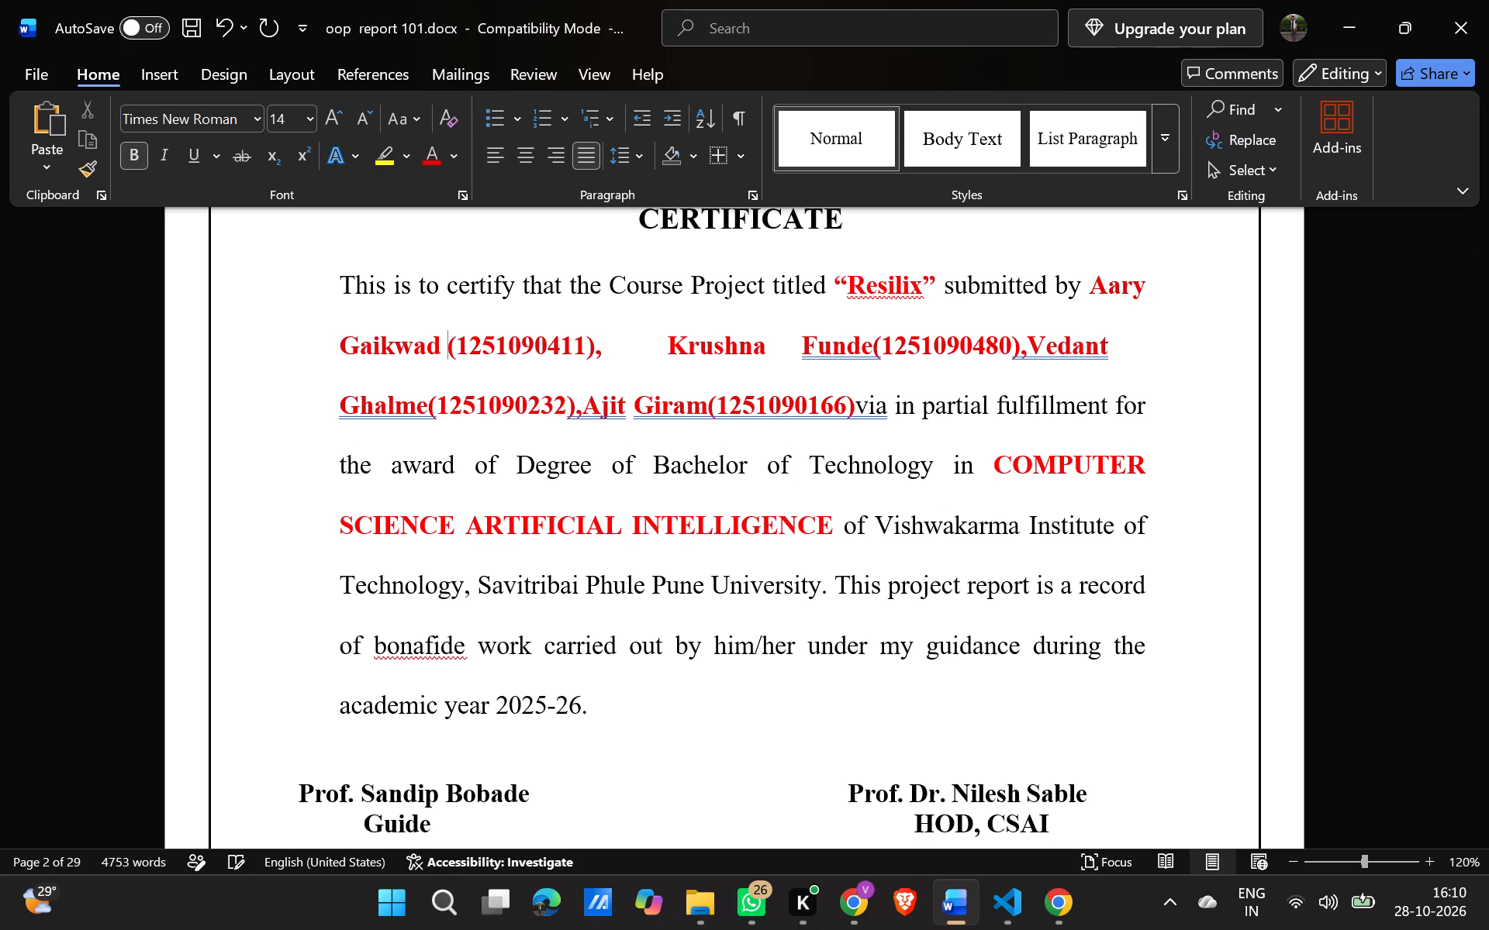
pyautogui.click(869, 346)
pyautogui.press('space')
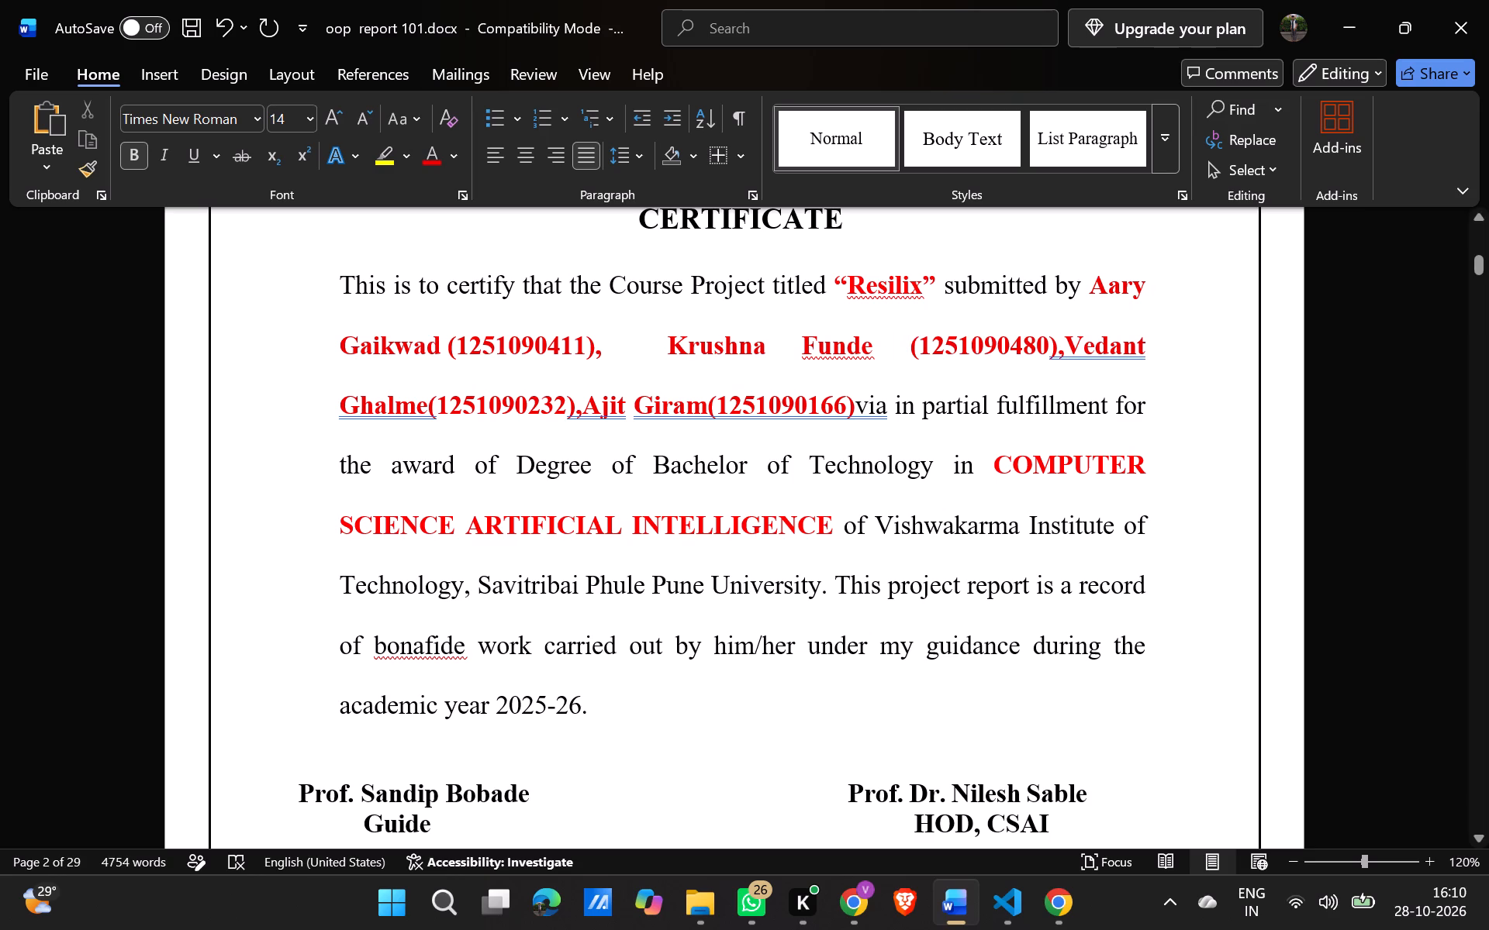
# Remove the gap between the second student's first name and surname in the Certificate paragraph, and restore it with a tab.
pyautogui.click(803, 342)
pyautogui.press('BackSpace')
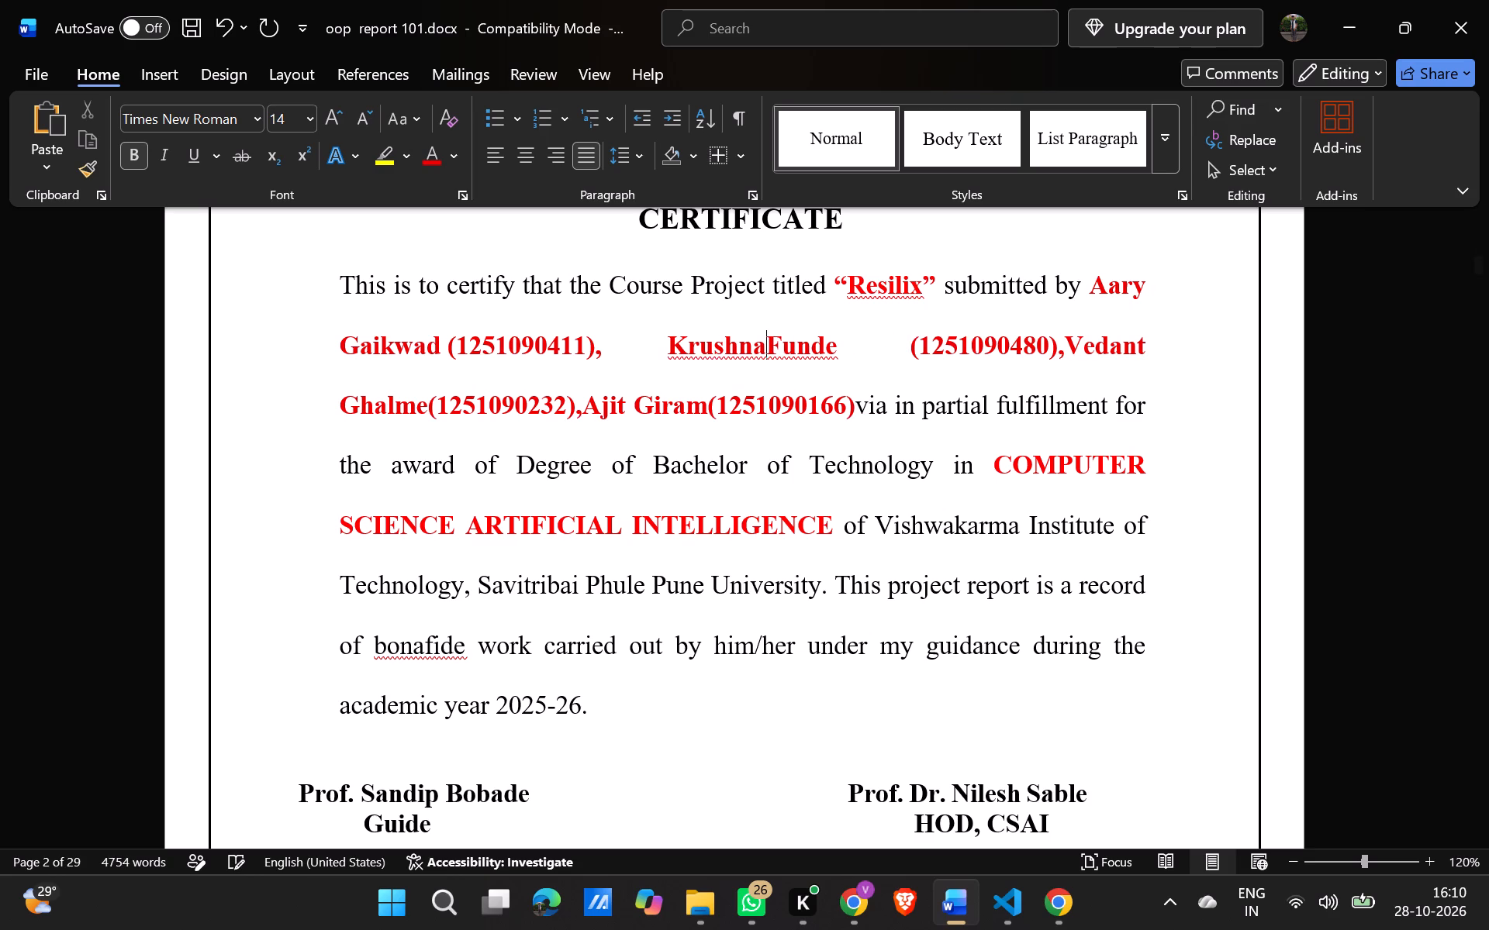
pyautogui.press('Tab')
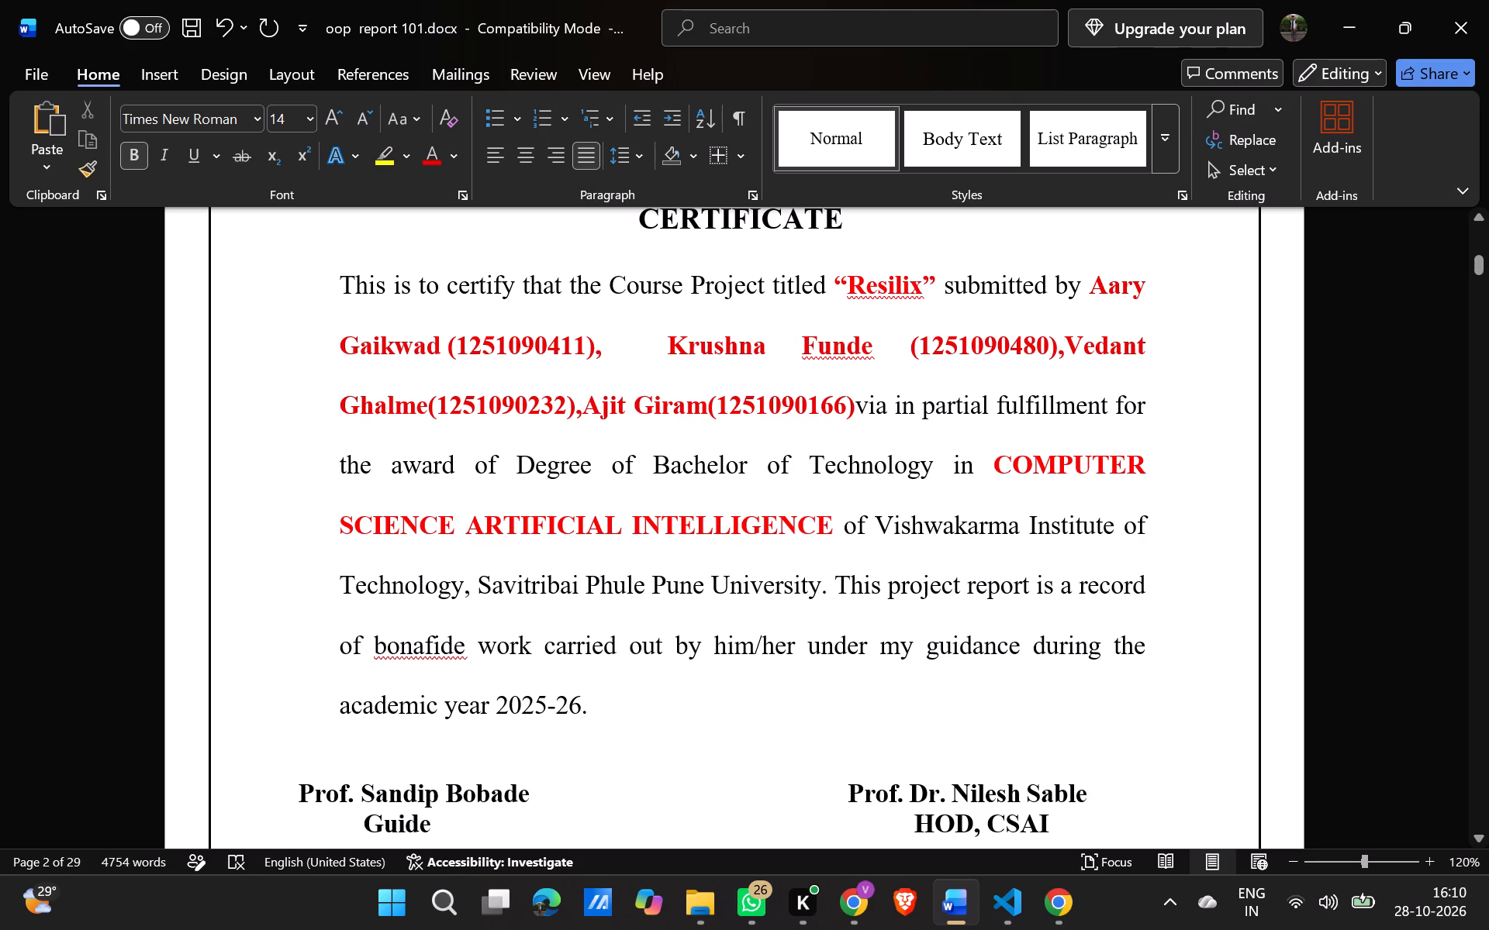
# Review the cover page's project title, degree lines, student list and guide entry for content and layout problems.
pyautogui.scroll(3, 798, 441)
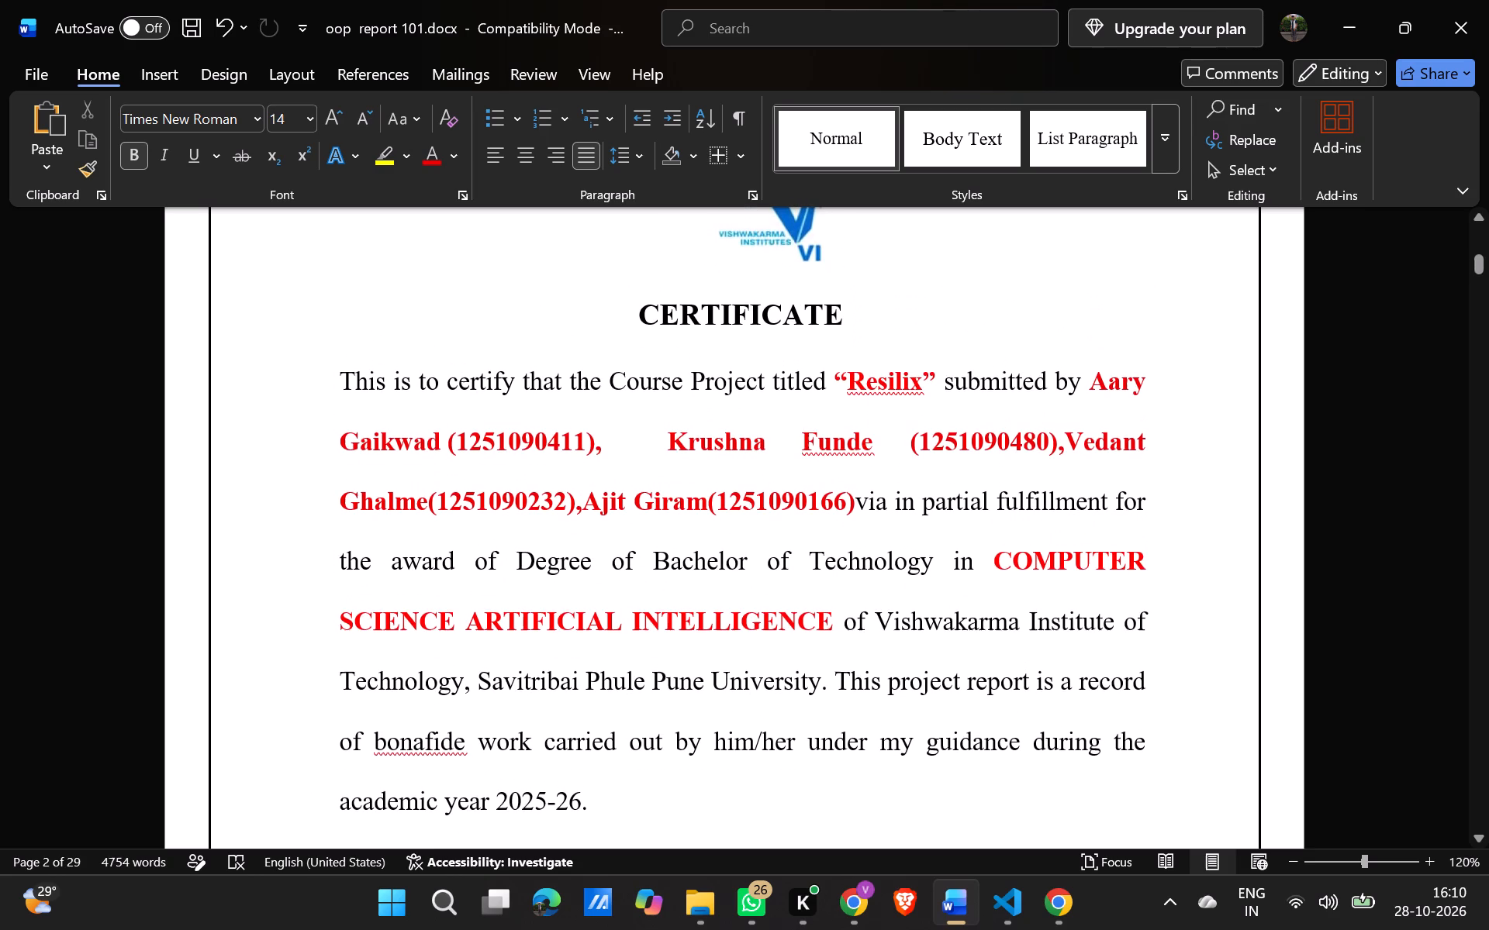
pyautogui.scroll(3, 798, 441)
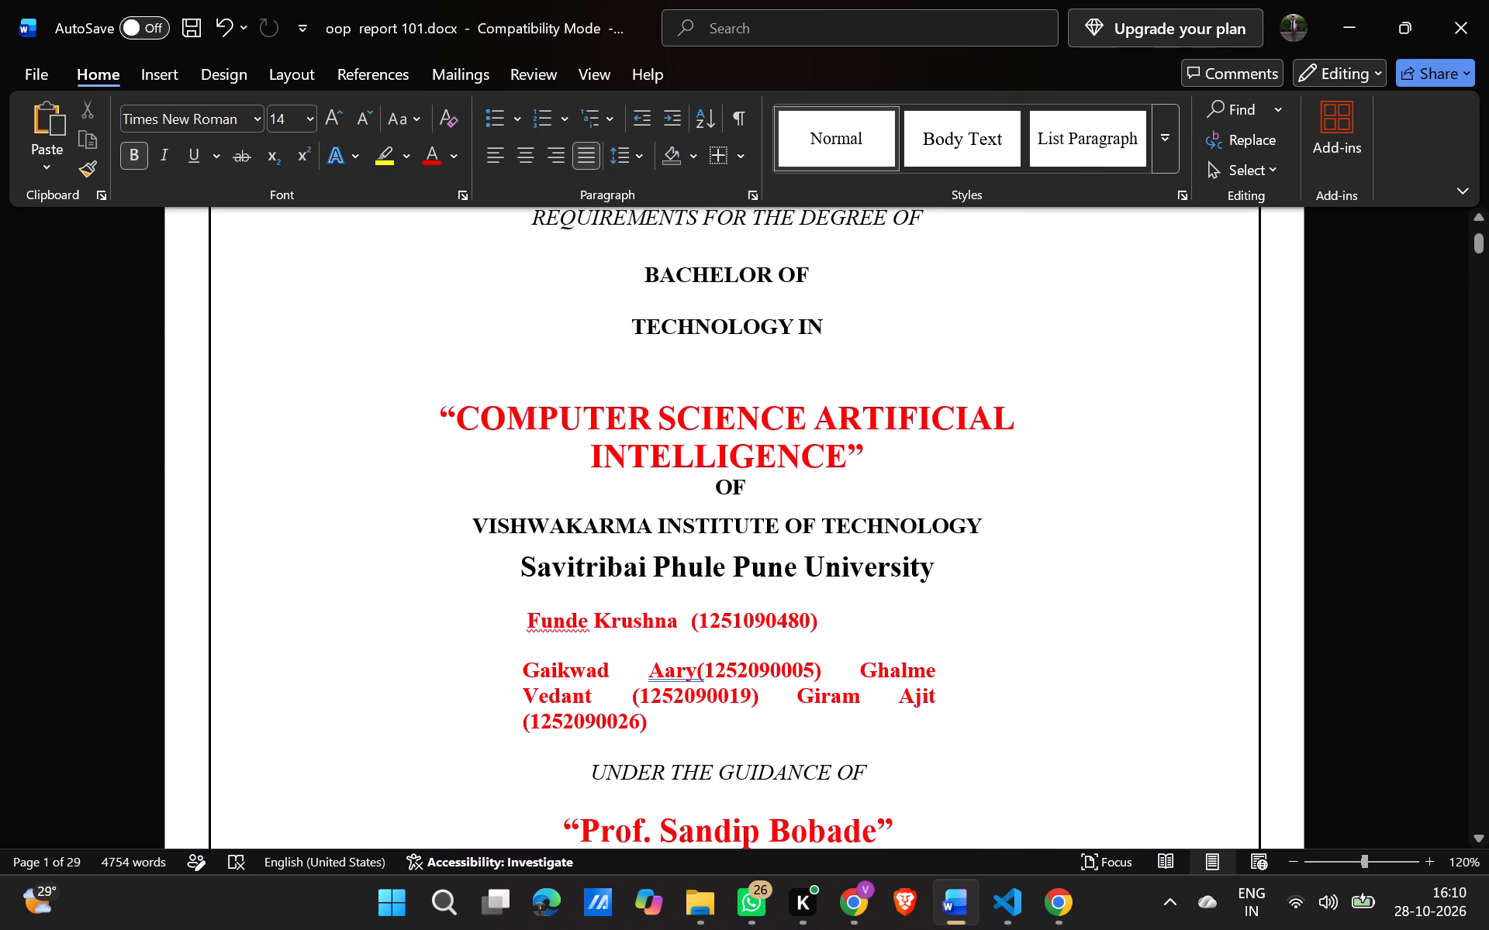
pyautogui.scroll(3, 798, 441)
pyautogui.scroll(-1, 798, 441)
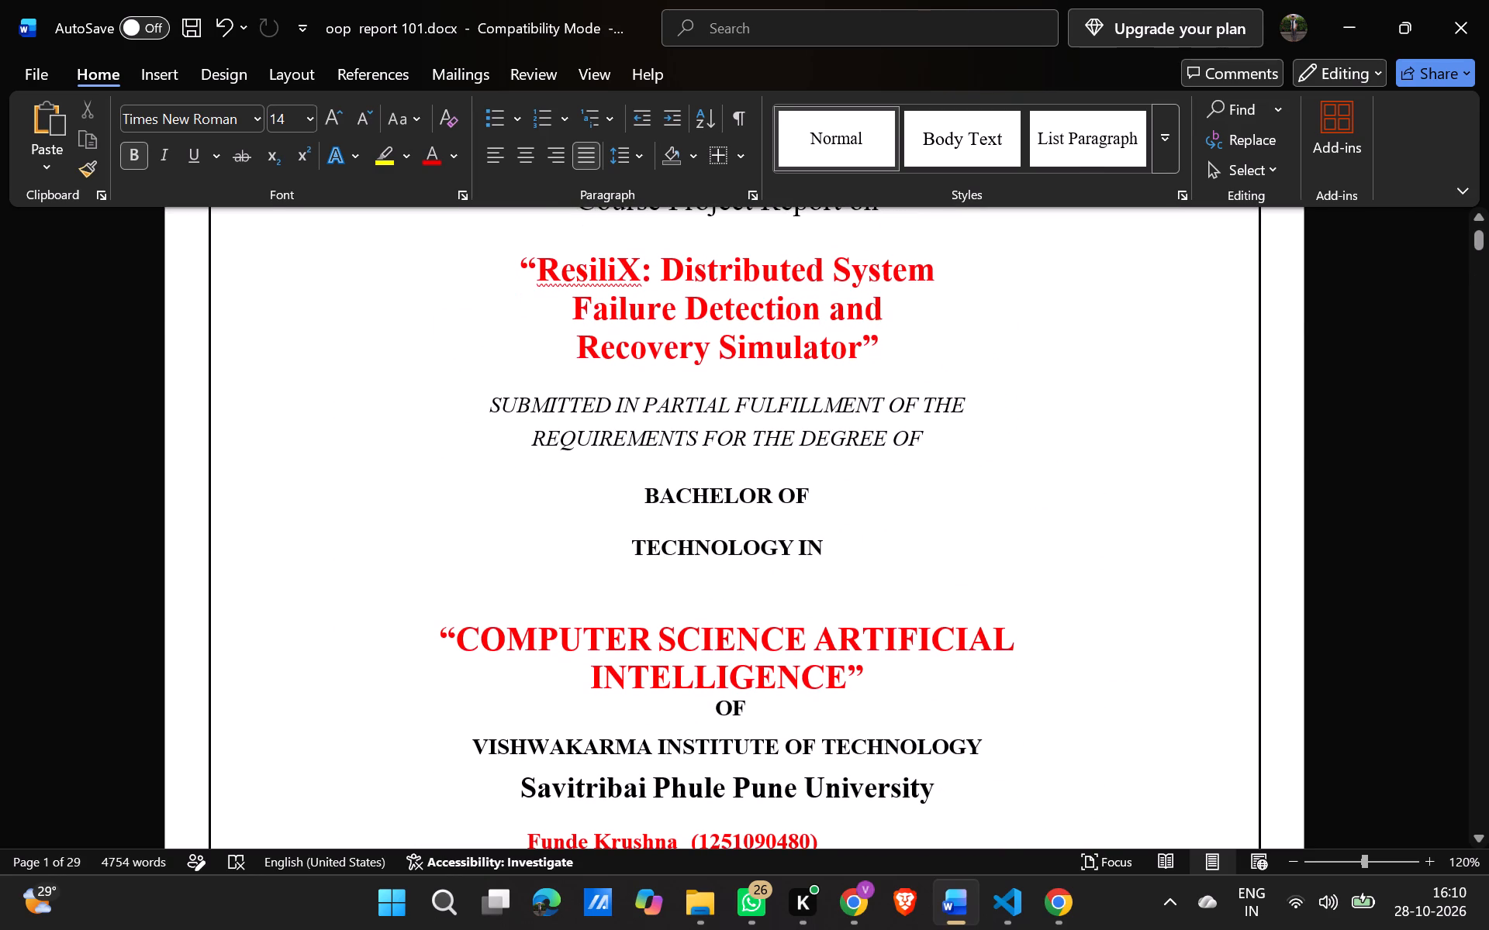
pyautogui.scroll(-1, 798, 441)
pyautogui.scroll(1, 798, 441)
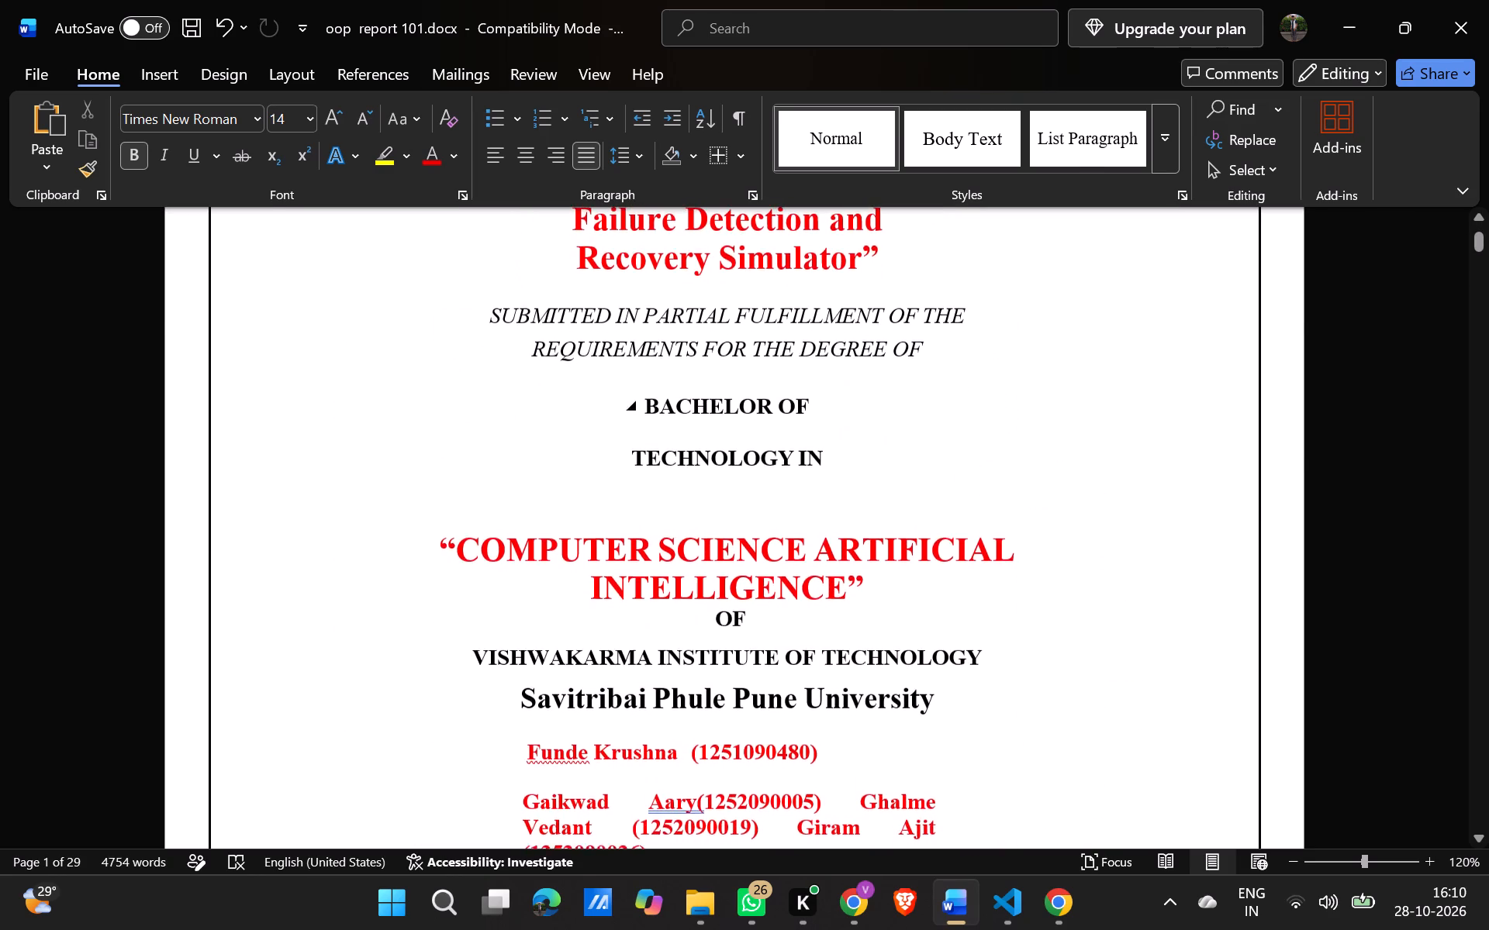
pyautogui.scroll(1, 798, 441)
pyautogui.scroll(-2, 798, 441)
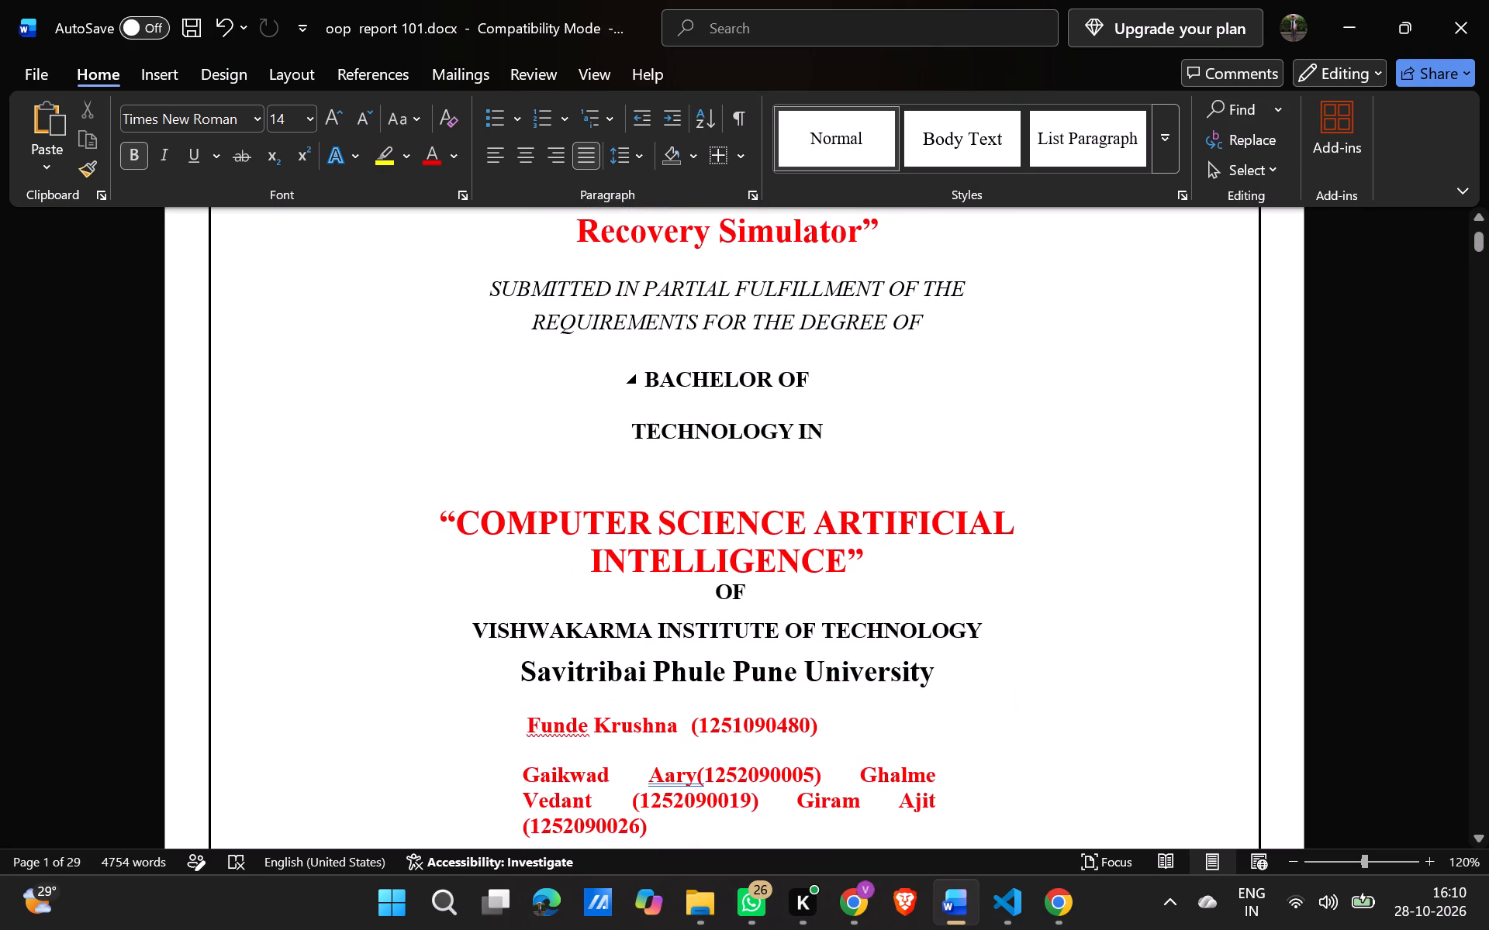
pyautogui.scroll(-3, 798, 441)
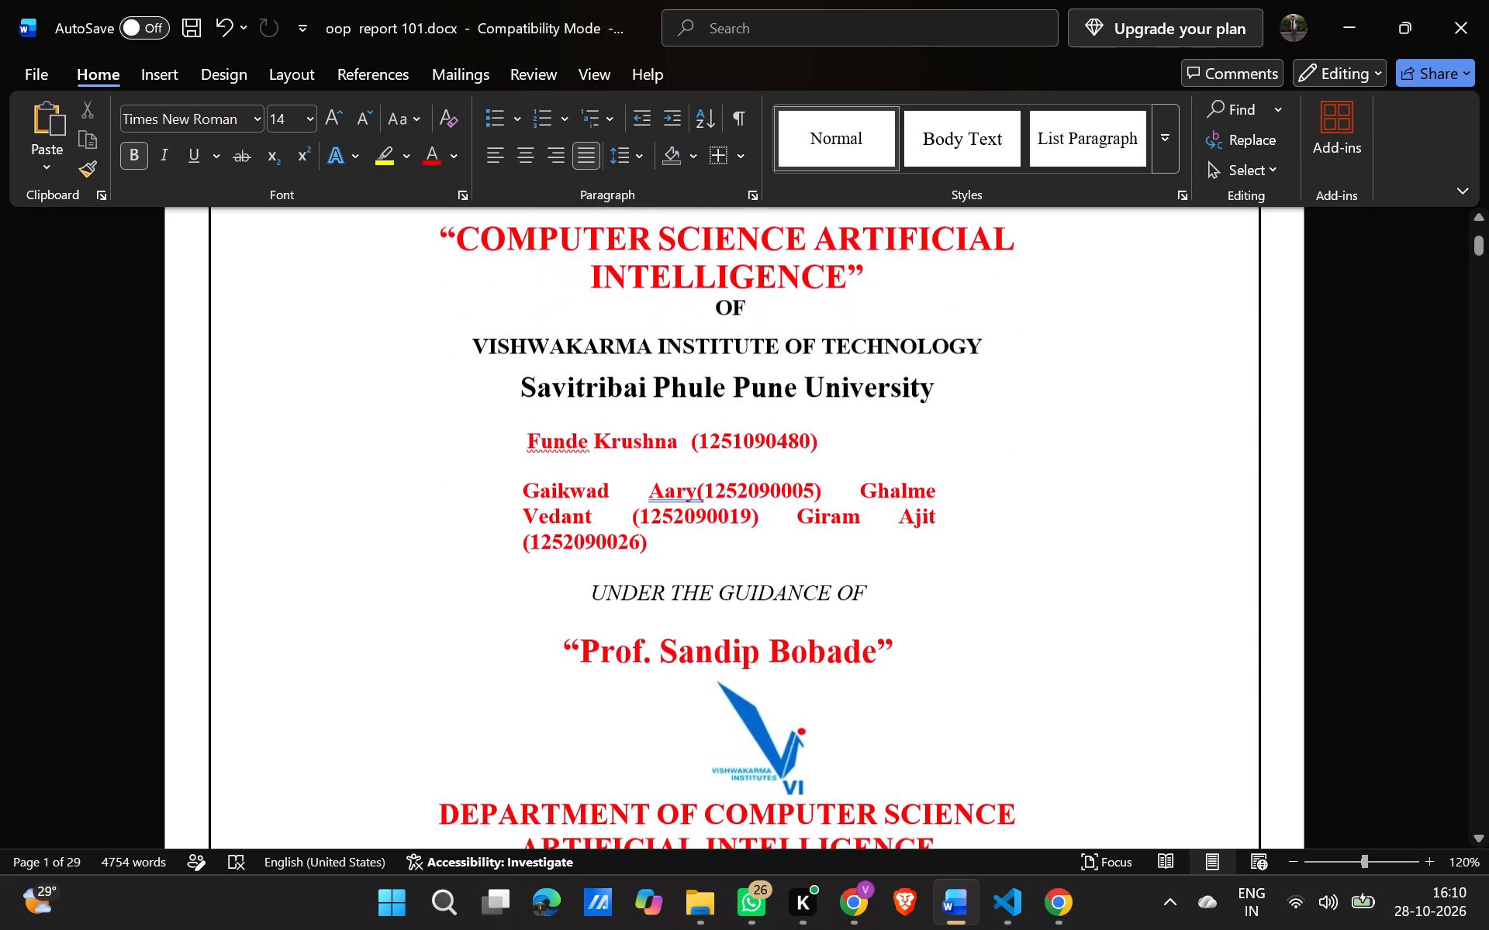
pyautogui.scroll(-1, 798, 441)
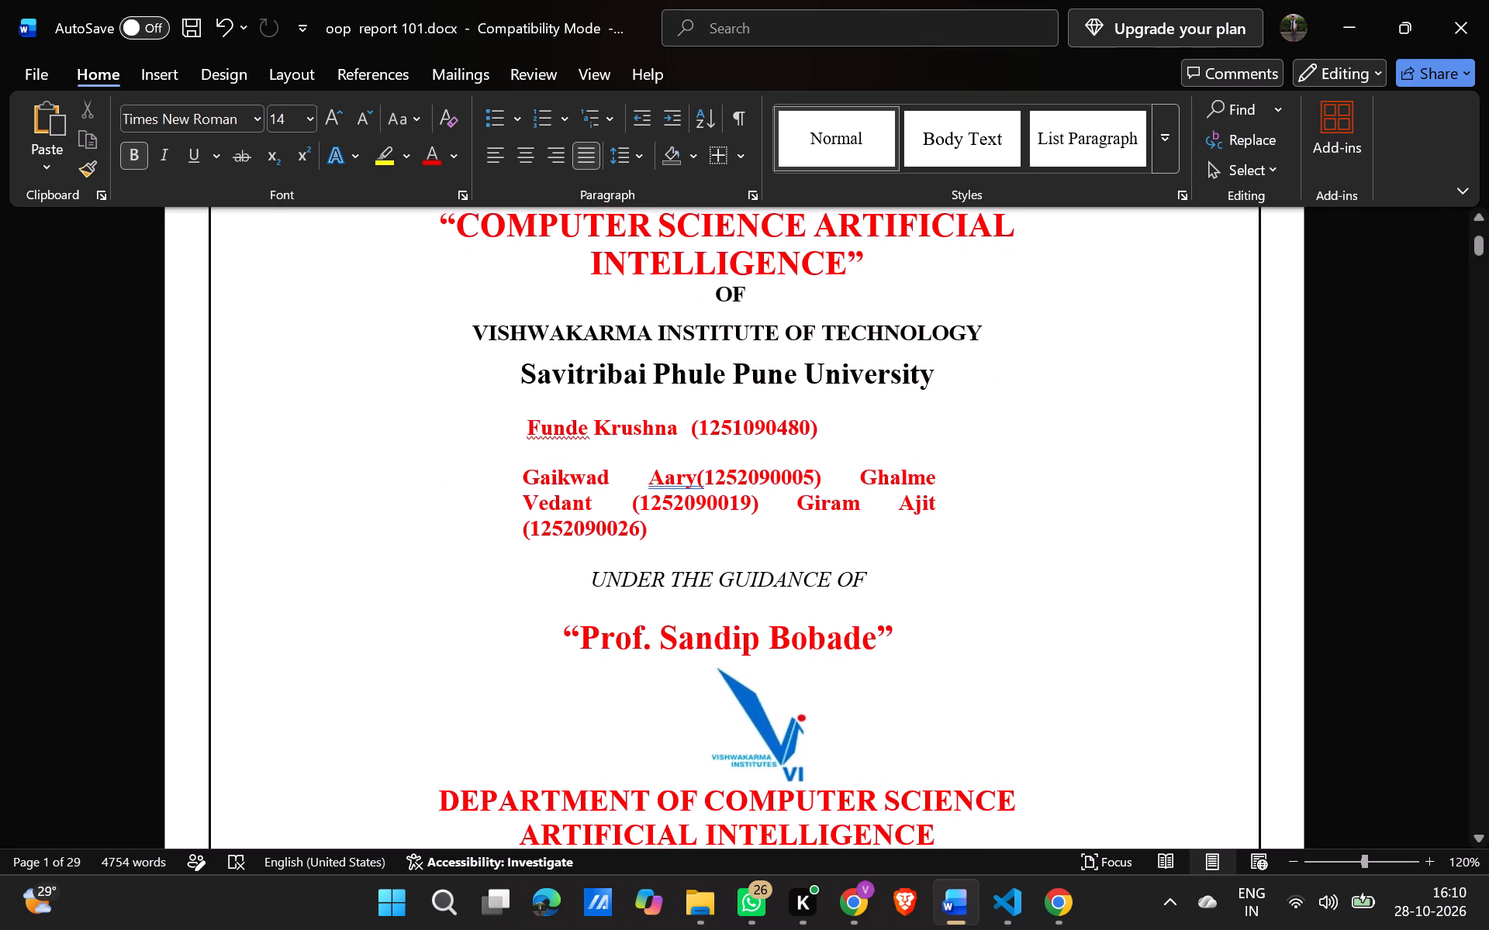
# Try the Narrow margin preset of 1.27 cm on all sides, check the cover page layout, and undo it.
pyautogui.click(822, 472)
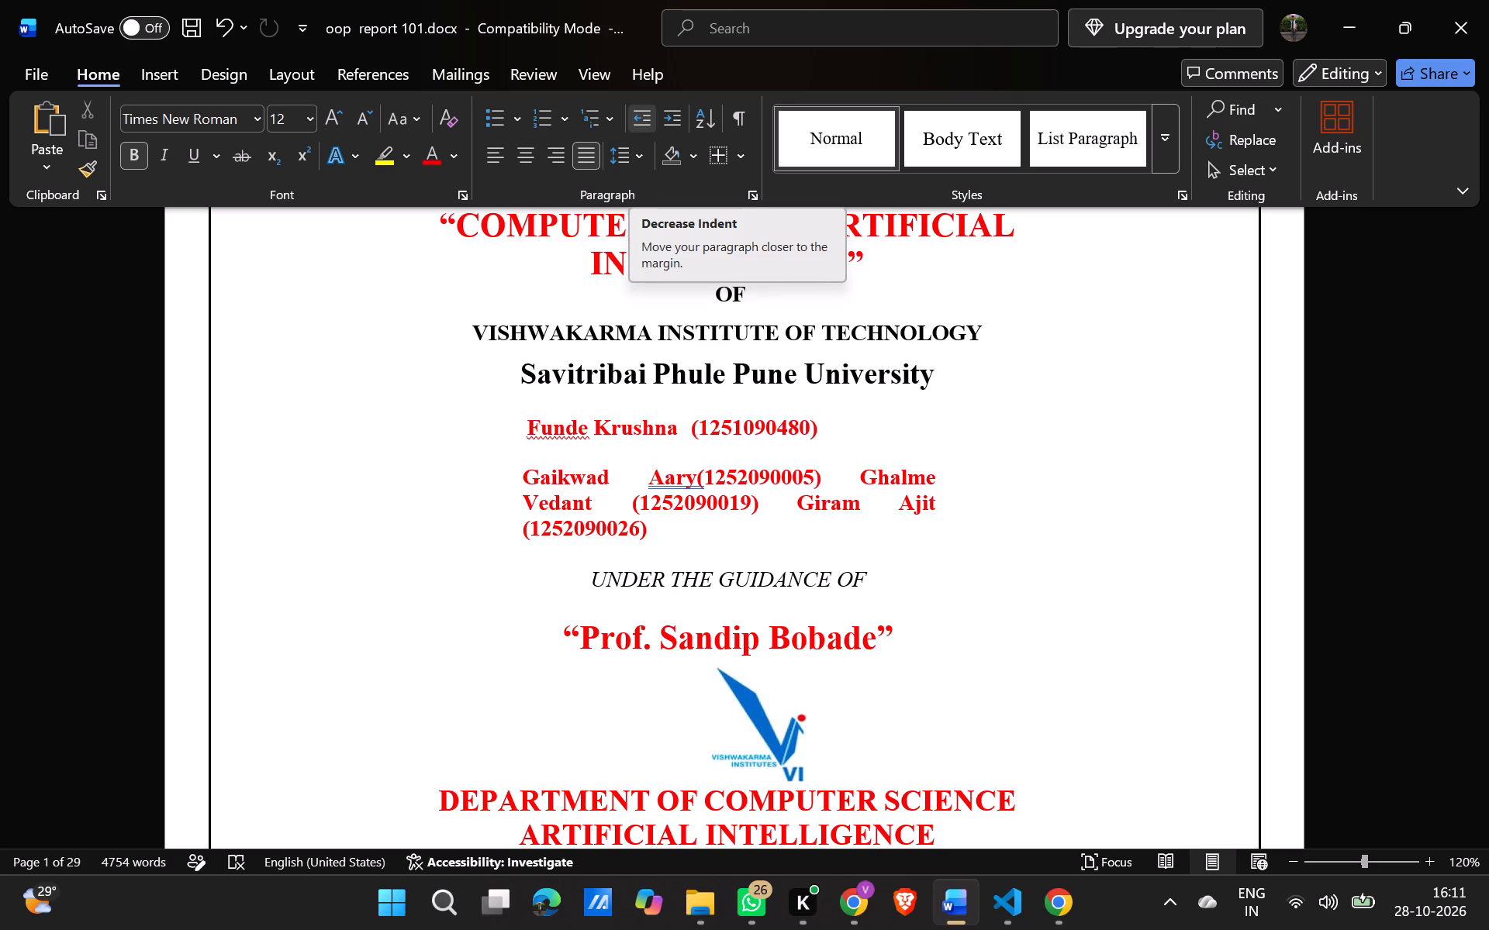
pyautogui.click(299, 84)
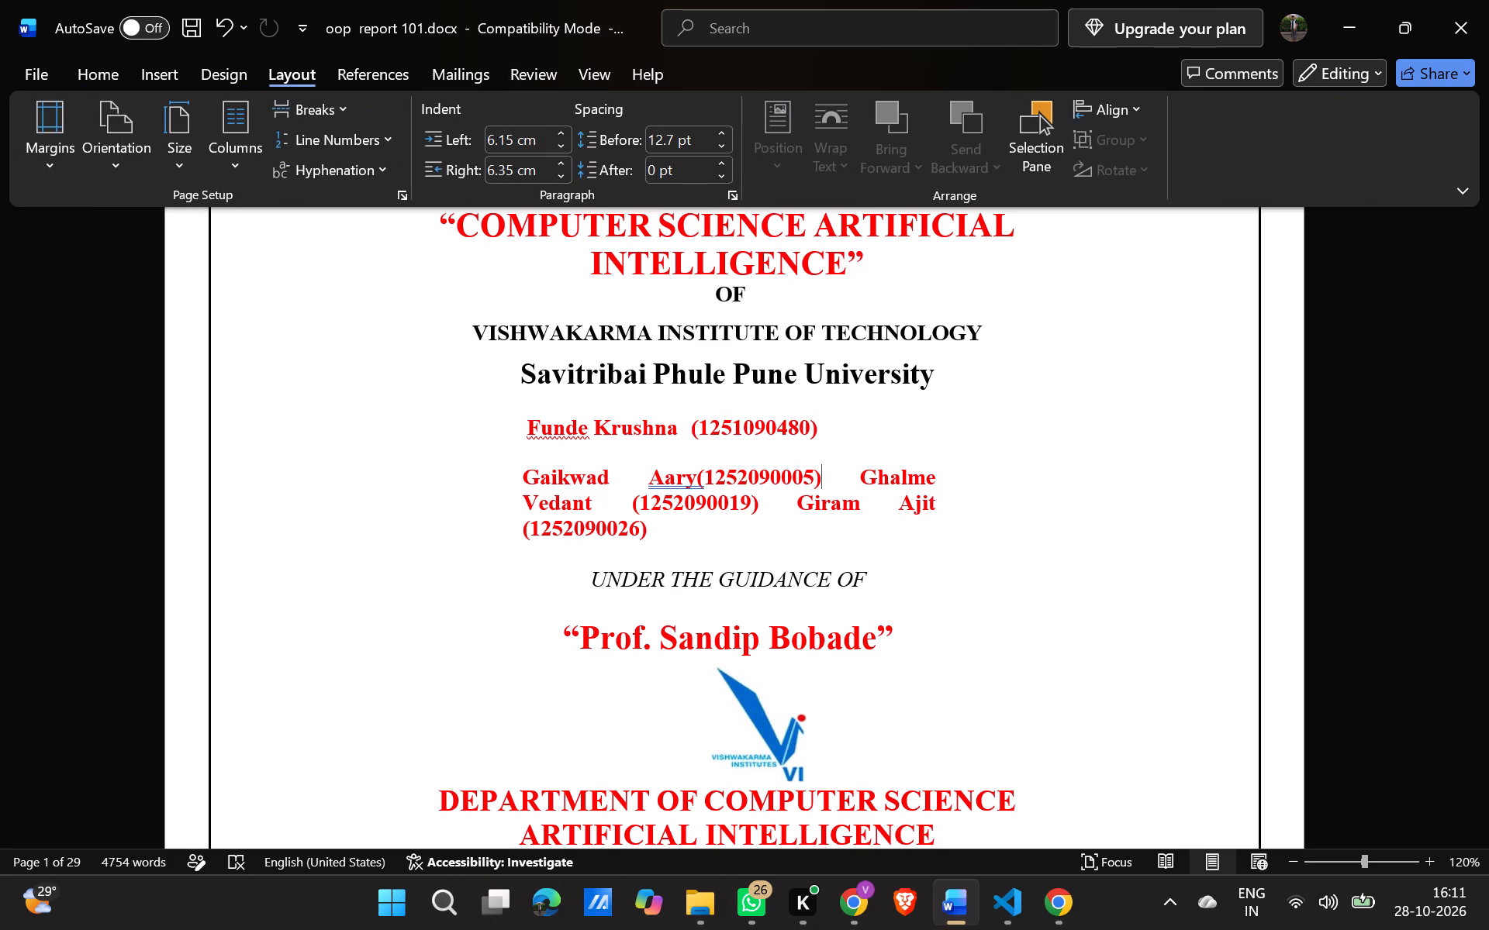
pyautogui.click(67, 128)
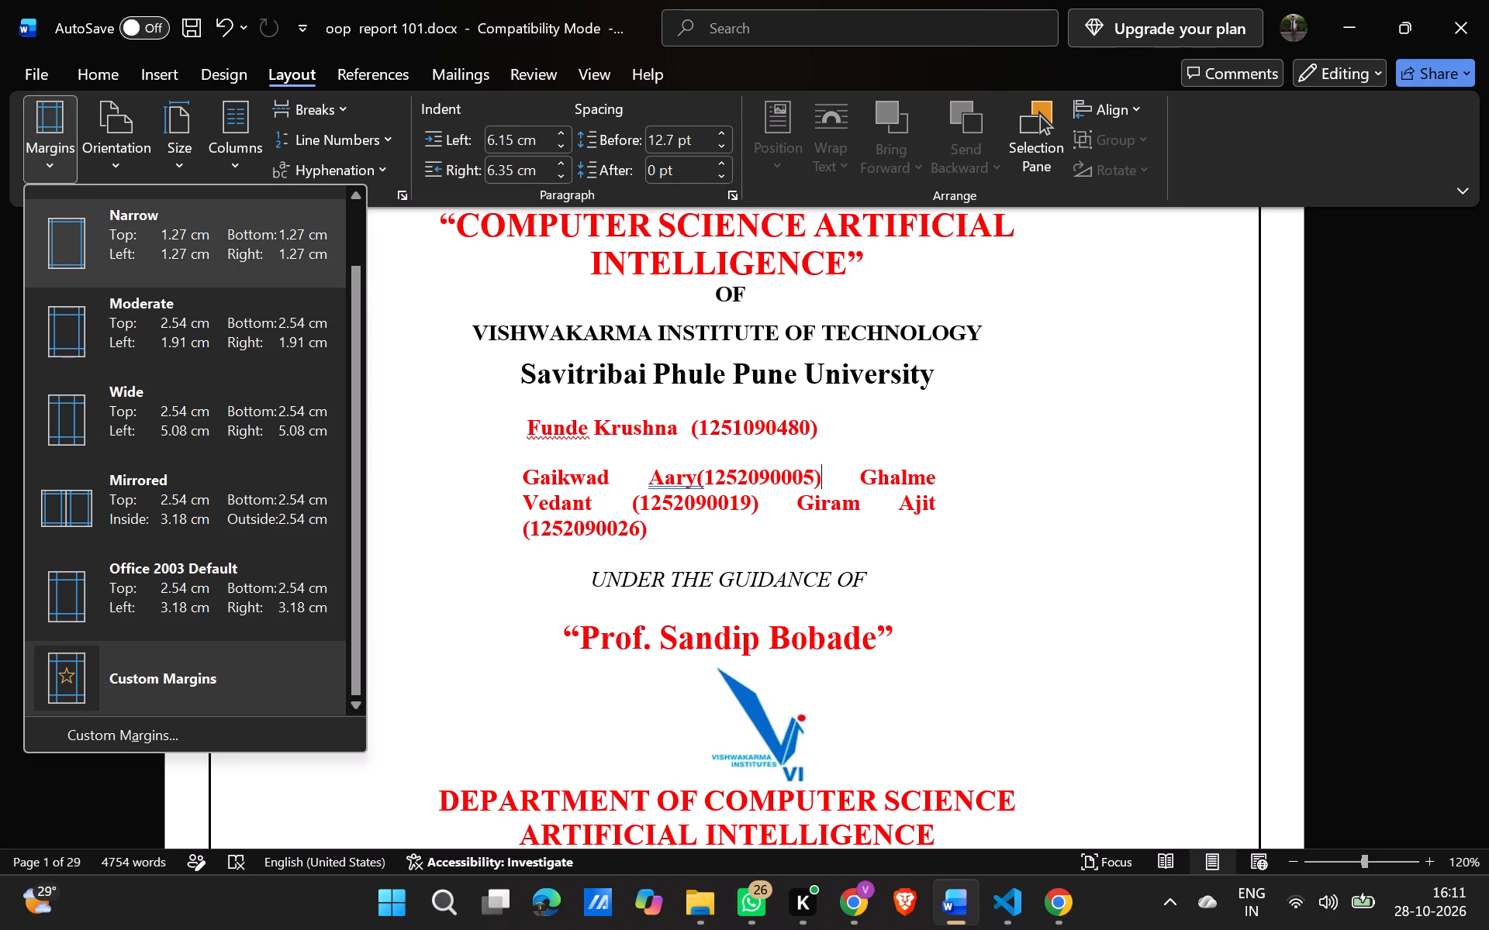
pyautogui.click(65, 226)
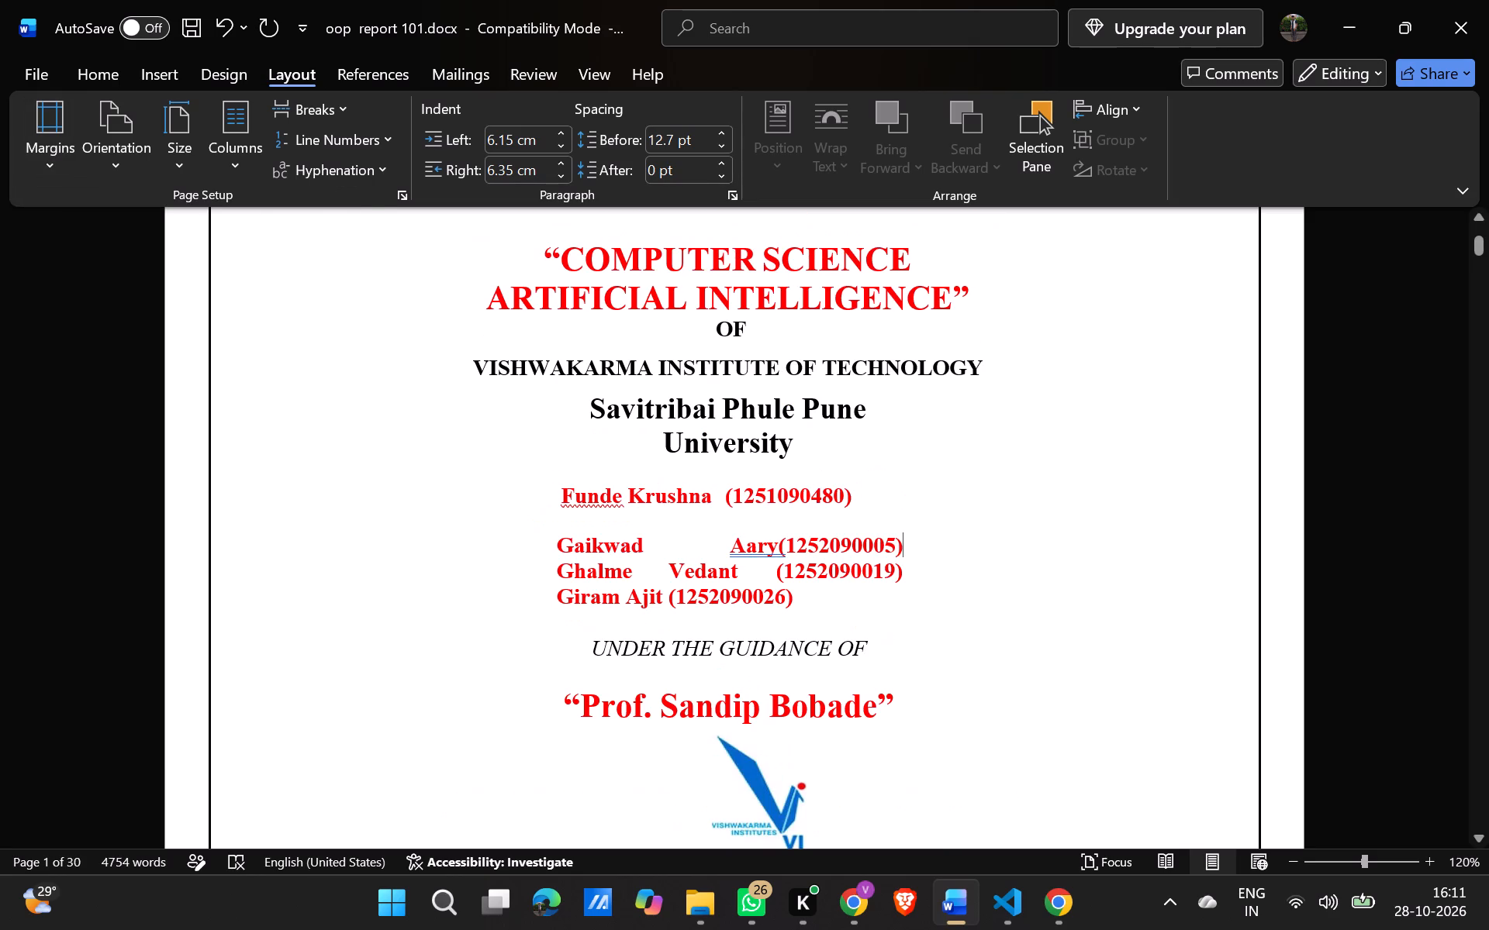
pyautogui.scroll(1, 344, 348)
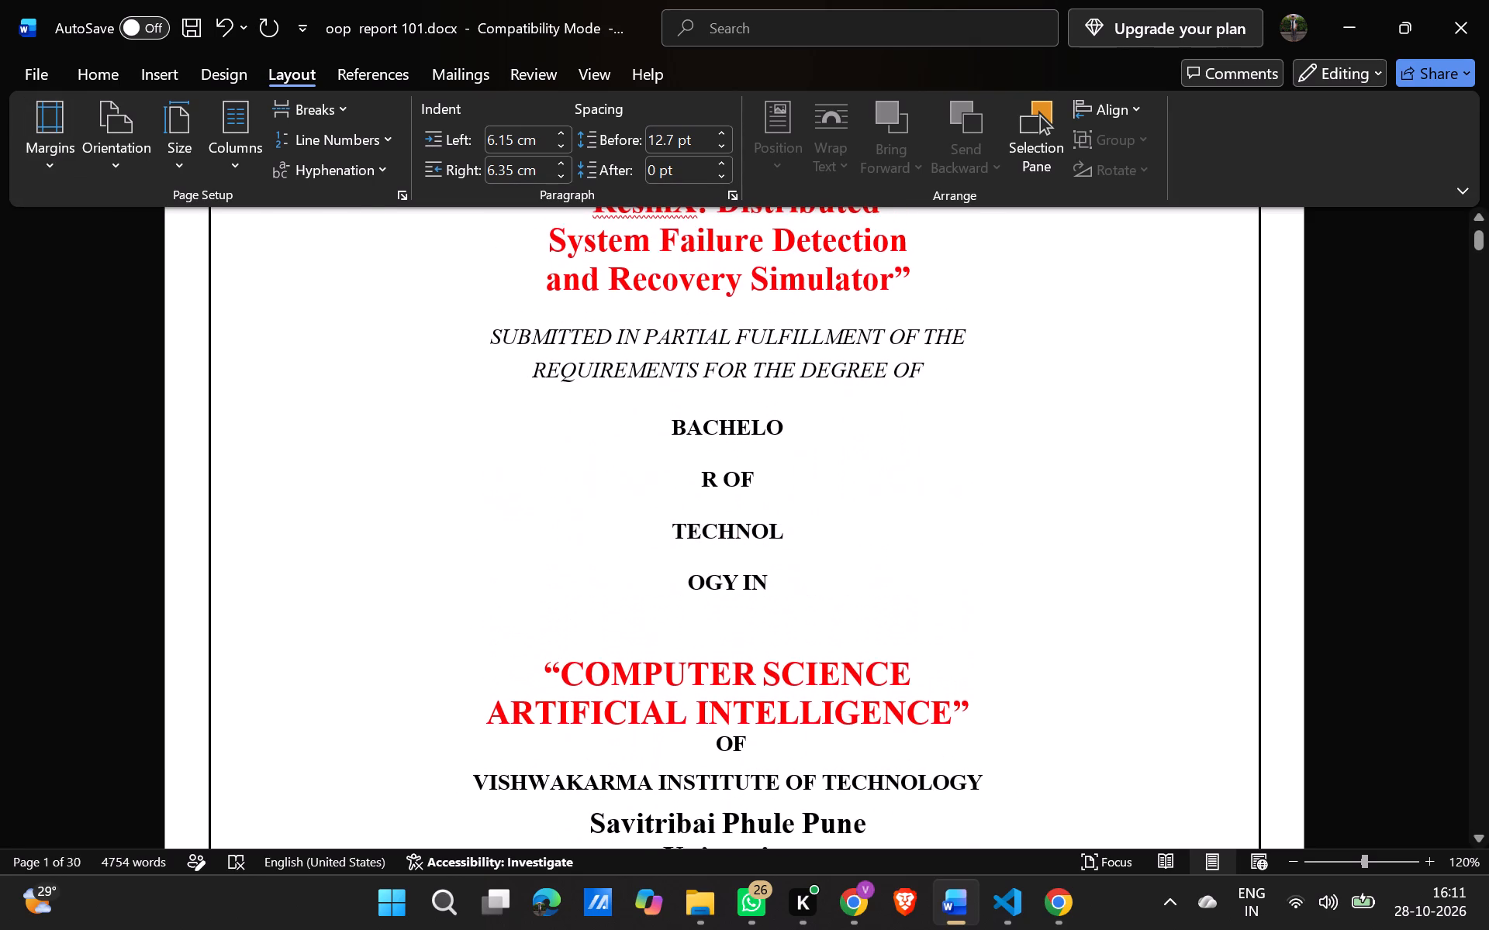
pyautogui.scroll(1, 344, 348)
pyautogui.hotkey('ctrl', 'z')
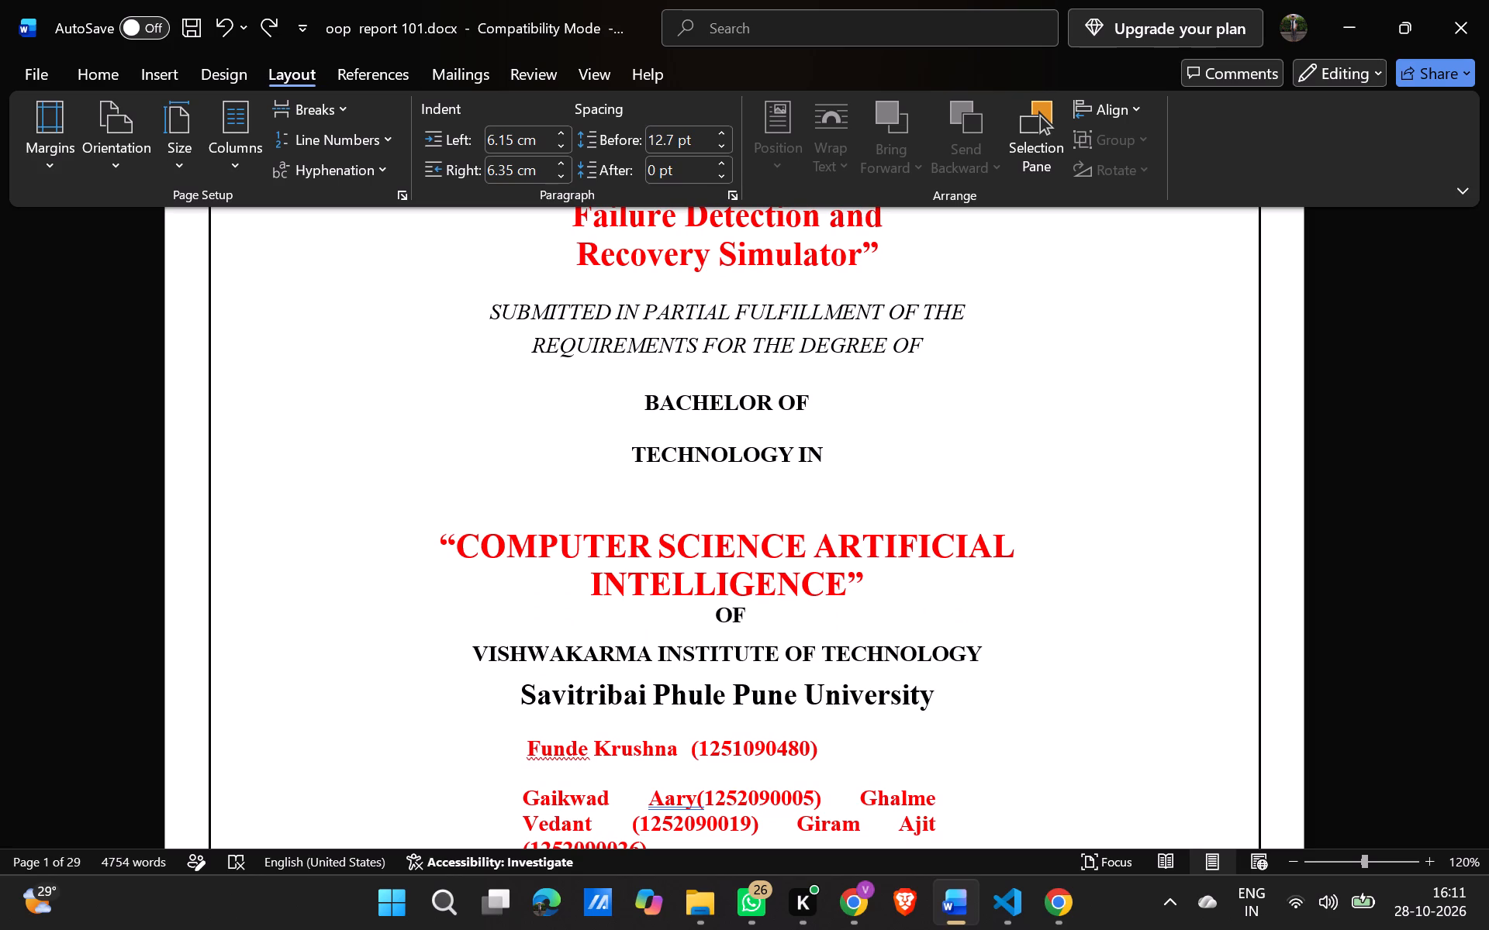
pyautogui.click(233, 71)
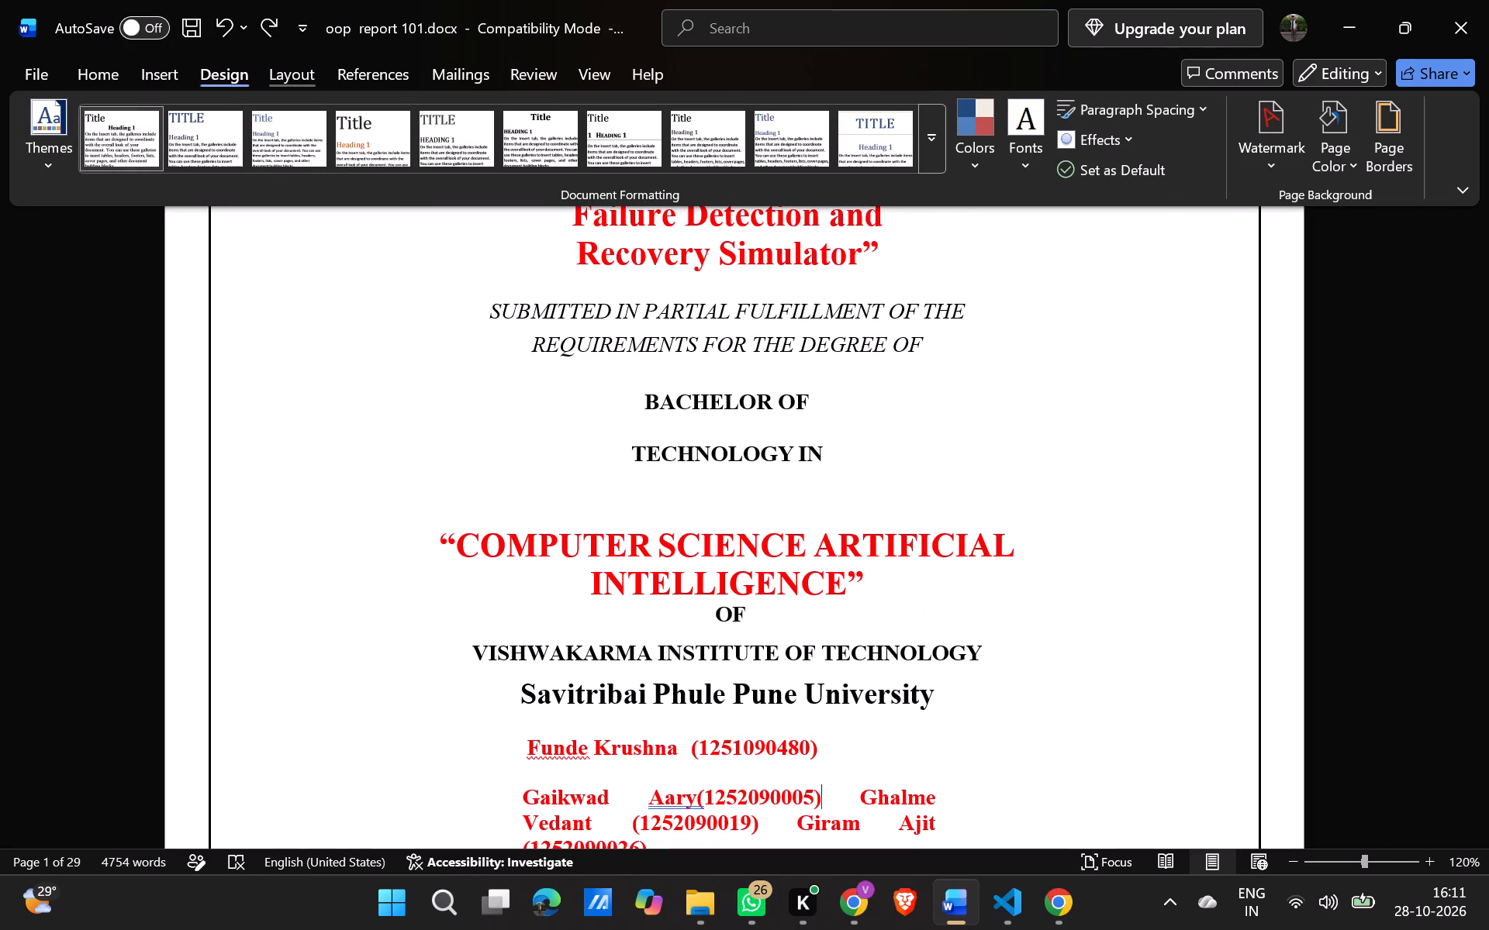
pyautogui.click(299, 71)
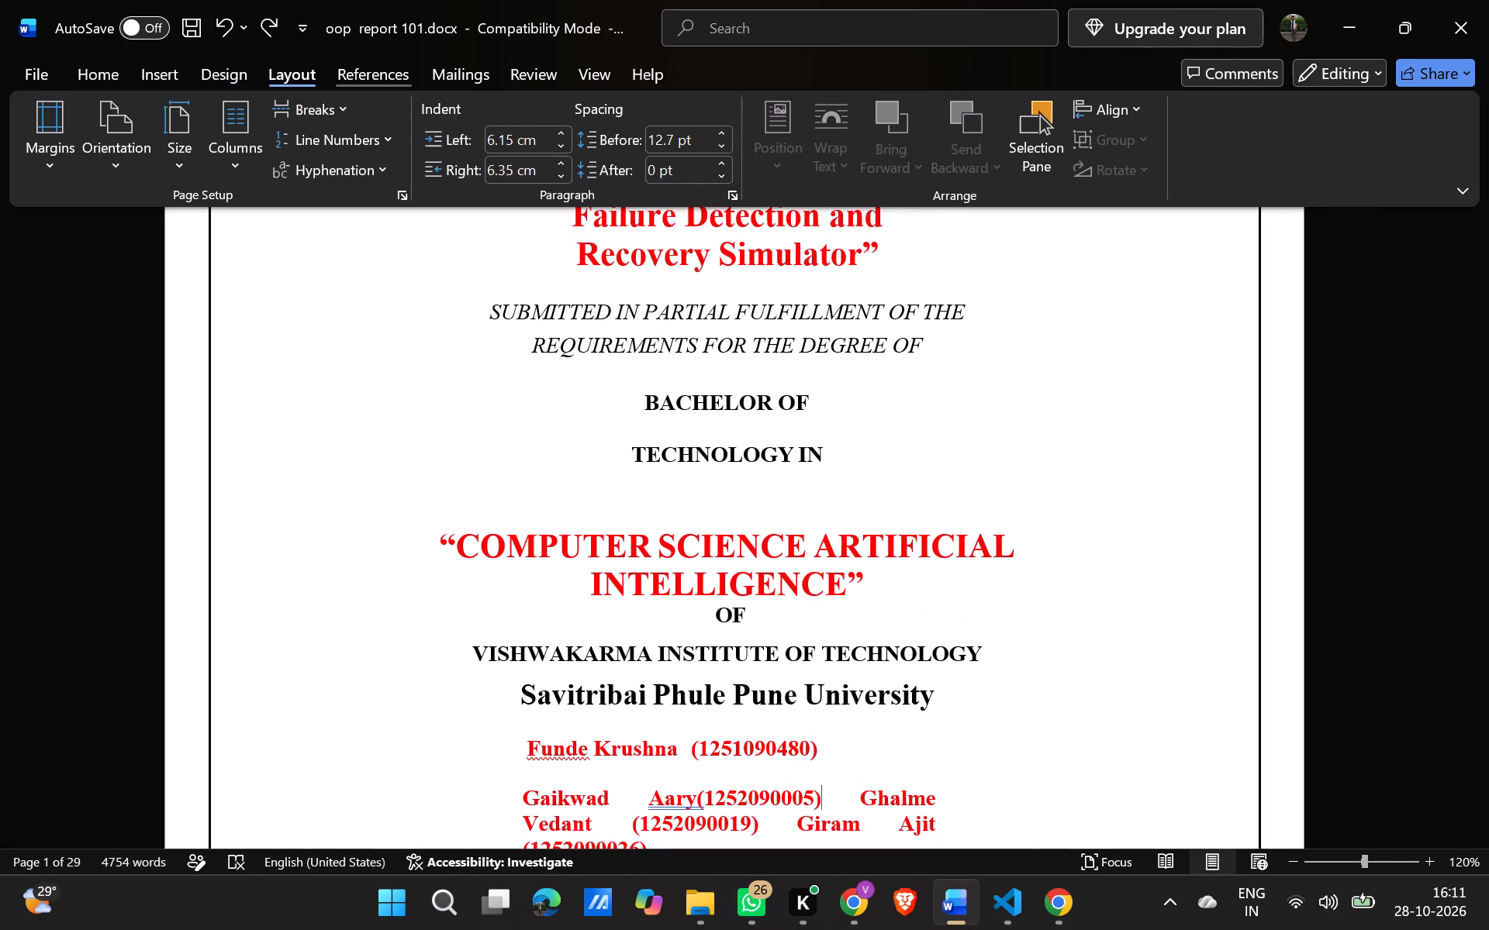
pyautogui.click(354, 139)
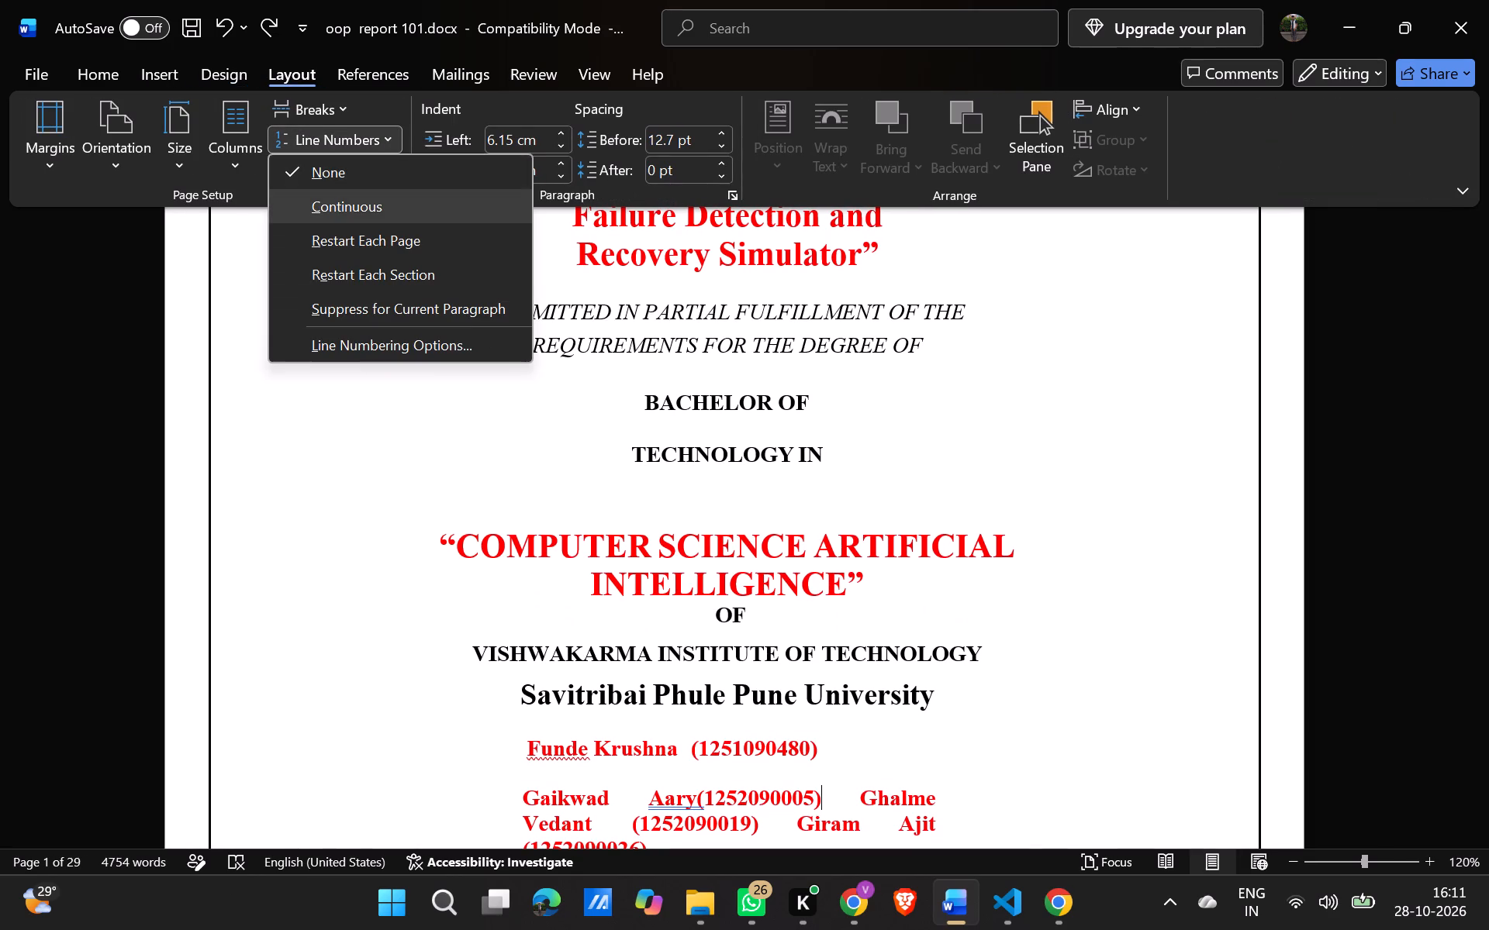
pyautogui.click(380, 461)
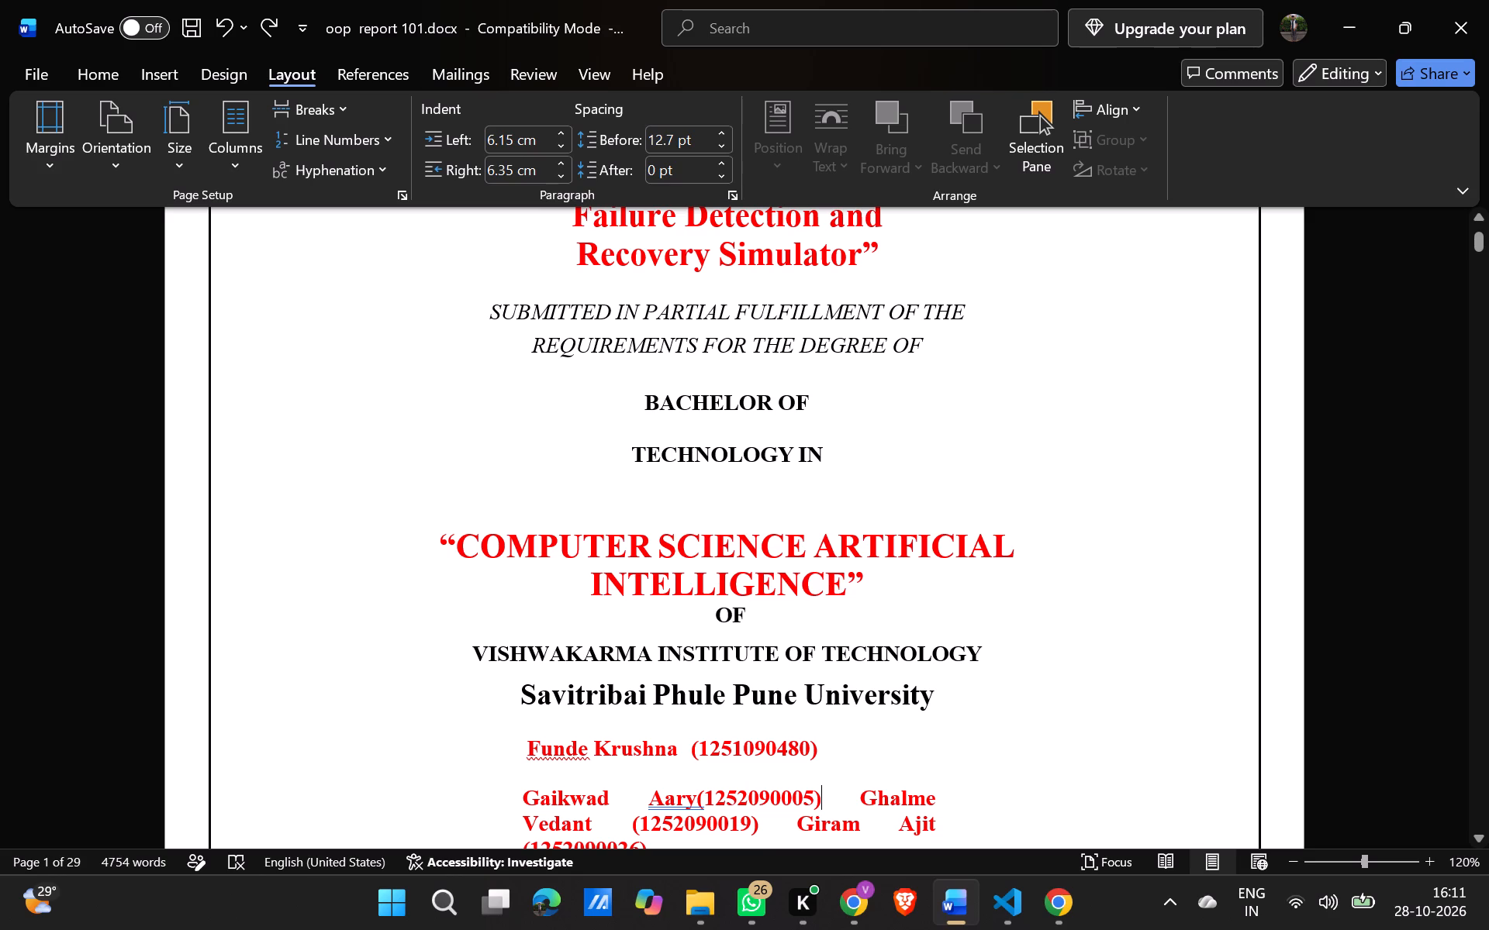
# Set the spacing before the cover page paragraph listing the last three students to 6 pt.
pyautogui.click(722, 133)
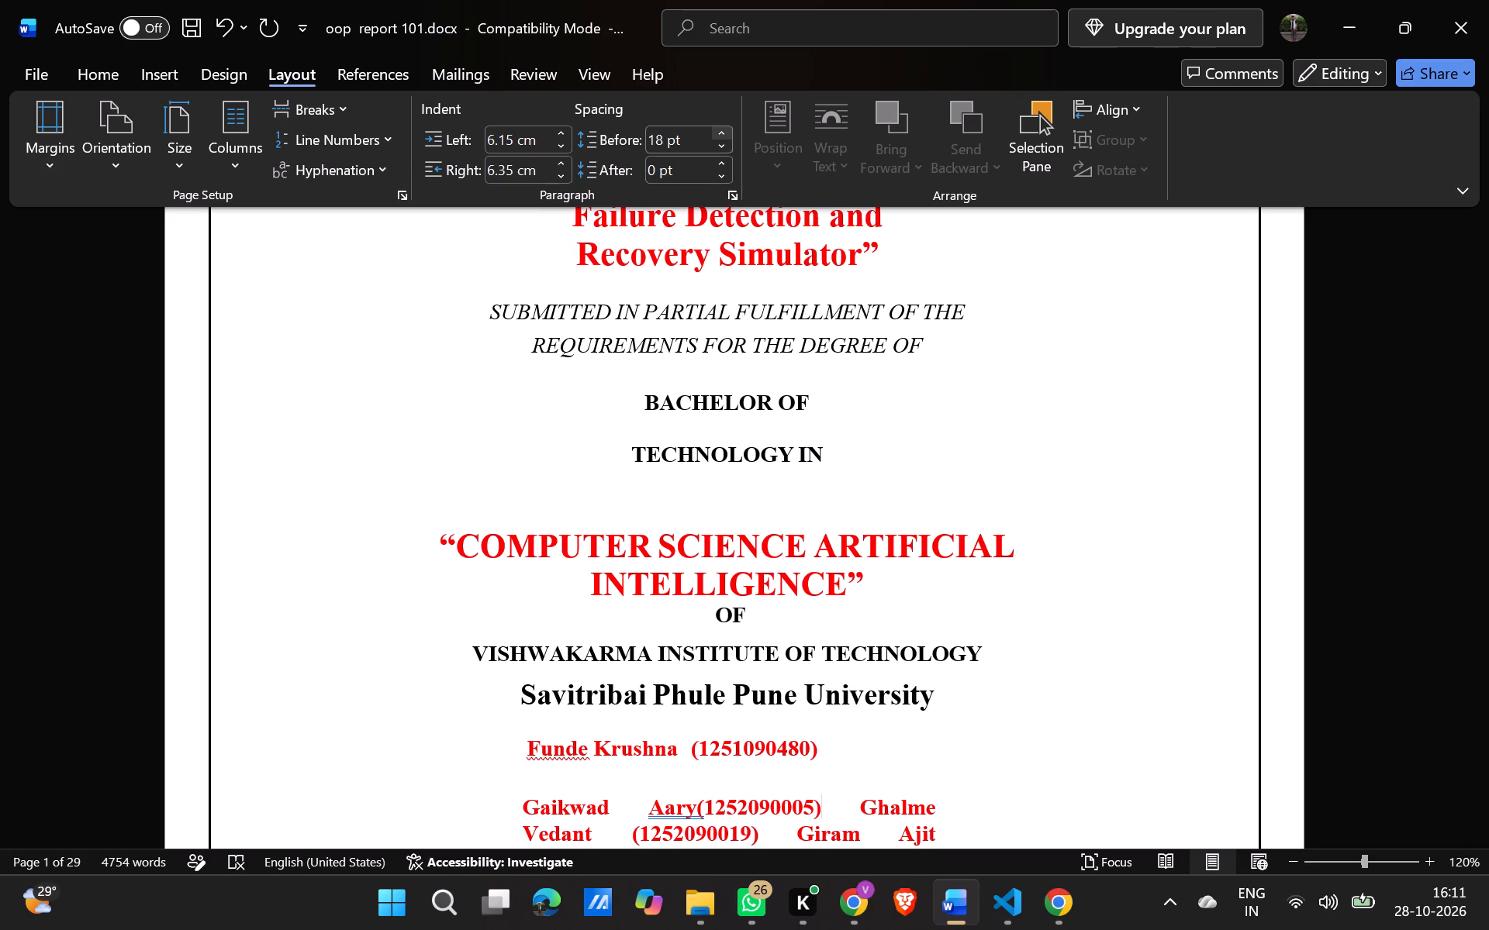
pyautogui.click(722, 133)
pyautogui.click(722, 133)
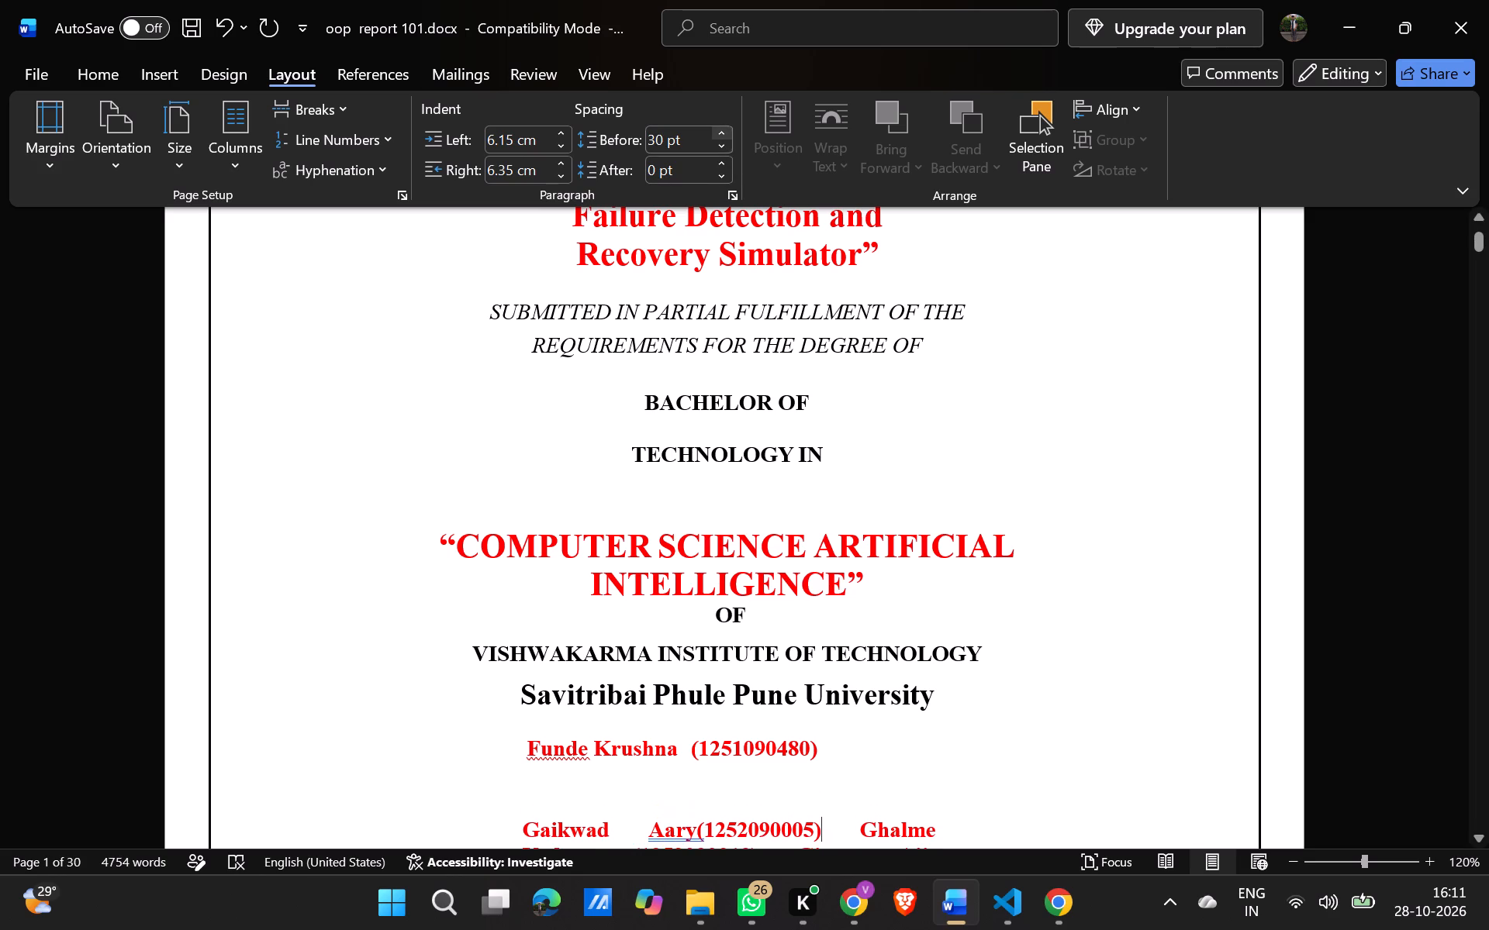
pyautogui.tripleClick(725, 145)
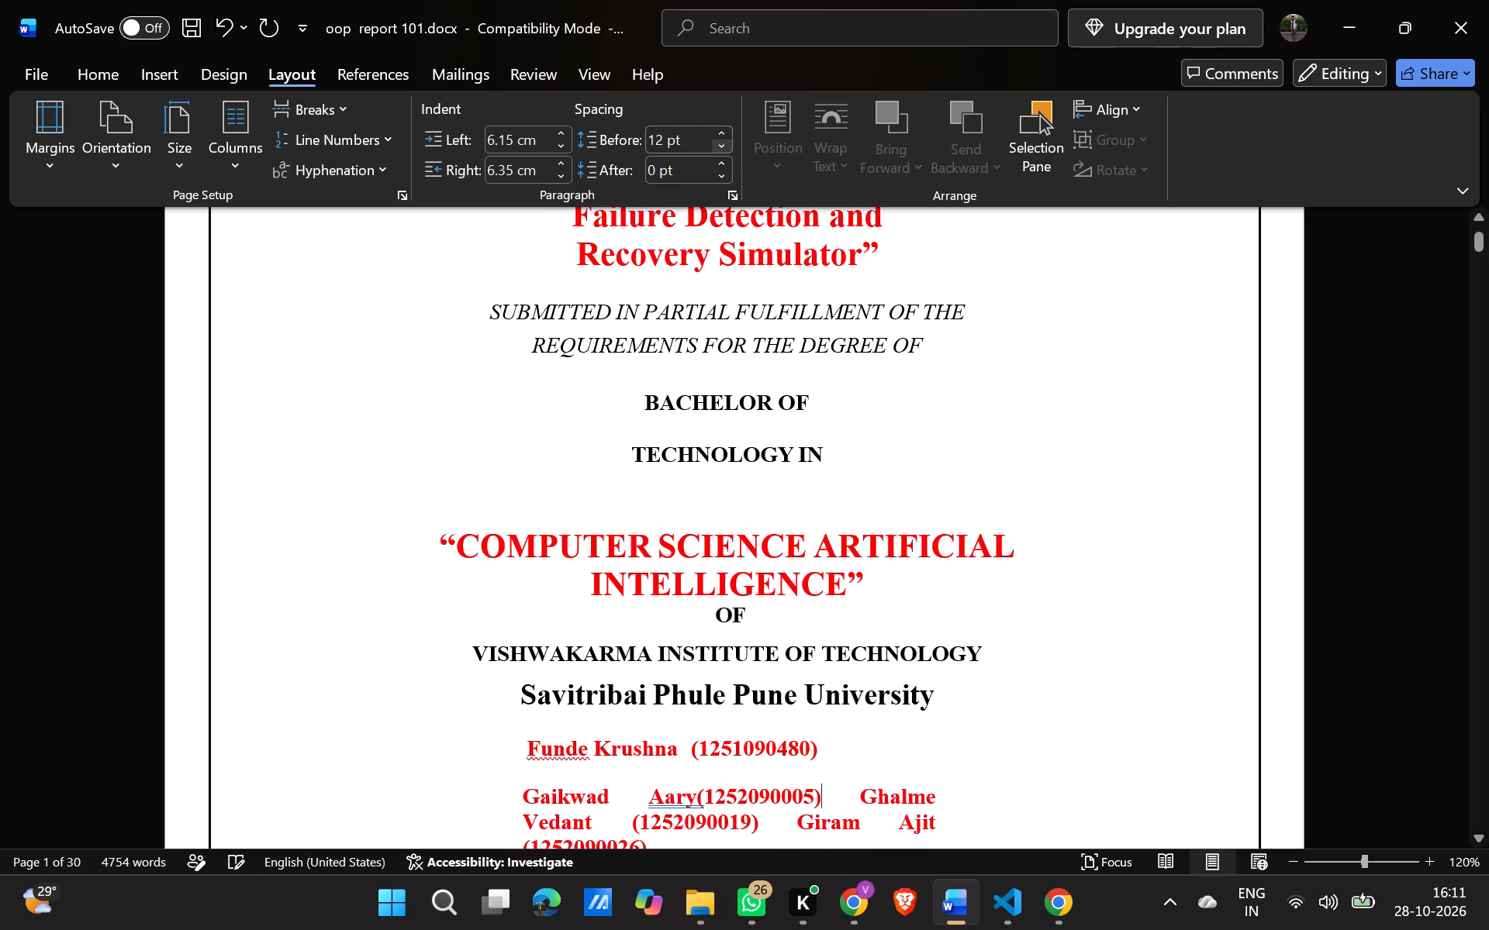
pyautogui.click(725, 145)
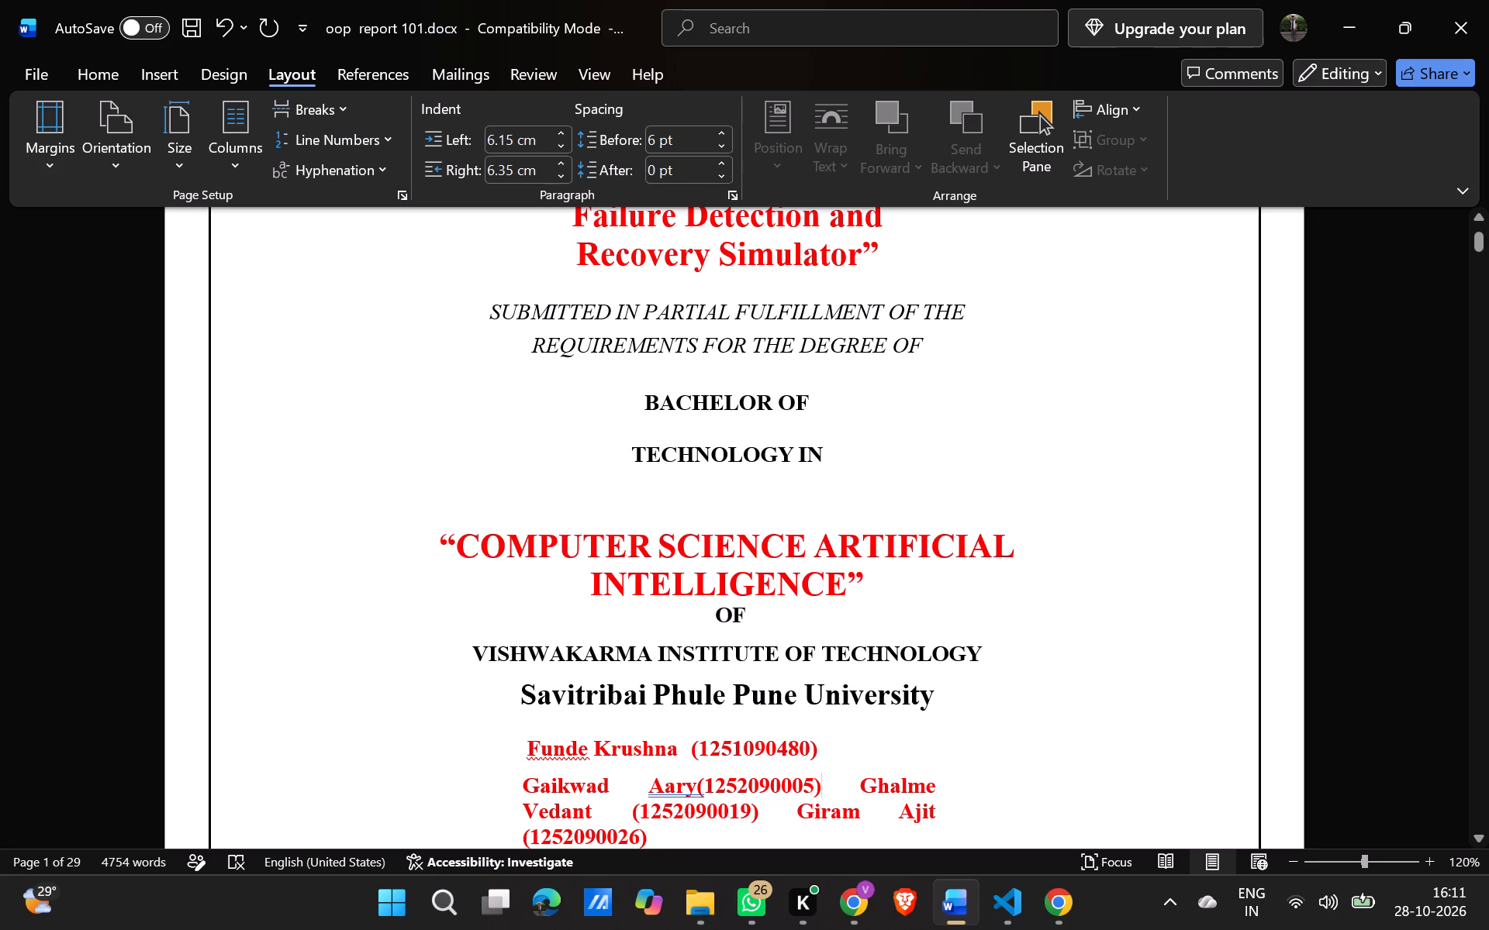
# Split the cover page paragraph listing the last three students so each name and PRN is on its own line.
pyautogui.click(852, 786)
pyautogui.press('Return')
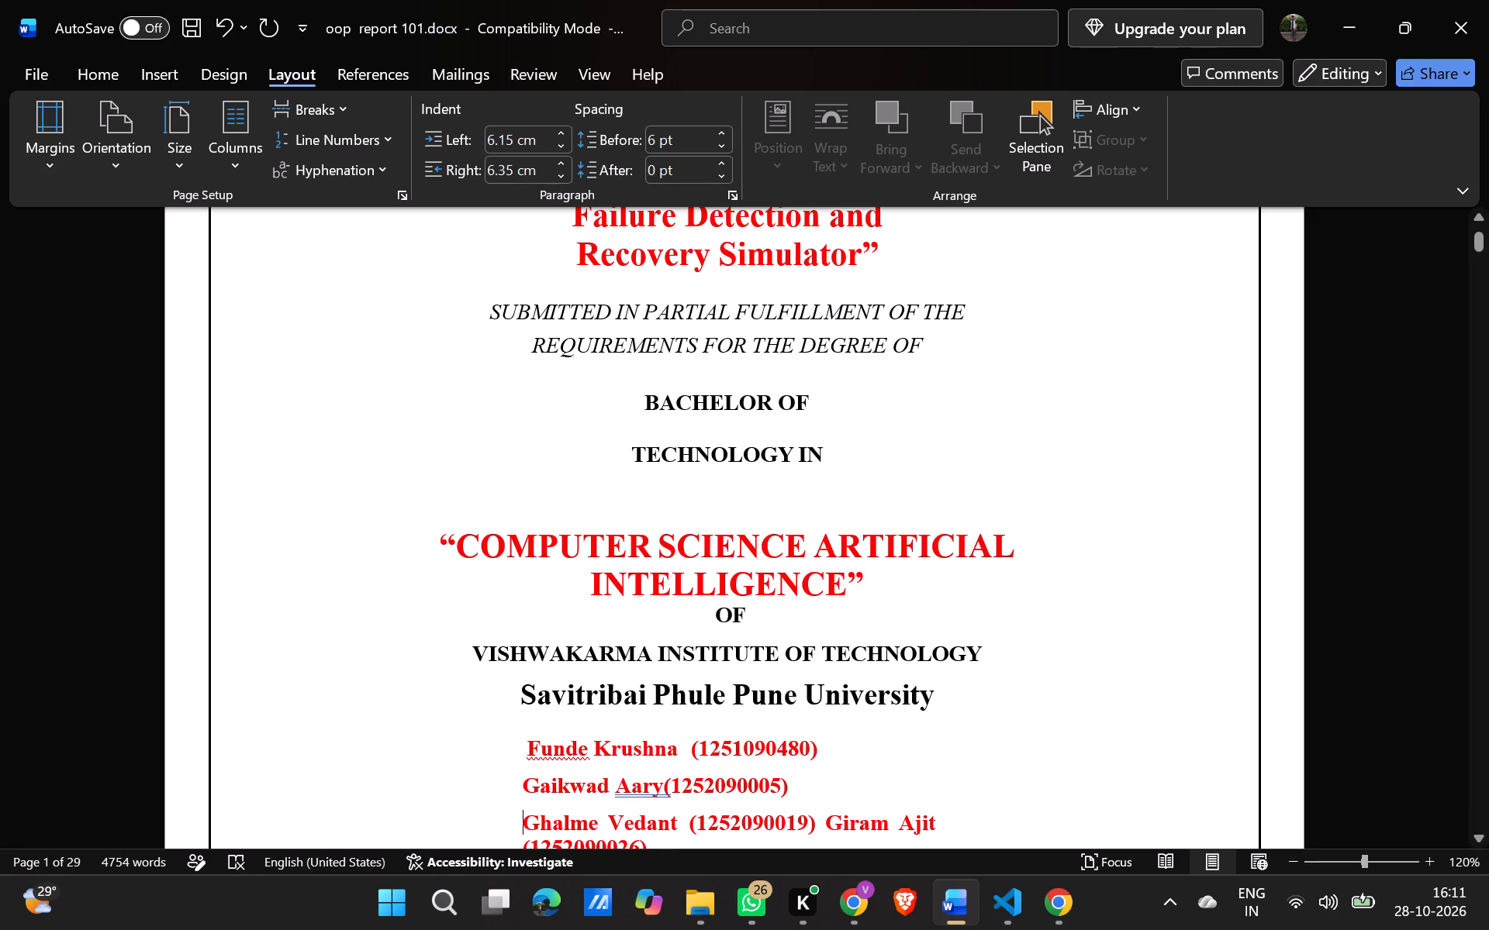
pyautogui.click(818, 822)
pyautogui.press('Return')
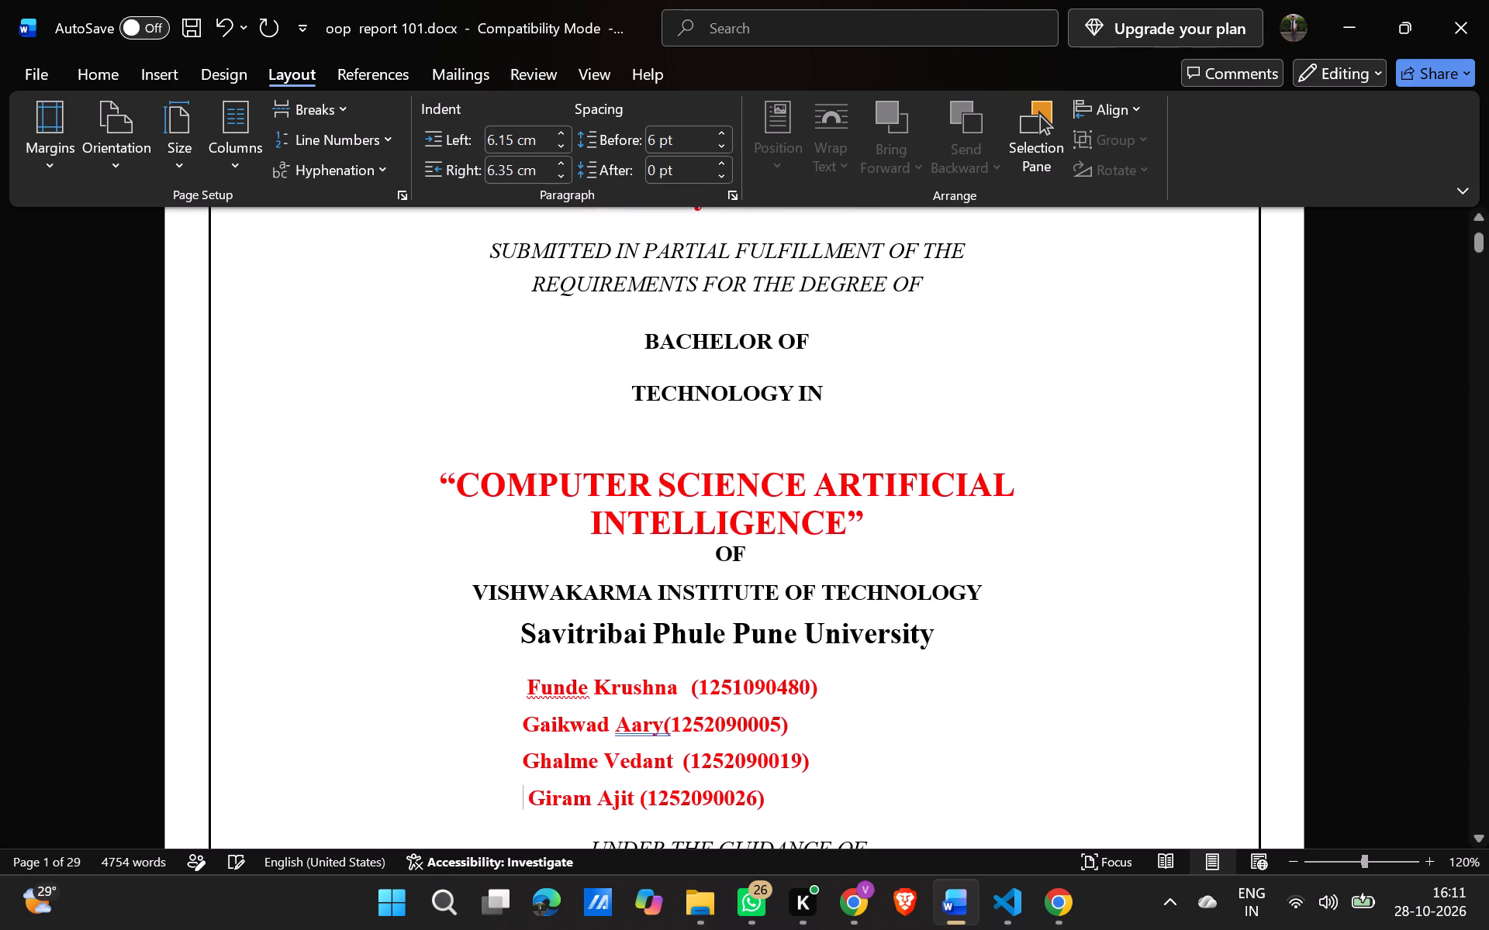
# Delete the stray space before the fourth student's name in the cover page student list.
pyautogui.scroll(-1, 818, 822)
pyautogui.press('Right')
pyautogui.press('BackSpace')
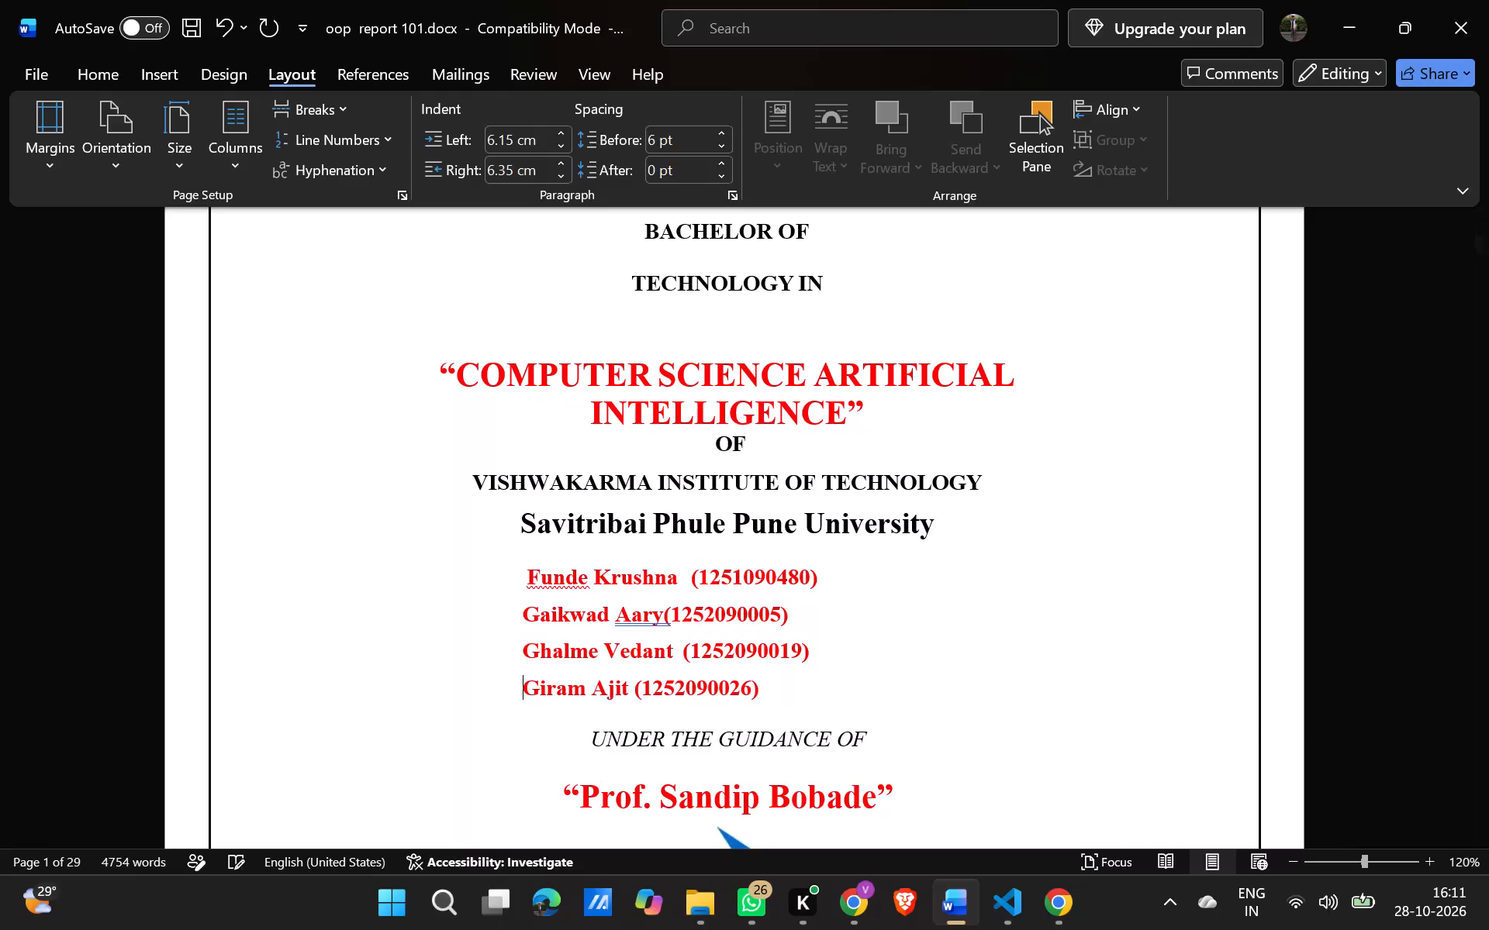
# Remove the first student line's existing indent on the cover page and pad it with leading spaces to line up with the names below.
pyautogui.click(527, 579)
pyautogui.press('BackSpace')
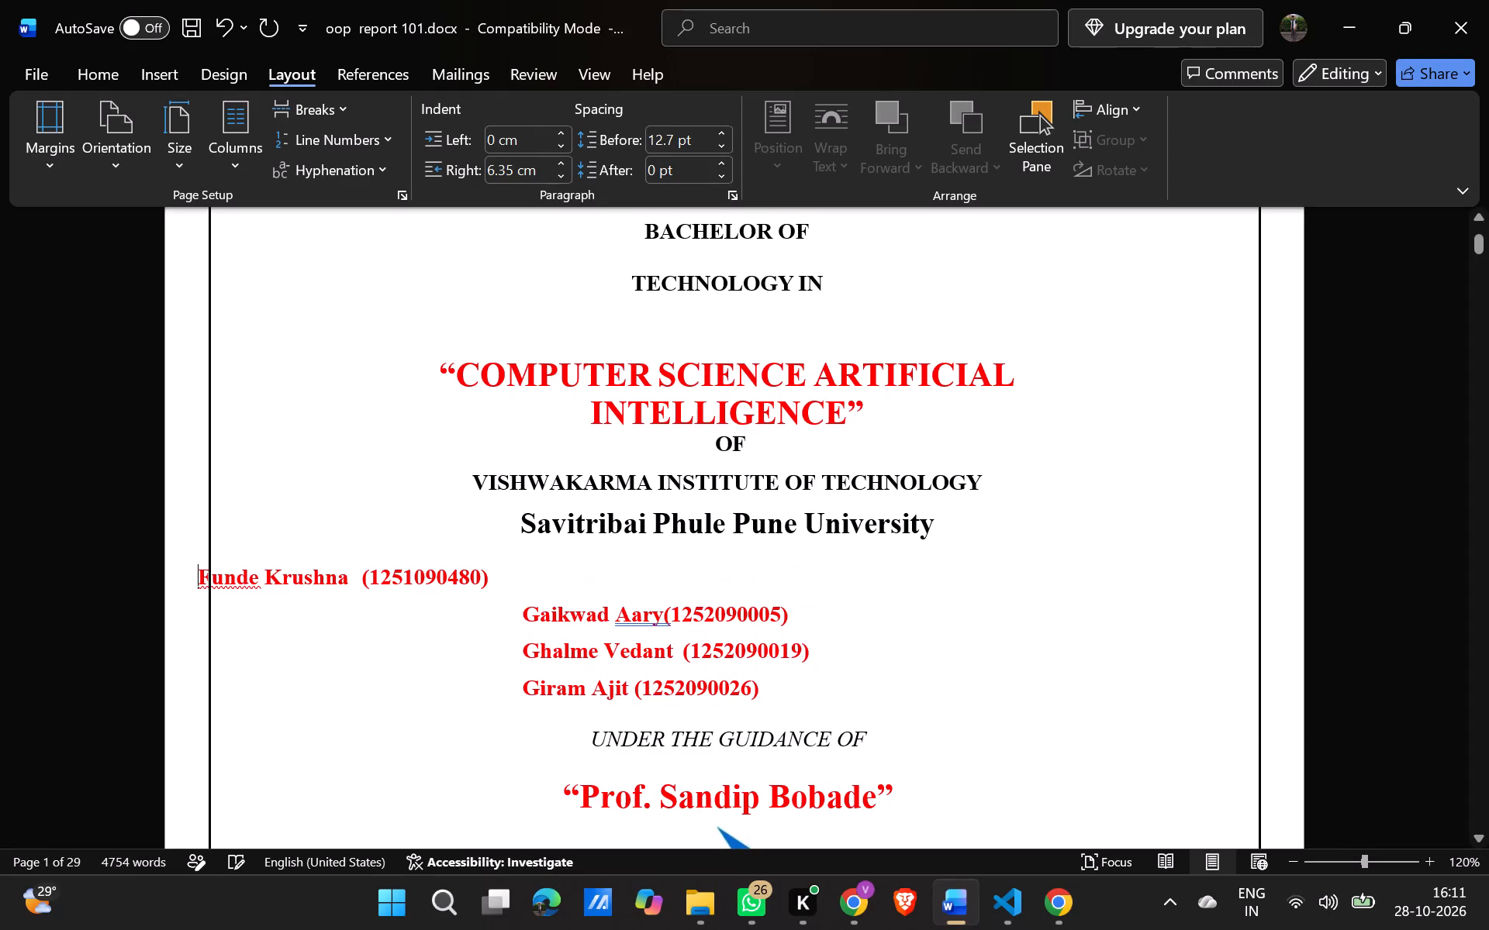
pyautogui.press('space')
pyautogui.press('Tab')
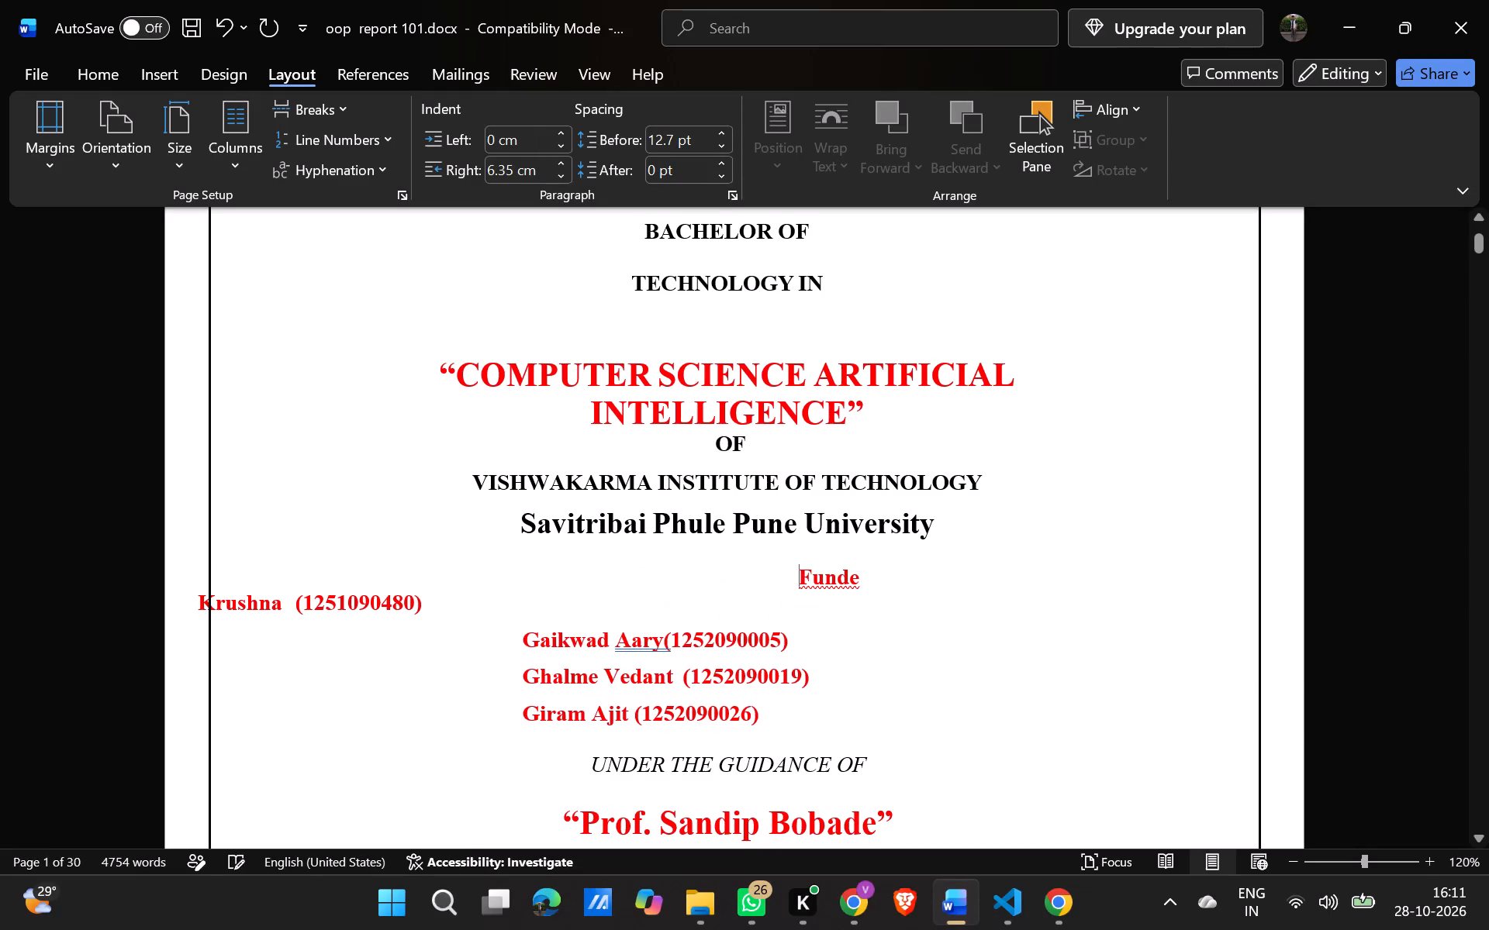
pyautogui.hotkey('ctrl', 'z')
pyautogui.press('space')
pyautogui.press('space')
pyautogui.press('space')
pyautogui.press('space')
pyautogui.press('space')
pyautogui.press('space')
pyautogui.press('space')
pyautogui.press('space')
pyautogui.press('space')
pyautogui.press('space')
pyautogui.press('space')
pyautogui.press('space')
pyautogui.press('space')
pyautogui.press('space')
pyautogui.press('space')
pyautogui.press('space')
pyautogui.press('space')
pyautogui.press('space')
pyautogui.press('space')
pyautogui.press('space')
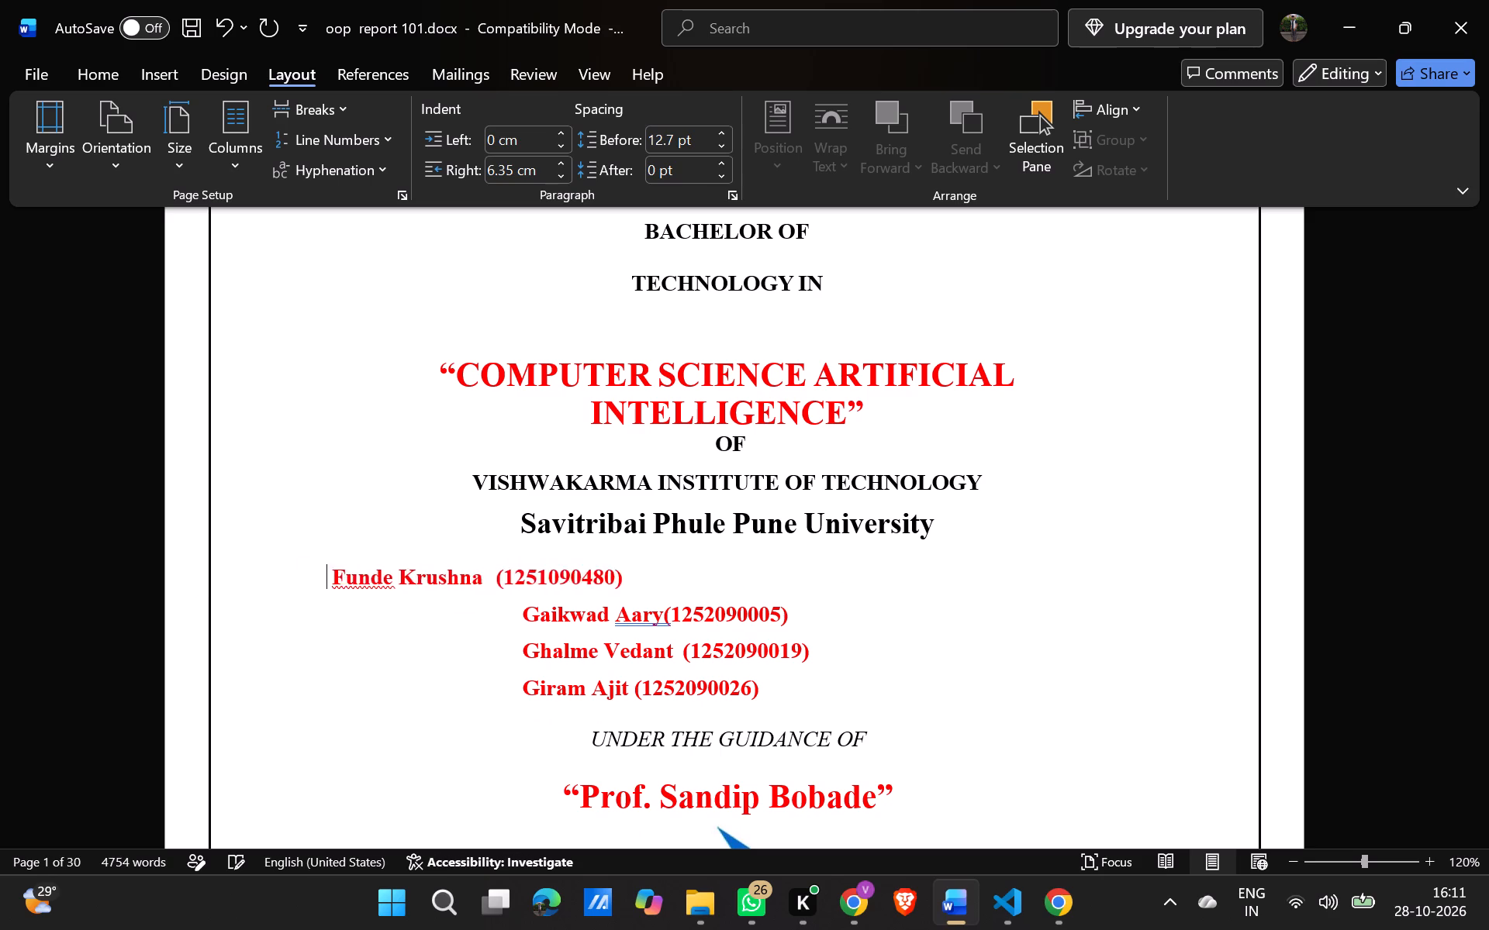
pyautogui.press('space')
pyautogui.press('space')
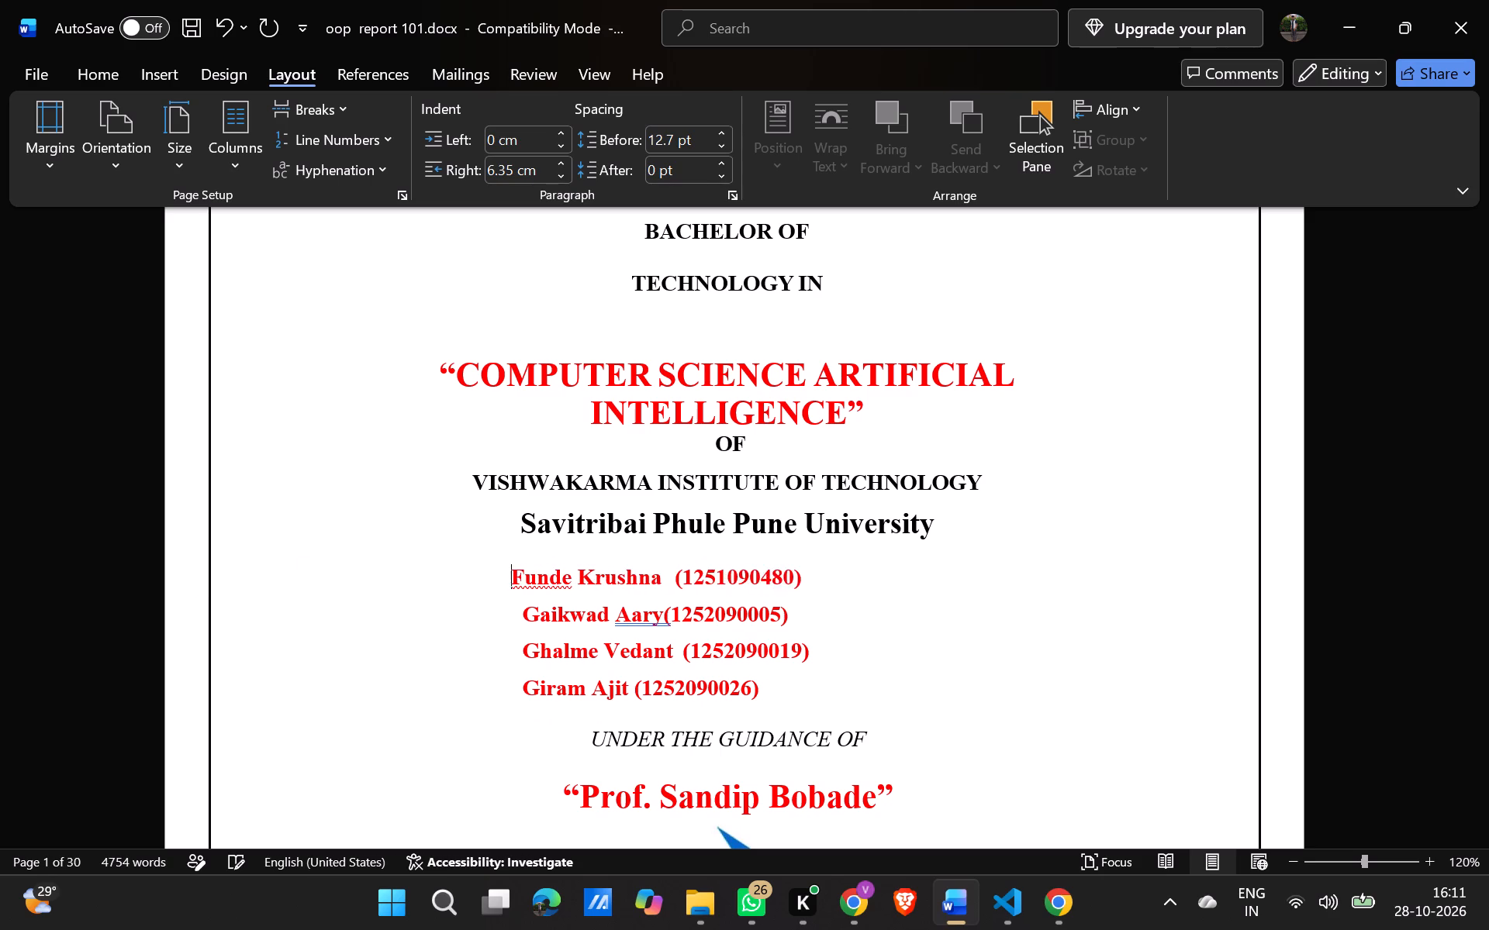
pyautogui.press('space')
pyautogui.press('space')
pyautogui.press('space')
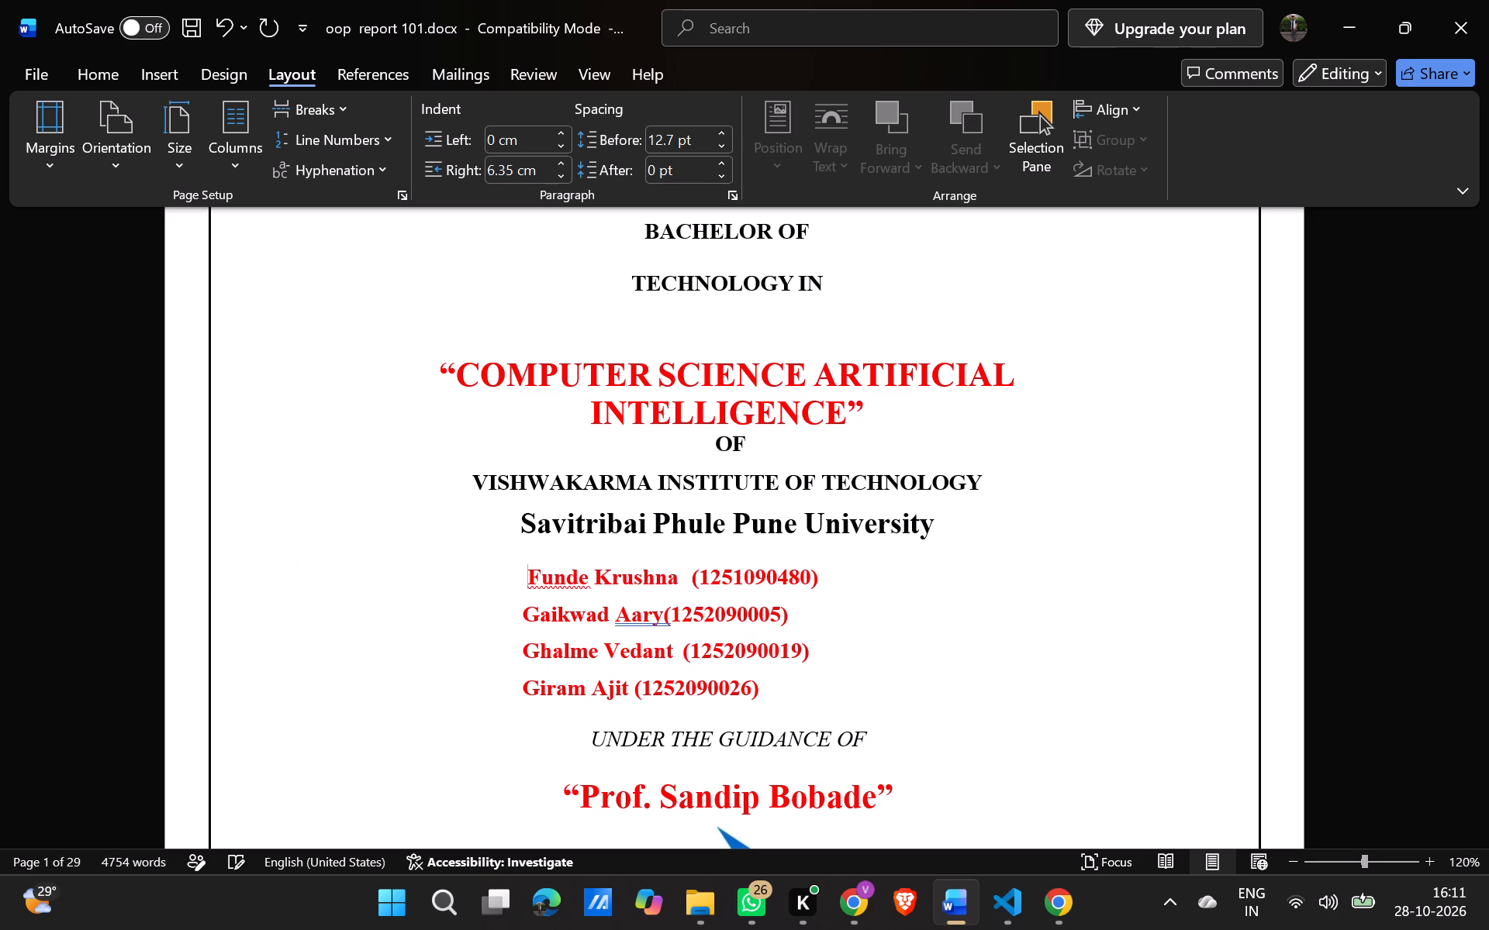
pyautogui.press('BackSpace')
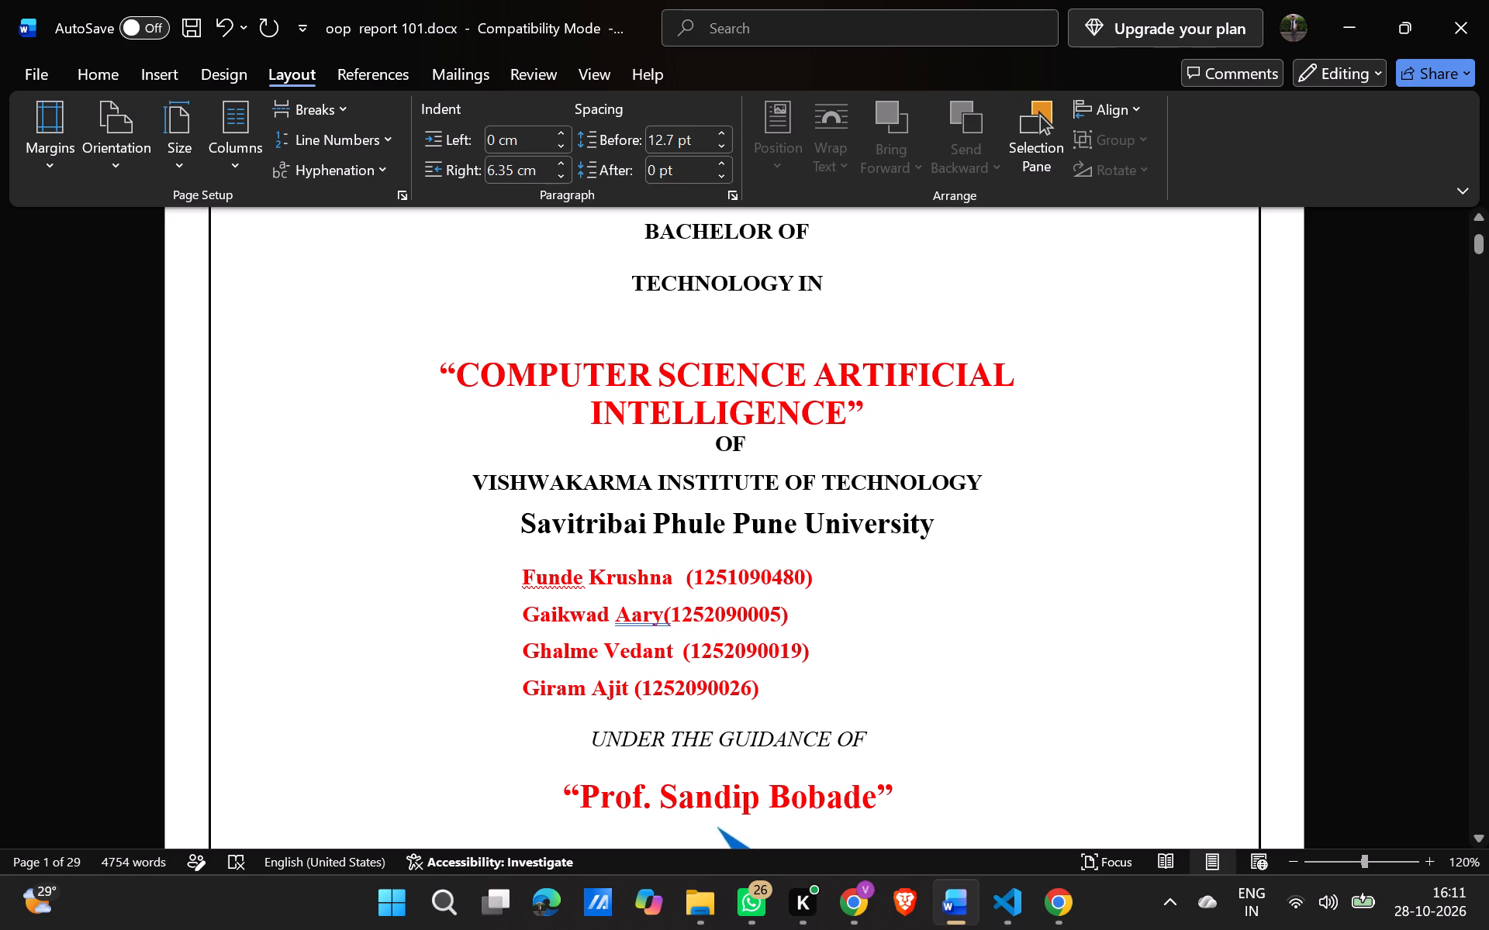
# Compare the students' PRNs in the cover page list with those in the certificate page text.
pyautogui.scroll(-1, 770, 625)
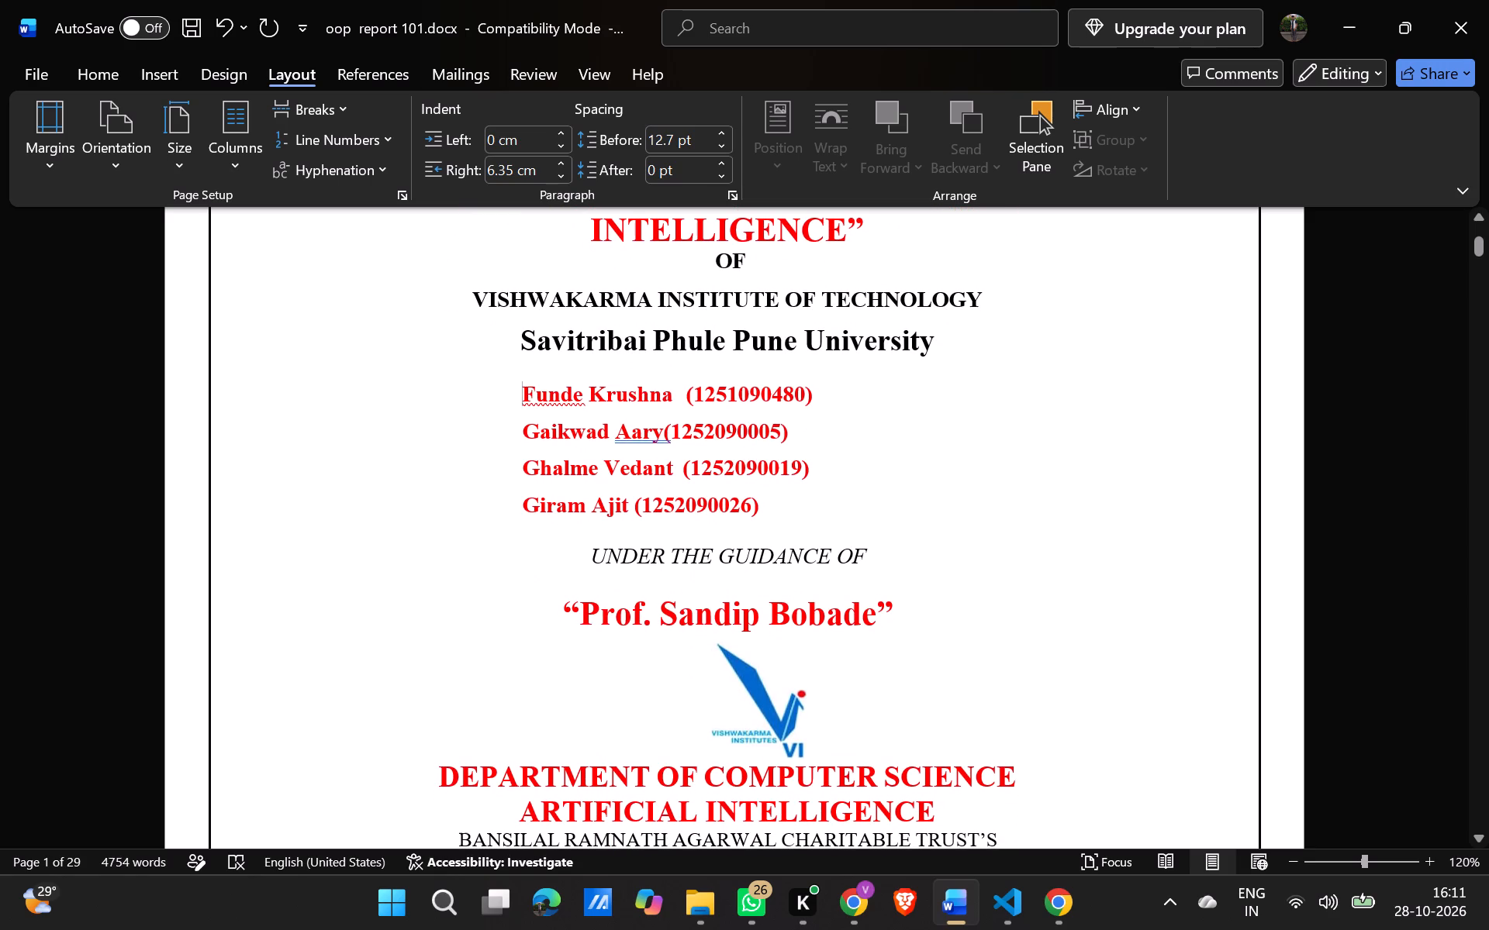
pyautogui.click(800, 394)
pyautogui.scroll(-2, 800, 394)
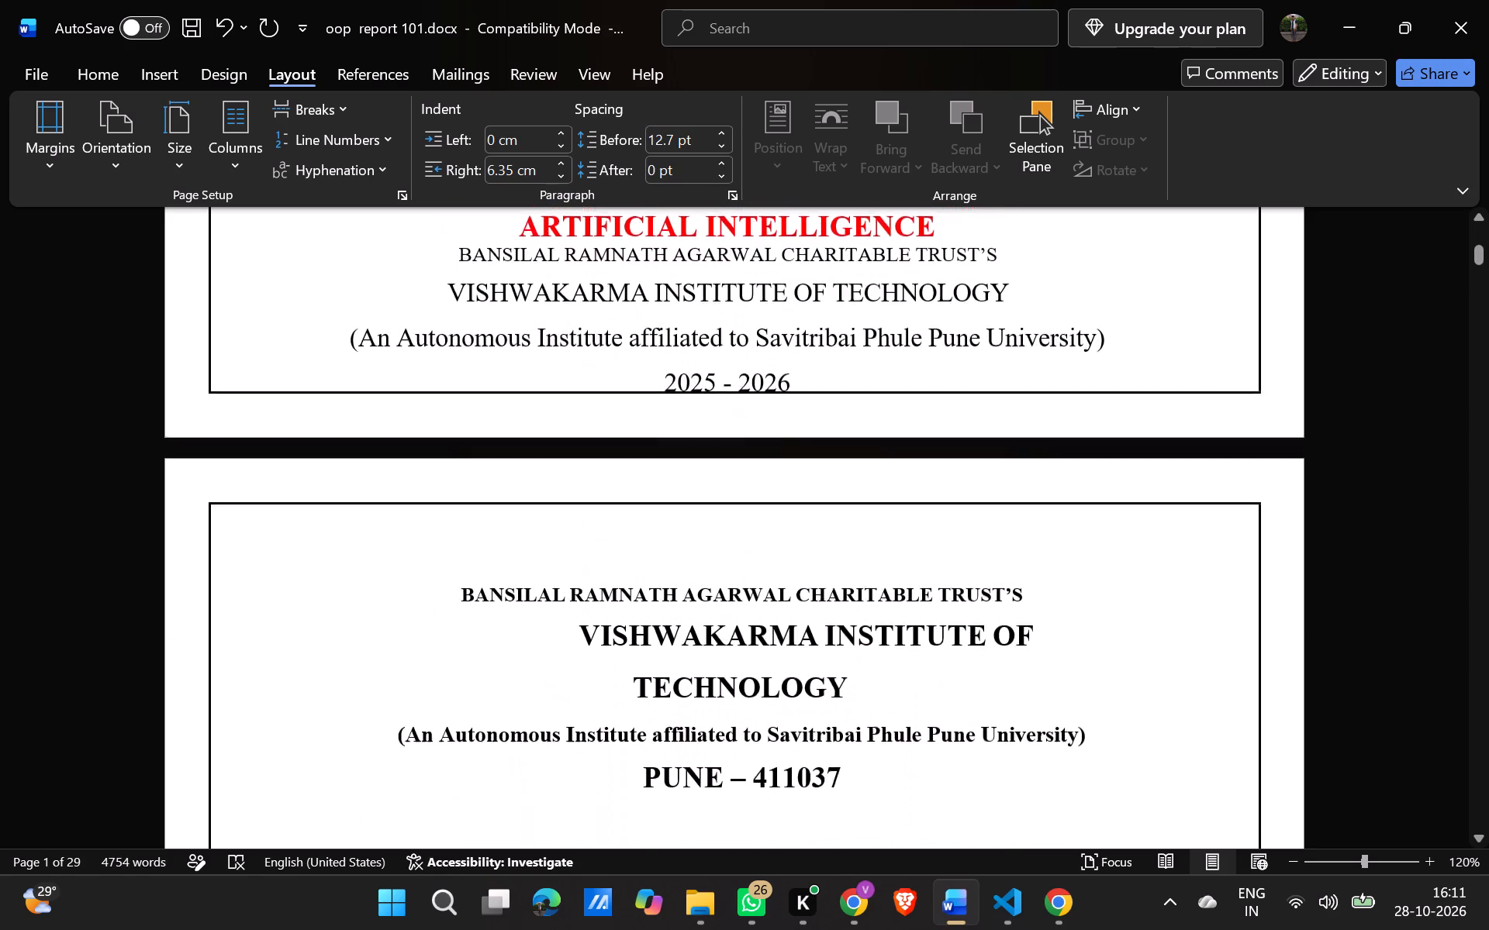
pyautogui.scroll(-4, 800, 394)
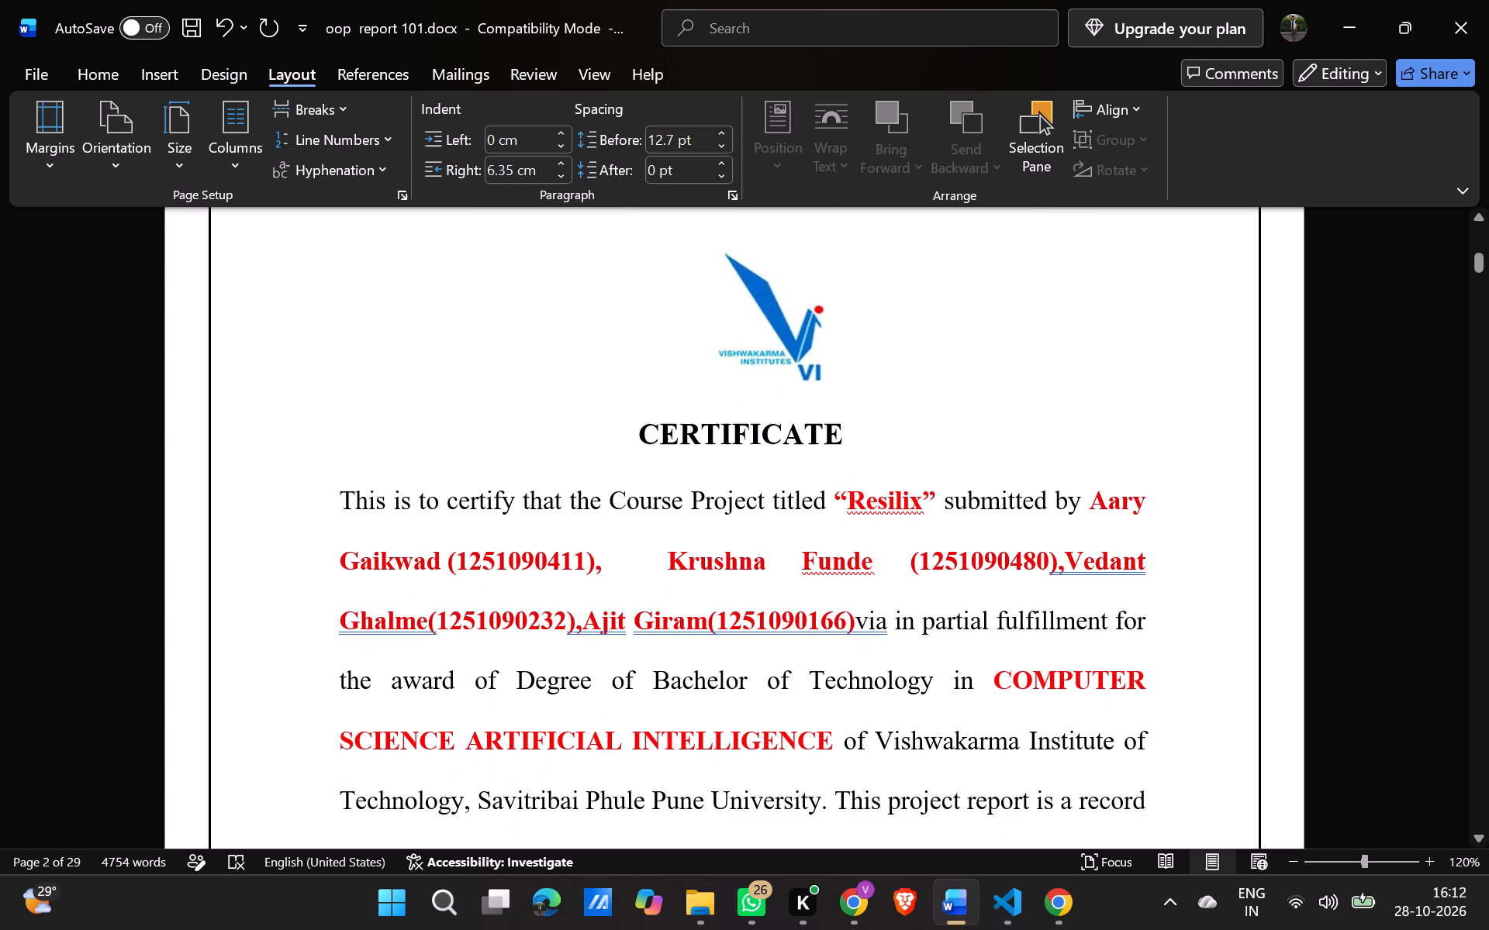
pyautogui.scroll(4, 800, 394)
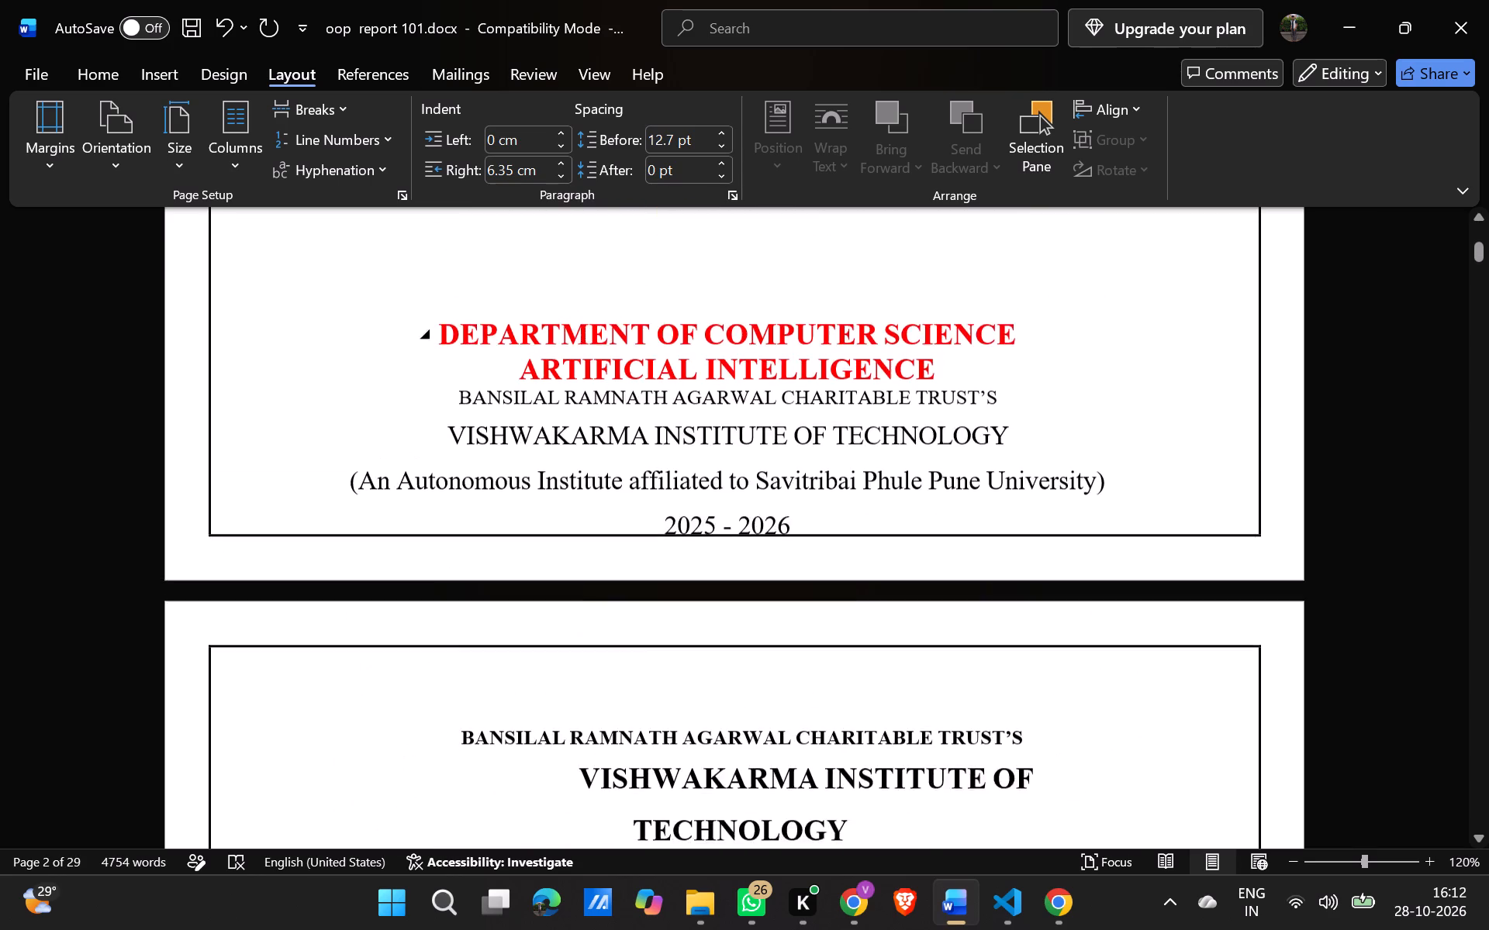
pyautogui.scroll(3, 800, 394)
pyautogui.scroll(-1, 798, 469)
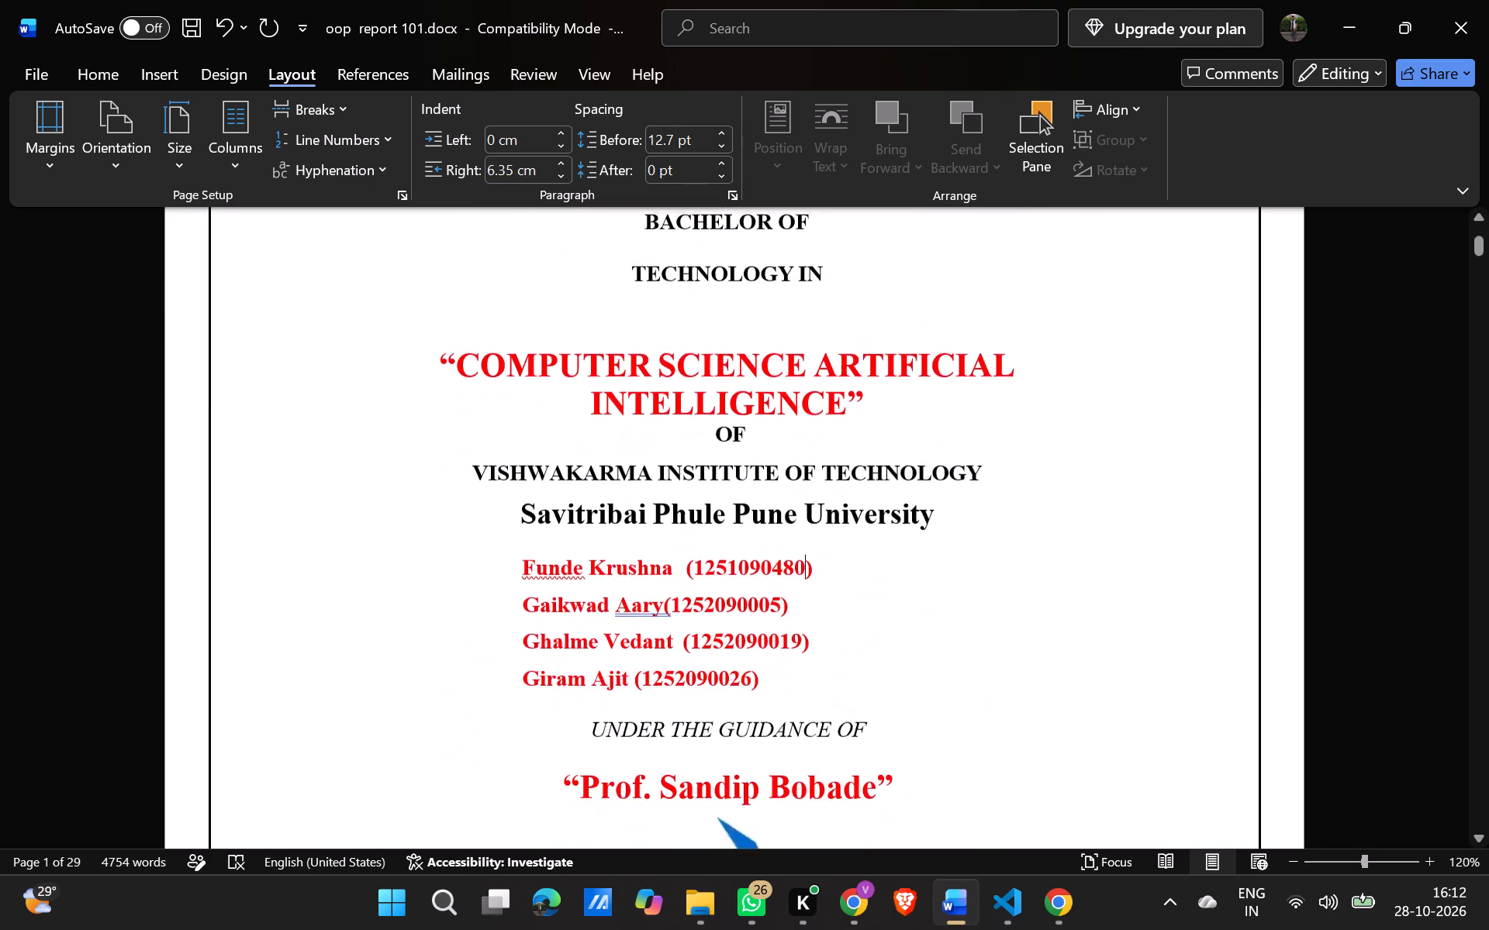
pyautogui.scroll(-1, 798, 469)
pyautogui.press('BackSpace')
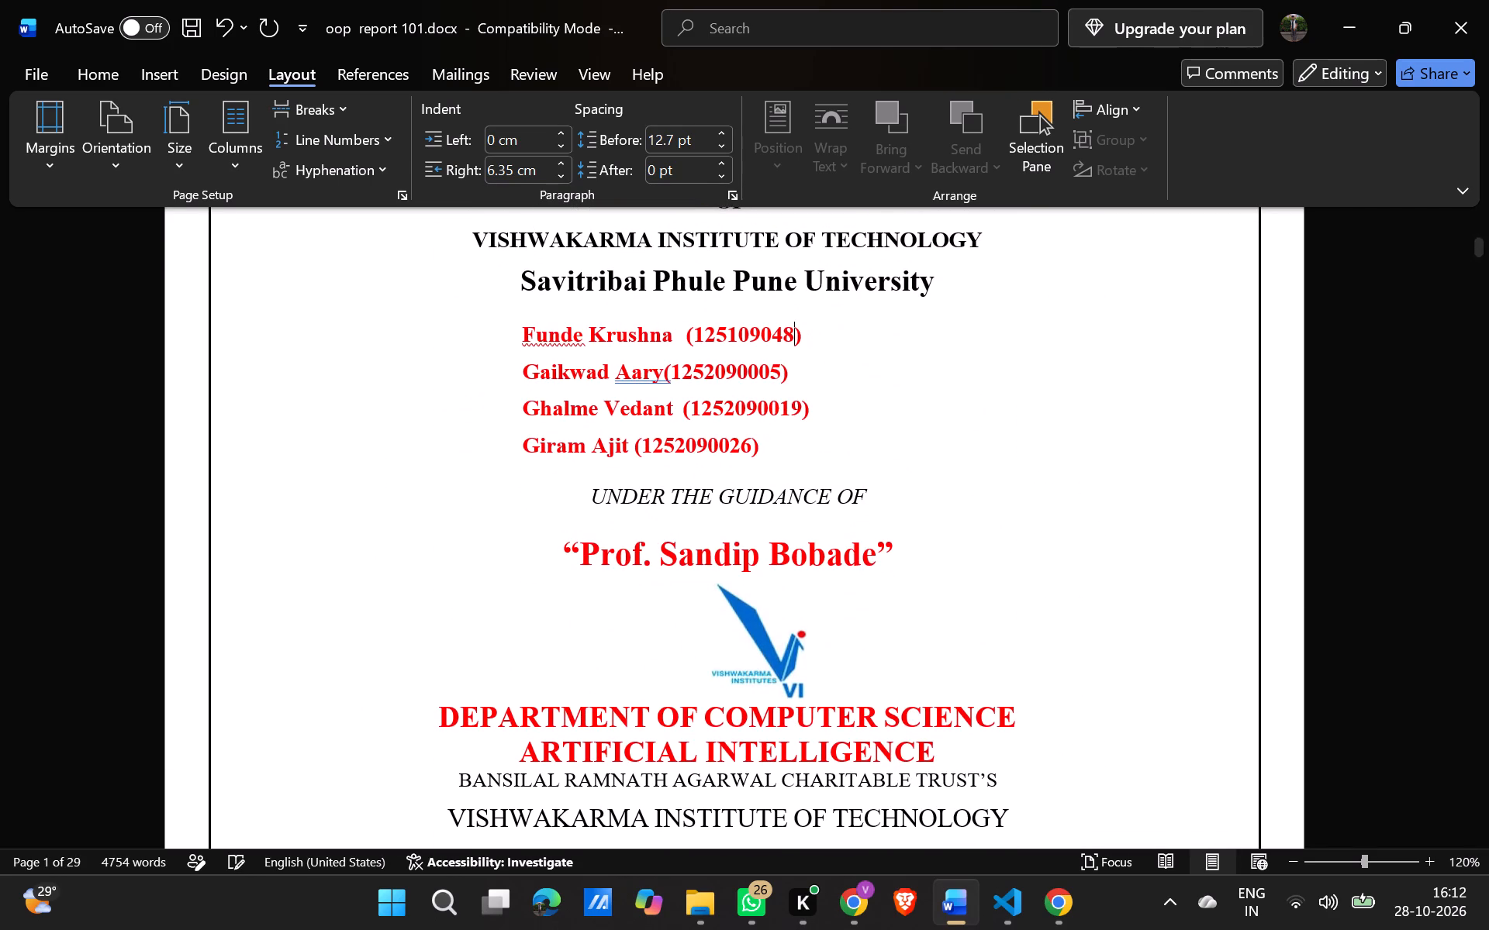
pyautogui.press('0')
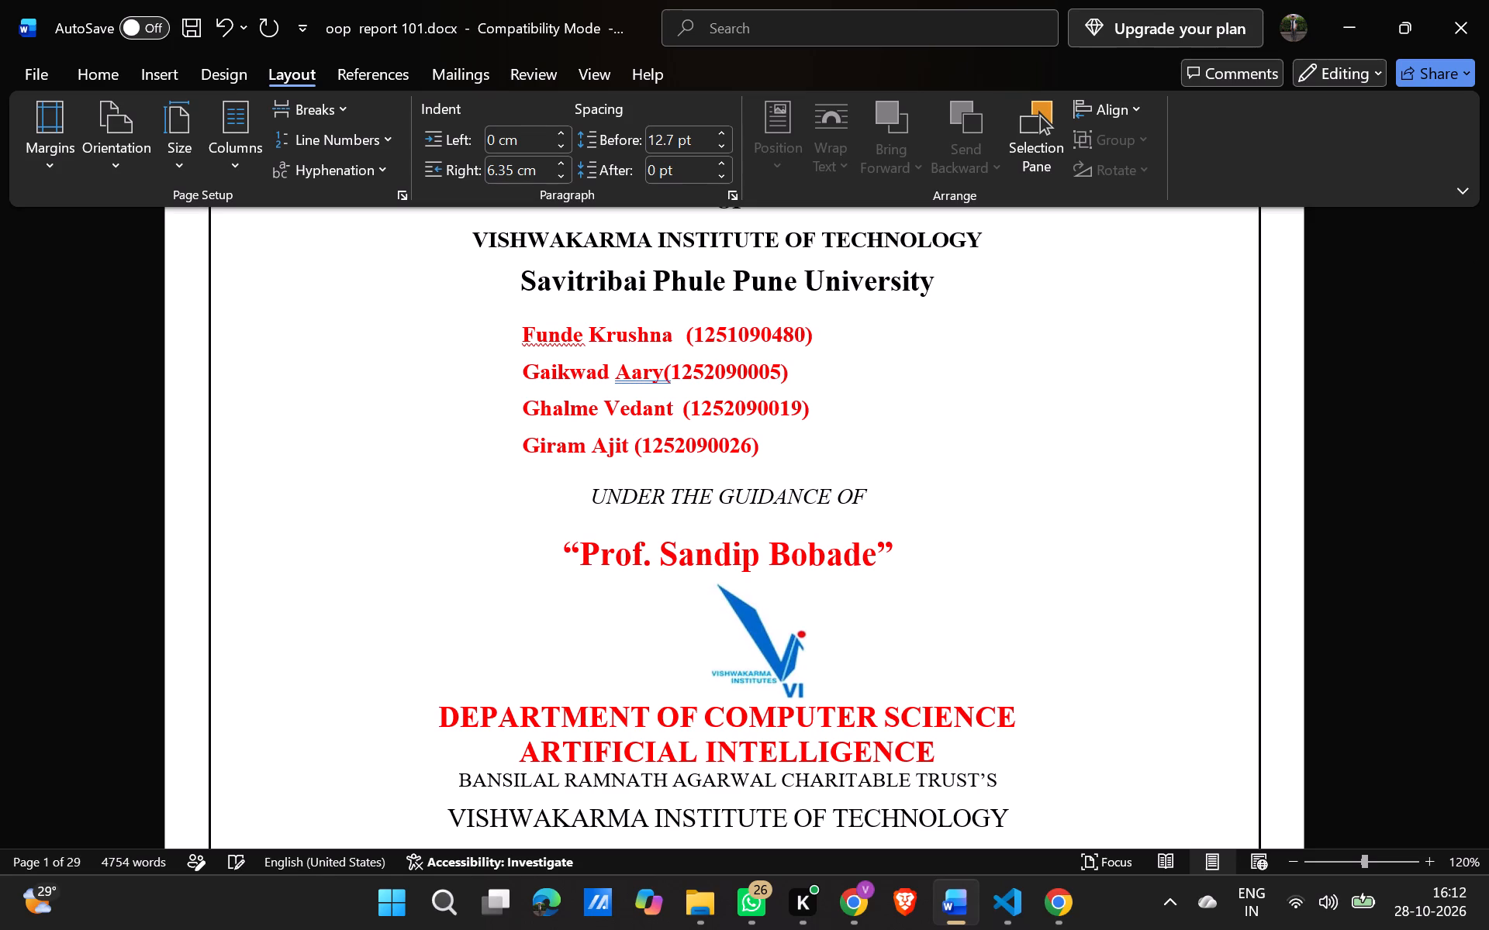
# Replace the last four digits of the third student's PRN on the cover page with those given on the certificate page.
pyautogui.press('Up')
pyautogui.press('Up')
pyautogui.press('Down')
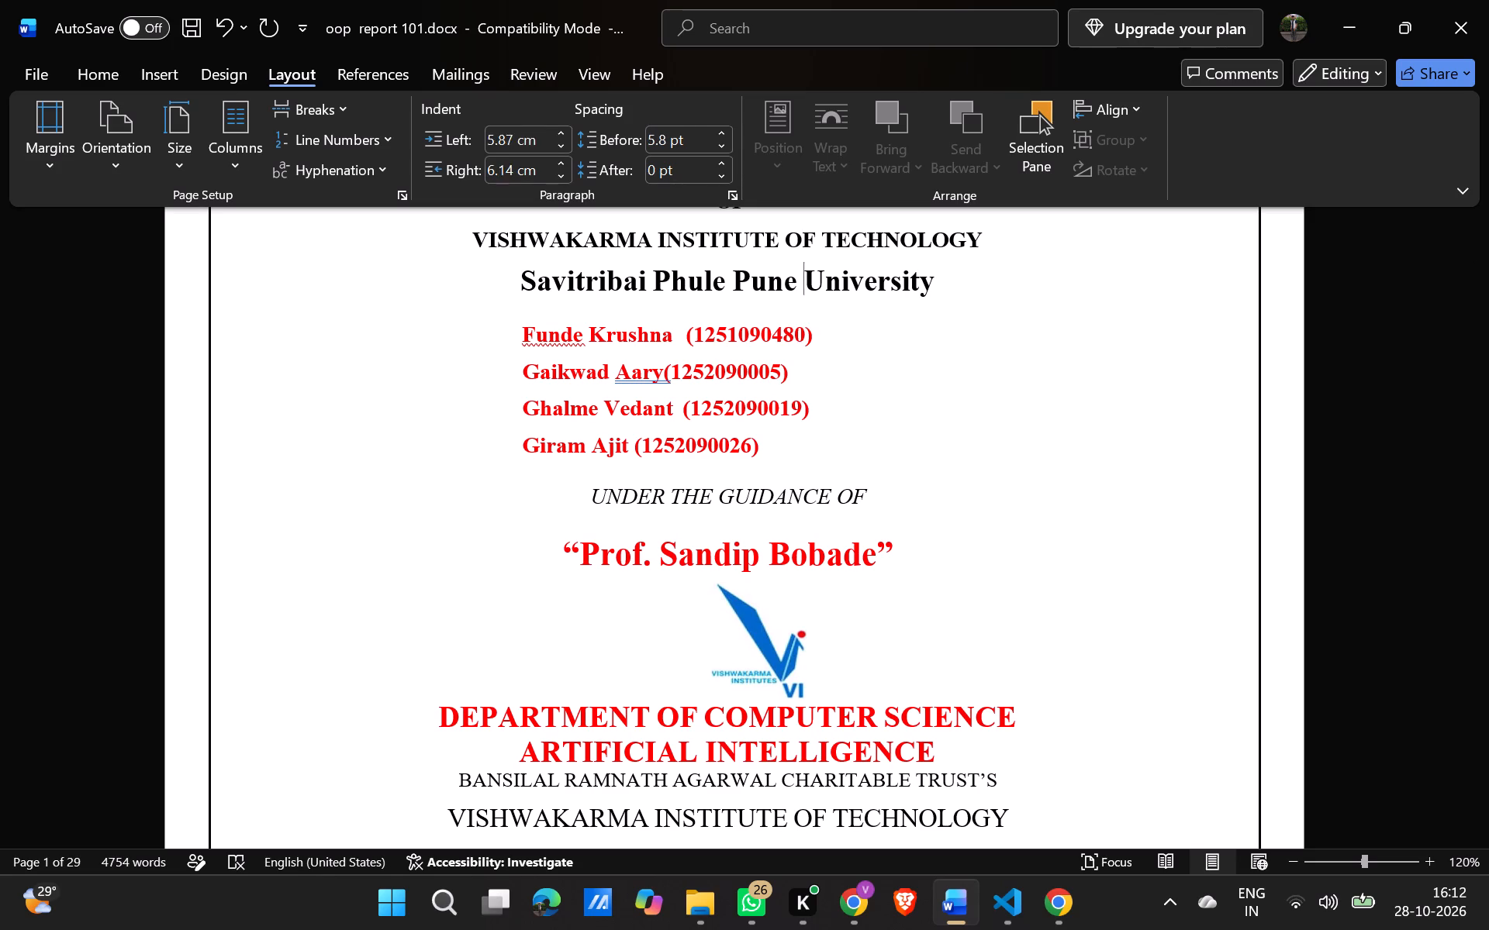
pyautogui.press('Down')
pyautogui.press('Down')
pyautogui.press('Left')
pyautogui.press('Down')
pyautogui.press('Right')
pyautogui.press('BackSpace')
pyautogui.press('BackSpace')
pyautogui.press('BackSpace')
pyautogui.press('BackSpace')
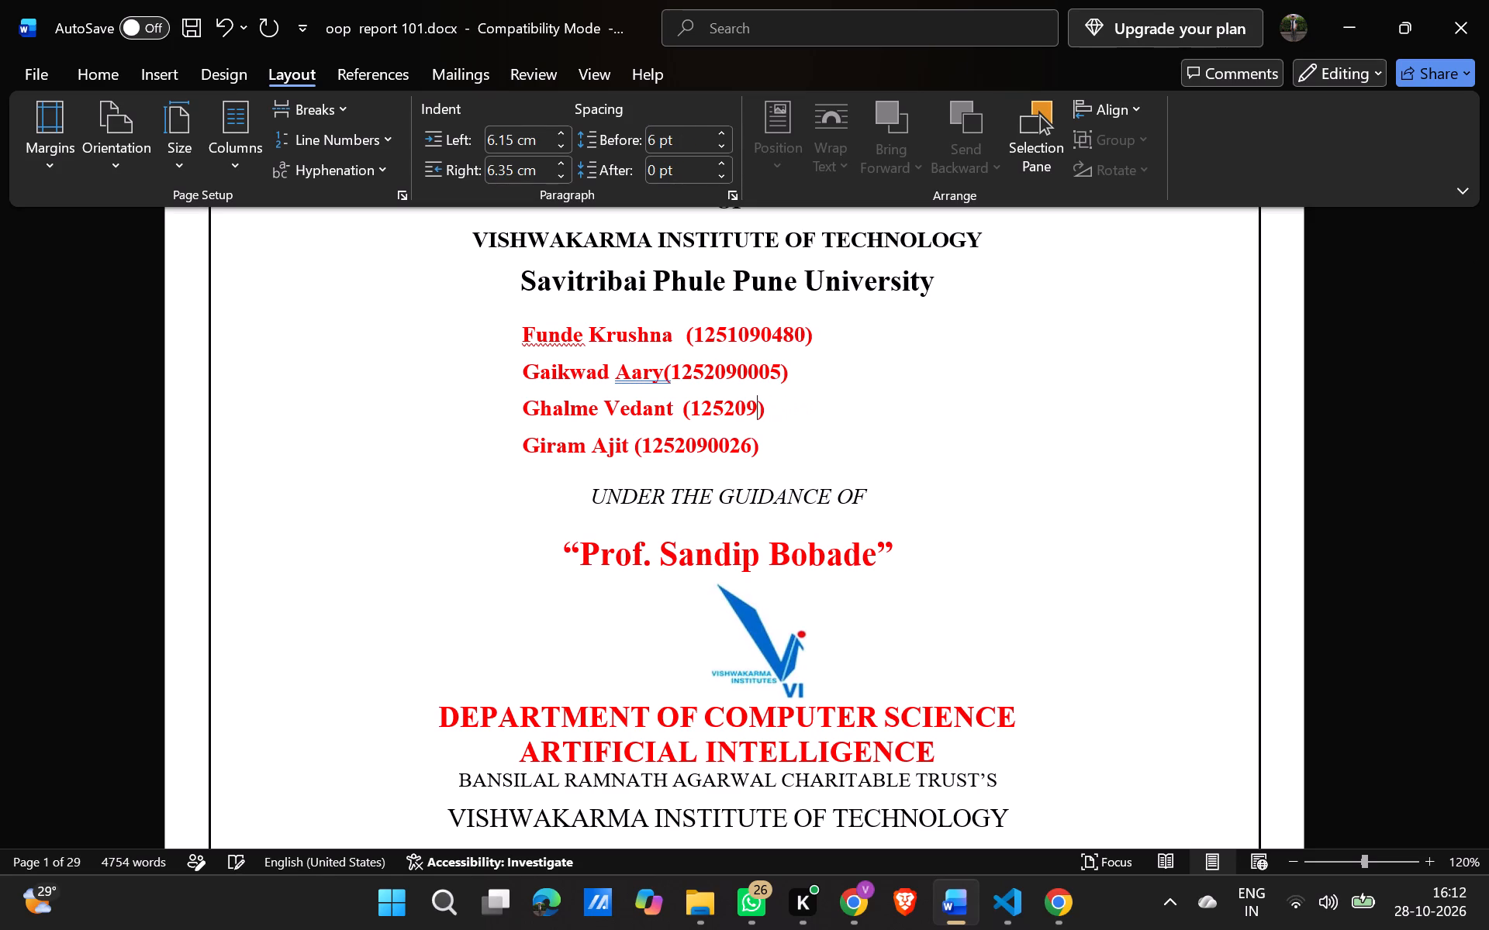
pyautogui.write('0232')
# Recheck the certificate page and replace the second student's PRN on the cover page with the one given there.
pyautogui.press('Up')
pyautogui.scroll(-3, 800, 394)
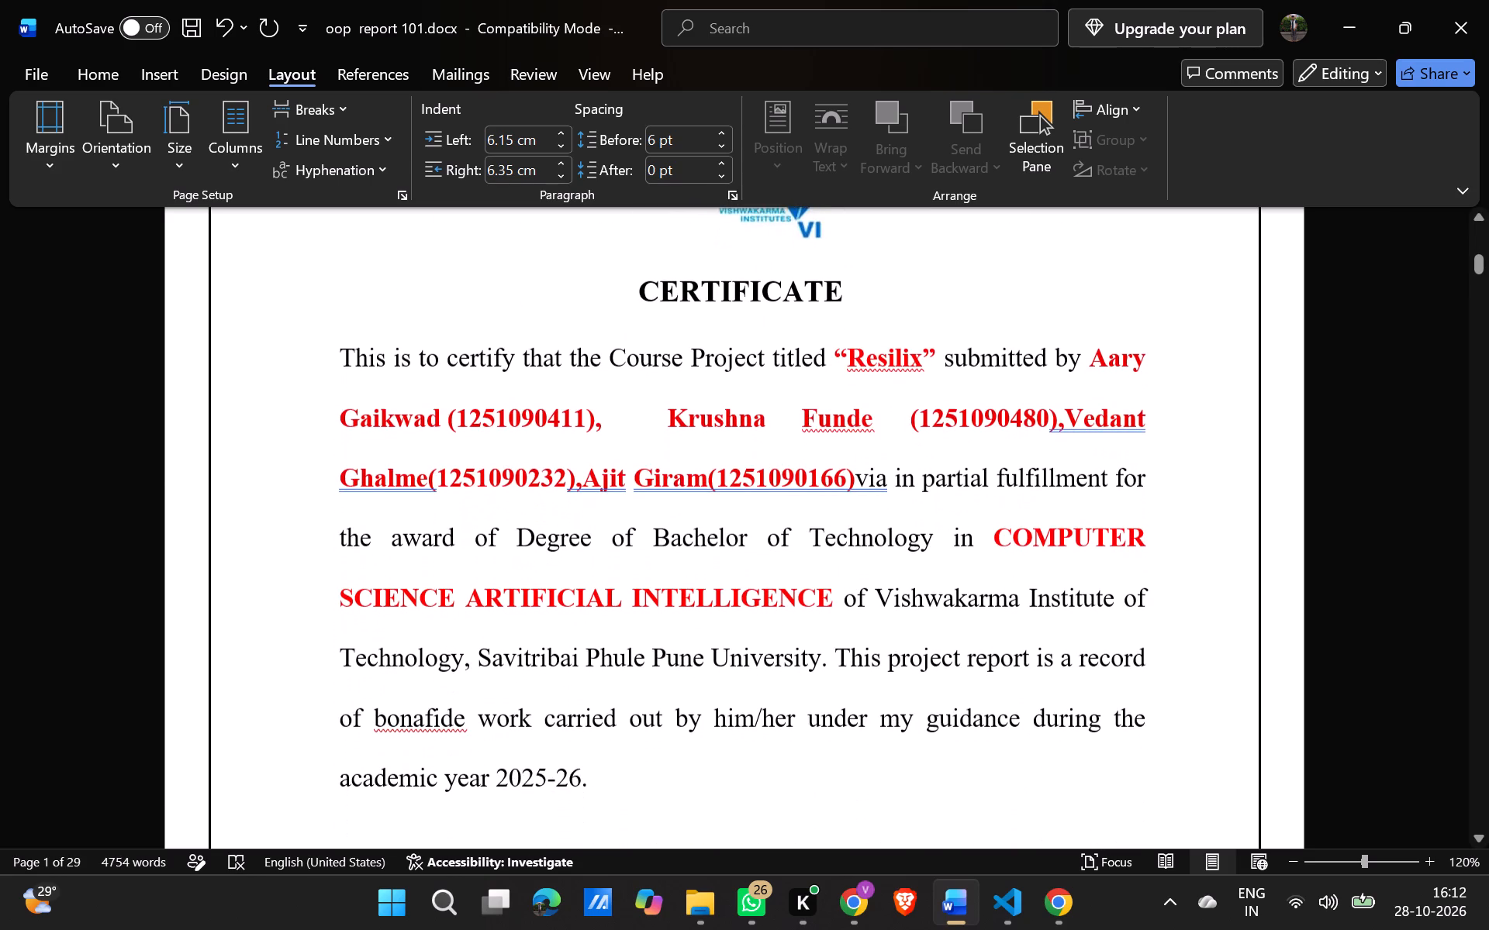
pyautogui.scroll(1, 800, 394)
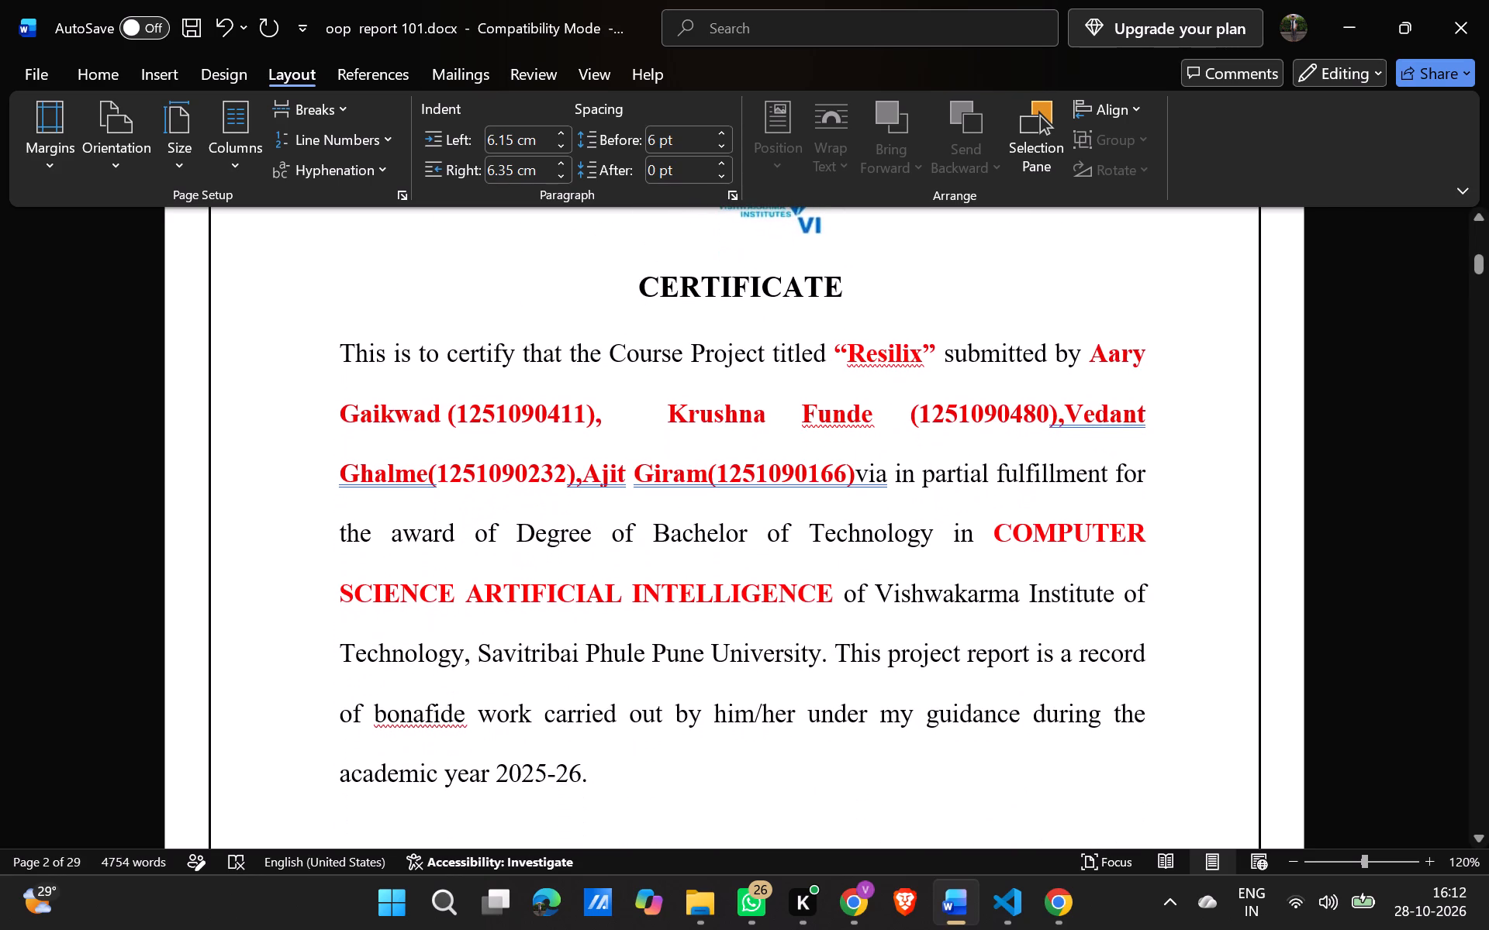
pyautogui.scroll(5, 800, 394)
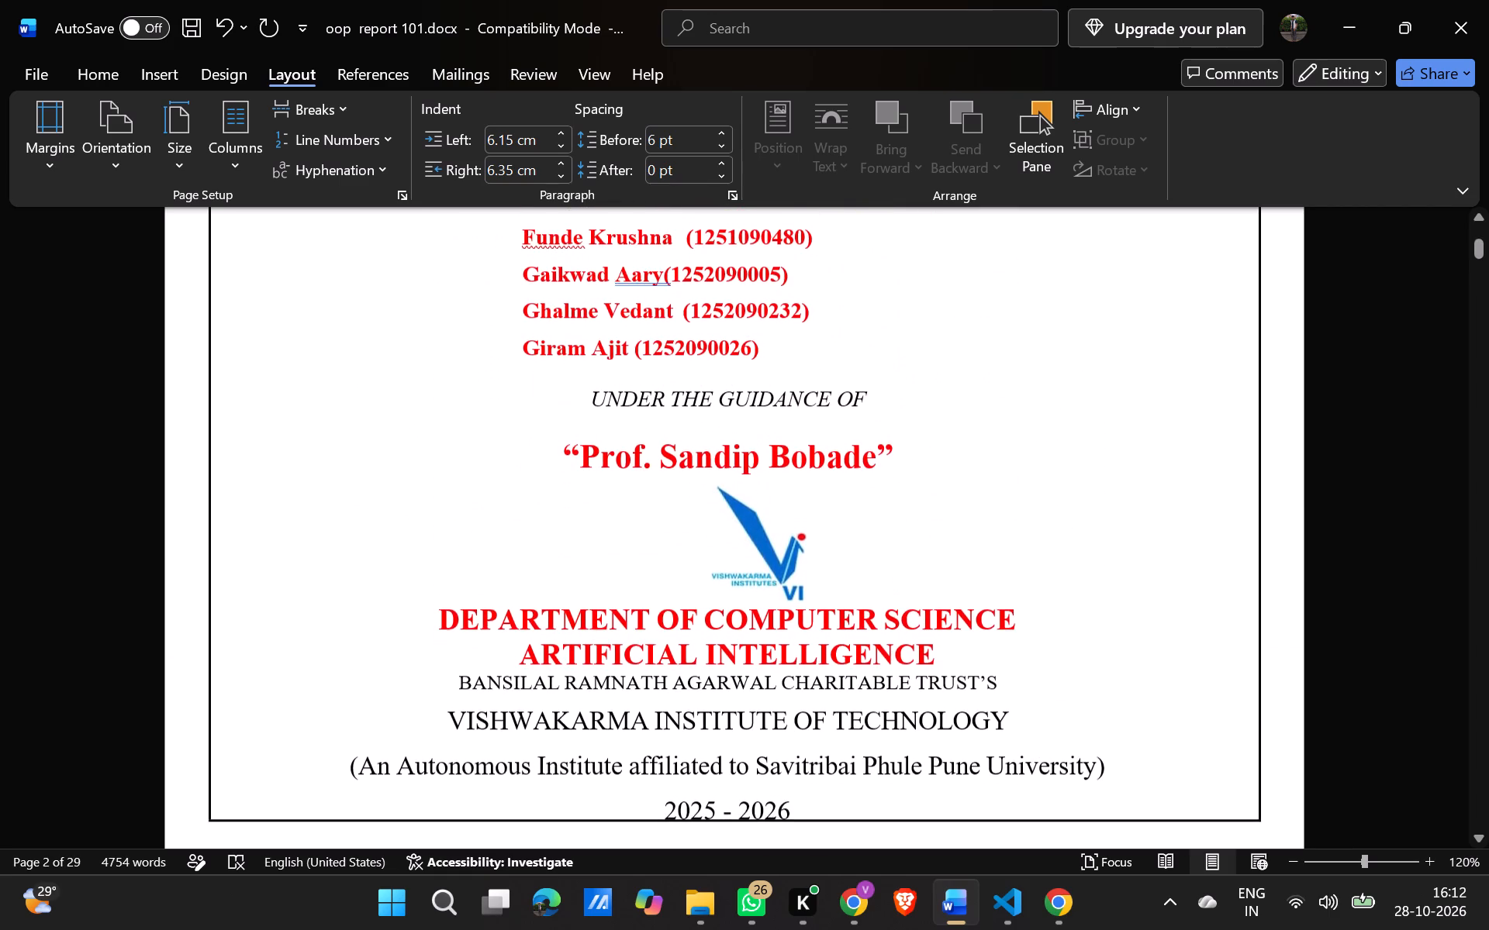
pyautogui.scroll(1, 800, 394)
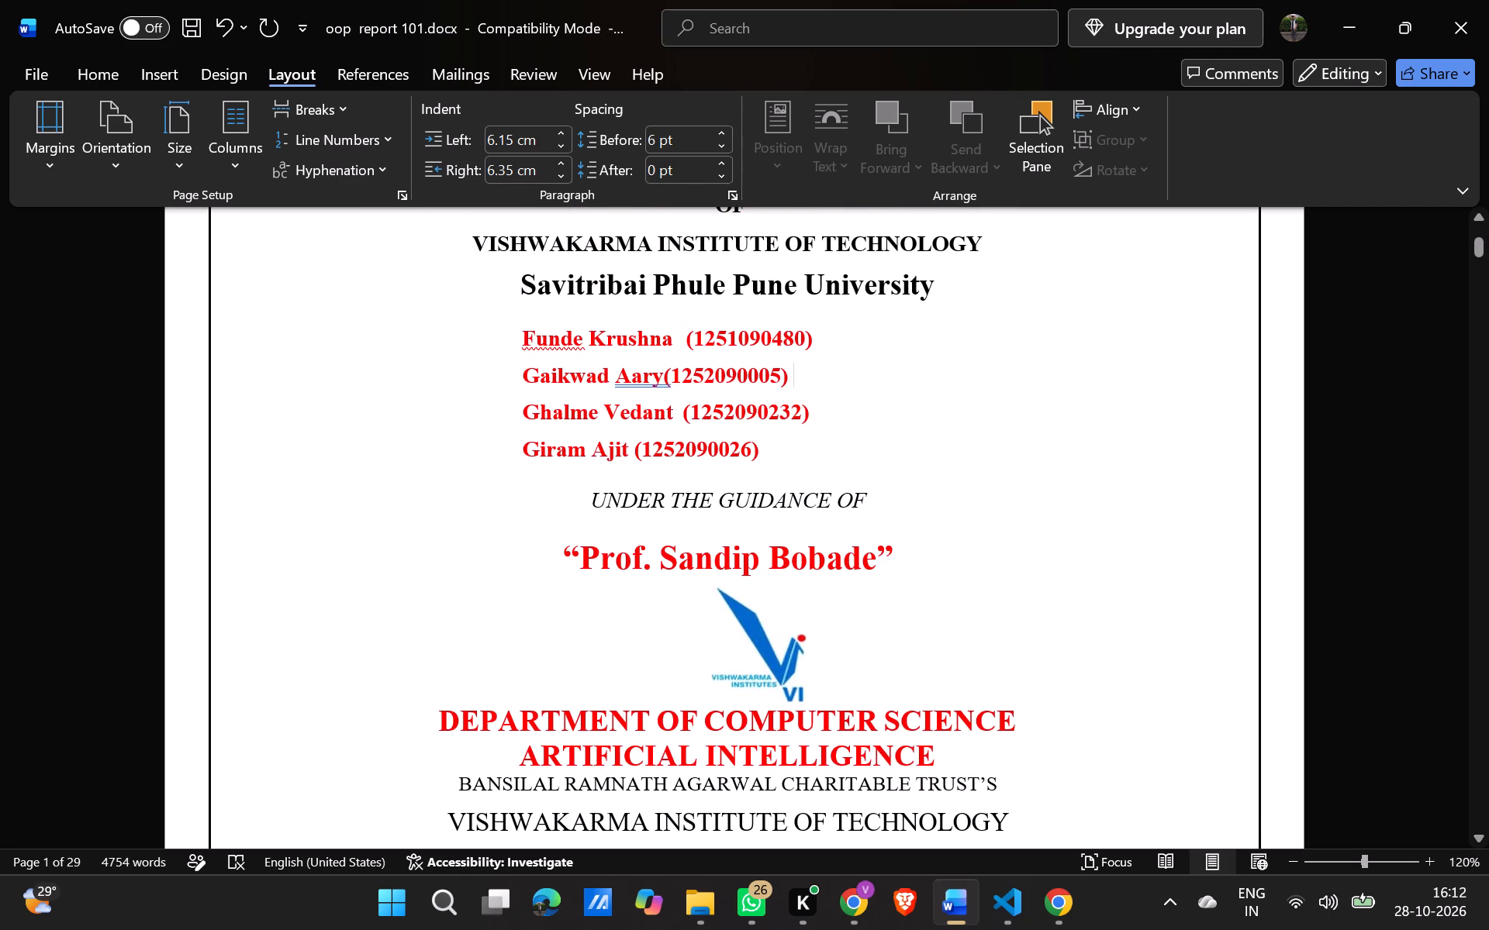
pyautogui.click(776, 381)
pyautogui.press('BackSpace')
pyautogui.press('BackSpace')
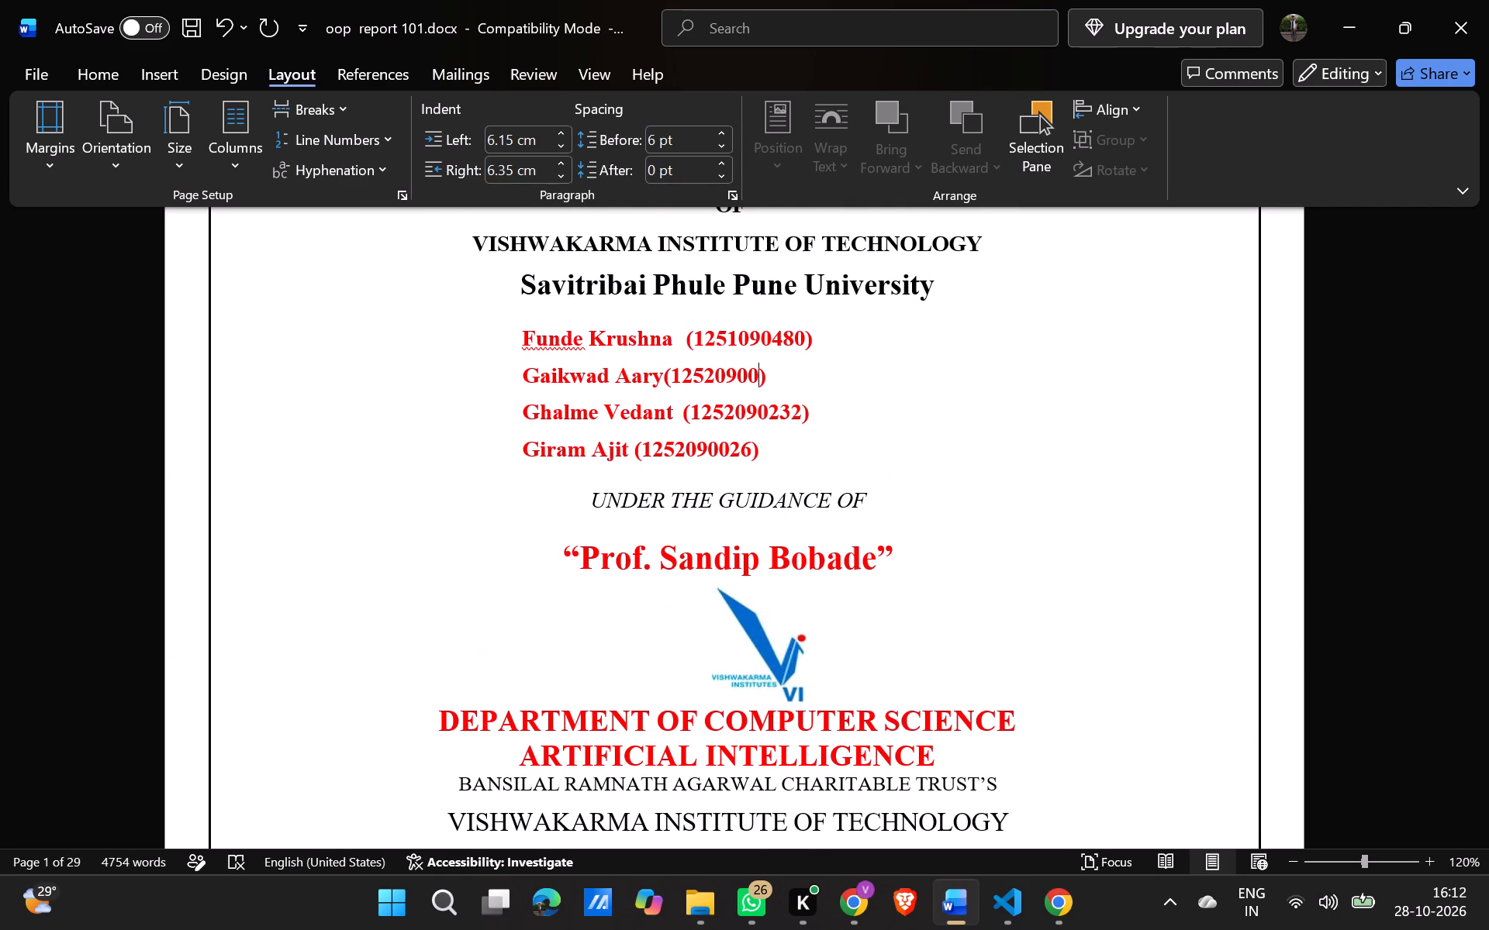
pyautogui.press('BackSpace')
pyautogui.press('BackSpace')
pyautogui.press('BackSpace')
pyautogui.press('BackSpace')
pyautogui.press('BackSpace')
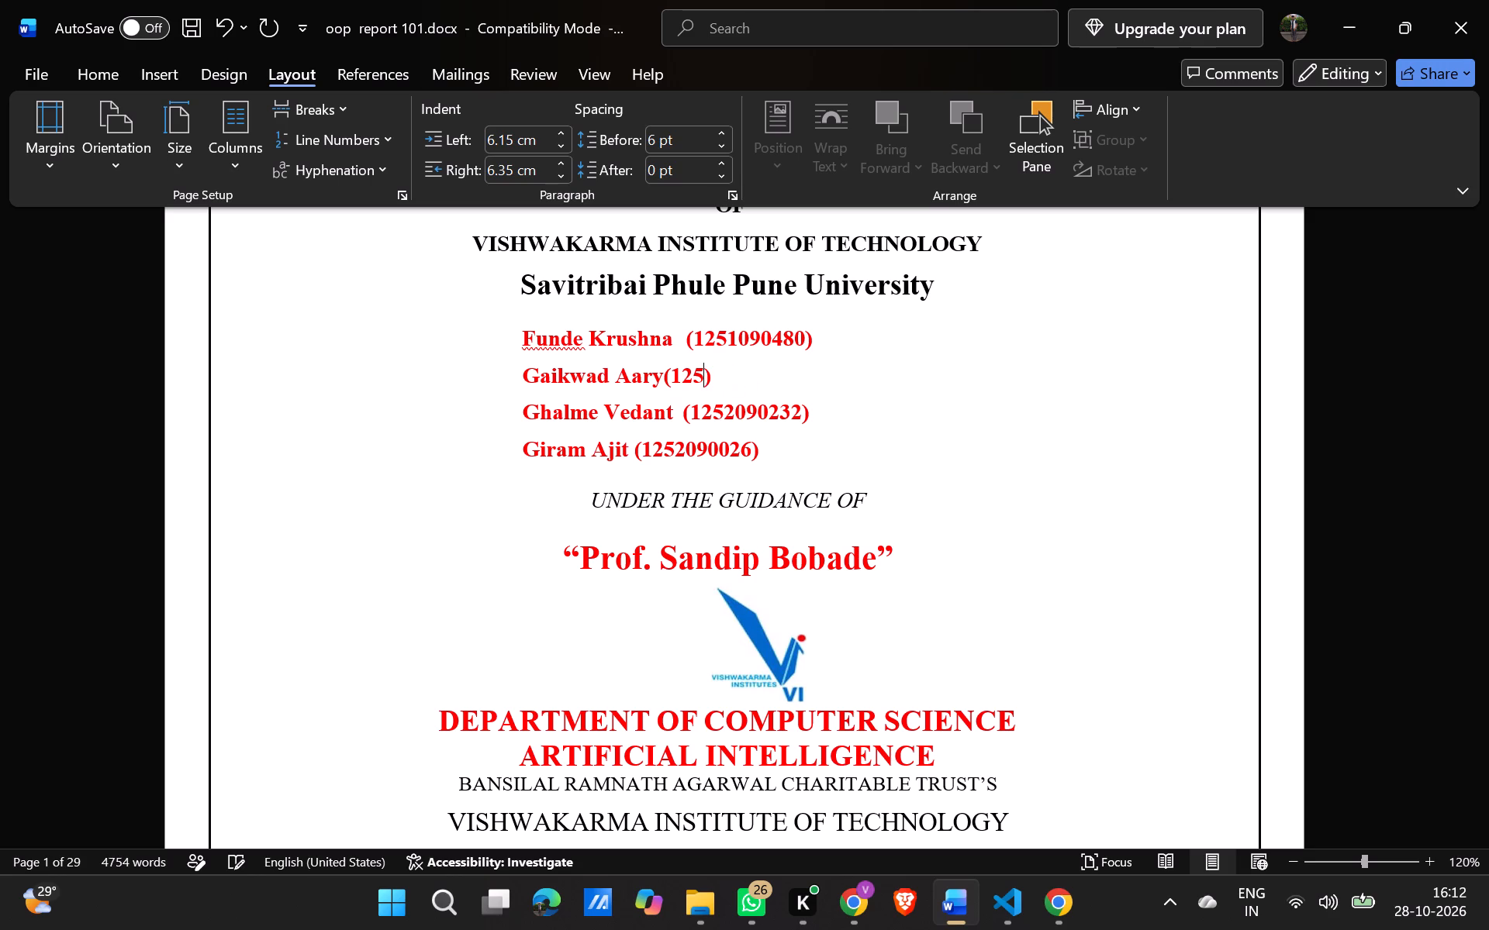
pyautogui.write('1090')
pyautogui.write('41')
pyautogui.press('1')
# Insert four spaces between the second student's name and PRN to line the PRN up with the first student's.
pyautogui.click(661, 375)
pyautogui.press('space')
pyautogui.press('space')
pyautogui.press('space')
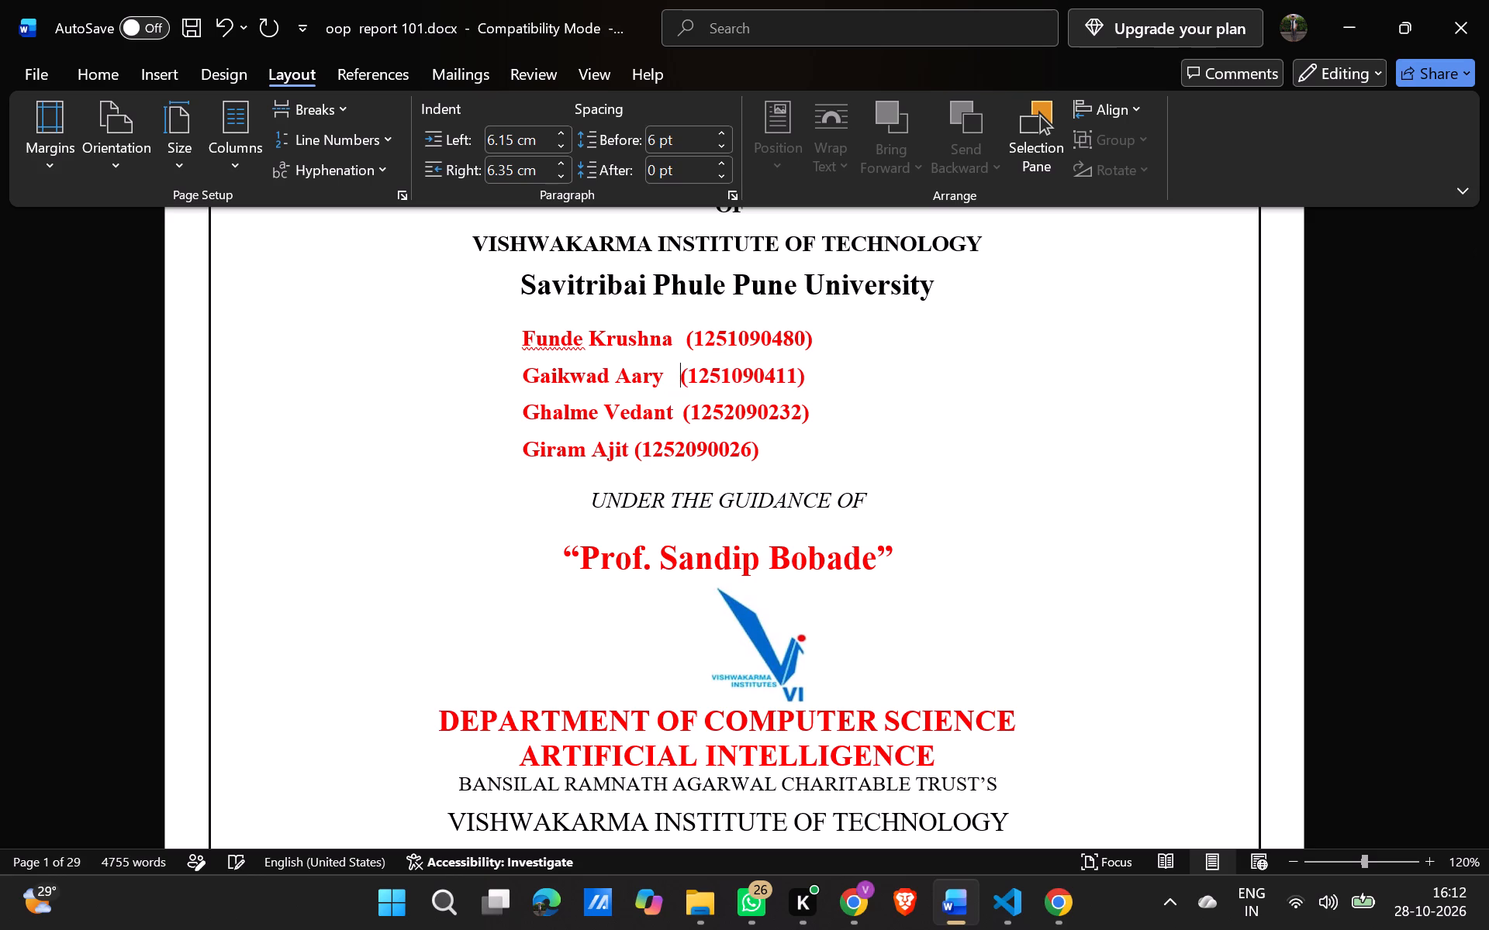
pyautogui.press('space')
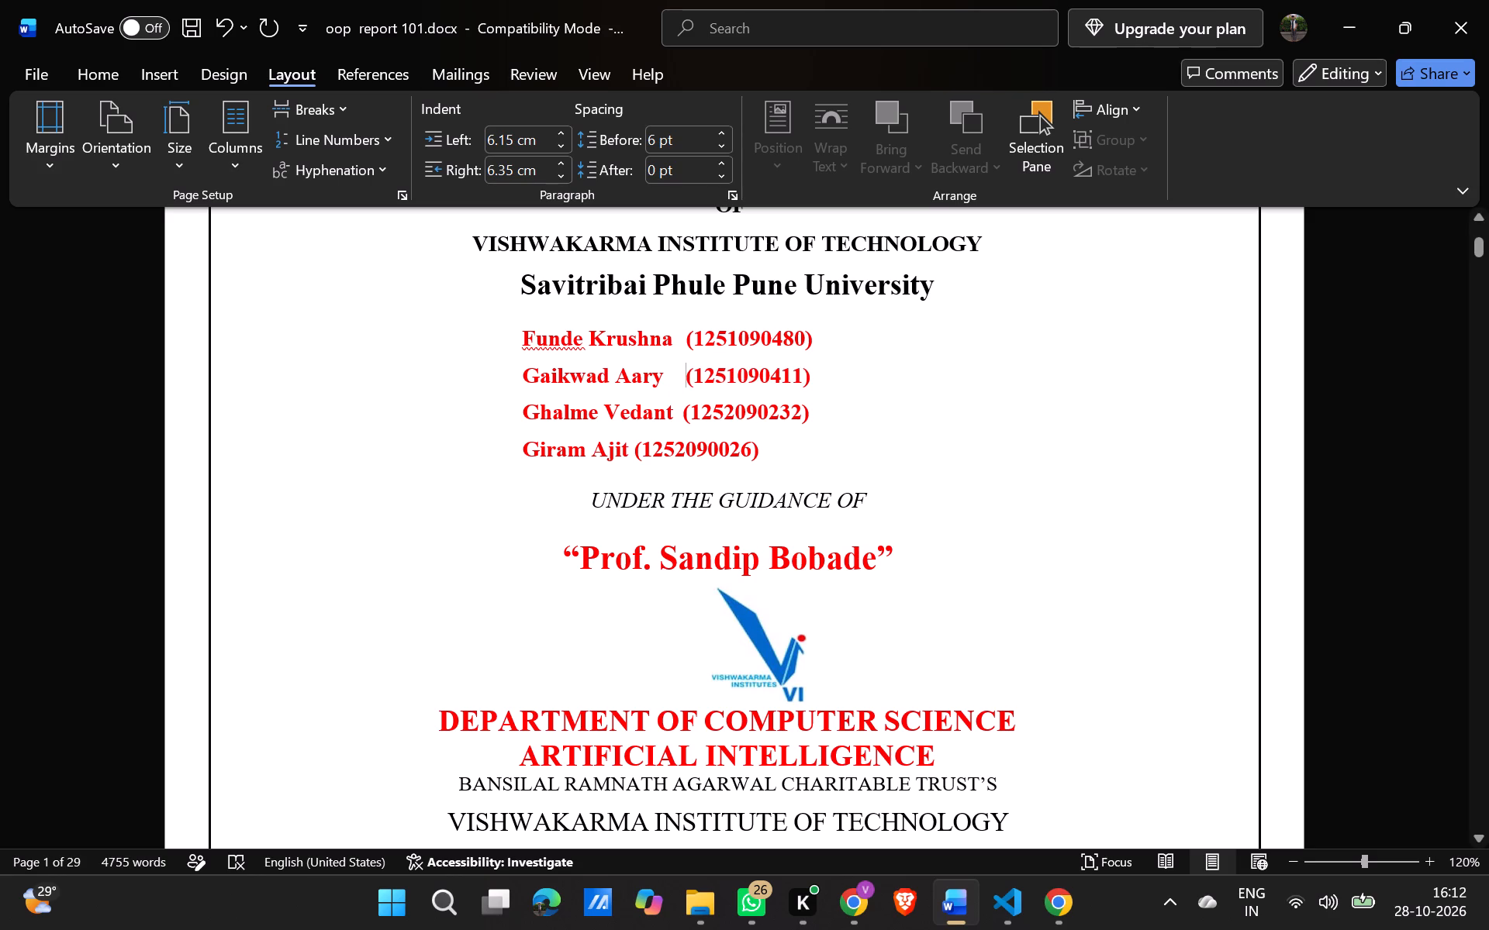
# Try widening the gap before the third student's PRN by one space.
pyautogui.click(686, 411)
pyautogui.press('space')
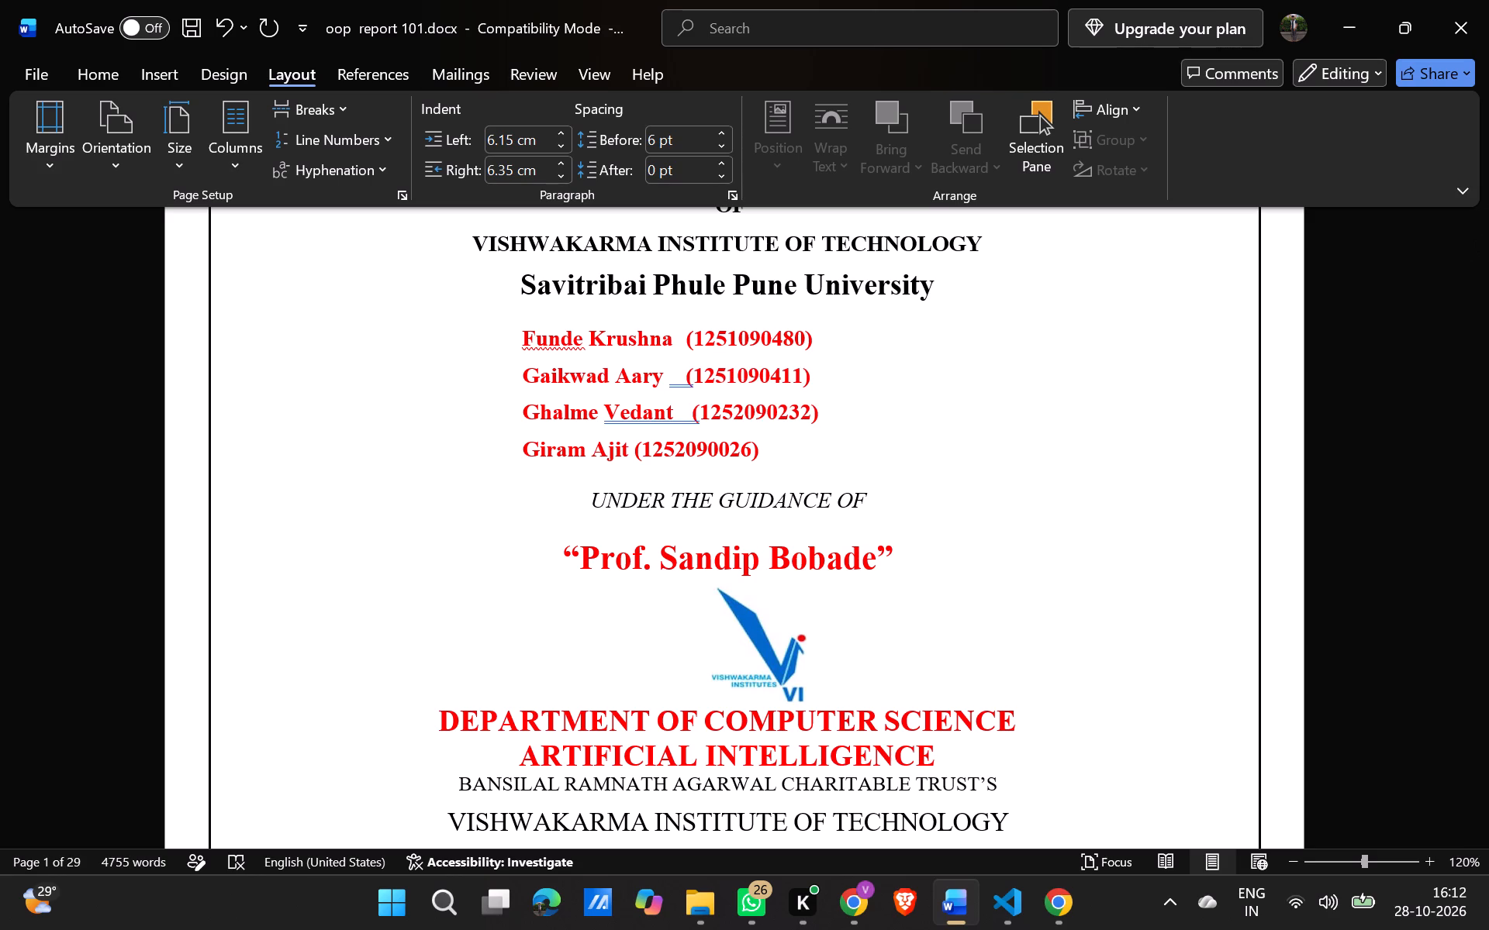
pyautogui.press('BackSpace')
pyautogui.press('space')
# Insert nine more spaces between the fourth student's name and PRN to line the PRN up with those above.
pyautogui.click(628, 458)
pyautogui.press('Right')
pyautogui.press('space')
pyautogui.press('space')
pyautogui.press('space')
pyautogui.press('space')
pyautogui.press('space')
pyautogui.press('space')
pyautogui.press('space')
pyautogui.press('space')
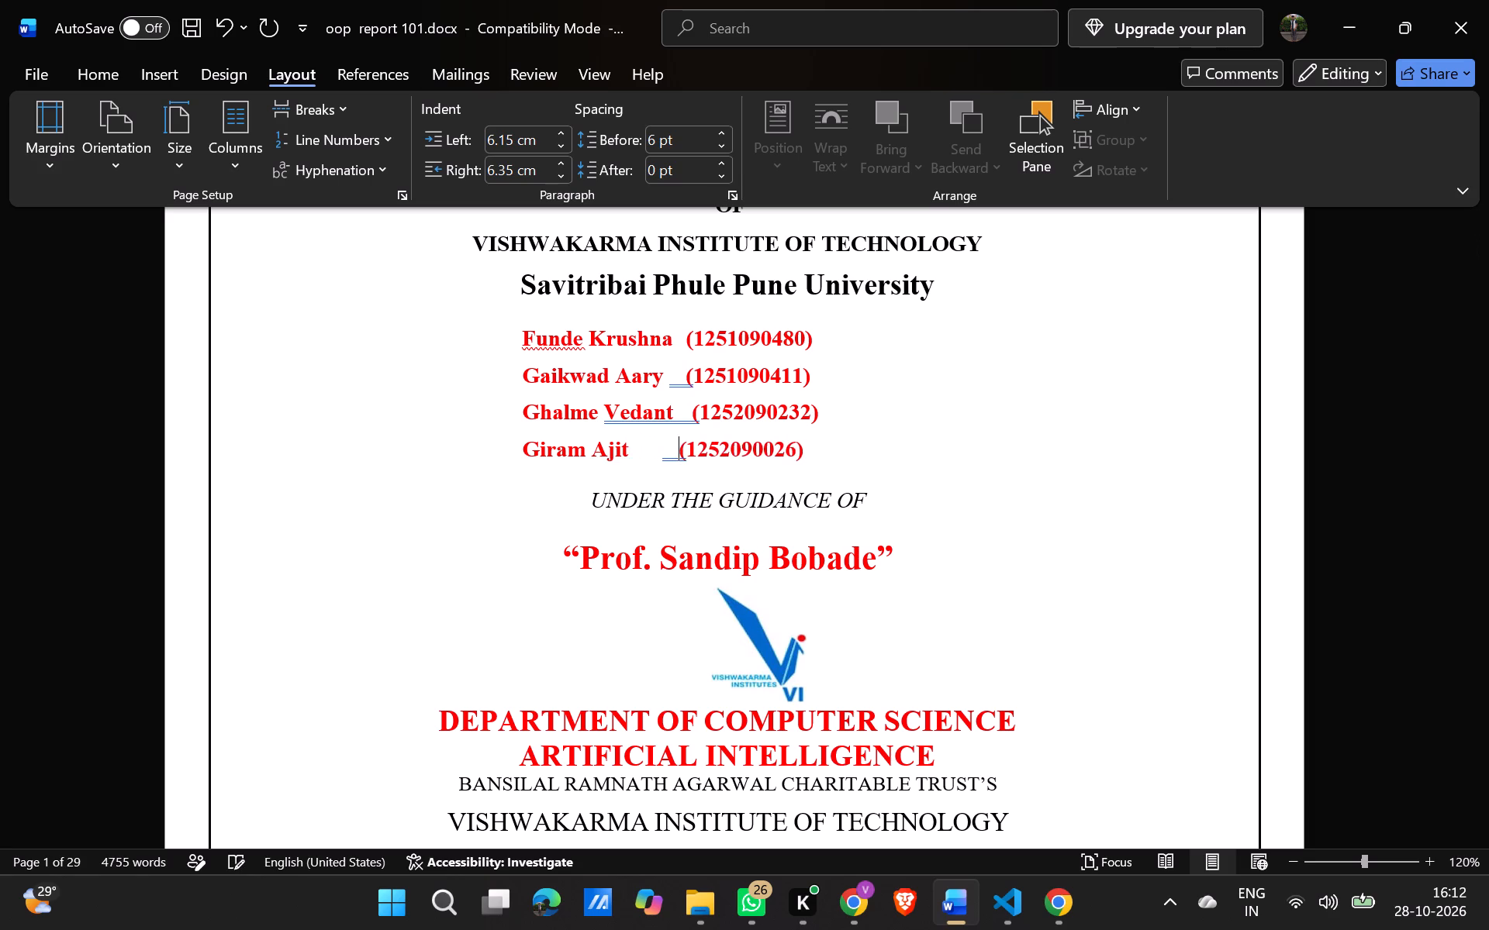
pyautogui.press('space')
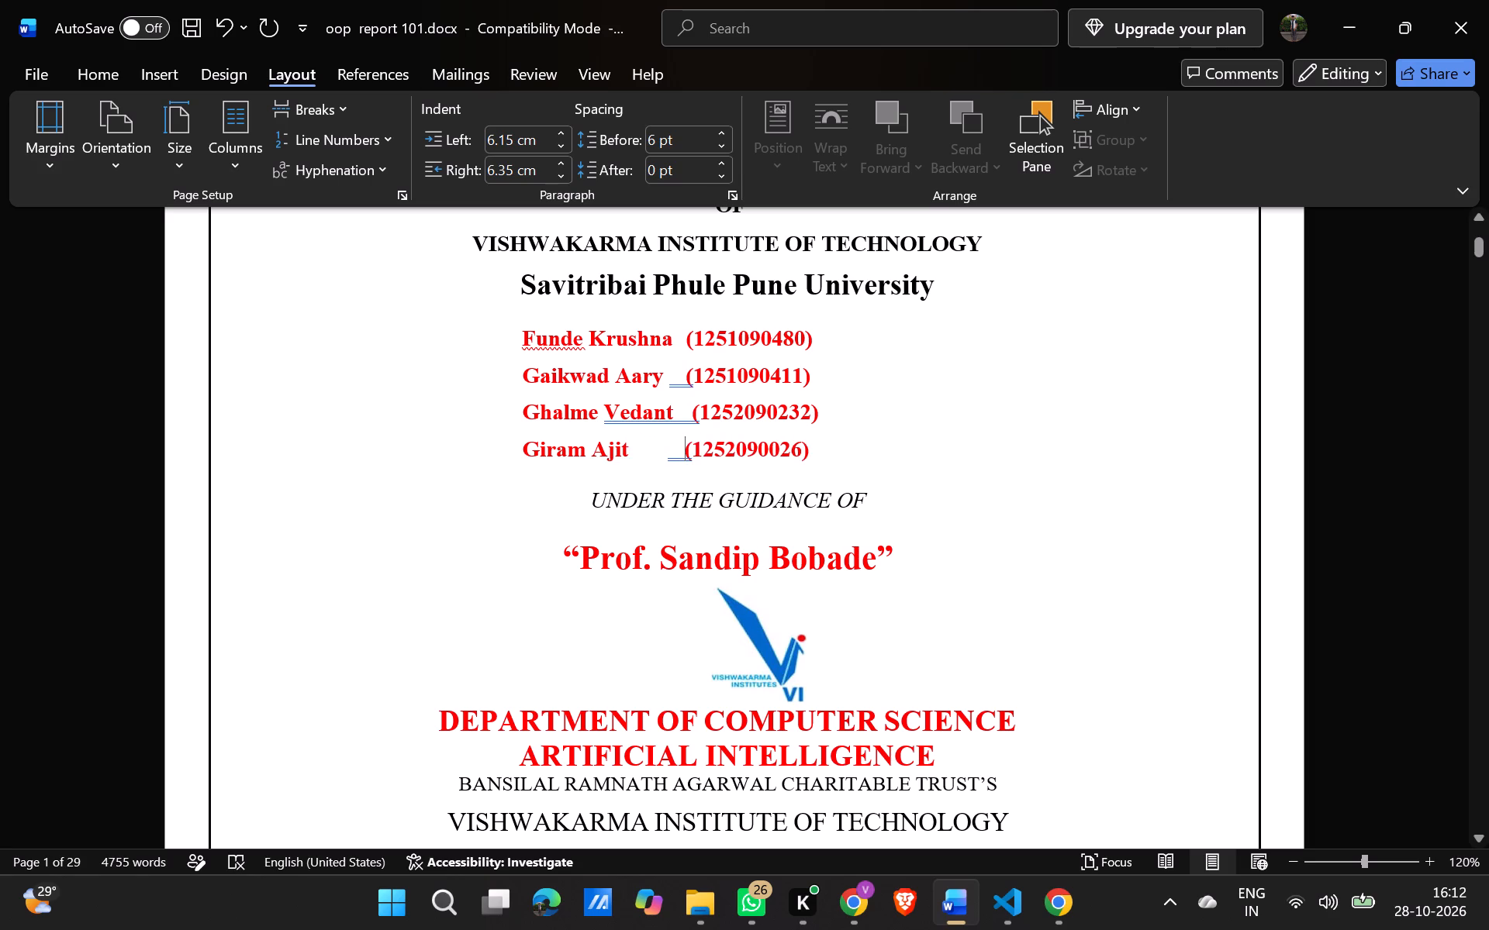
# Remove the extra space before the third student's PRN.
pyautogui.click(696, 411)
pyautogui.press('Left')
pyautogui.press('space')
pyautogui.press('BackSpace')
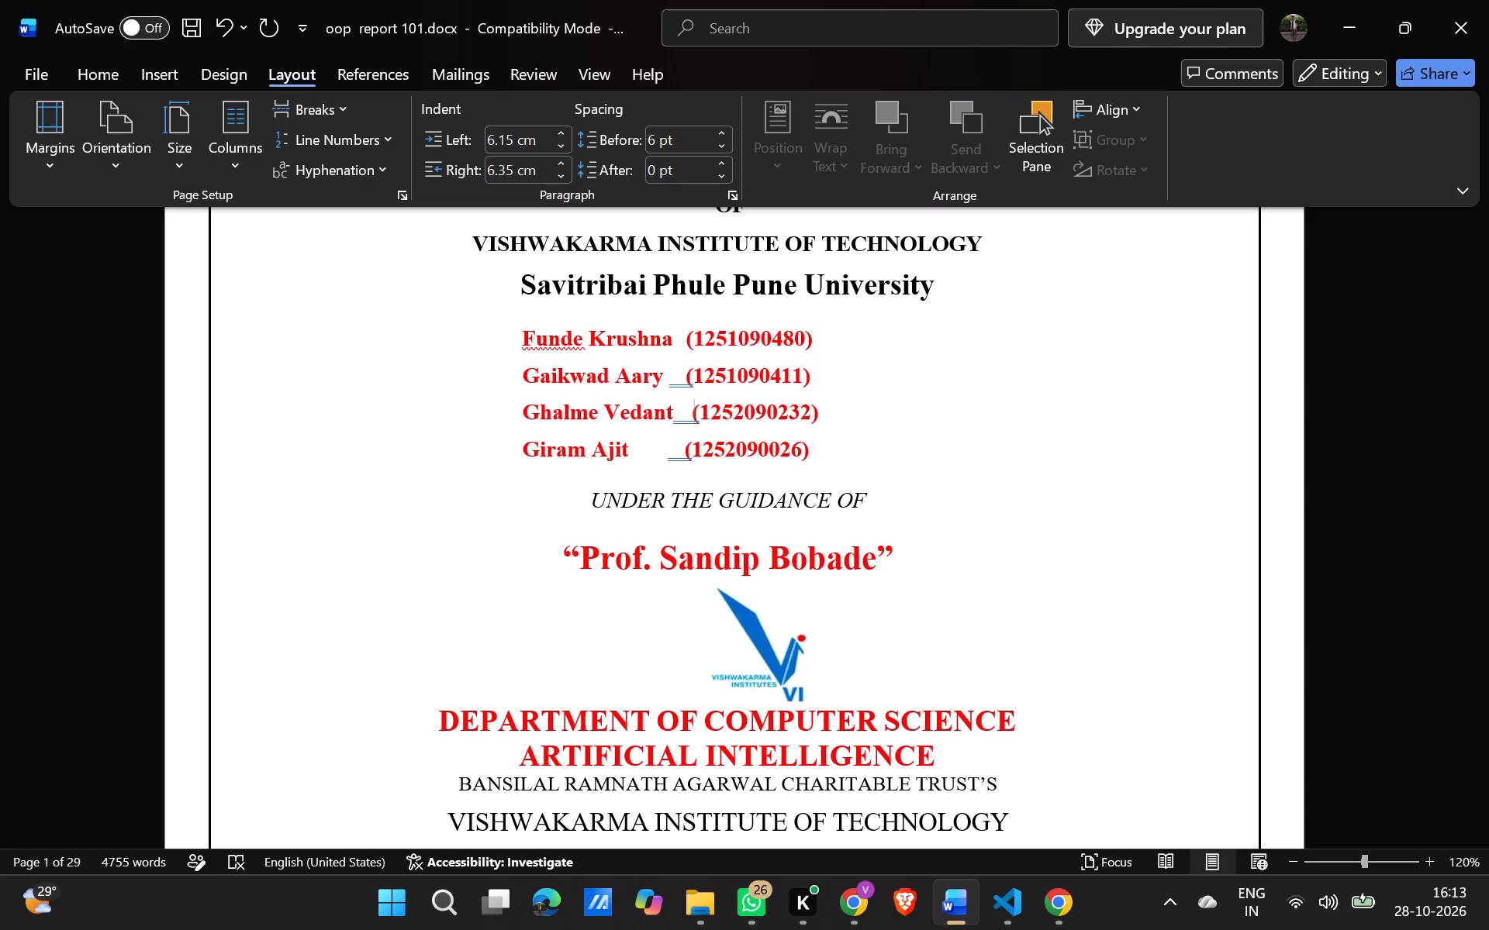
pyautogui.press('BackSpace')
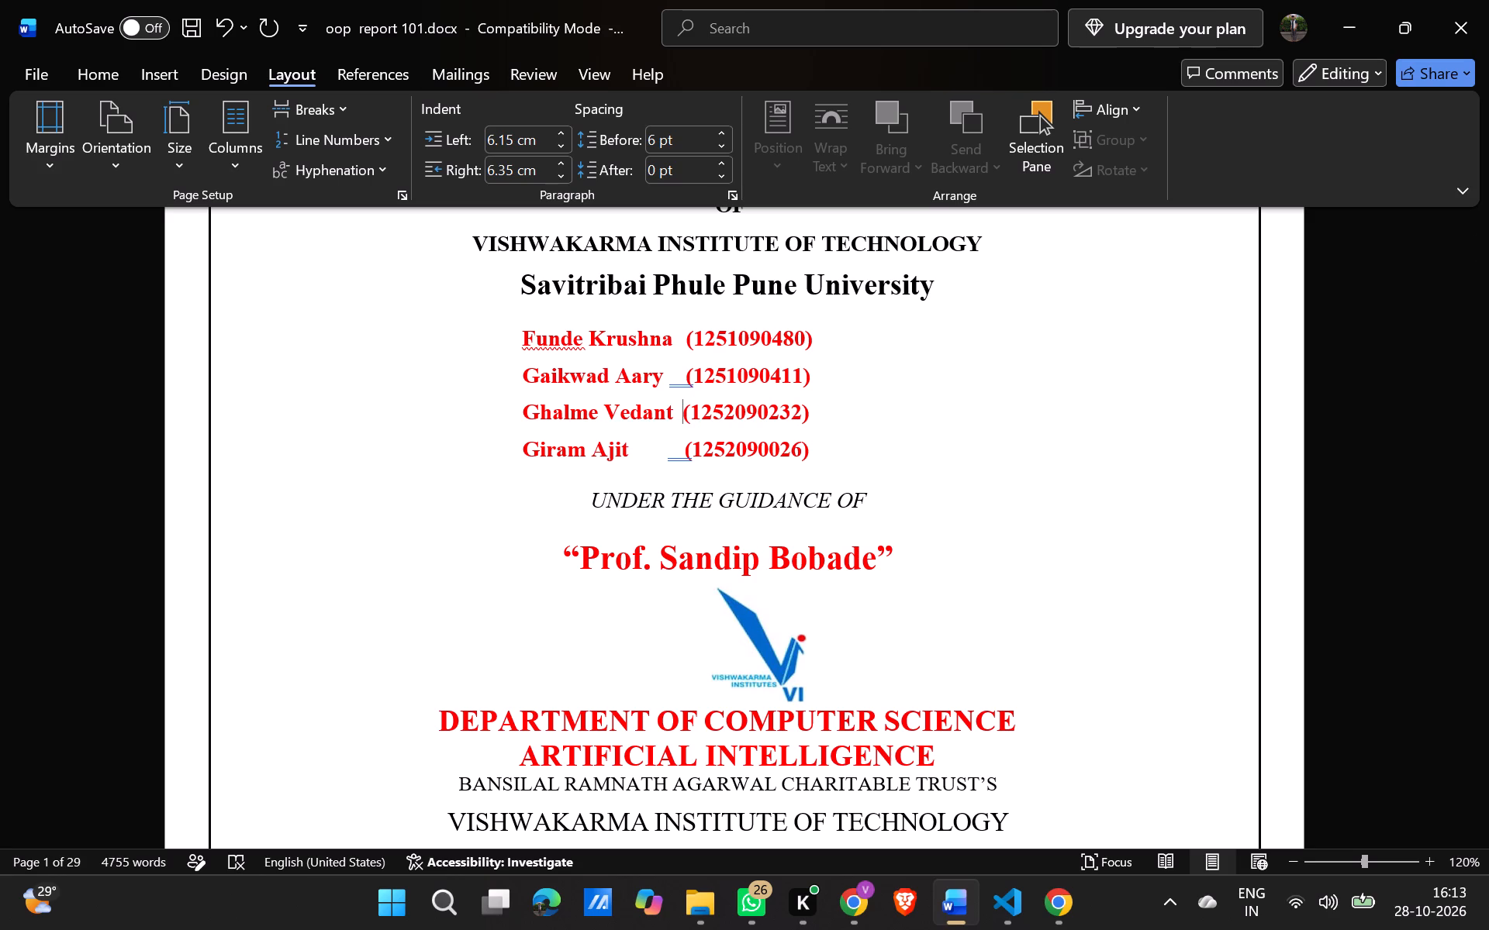
# Replace the last three digits of the fourth student's PRN on the cover page with those shown on the certificate page.
pyautogui.click(796, 453)
pyautogui.scroll(-5, 796, 453)
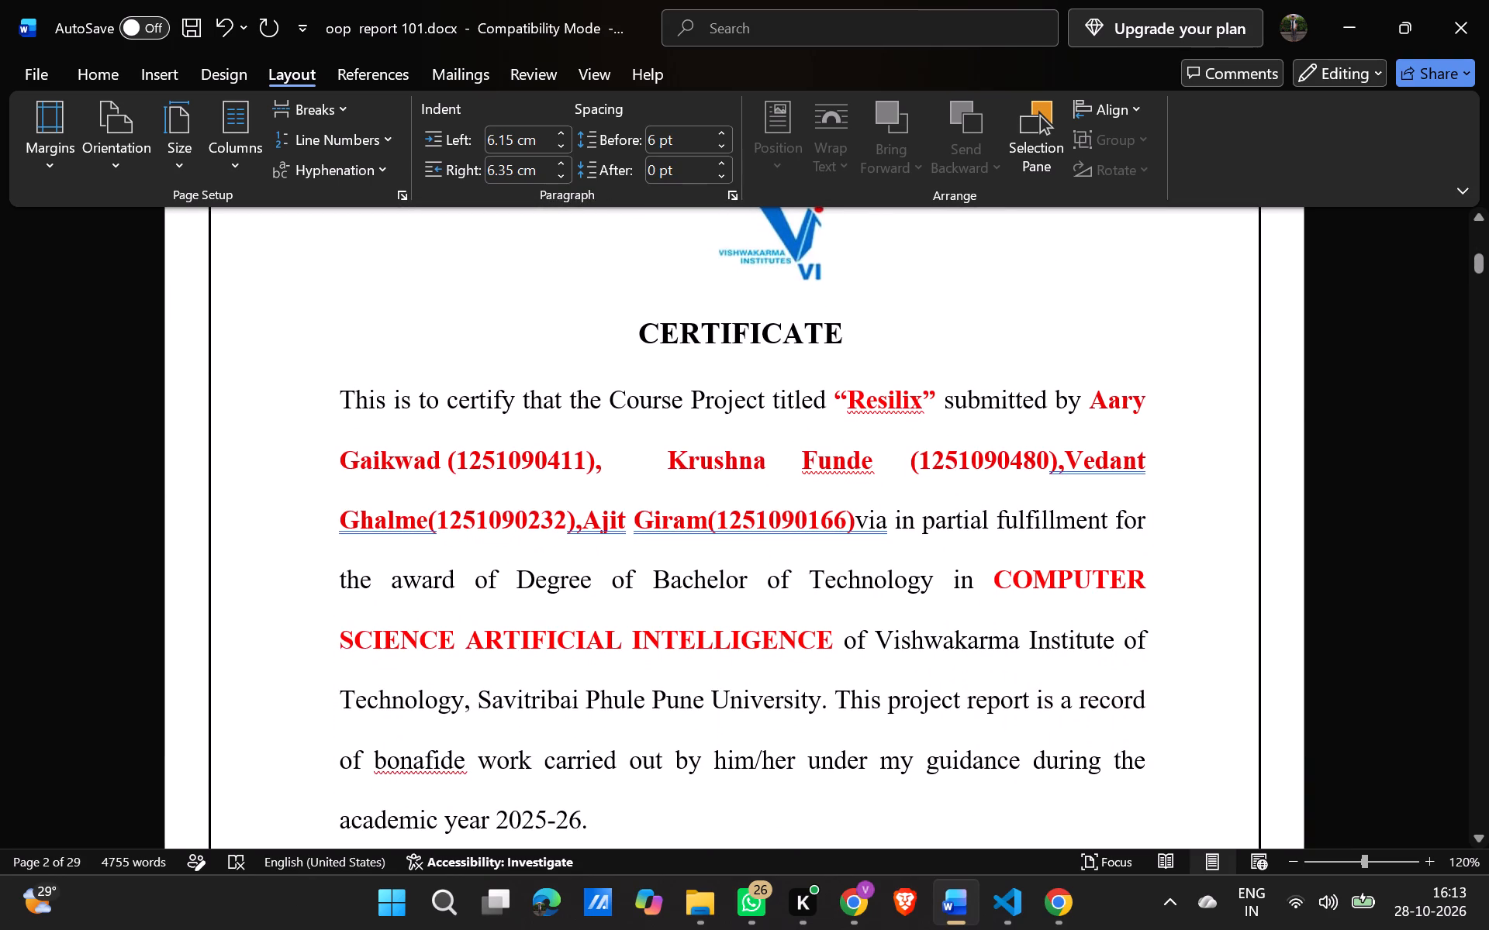
pyautogui.scroll(2, 796, 453)
pyautogui.hscroll(1, 796, 453)
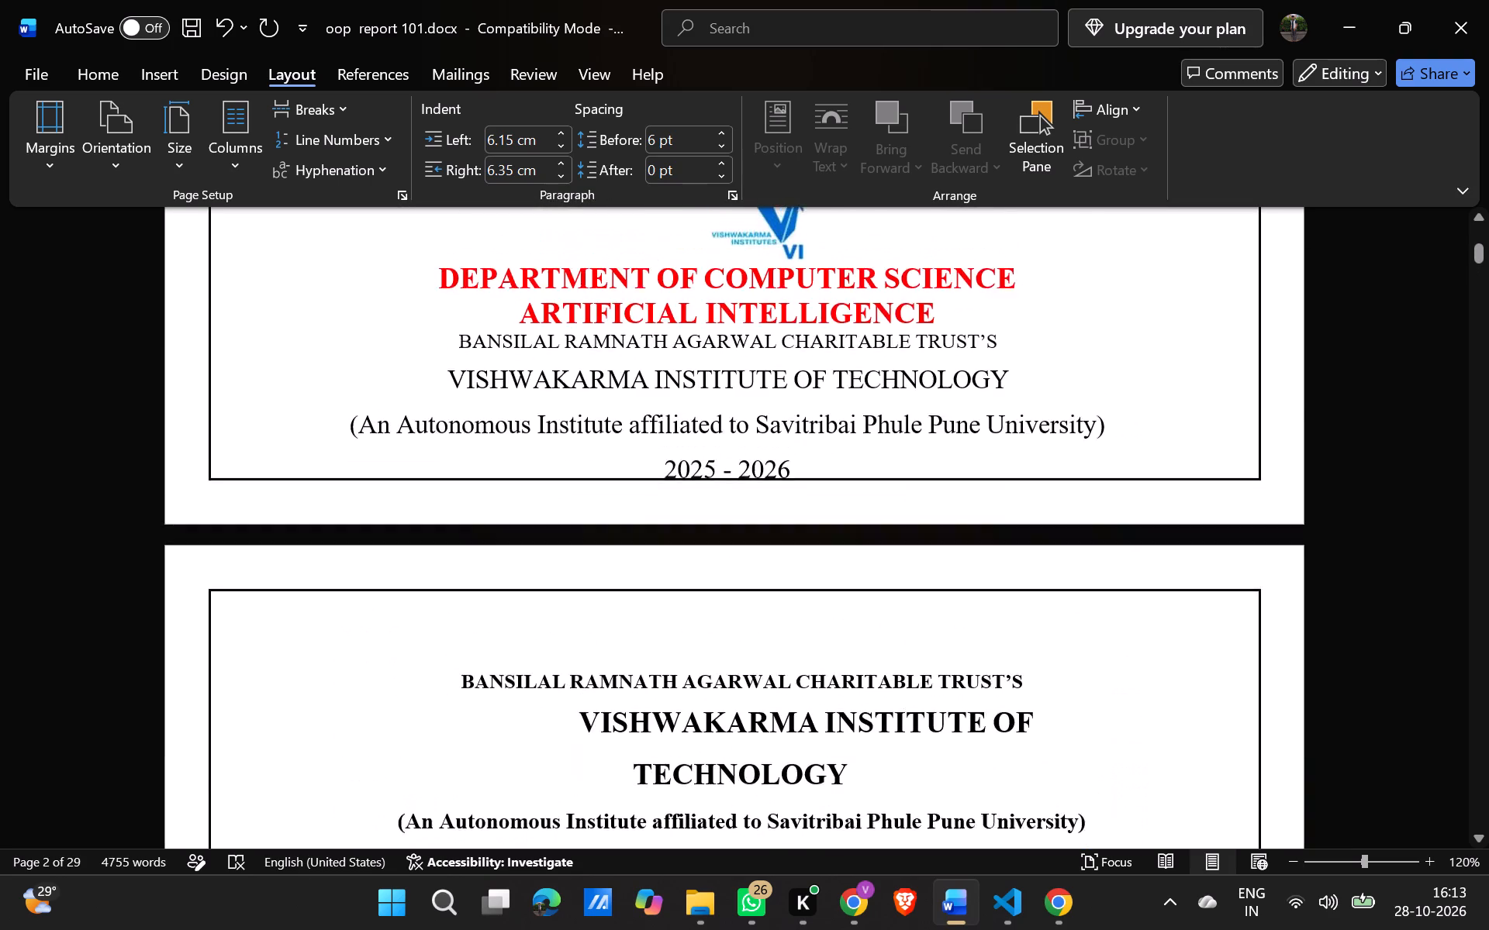
pyautogui.scroll(1, 796, 453)
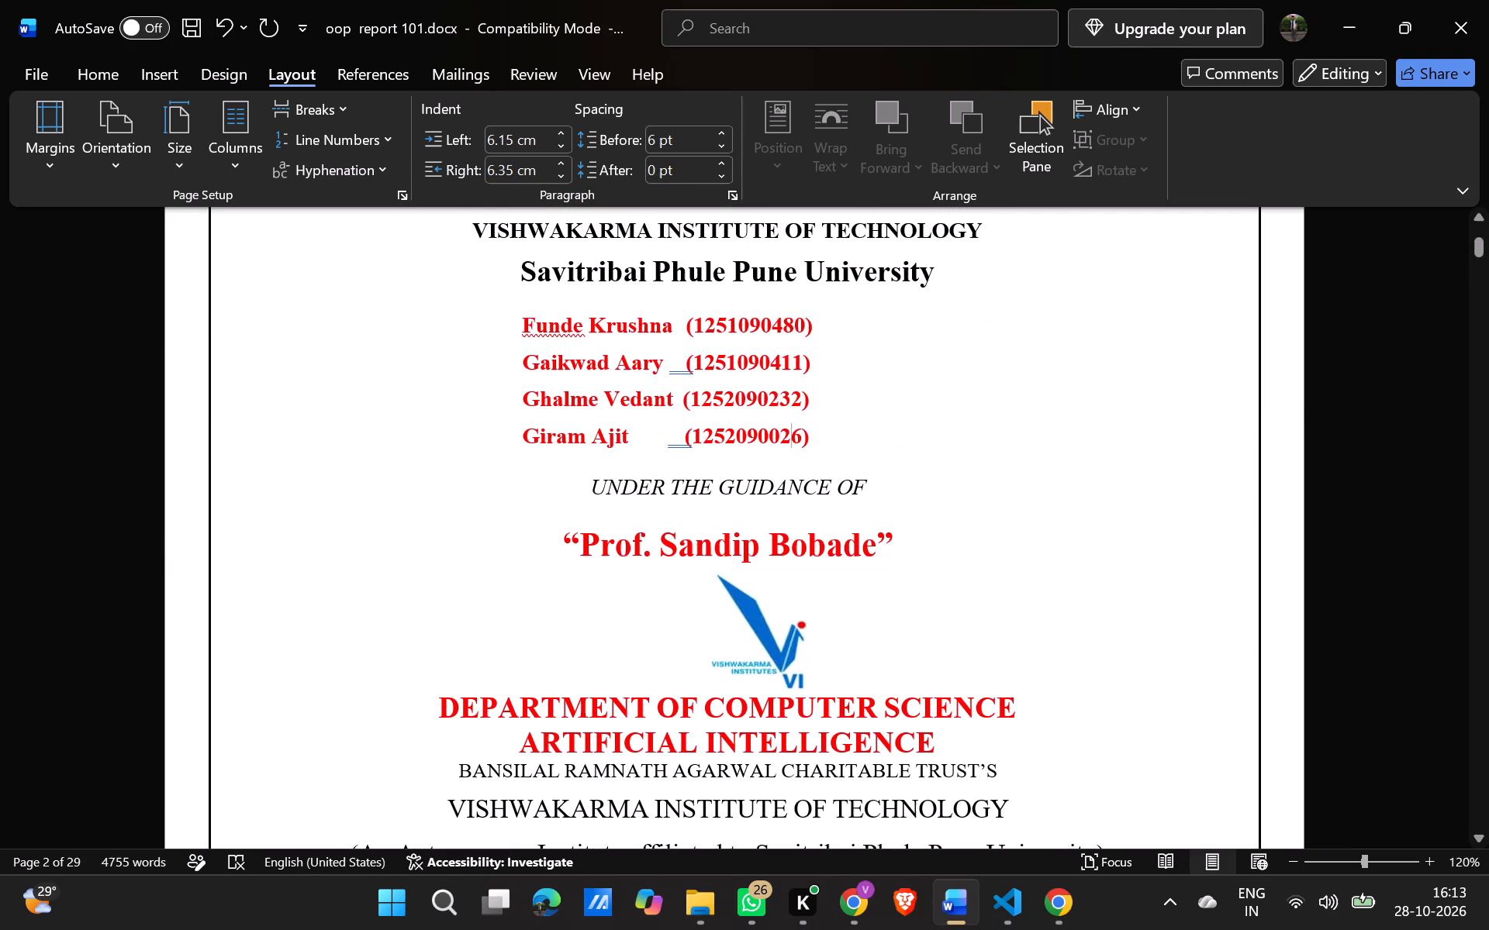
pyautogui.press('Right')
pyautogui.press('BackSpace')
pyautogui.press('BackSpace')
pyautogui.press('BackSpace')
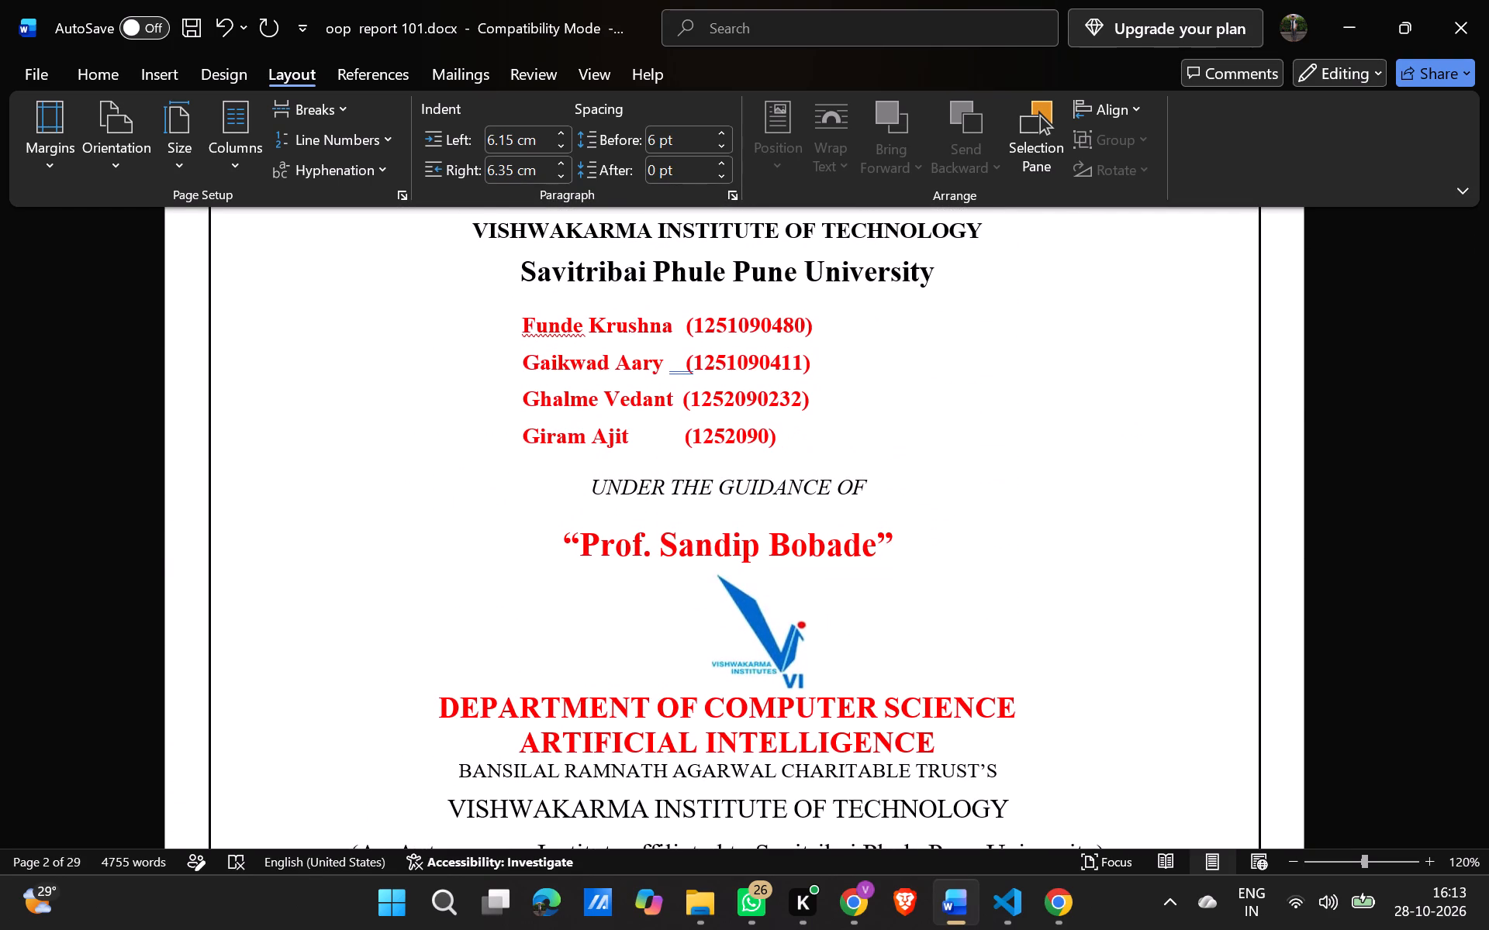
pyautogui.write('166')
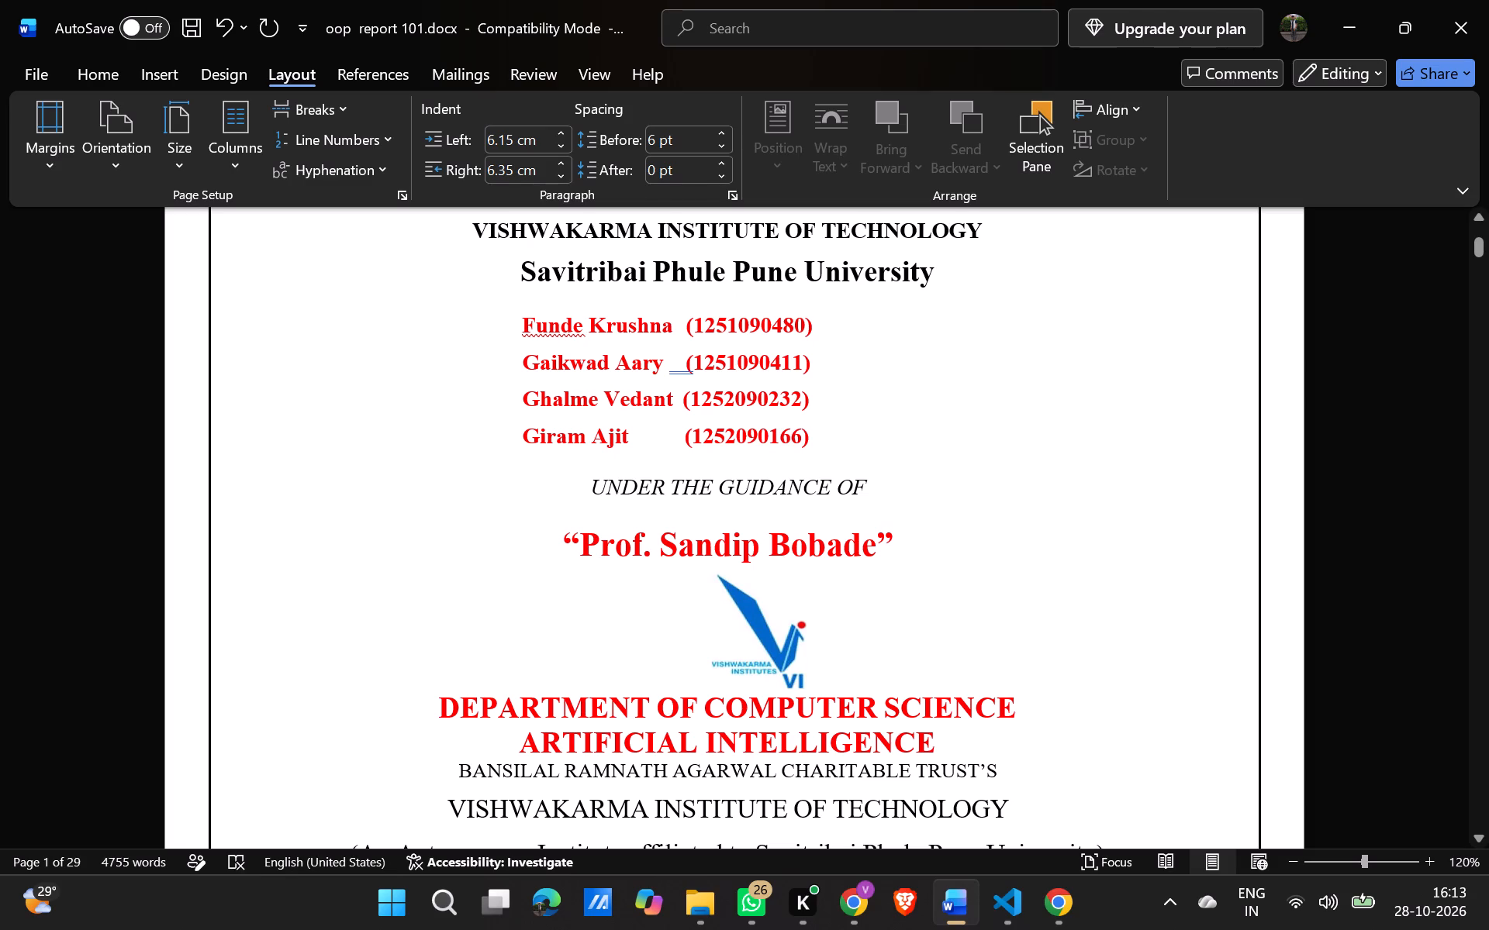
pyautogui.click(947, 476)
# Review the cover page from the project title down to the institute details and academic year.
pyautogui.scroll(2, 947, 476)
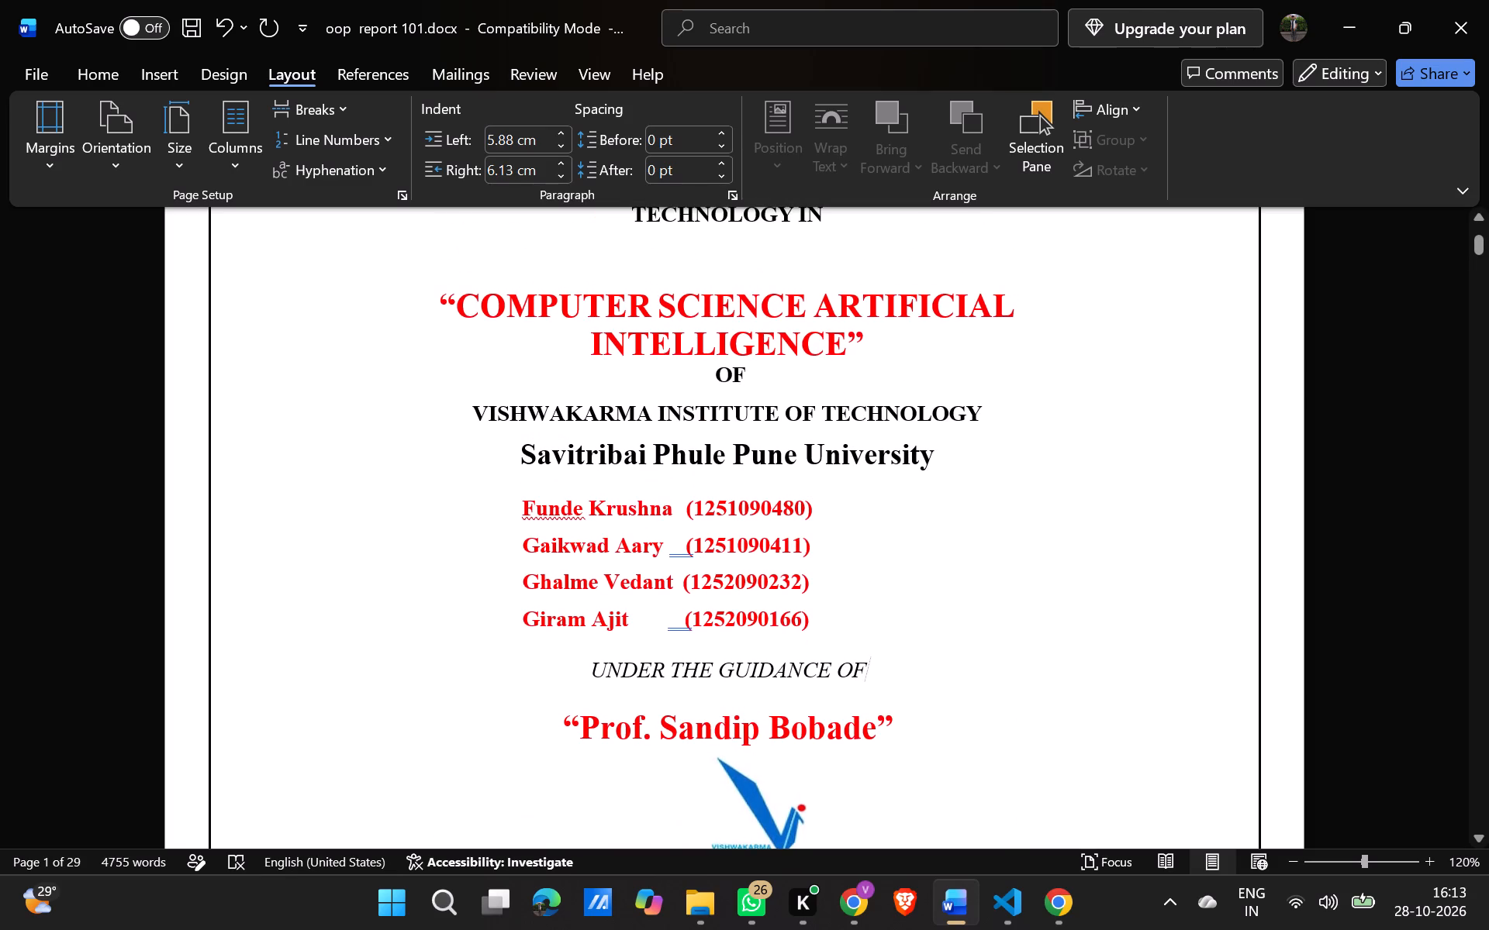
pyautogui.scroll(4, 947, 476)
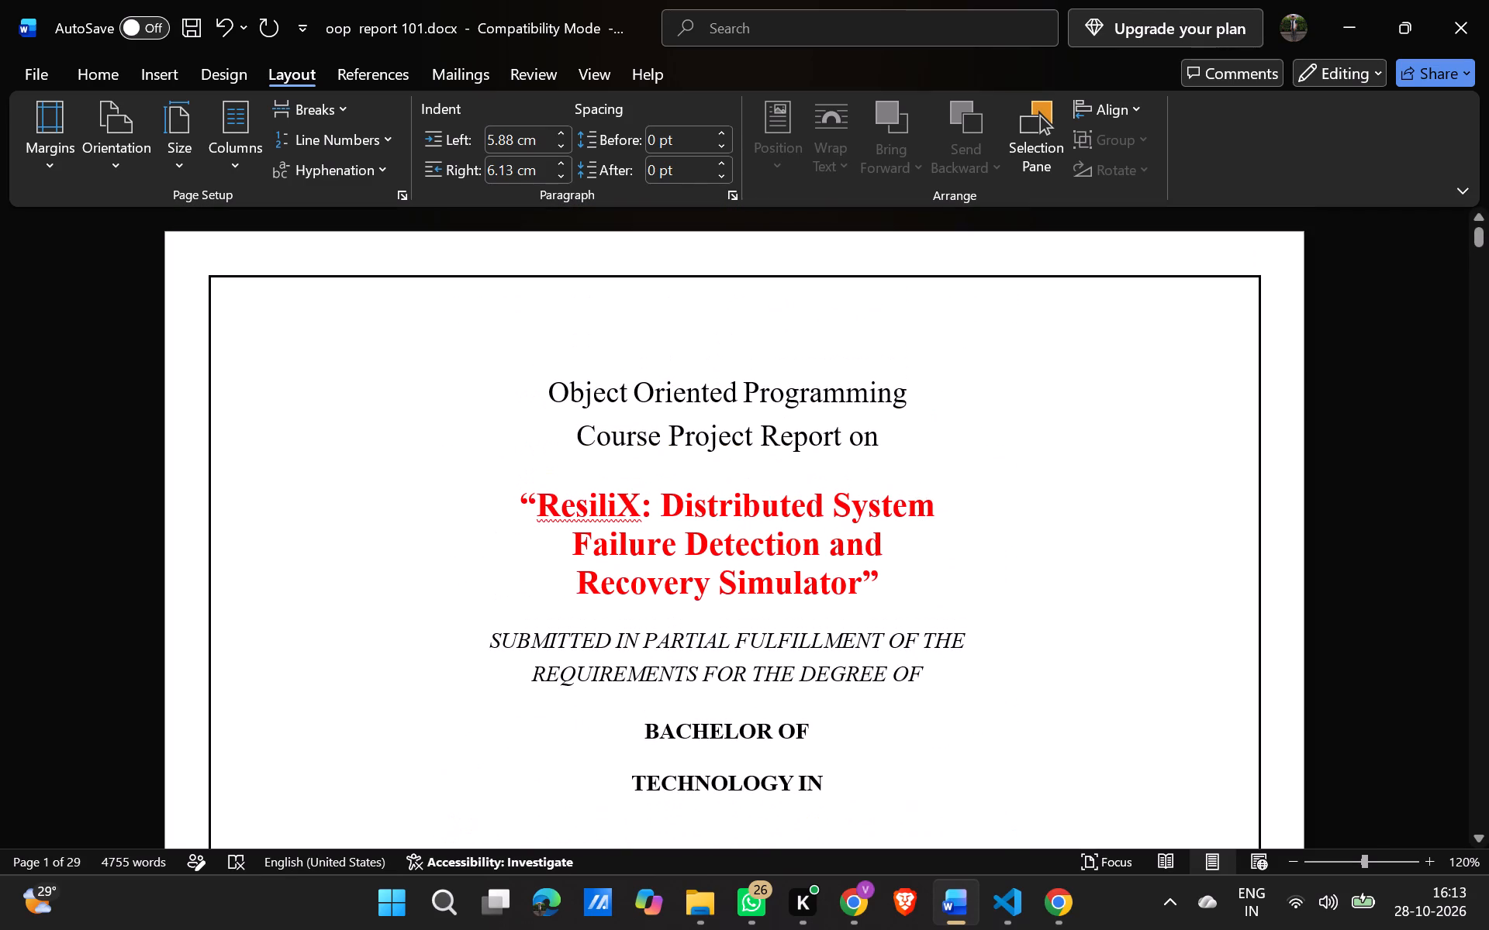
pyautogui.keyDown('ctrl'); pyautogui.scroll(-2, 965, 494); pyautogui.keyUp('ctrl')
pyautogui.scroll(-1, 965, 494)
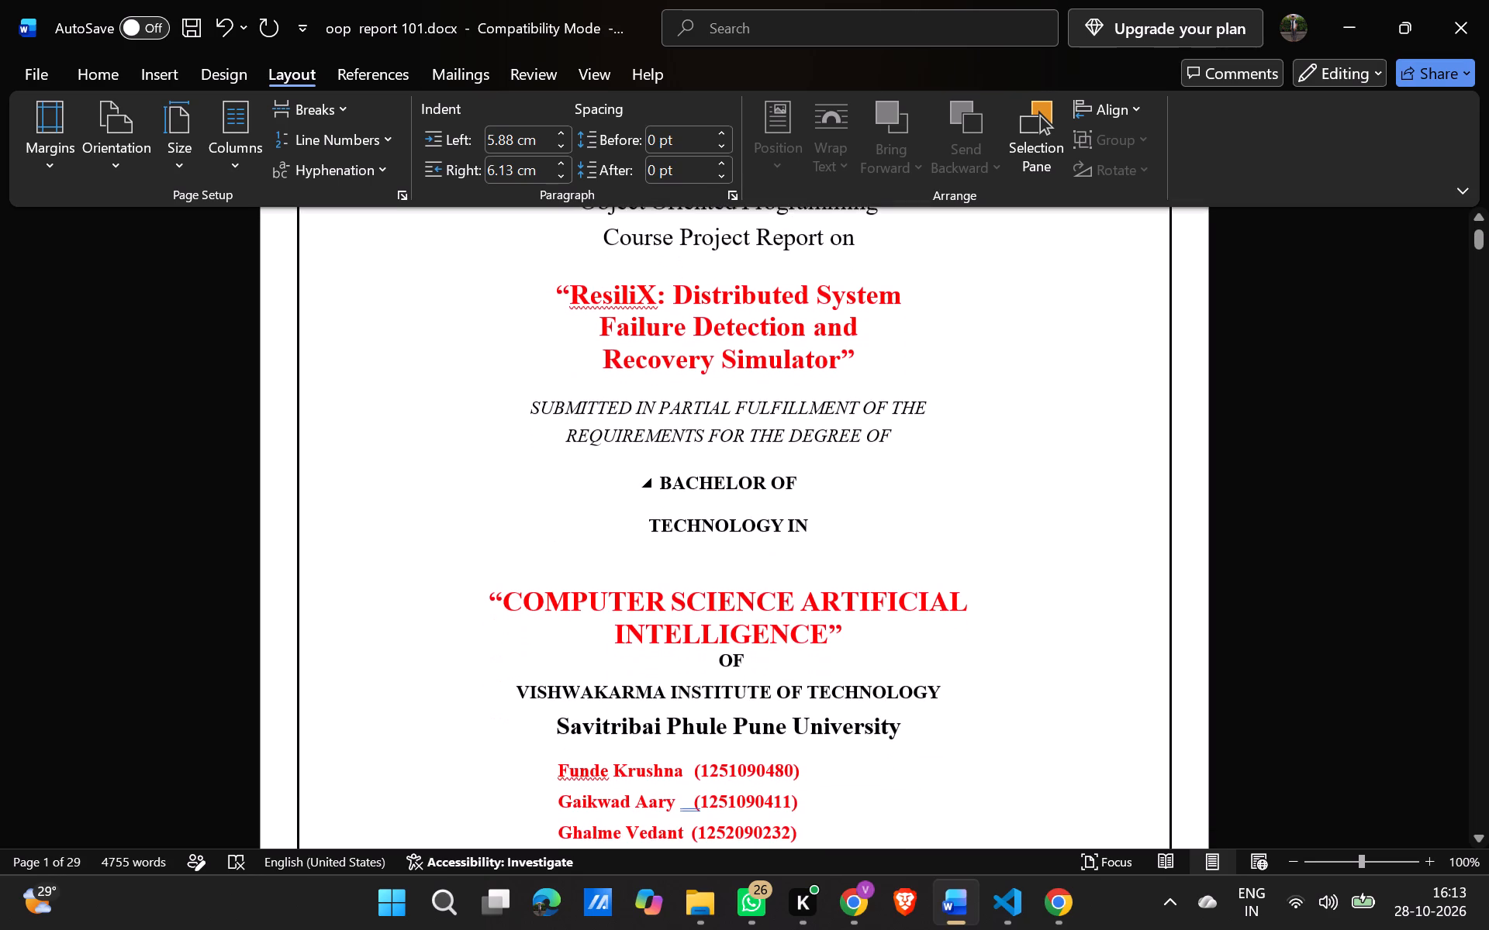
pyautogui.scroll(-2, 965, 494)
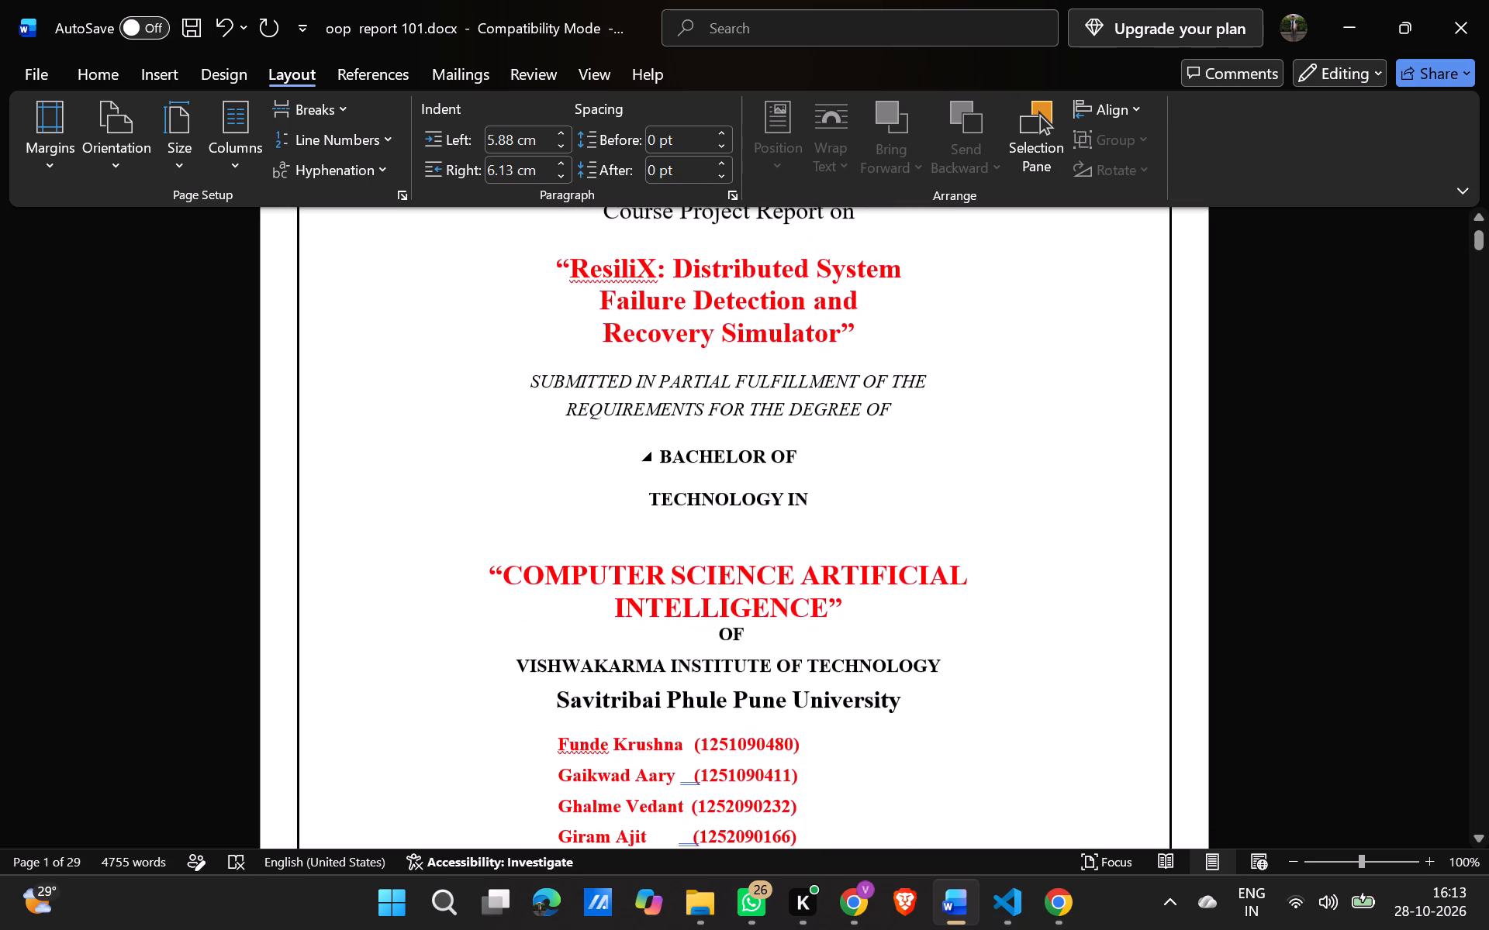
pyautogui.scroll(-2, 965, 494)
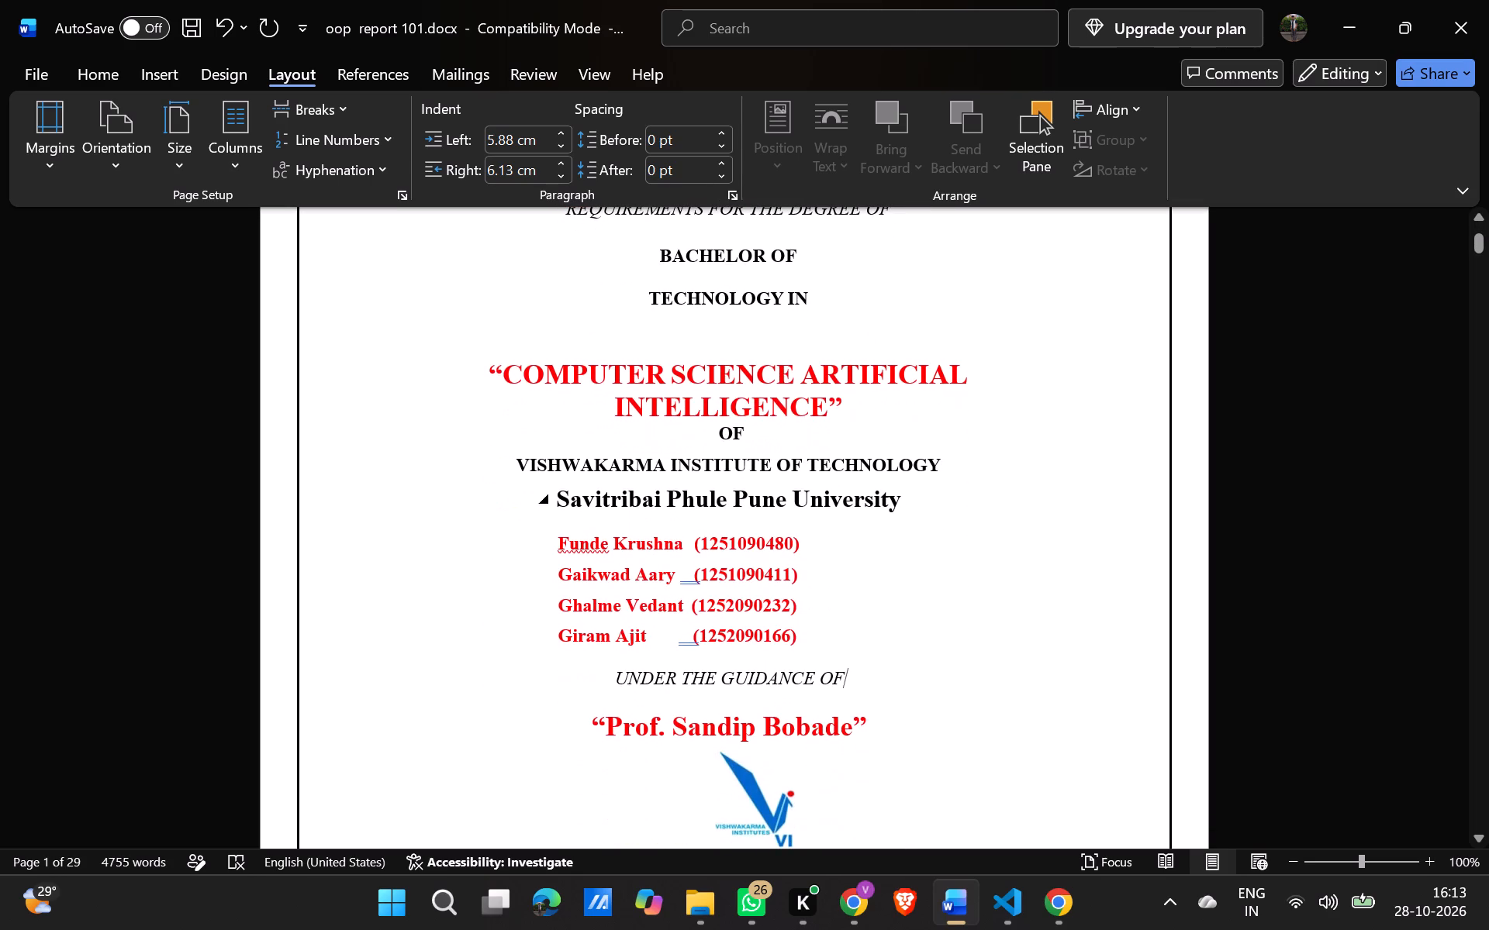
pyautogui.scroll(-3, 965, 494)
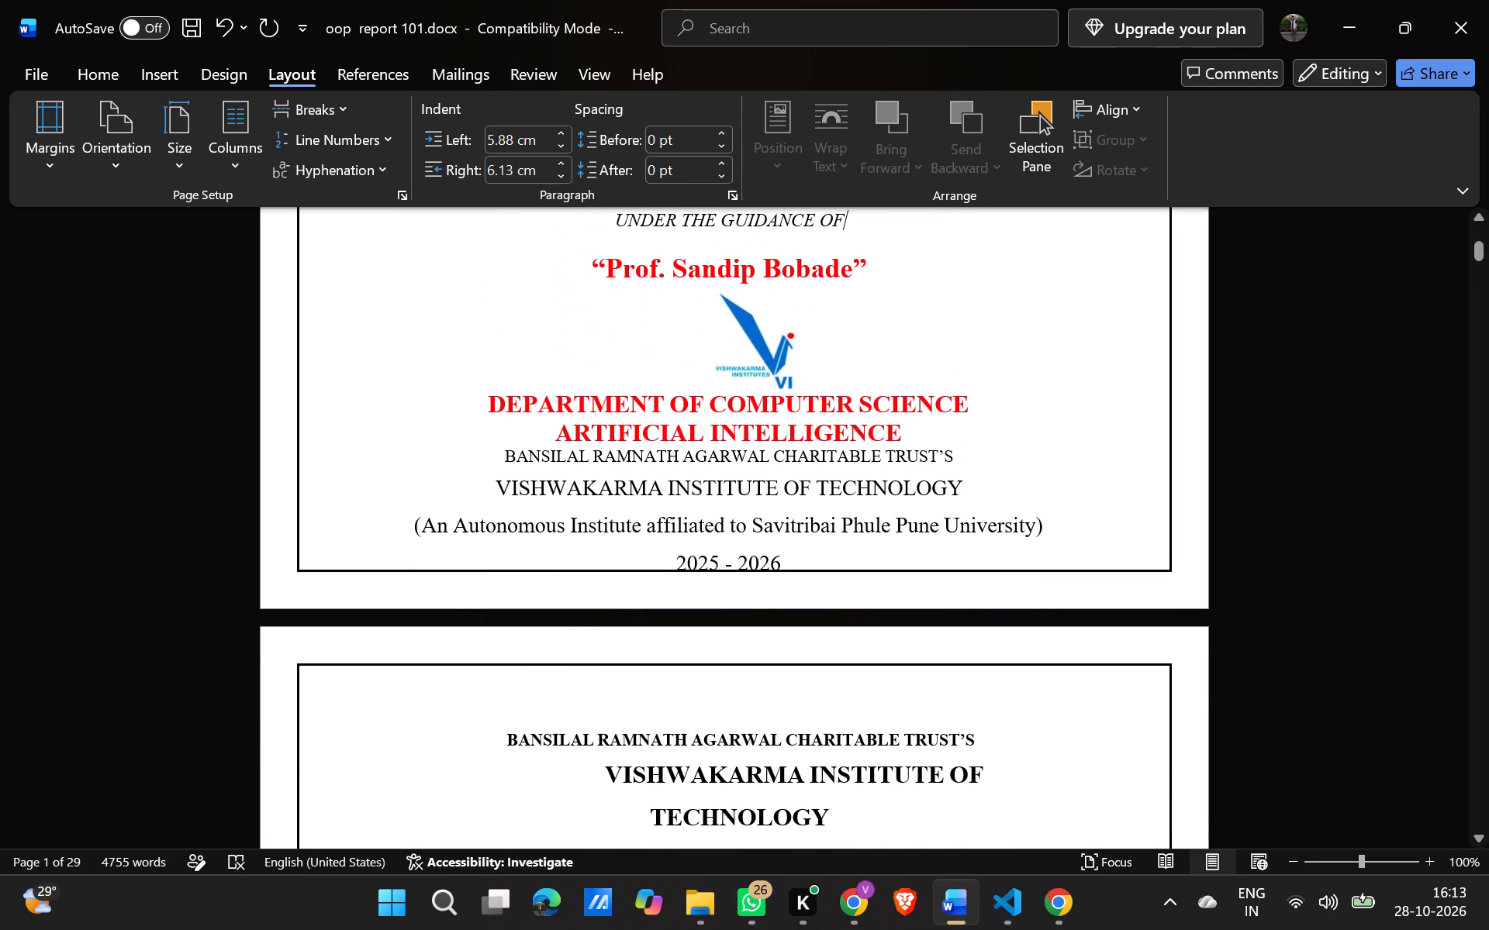
pyautogui.scroll(-1, 926, 556)
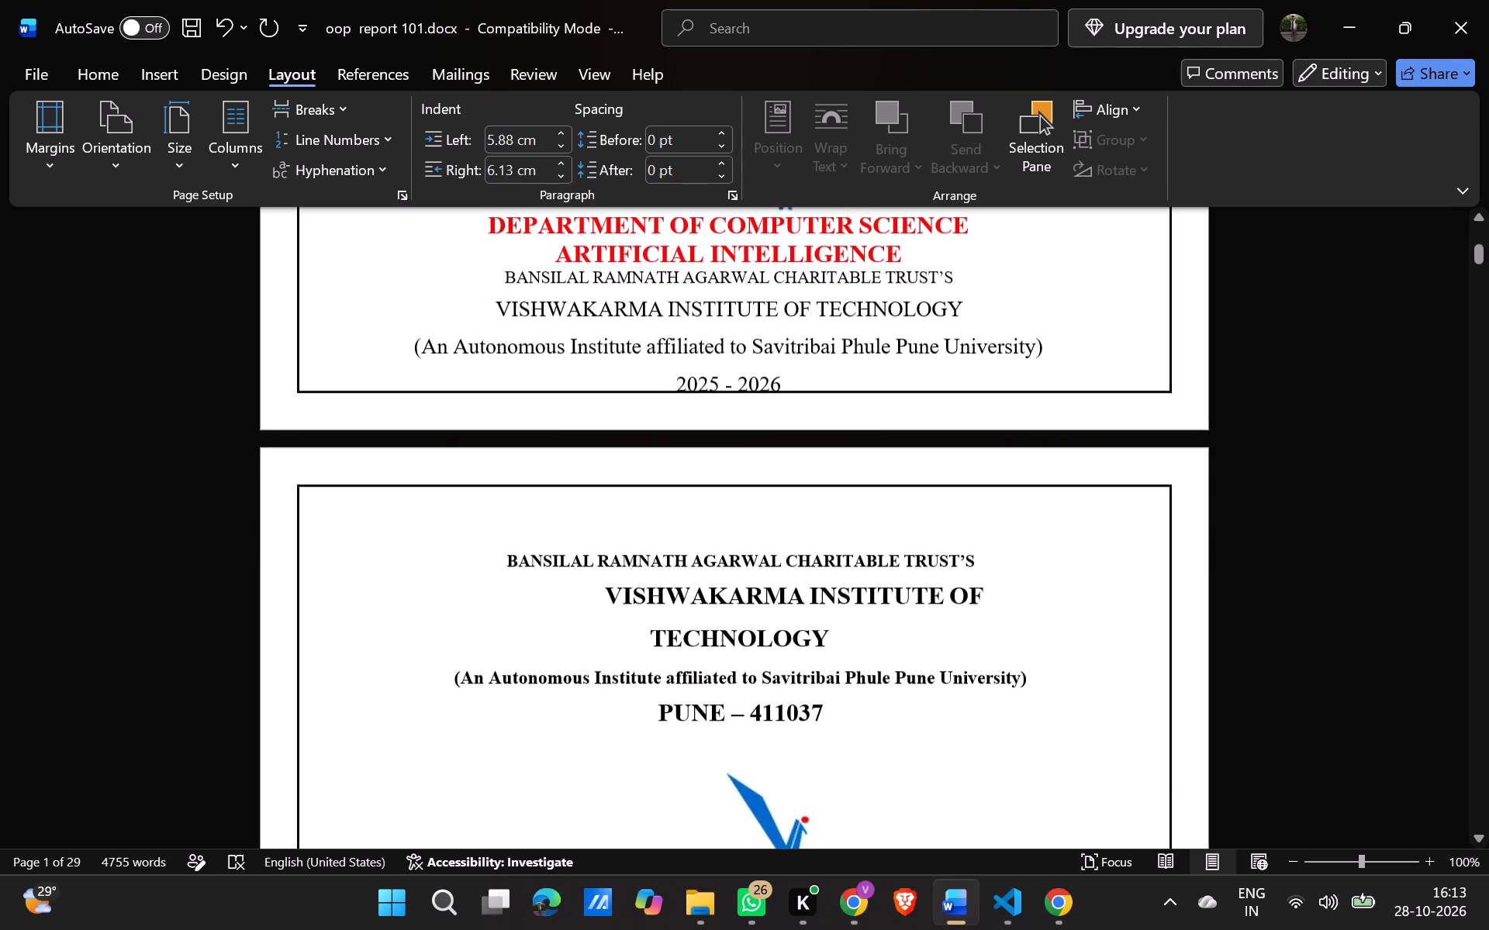
# Set the spacing before the charitable trust heading line on the certificate page to 6 pt.
pyautogui.click(878, 534)
pyautogui.scroll(-1, 878, 534)
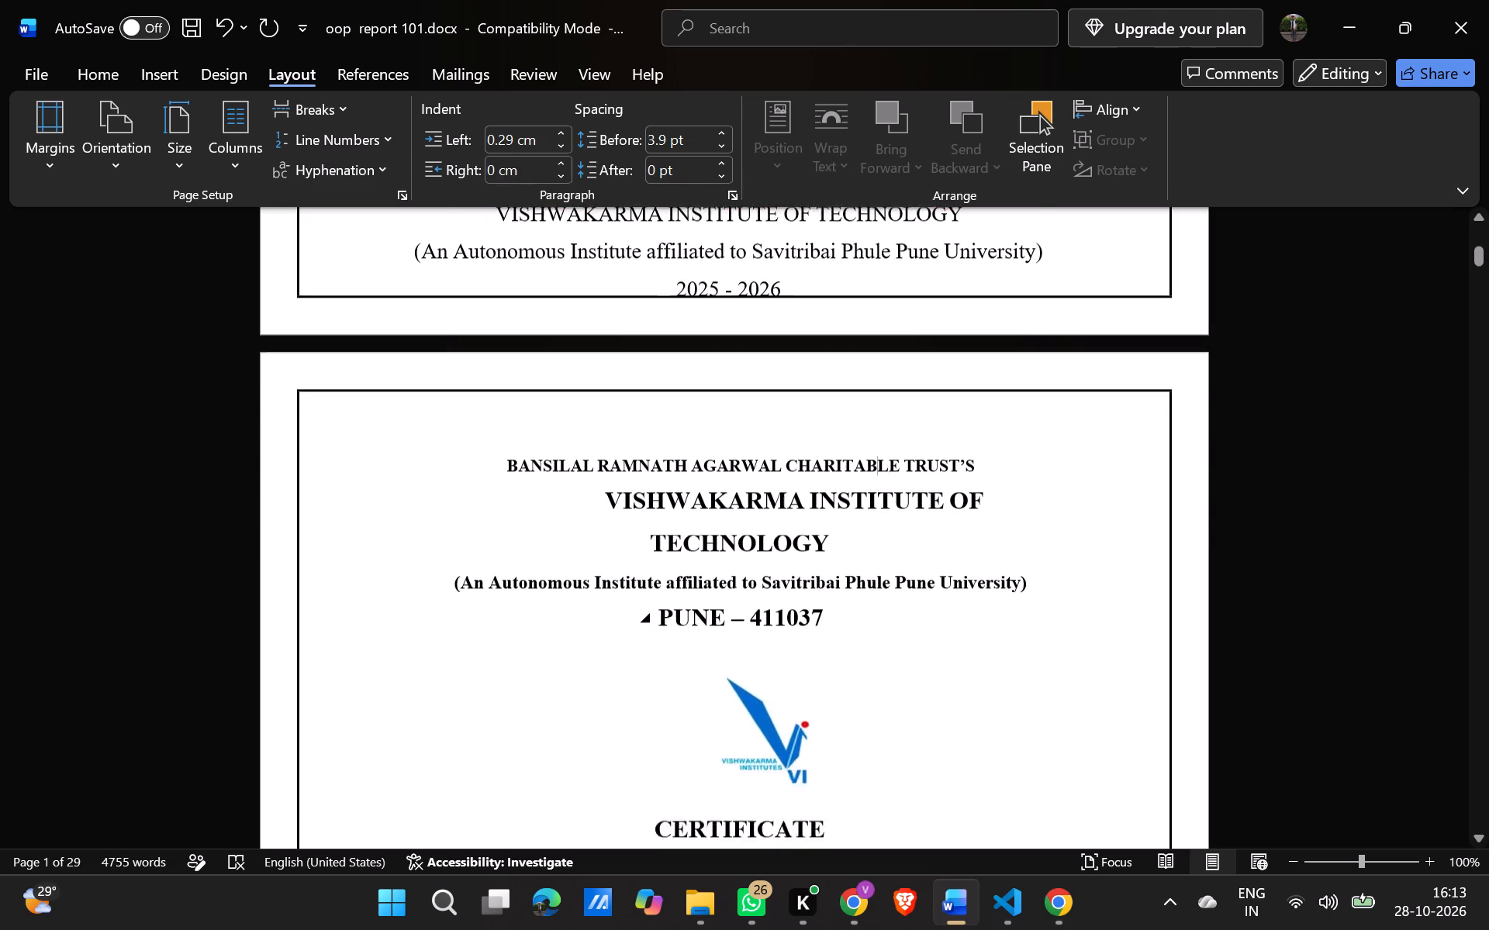
pyautogui.scroll(-2, 878, 534)
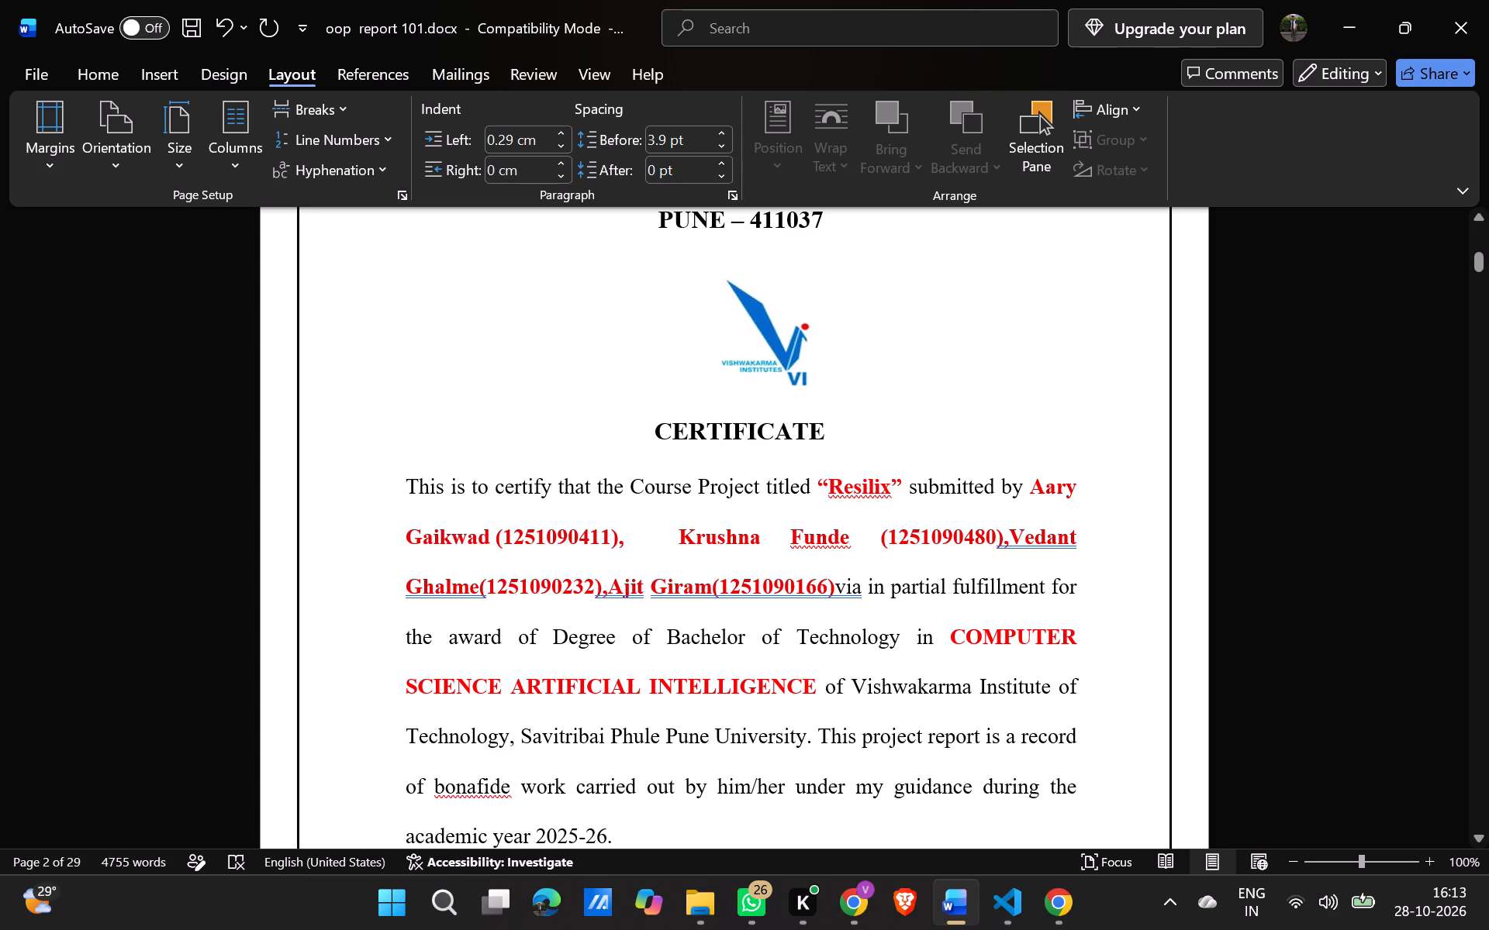
pyautogui.click(721, 147)
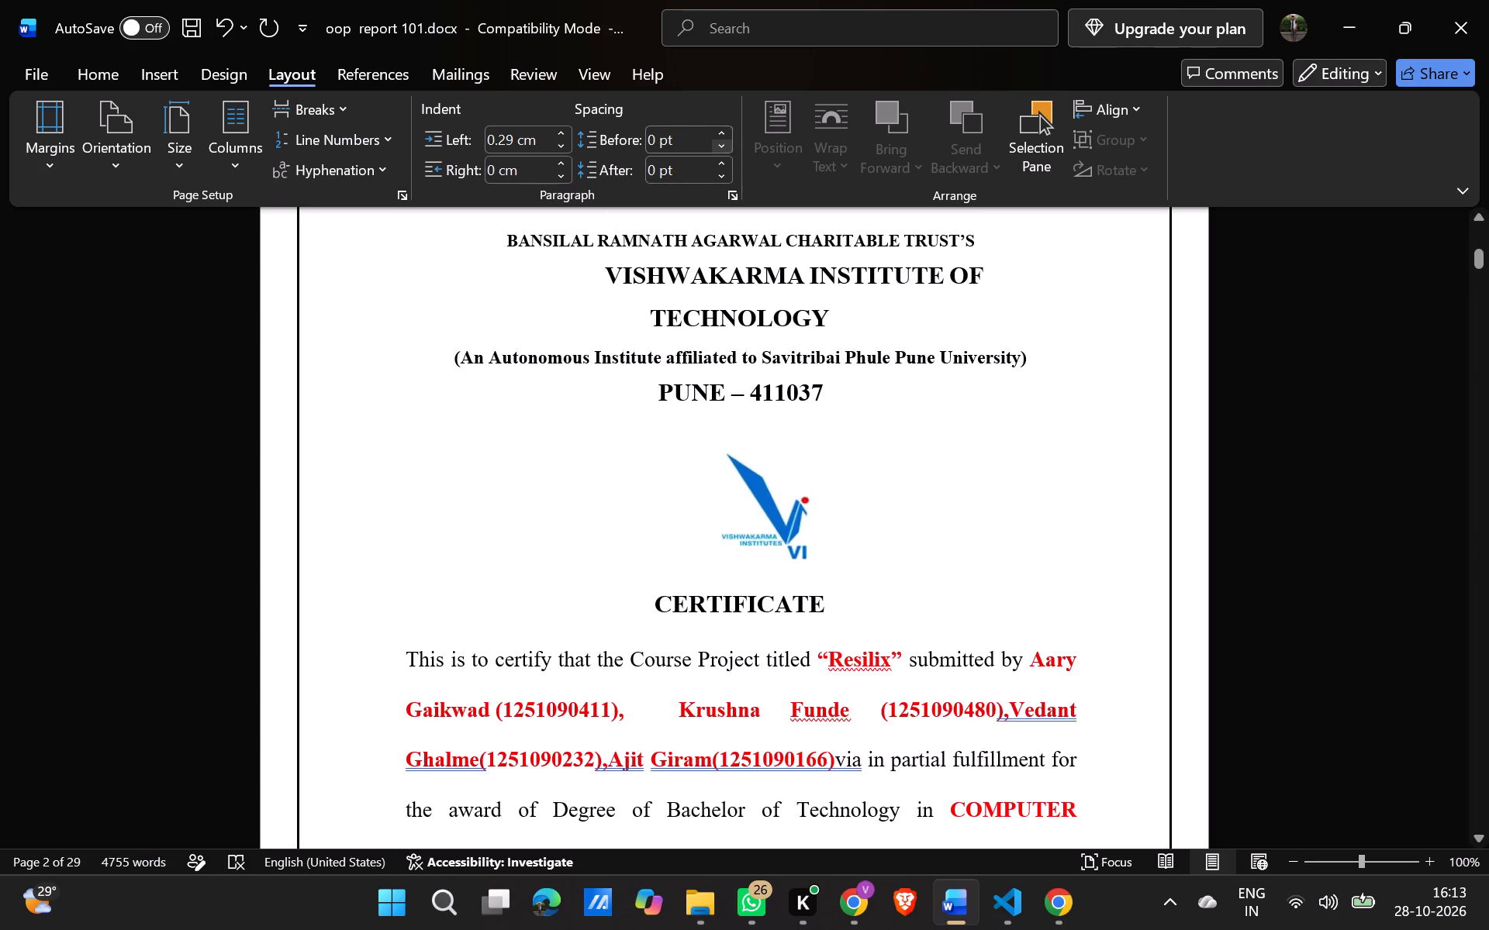
pyautogui.click(721, 147)
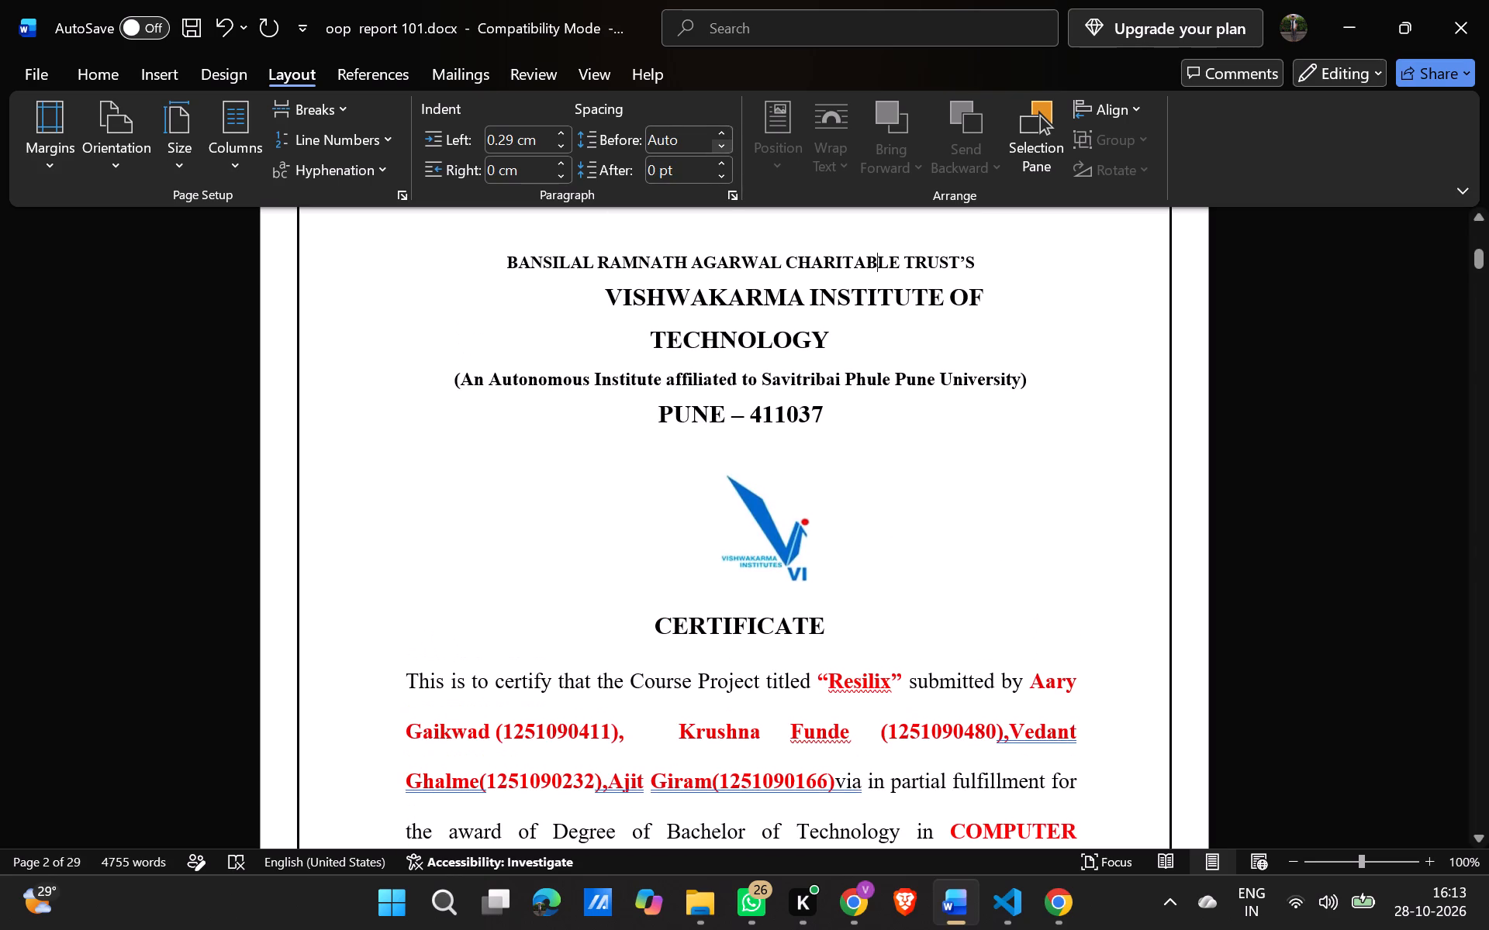
pyautogui.click(721, 147)
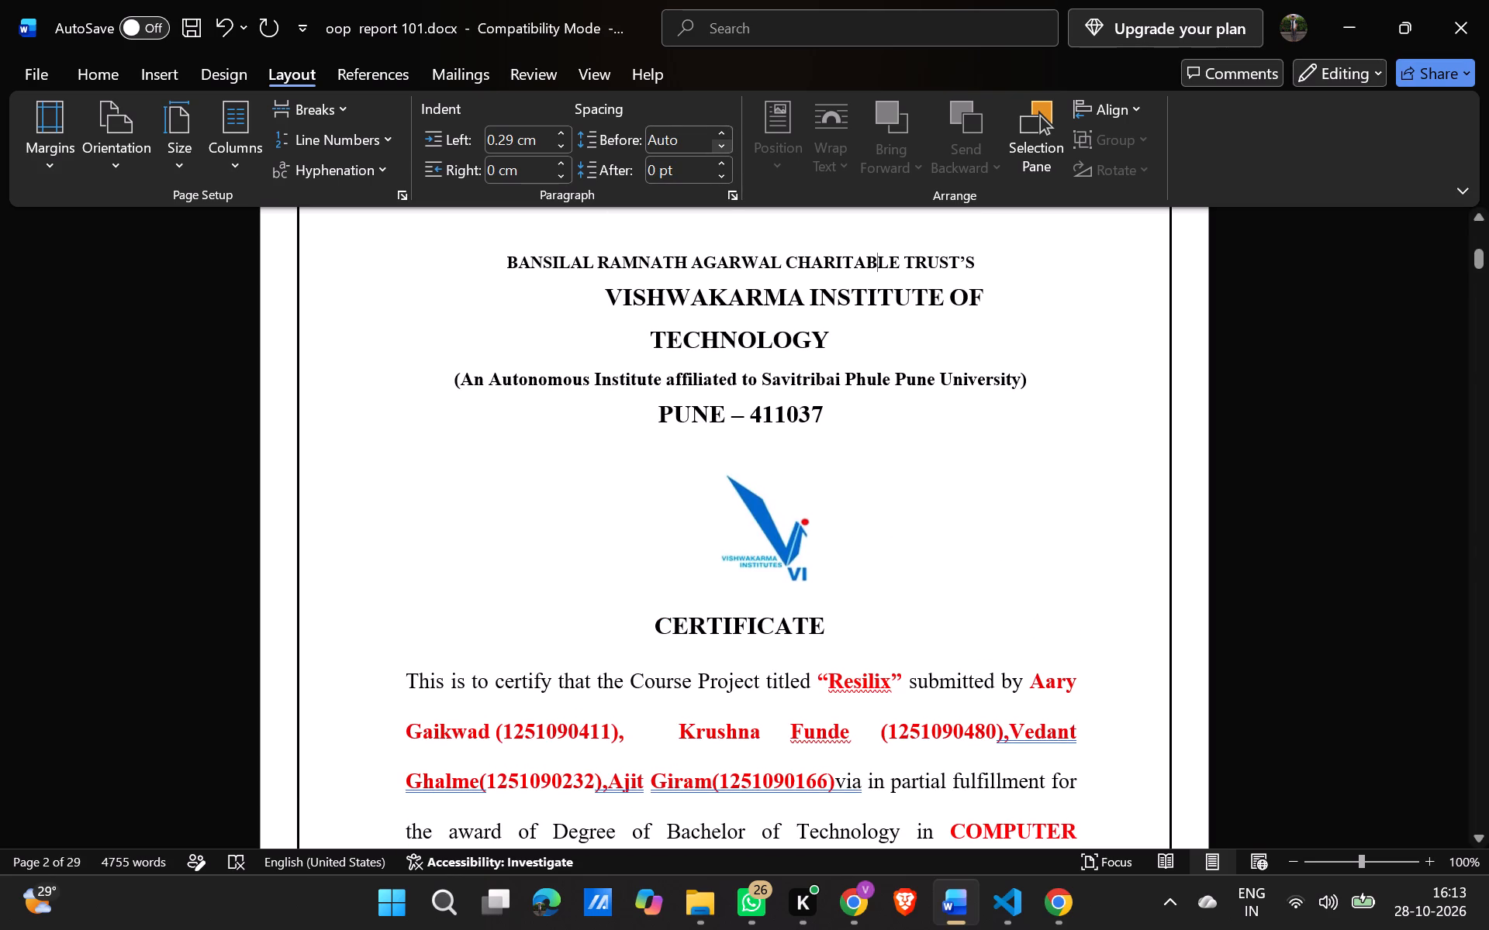
pyautogui.click(720, 123)
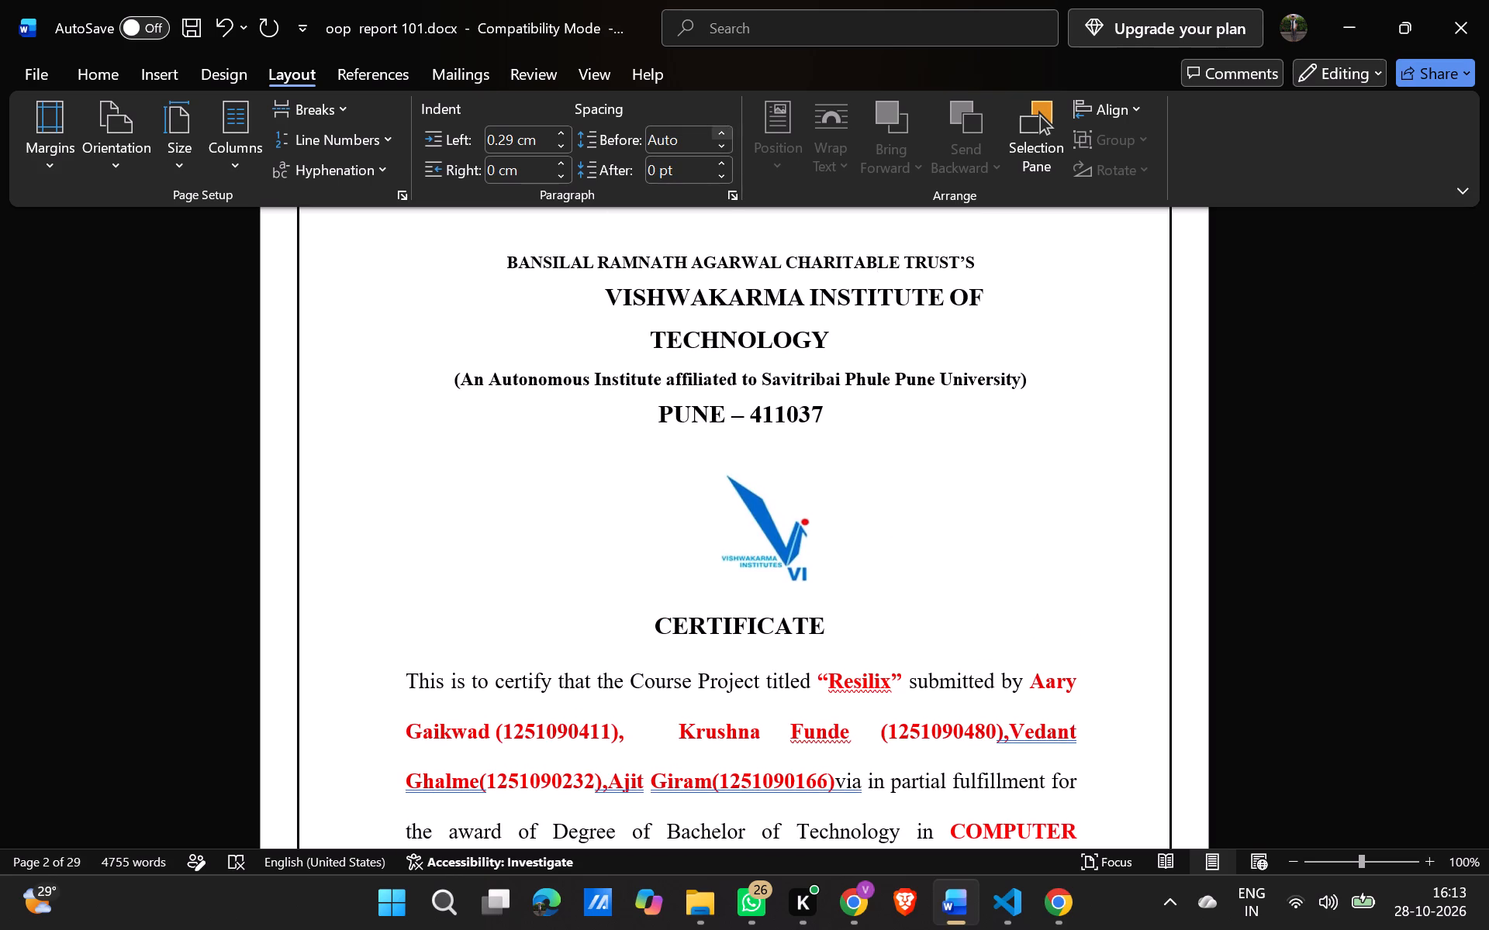
pyautogui.click(722, 130)
pyautogui.click(722, 130)
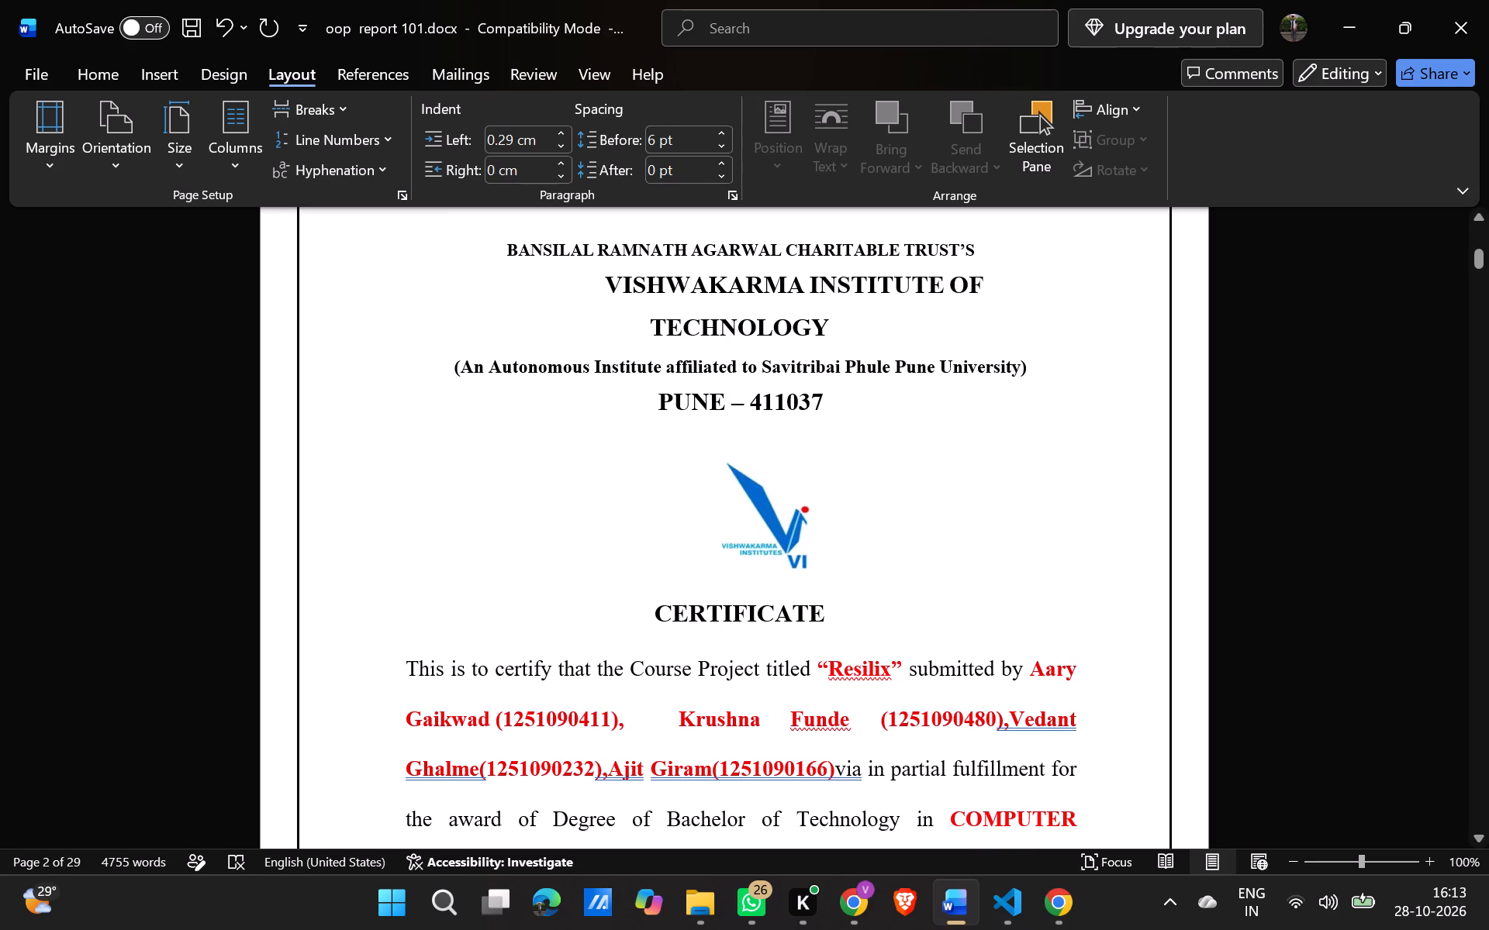
# Replace the first student's name in the certificate text with the student listed first on the cover, given name first.
pyautogui.click(492, 719)
pyautogui.press('BackSpace')
pyautogui.press('BackSpace')
pyautogui.press('BackSpace')
pyautogui.press('BackSpace')
pyautogui.press('BackSpace')
pyautogui.press('BackSpace')
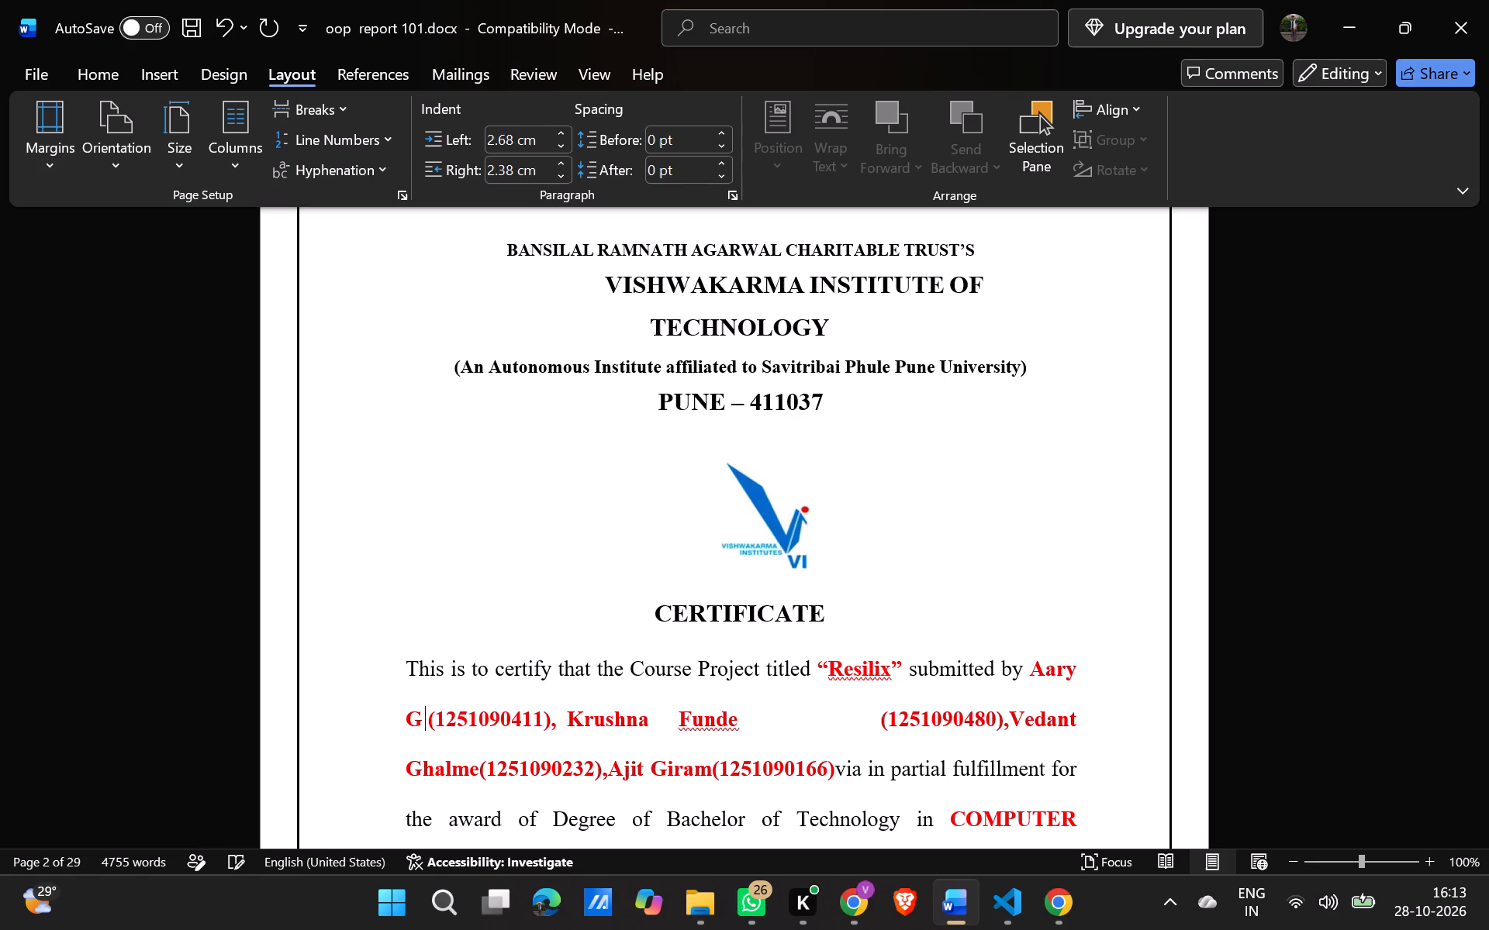
pyautogui.press('BackSpace')
pyautogui.press('BackSpace')
pyautogui.press('BackSpace')
pyautogui.press('BackSpace')
pyautogui.press('BackSpace')
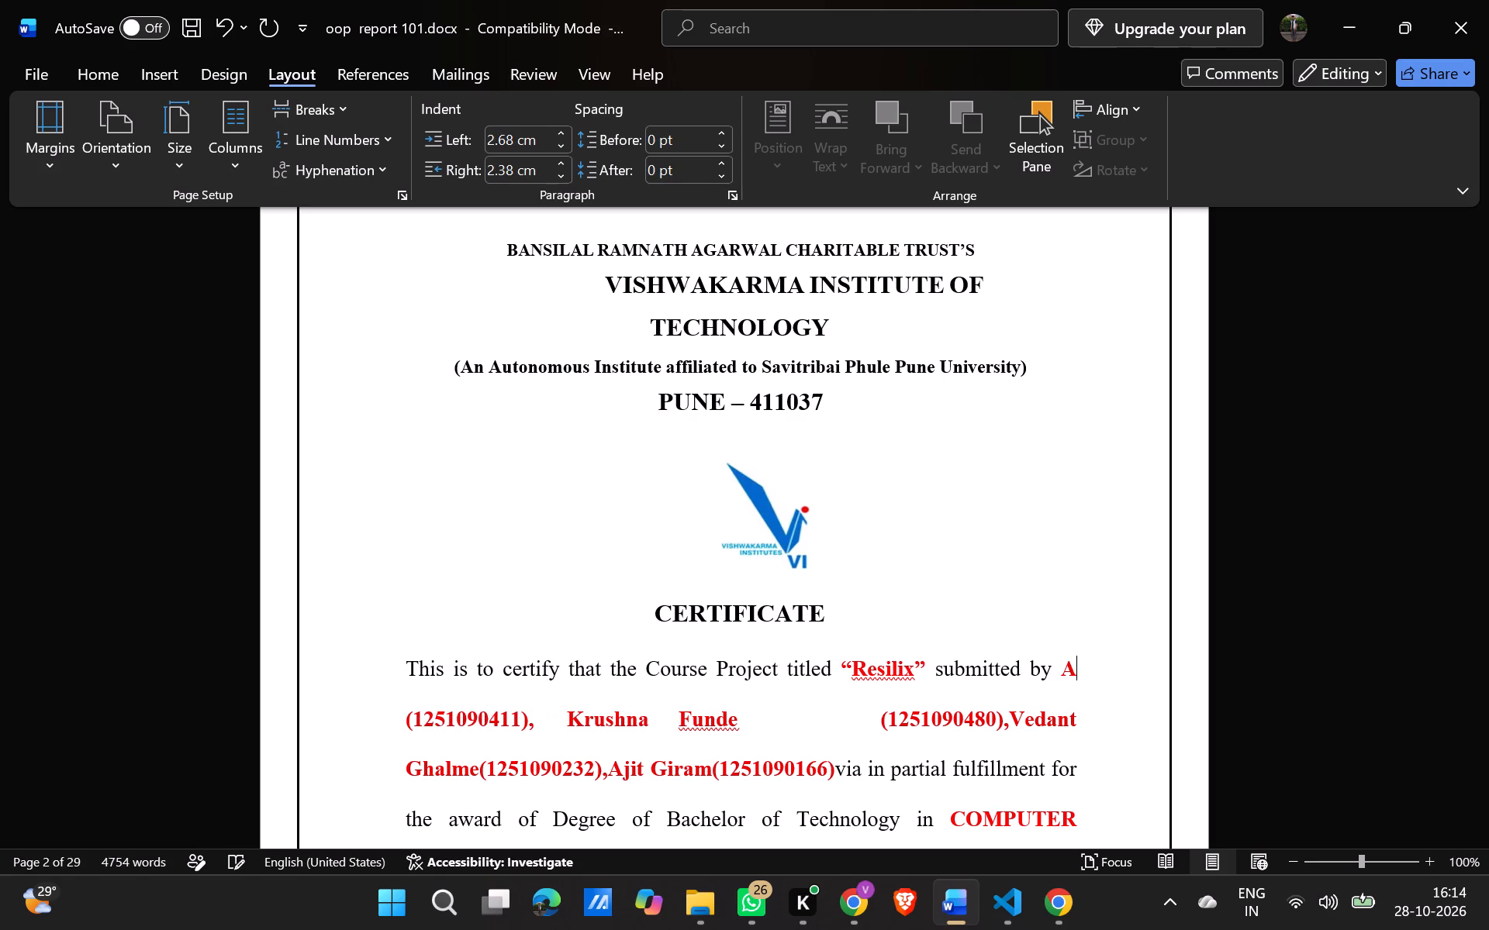
pyautogui.press('BackSpace')
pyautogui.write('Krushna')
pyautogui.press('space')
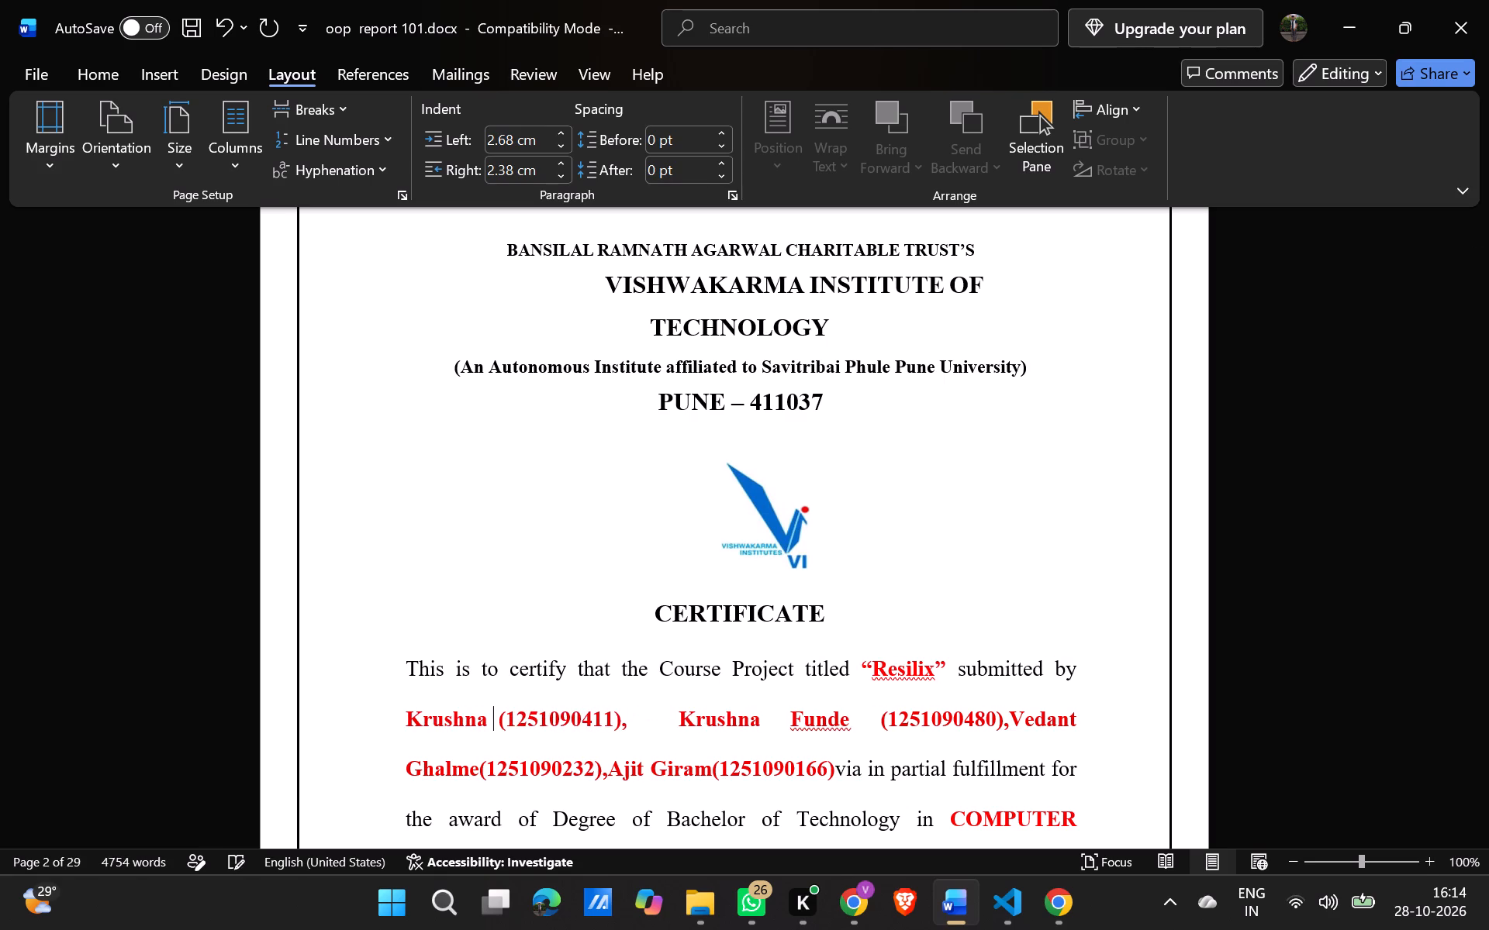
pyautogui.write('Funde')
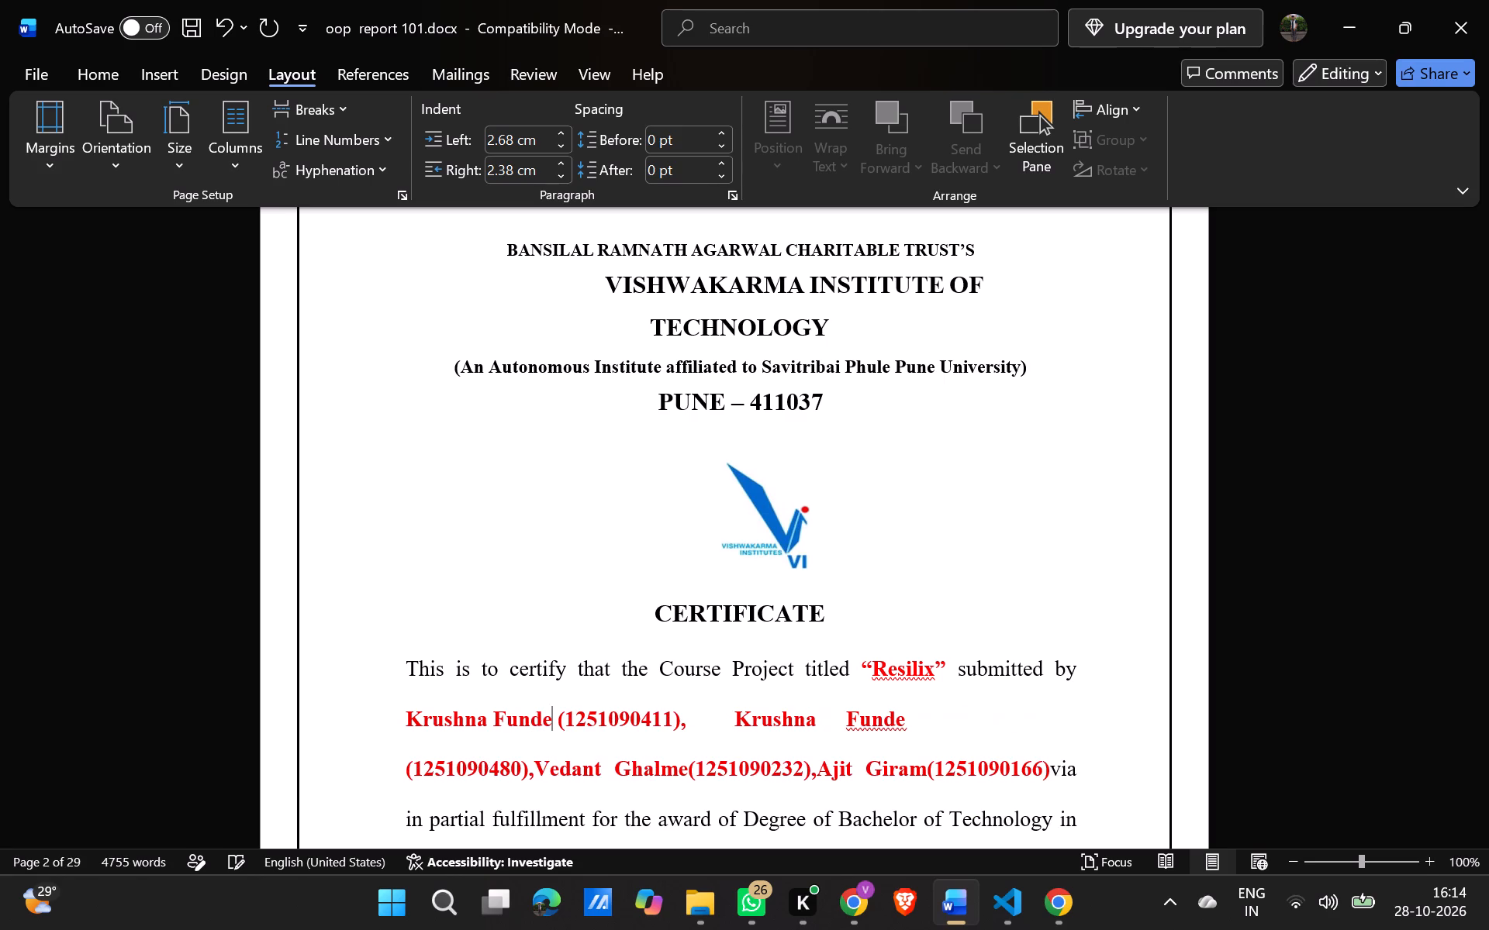
# Replace the second student's name in the certificate text with the student listed second on the cover, keeping the preceding comma and gap.
pyautogui.click(921, 720)
pyautogui.press('BackSpace')
pyautogui.press('BackSpace')
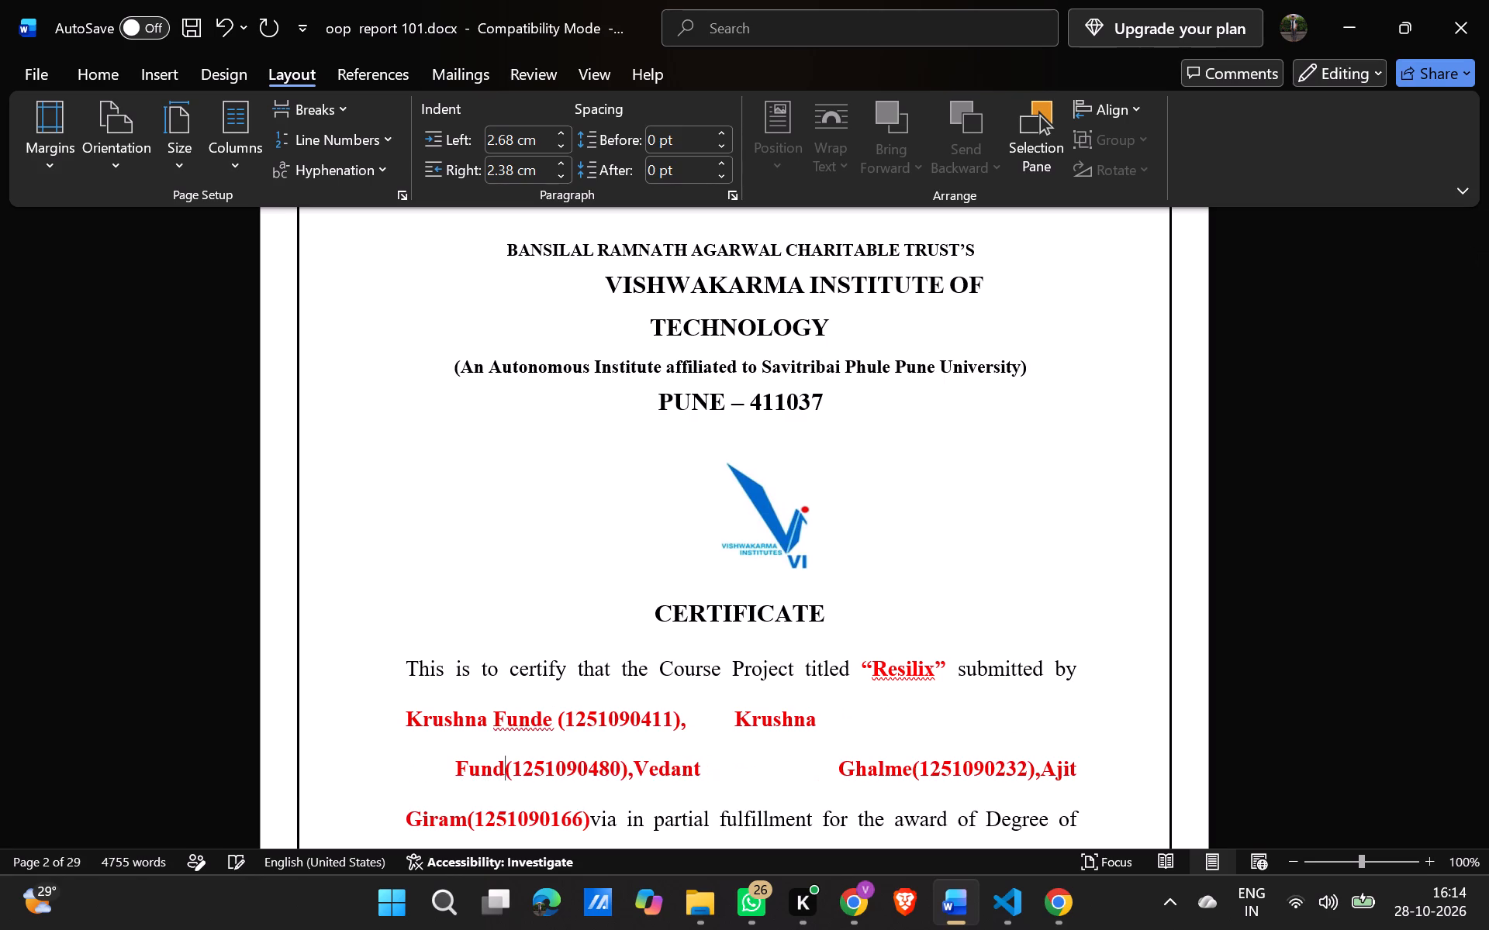
pyautogui.press('BackSpace')
pyautogui.press('BackSpace')
pyautogui.press('BackSpace')
pyautogui.press('BackSpace')
pyautogui.press('BackSpace')
pyautogui.press('BackSpace')
pyautogui.press('BackSpace')
pyautogui.press('BackSpace')
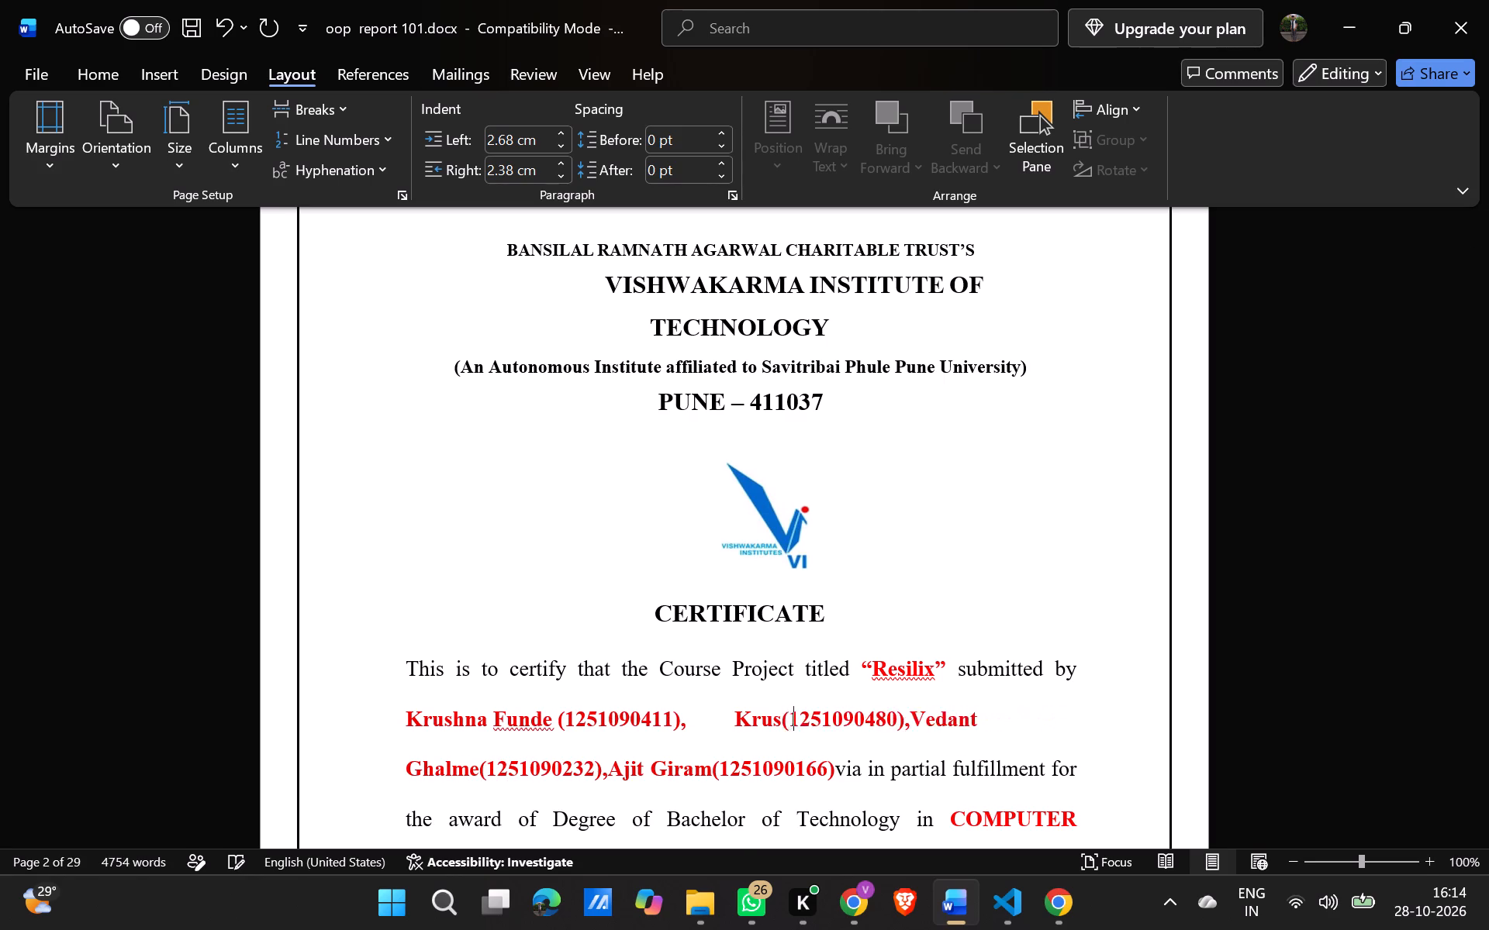
pyautogui.press('BackSpace')
pyautogui.press('BackSpace')
pyautogui.press('BackSpace')
pyautogui.press('BackSpace')
pyautogui.press('BackSpace')
pyautogui.press('BackSpace')
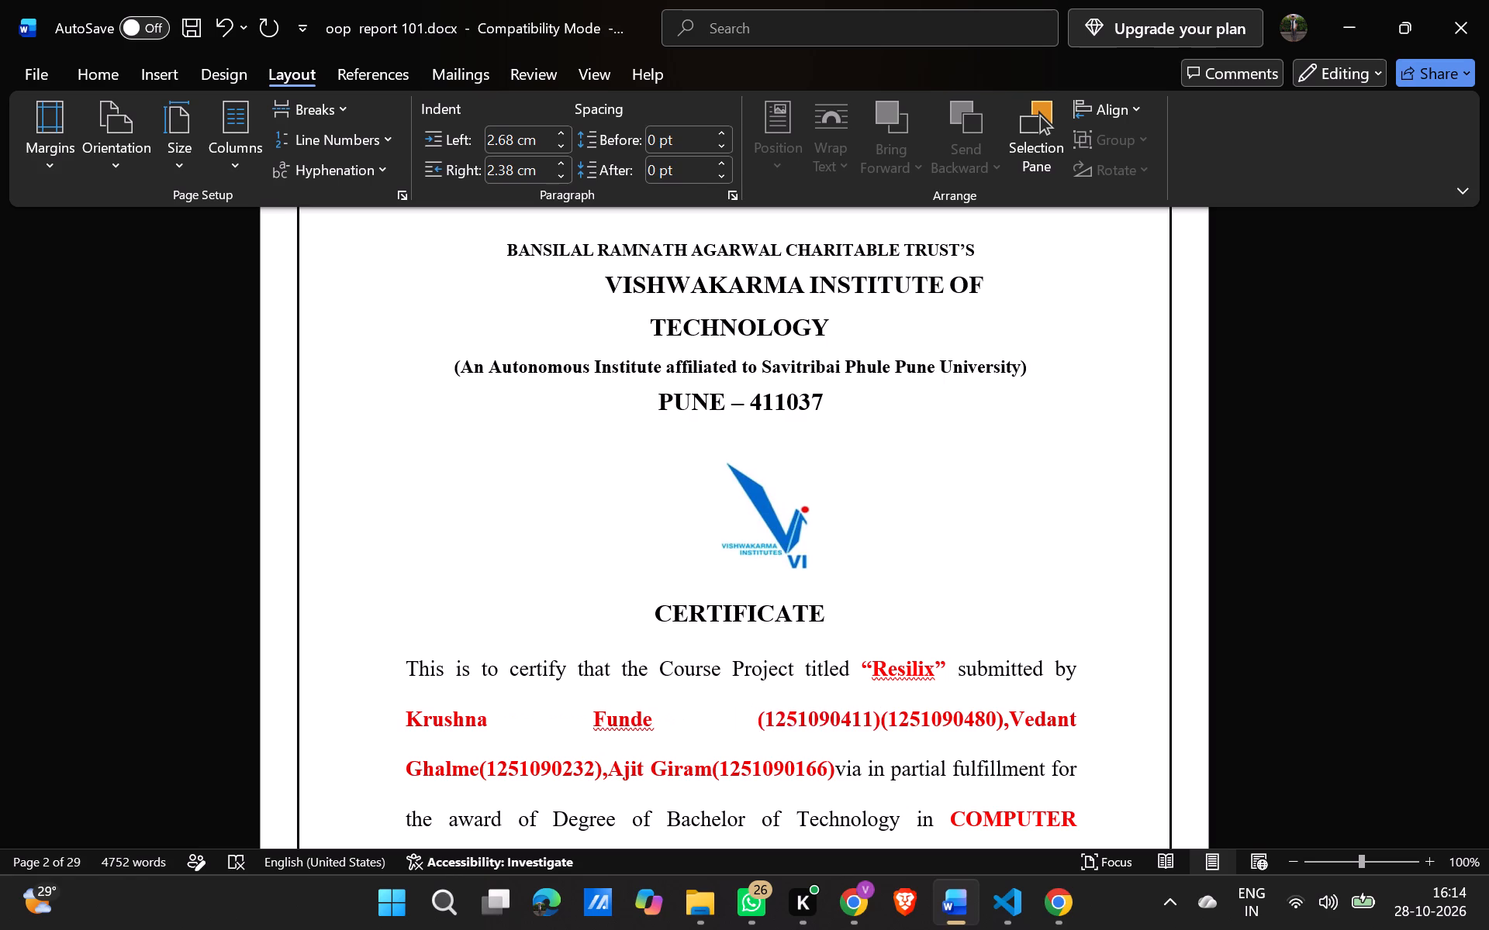
pyautogui.hotkey('ctrl', 'z')
pyautogui.hotkey('ctrl', 'z')
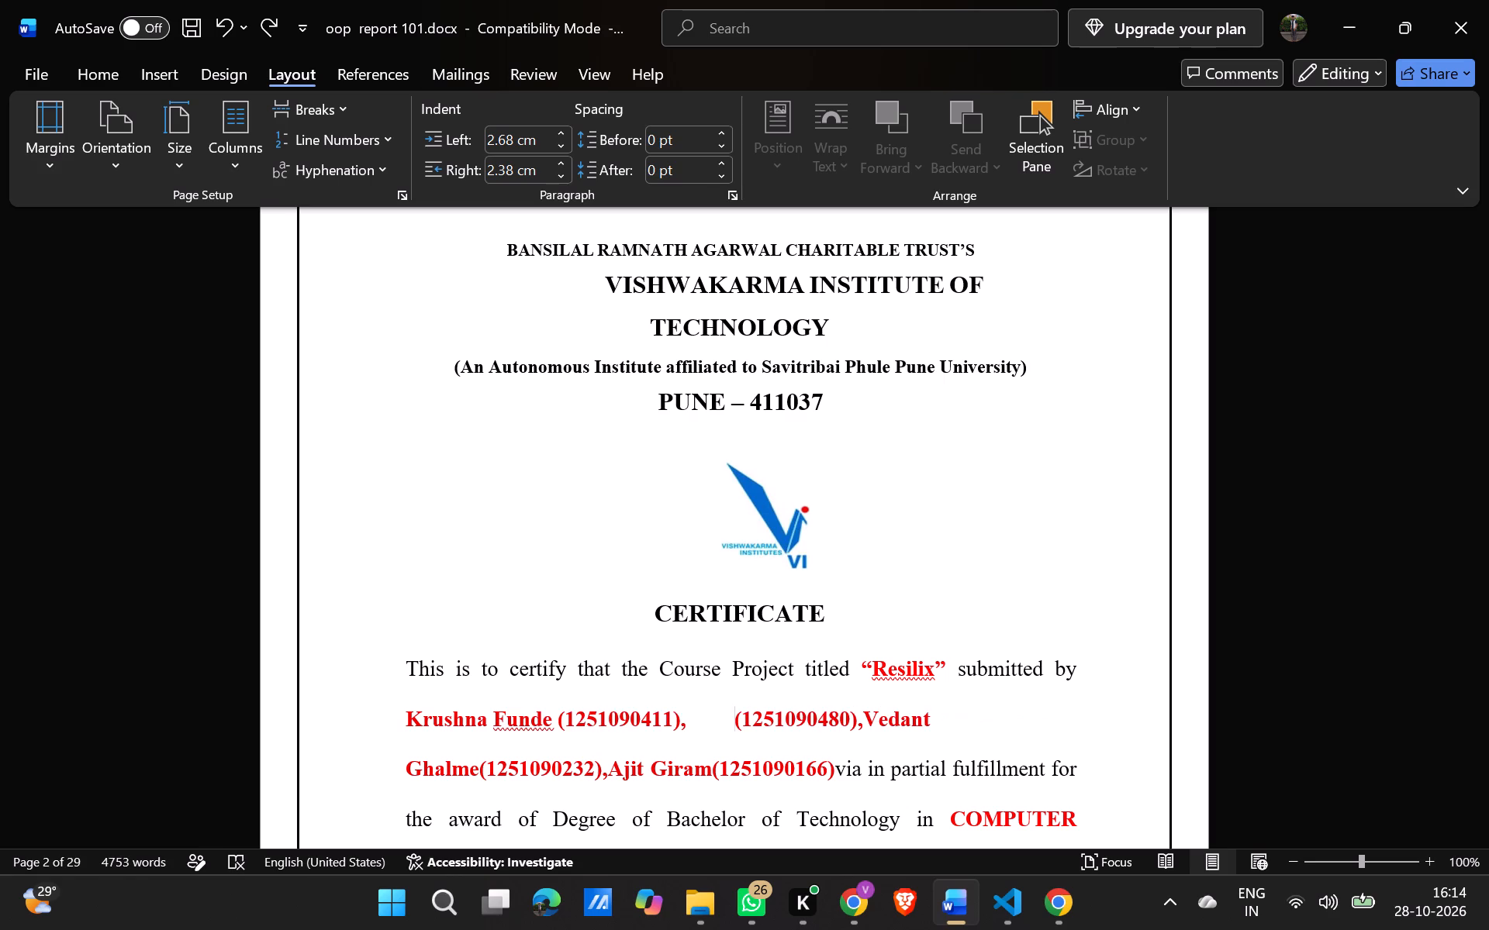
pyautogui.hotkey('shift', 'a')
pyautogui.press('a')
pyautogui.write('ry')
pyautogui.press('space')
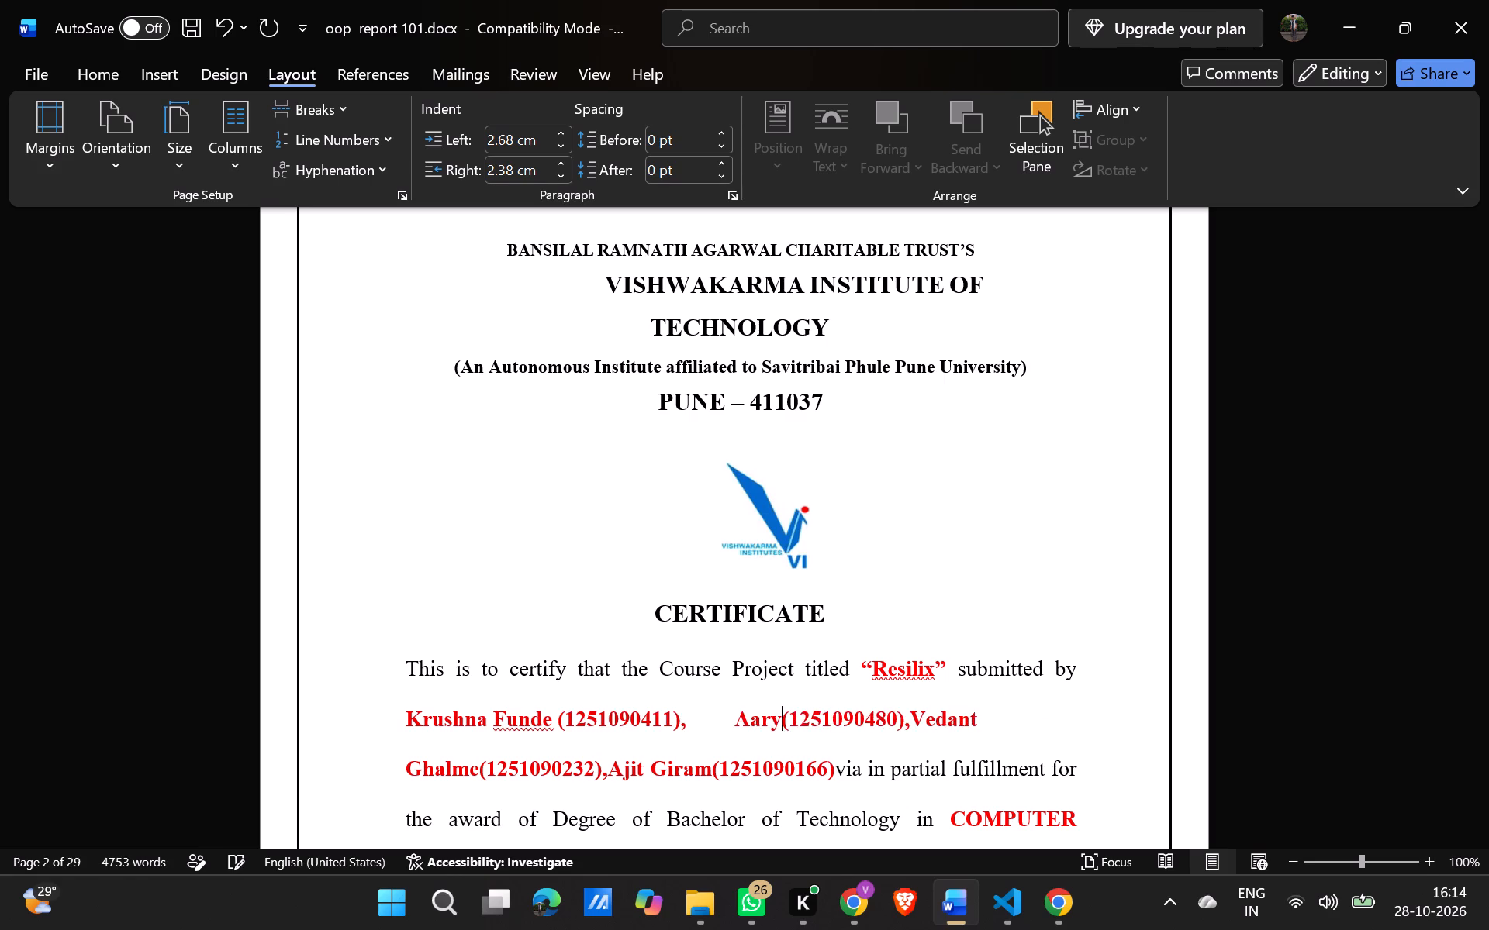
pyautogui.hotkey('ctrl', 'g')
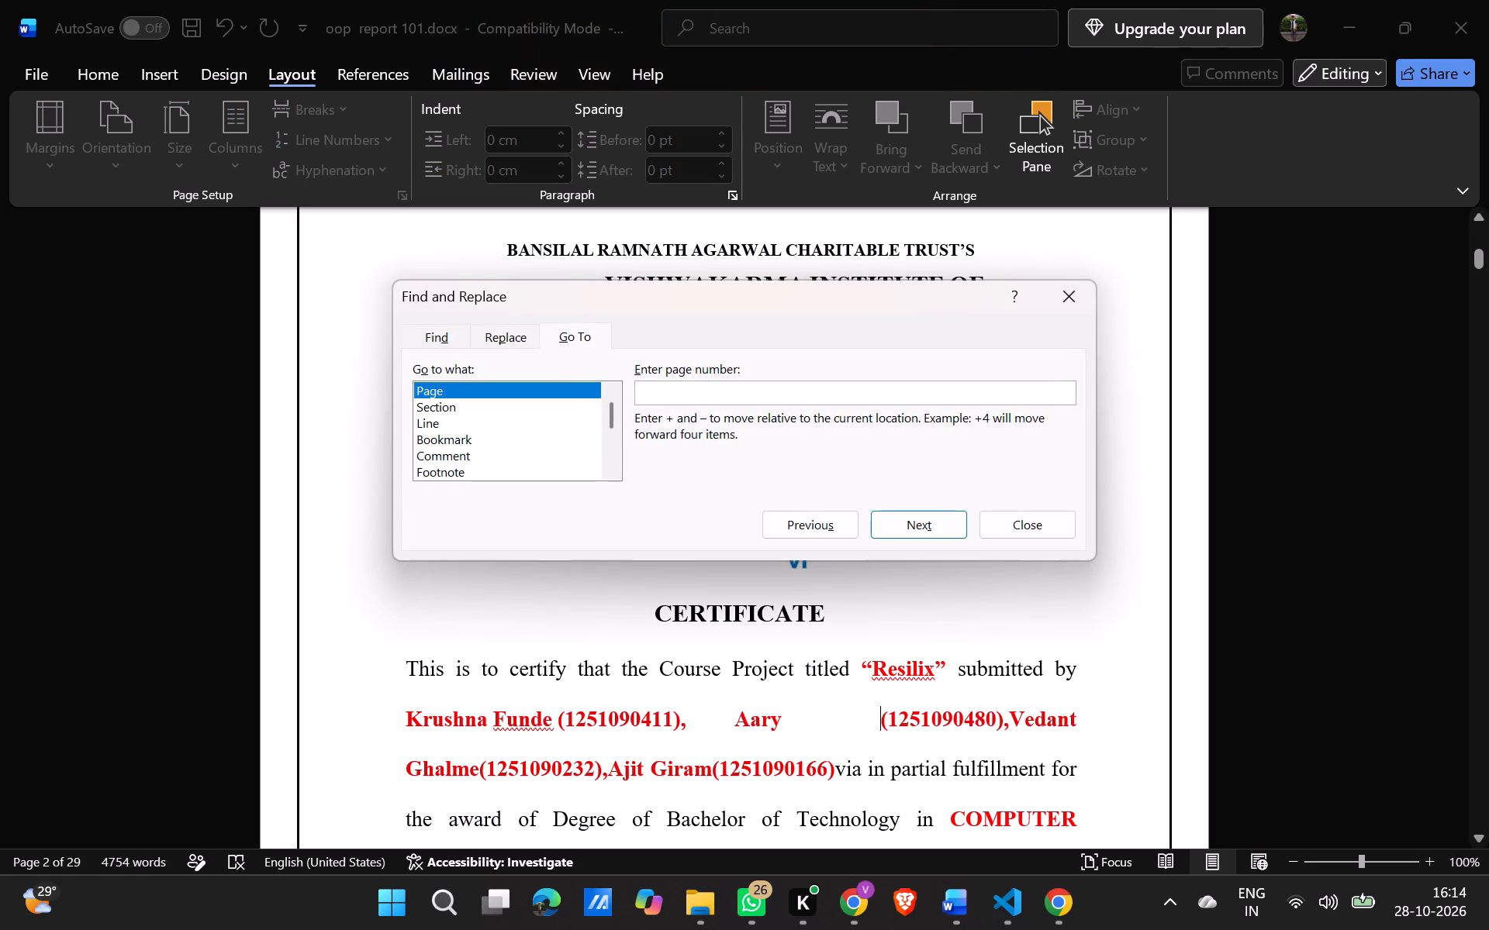
pyautogui.click(1071, 309)
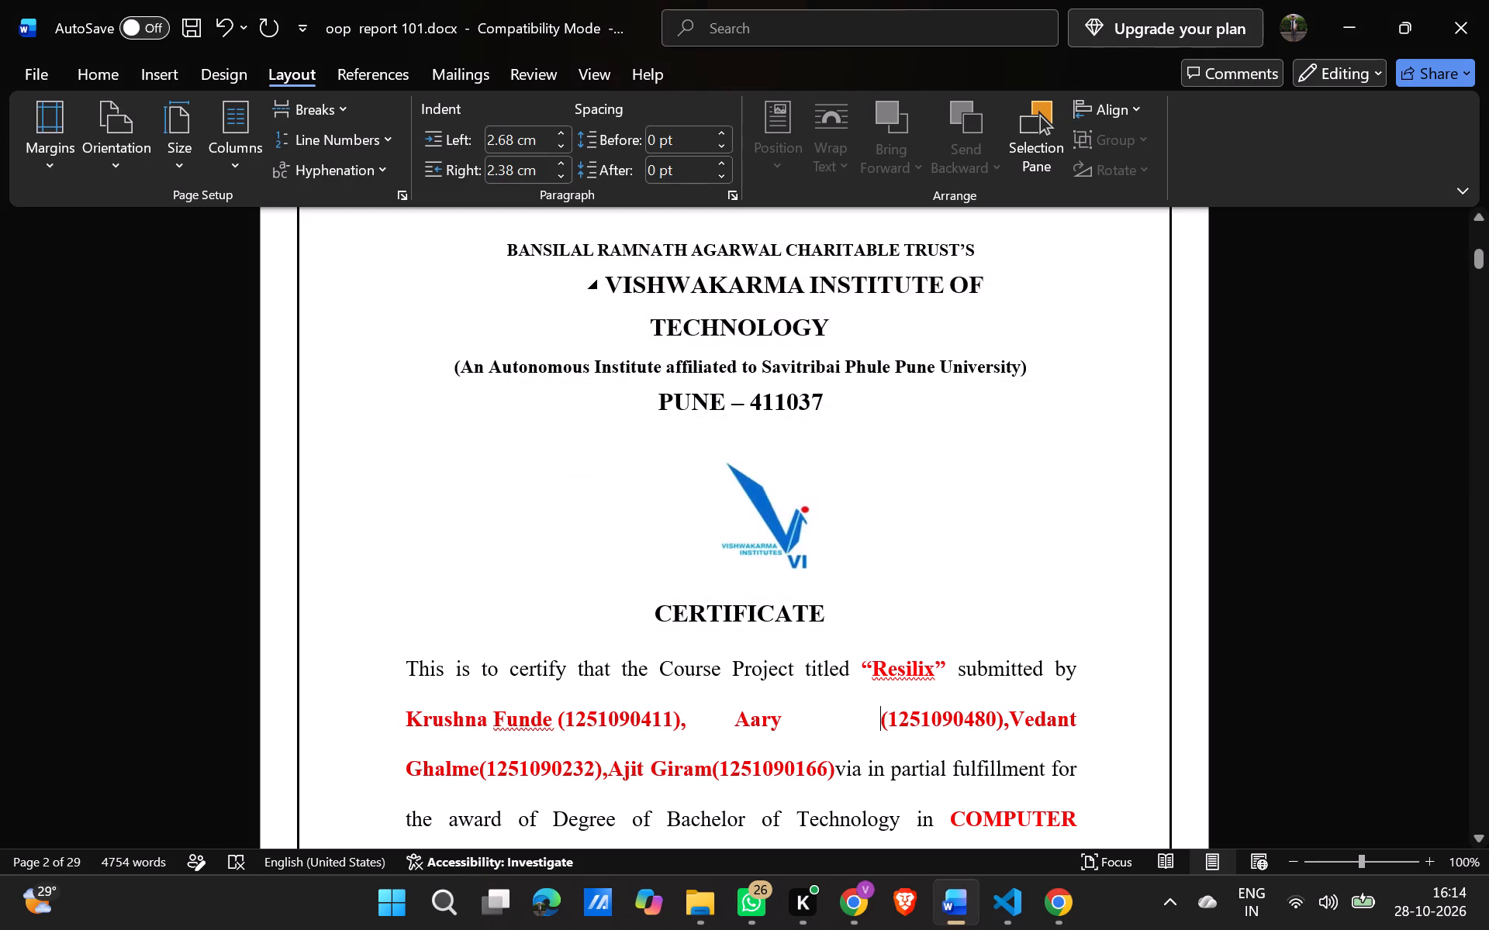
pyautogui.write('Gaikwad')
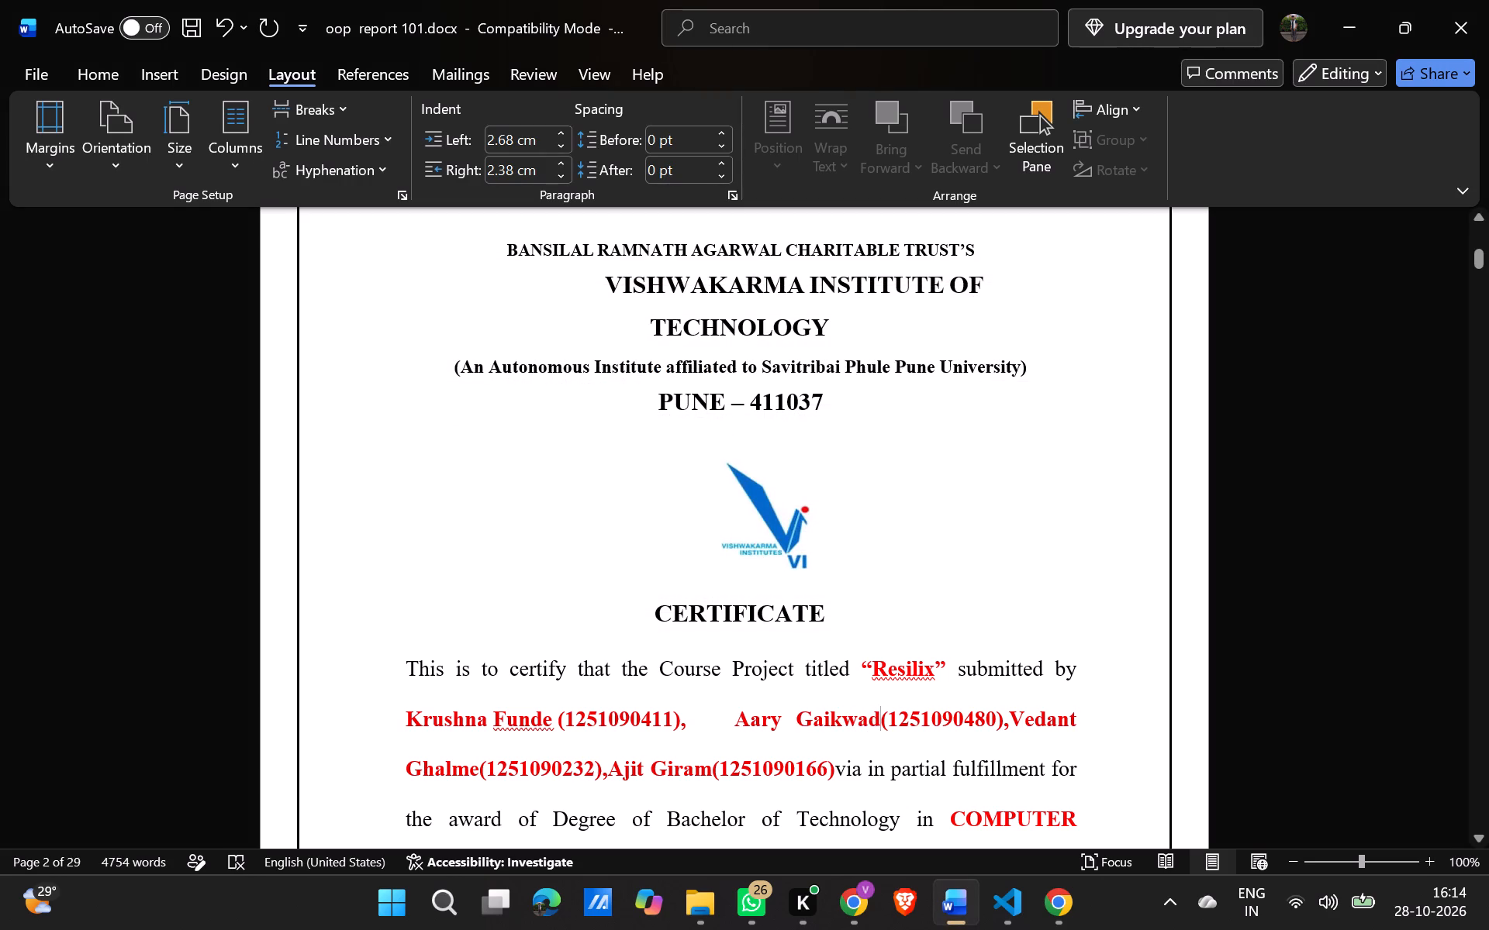
# Add a space after the commas preceding the third and fourth students' names in the certificate text.
pyautogui.click(611, 773)
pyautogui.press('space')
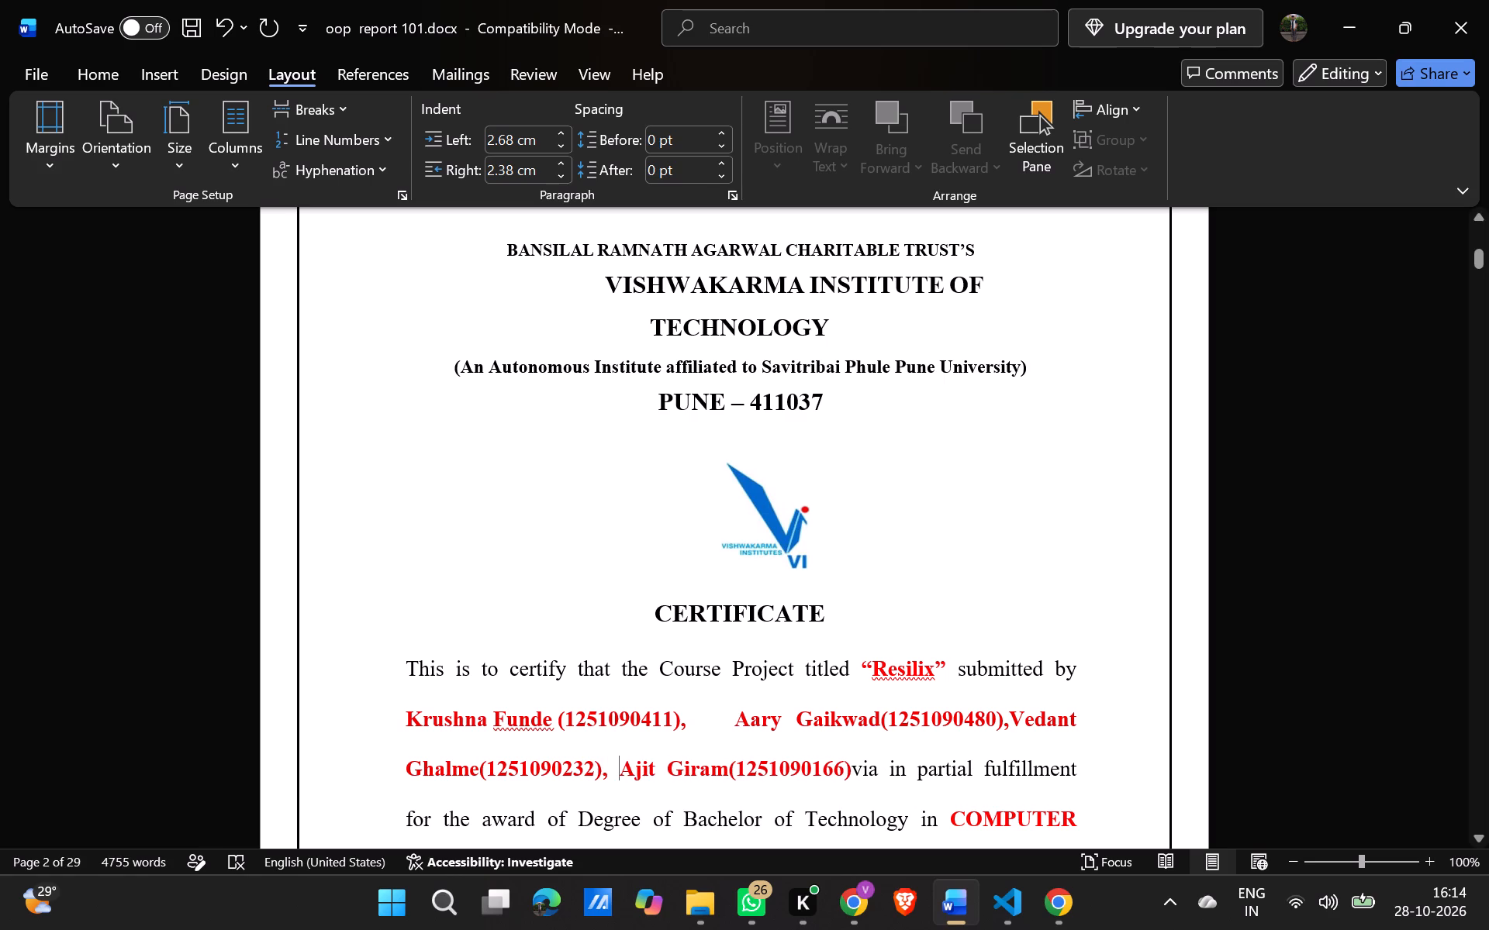
pyautogui.click(1006, 716)
pyautogui.press('Right')
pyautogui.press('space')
pyautogui.scroll(-2, 1006, 716)
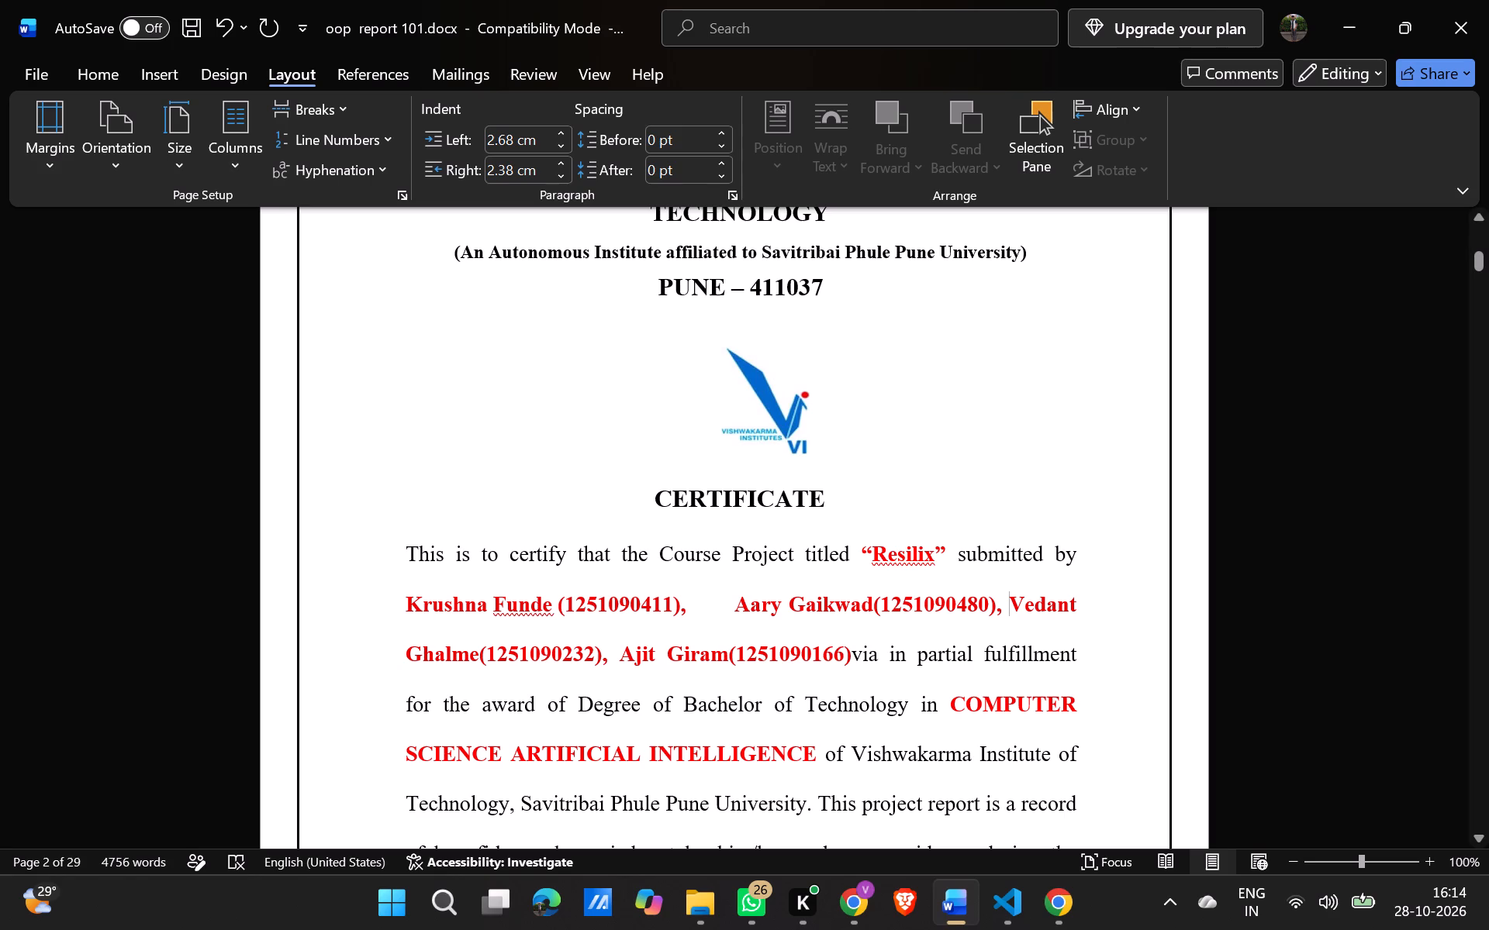
pyautogui.scroll(1, 643, 728)
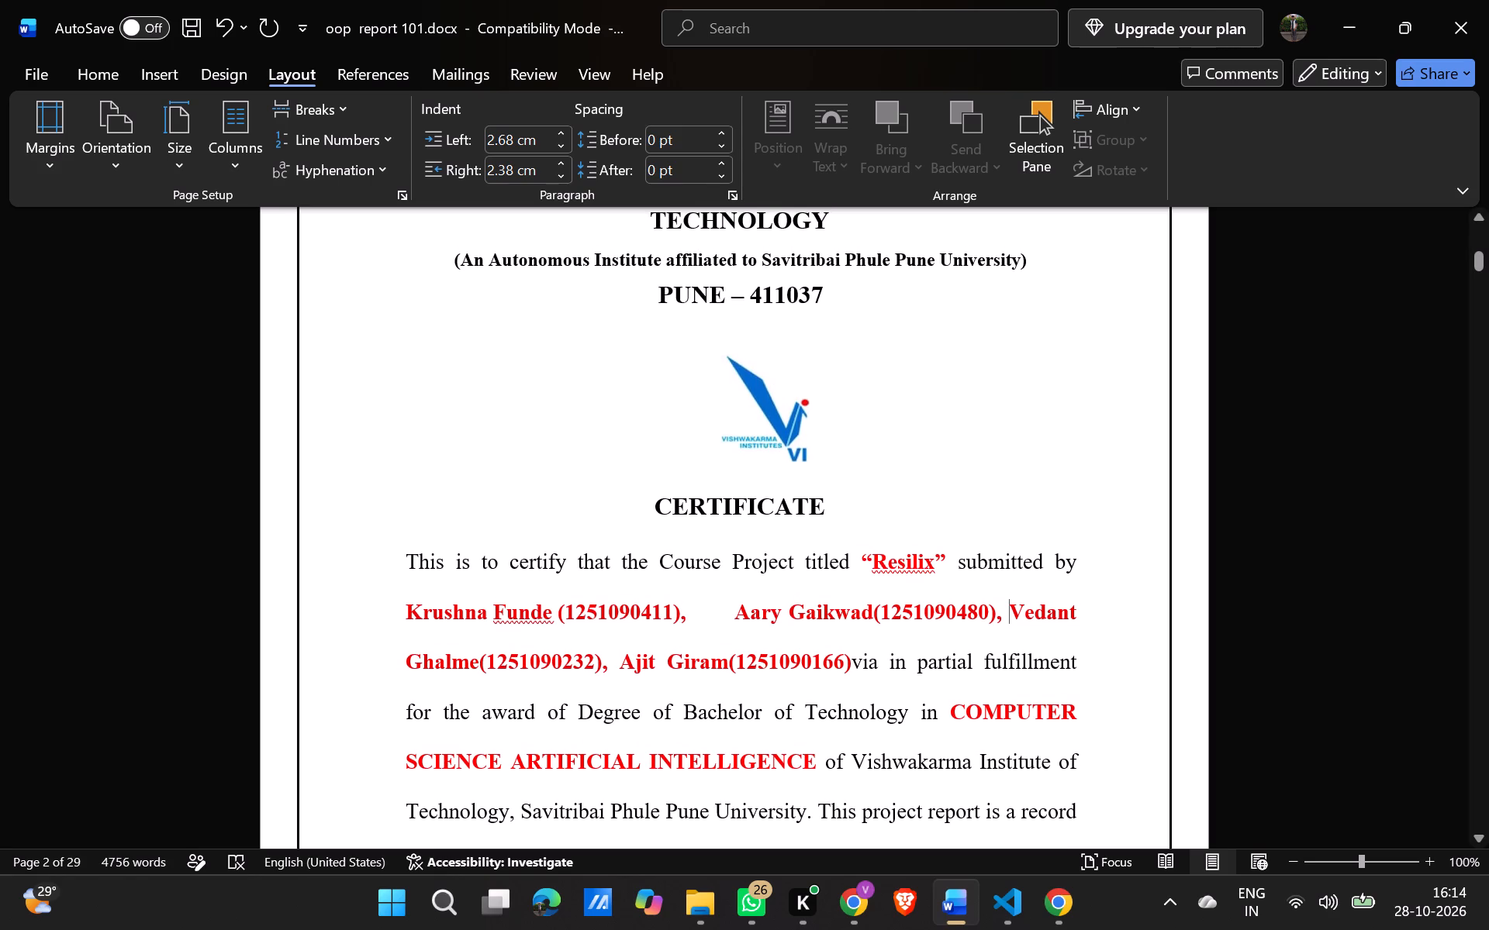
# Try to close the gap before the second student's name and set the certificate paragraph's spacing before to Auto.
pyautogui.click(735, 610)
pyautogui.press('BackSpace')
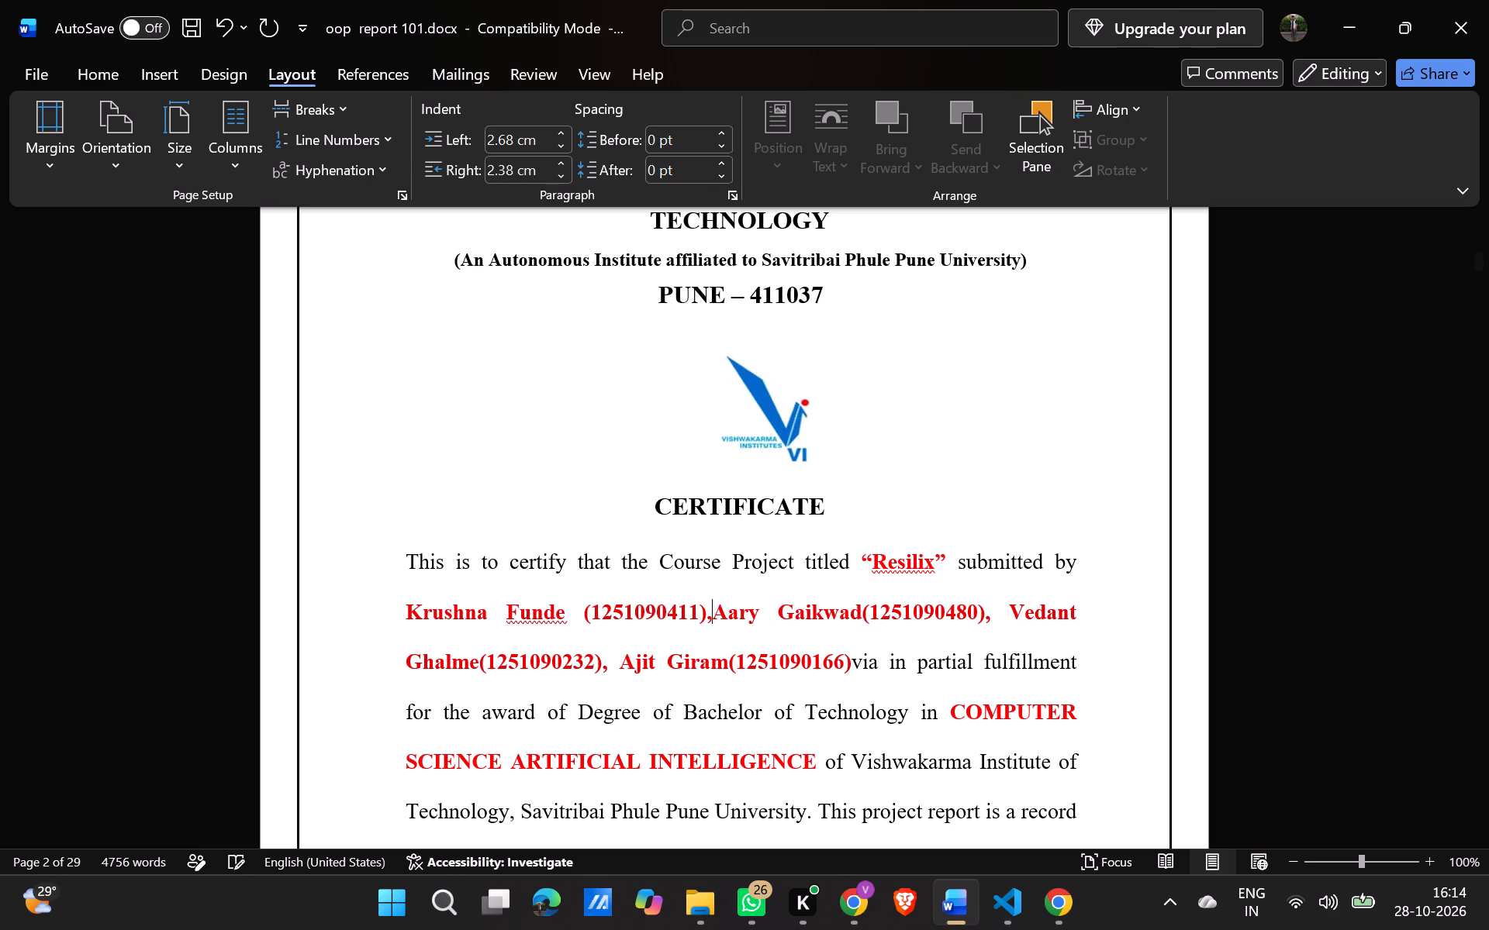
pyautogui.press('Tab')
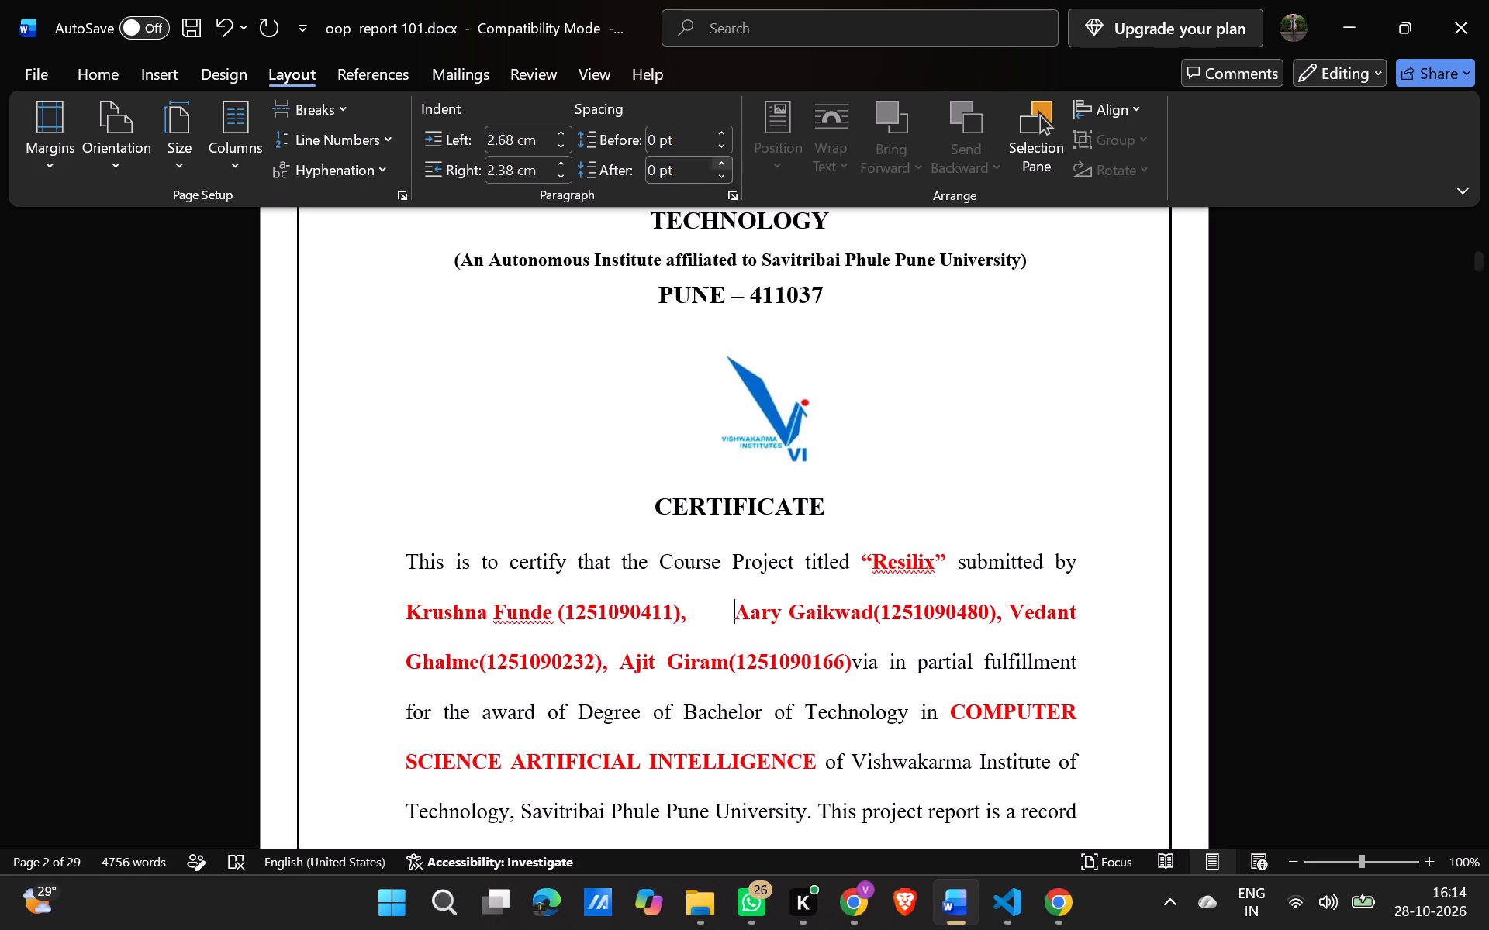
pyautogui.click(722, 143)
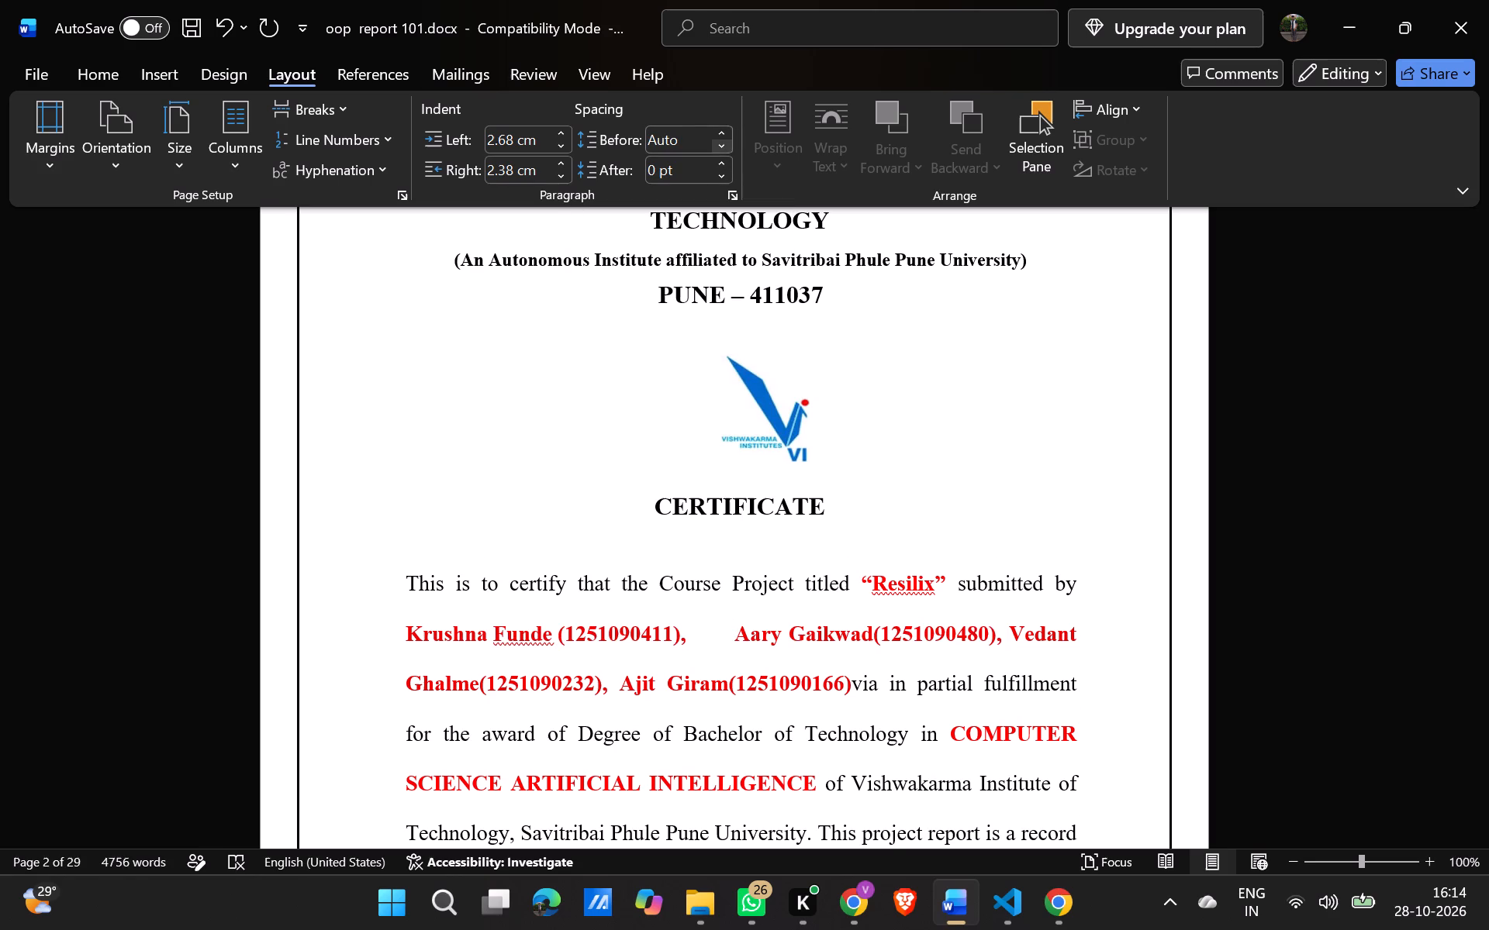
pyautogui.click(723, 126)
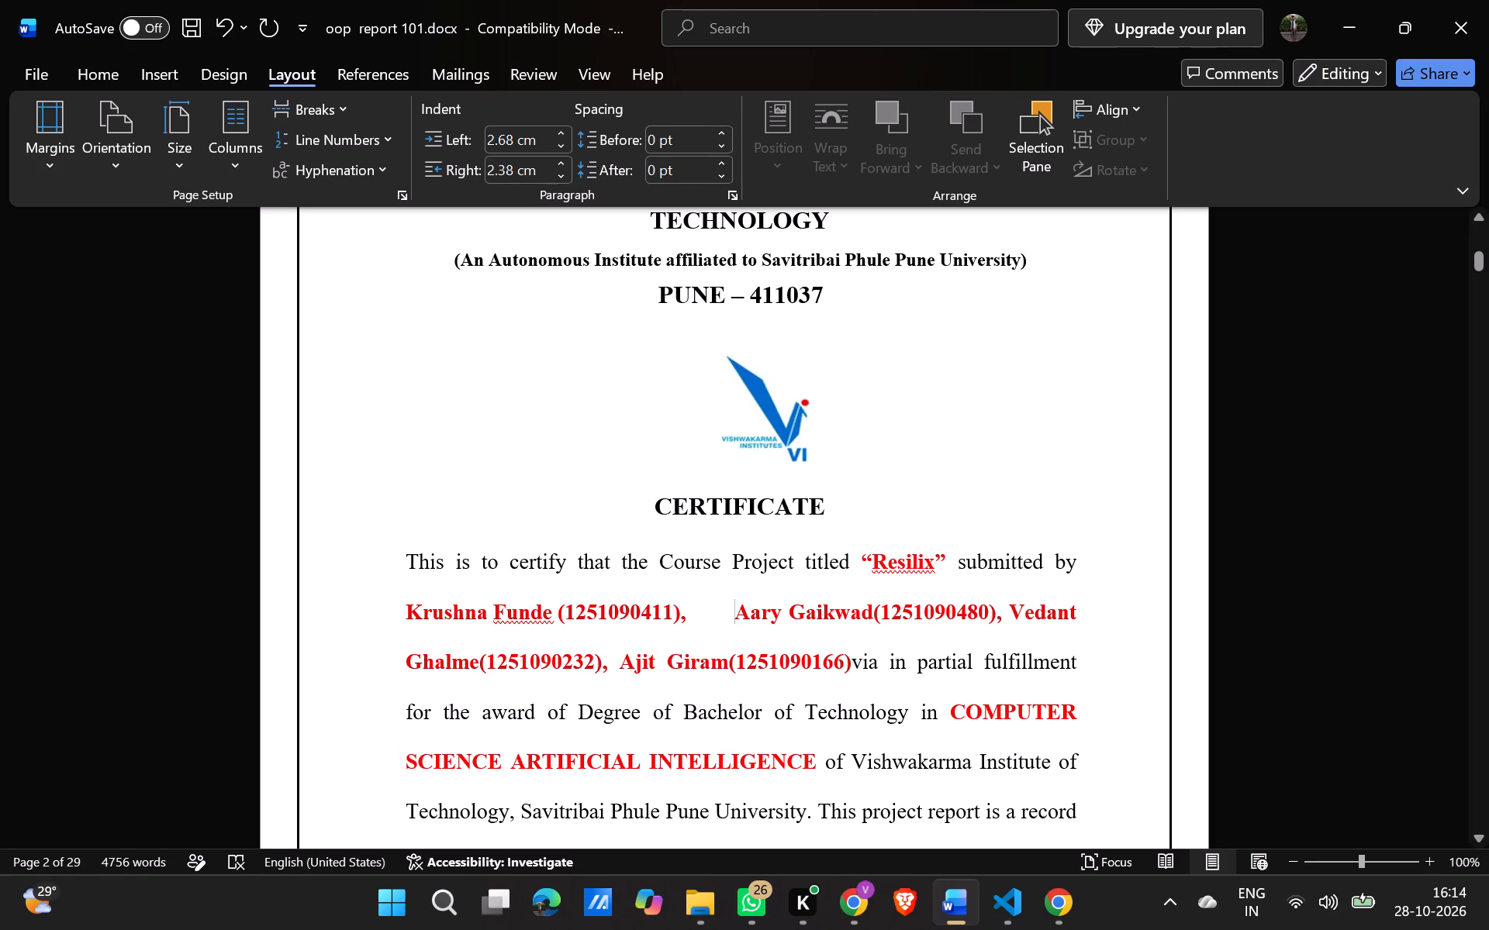
# Correct the last two digits of the first two students' PRNs in the certificate text to match the cover page.
pyautogui.scroll(3, 672, 612)
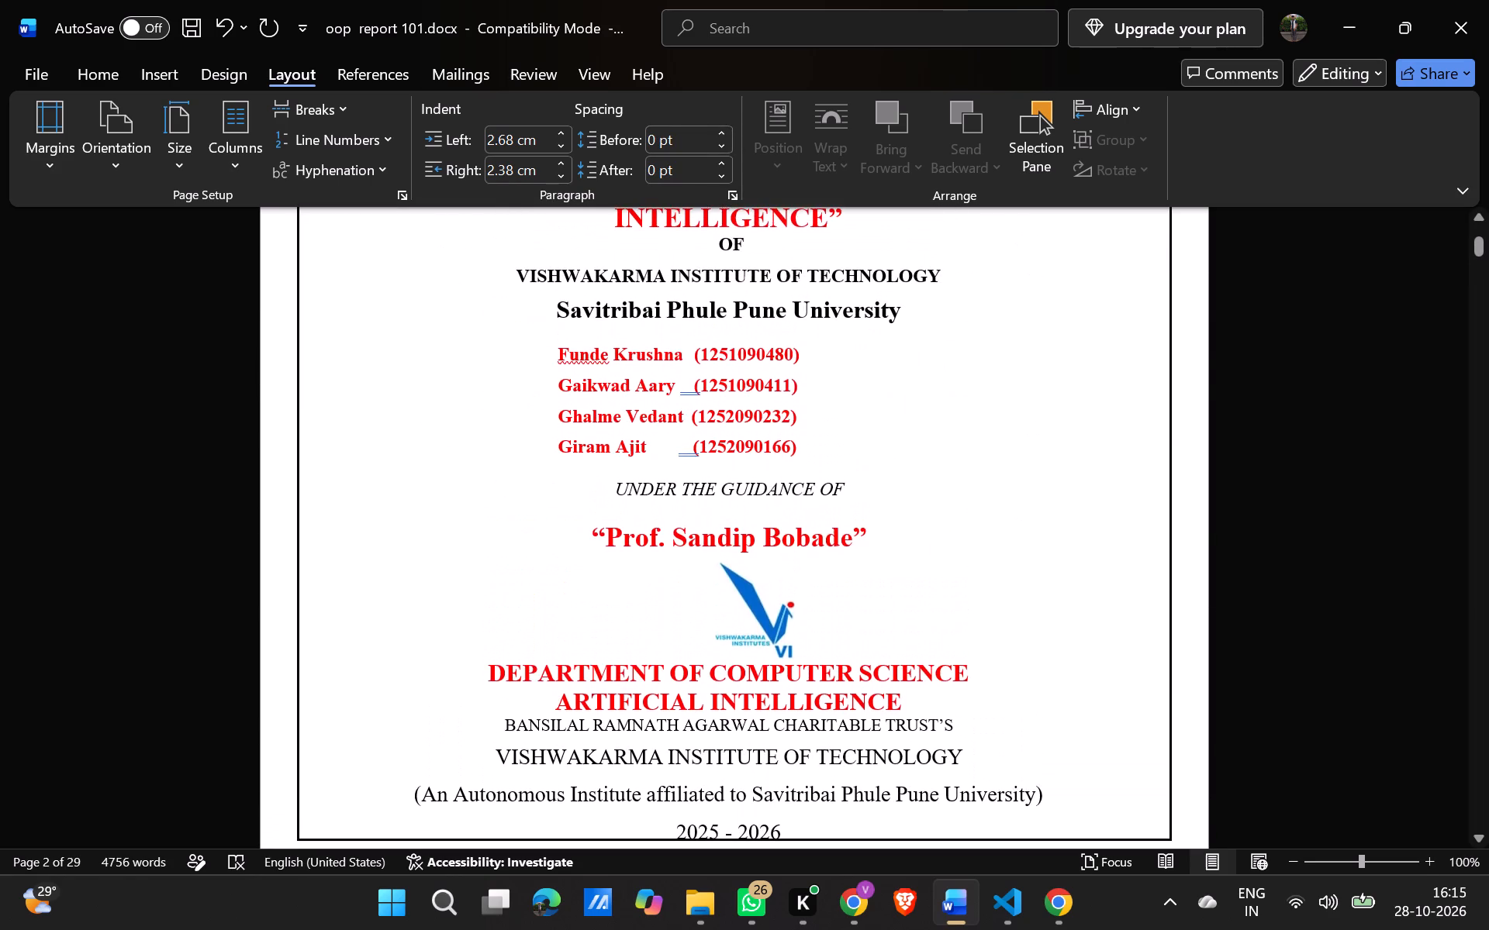
pyautogui.scroll(-2, 672, 612)
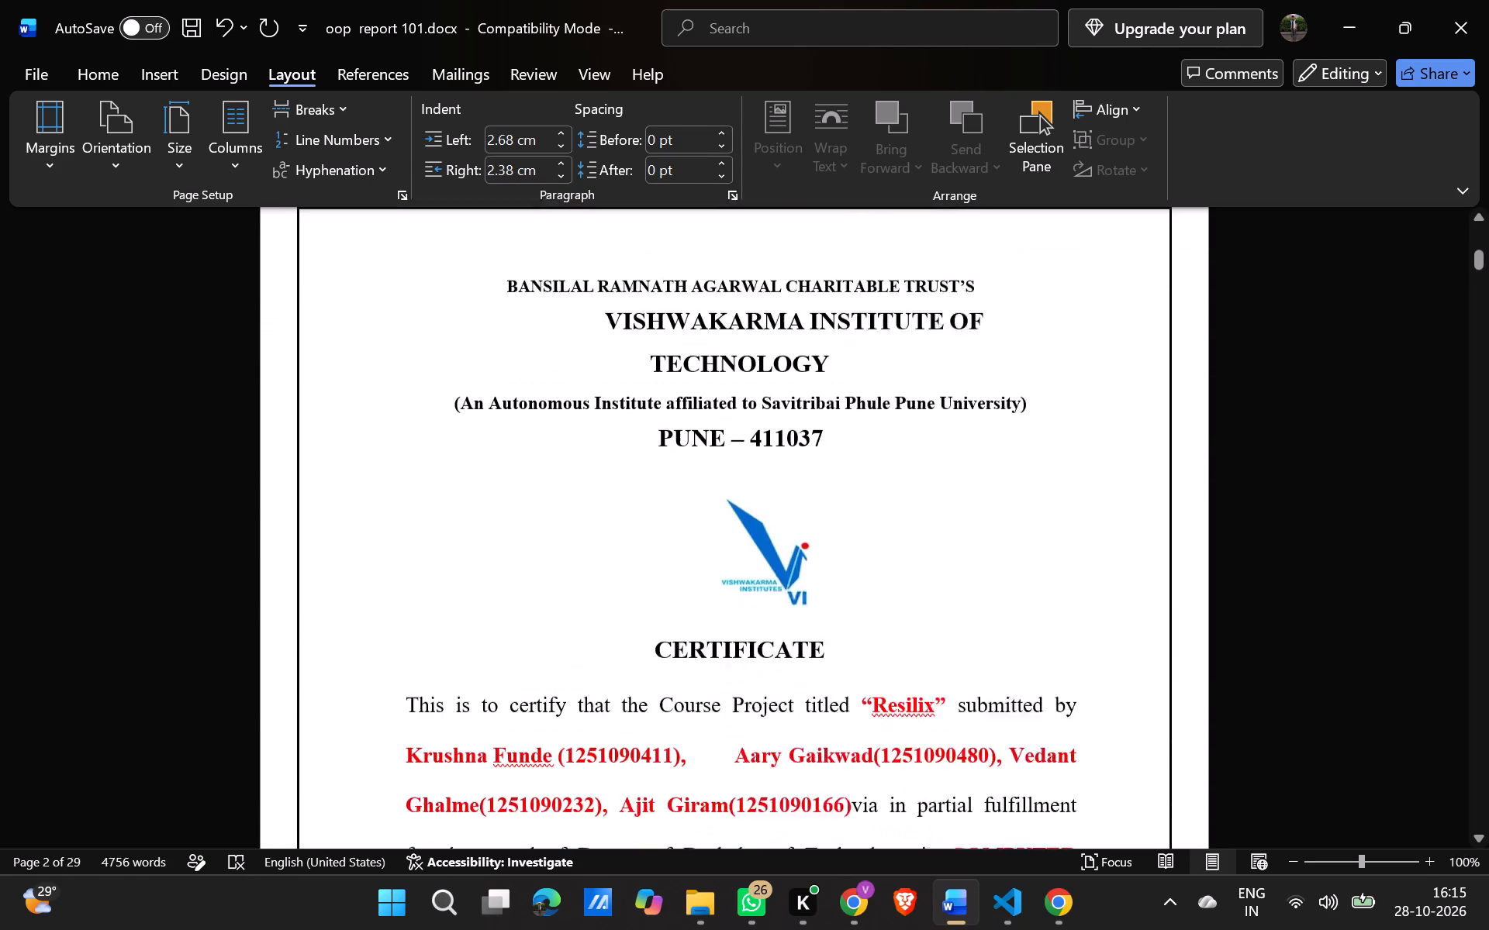
pyautogui.scroll(-1, 672, 612)
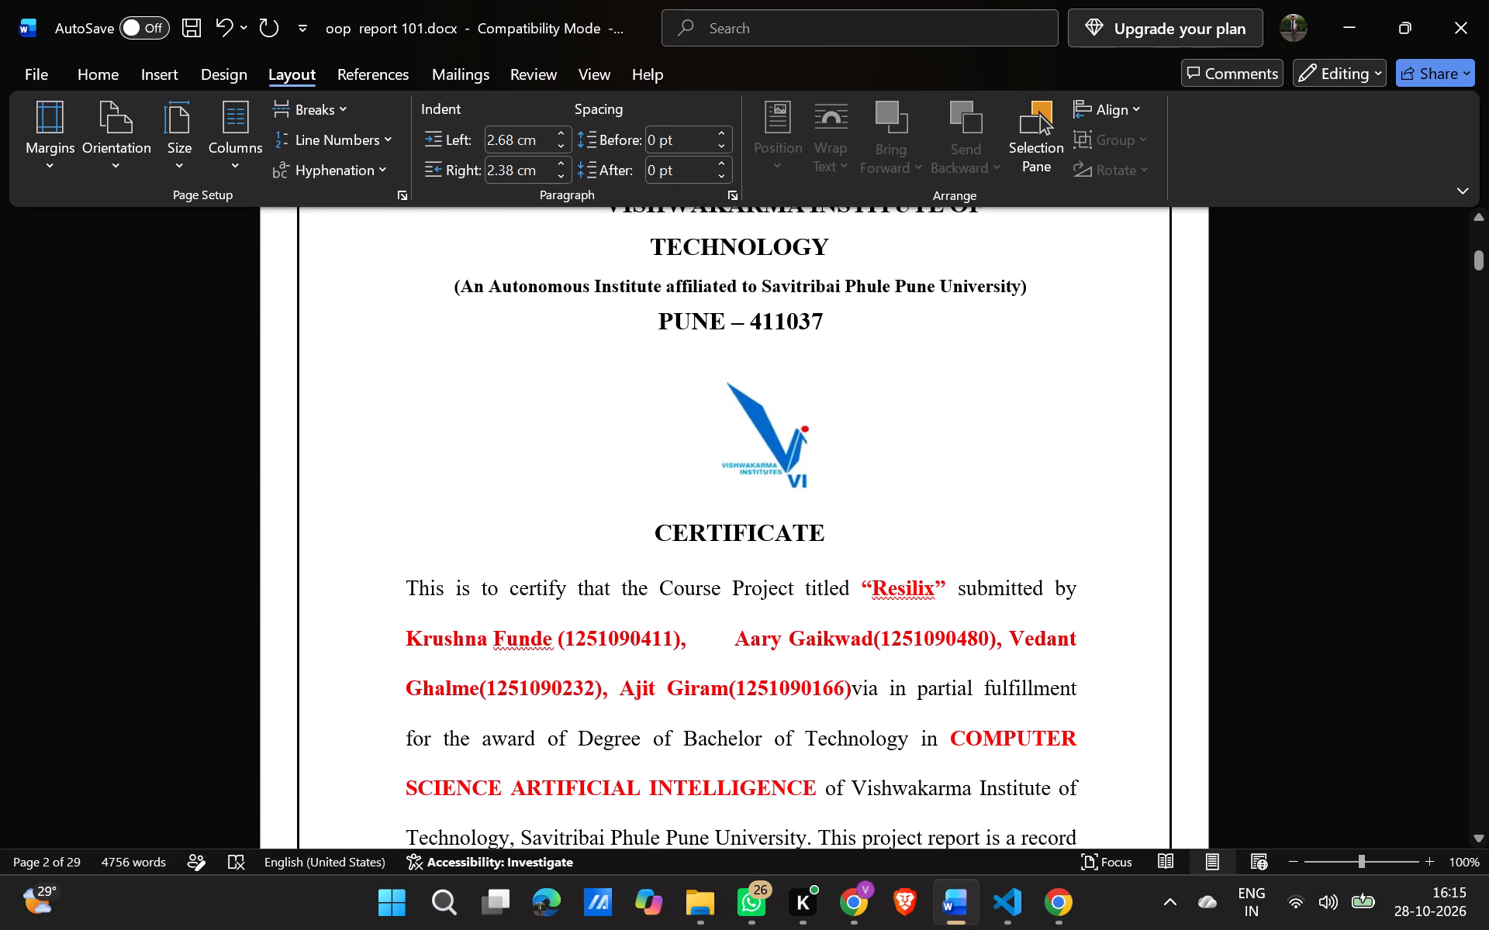
pyautogui.click(674, 638)
pyautogui.press('BackSpace')
pyautogui.press('BackSpace')
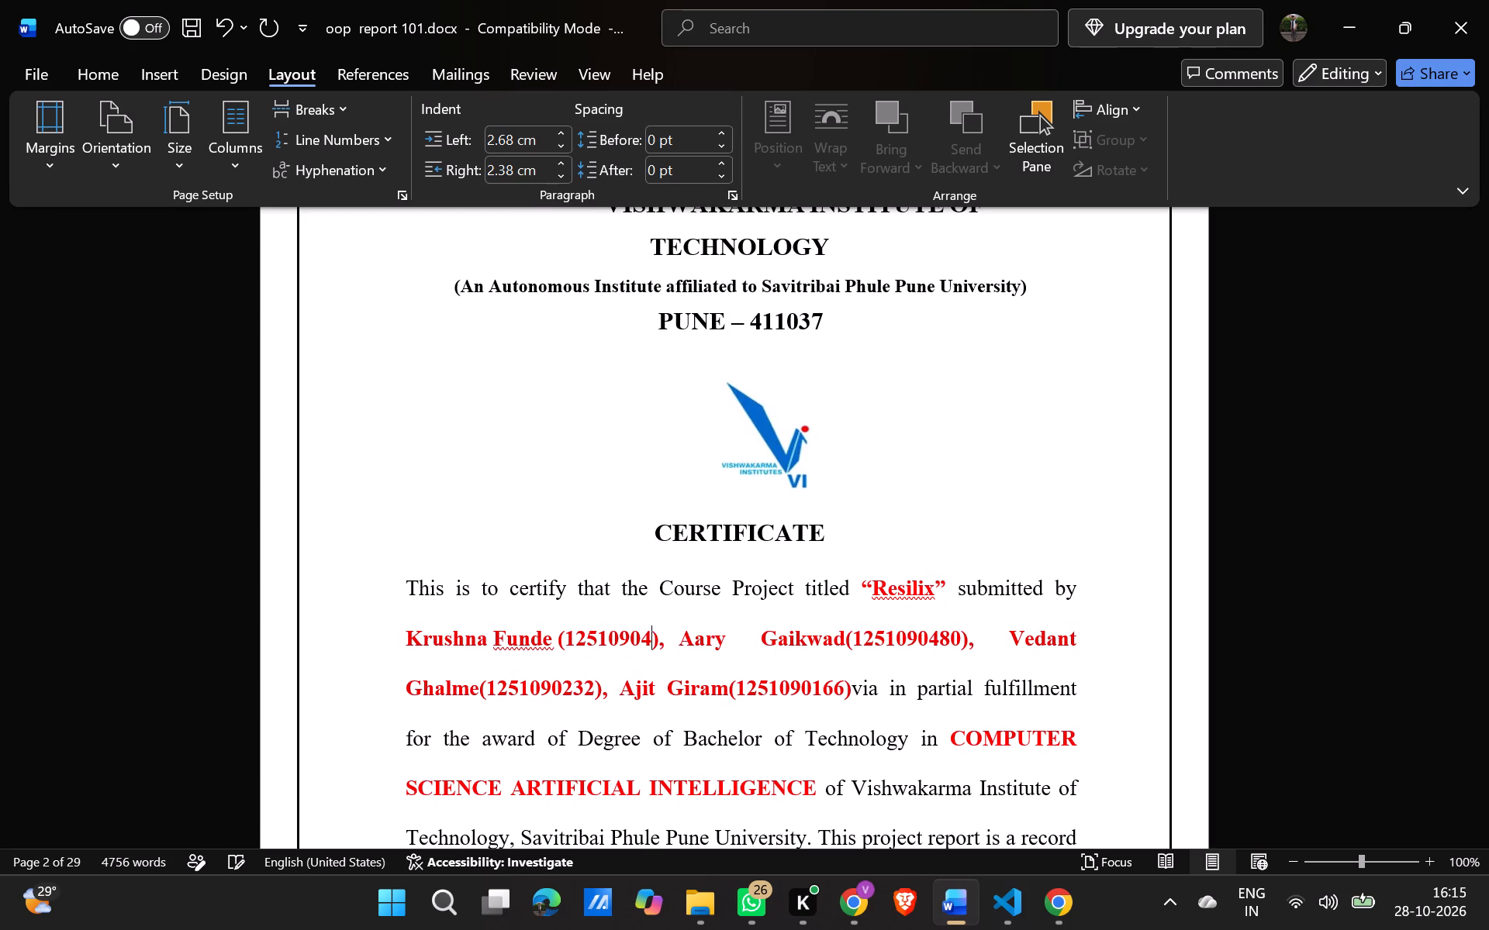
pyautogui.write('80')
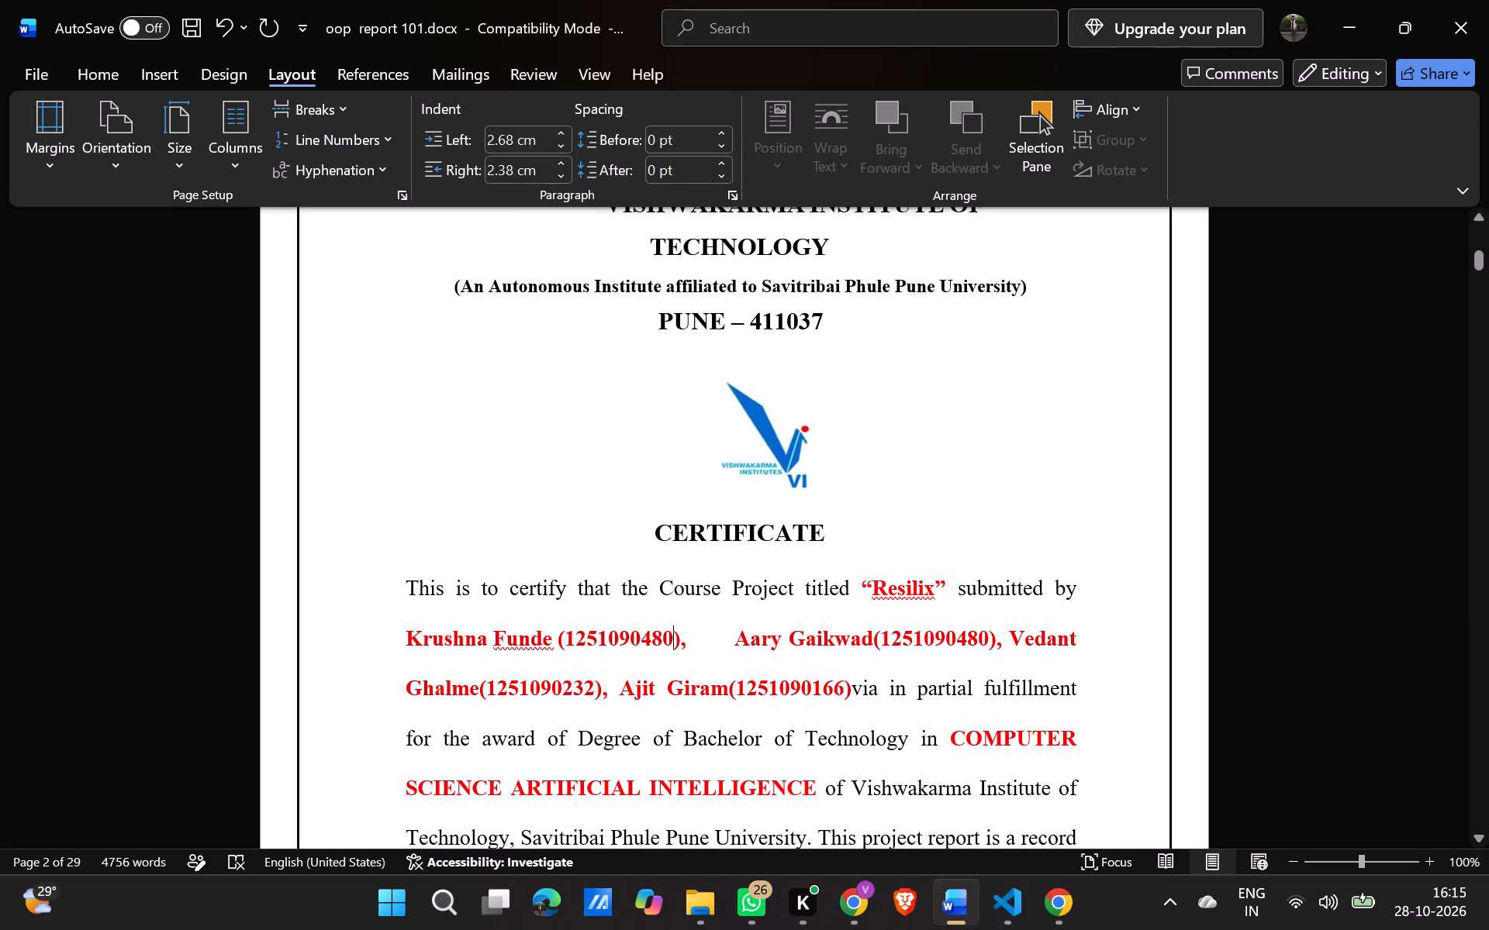
pyautogui.click(987, 639)
pyautogui.press('BackSpace')
pyautogui.press('BackSpace')
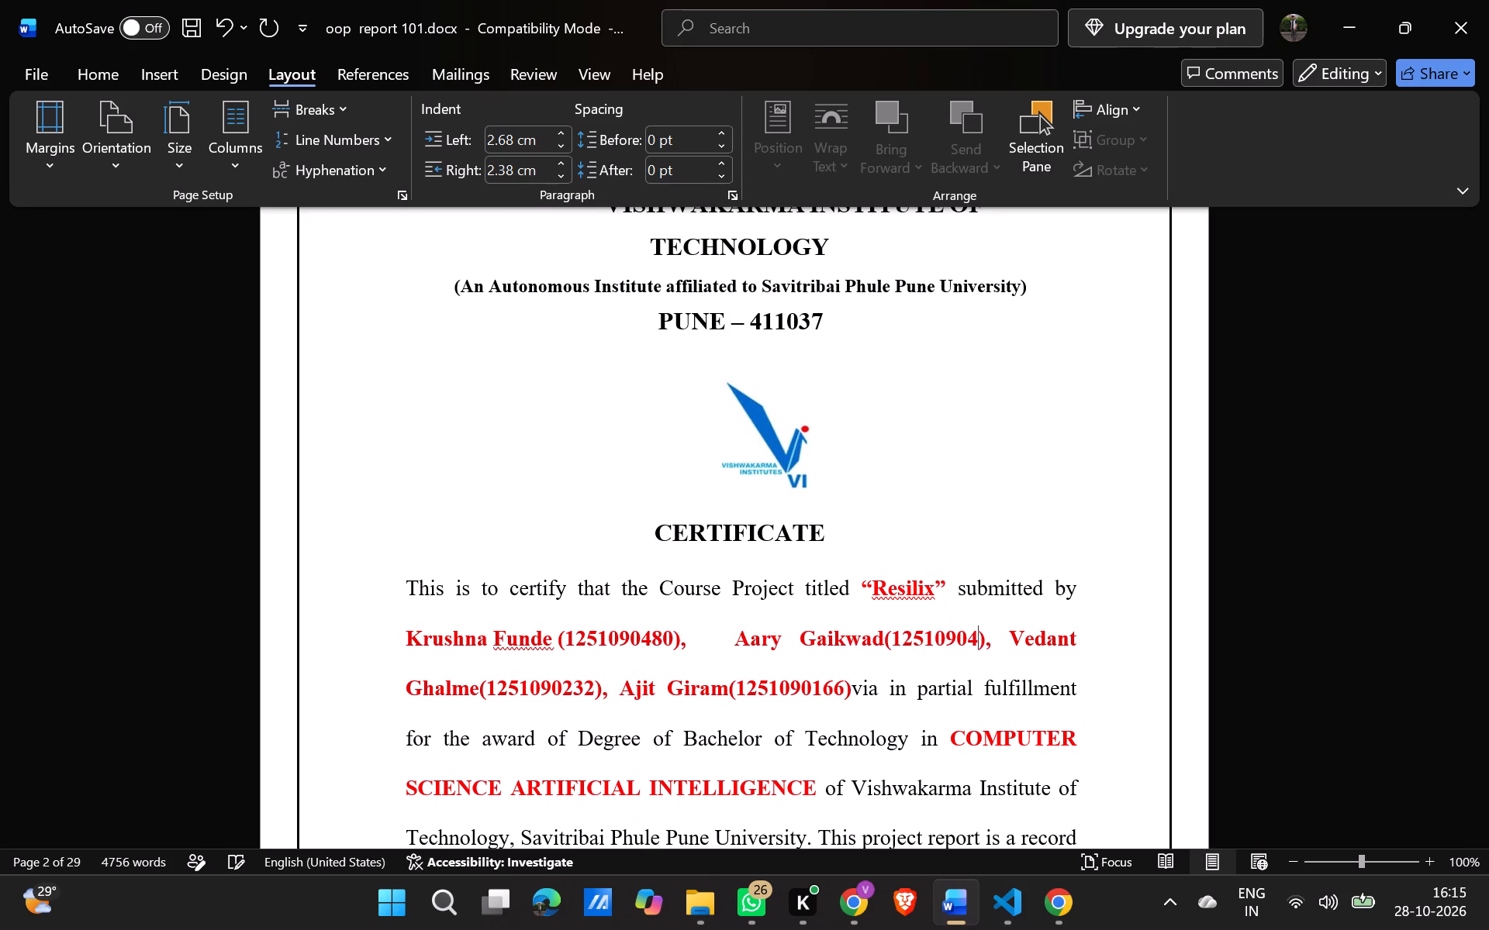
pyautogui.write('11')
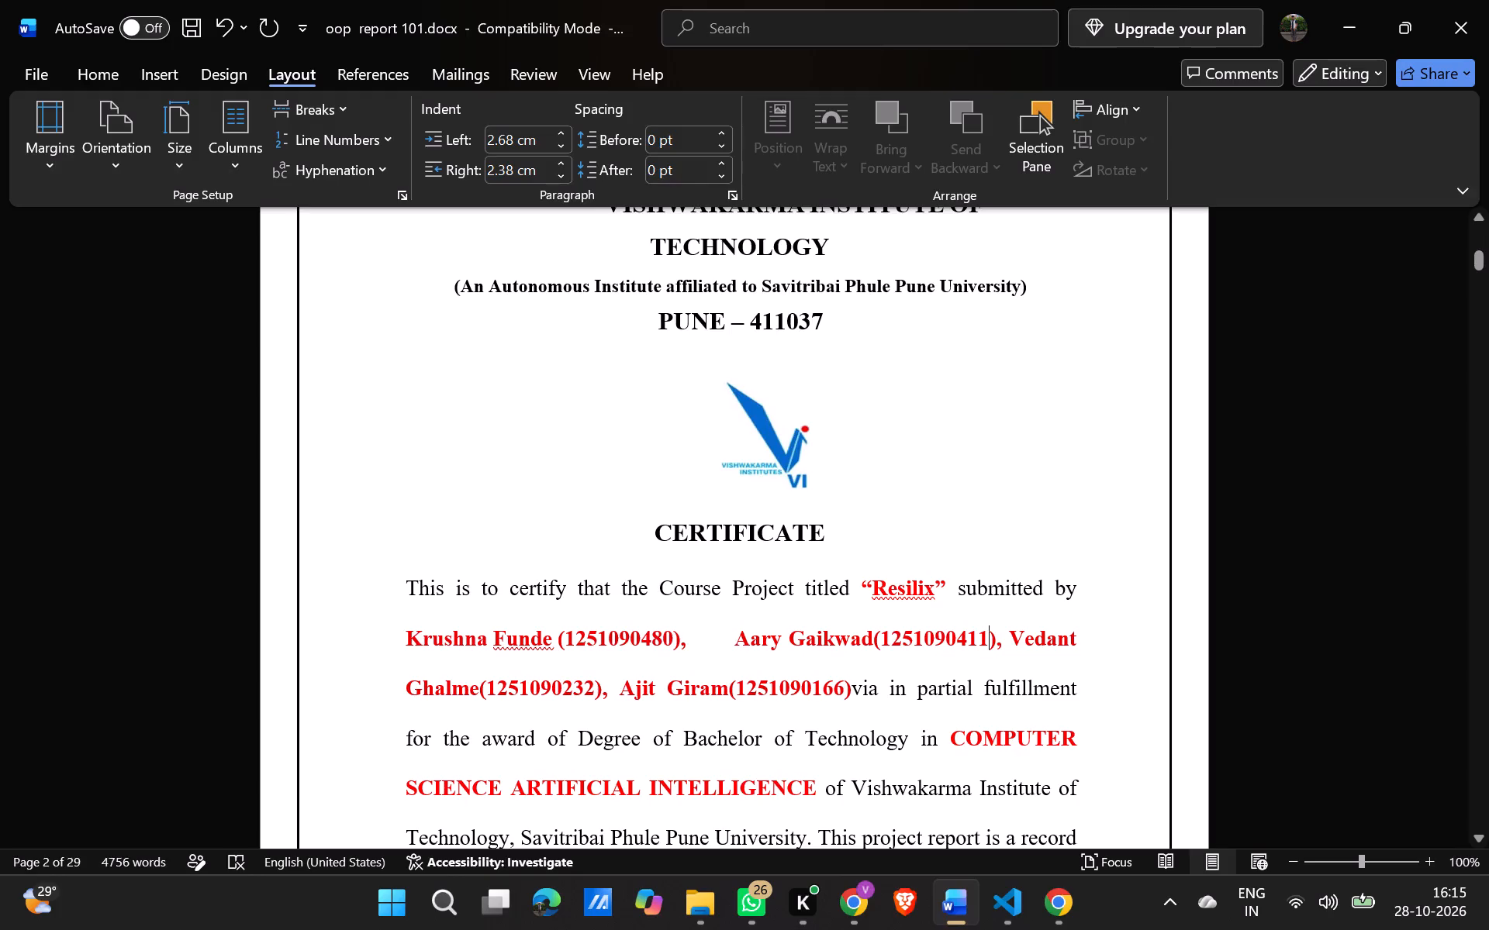
# Recheck the student names and PRNs on the cover page and look through the front pages down to the Acknowledgement.
pyautogui.scroll(6, 798, 660)
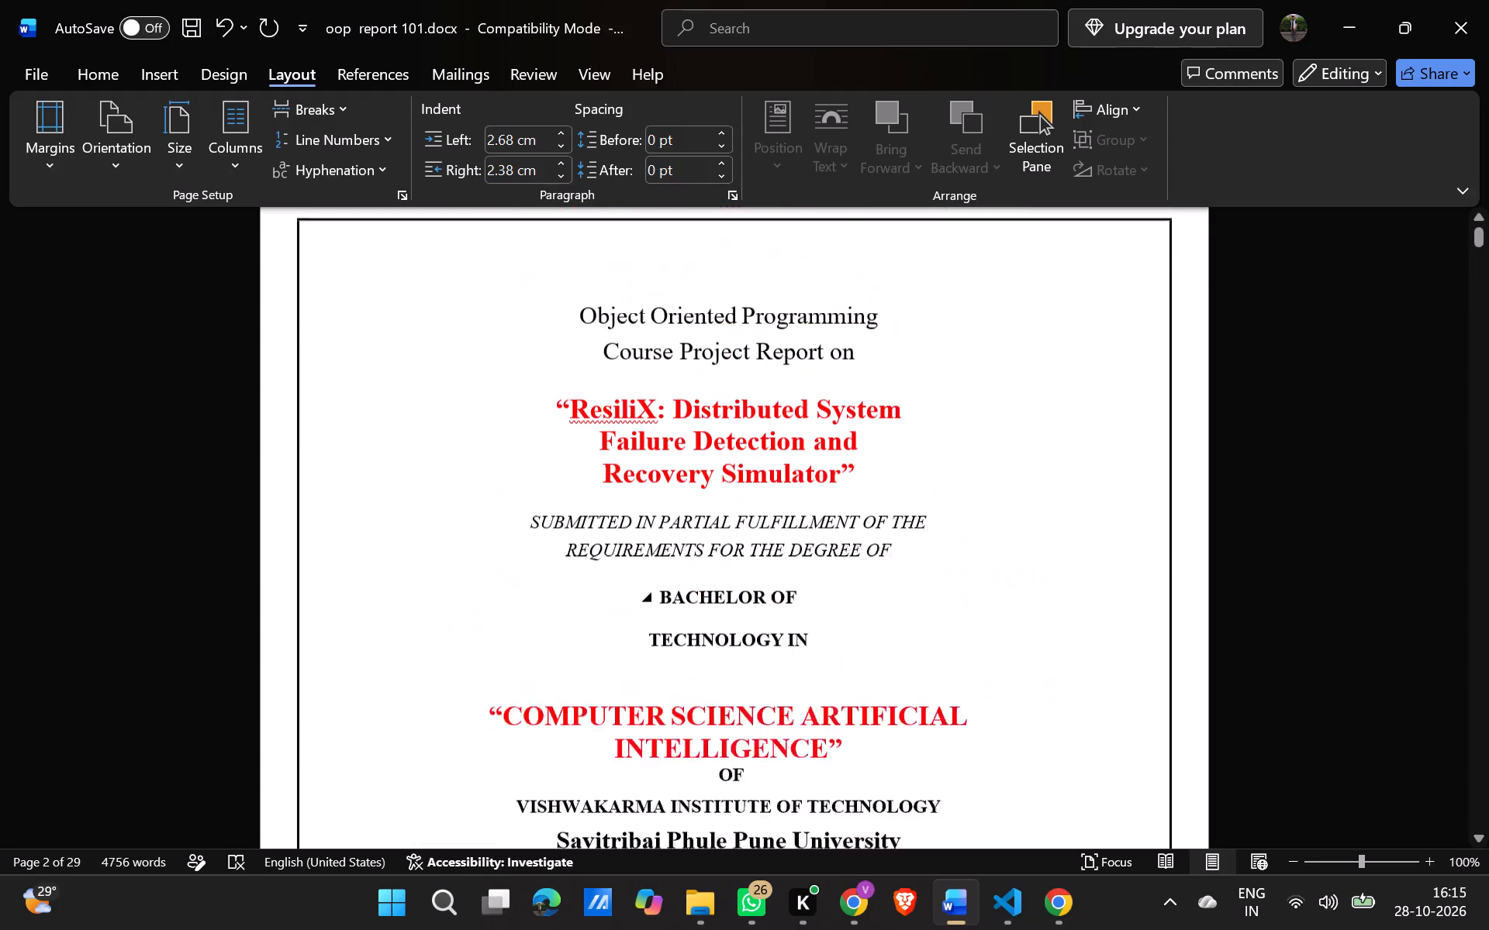
pyautogui.scroll(-1, 798, 660)
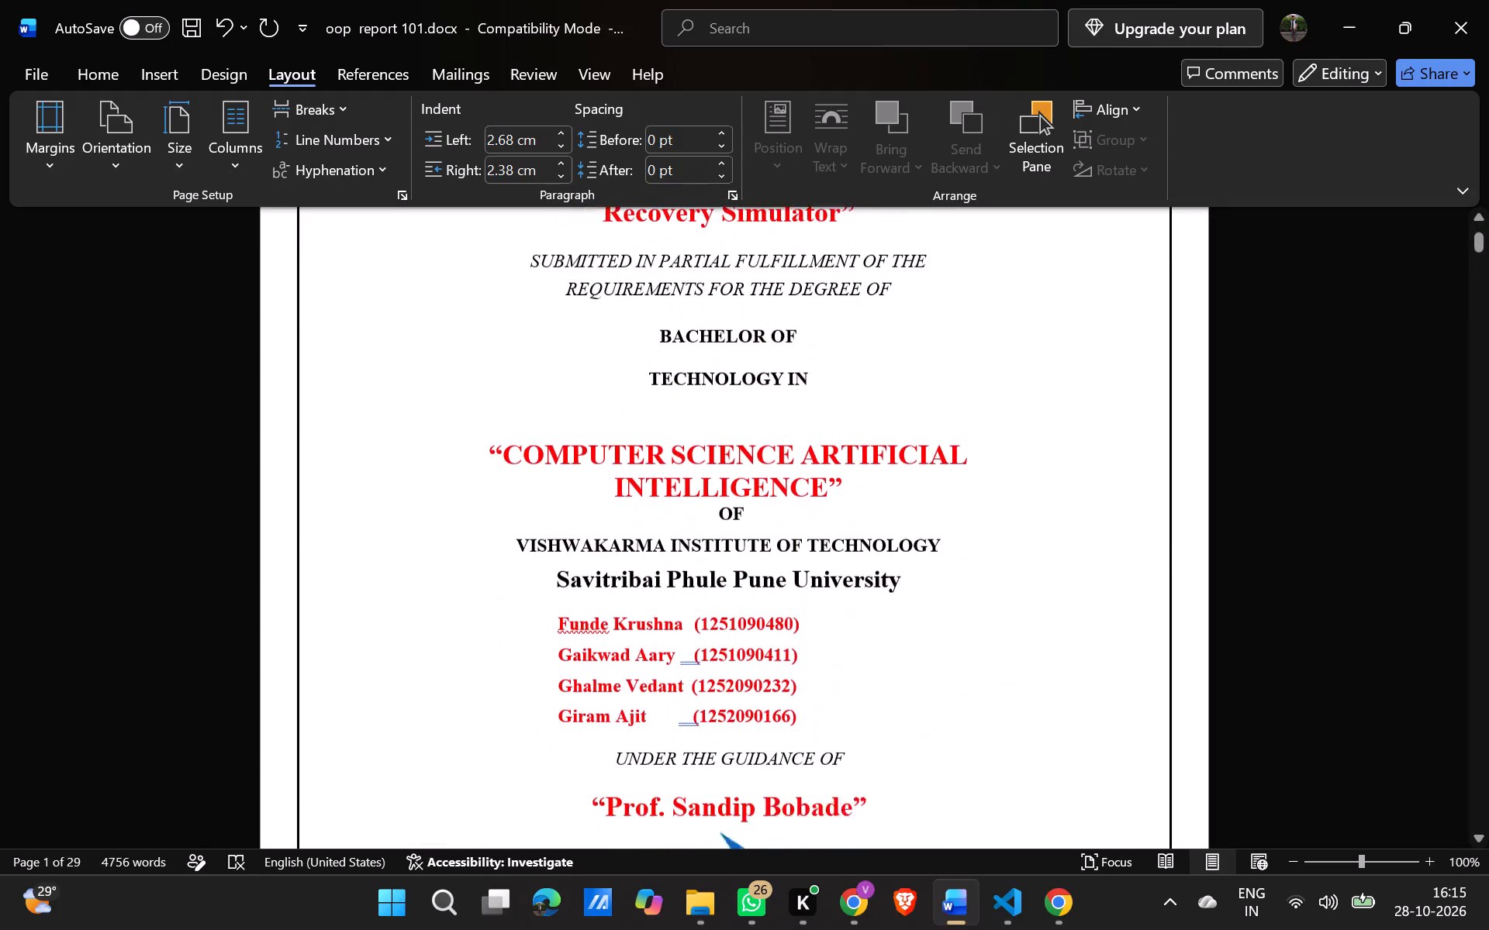
pyautogui.scroll(-5, 798, 660)
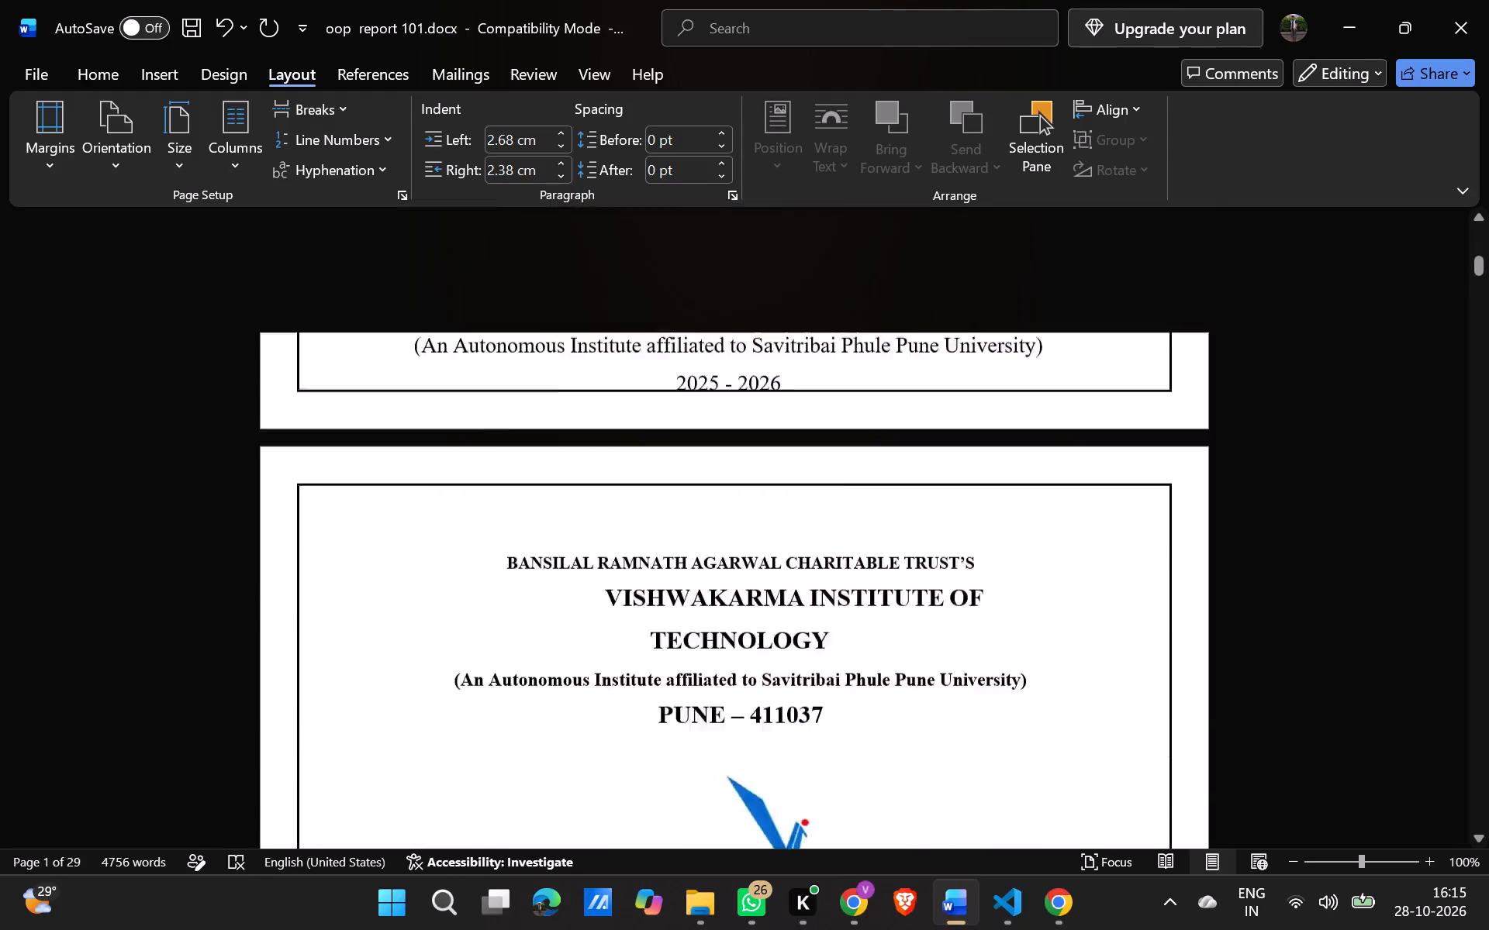
pyautogui.scroll(-6, 798, 660)
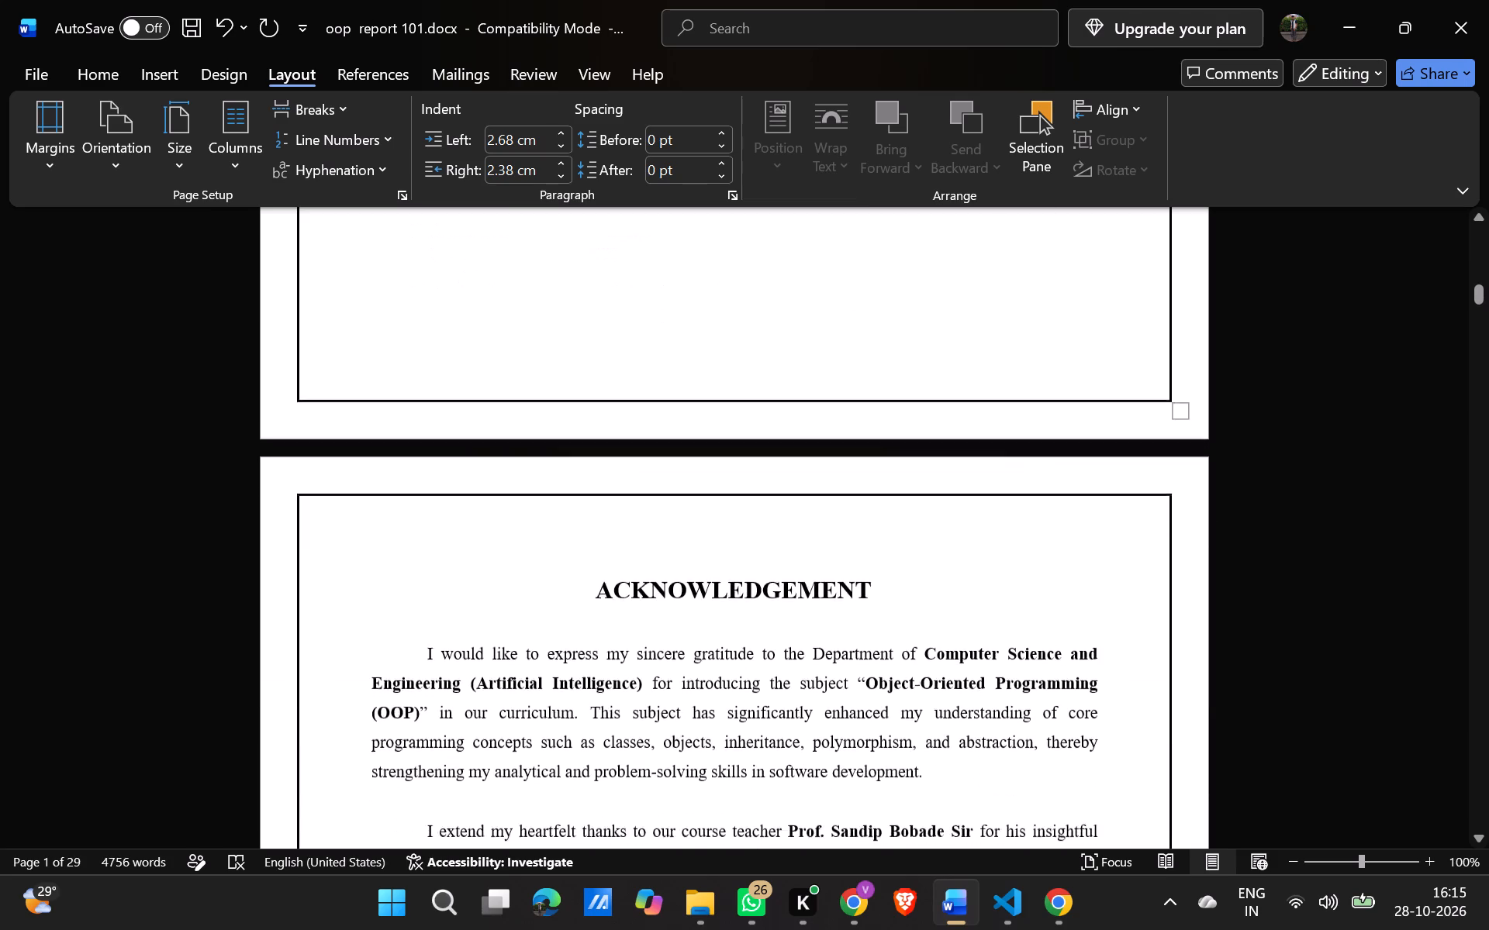
pyautogui.scroll(-1, 798, 660)
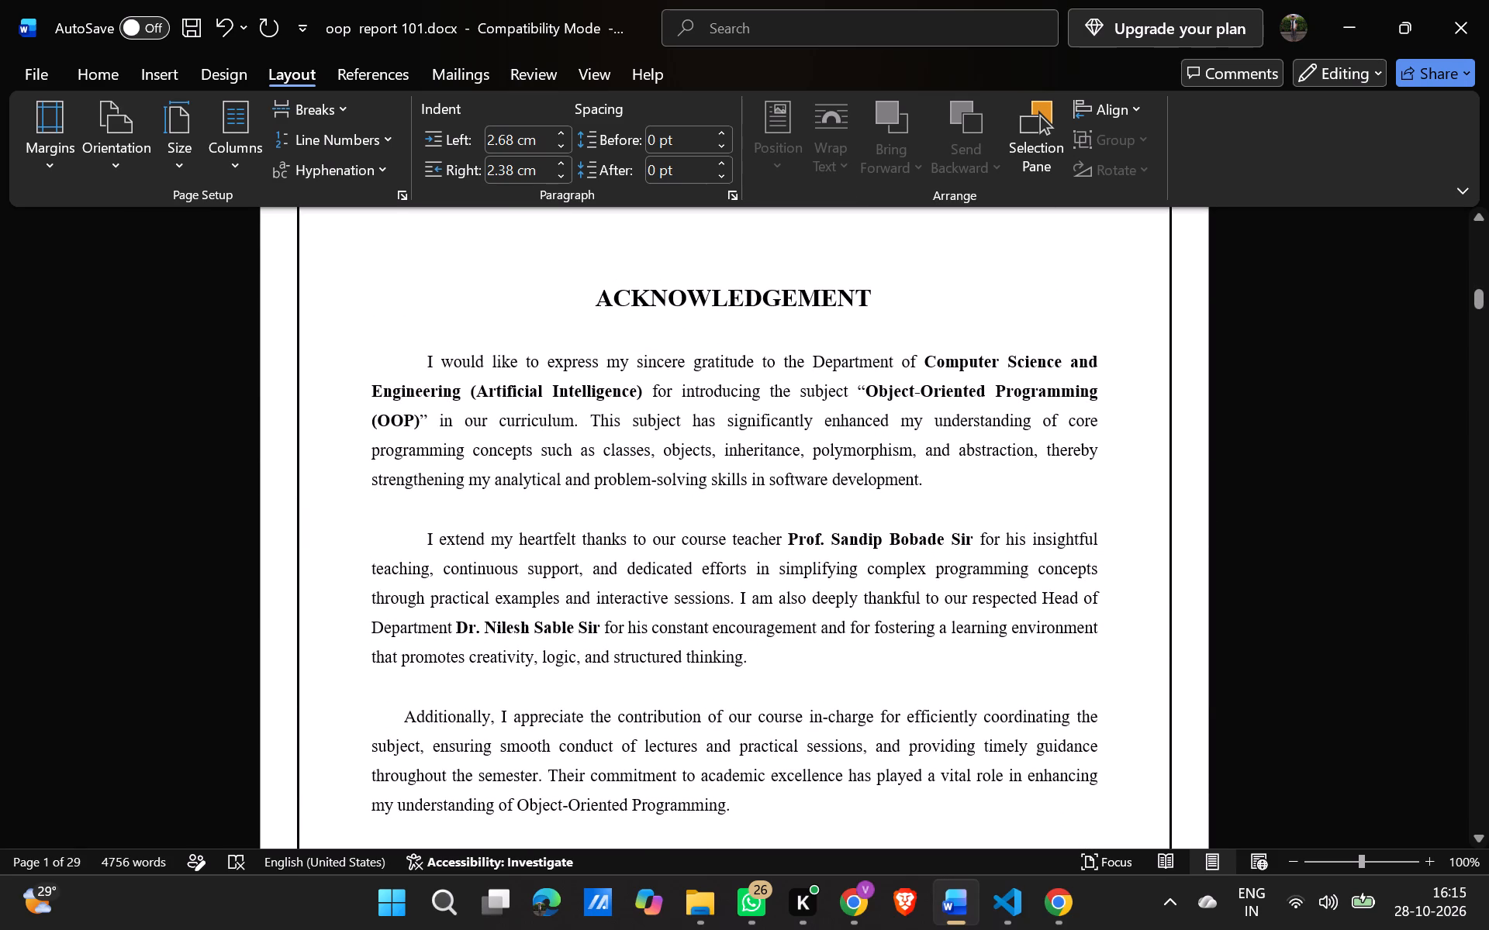
# Justify the three Acknowledgement paragraphs and set their font size to 12.
pyautogui.moveTo(798, 660); pyautogui.dragTo(711, 547)
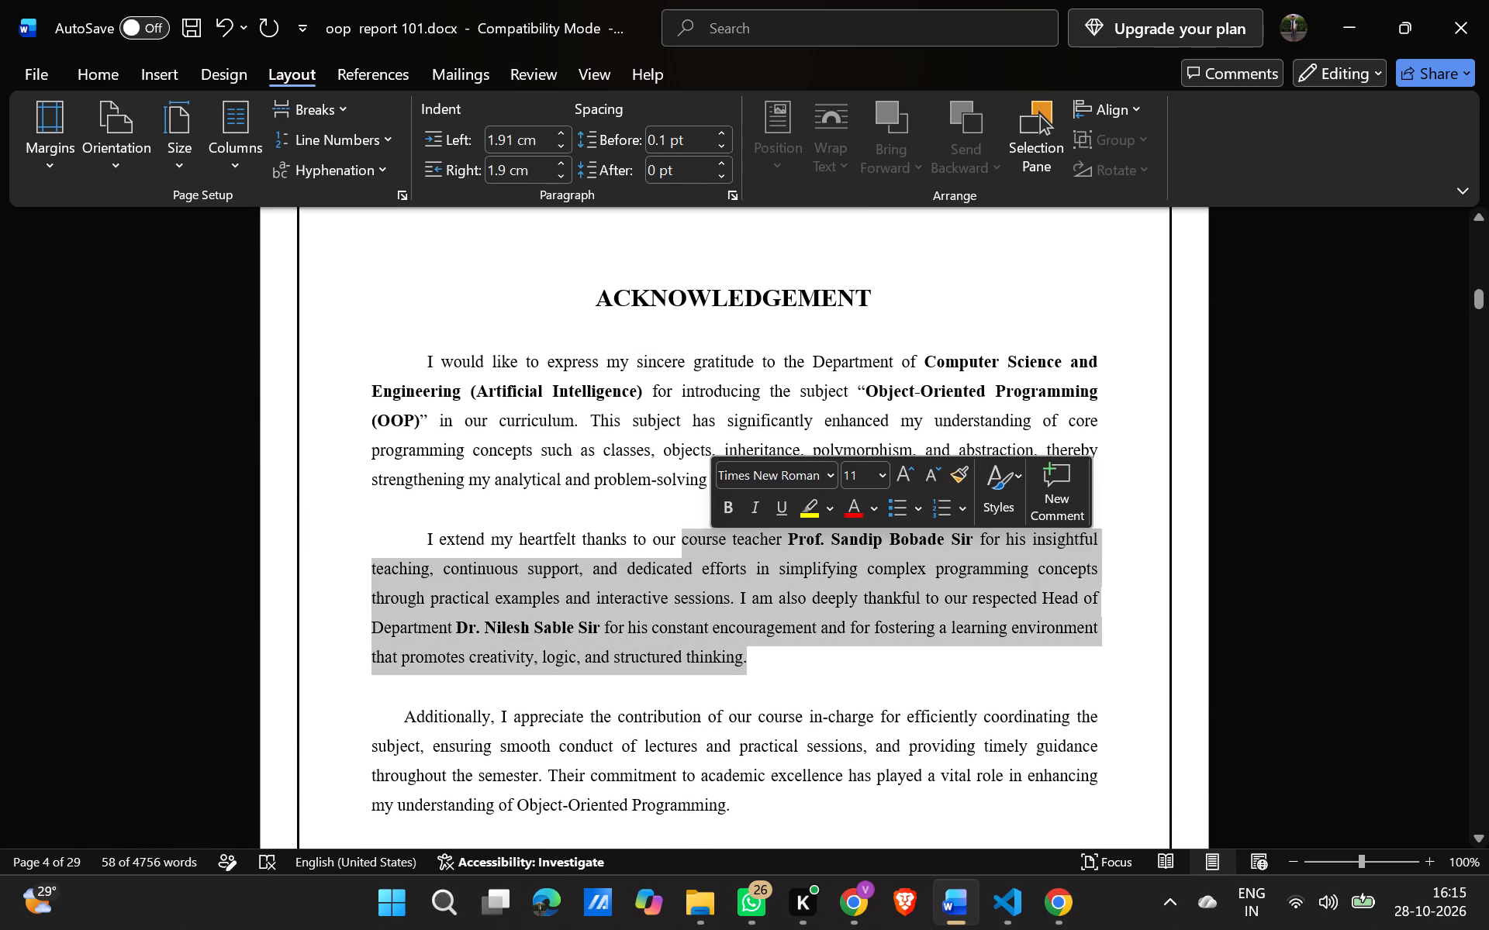
pyautogui.click(678, 653)
pyautogui.scroll(-1, 678, 653)
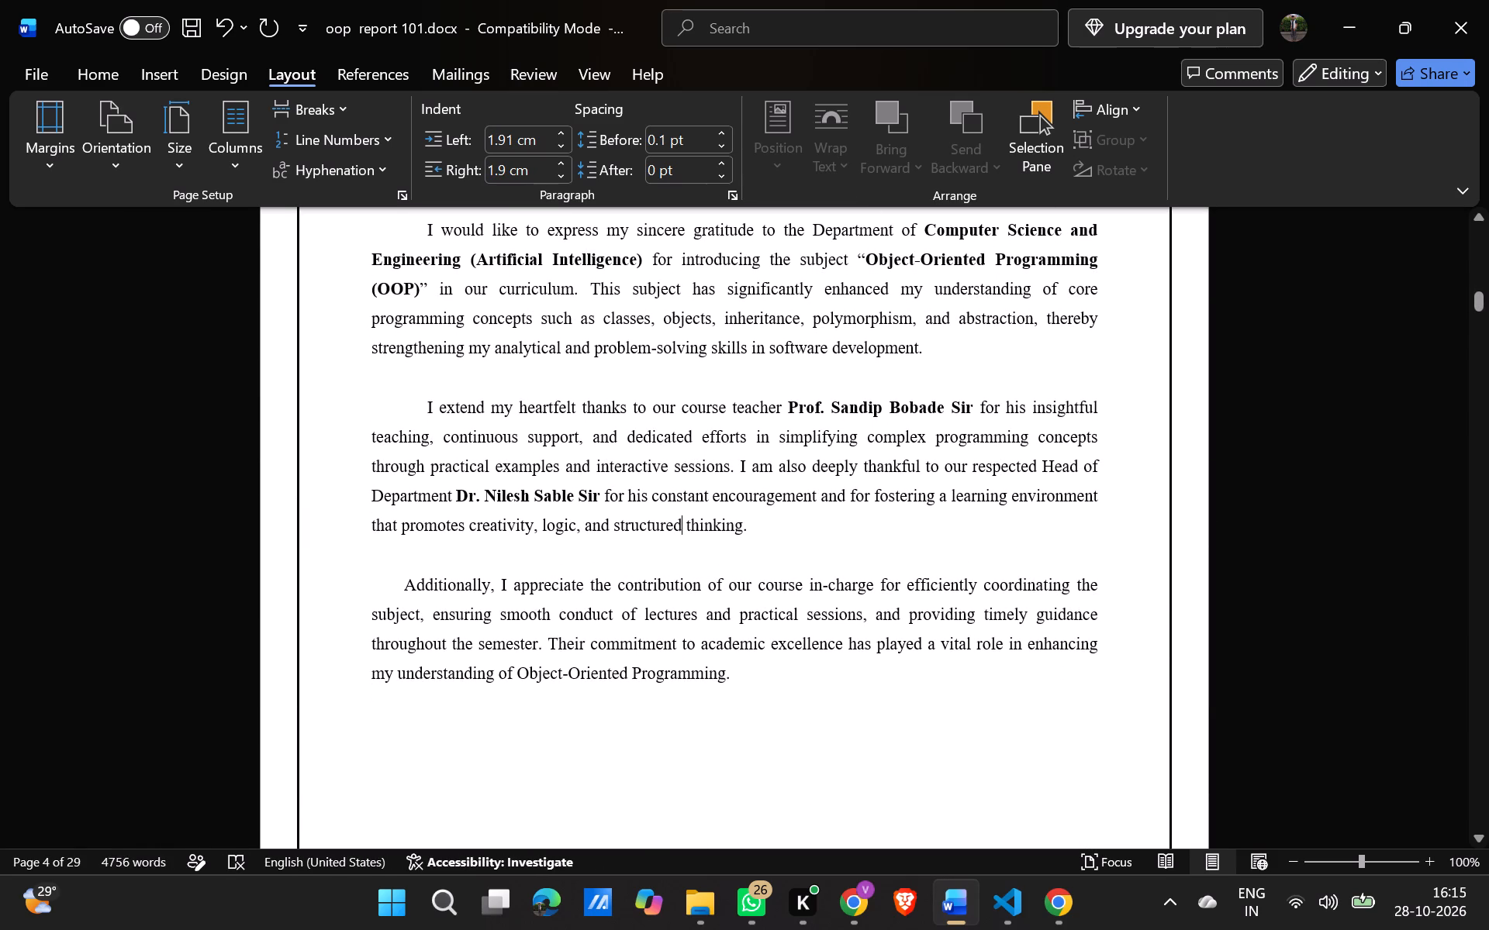
pyautogui.moveTo(737, 675); pyautogui.dragTo(392, 229)
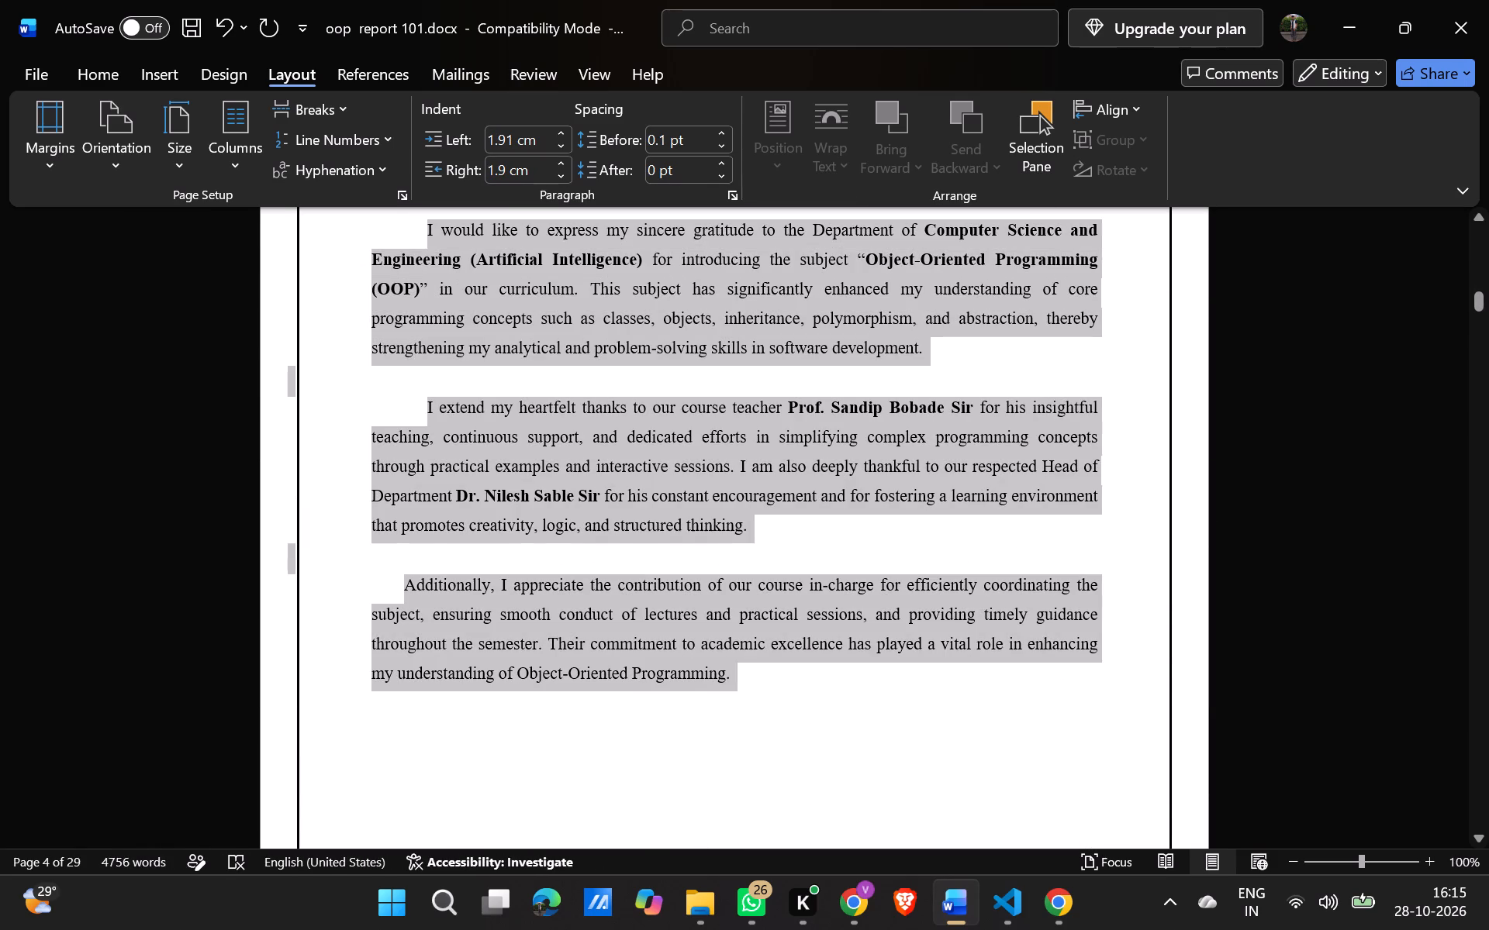
pyautogui.moveTo(392, 229); pyautogui.dragTo(422, 341)
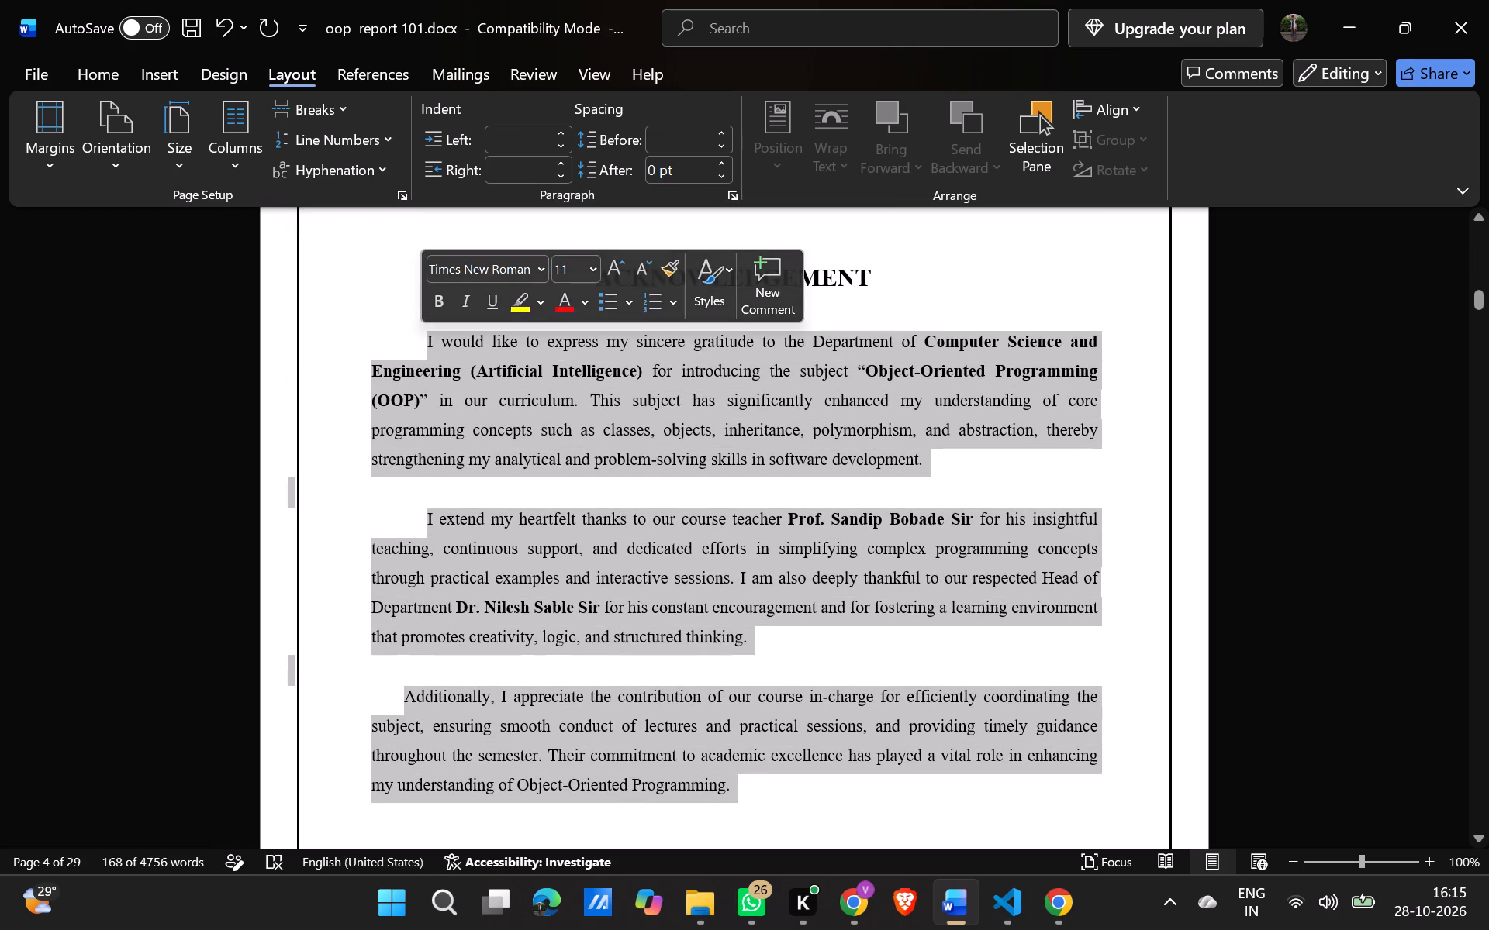
pyautogui.click(105, 82)
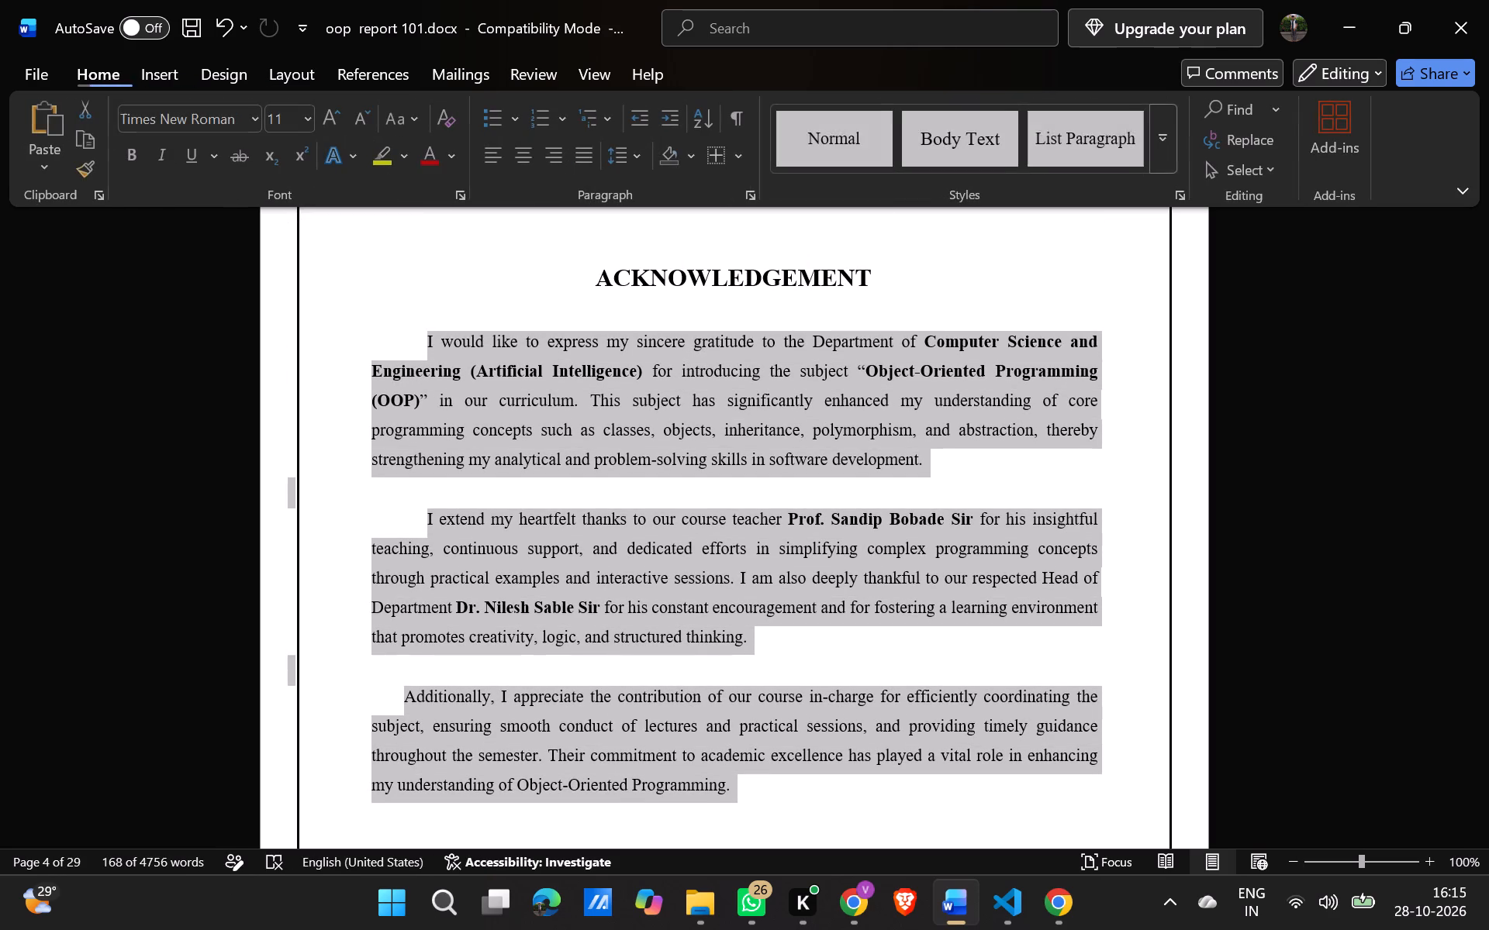
pyautogui.click(585, 157)
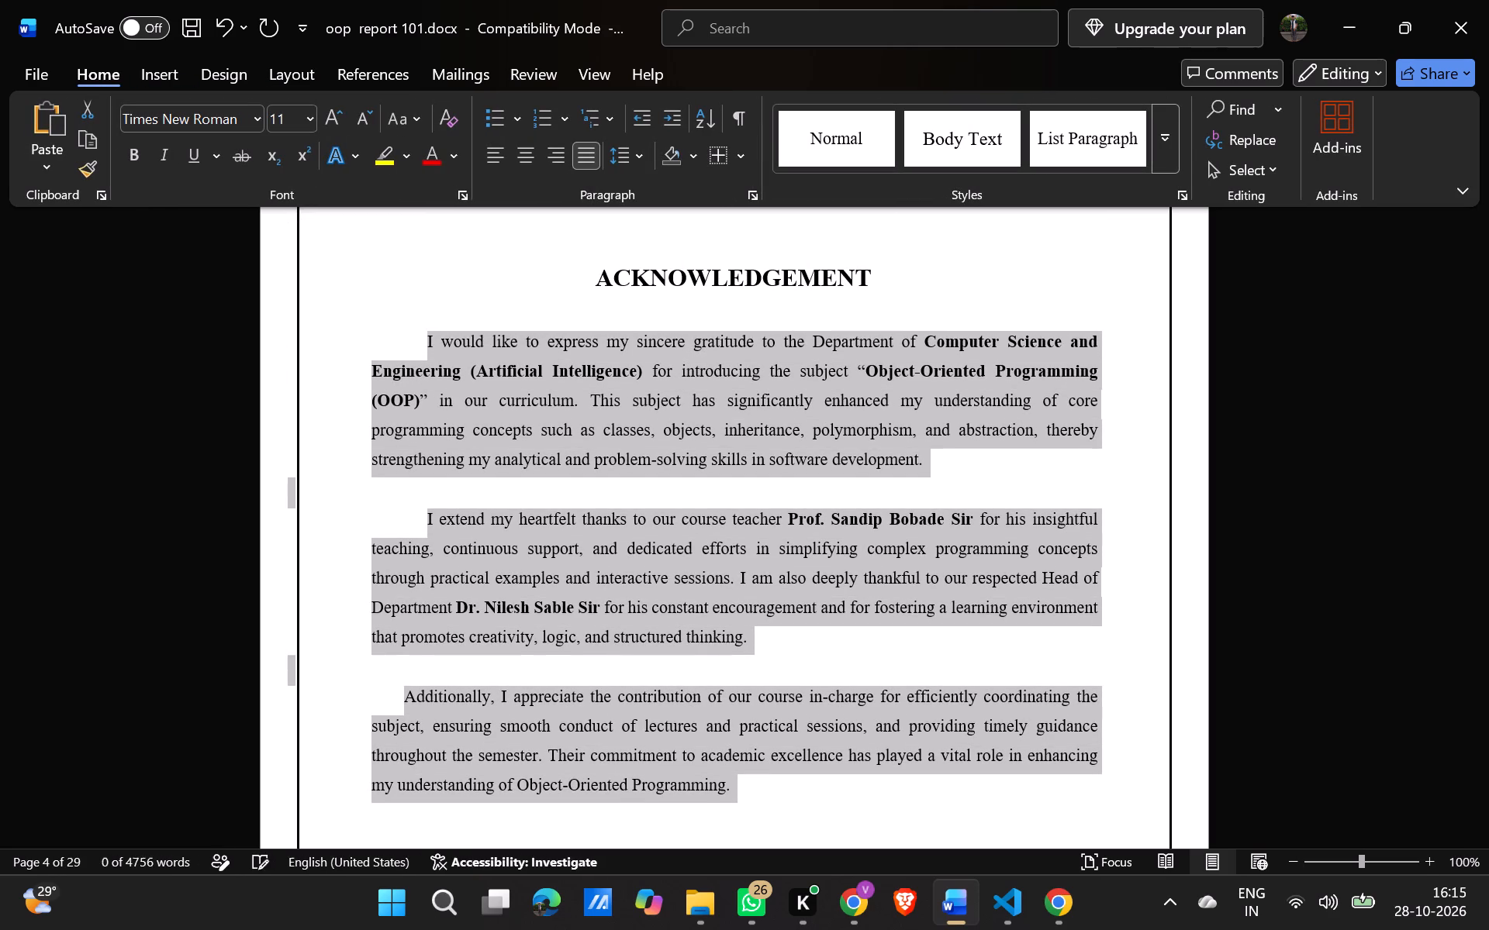
pyautogui.click(312, 129)
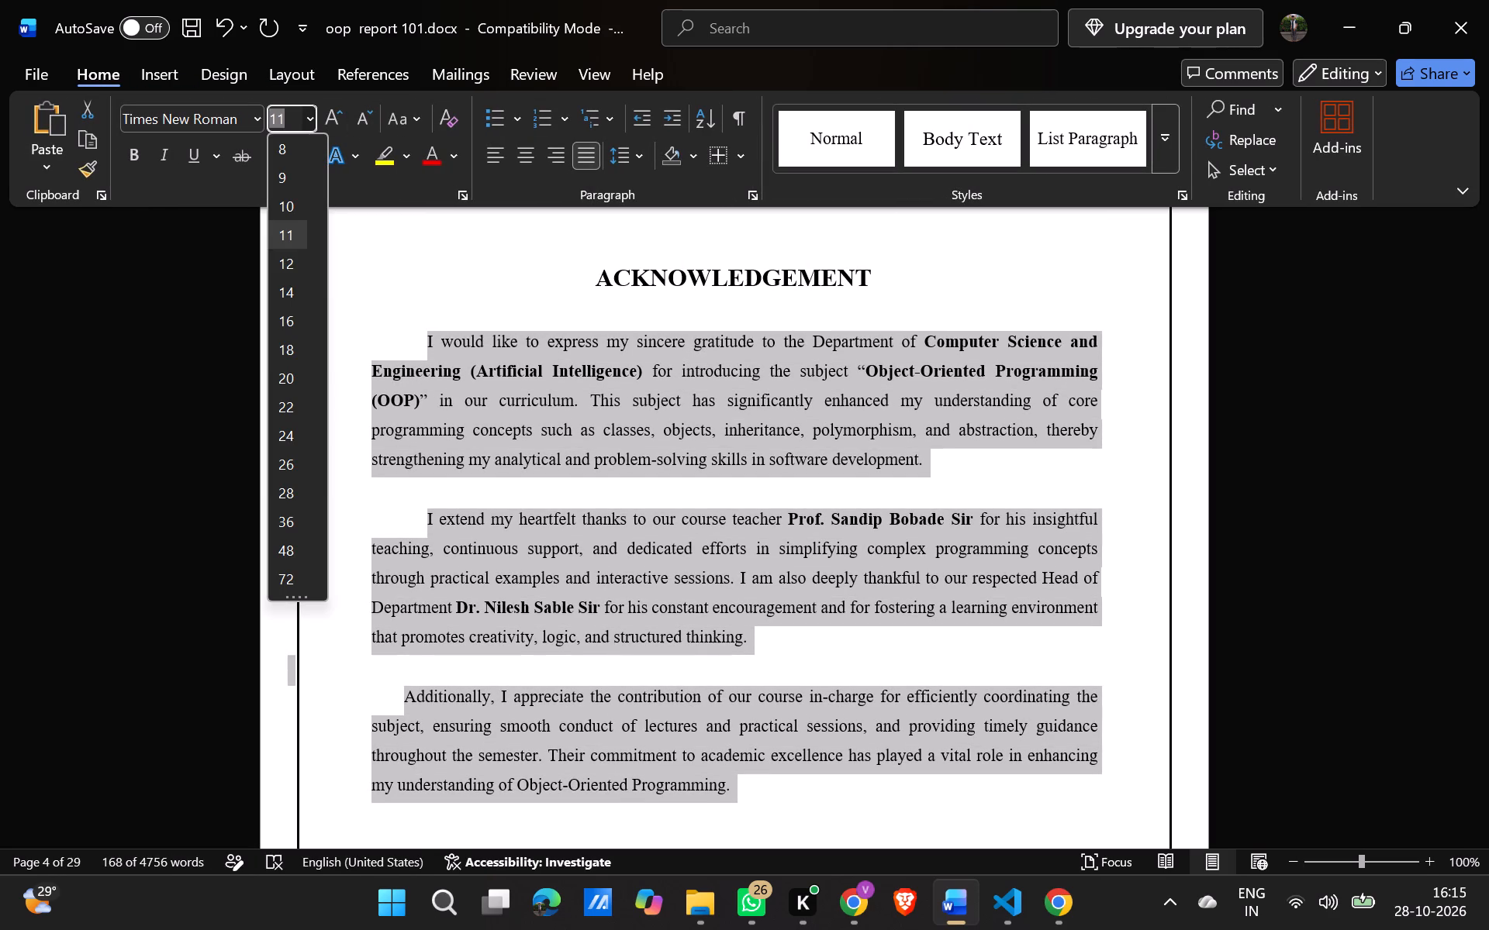
pyautogui.click(305, 261)
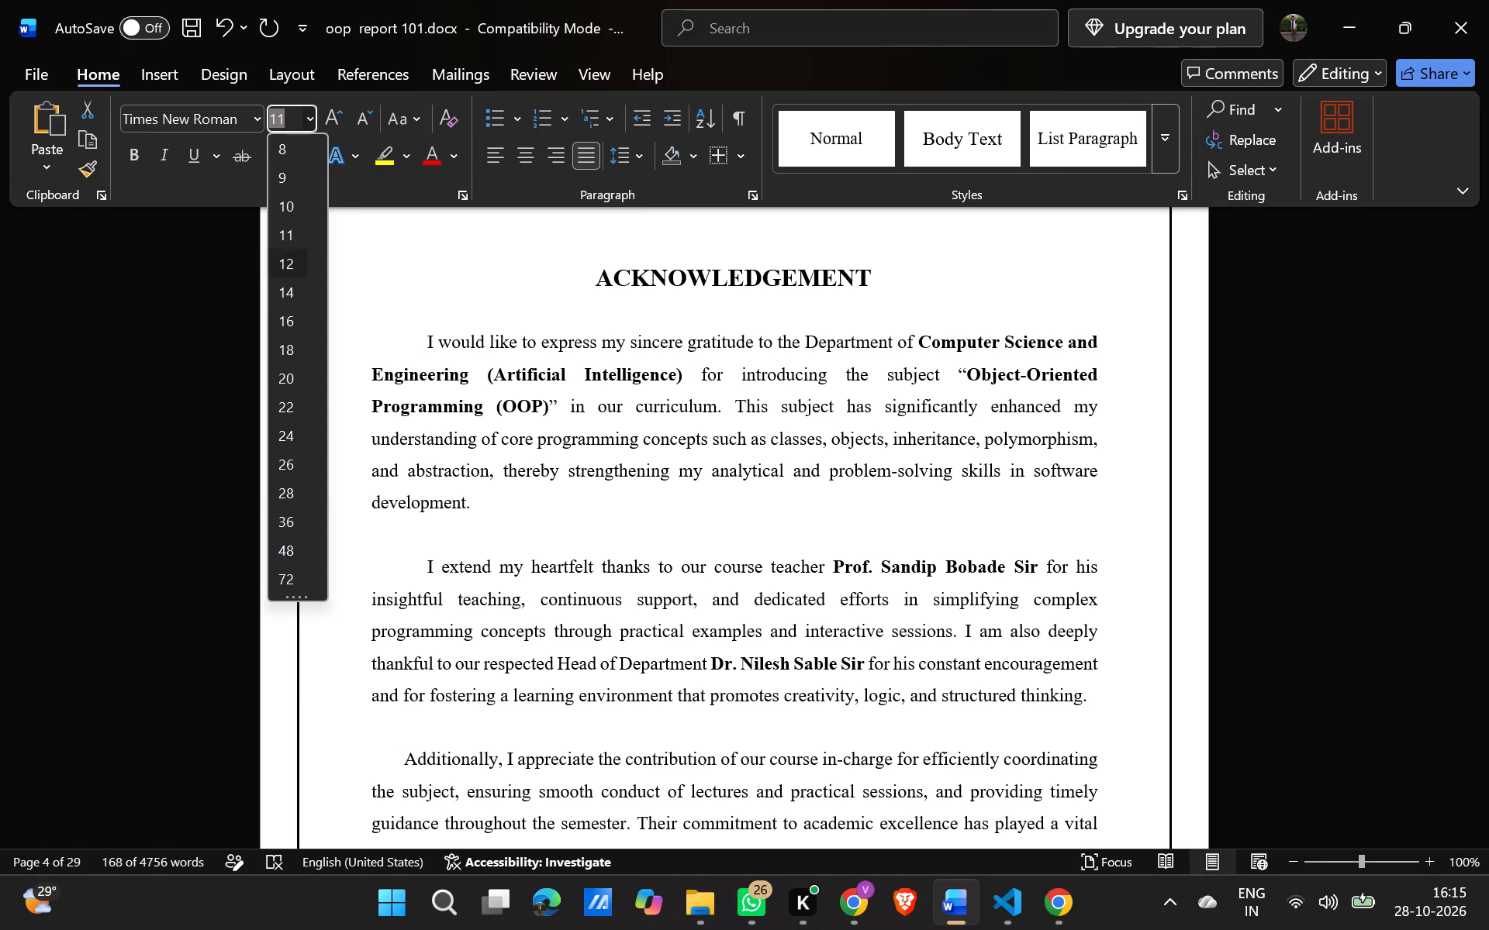
pyautogui.click(813, 537)
# Set the font size of all body paragraphs under the Introduction heading to 12.
pyautogui.scroll(-5, 813, 537)
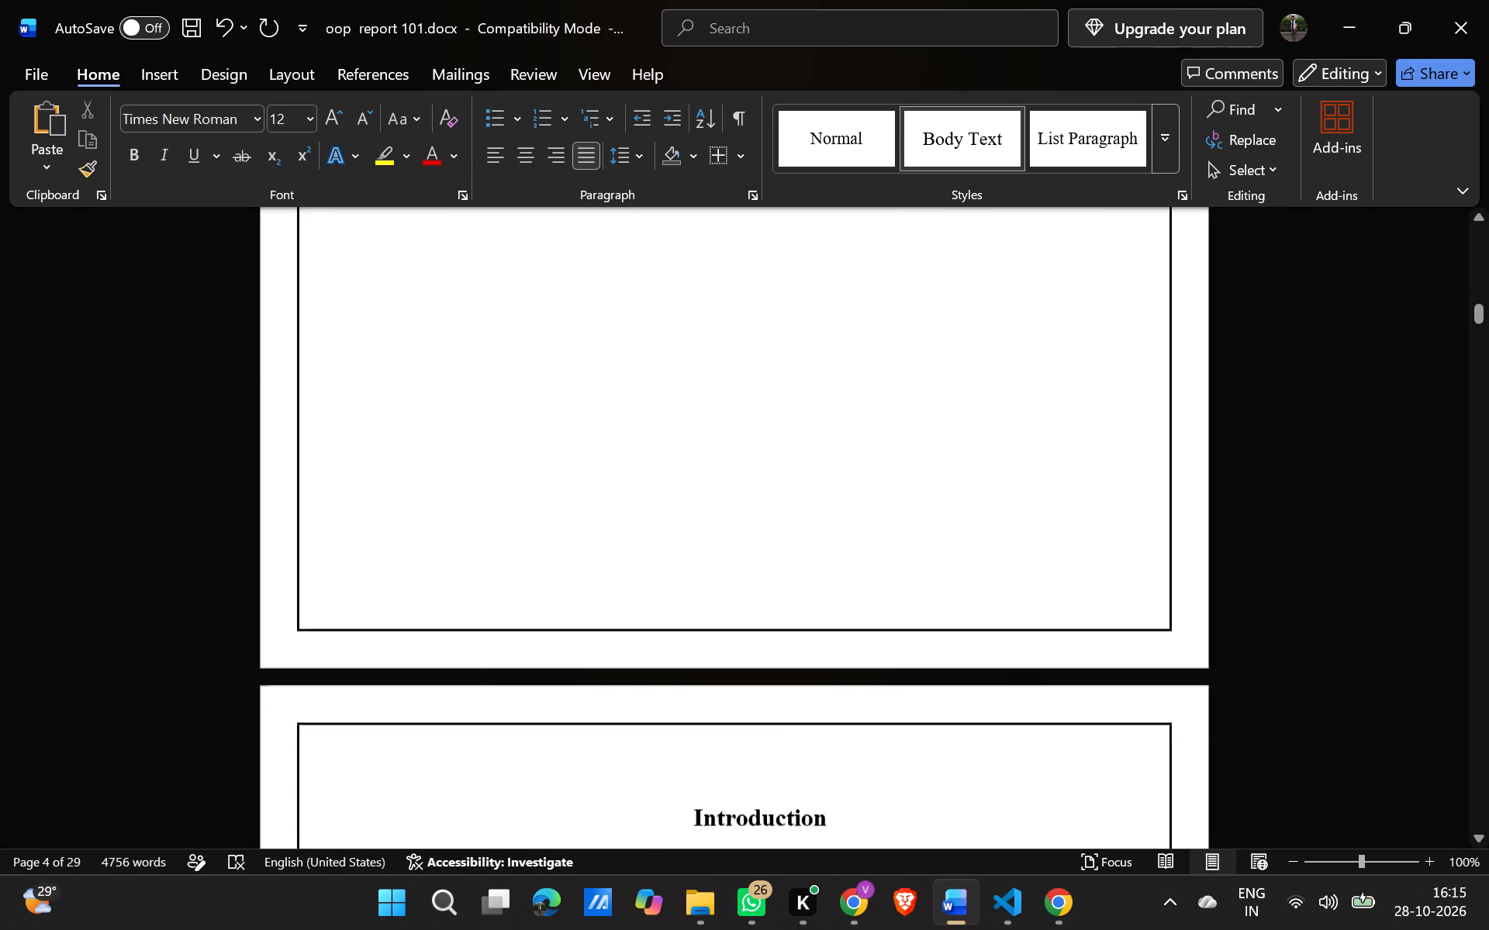
pyautogui.scroll(-1, 813, 537)
pyautogui.rightClick(813, 537)
pyautogui.scroll(-1, 813, 537)
pyautogui.click(673, 627)
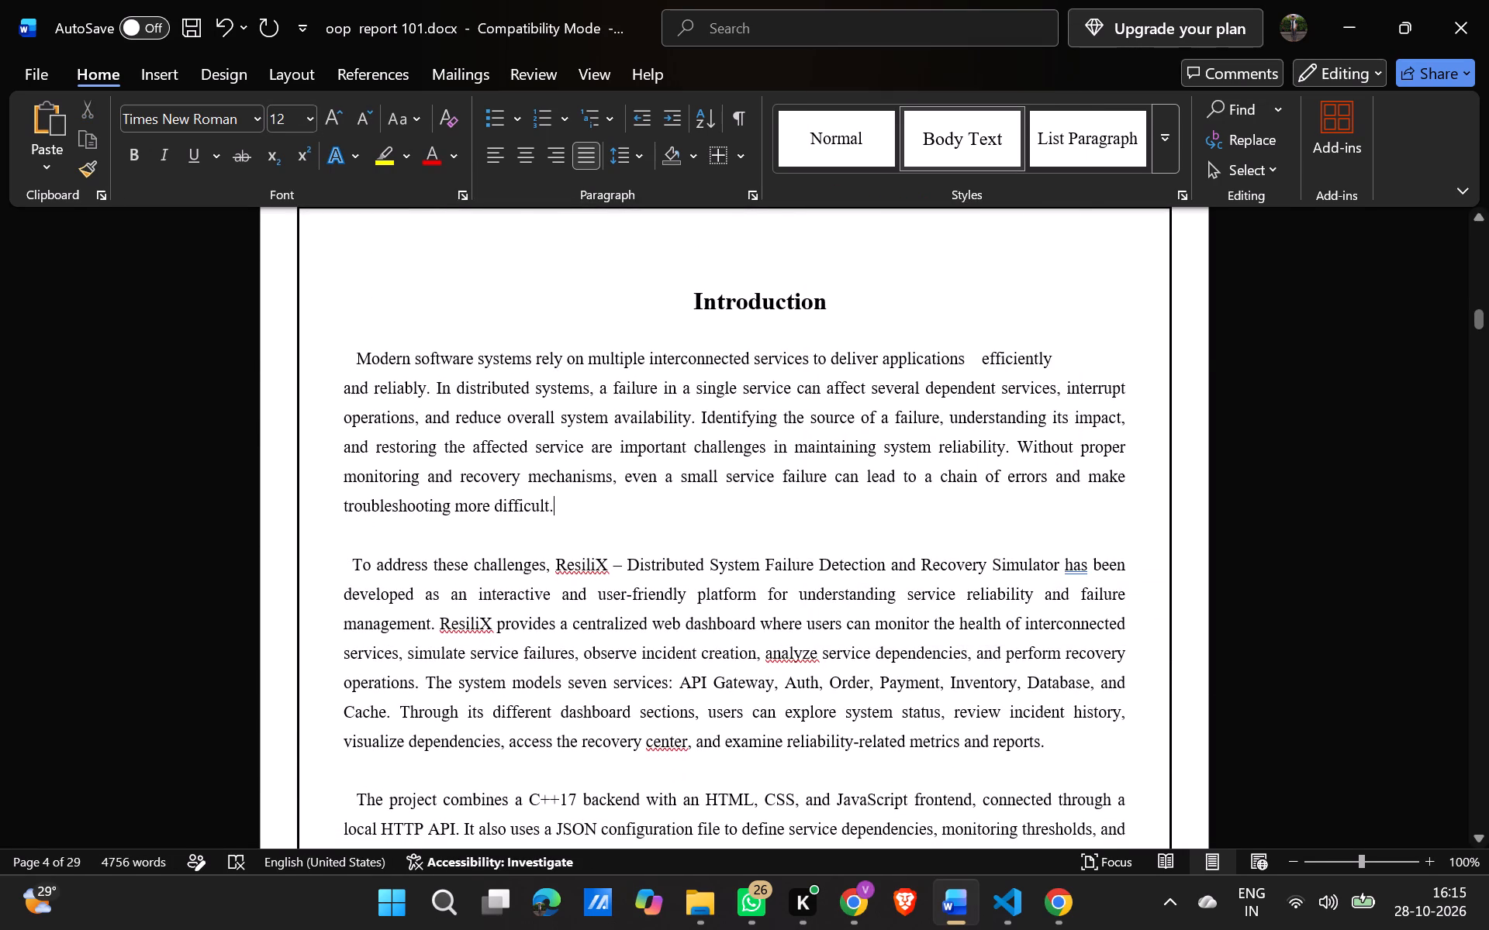
pyautogui.scroll(-1, 673, 627)
pyautogui.scroll(-2, 878, 786)
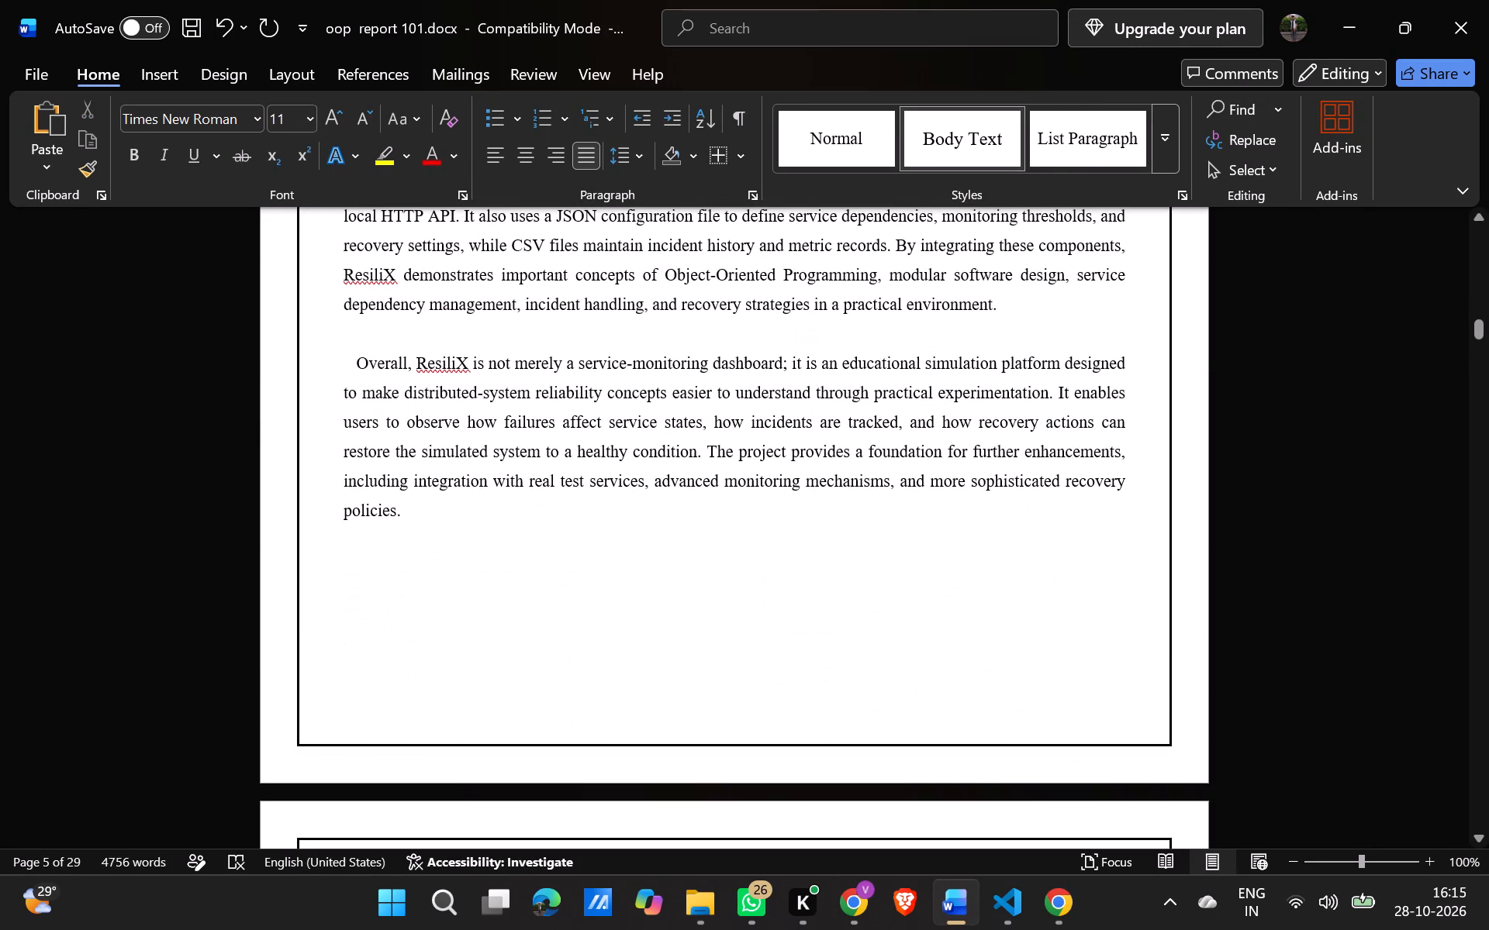
pyautogui.moveTo(550, 567); pyautogui.dragTo(347, 205)
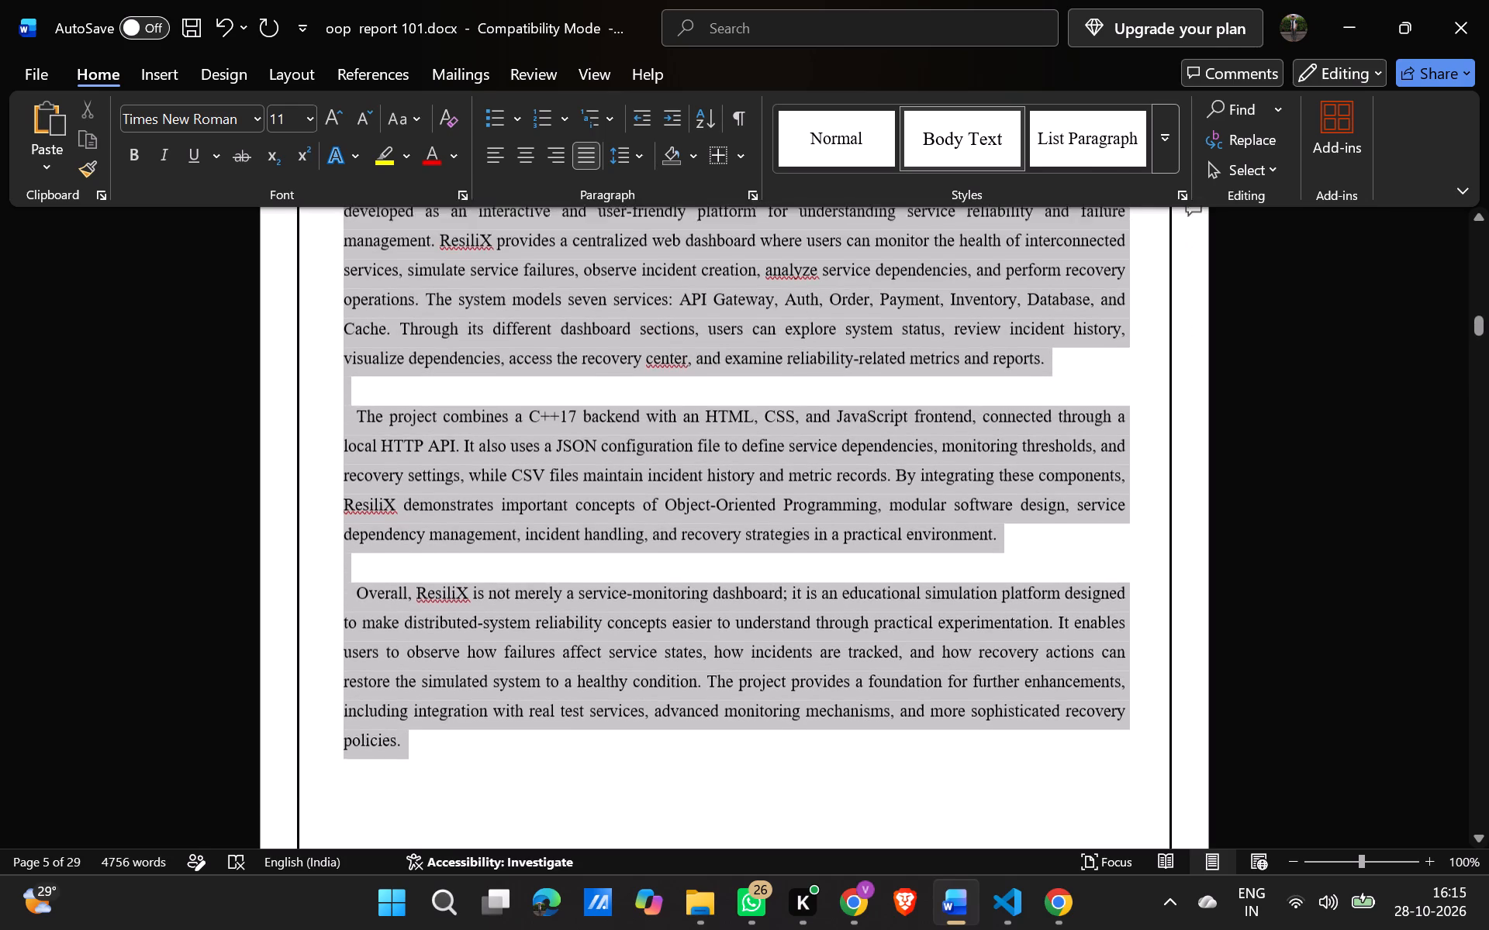
pyautogui.moveTo(347, 205); pyautogui.dragTo(353, 298)
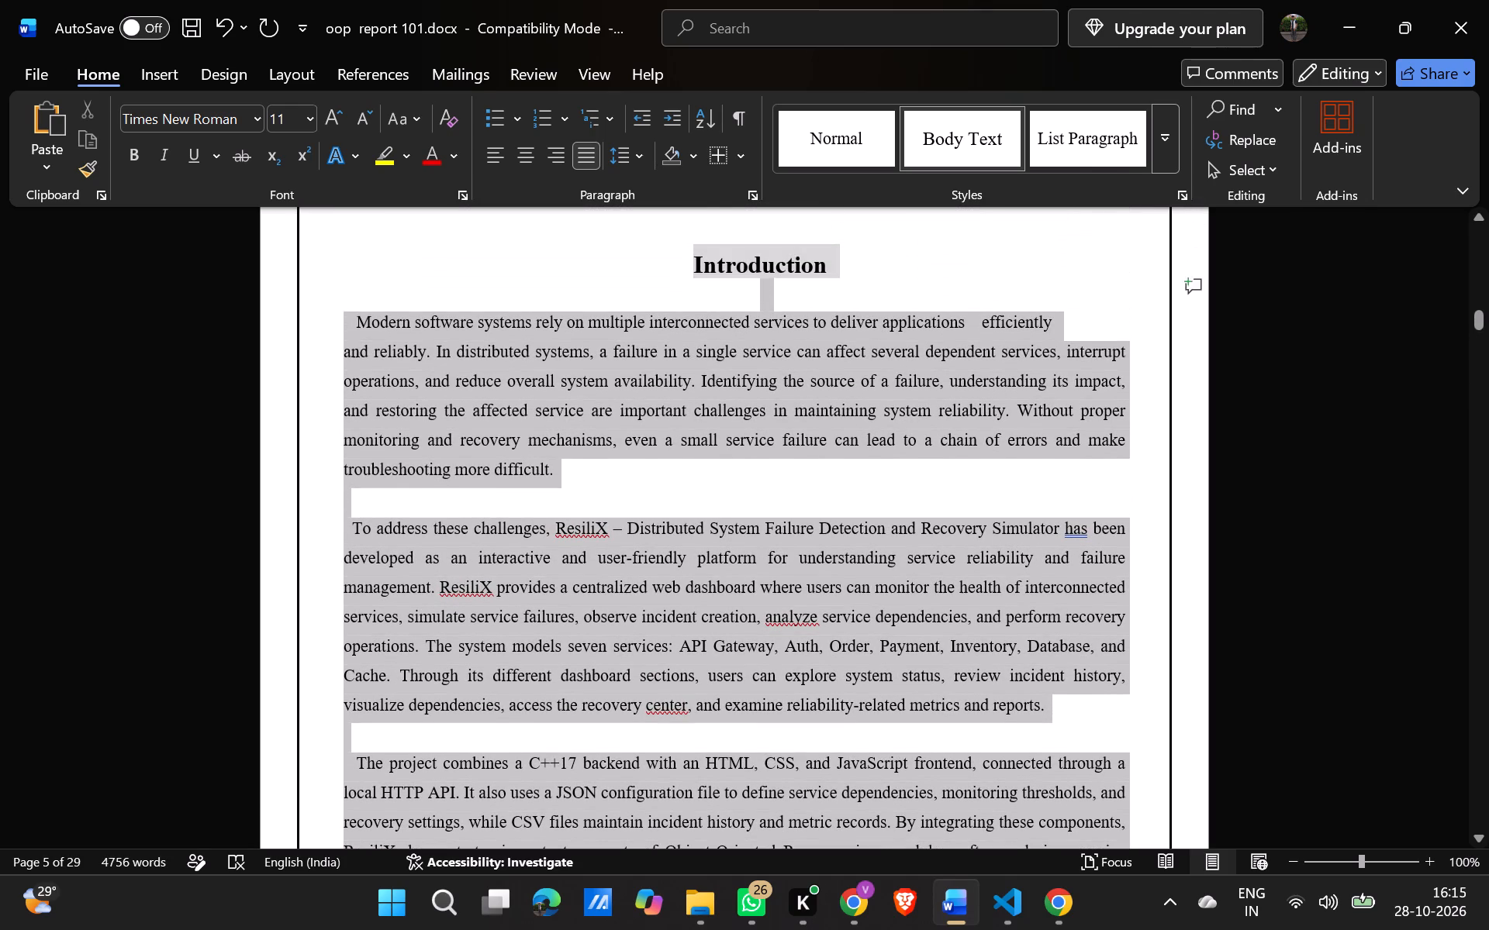
pyautogui.moveTo(353, 298); pyautogui.dragTo(358, 322)
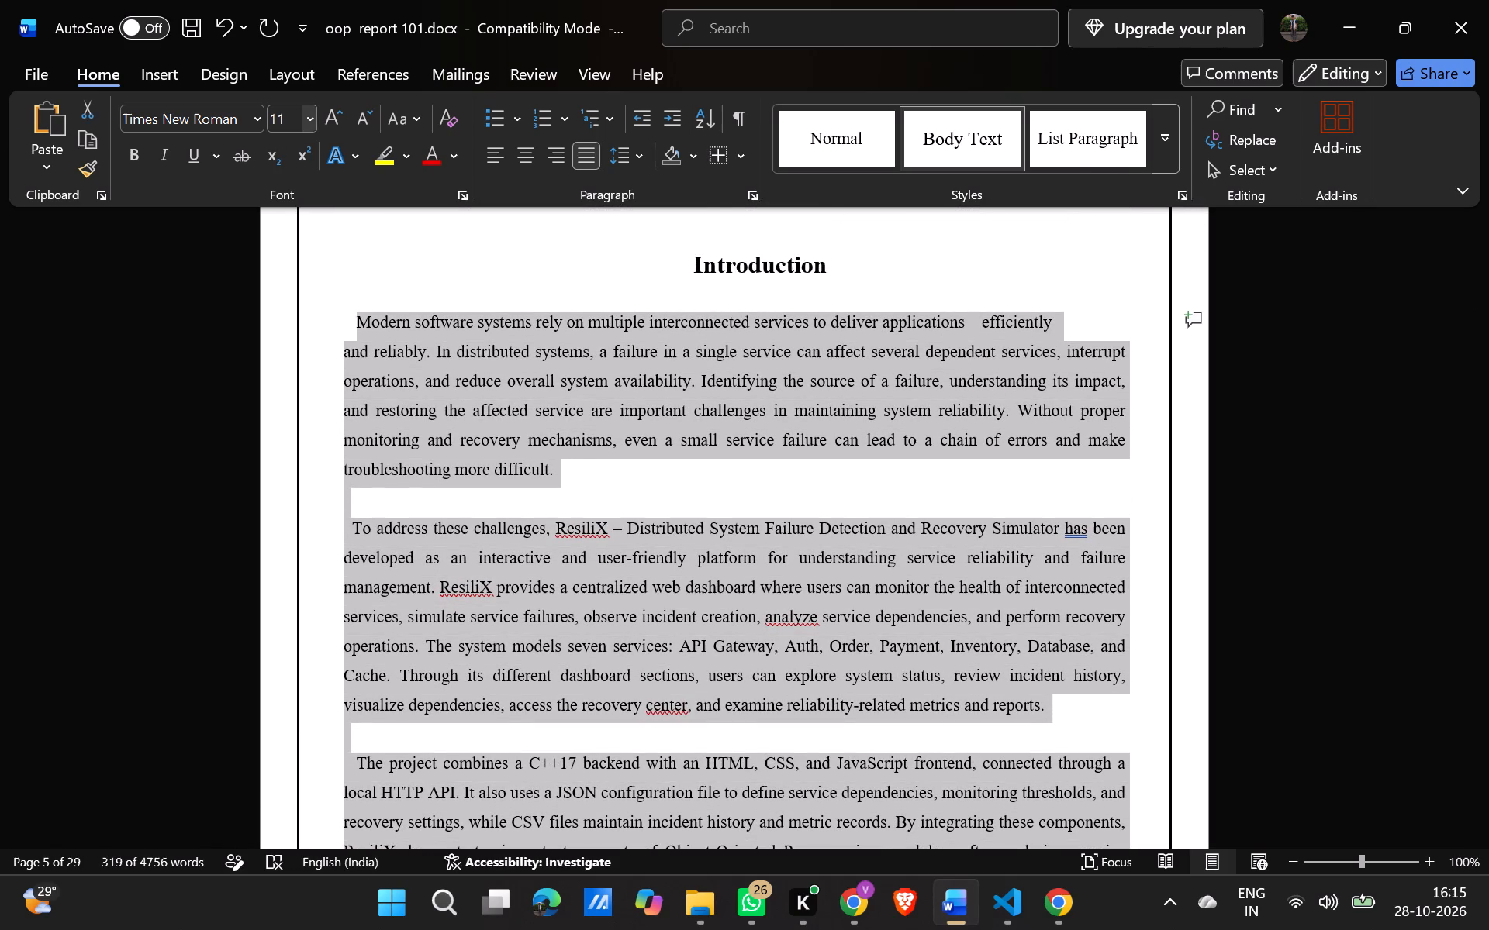
pyautogui.moveTo(312, 118); pyautogui.dragTo(296, 270)
pyautogui.click(296, 270)
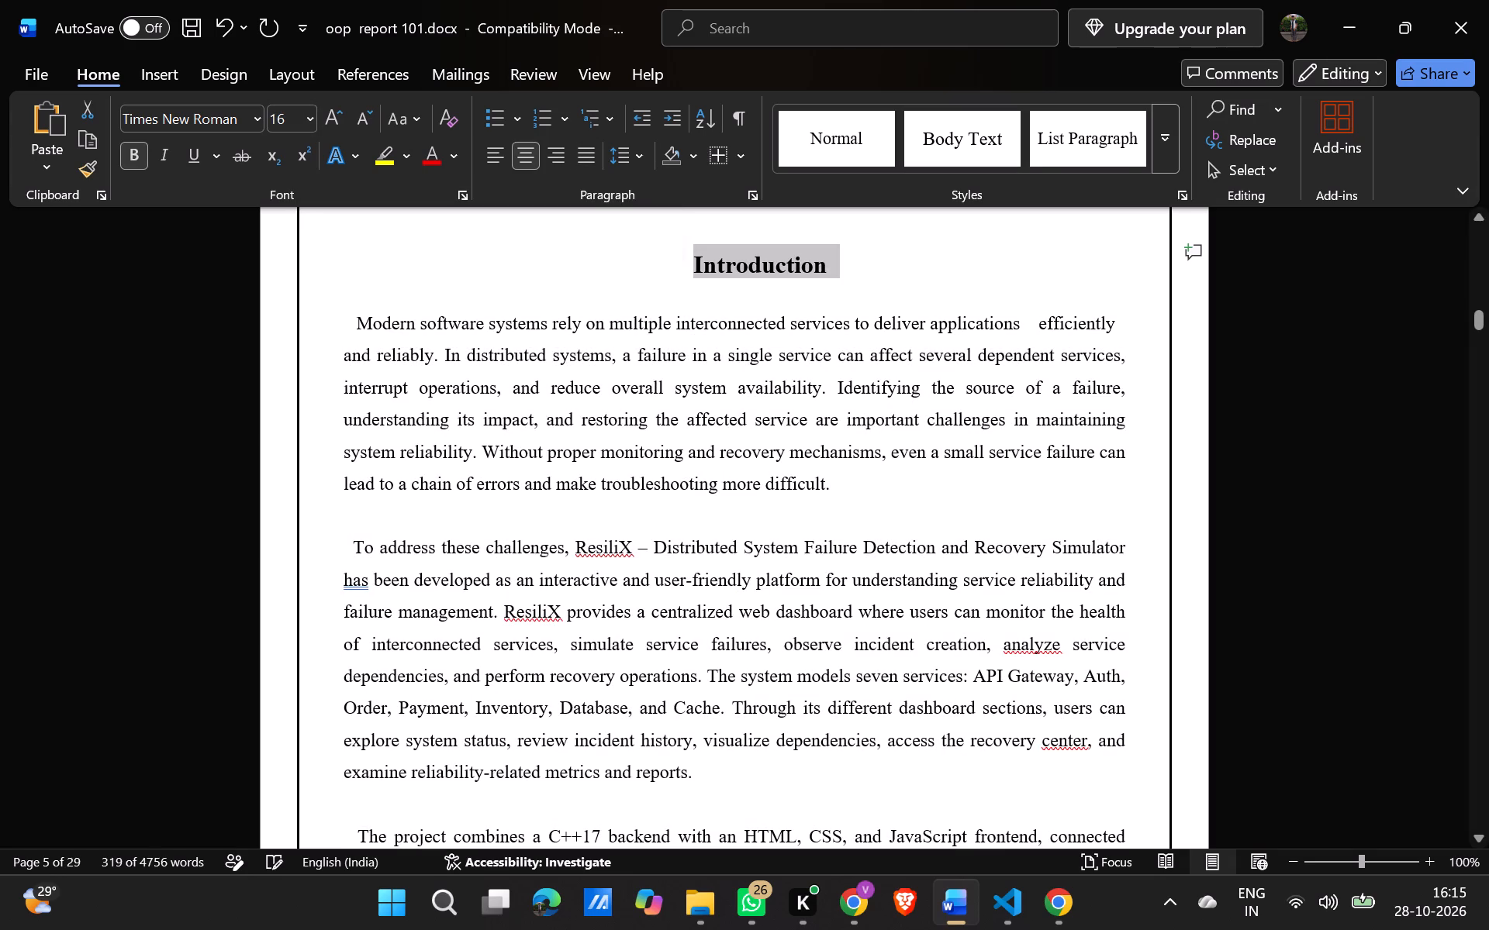
# Set the font size of the numbered objectives and the In-Scope and Out-of-Scope Functionality text on the Objectives page to 12.
pyautogui.scroll(-4, 530, 450)
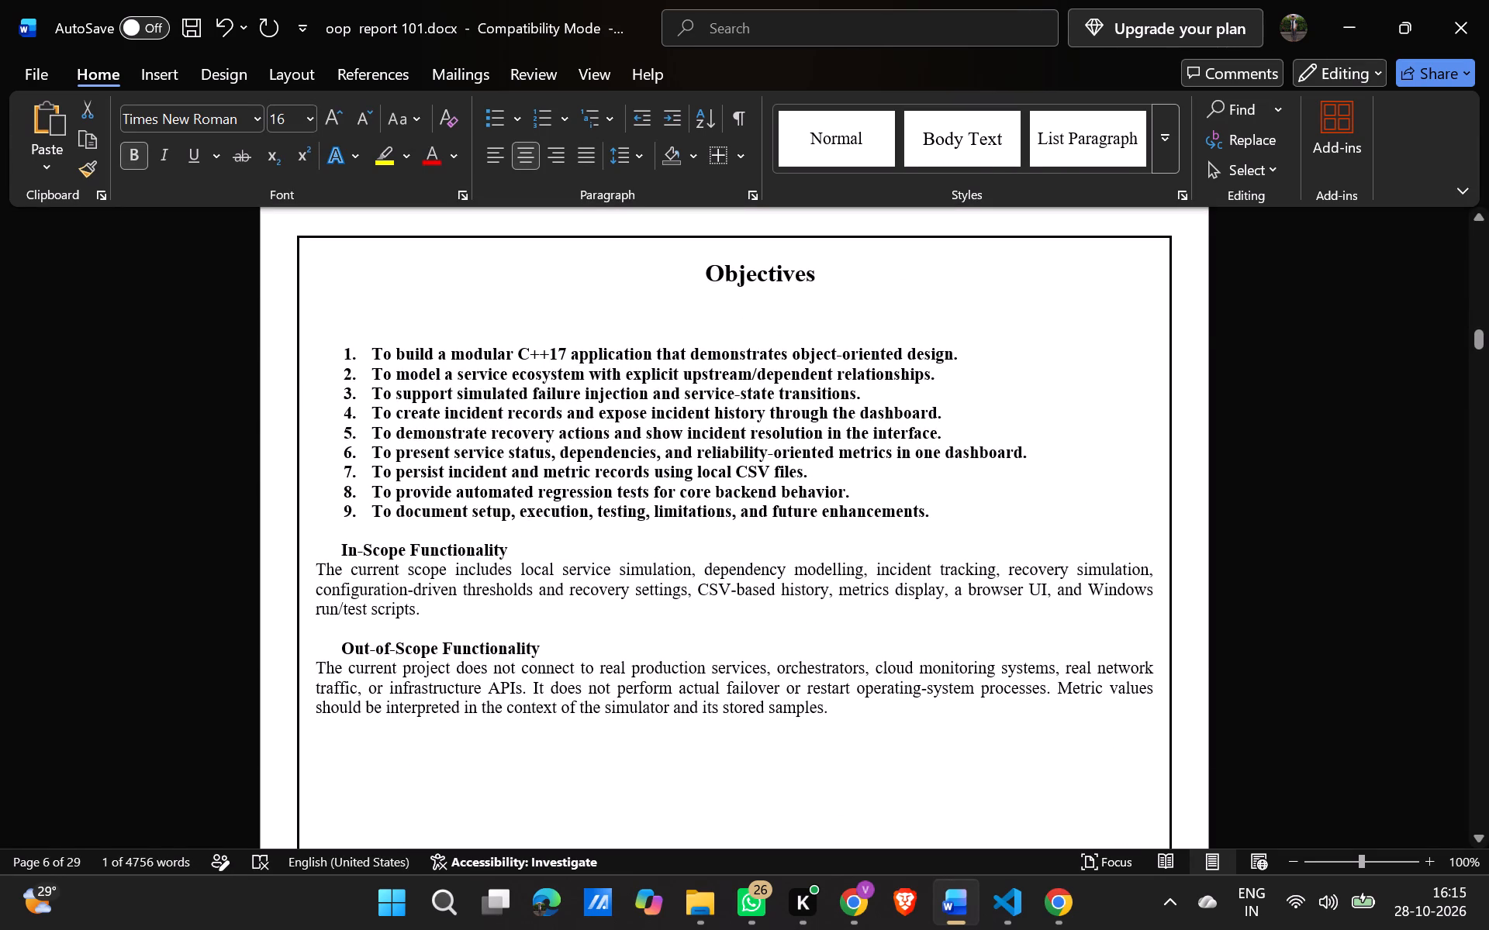
pyautogui.moveTo(836, 720); pyautogui.dragTo(797, 678)
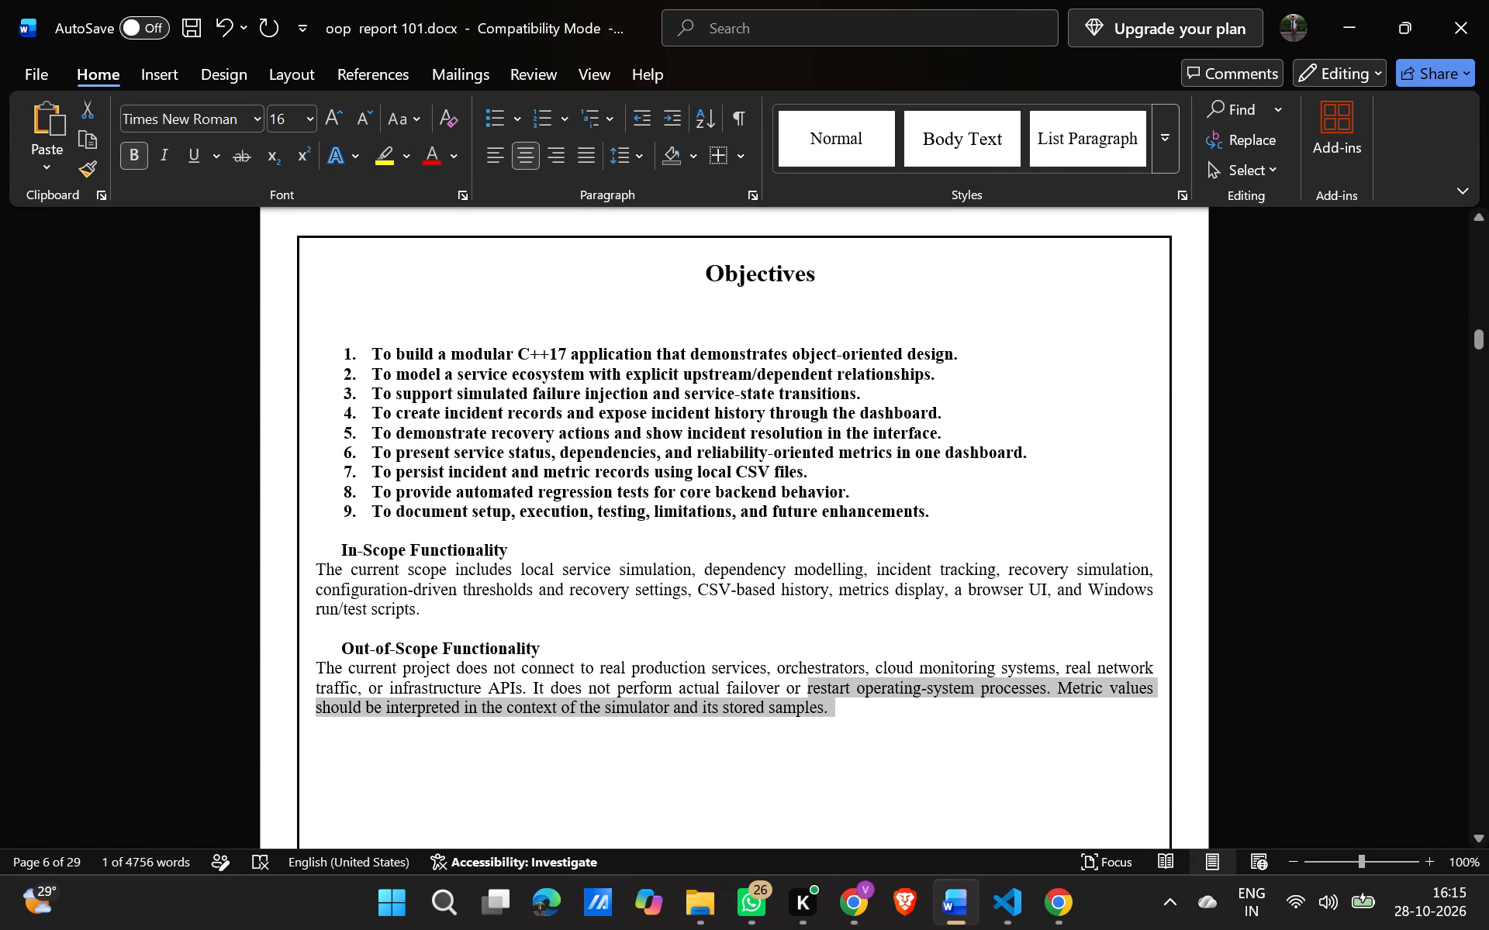
pyautogui.moveTo(797, 678); pyautogui.dragTo(345, 353)
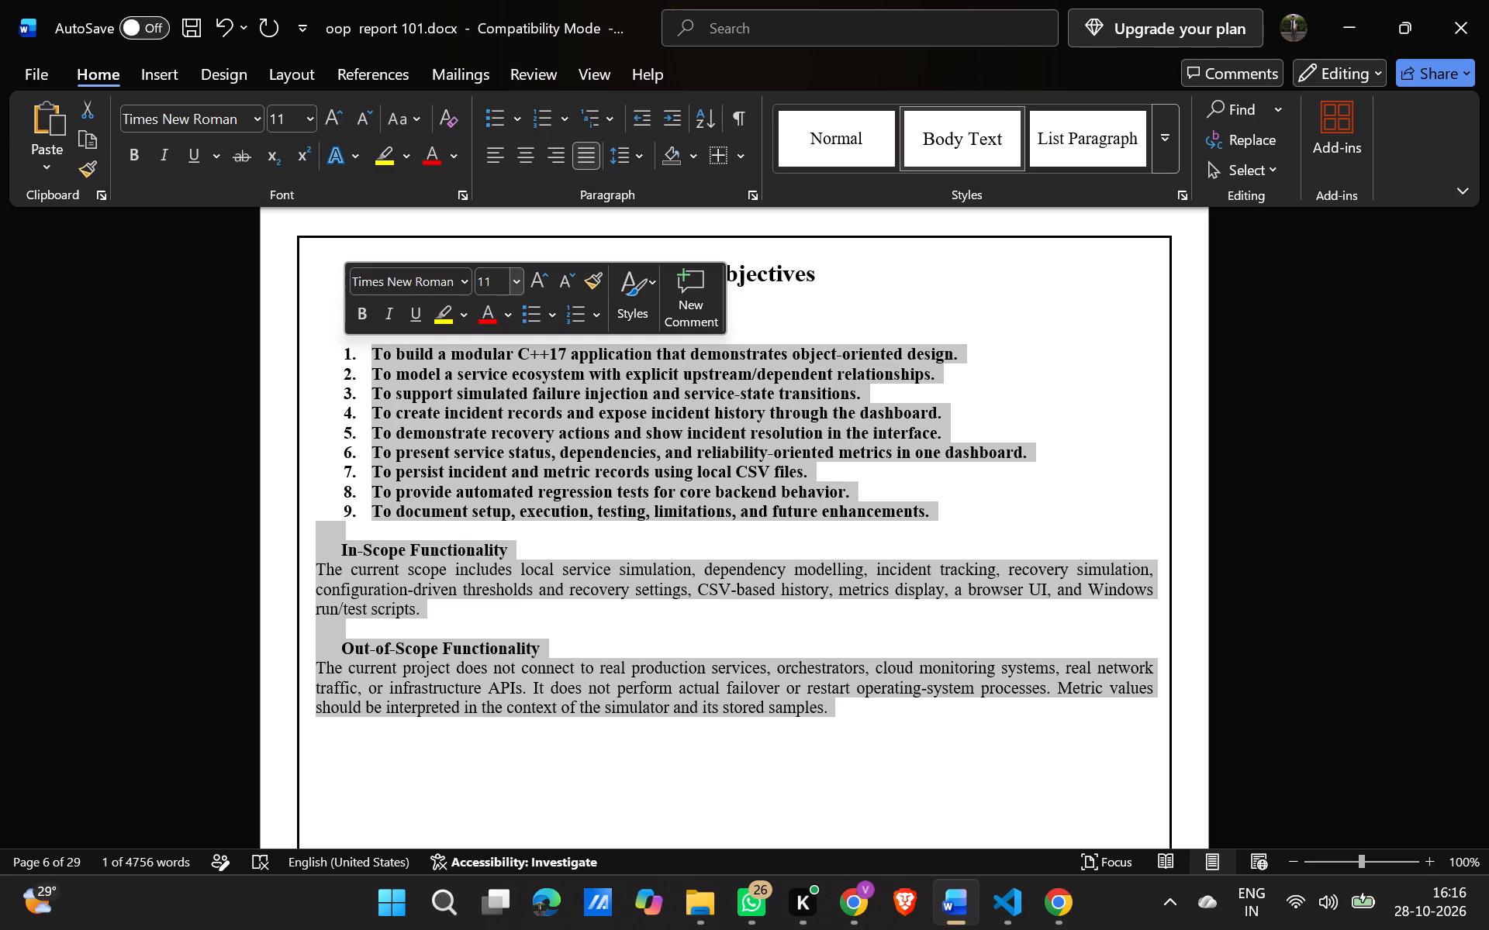
pyautogui.click(510, 277)
pyautogui.click(507, 426)
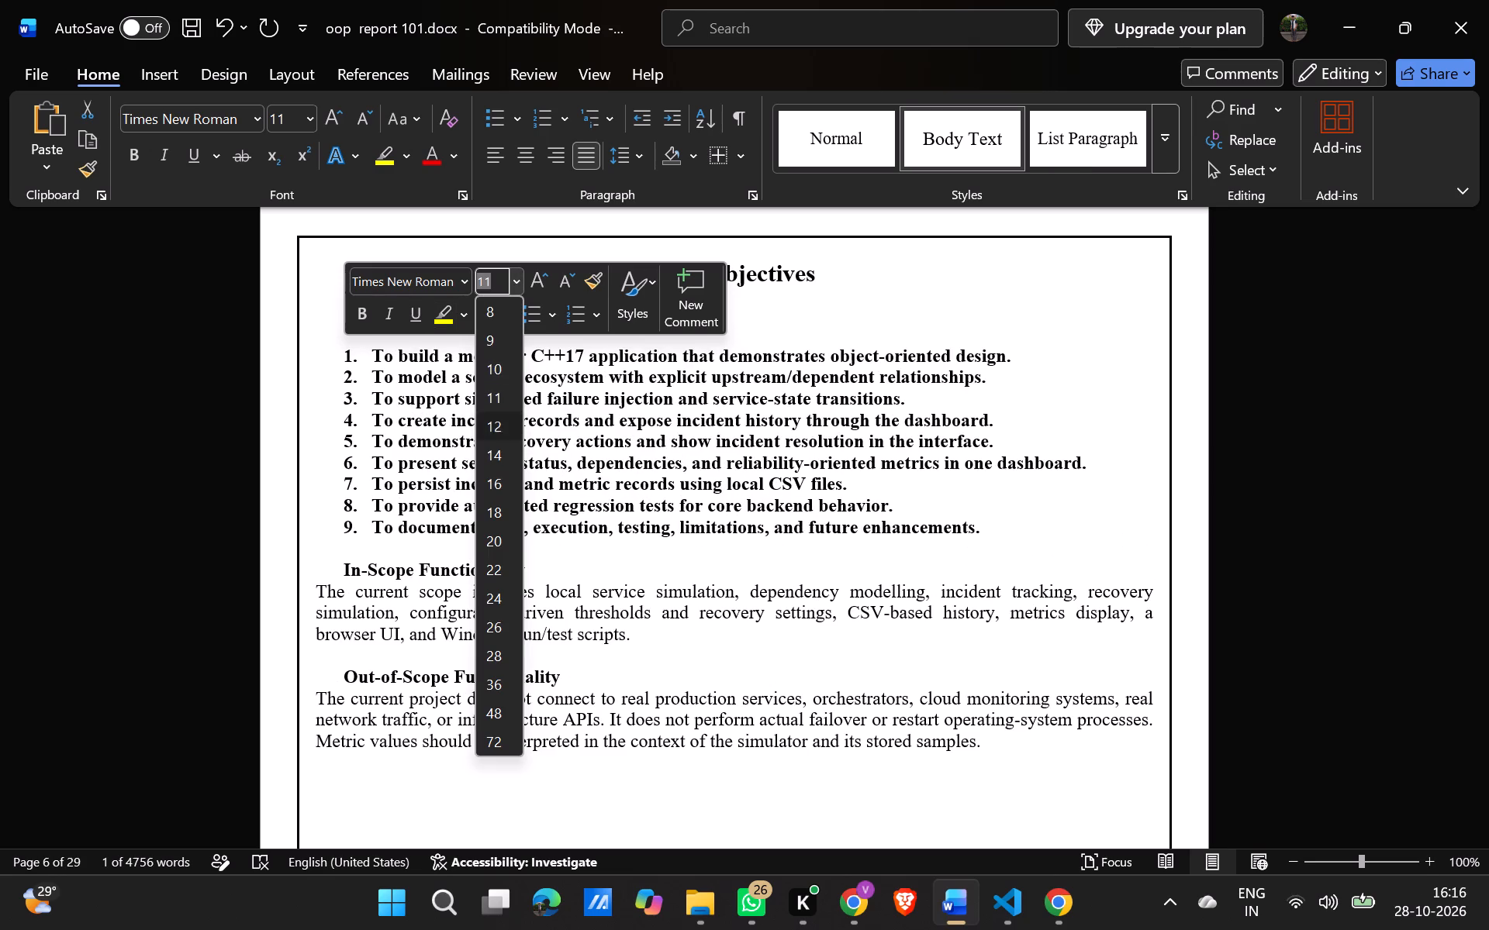
# Set the font size of all text under the REQUIREMENT ANALYSIS heading, from Software Requirements through Hardware Requirements, to 12.
pyautogui.scroll(-4, 586, 553)
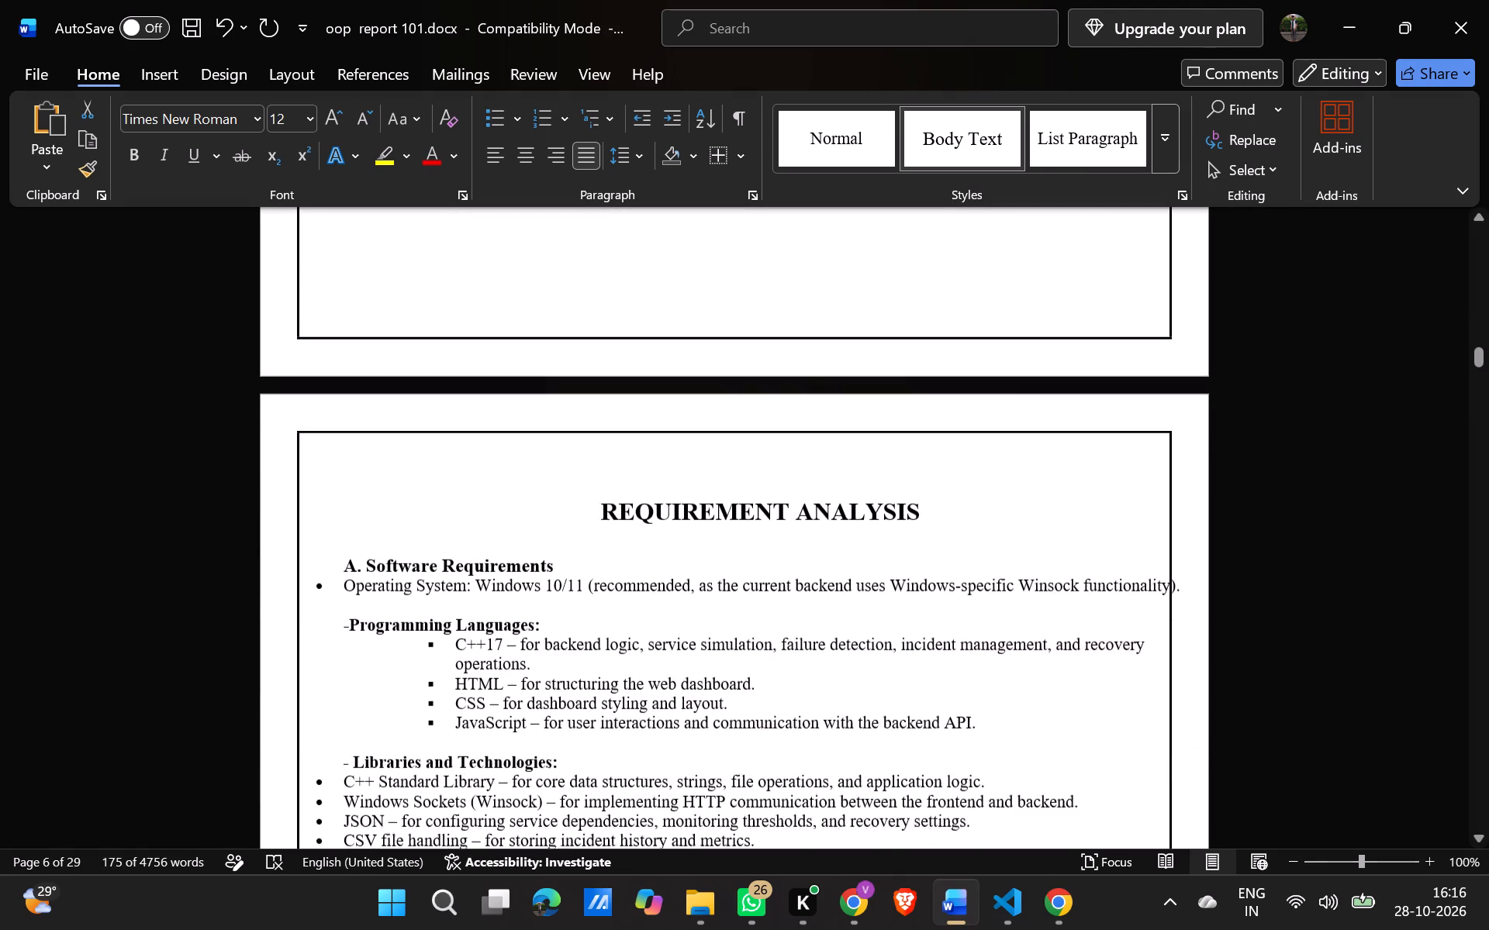
pyautogui.scroll(-2, 586, 553)
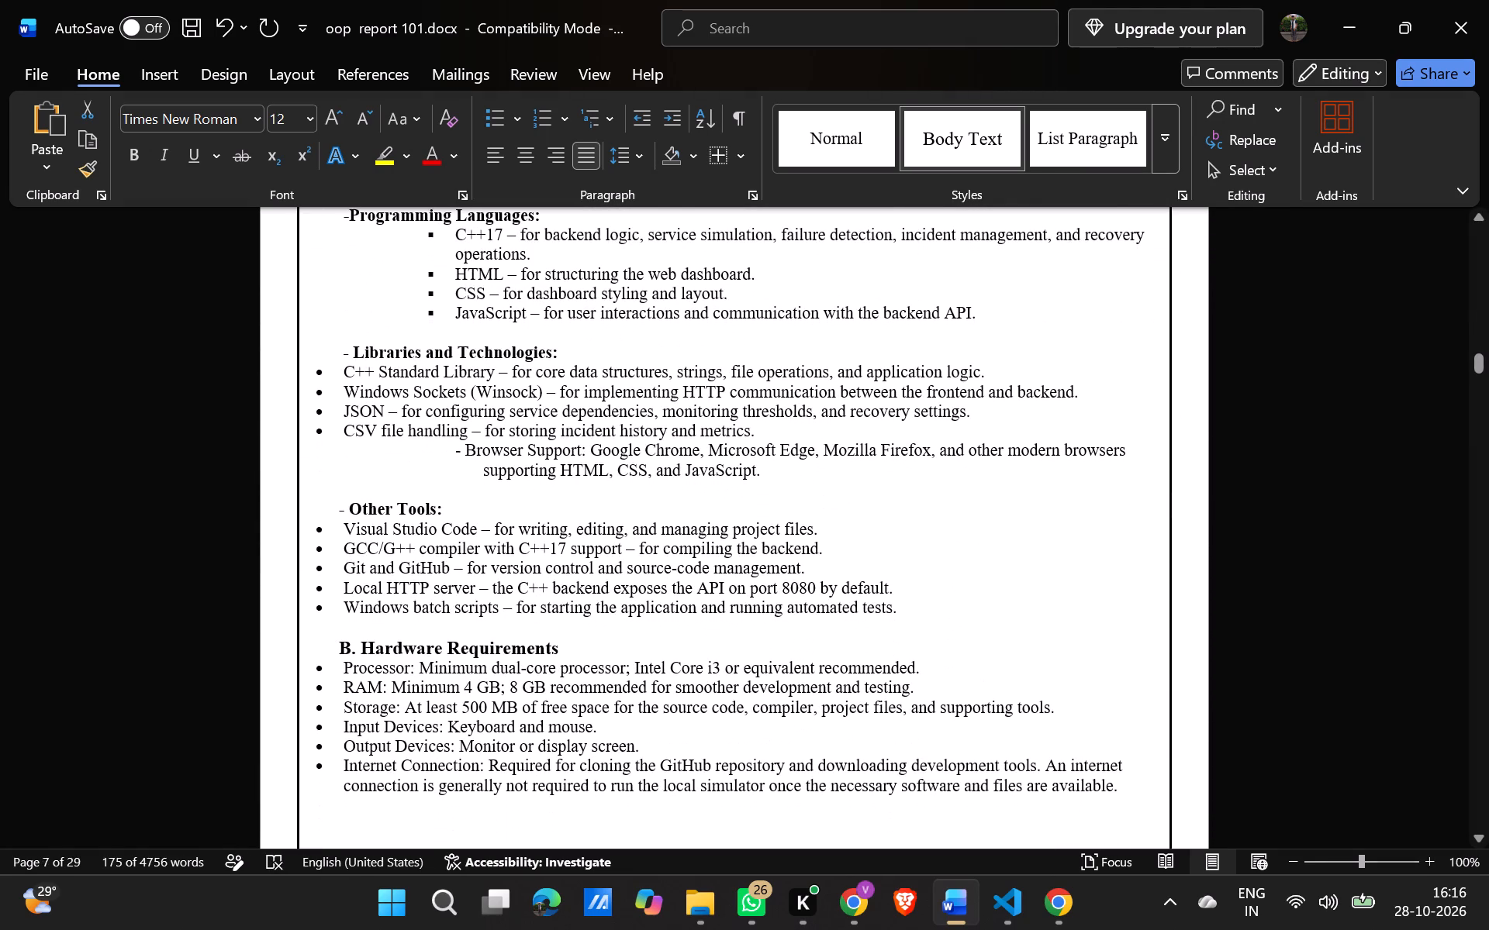
pyautogui.scroll(-3, 586, 553)
pyautogui.scroll(2, 586, 553)
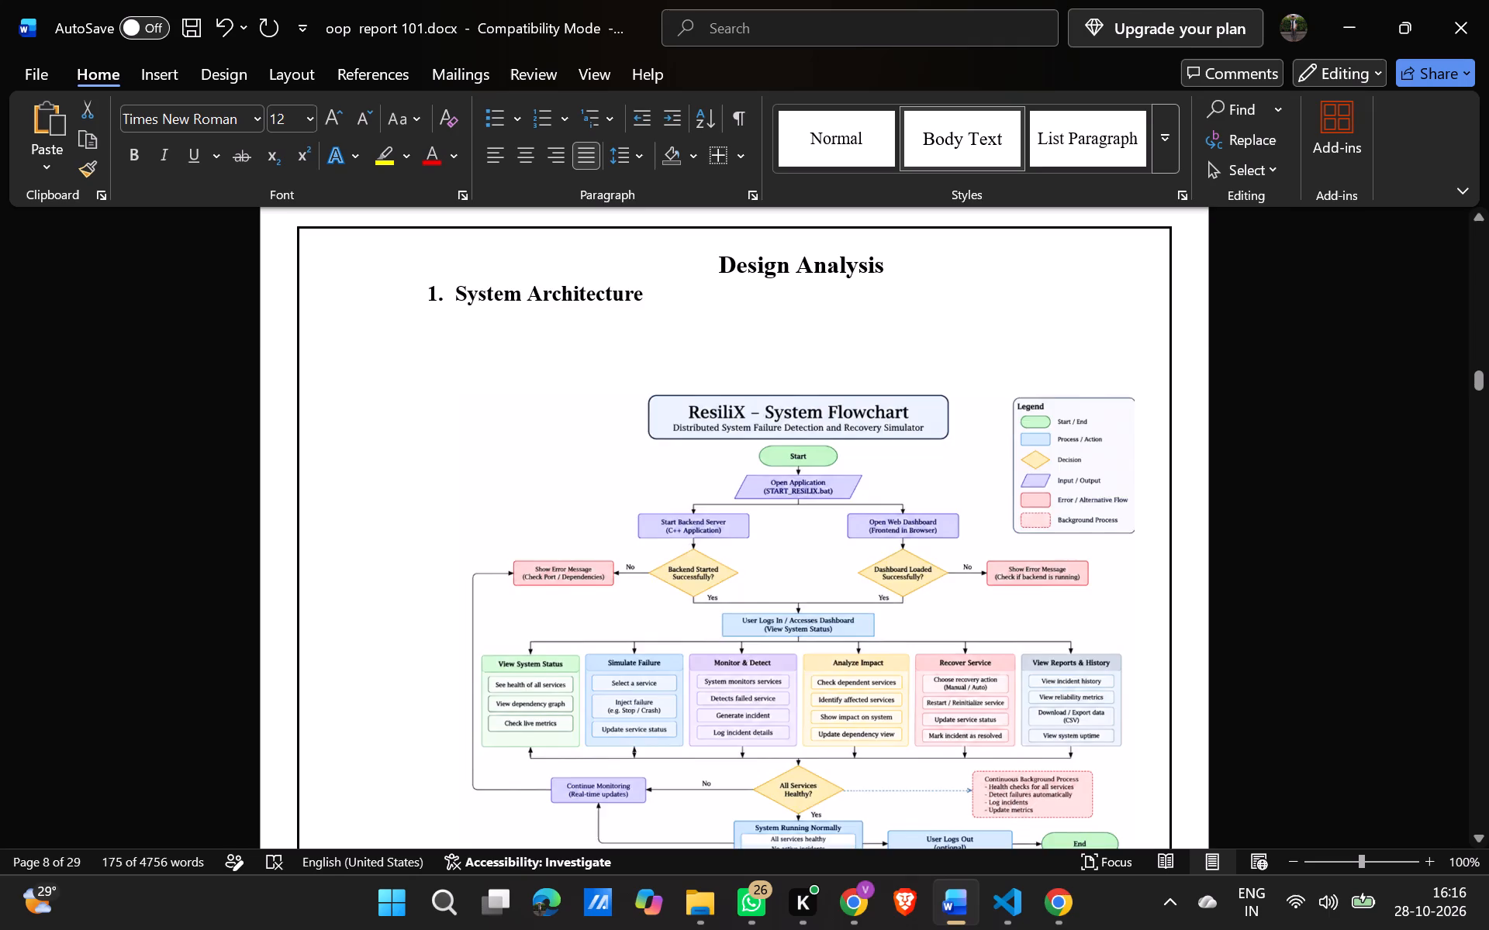
pyautogui.scroll(1, 586, 553)
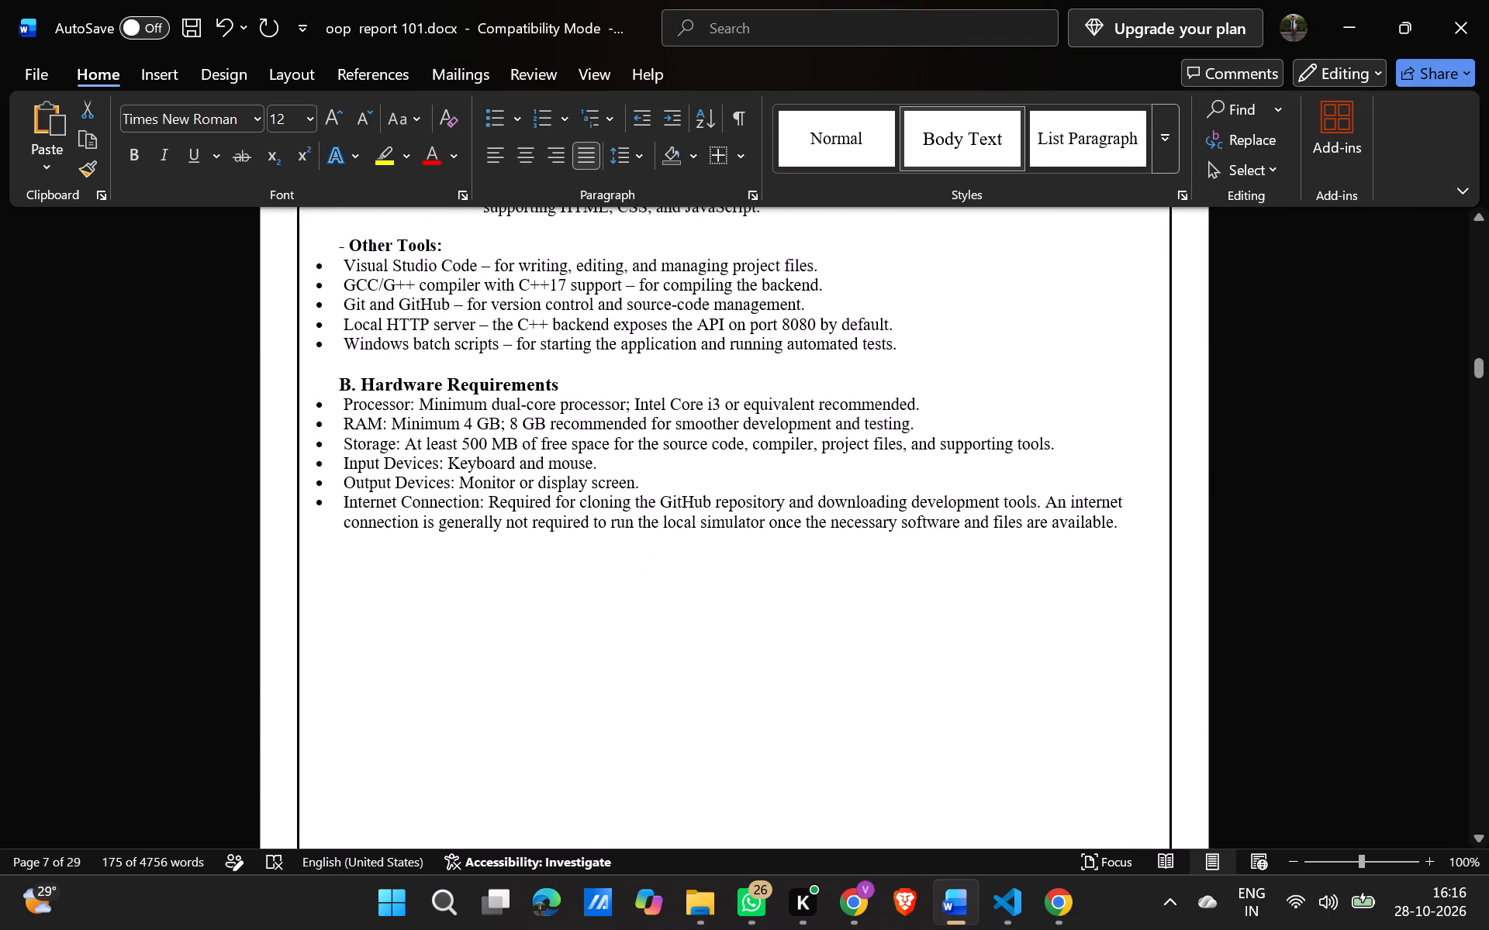
pyautogui.moveTo(1131, 534); pyautogui.dragTo(401, 773)
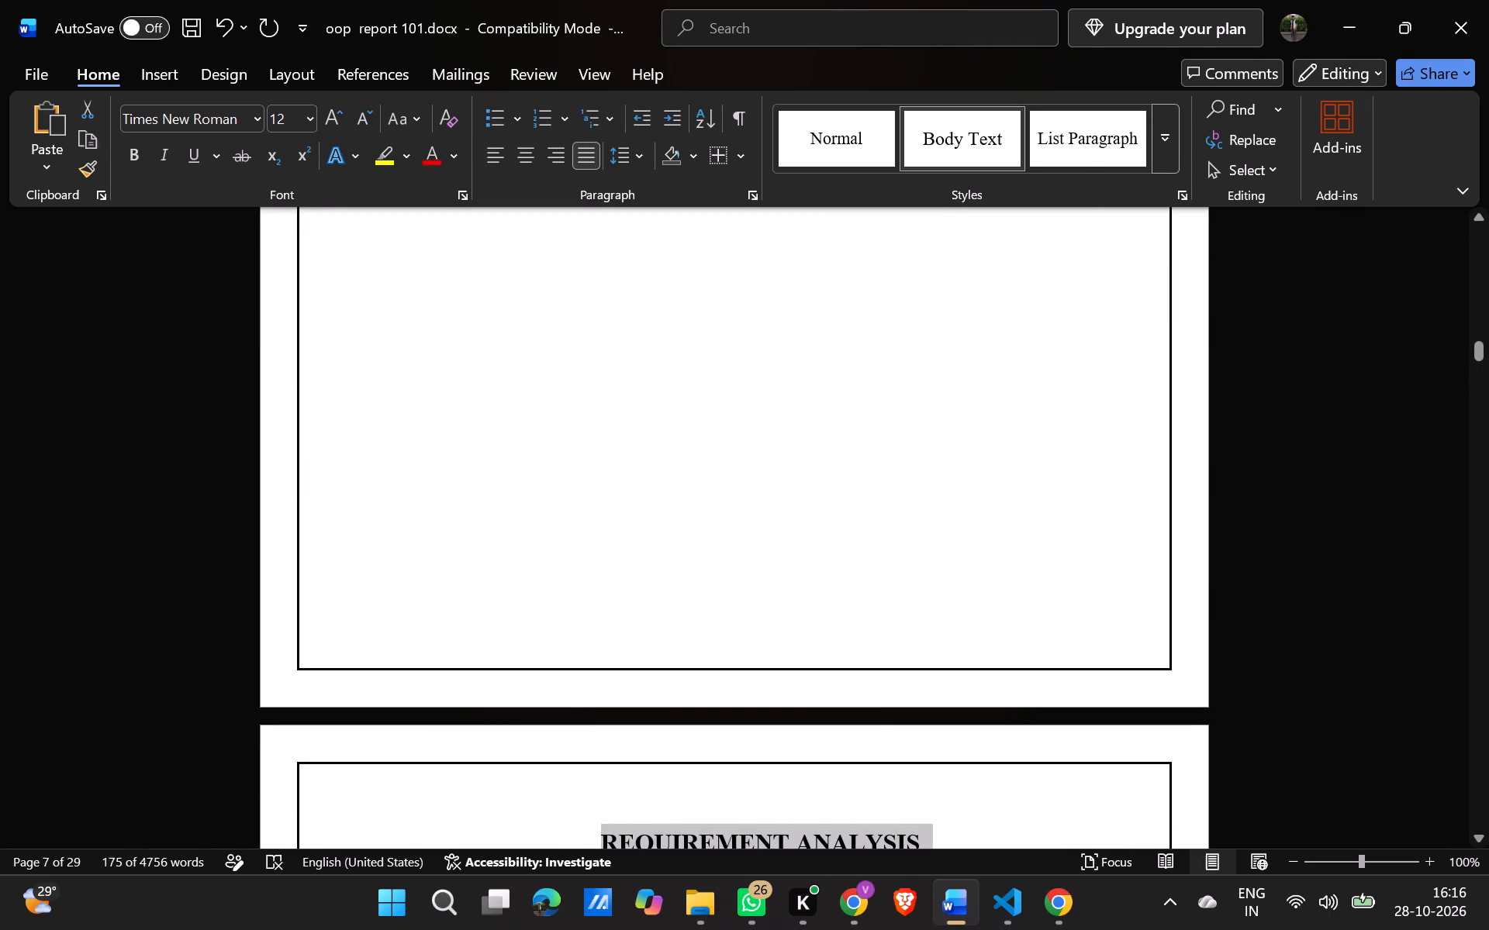
pyautogui.moveTo(401, 773); pyautogui.dragTo(331, 759)
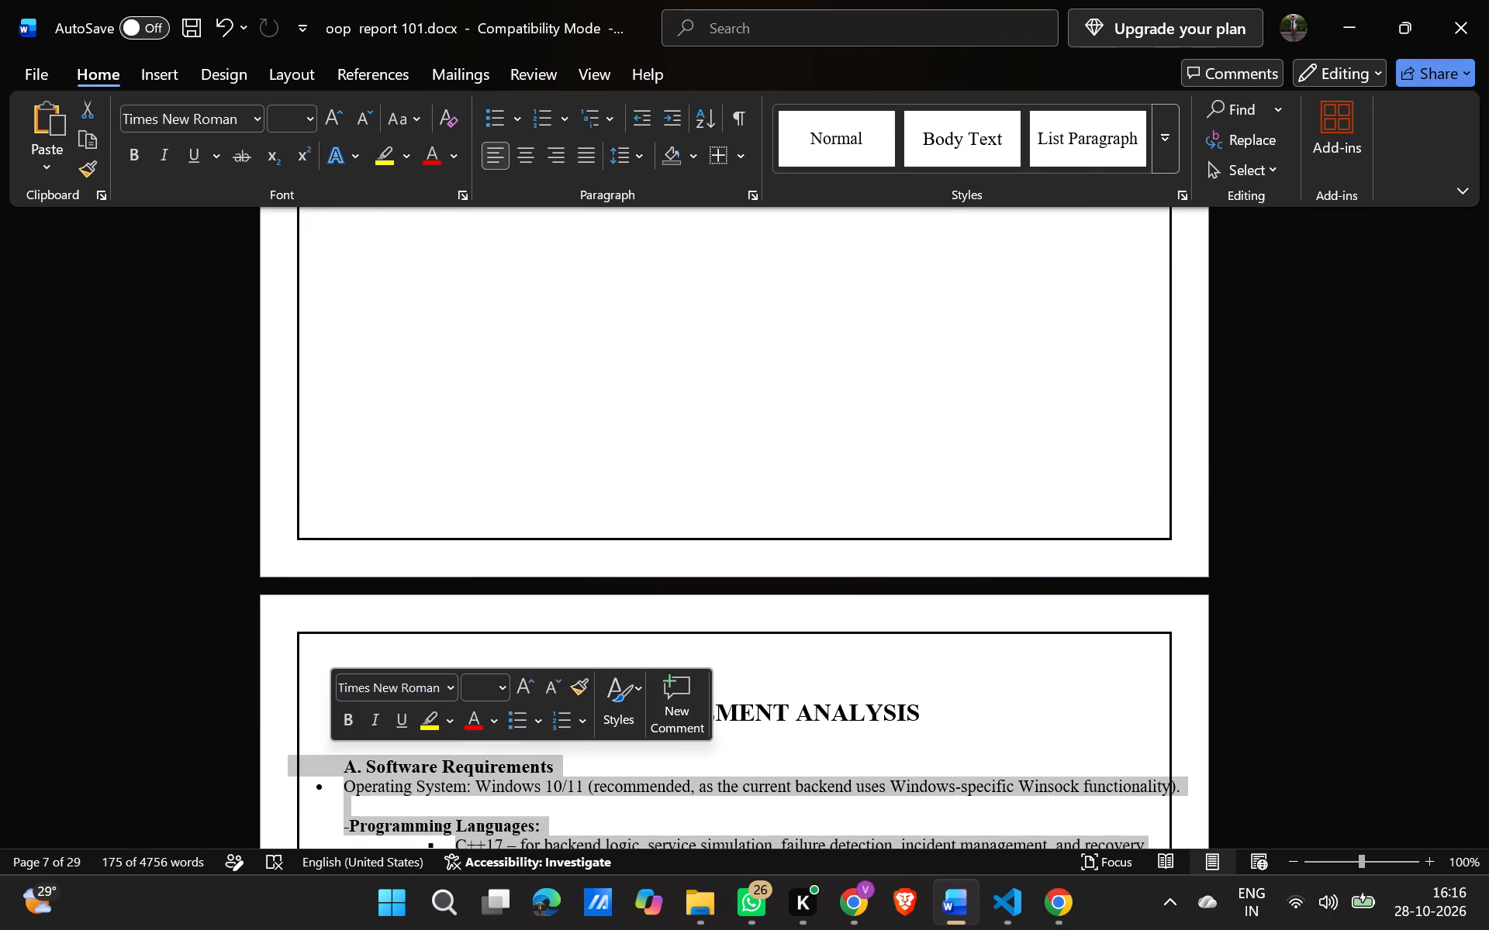
pyautogui.click(499, 697)
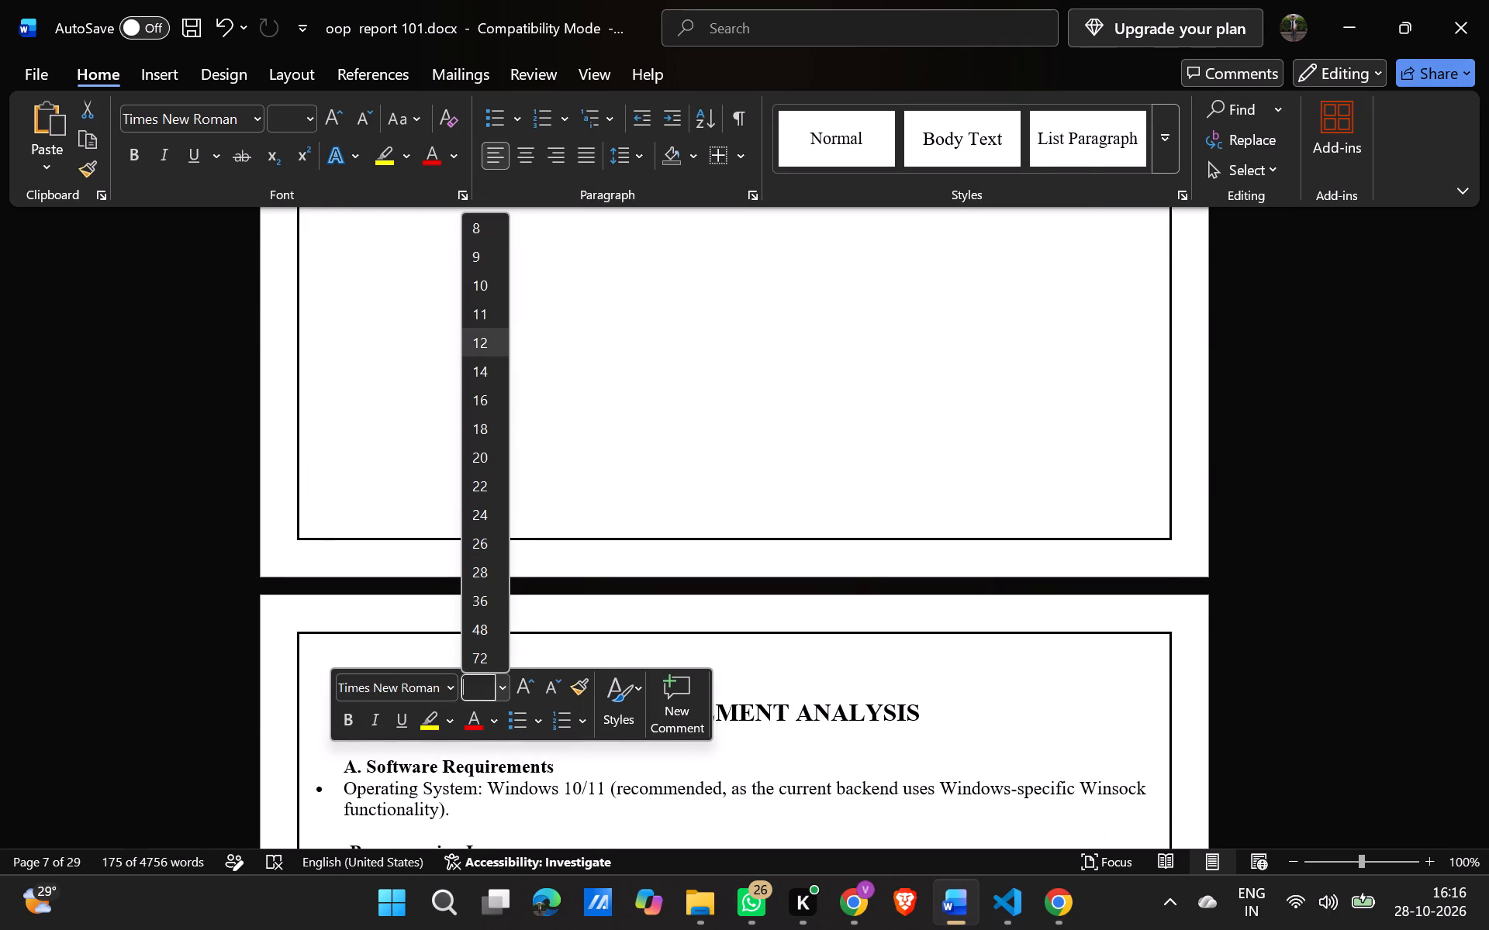
pyautogui.click(481, 347)
pyautogui.scroll(-5, 544, 457)
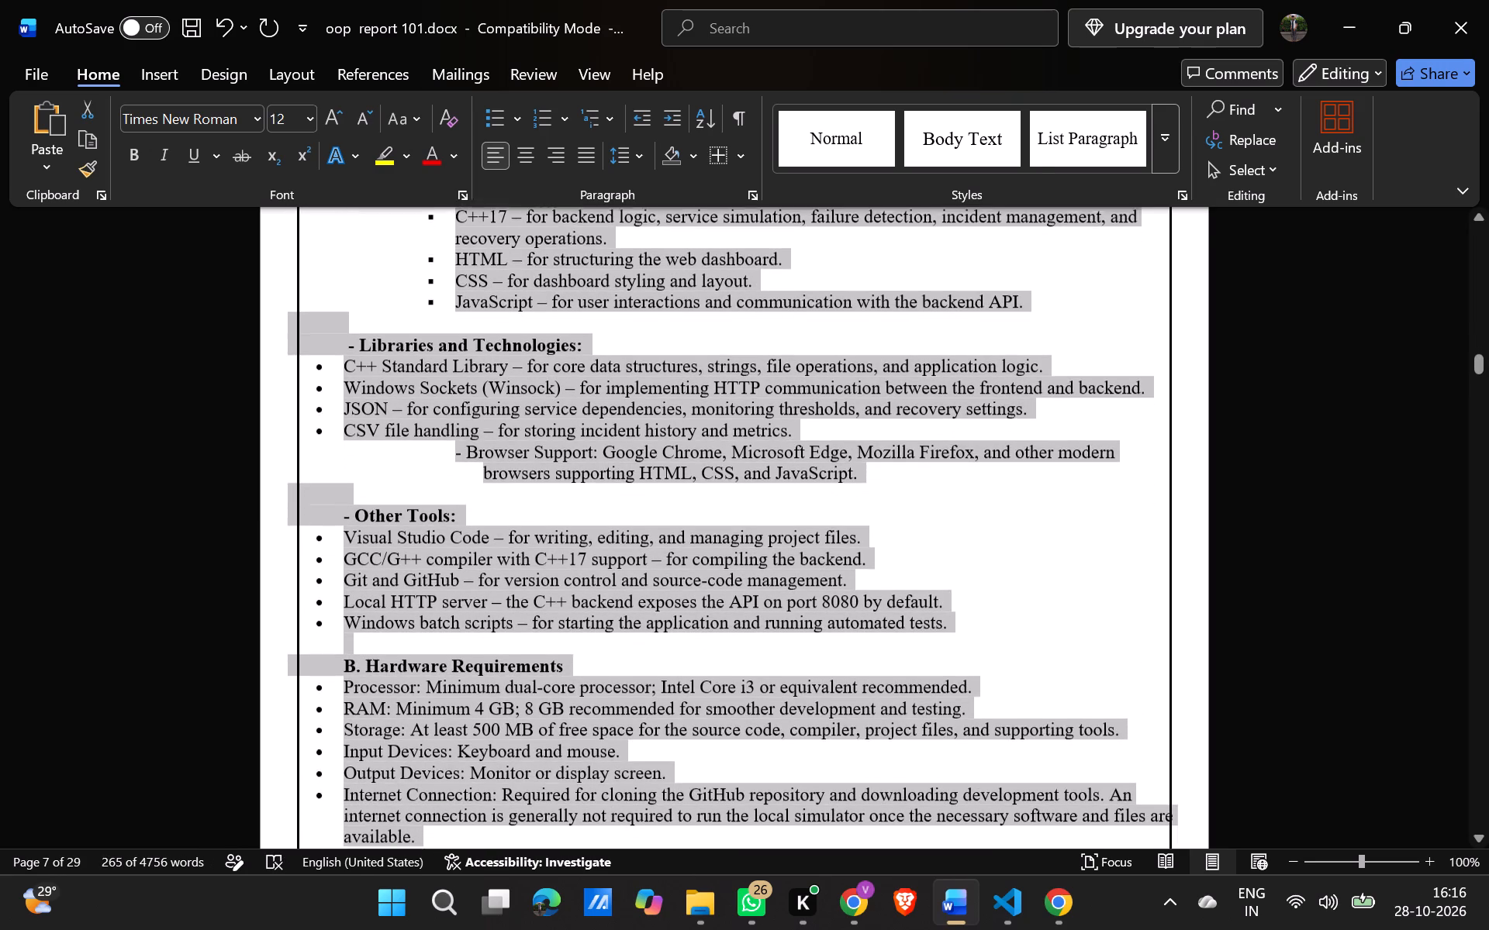
pyautogui.scroll(-2, 544, 457)
pyautogui.click(544, 457)
# Set the font size of everything from the paragraph below the flowchart's Explanation heading through the end of the References to 12.
pyautogui.scroll(-1, 544, 457)
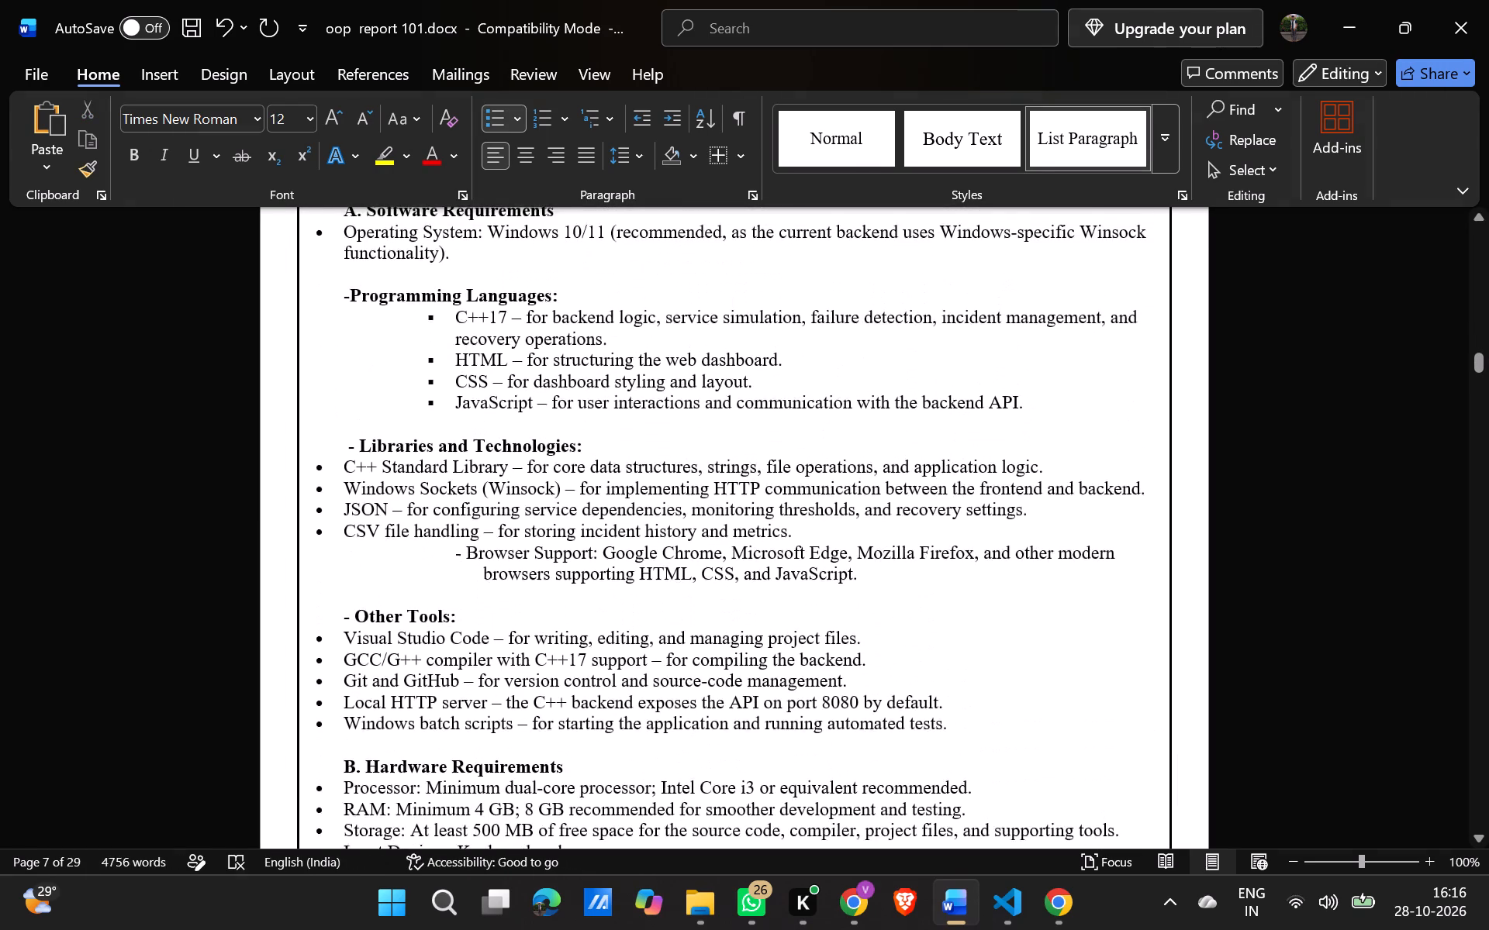
pyautogui.scroll(-4, 544, 457)
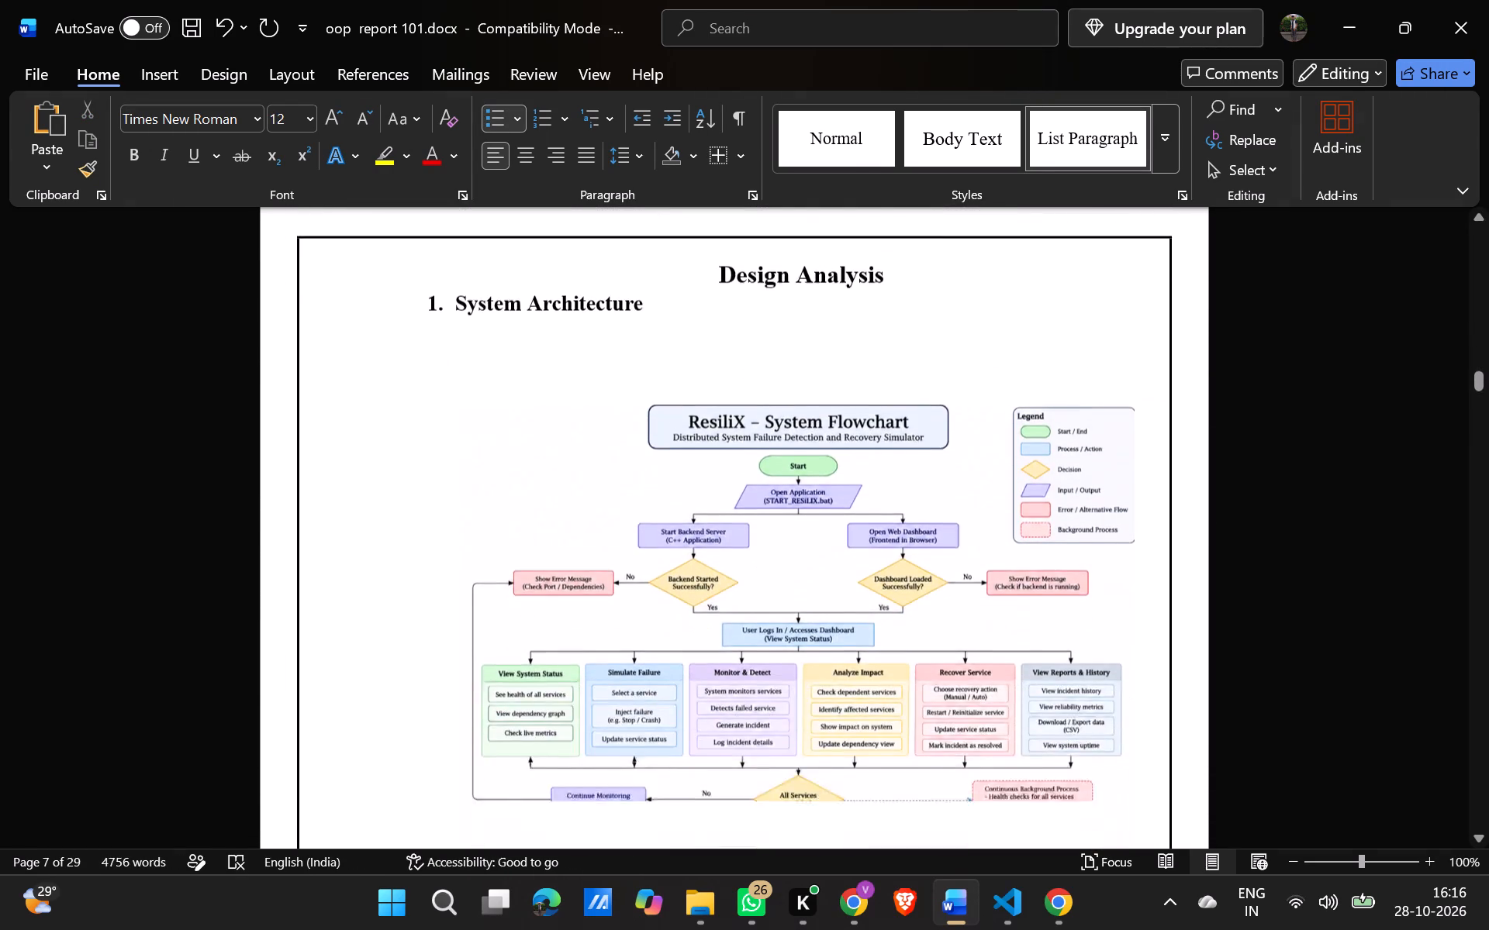
pyautogui.scroll(-2, 544, 457)
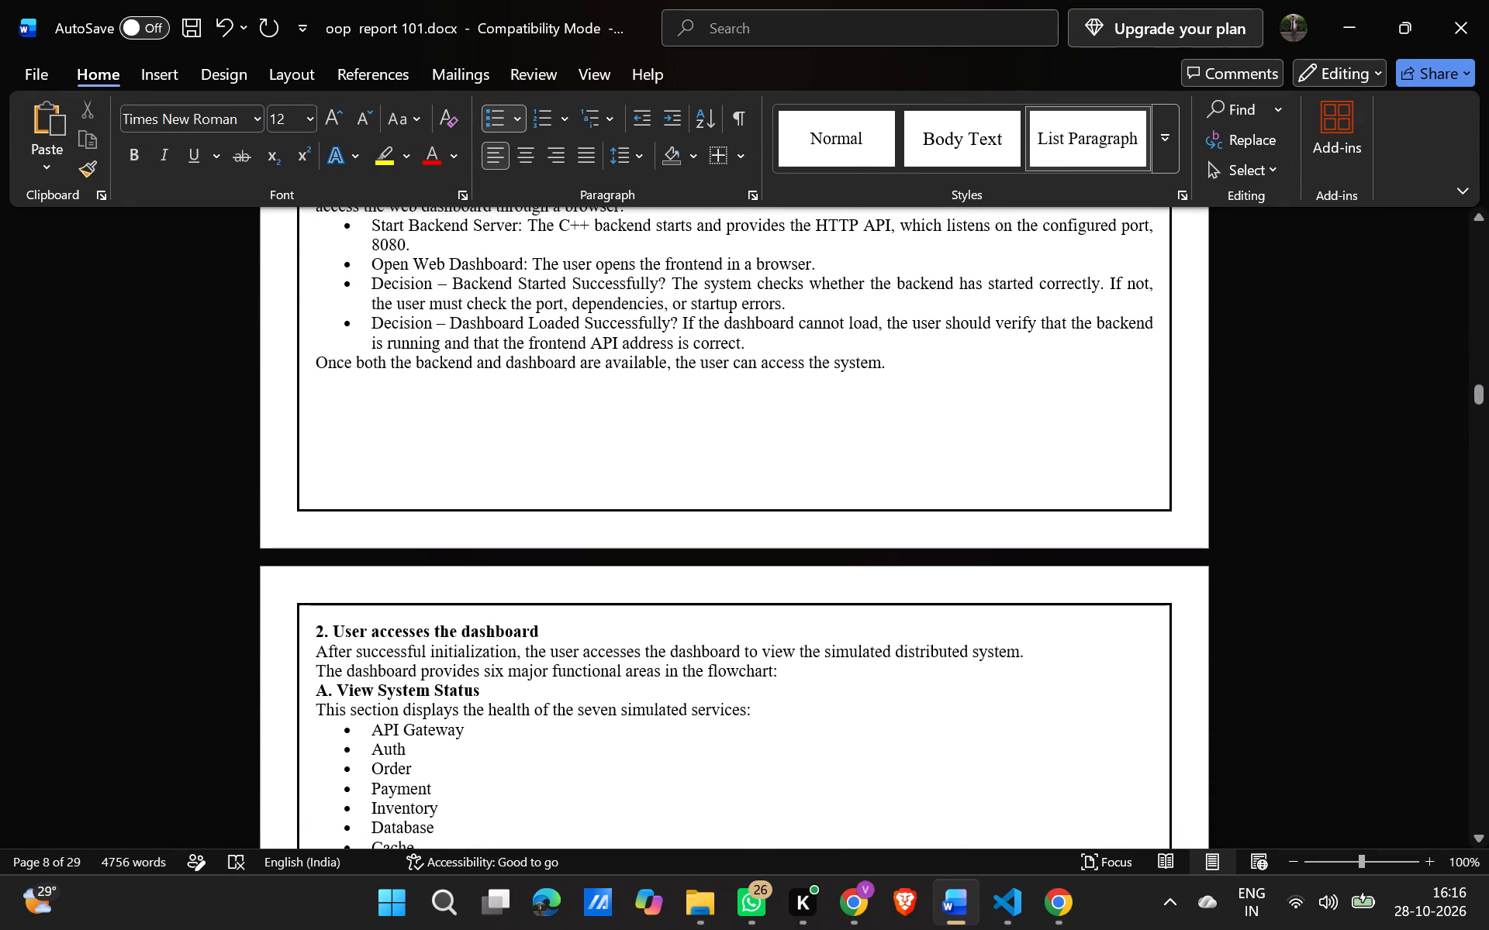
pyautogui.scroll(1, 544, 457)
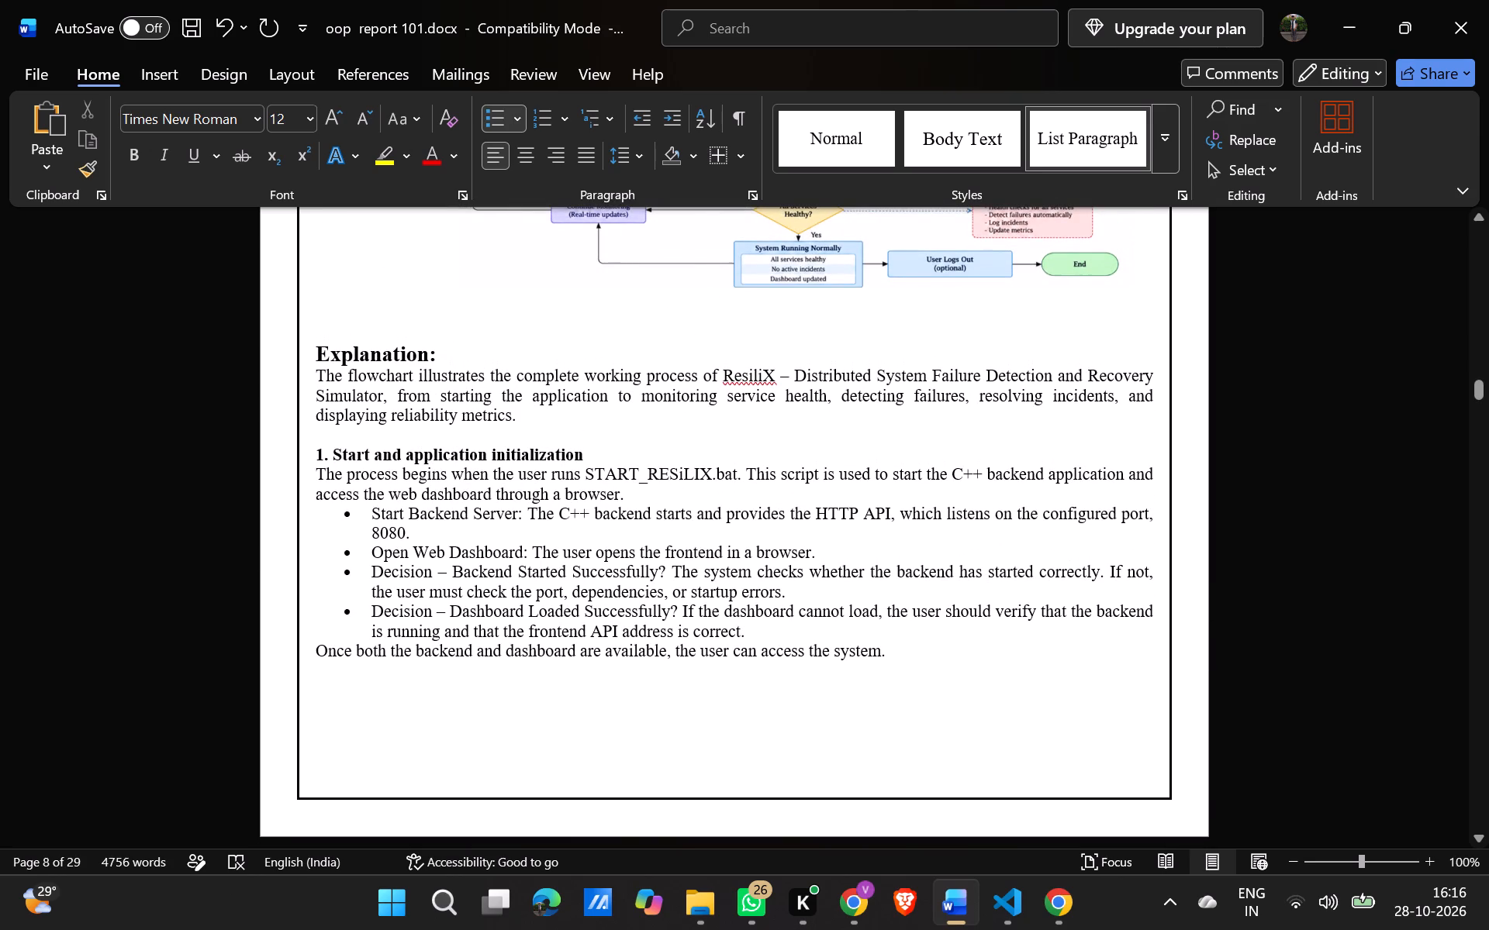
pyautogui.moveTo(315, 346); pyautogui.dragTo(330, 350)
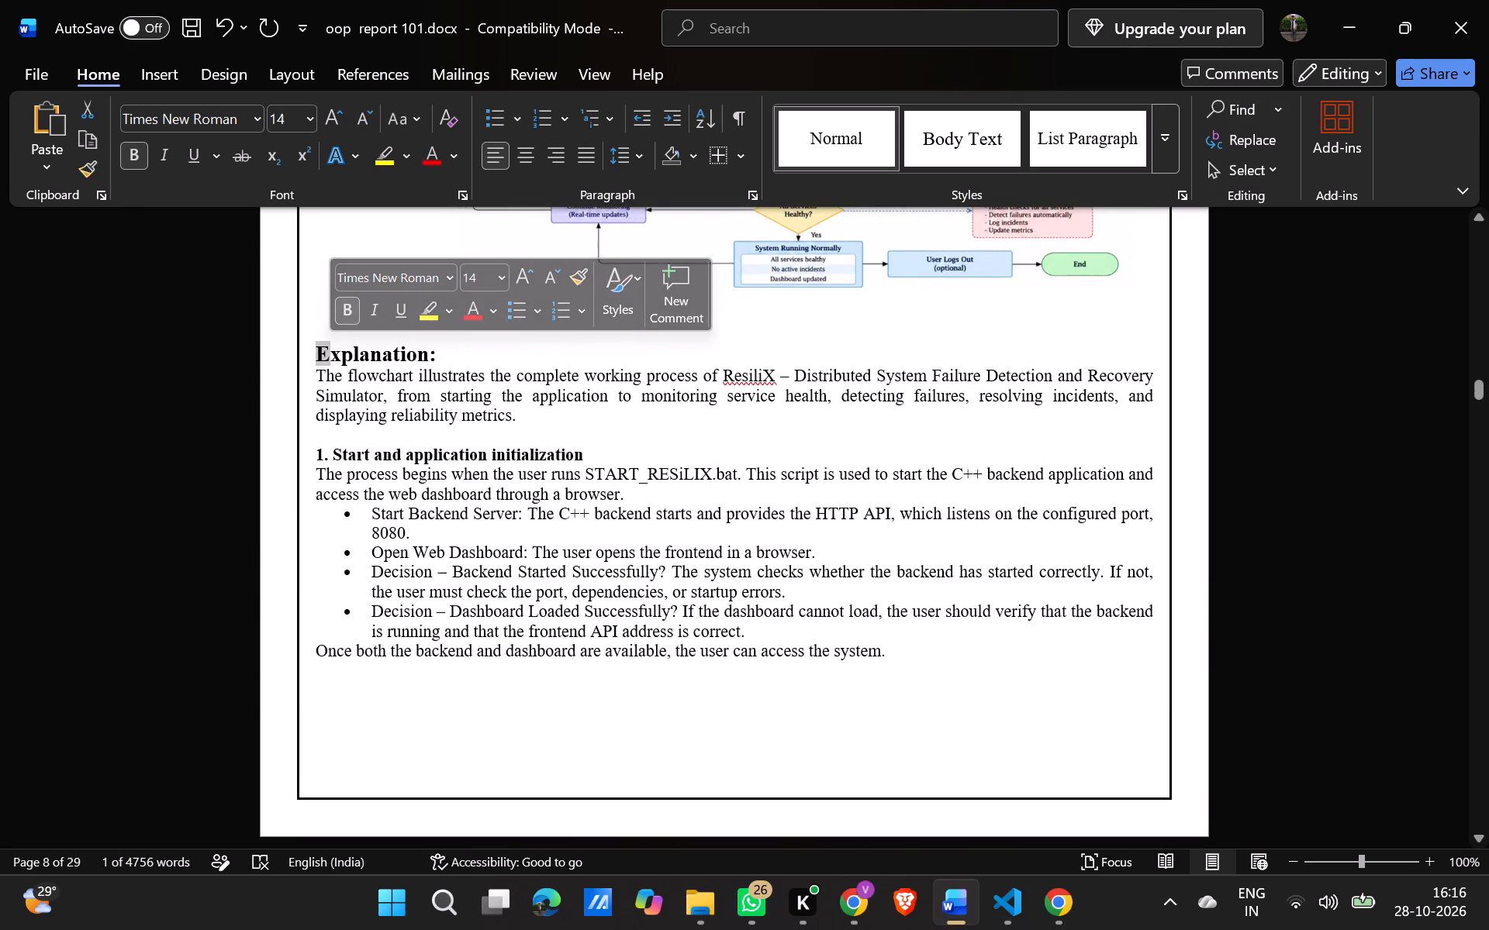
pyautogui.moveTo(318, 374); pyautogui.dragTo(675, 853)
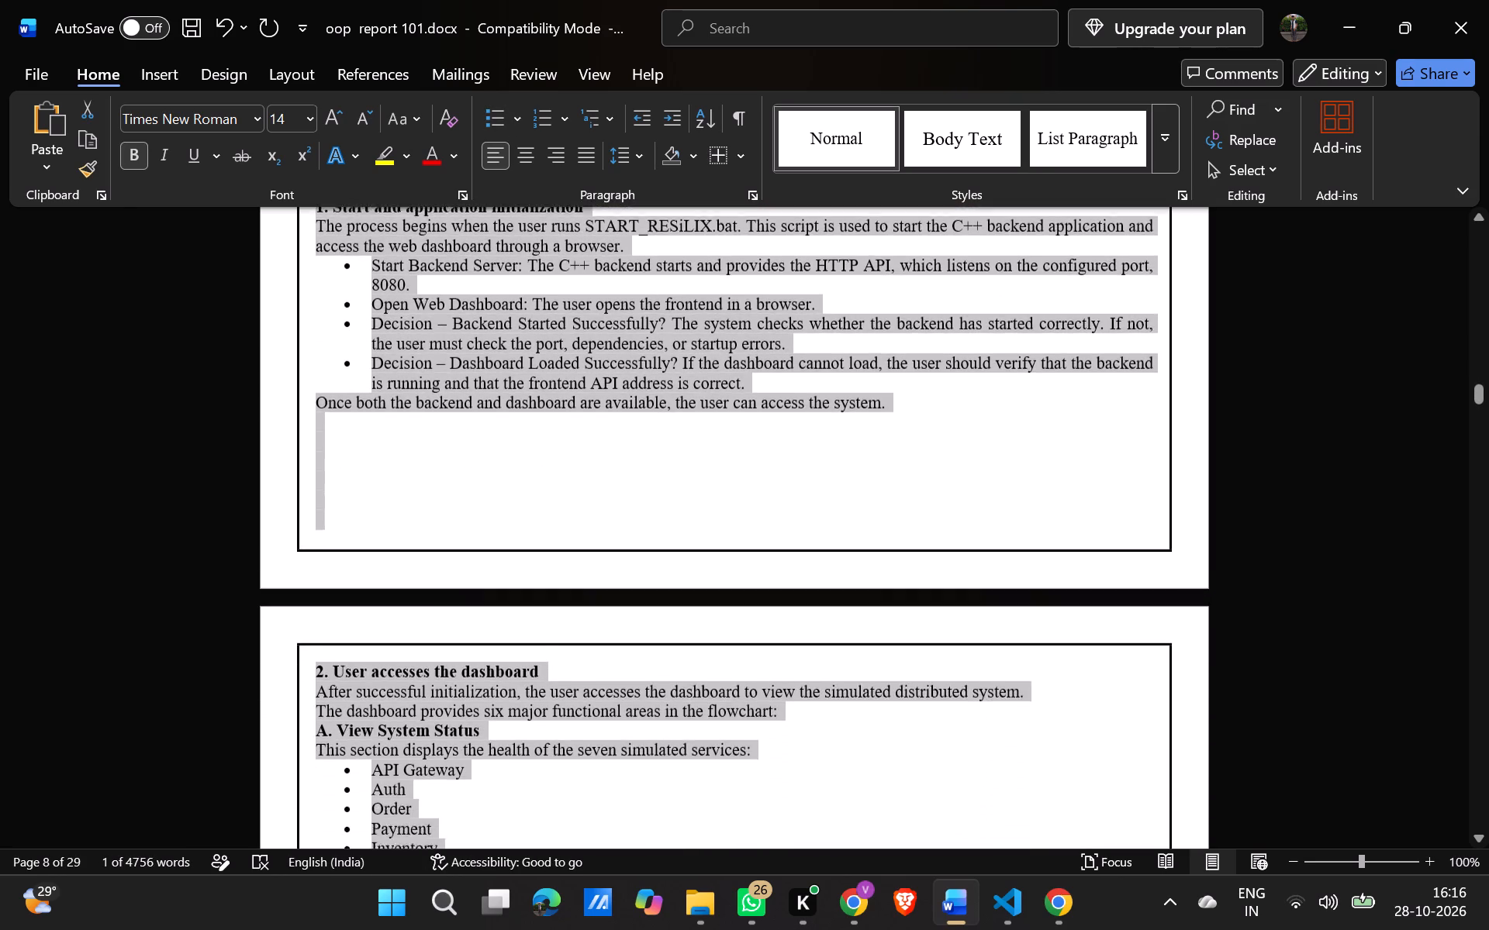
pyautogui.moveTo(675, 853); pyautogui.dragTo(695, 862)
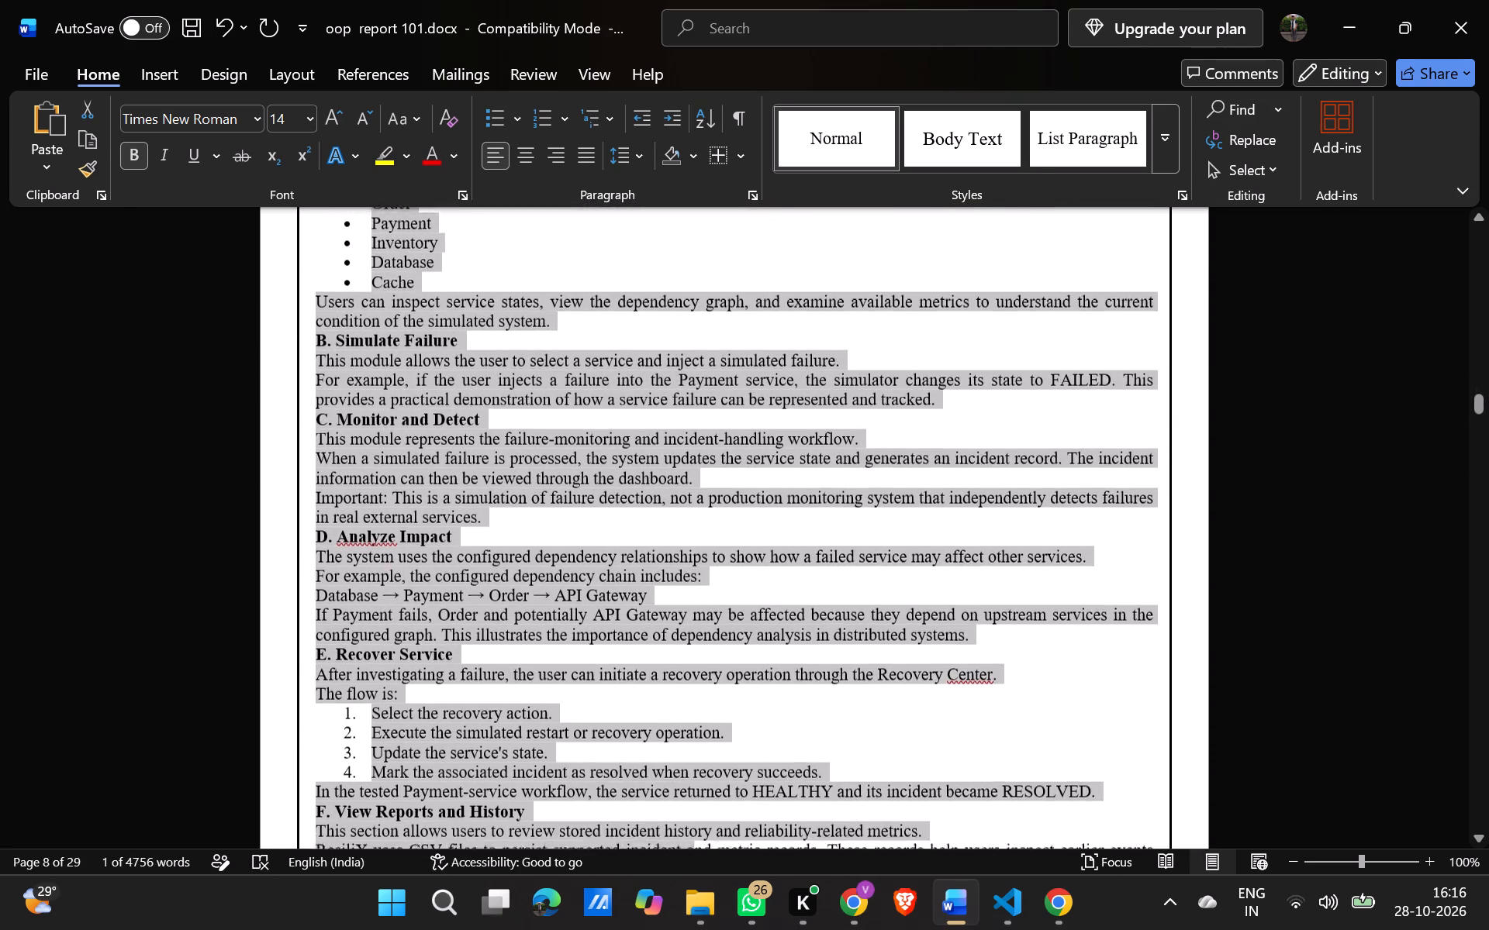
pyautogui.moveTo(695, 862); pyautogui.dragTo(697, 860)
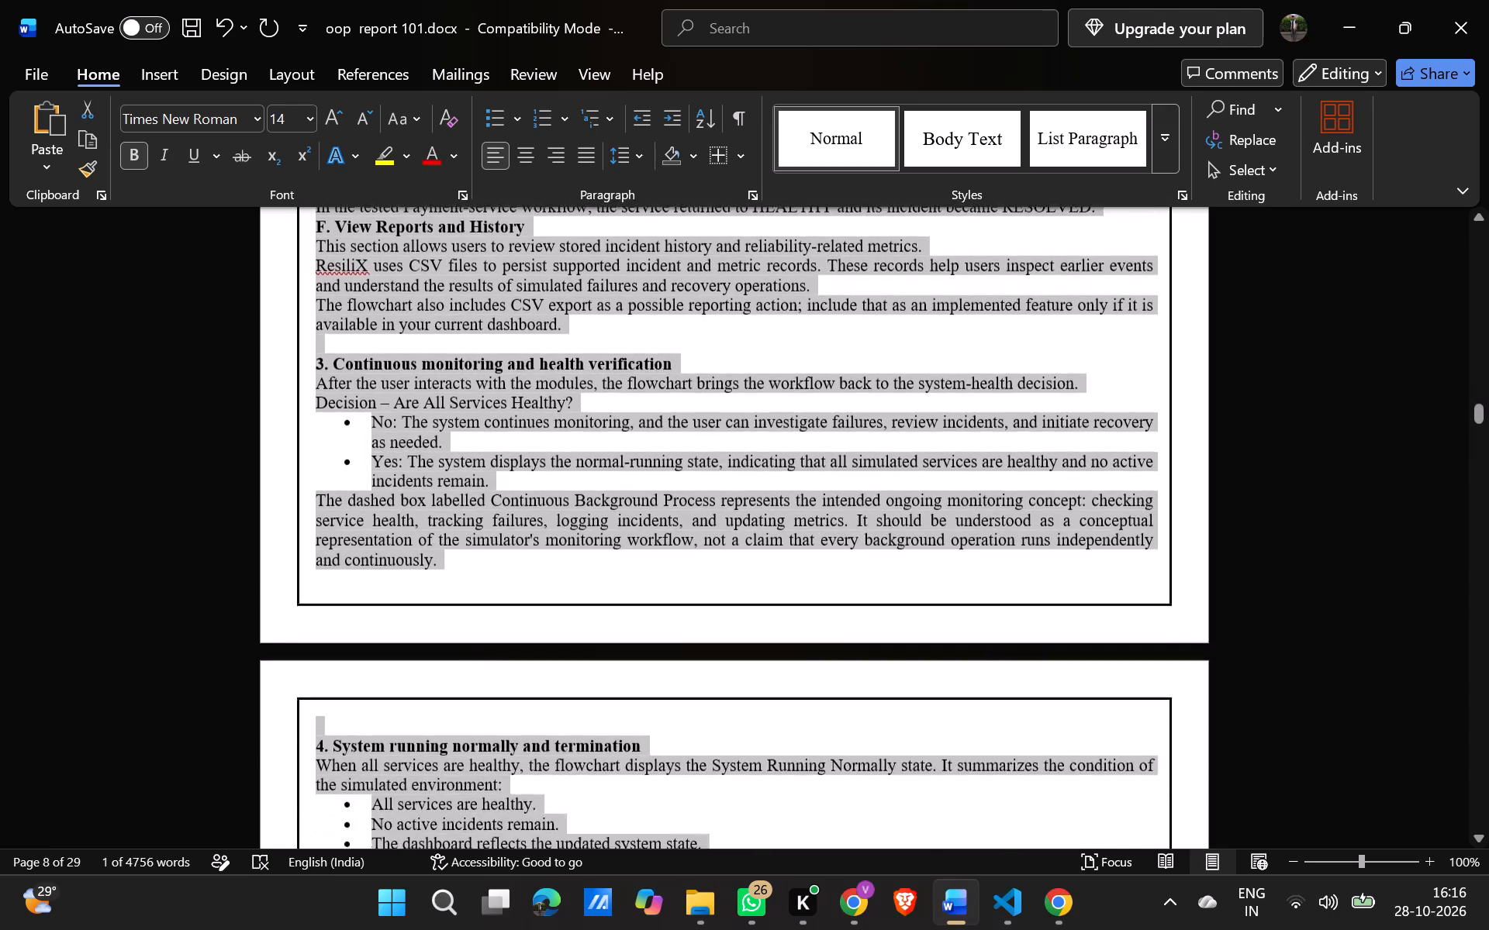
pyautogui.moveTo(697, 860); pyautogui.dragTo(692, 844)
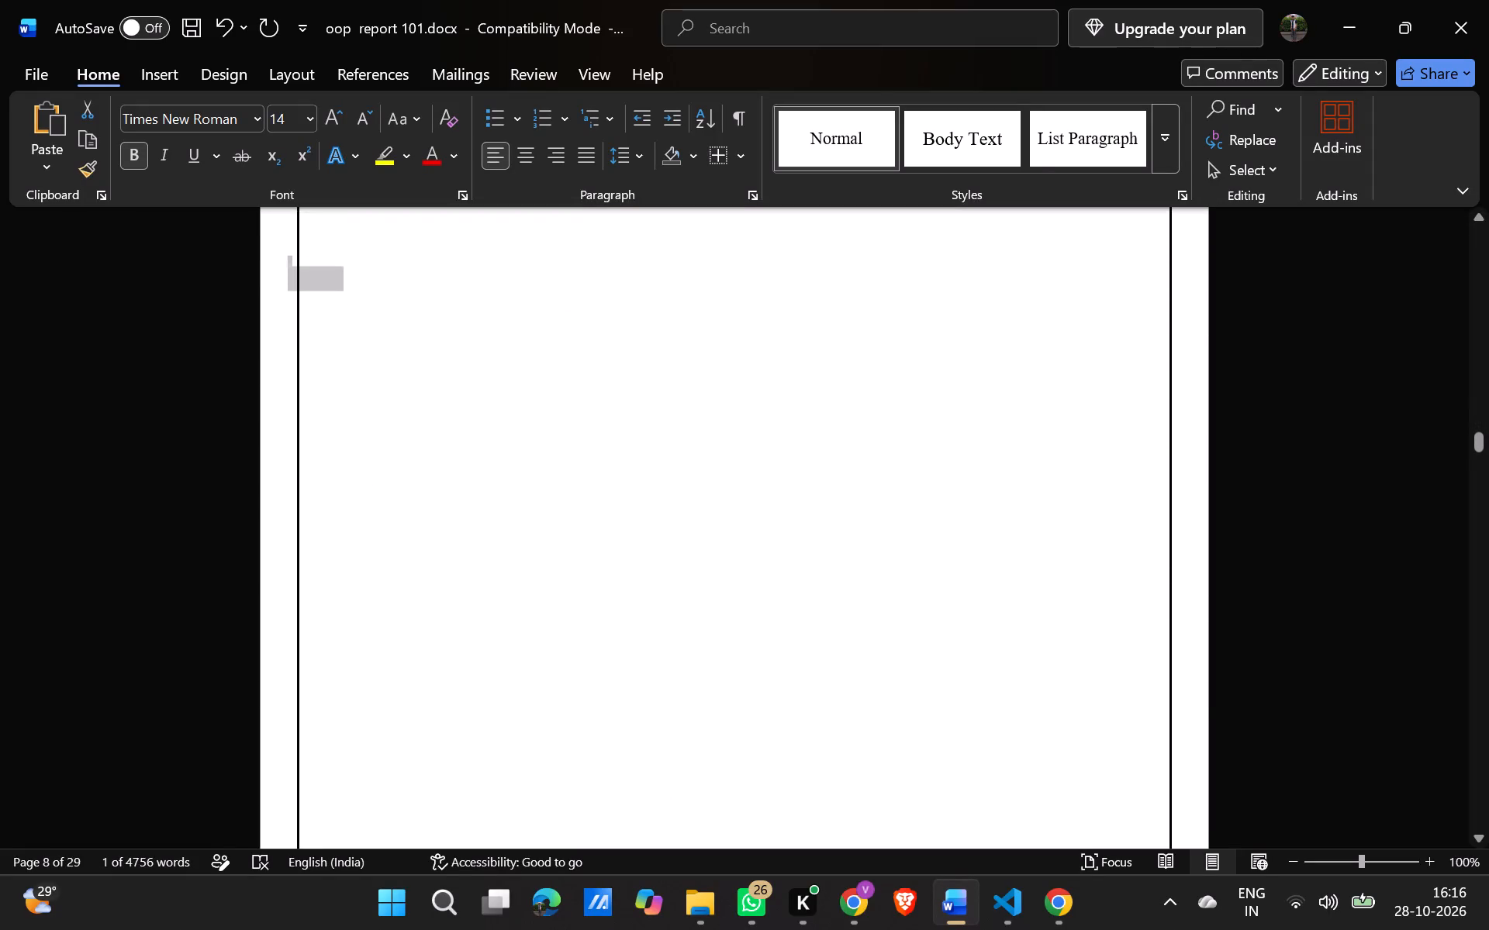
pyautogui.moveTo(692, 844); pyautogui.dragTo(722, 868)
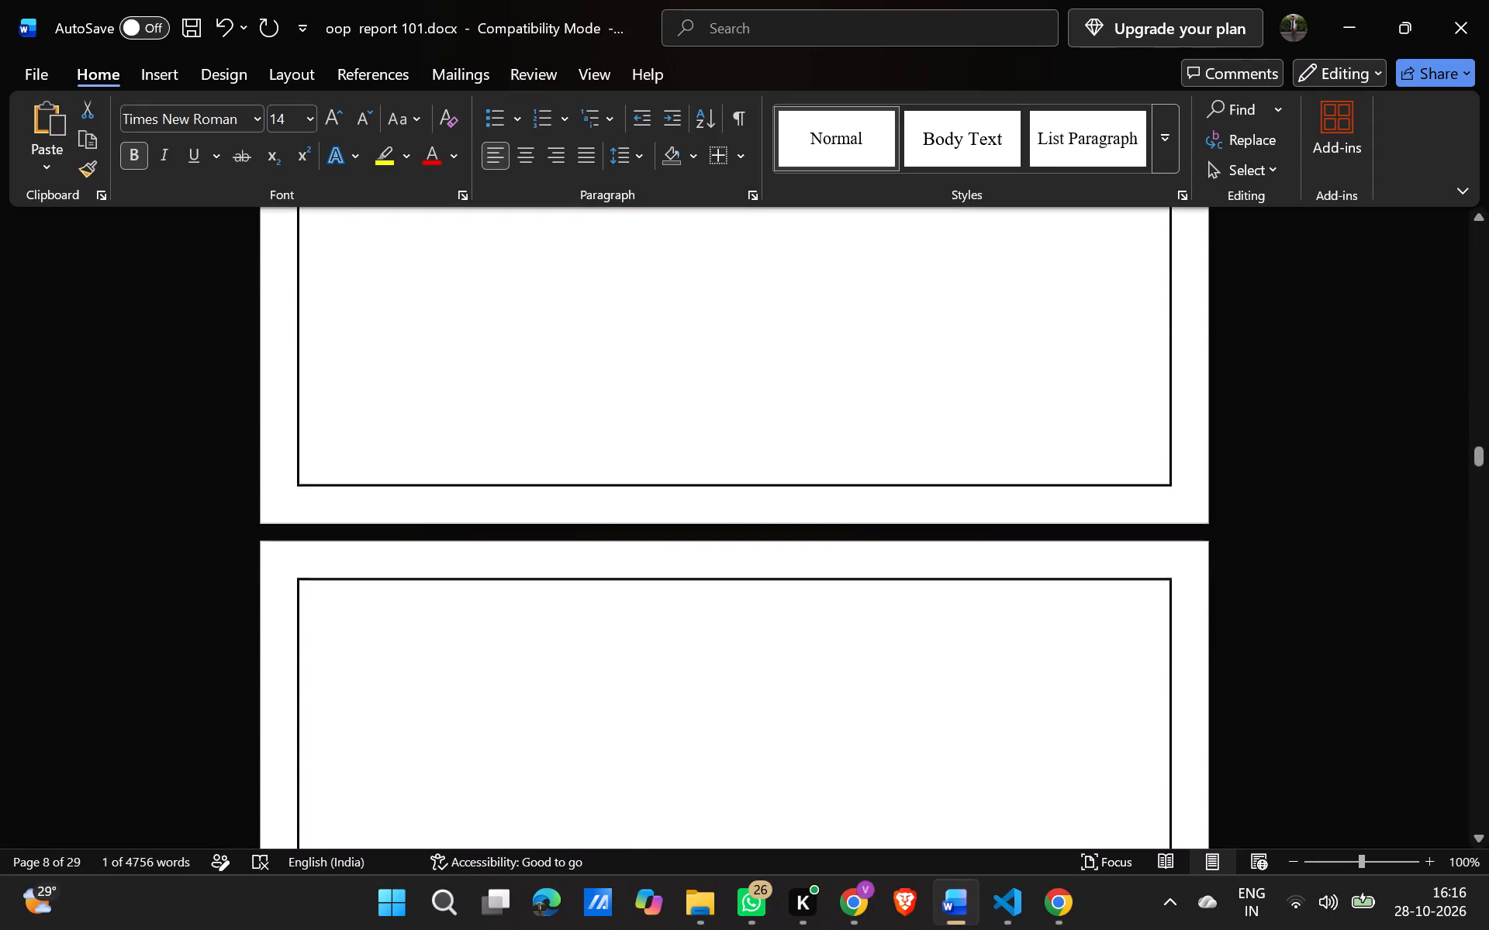
pyautogui.moveTo(722, 868); pyautogui.dragTo(781, 890)
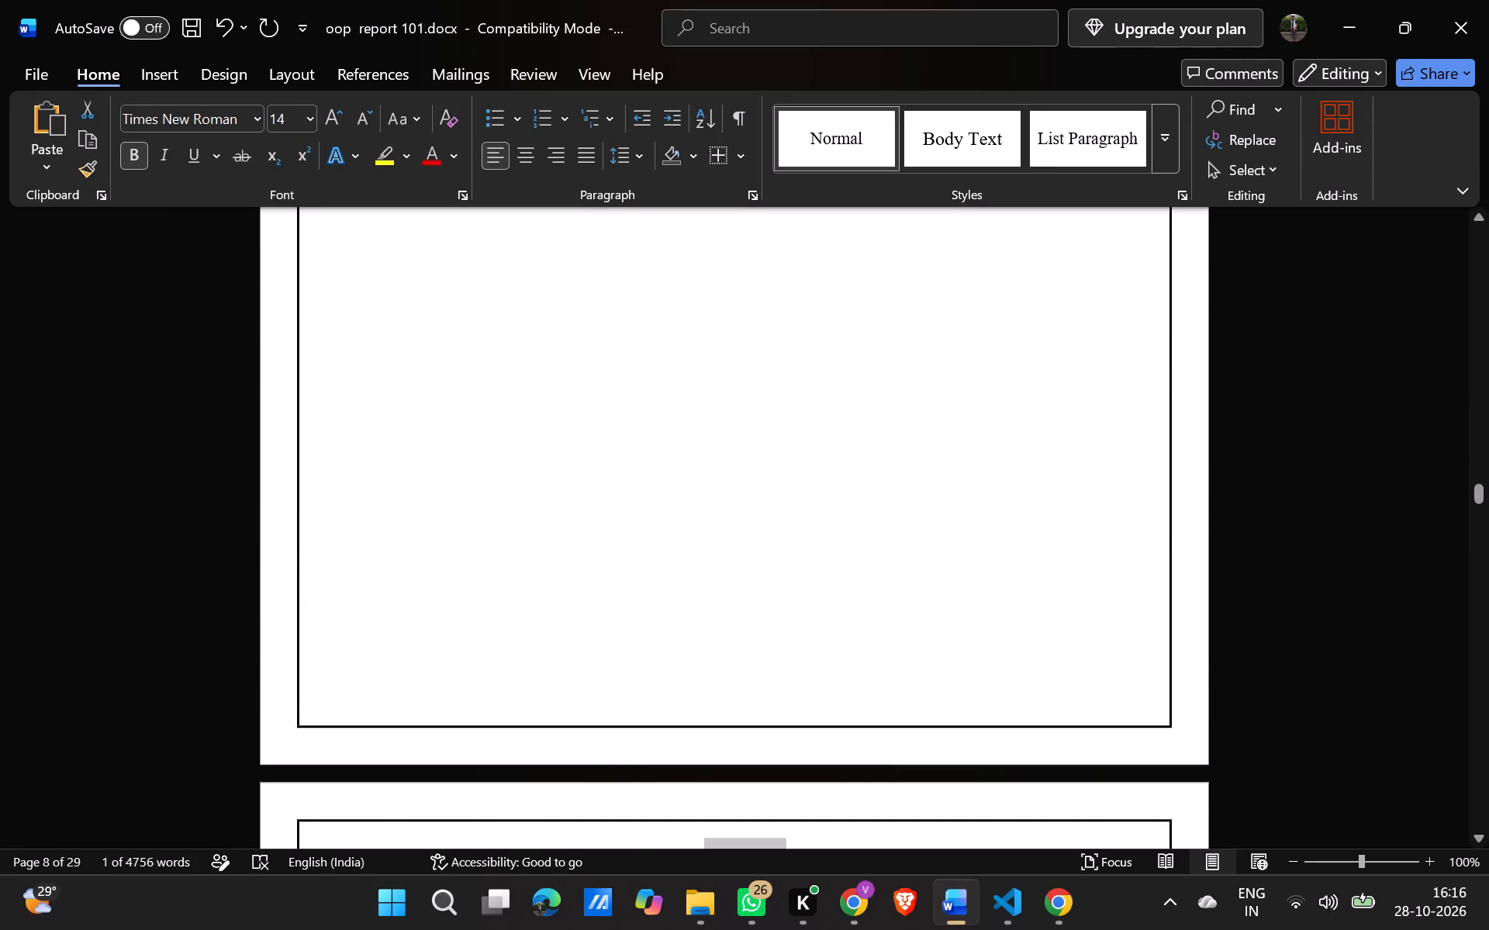
pyautogui.moveTo(781, 890); pyautogui.dragTo(610, 626)
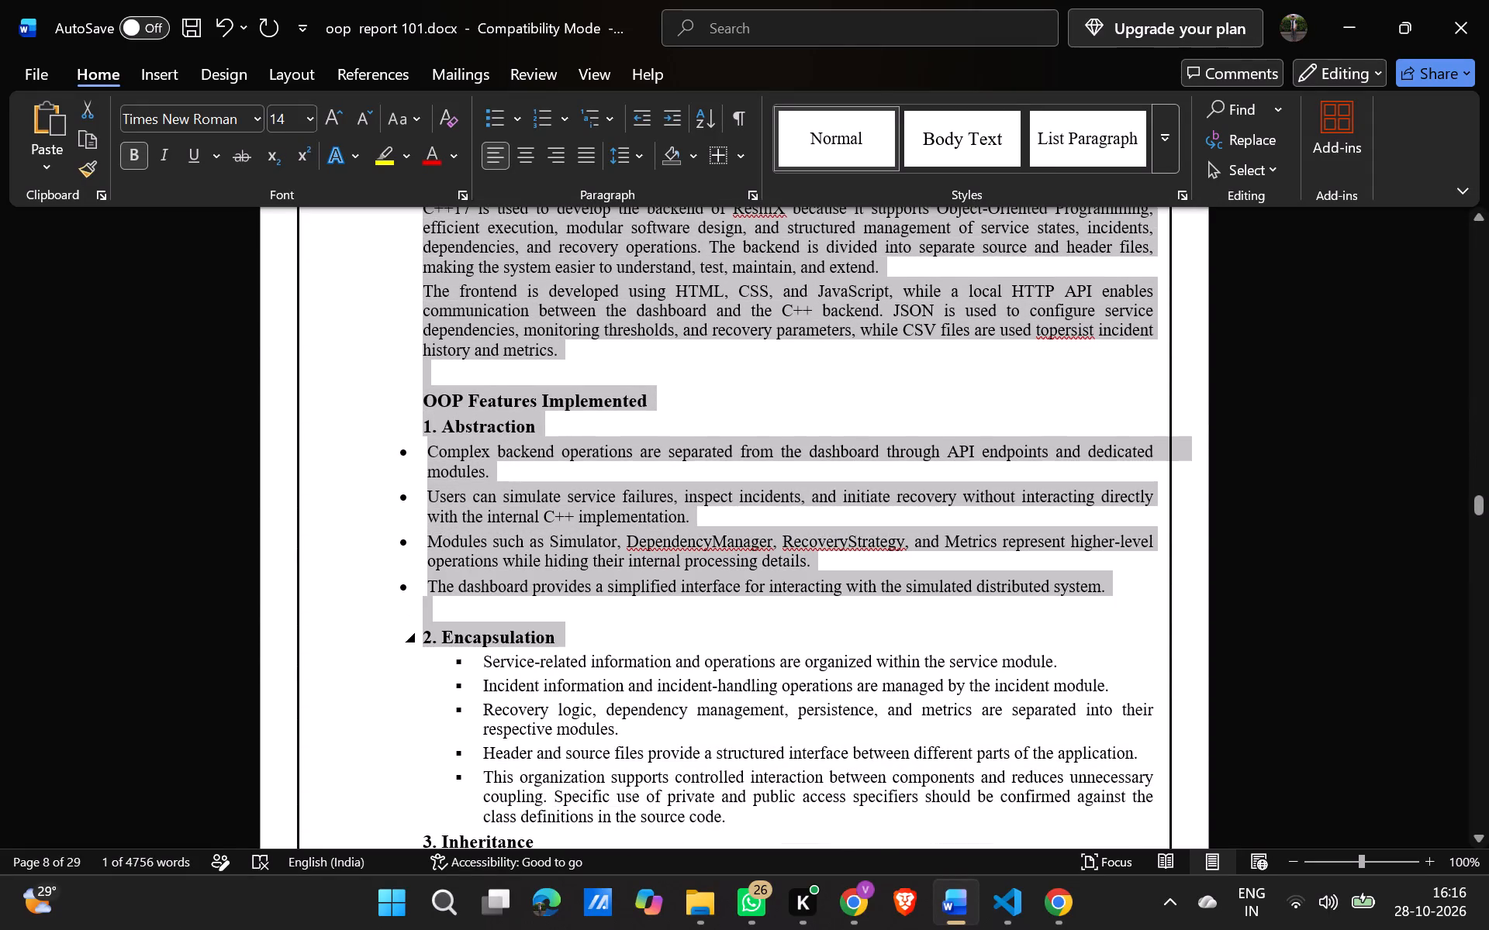
pyautogui.moveTo(610, 626); pyautogui.dragTo(665, 929)
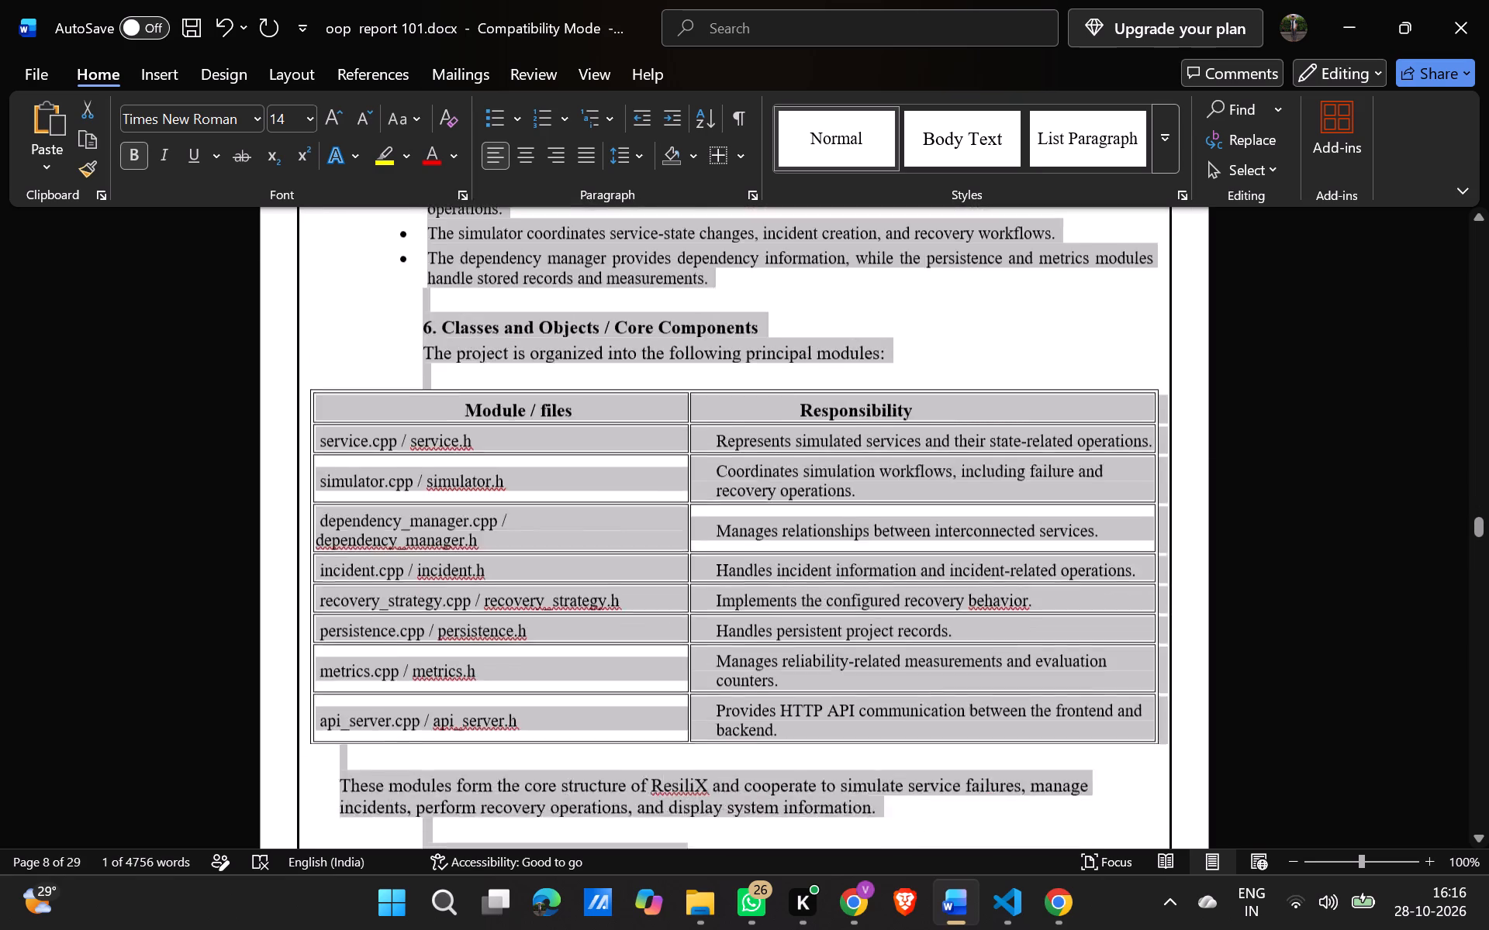
pyautogui.moveTo(665, 929); pyautogui.dragTo(609, 901)
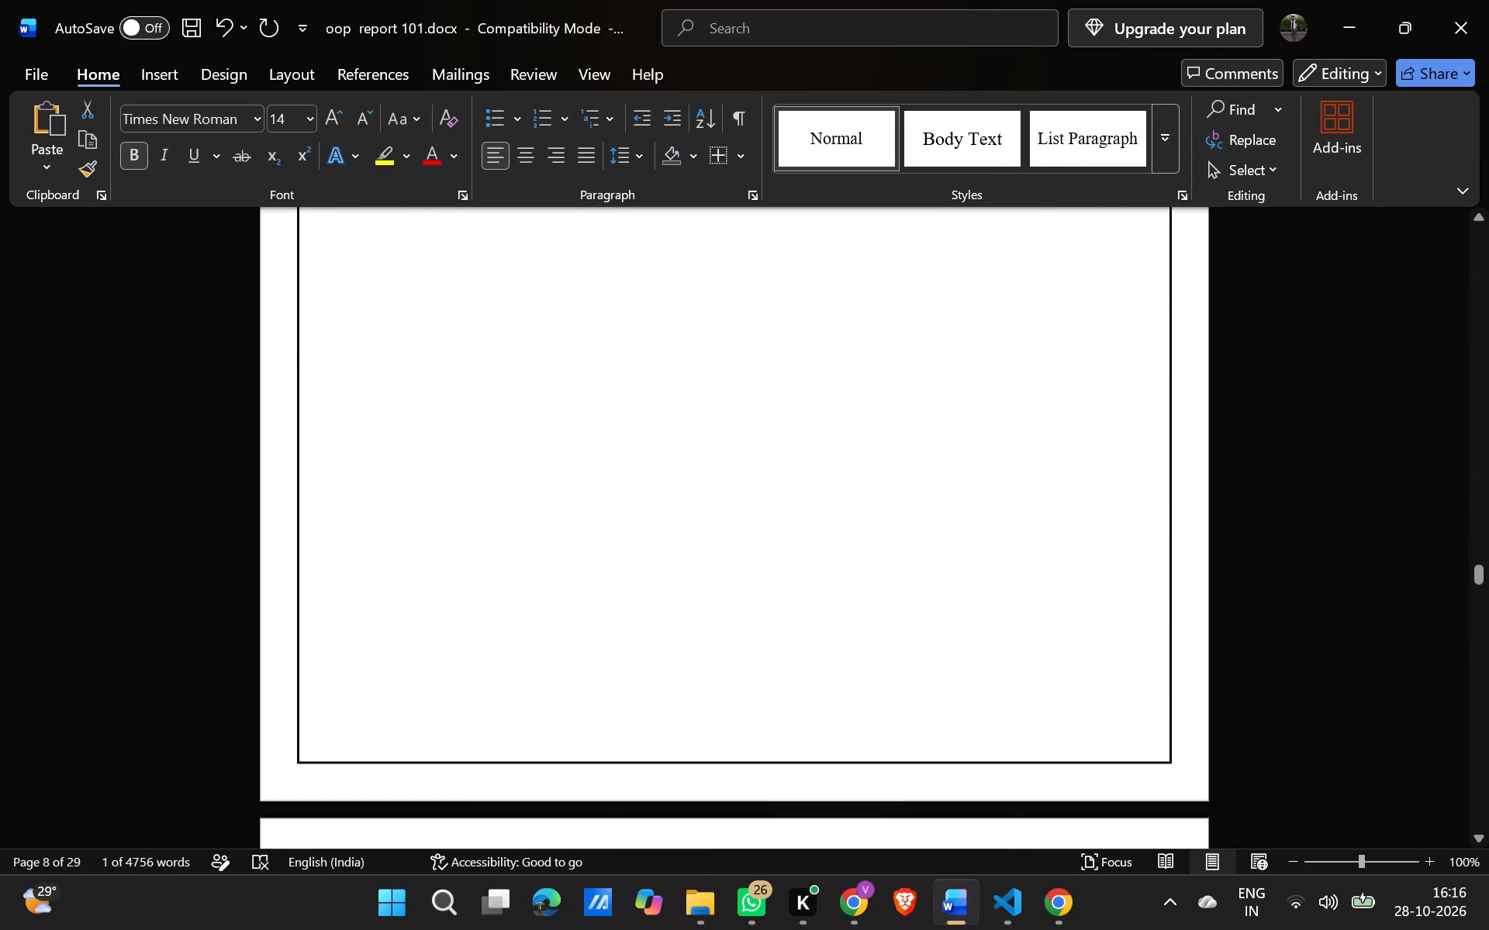
pyautogui.moveTo(609, 901); pyautogui.dragTo(710, 929)
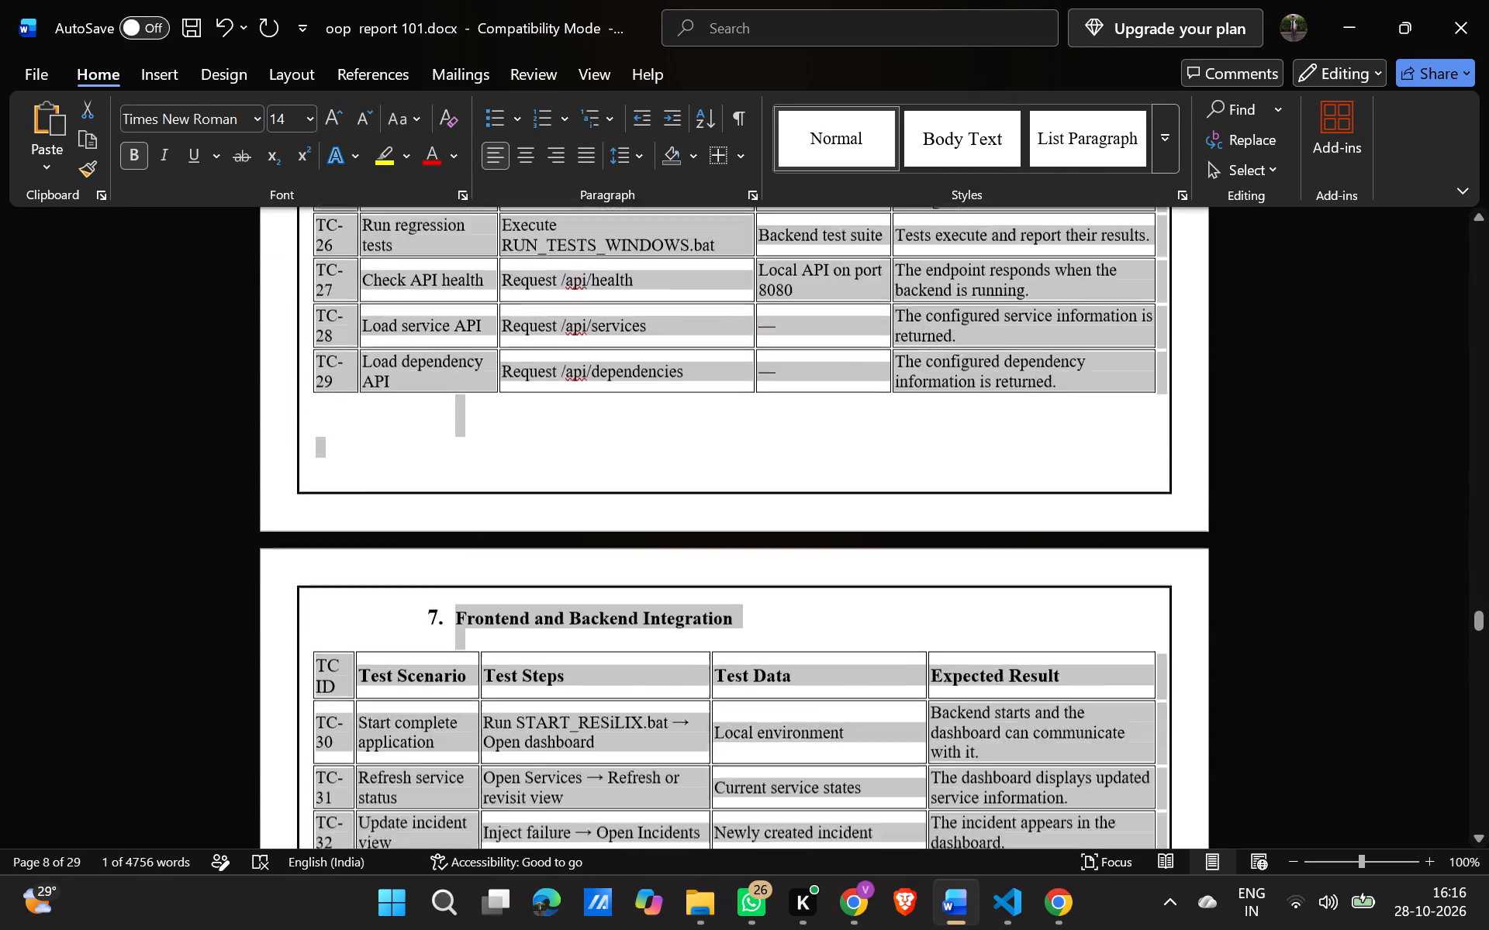
pyautogui.moveTo(710, 929); pyautogui.dragTo(701, 919)
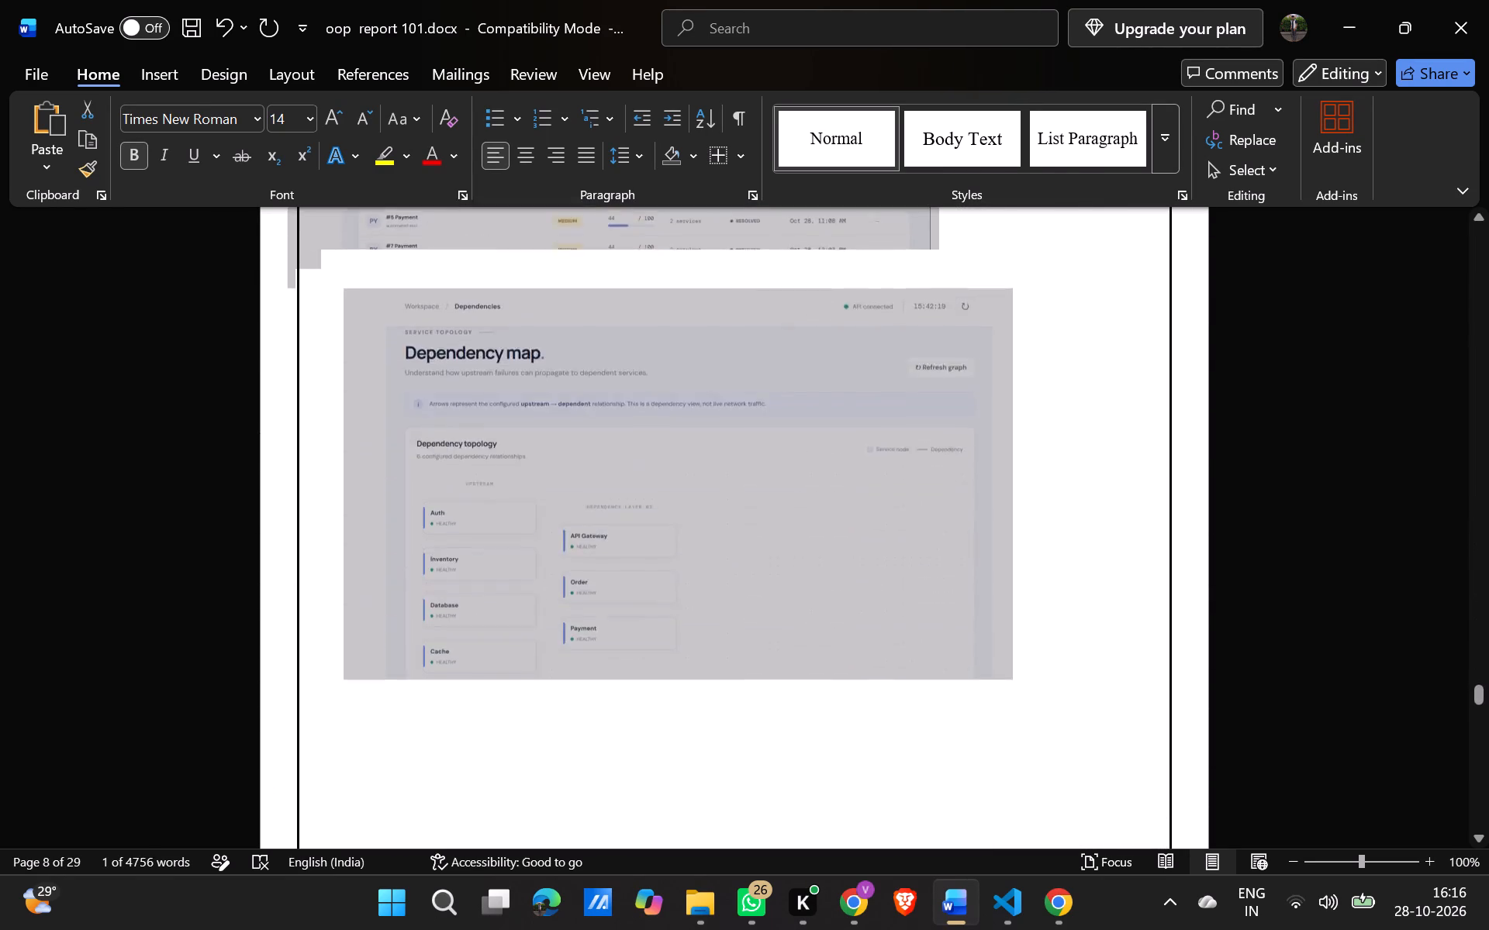
pyautogui.moveTo(701, 919); pyautogui.dragTo(693, 898)
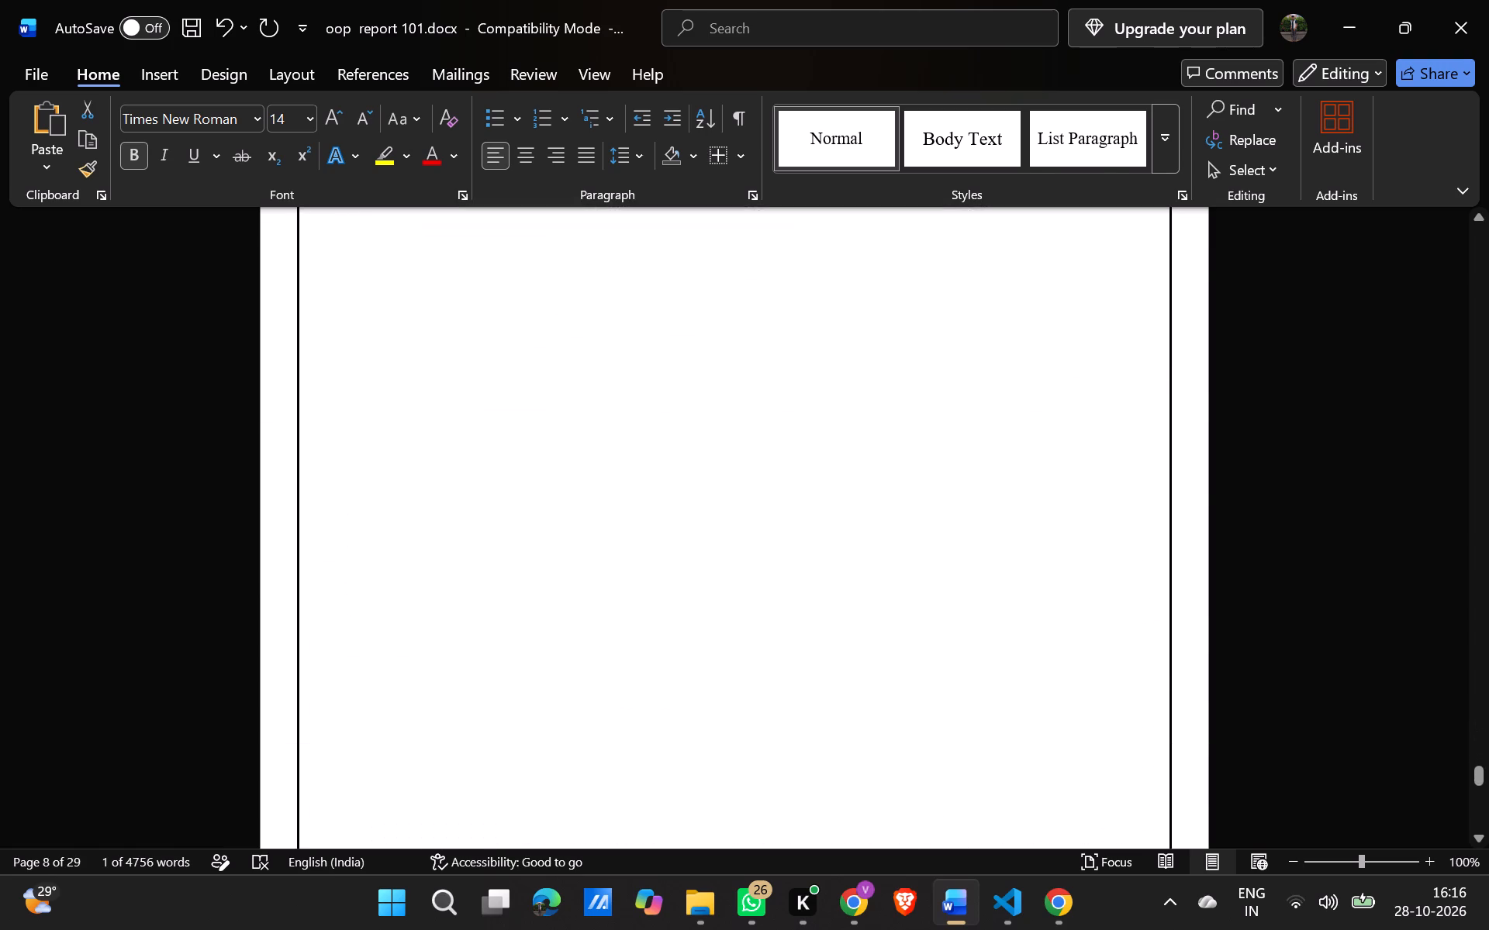
pyautogui.moveTo(693, 898); pyautogui.dragTo(691, 894)
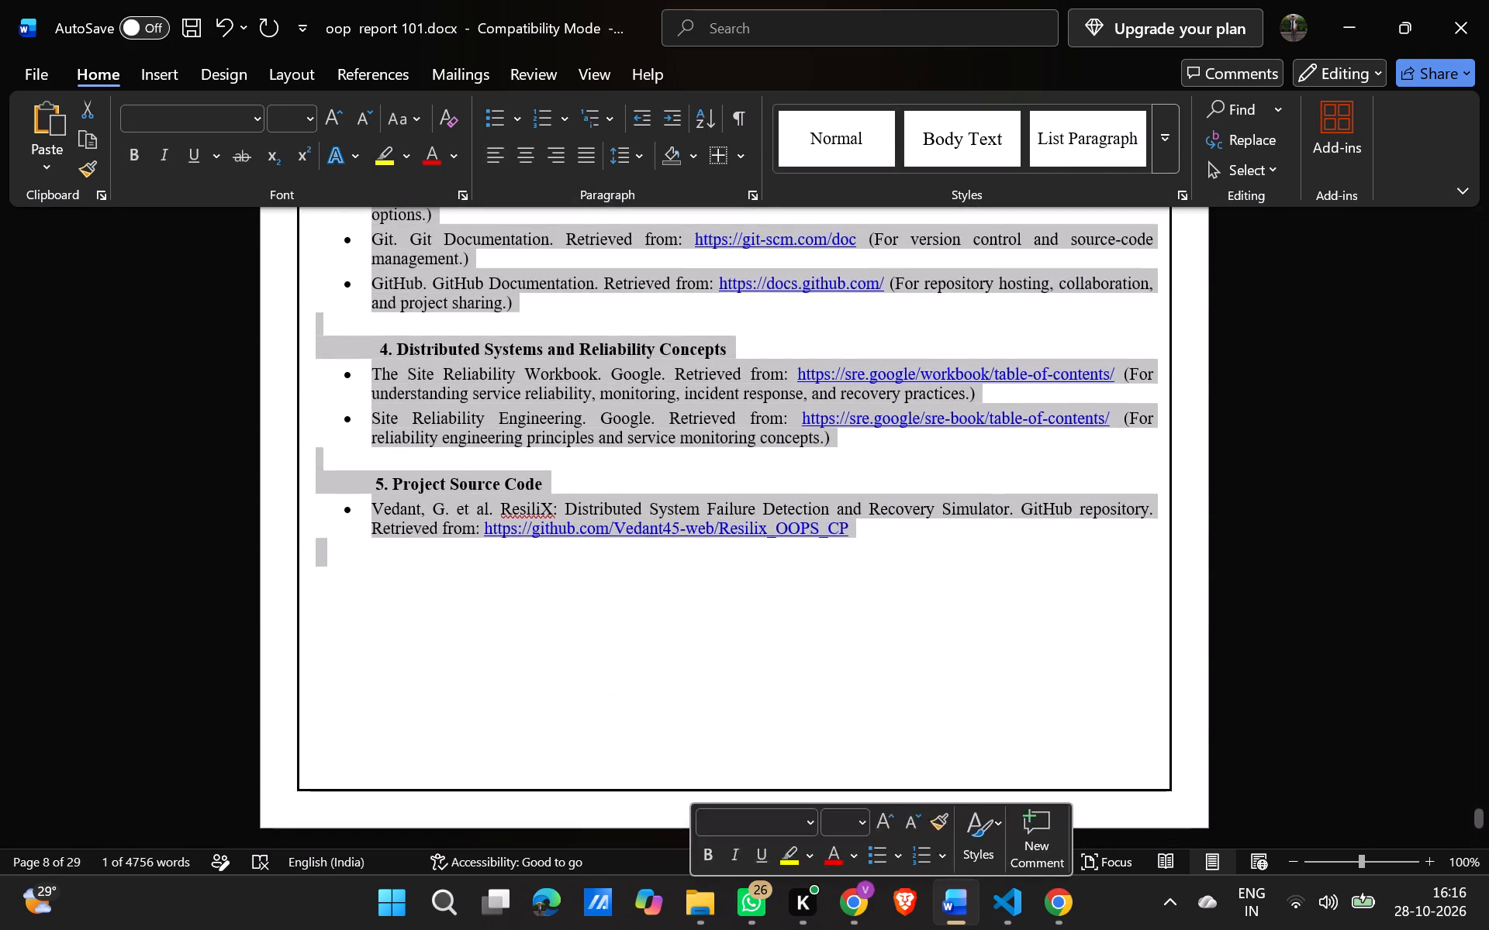
pyautogui.moveTo(309, 113); pyautogui.dragTo(300, 160)
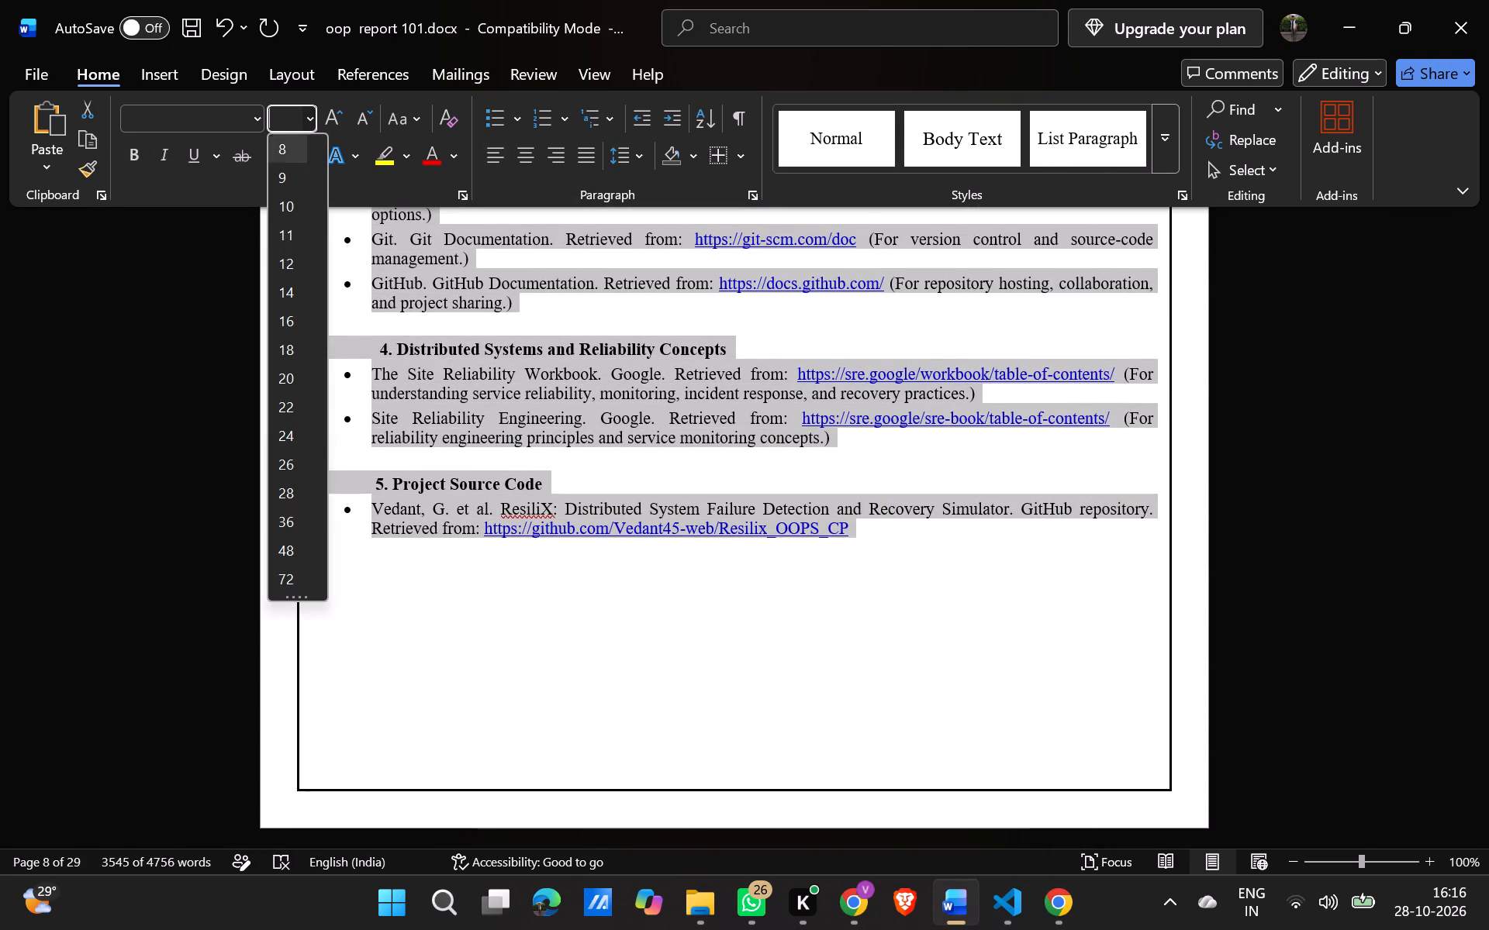
pyautogui.moveTo(300, 160); pyautogui.dragTo(289, 267)
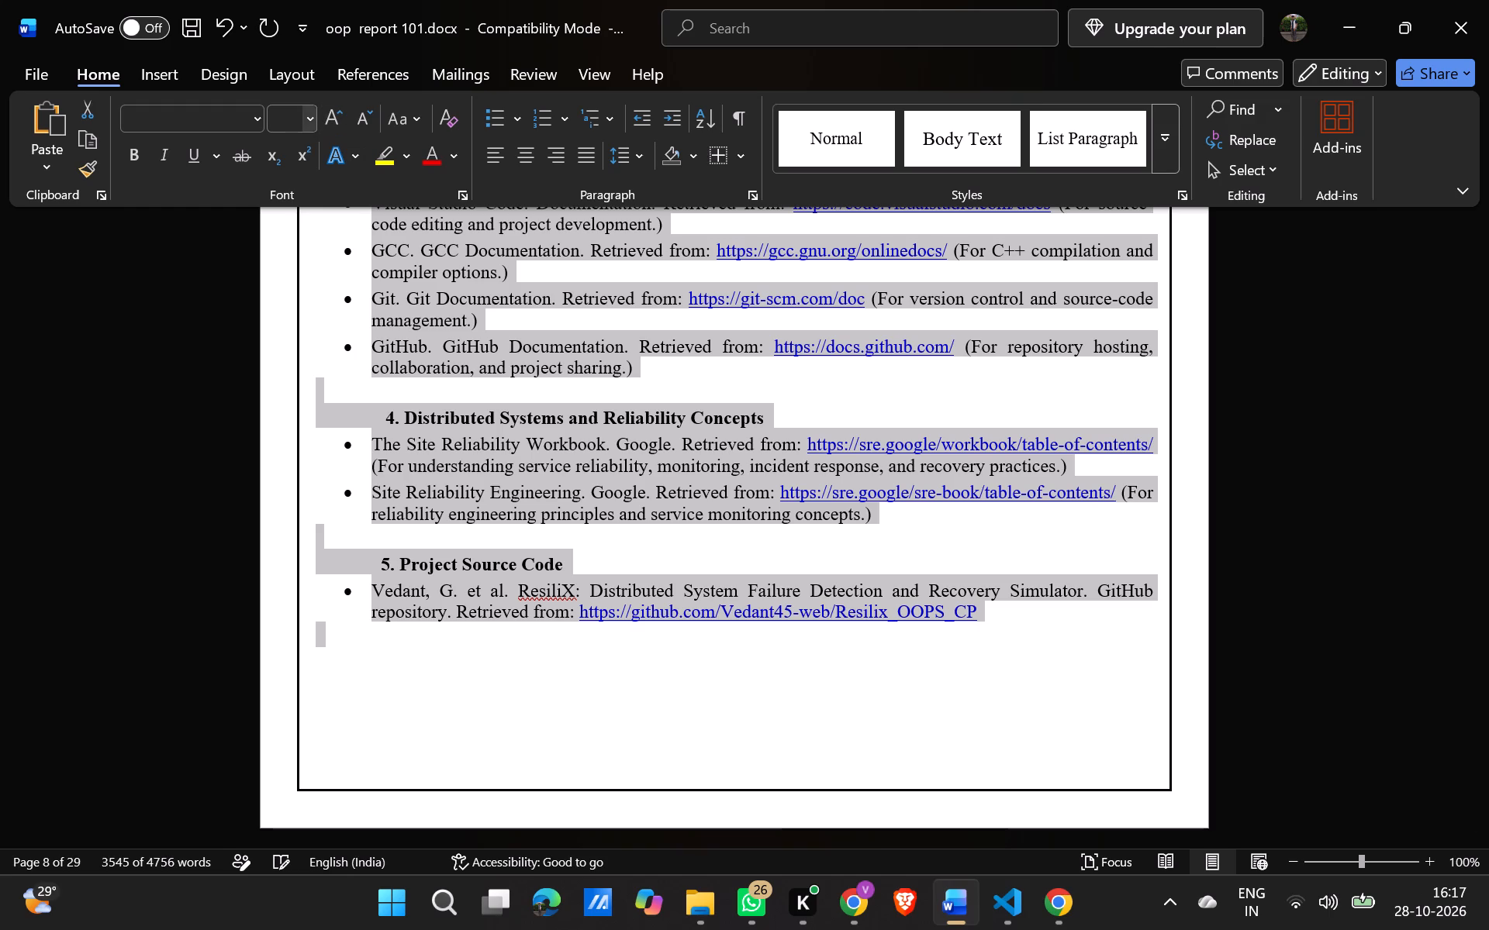
pyautogui.click(306, 127)
pyautogui.click(284, 252)
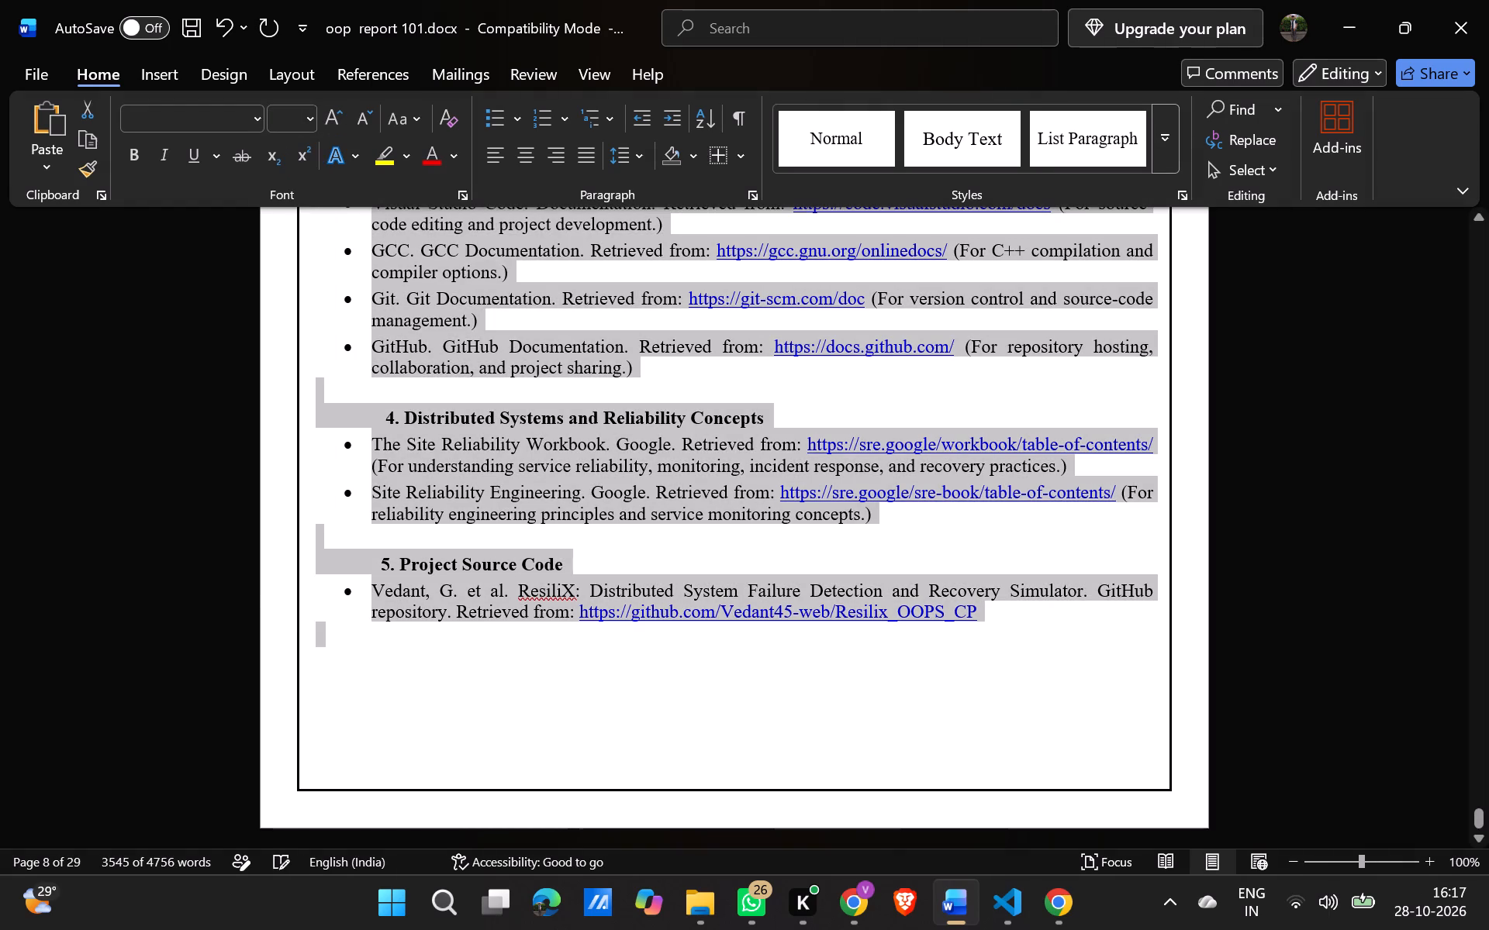
pyautogui.scroll(5, 483, 415)
pyautogui.click(483, 415)
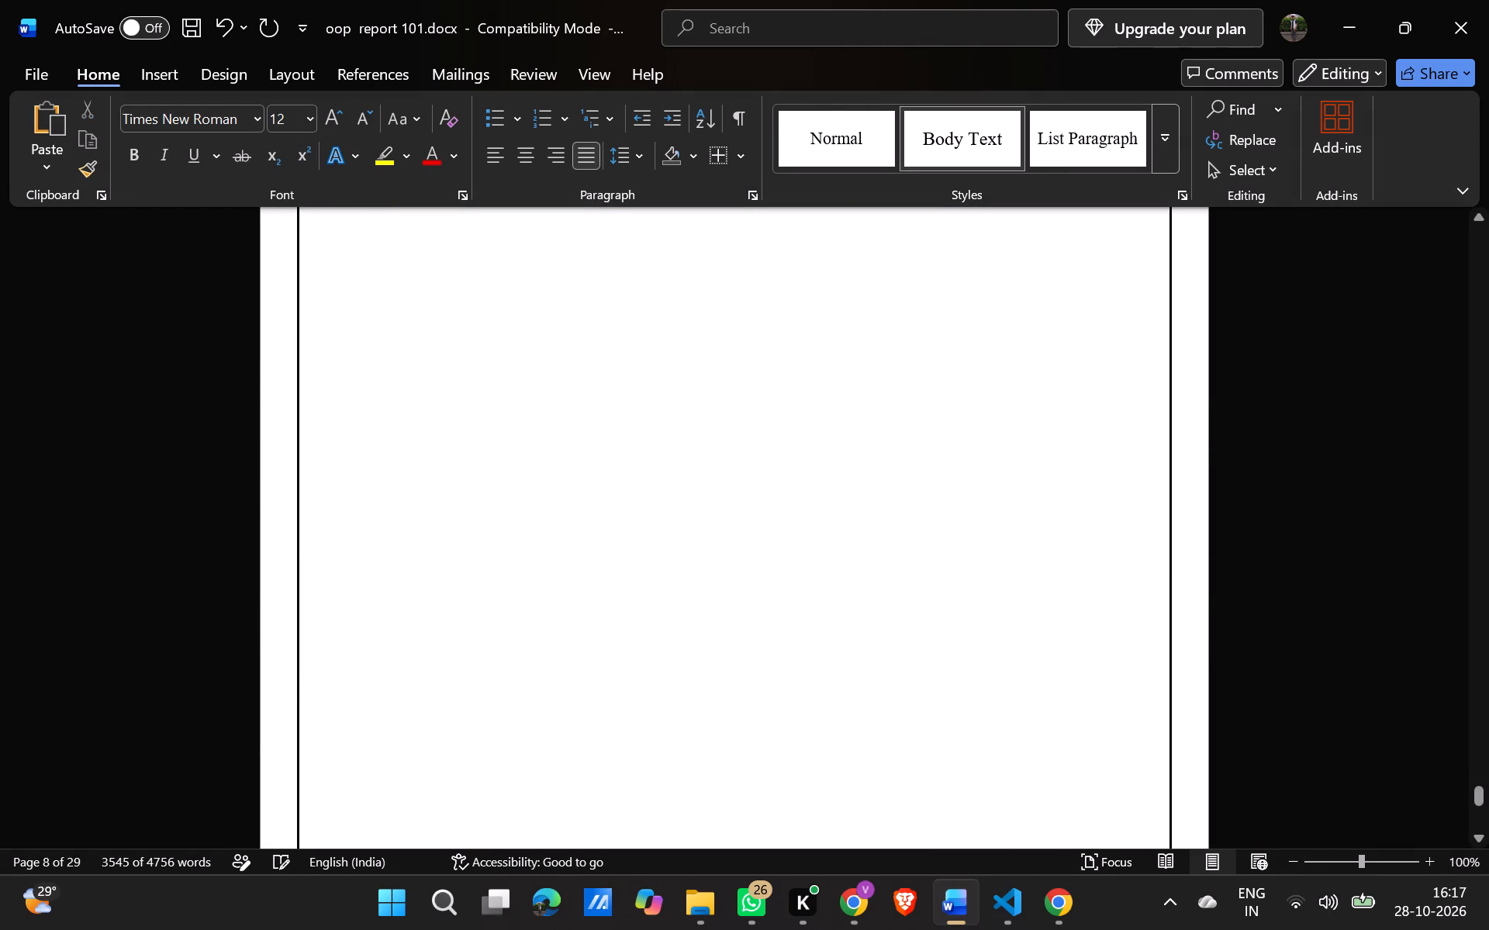
pyautogui.scroll(-3, 483, 415)
pyautogui.scroll(1, 483, 415)
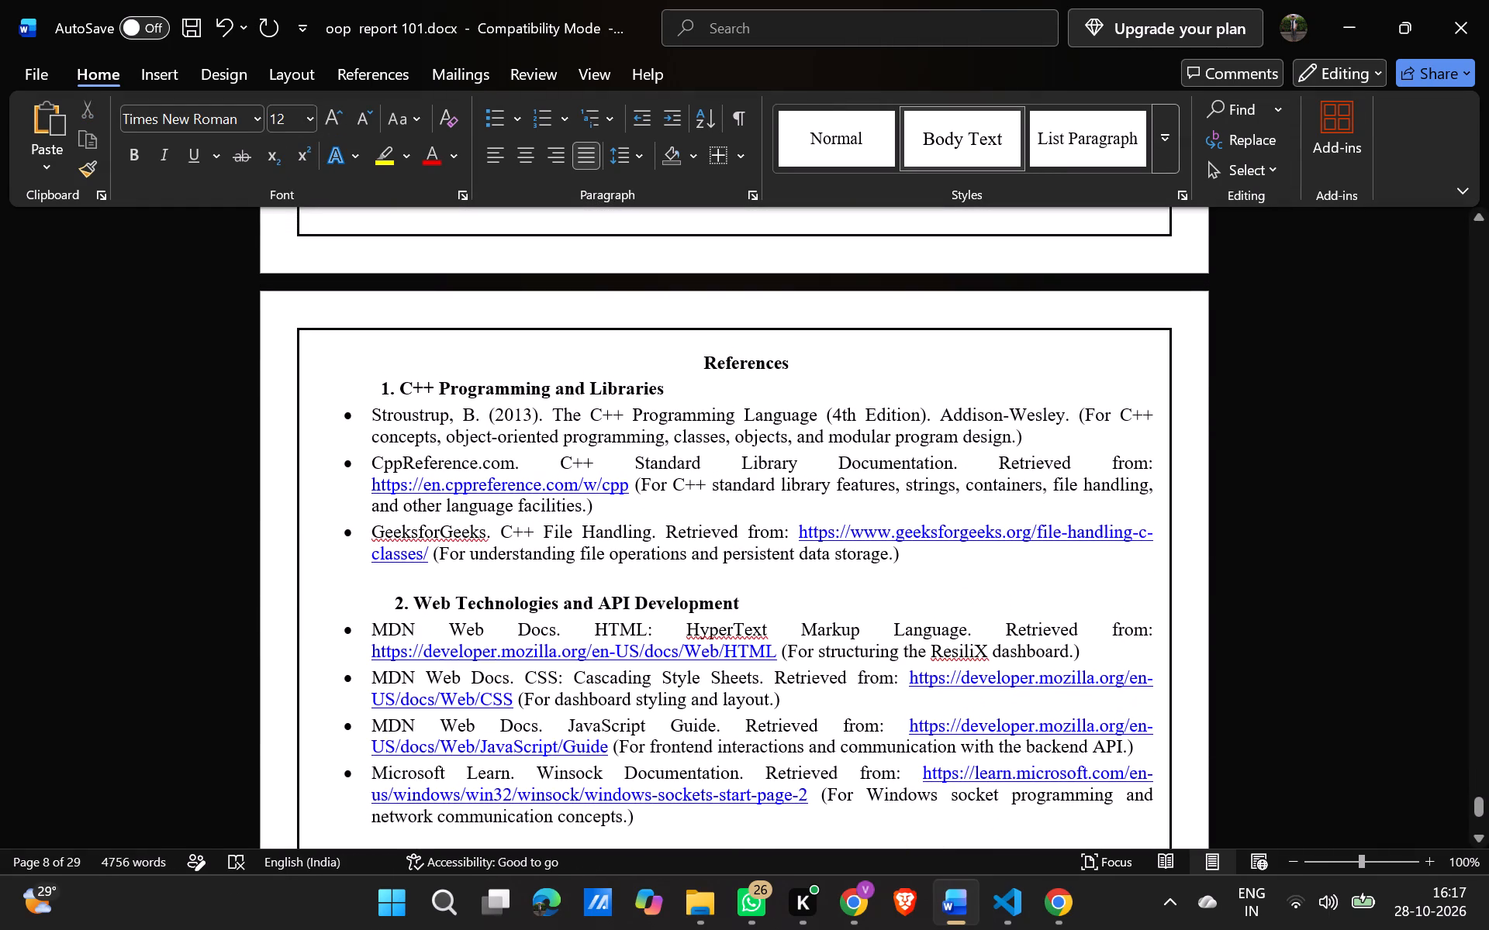
# Set the font size of the References and Conclusion page headings to 14.
pyautogui.moveTo(809, 369); pyautogui.dragTo(702, 351)
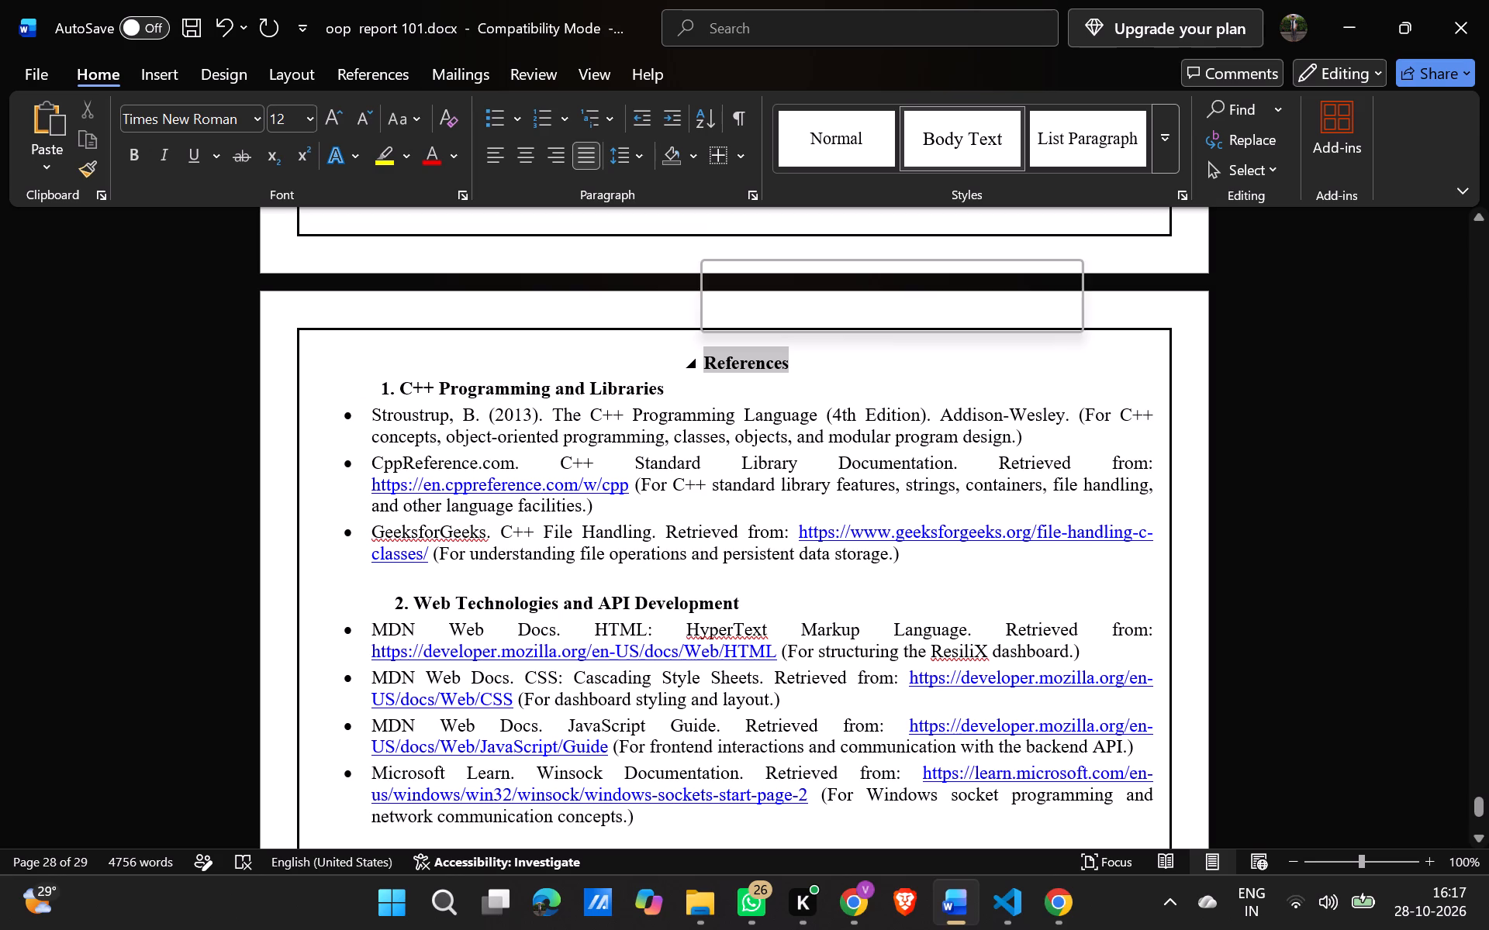
pyautogui.moveTo(869, 272); pyautogui.dragTo(871, 451)
pyautogui.click(871, 451)
pyautogui.scroll(4, 871, 451)
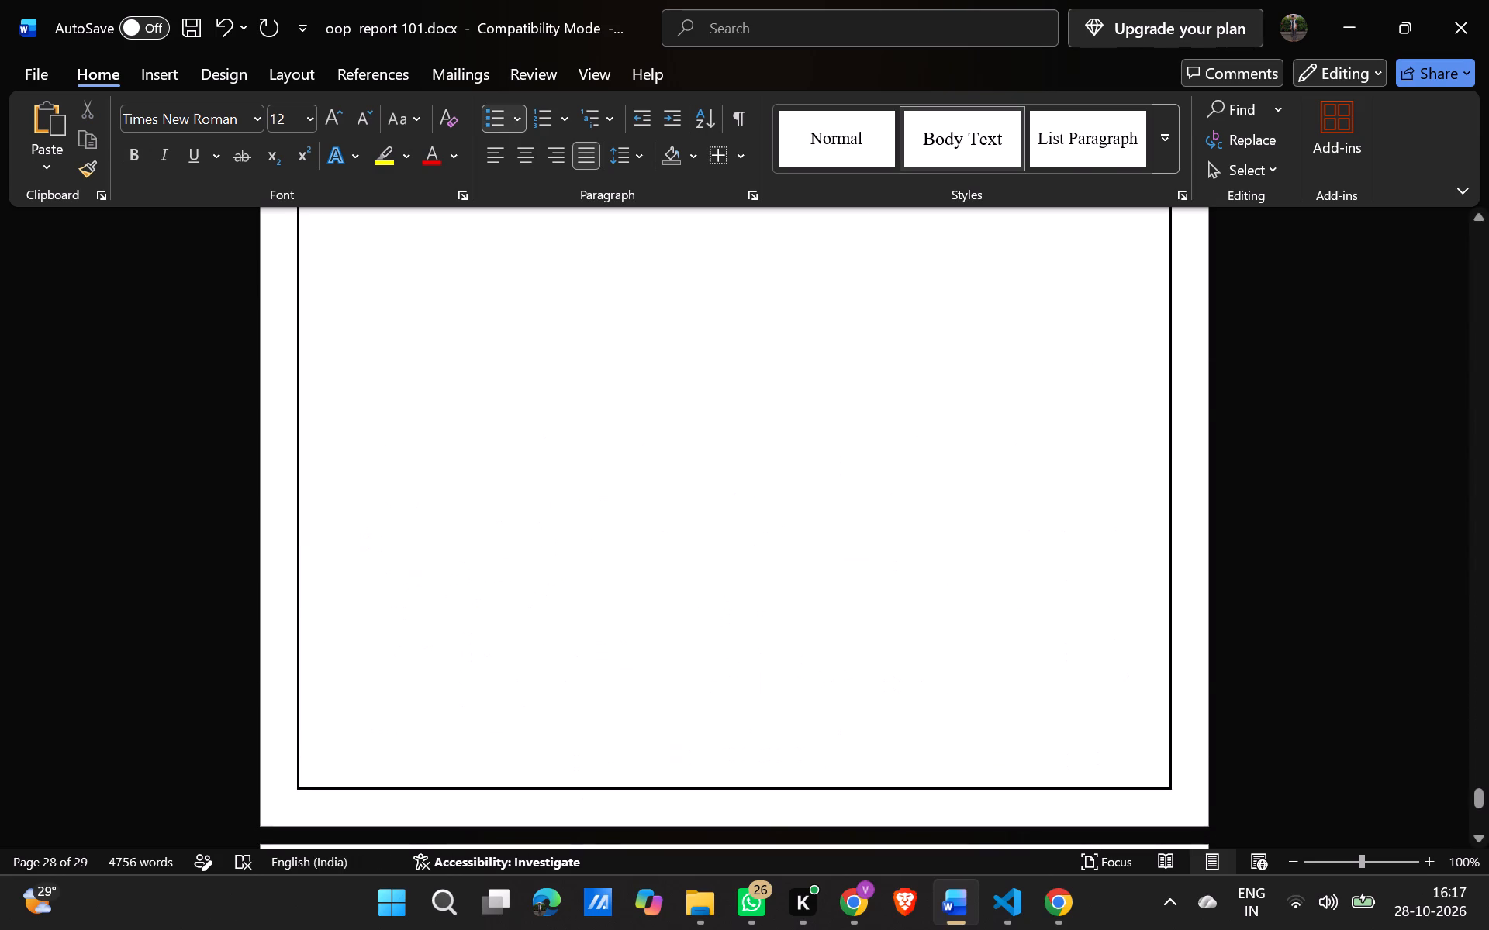
pyautogui.scroll(3, 871, 451)
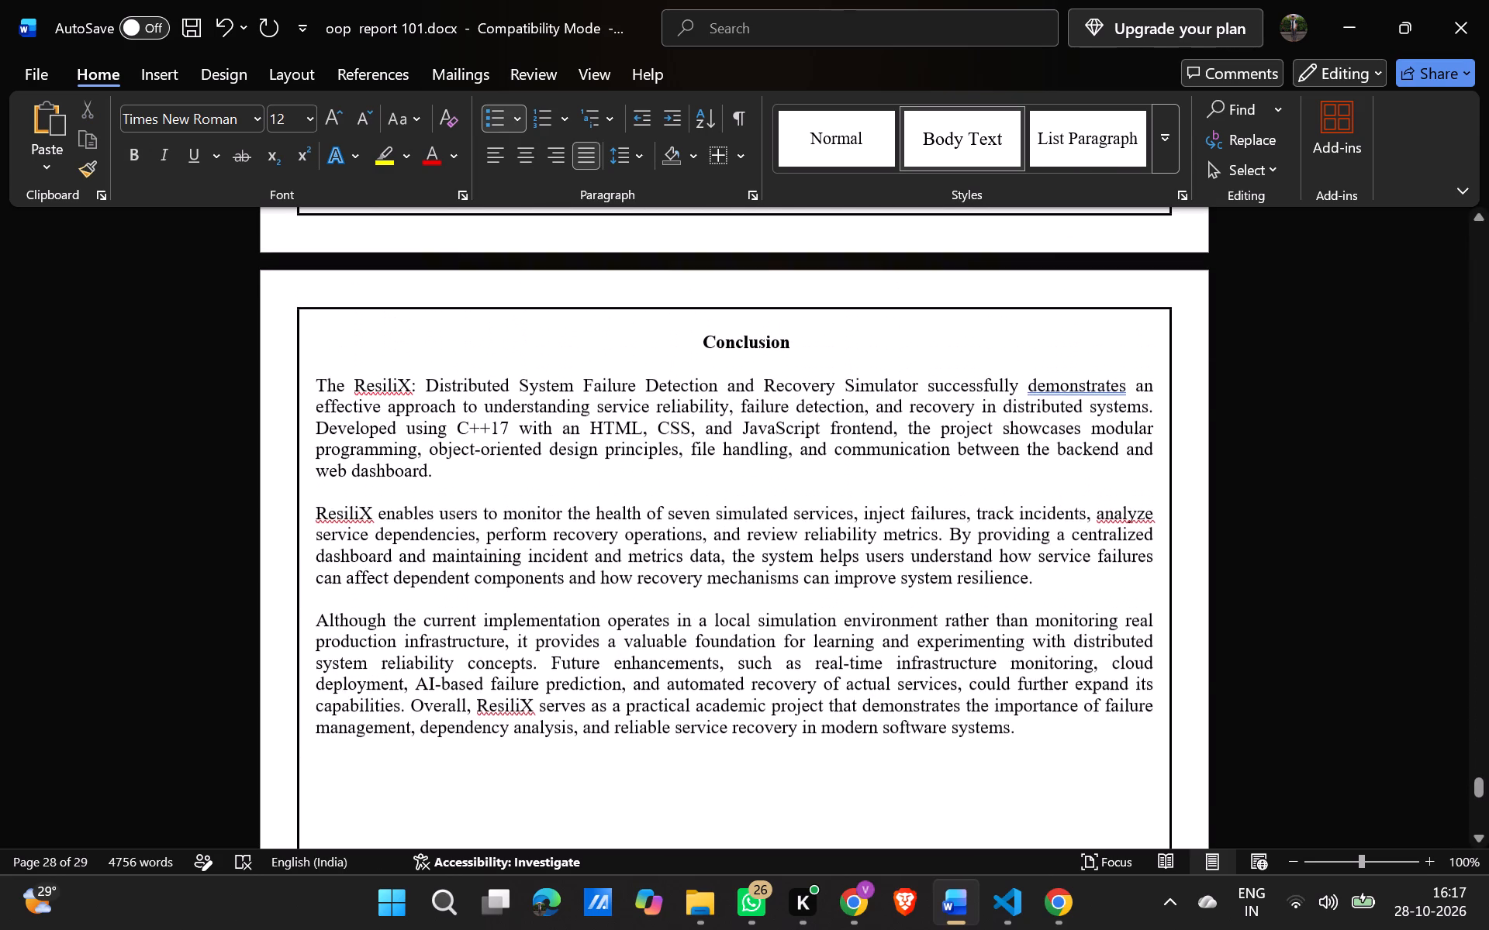
pyautogui.moveTo(871, 451); pyautogui.dragTo(951, 530)
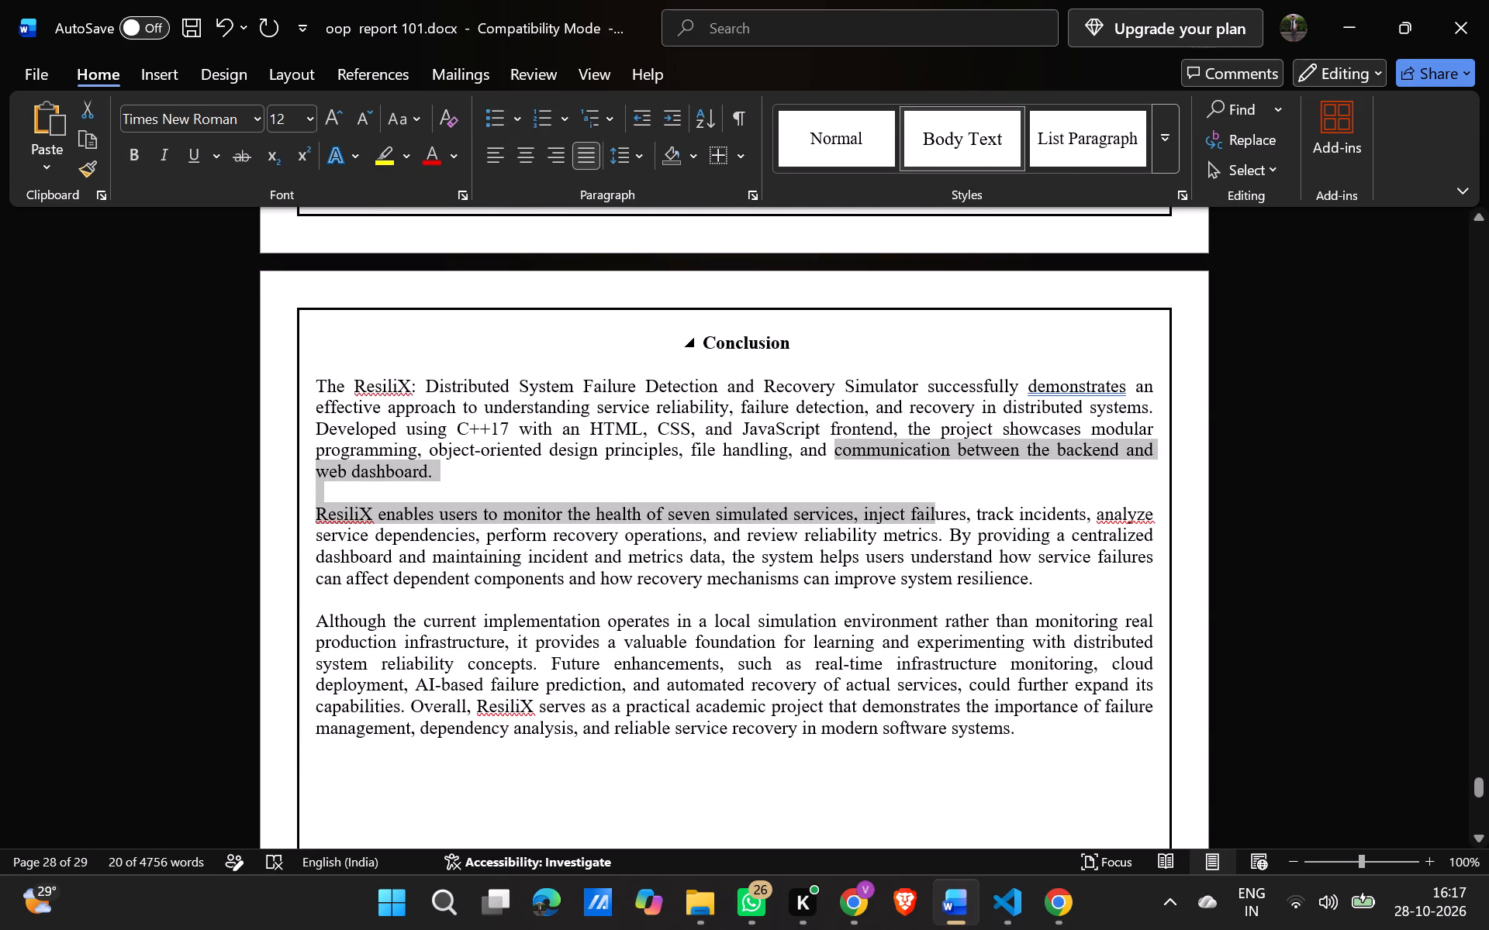
pyautogui.moveTo(795, 347); pyautogui.dragTo(705, 347)
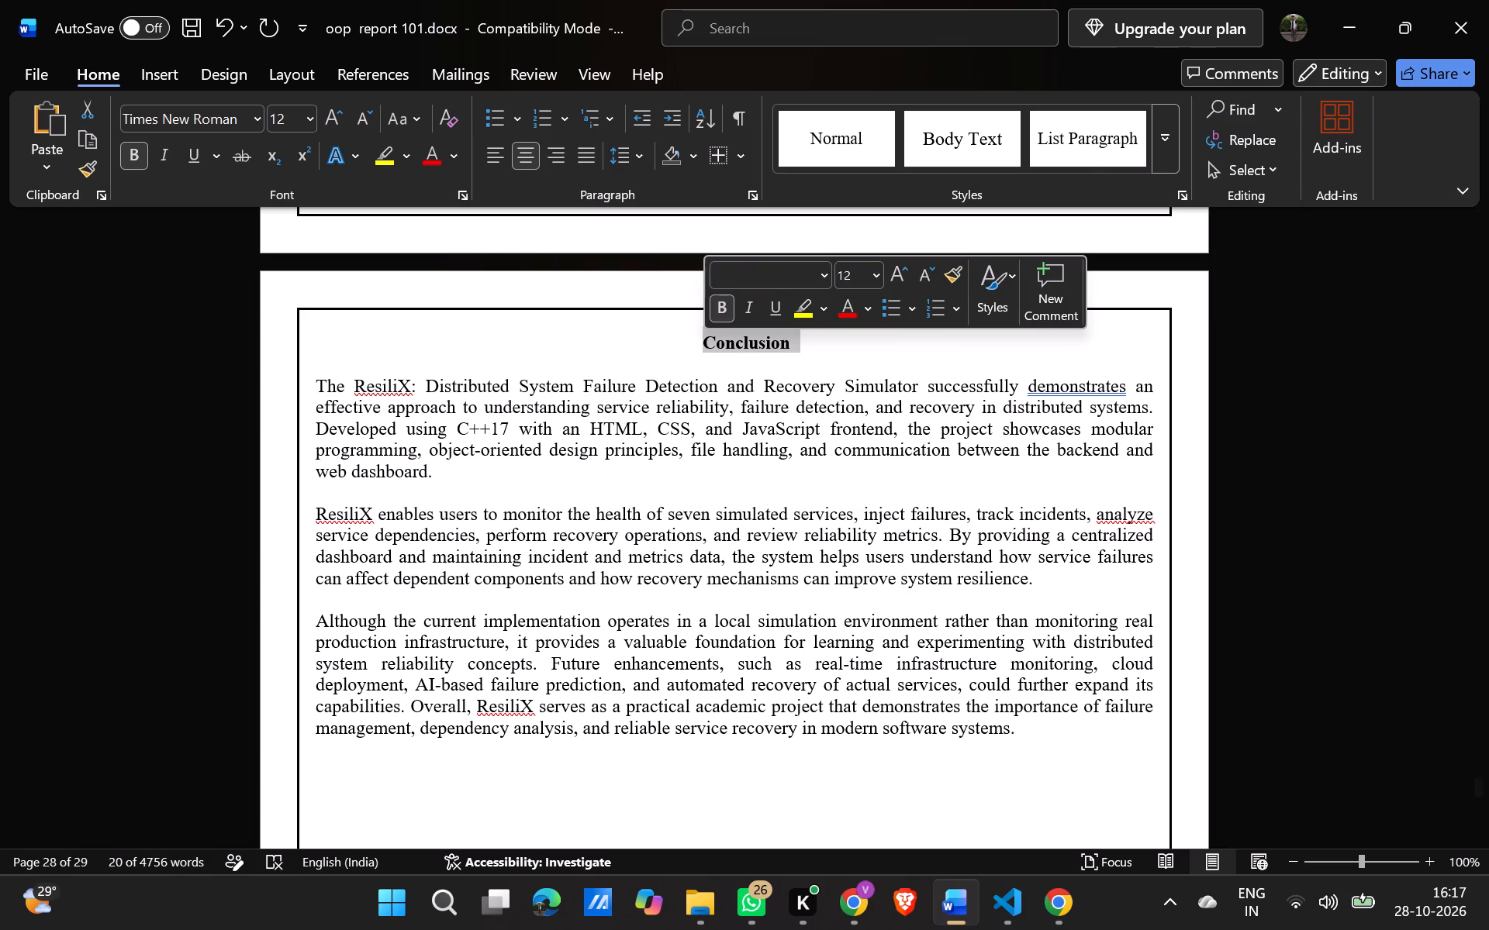
pyautogui.click(870, 275)
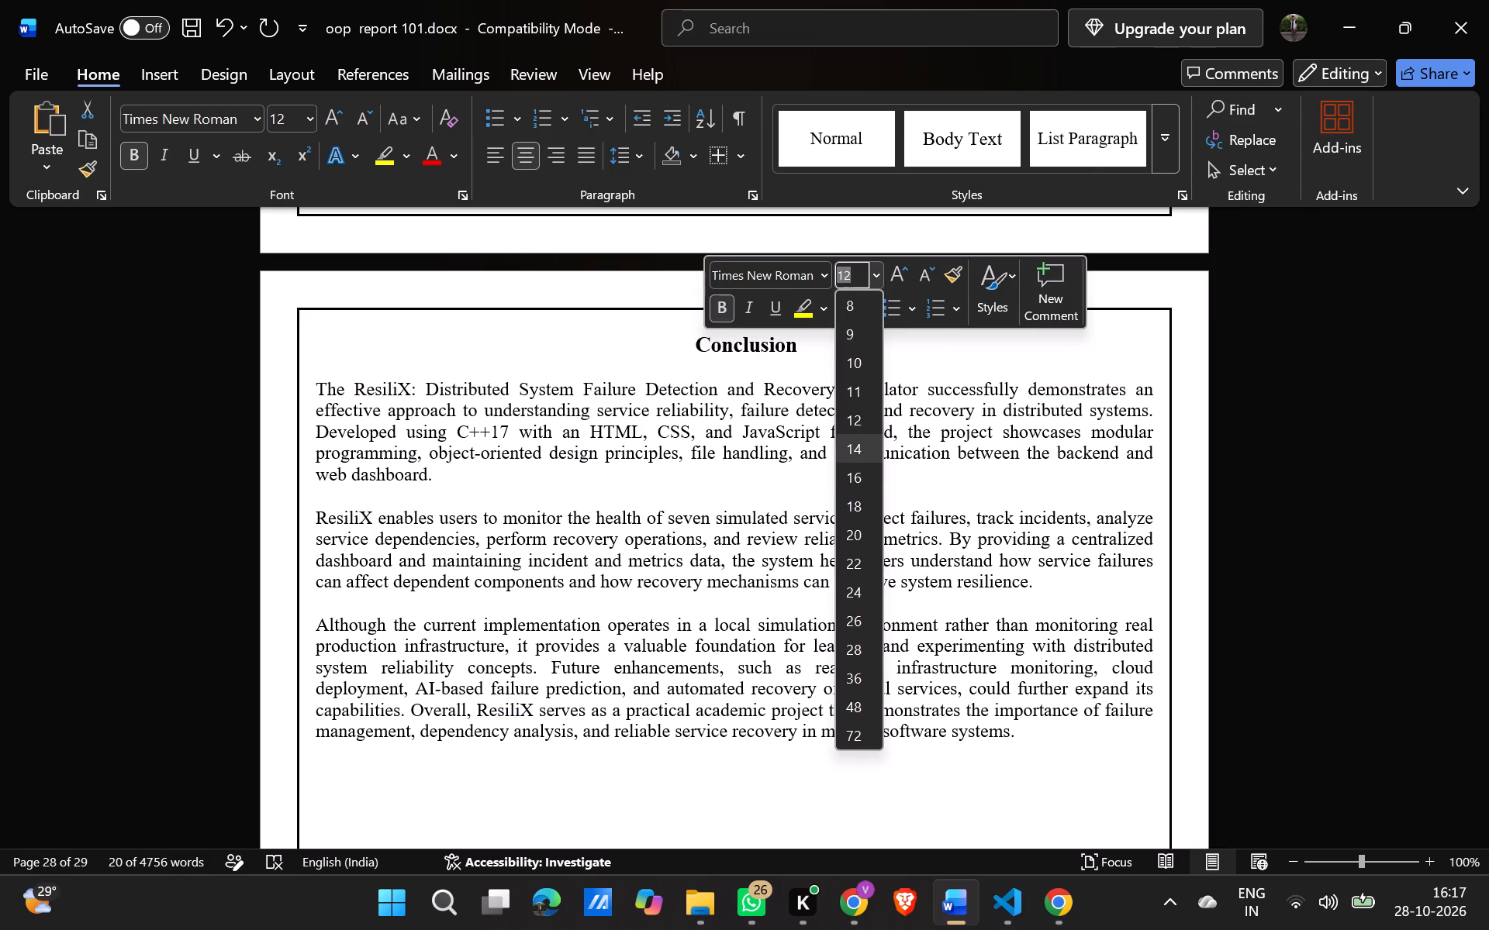
pyautogui.click(859, 439)
# Set the font size of the numbered Limitations and Future Scope section headings to 14.
pyautogui.scroll(4, 722, 469)
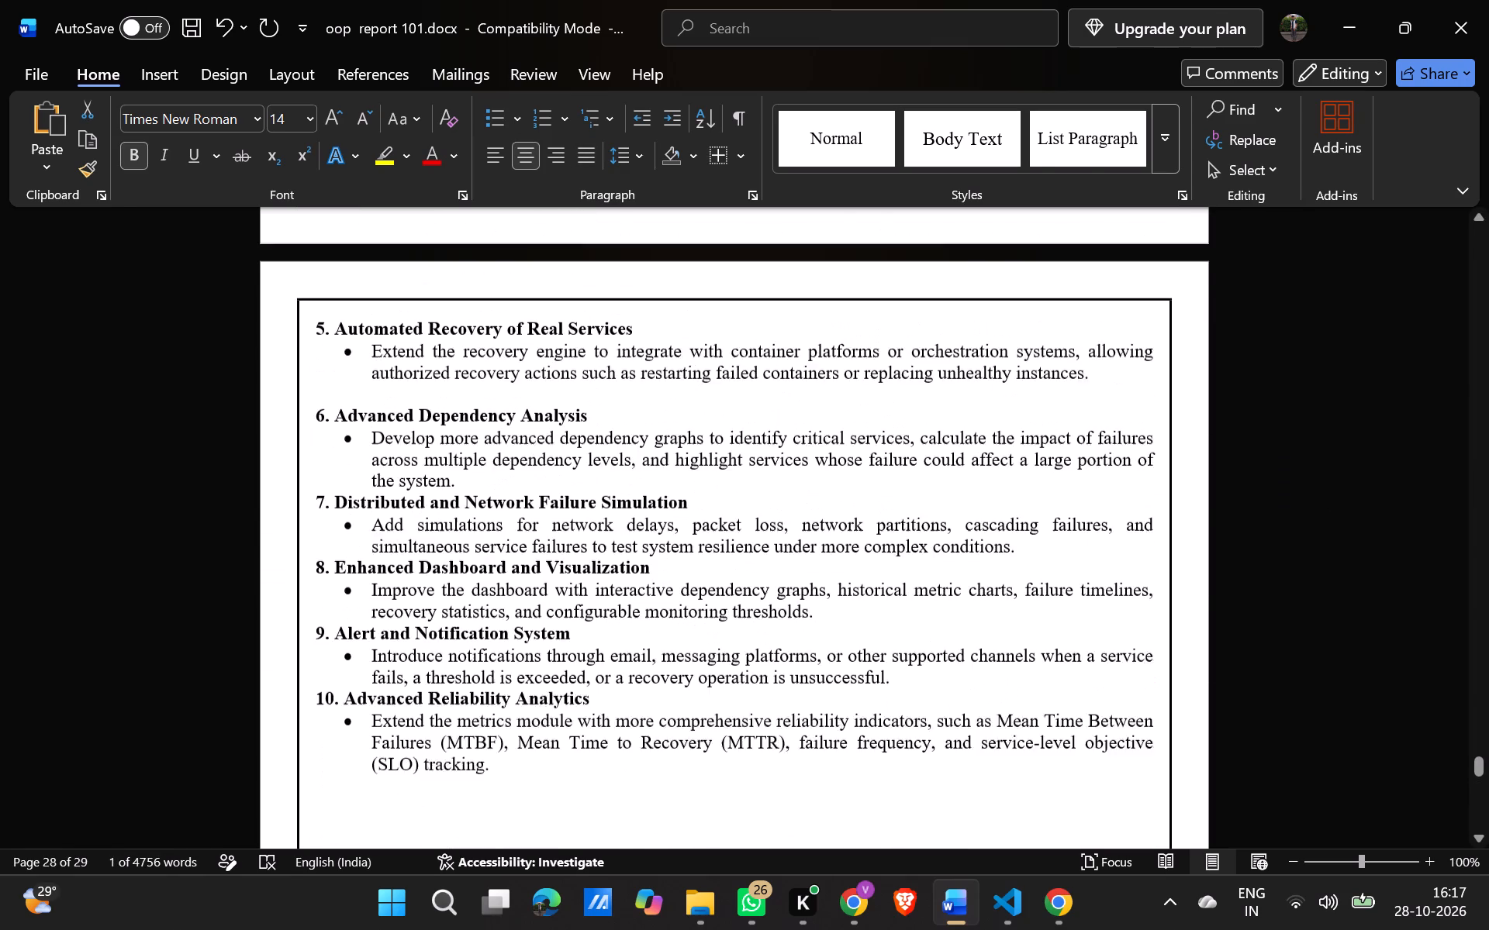
pyautogui.scroll(2, 722, 469)
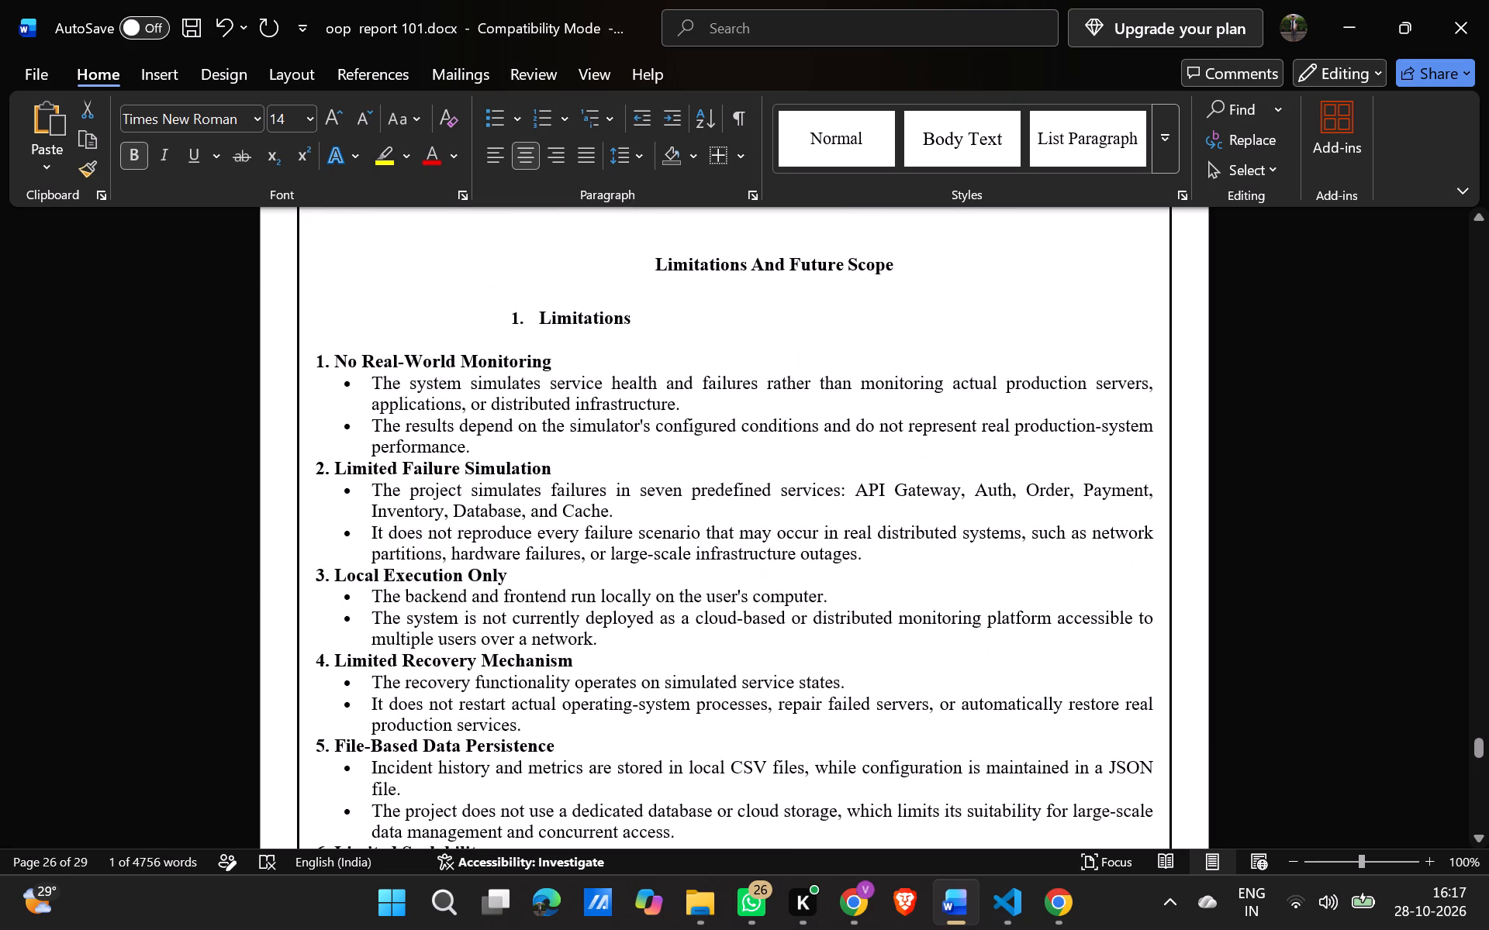
pyautogui.moveTo(635, 322); pyautogui.dragTo(530, 312)
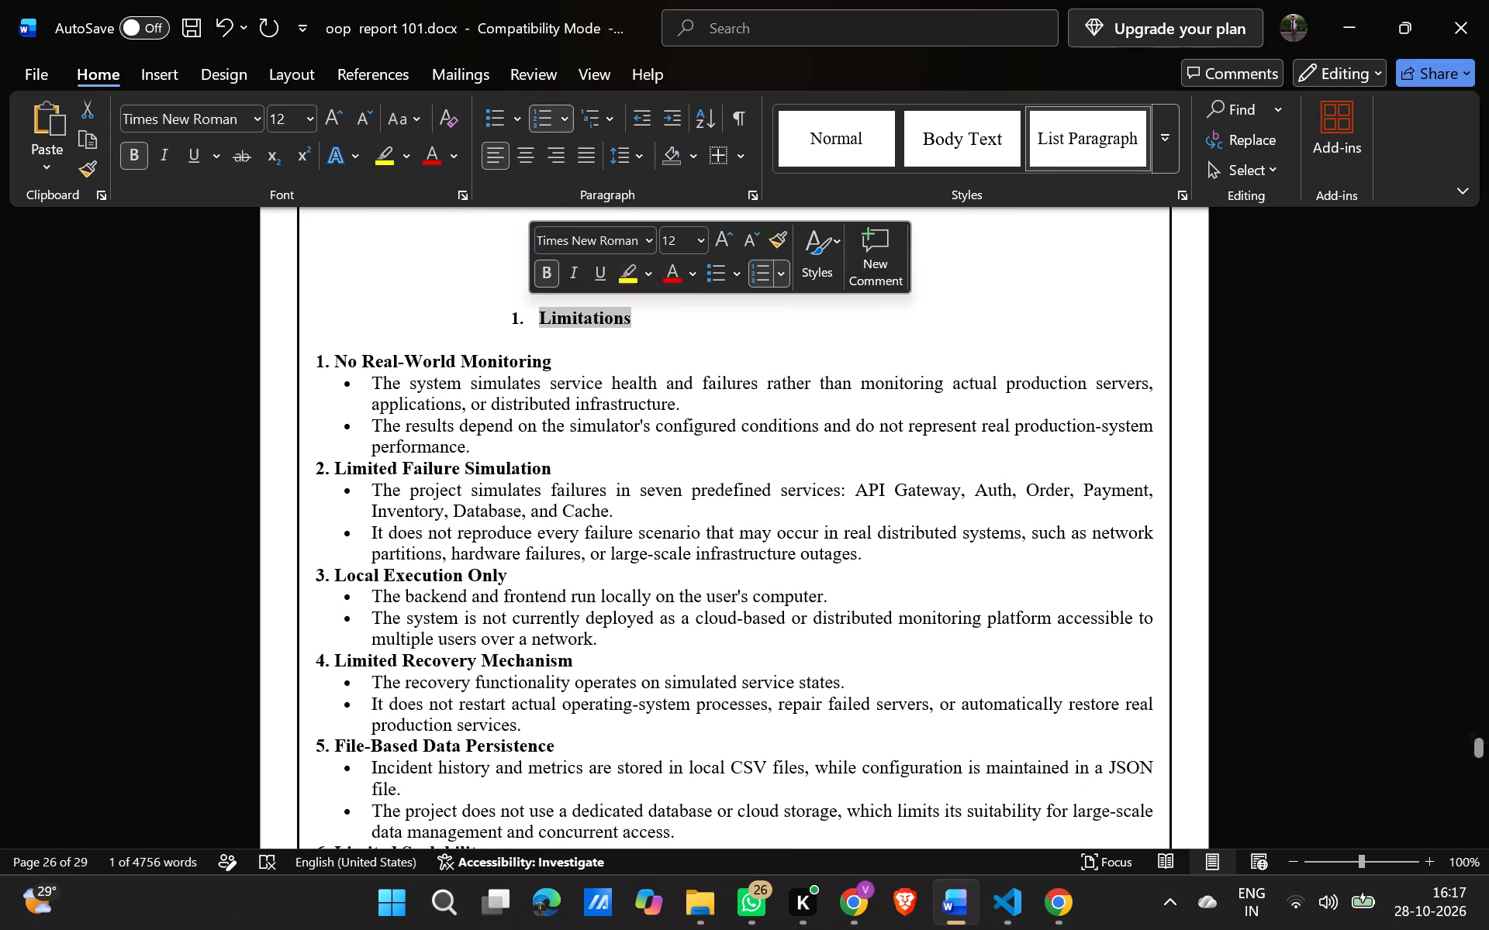
pyautogui.moveTo(701, 236); pyautogui.dragTo(675, 418)
pyautogui.click(675, 418)
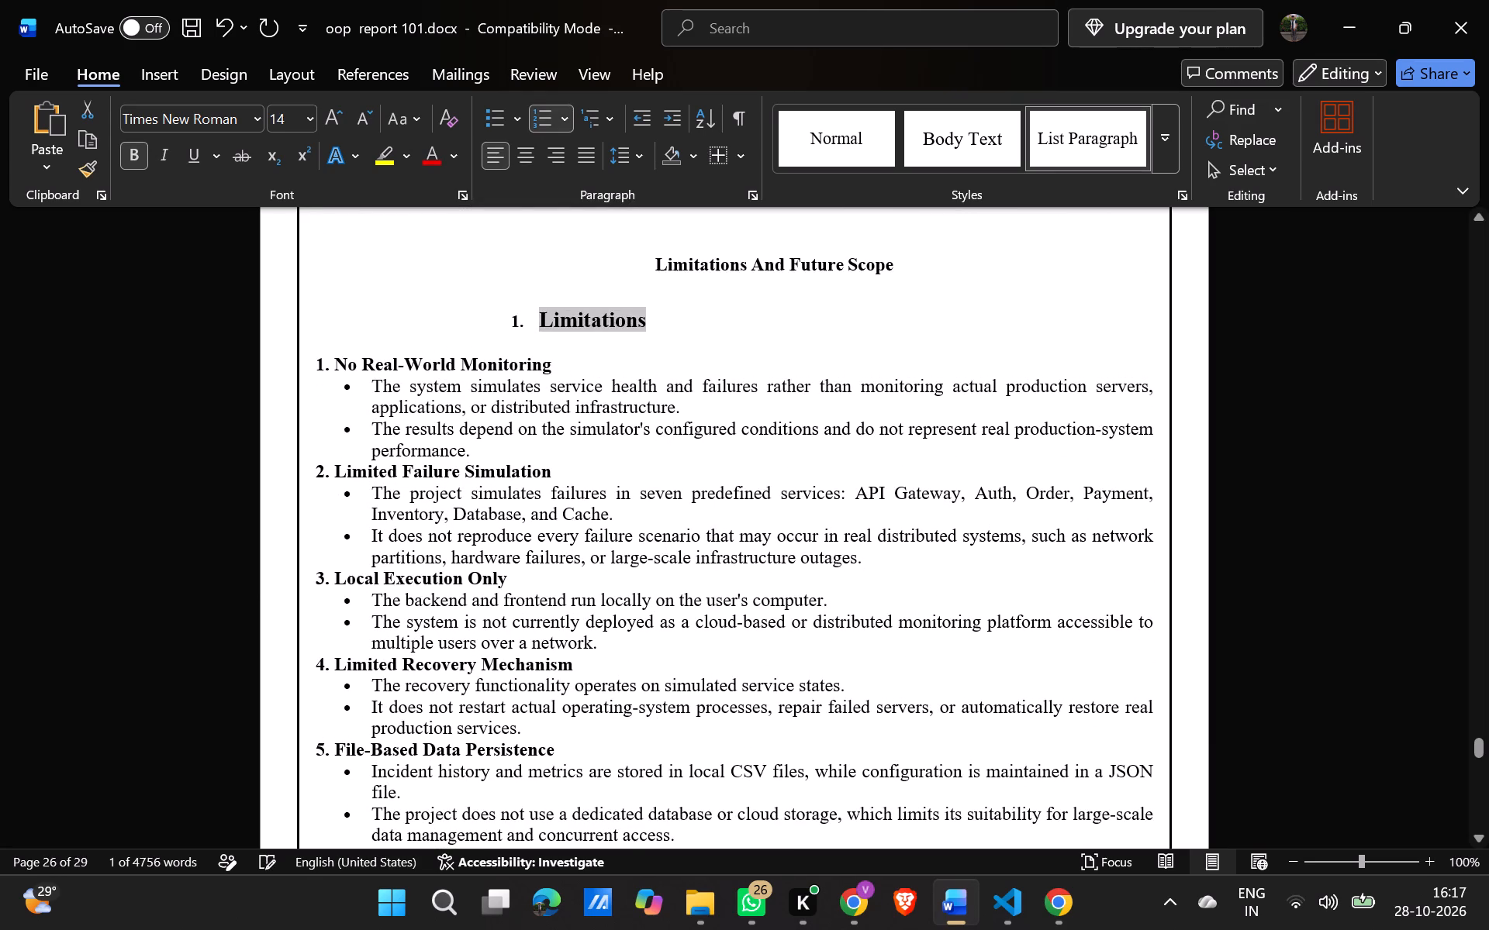
pyautogui.scroll(-2, 675, 418)
pyautogui.moveTo(673, 419); pyautogui.dragTo(565, 421)
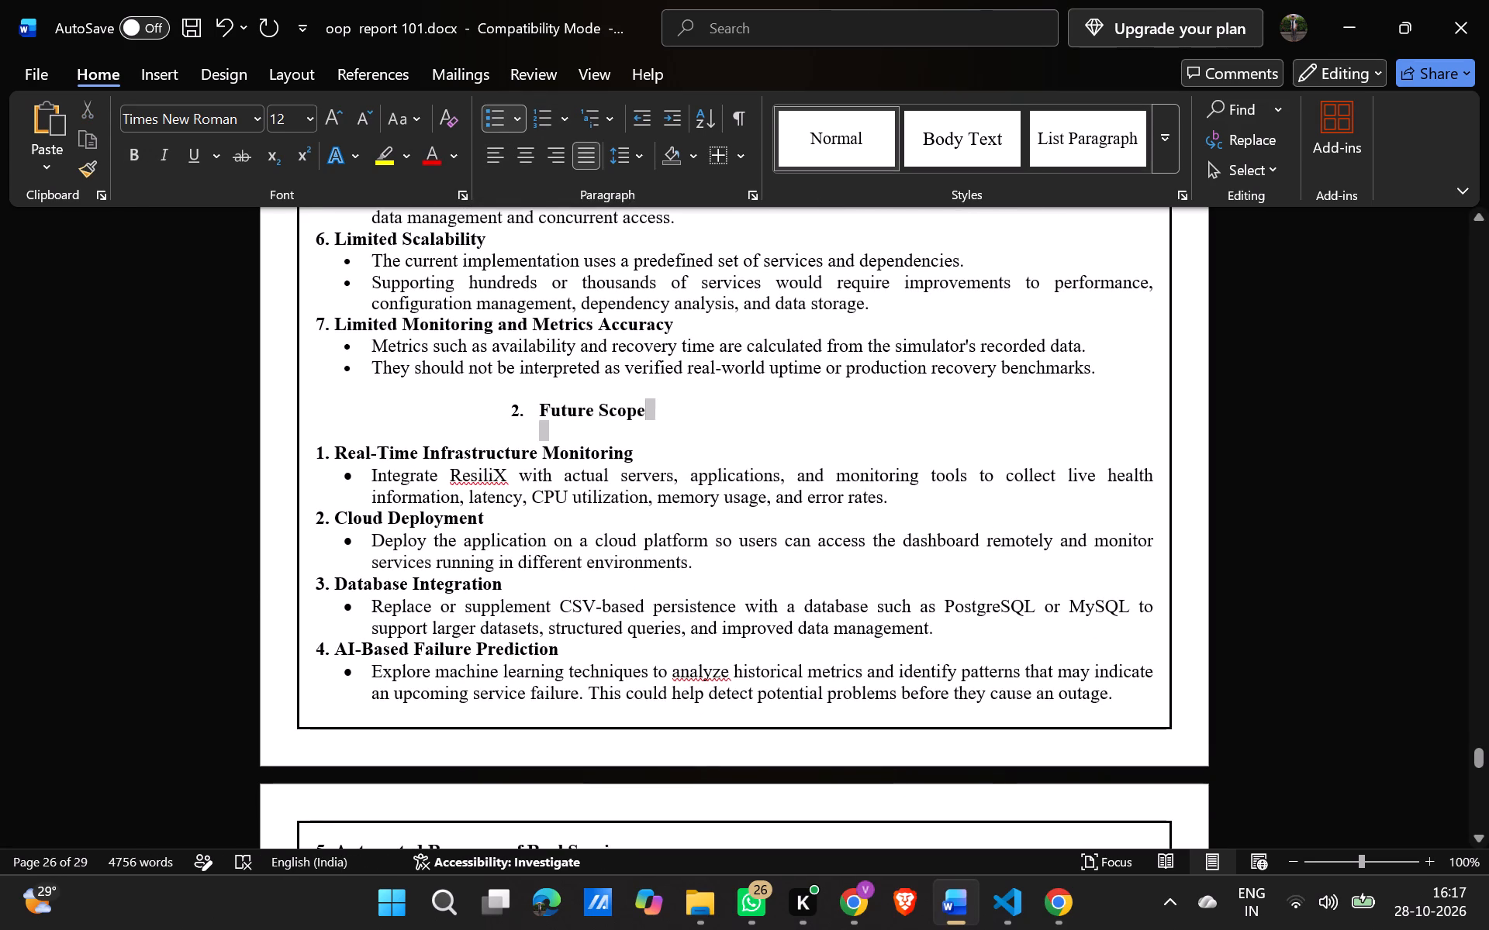
pyautogui.moveTo(565, 421); pyautogui.dragTo(557, 412)
pyautogui.moveTo(725, 342); pyautogui.dragTo(725, 426)
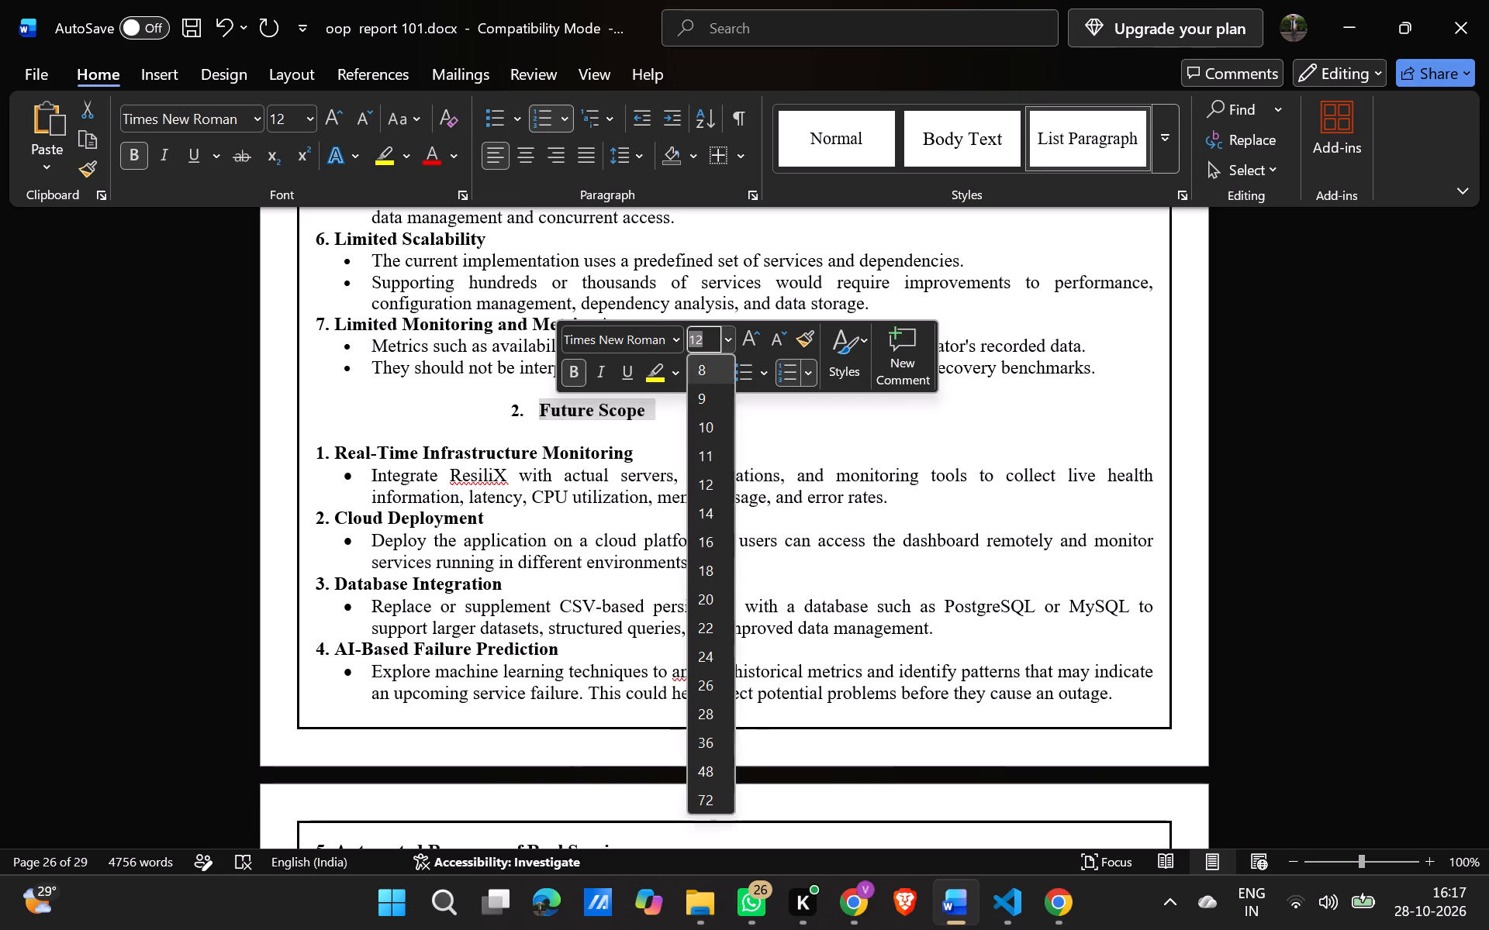
pyautogui.moveTo(725, 426); pyautogui.dragTo(716, 518)
pyautogui.click(716, 518)
# Insert a blank line before the Screenshots Of Result heading to move it onto the page with the first dashboard screenshot.
pyautogui.scroll(3, 716, 518)
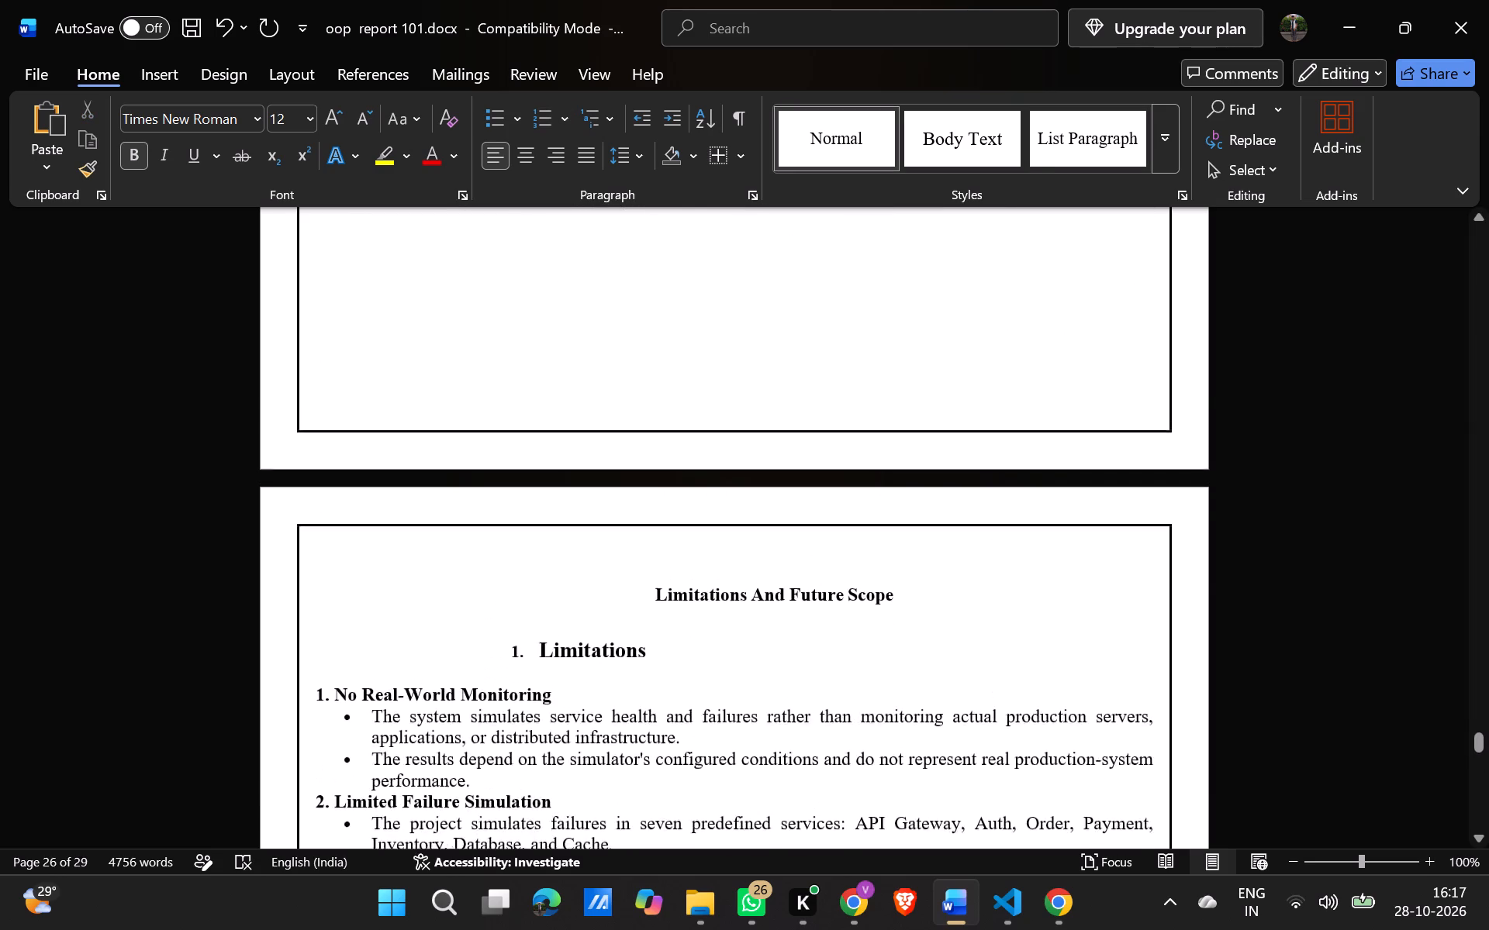
pyautogui.scroll(3, 716, 518)
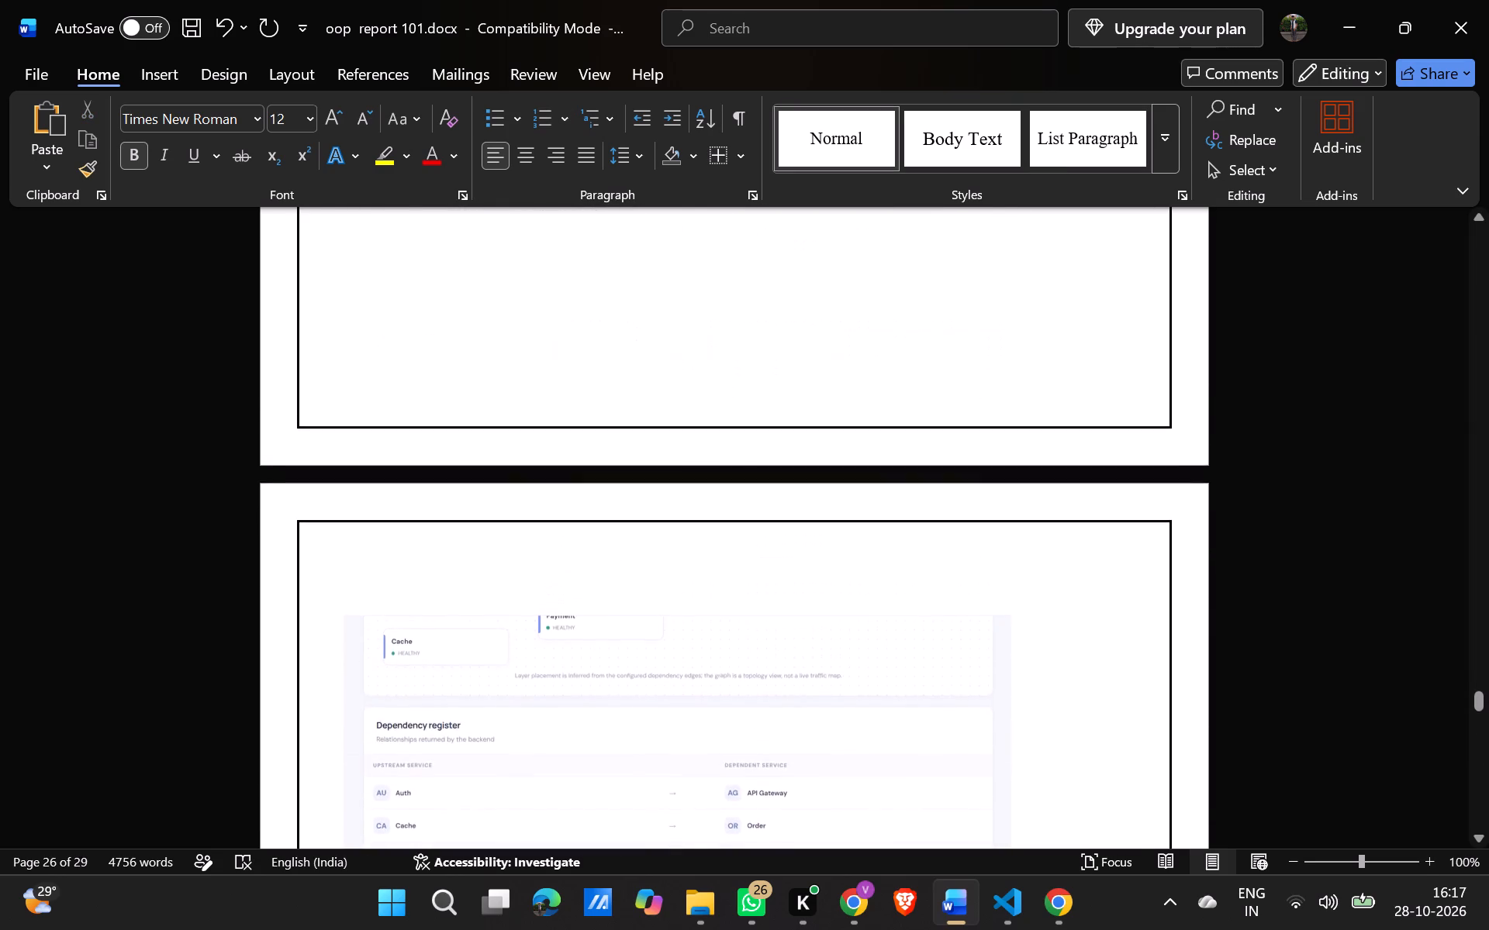
pyautogui.scroll(5, 716, 518)
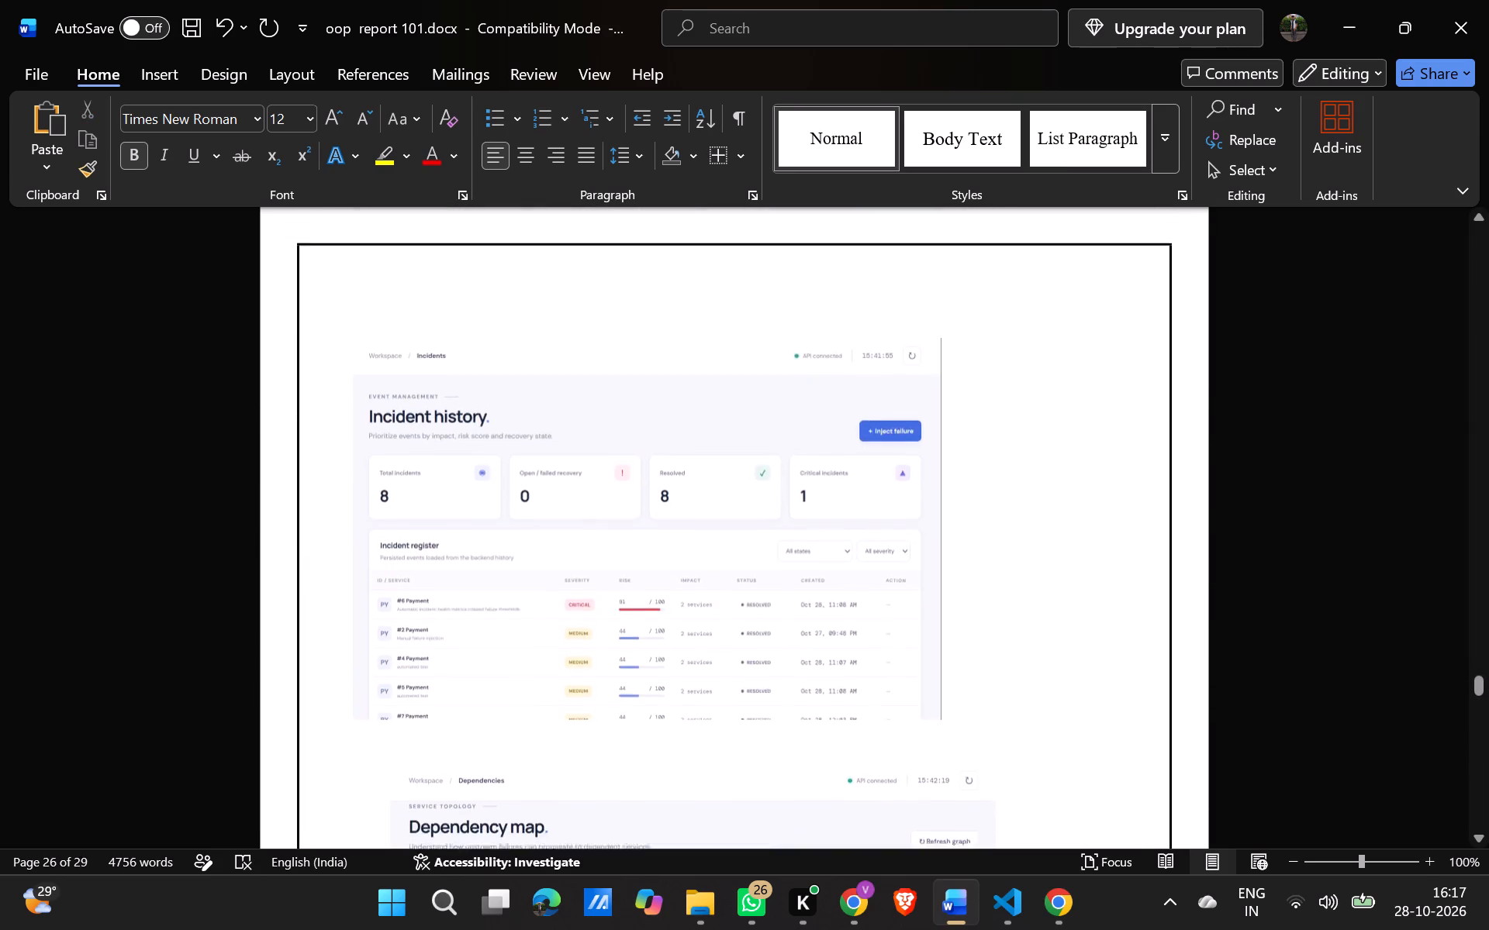
pyautogui.scroll(4, 716, 518)
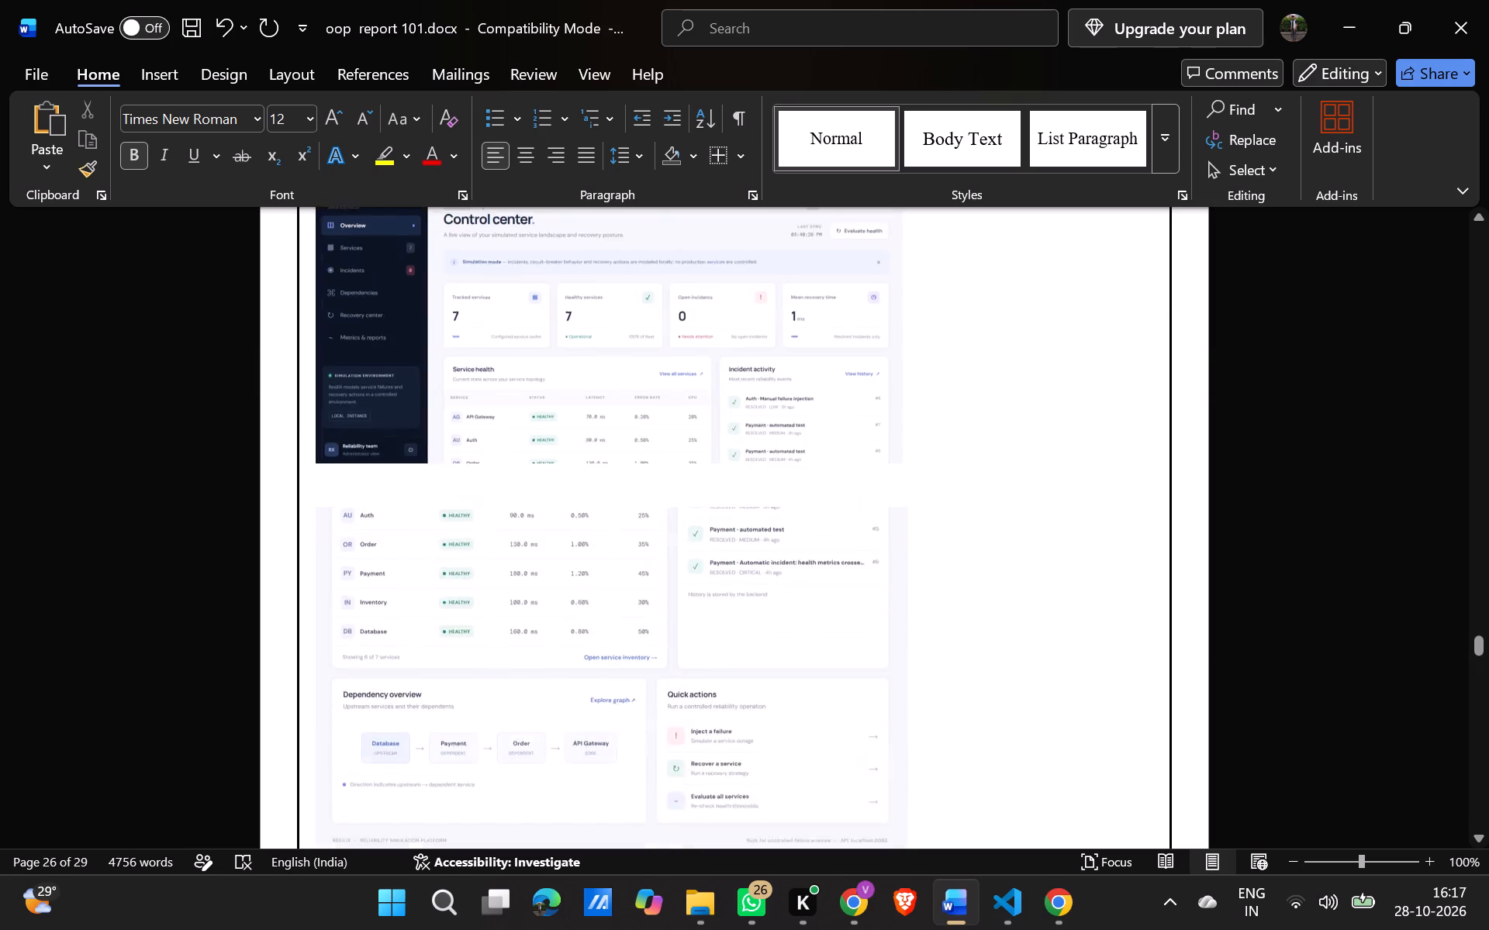
pyautogui.scroll(2, 716, 518)
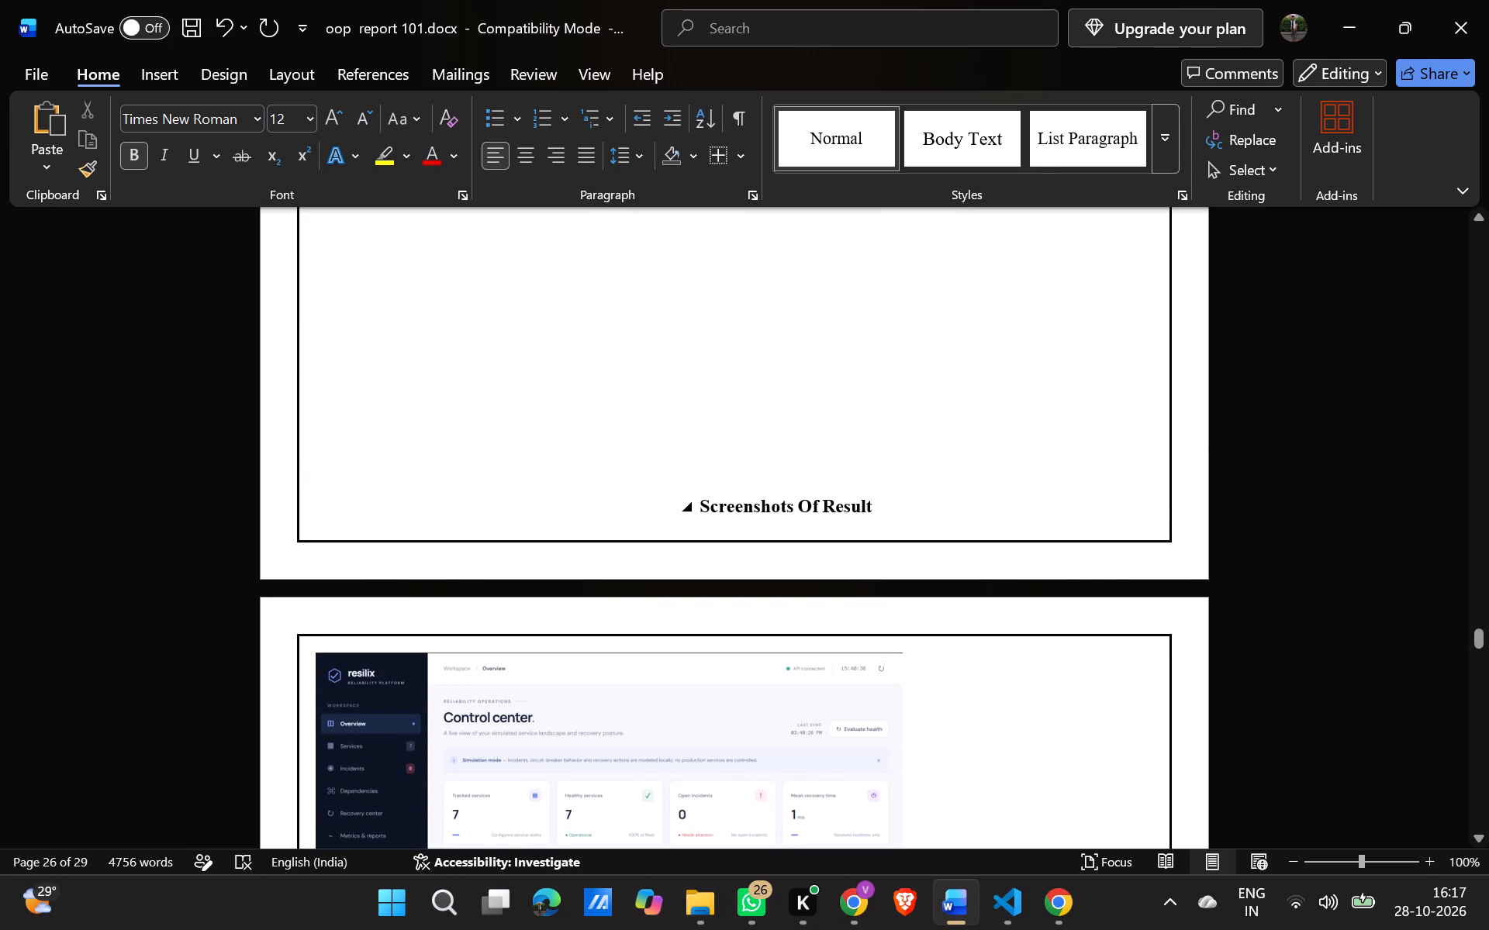
pyautogui.click(703, 505)
pyautogui.press('Return')
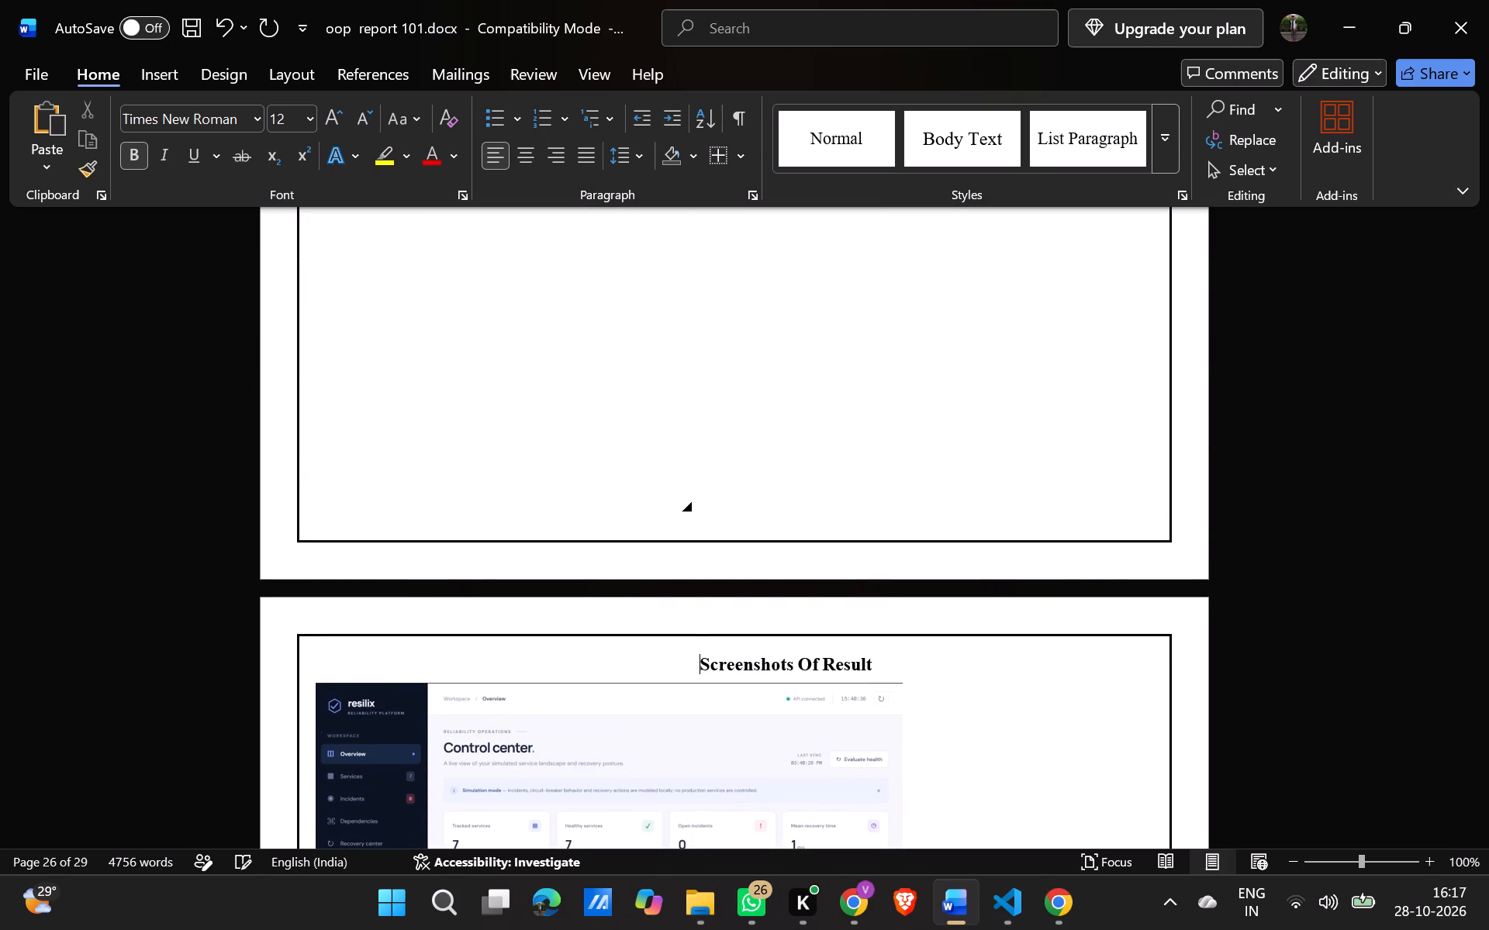
# Set the font size of the Screenshots Of Result heading to 14.
pyautogui.moveTo(876, 666); pyautogui.dragTo(707, 657)
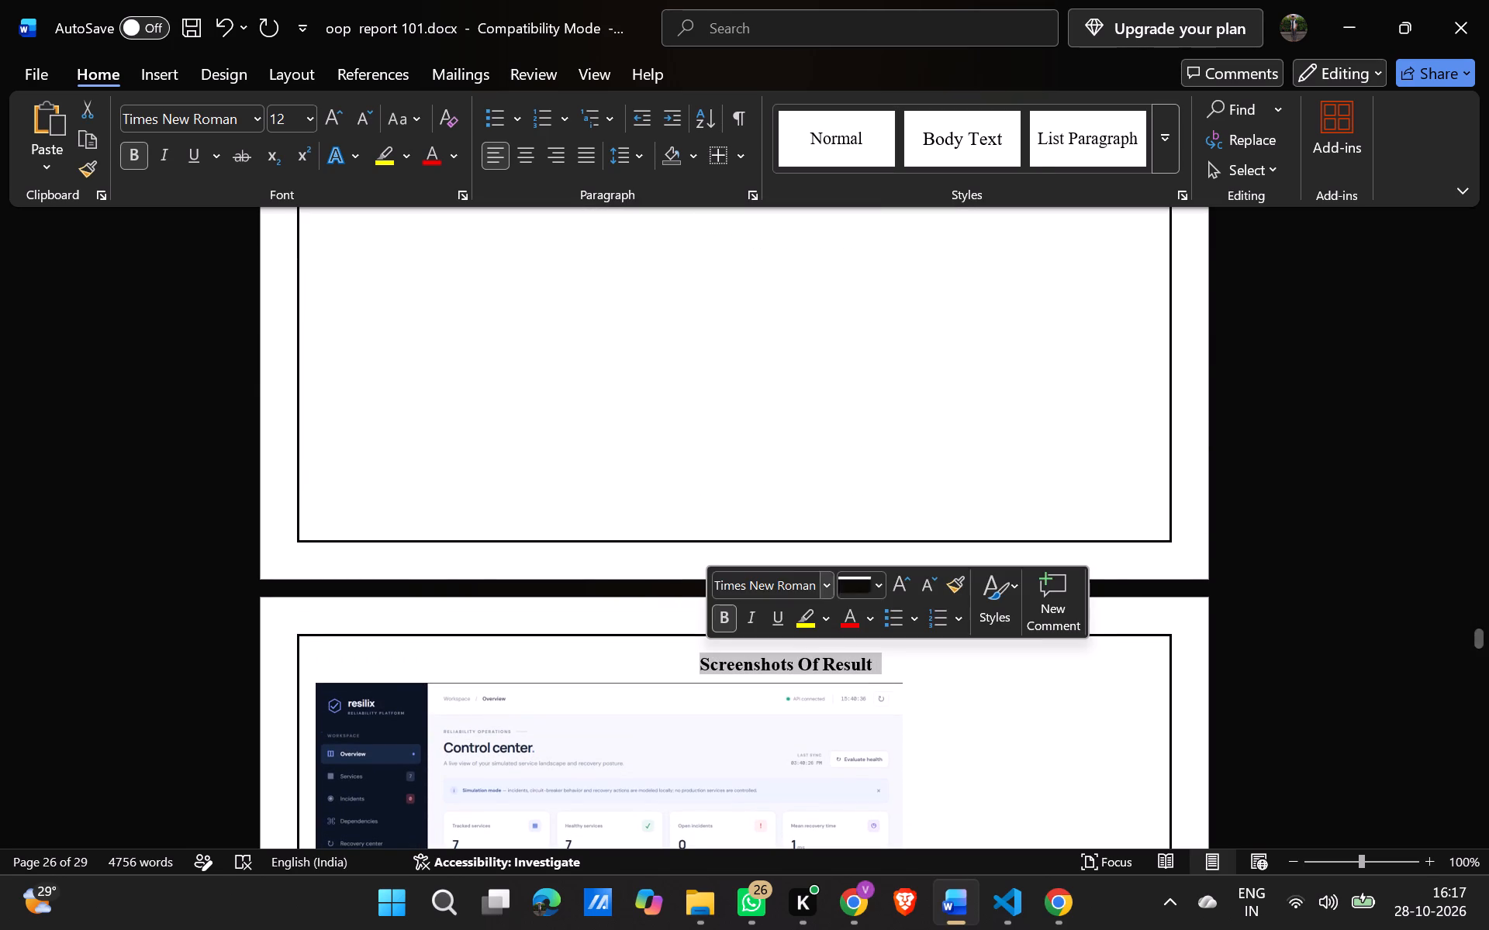
pyautogui.moveTo(879, 585); pyautogui.dragTo(848, 259)
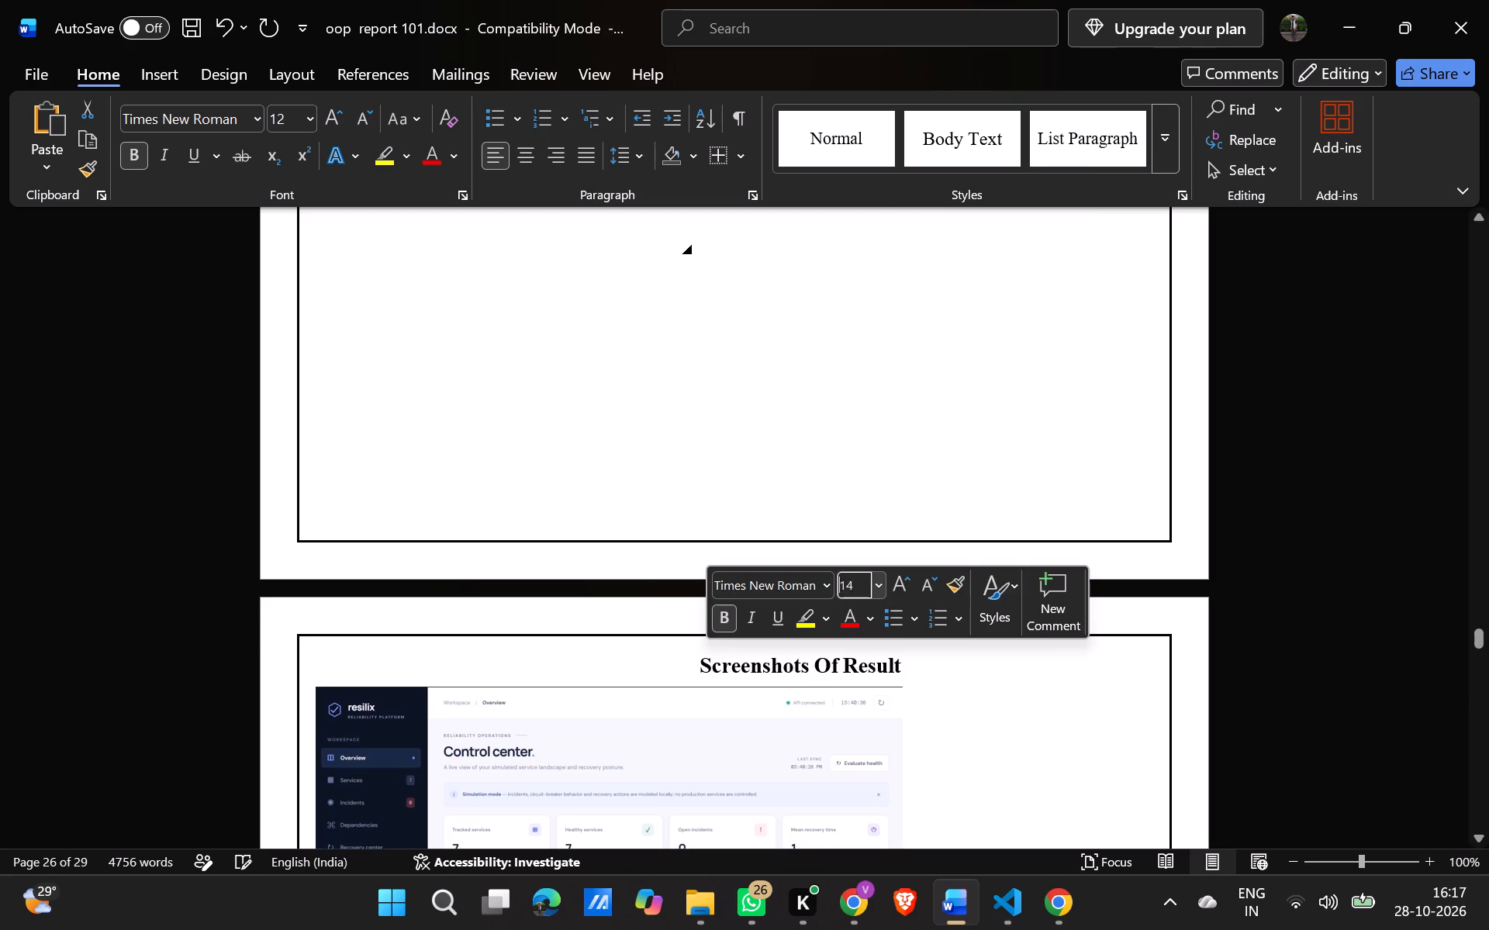
pyautogui.click(848, 259)
# Set the font size of the Frontend and Backend Integration heading above the final test-case table to 14.
pyautogui.scroll(3, 722, 411)
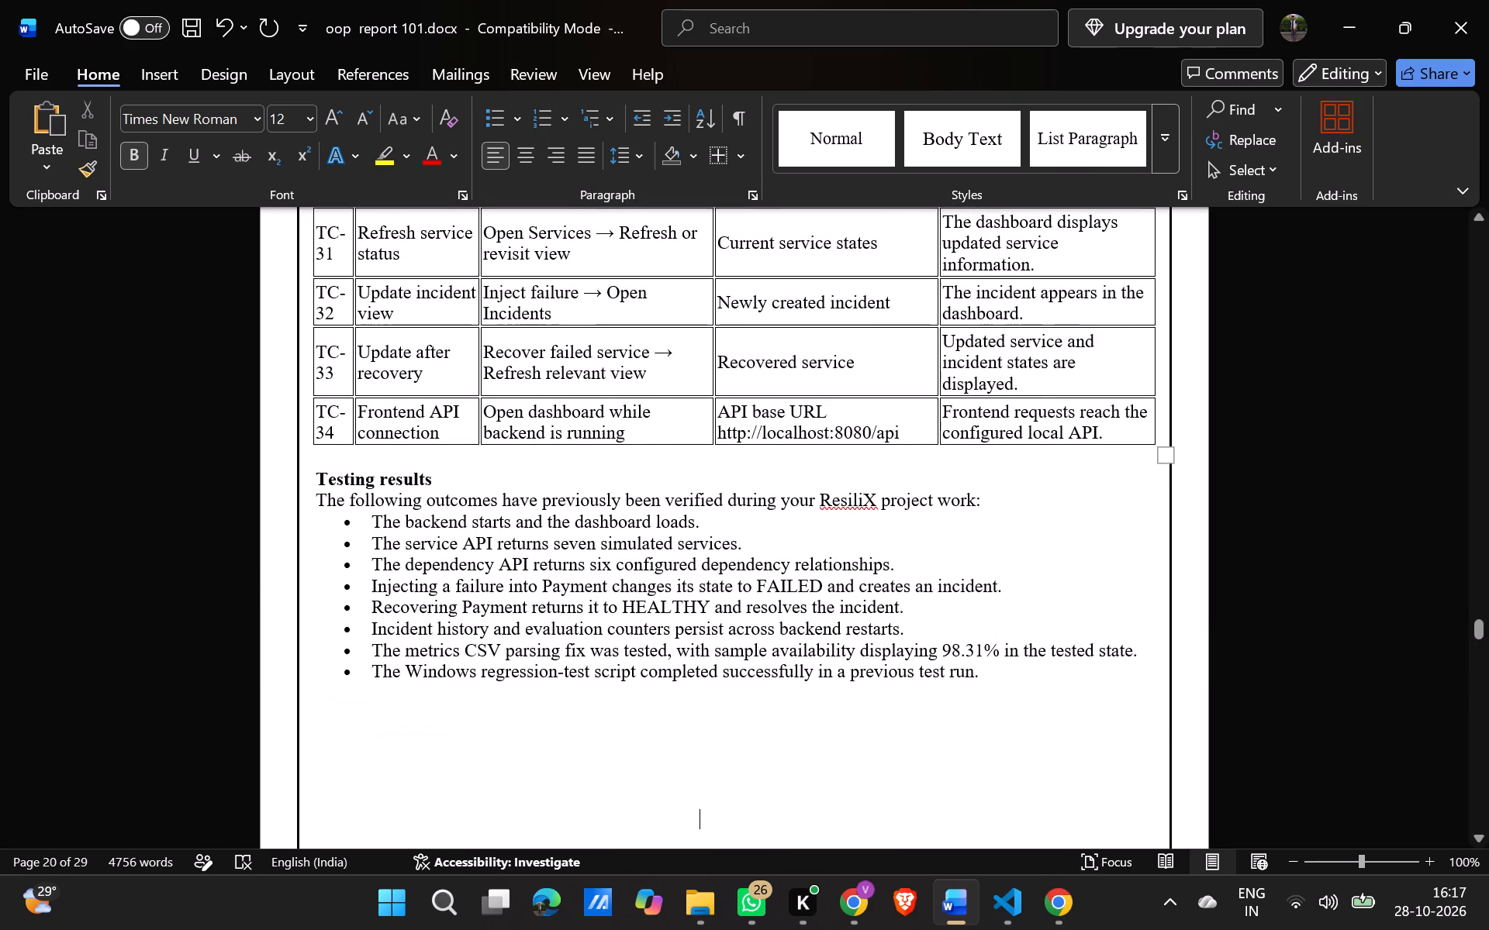
pyautogui.scroll(2, 722, 411)
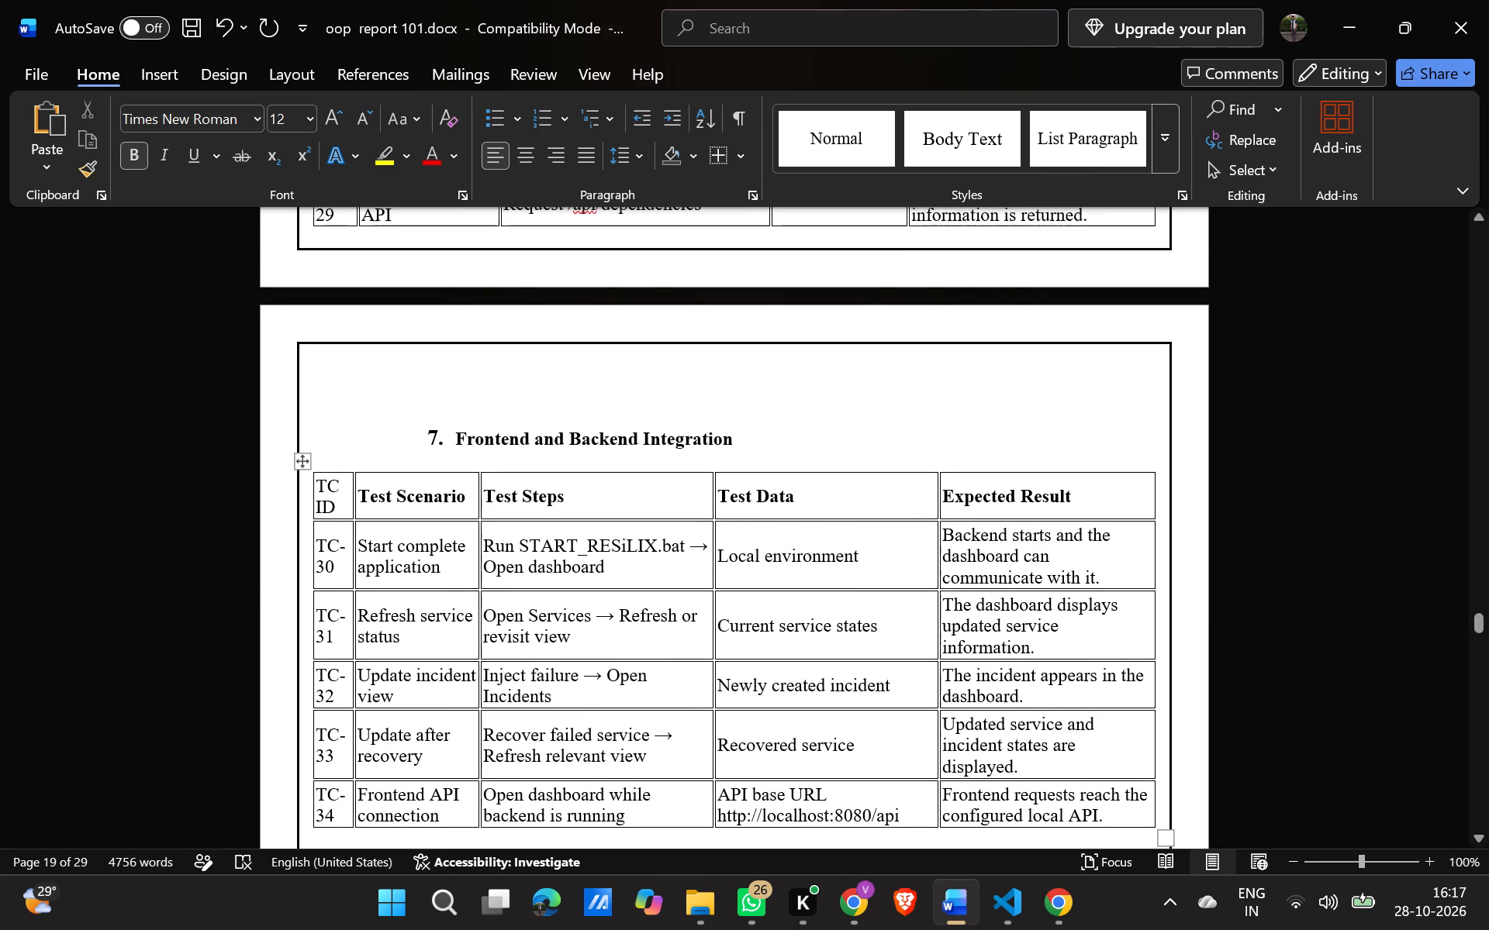
pyautogui.moveTo(735, 439); pyautogui.dragTo(444, 433)
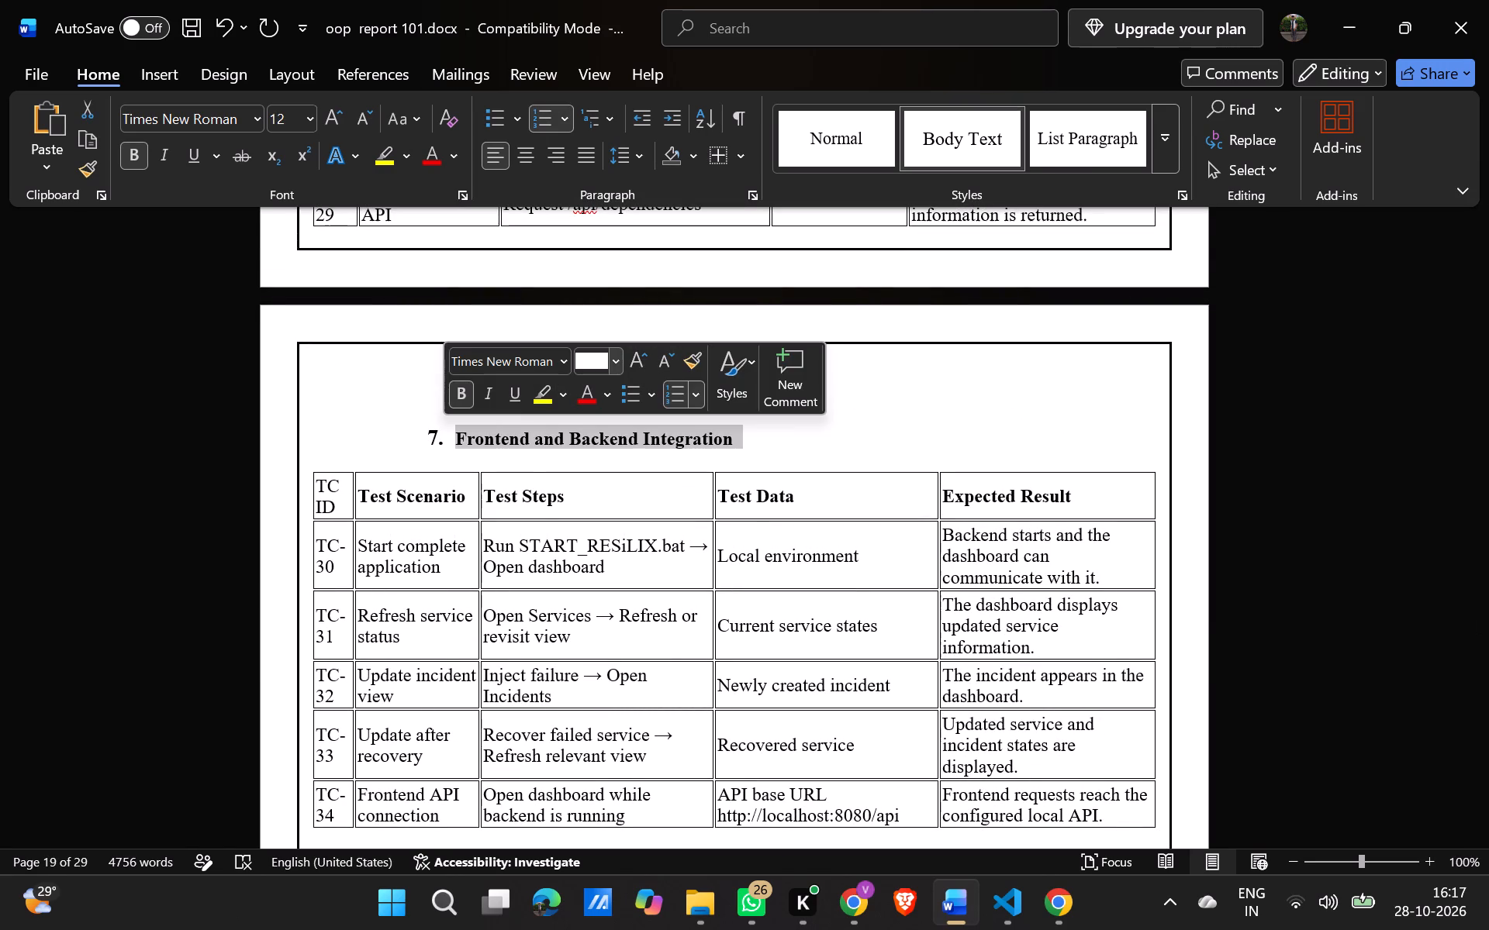
pyautogui.moveTo(609, 355); pyautogui.dragTo(620, 541)
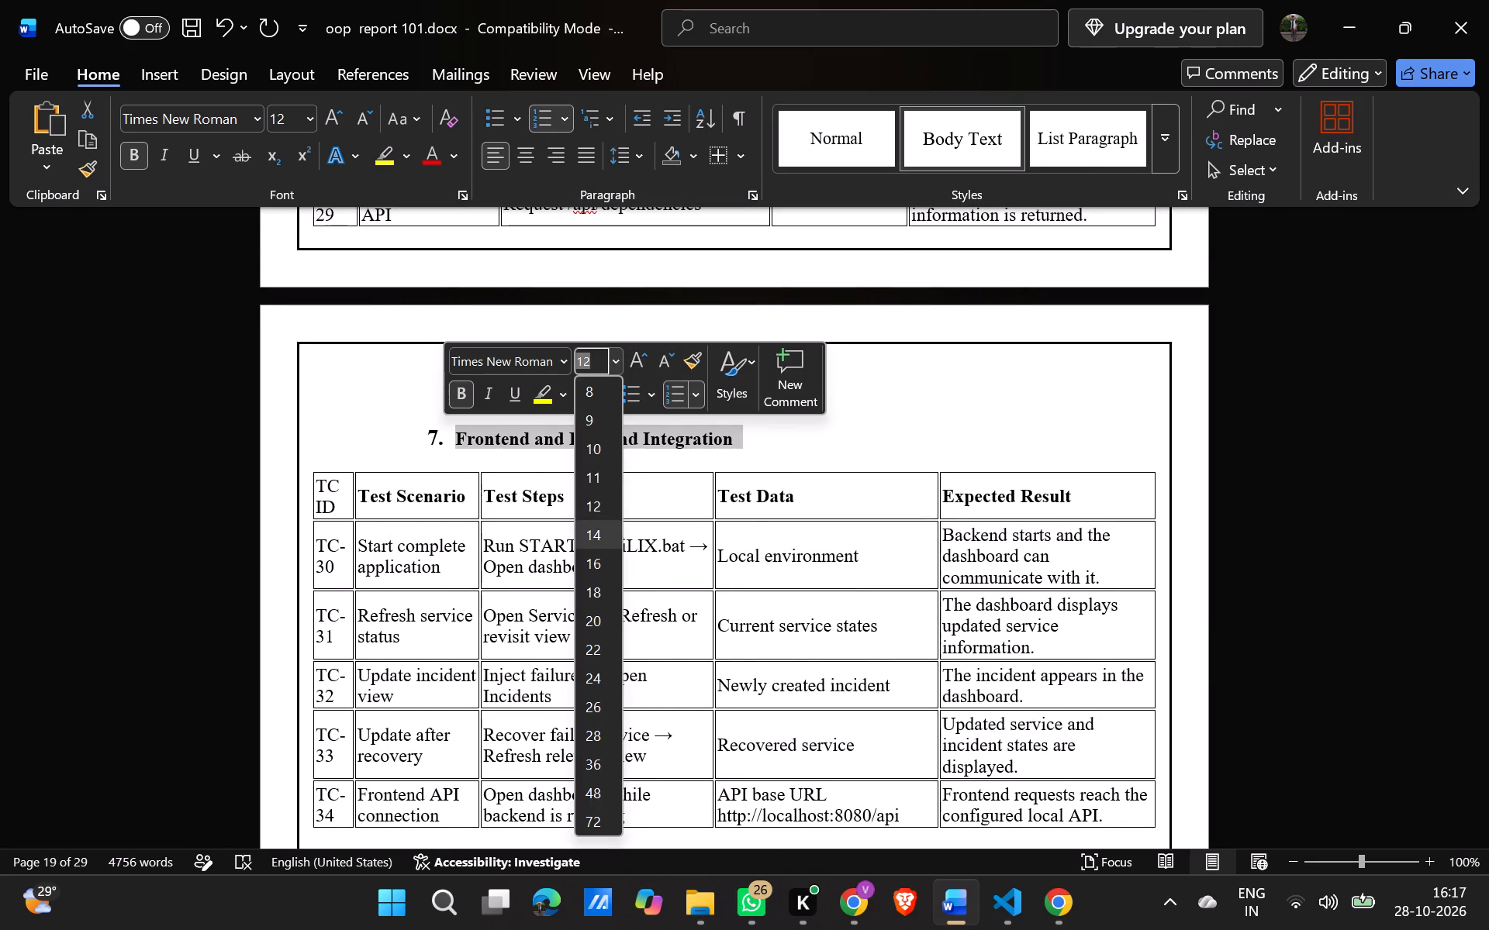
pyautogui.moveTo(620, 541); pyautogui.dragTo(612, 530)
pyautogui.click(612, 530)
# Review the report's formatting from the test-case tables back through Design Analysis, Objectives and Project Details to the cover and certificate pages.
pyautogui.scroll(3, 612, 530)
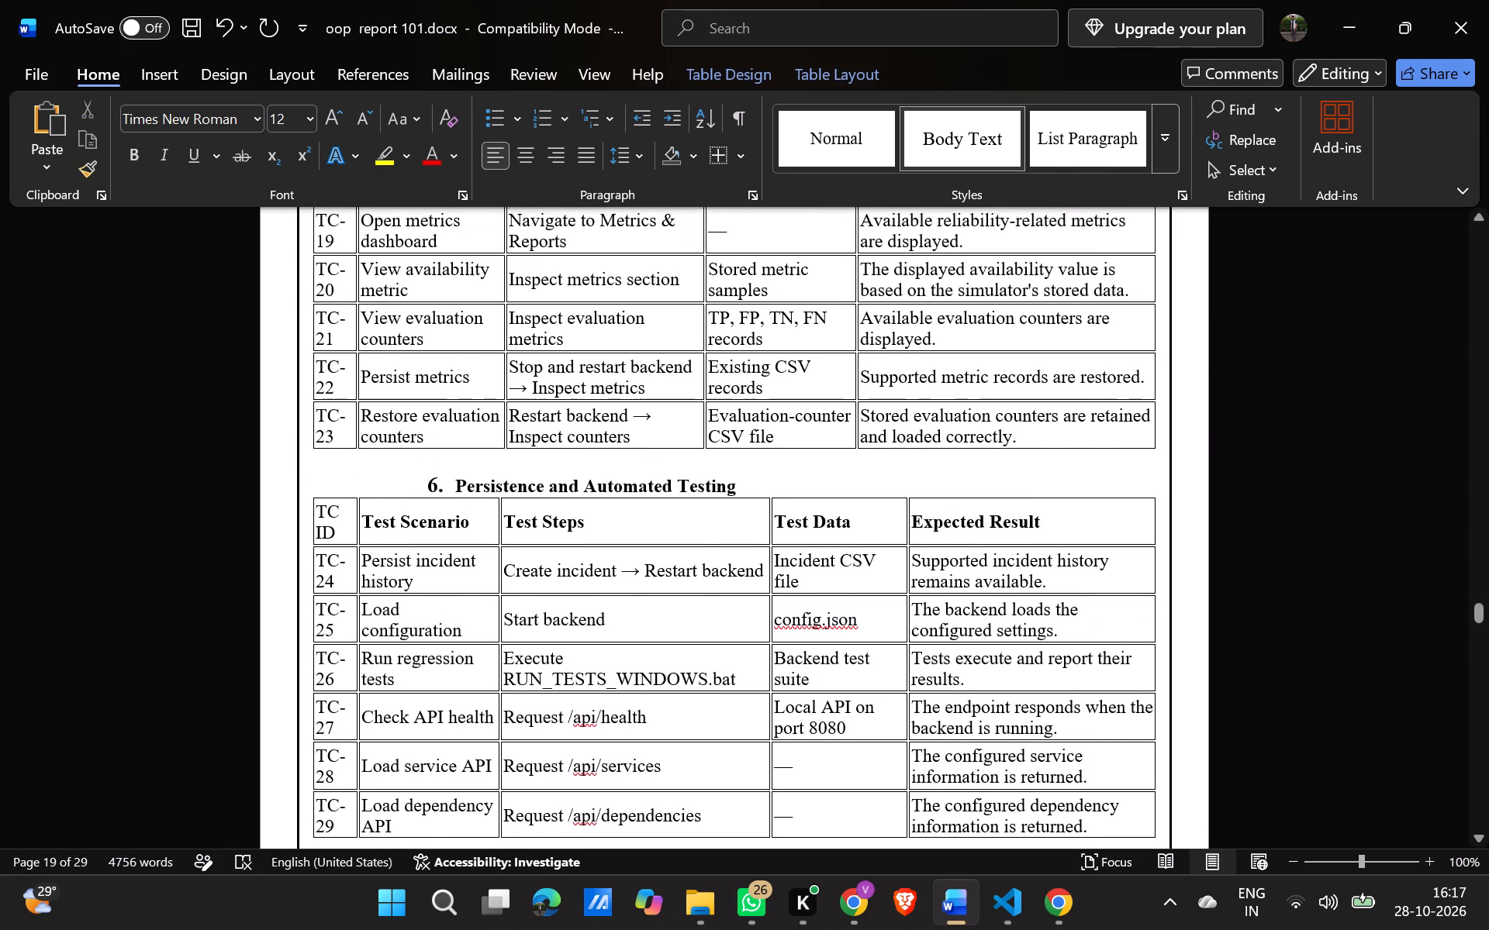
pyautogui.scroll(5, 612, 530)
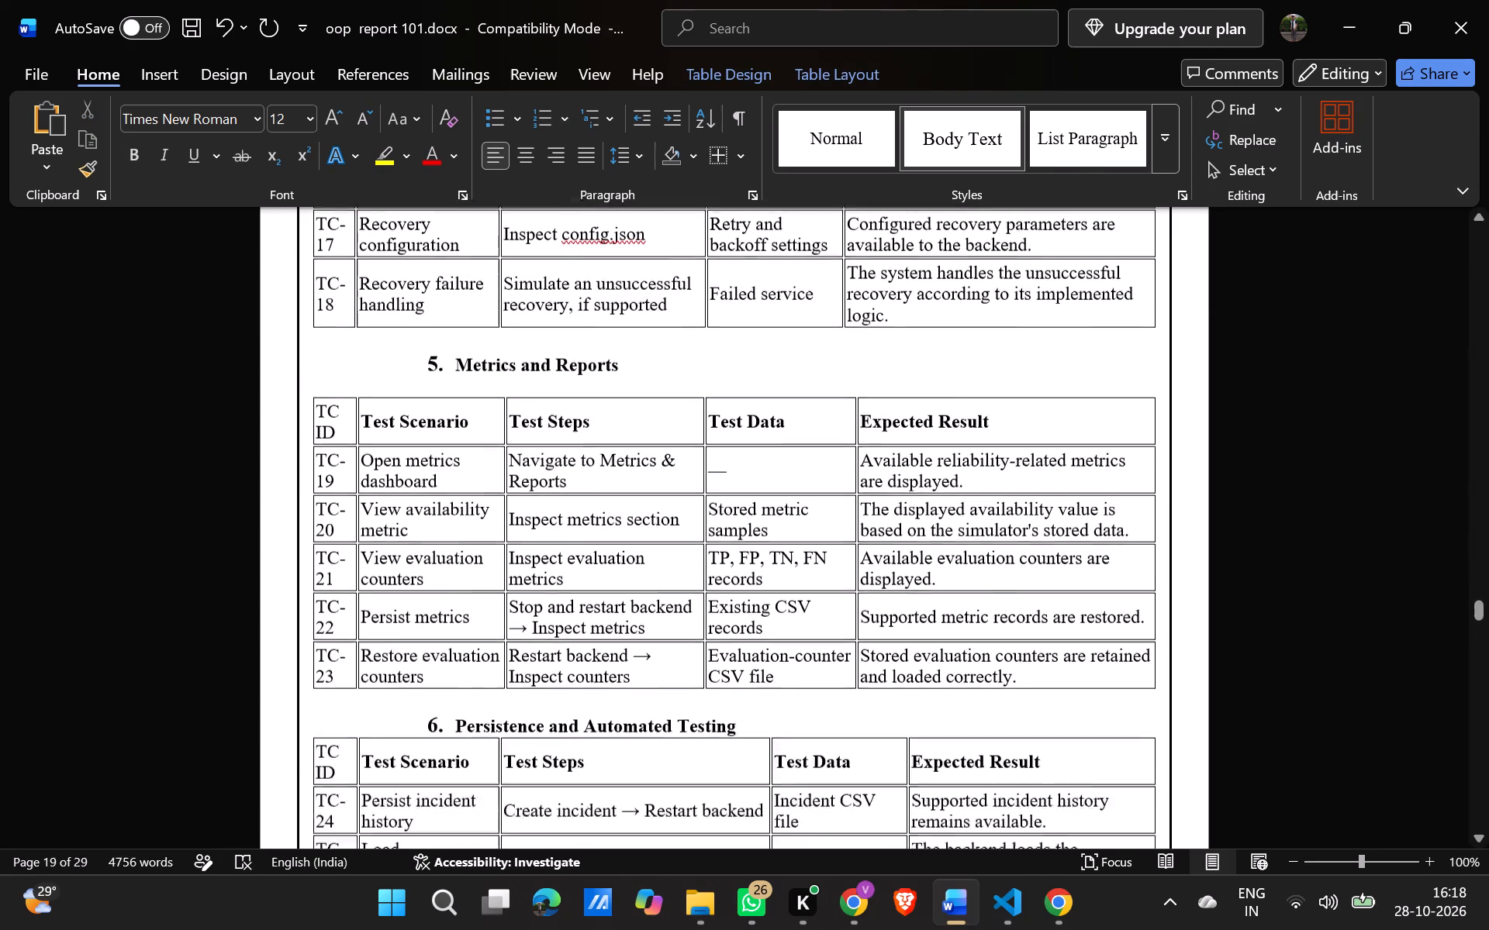
pyautogui.scroll(7, 612, 530)
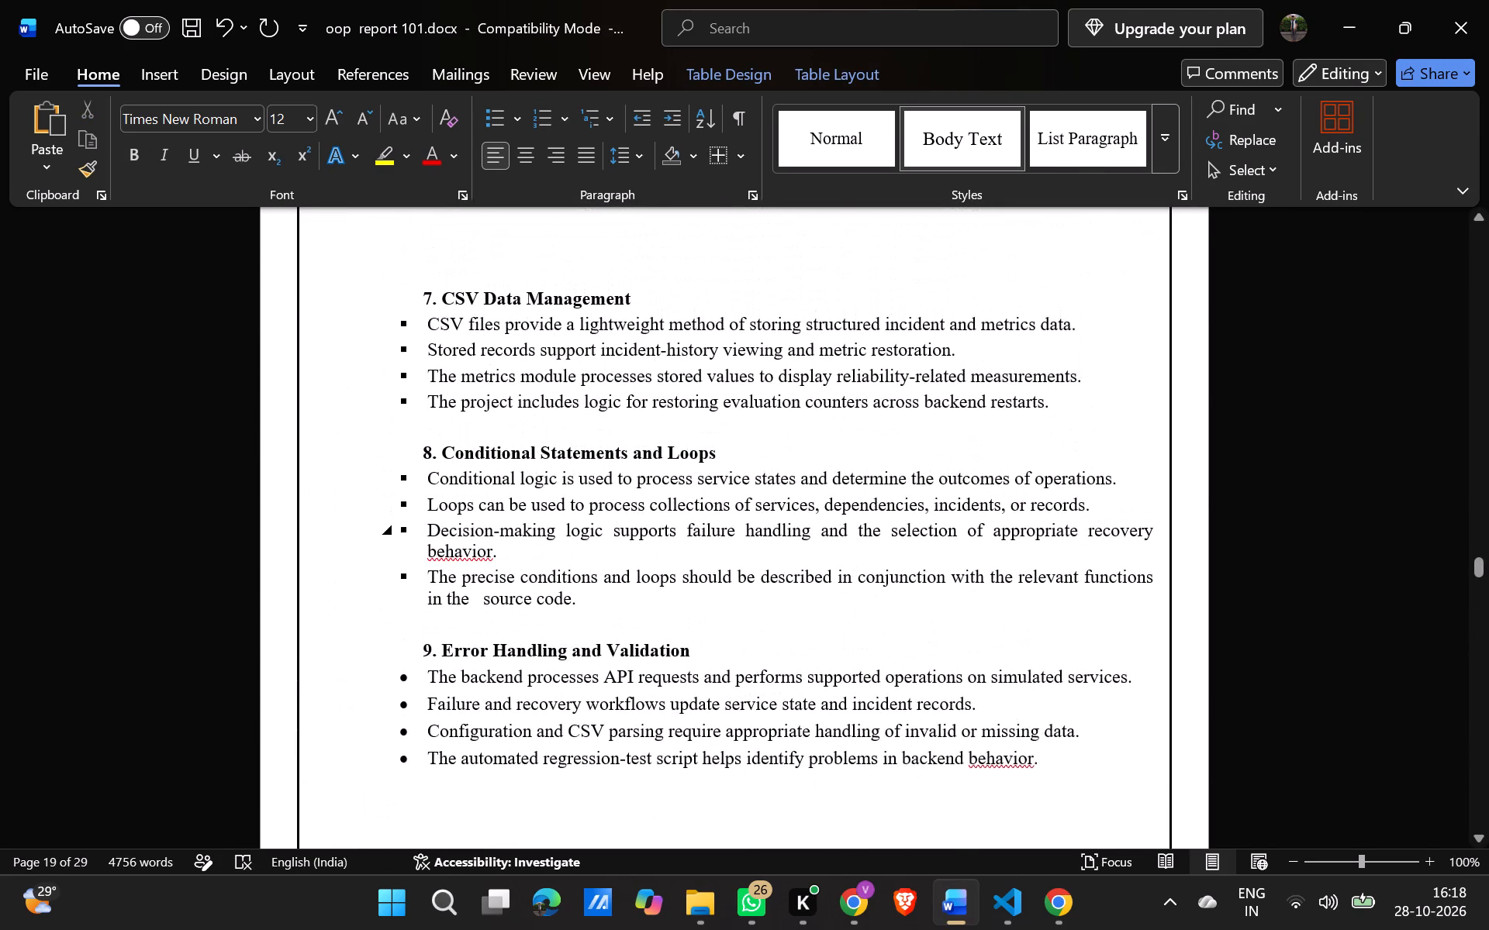
pyautogui.scroll(9, 612, 530)
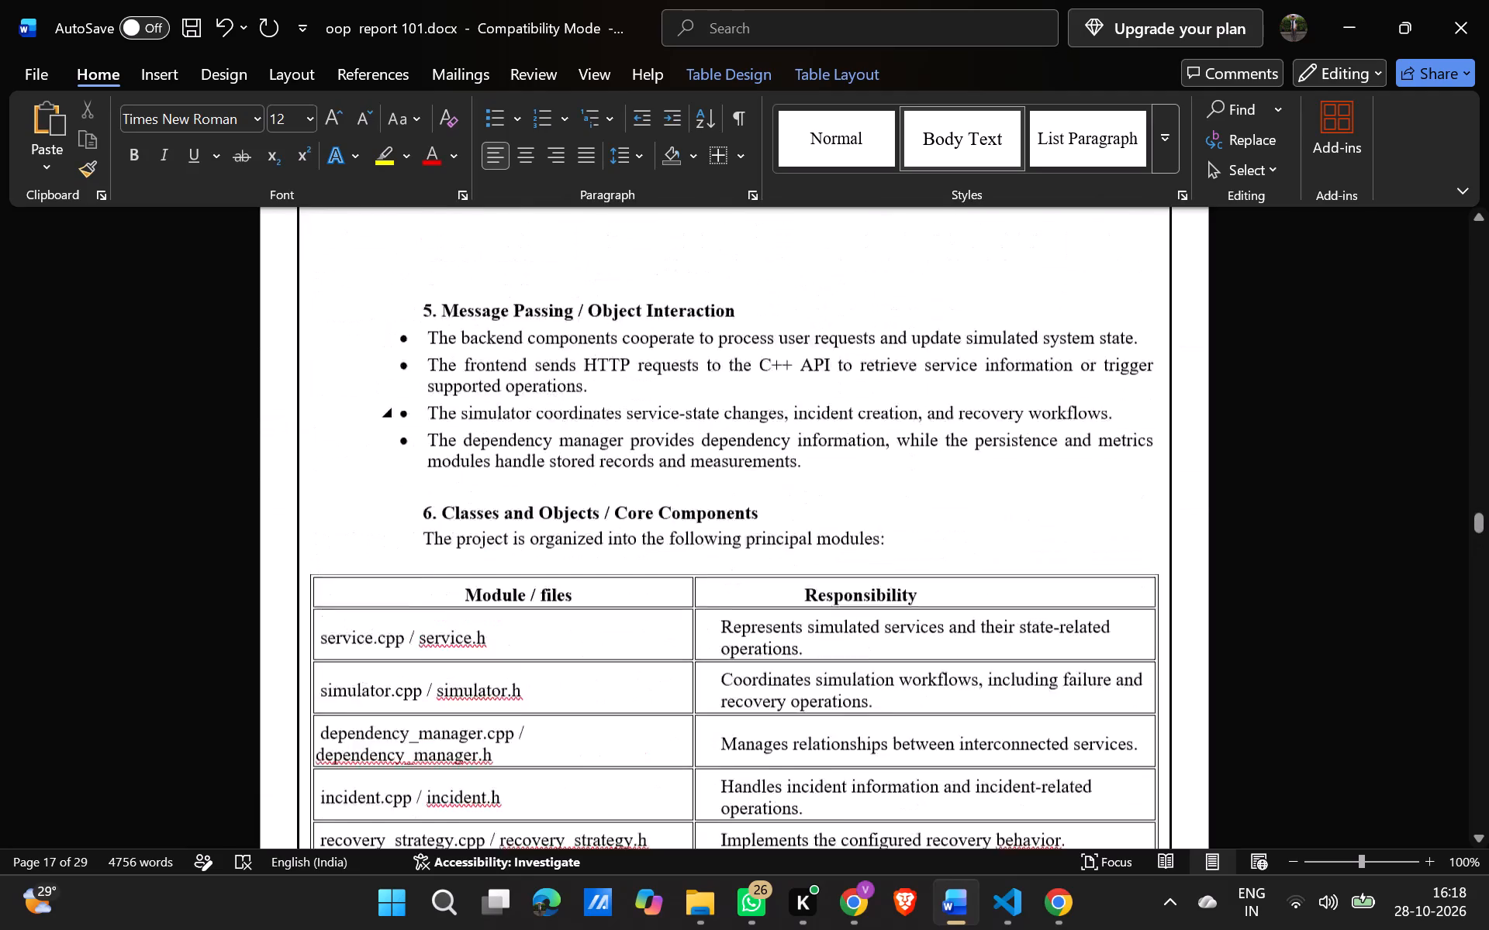
pyautogui.scroll(8, 612, 530)
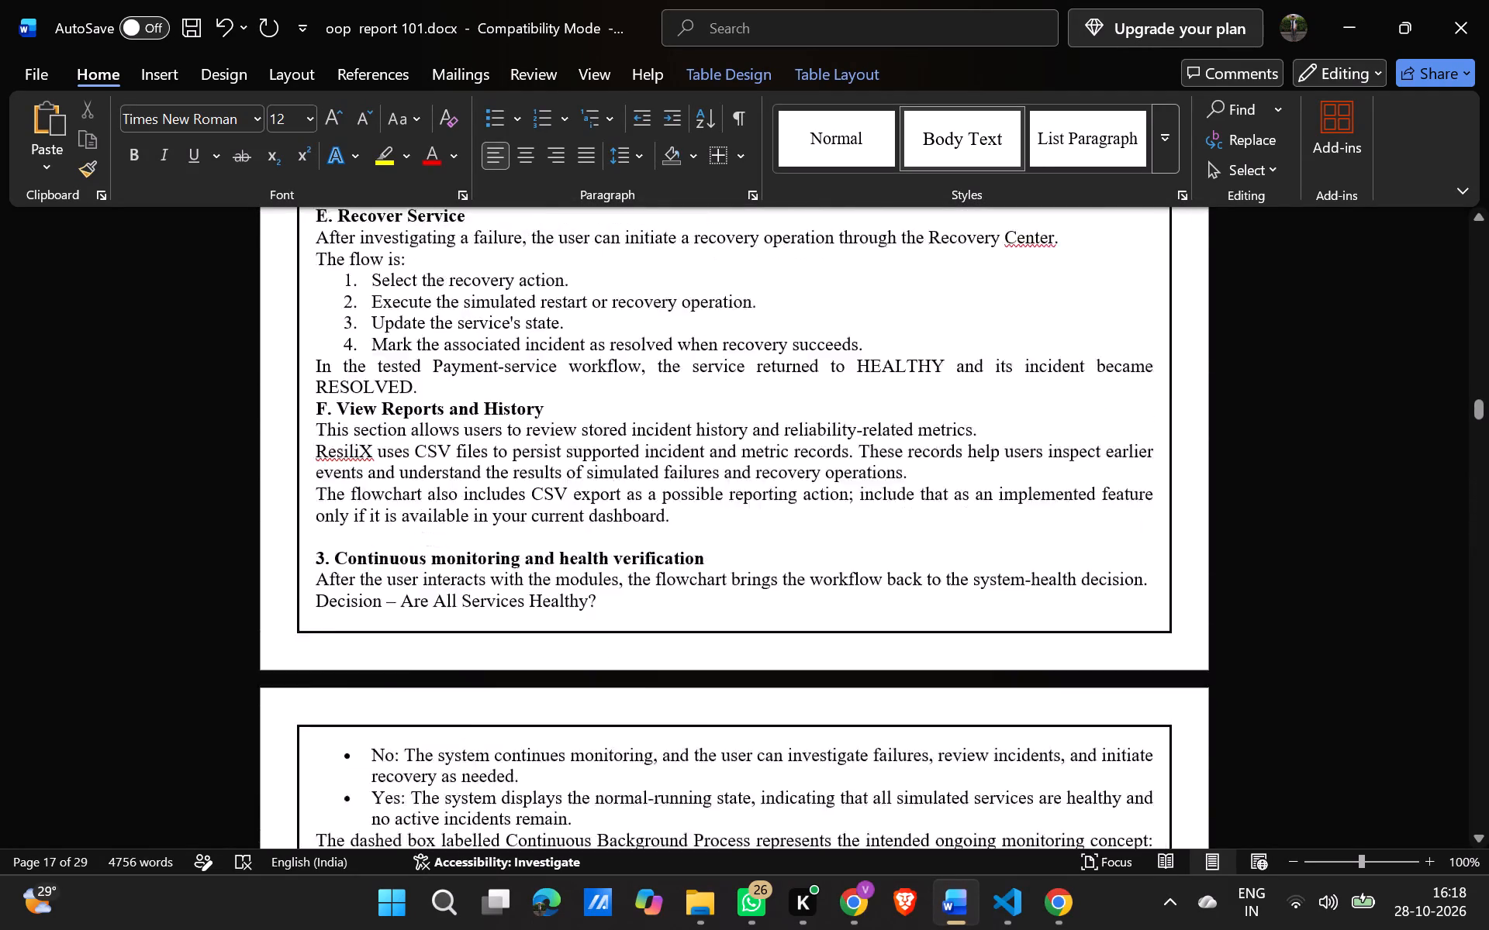
pyautogui.scroll(3, 612, 530)
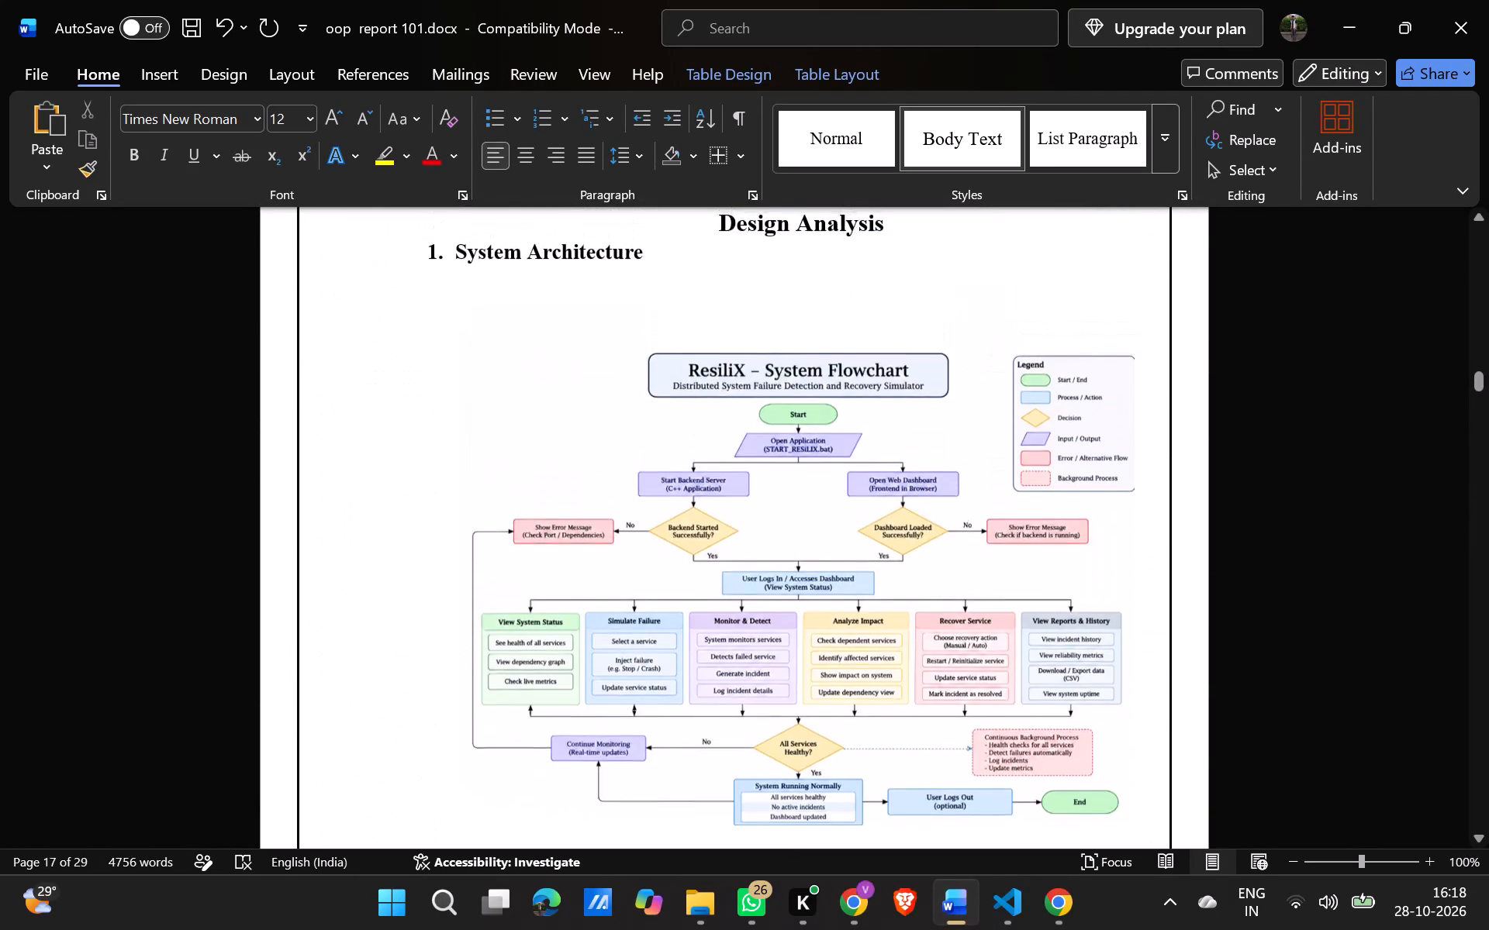
pyautogui.scroll(7, 612, 530)
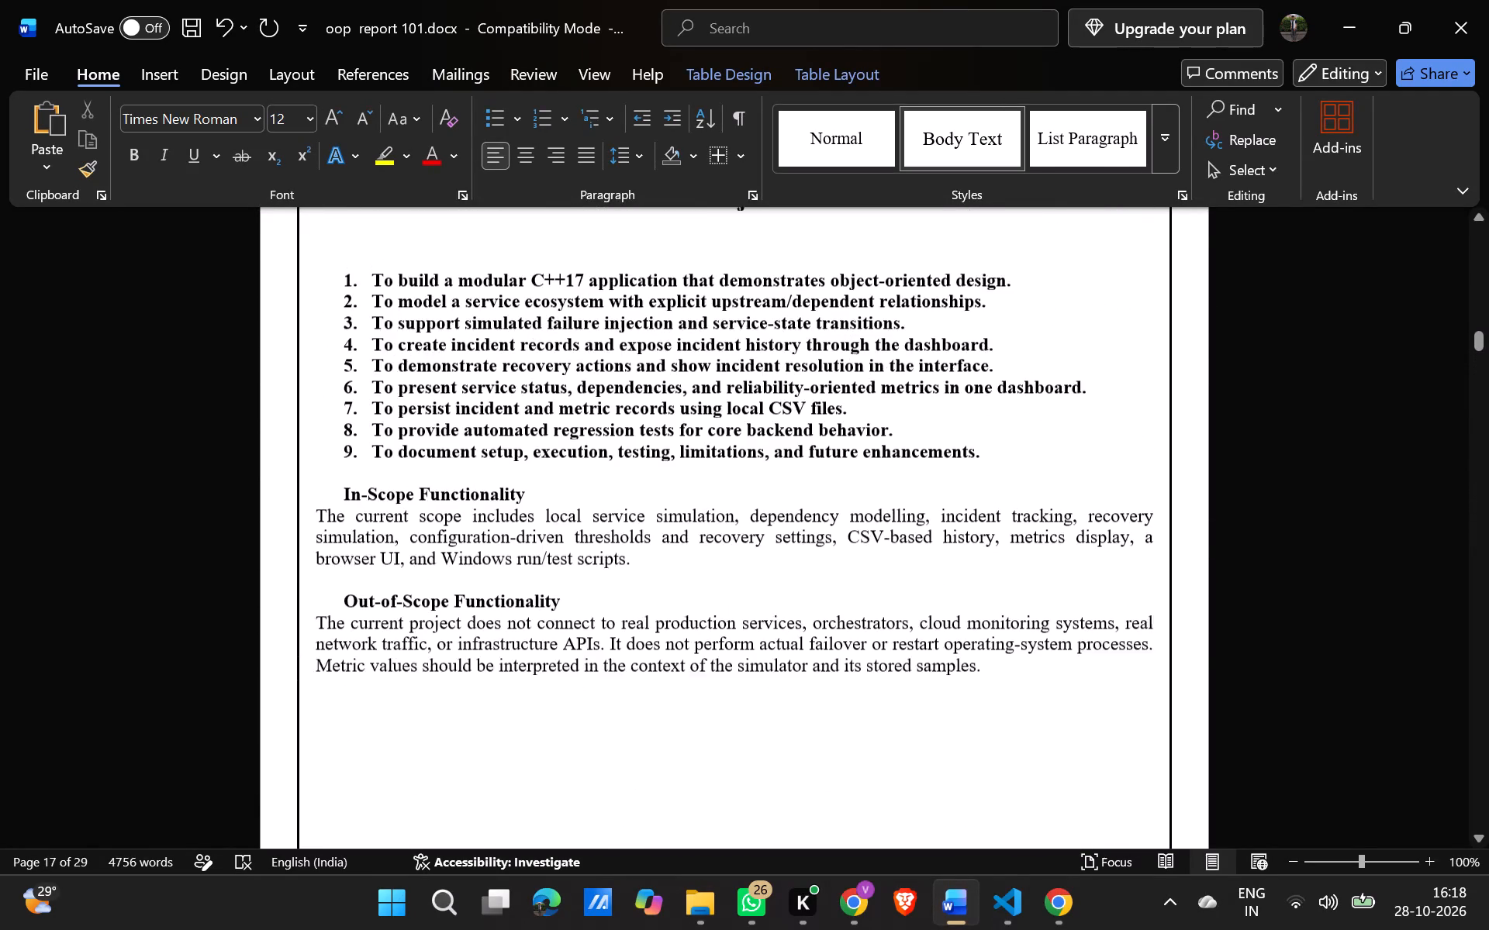
pyautogui.scroll(7, 612, 530)
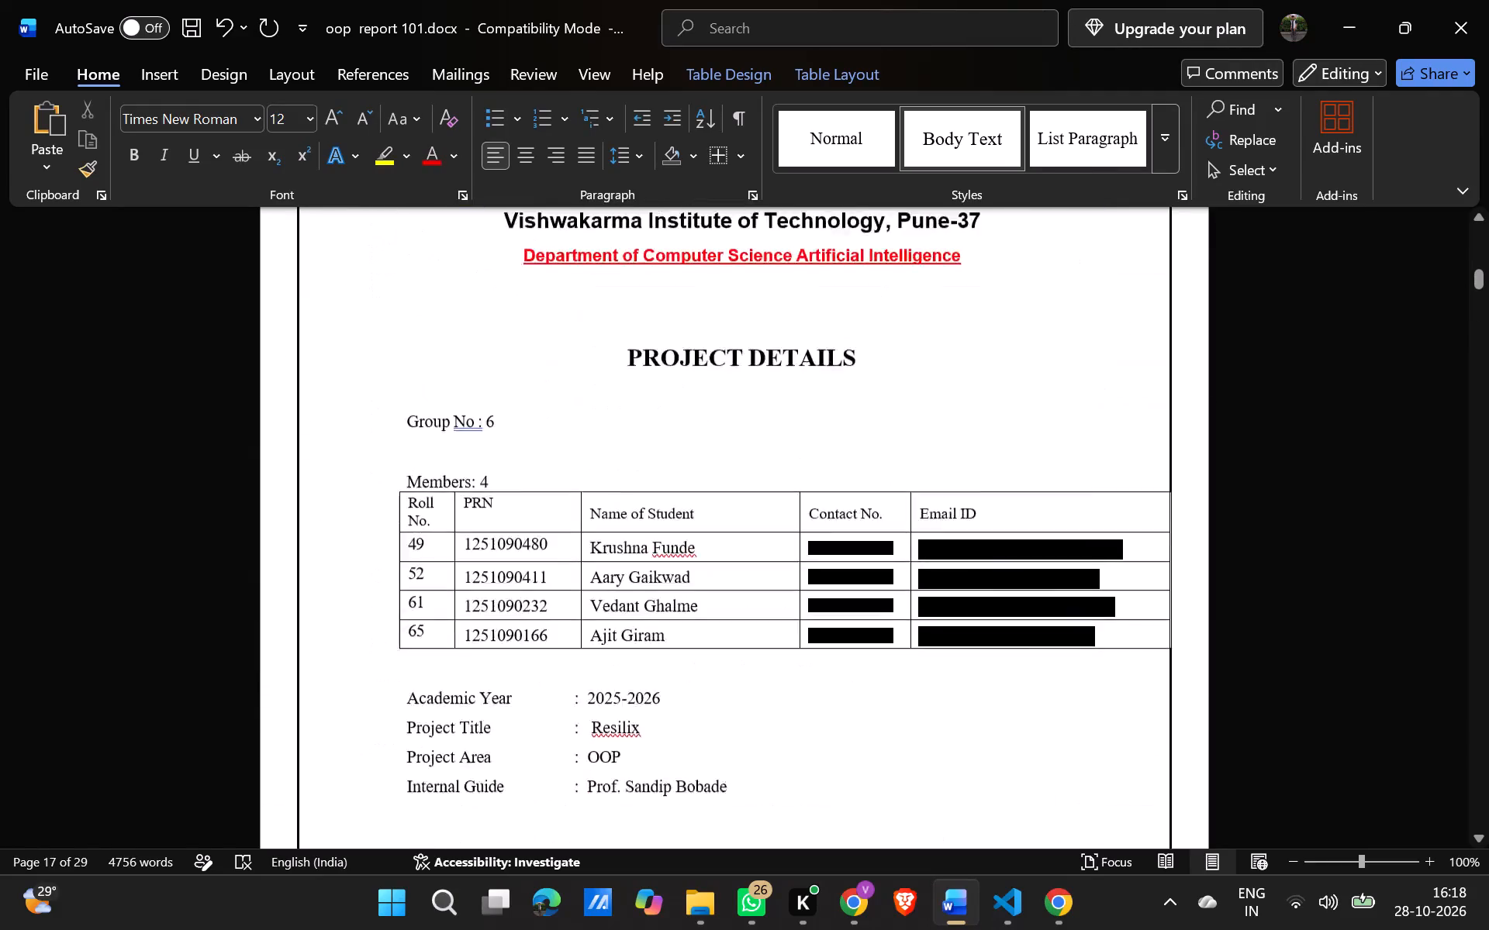
pyautogui.scroll(4, 612, 530)
pyautogui.scroll(-3, 612, 530)
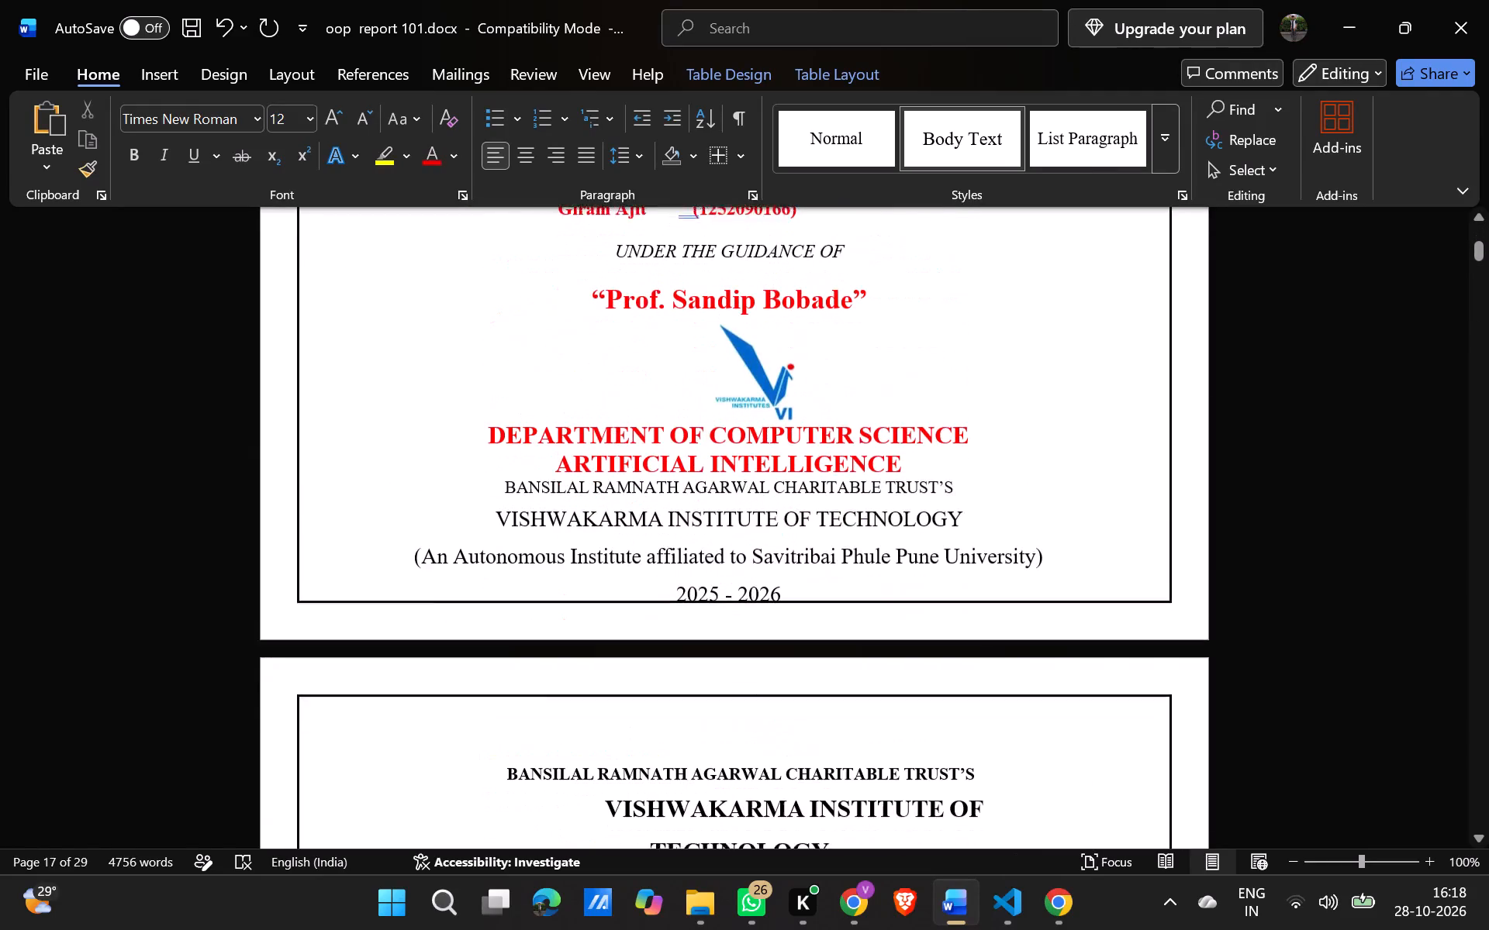
pyautogui.hscroll(1, 612, 530)
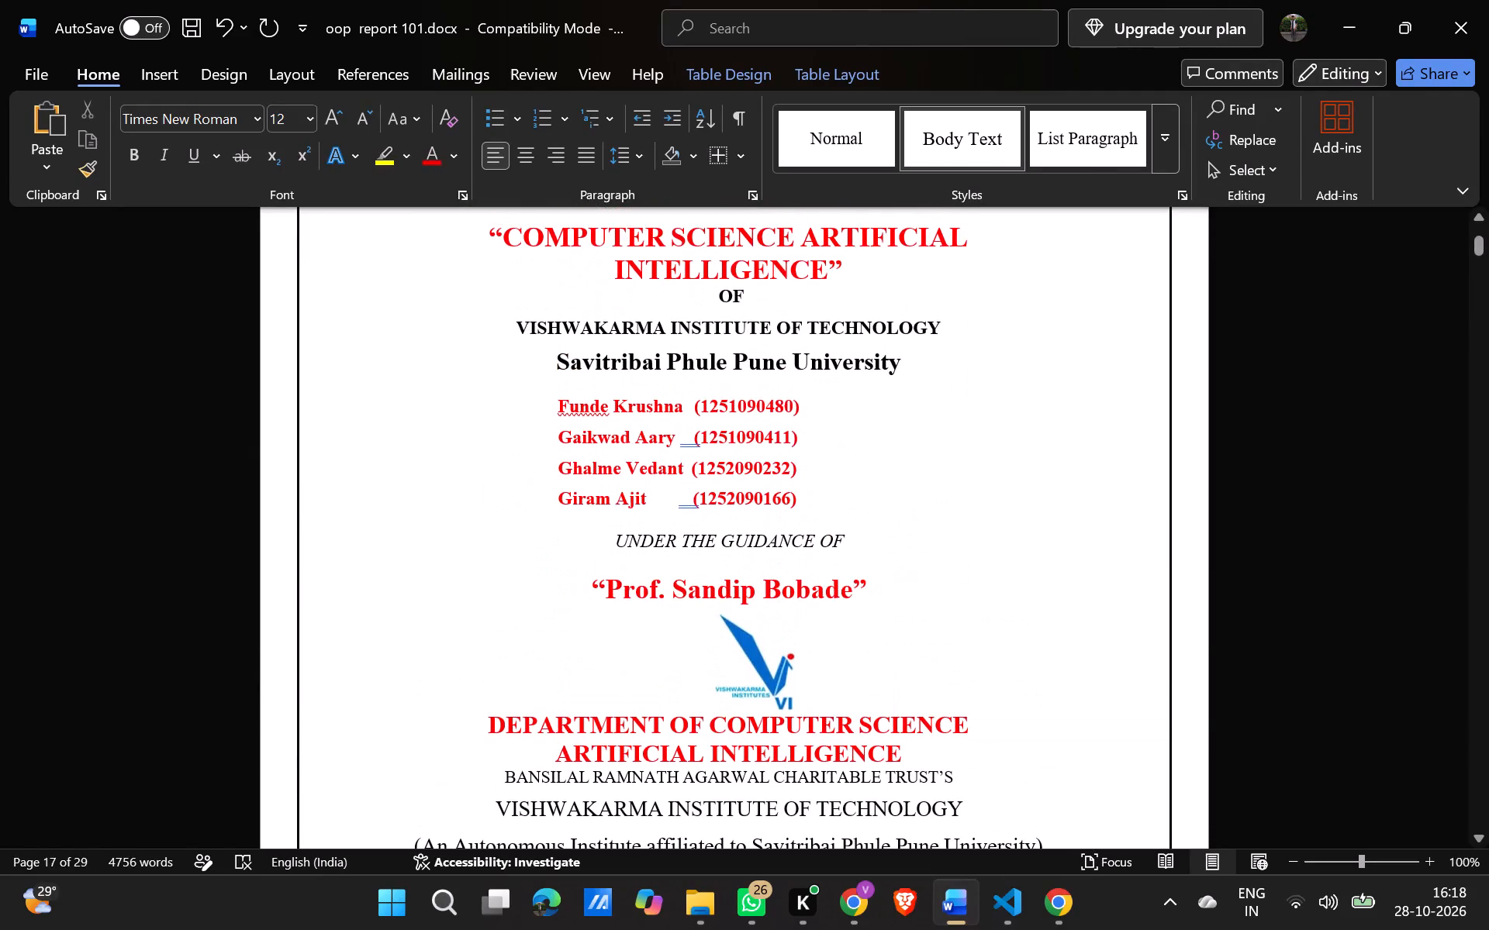
pyautogui.scroll(-2, 612, 530)
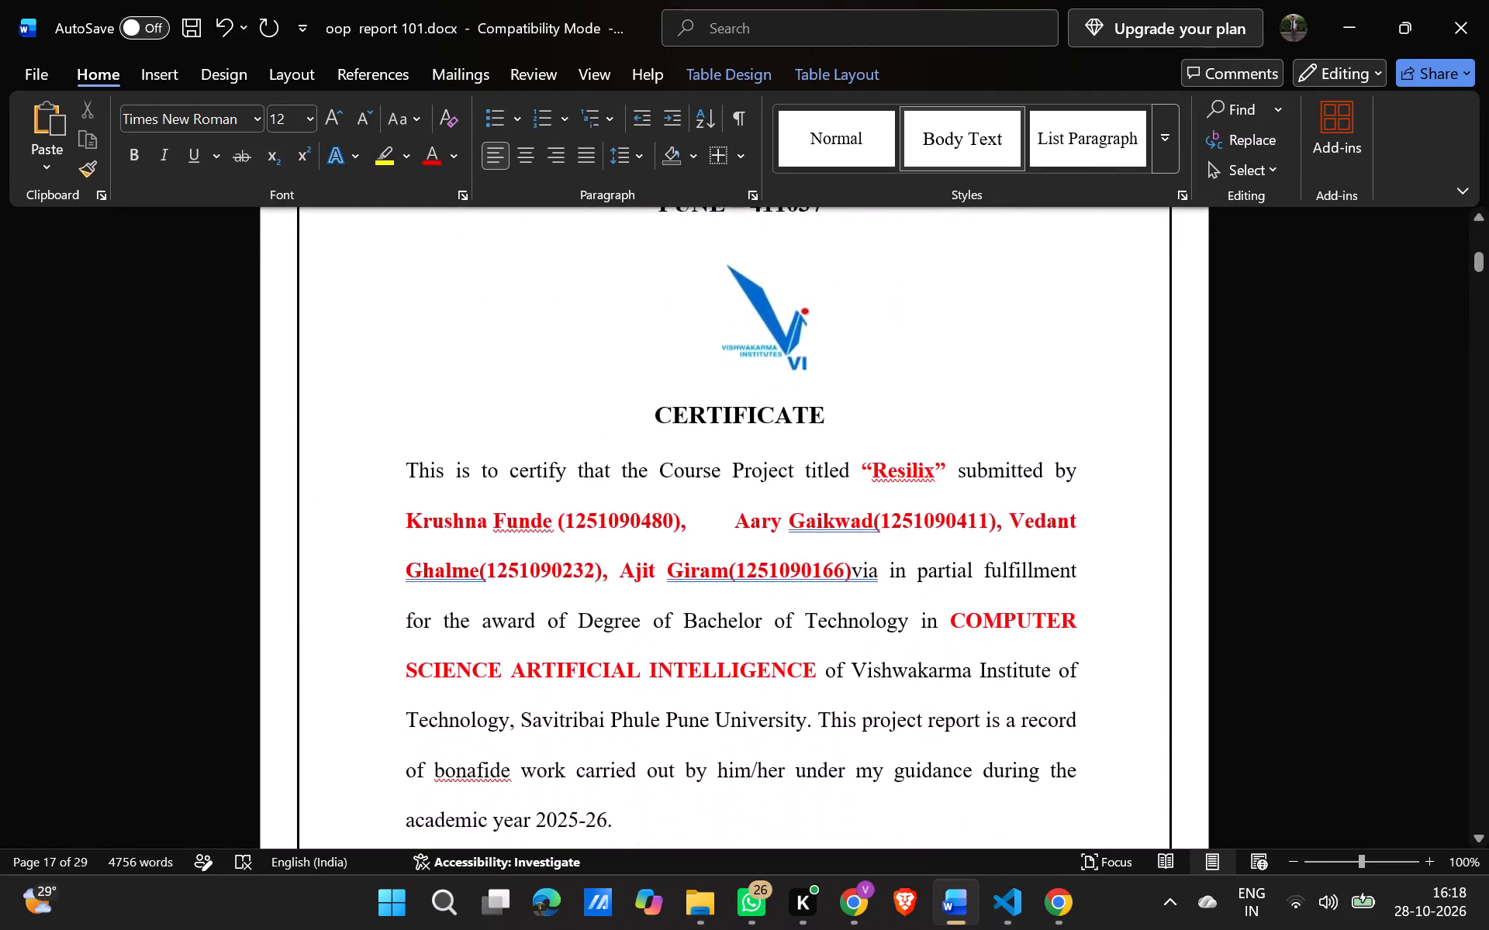
# Save a copy of the report in the Documents folder as "oops report .docx", accepting the upgrade to the newest file format.
pyautogui.scroll(-5, 612, 530)
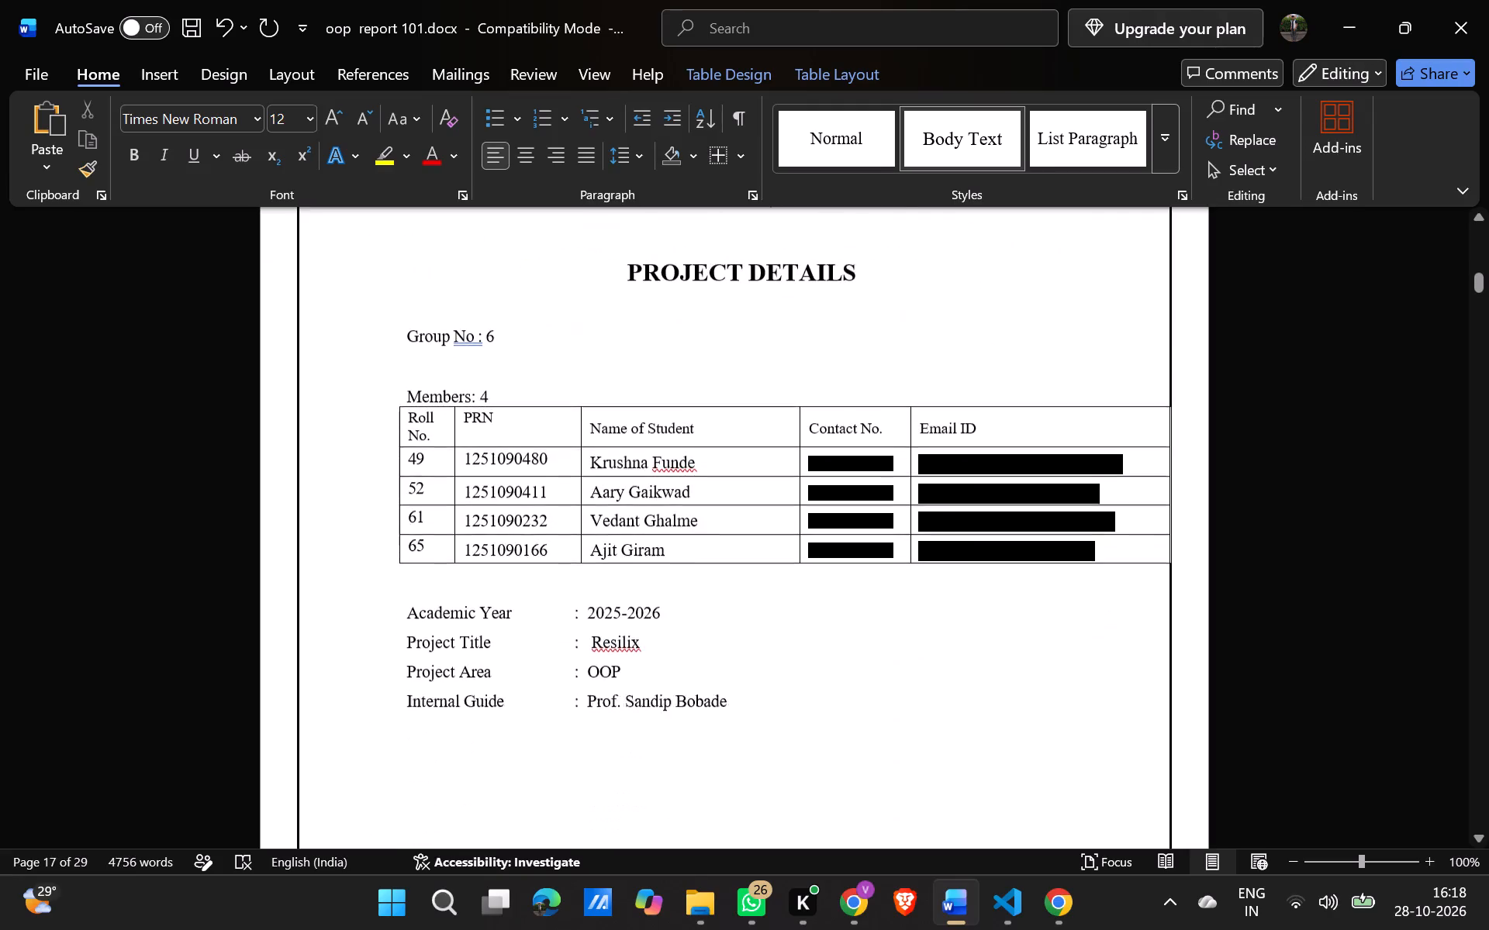
pyautogui.scroll(-1, 612, 530)
pyautogui.moveTo(40, 70); pyautogui.dragTo(78, 436)
pyautogui.click(78, 436)
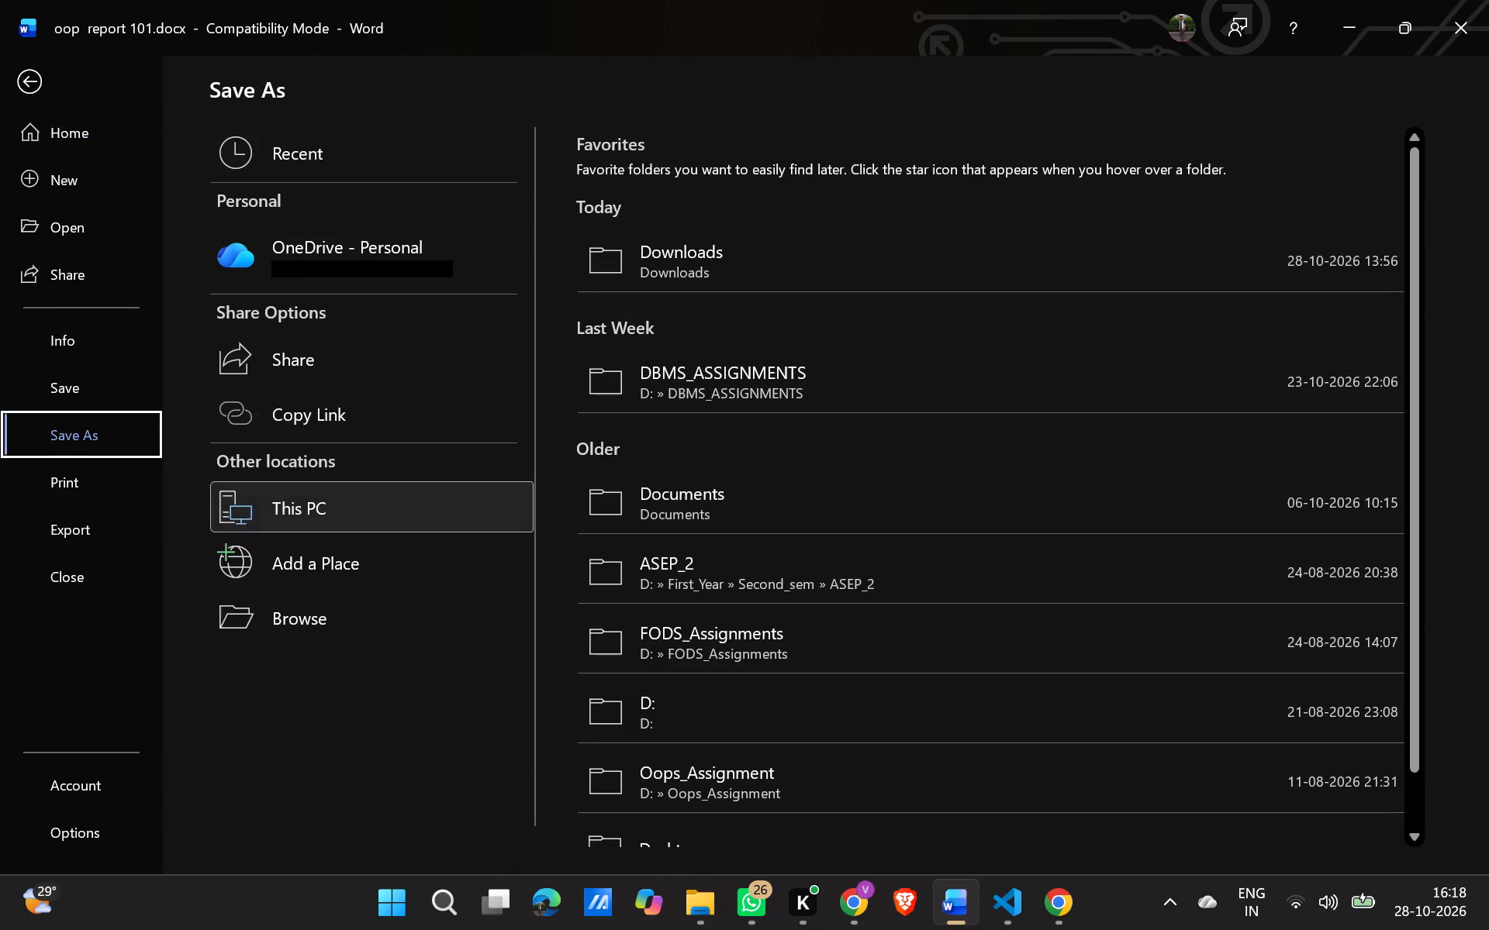
pyautogui.click(251, 629)
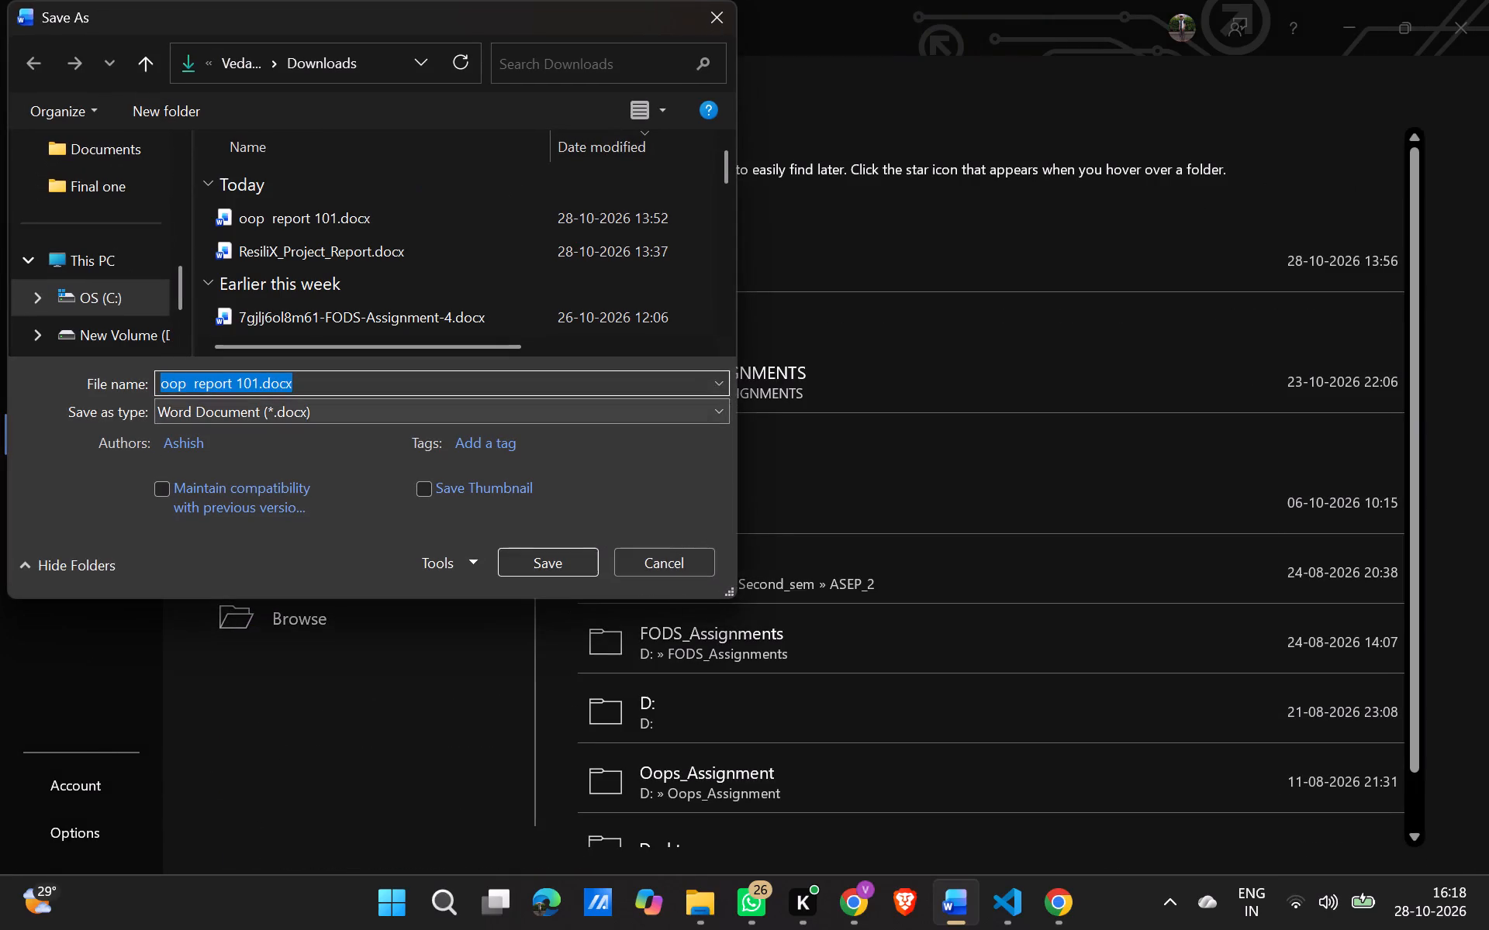
pyautogui.scroll(-1, 136, 316)
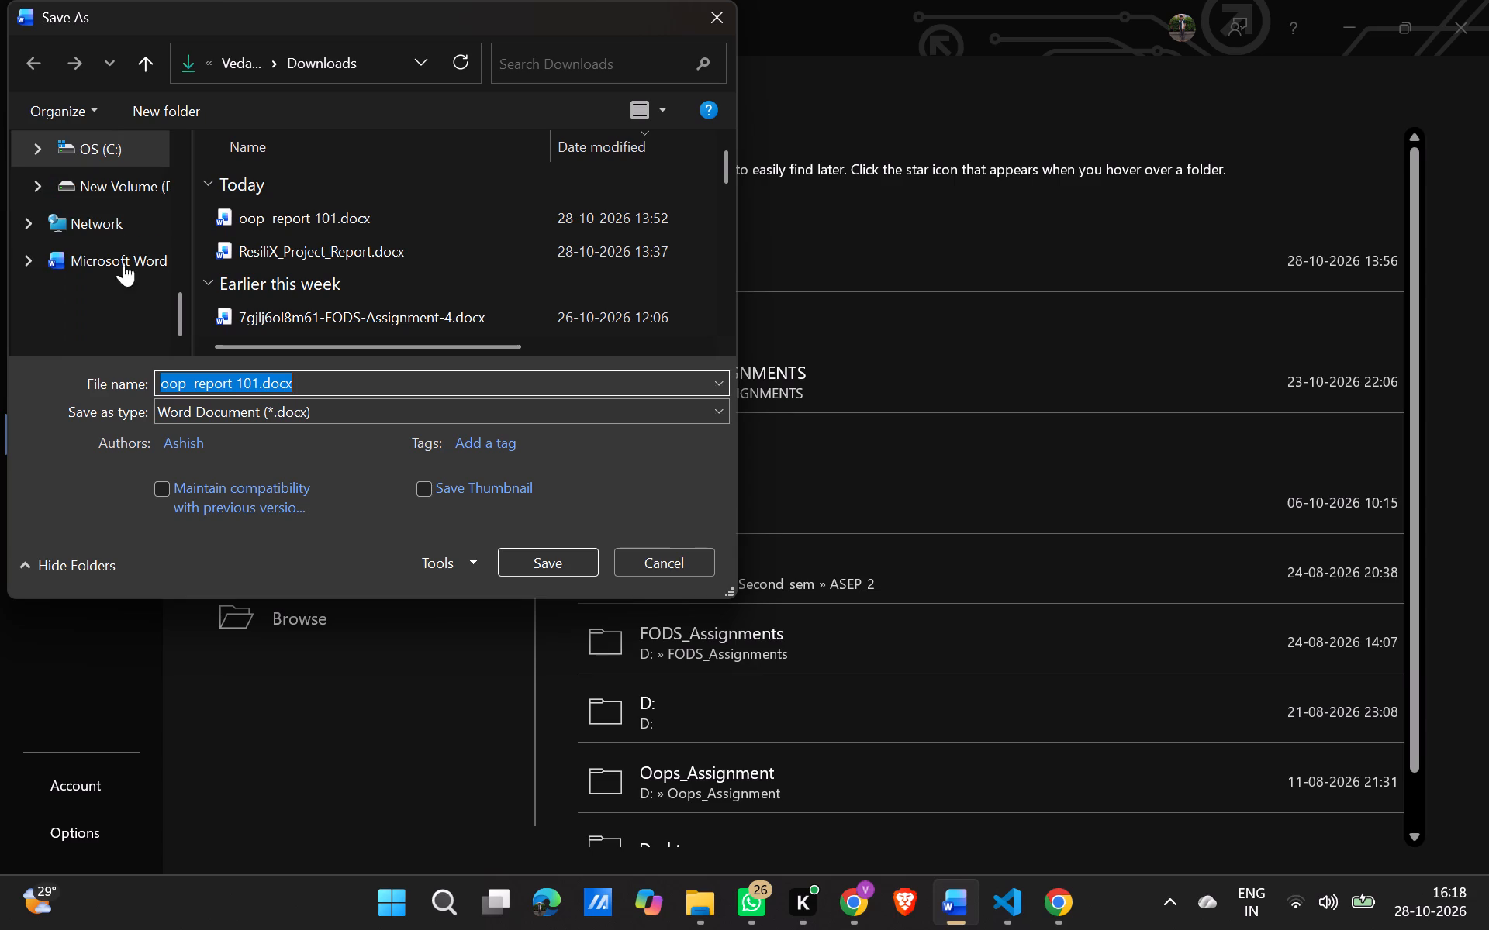
pyautogui.scroll(2, 101, 179)
pyautogui.click(101, 184)
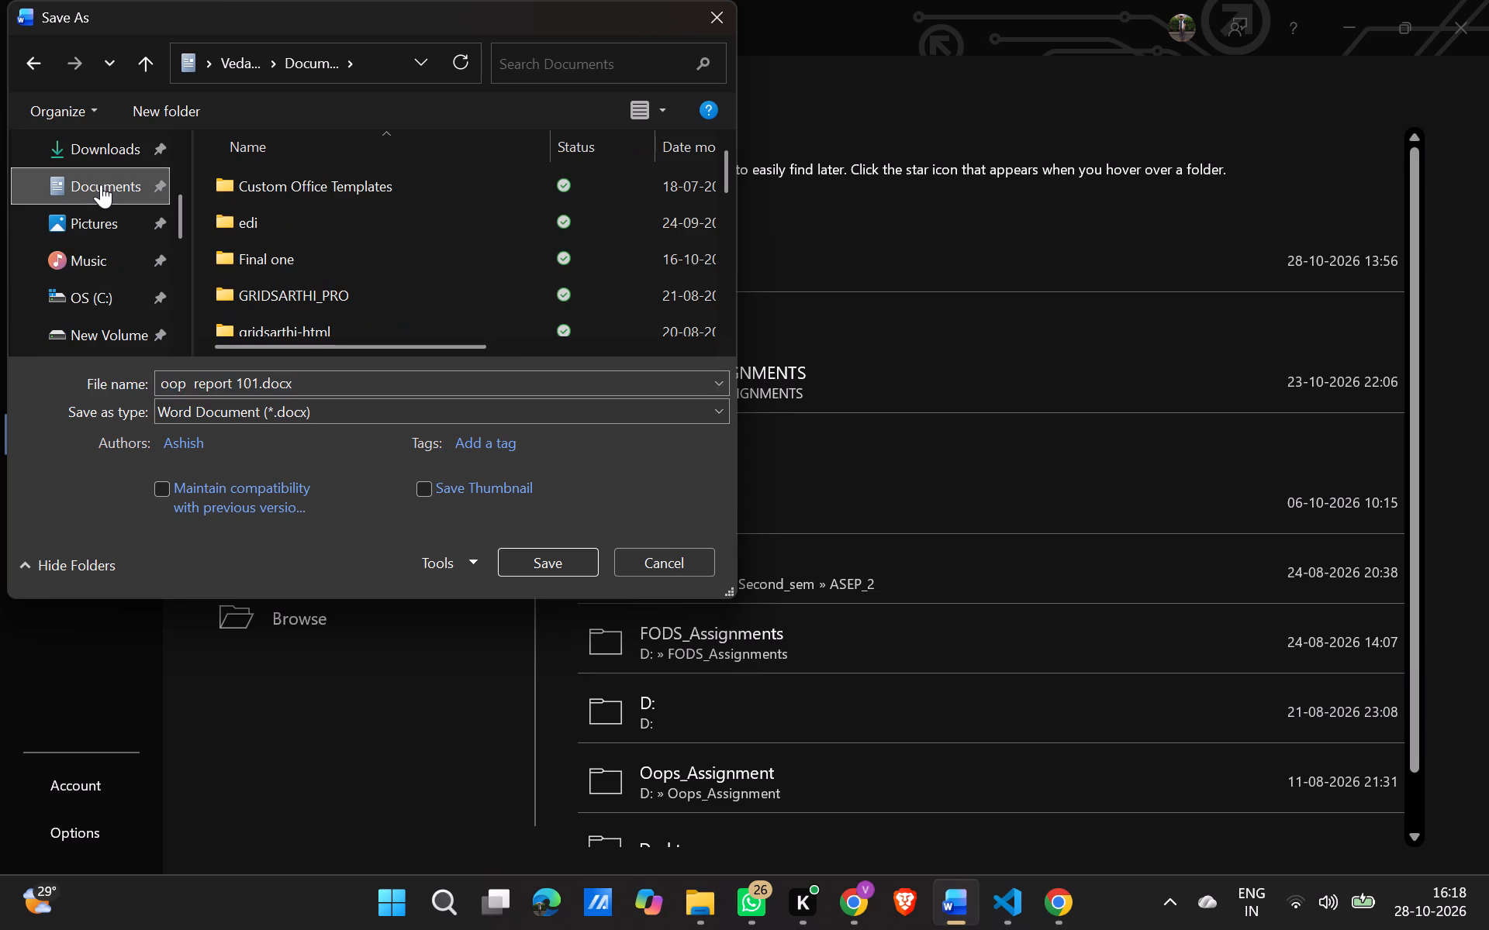
pyautogui.click(257, 384)
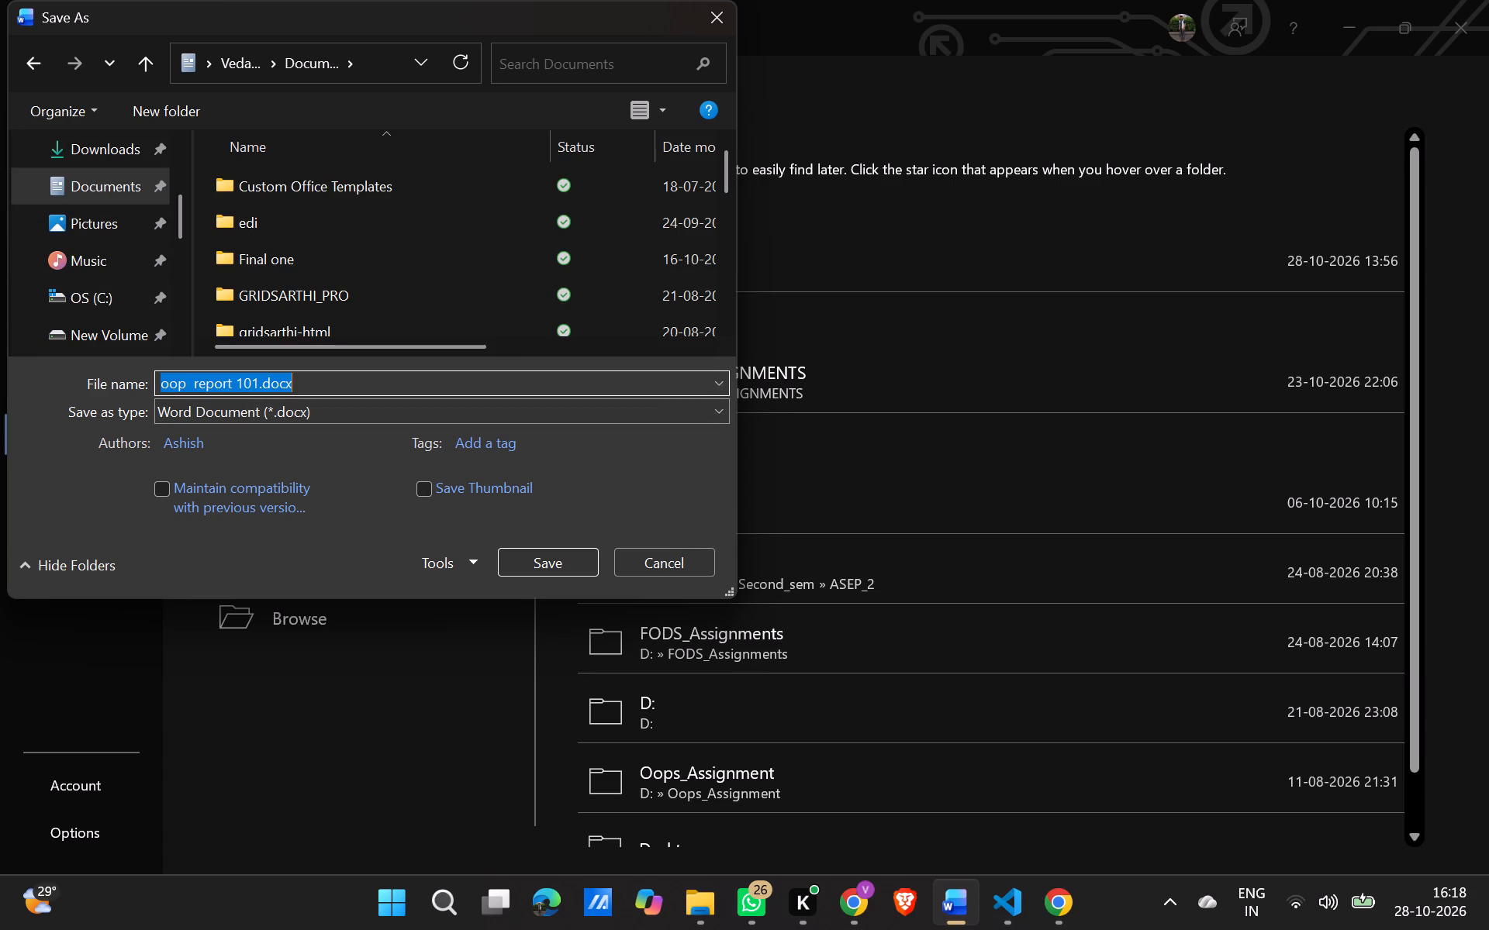
pyautogui.click(257, 384)
pyautogui.click(257, 384)
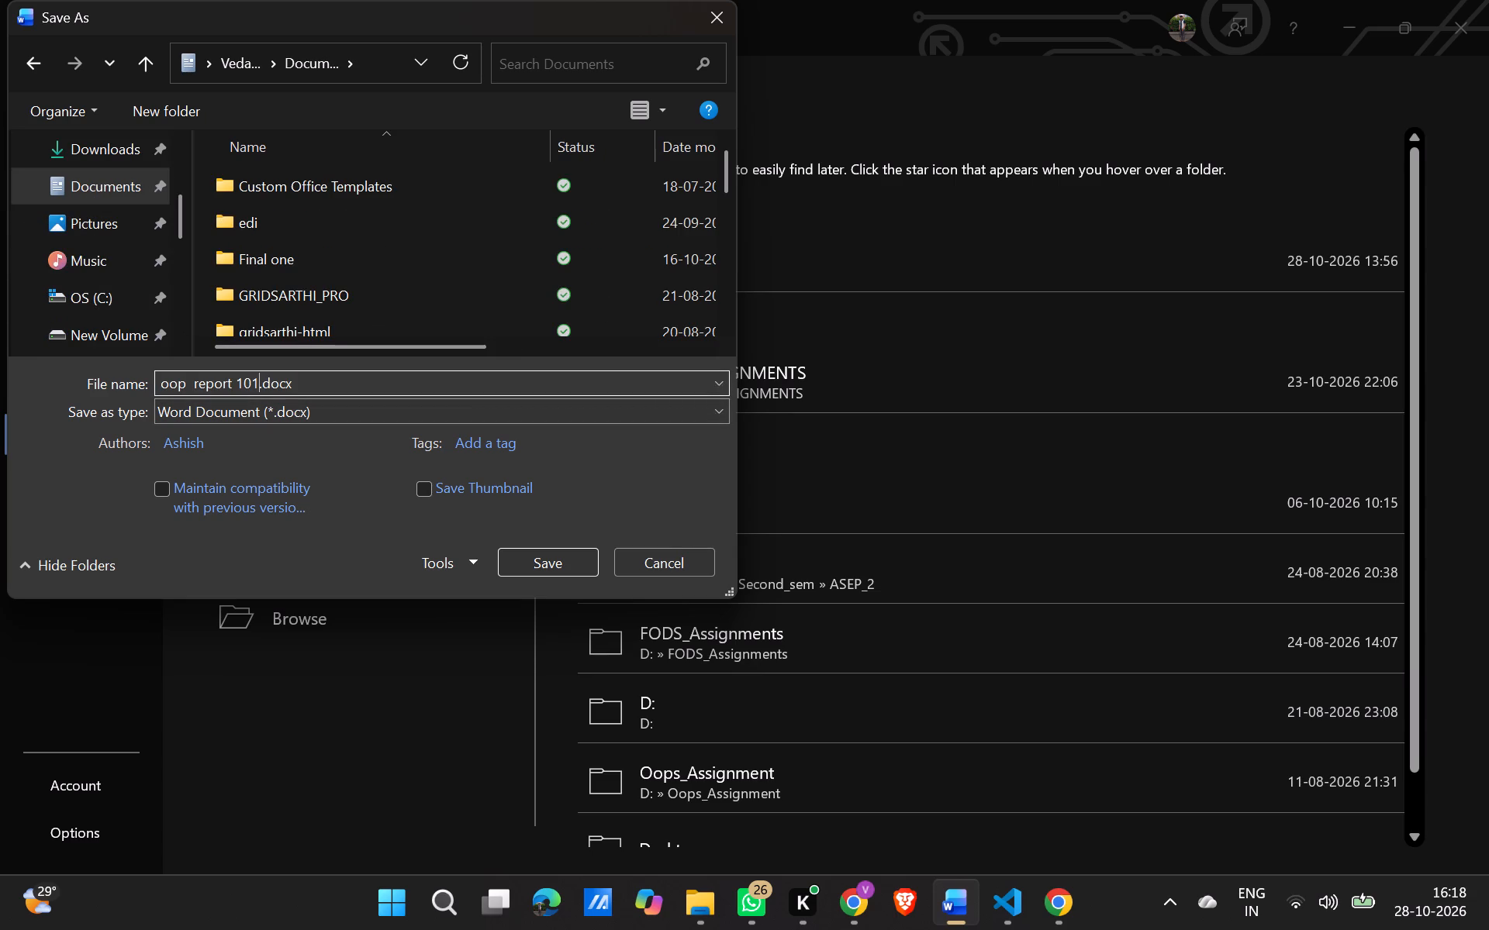
pyautogui.press('BackSpace')
pyautogui.press('BackSpace')
pyautogui.press('BackSpace')
pyautogui.press('Left')
pyautogui.press('Left')
pyautogui.press('Left')
pyautogui.press('Left')
pyautogui.press('Left')
pyautogui.press('Left')
pyautogui.press('Left')
pyautogui.press('Left')
pyautogui.press('Left')
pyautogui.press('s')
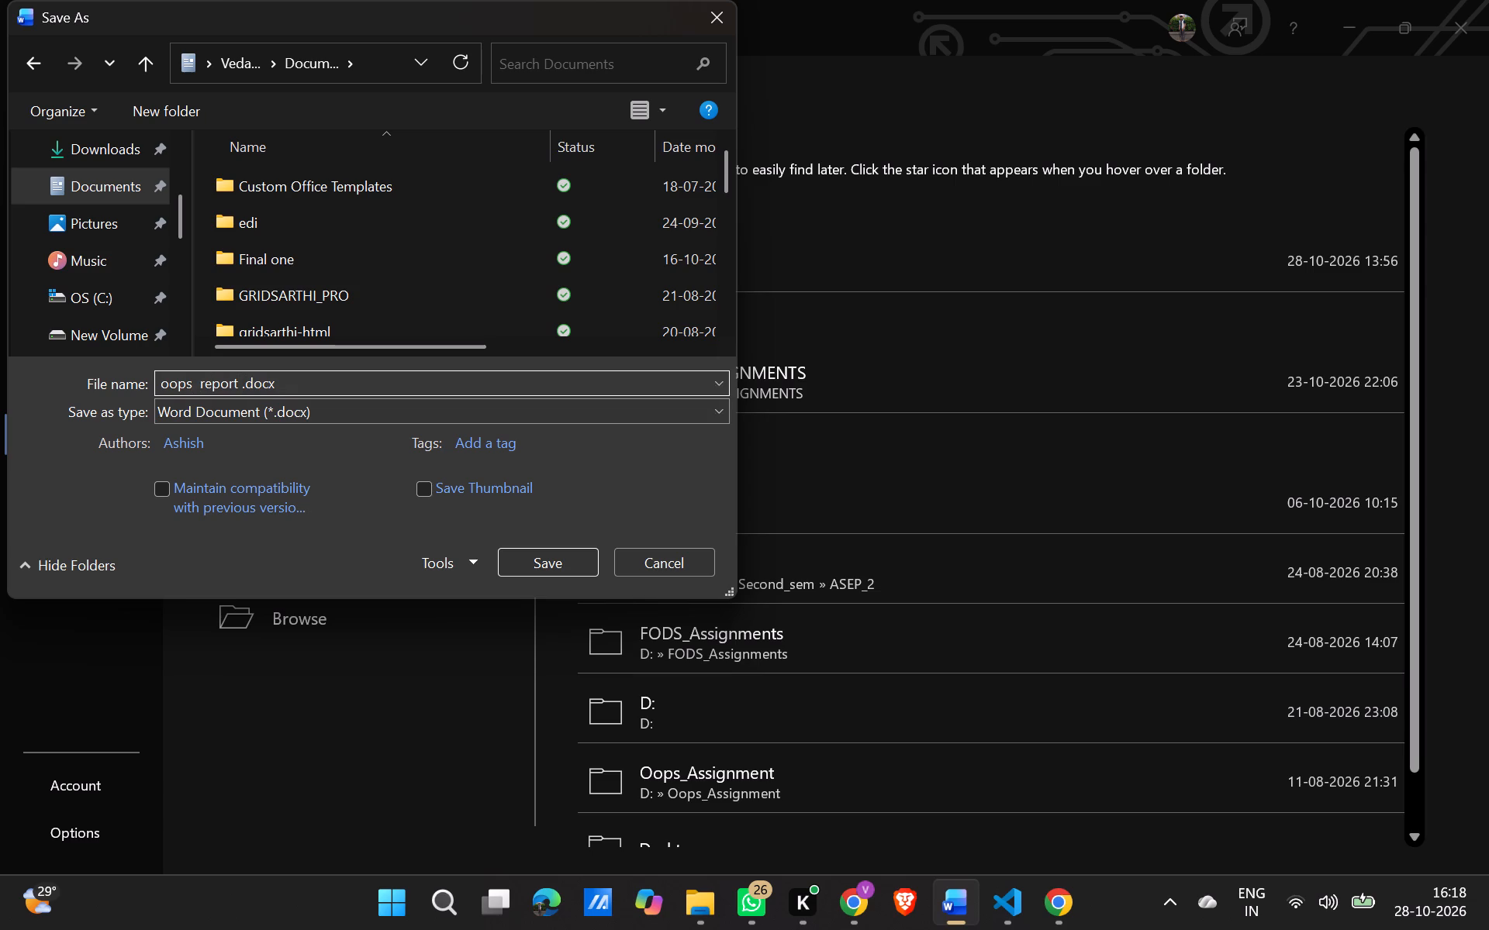
pyautogui.click(558, 559)
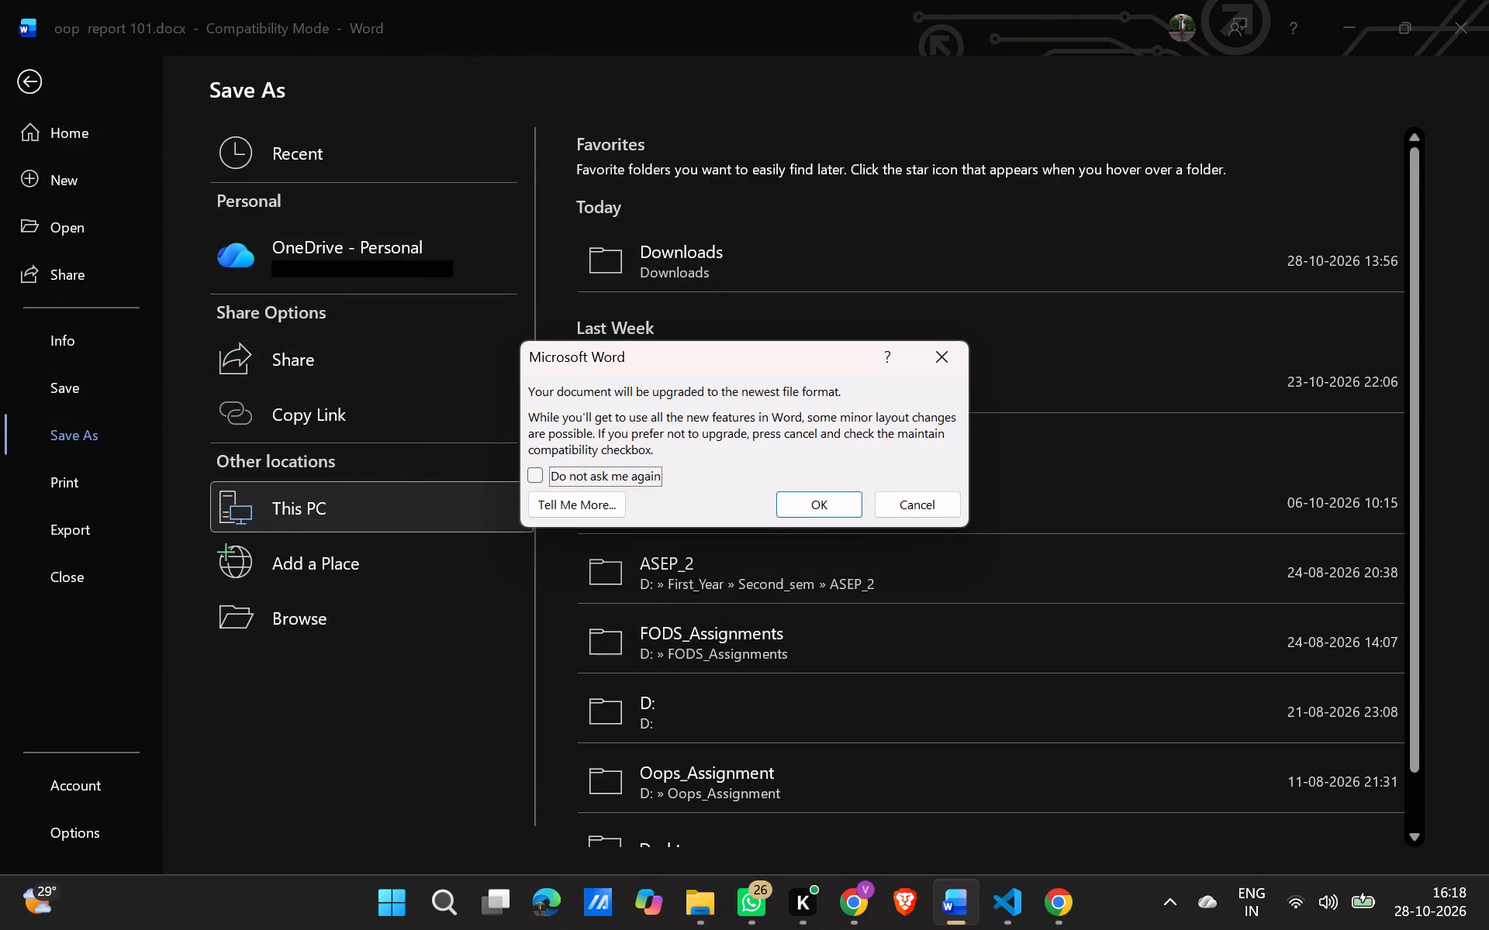
pyautogui.click(819, 513)
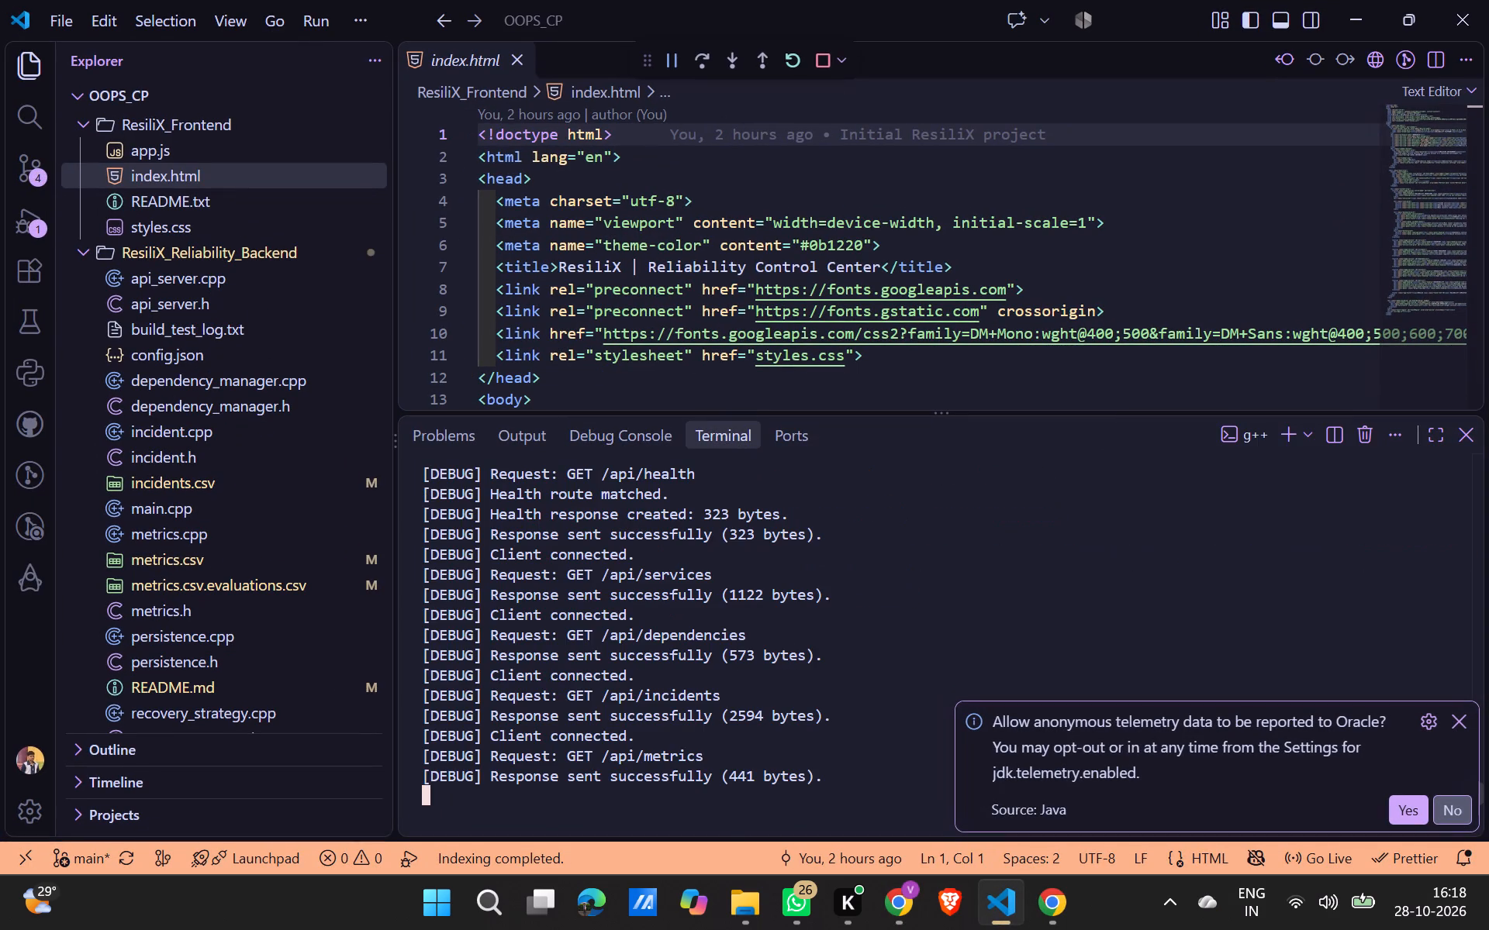
pyautogui.hotkey('ctrl', 'c')
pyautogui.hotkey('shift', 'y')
pyautogui.press('Return')
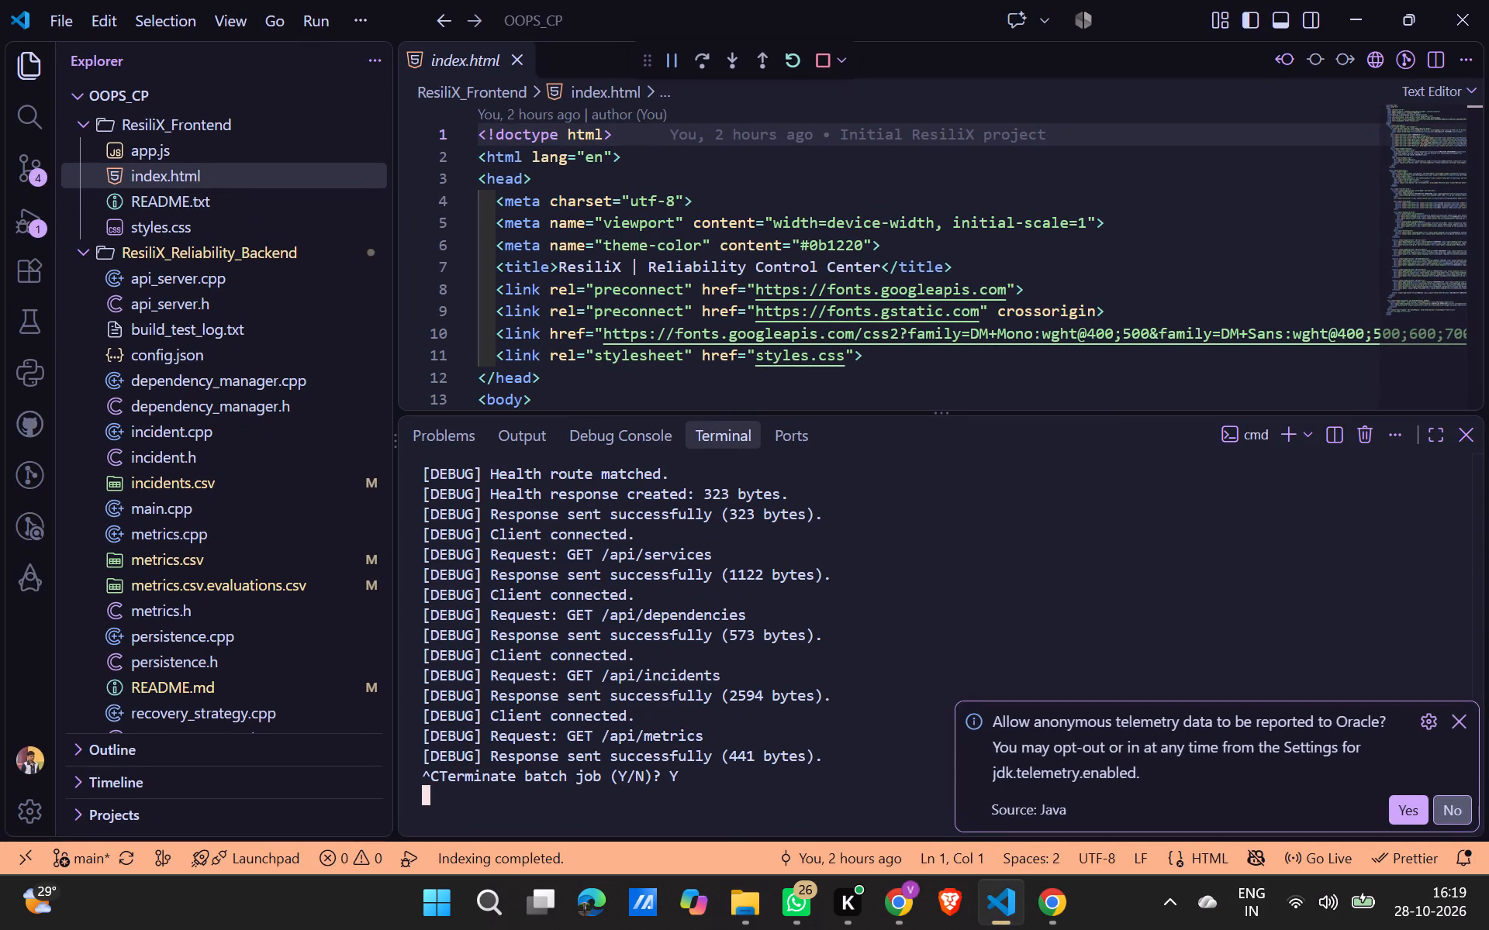
# Stop the debugging session for the OOPS_CP project and close Visual Studio Code.
pyautogui.click(825, 56)
pyautogui.click(1488, 0)
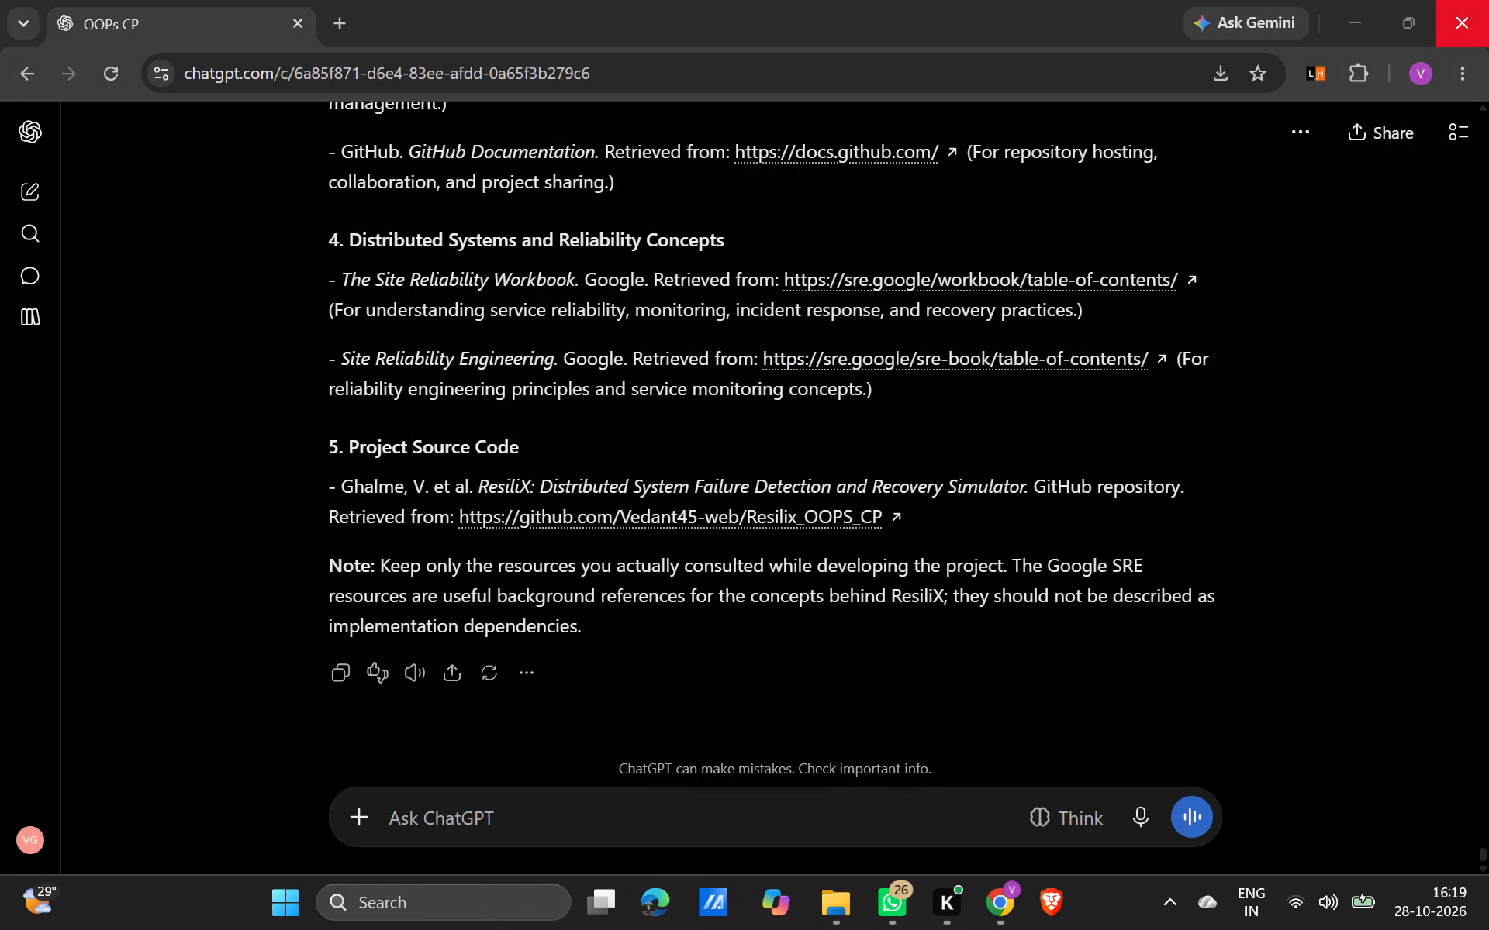
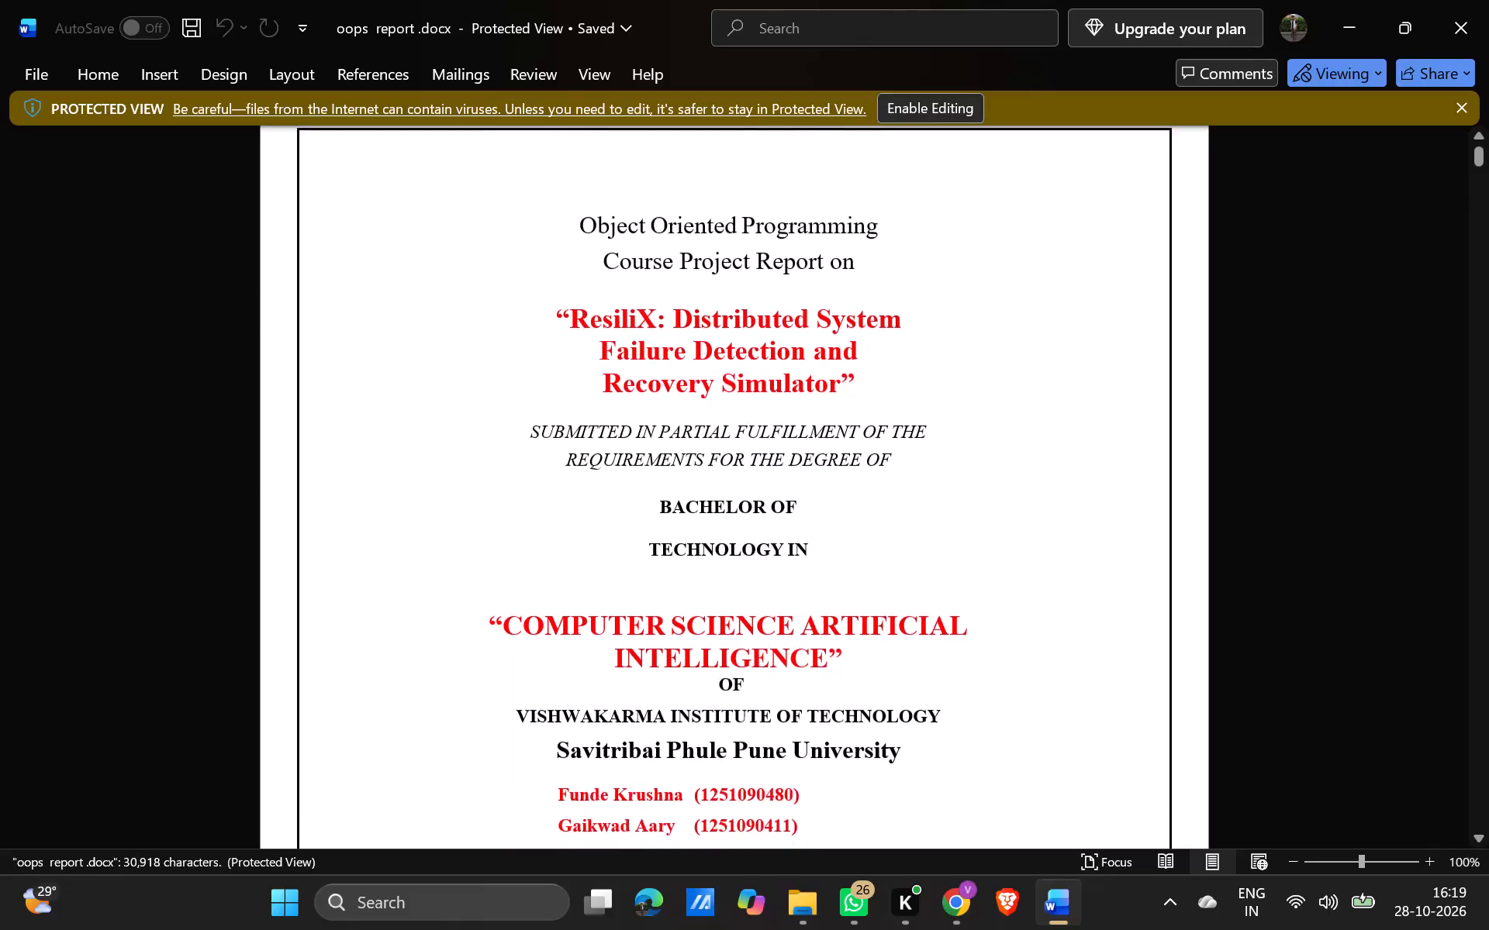
# Review the ResiliX report in Protected View from the title page through to the Limitations And Future Scope section.
pyautogui.scroll(-2, 926, 663)
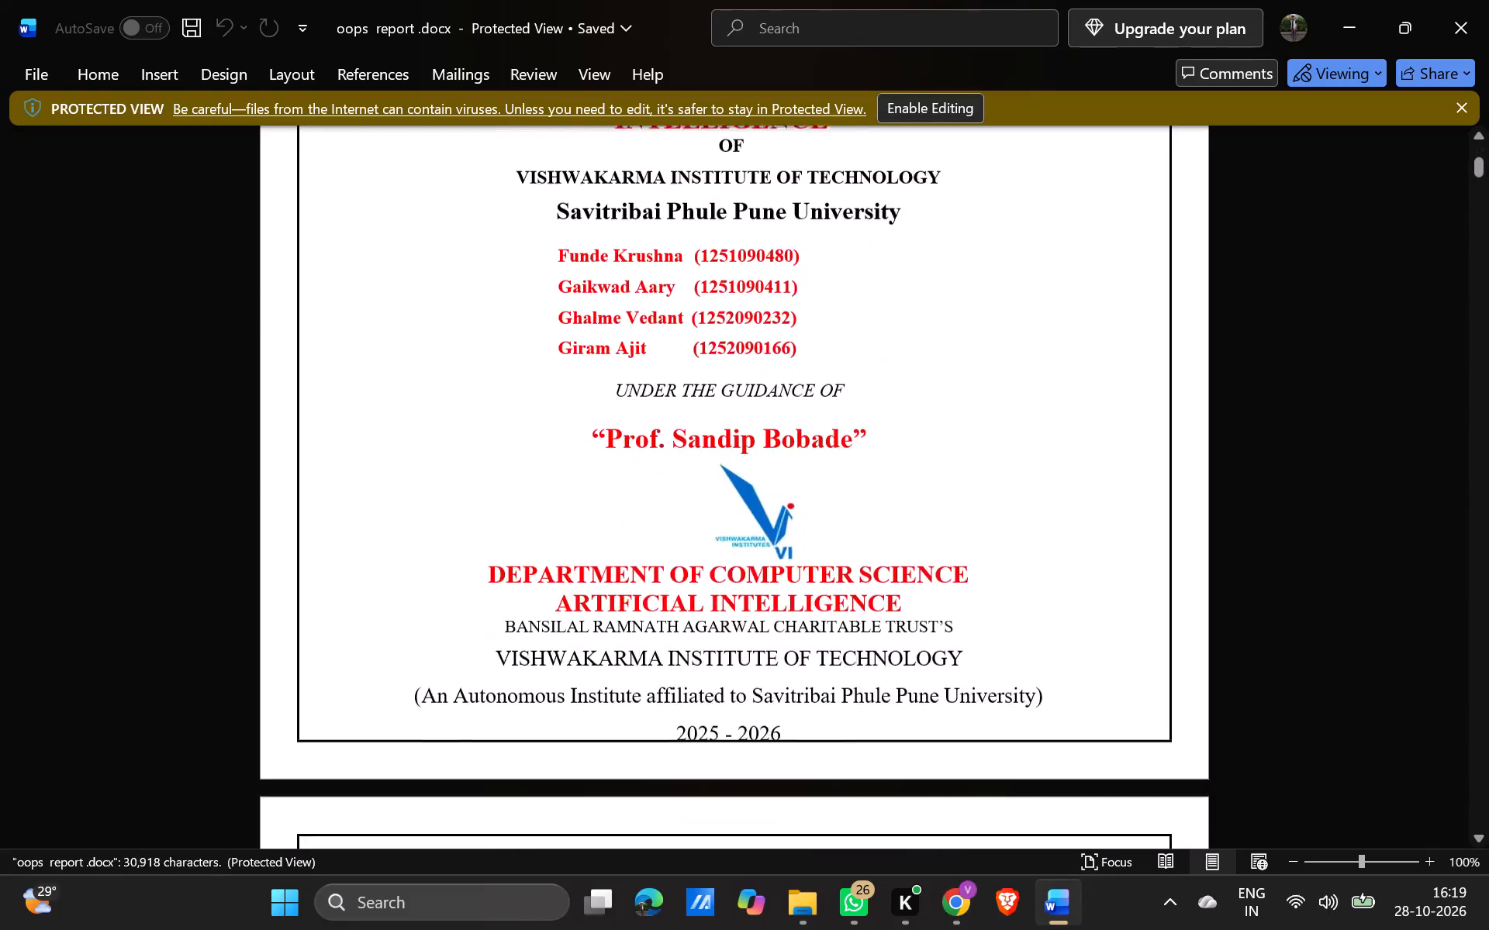
pyautogui.scroll(-5, 926, 663)
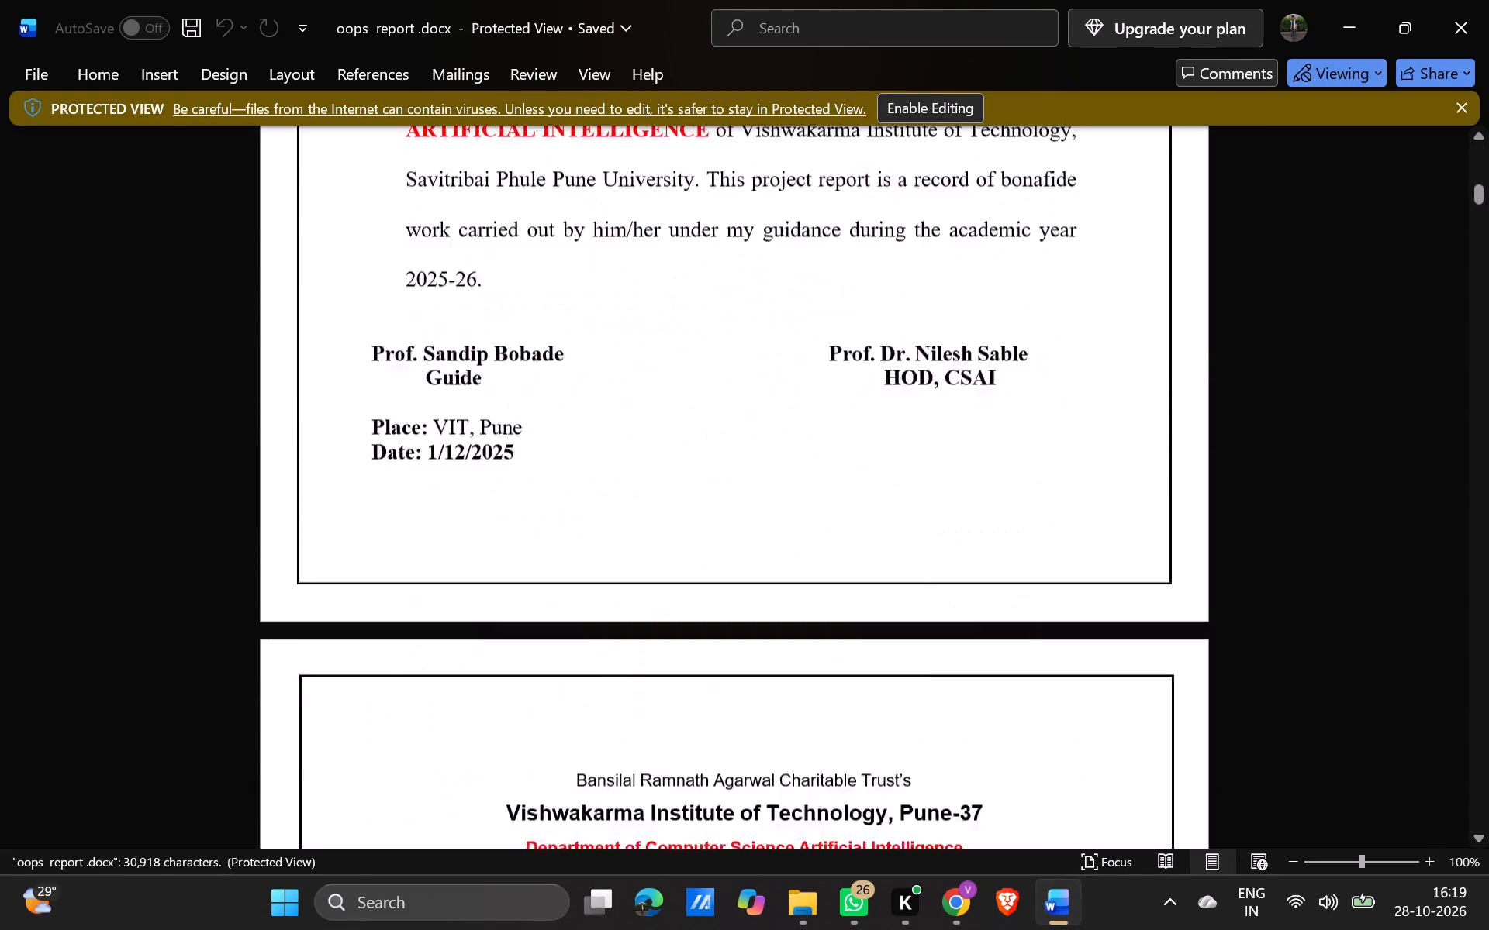
pyautogui.scroll(-5, 926, 663)
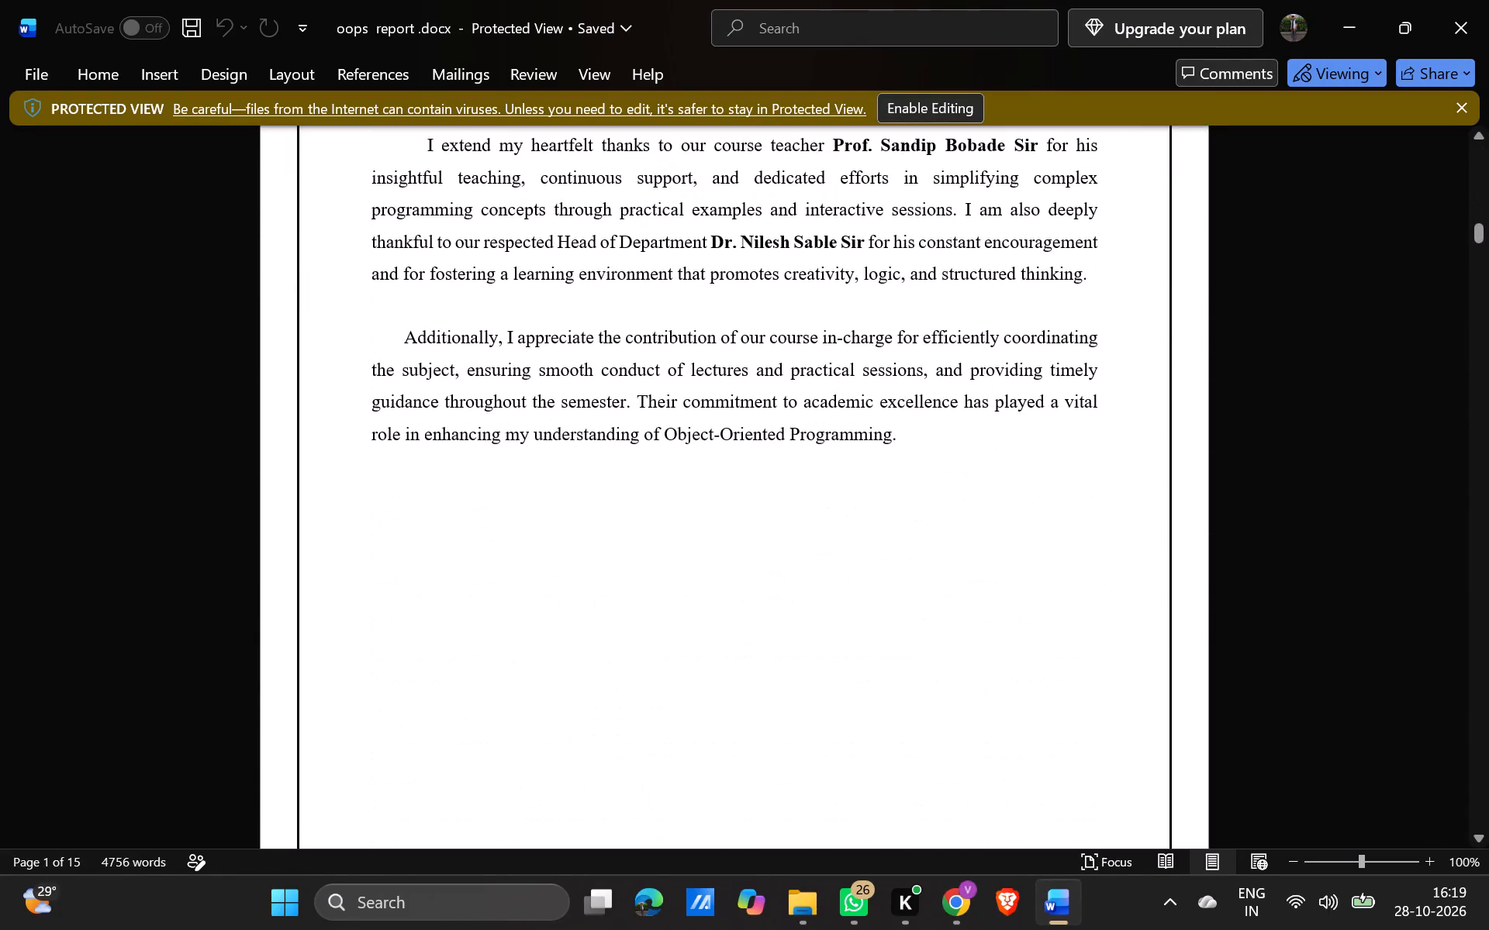
pyautogui.moveTo(793, 415); pyautogui.dragTo(753, 387)
pyautogui.click(783, 575)
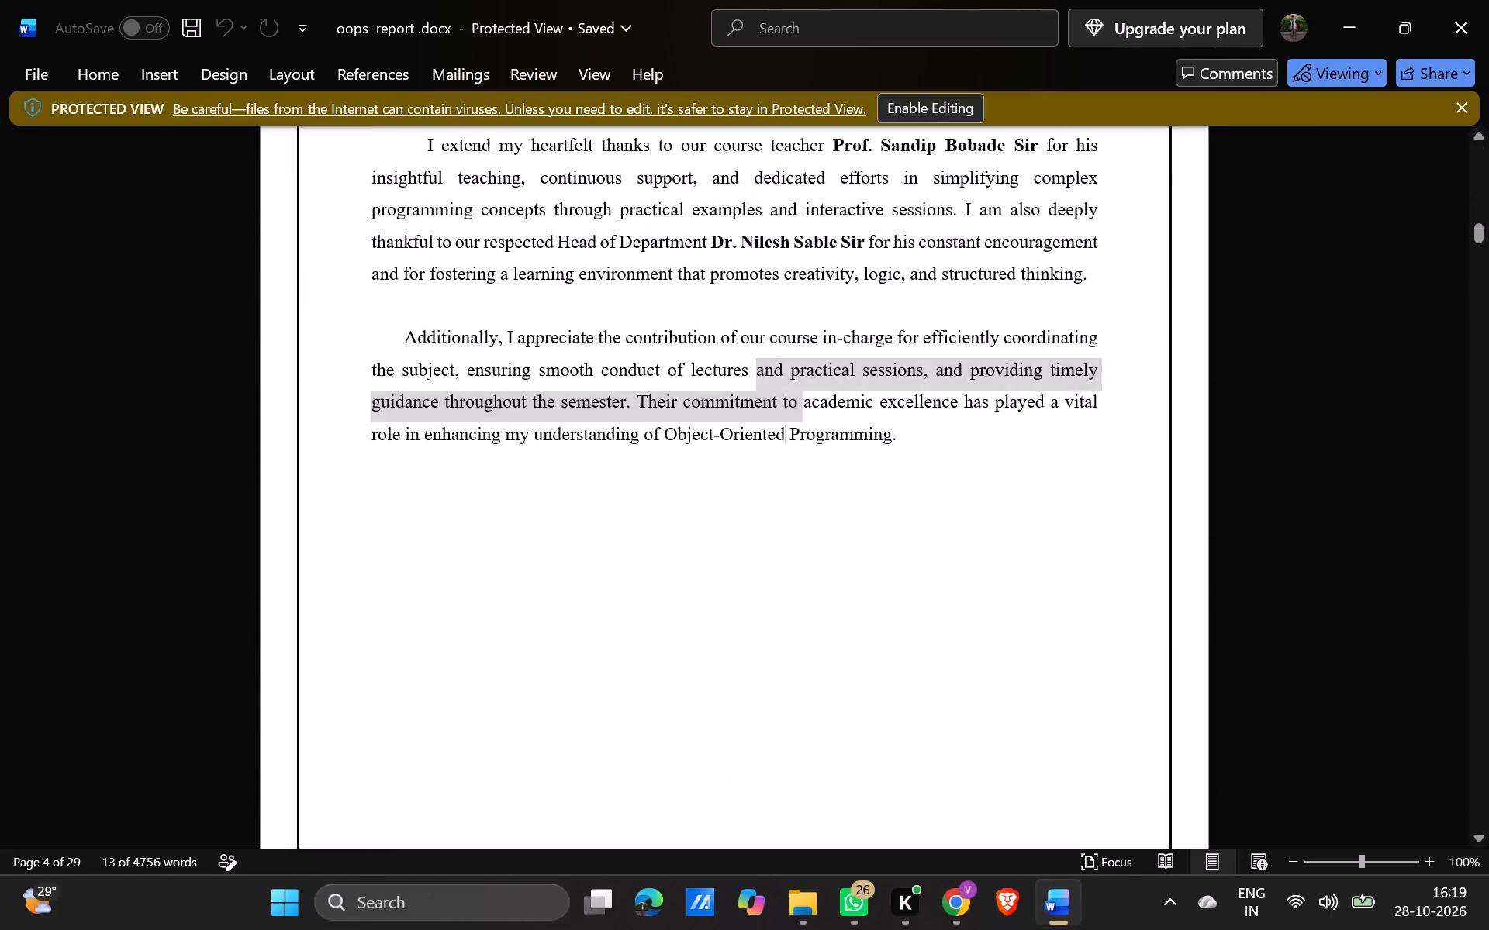
pyautogui.scroll(-6, 783, 575)
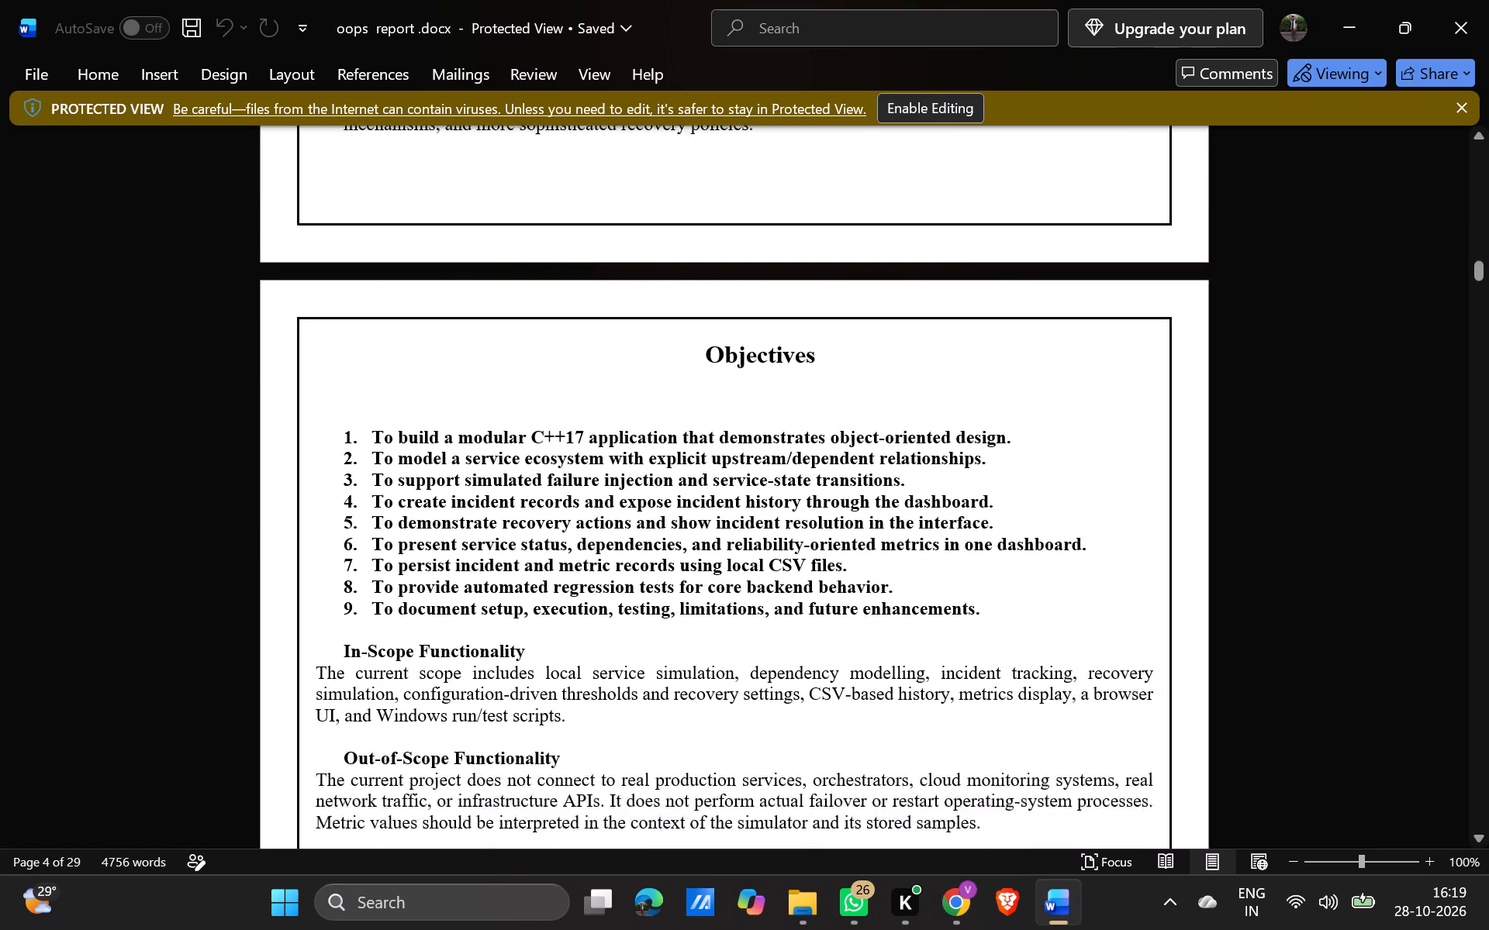
pyautogui.scroll(-5, 783, 575)
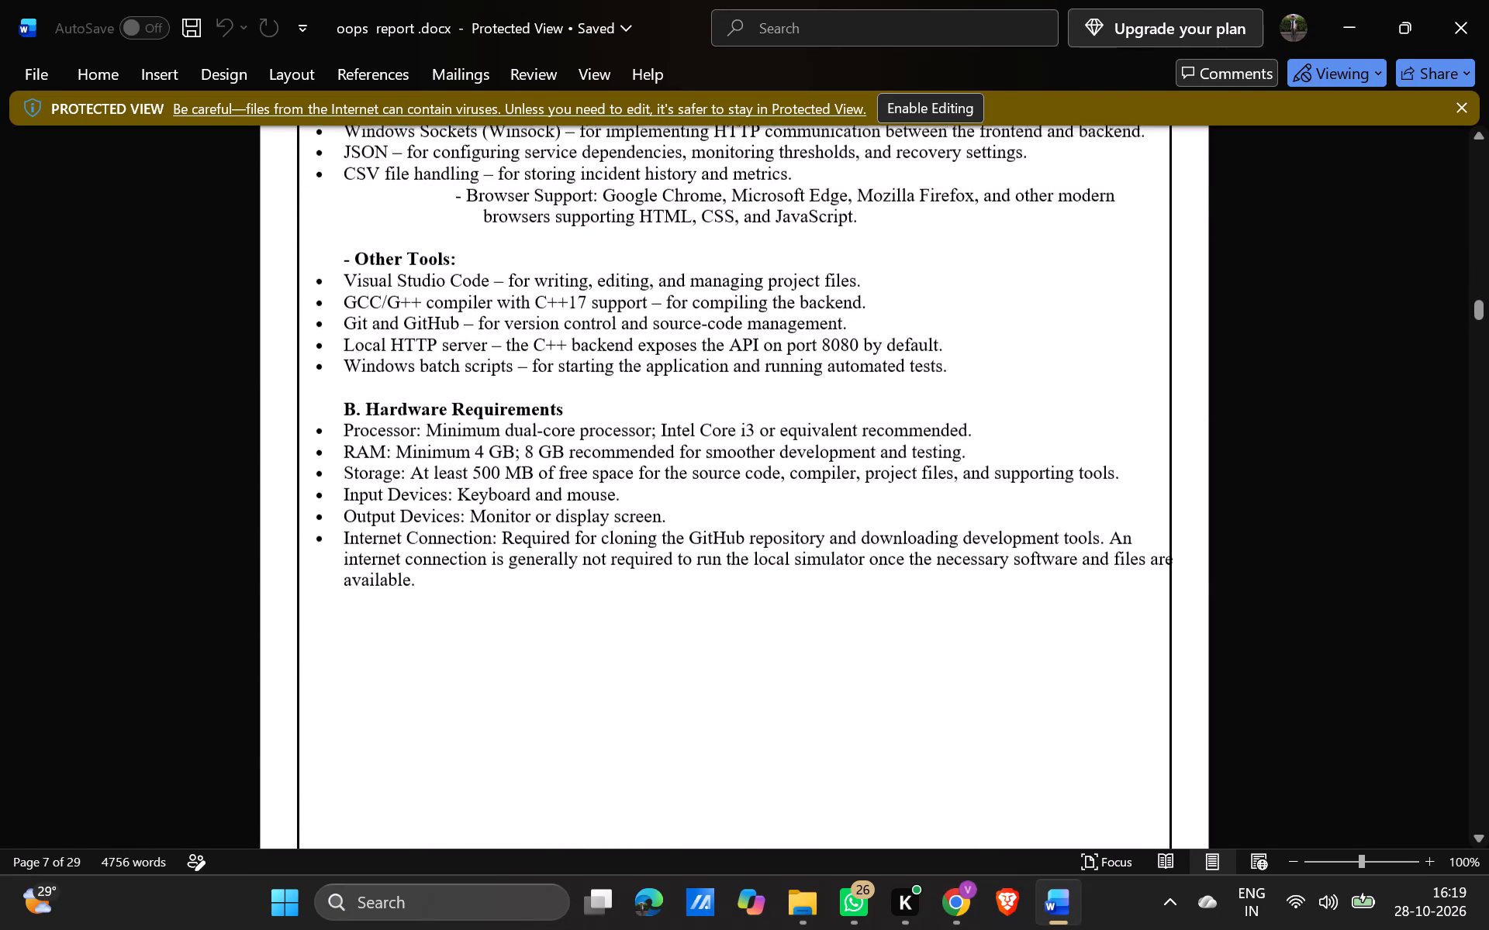
pyautogui.scroll(-8, 783, 575)
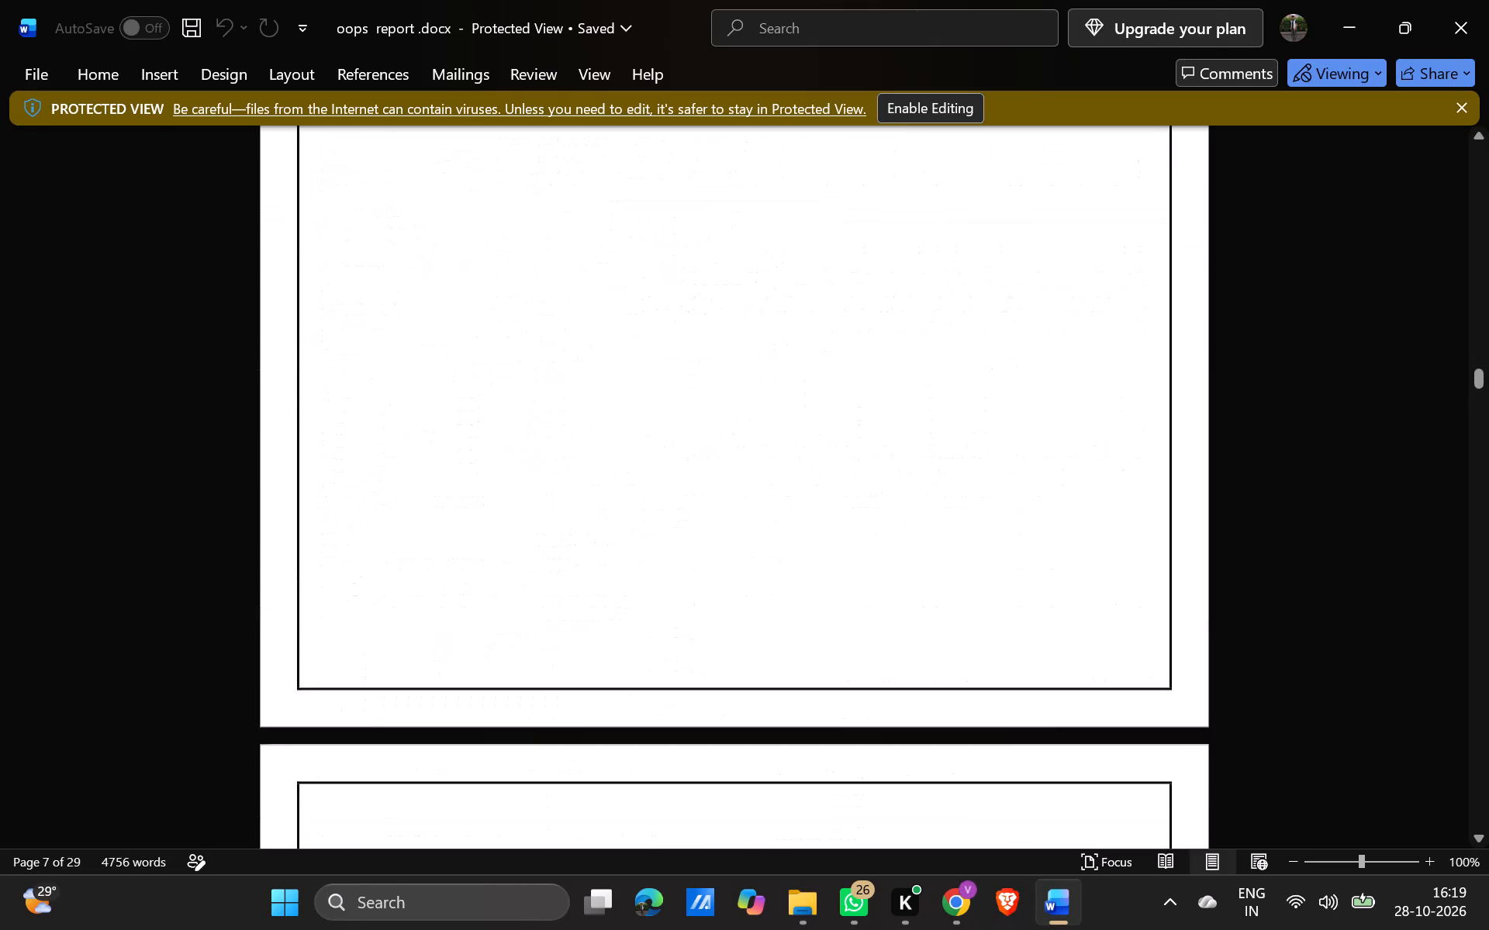
pyautogui.scroll(-6, 783, 575)
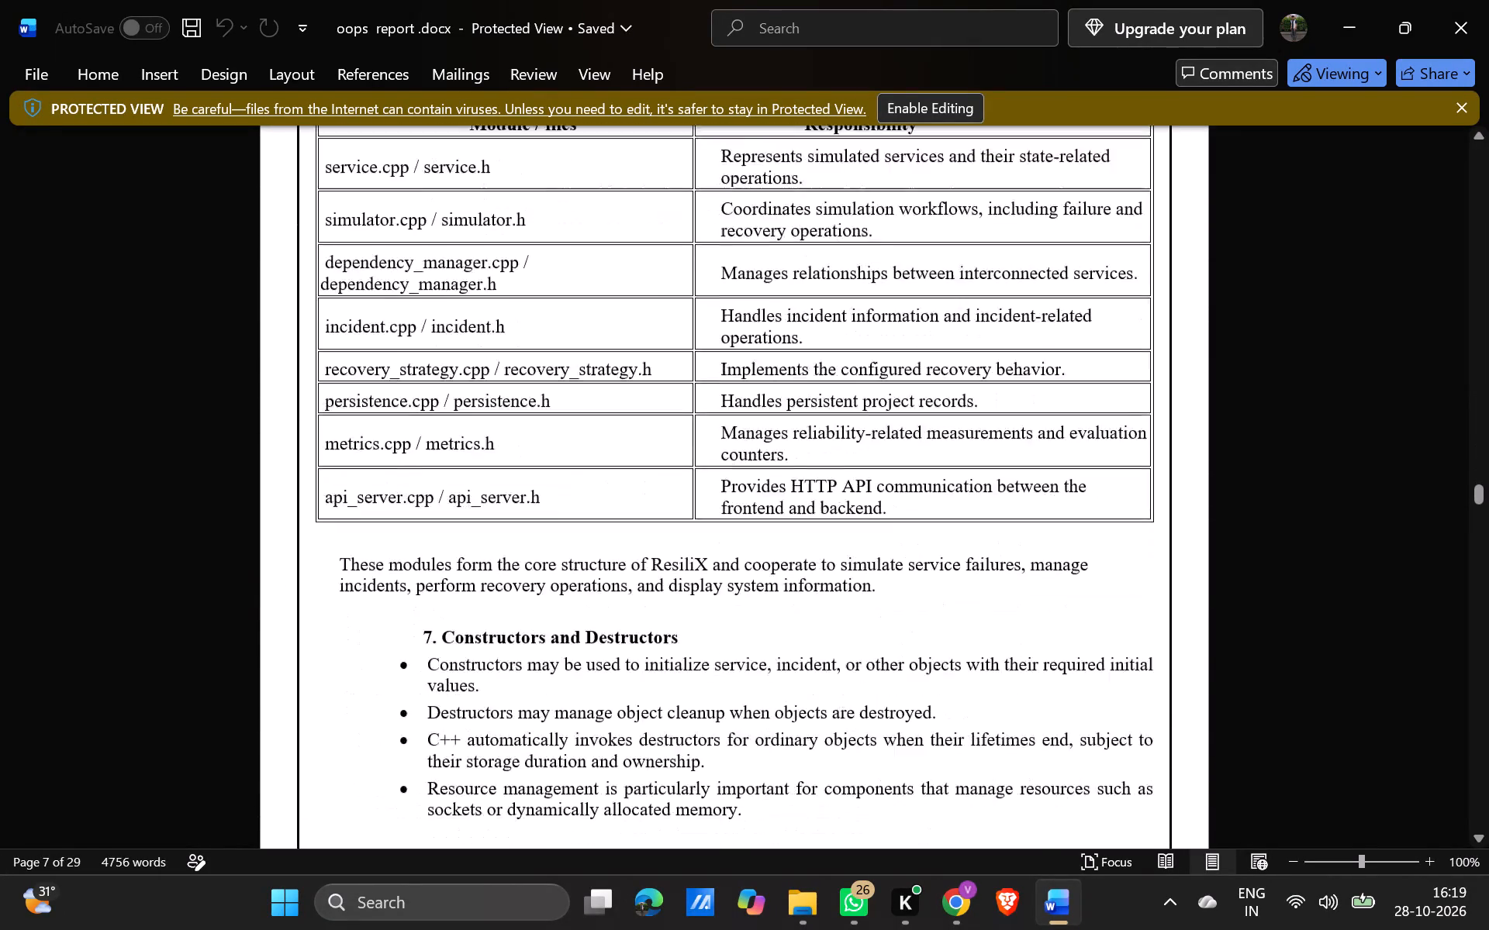
pyautogui.rightClick(783, 575)
pyautogui.scroll(-3, 783, 575)
pyautogui.rightClick(783, 575)
pyautogui.scroll(-6, 783, 575)
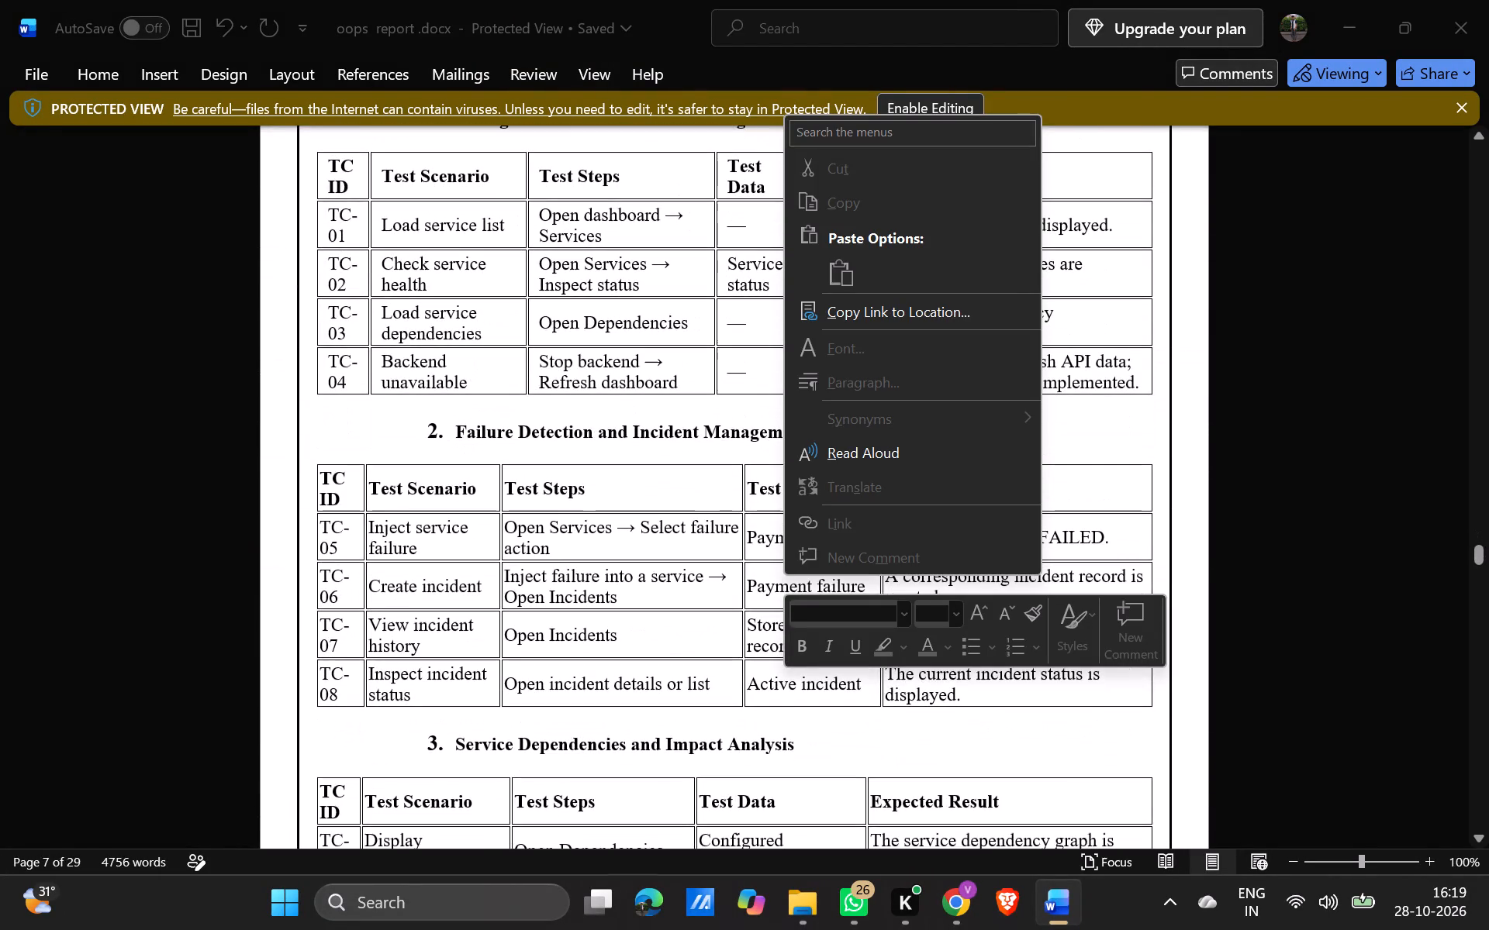
pyautogui.click(627, 566)
pyautogui.scroll(-13, 627, 566)
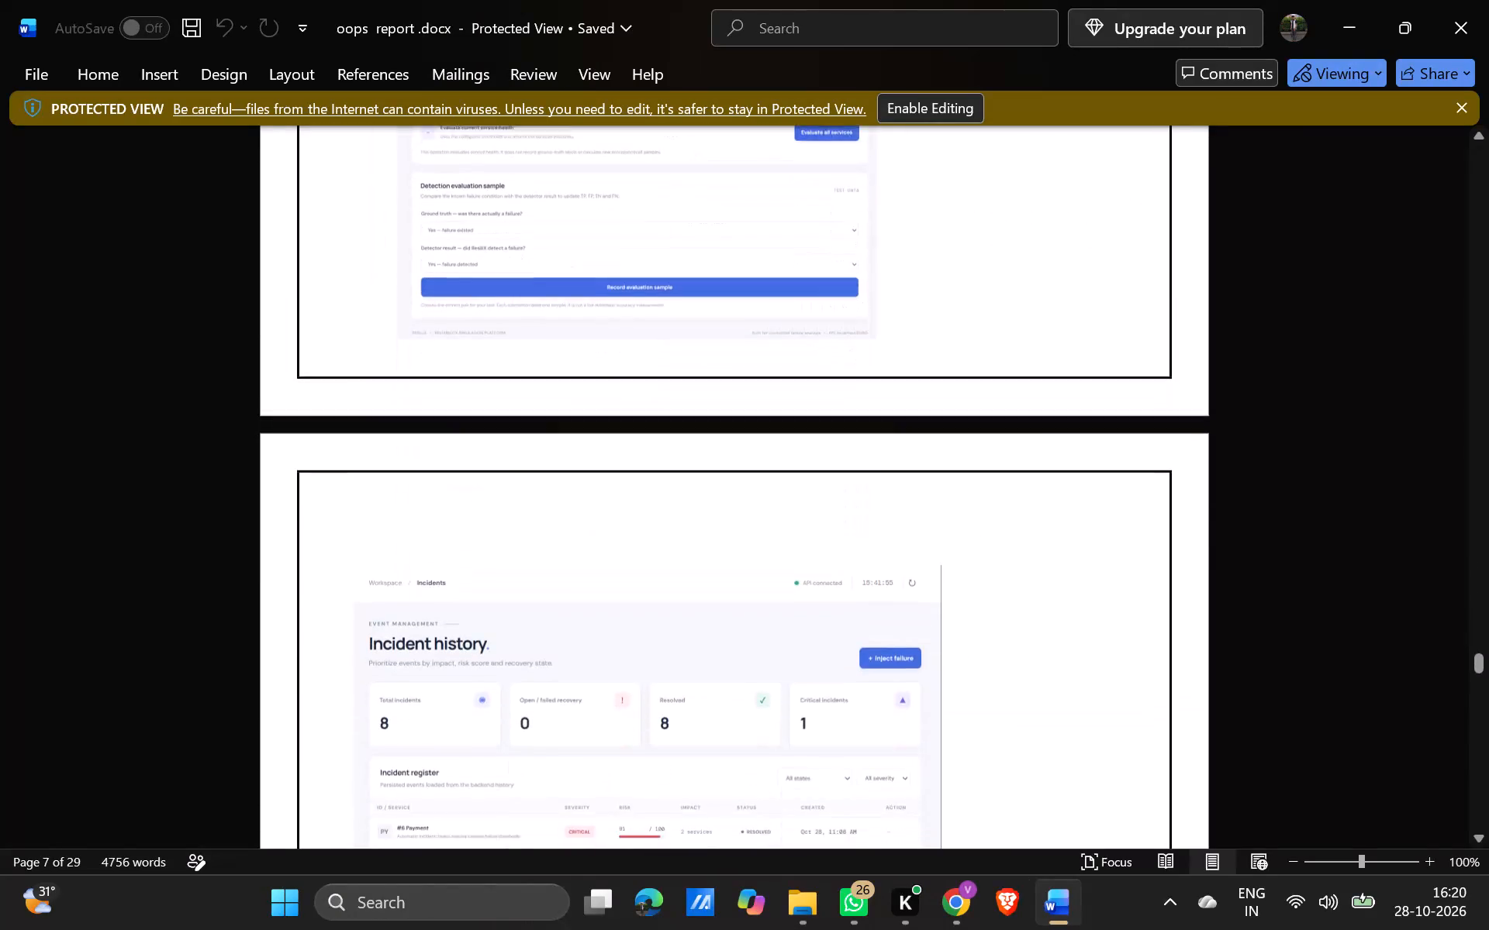
pyautogui.scroll(-6, 627, 566)
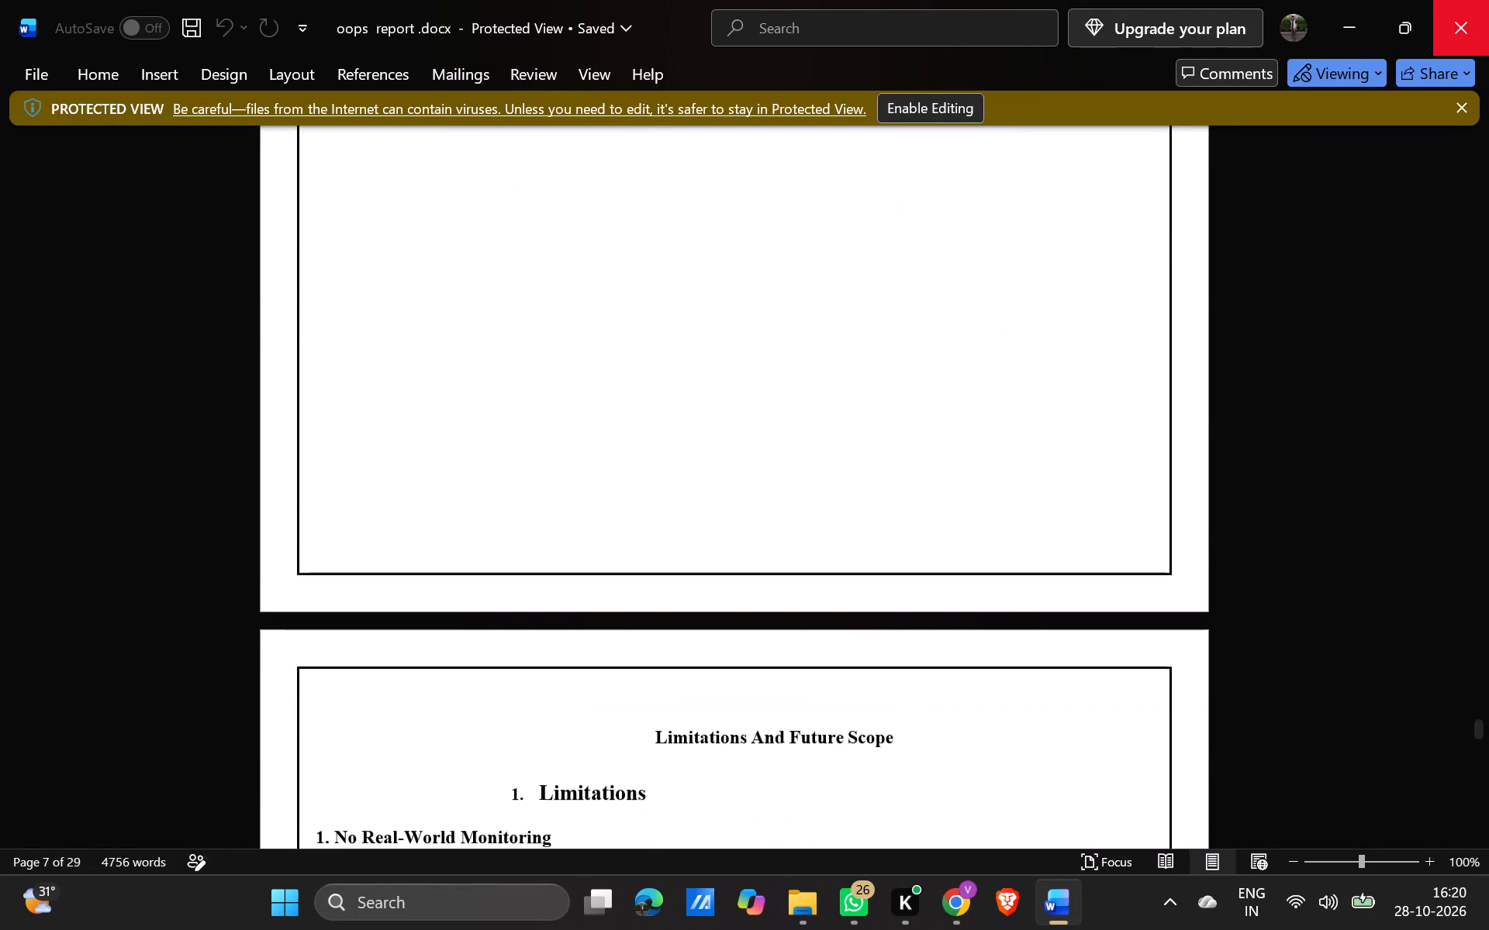